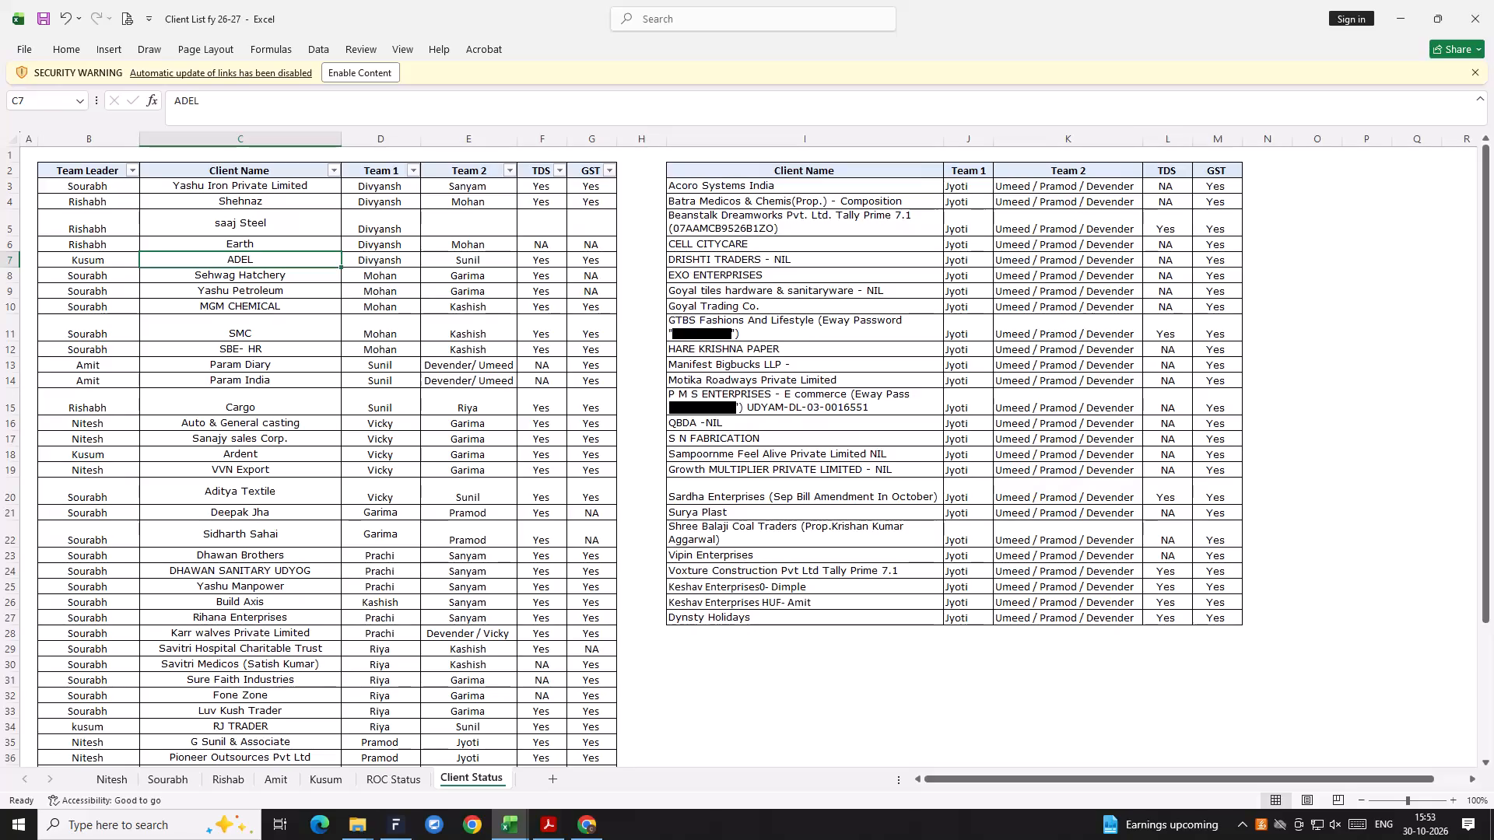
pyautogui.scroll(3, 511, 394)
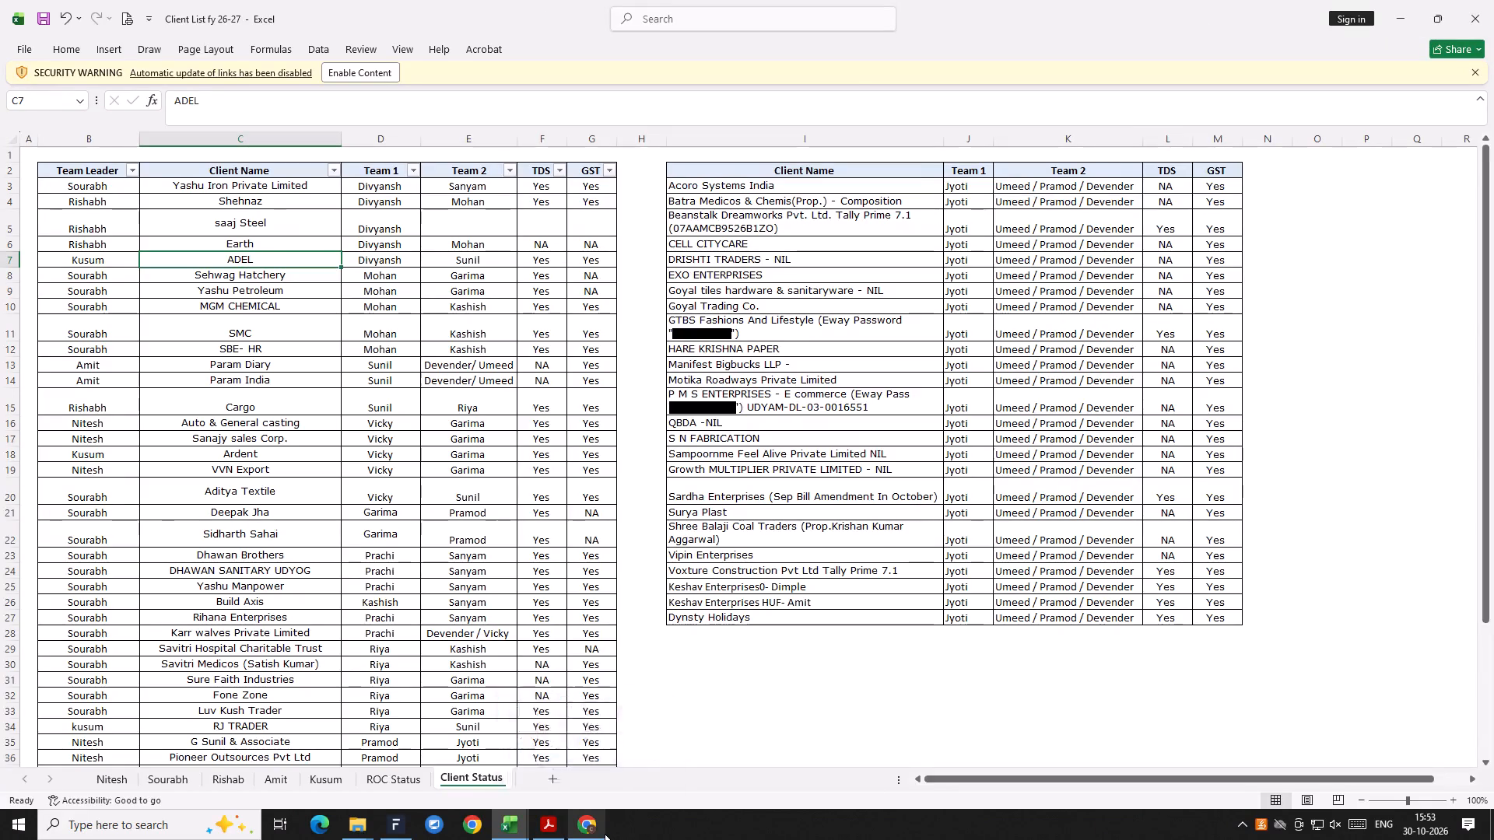
# Bring up the overview of all open windows and look through it for the window to switch to.
pyautogui.press('super+Tab')
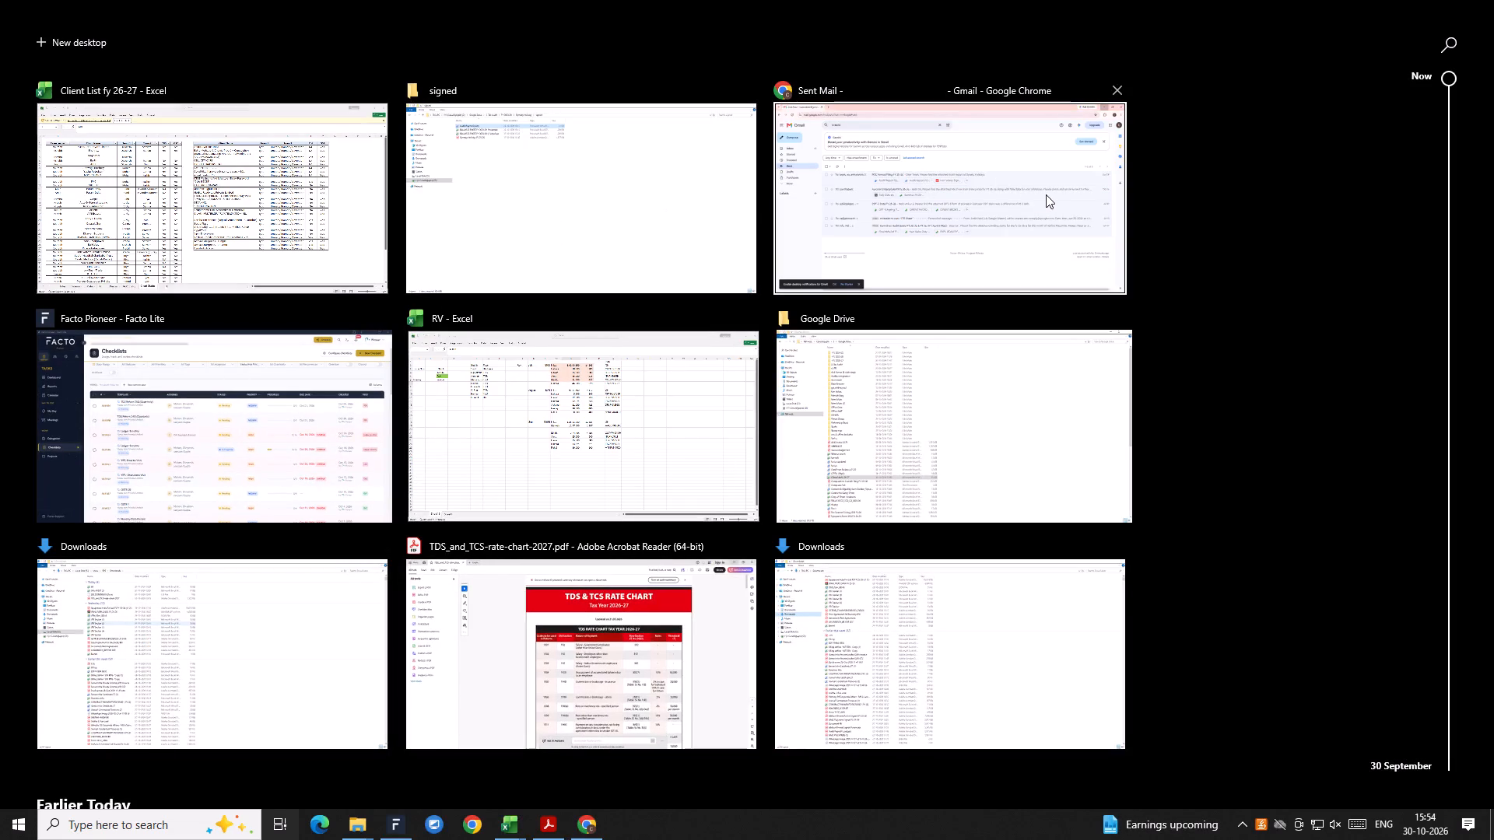
pyautogui.scroll(-1, 656, 768)
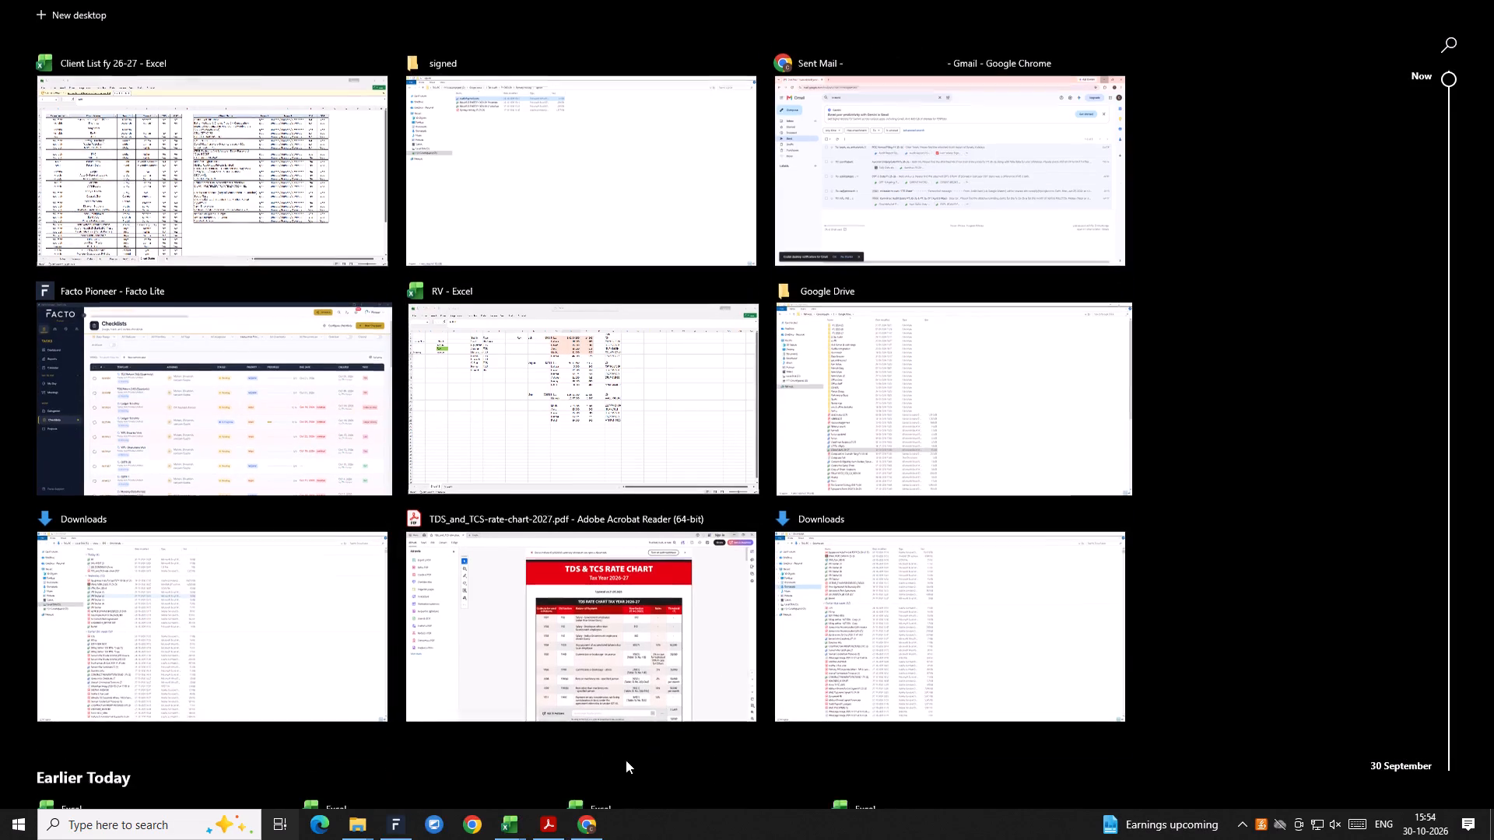
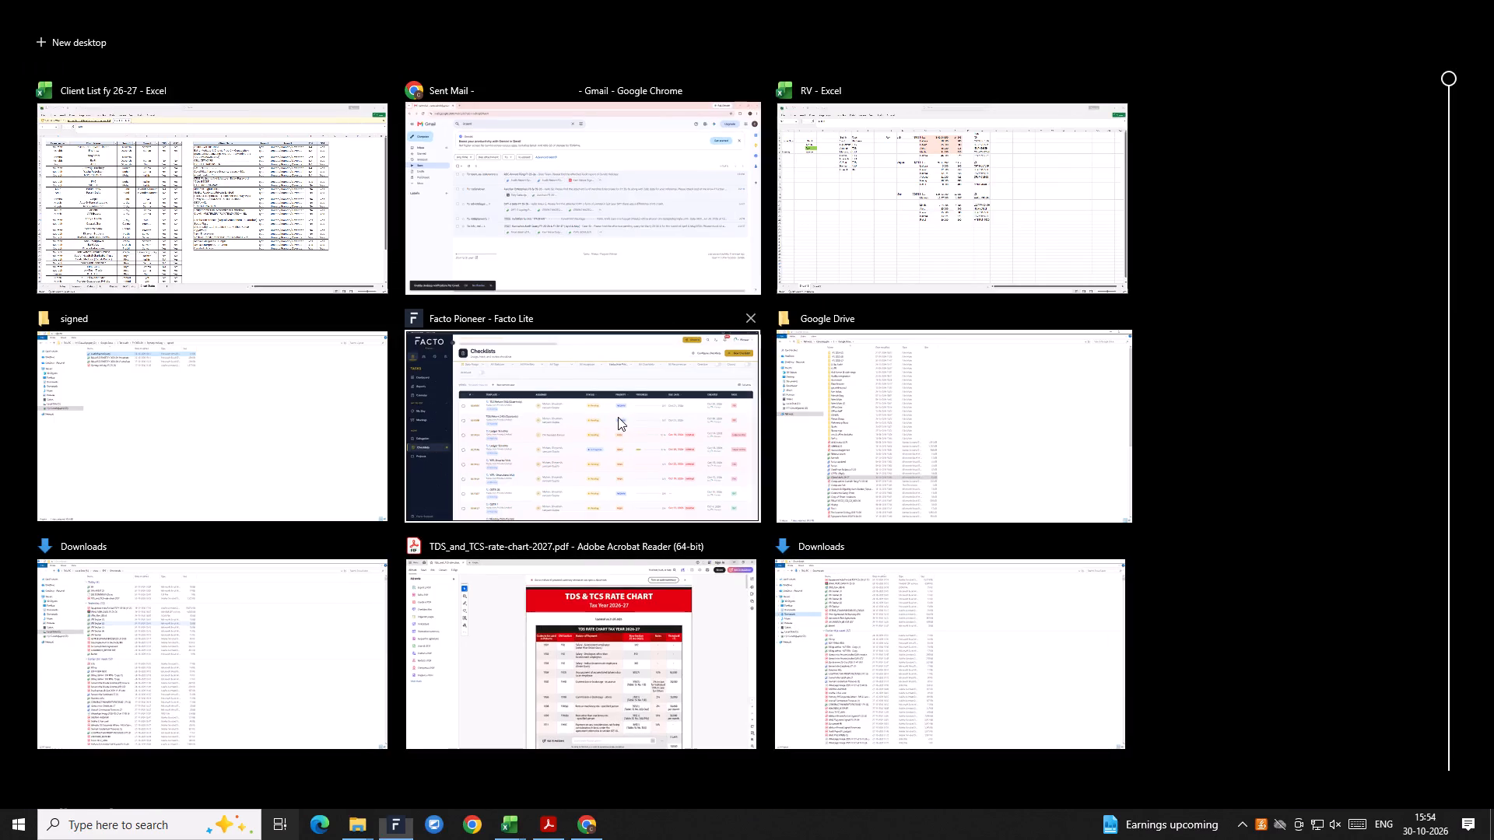
# In Facto Lite, clear the checklists' project filter and search its projects for "she", checking the client name in the Client List workbook.
pyautogui.scroll(3, 609, 478)
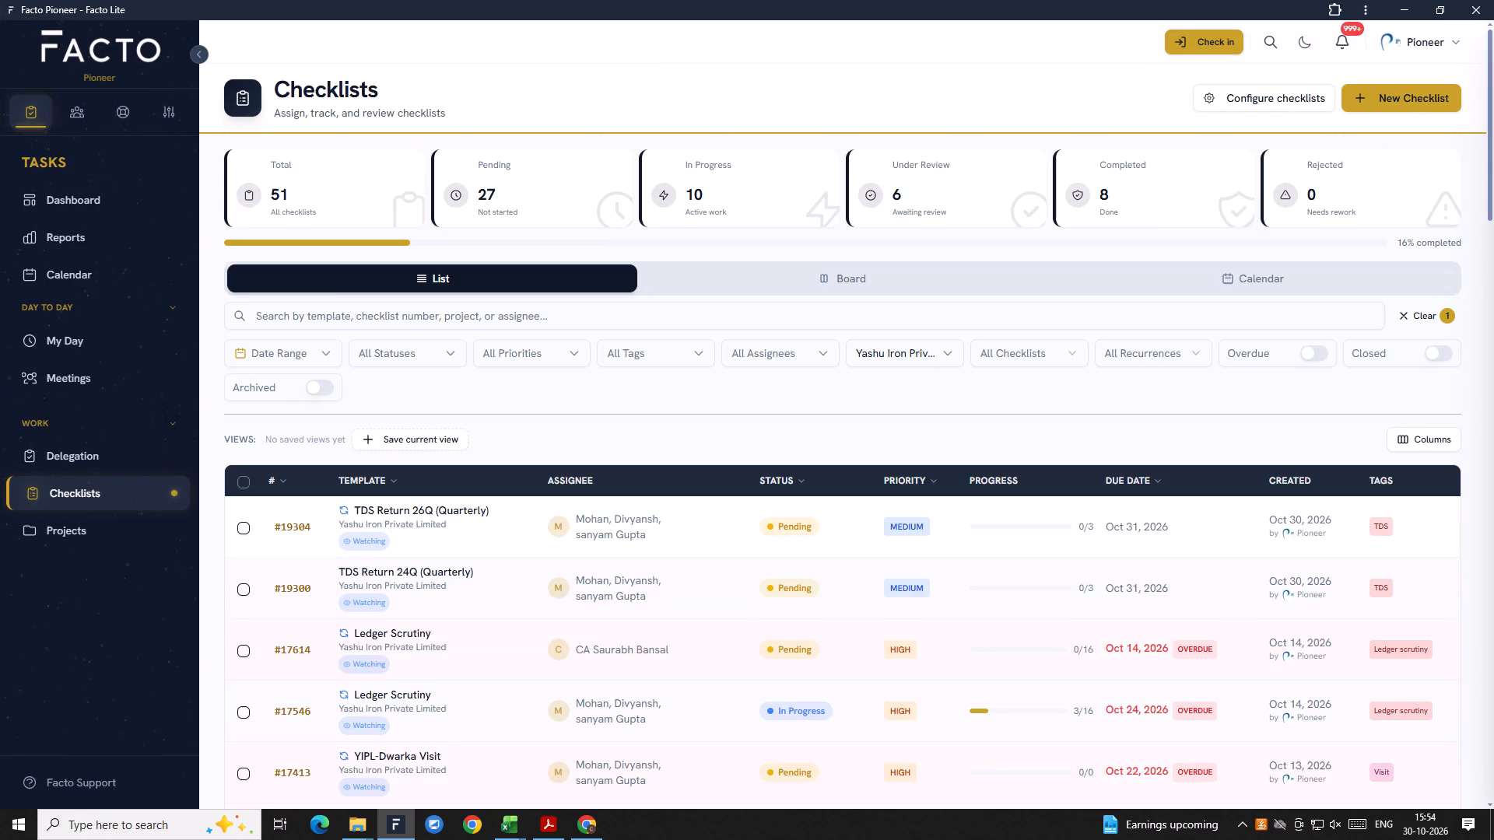
pyautogui.click(82, 496)
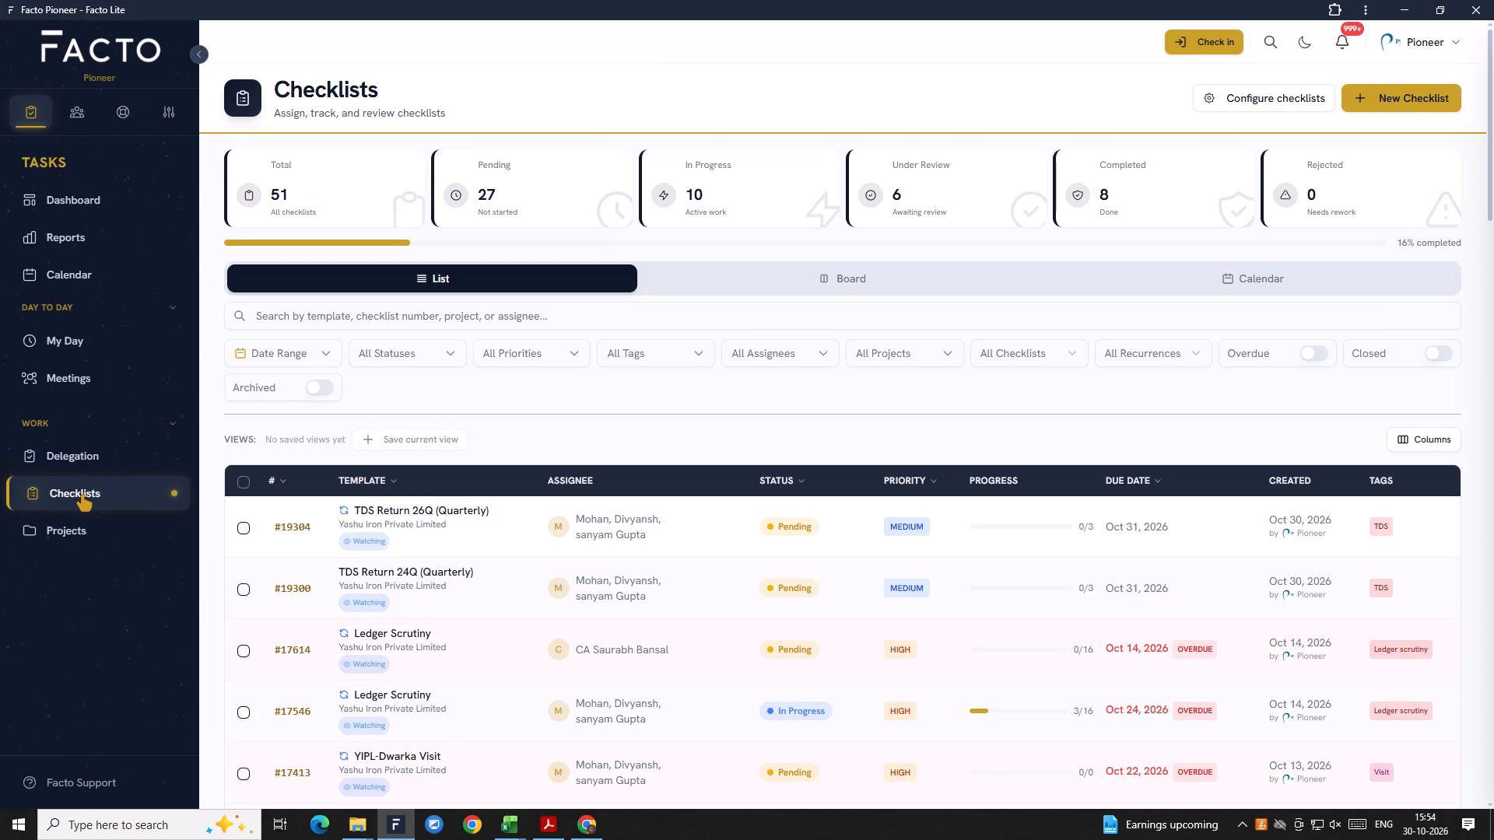
pyautogui.click(890, 349)
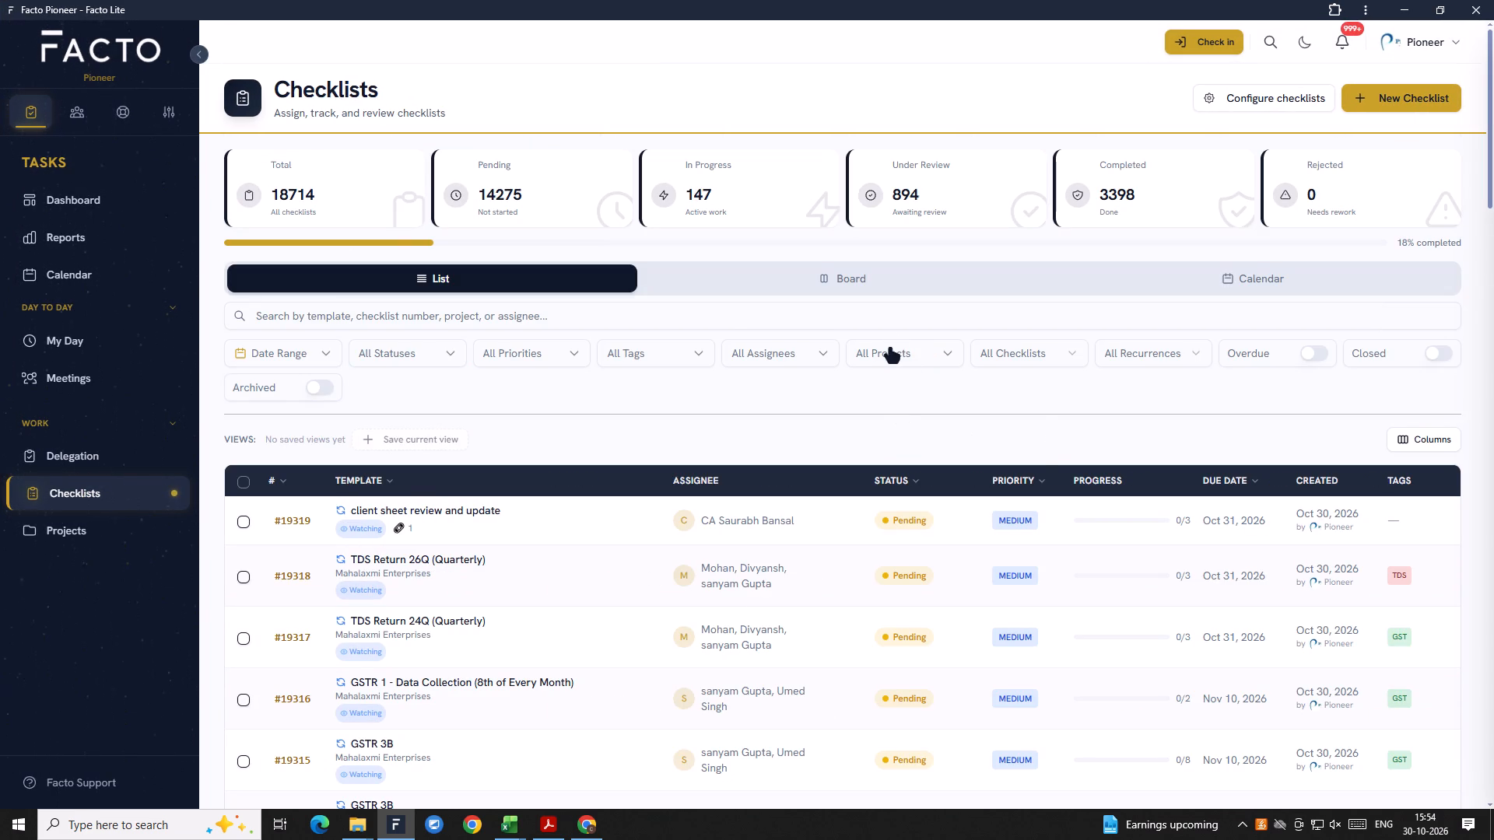
pyautogui.write('she')
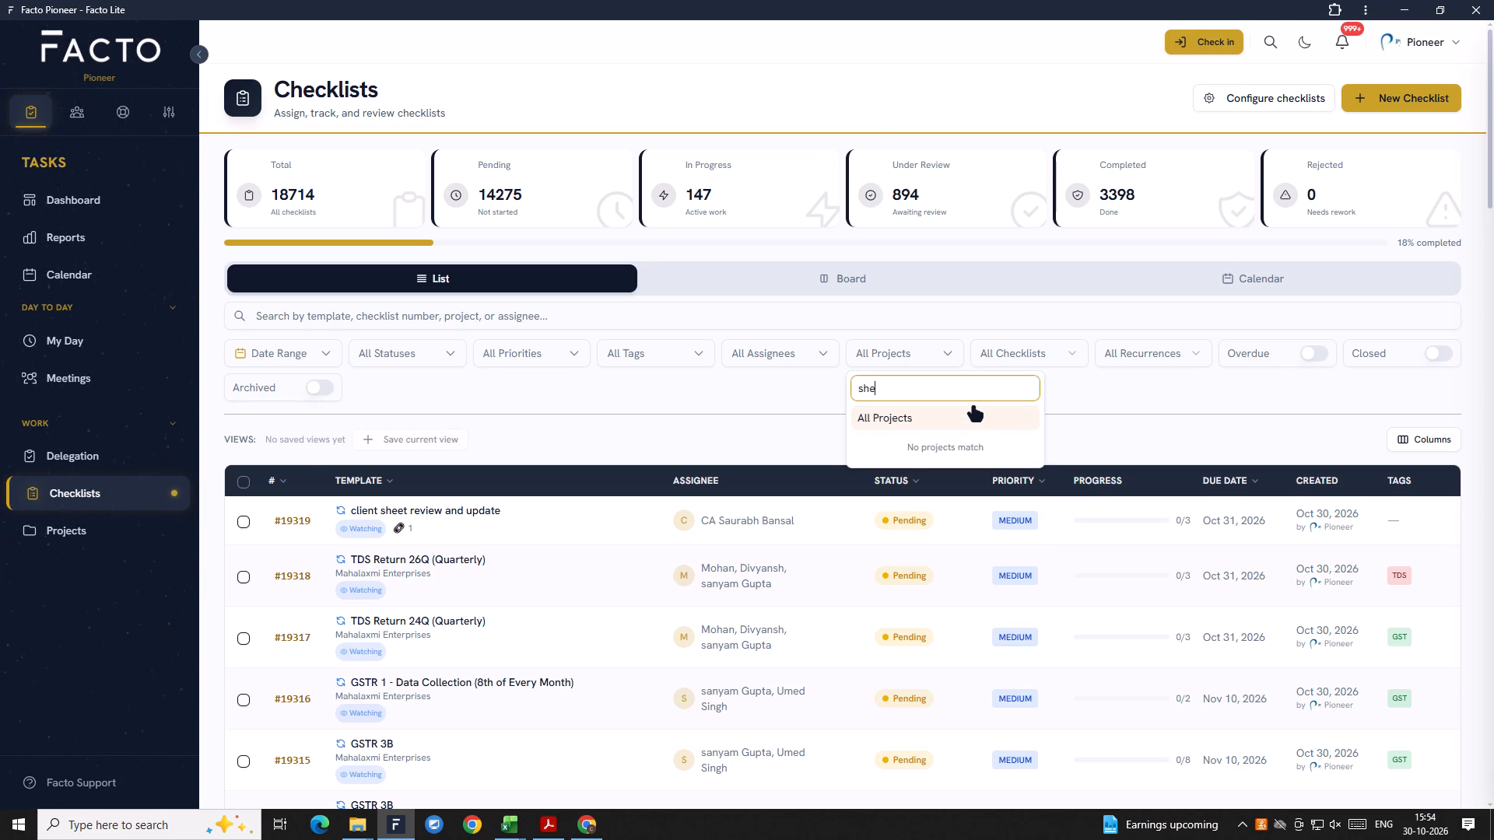
pyautogui.click(725, 387)
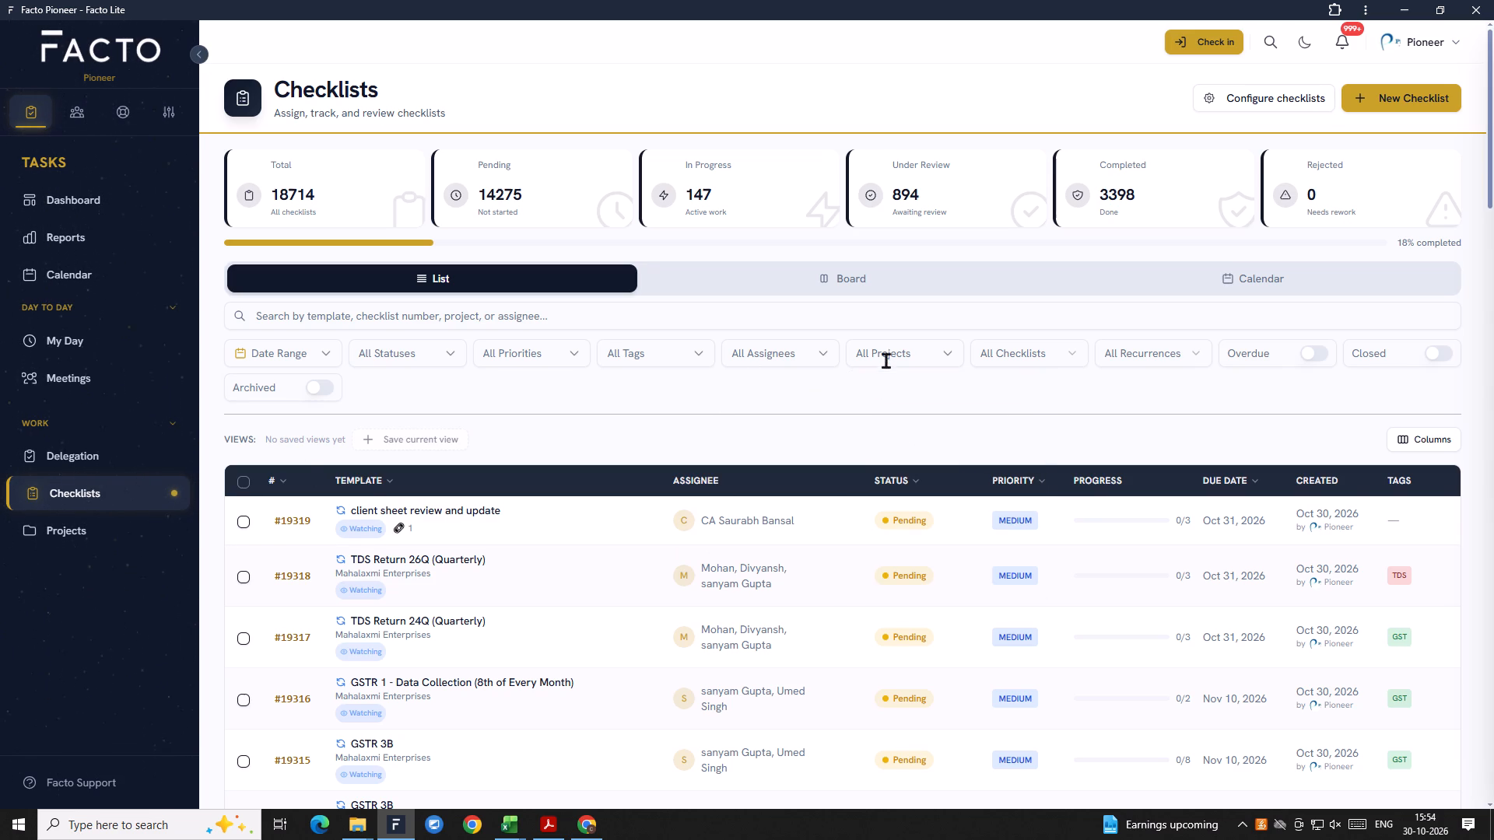
pyautogui.click(888, 353)
pyautogui.press('super+Tab')
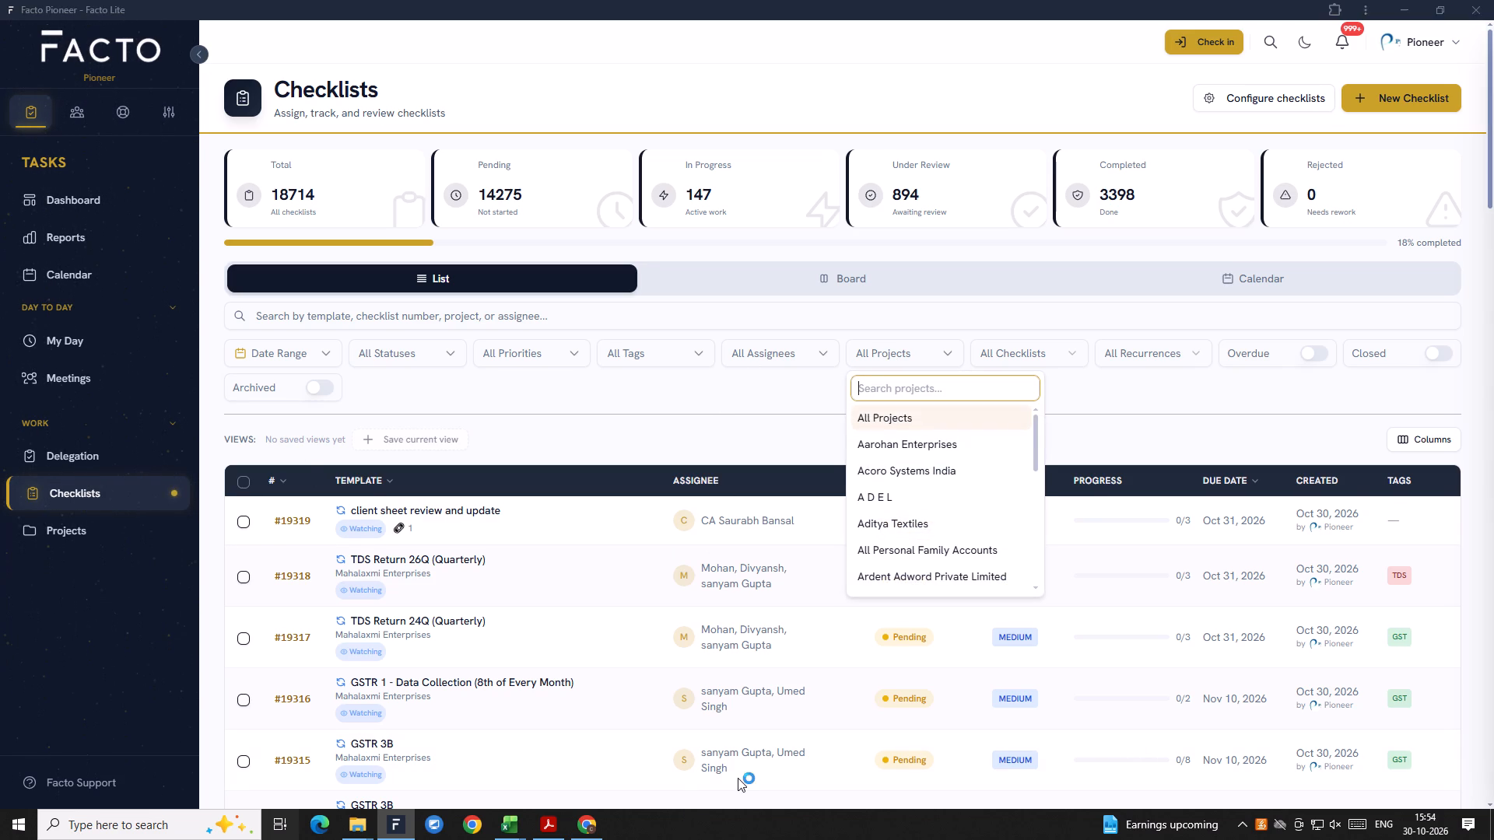
pyautogui.click(660, 201)
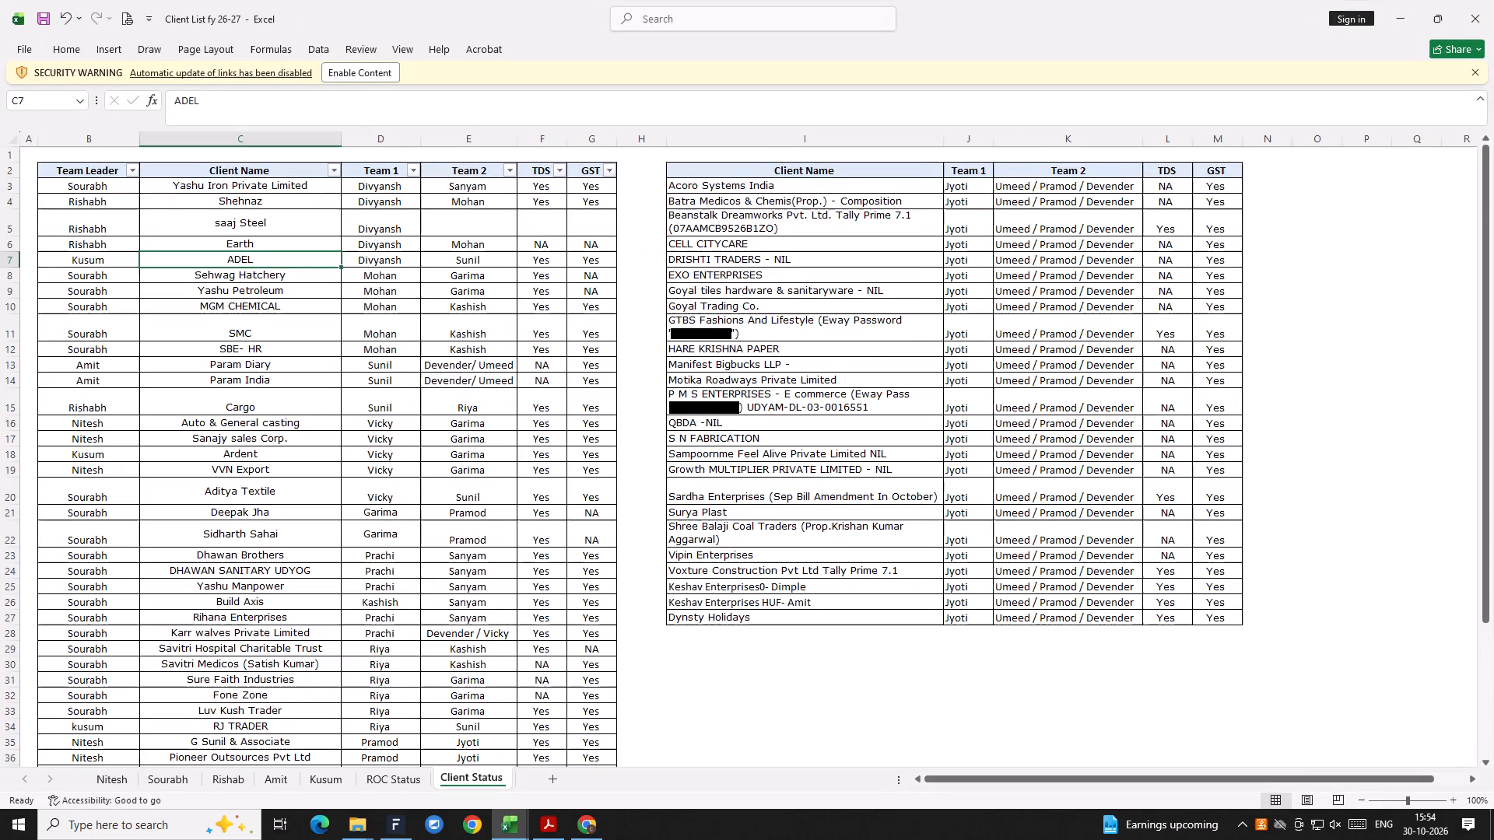
pyautogui.press('super+Tab')
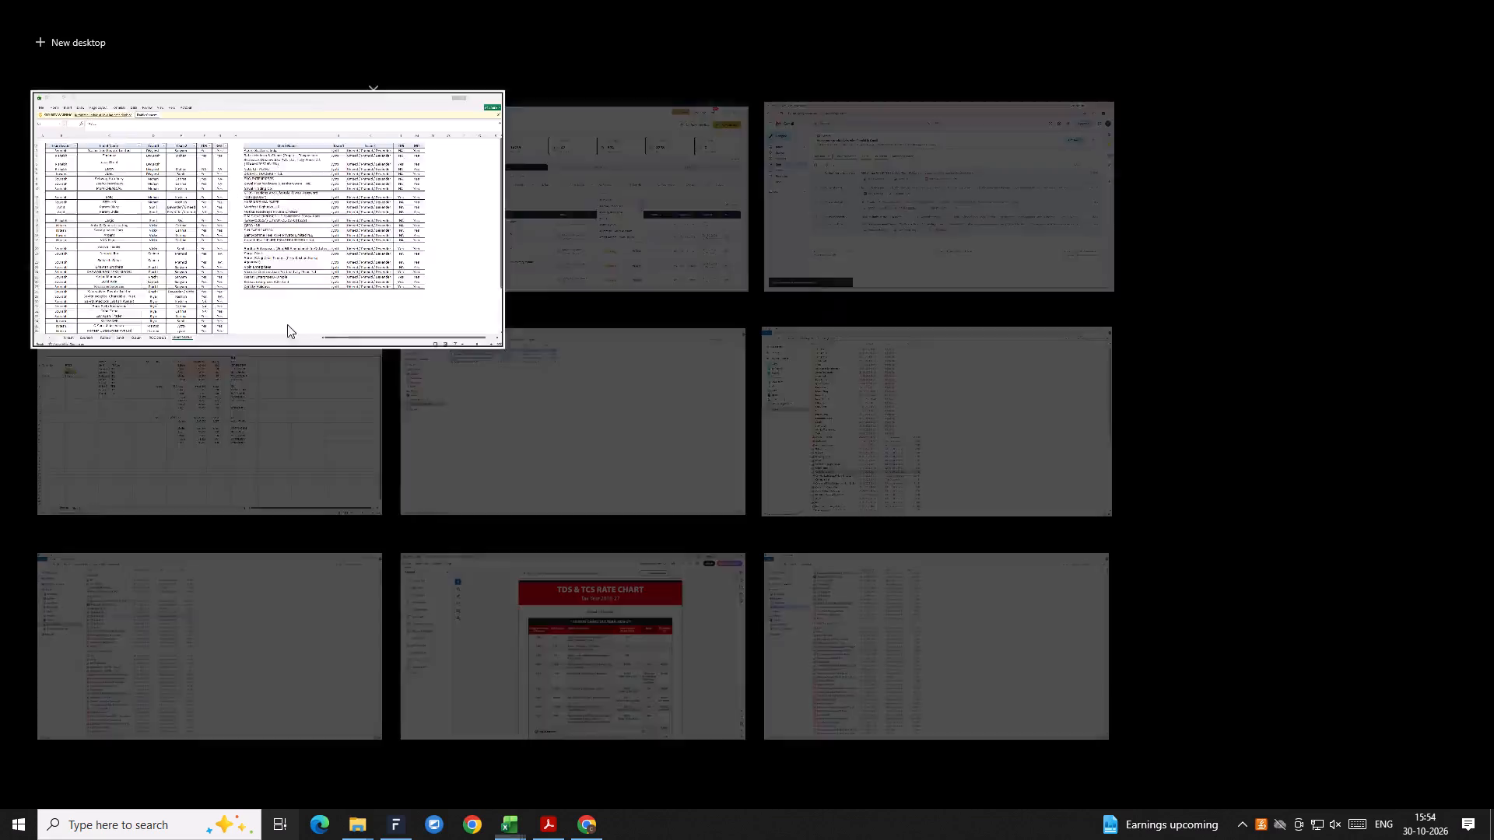
pyautogui.click(566, 216)
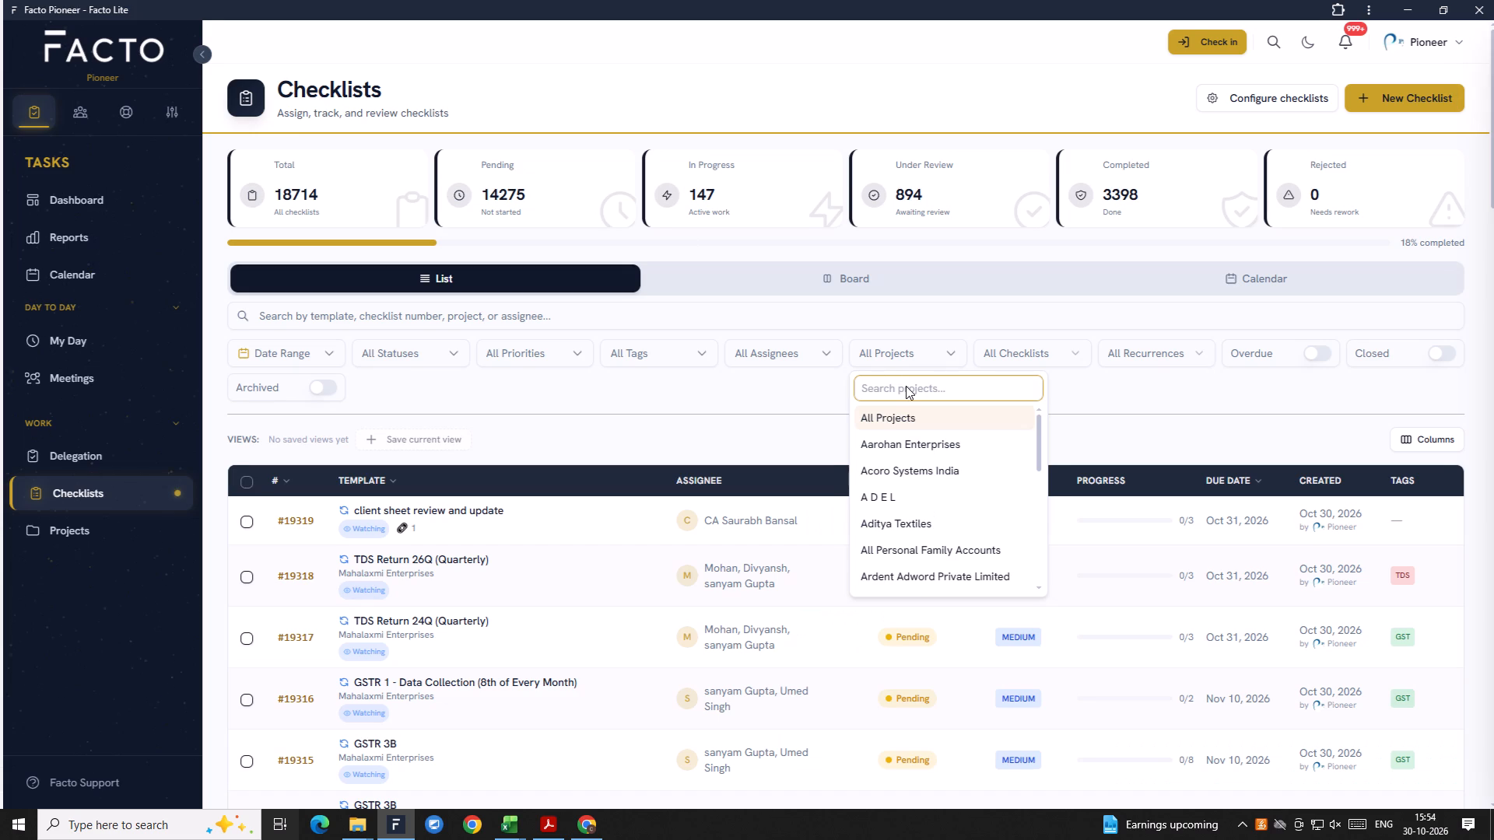
pyautogui.write('sh')
pyautogui.press('e')
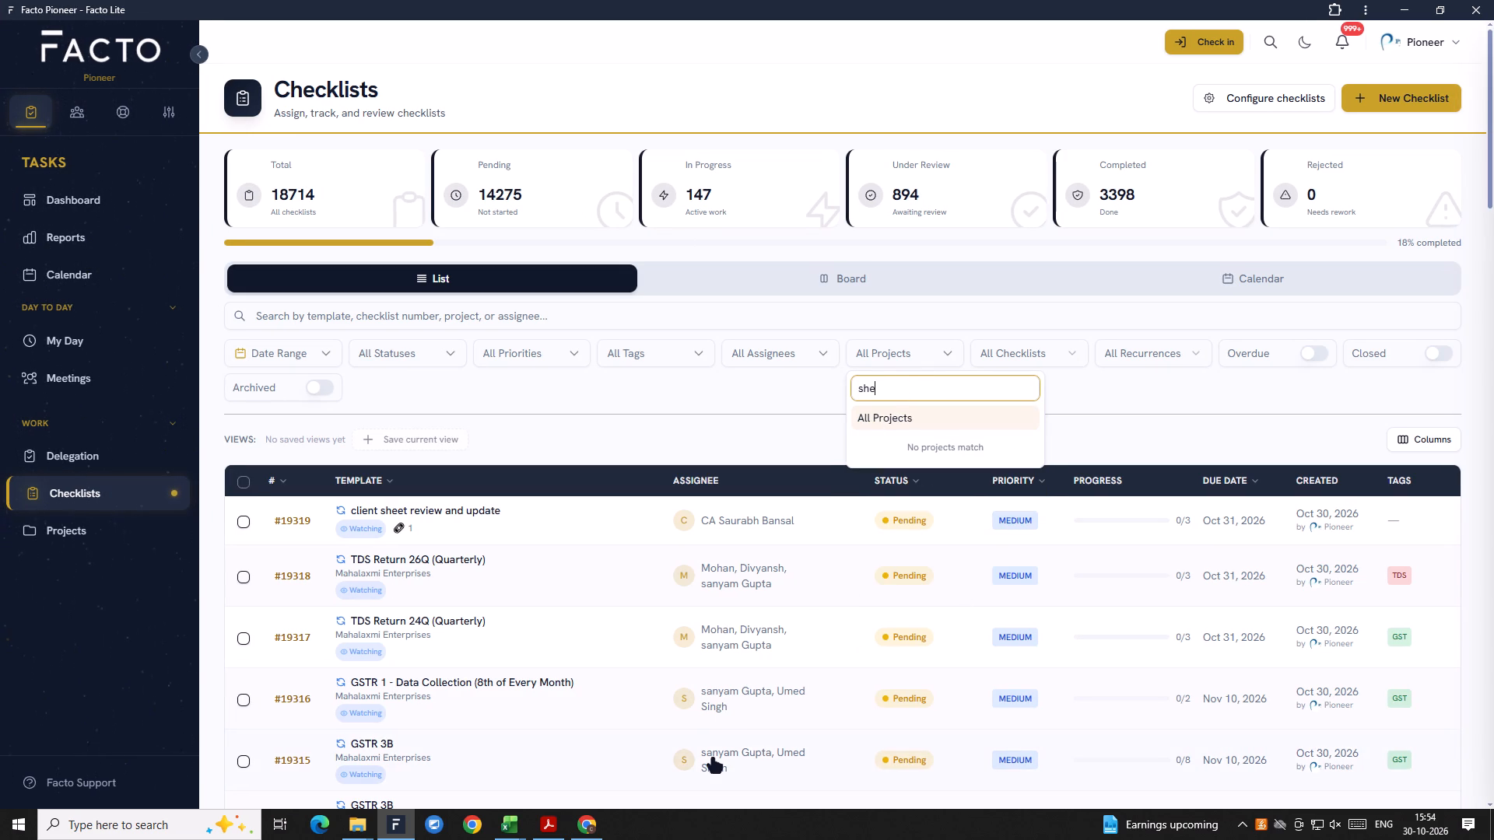
pyautogui.click(764, 407)
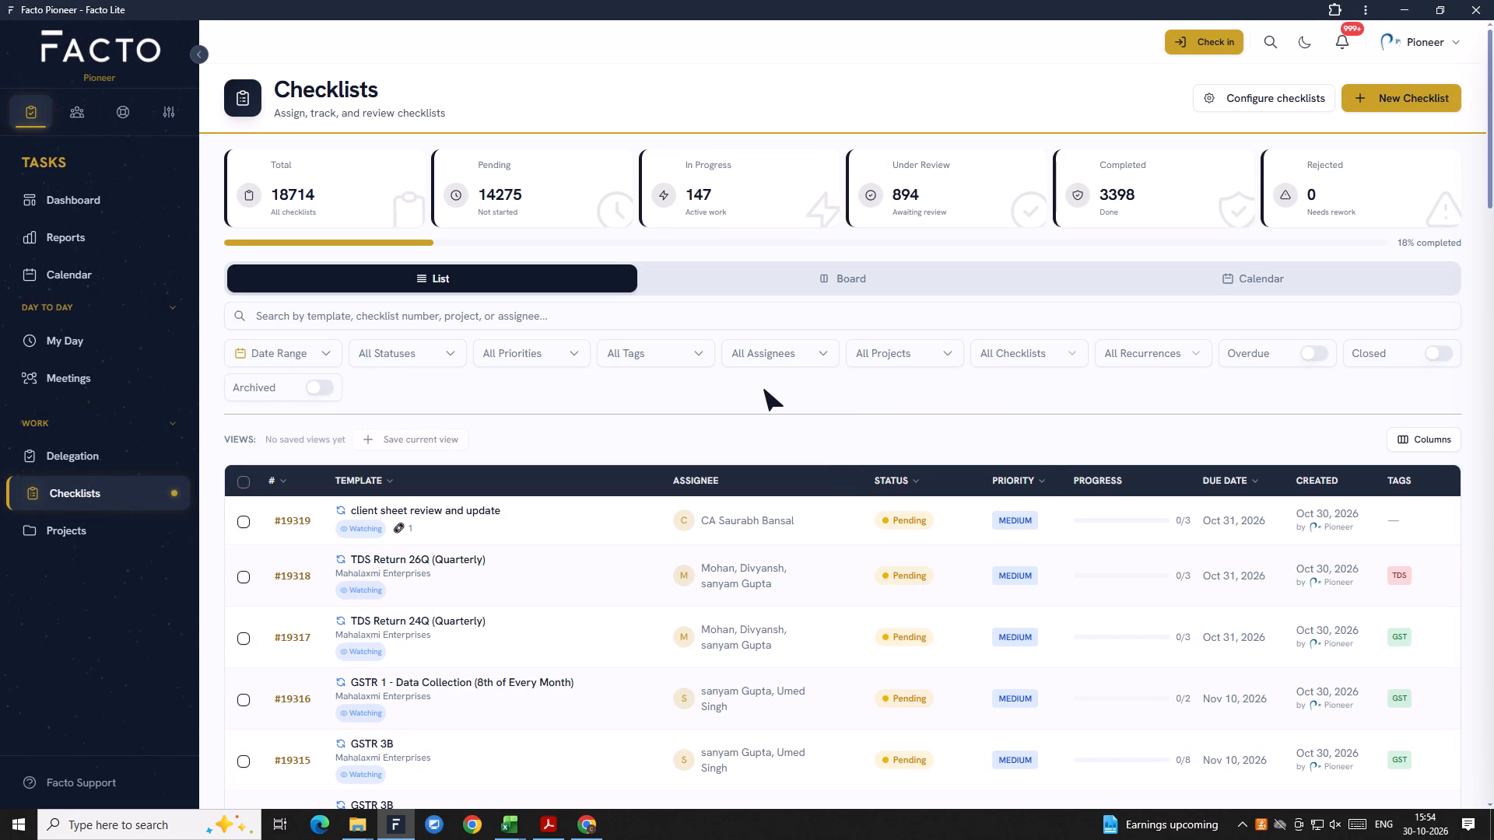
# Search the Projects list for "sh" and open the Shahnaz Bright Steel Industries project.
pyautogui.click(76, 509)
pyautogui.click(70, 533)
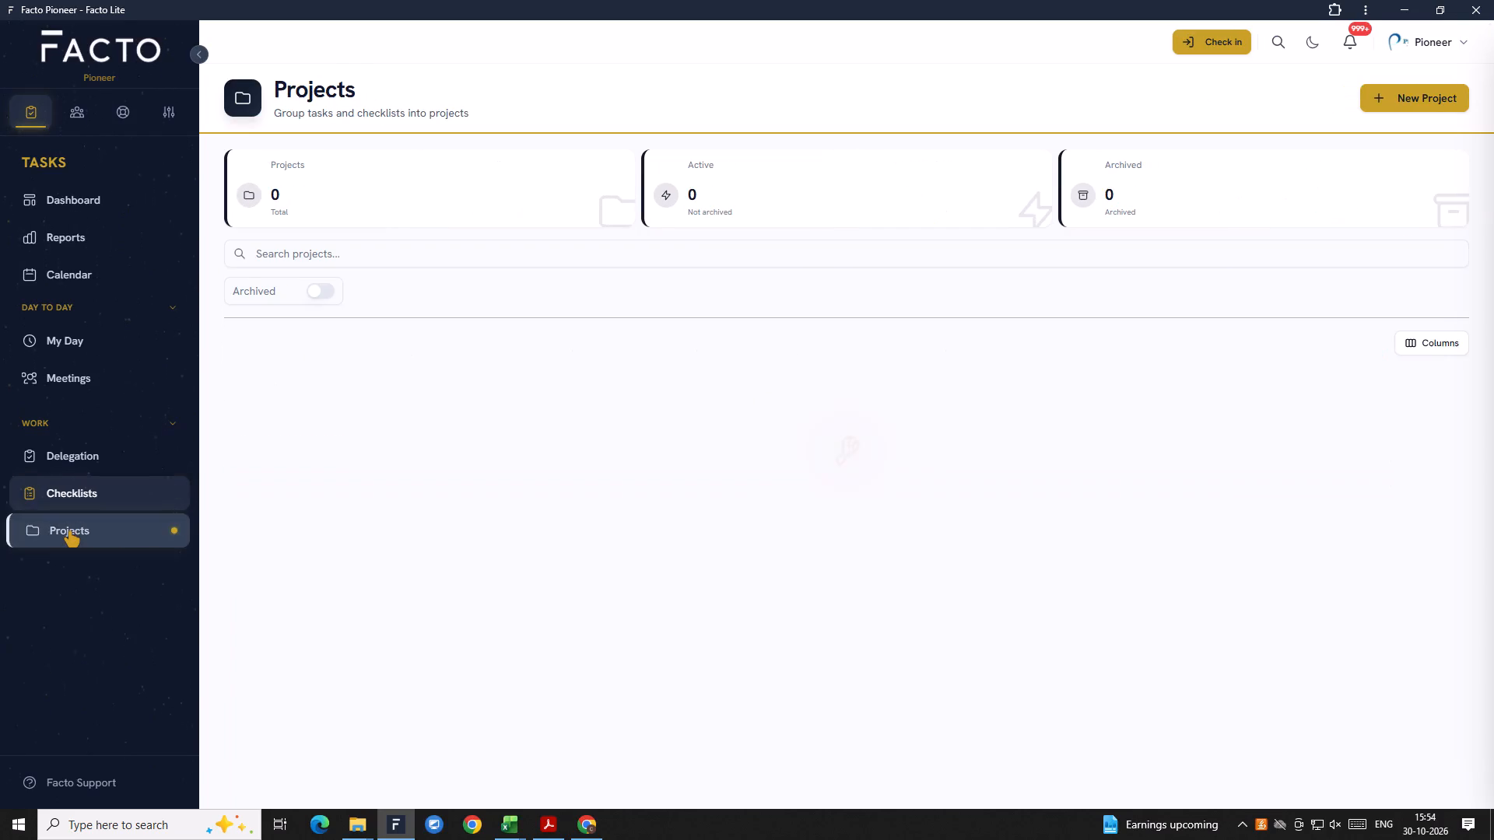
pyautogui.click(285, 264)
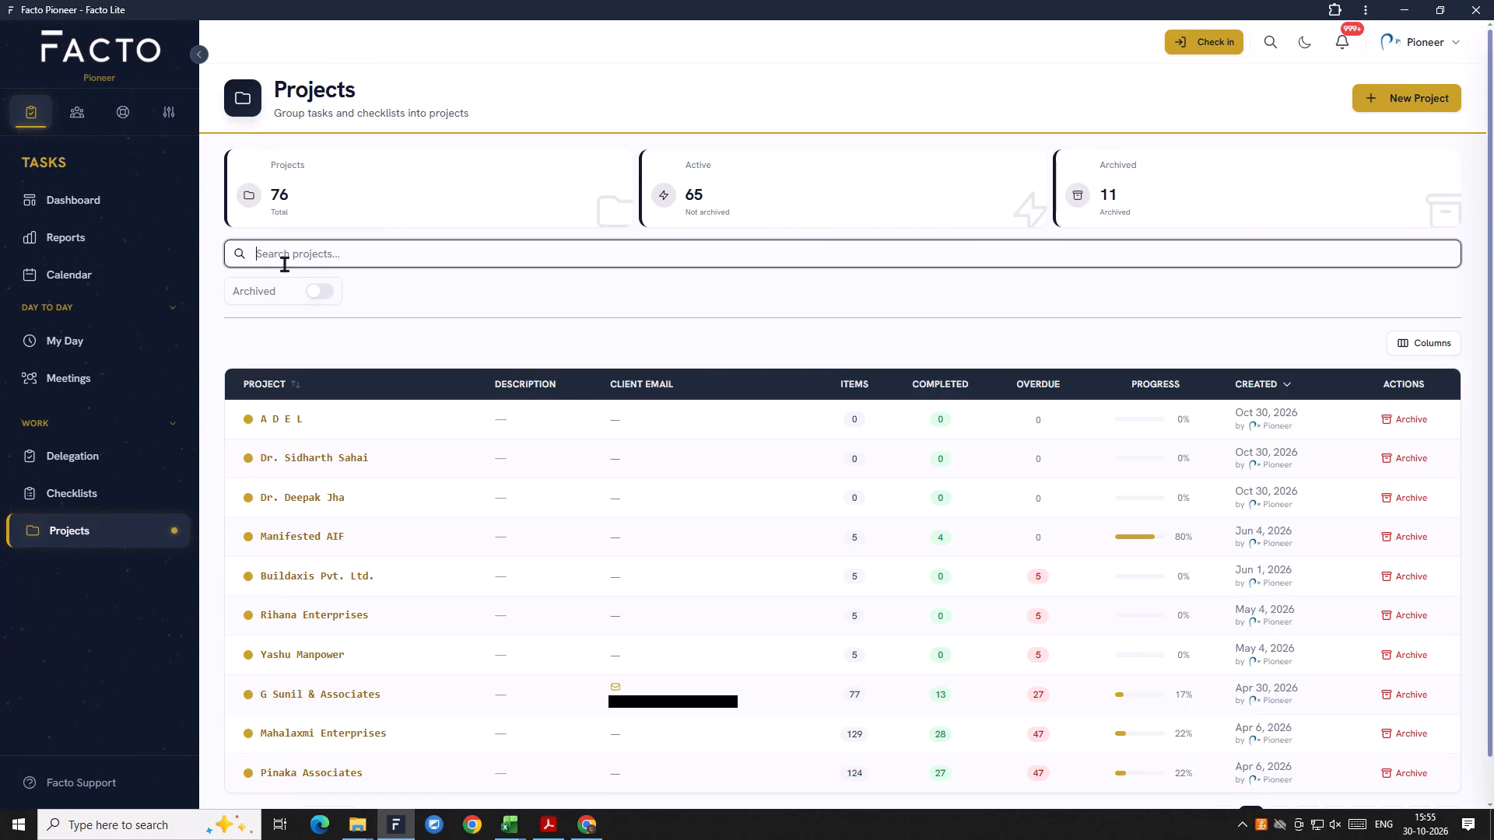
pyautogui.press('s')
pyautogui.write('heh')
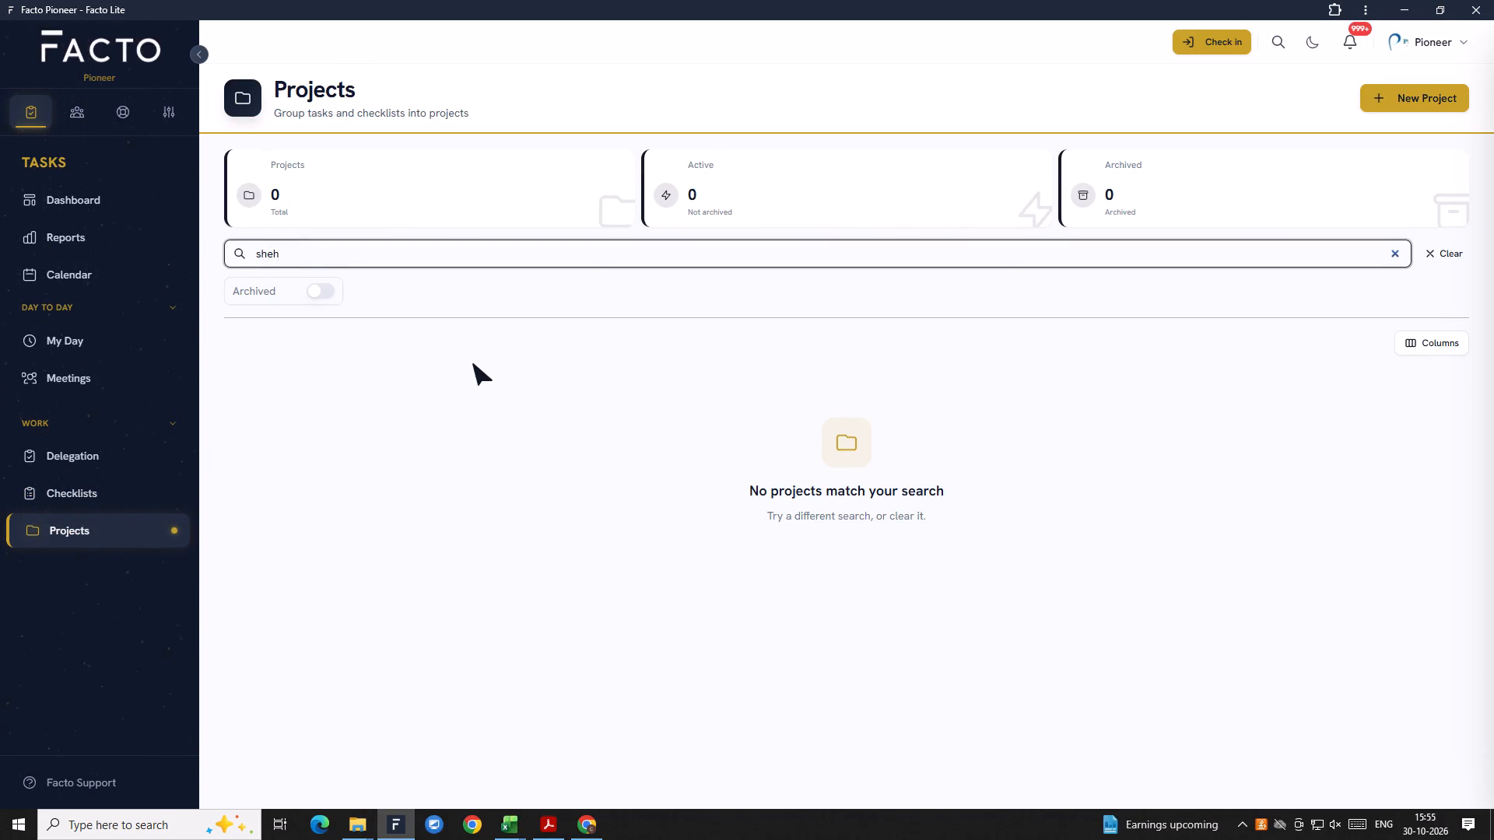
pyautogui.press('BackSpace')
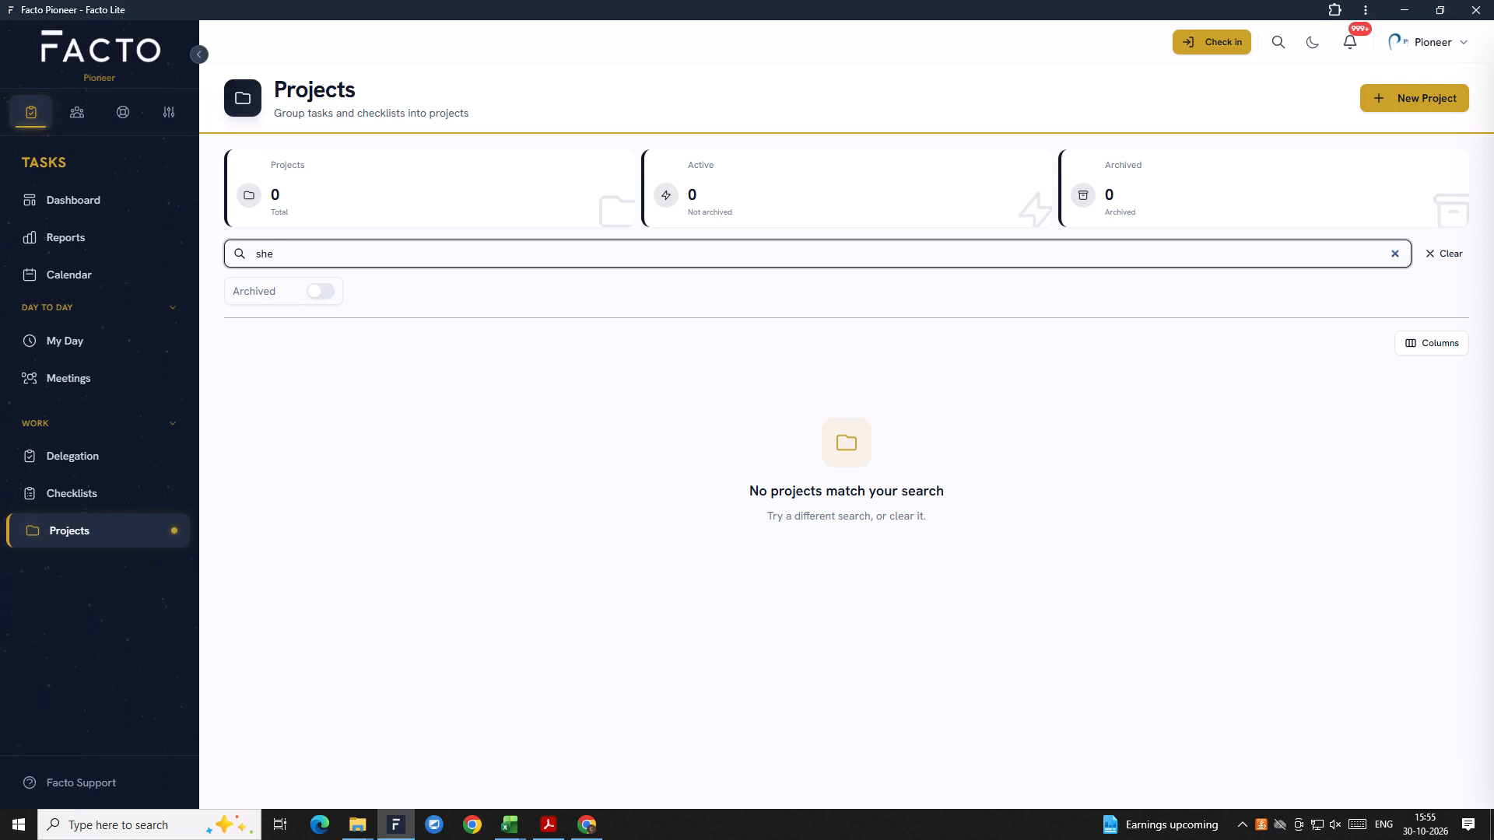
pyautogui.press('BackSpace')
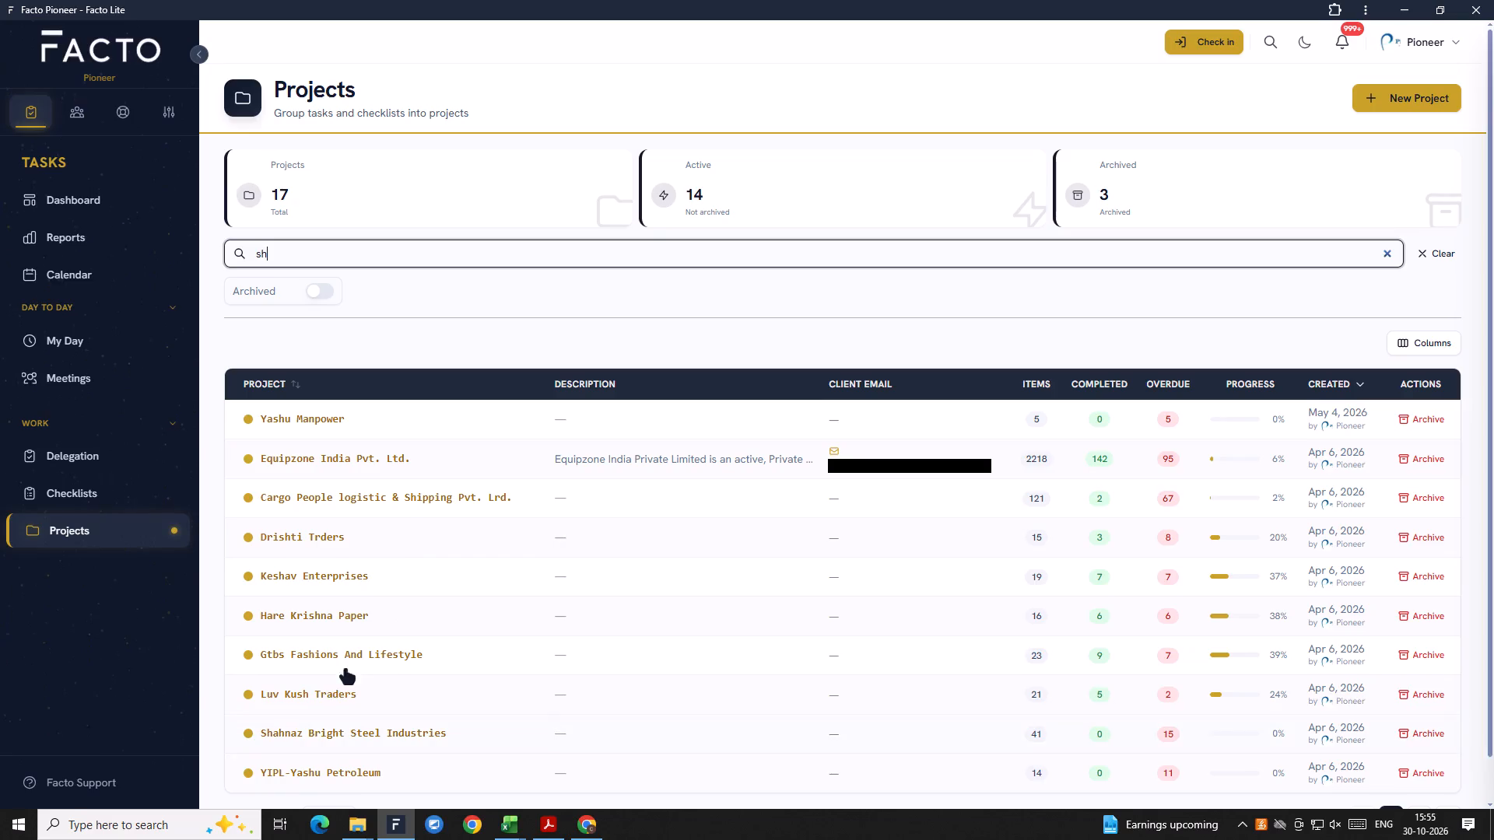
pyautogui.click(289, 742)
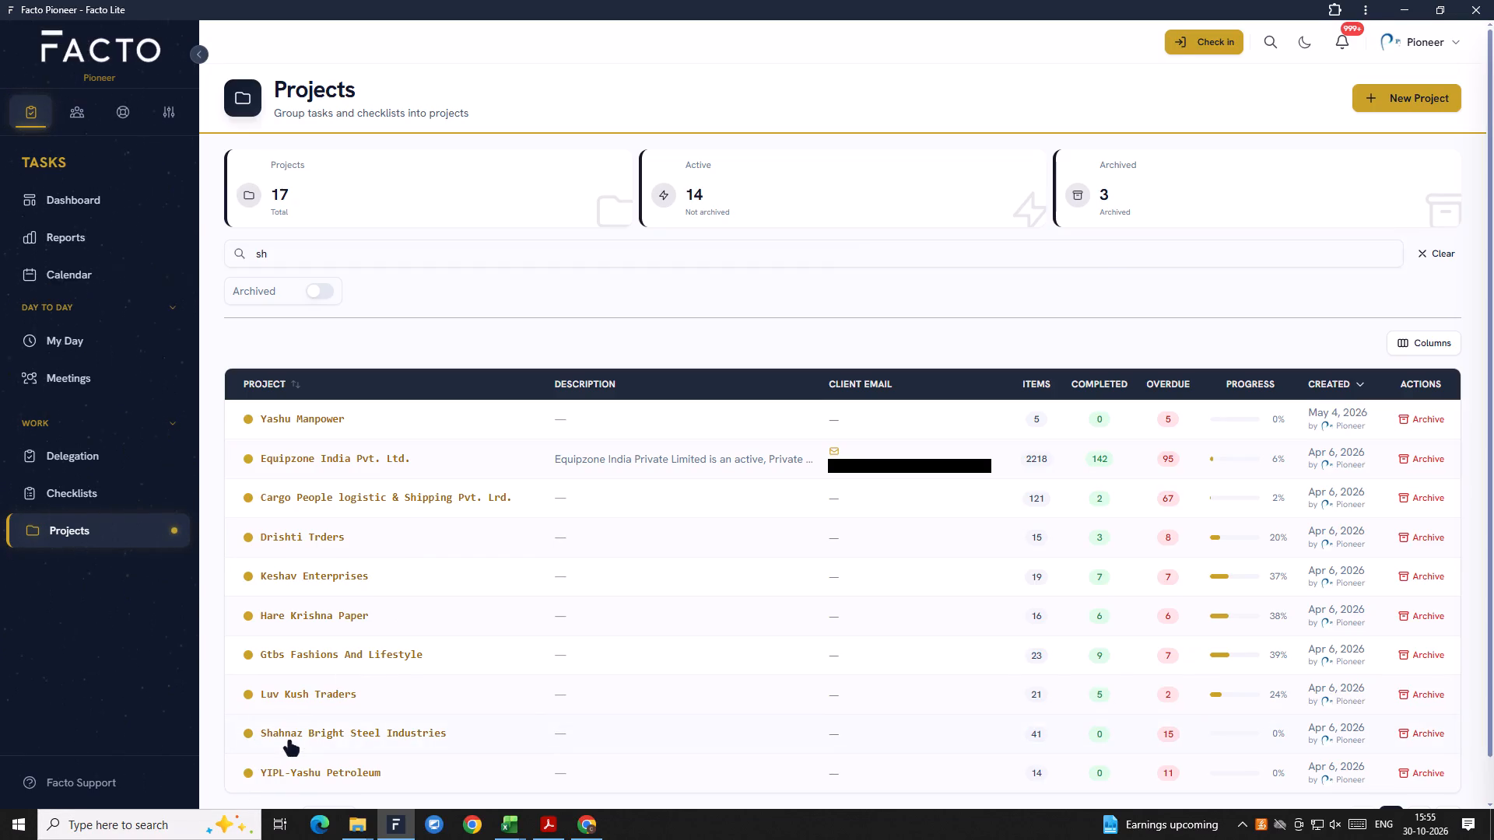
# Copy the project's full name, Shahnaz Bright Steel Industries, over Shehnaz in cell C4 of the Client List workbook's Client Status sheet.
pyautogui.doubleClick(293, 87)
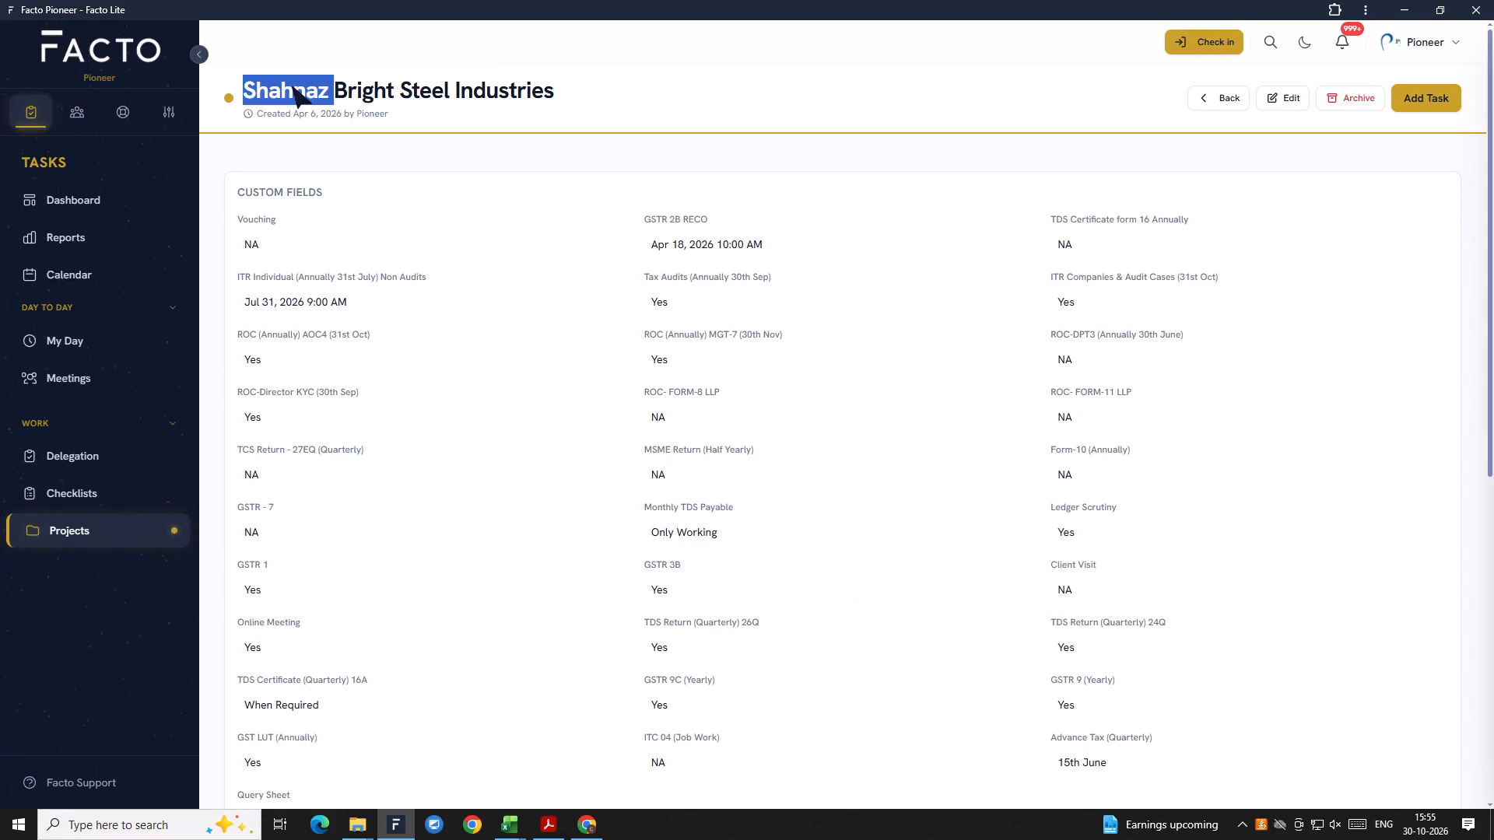
pyautogui.doubleClick(293, 87)
pyautogui.tripleClick(322, 90)
pyautogui.click(323, 90)
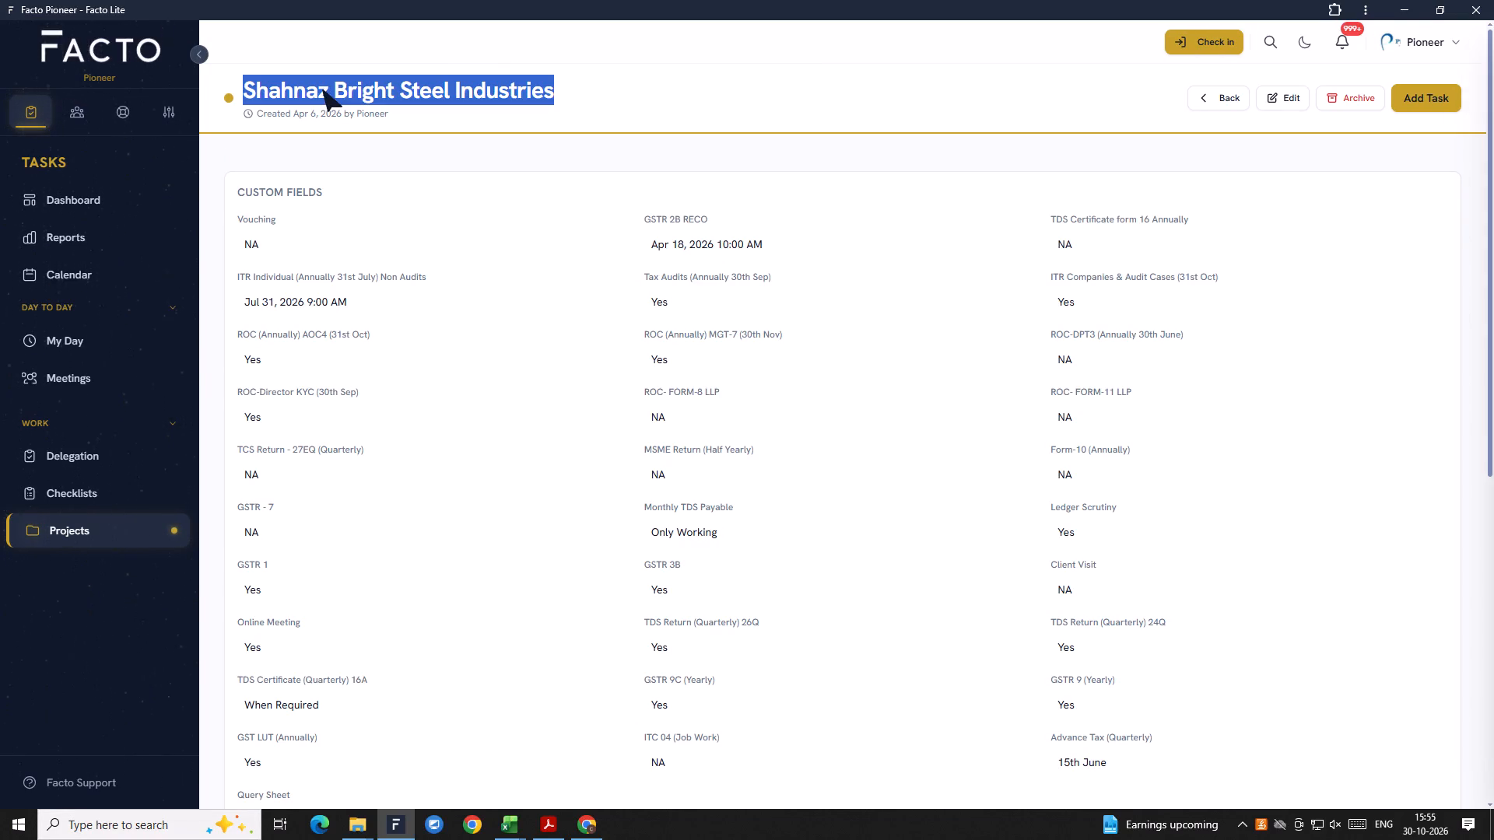
pyautogui.hotkey('ctrl', 'x')
pyautogui.hotkey('ctrl', 'c')
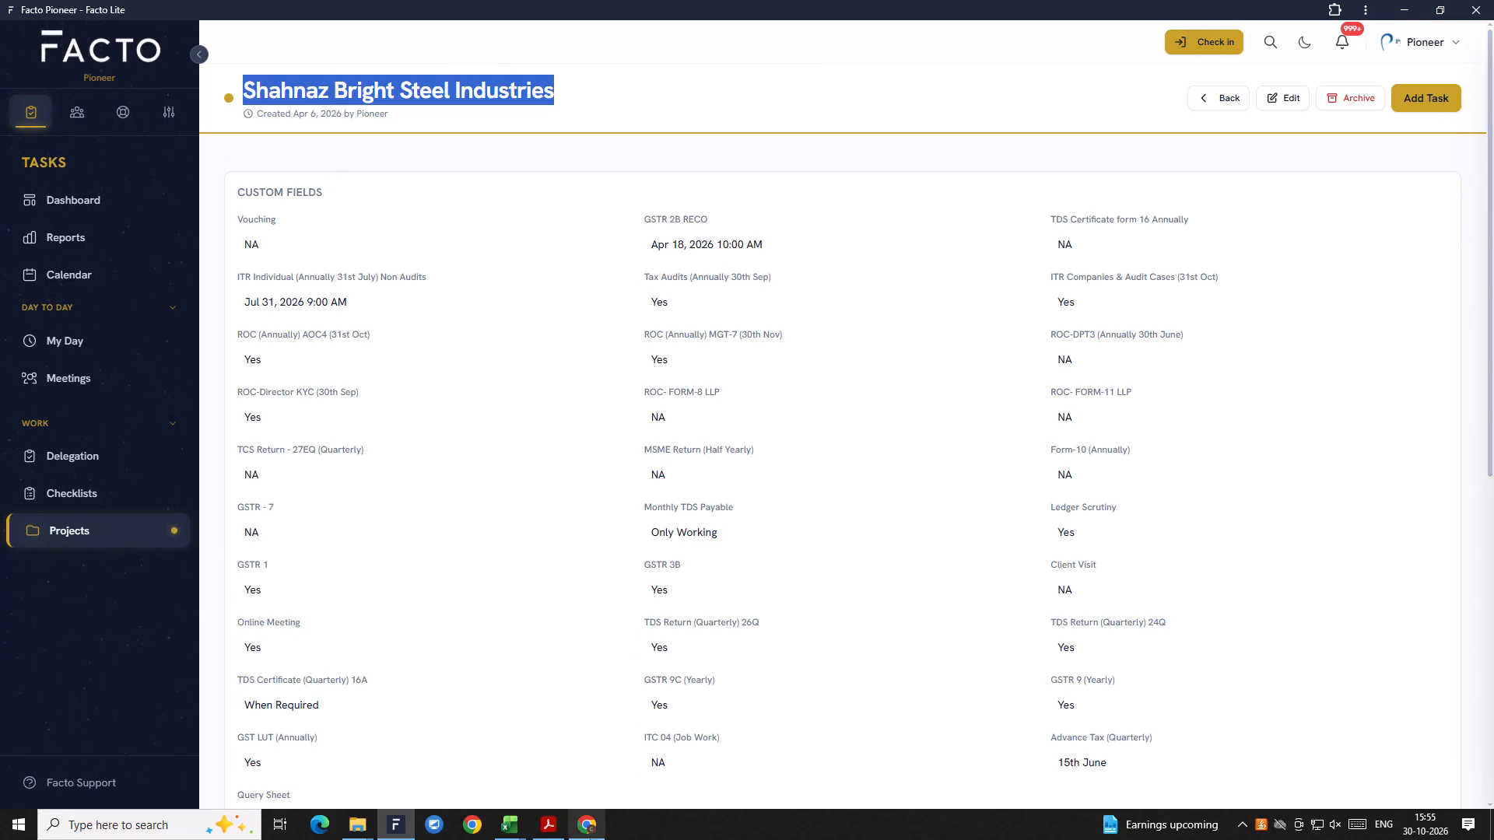
pyautogui.press('super+Tab')
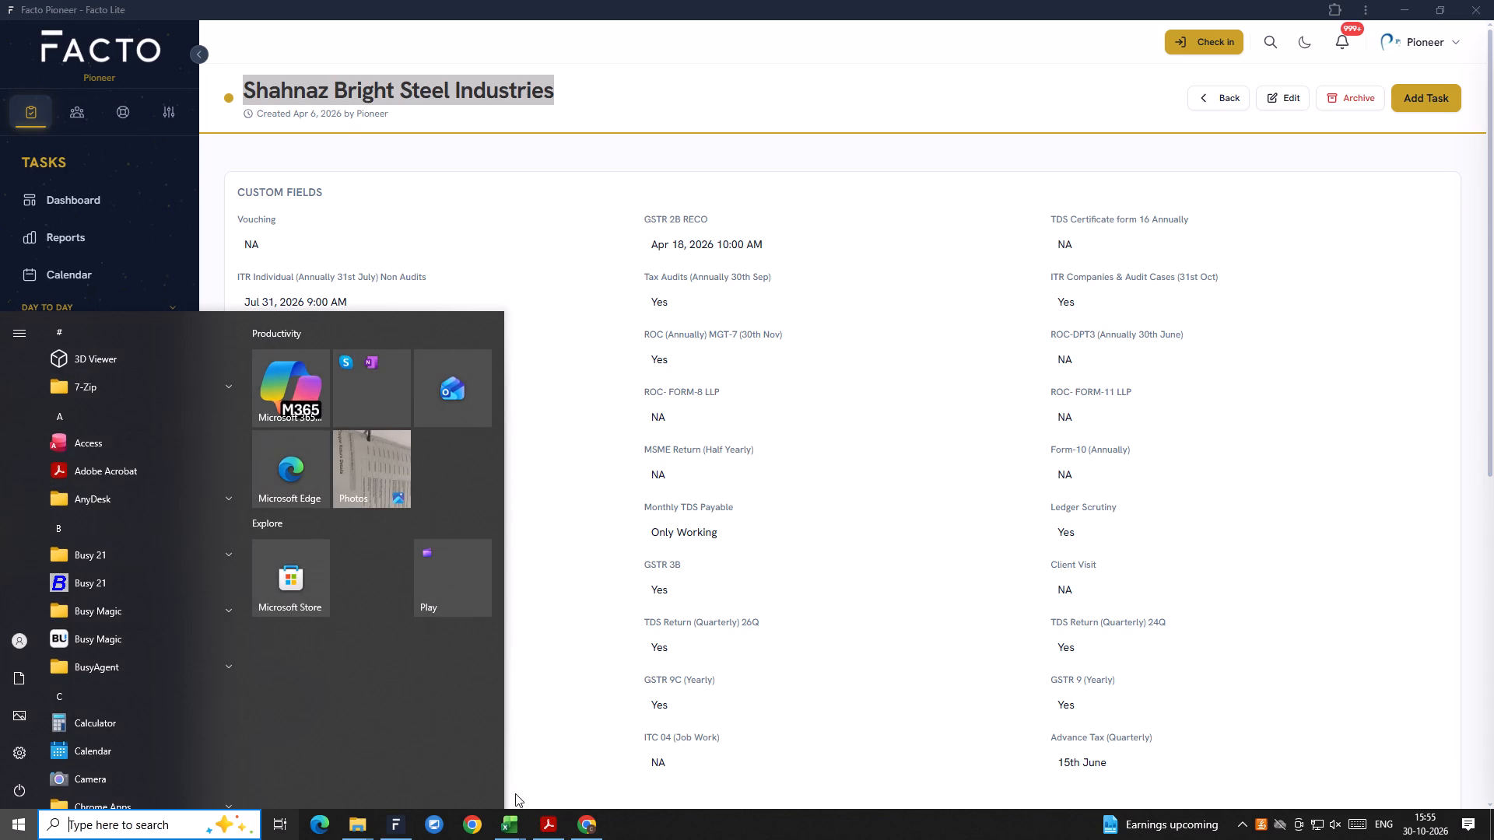
pyautogui.click(679, 220)
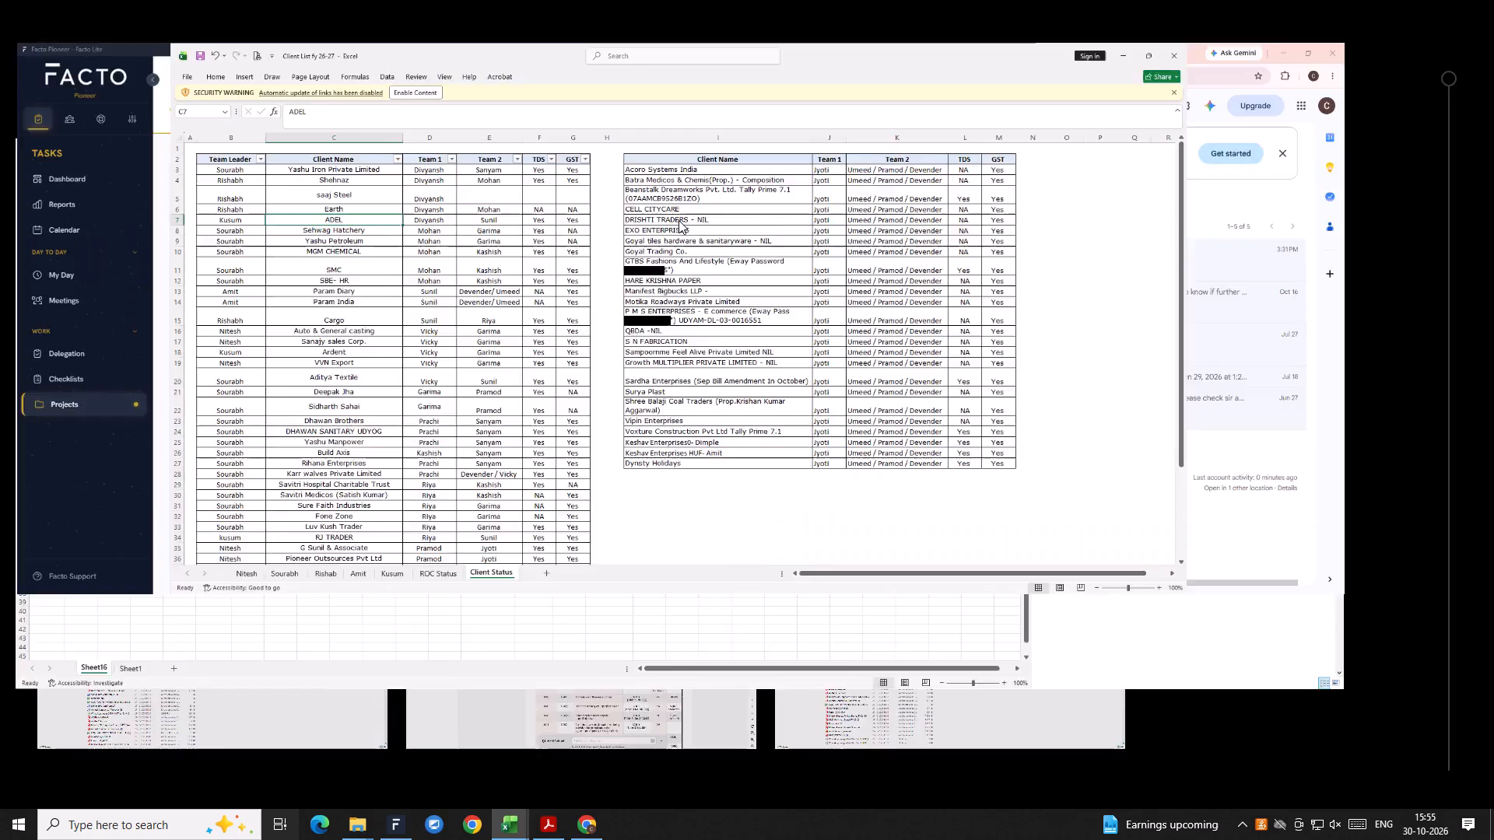
pyautogui.click(260, 201)
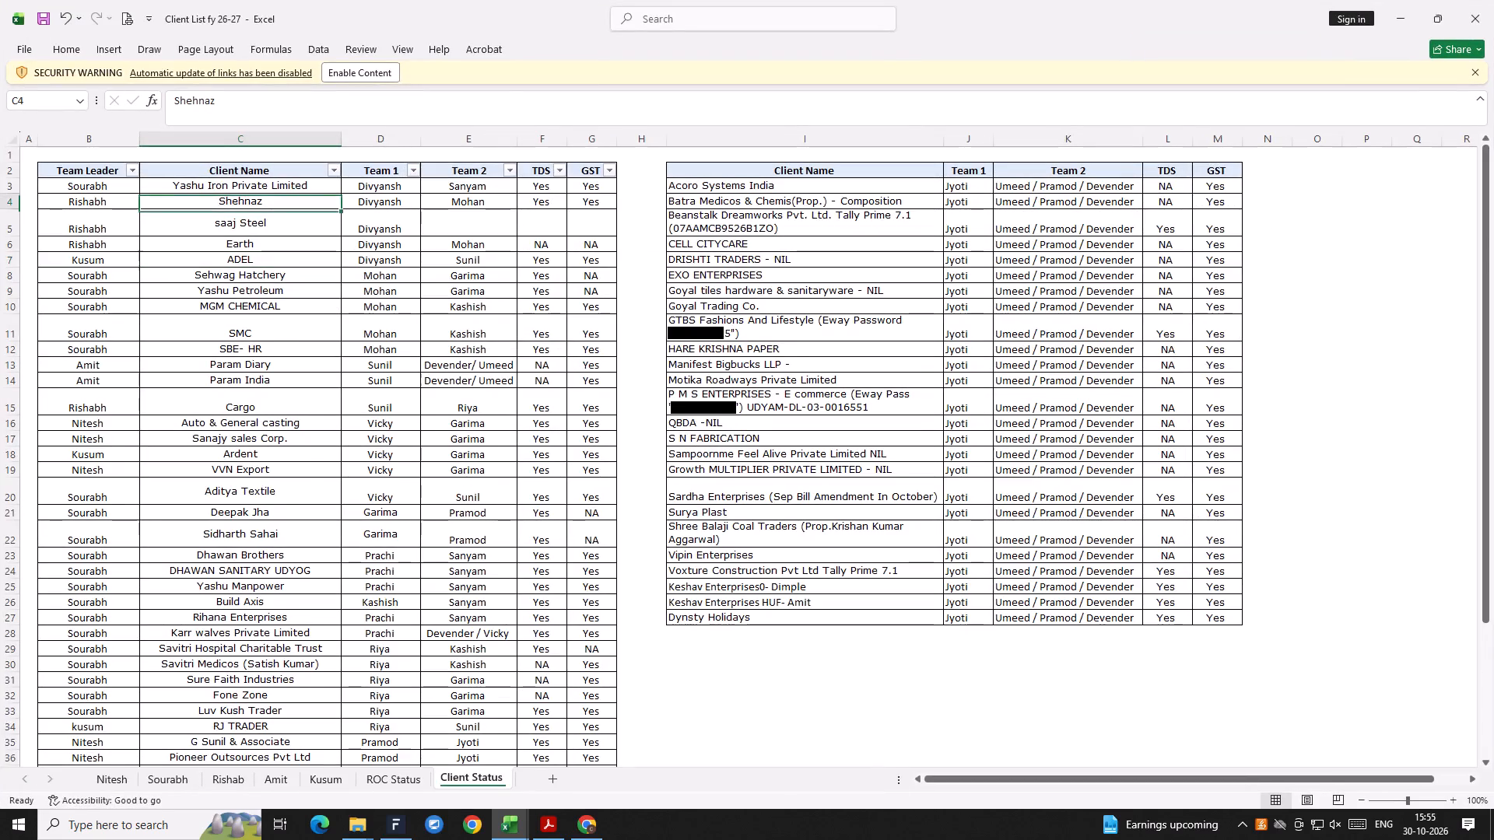
pyautogui.hotkey('ctrl', 'v')
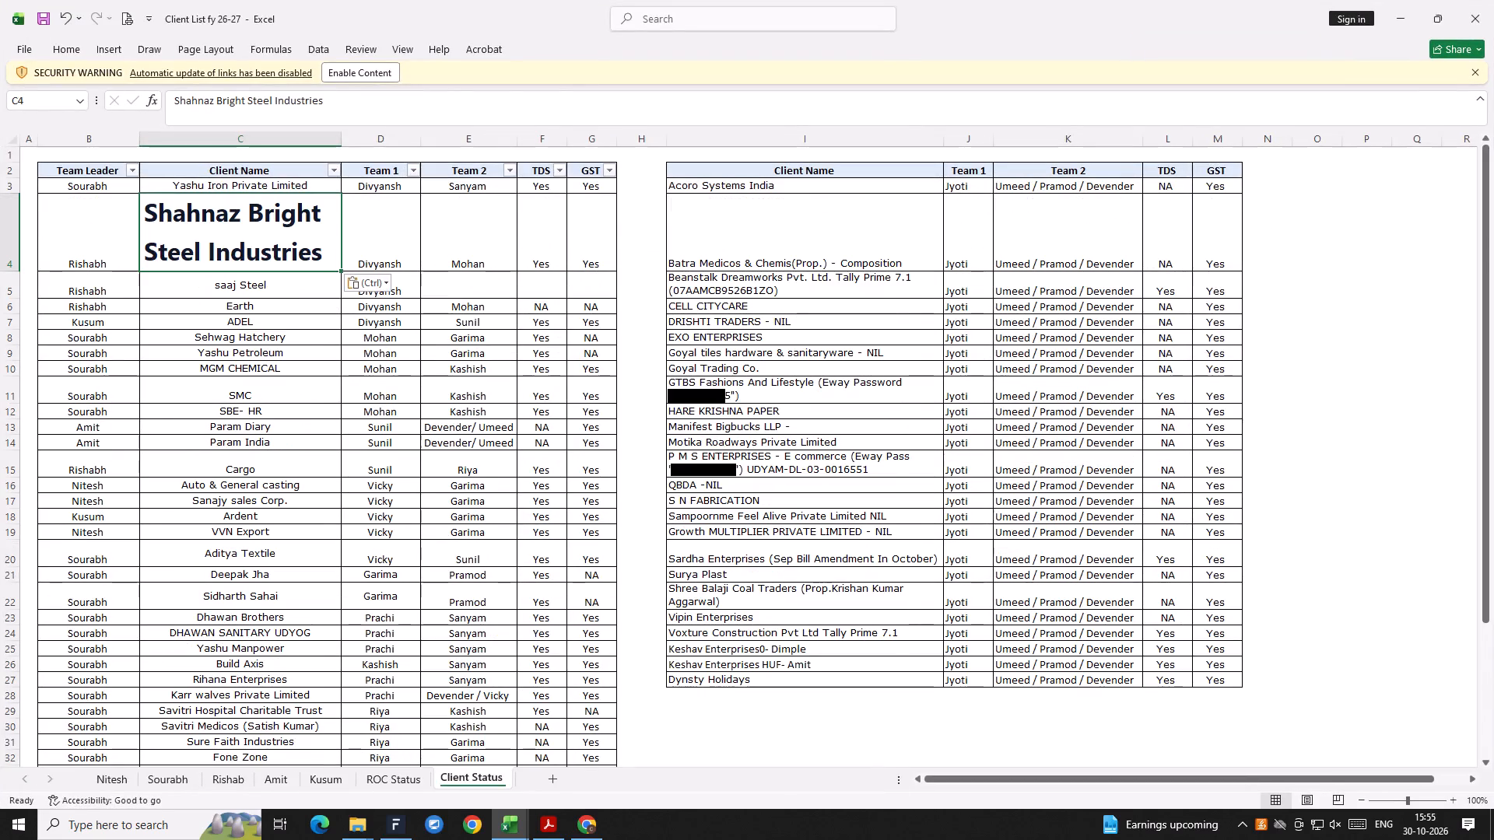
# Remove the bold from the pasted client name in C4 and reduce its font size to 10.
pyautogui.click(73, 51)
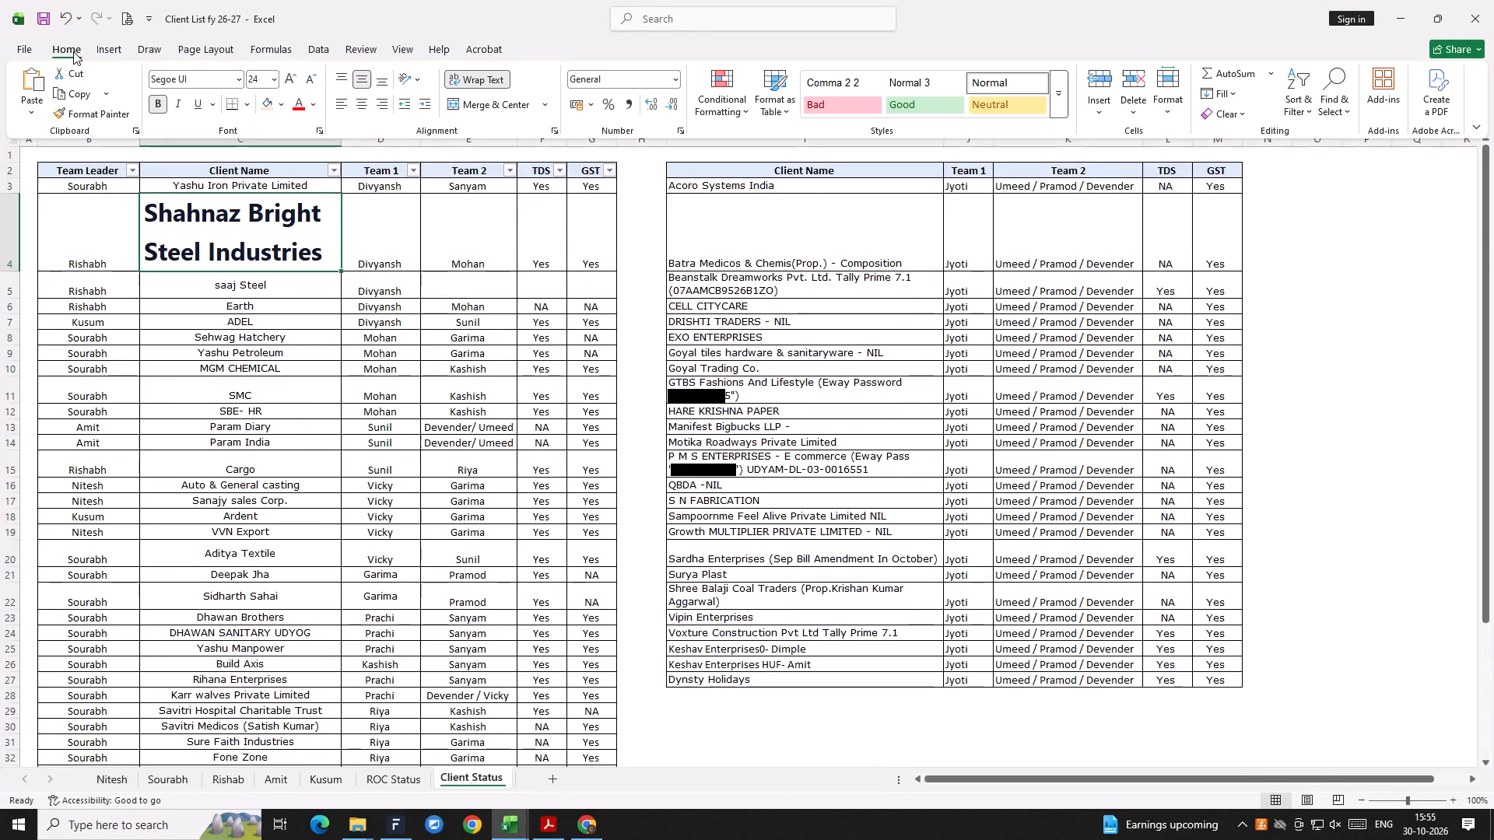
pyautogui.click(160, 104)
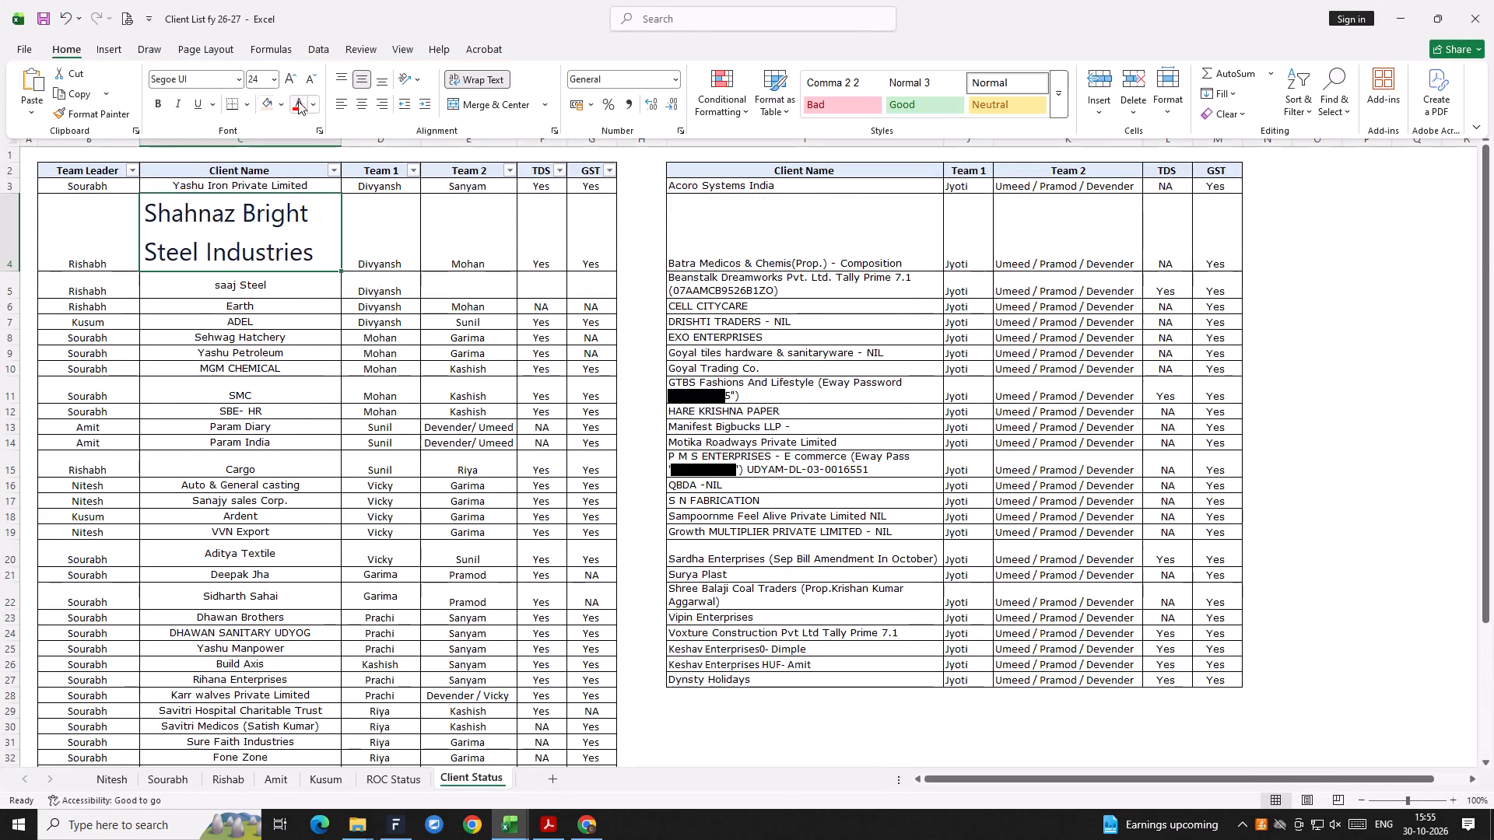
pyautogui.tripleClick(305, 78)
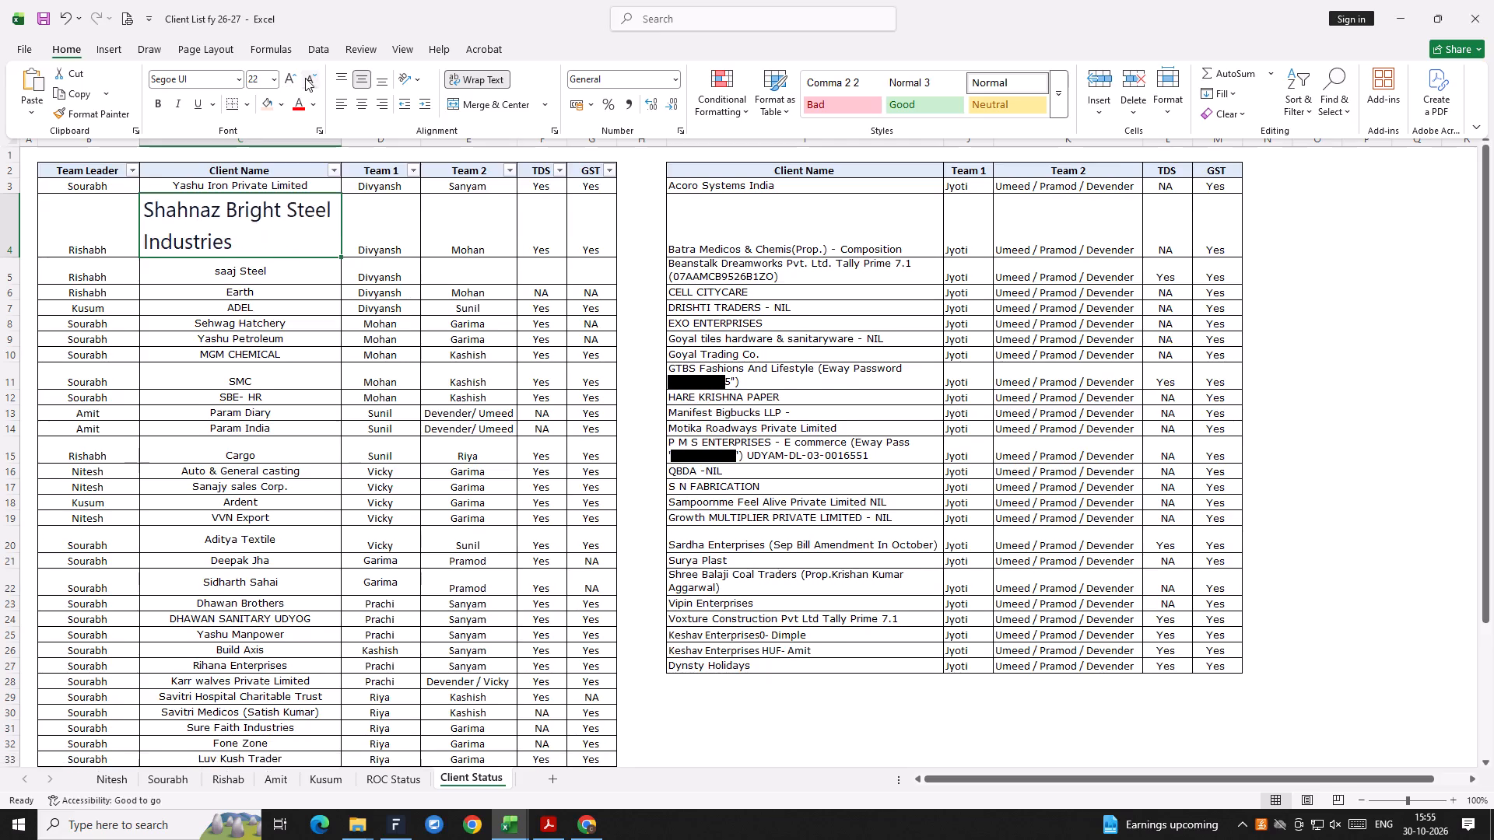
pyautogui.tripleClick(305, 78)
pyautogui.doubleClick(305, 78)
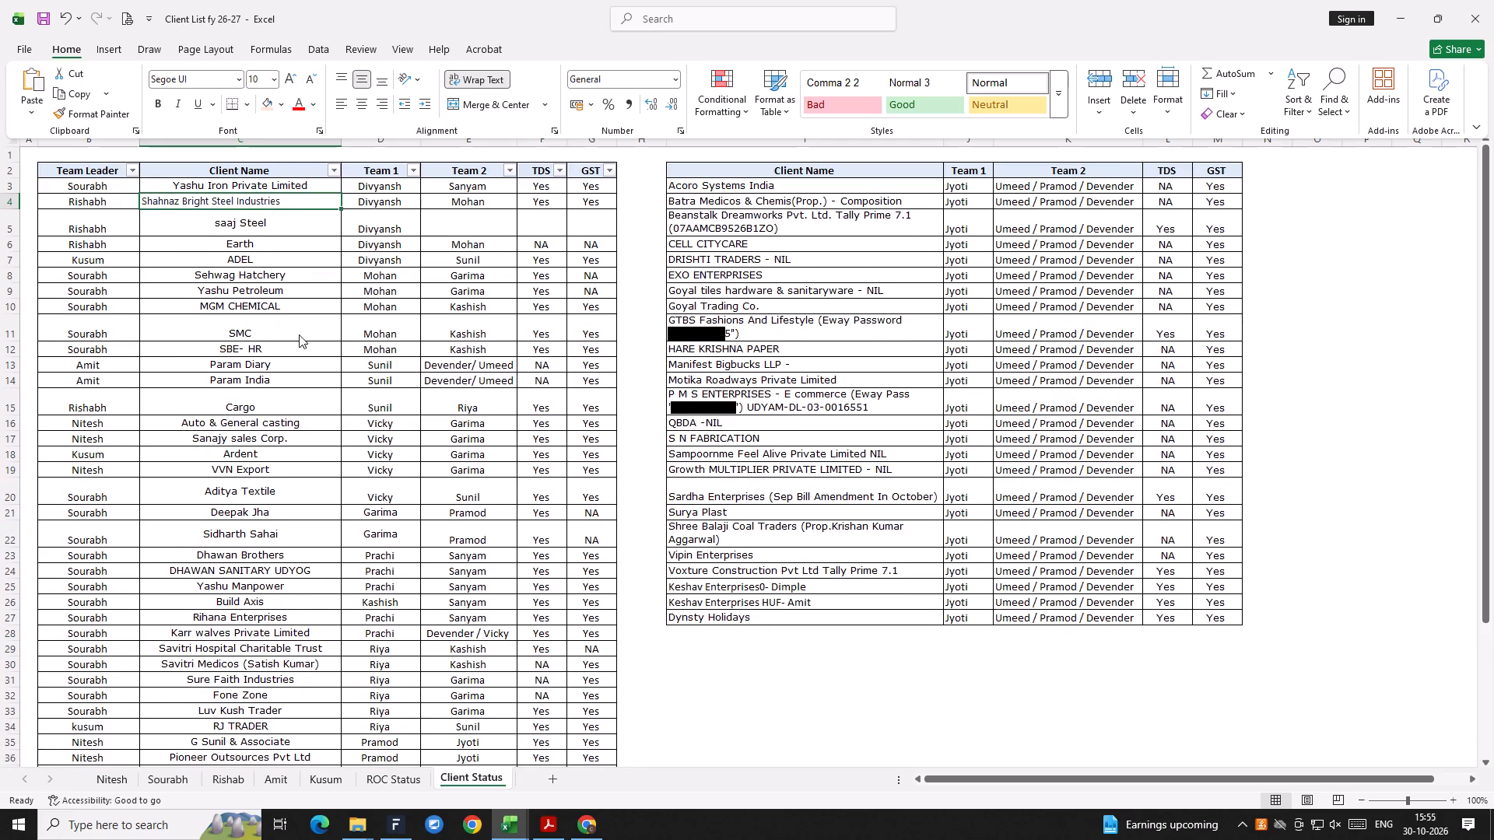
pyautogui.click(316, 387)
pyautogui.scroll(1, 292, 326)
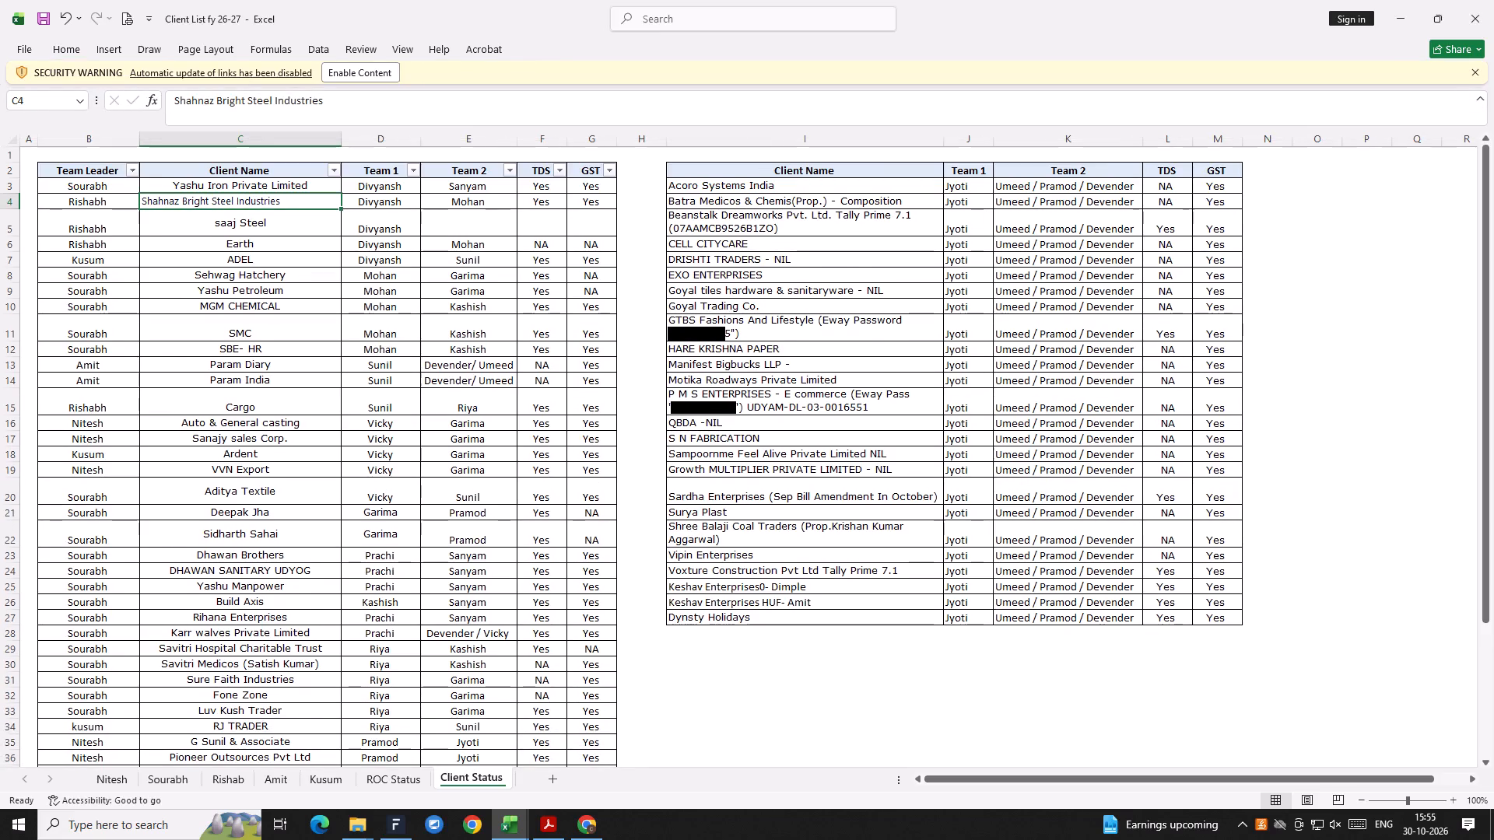
pyautogui.click(332, 170)
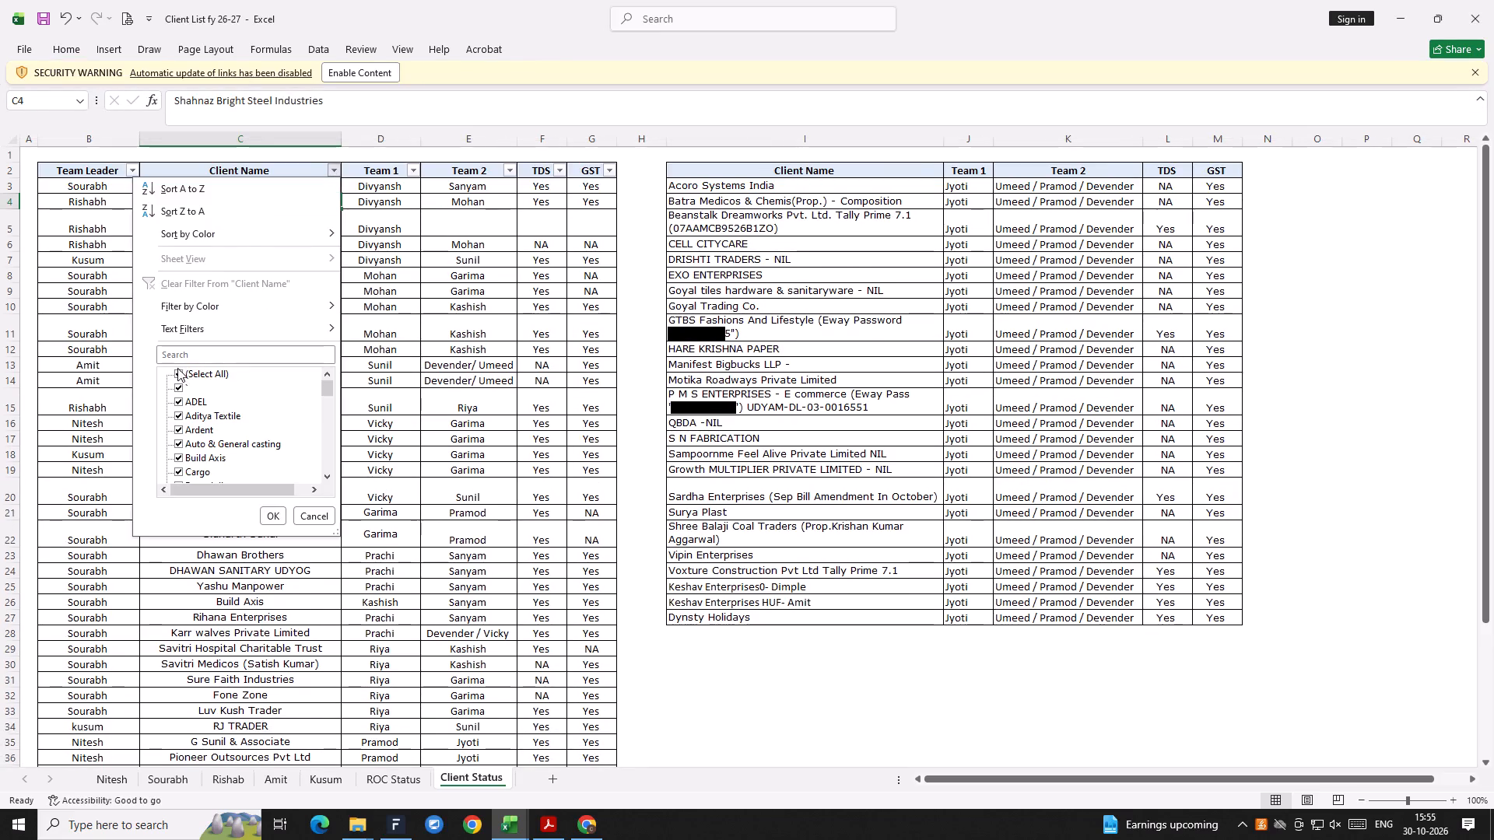
pyautogui.click(686, 501)
# Switch to Facto Lite and remove Prachi from the members of the Shahnaz Bright Steel Industries project.
pyautogui.press('super+Tab')
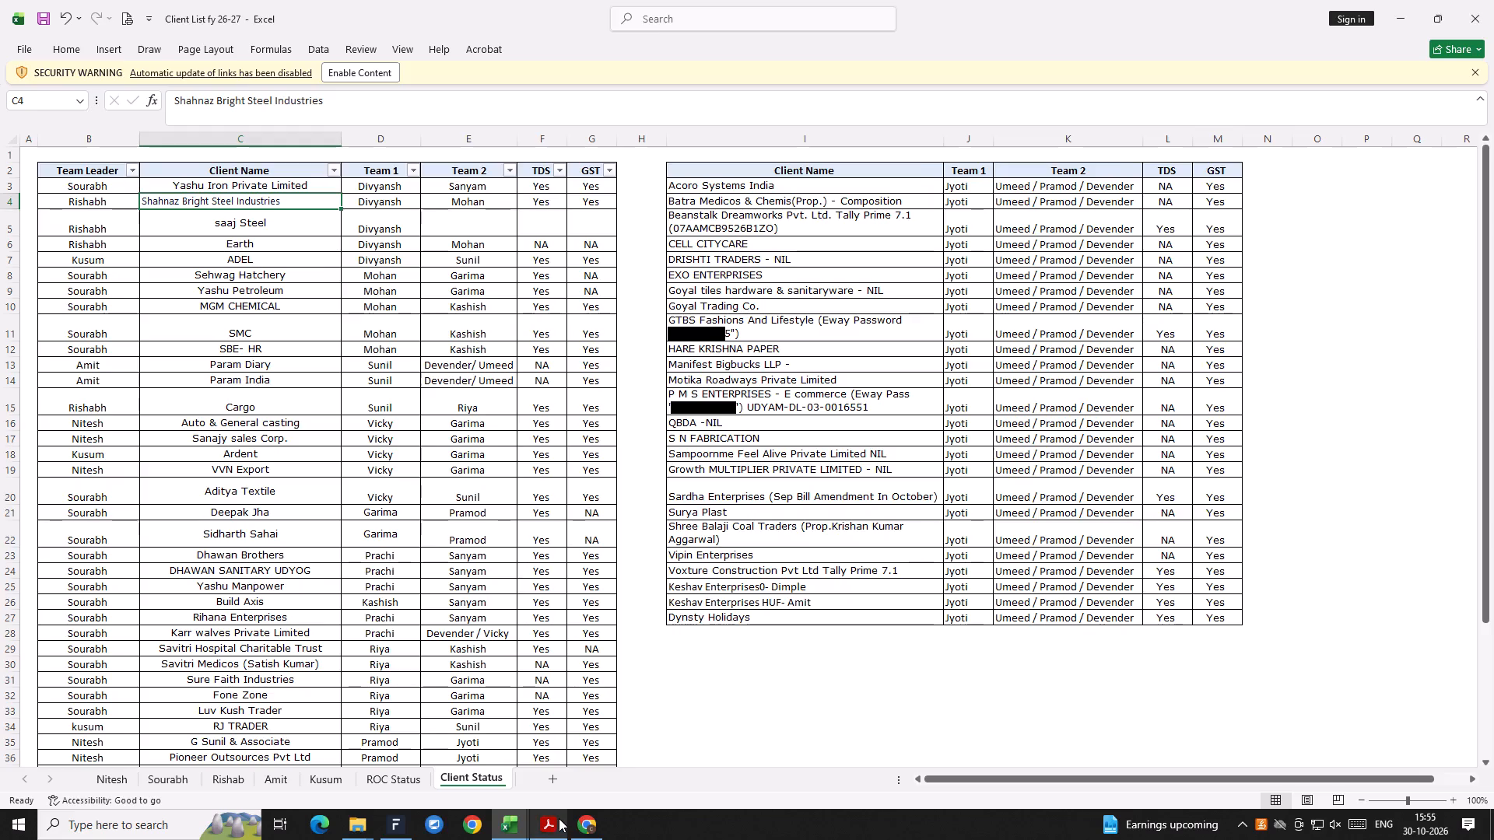
pyautogui.click(626, 221)
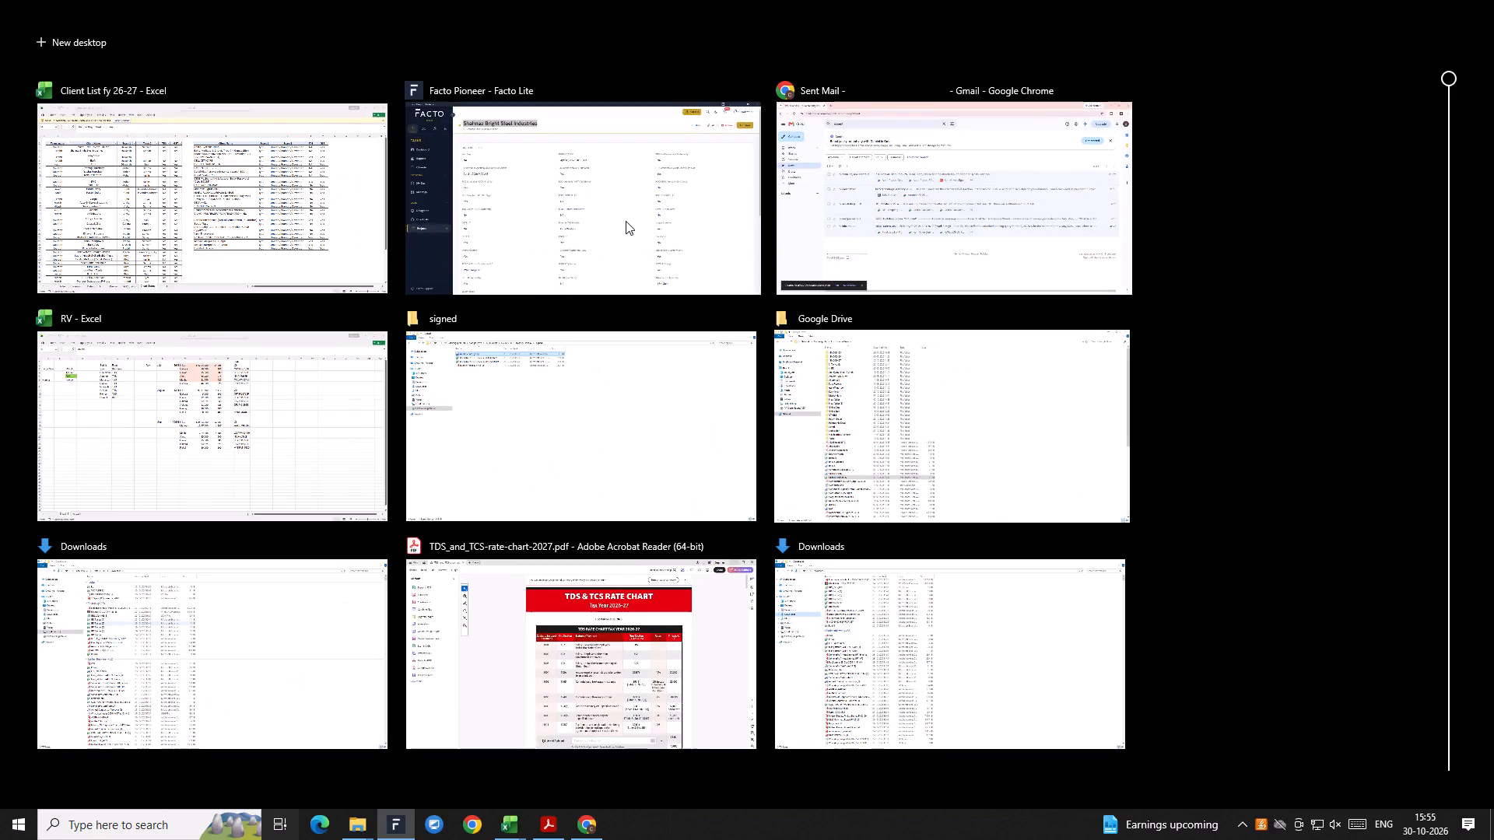
pyautogui.scroll(-11, 605, 636)
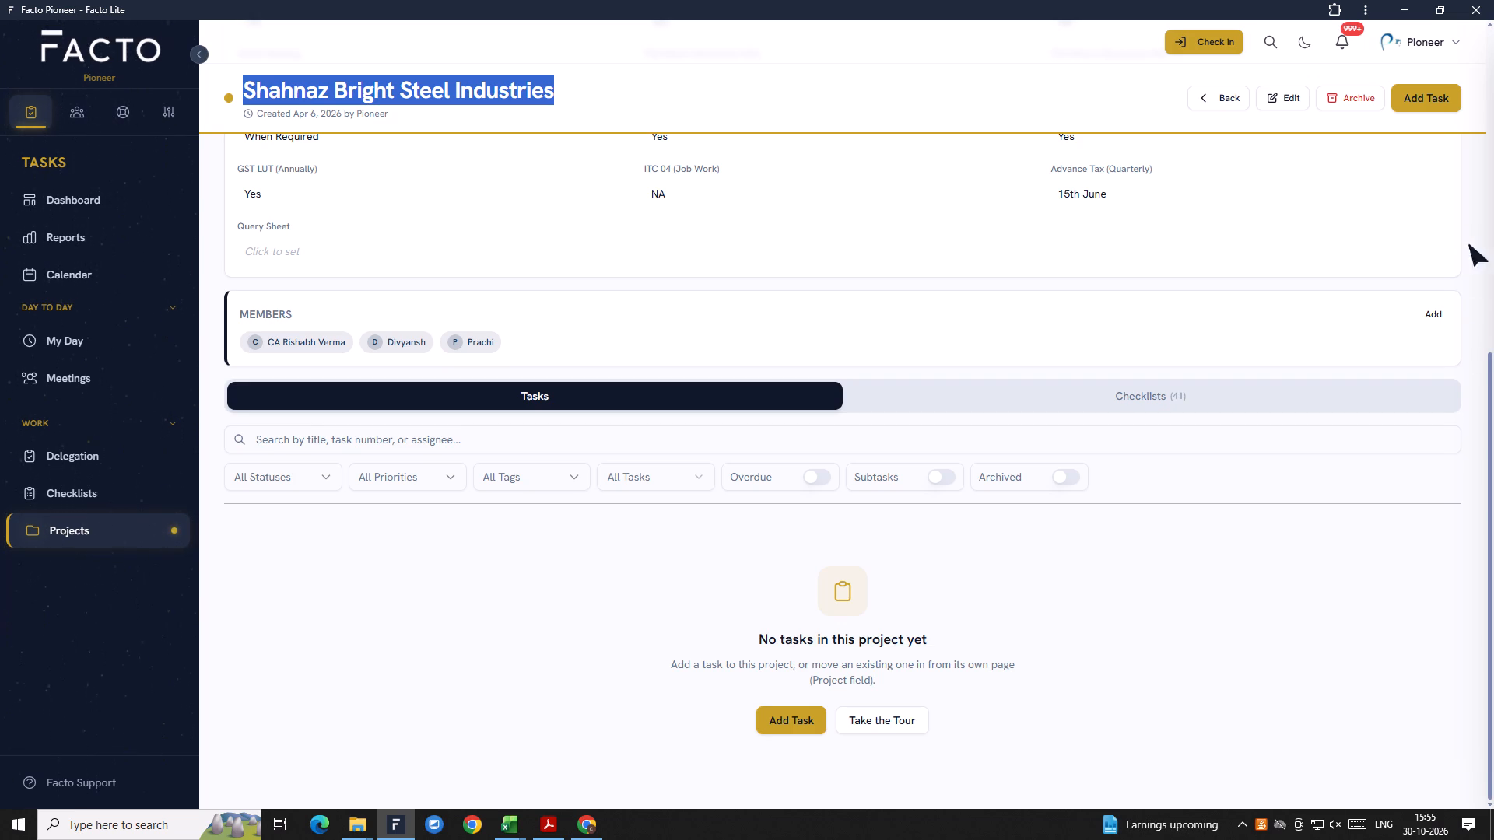
pyautogui.click(1432, 322)
pyautogui.click(487, 354)
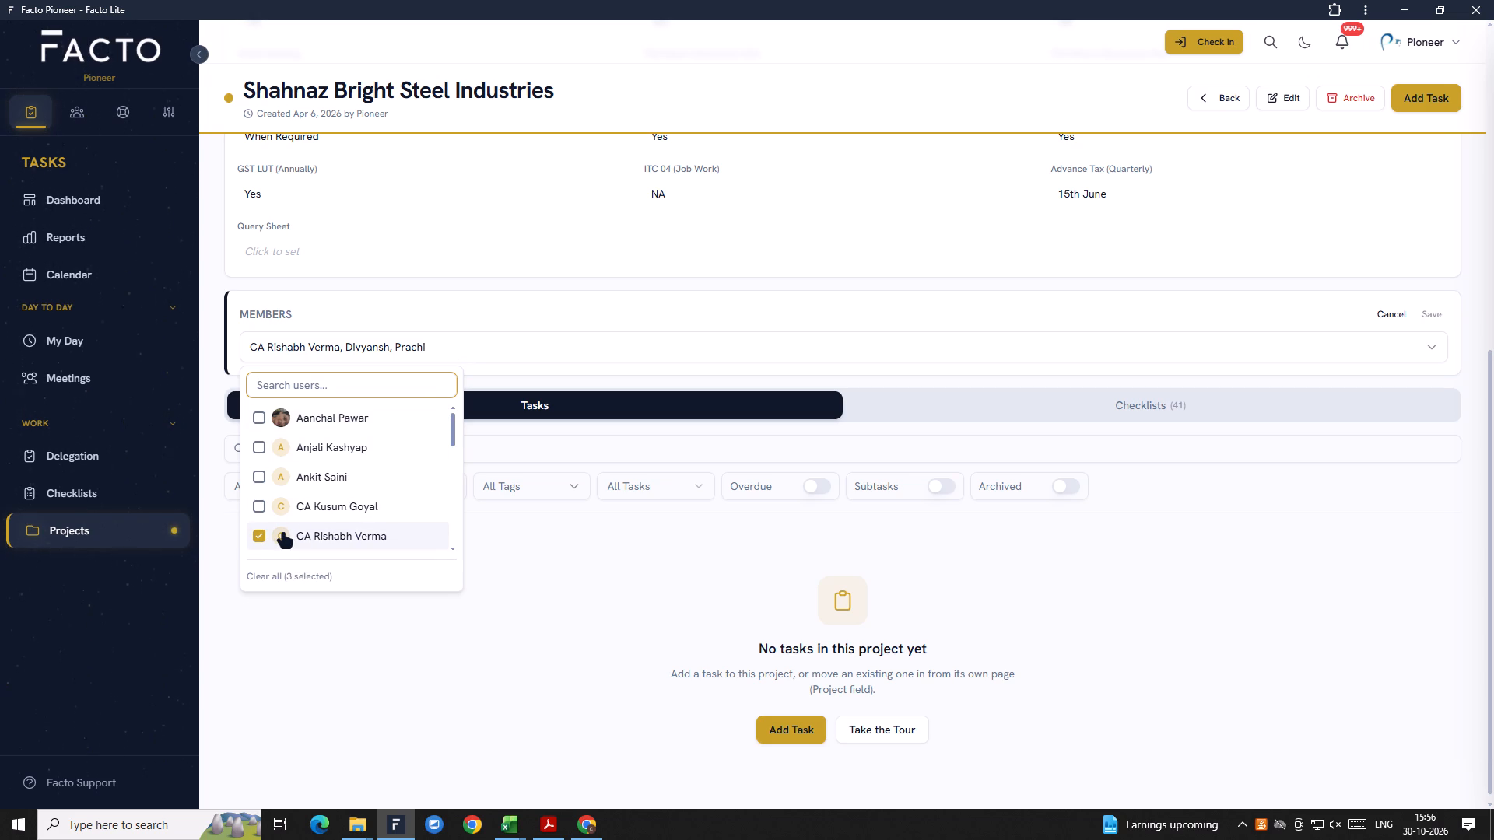
pyautogui.scroll(-2, 283, 534)
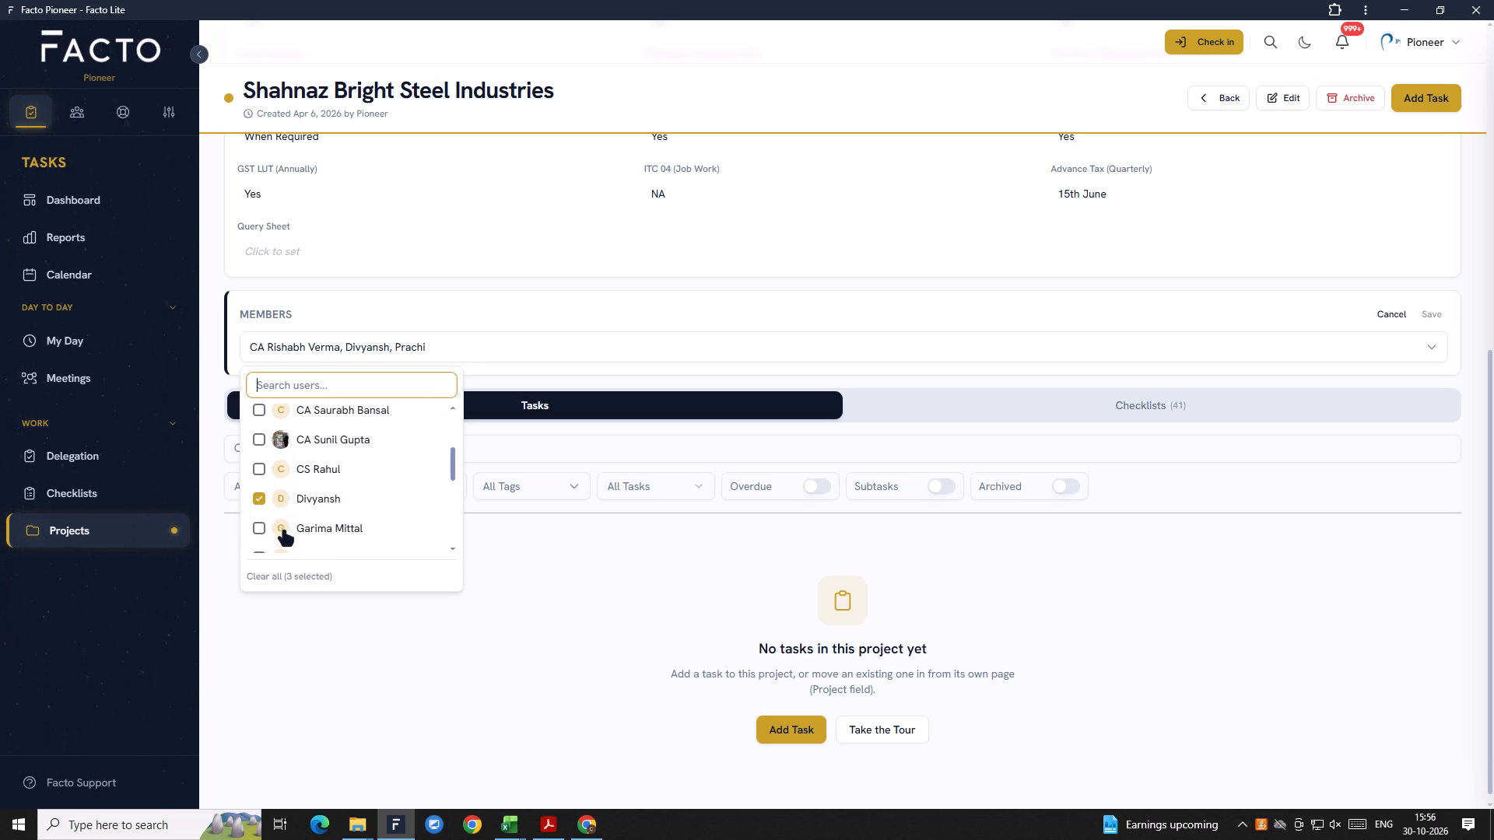
pyautogui.scroll(-7, 290, 502)
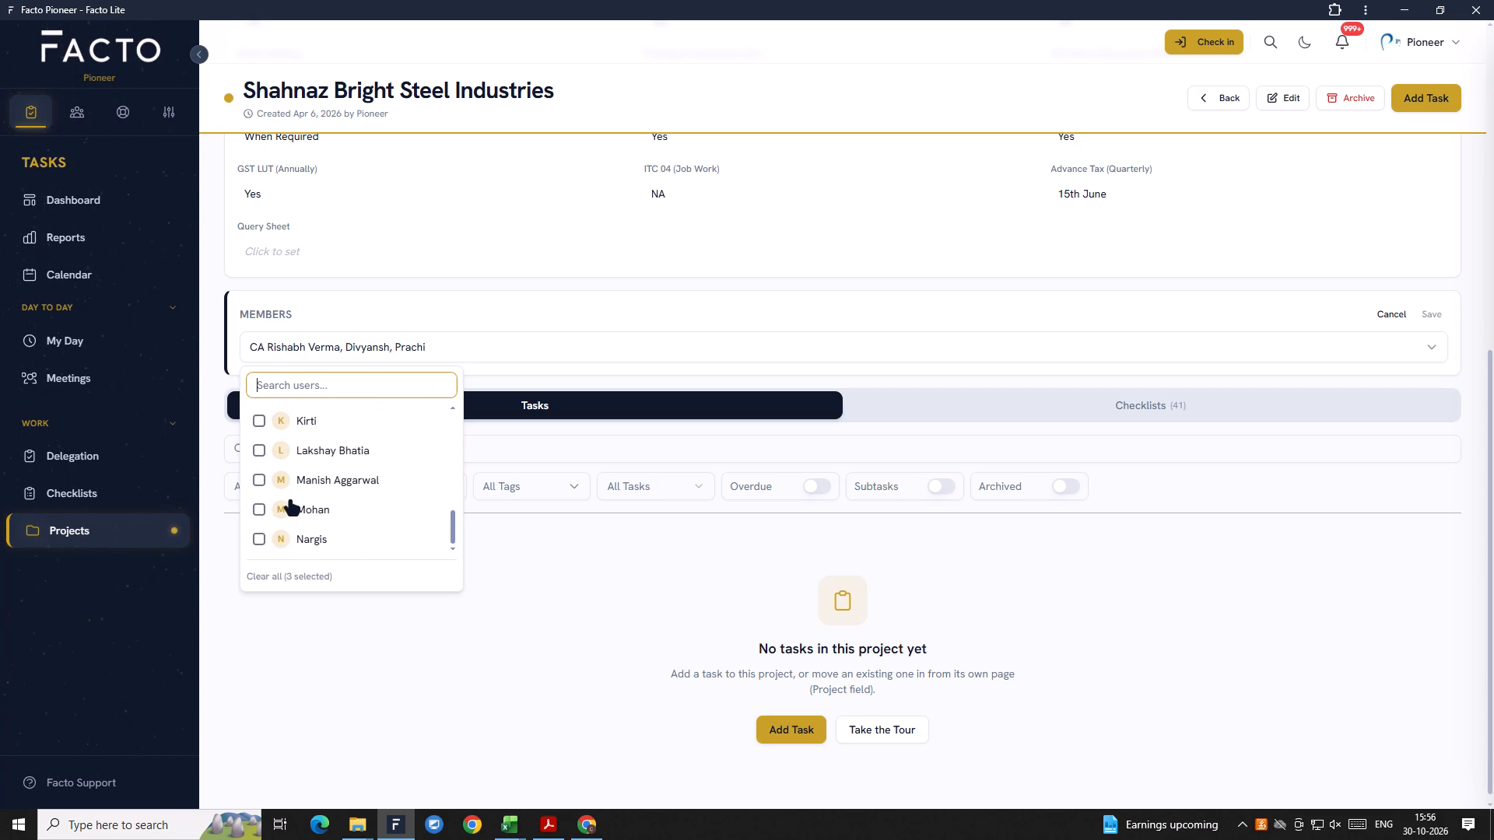
pyautogui.scroll(-3, 290, 502)
pyautogui.scroll(5, 383, 535)
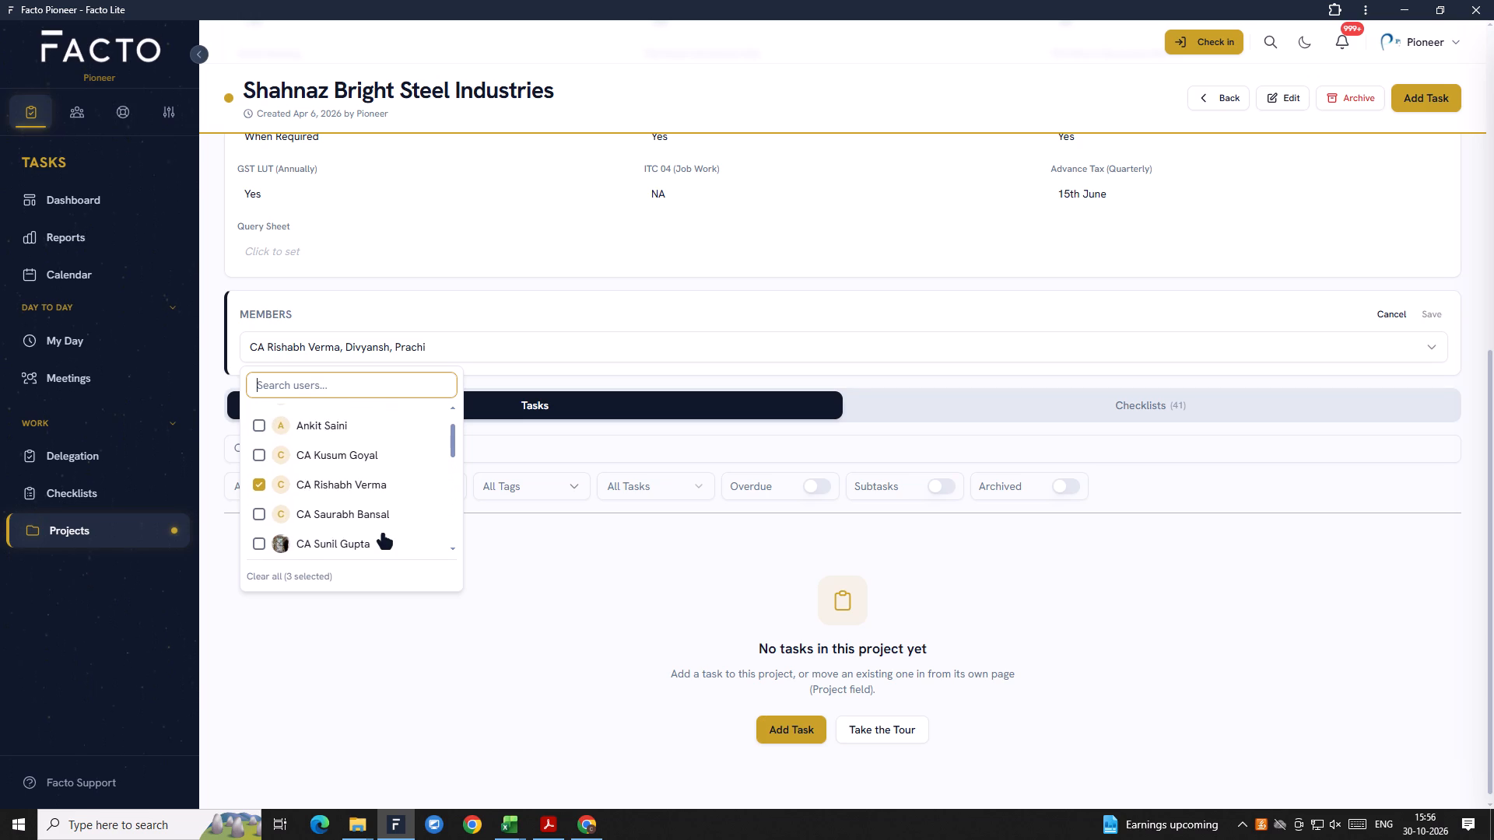
pyautogui.scroll(2, 368, 527)
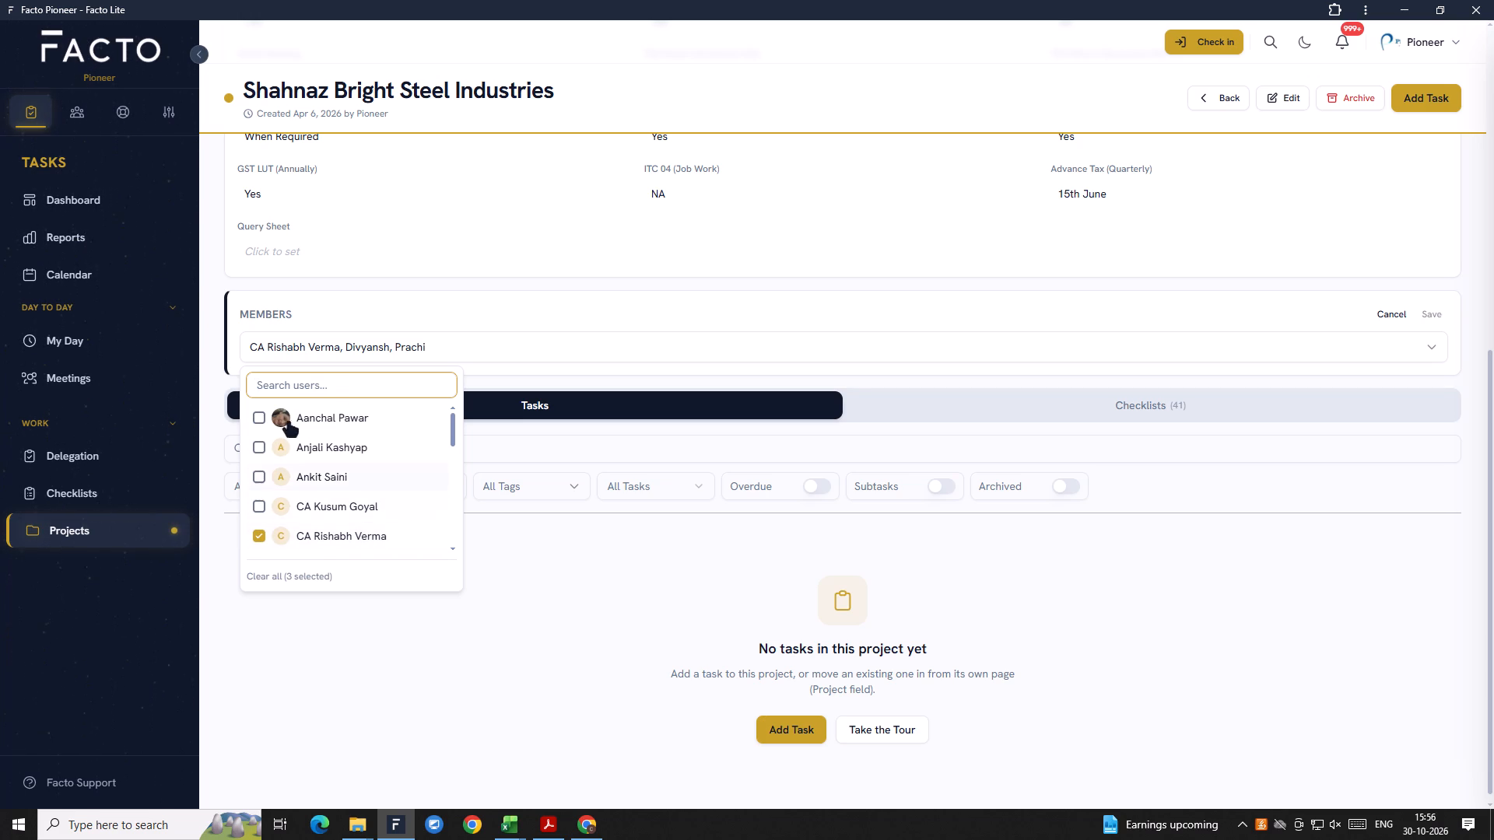
pyautogui.press('p')
pyautogui.press('r')
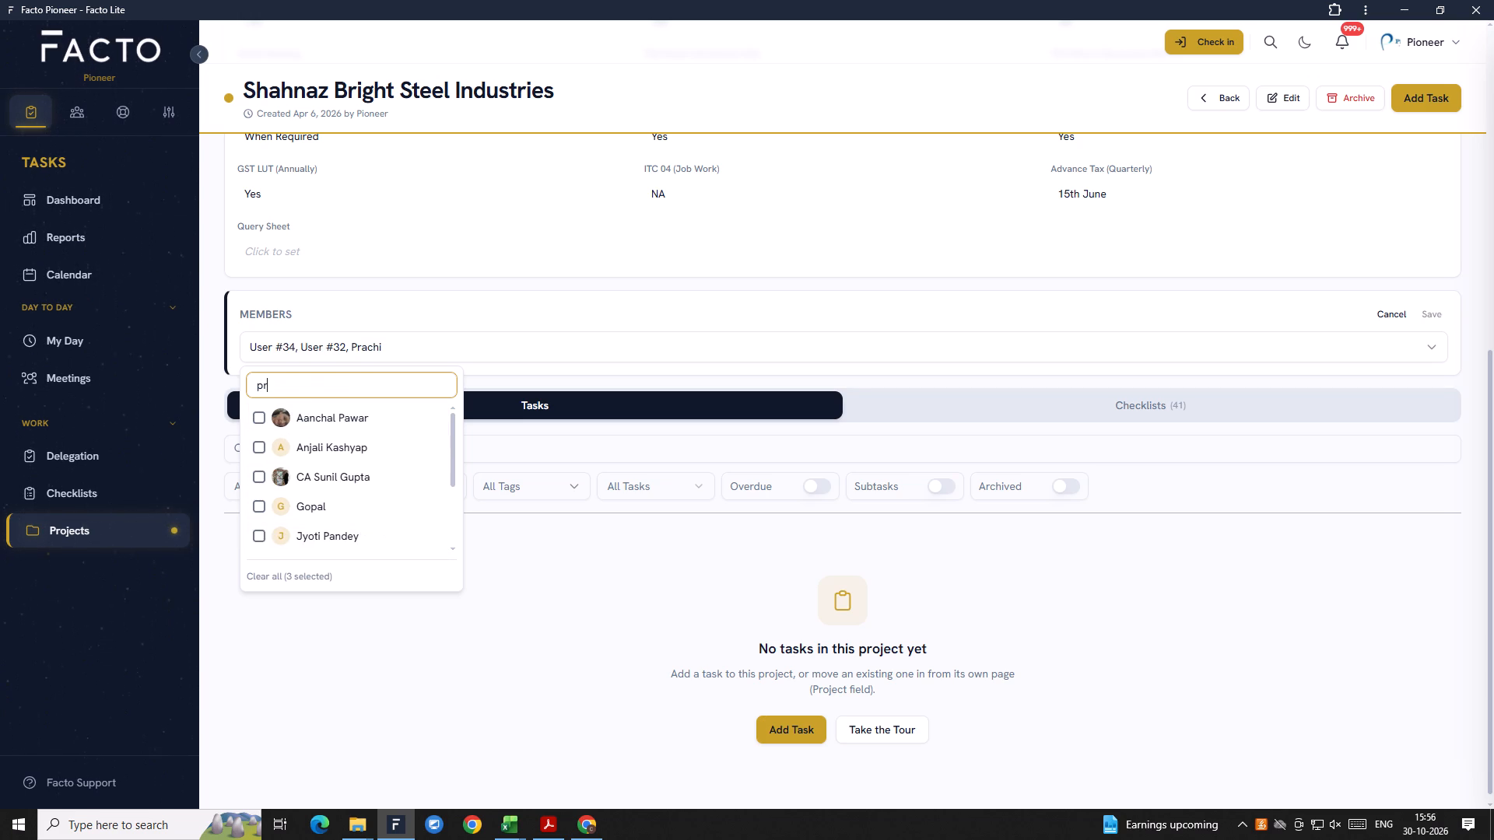
pyautogui.press('c')
pyautogui.click(298, 425)
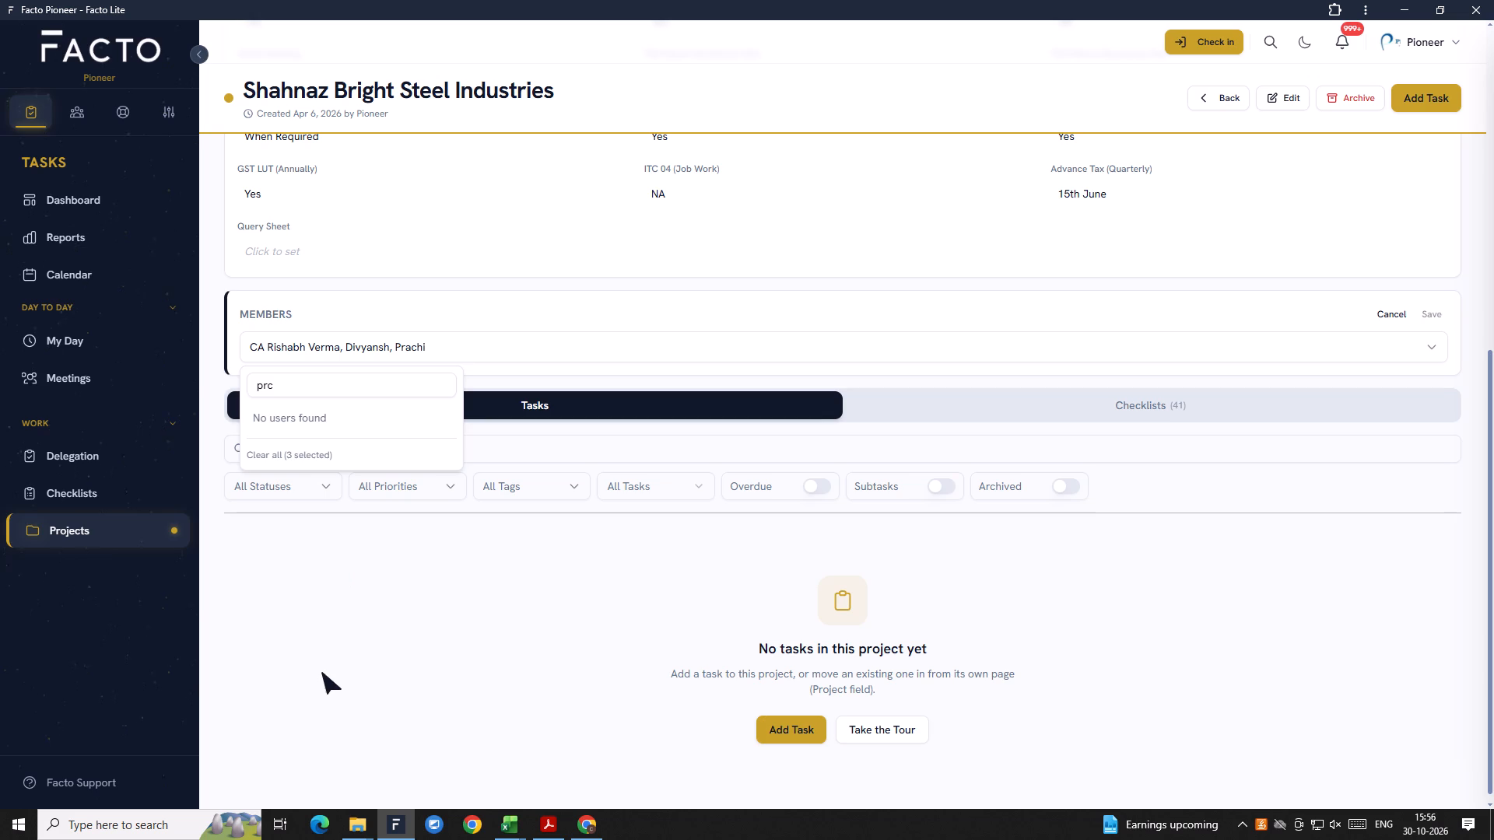
pyautogui.click(322, 673)
pyautogui.click(461, 338)
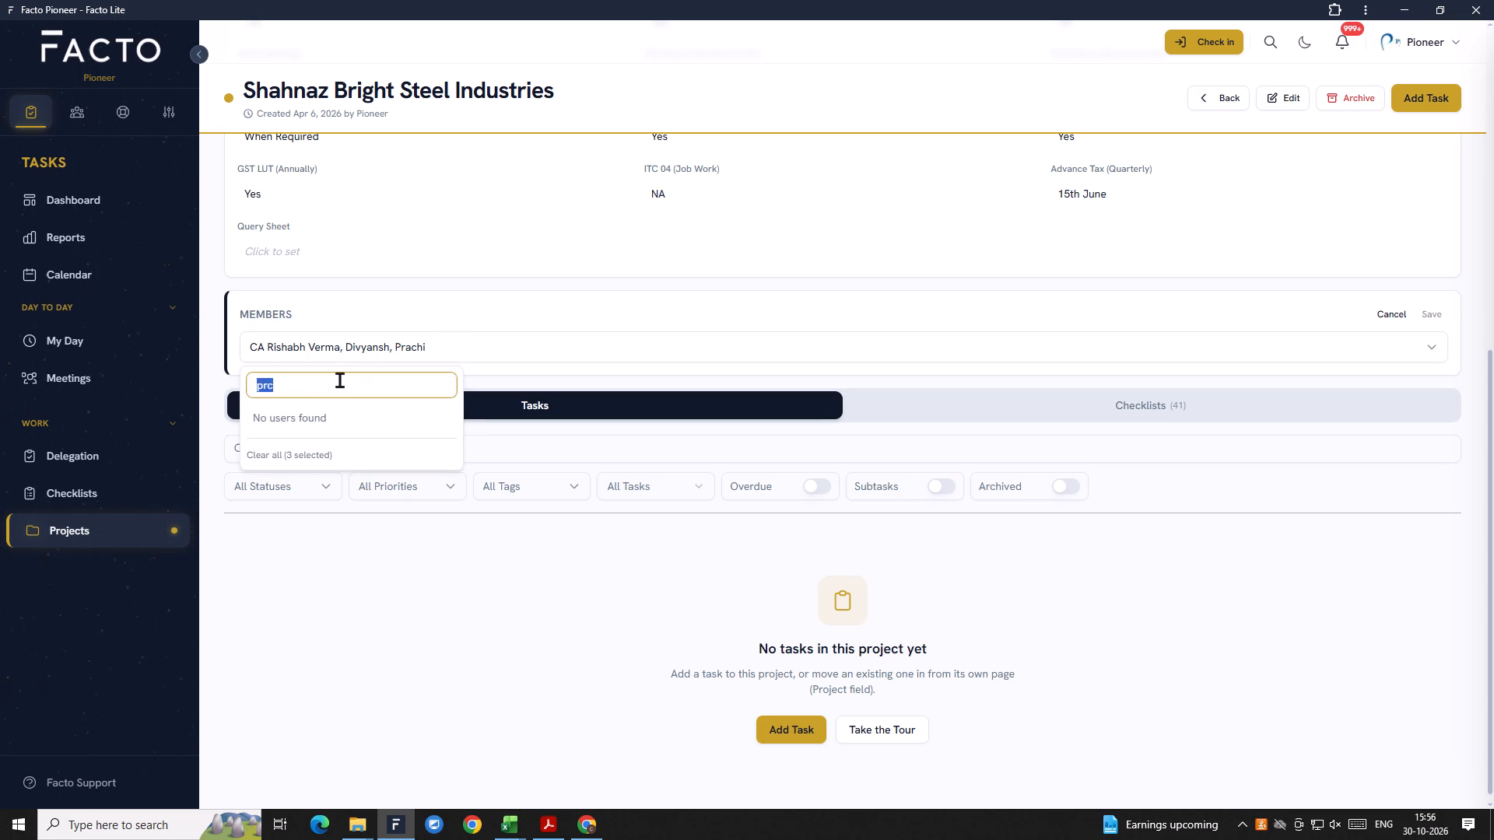
pyautogui.click(314, 391)
pyautogui.press('BackSpace')
pyautogui.press('a')
pyautogui.click(310, 422)
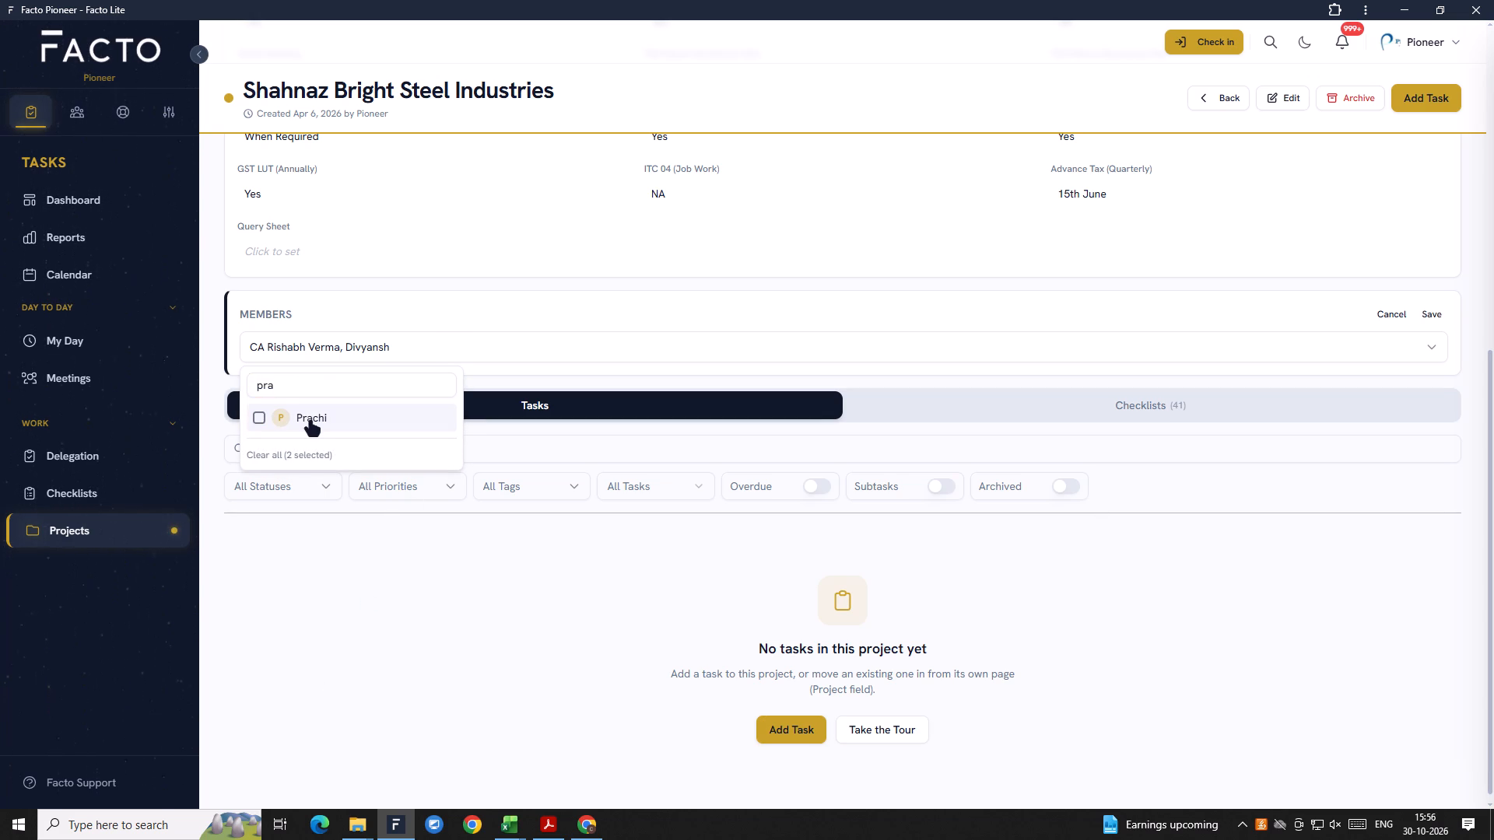
pyautogui.click(310, 422)
pyautogui.click(310, 422)
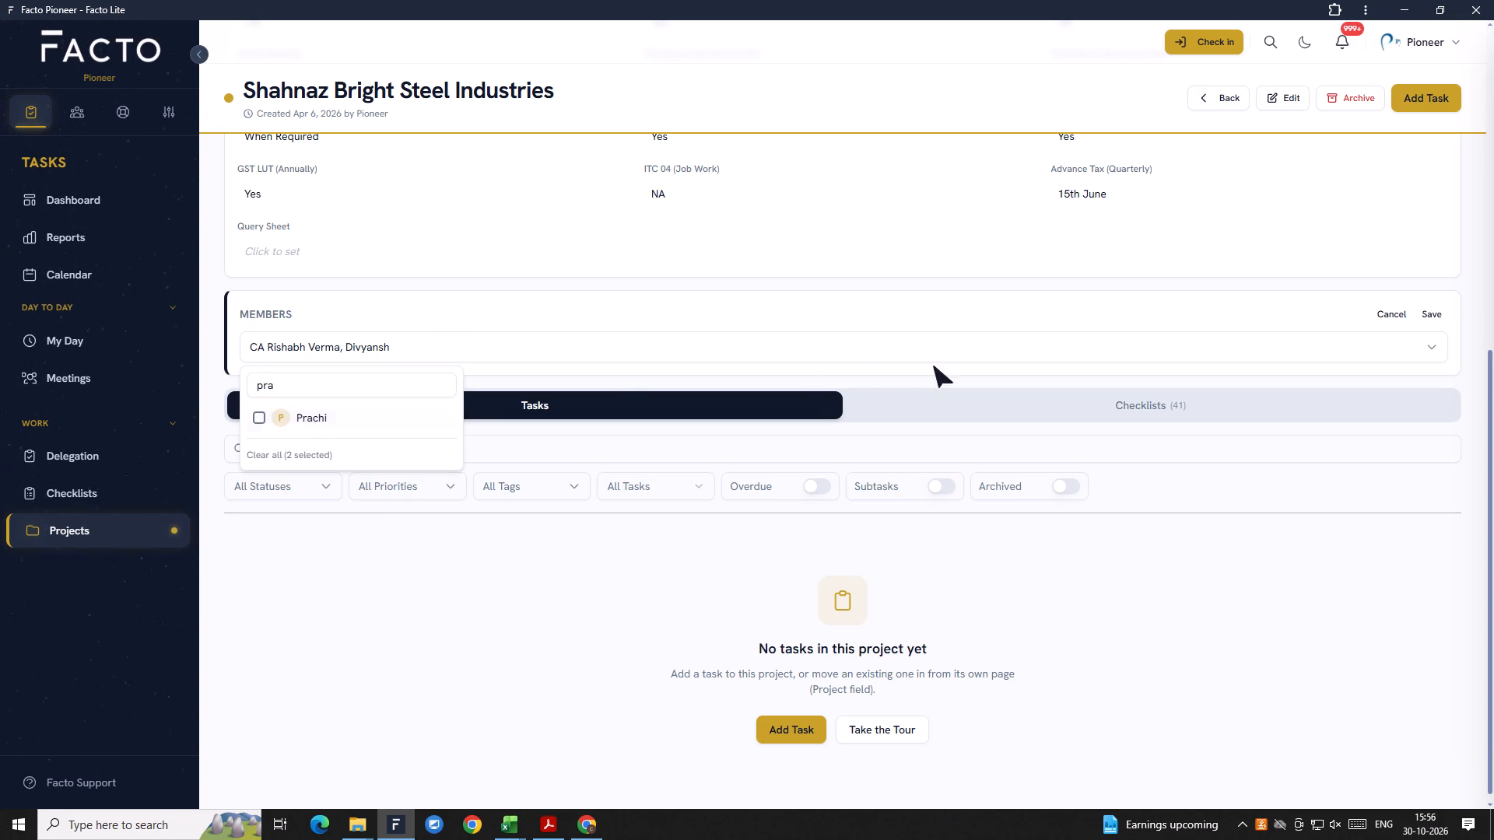
# Add Mohan to the Shahnaz Bright Steel Industries project's members and save the member list.
pyautogui.click(582, 354)
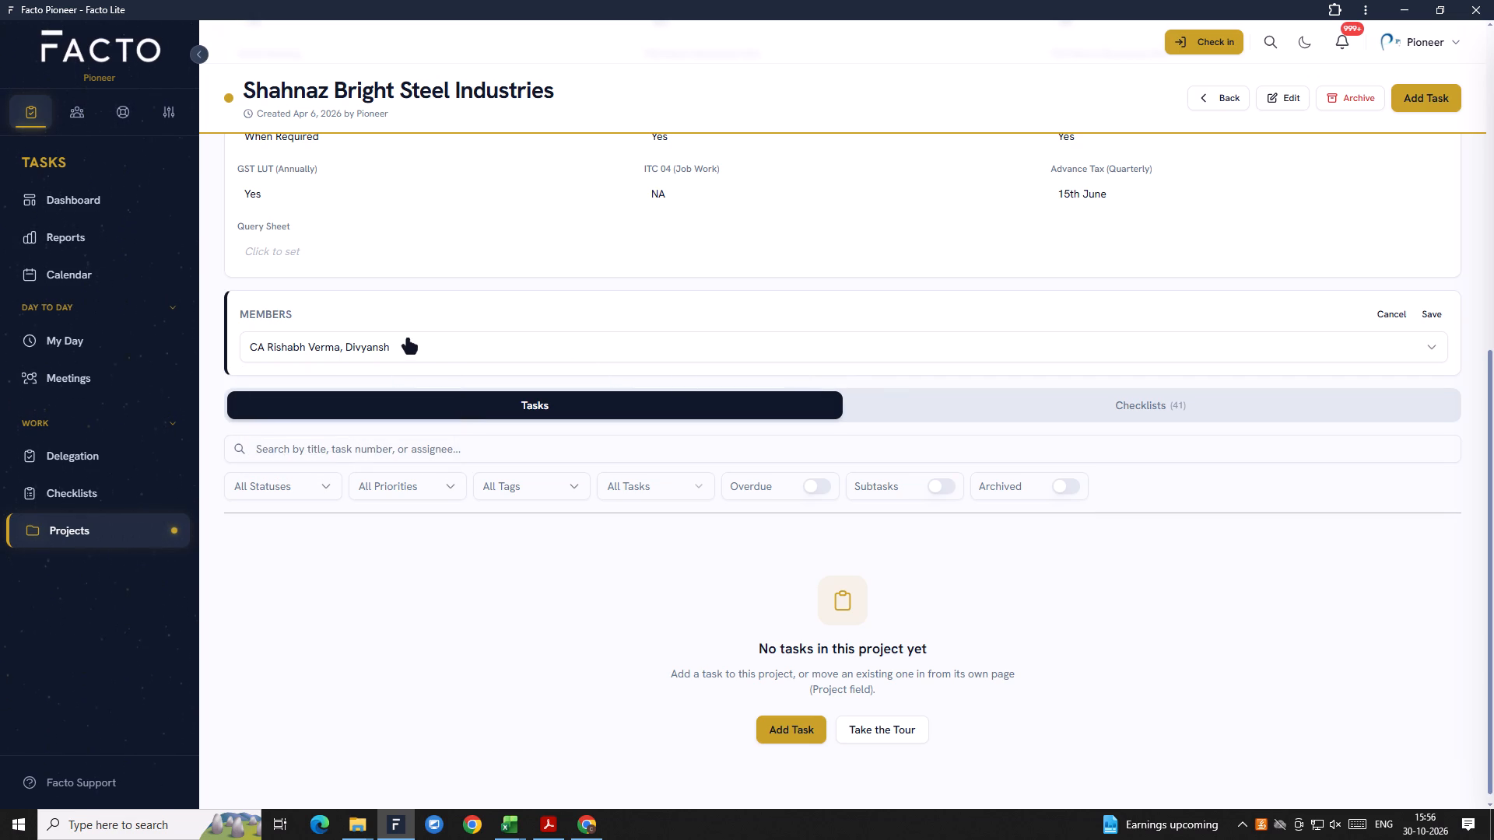
pyautogui.doubleClick(408, 340)
pyautogui.click(408, 340)
pyautogui.click(444, 658)
pyautogui.click(402, 358)
pyautogui.press('BackSpace')
pyautogui.press('BackSpace')
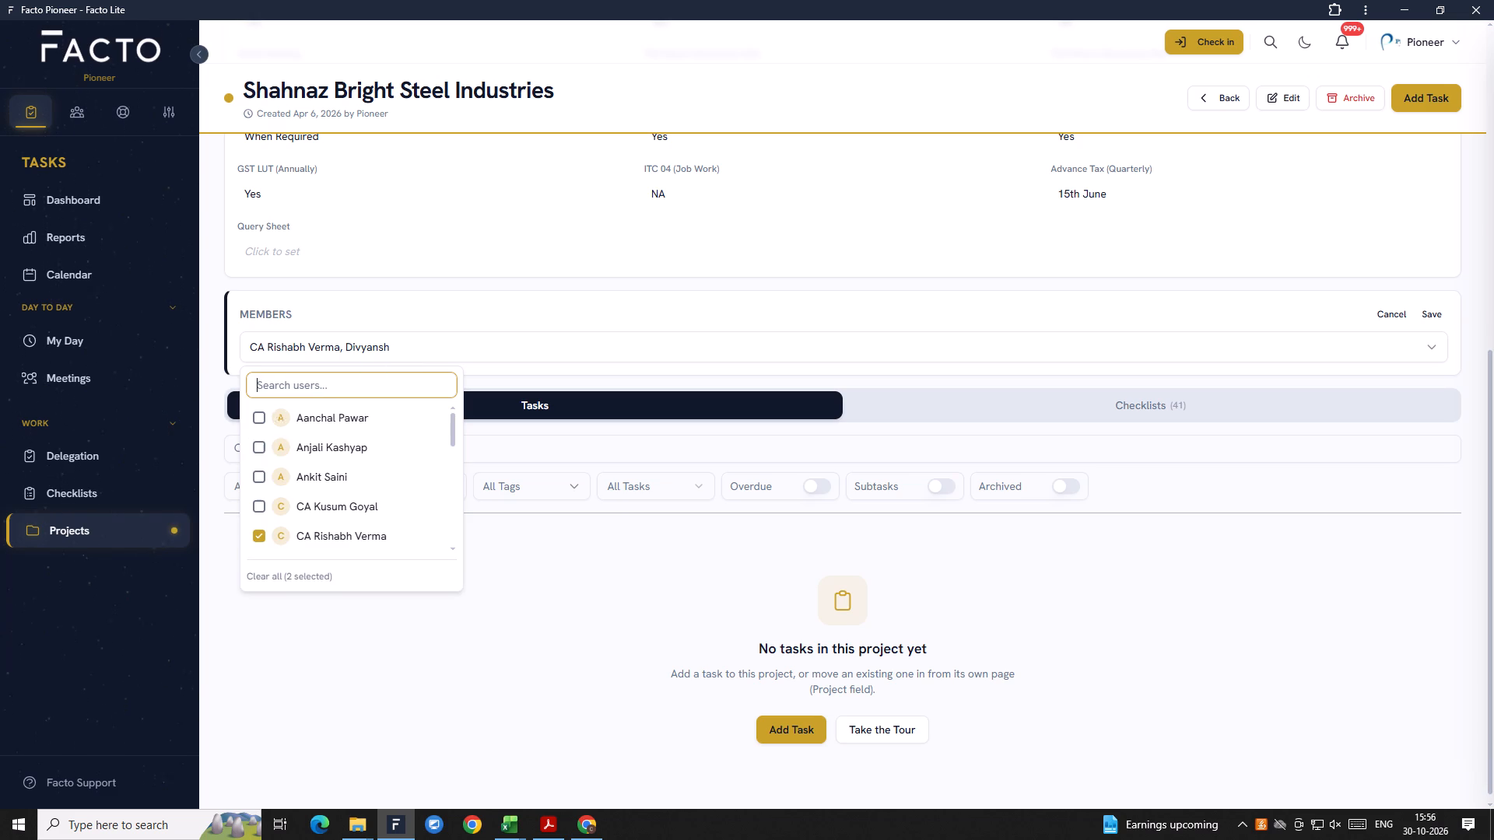
pyautogui.write('sa')
pyautogui.press('BackSpace')
pyautogui.press('BackSpace')
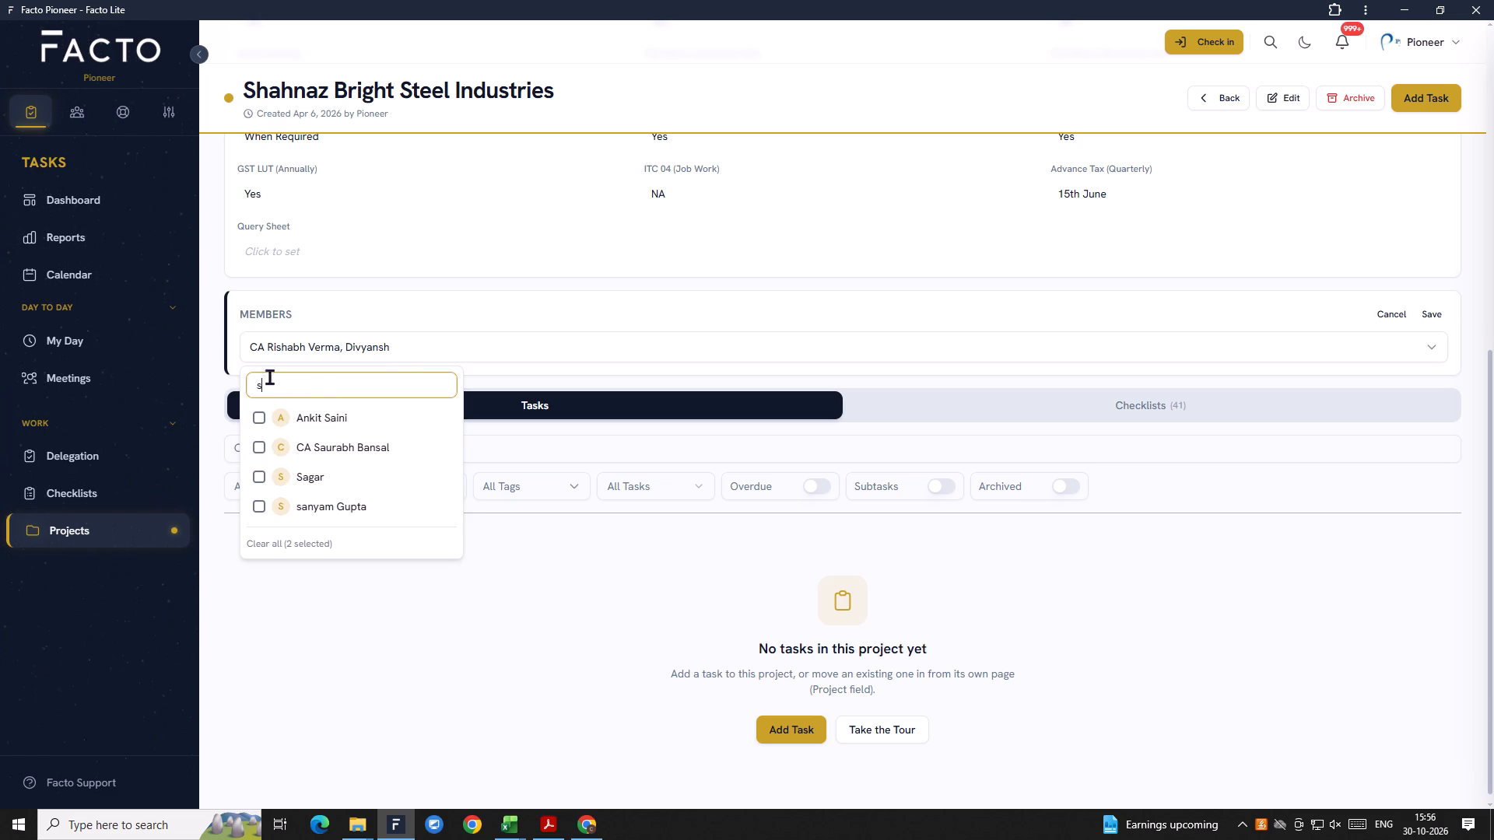
pyautogui.write('mohan')
pyautogui.click(286, 415)
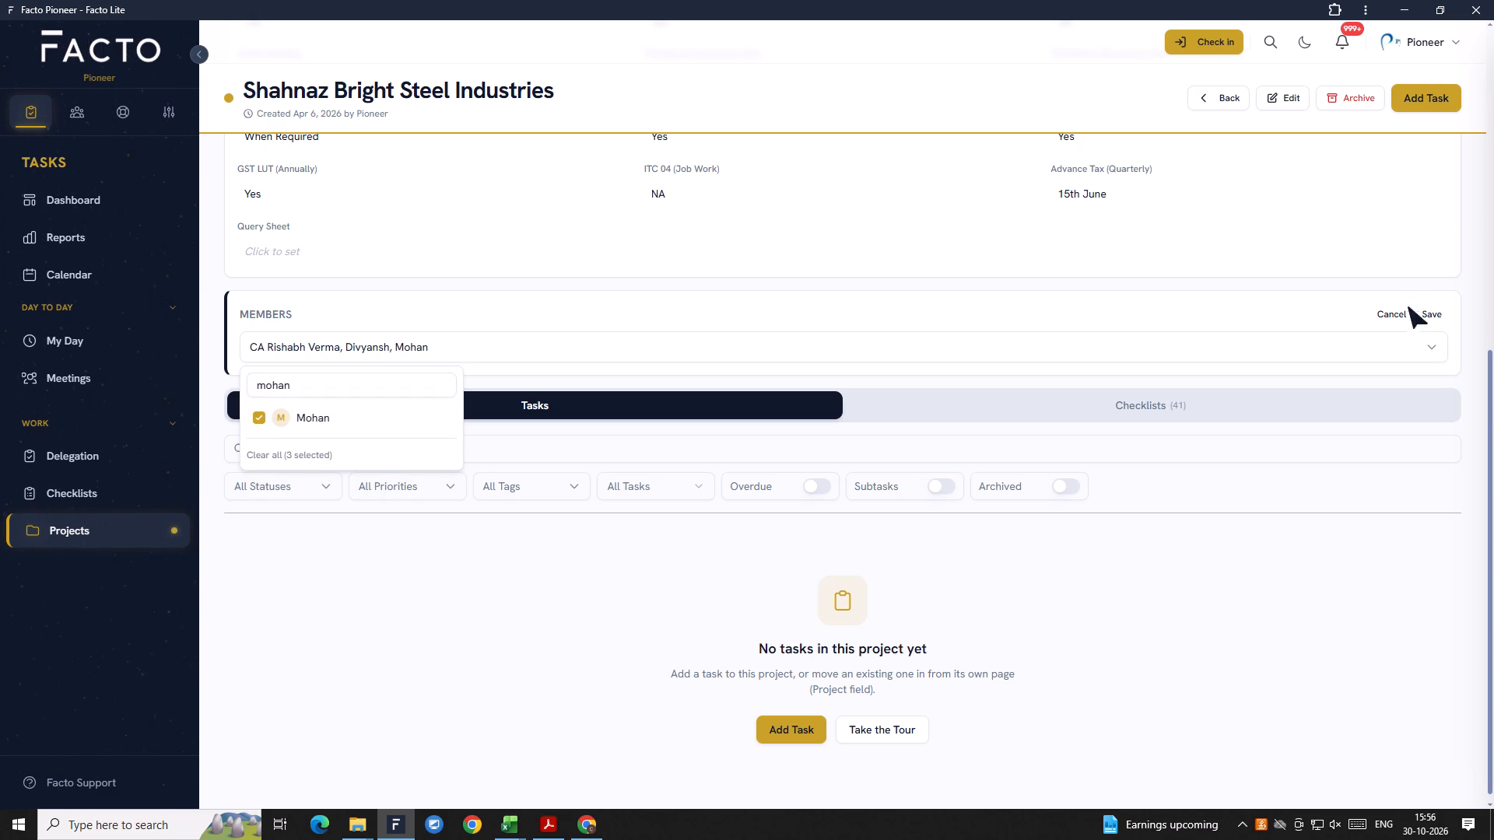
pyautogui.click(1429, 313)
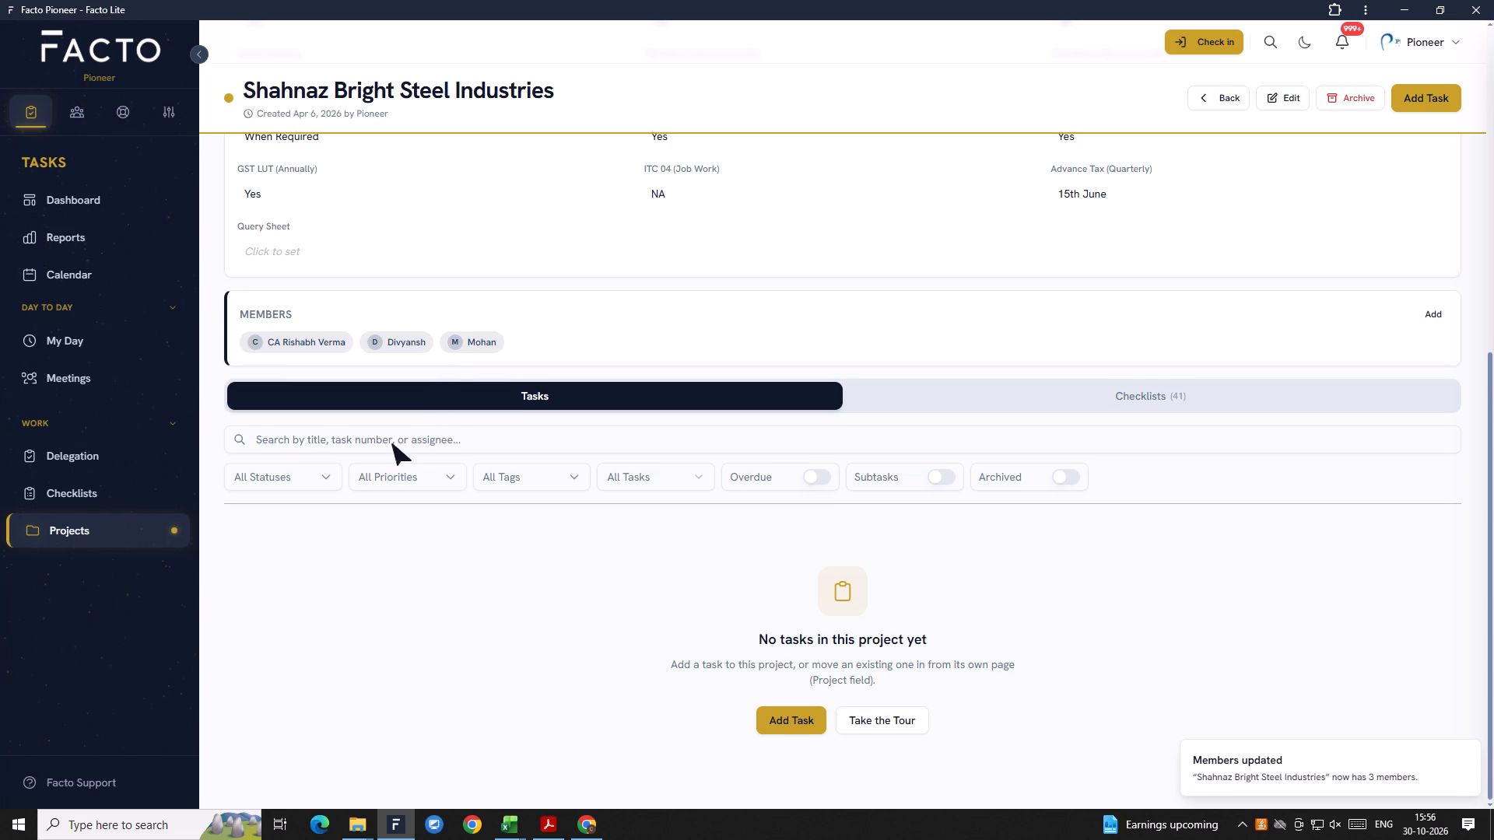
# Review the project's custom fields and members against the client's row in the Client List workbook's Client Status sheet.
pyautogui.scroll(2, 841, 710)
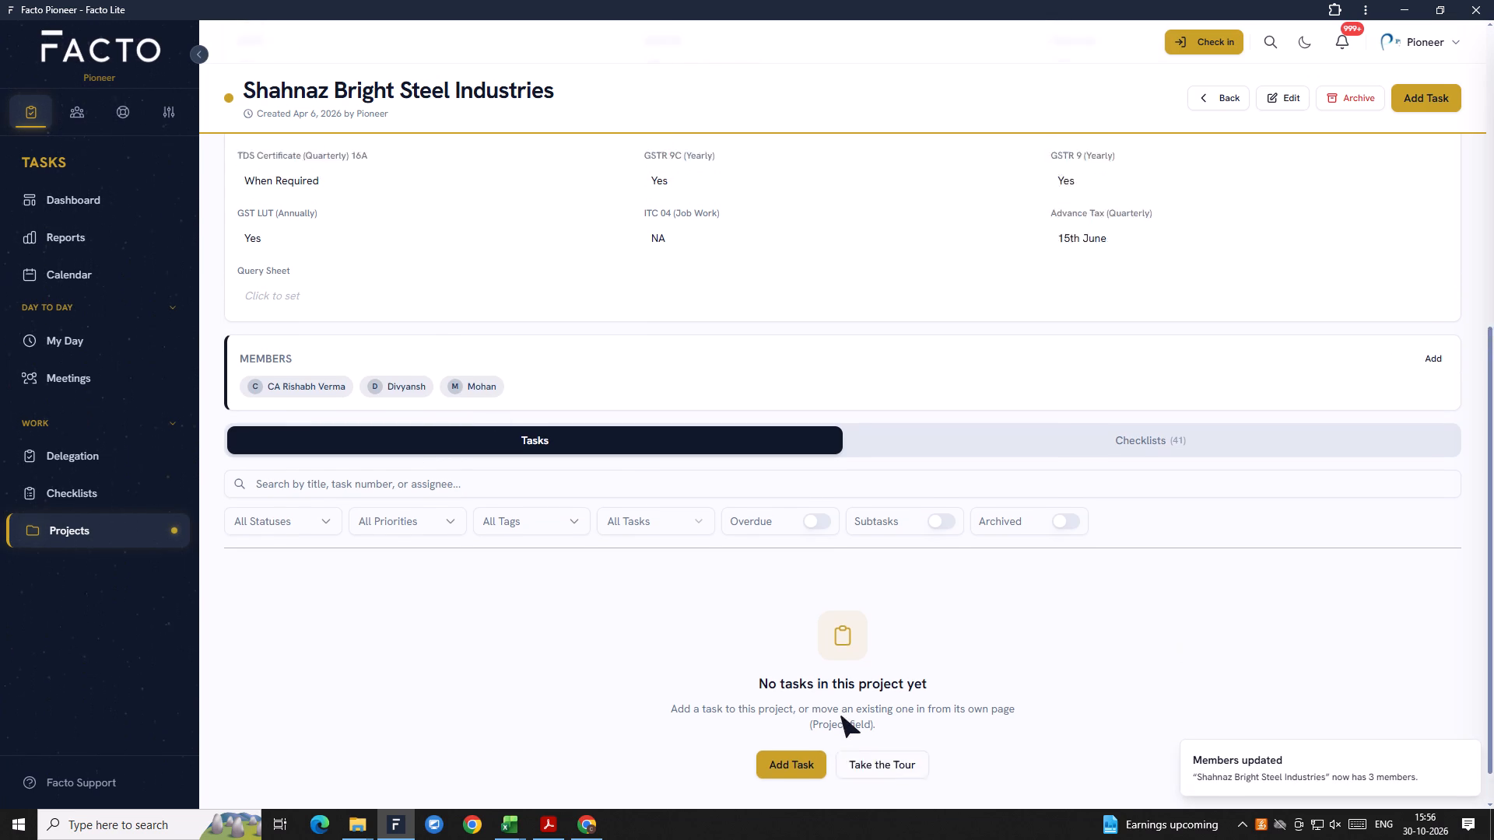
pyautogui.scroll(8, 841, 716)
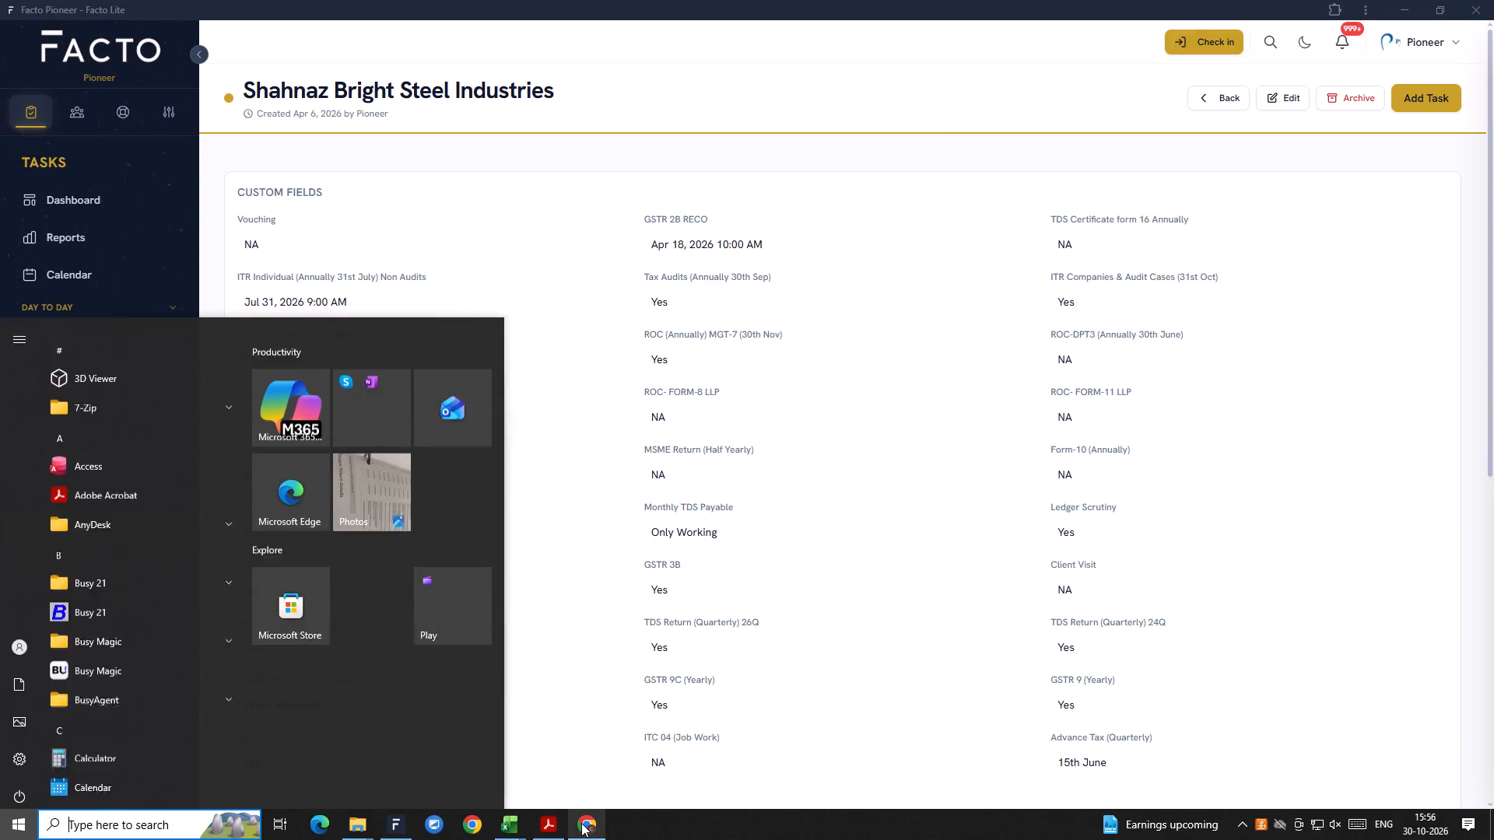
pyautogui.press('super+Tab')
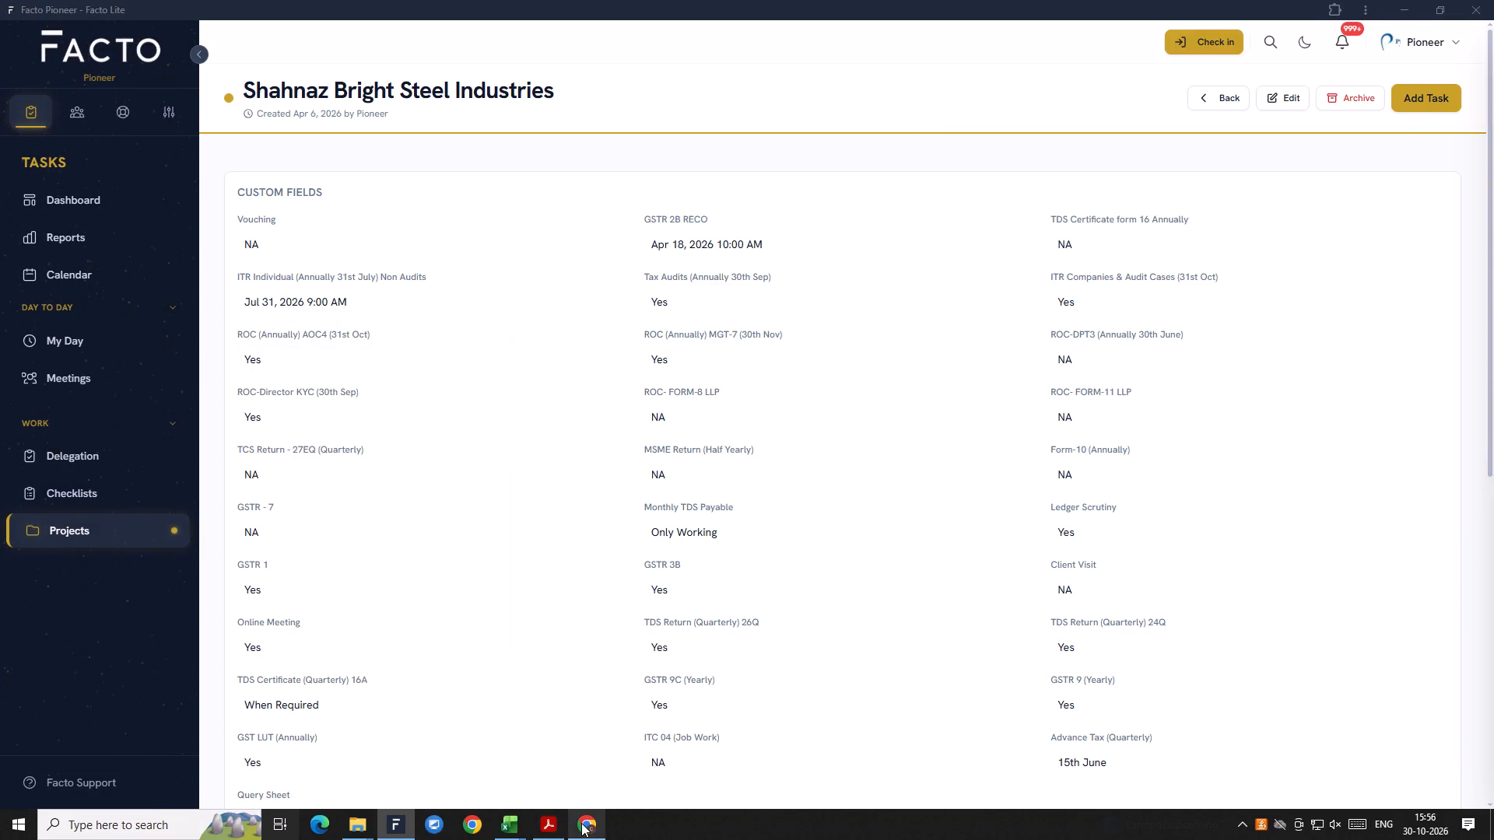
pyautogui.click(510, 224)
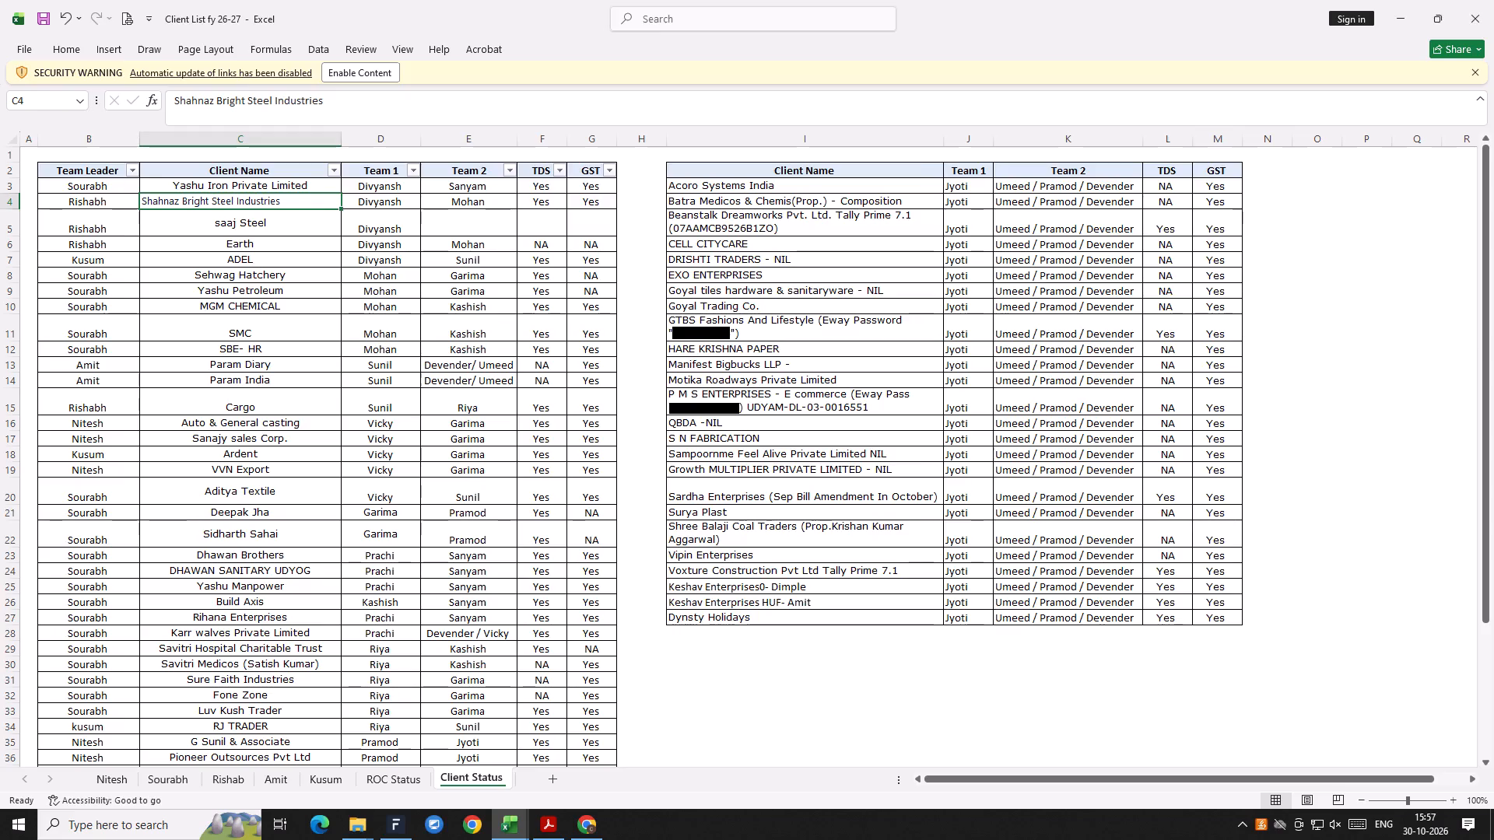
pyautogui.press('super+Tab')
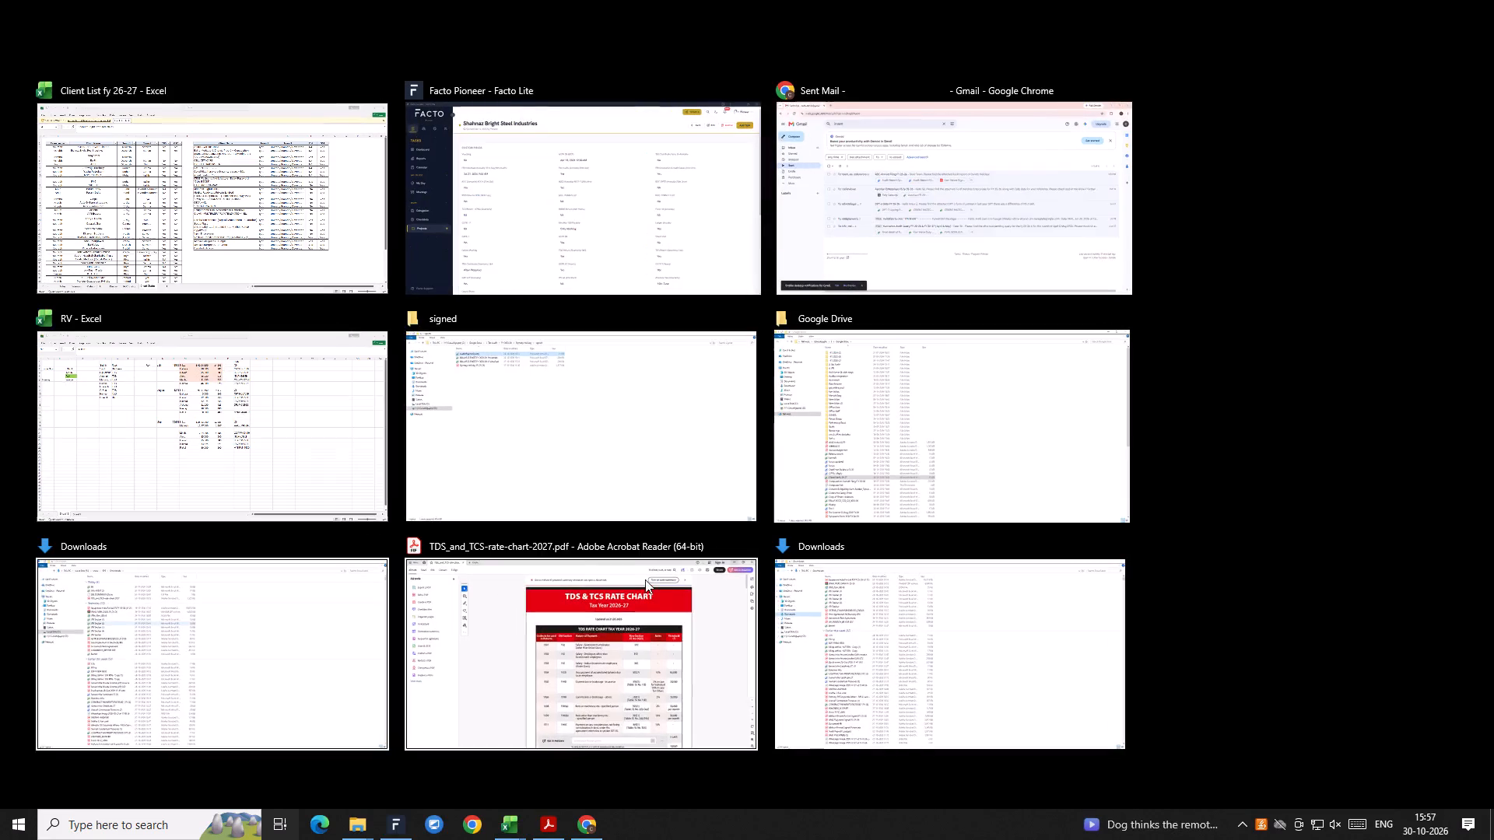
pyautogui.click(612, 243)
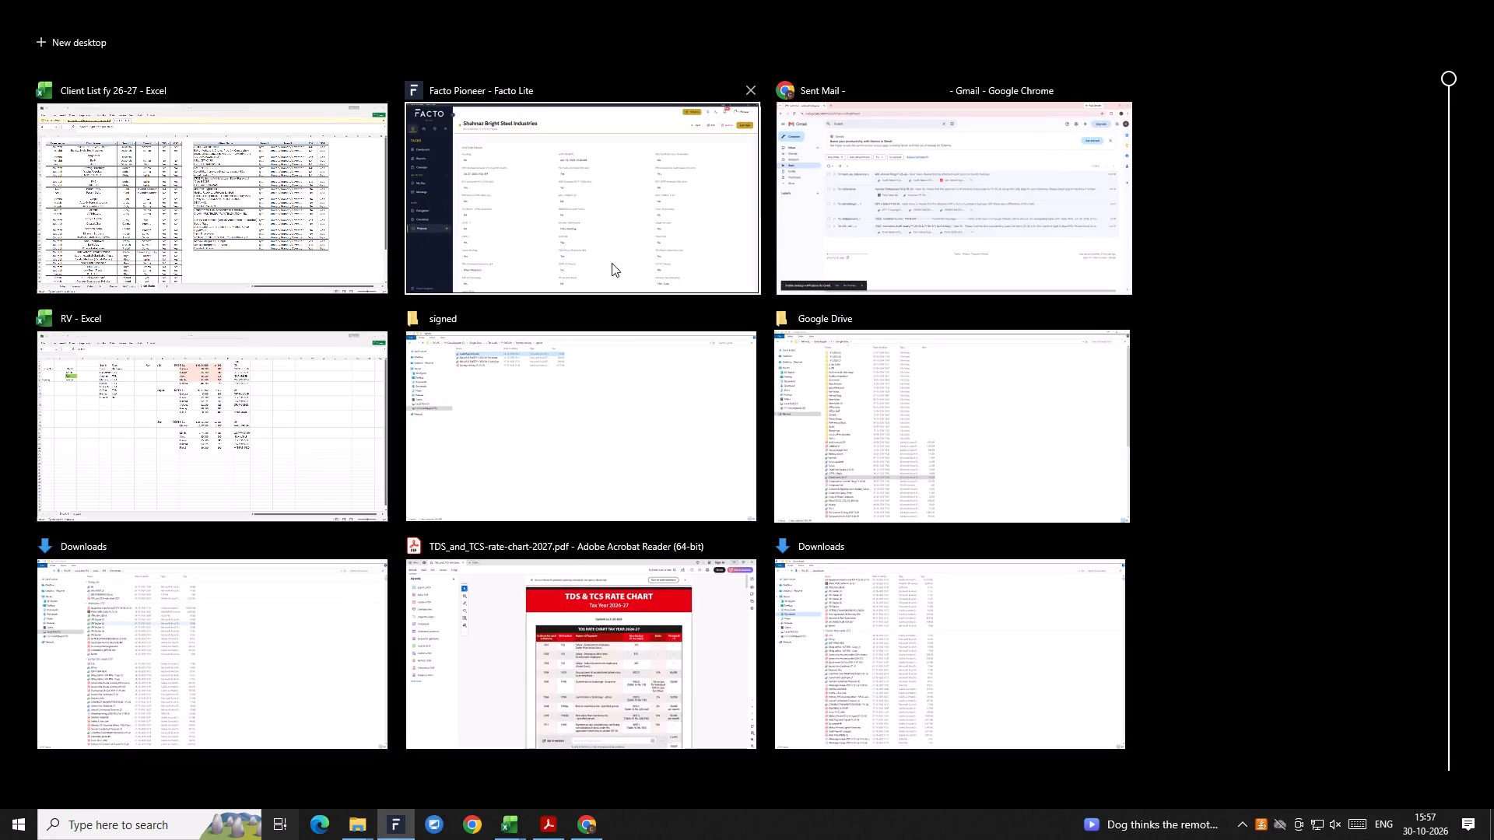
pyautogui.click(601, 208)
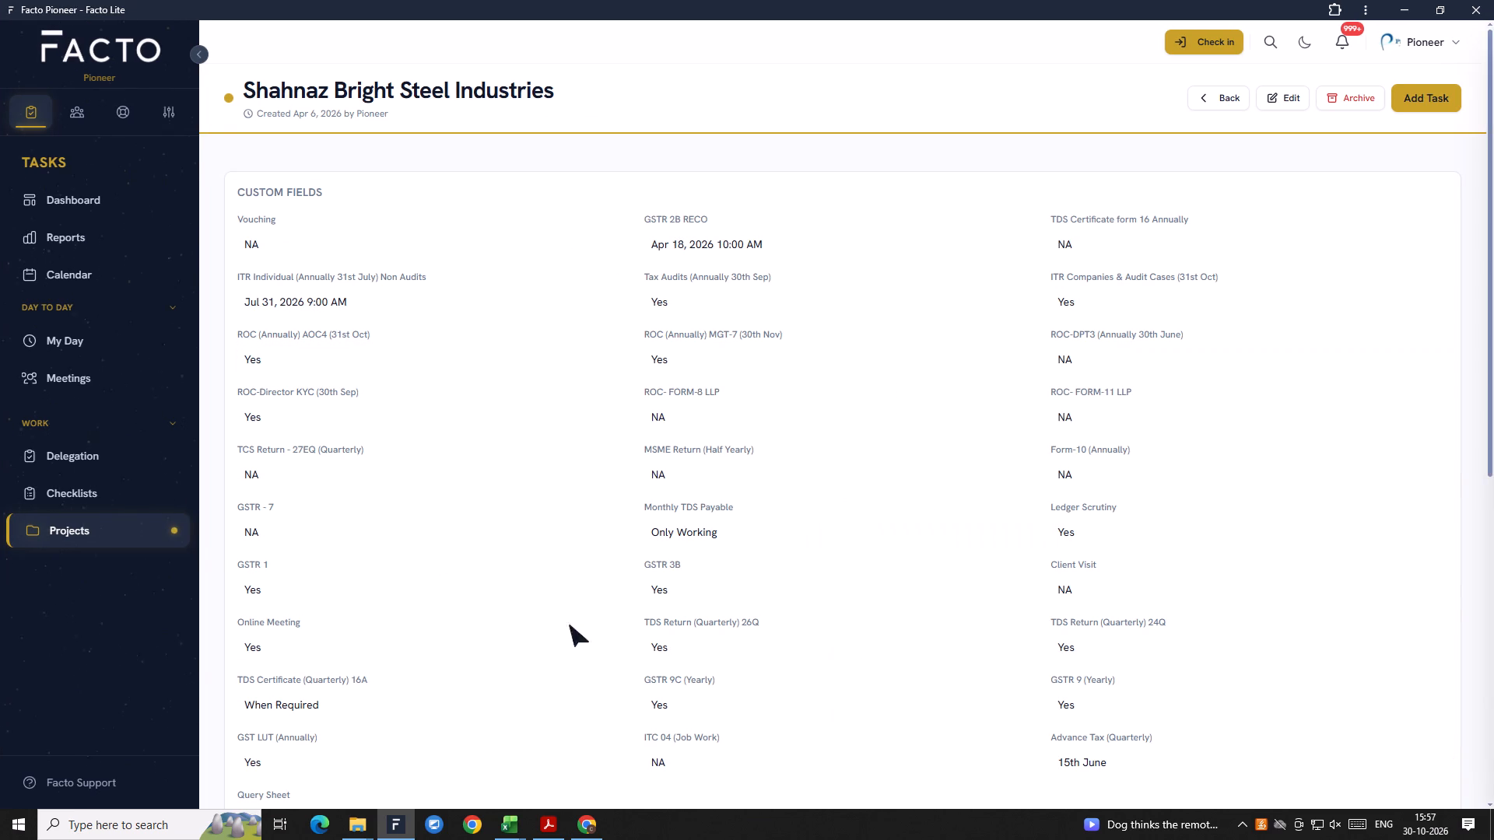
pyautogui.scroll(-17, 577, 638)
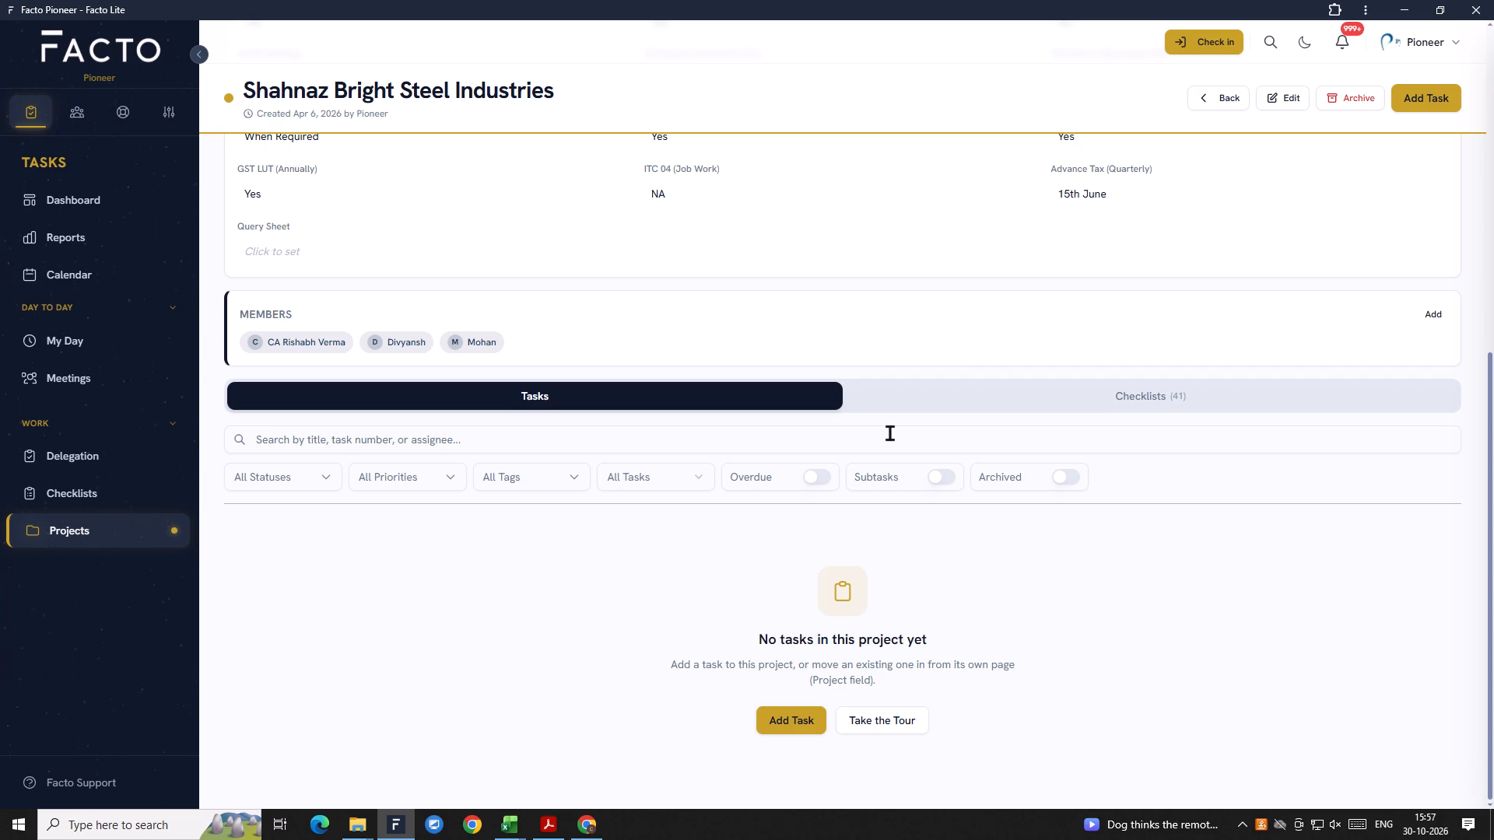
pyautogui.scroll(2, 913, 450)
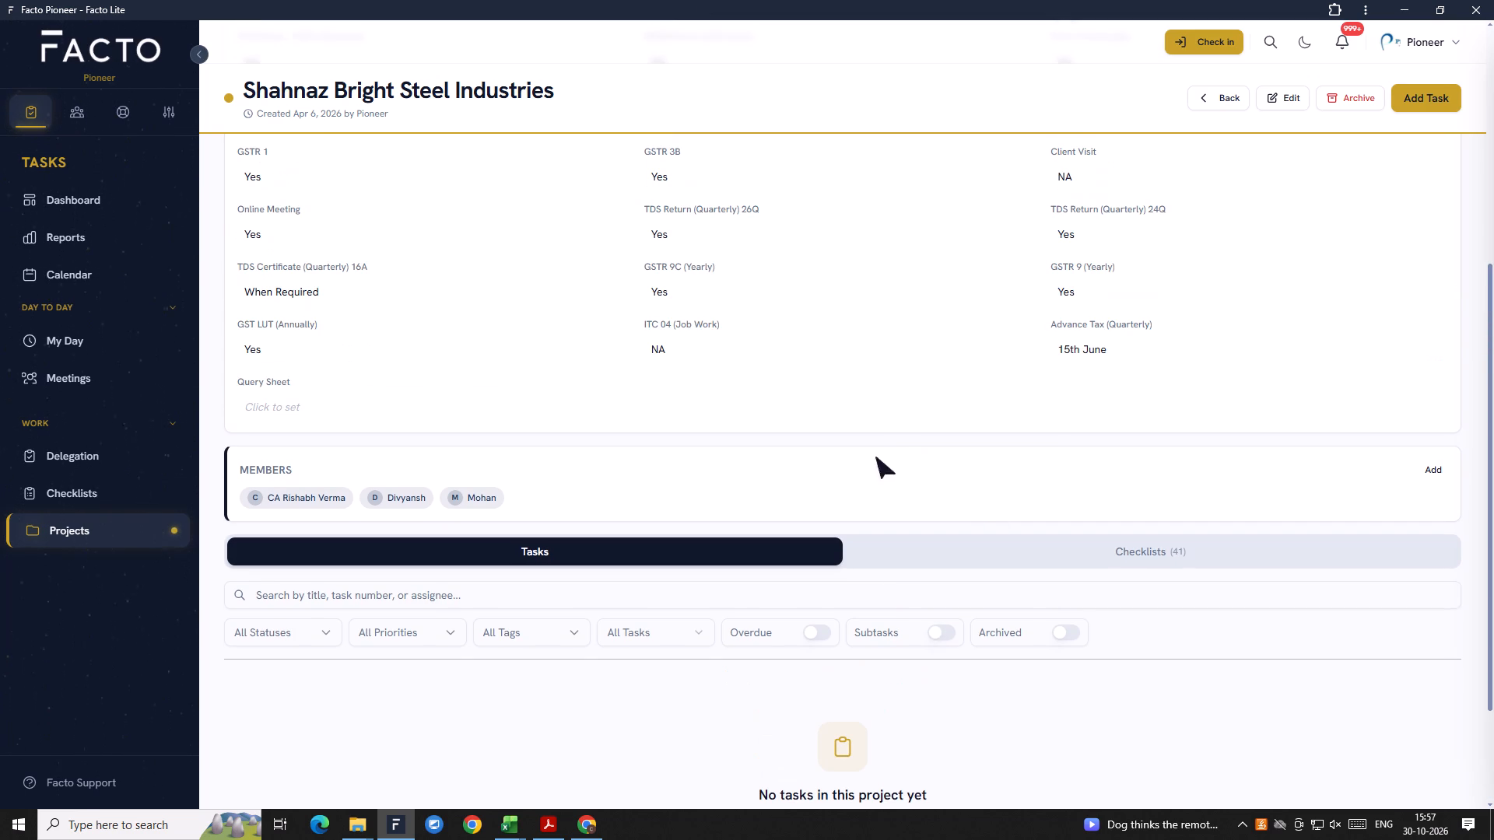
pyautogui.scroll(4, 847, 452)
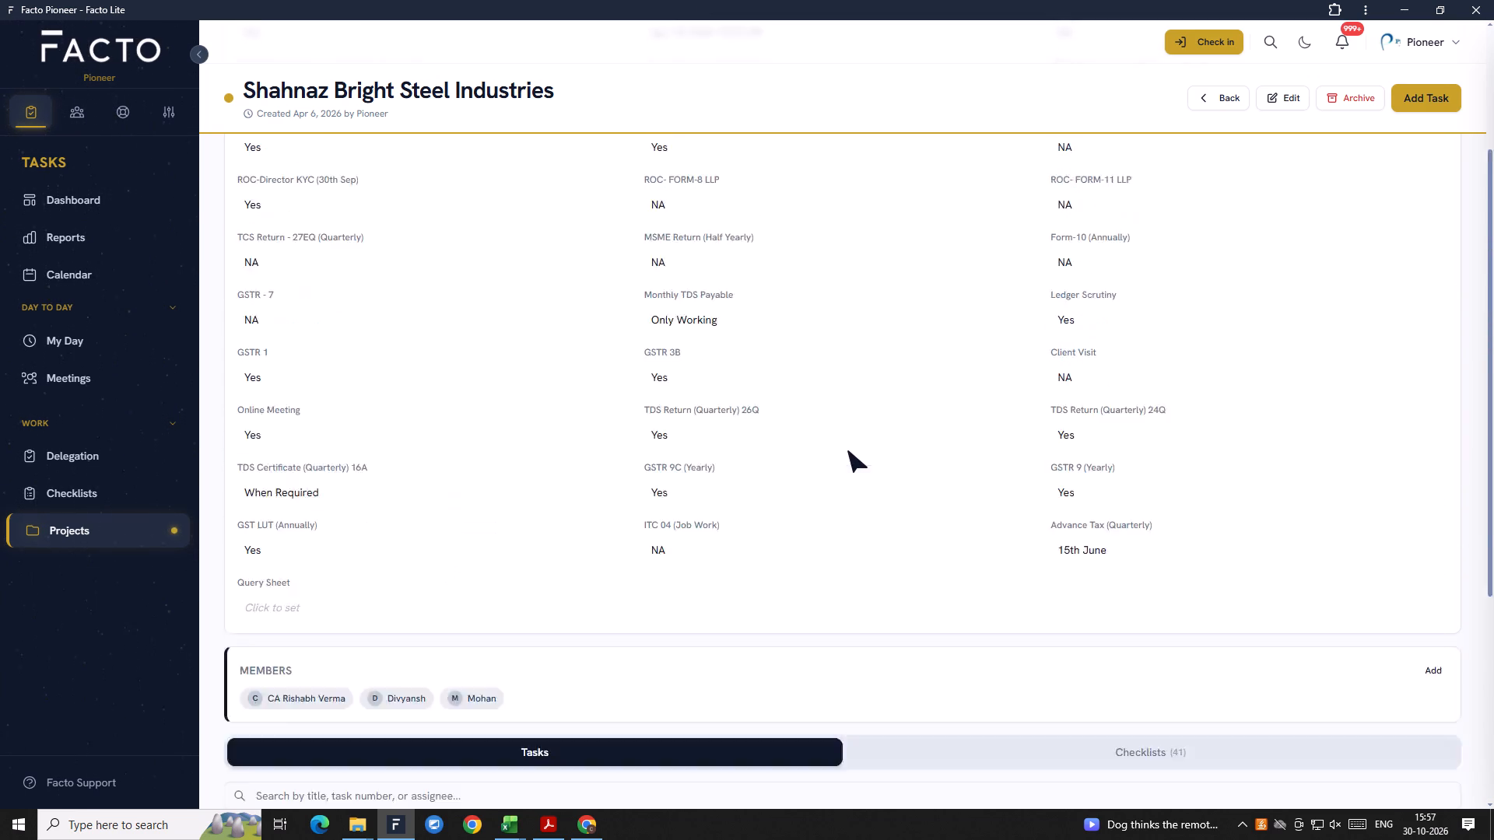
pyautogui.scroll(6, 879, 445)
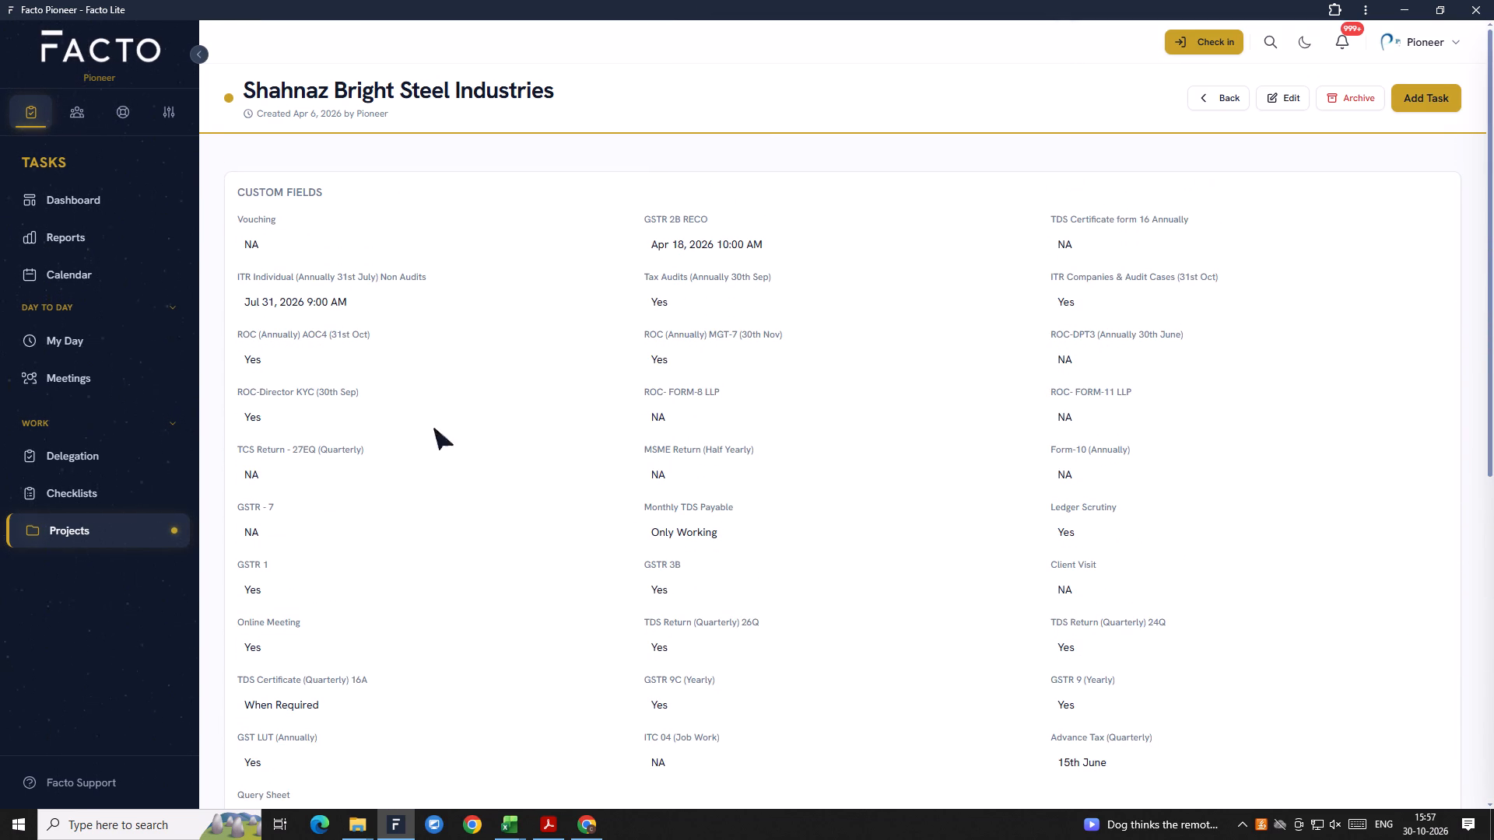
pyautogui.scroll(3, 404, 413)
pyautogui.scroll(-9, 461, 440)
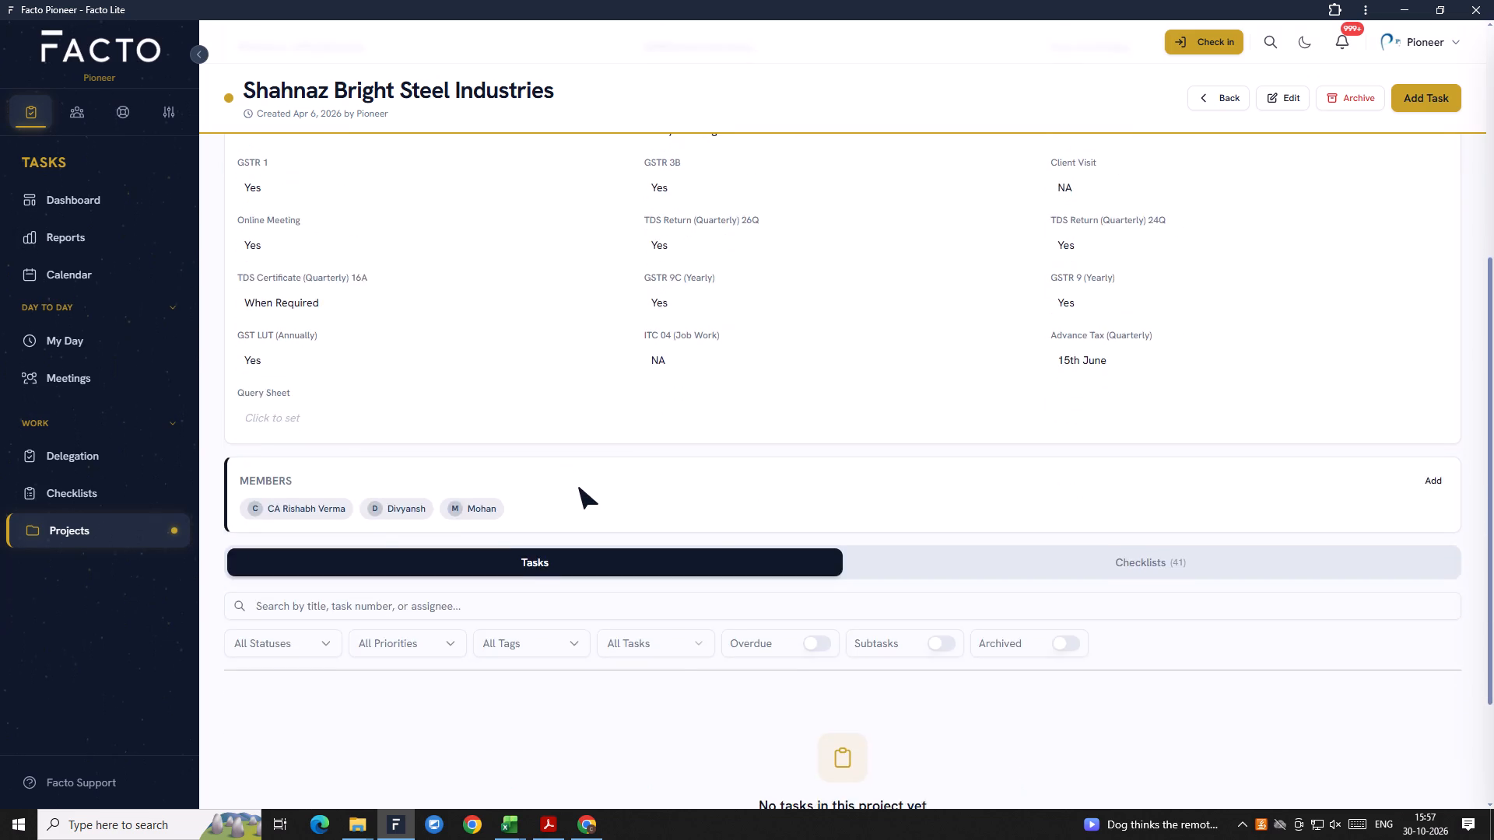
# Go to the checklists and filter them to the Shahnaz Bright Steel Industries project.
pyautogui.click(79, 502)
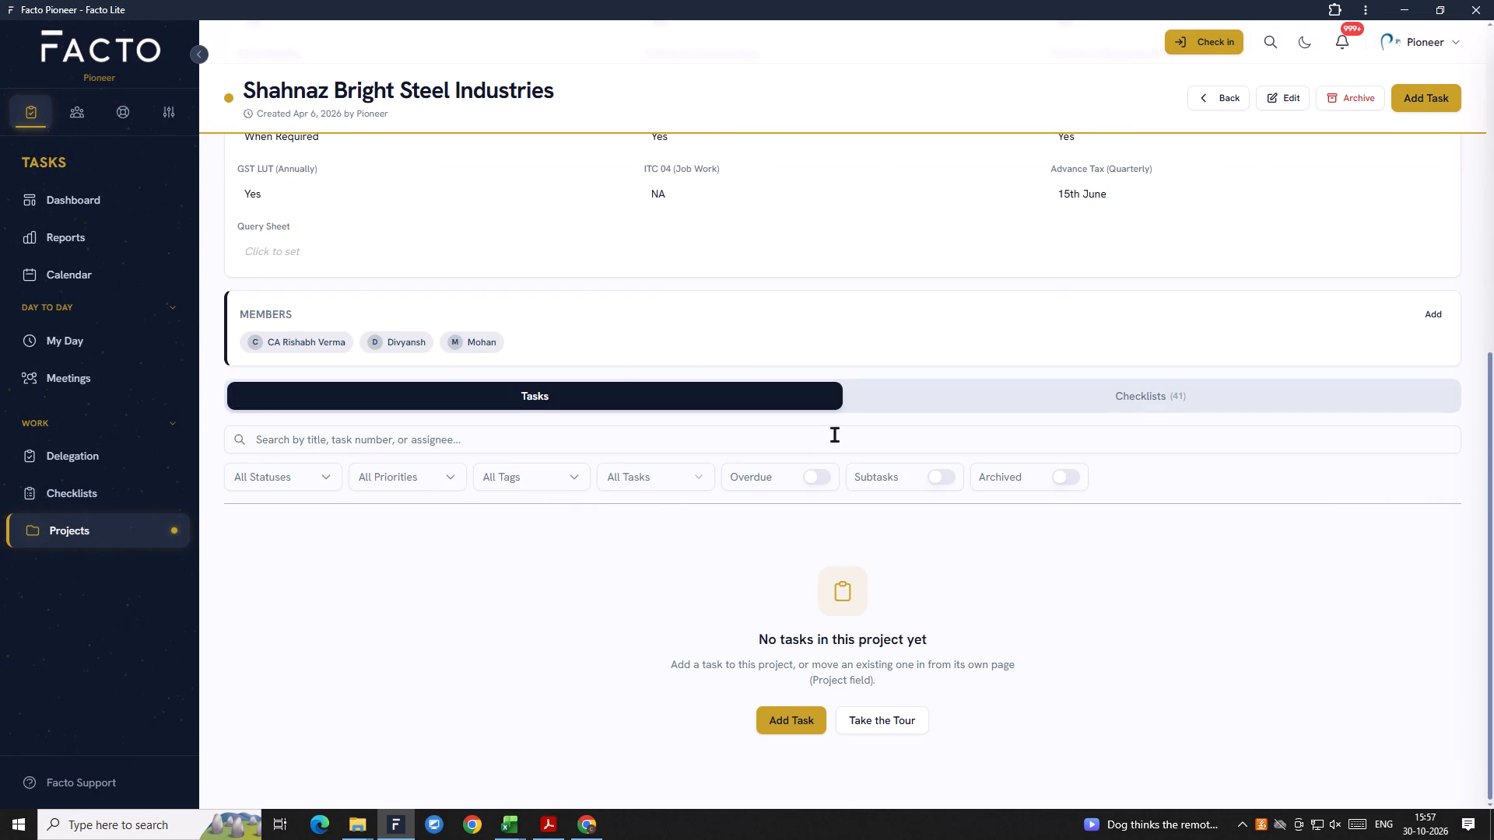
pyautogui.click(785, 357)
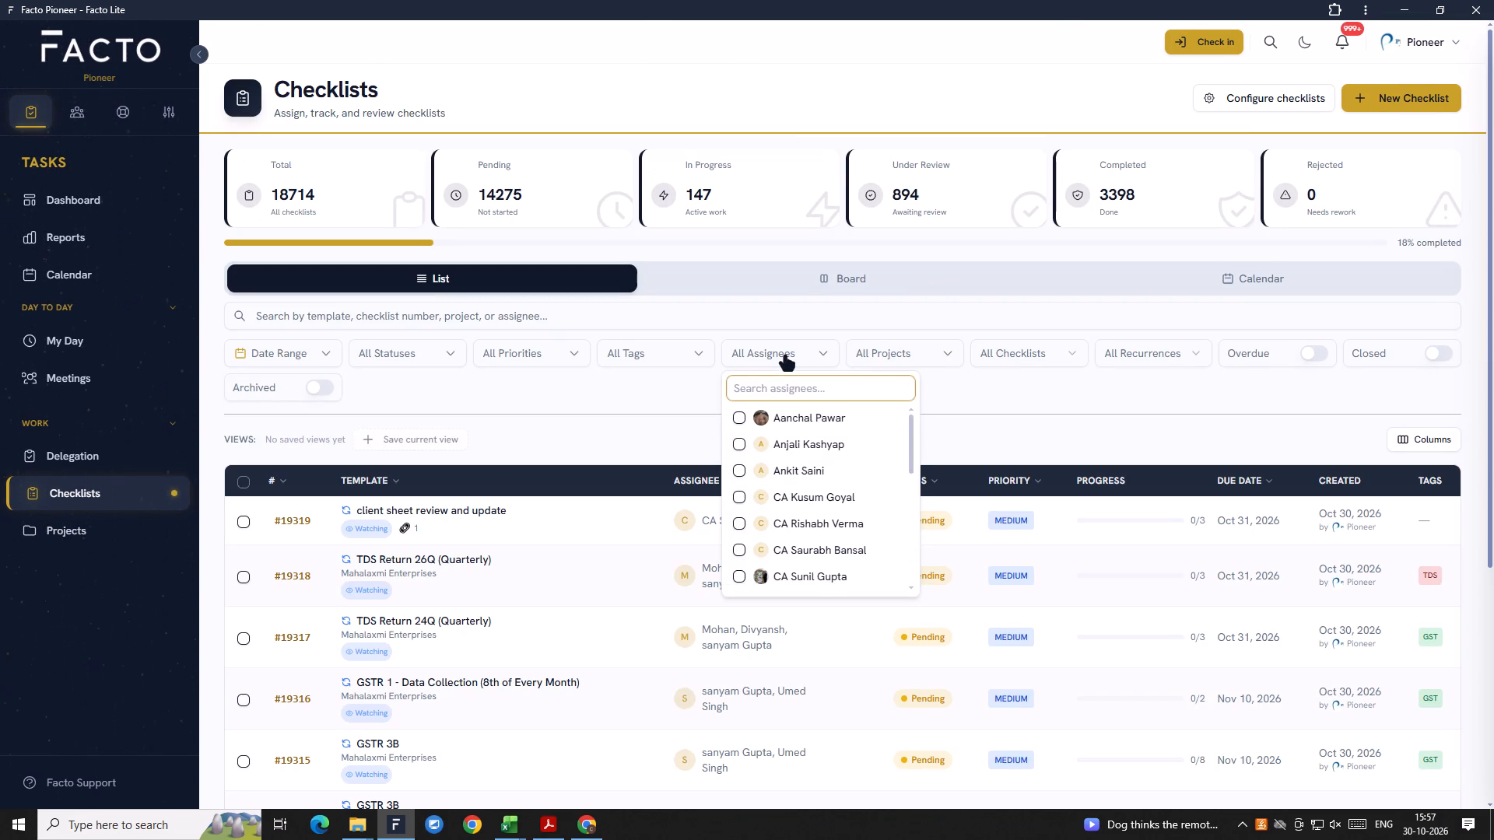
pyautogui.click(919, 361)
pyautogui.click(913, 351)
pyautogui.click(913, 351)
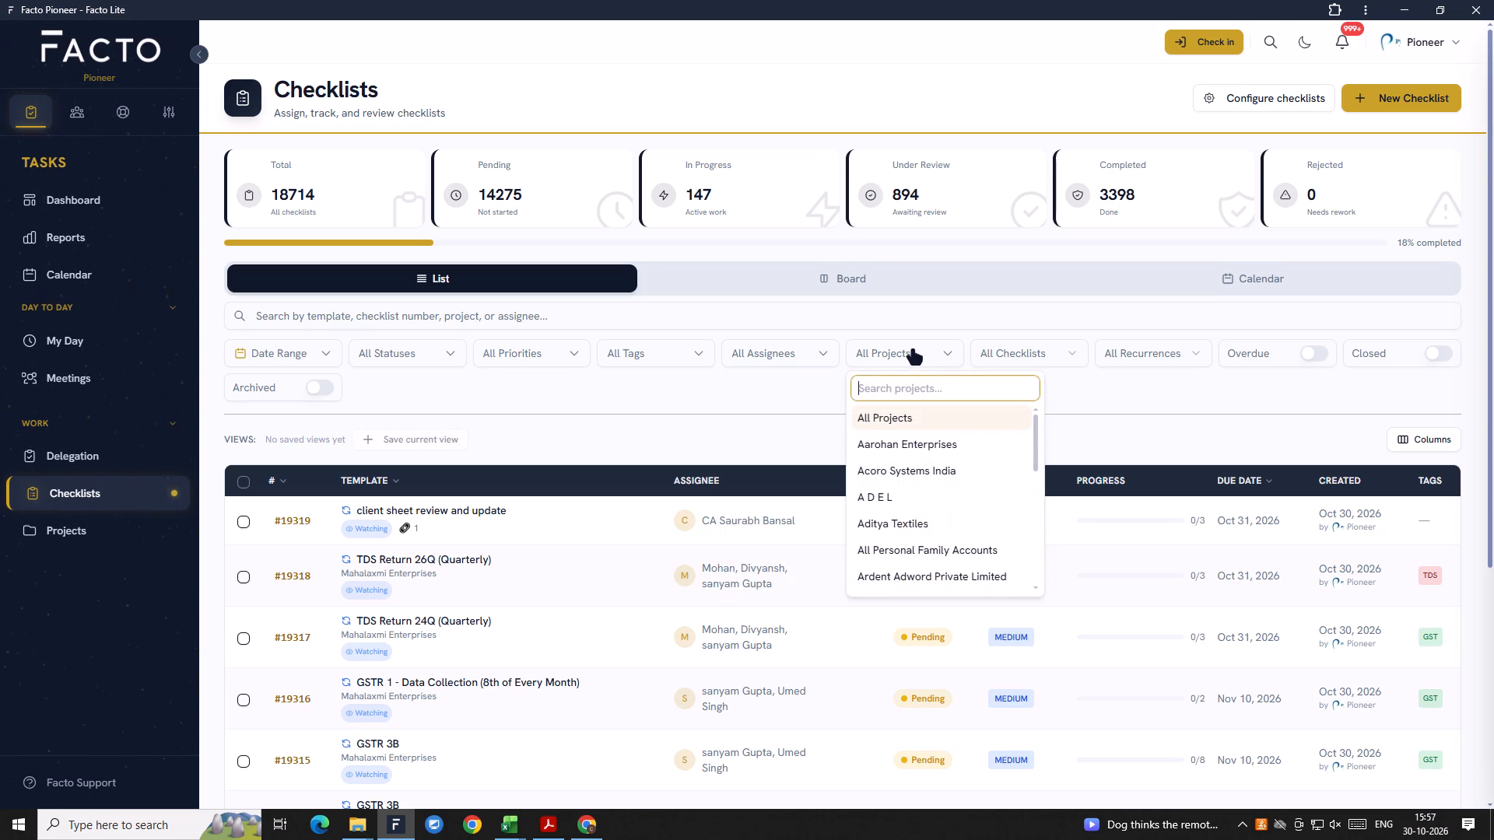
pyautogui.write('sha')
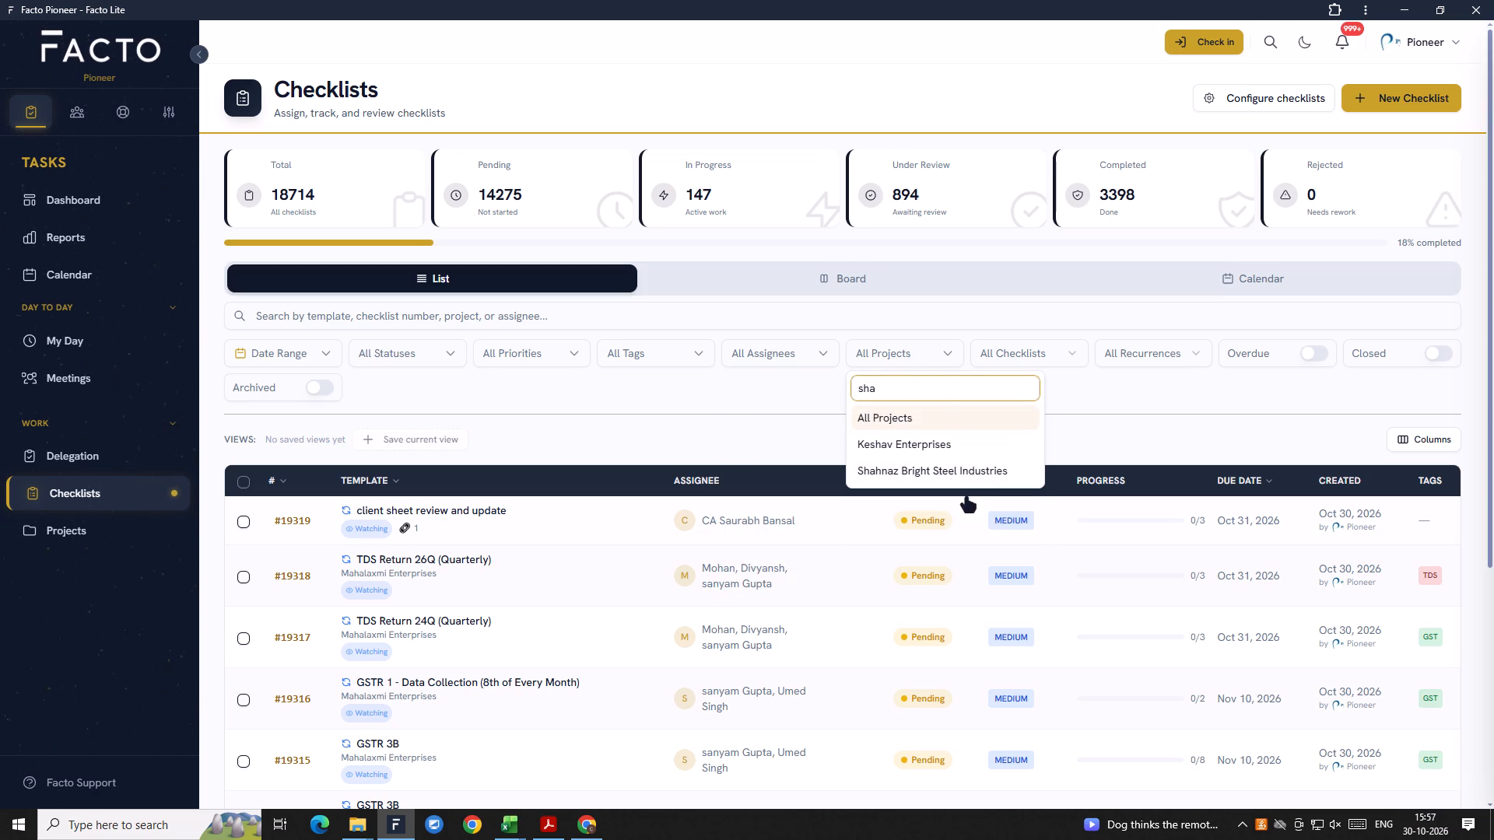
pyautogui.click(914, 476)
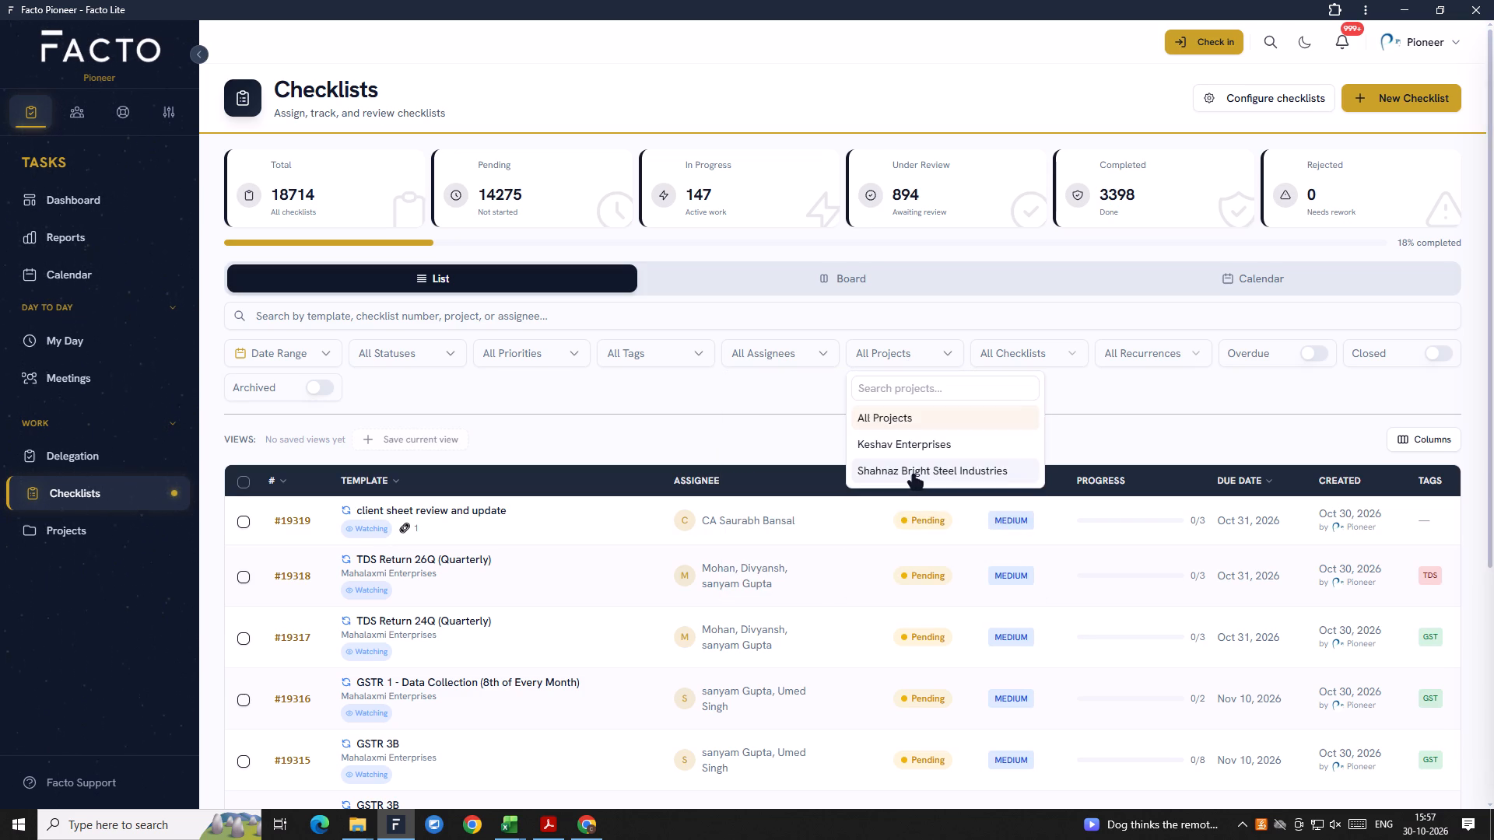
# Add Mohan to the assignees of Filing of TDS Return checklist #17695, save, and return to the checklist list.
pyautogui.scroll(-2, 773, 463)
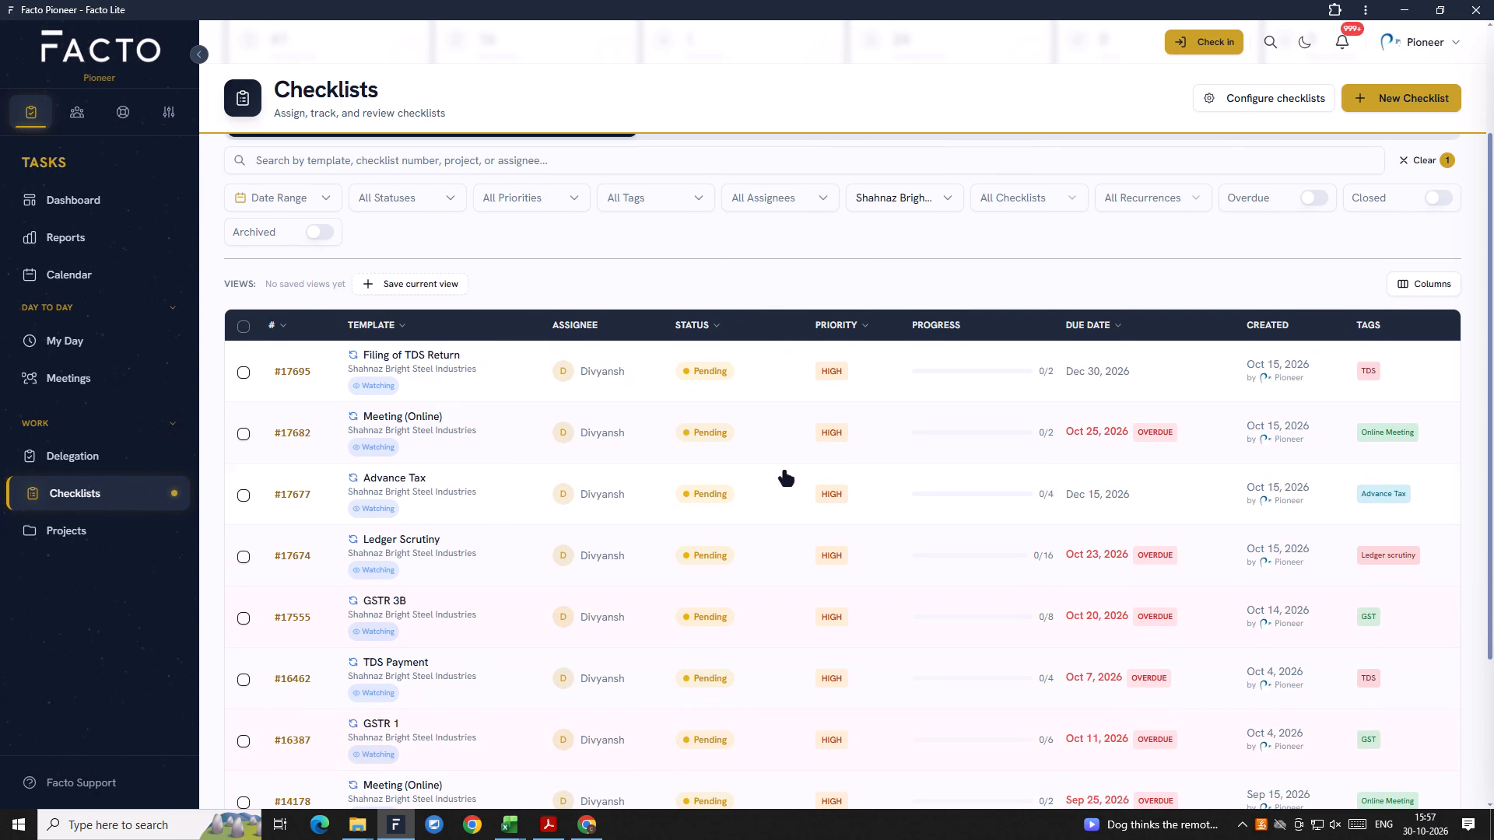
pyautogui.scroll(-4, 623, 415)
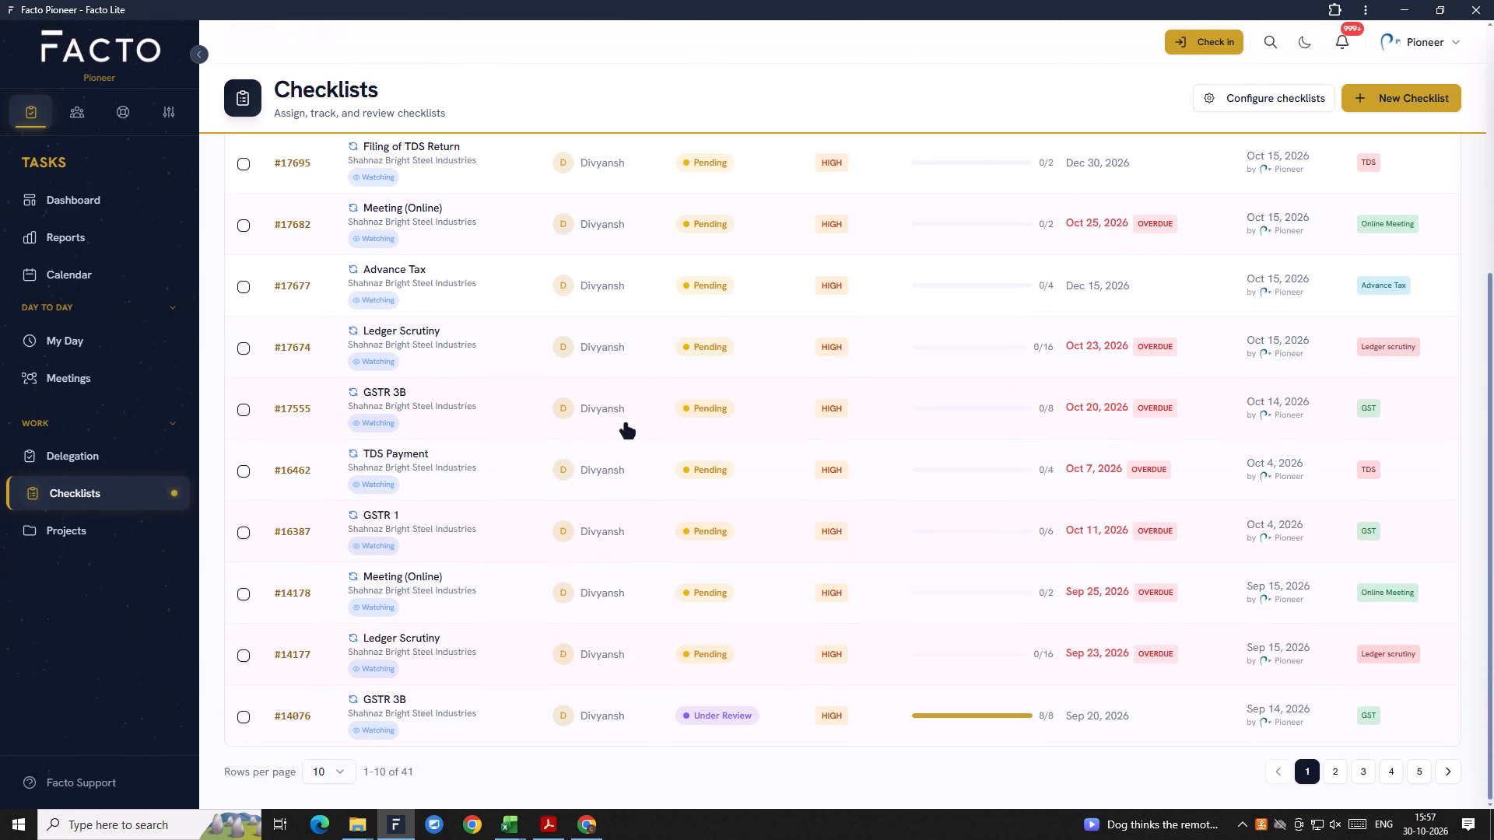
pyautogui.scroll(-4, 640, 448)
pyautogui.scroll(4, 640, 448)
pyautogui.scroll(-2, 640, 448)
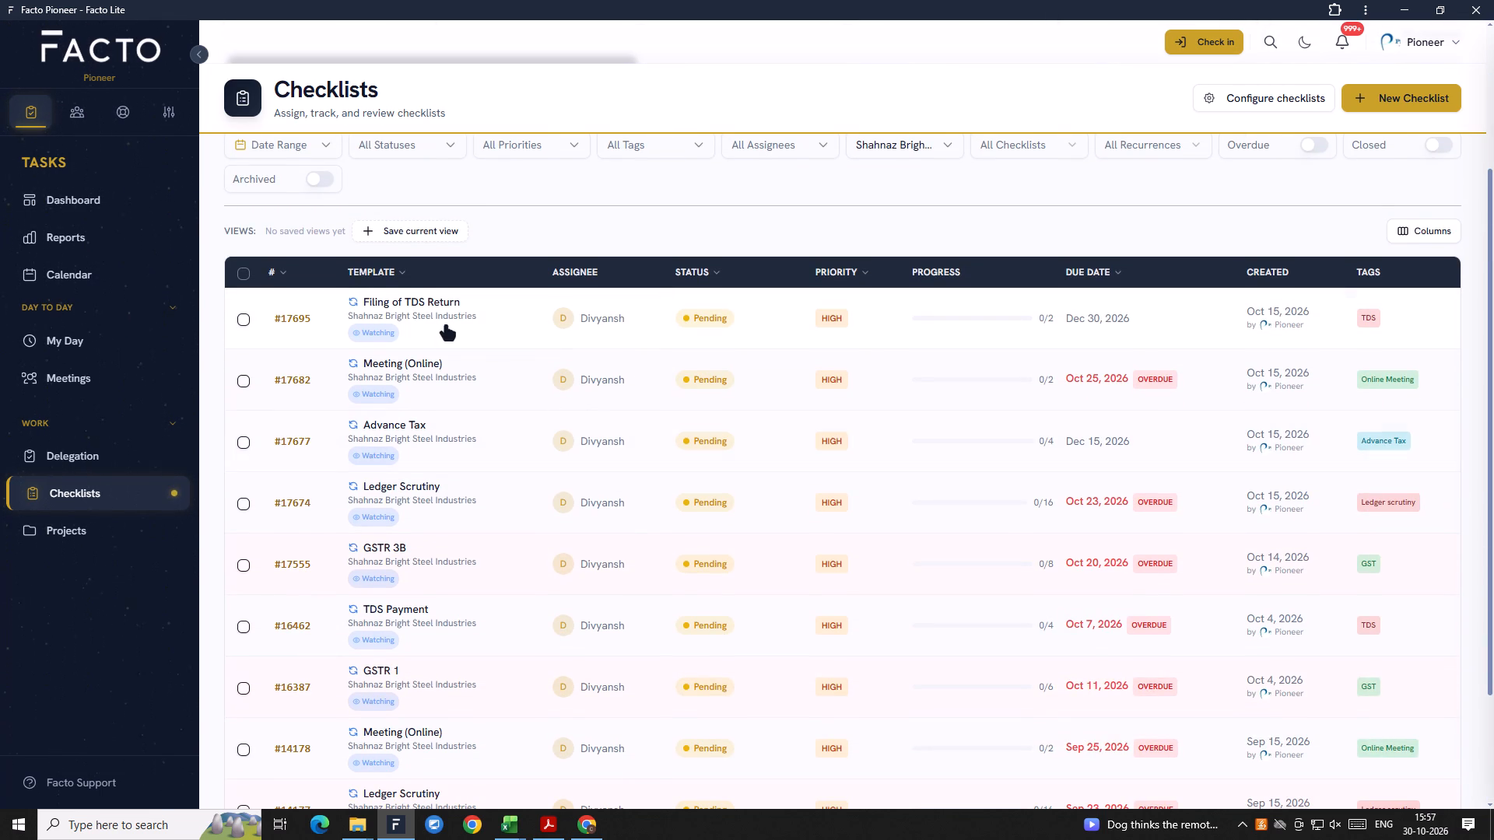
pyautogui.click(419, 320)
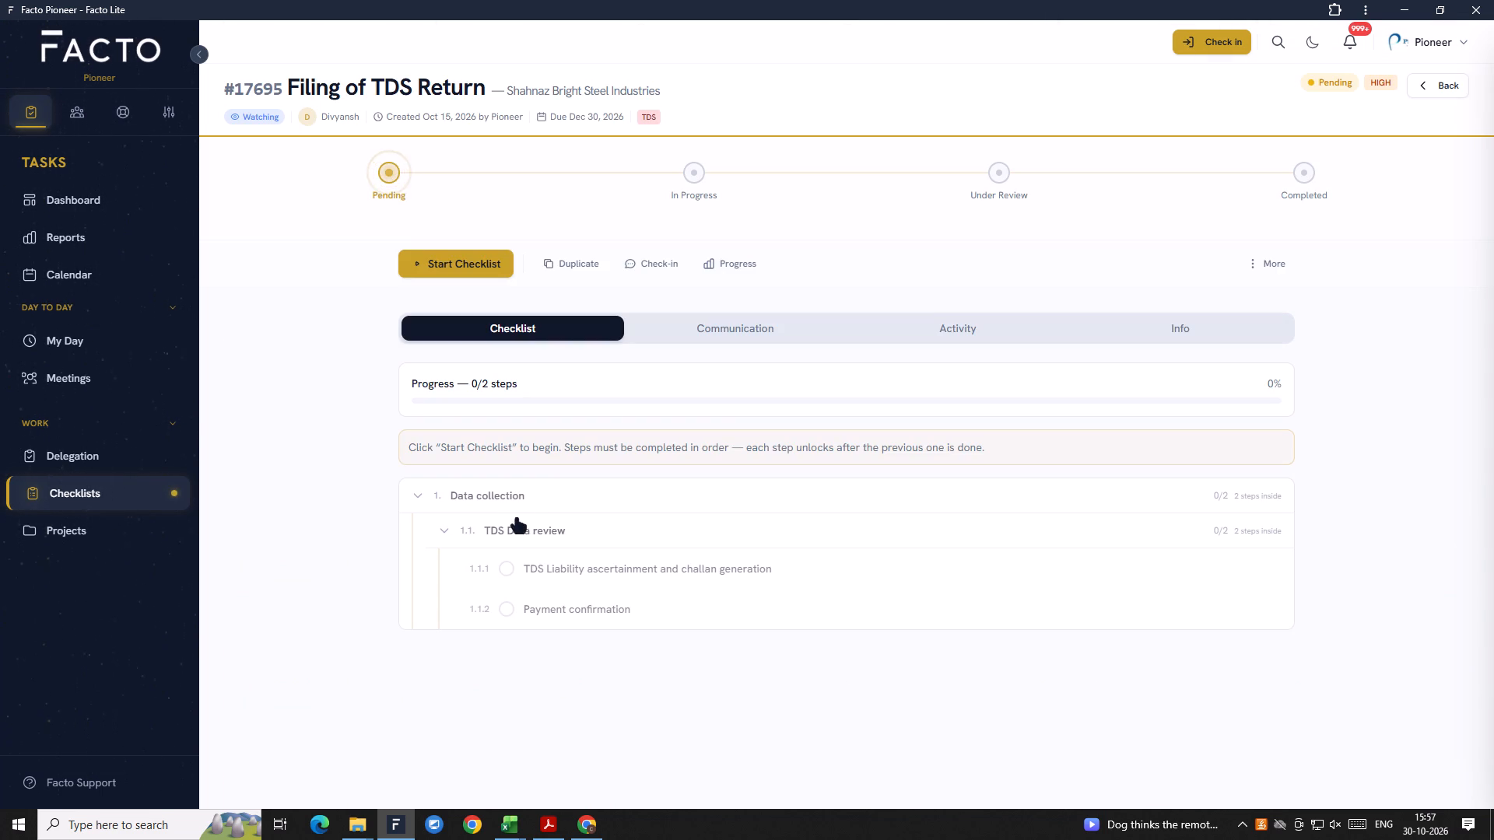
pyautogui.click(1150, 324)
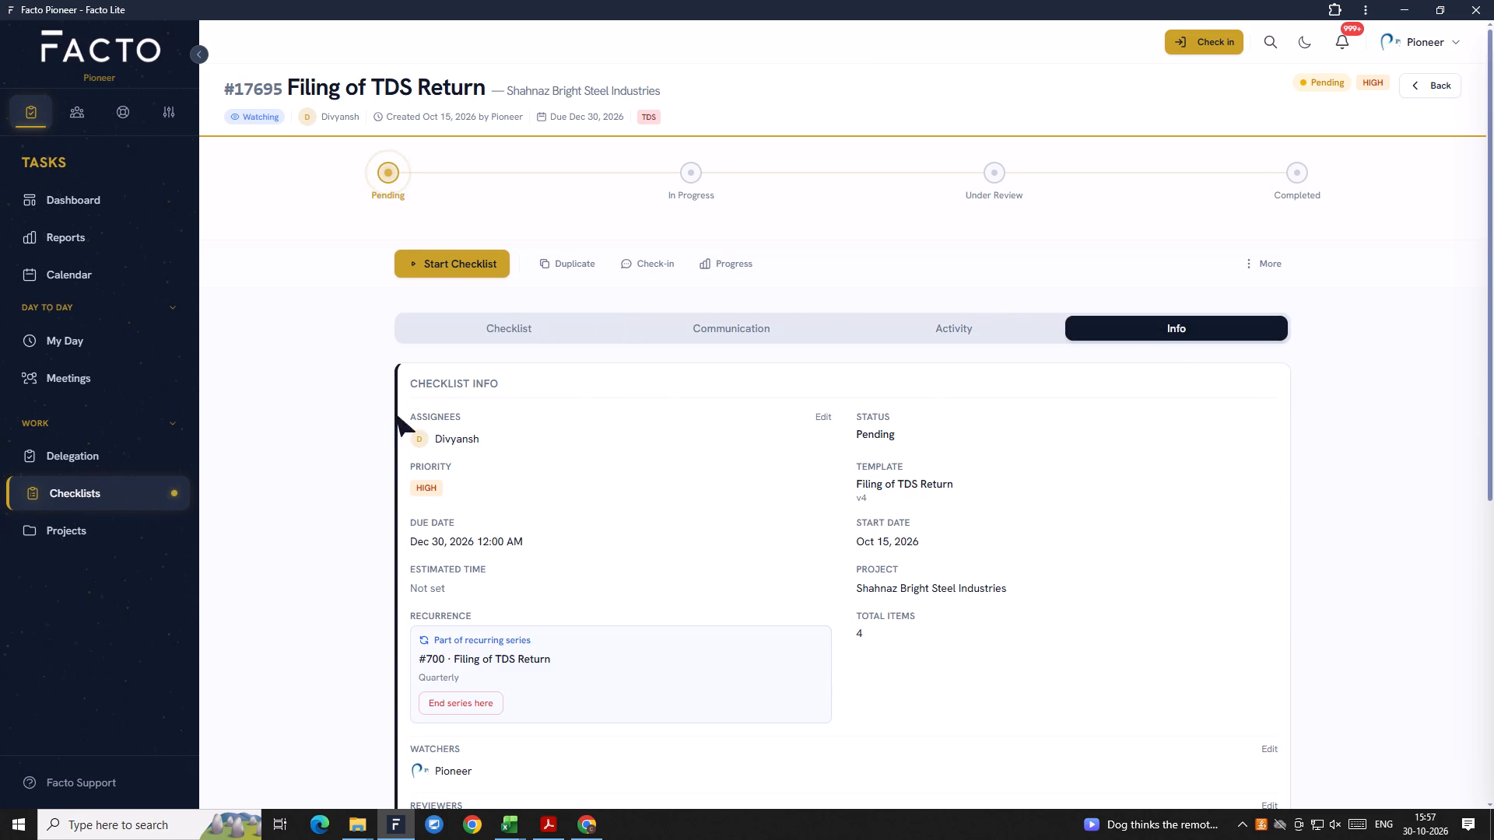
pyautogui.click(833, 421)
pyautogui.click(827, 418)
pyautogui.click(702, 427)
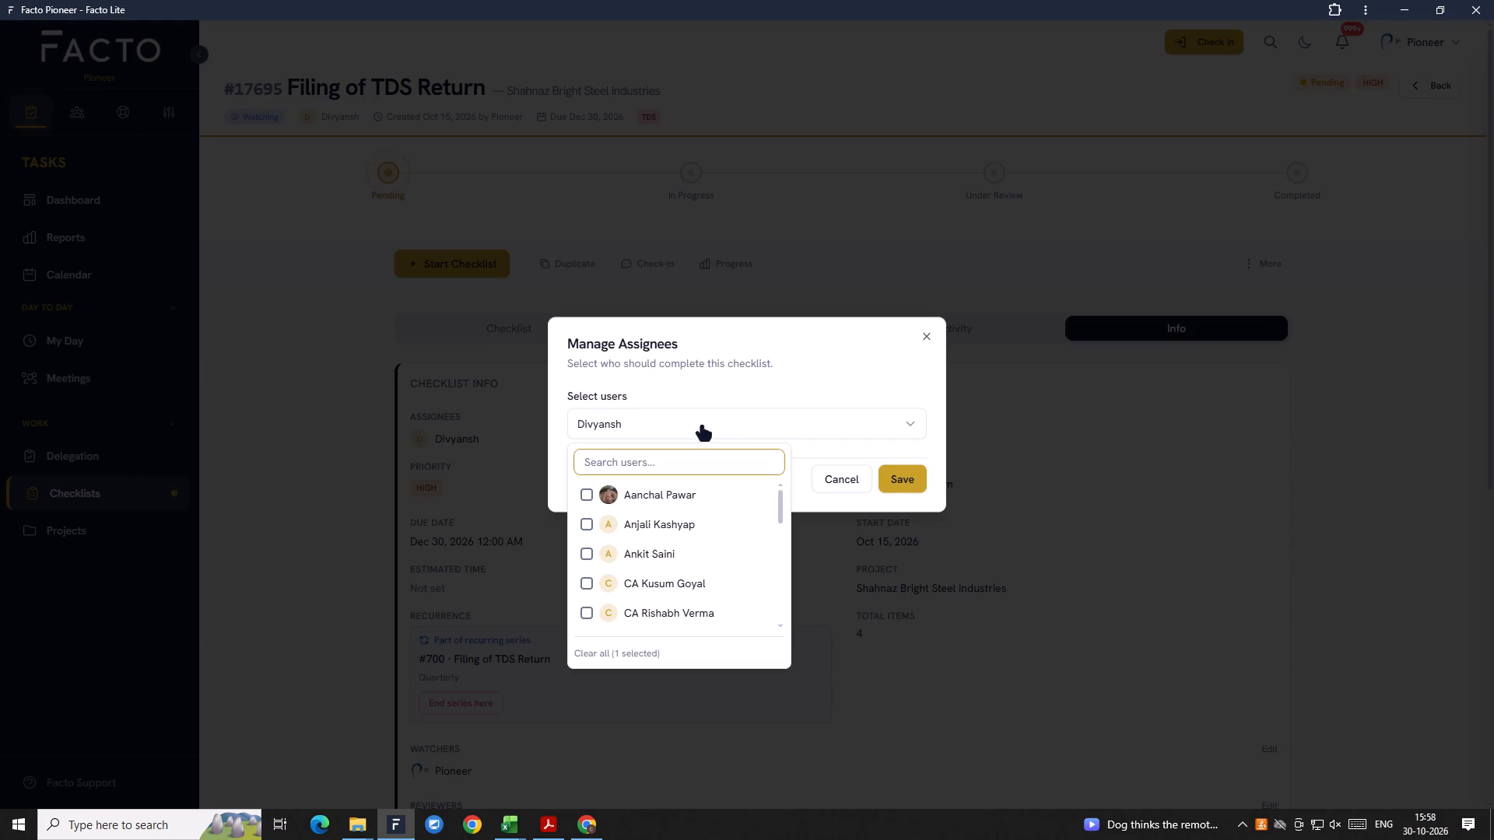
pyautogui.write('moha')
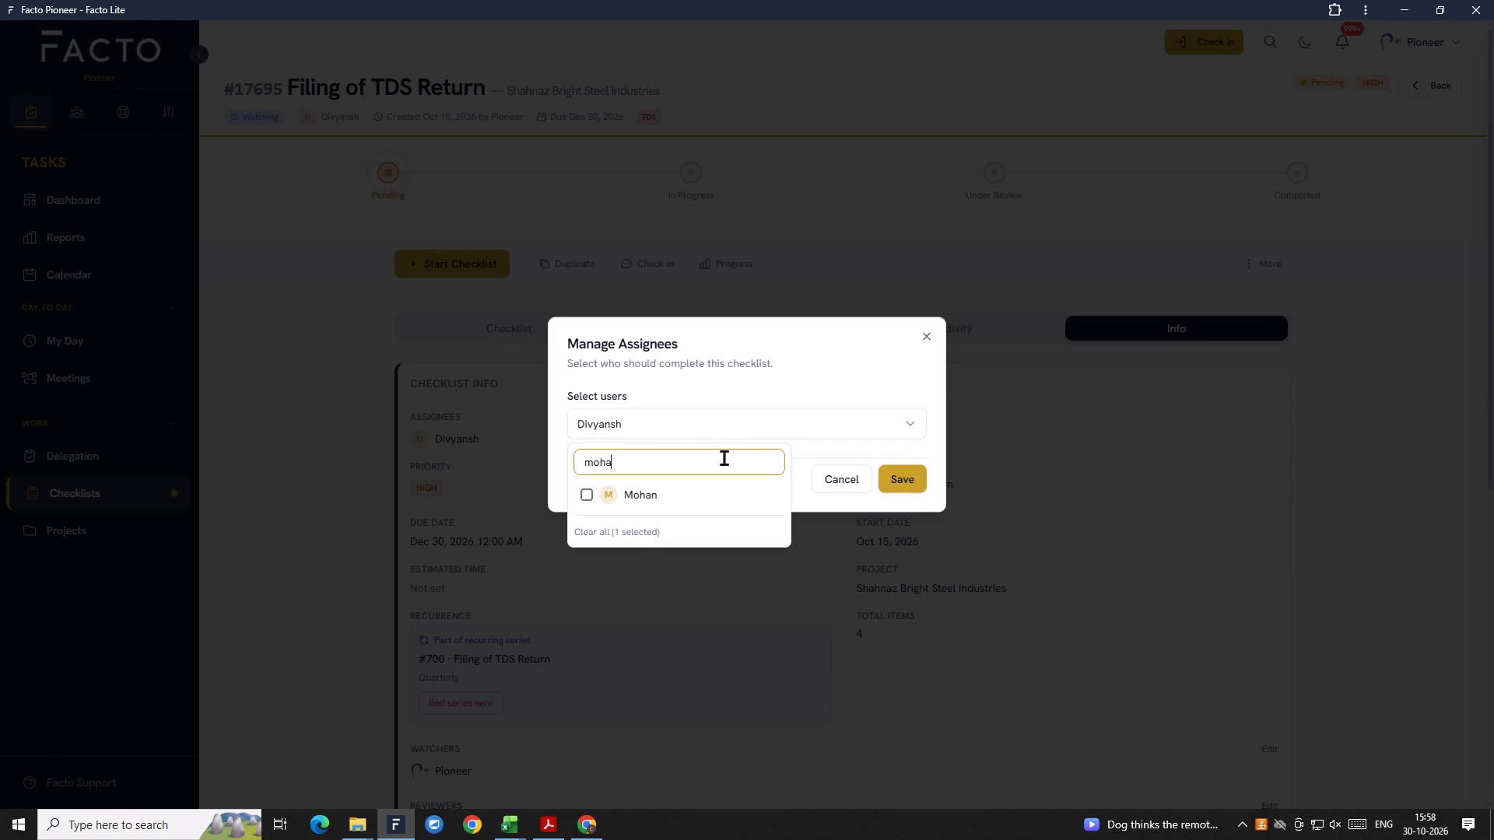
pyautogui.click(682, 492)
pyautogui.click(907, 480)
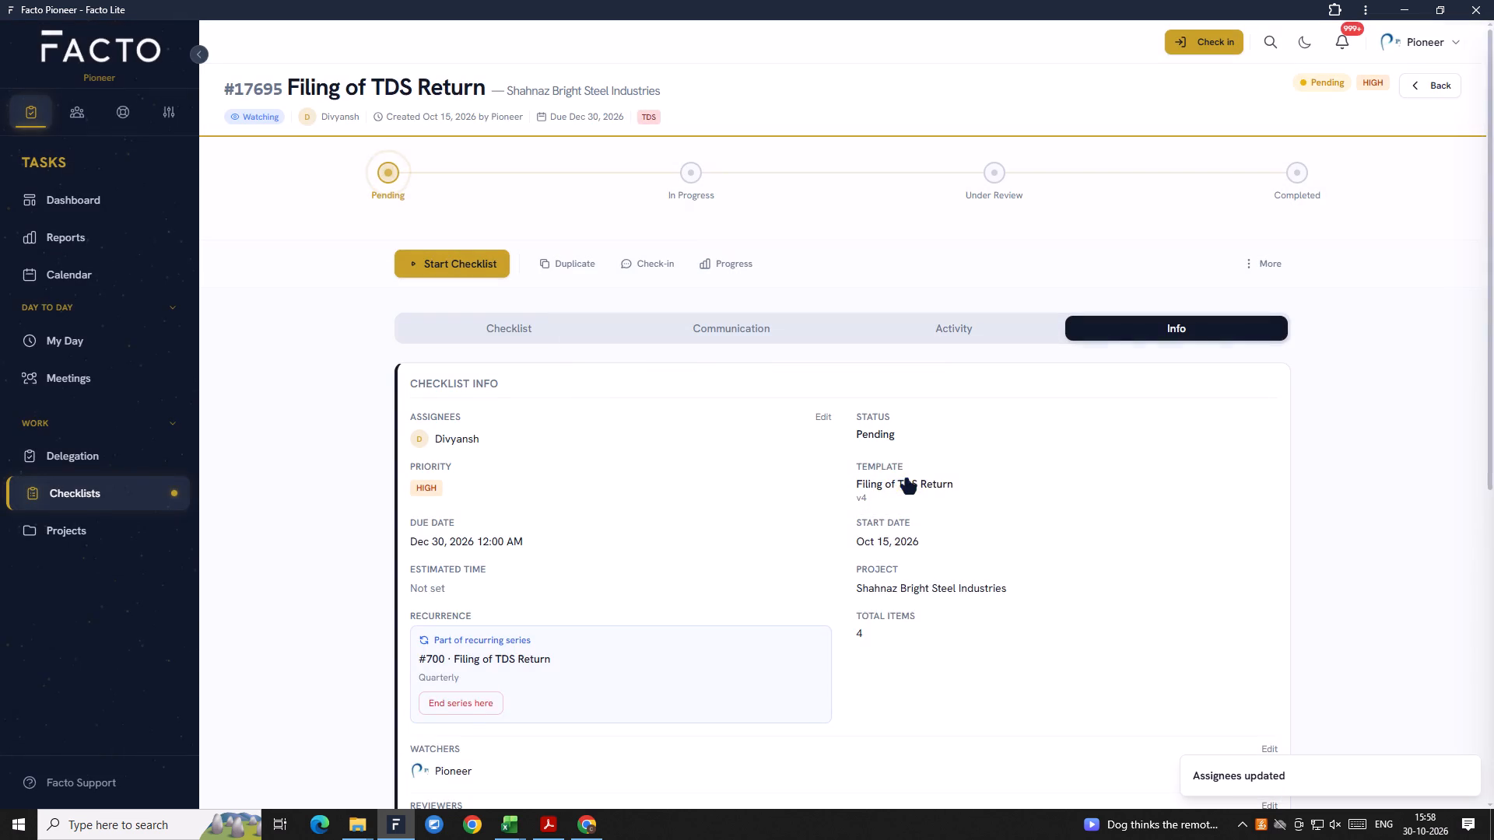
pyautogui.click(1440, 95)
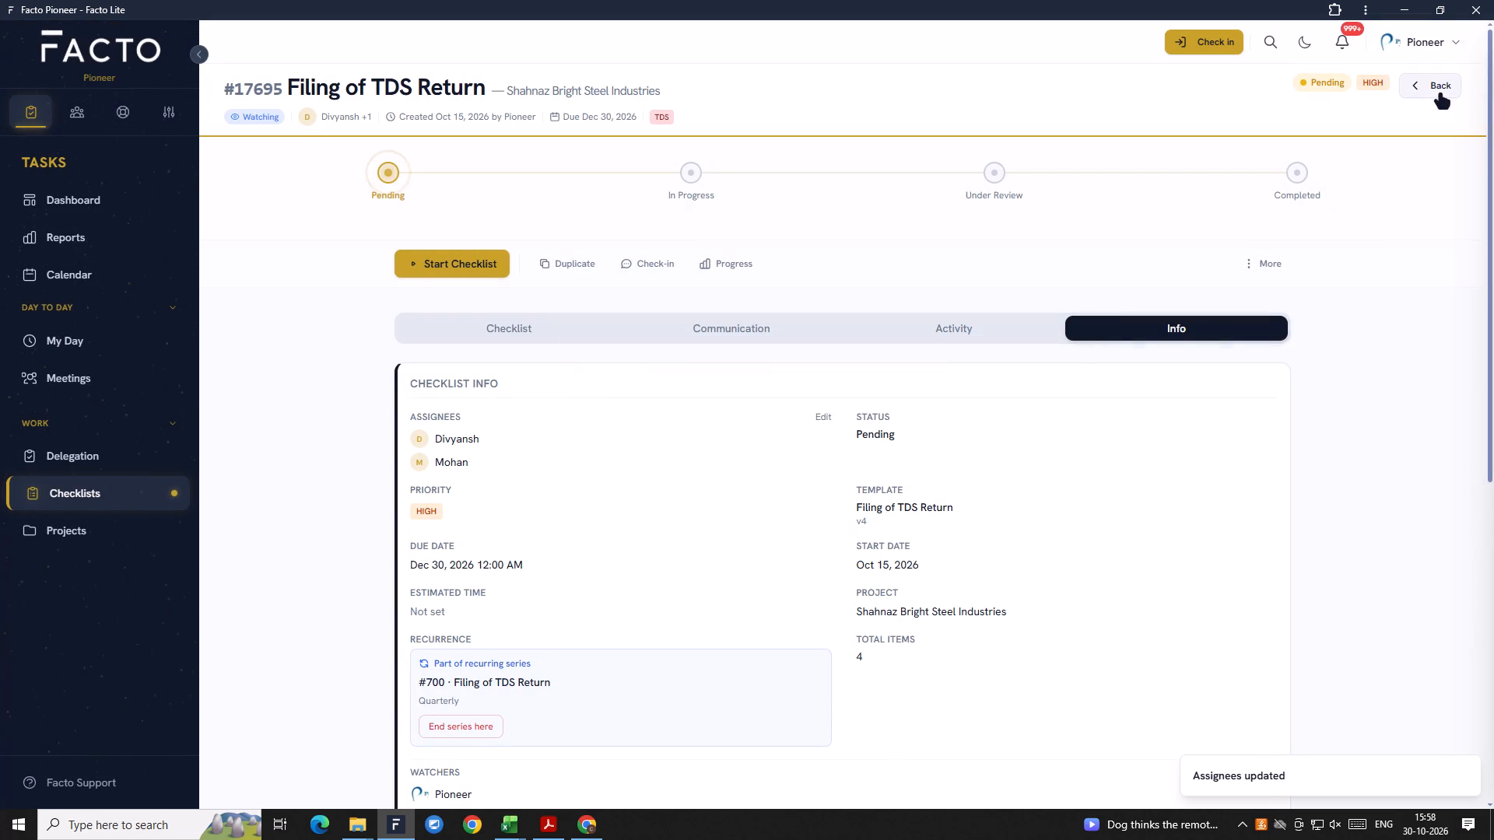
# Add Mohan to the assignees of Meeting (Online) checklist #17682, save, and return to the checklist list.
pyautogui.scroll(-1, 533, 567)
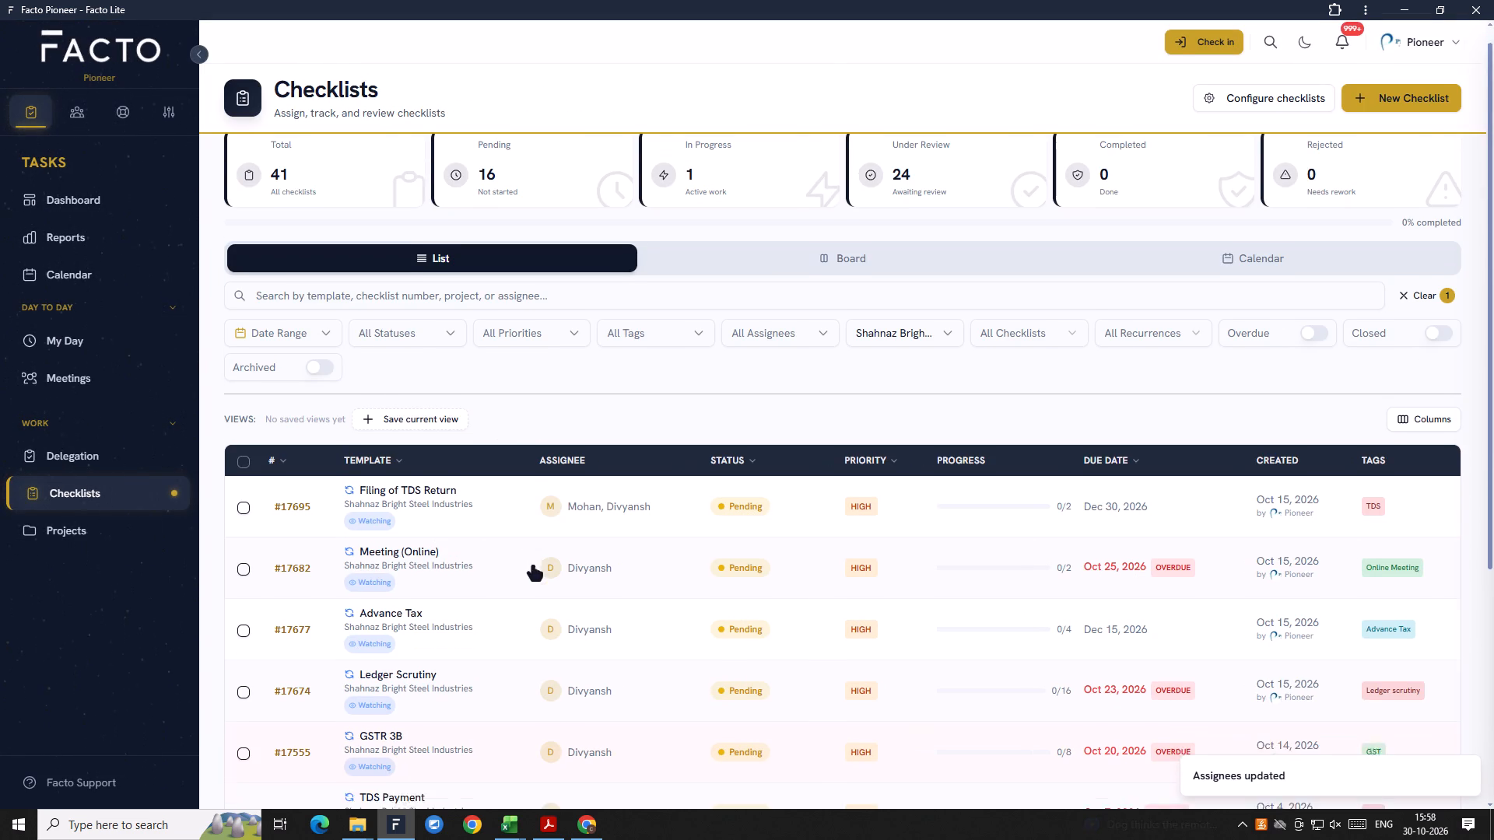
pyautogui.click(404, 507)
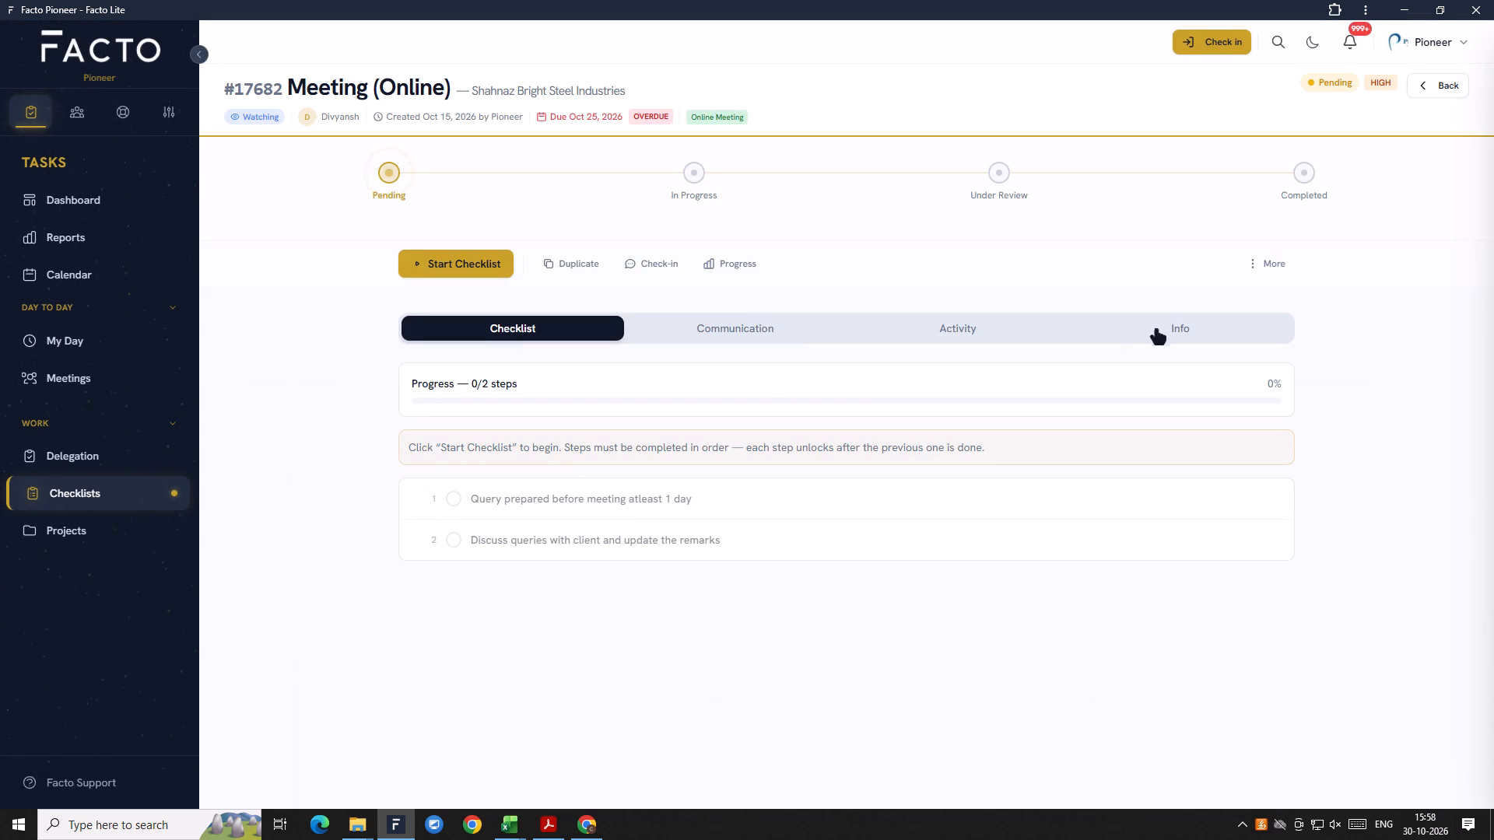
pyautogui.click(1181, 326)
pyautogui.click(829, 420)
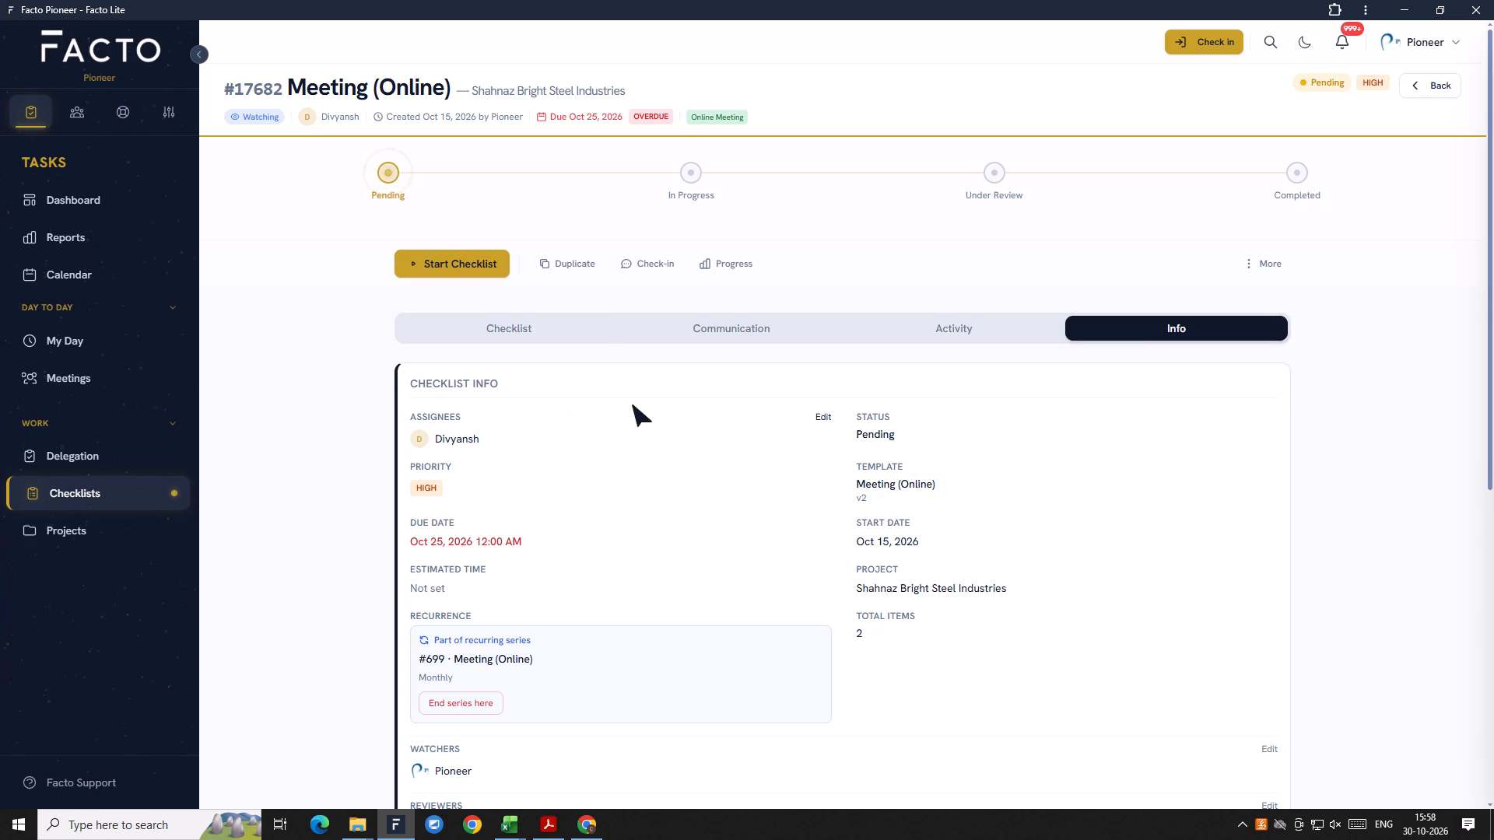
pyautogui.click(682, 417)
pyautogui.write('moha')
pyautogui.click(677, 495)
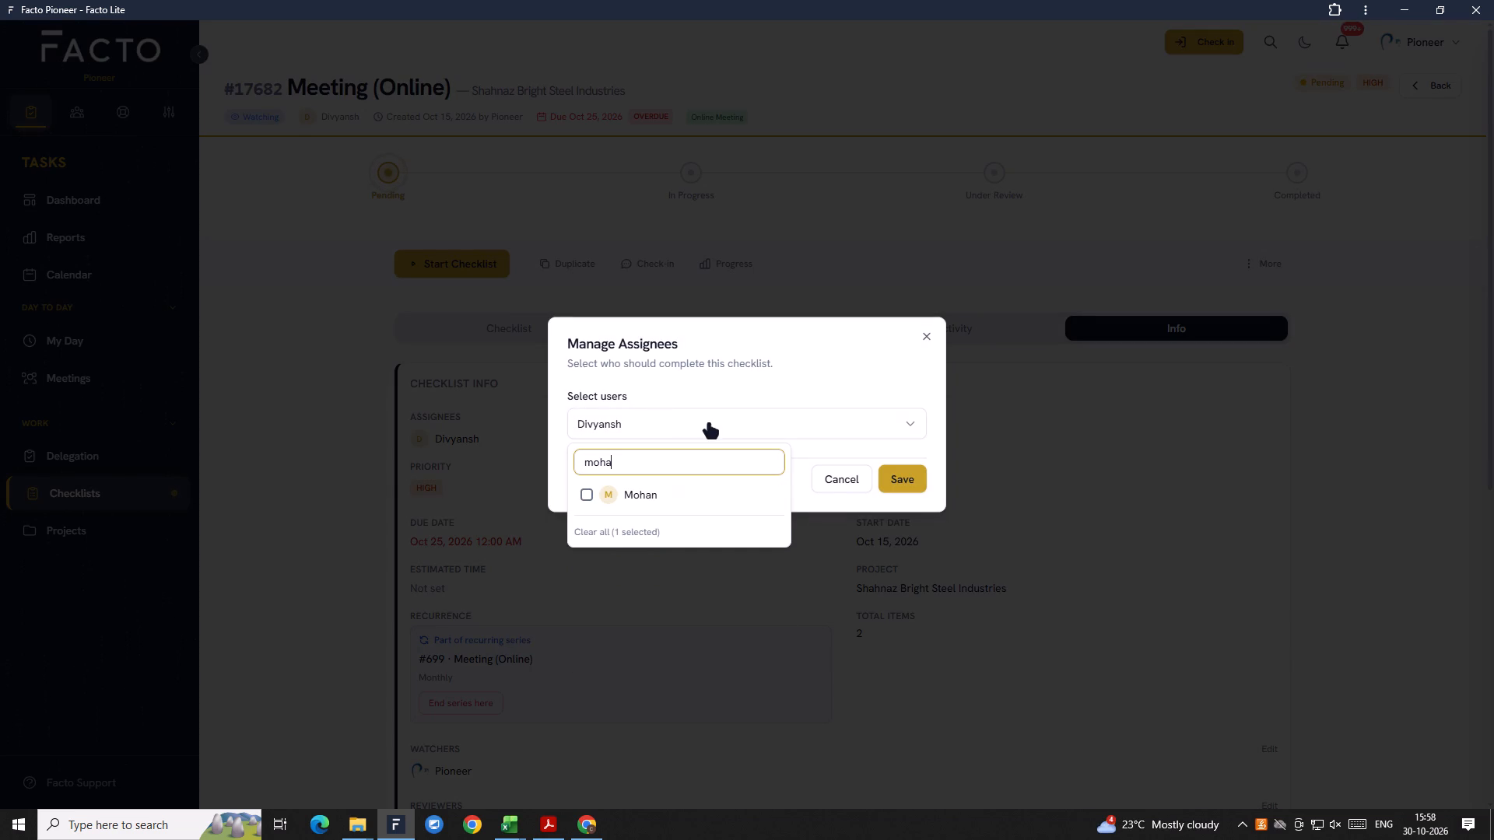
pyautogui.click(900, 470)
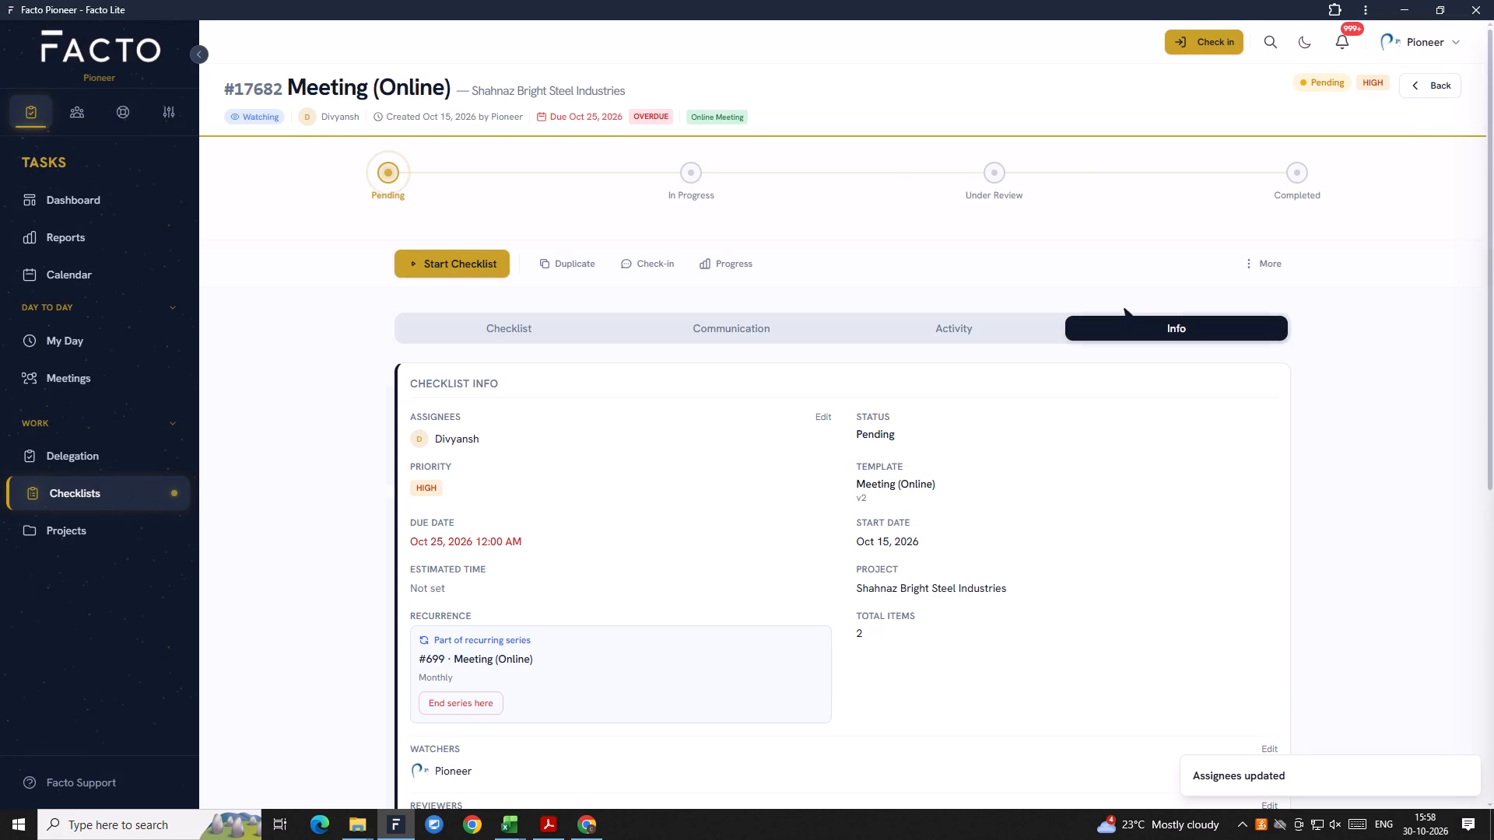
pyautogui.click(1418, 89)
# Add Mohan to the assignees of Advance Tax checklist #17677, save, and return to the checklist list.
pyautogui.scroll(-2, 514, 520)
pyautogui.click(479, 498)
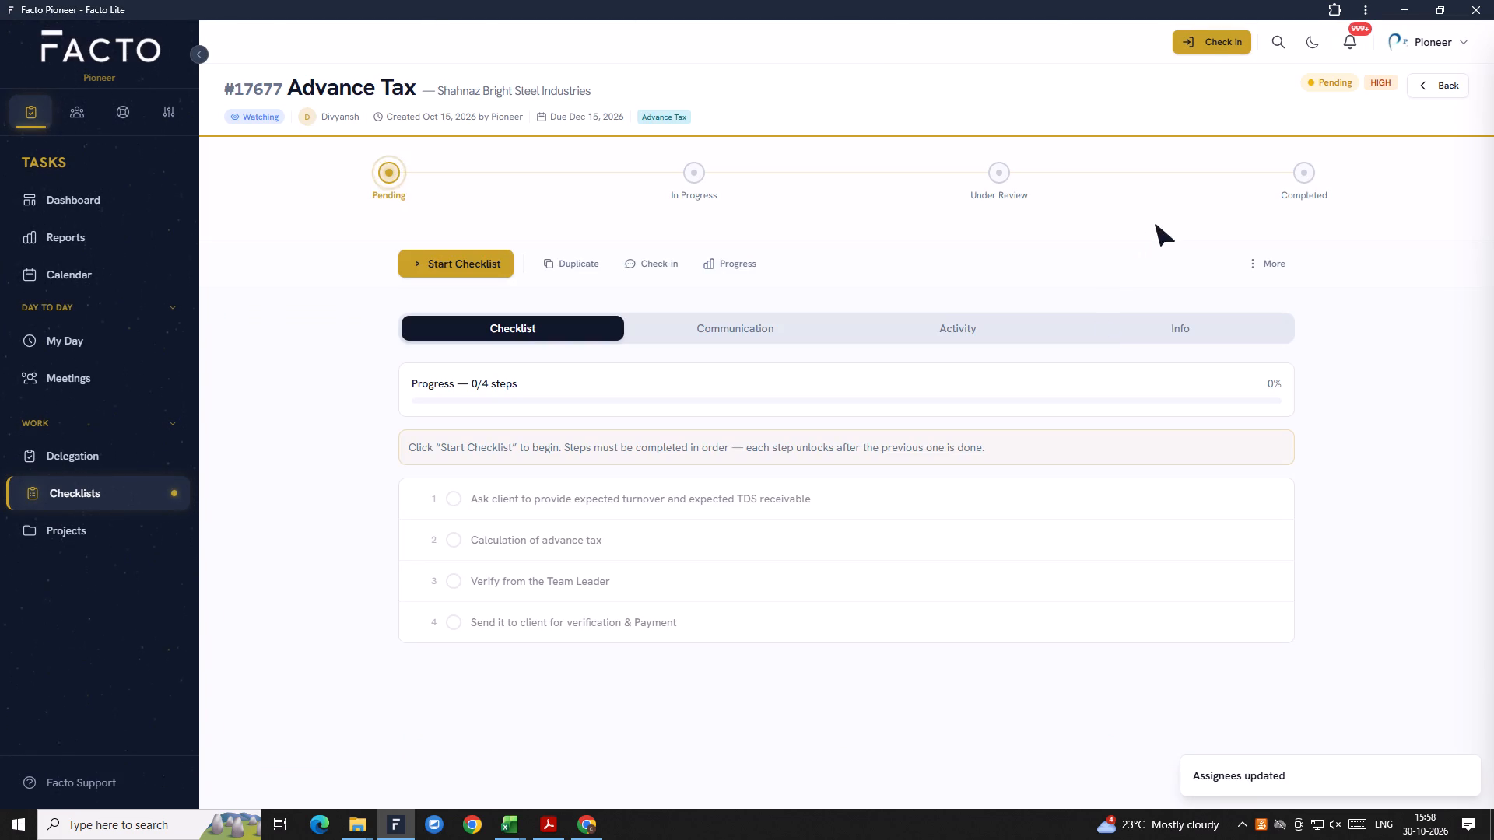
pyautogui.click(1159, 325)
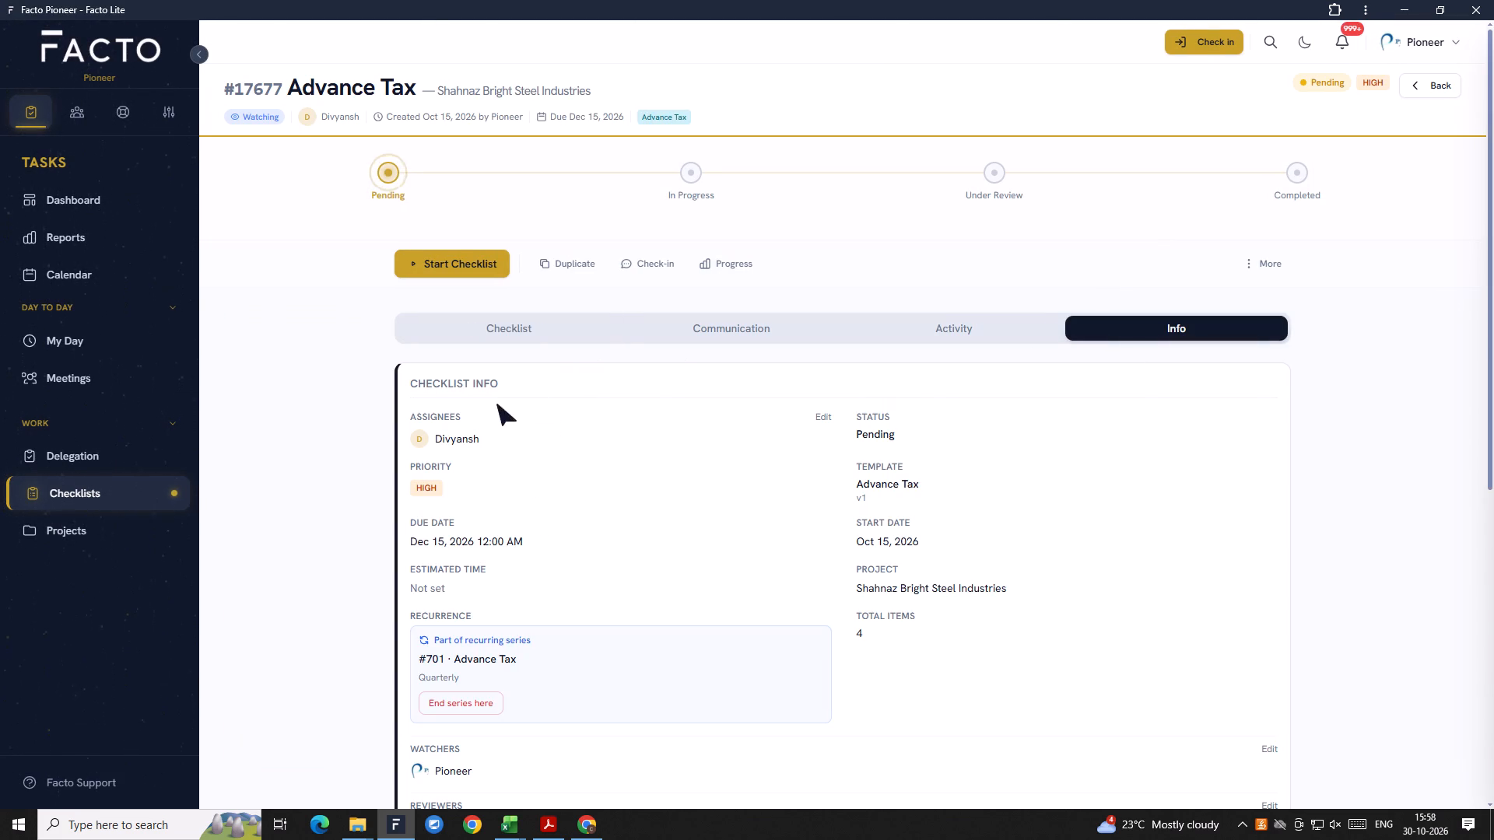
pyautogui.click(815, 421)
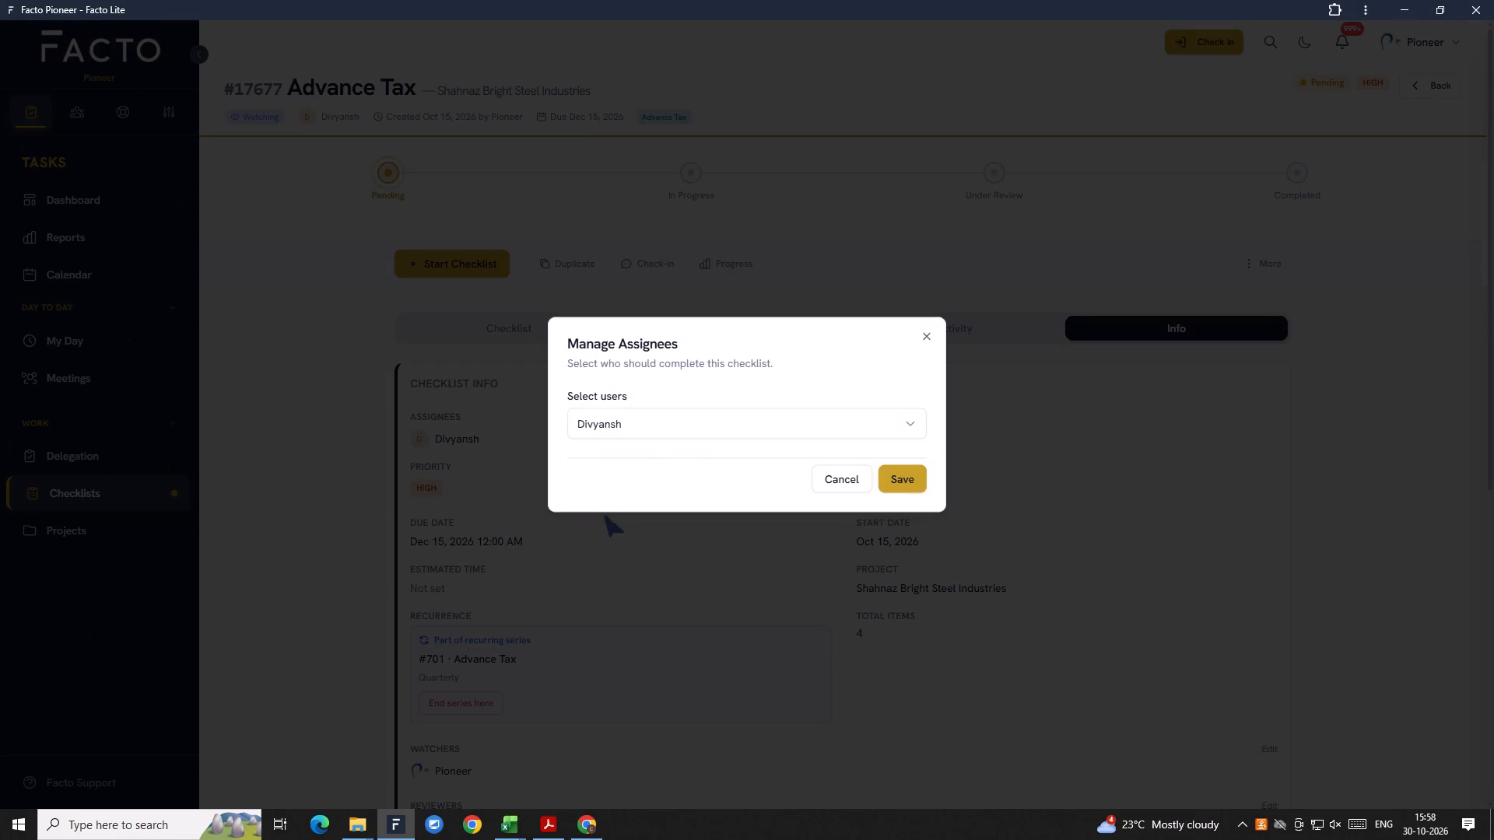
pyautogui.click(667, 423)
pyautogui.write('mo')
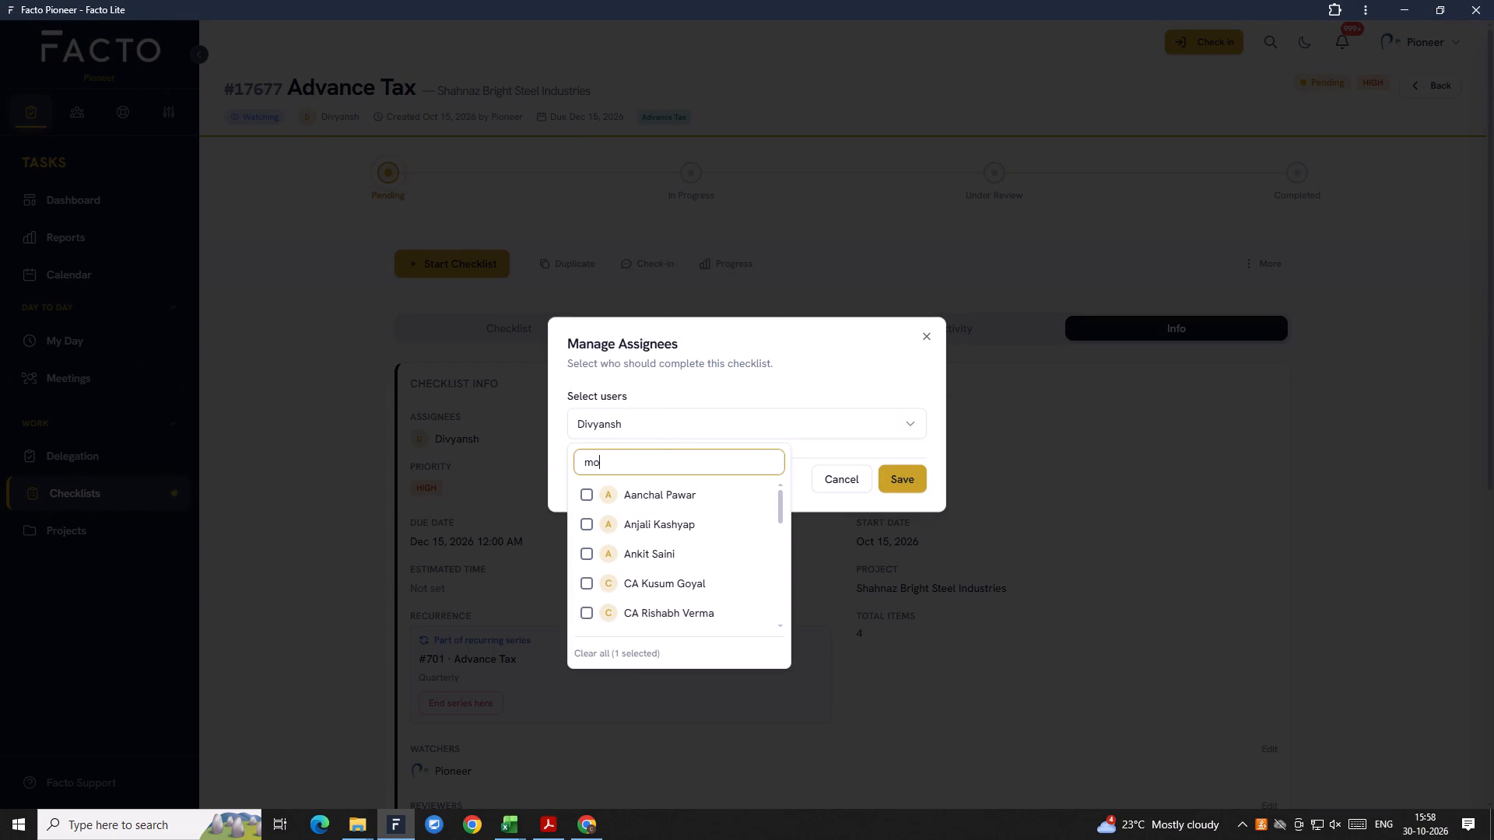
pyautogui.press('h')
pyautogui.click(663, 495)
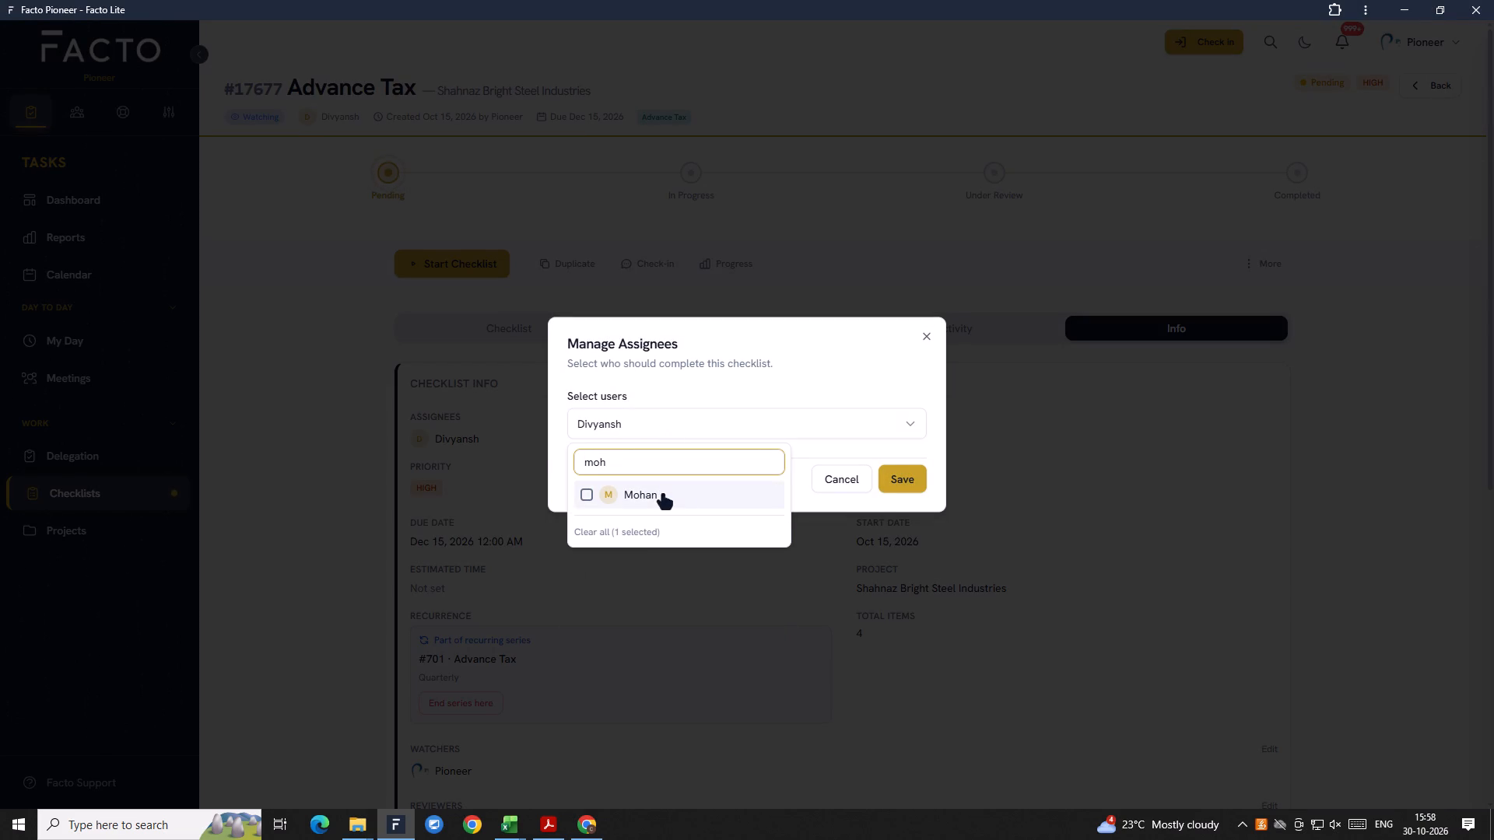
pyautogui.click(908, 480)
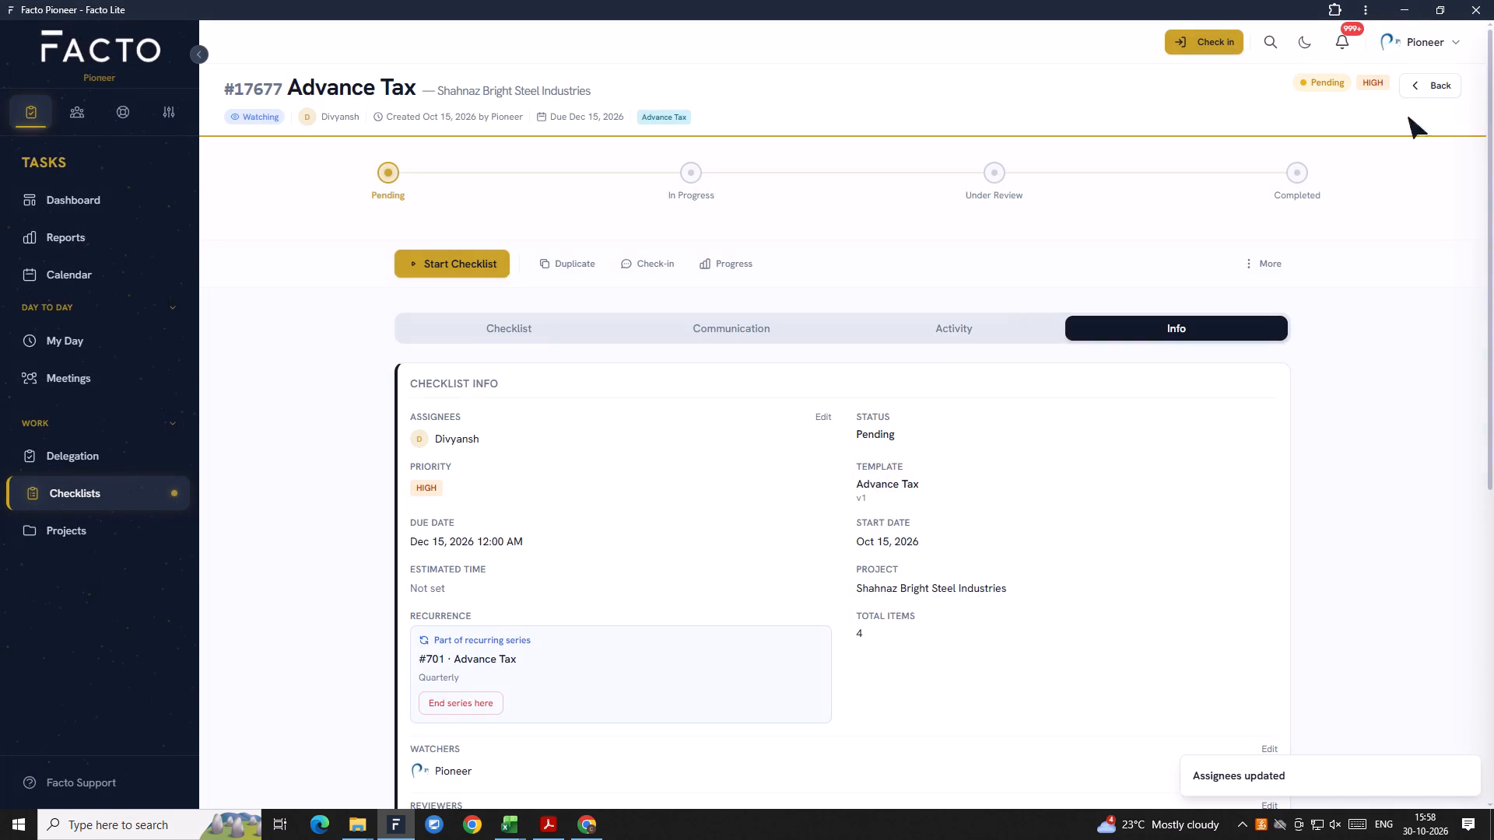
pyautogui.click(1436, 87)
# Open Ledger Scrutiny checklist #17674 of Shahnaz Bright Steel Industries.
pyautogui.scroll(-2, 483, 551)
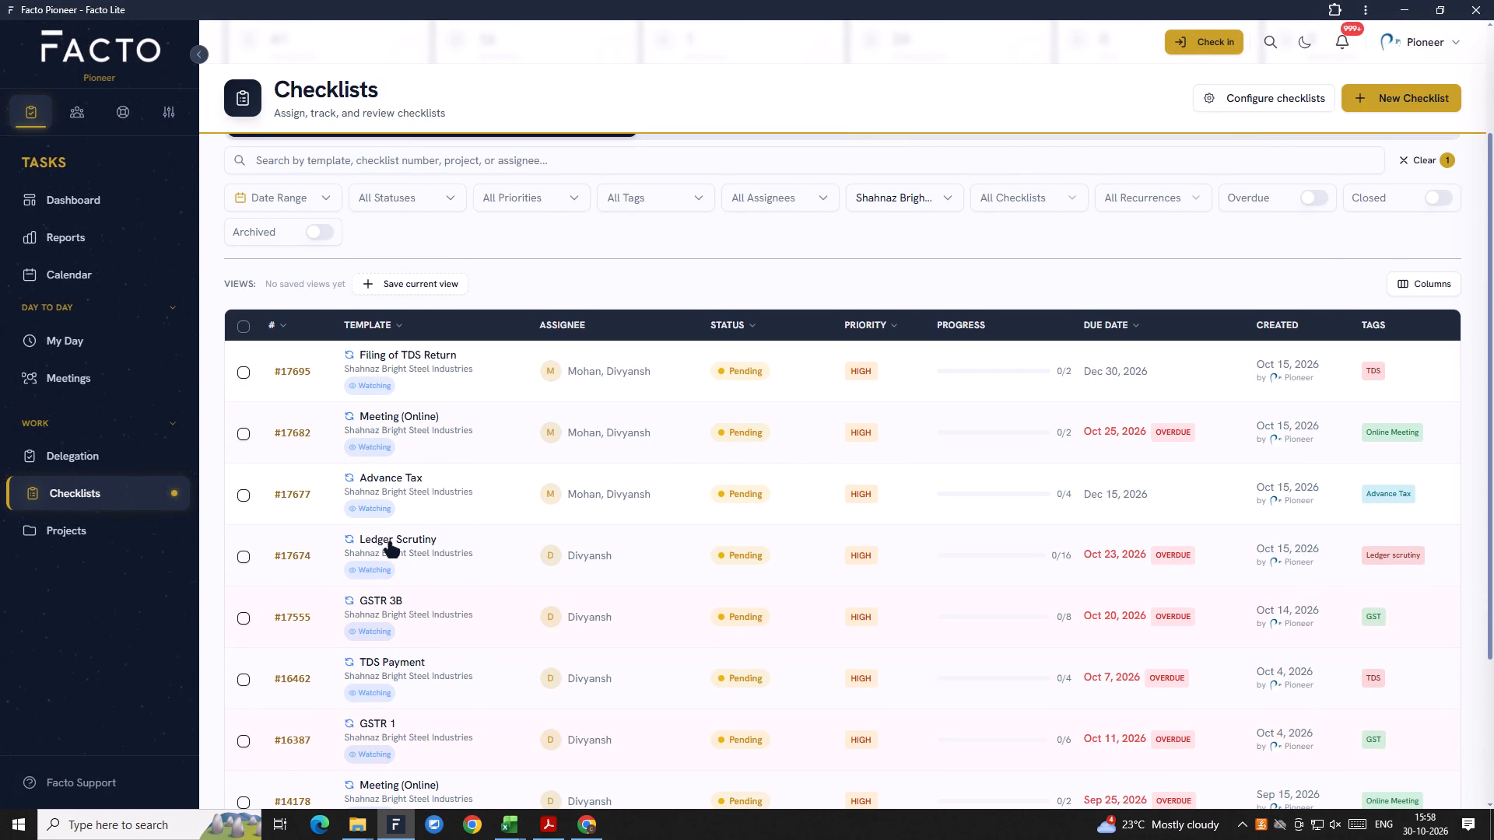
pyautogui.click(391, 546)
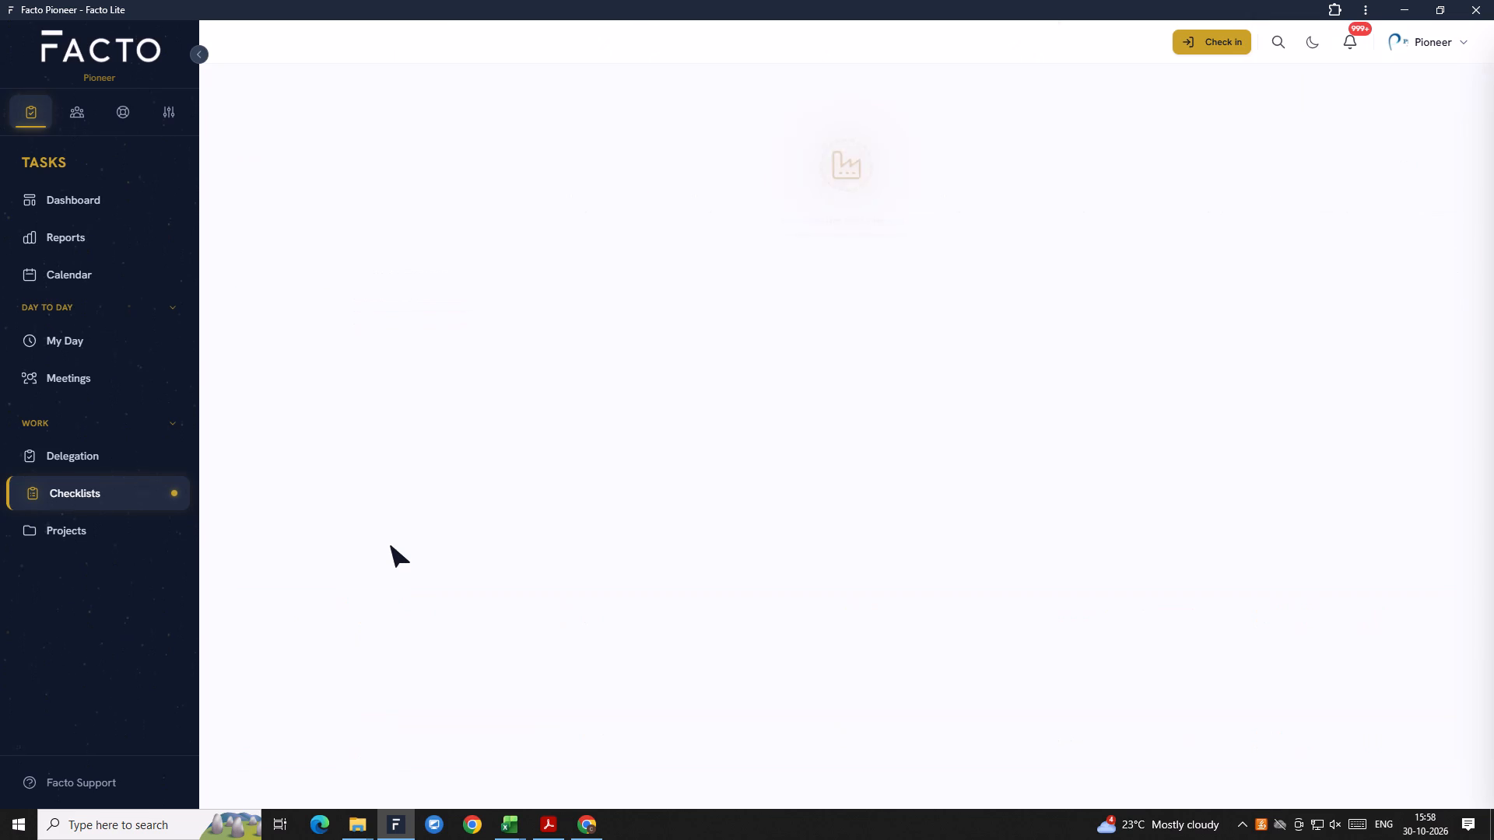
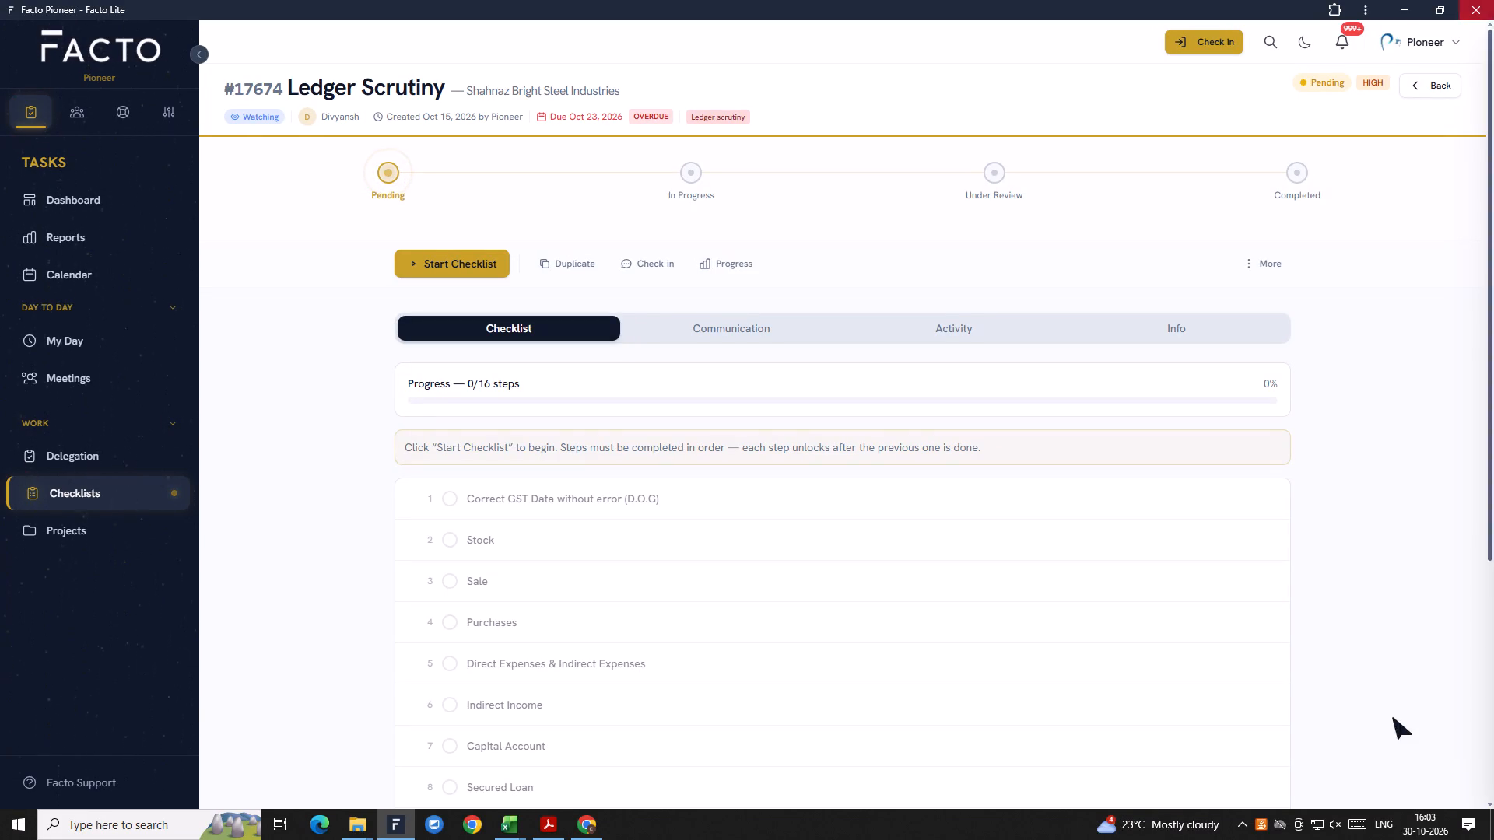
# Add Mohan to the assignees of Ledger Scrutiny checklist #17674, save, and return to the checklist list.
pyautogui.click(1156, 331)
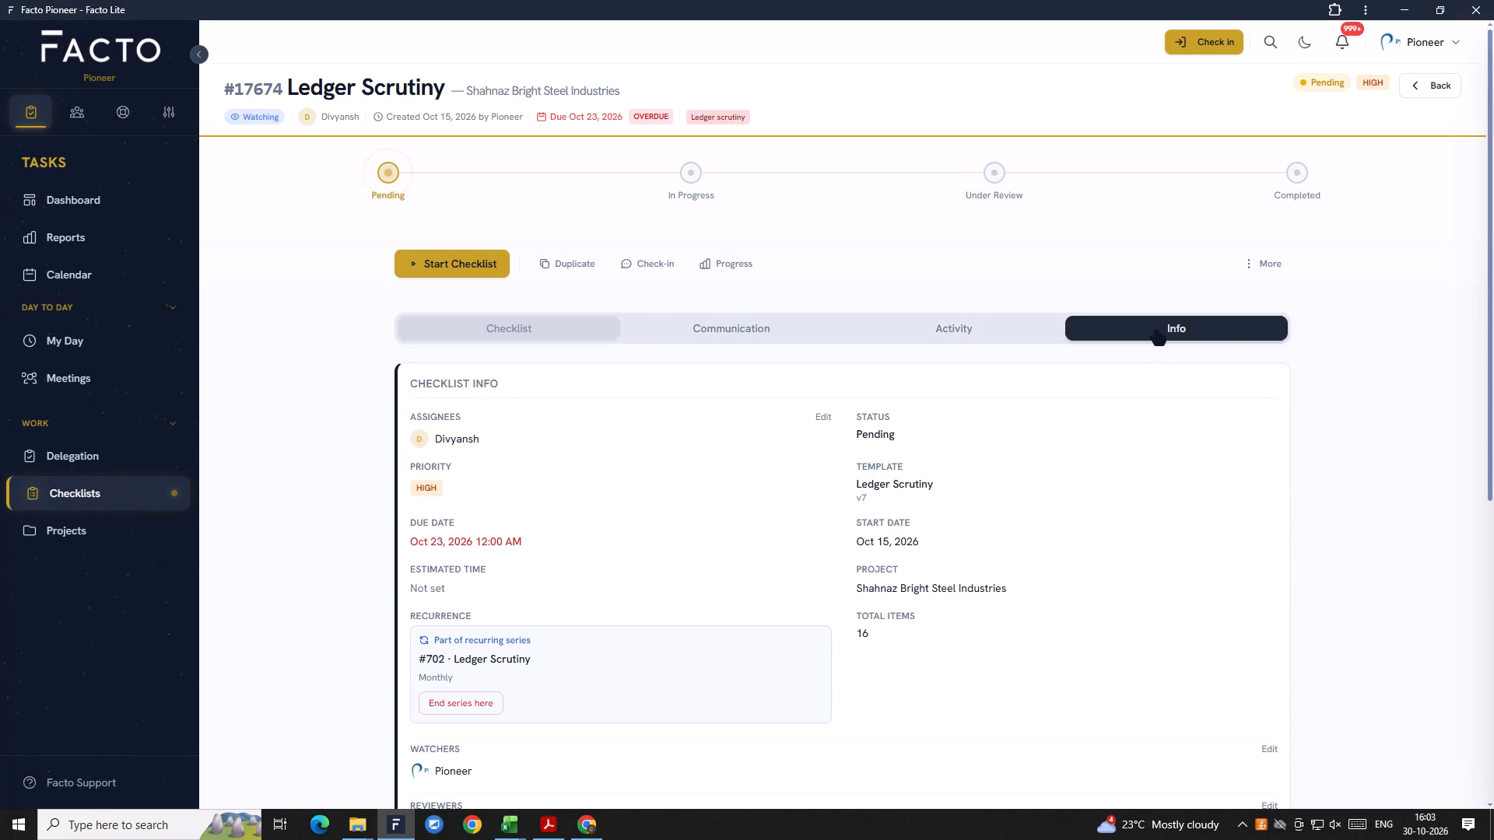
pyautogui.click(823, 418)
pyautogui.click(672, 429)
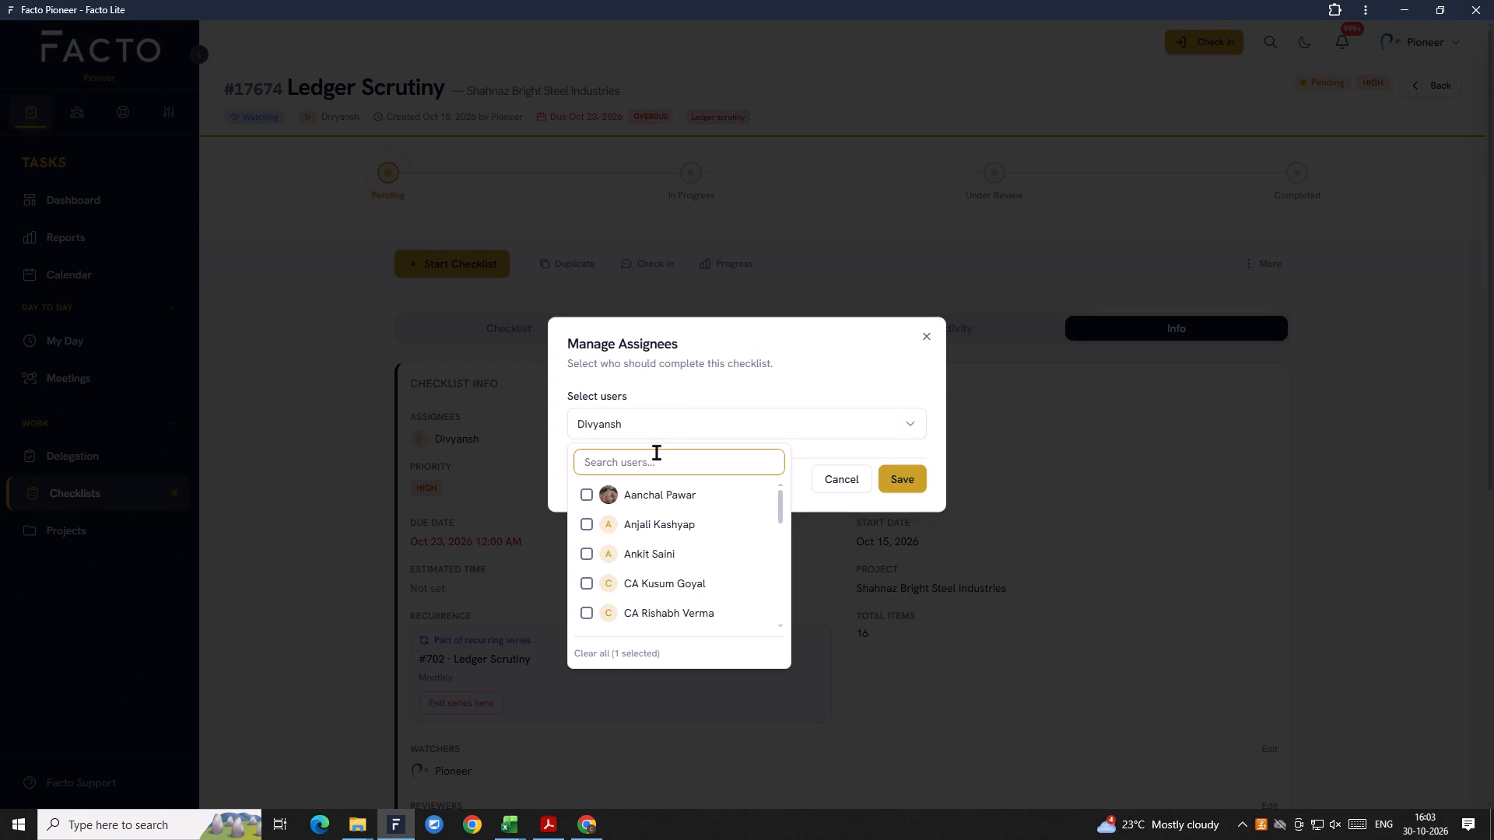
pyautogui.write('moh')
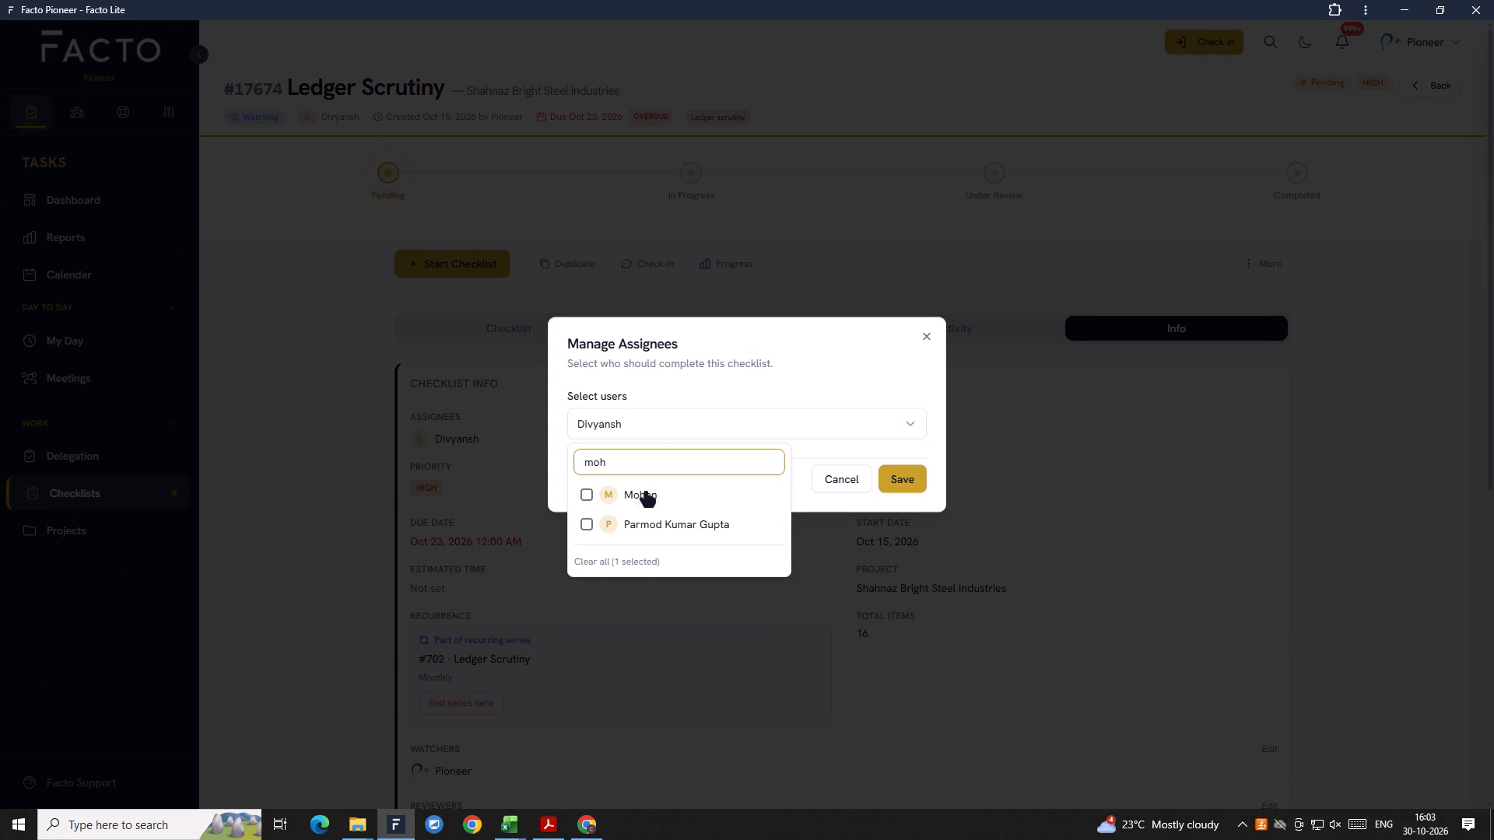
pyautogui.click(647, 494)
pyautogui.click(900, 485)
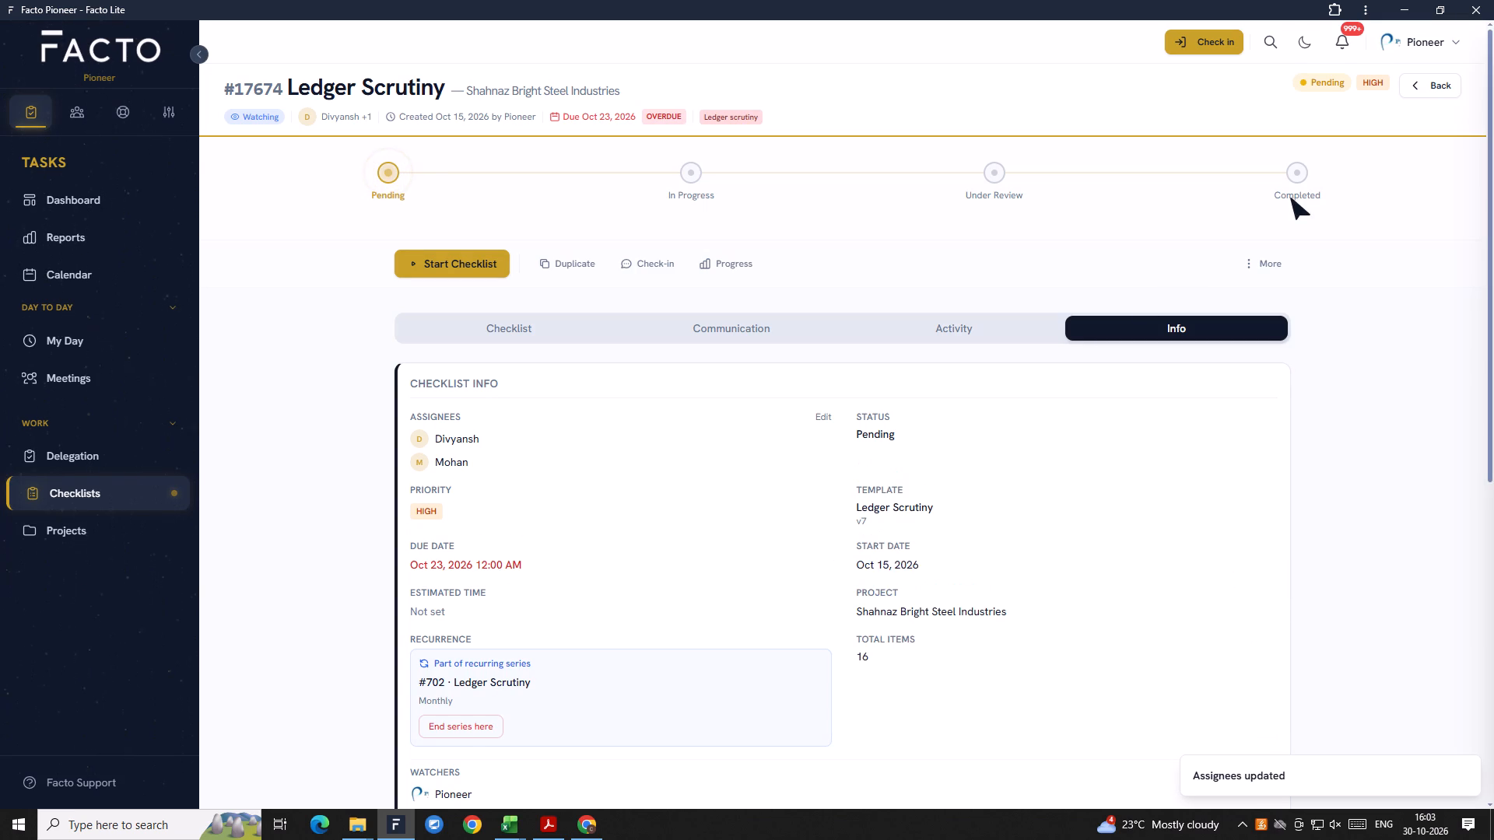
pyautogui.click(1437, 87)
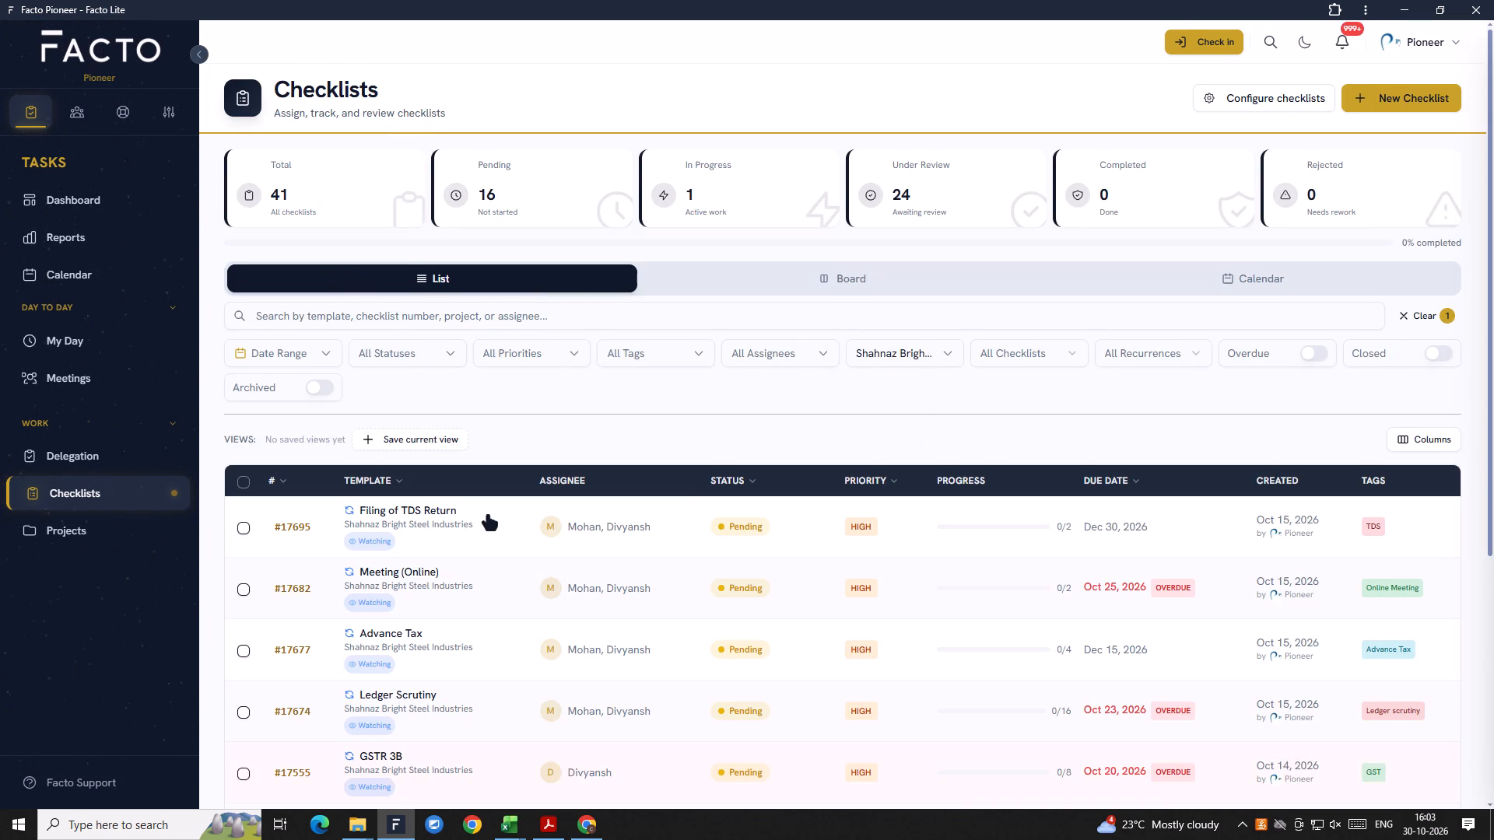
# Add Mohan to the assignees of GSTR 3B checklist #17555, save, and return to the checklist list.
pyautogui.scroll(-2, 489, 516)
pyautogui.scroll(-1, 557, 480)
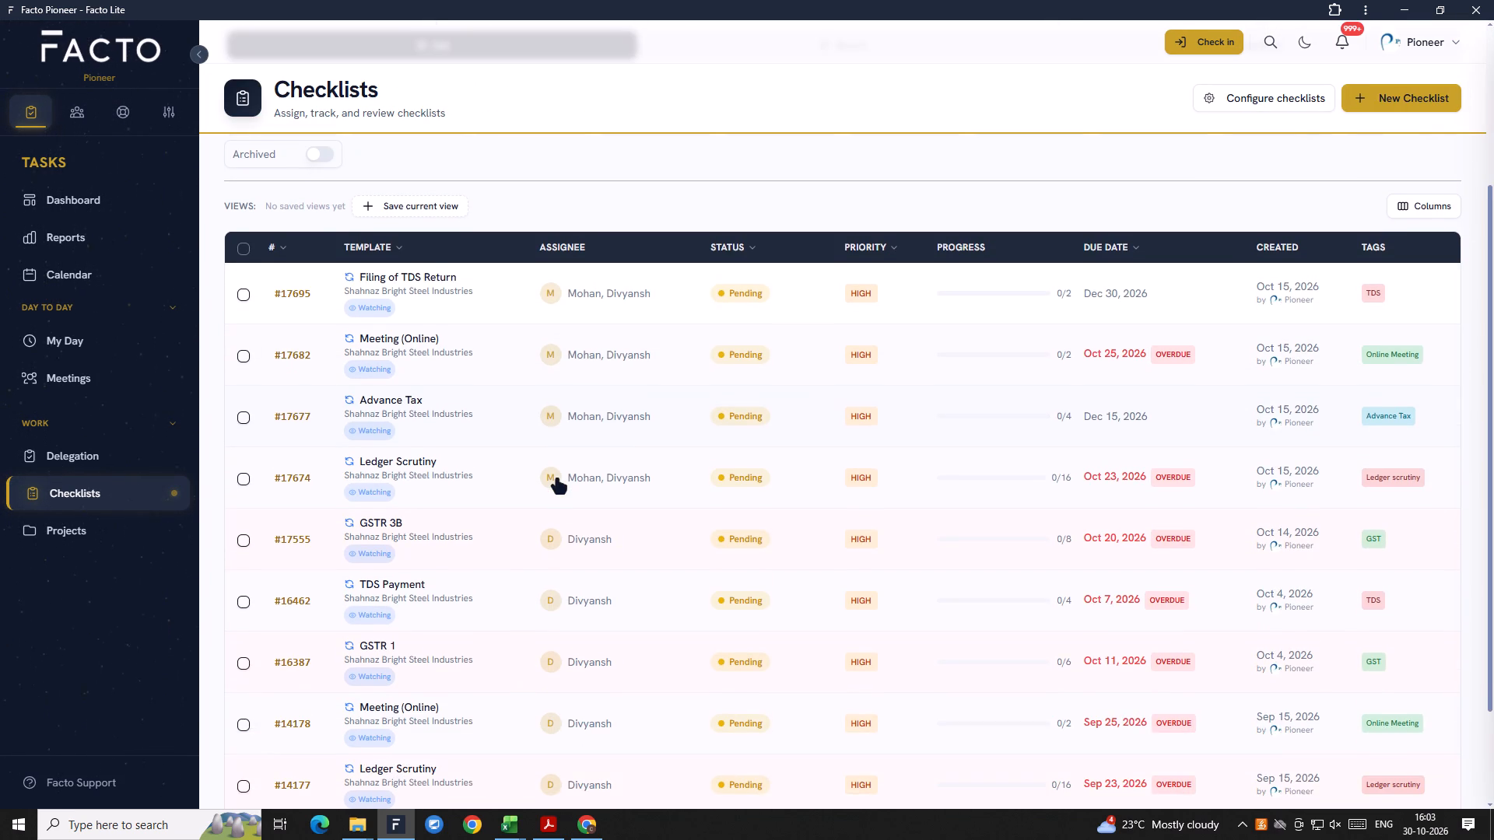
pyautogui.scroll(-2, 557, 480)
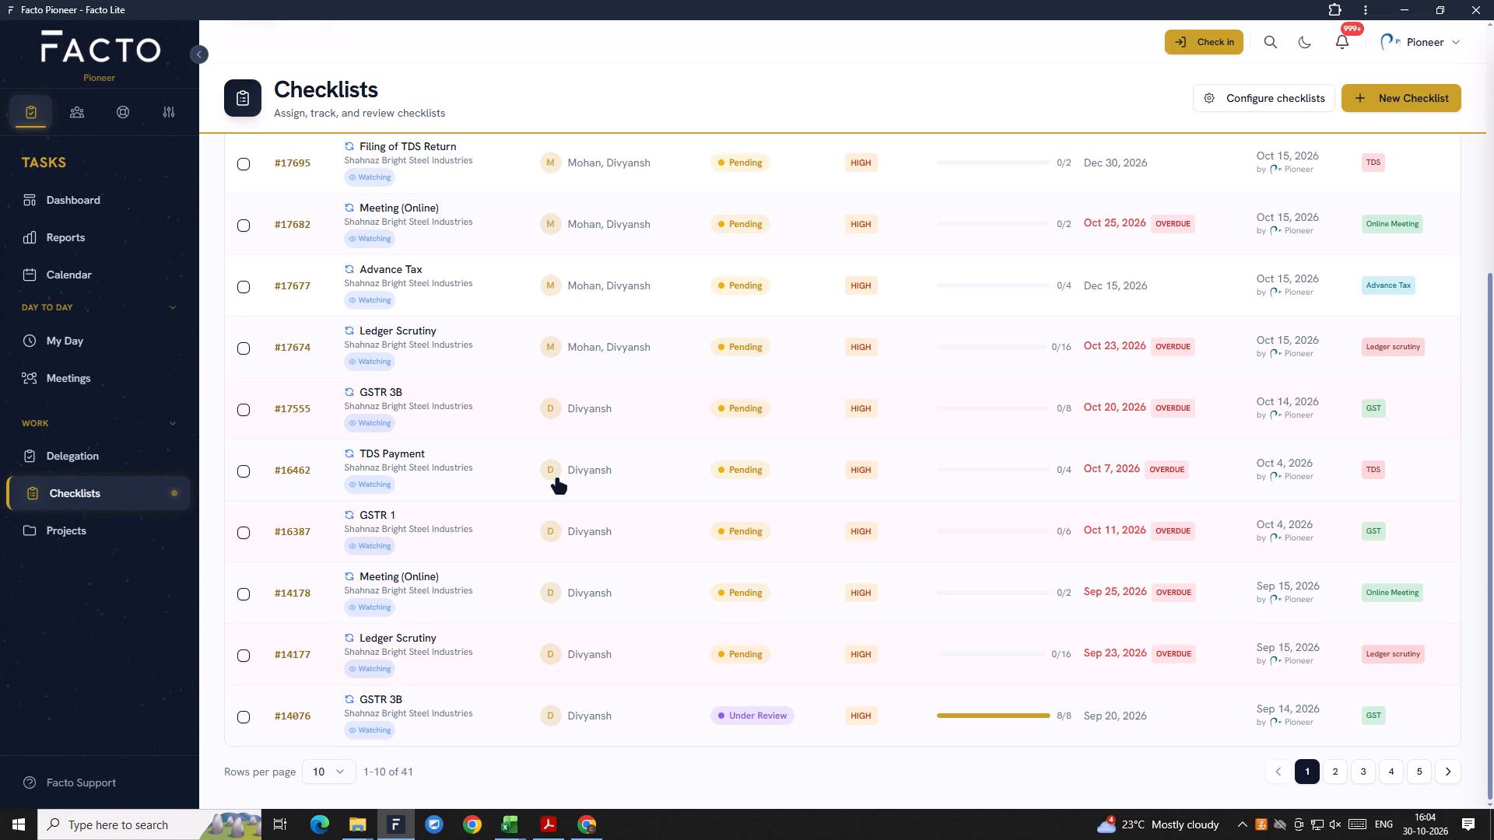
pyautogui.scroll(-2, 557, 480)
pyautogui.scroll(2, 557, 480)
pyautogui.scroll(-2, 557, 480)
pyautogui.click(400, 416)
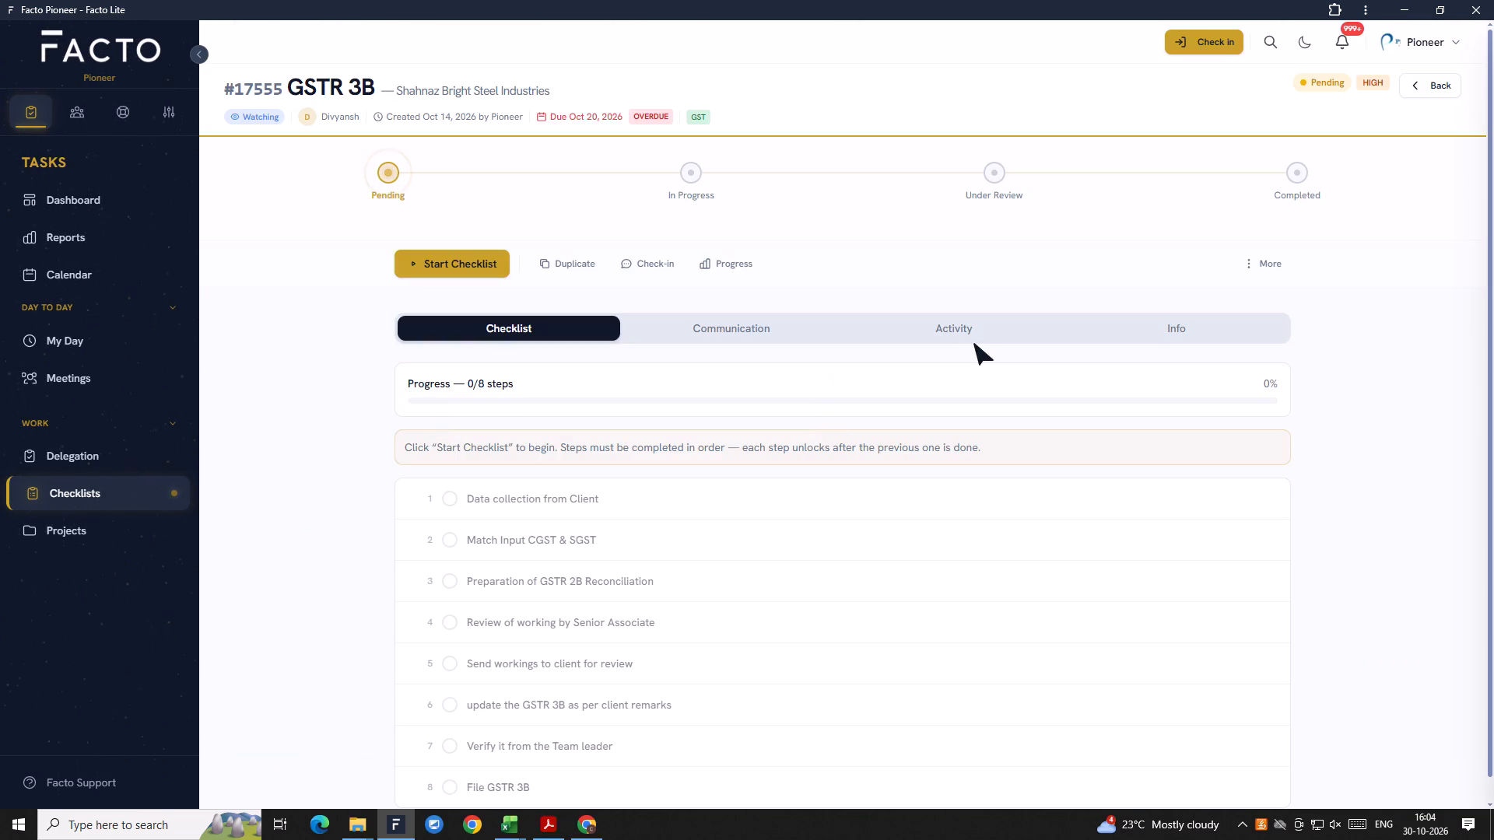
pyautogui.click(1148, 334)
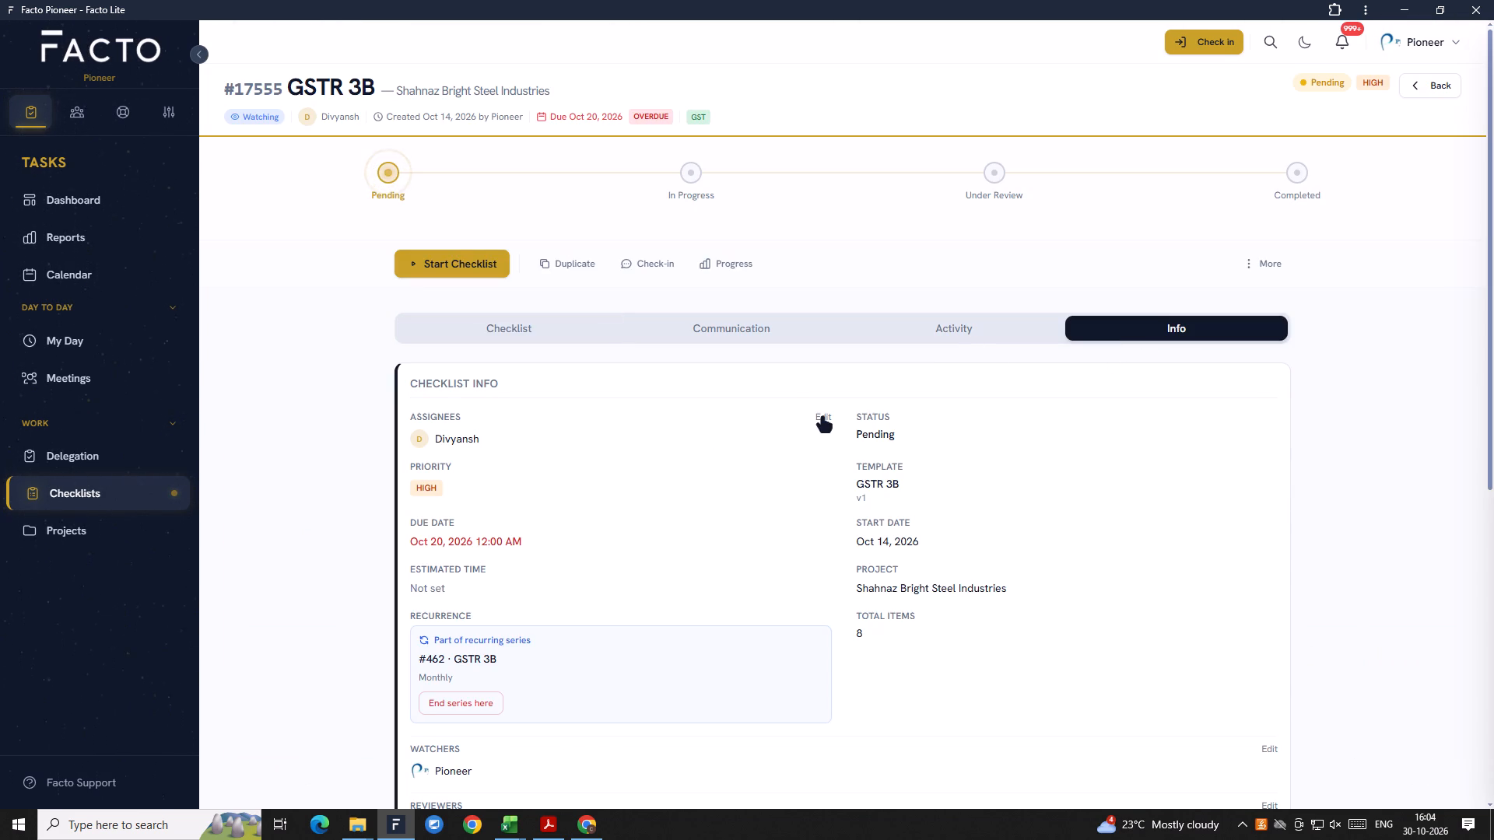
pyautogui.click(822, 418)
pyautogui.click(686, 426)
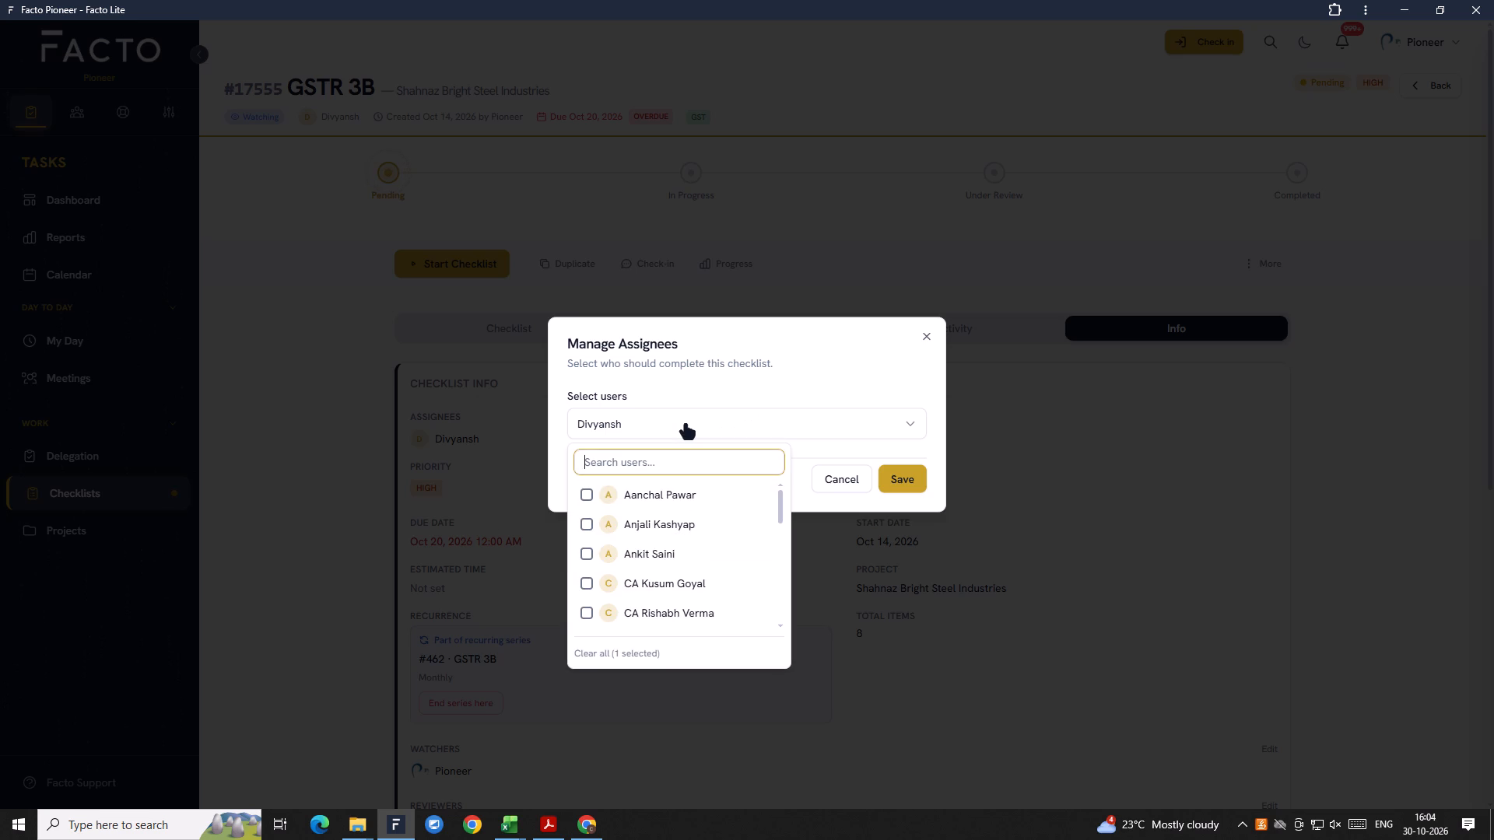
pyautogui.write('moh')
pyautogui.click(658, 499)
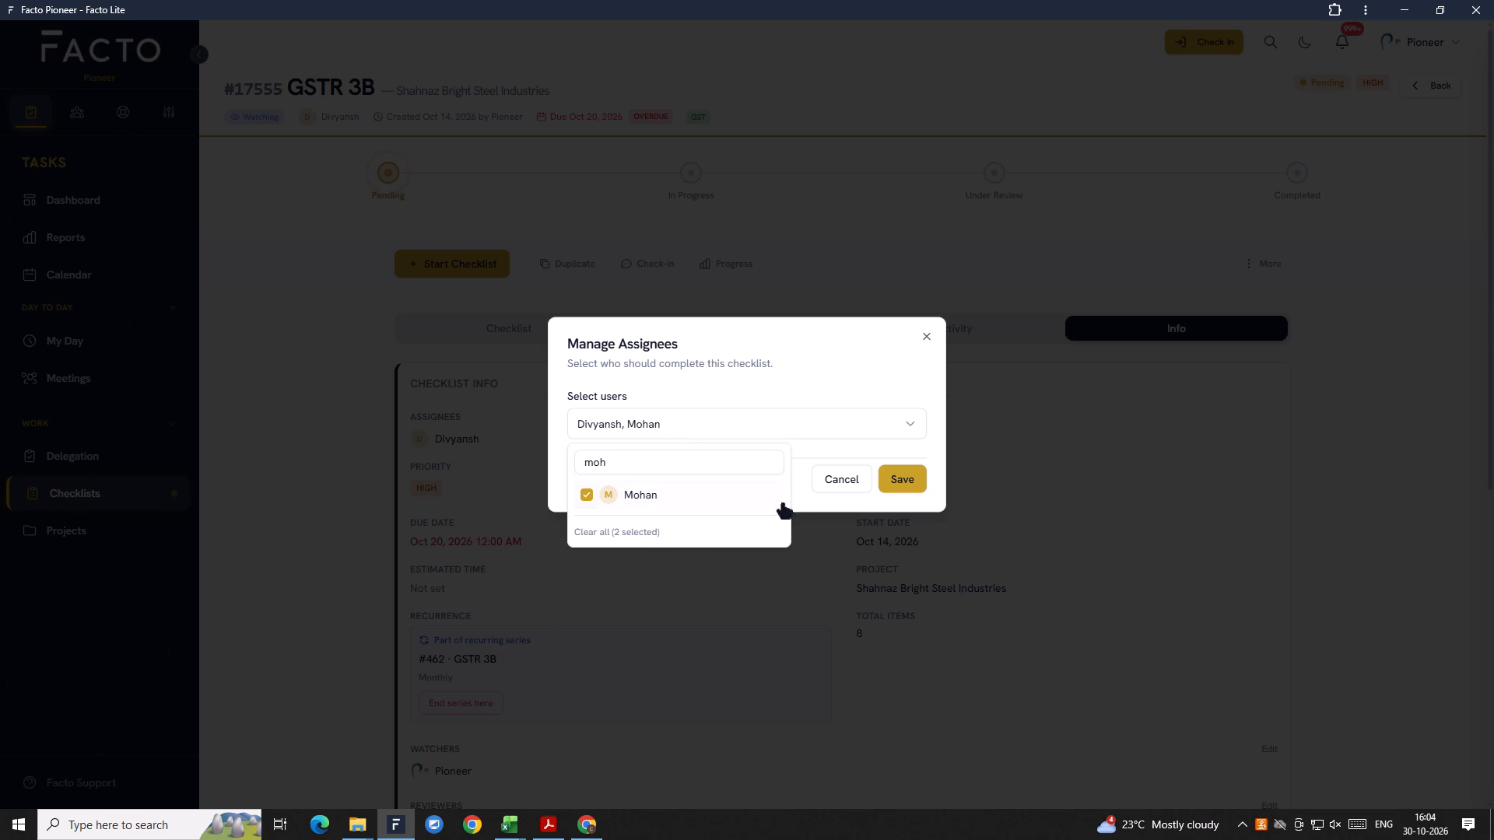
pyautogui.click(897, 481)
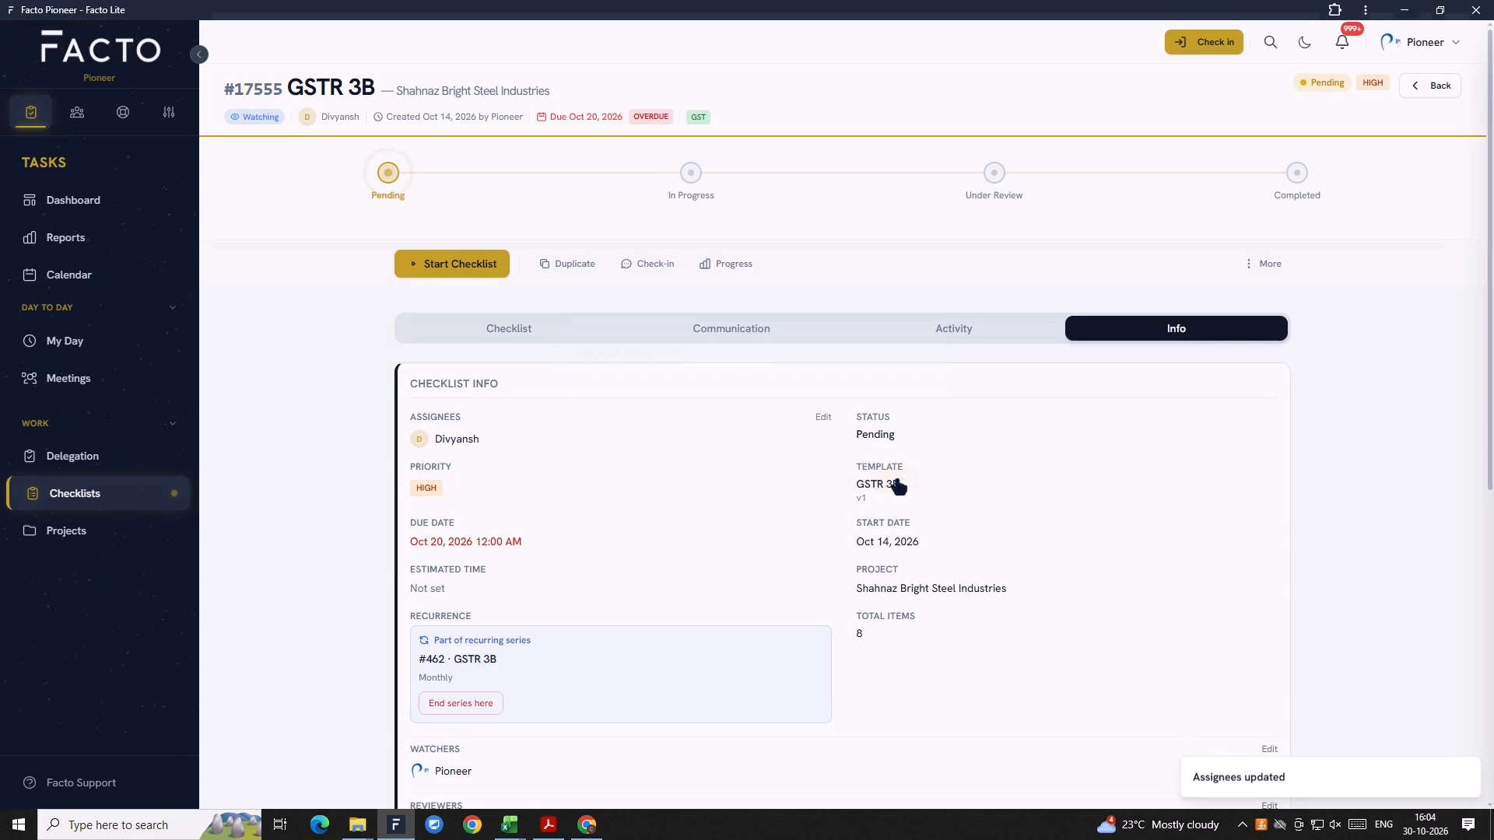
pyautogui.click(1419, 96)
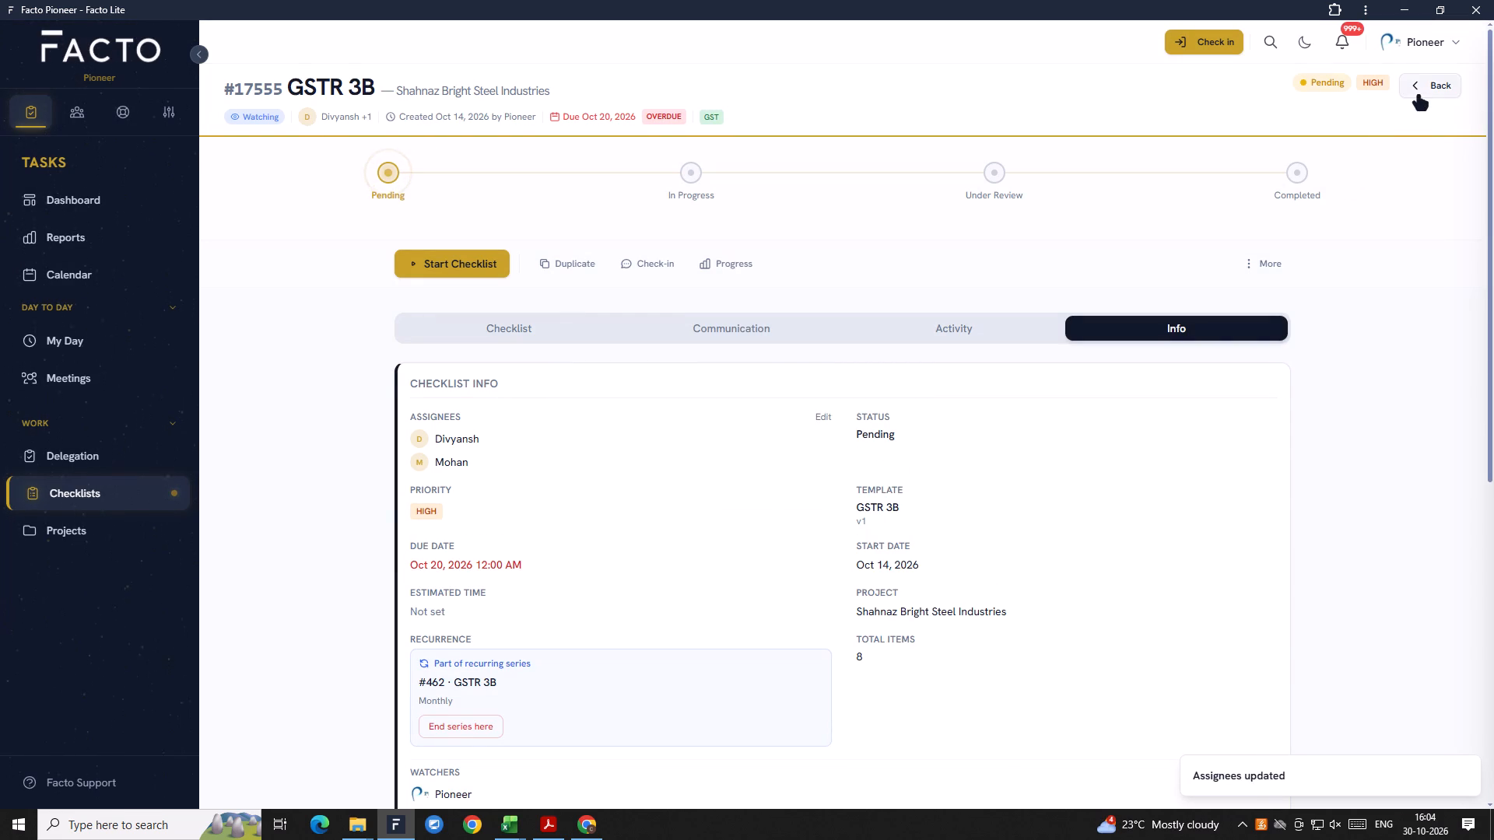
# Add Mohan to the assignees of TDS Payment checklist #16462, save, and return to the checklist list.
pyautogui.scroll(-3, 699, 605)
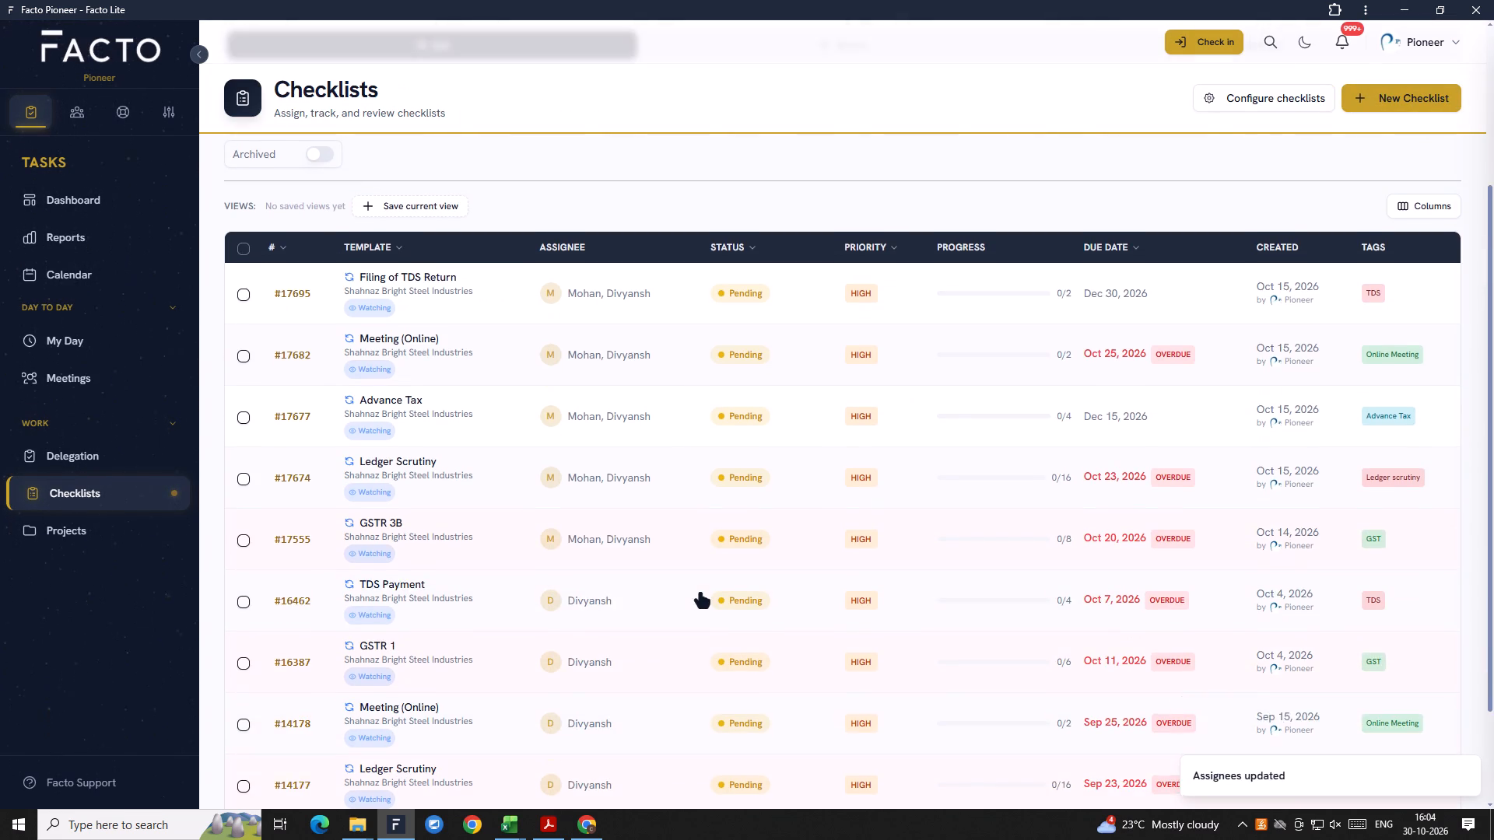
pyautogui.scroll(-1, 700, 594)
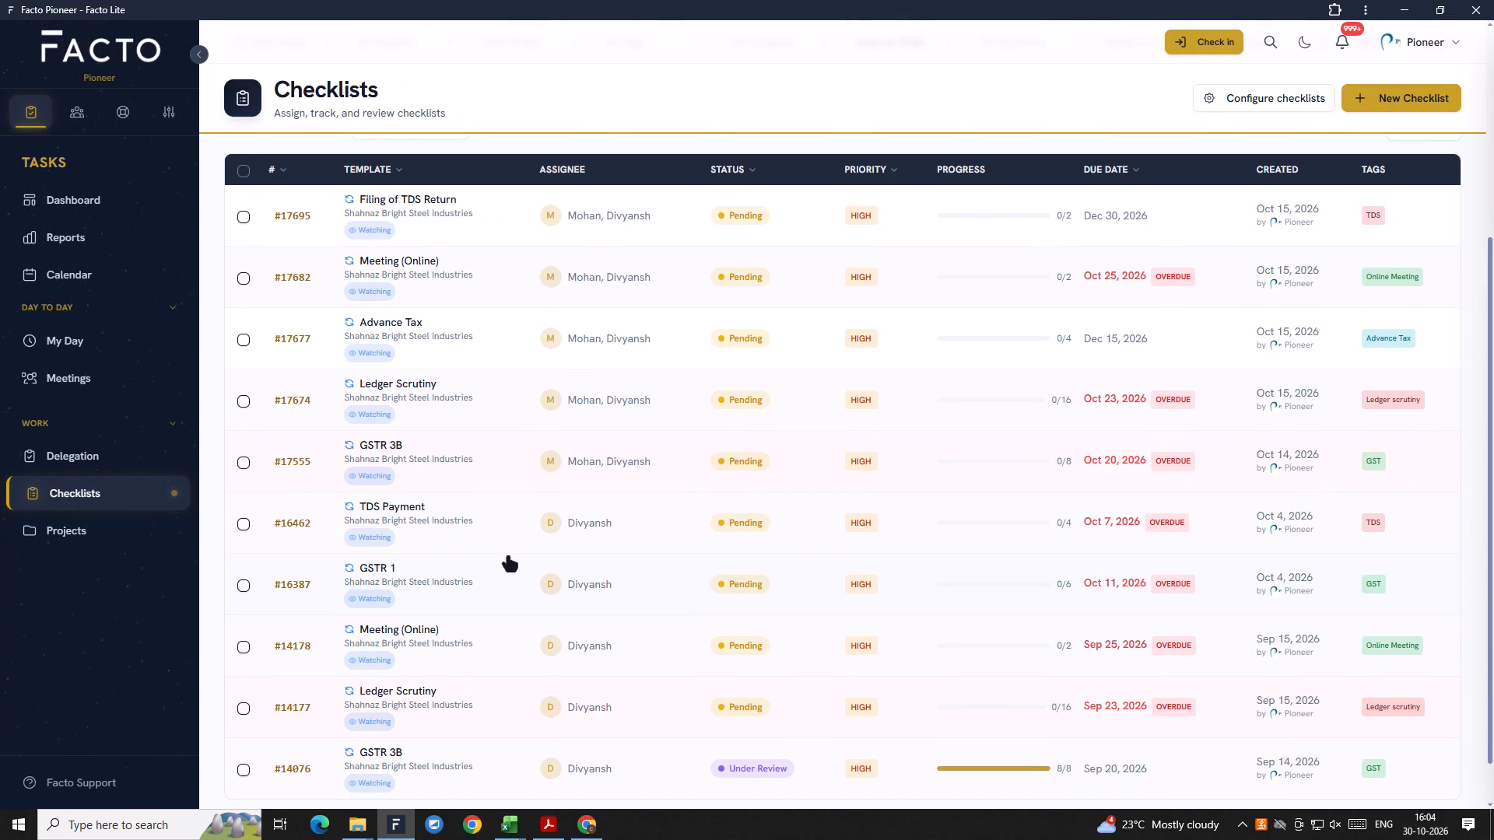
pyautogui.scroll(1, 437, 539)
pyautogui.scroll(-1, 437, 539)
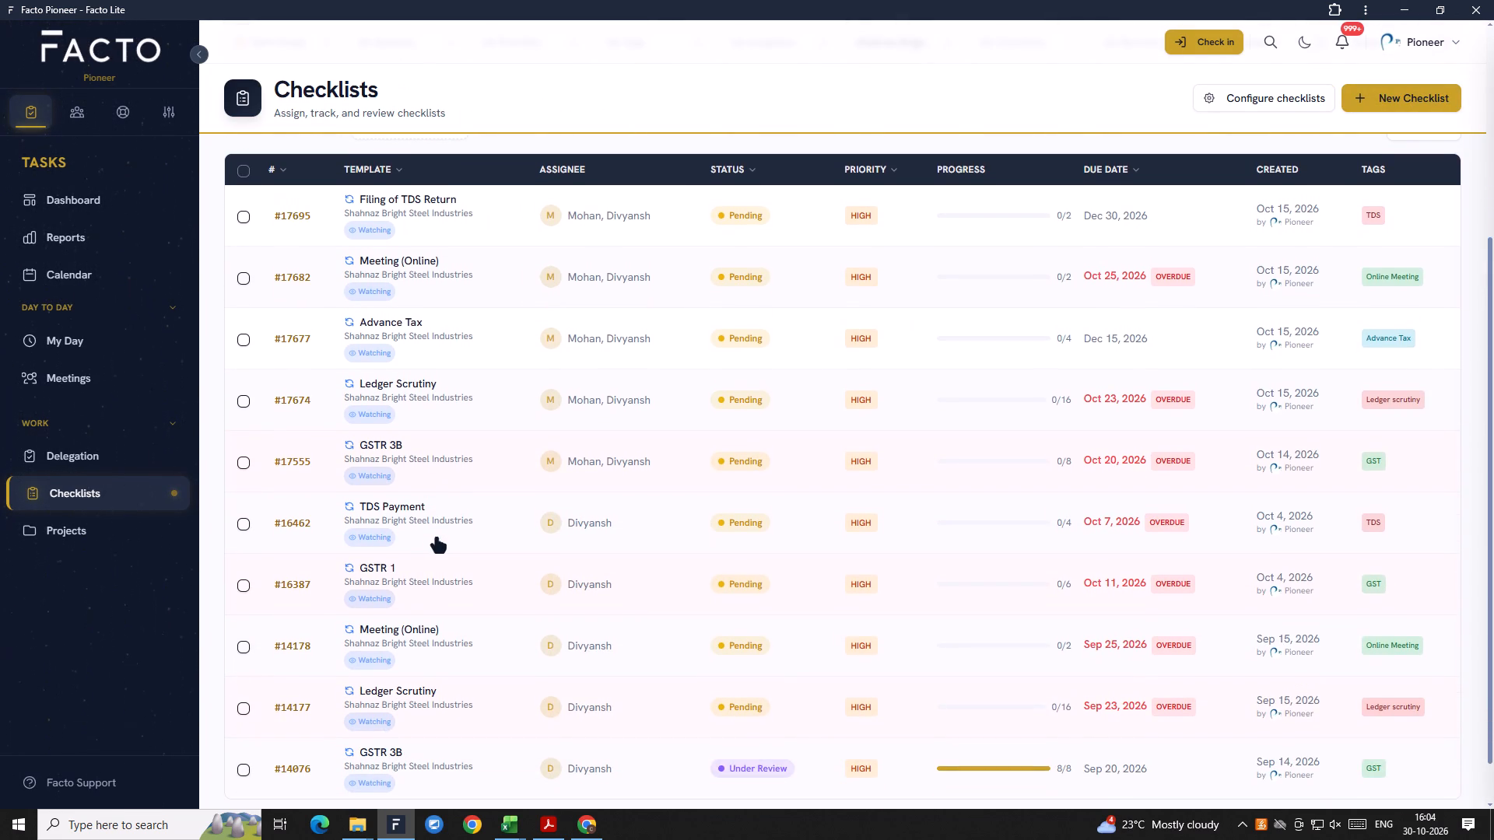
pyautogui.click(437, 529)
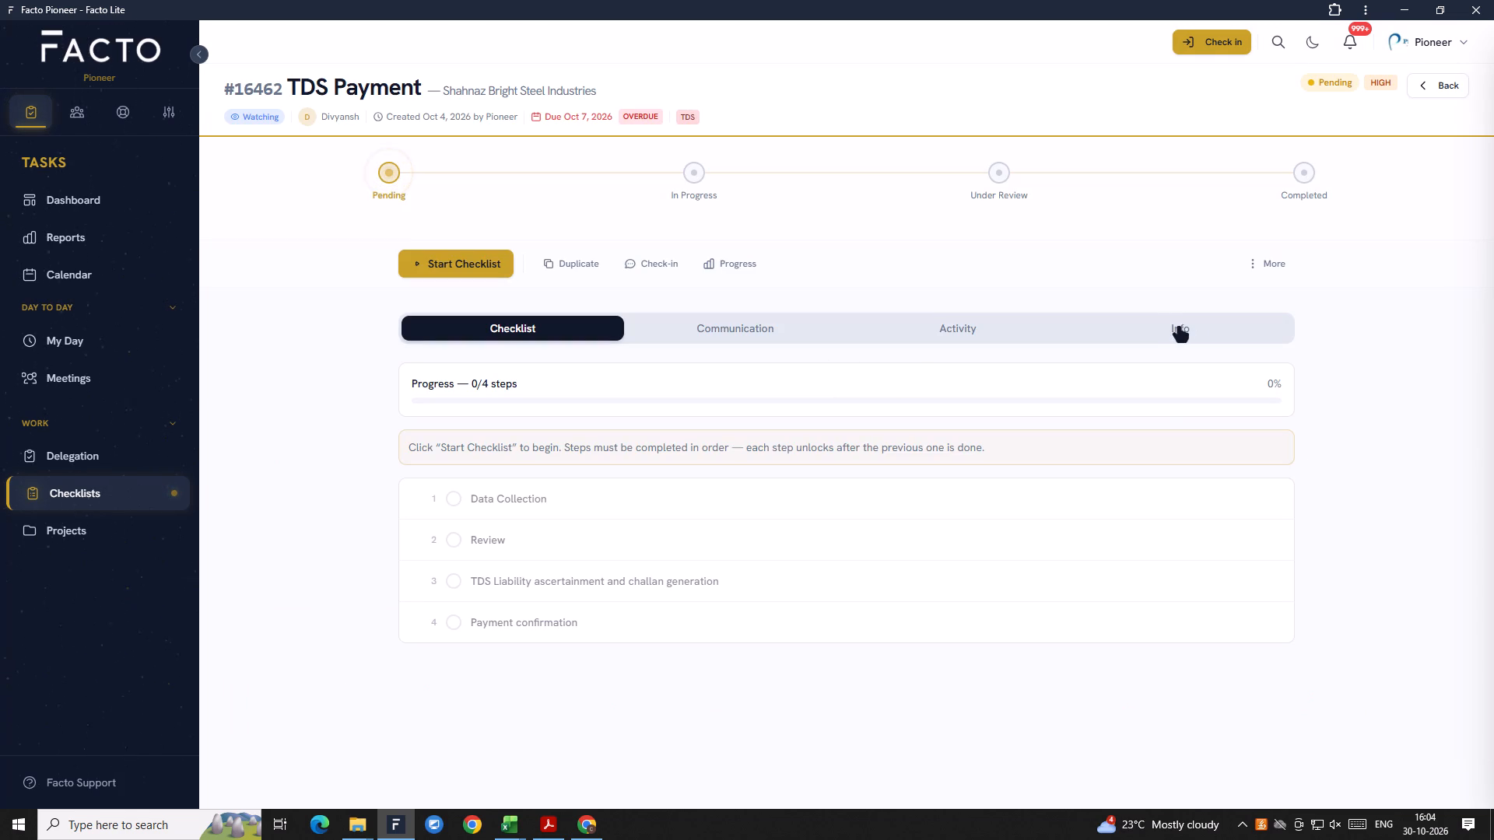
pyautogui.click(1187, 332)
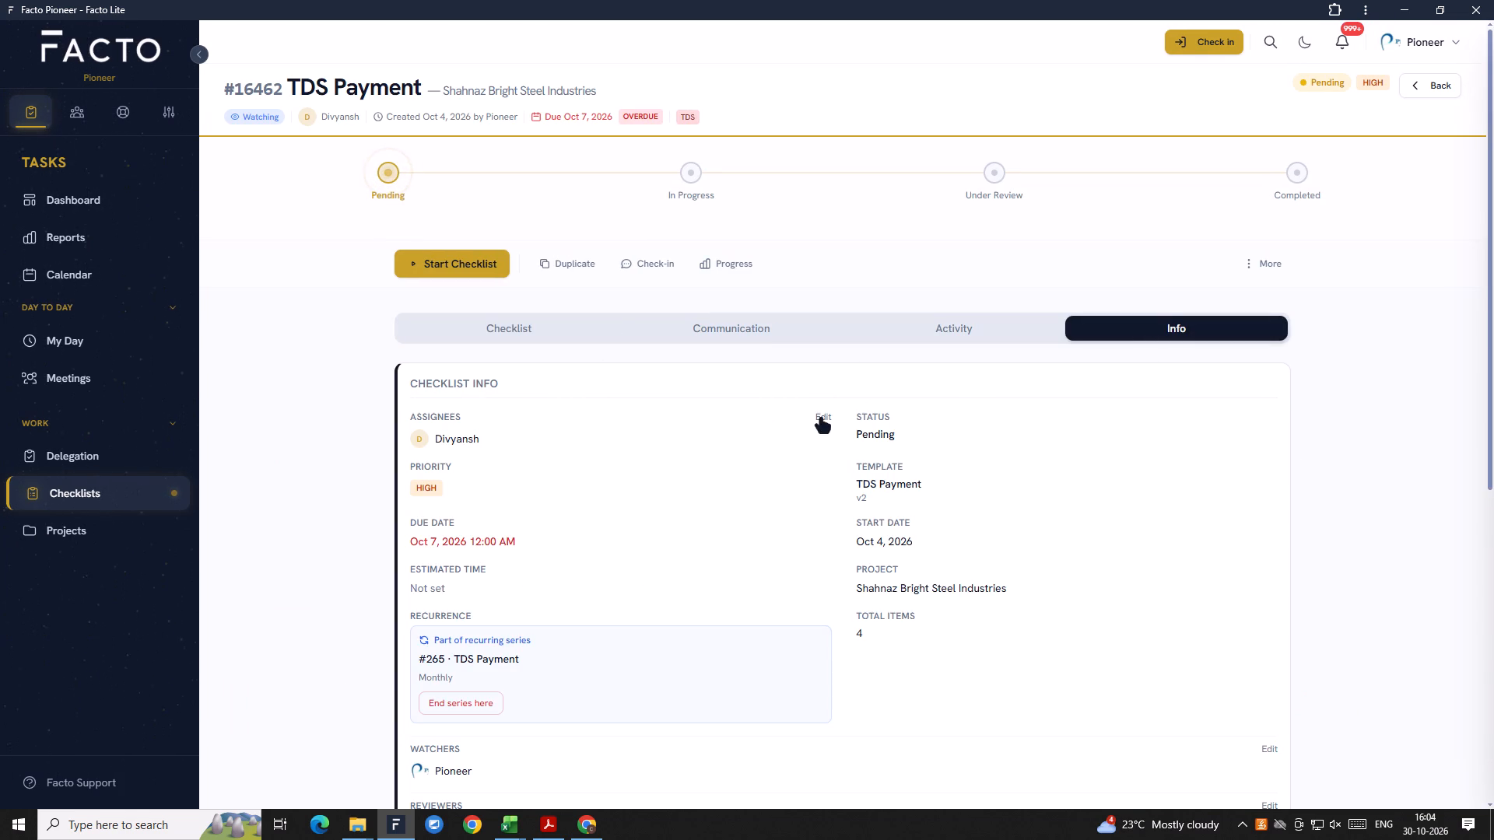
pyautogui.click(821, 419)
pyautogui.click(688, 427)
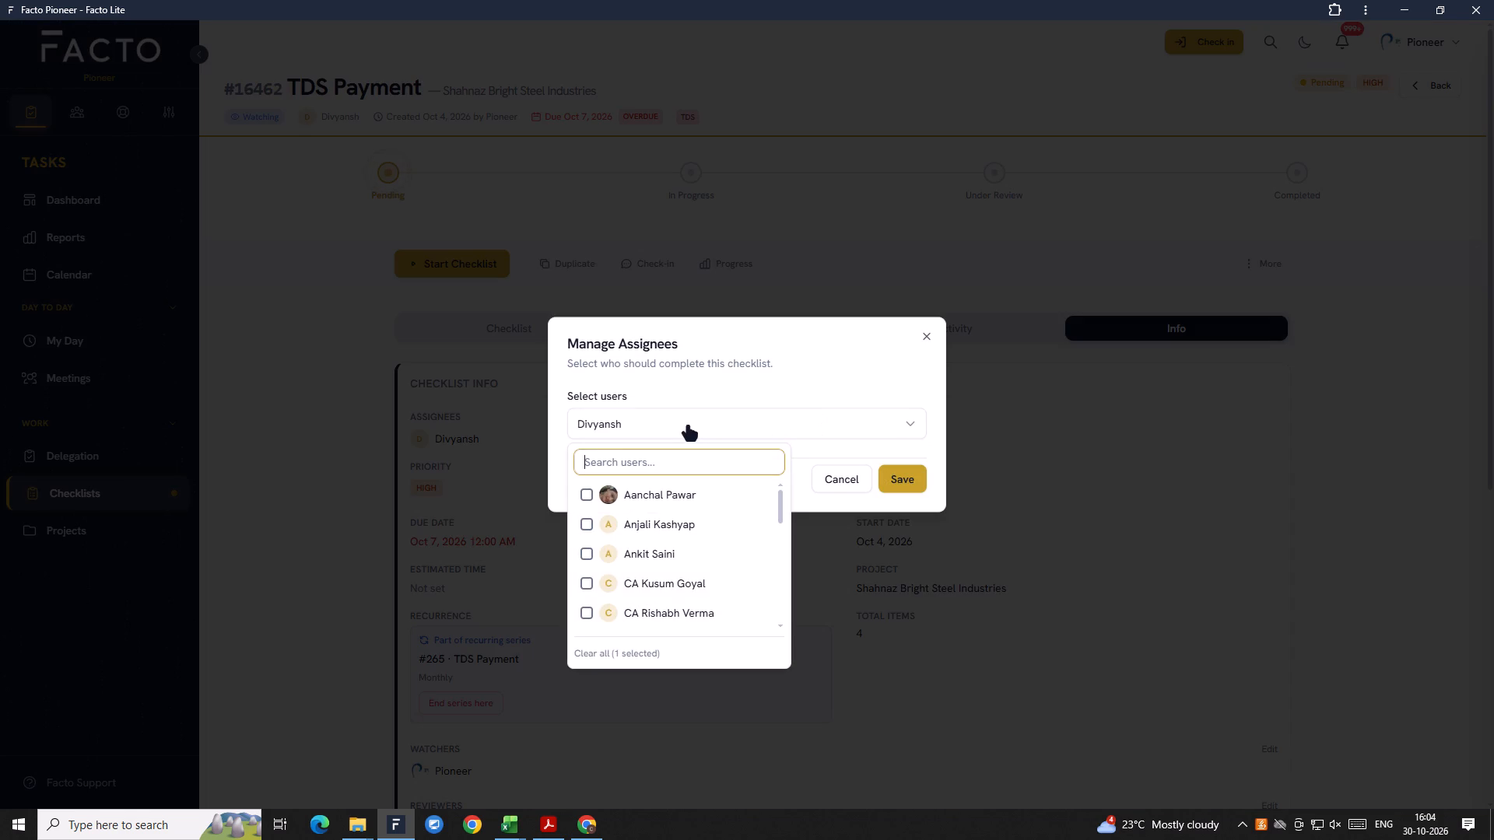
pyautogui.write('moha')
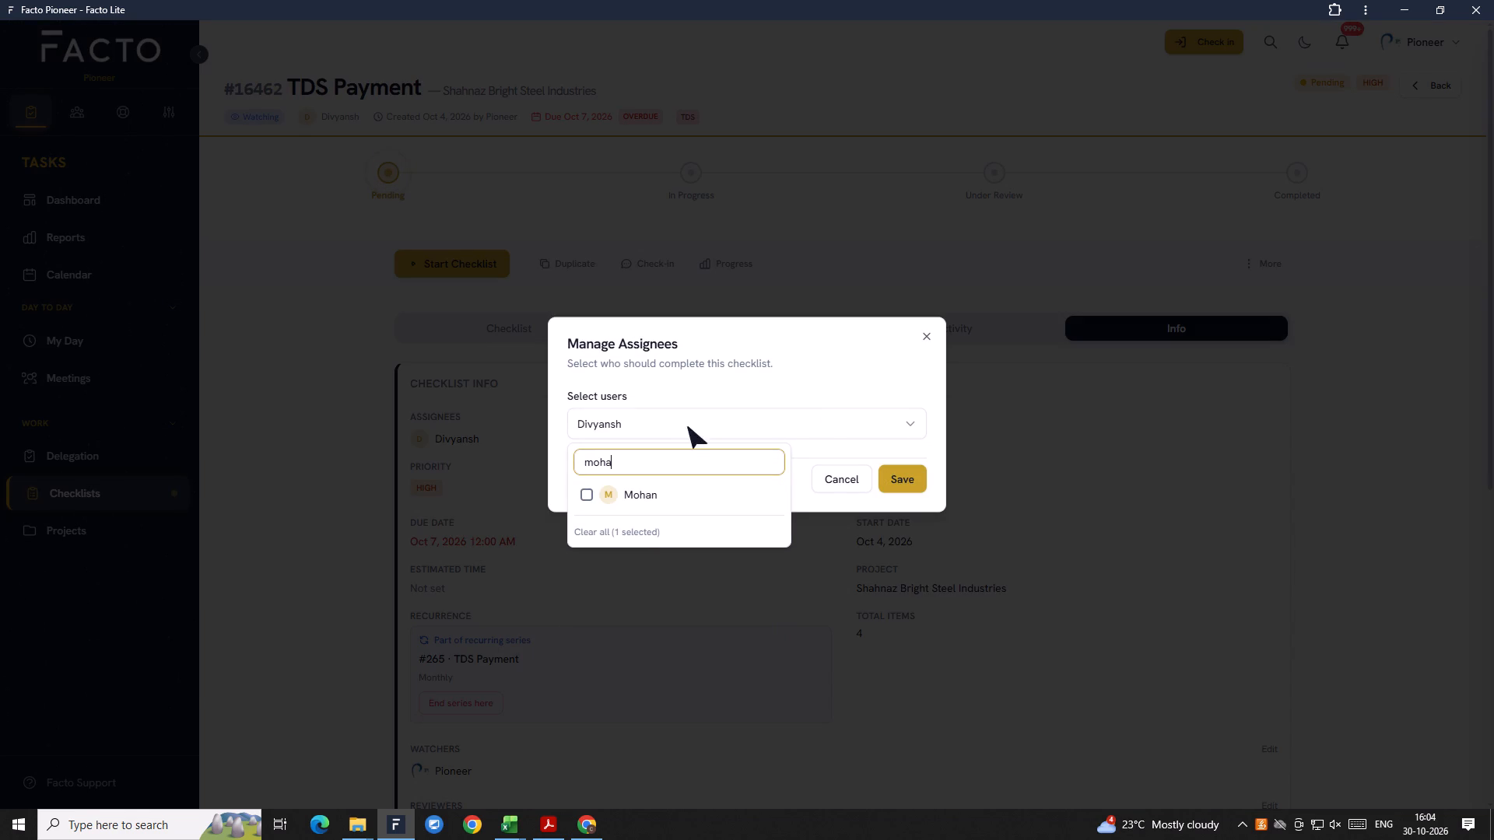
pyautogui.click(682, 501)
pyautogui.click(907, 487)
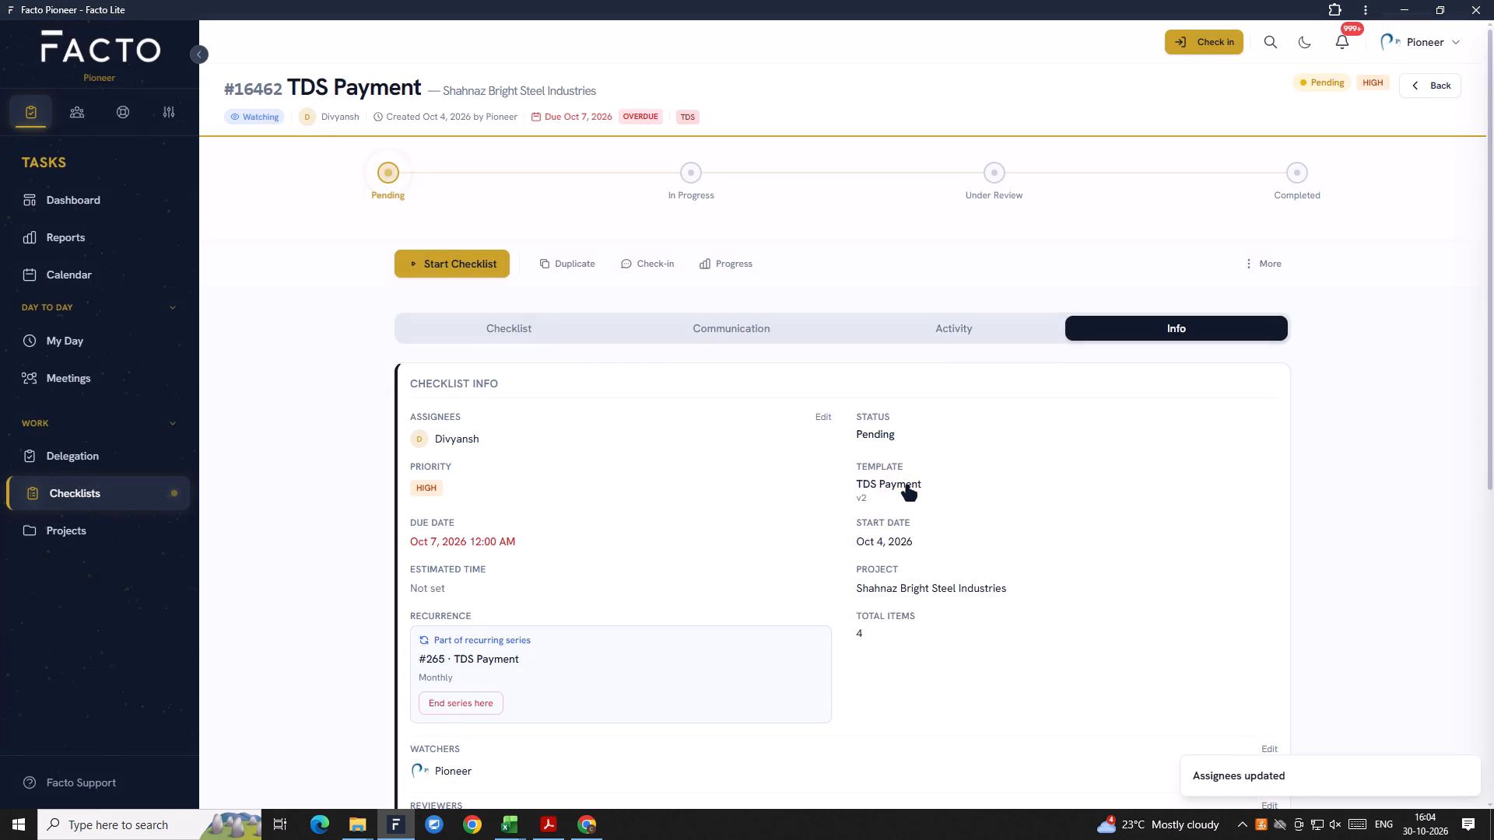
pyautogui.click(1451, 92)
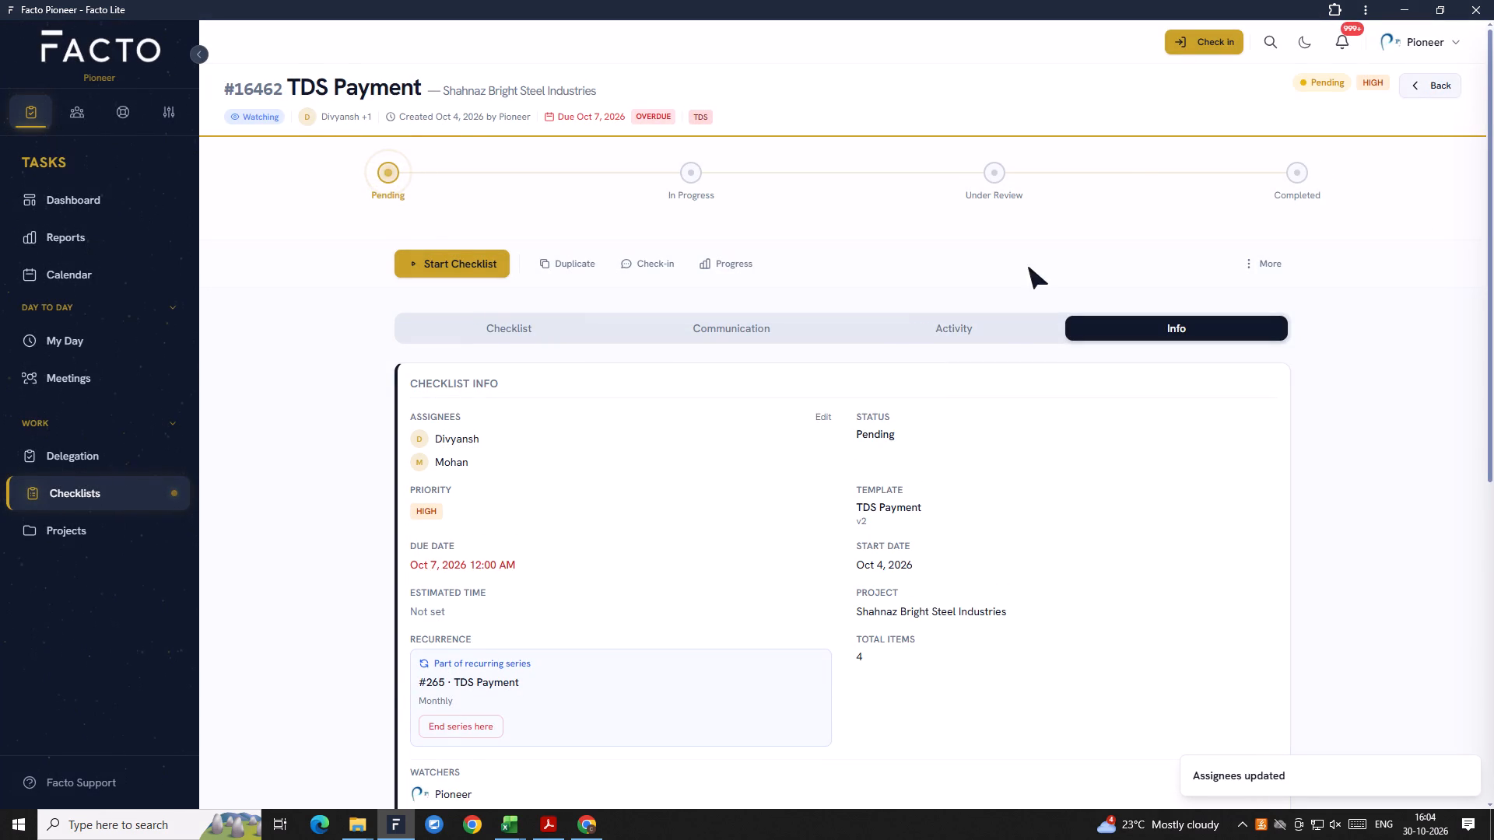
# Add Mohan to the assignees of GSTR 1 checklist #16387 of Shahnaz Bright Steel Industries and save.
pyautogui.scroll(-4, 634, 546)
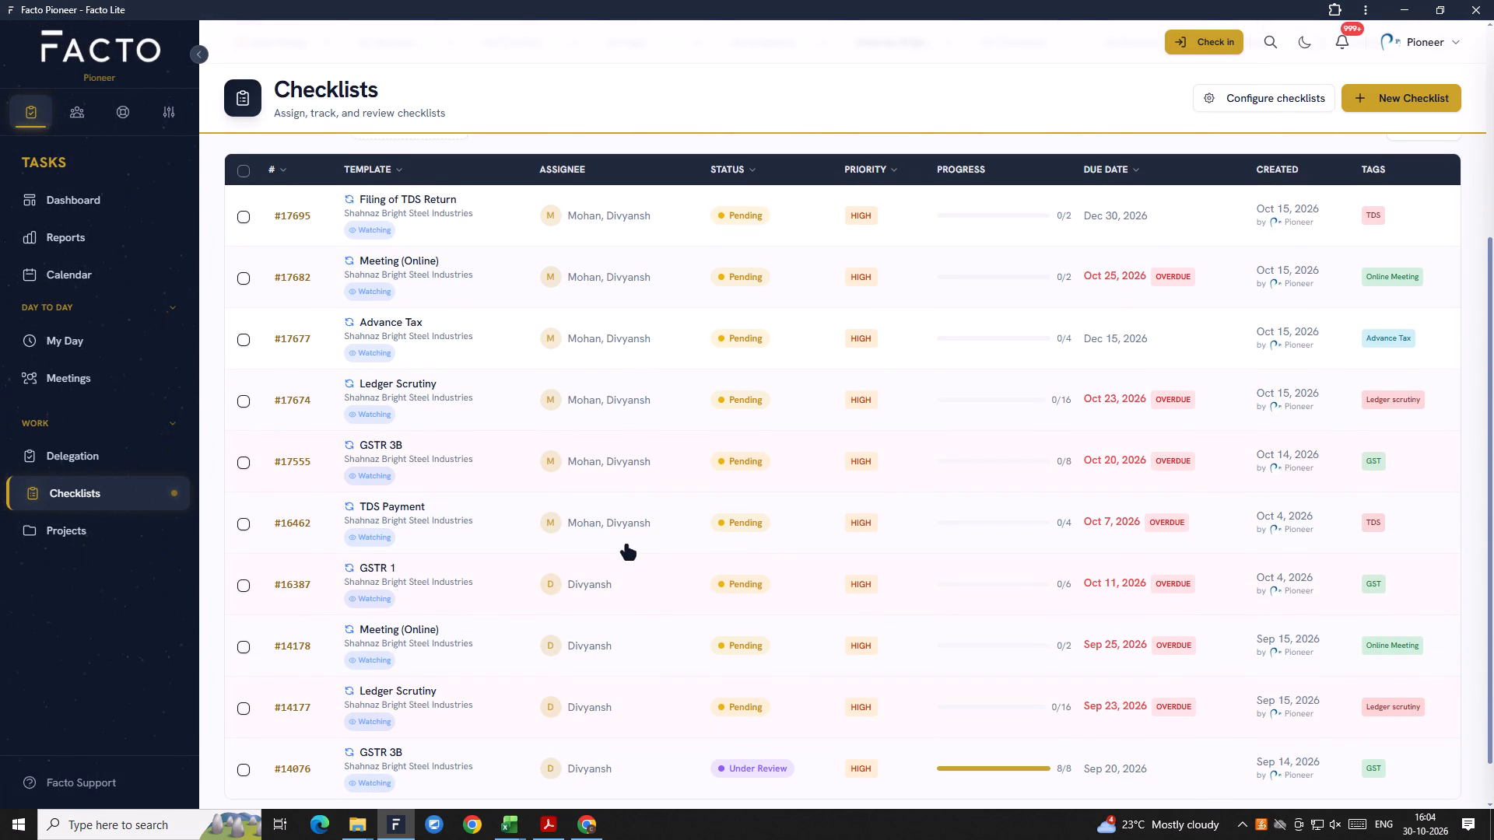
pyautogui.scroll(-1, 626, 546)
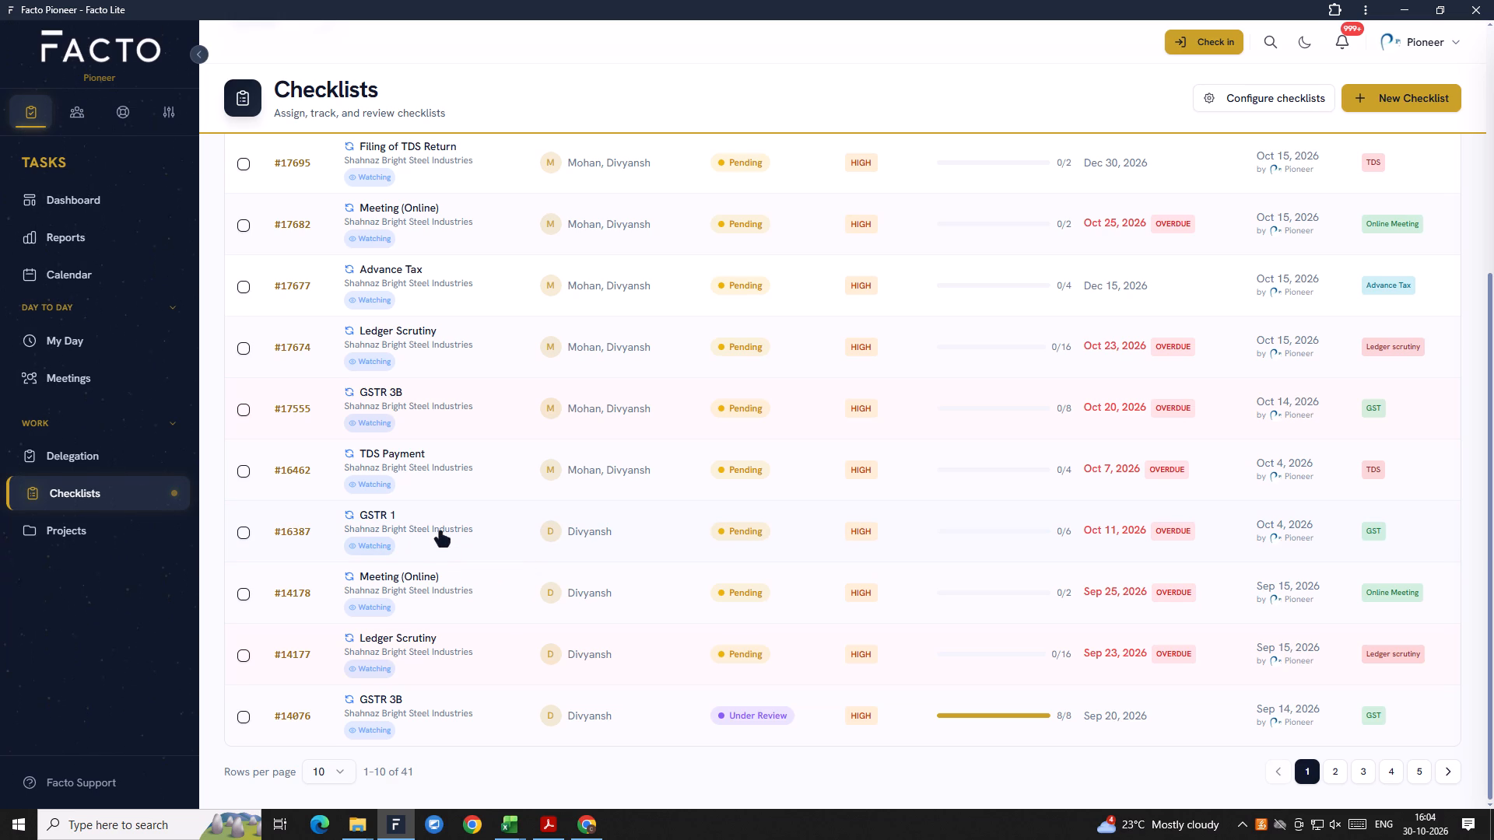
pyautogui.click(440, 533)
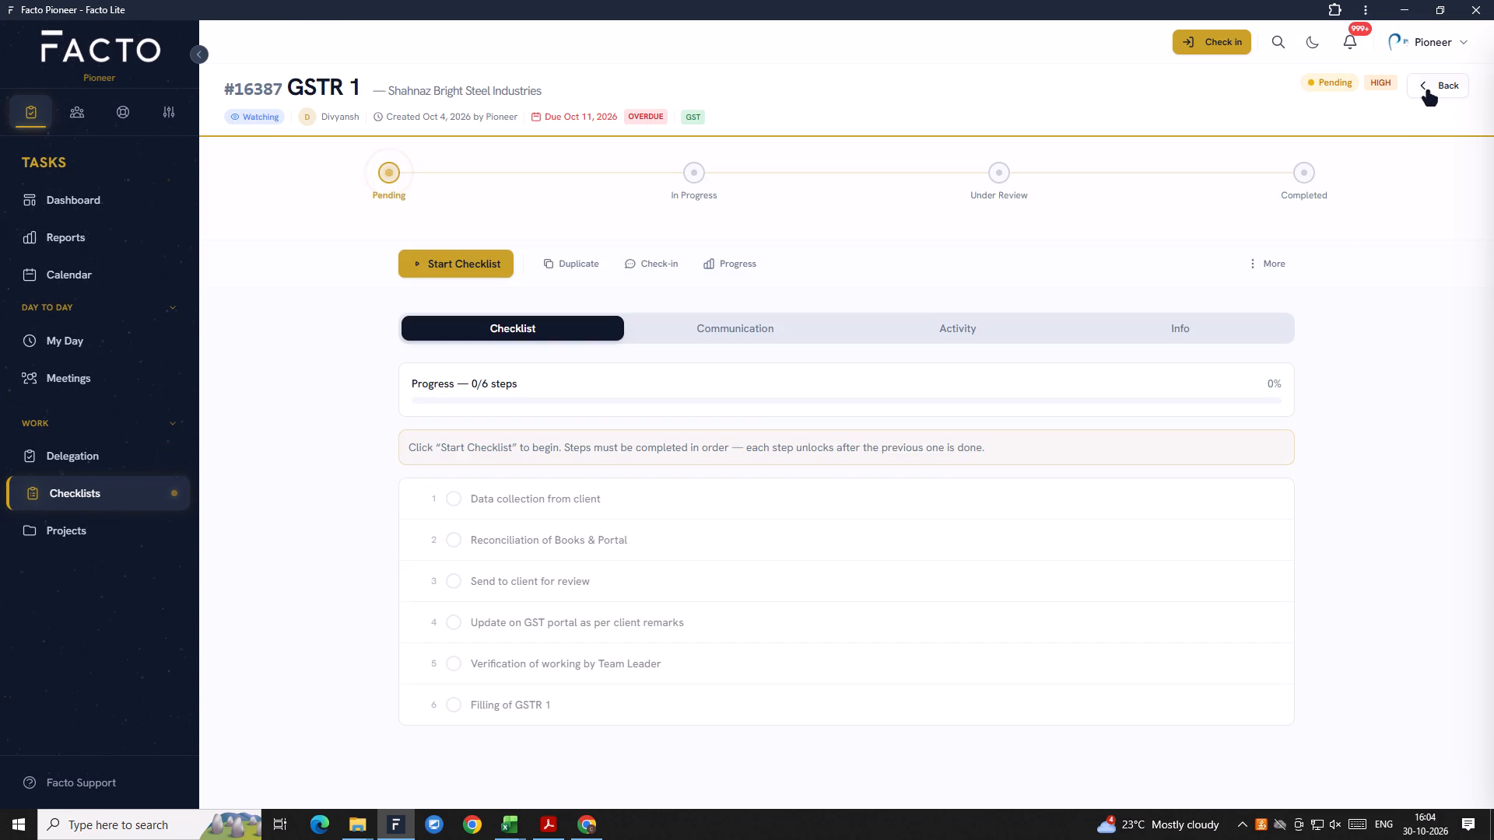
pyautogui.click(1429, 91)
pyautogui.scroll(-11, 659, 569)
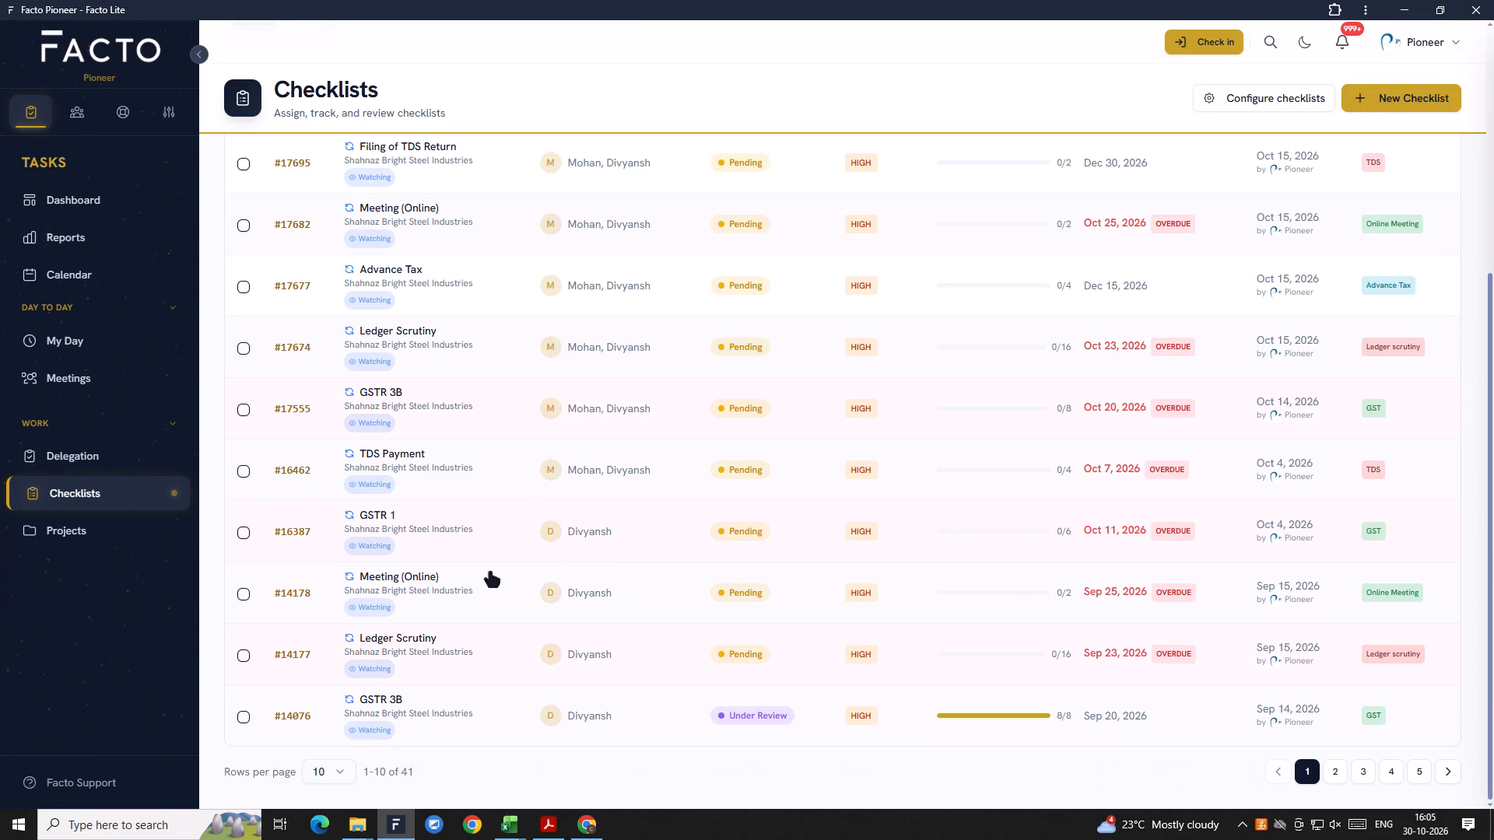
pyautogui.click(441, 524)
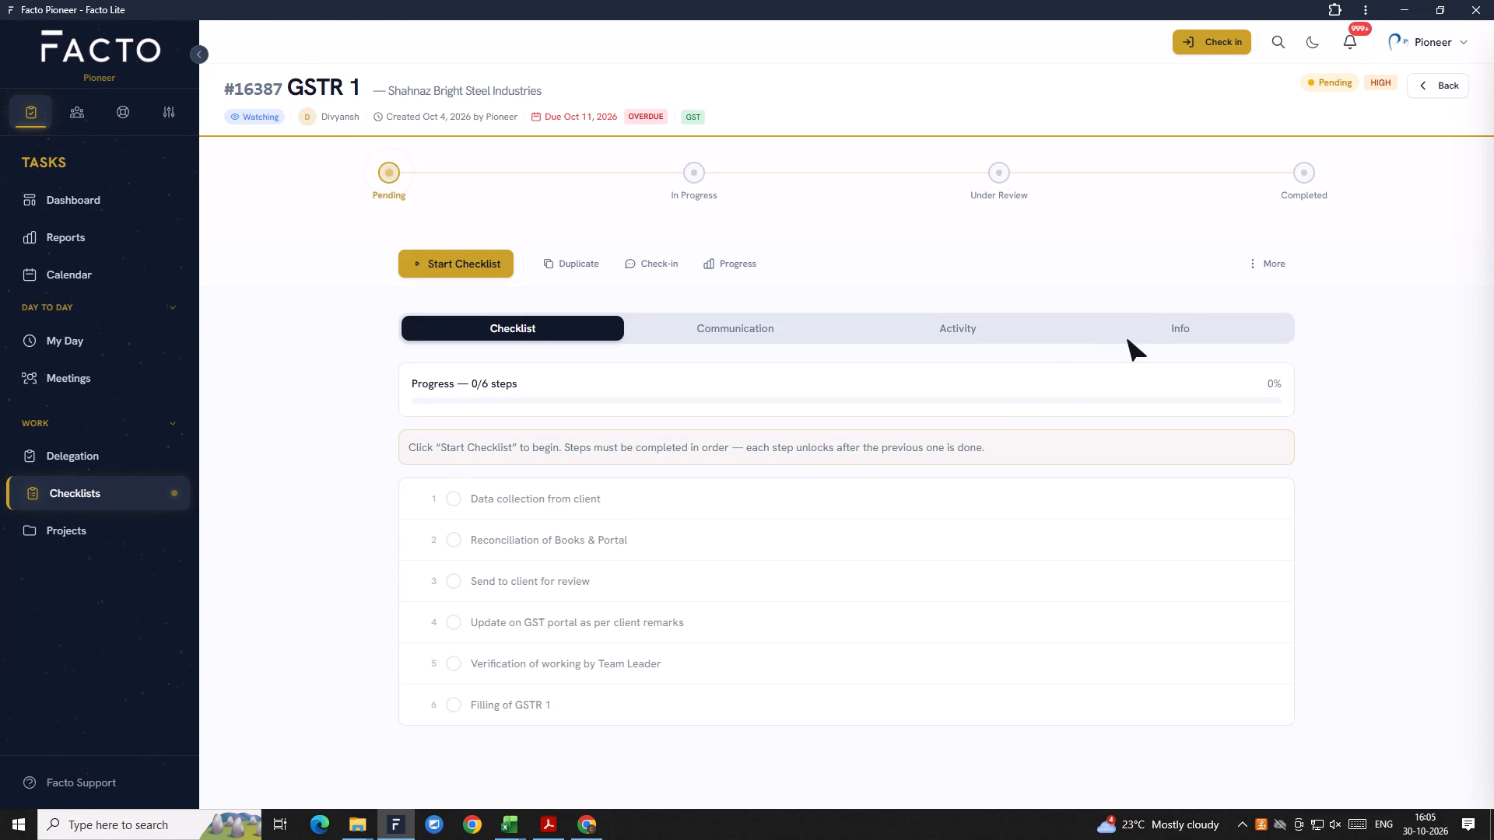
pyautogui.click(1128, 340)
pyautogui.click(834, 414)
pyautogui.click(821, 417)
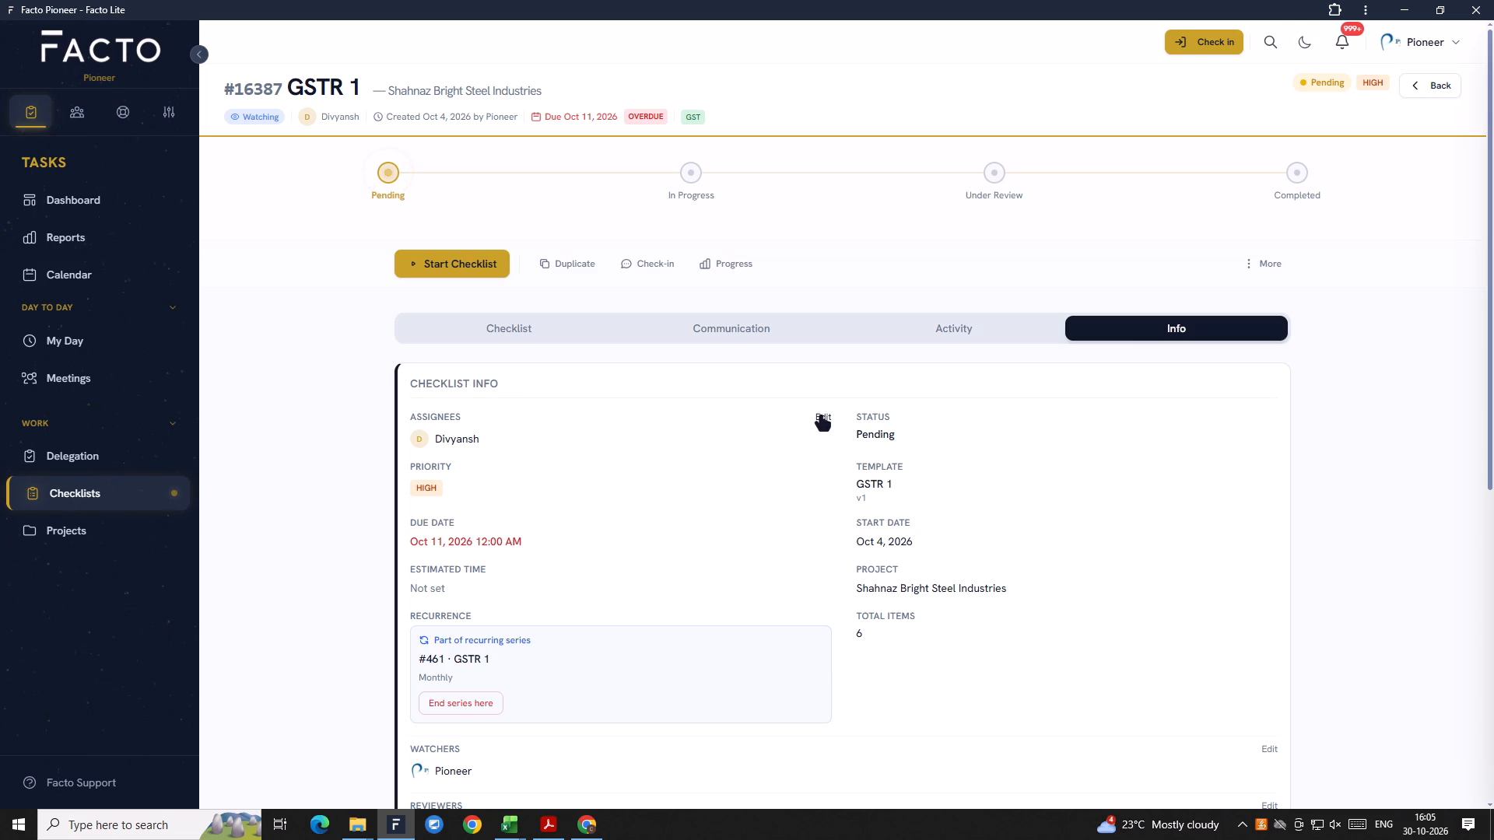
pyautogui.click(651, 433)
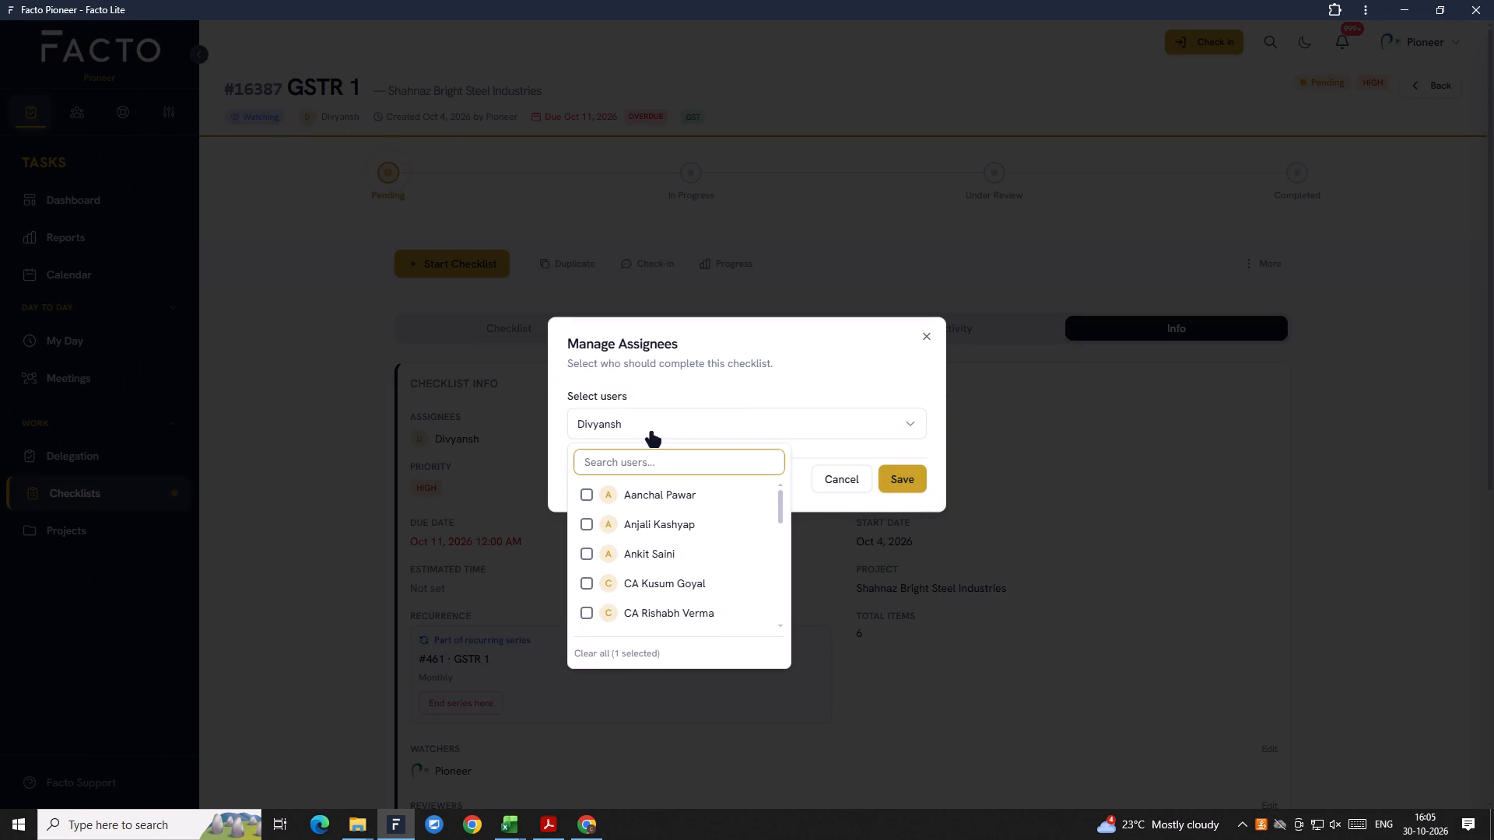
pyautogui.write('moha')
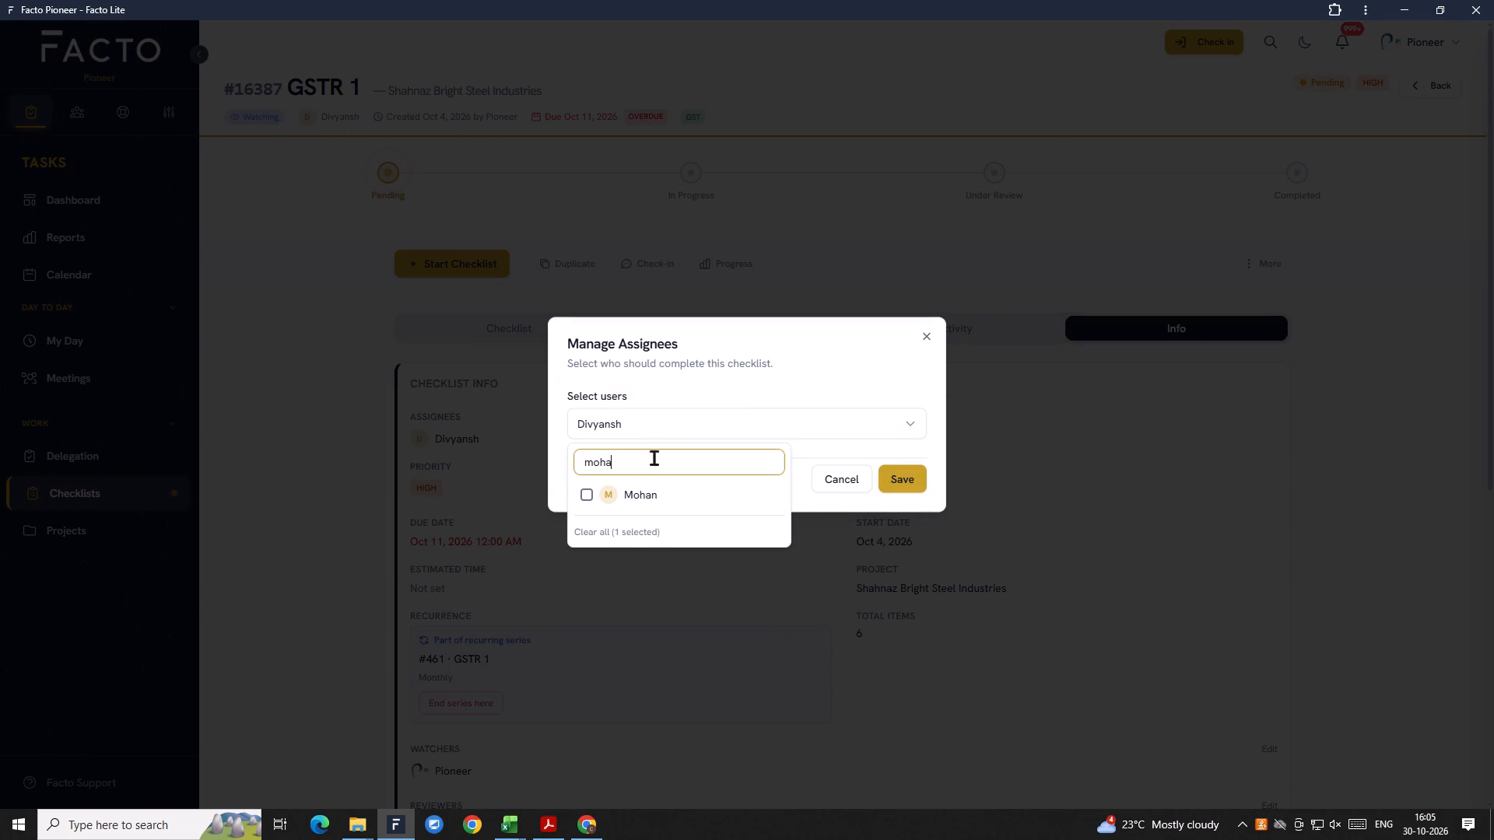
pyautogui.click(644, 506)
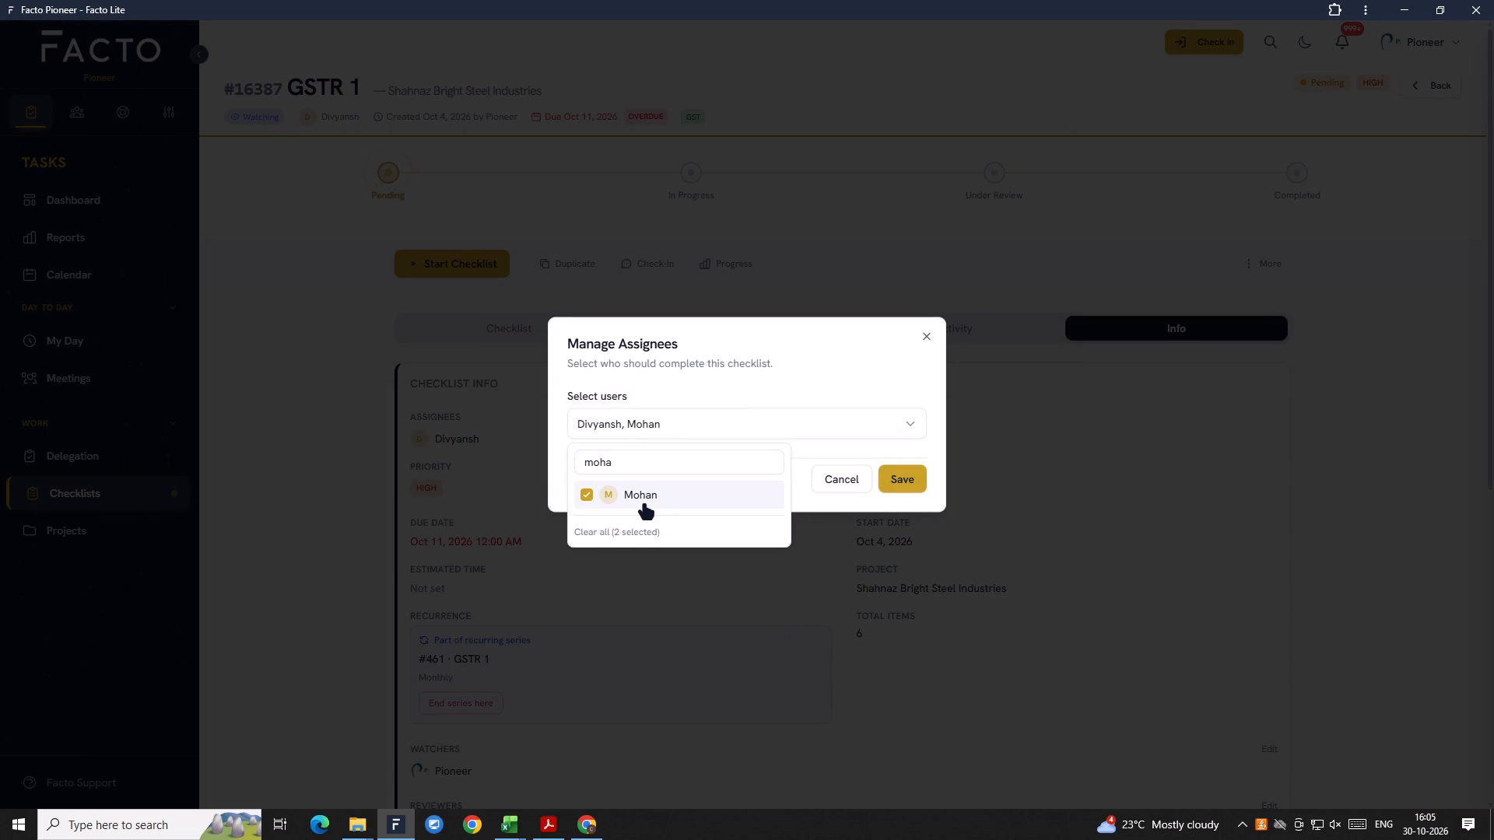
pyautogui.click(913, 486)
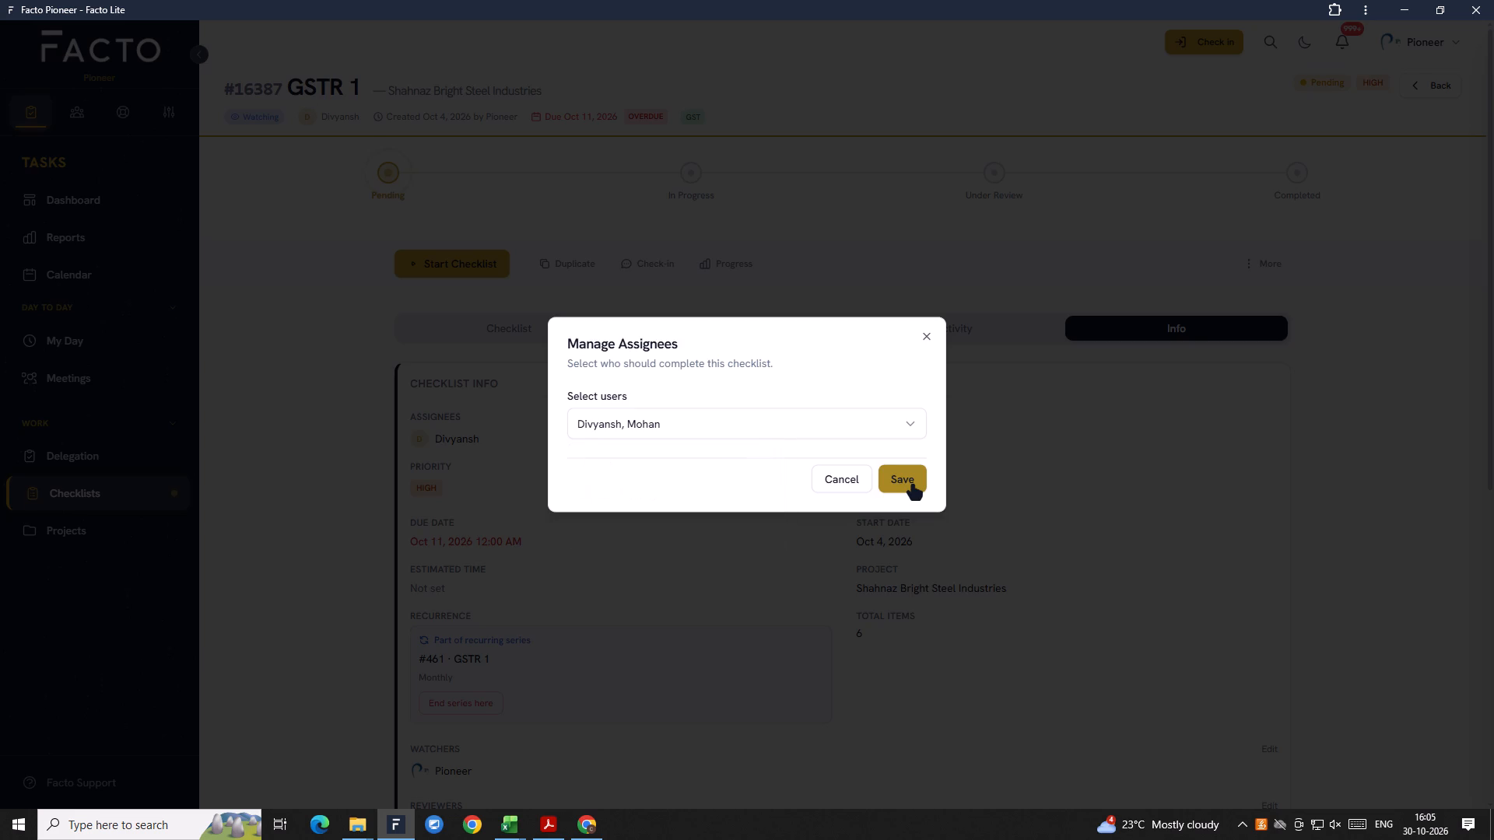
# Return to the checklist list and examine the assignees across Shahnaz Bright Steel Industries' checklists.
pyautogui.scroll(-3, 549, 558)
pyautogui.scroll(3, 1098, 466)
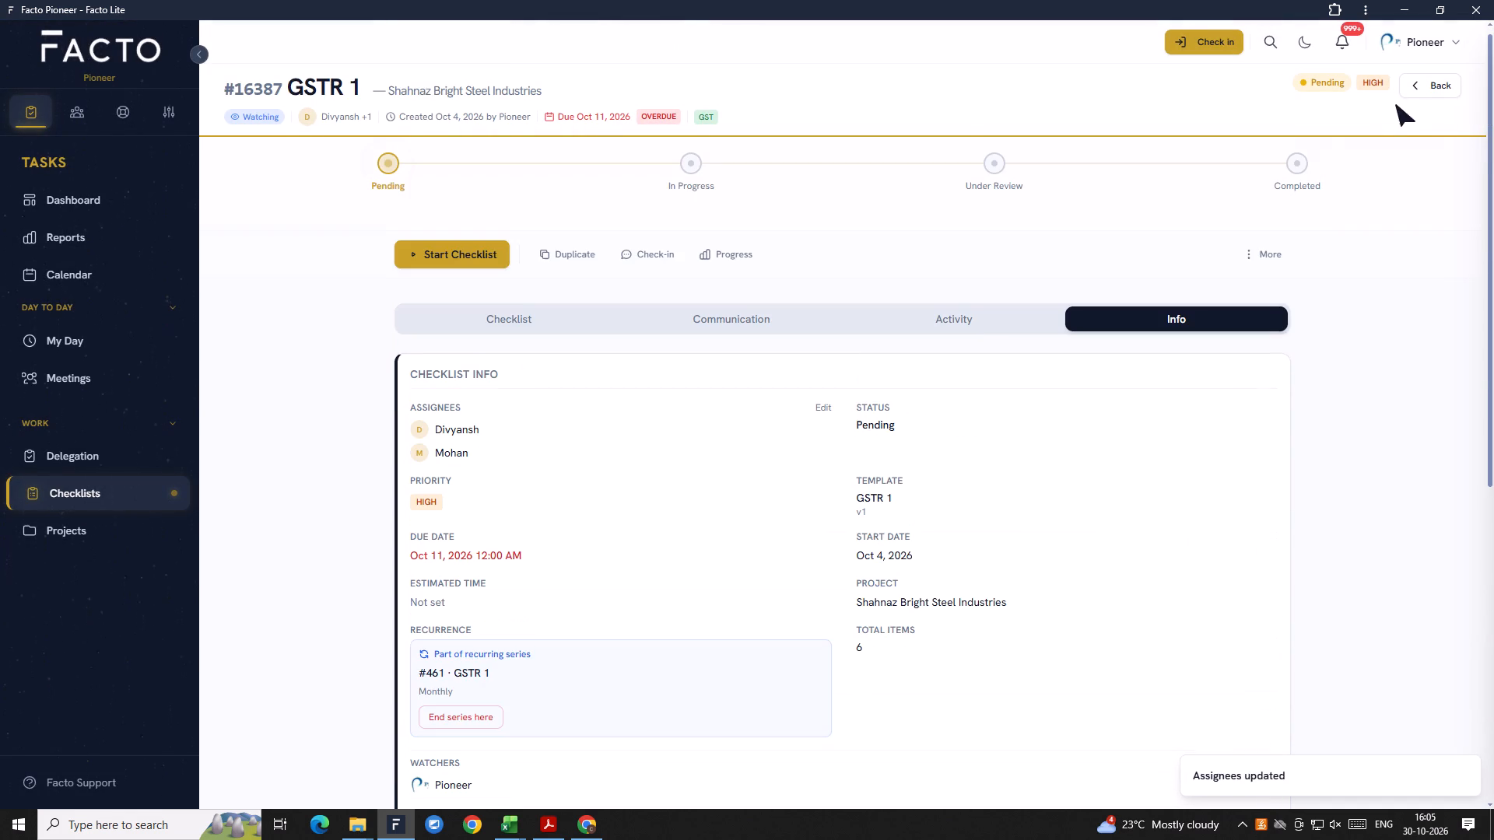
pyautogui.click(1427, 92)
pyautogui.scroll(-3, 559, 516)
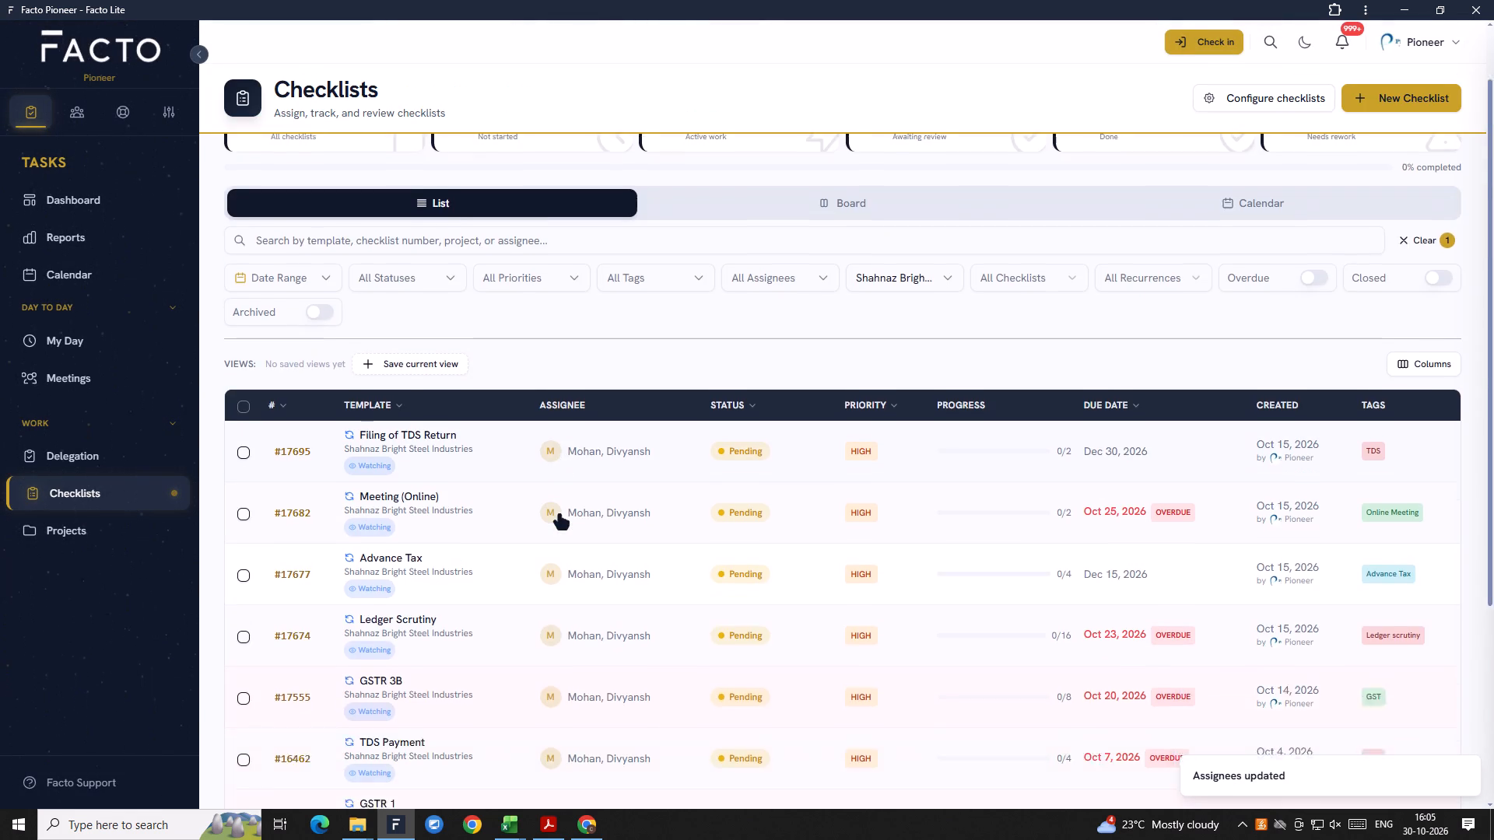
pyautogui.scroll(-2, 559, 516)
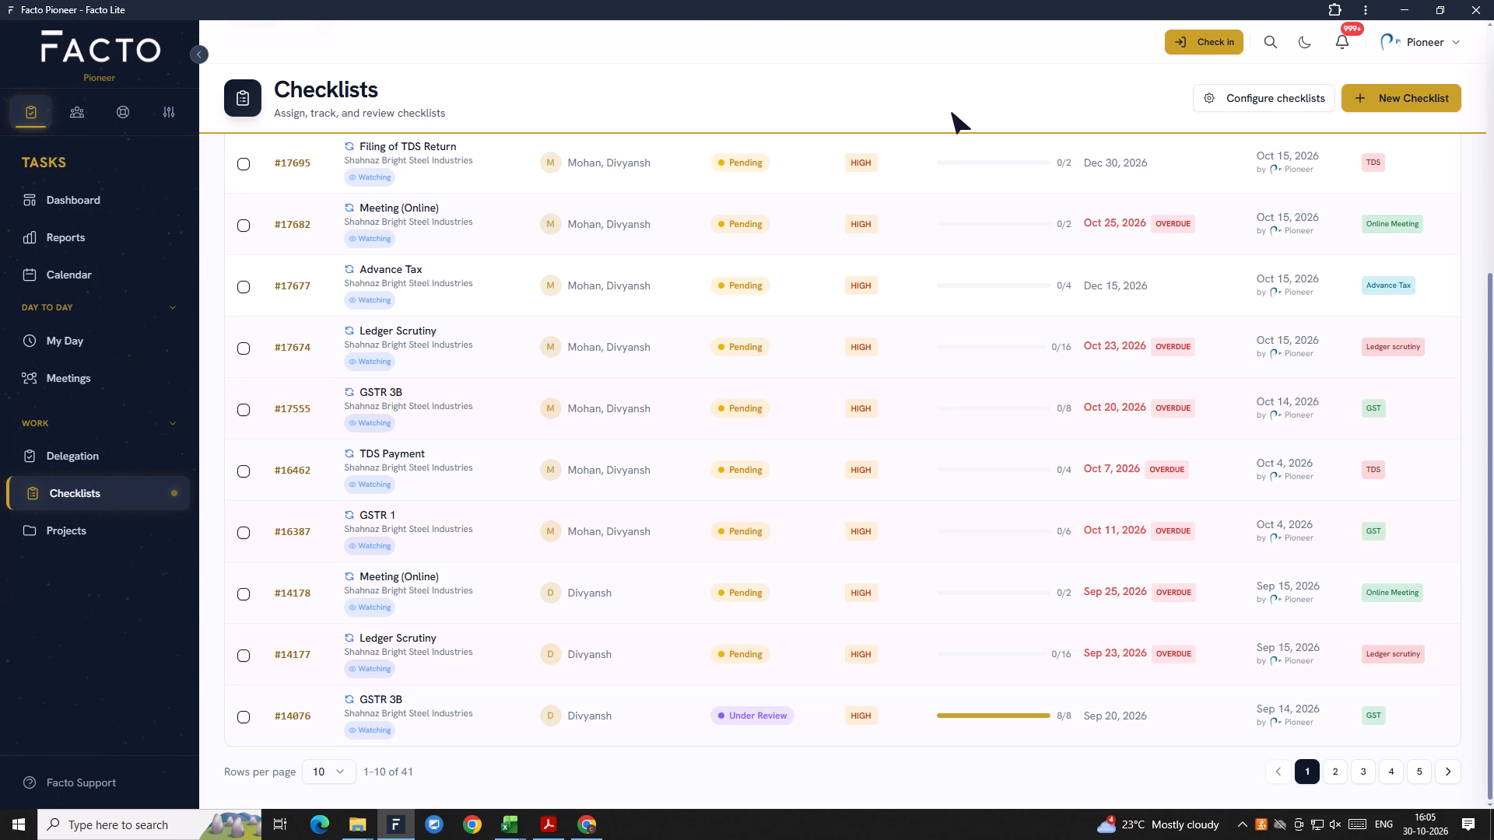
pyautogui.scroll(-4, 490, 580)
pyautogui.scroll(-2, 660, 607)
pyautogui.scroll(2, 660, 607)
pyautogui.scroll(-2, 660, 607)
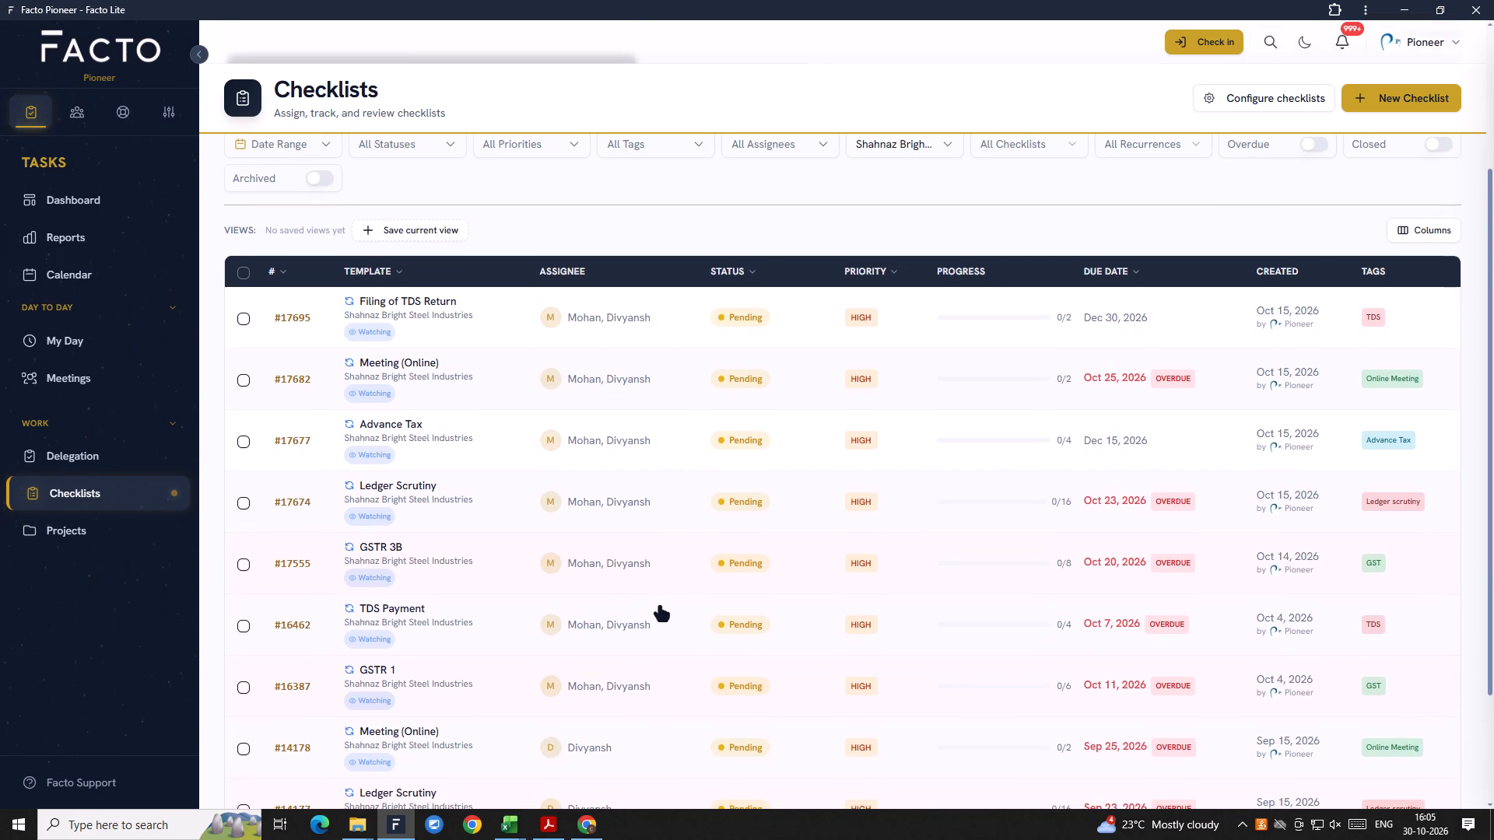
pyautogui.scroll(-3, 660, 607)
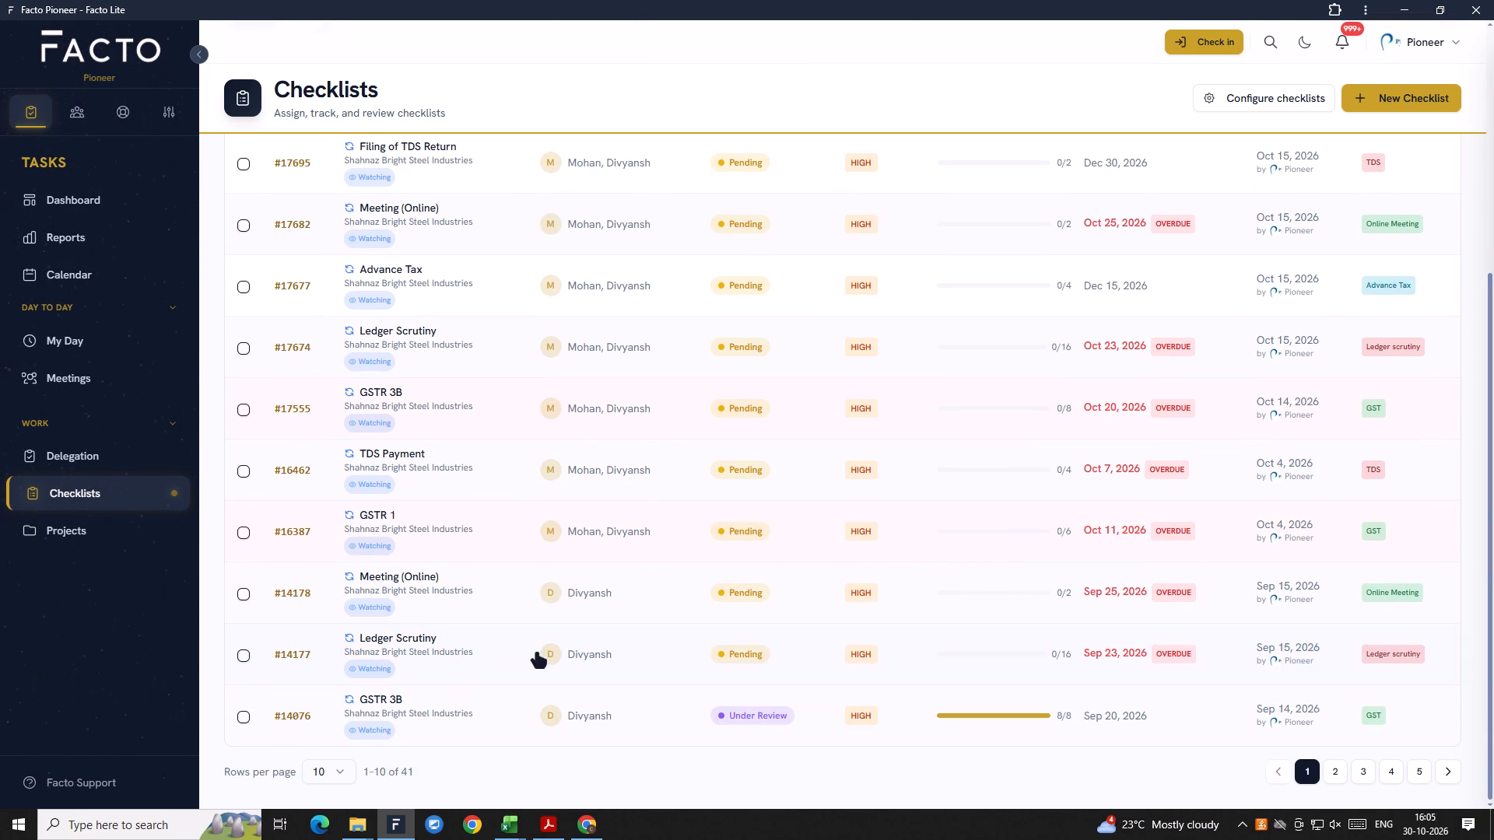
pyautogui.scroll(1, 452, 704)
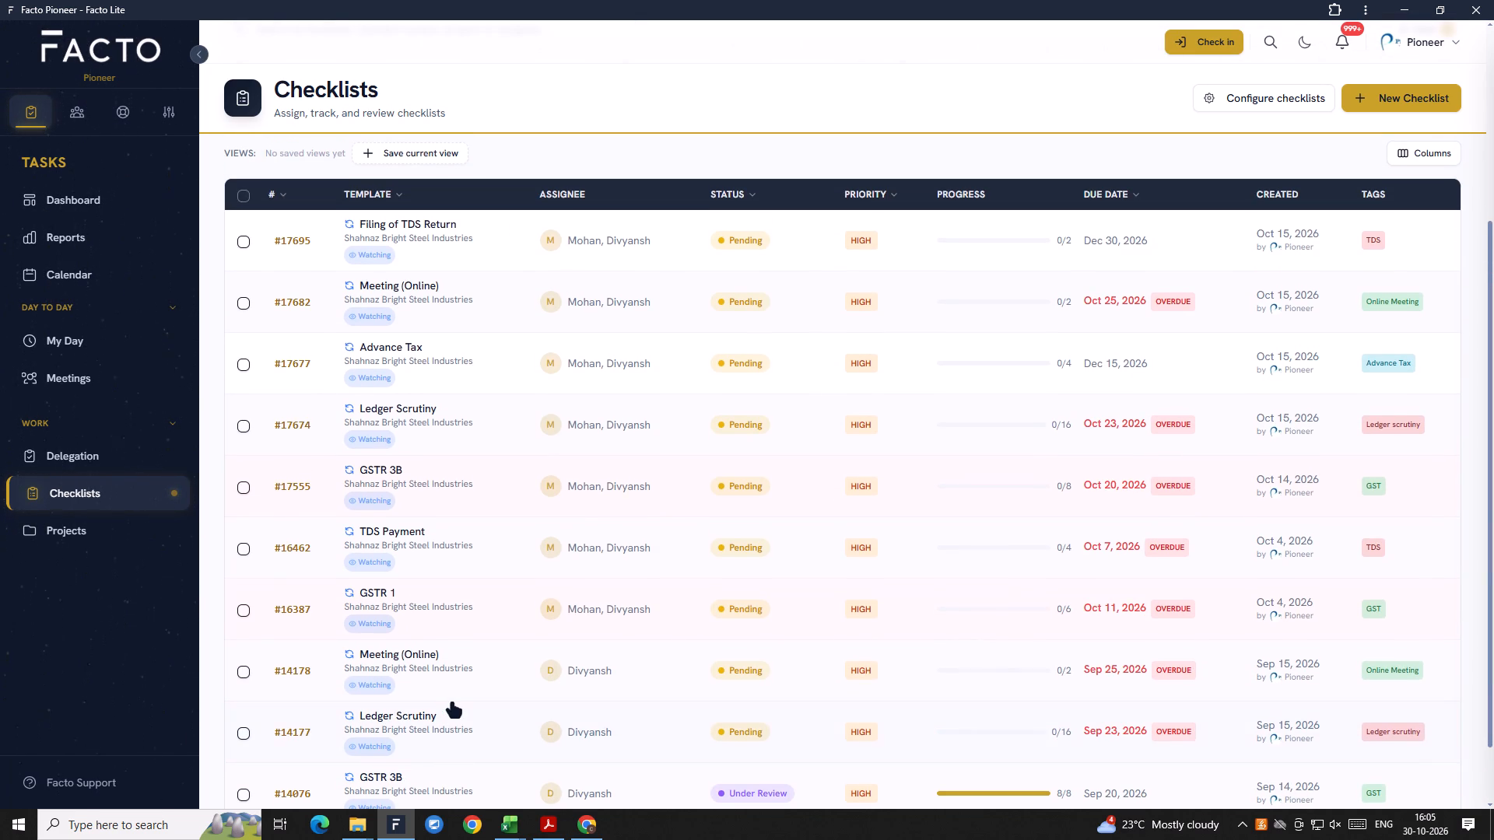
pyautogui.scroll(-1, 452, 704)
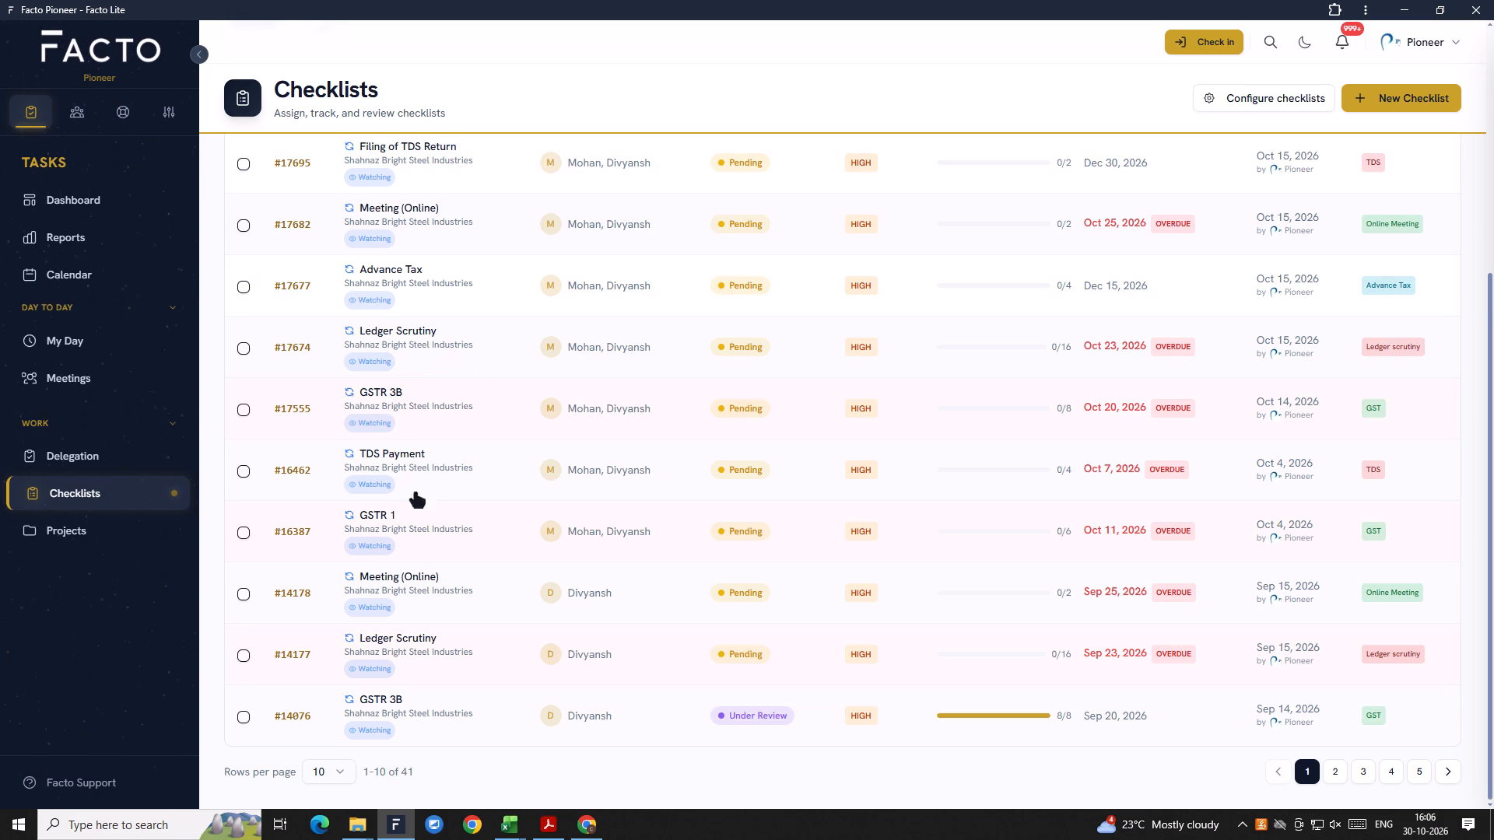
pyautogui.scroll(-3, 569, 692)
pyautogui.scroll(9, 580, 685)
pyautogui.scroll(-3, 588, 684)
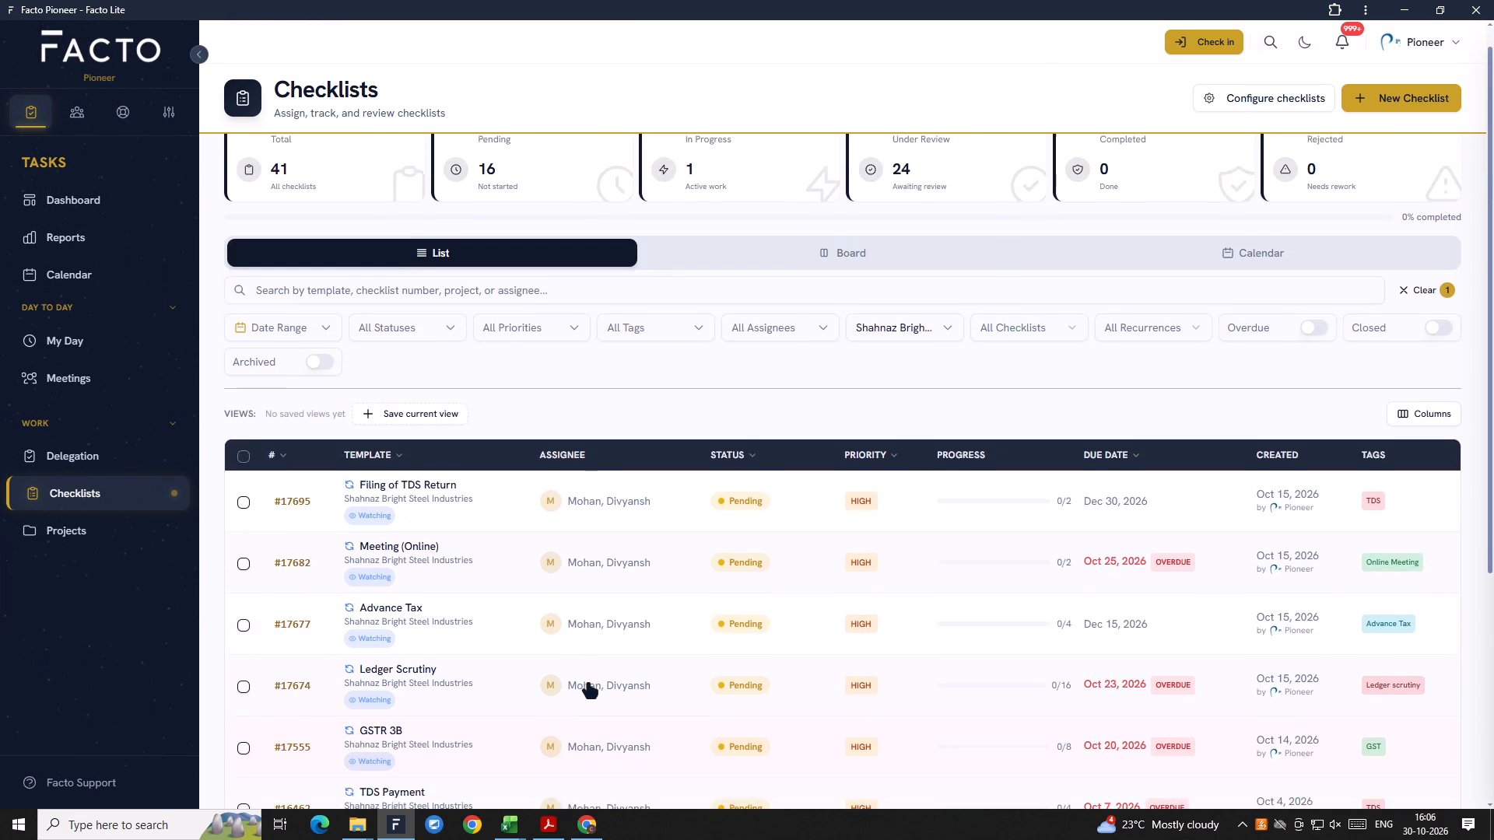
pyautogui.scroll(-1, 1308, 642)
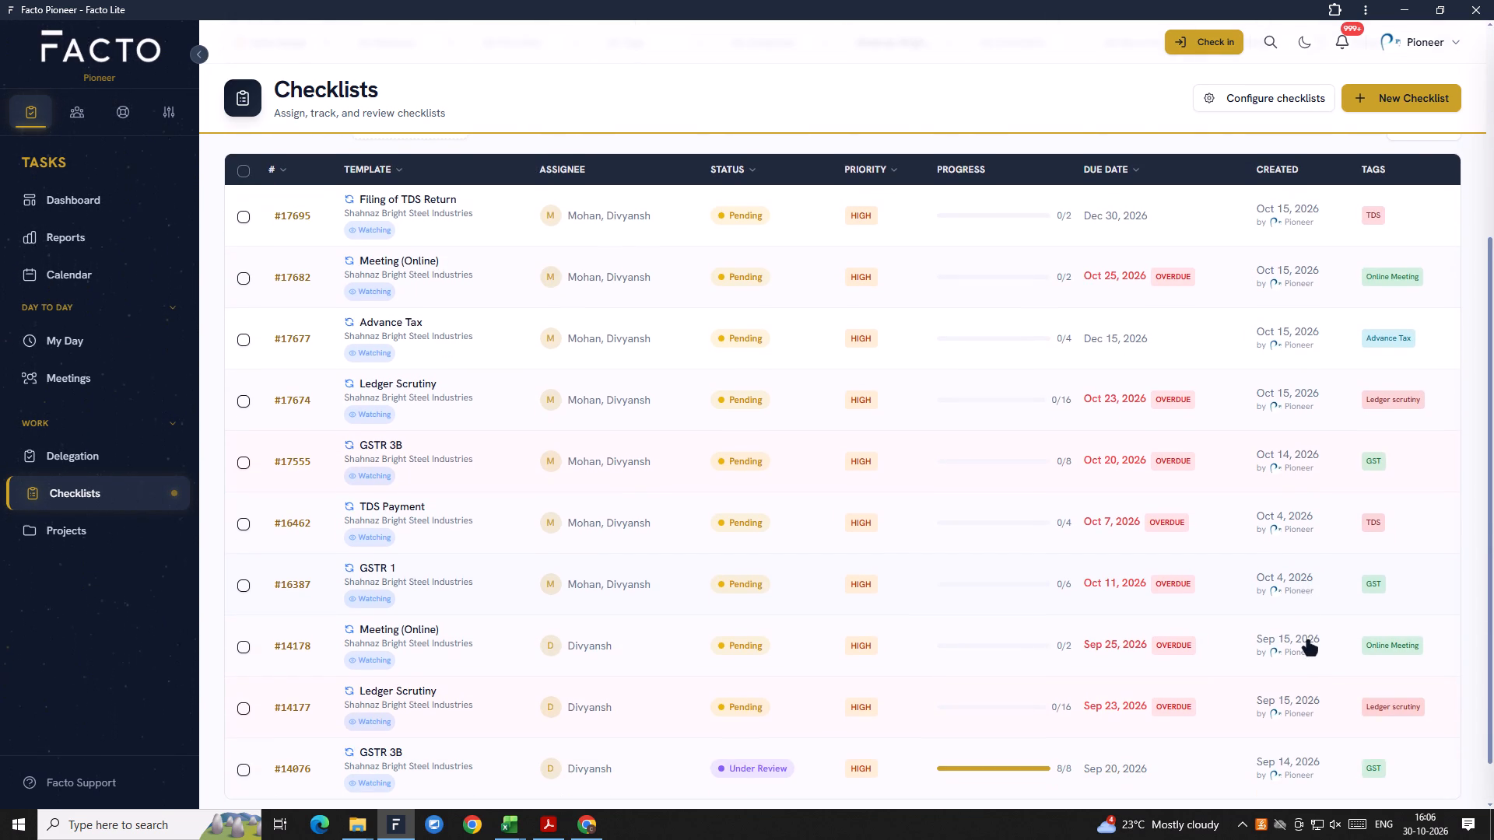
pyautogui.scroll(-2, 1105, 695)
pyautogui.scroll(-3, 810, 803)
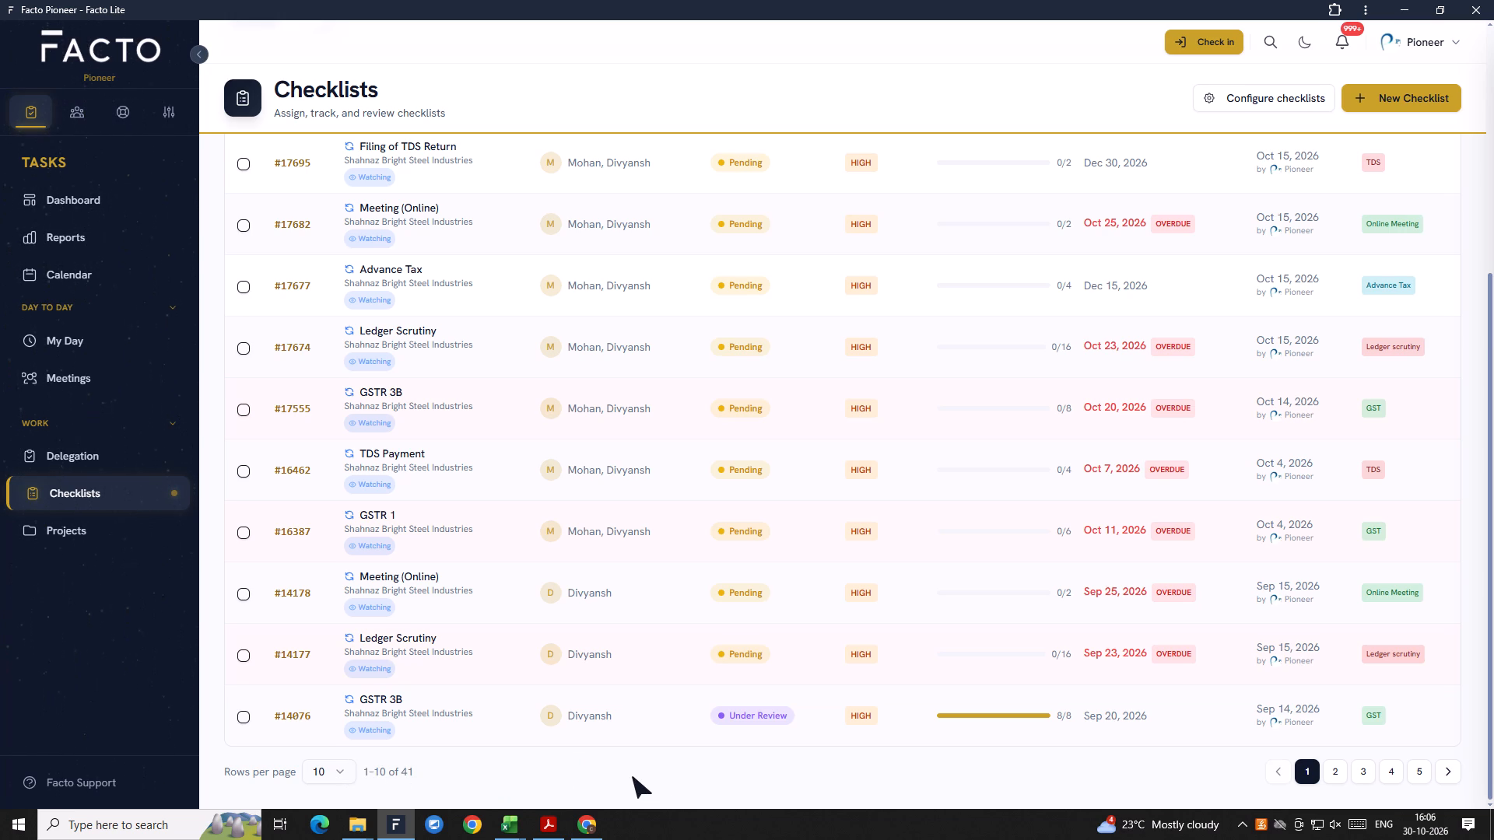
# Switch to the Client List workbook and fill the Shahnaz Bright Steel Industries row, Team Leader through GST, with light orange.
pyautogui.press('super+Tab')
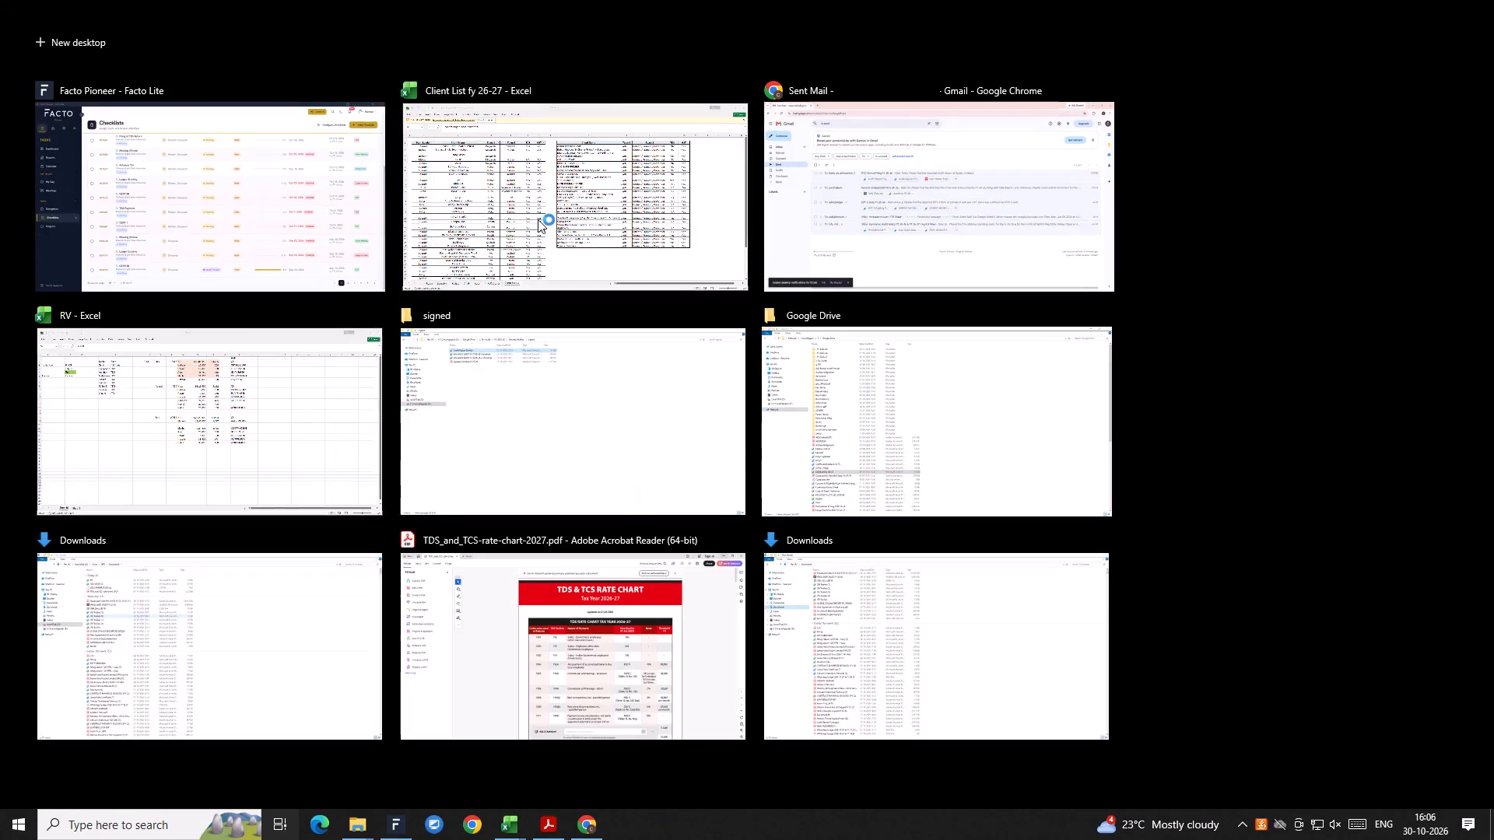
pyautogui.click(563, 201)
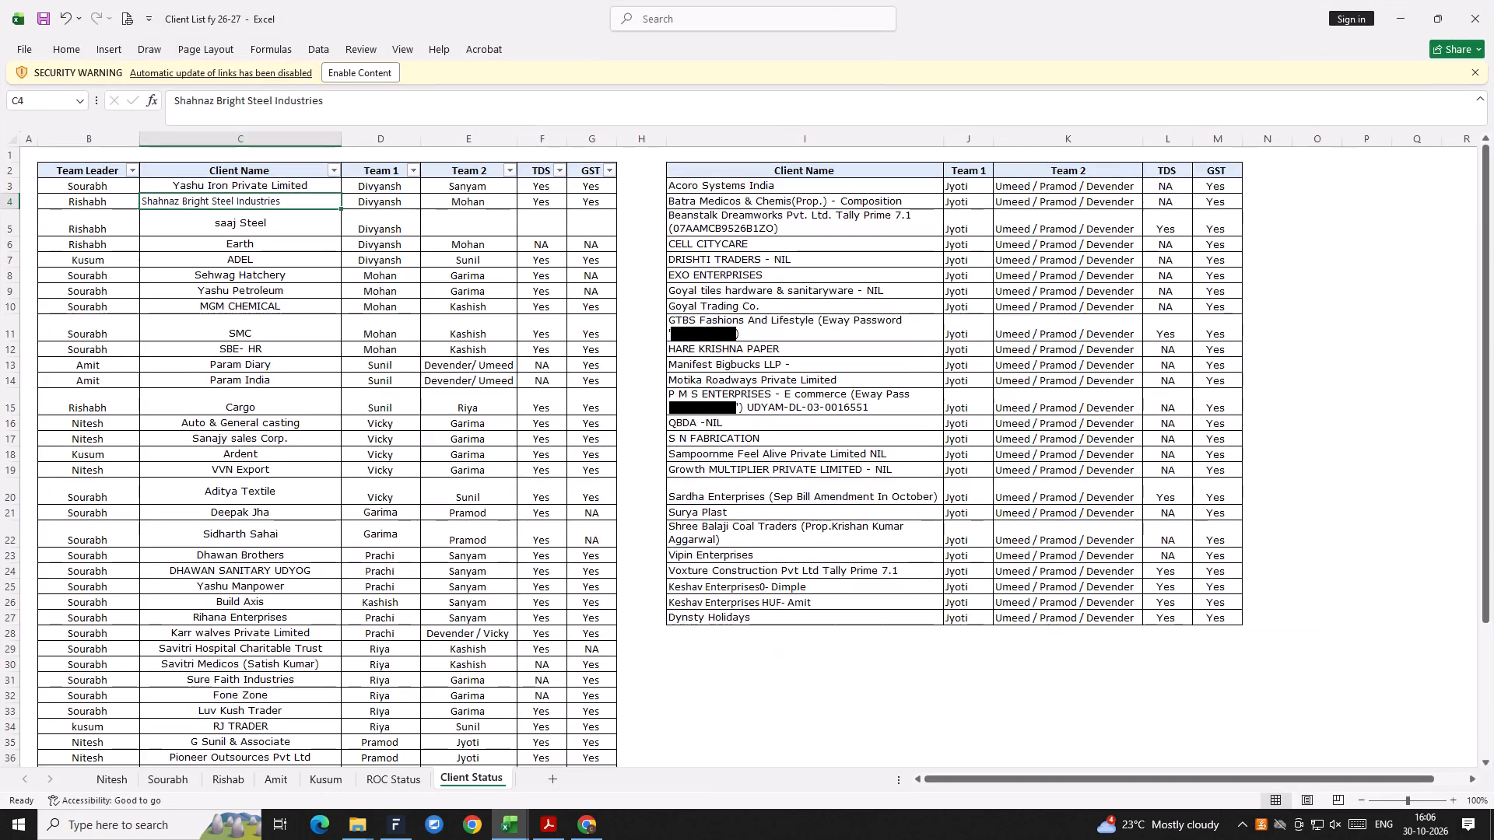
pyautogui.moveTo(71, 200); pyautogui.dragTo(580, 201)
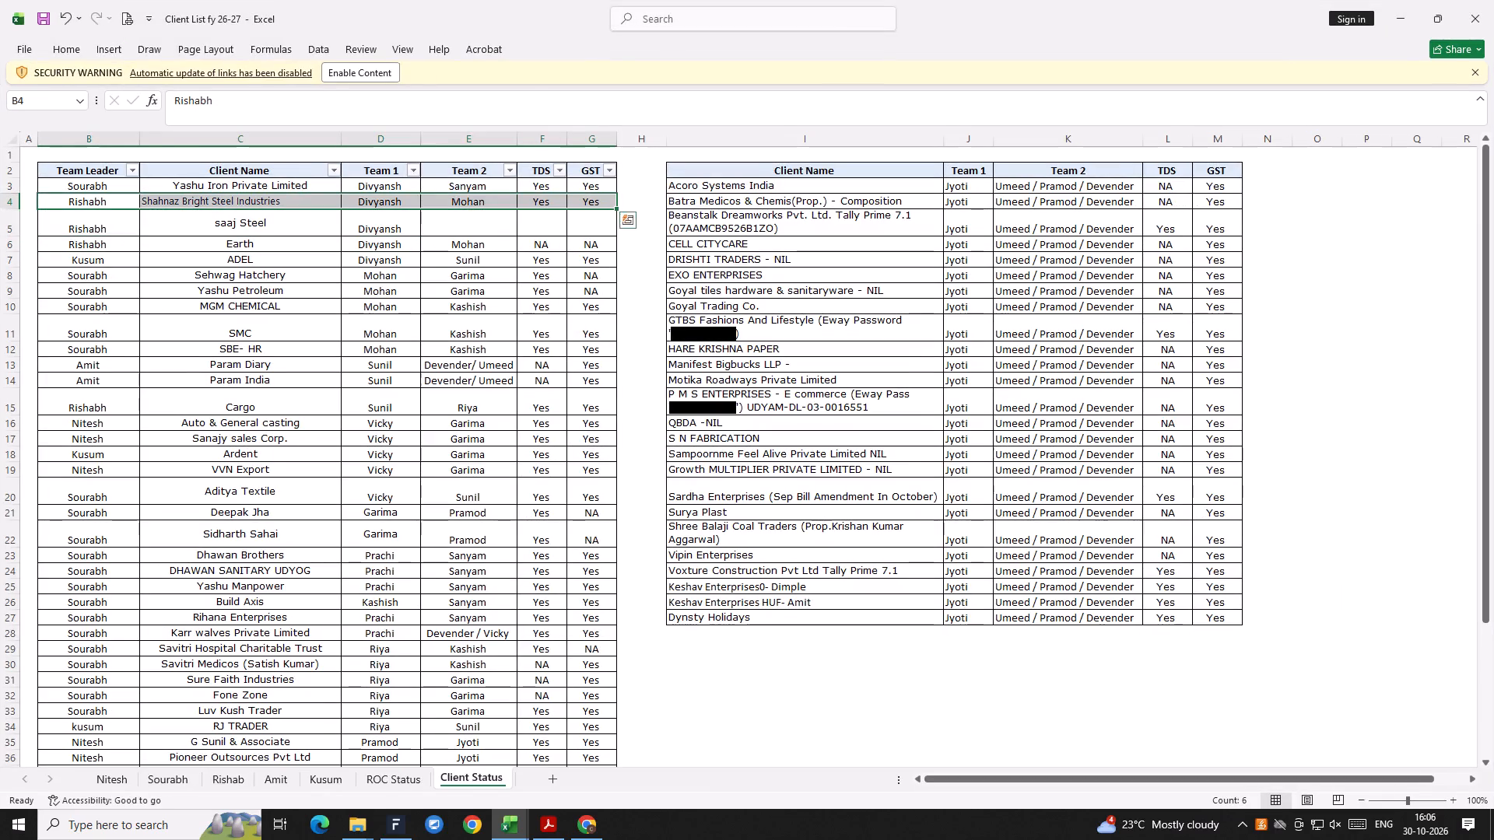
pyautogui.click(54, 45)
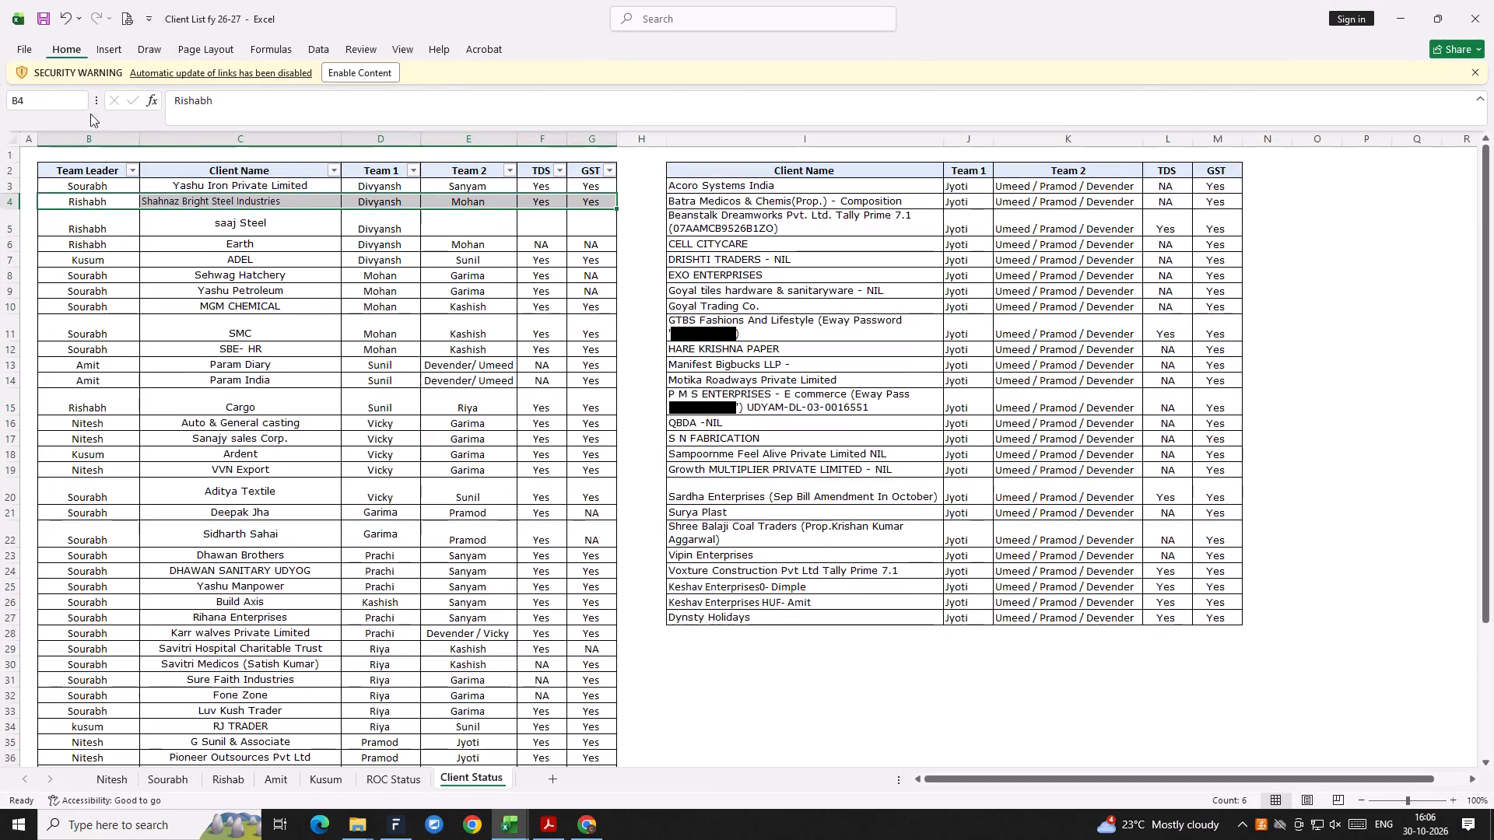
pyautogui.click(261, 103)
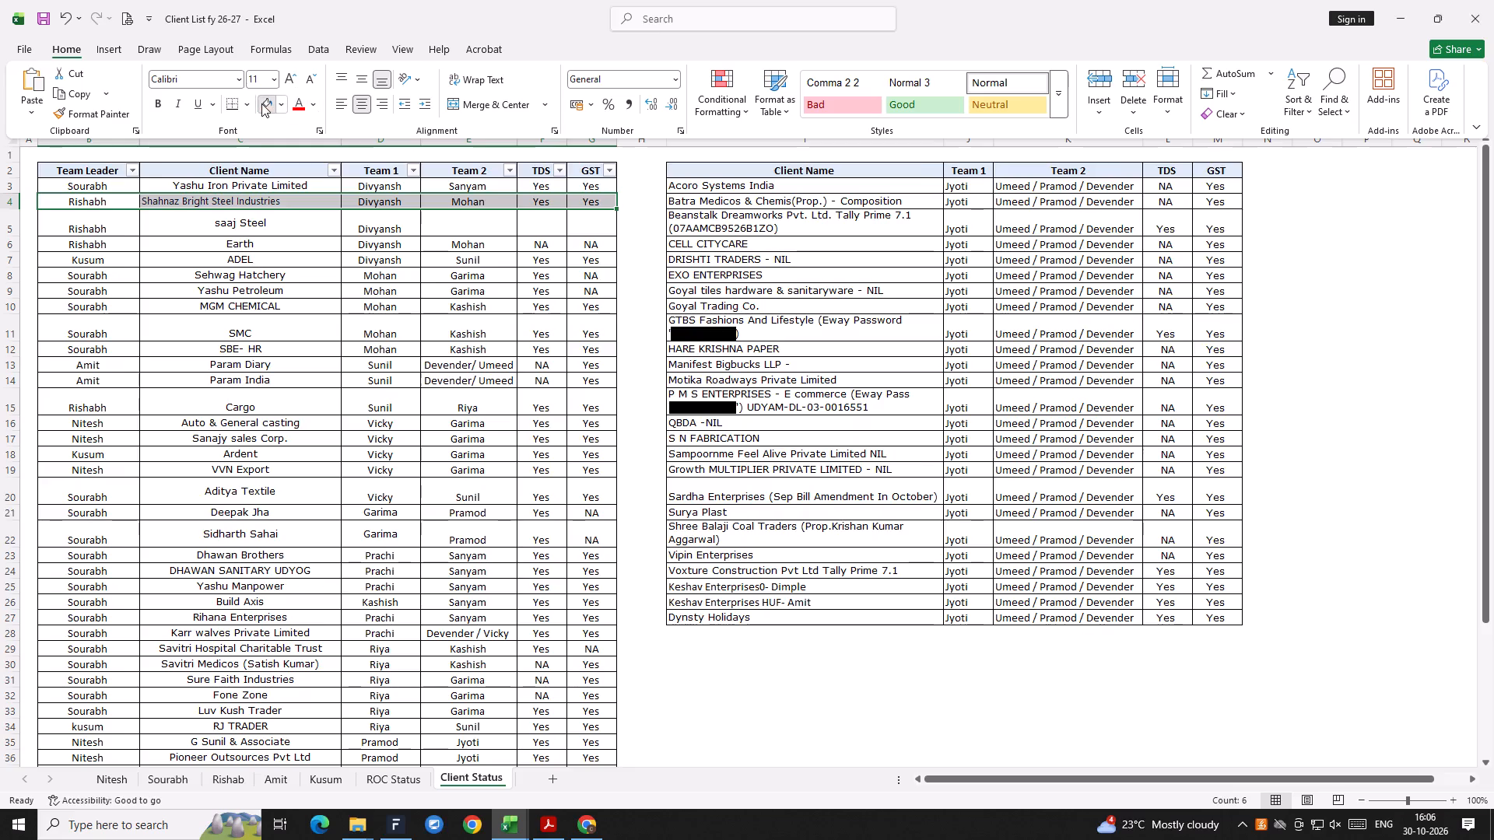
pyautogui.click(258, 248)
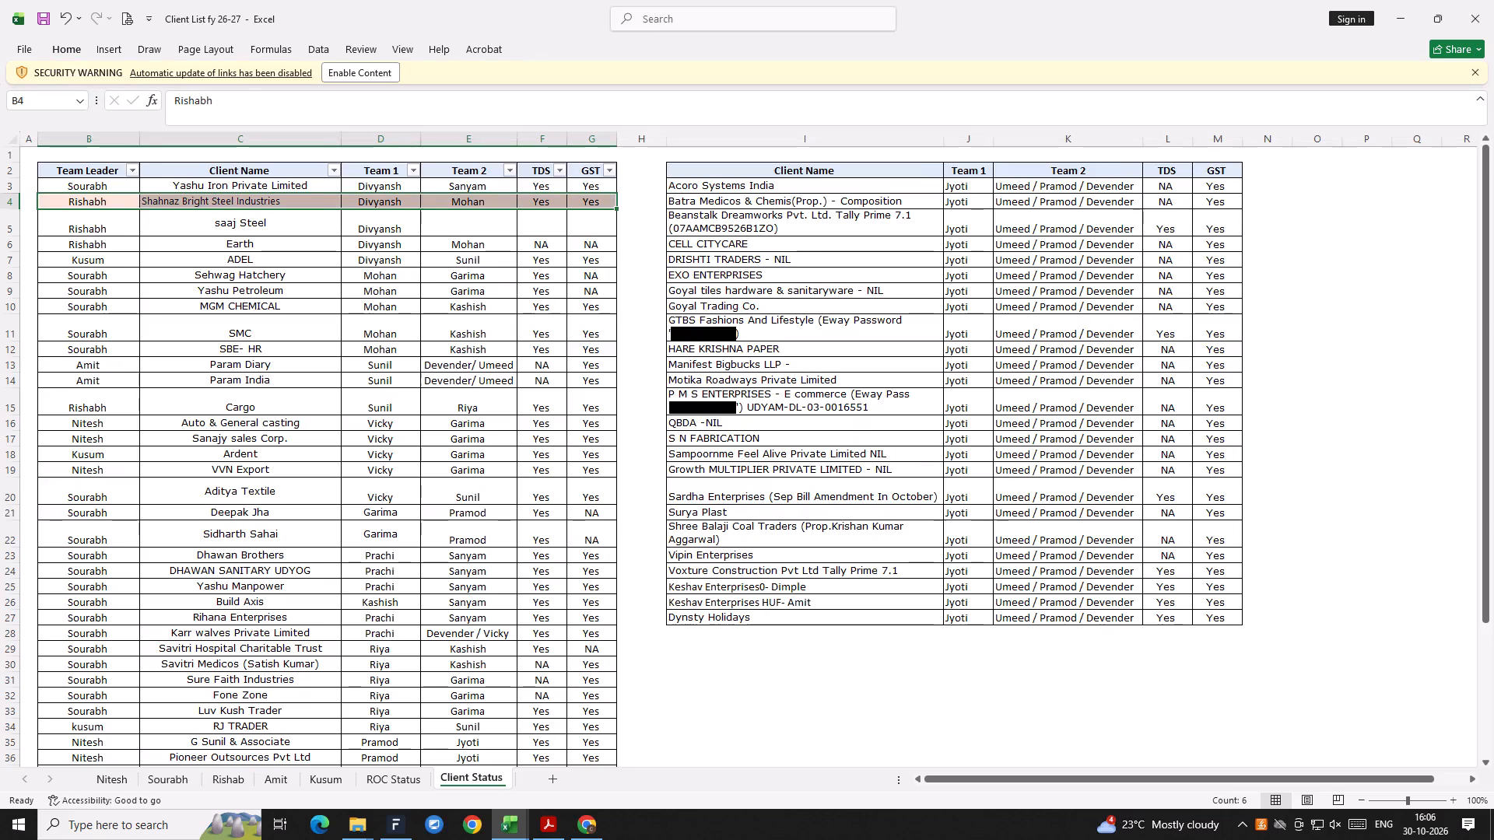
pyautogui.click(273, 311)
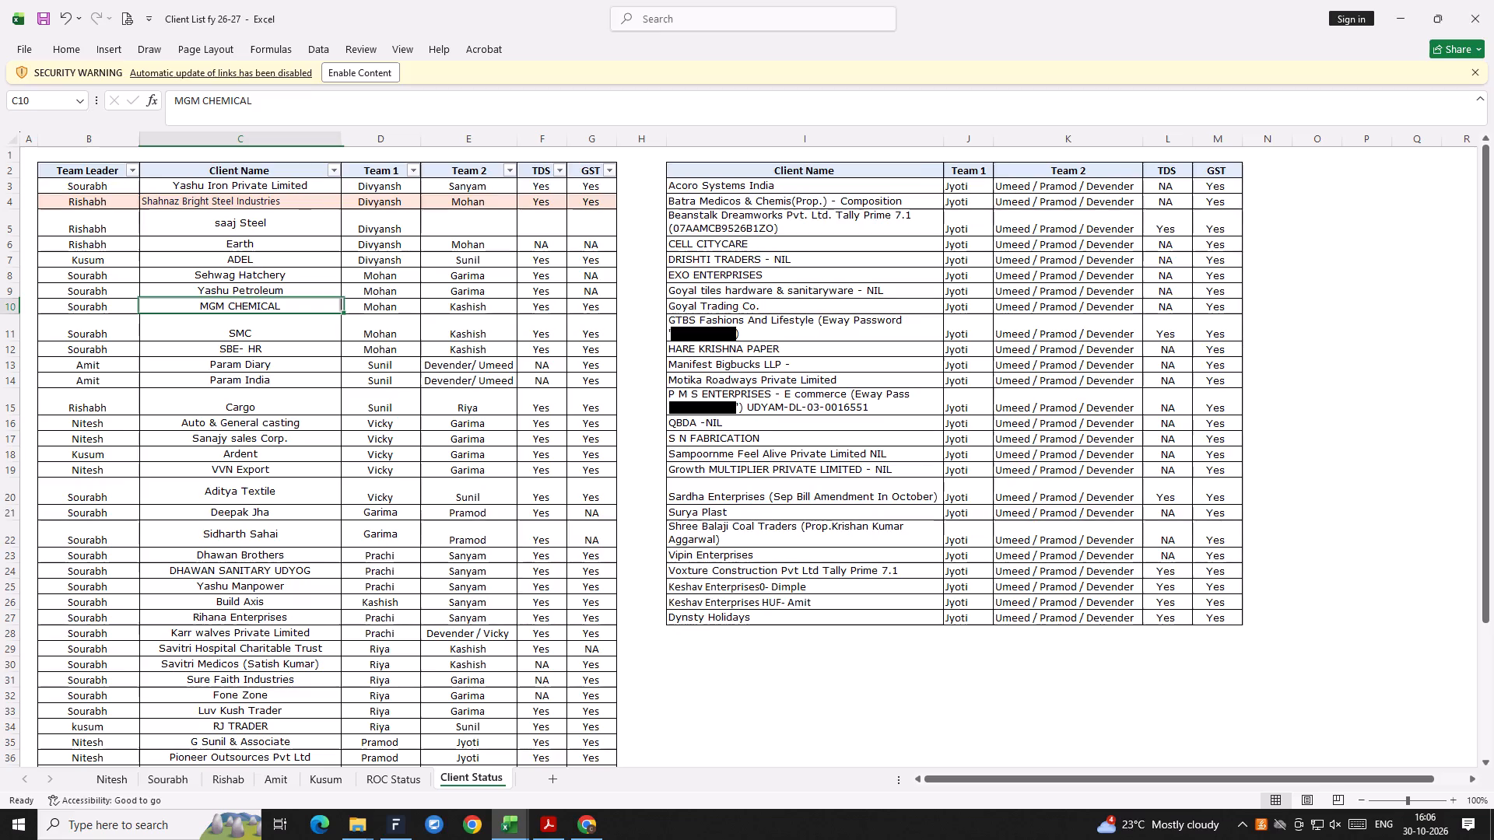
# Fill the Yashu Iron Private Limited row, Team Leader through GST, with the same light orange.
pyautogui.moveTo(95, 191); pyautogui.dragTo(588, 195)
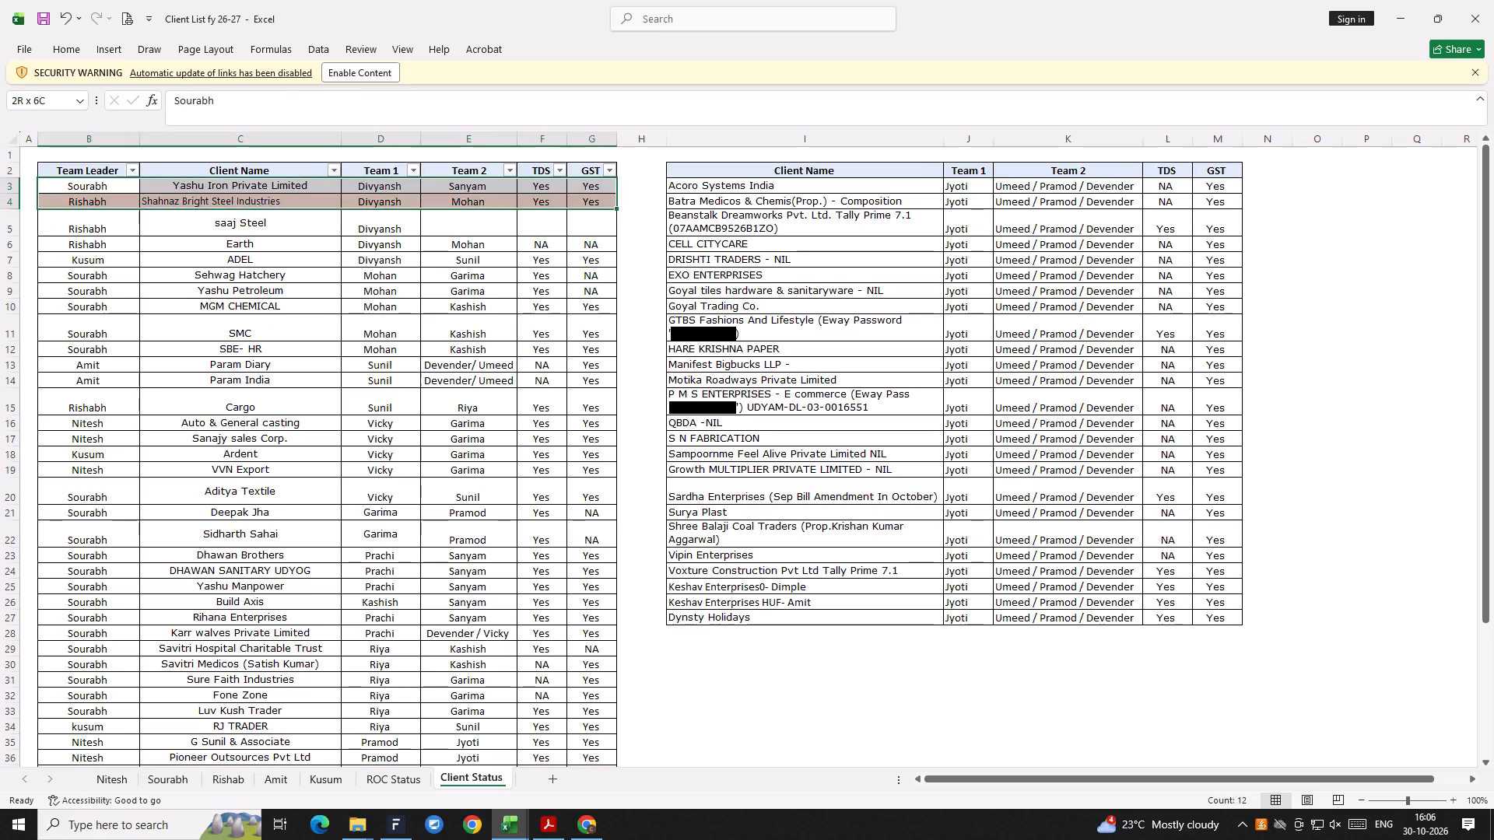
pyautogui.moveTo(588, 195); pyautogui.dragTo(597, 190)
pyautogui.click(67, 49)
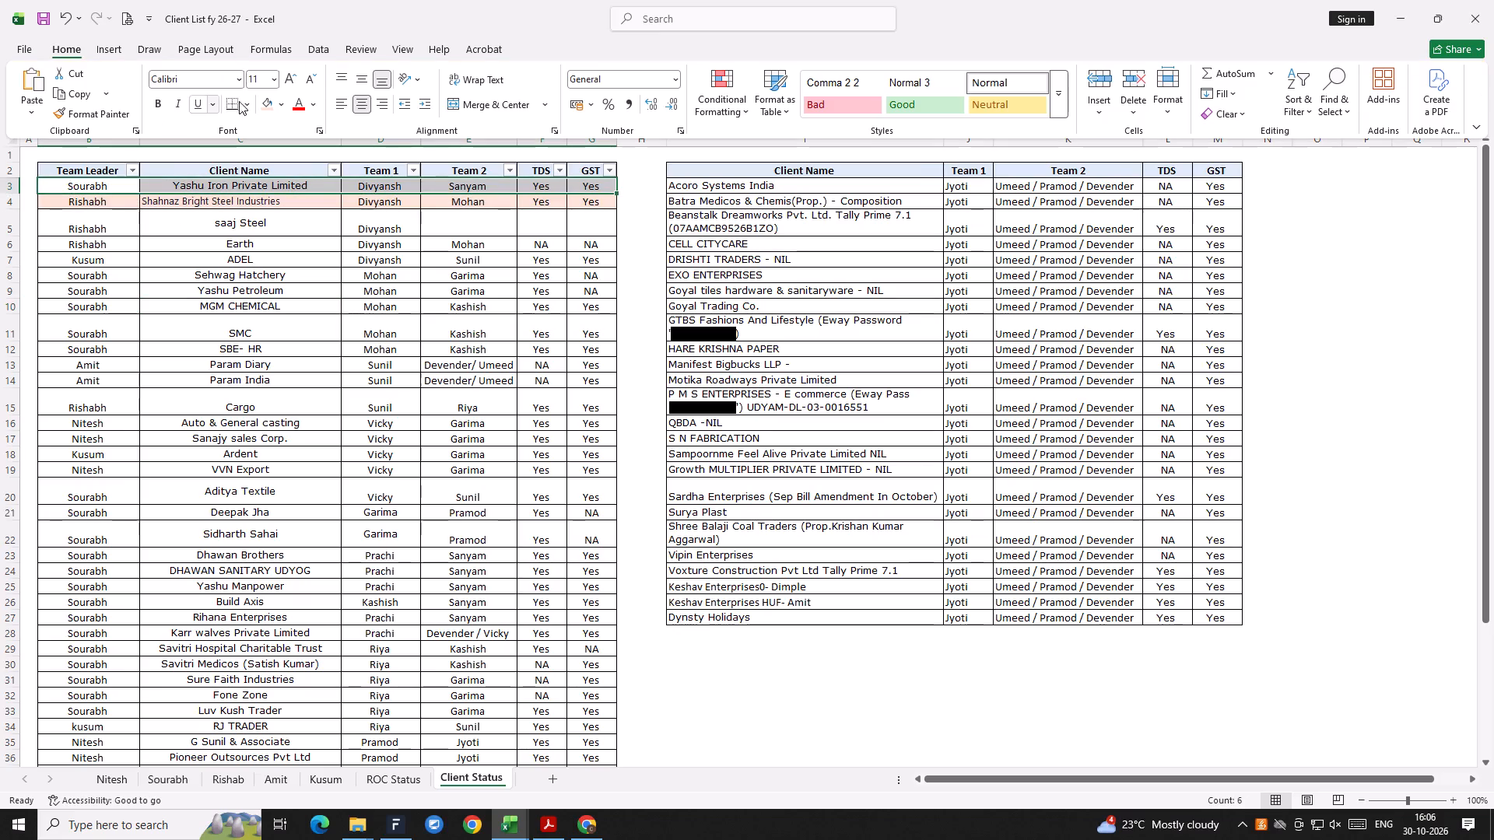
pyautogui.click(262, 106)
pyautogui.click(252, 289)
pyautogui.click(219, 222)
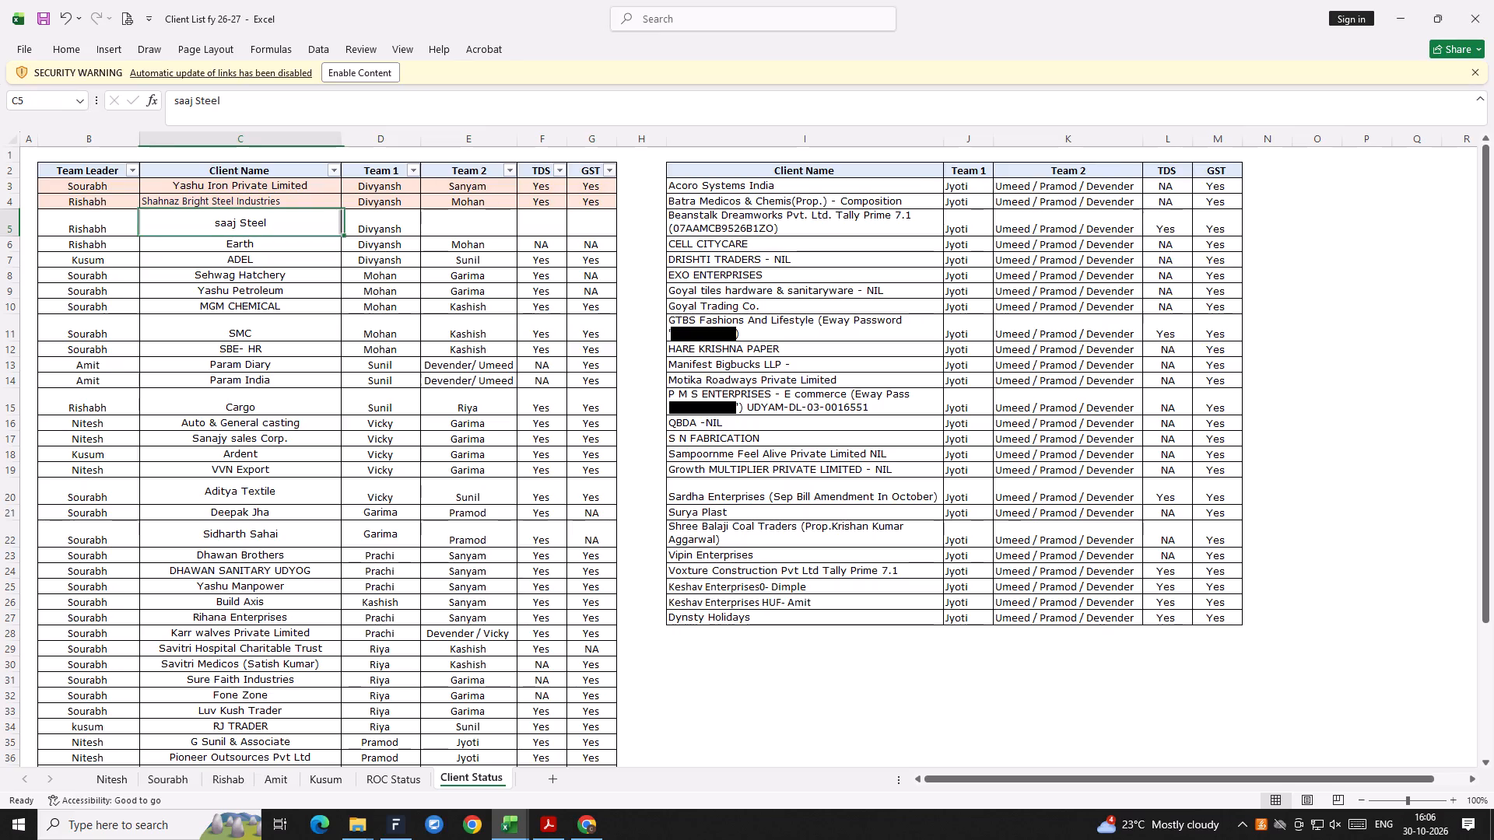
# For the Earth client, switch to Facto Lite, search the projects for "earth" and open Earth Urbon Space Pvt. Ltd.
pyautogui.click(270, 244)
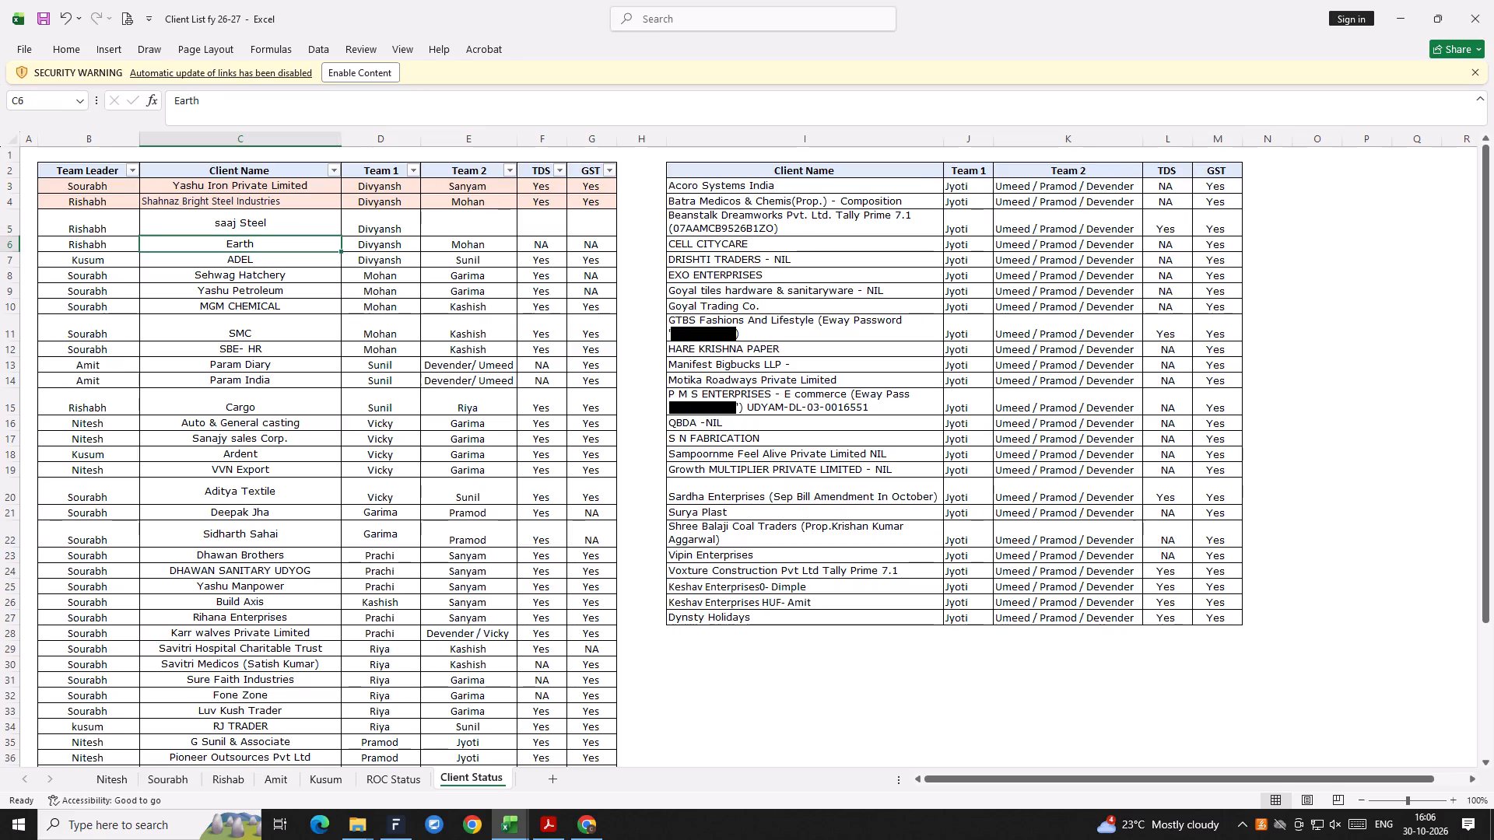
pyautogui.press('super+Tab')
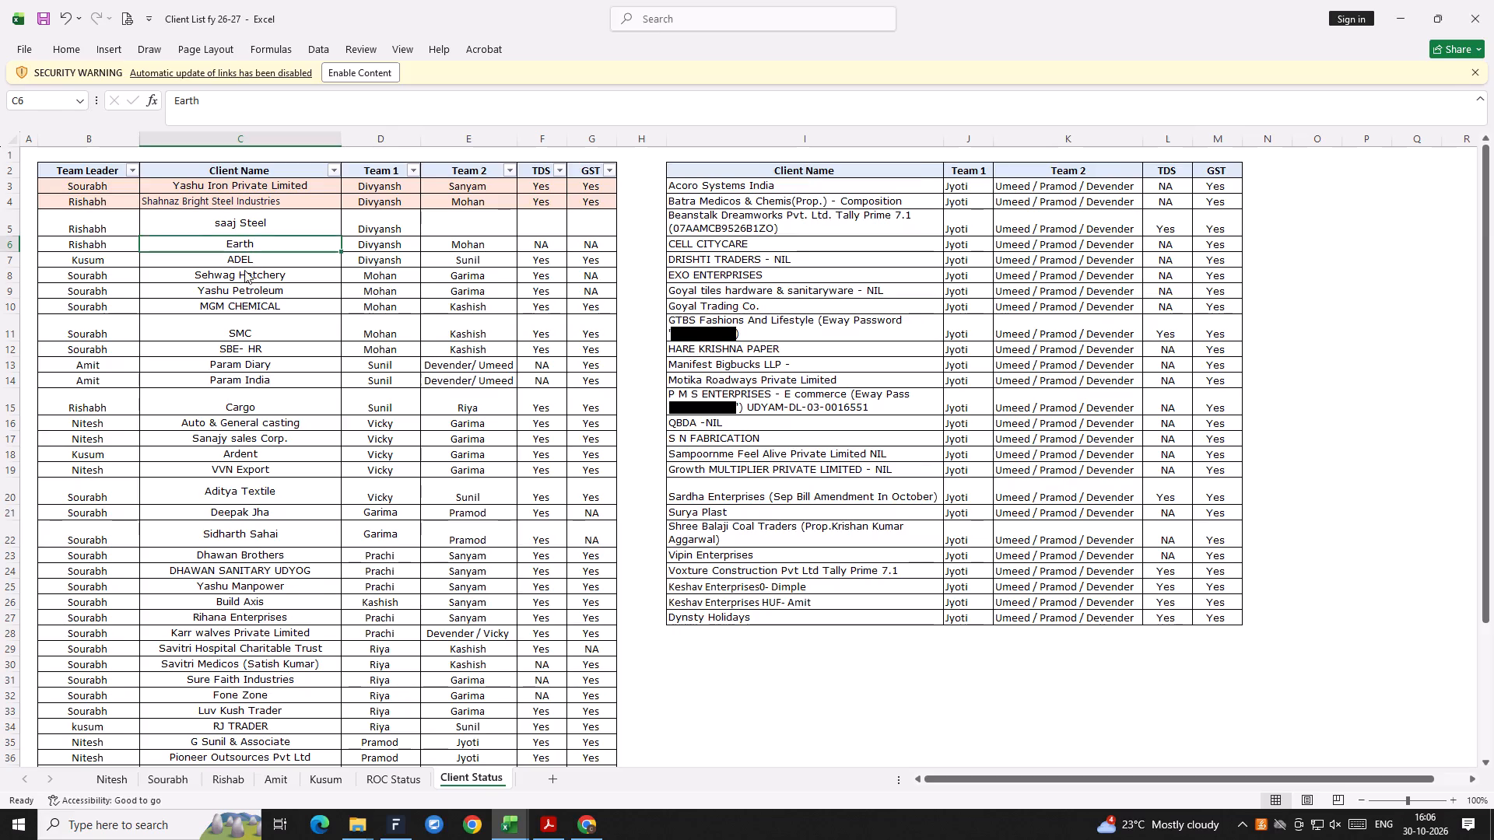
pyautogui.click(590, 222)
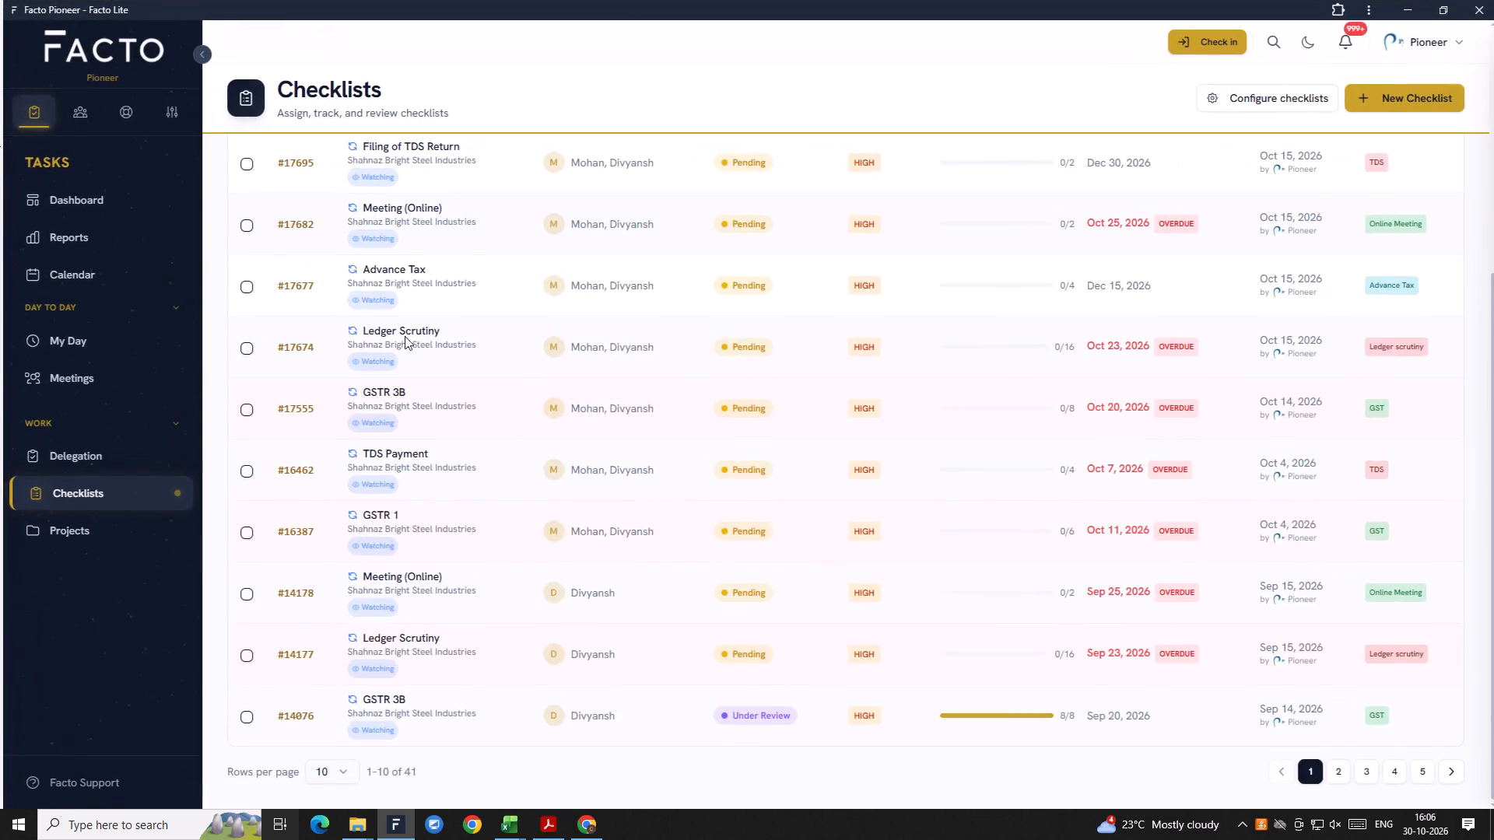
pyautogui.scroll(11, 352, 447)
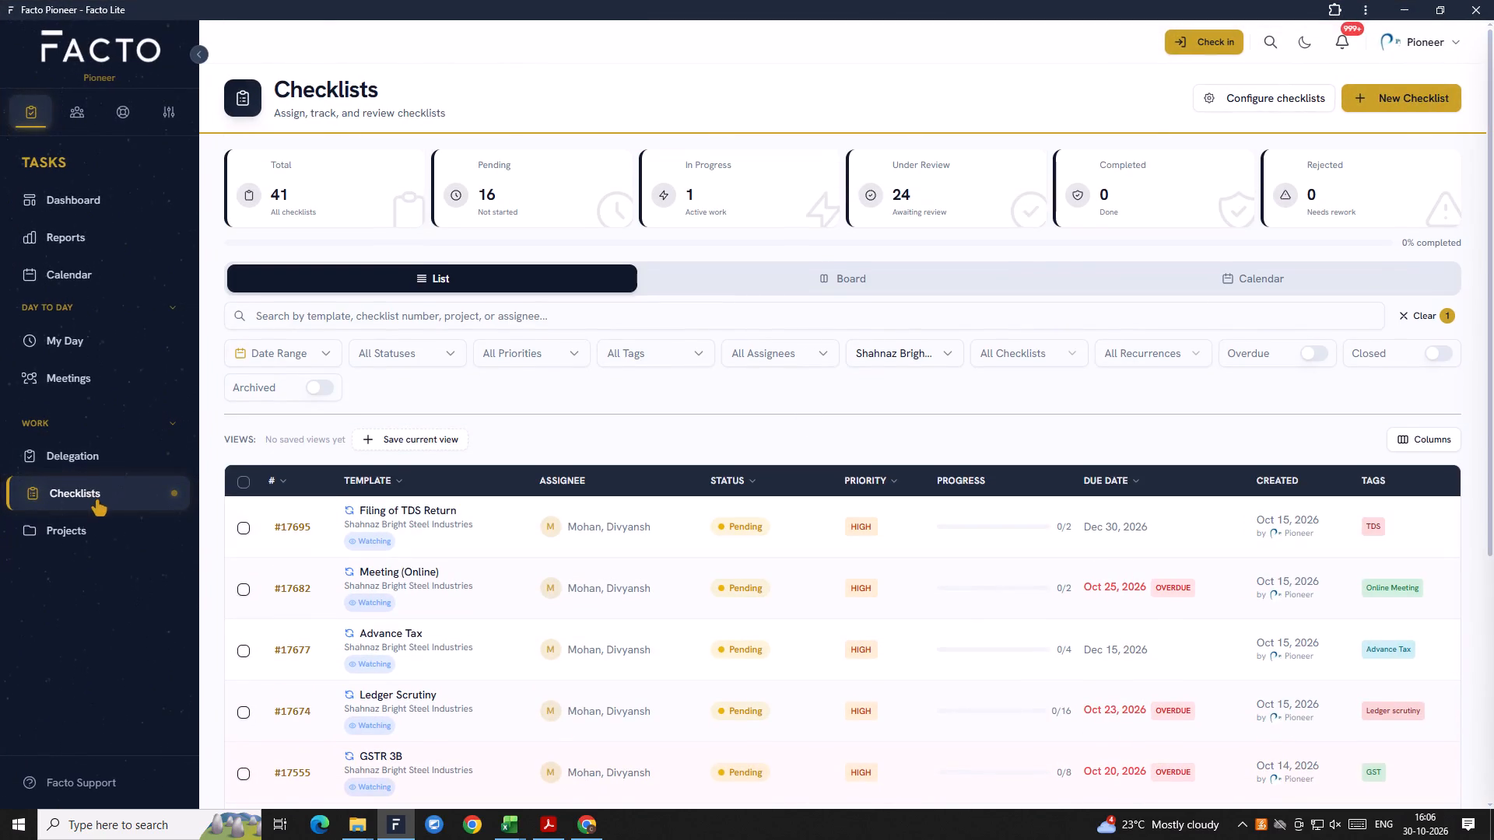
pyautogui.click(97, 502)
pyautogui.click(65, 534)
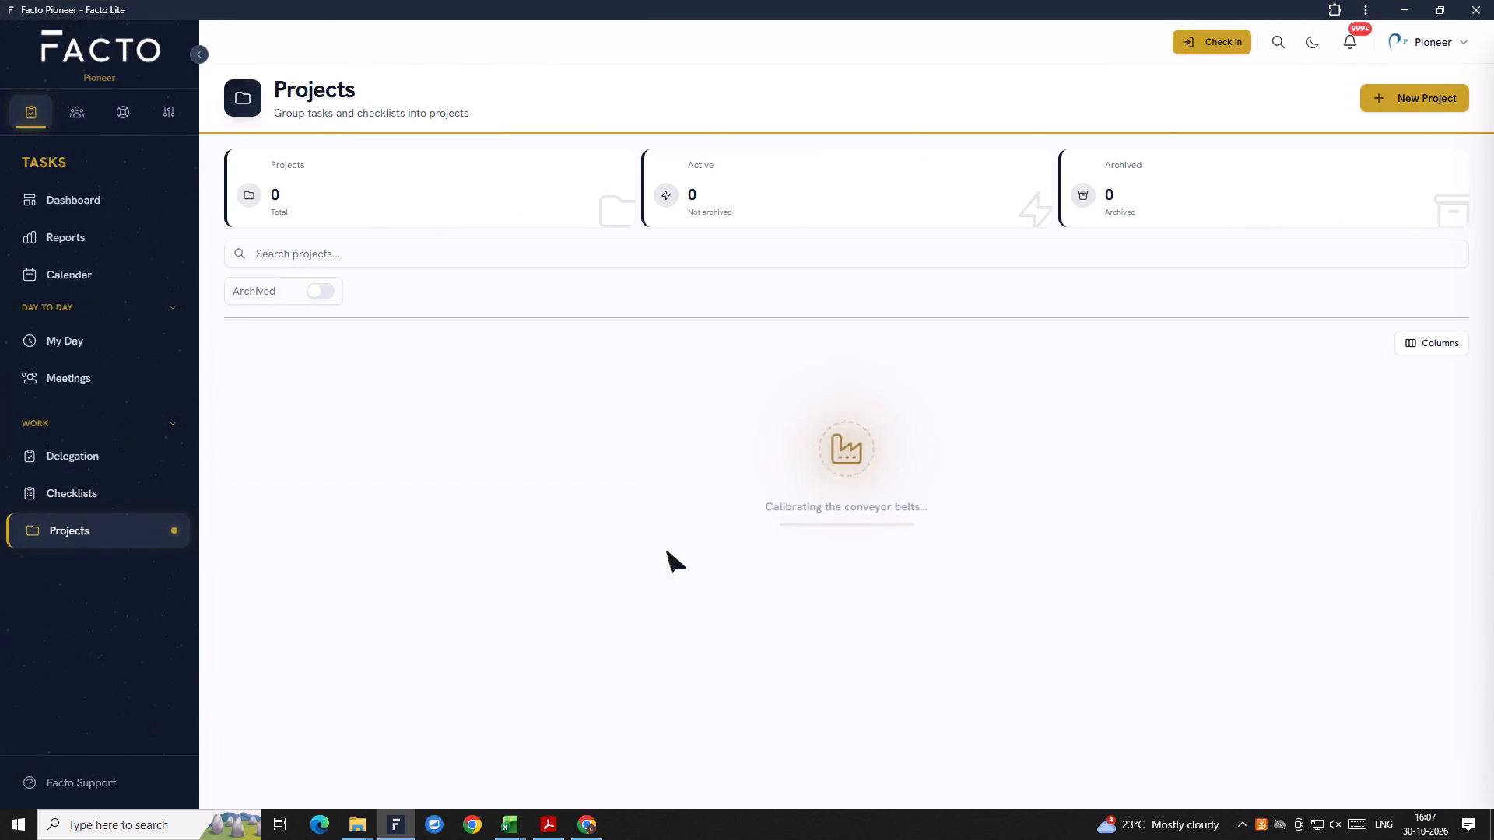
pyautogui.scroll(-1, 731, 640)
pyautogui.scroll(6, 731, 640)
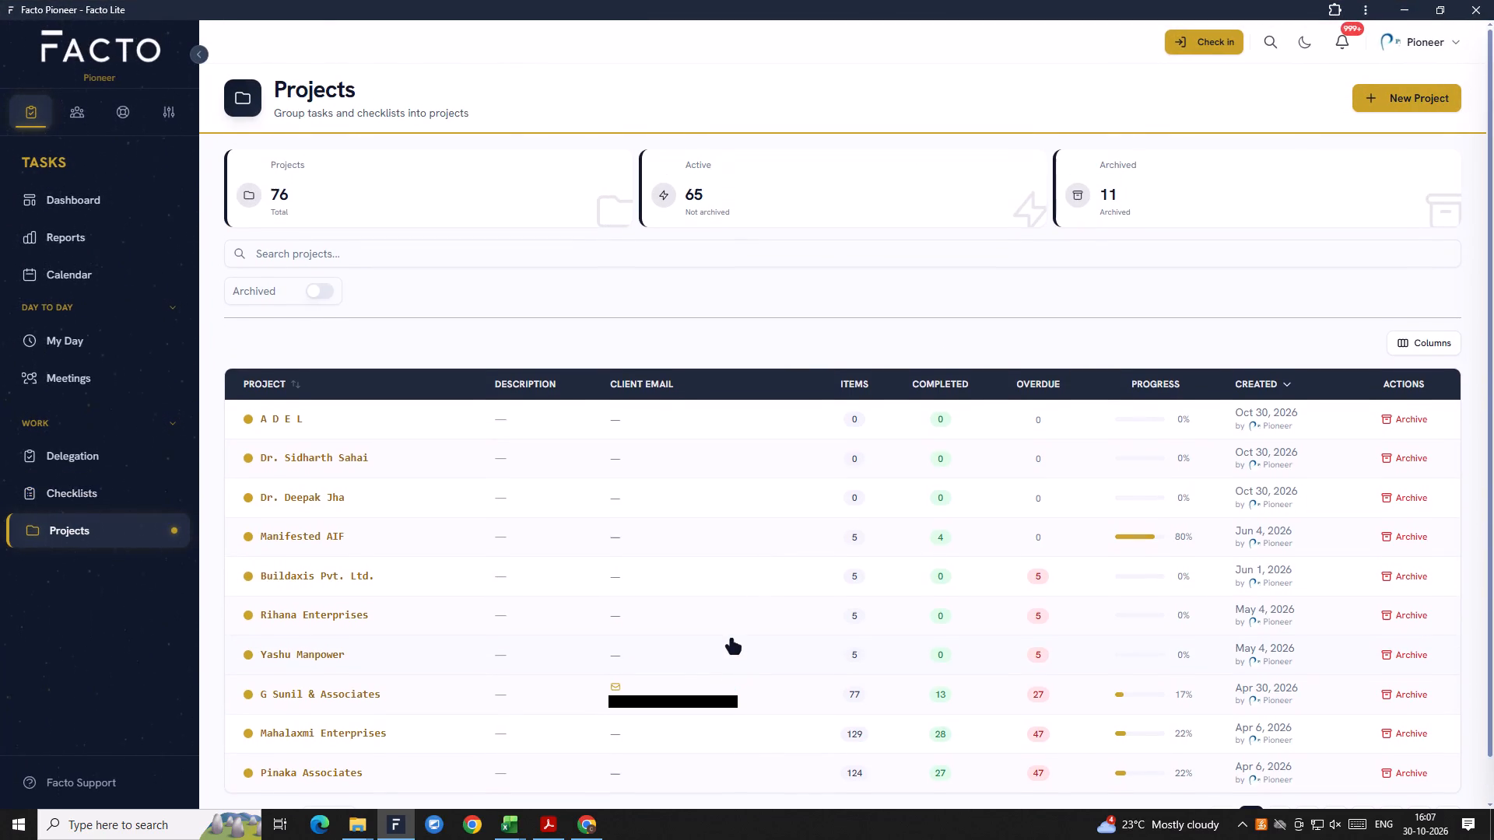
pyautogui.click(110, 530)
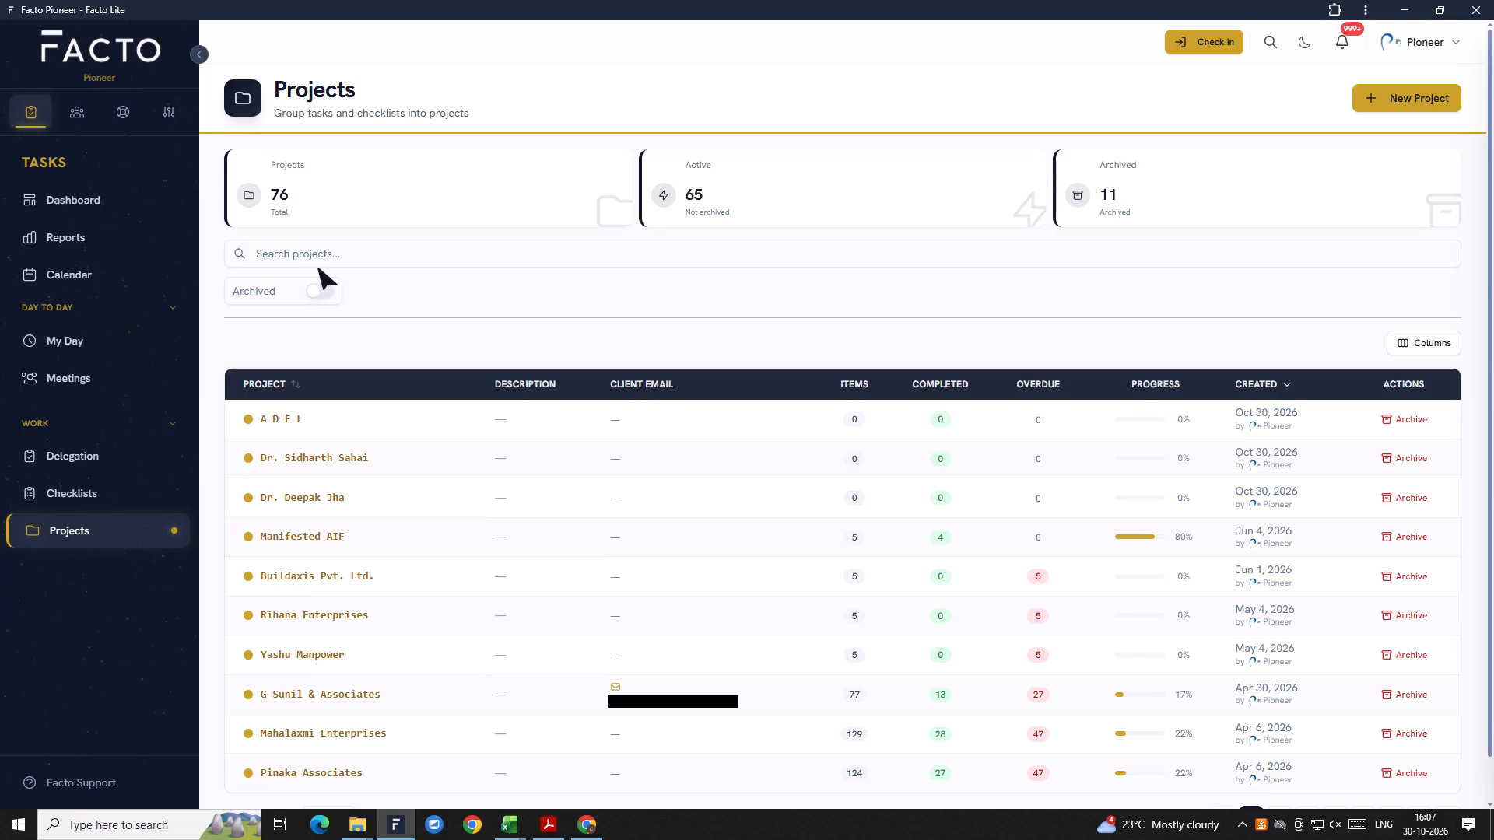
pyautogui.click(292, 247)
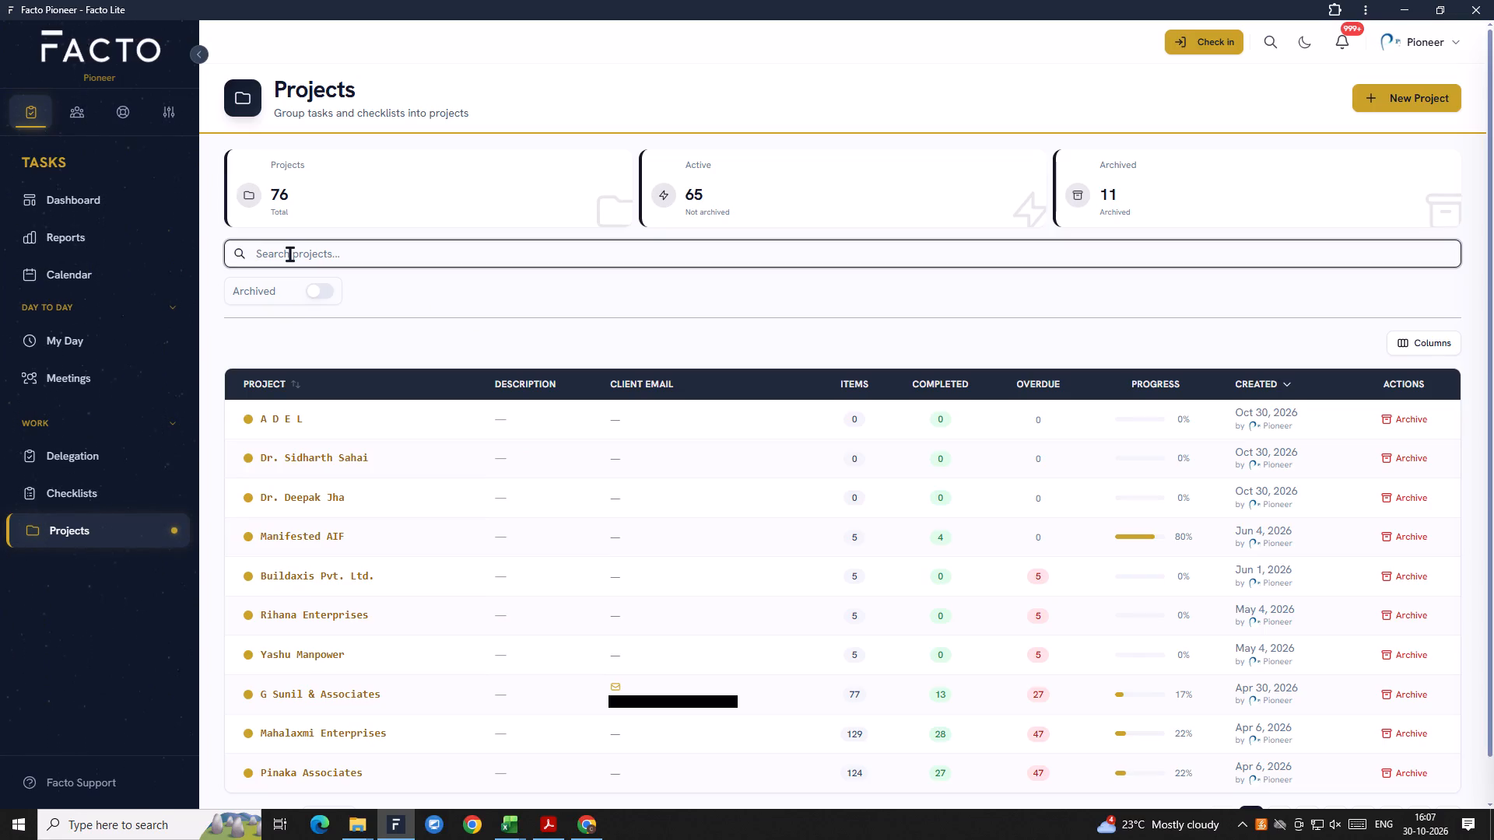
pyautogui.write('earth')
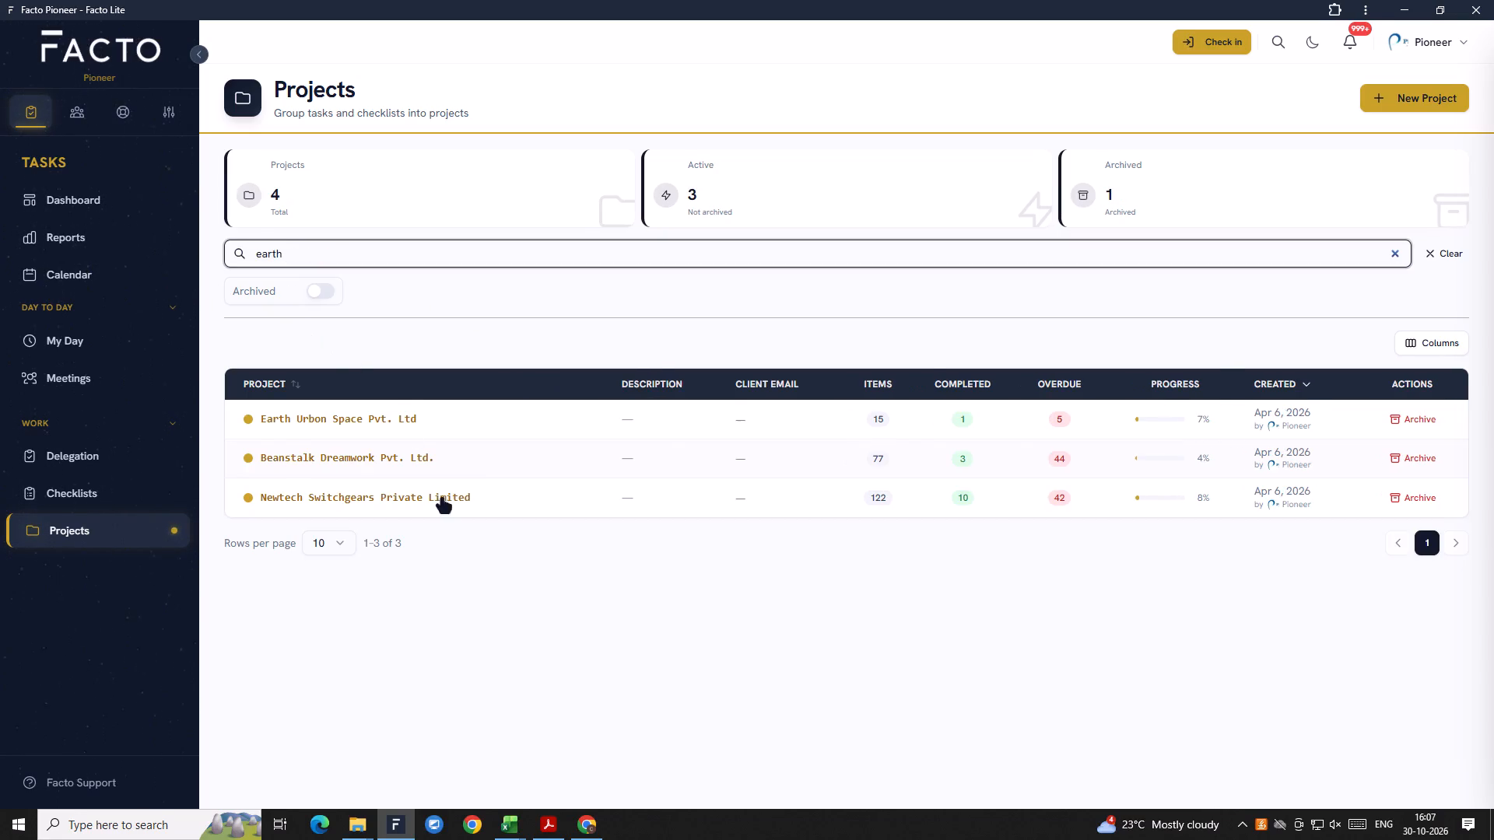
pyautogui.click(329, 419)
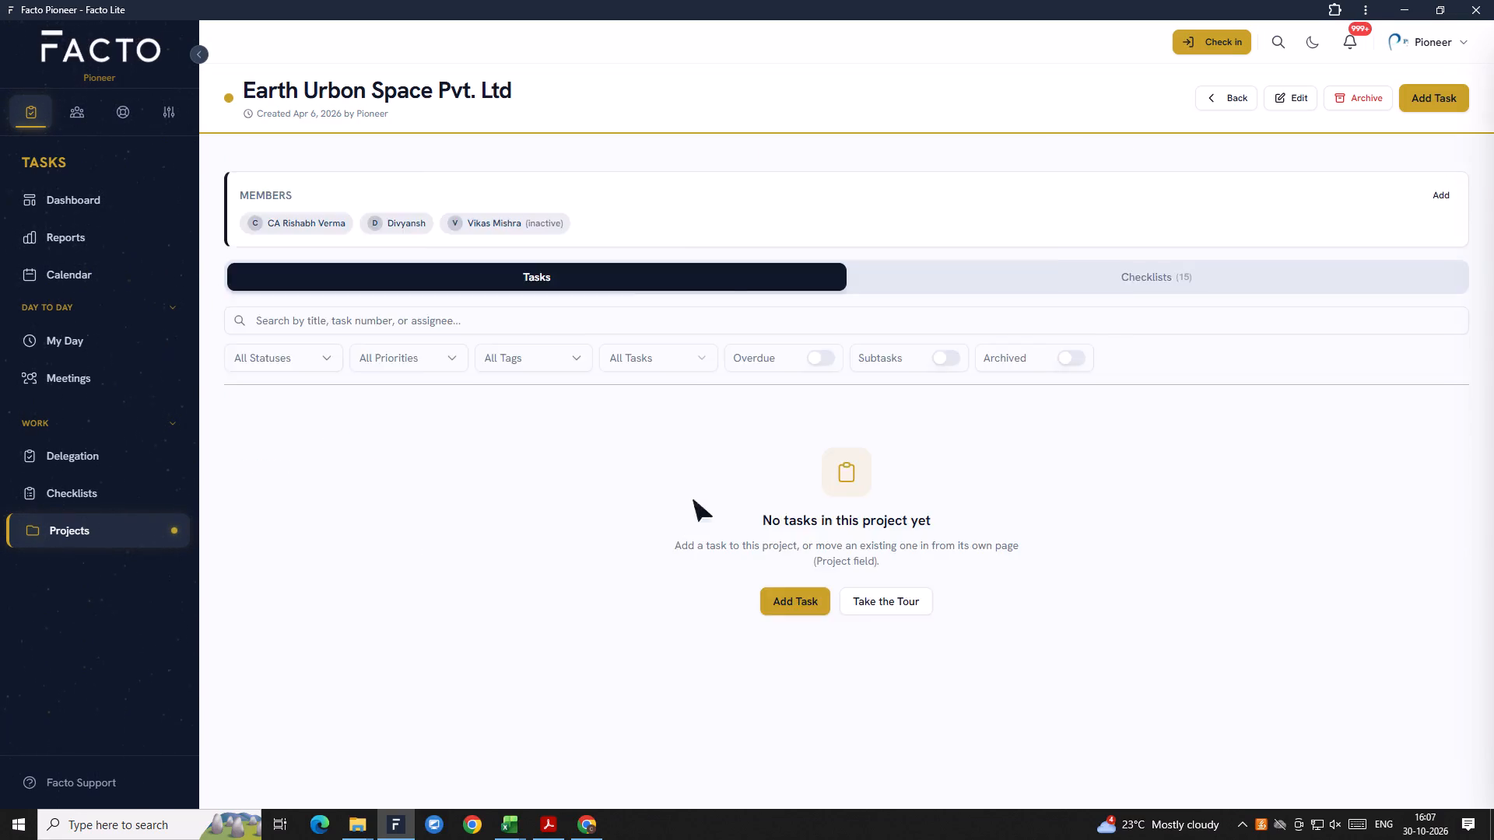
# Open Earth Urbon Space's members for editing and search the user list for "vik".
pyautogui.scroll(-11, 601, 513)
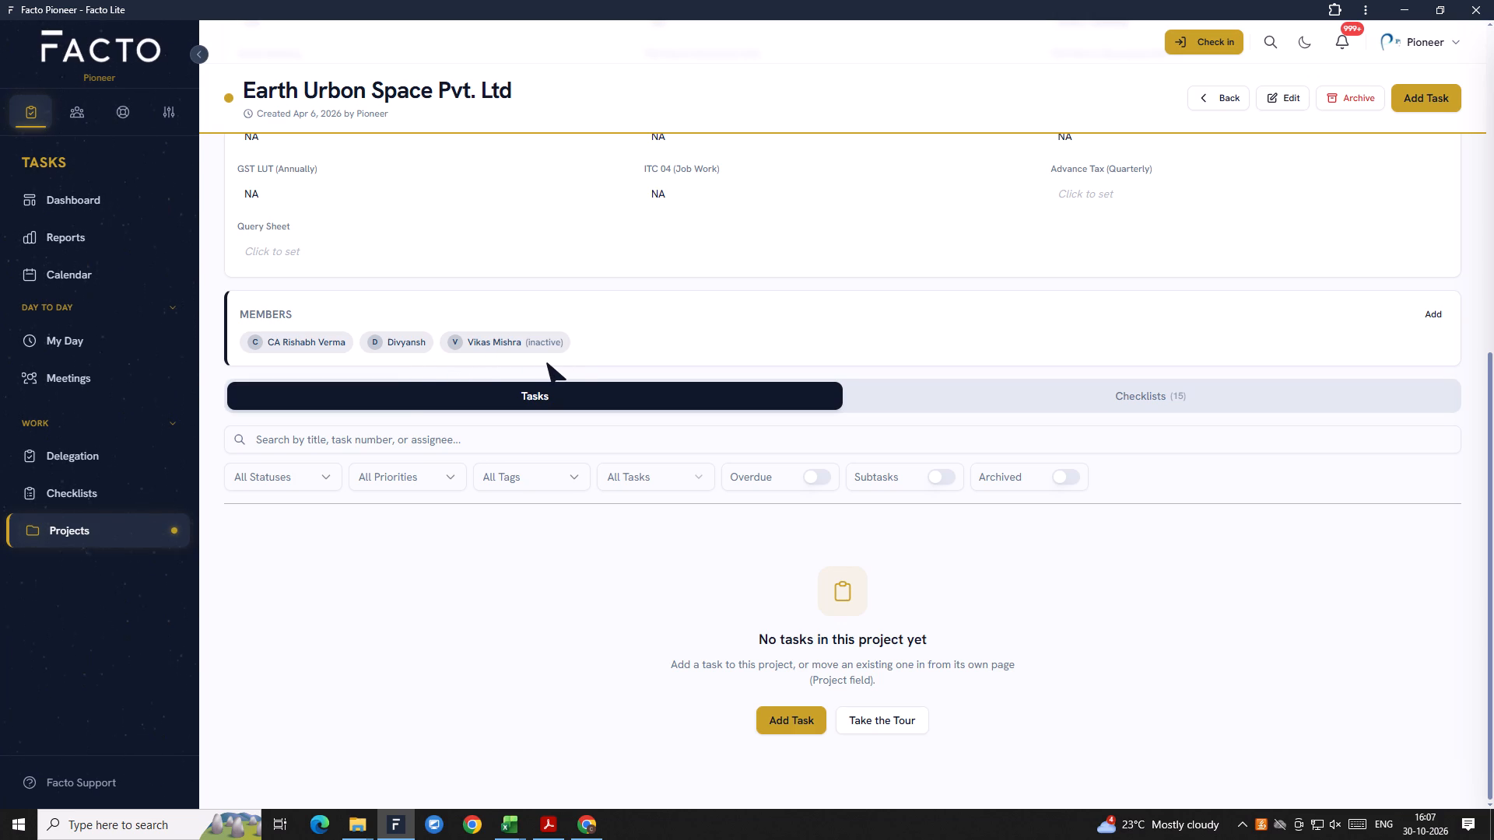
pyautogui.click(1434, 300)
pyautogui.click(1434, 307)
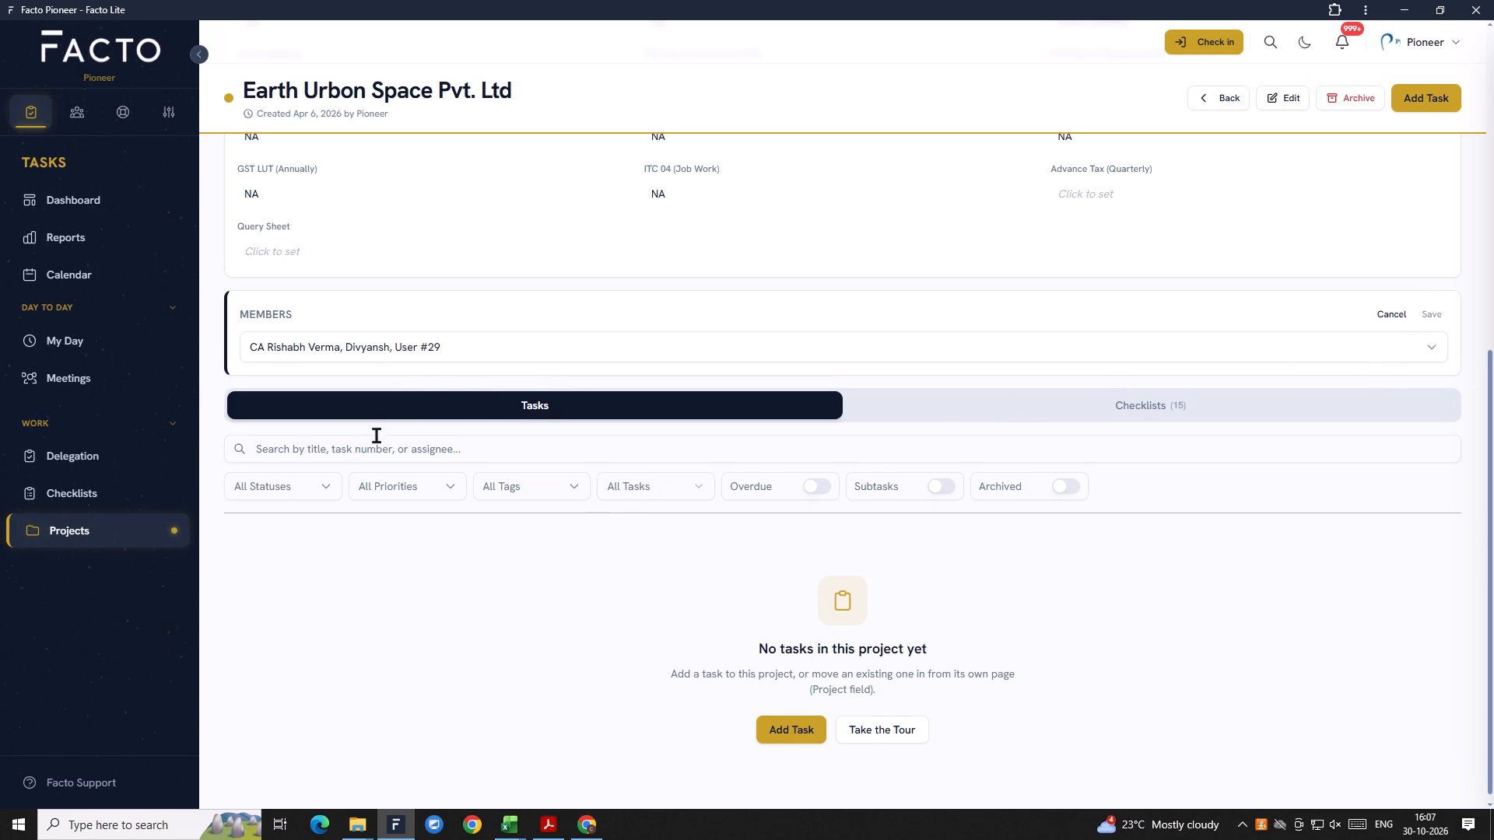
pyautogui.click(436, 338)
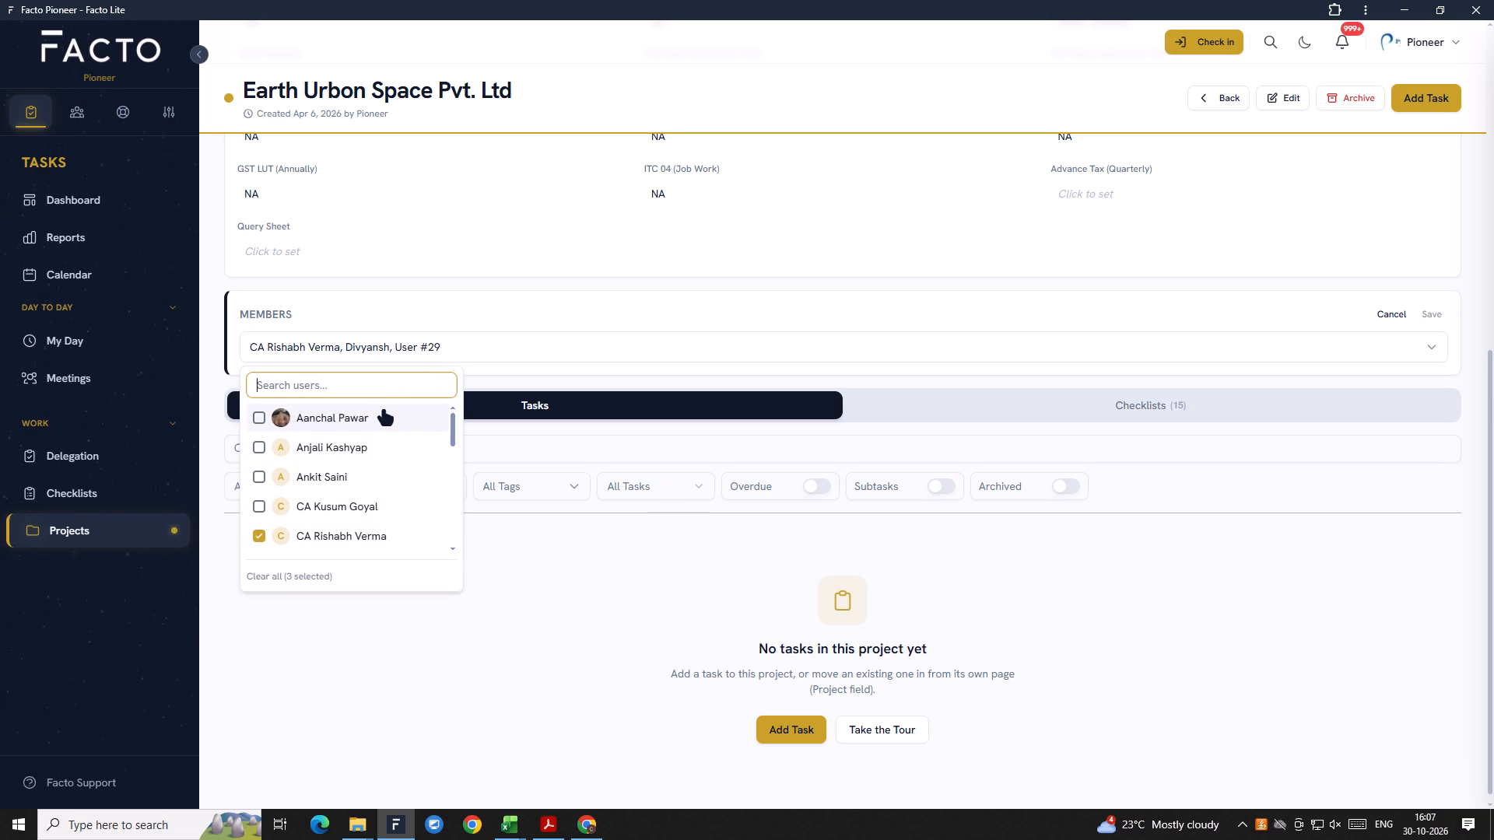
pyautogui.press('v')
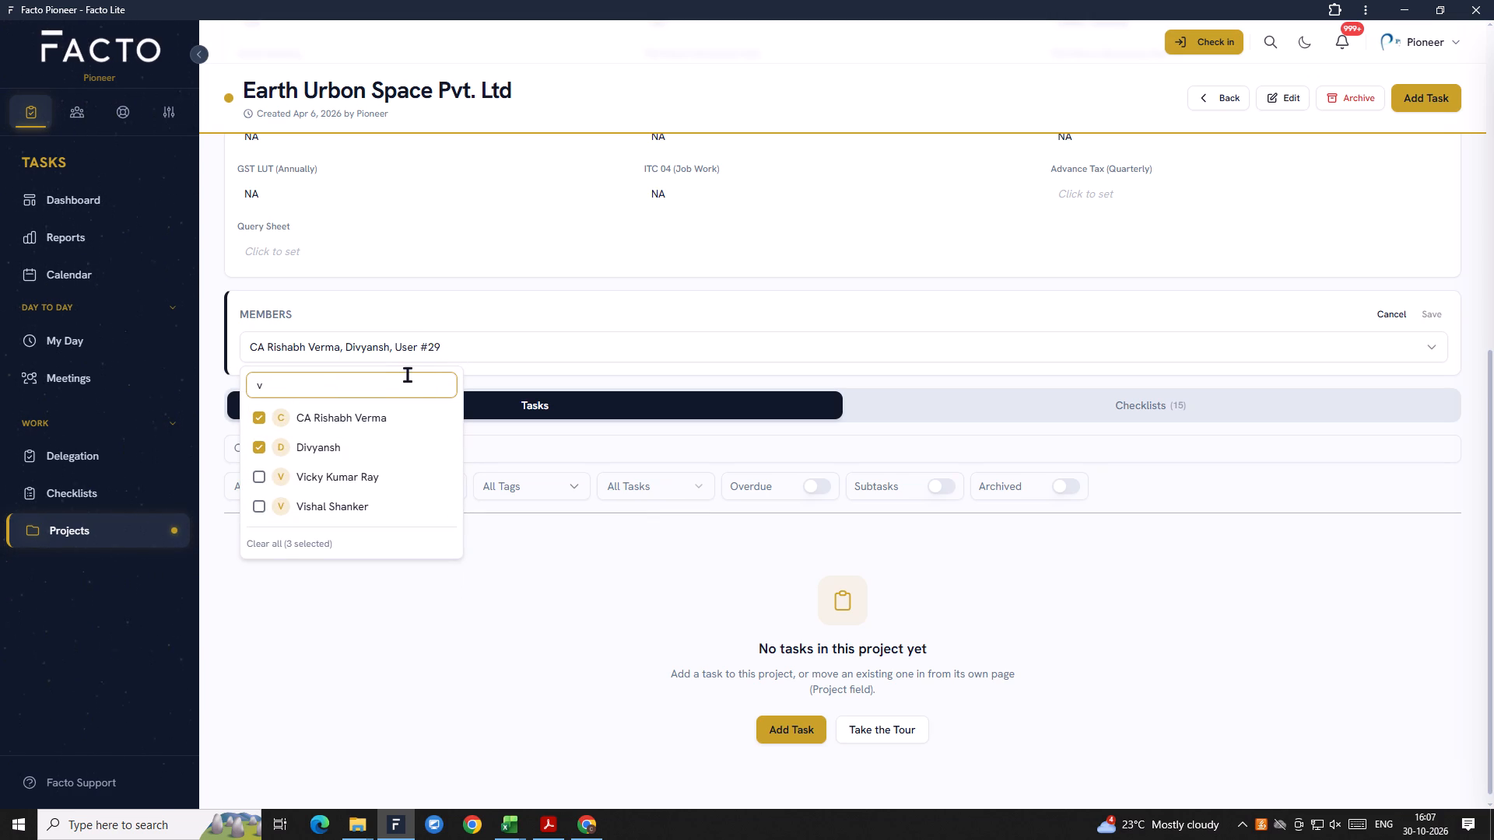
pyautogui.press('=')
pyautogui.click(480, 338)
pyautogui.click(469, 341)
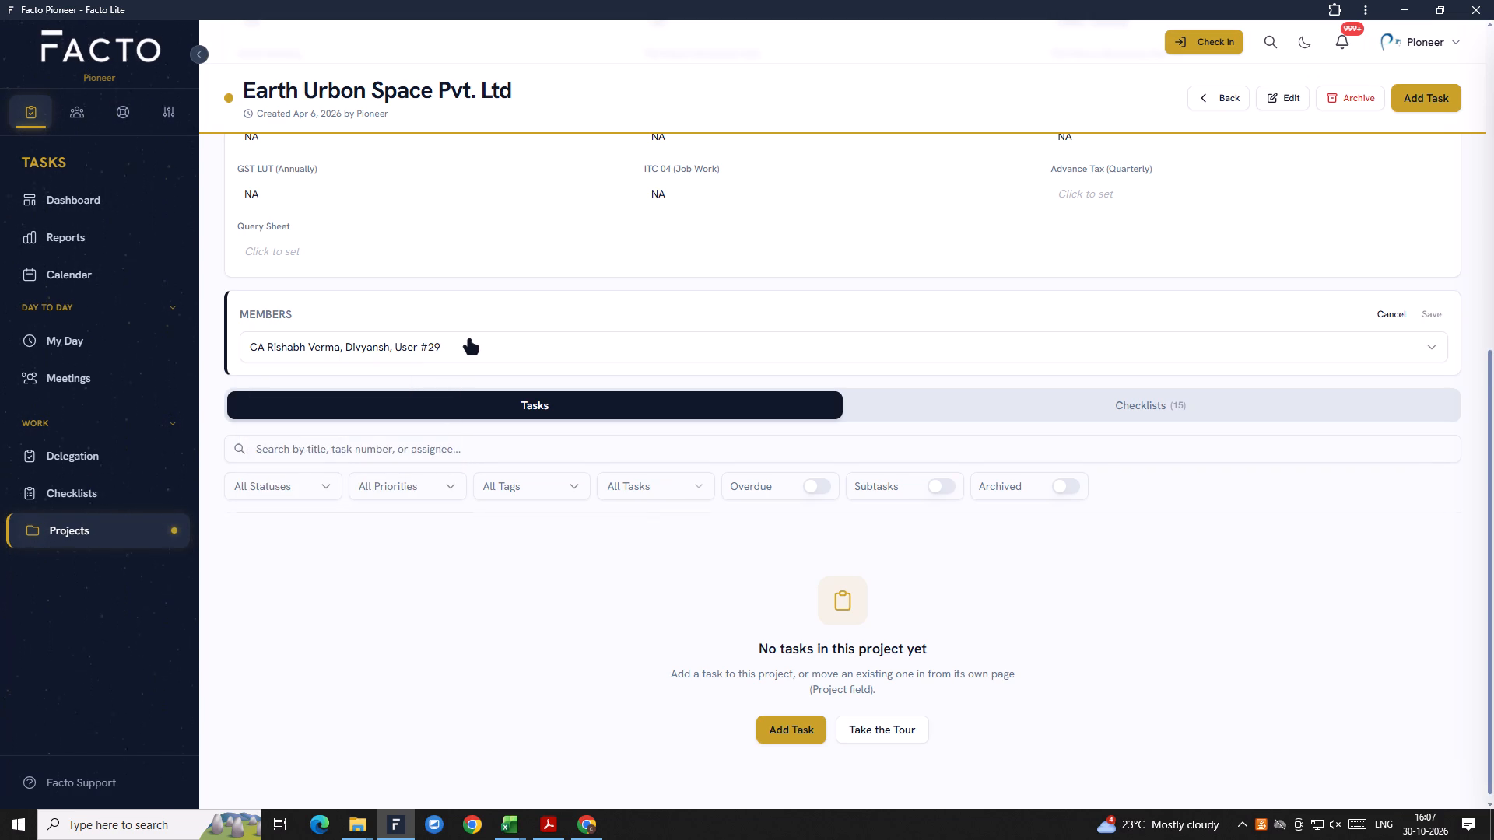
pyautogui.press('BackSpace')
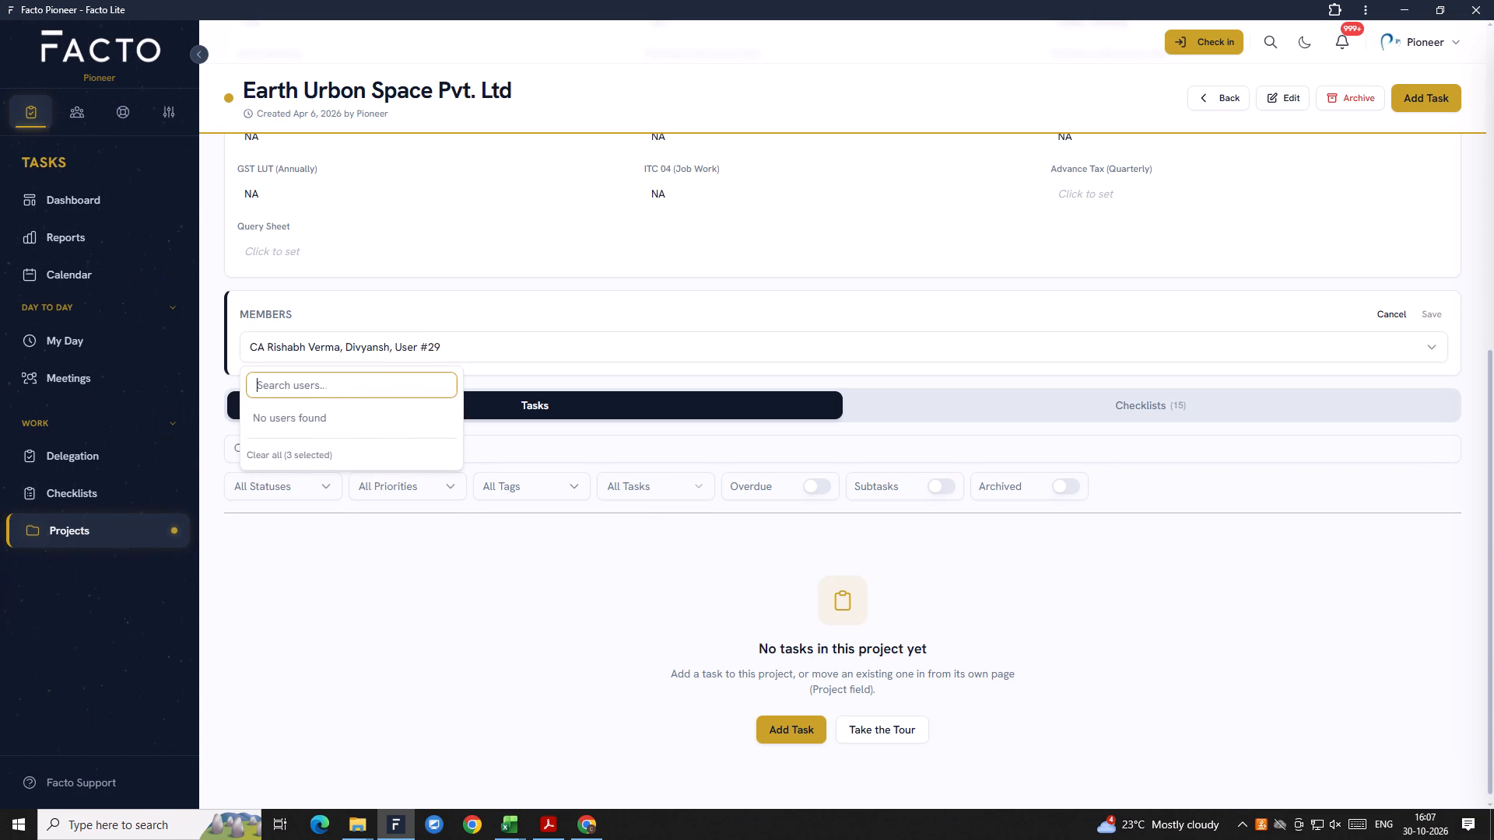
pyautogui.write('vik')
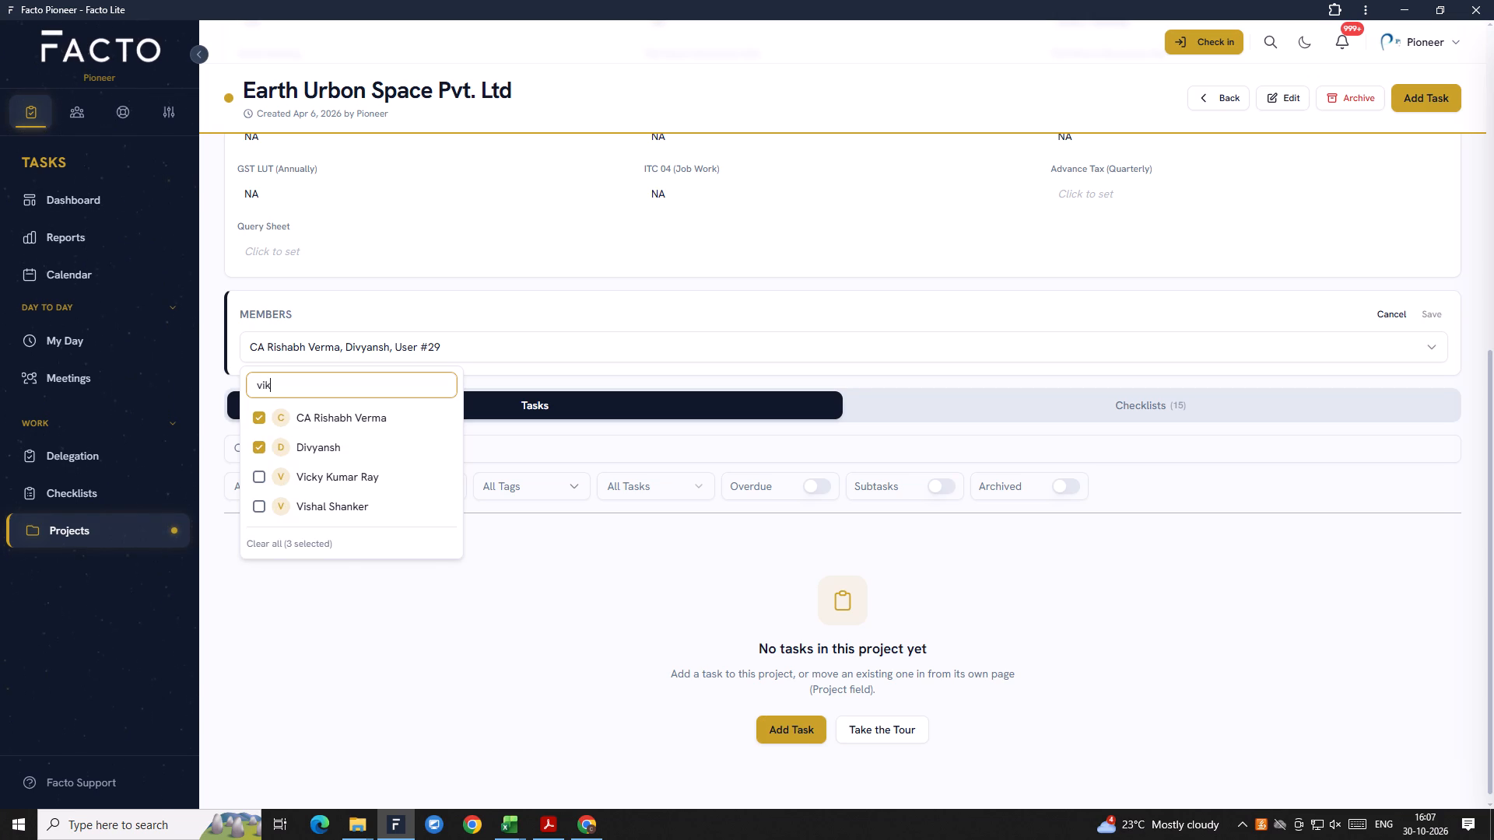
# Search the users for "moh" instead, add Mohan to the project's members and save the member list.
pyautogui.doubleClick(398, 356)
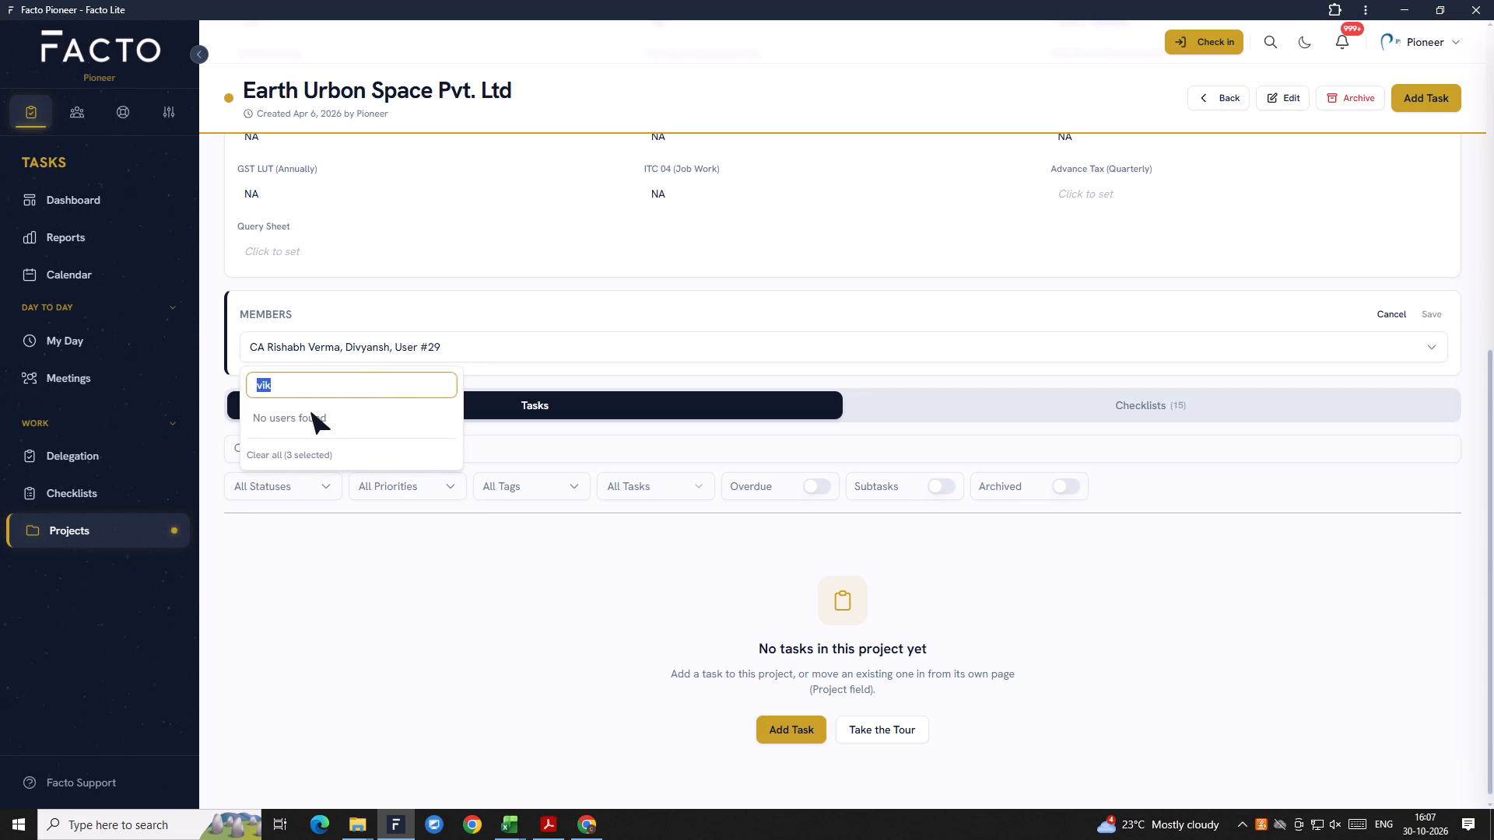
pyautogui.press('BackSpace')
pyautogui.press('BackSpace')
pyautogui.write('moh')
pyautogui.click(365, 423)
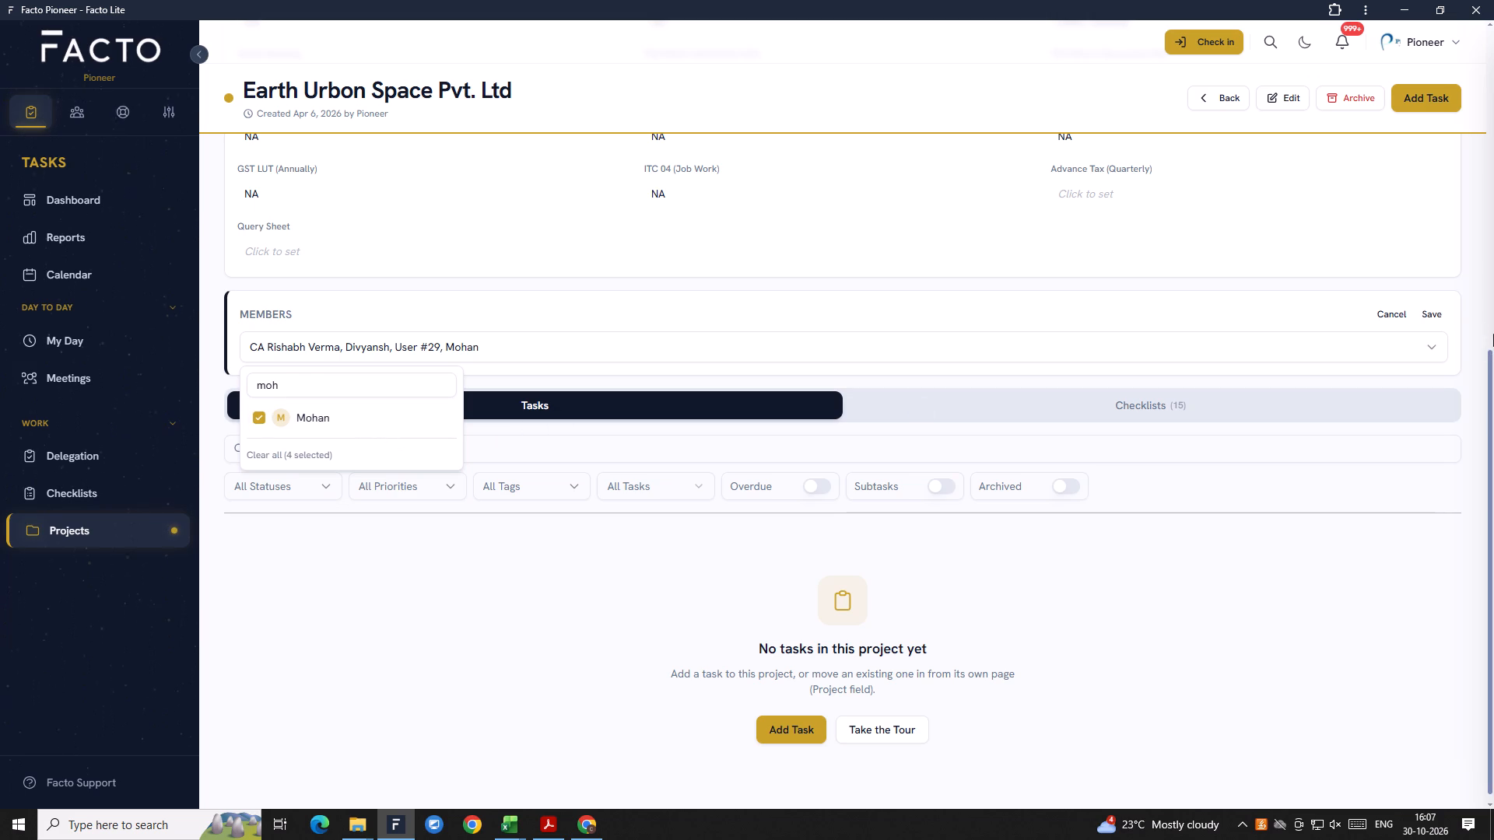
pyautogui.click(1433, 317)
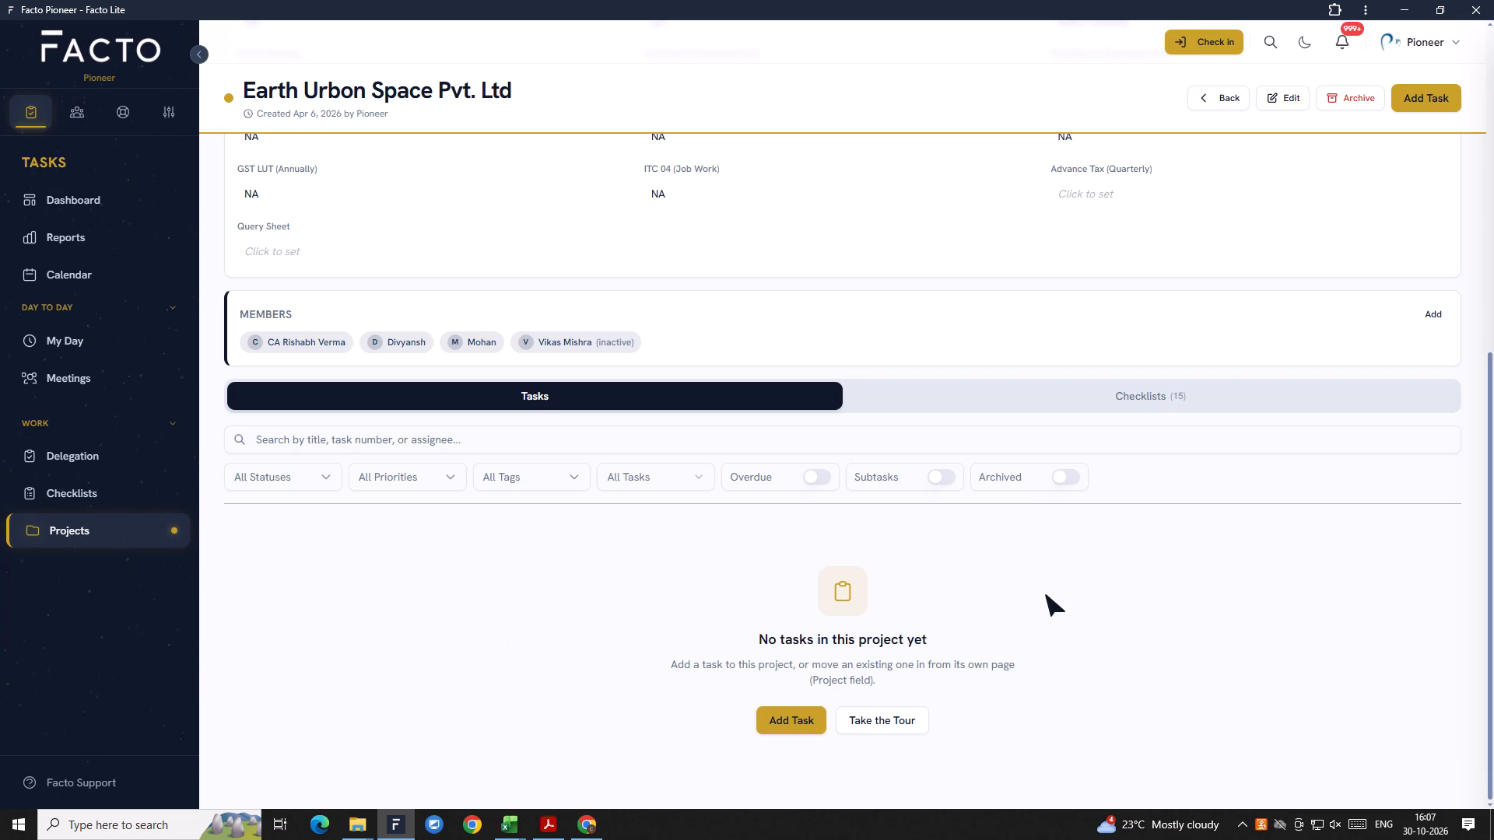
# Set the project's Client Visit custom field to "Every Thursday".
pyautogui.scroll(3, 1047, 595)
pyautogui.scroll(8, 954, 590)
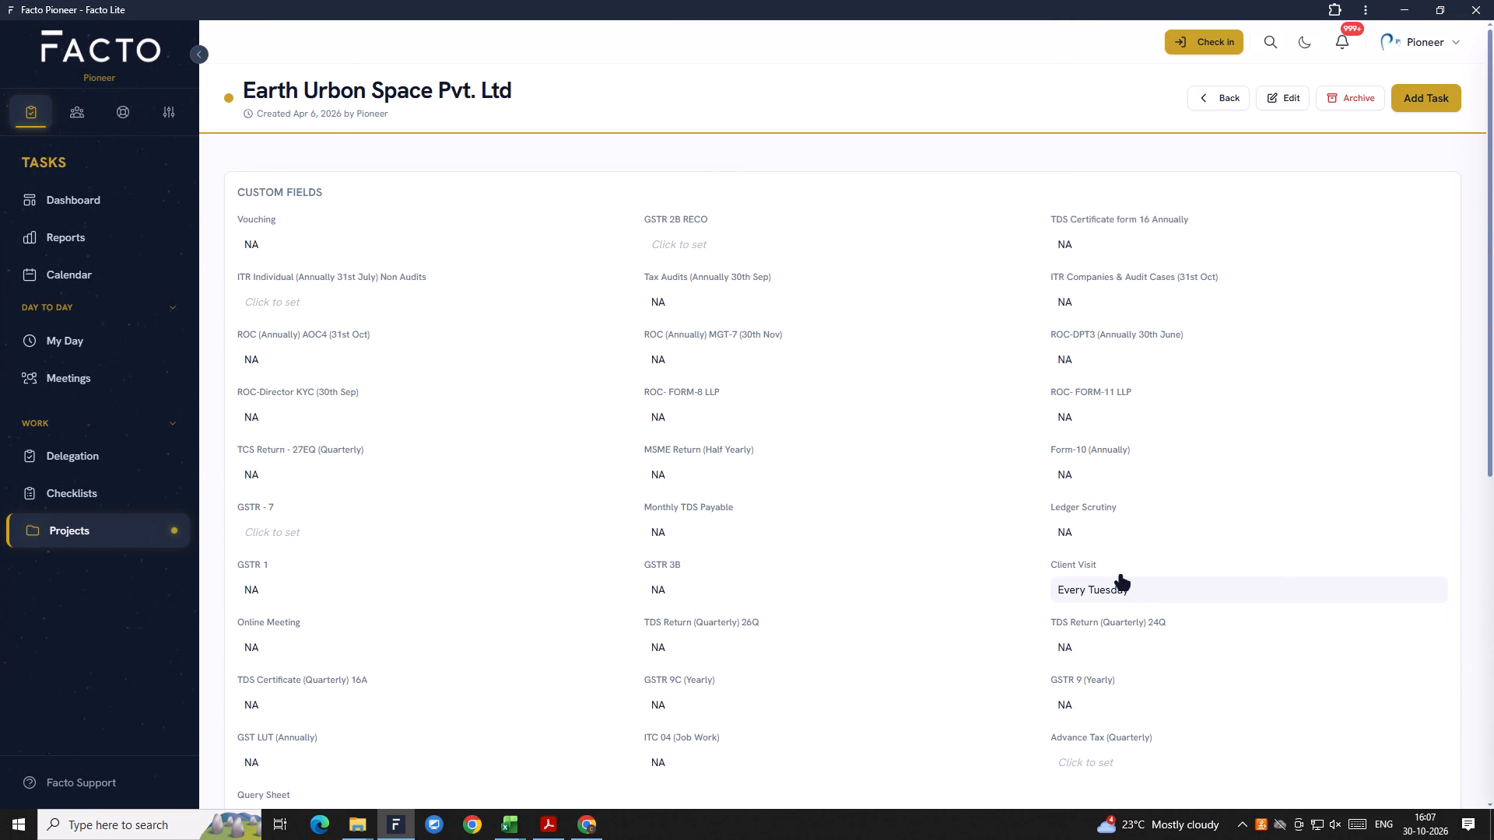
pyautogui.scroll(-1, 1115, 589)
pyautogui.click(1125, 513)
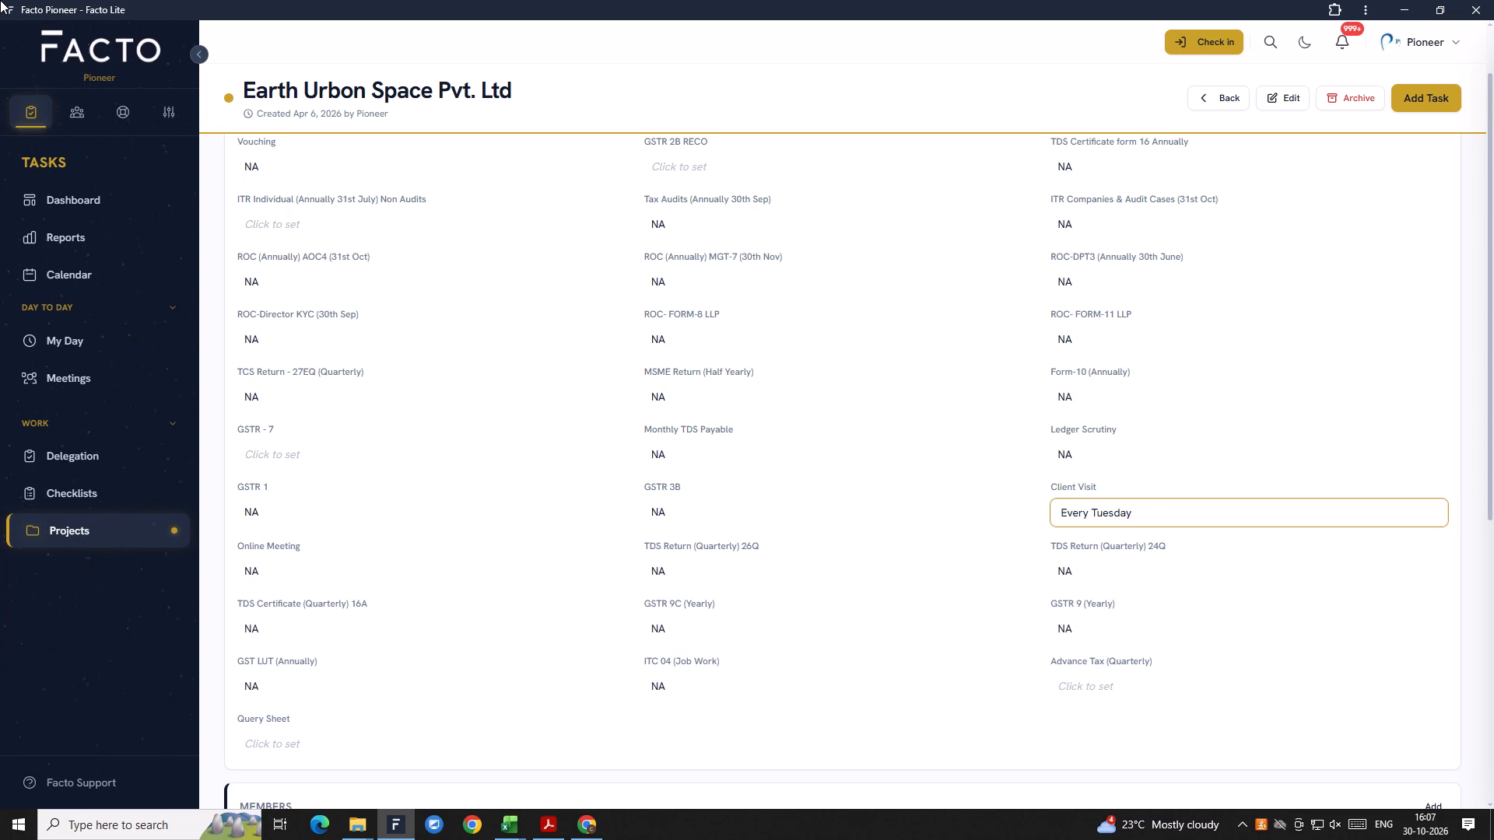
pyautogui.press('BackSpace')
pyautogui.press('BackSpace')
pyautogui.press('BackSpace')
pyautogui.press('BackSpace')
pyautogui.press('BackSpace')
pyautogui.press('BackSpace')
pyautogui.write('hursda')
pyautogui.press('y')
pyautogui.scroll(-1, 619, 541)
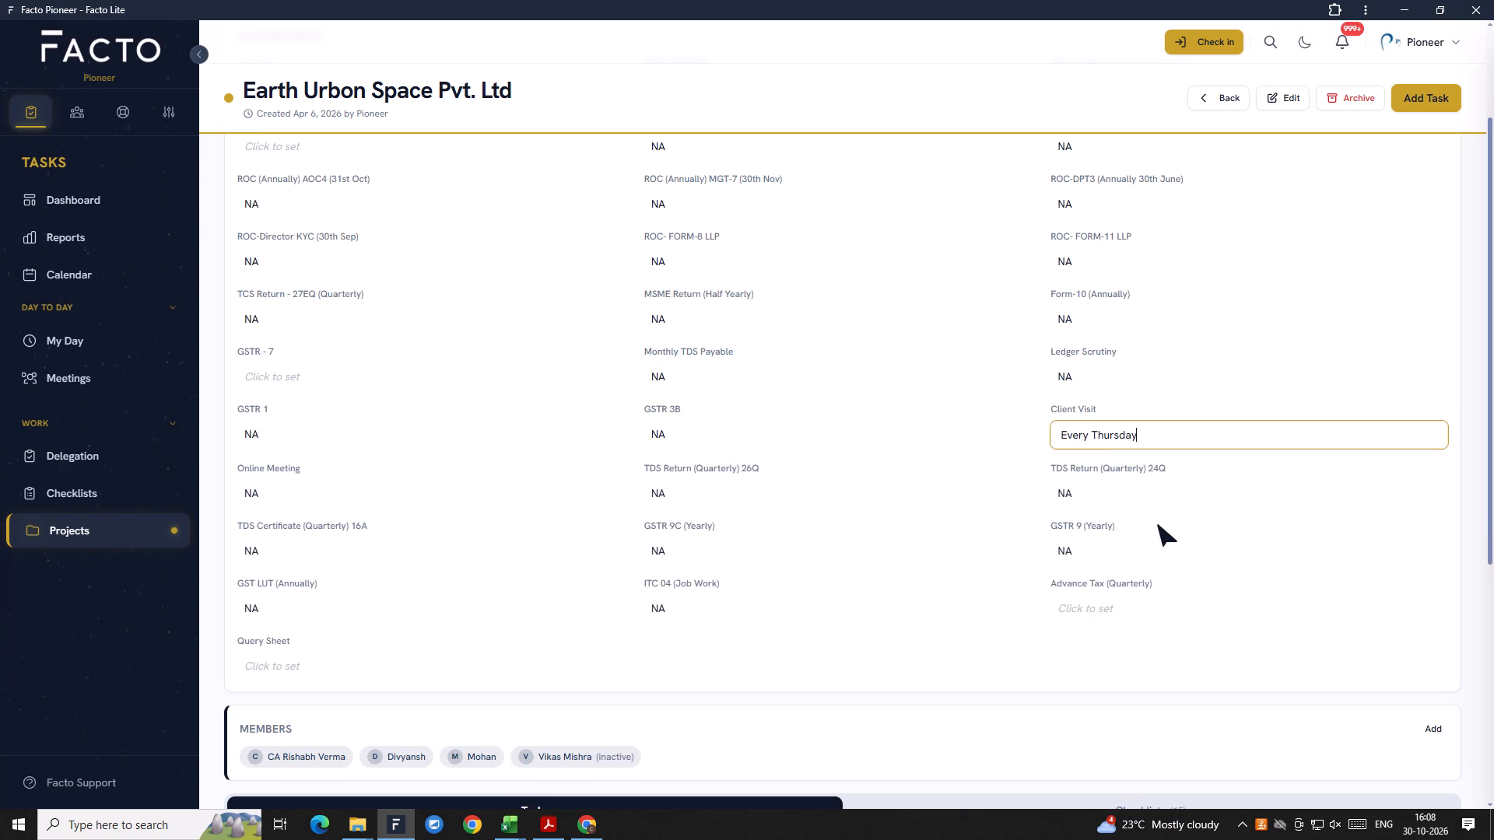
pyautogui.click(1158, 525)
# Look over the updated project page and return to the projects list.
pyautogui.scroll(-3, 1062, 576)
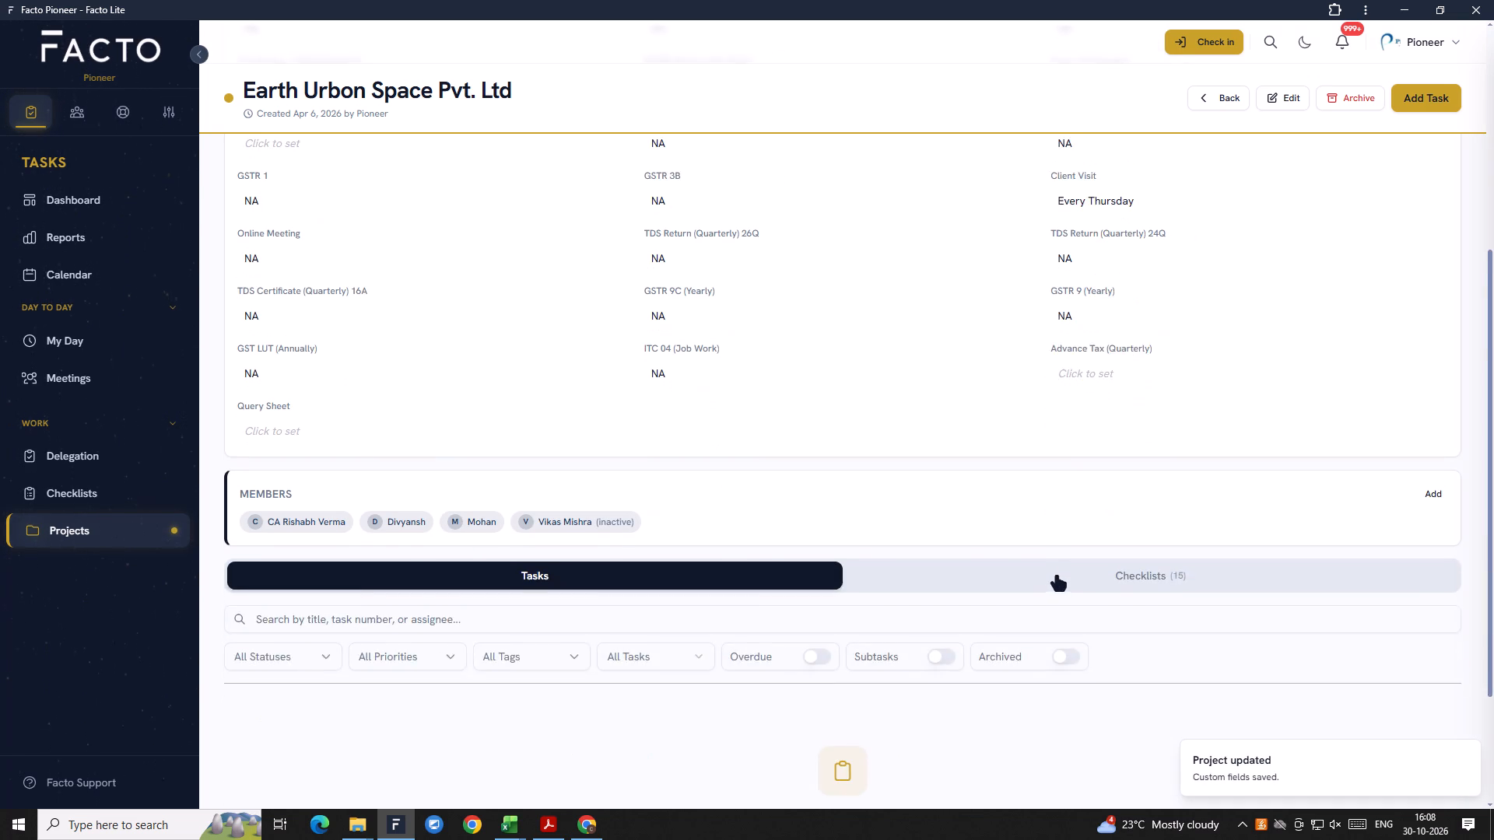
pyautogui.scroll(-5, 1055, 578)
pyautogui.scroll(14, 1054, 579)
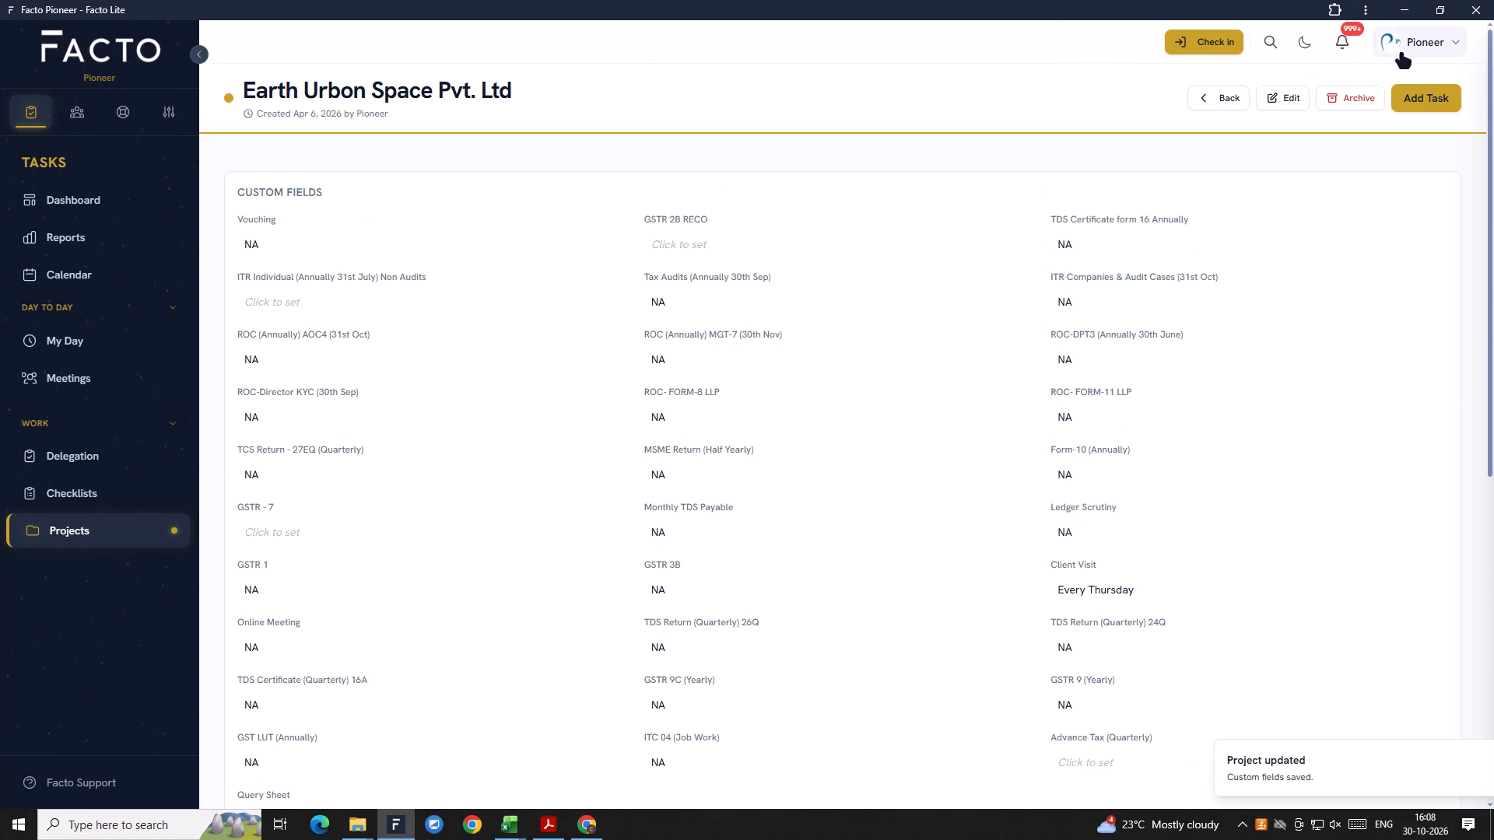
pyautogui.click(1240, 106)
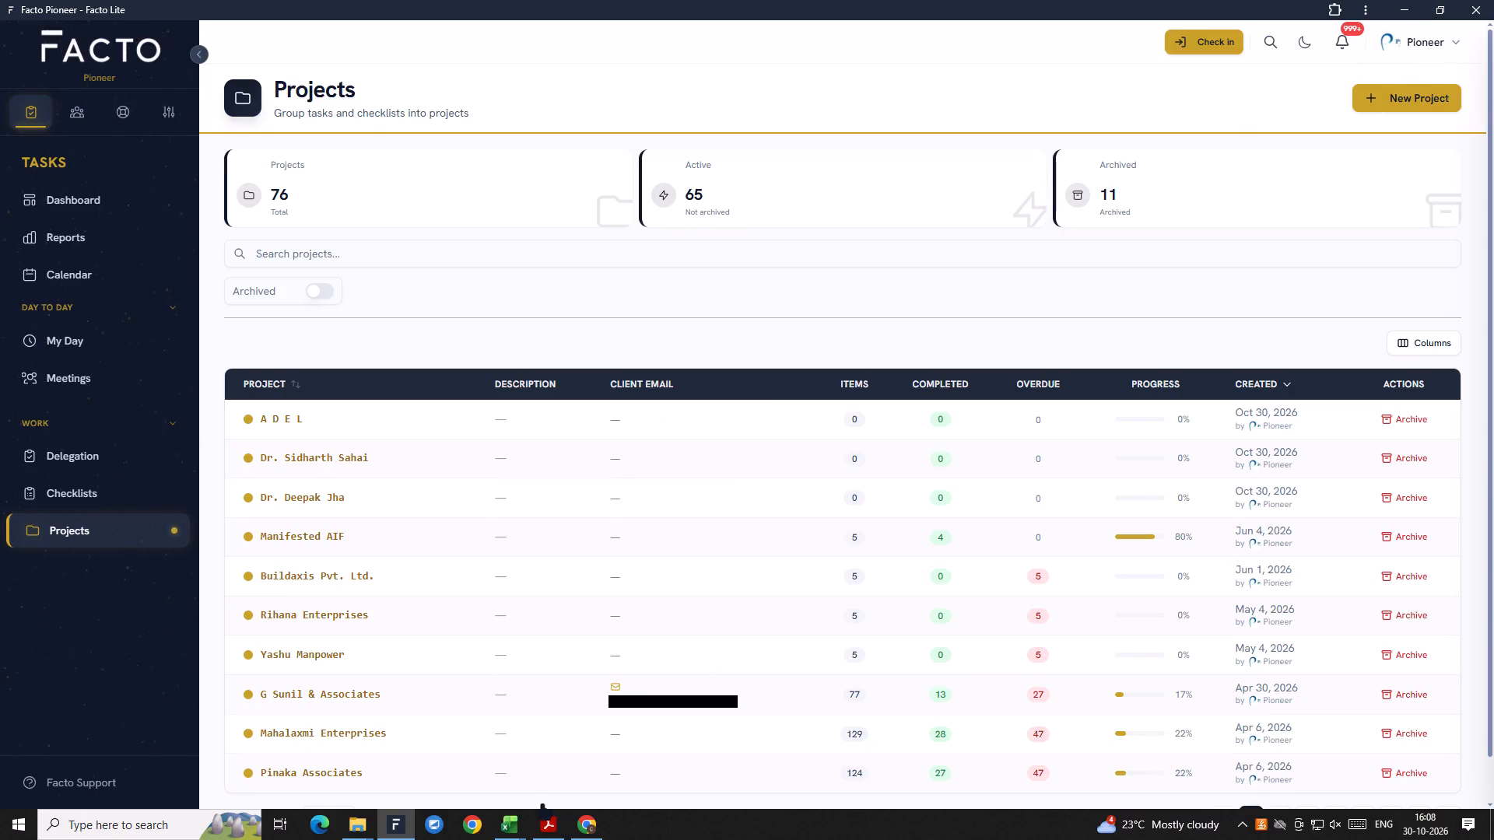
# Switch to the Client List workbook and select the Earth row from Team Leader through GST.
pyautogui.press('super+Tab')
pyautogui.click(583, 240)
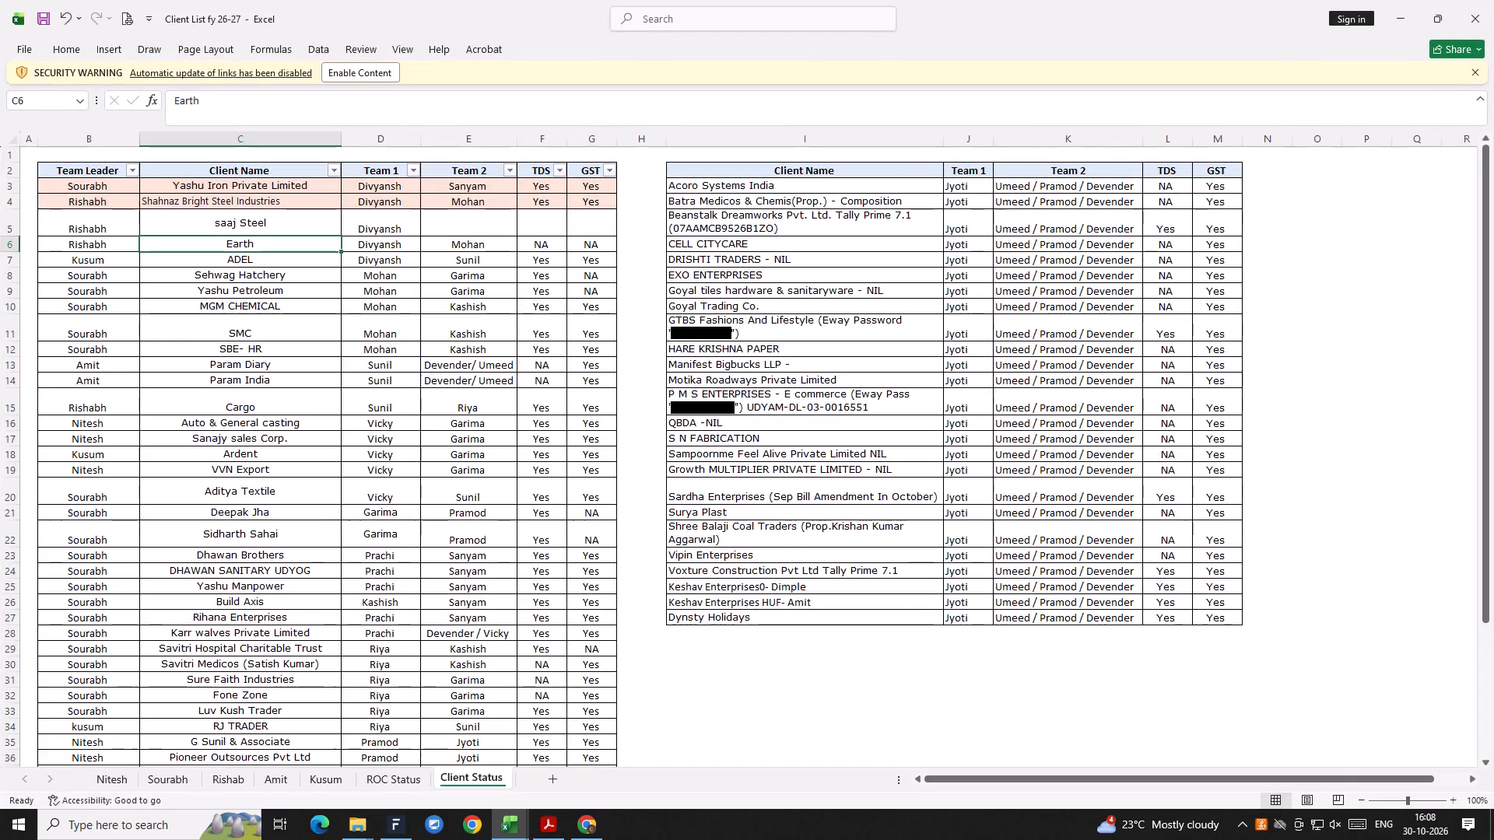
pyautogui.moveTo(55, 247); pyautogui.dragTo(593, 250)
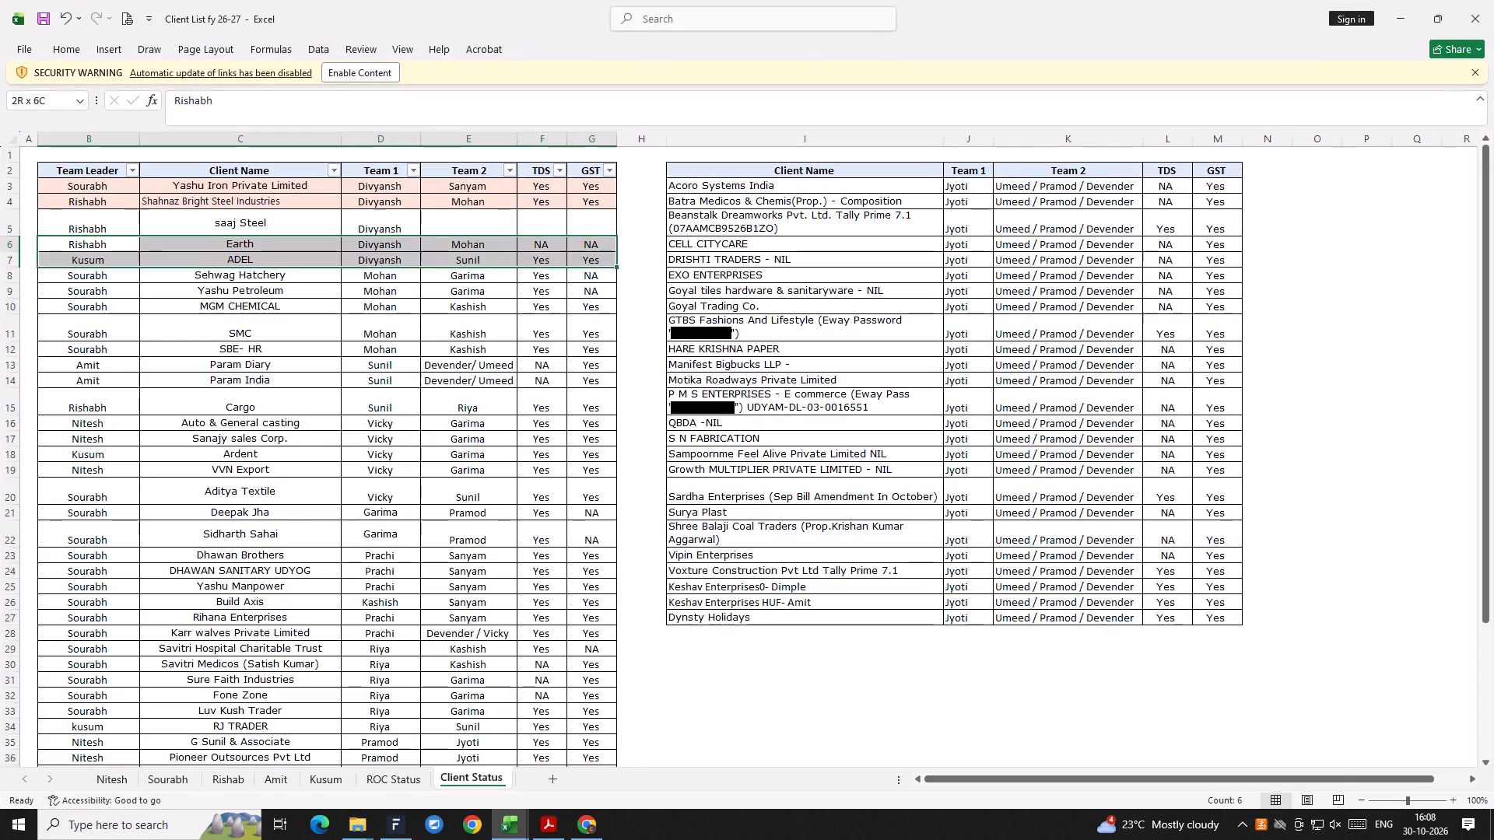
# Fill the Earth row from Team Leader through GST with the light orange used on the Yashu Iron and Shahnaz rows.
pyautogui.moveTo(593, 250); pyautogui.dragTo(606, 247)
pyautogui.click(57, 48)
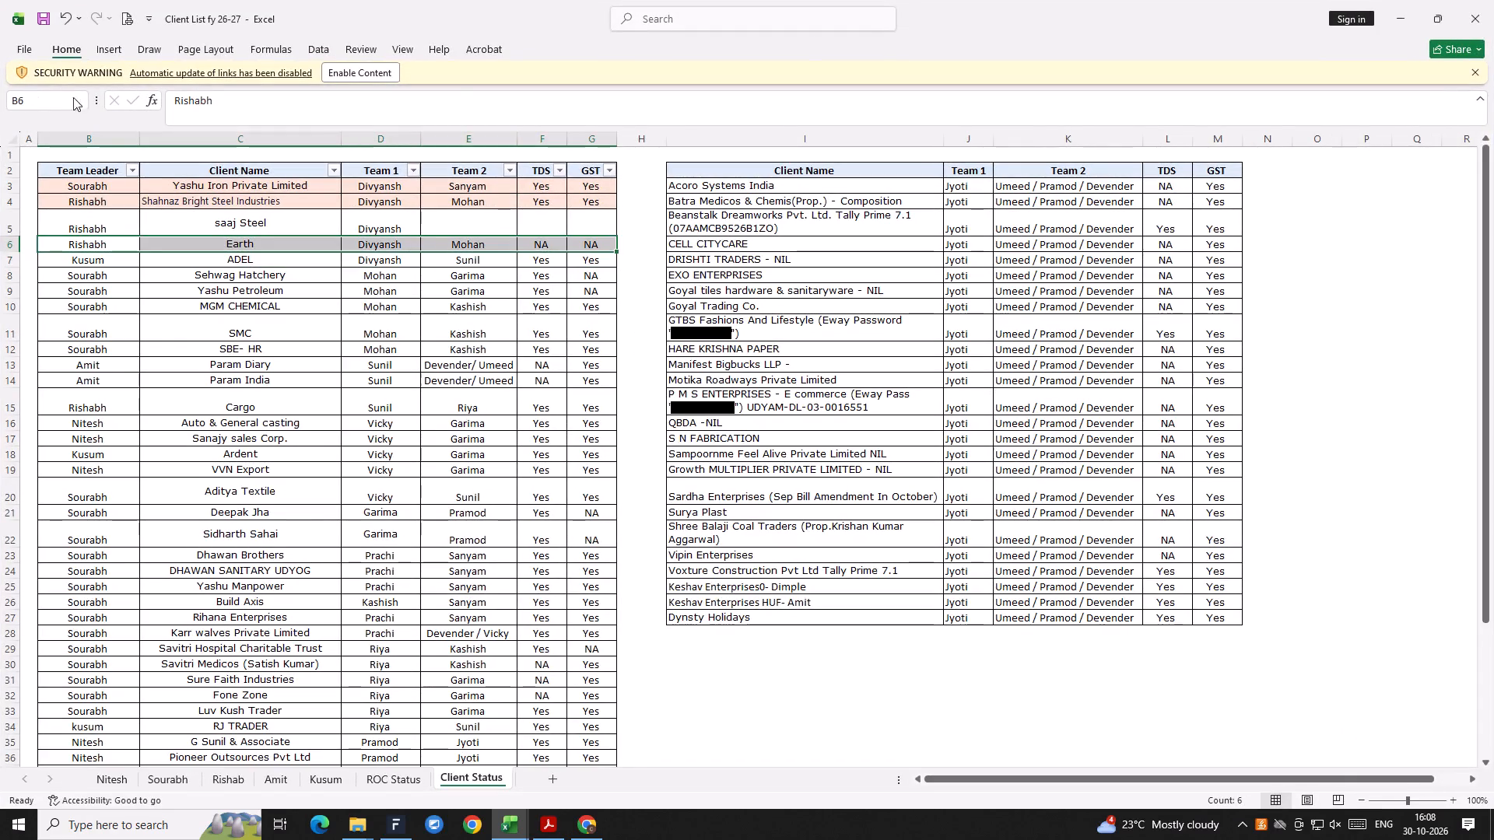
pyautogui.click(269, 106)
pyautogui.click(532, 331)
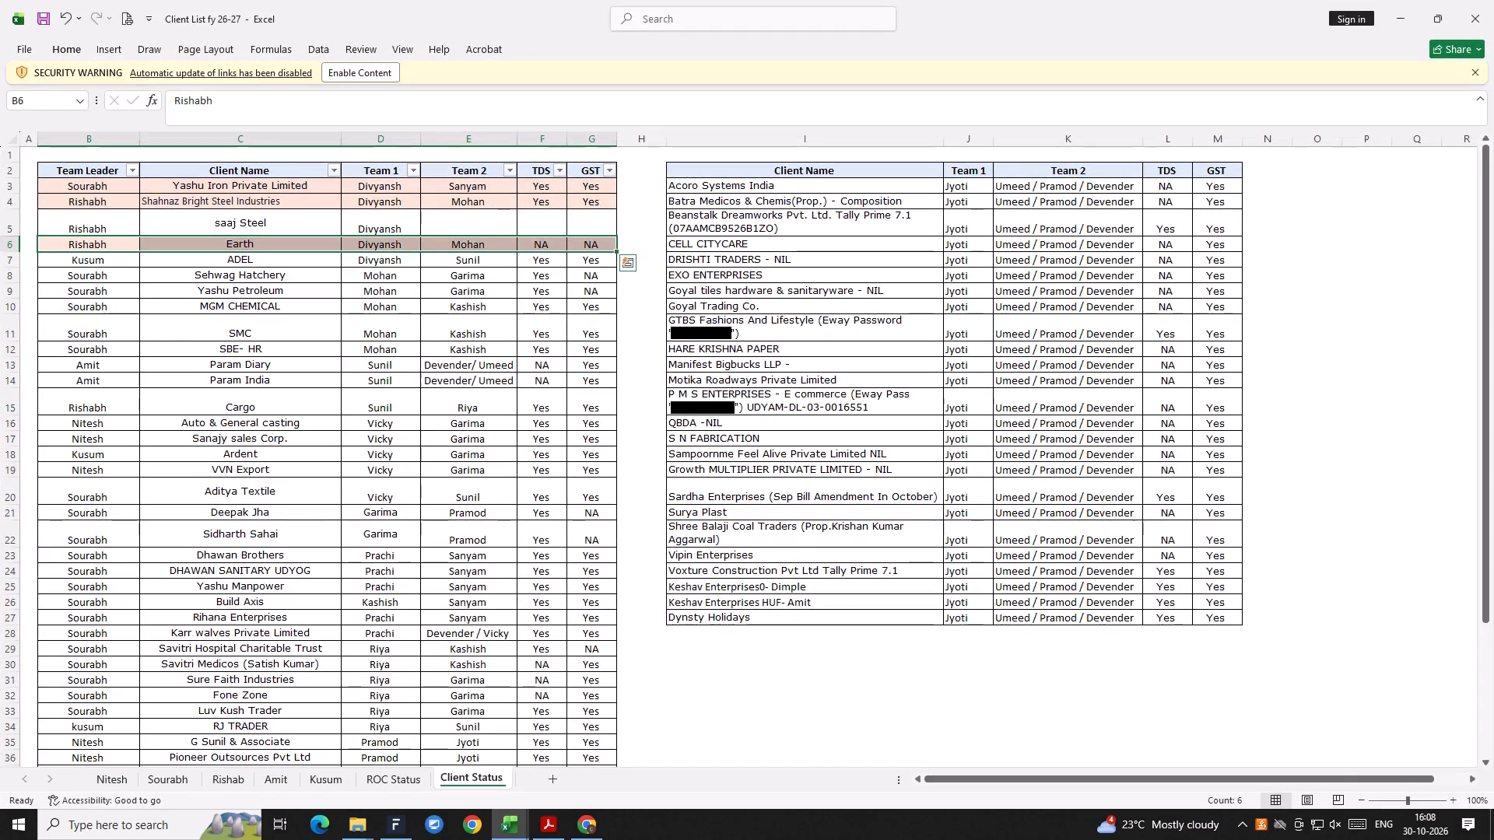
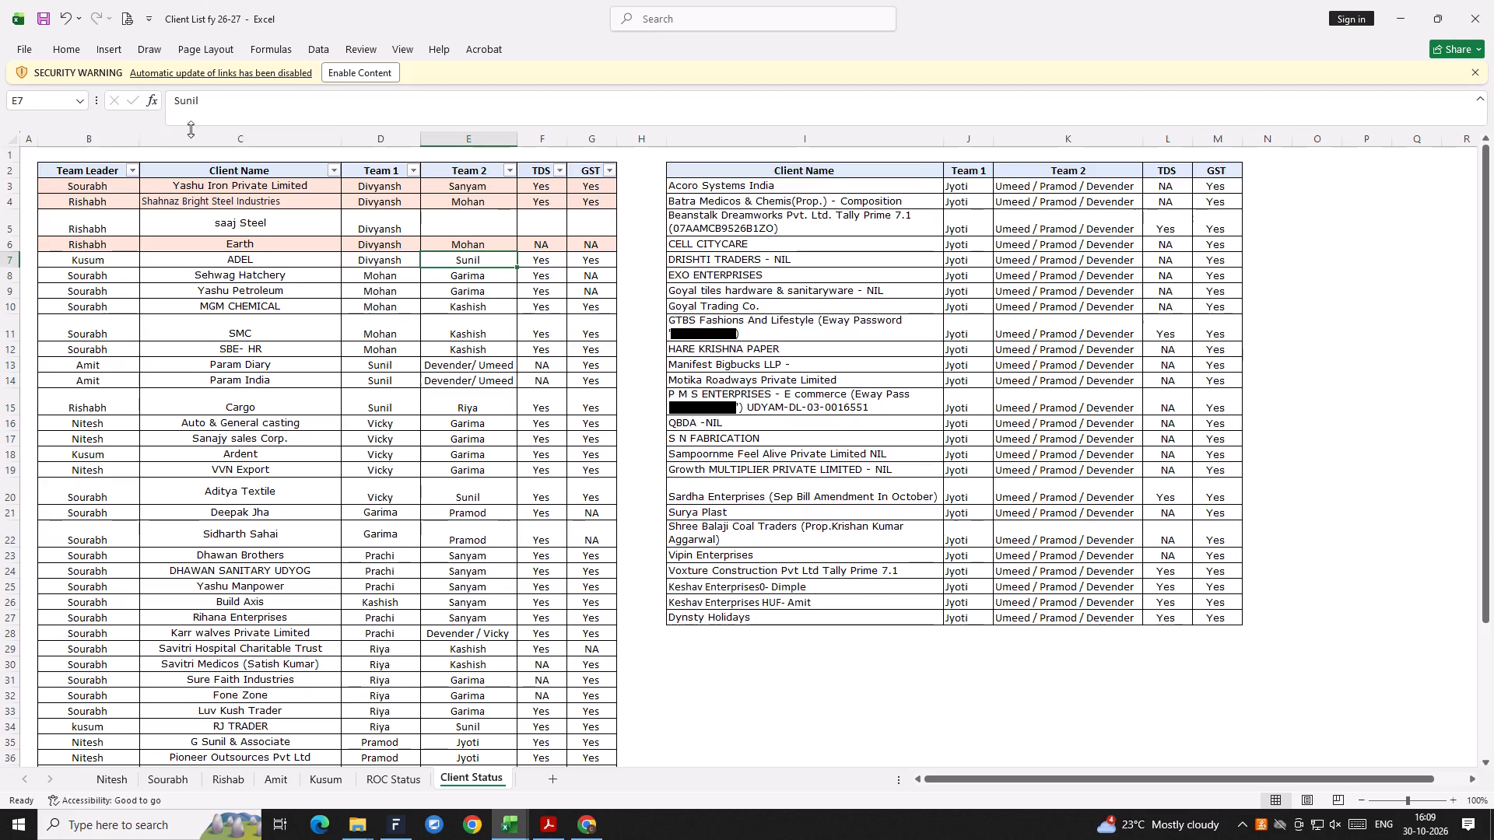
# Copy the client name ADEL from the Client Name column of the Client Status sheet.
pyautogui.click(254, 263)
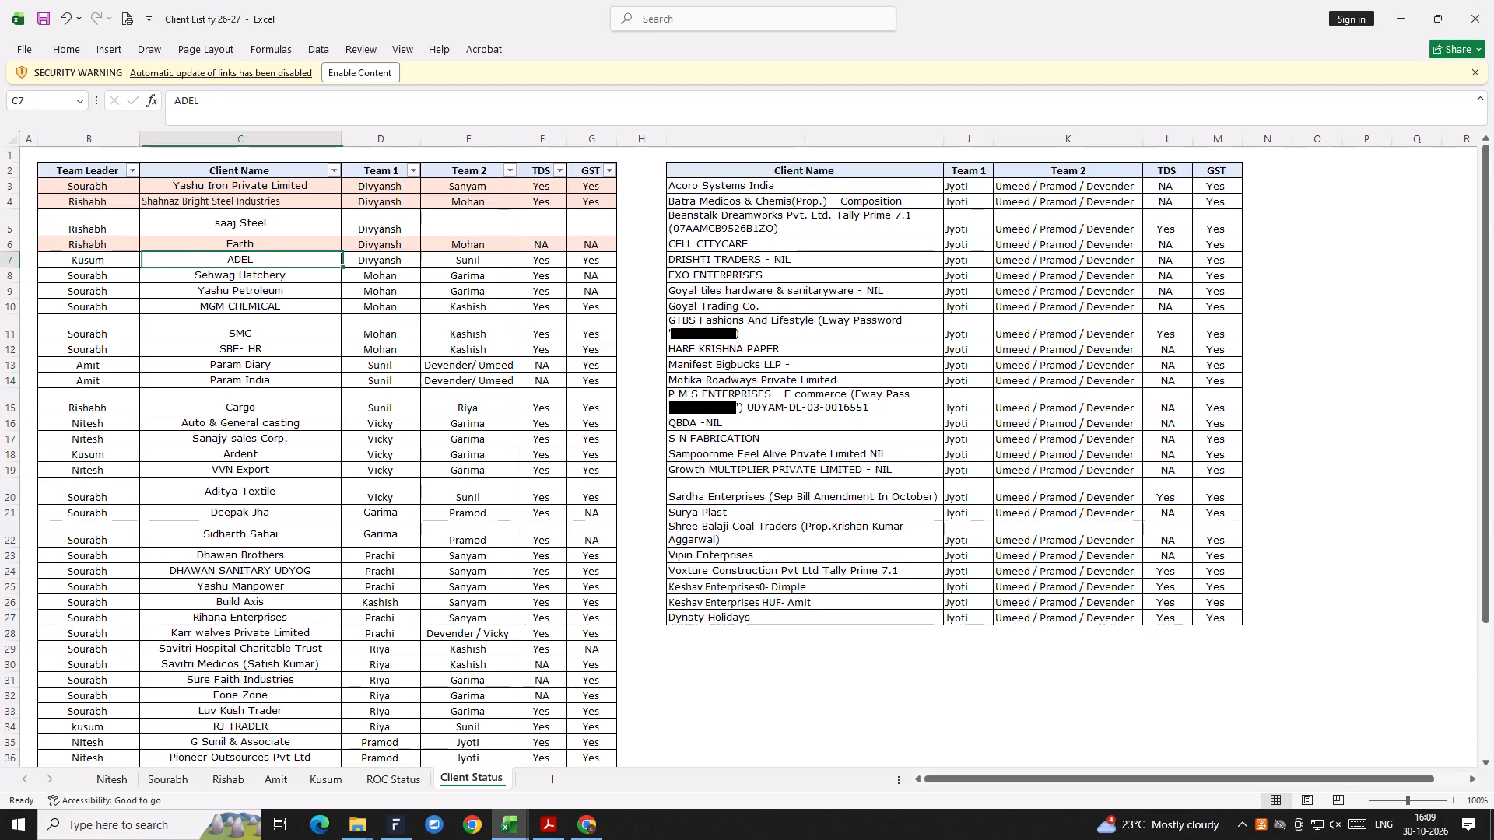
pyautogui.hotkey('ctrl', 'c')
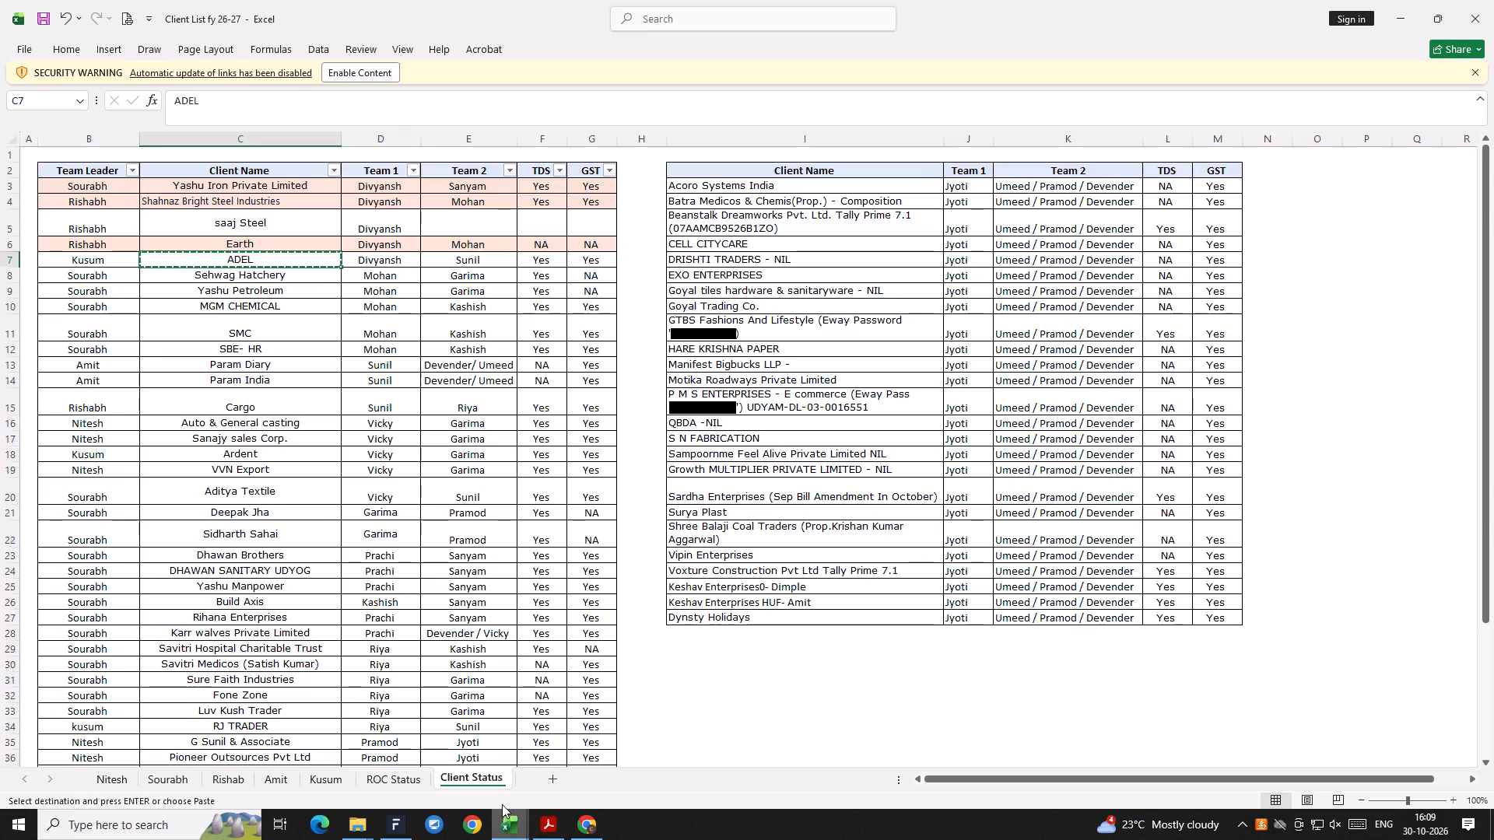
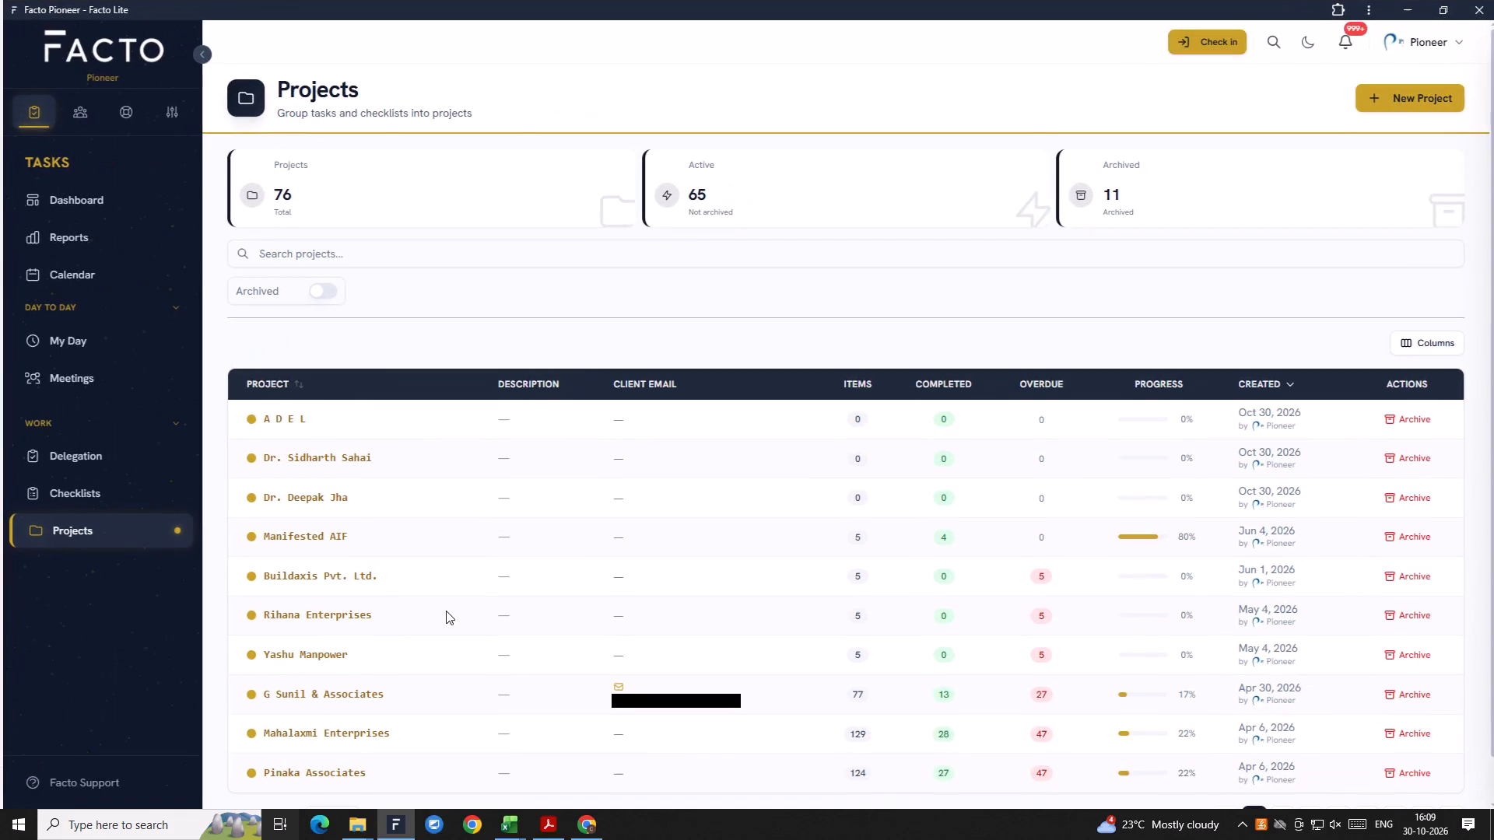
# Return to the projects list and start a project search for the next client's project.
pyautogui.scroll(3, 441, 646)
pyautogui.click(305, 247)
pyautogui.click(280, 254)
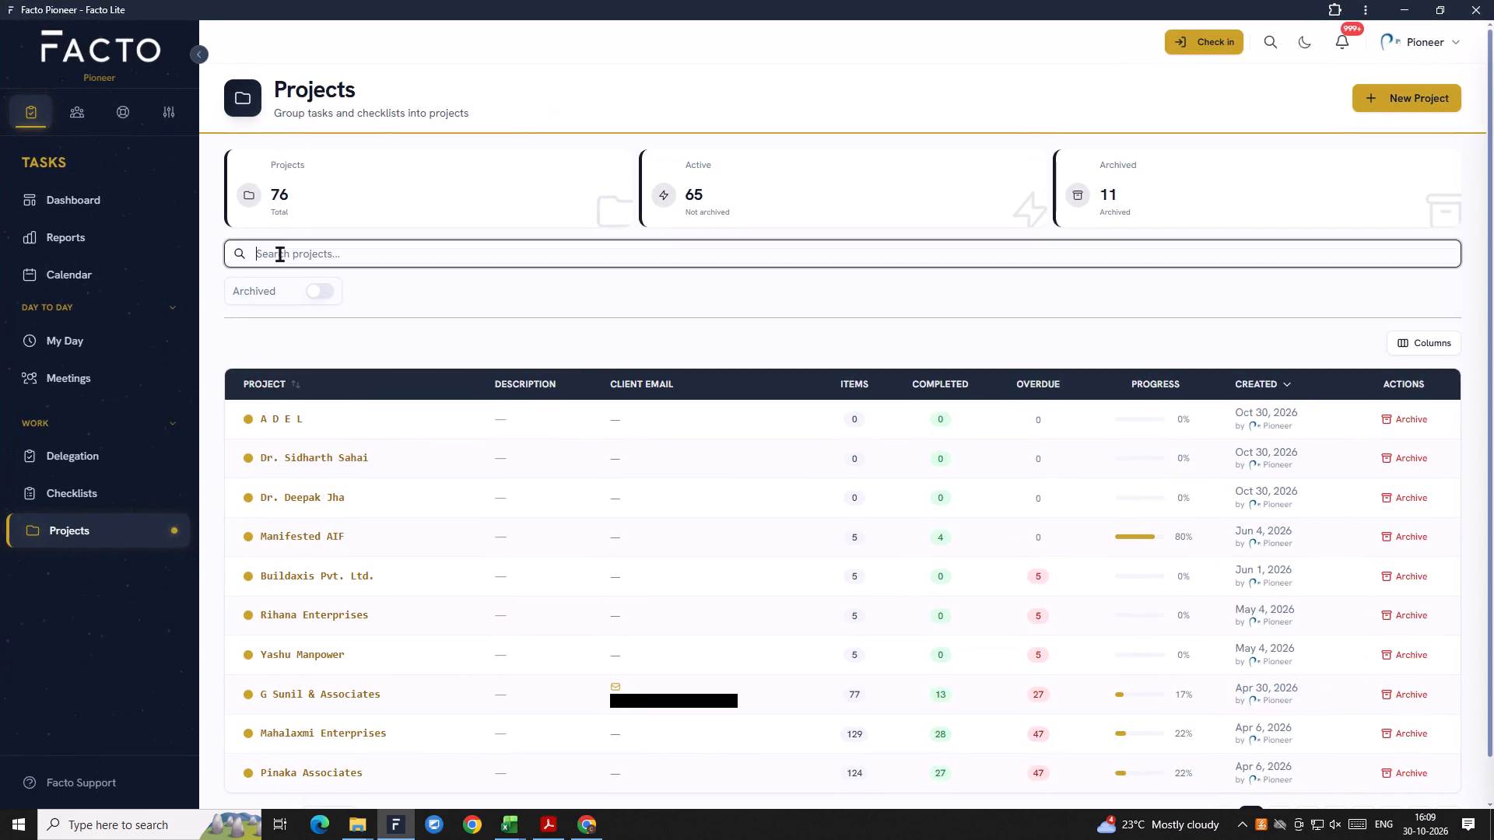
# Search the projects for "ADEL", revise the search to the spaced form "A d", and open the A D E L project.
pyautogui.hotkey('ctrl', 'v')
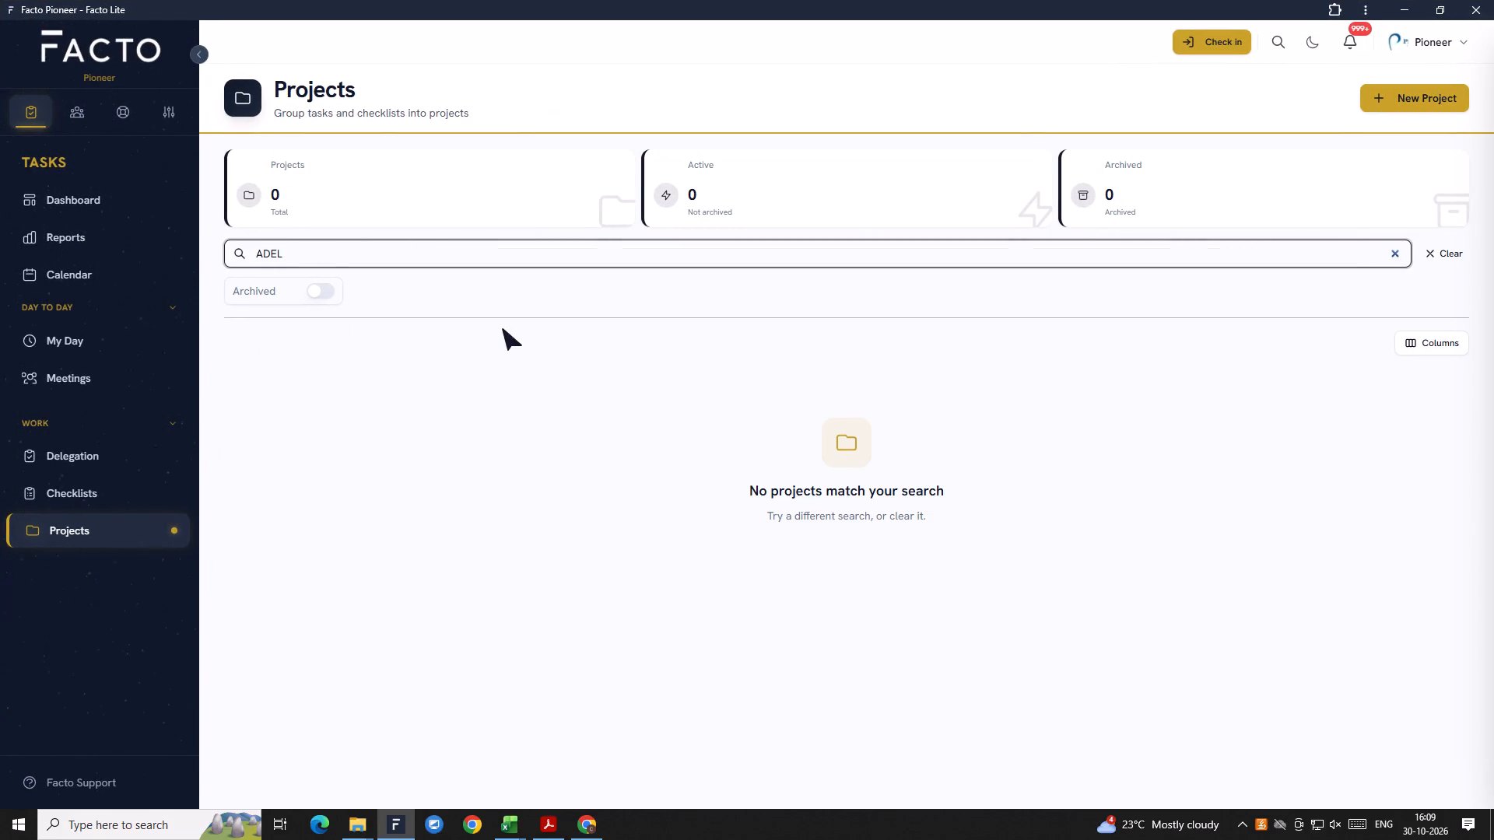
pyautogui.press('BackSpace')
pyautogui.press('BackSpace')
pyautogui.press('BackSpace')
pyautogui.press('BackSpace')
pyautogui.press('space')
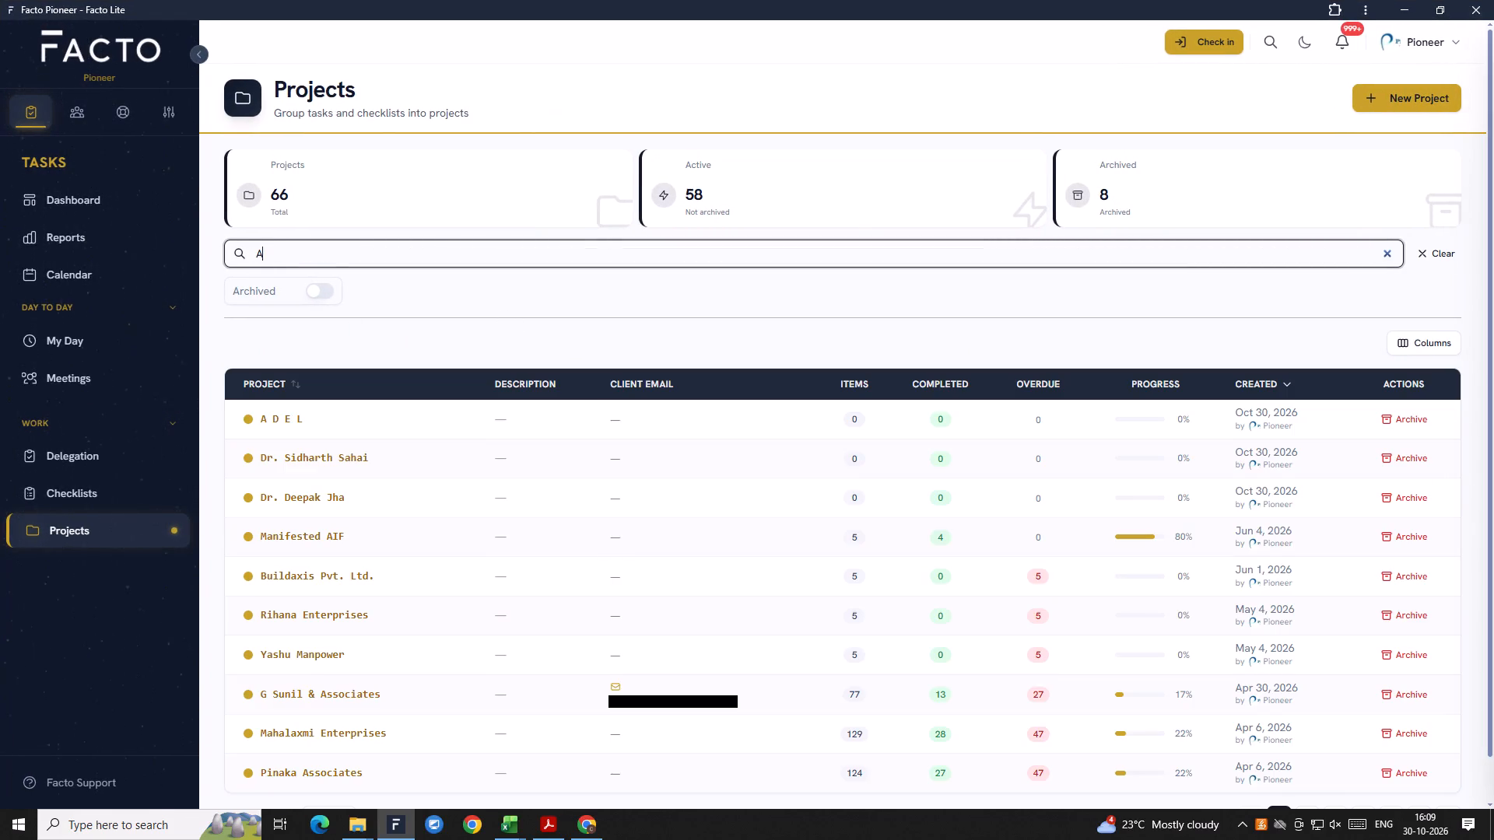
pyautogui.write('d')
pyautogui.press('space')
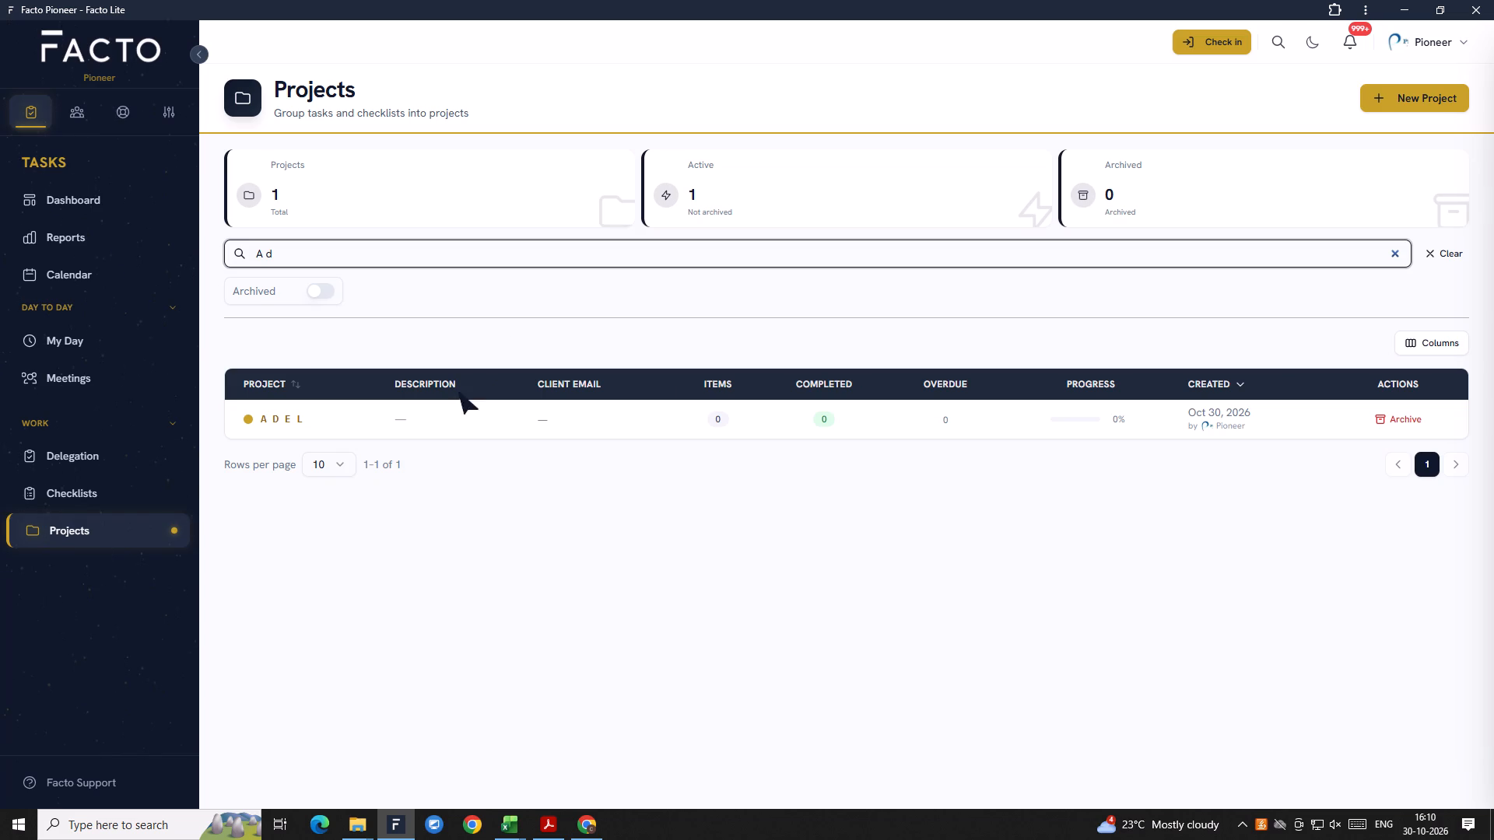
pyautogui.click(335, 426)
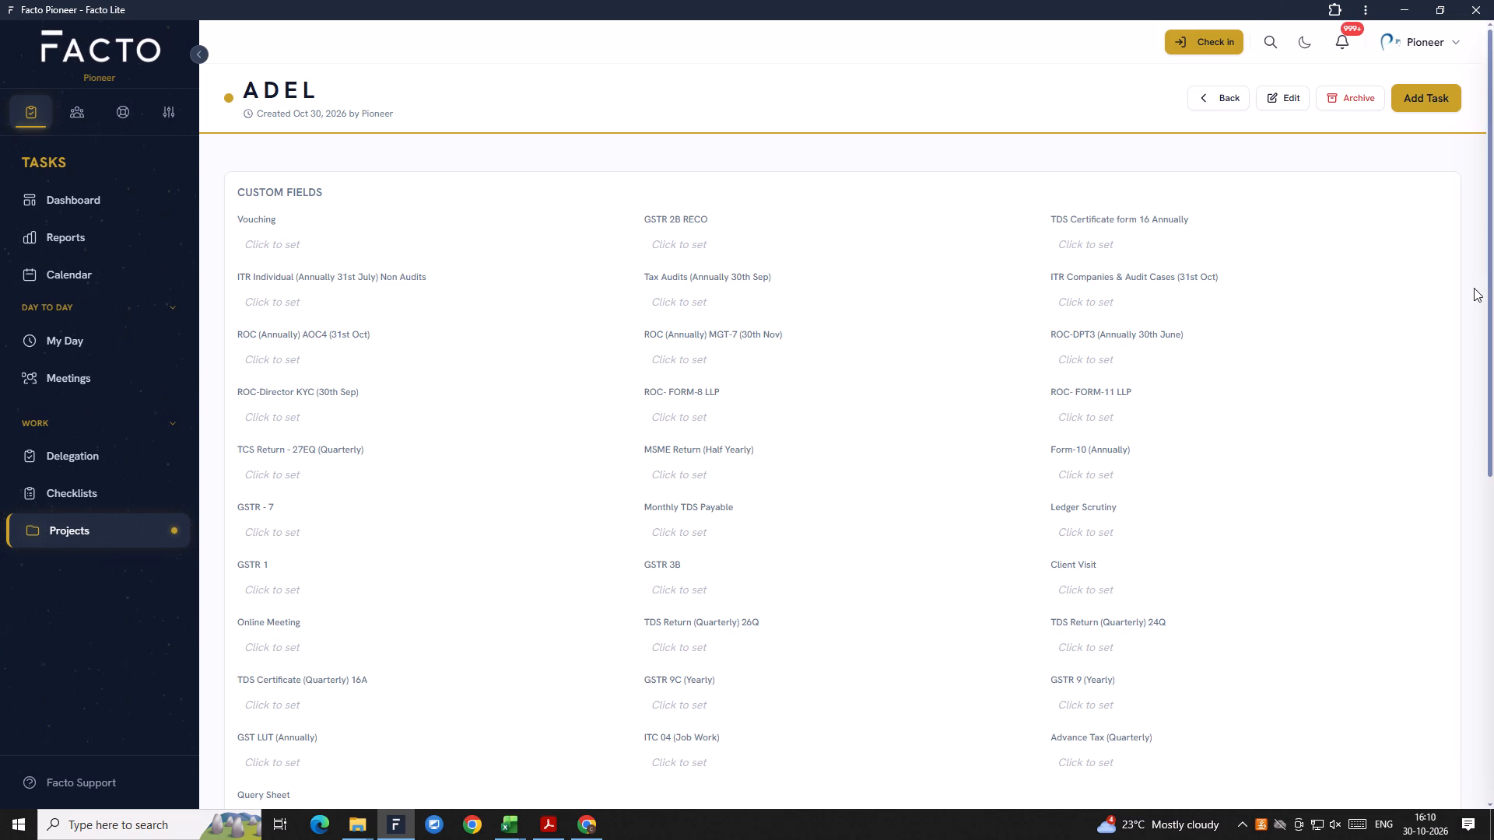
# Search the users for "sunil", add the Sunil listed without the CA title to the project's members, and save the member list.
pyautogui.scroll(3, 638, 534)
pyautogui.scroll(-10, 864, 568)
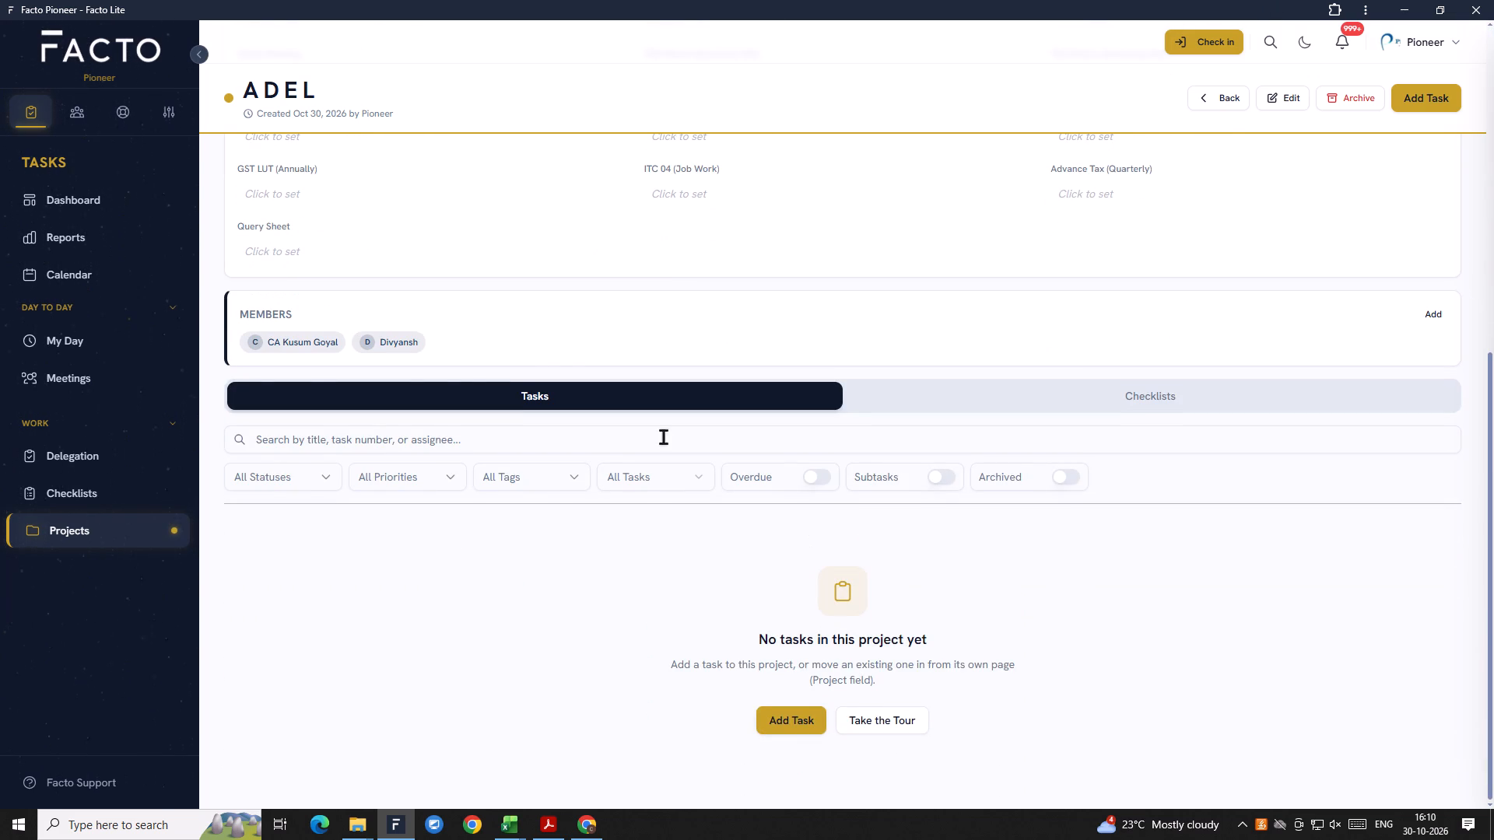
pyautogui.scroll(3, 441, 436)
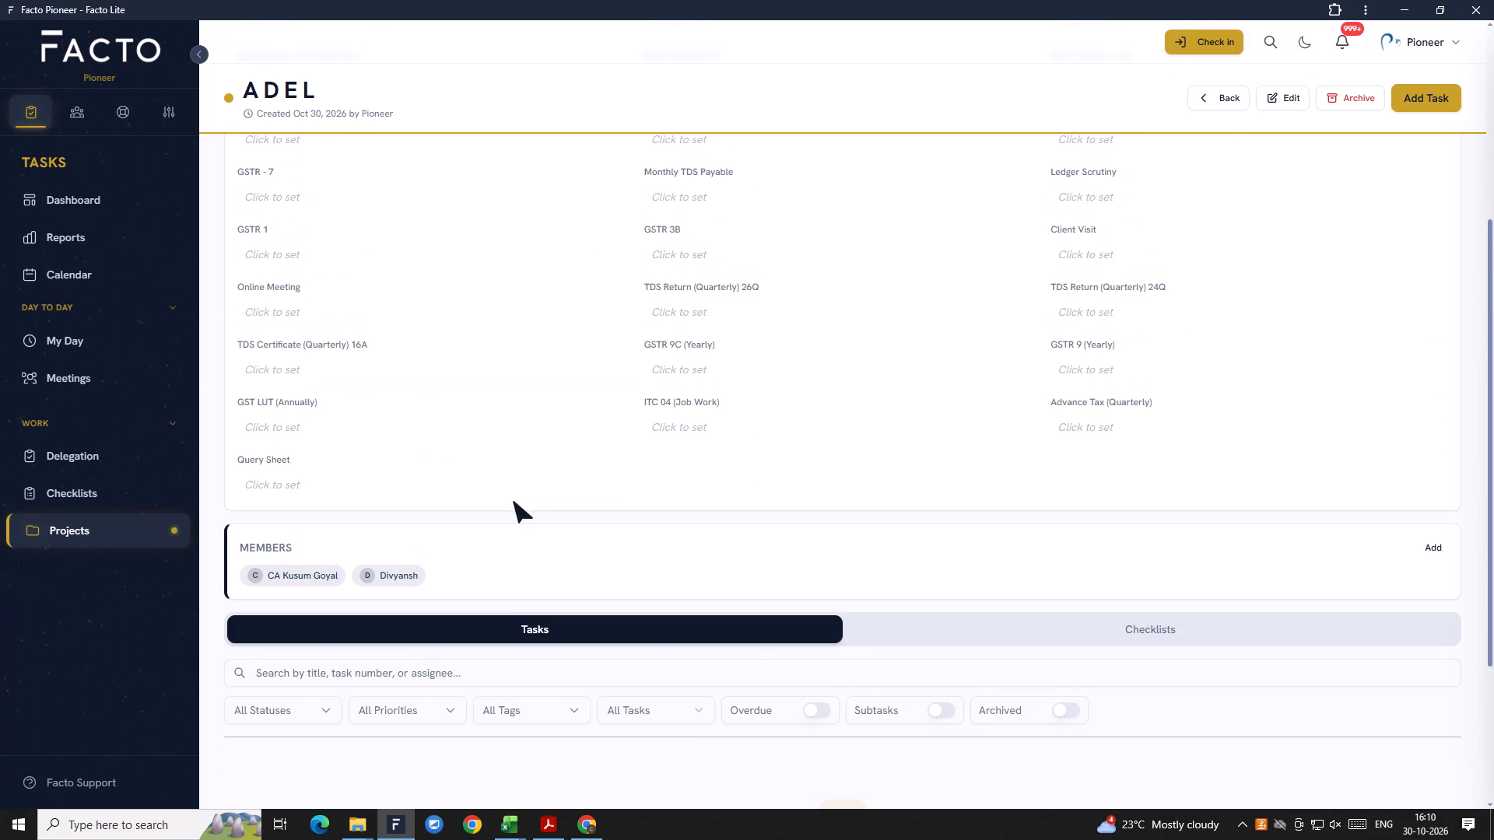
pyautogui.scroll(12, 514, 502)
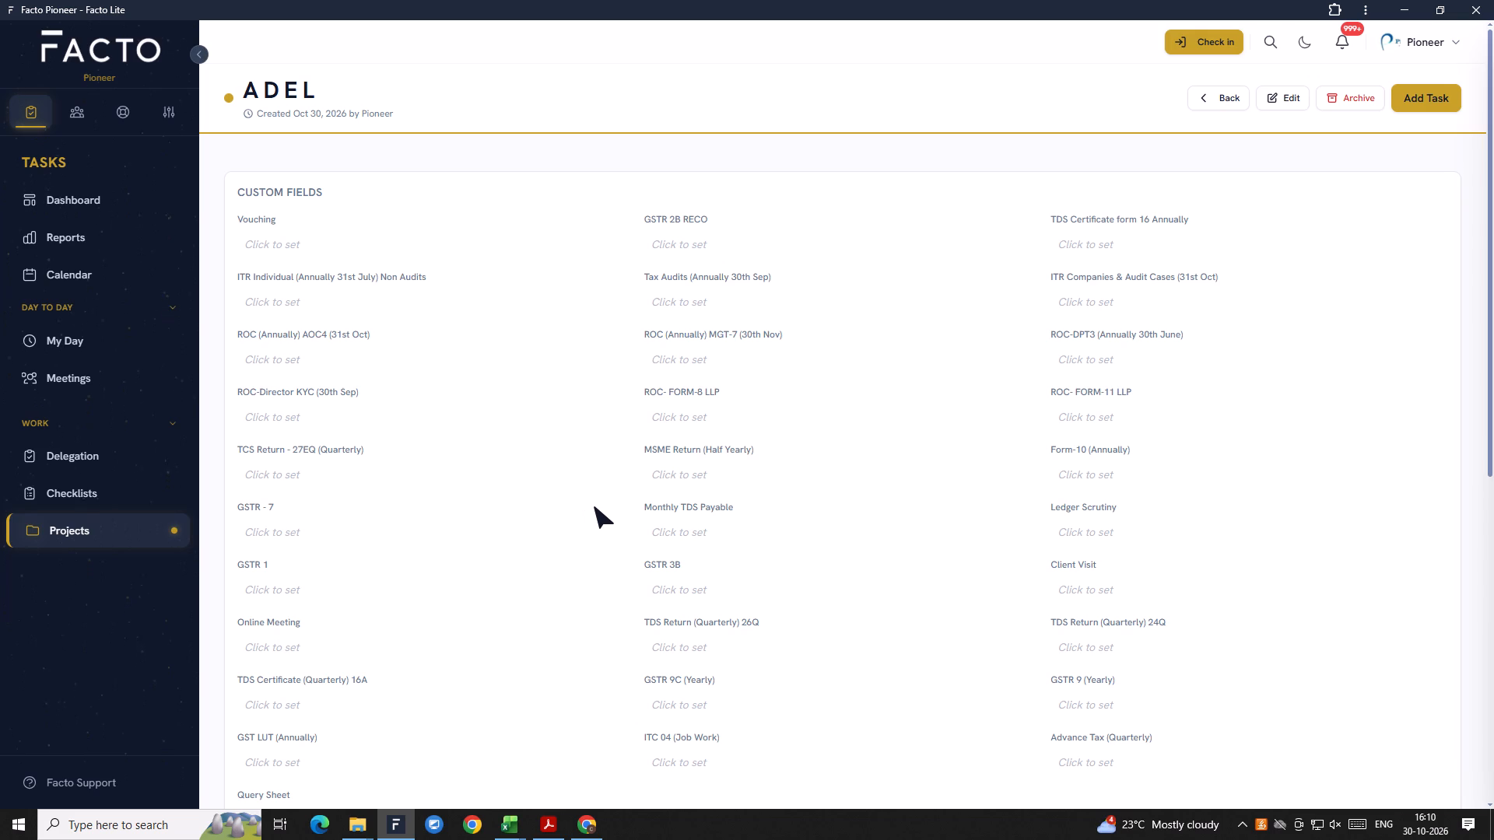
pyautogui.scroll(-8, 594, 507)
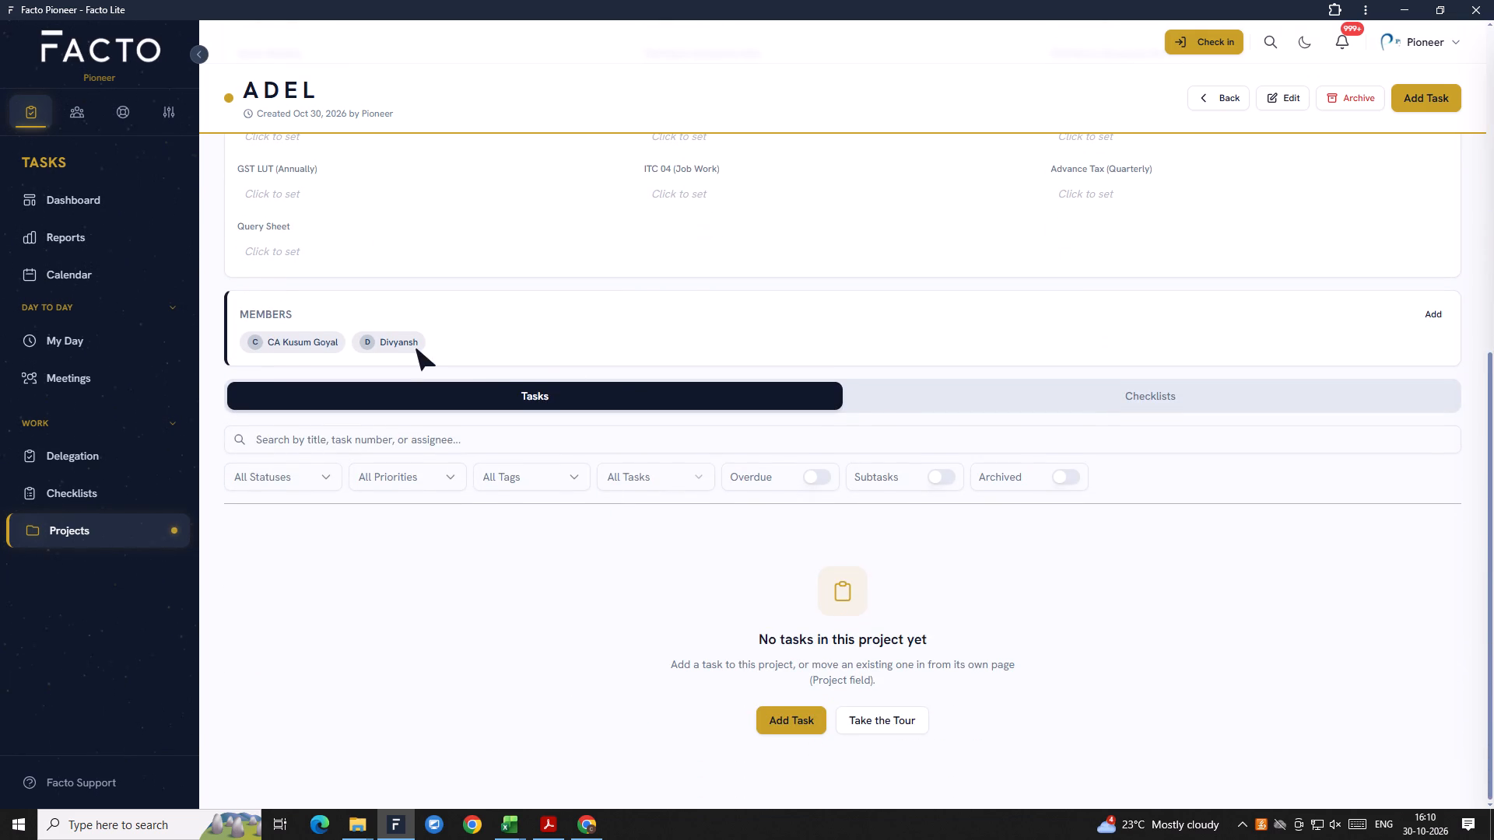
pyautogui.click(1432, 311)
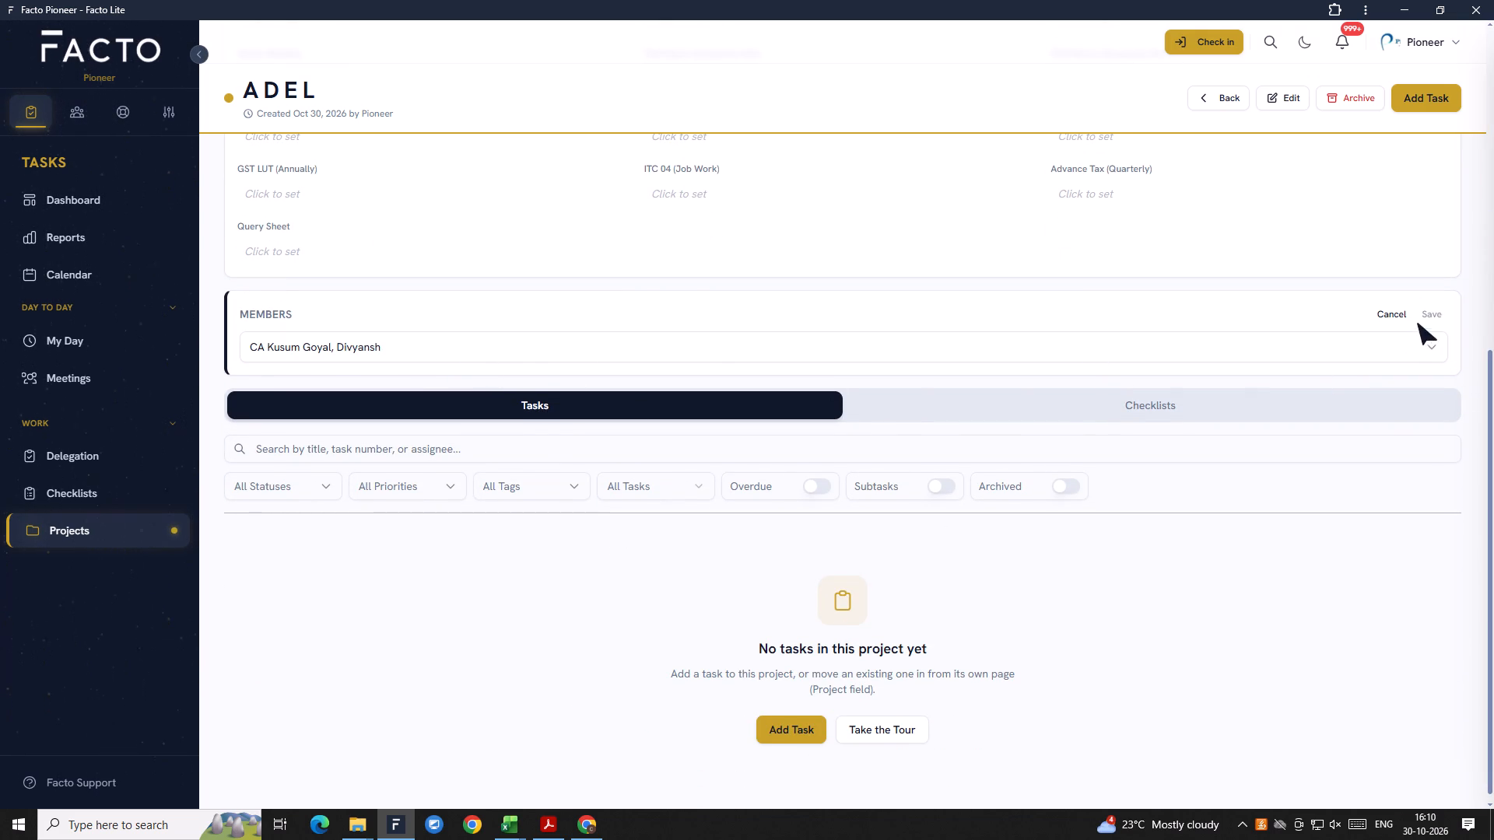
pyautogui.click(463, 344)
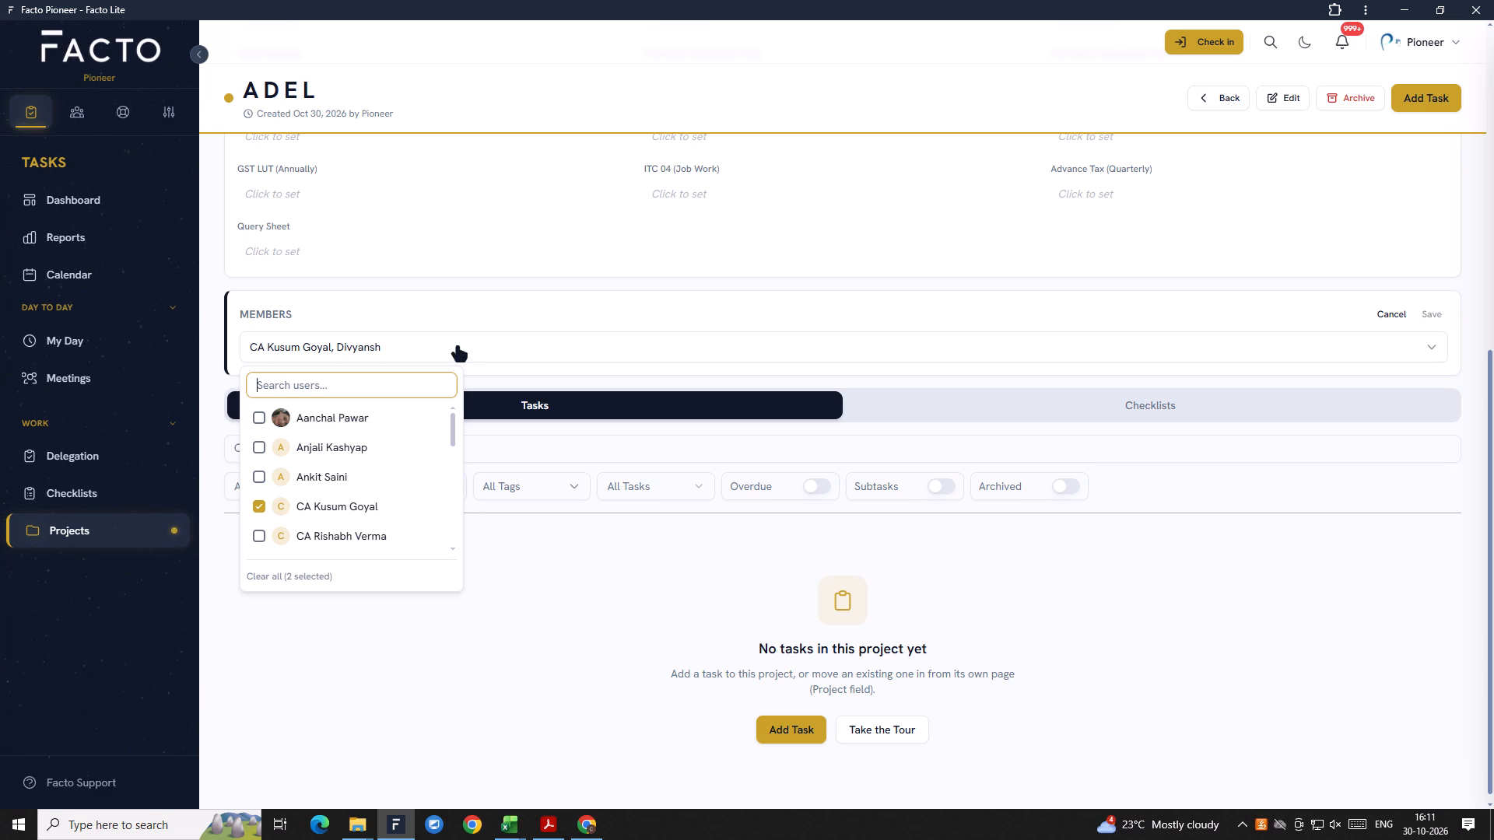
pyautogui.write('sunil')
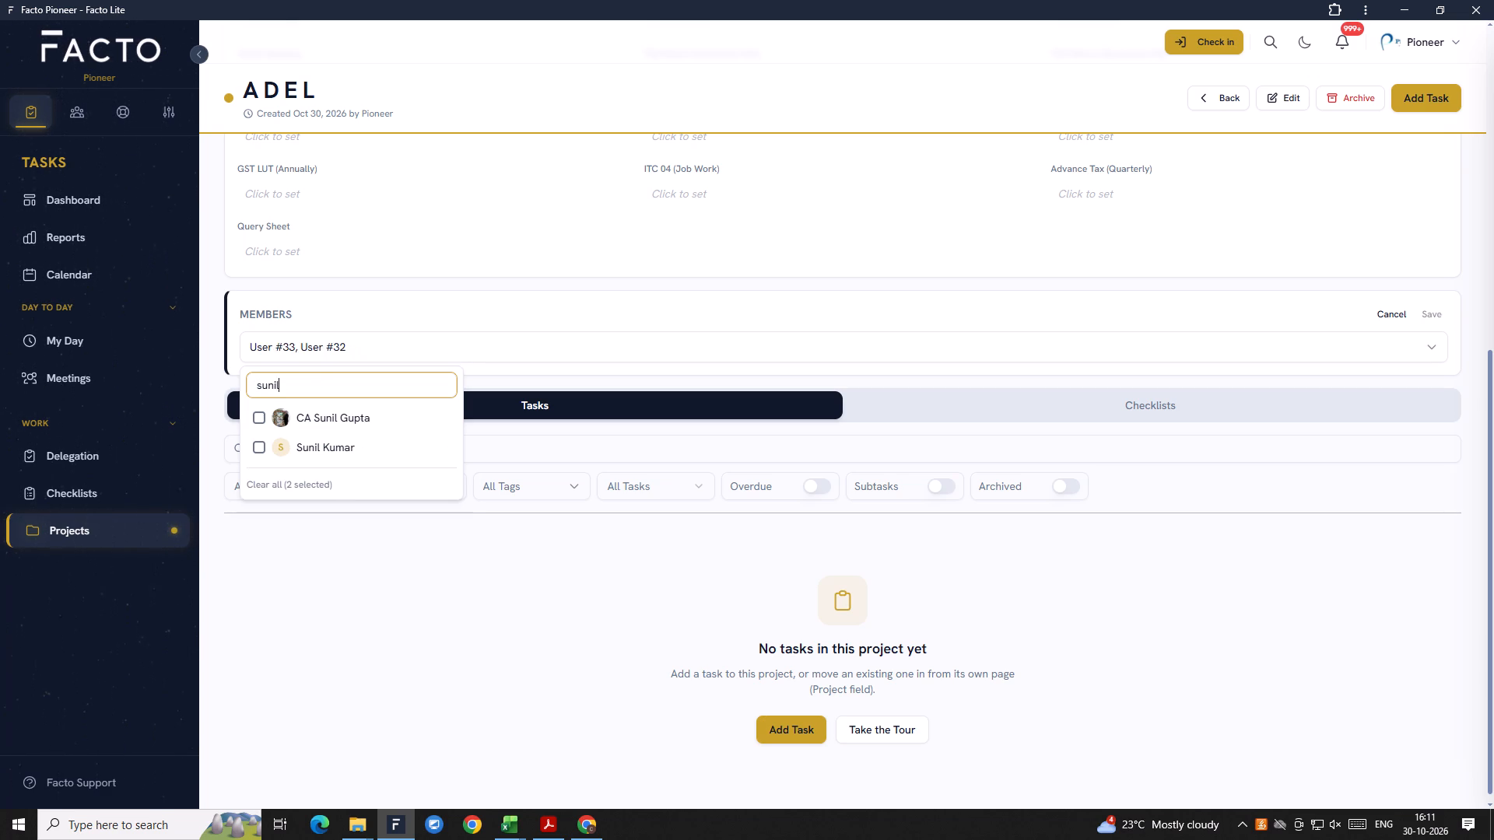
pyautogui.click(343, 453)
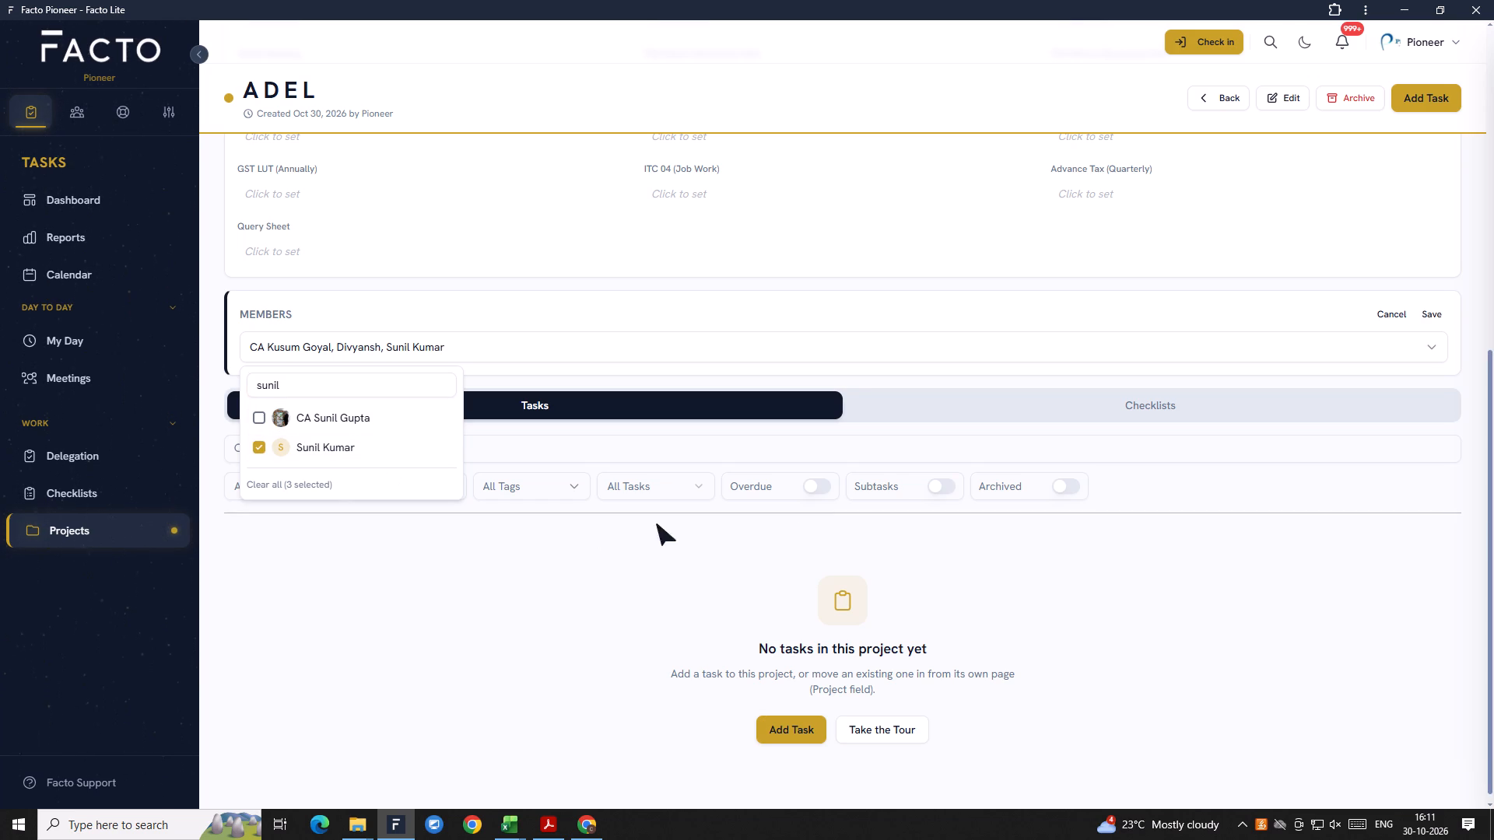
pyautogui.click(1039, 564)
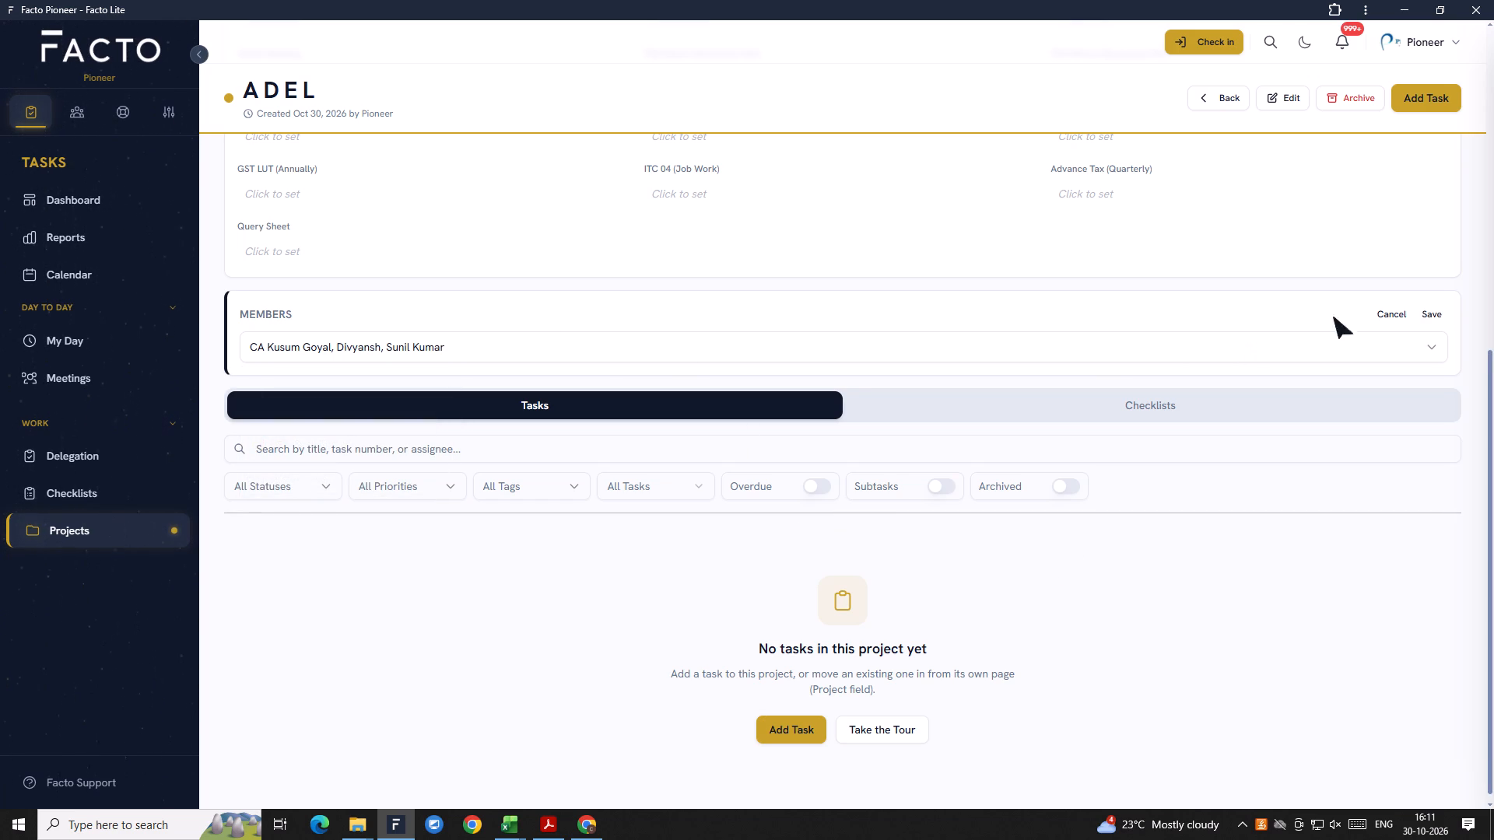
pyautogui.click(1441, 318)
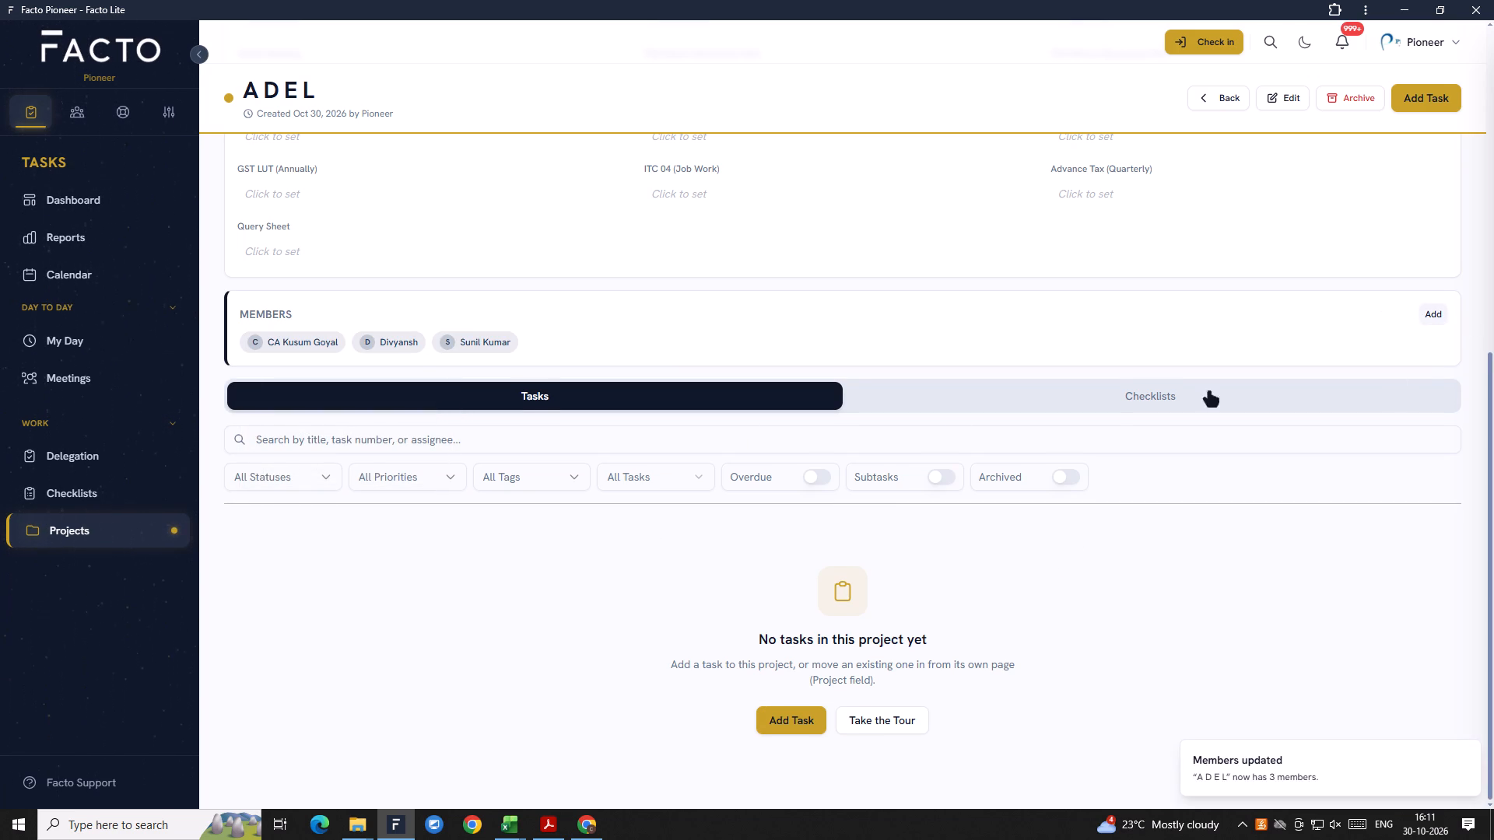
# Return to the projects list, reopen the A D E L project and review its custom fields and members.
pyautogui.scroll(4, 1014, 474)
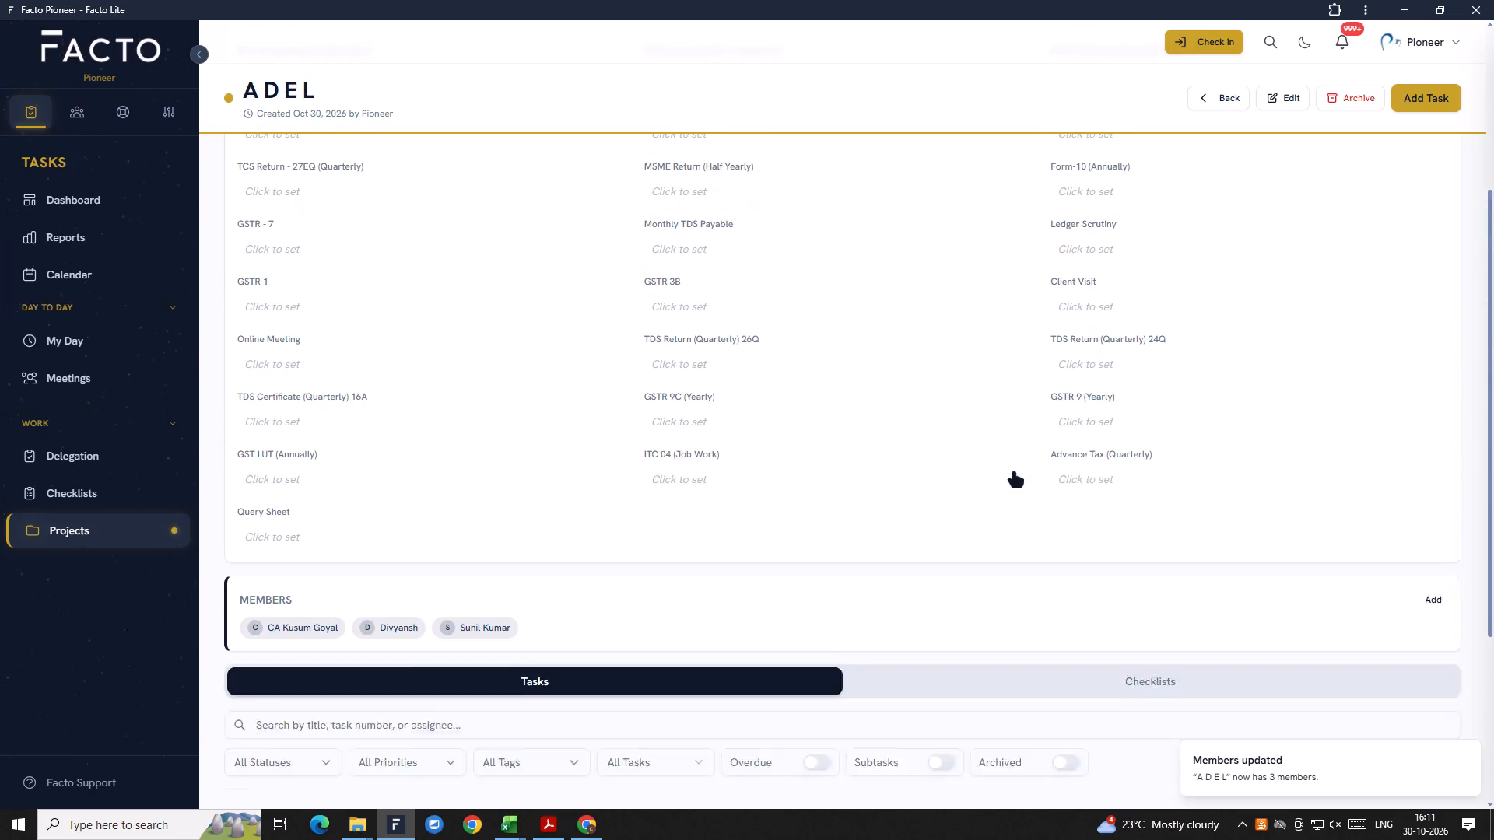
pyautogui.scroll(9, 1016, 474)
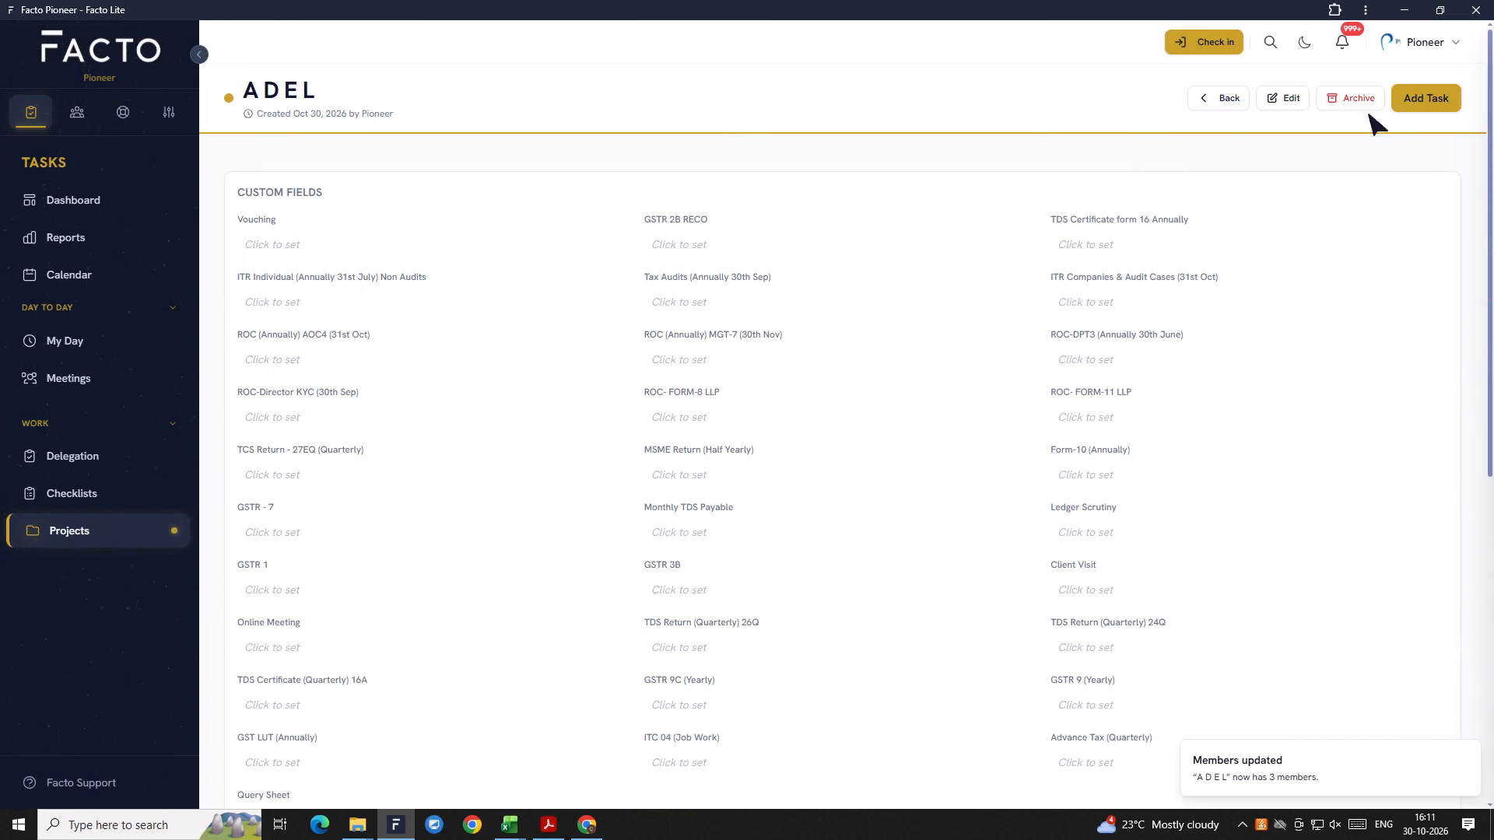
pyautogui.click(1220, 97)
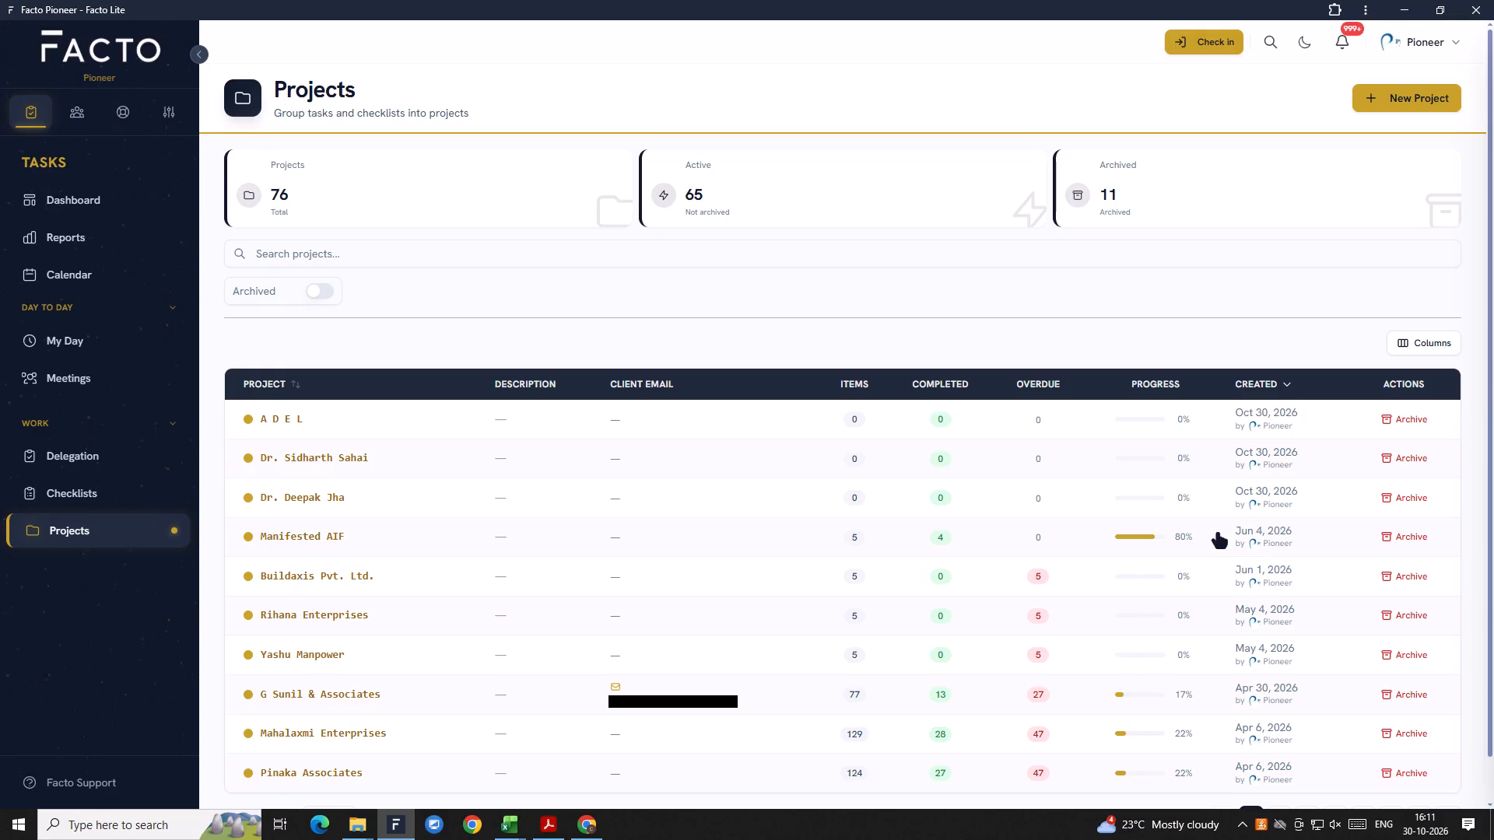
pyautogui.scroll(-2, 1218, 534)
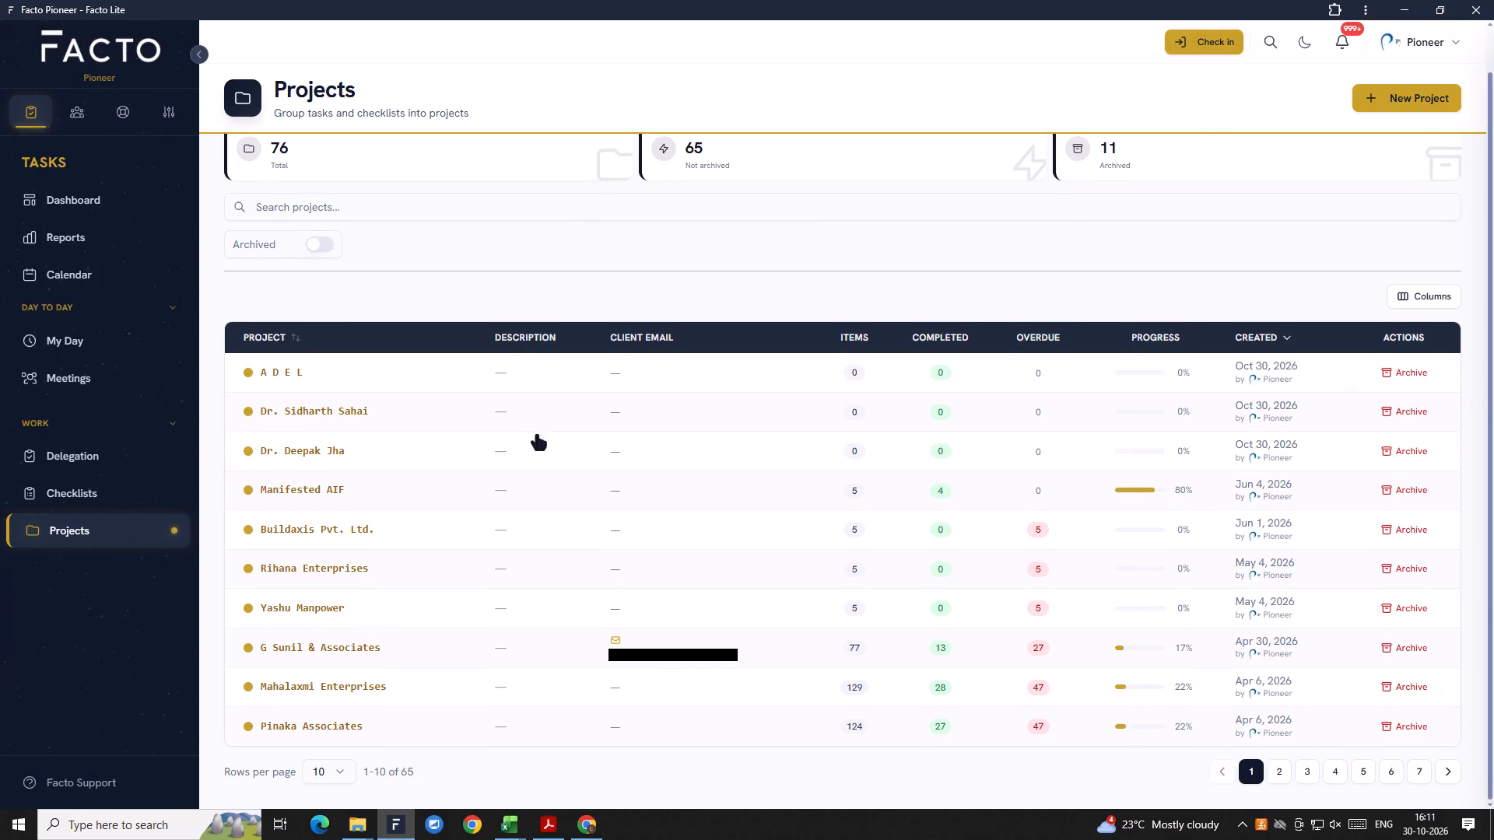
pyautogui.click(342, 385)
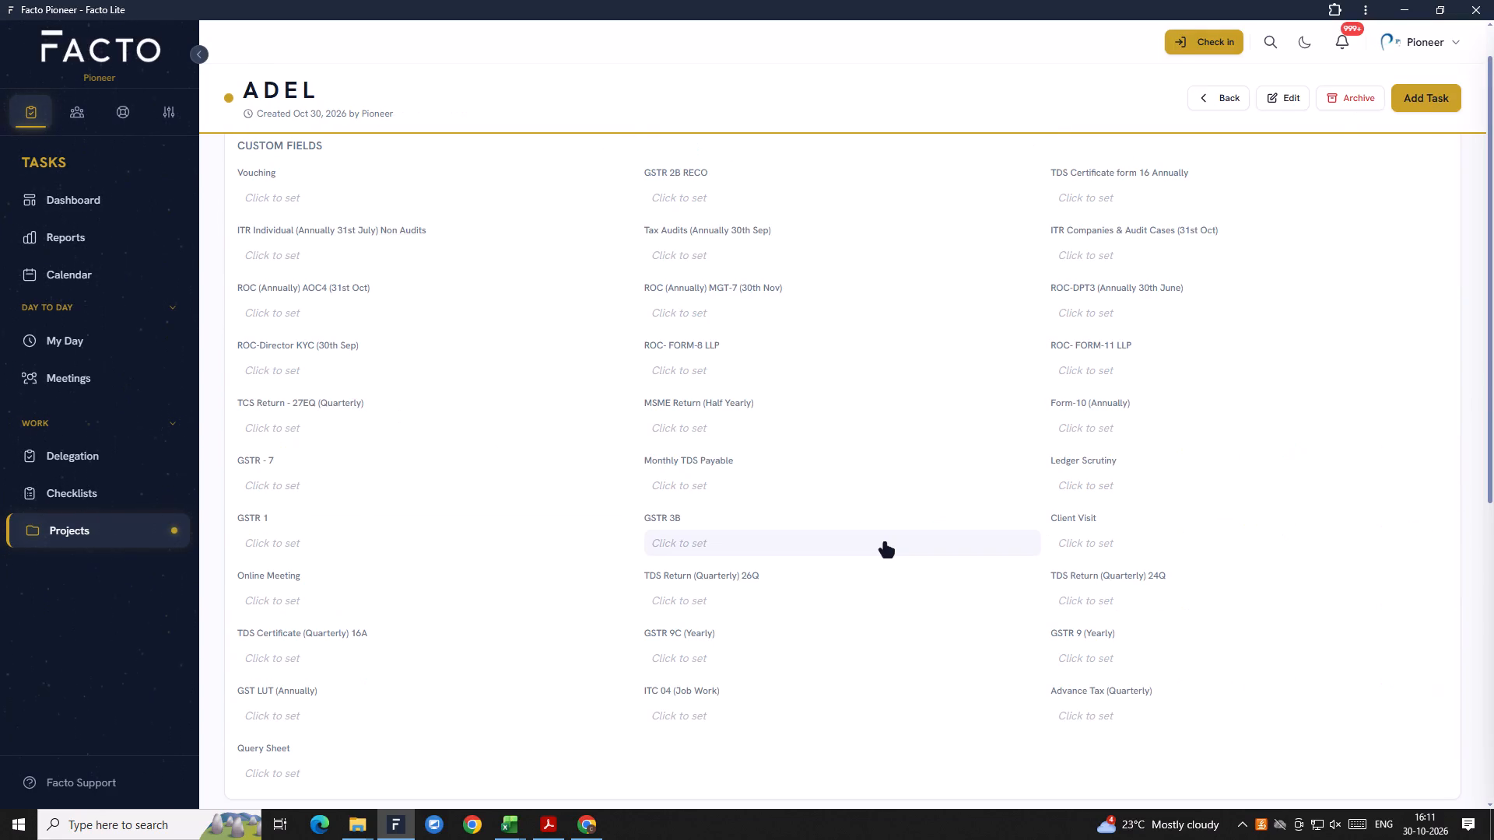
pyautogui.scroll(2, 885, 544)
pyautogui.scroll(-7, 885, 544)
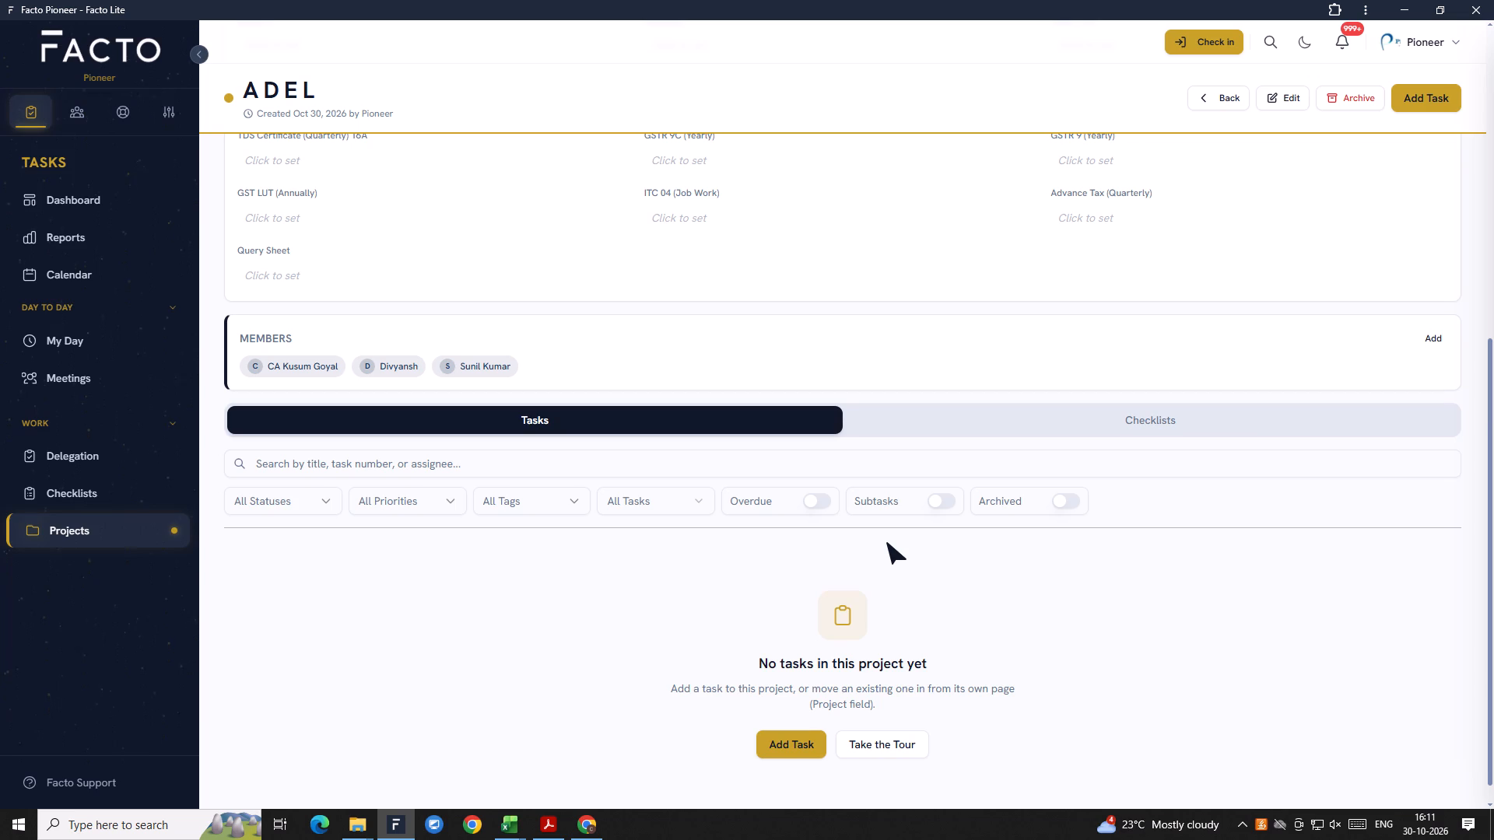
pyautogui.scroll(4, 887, 543)
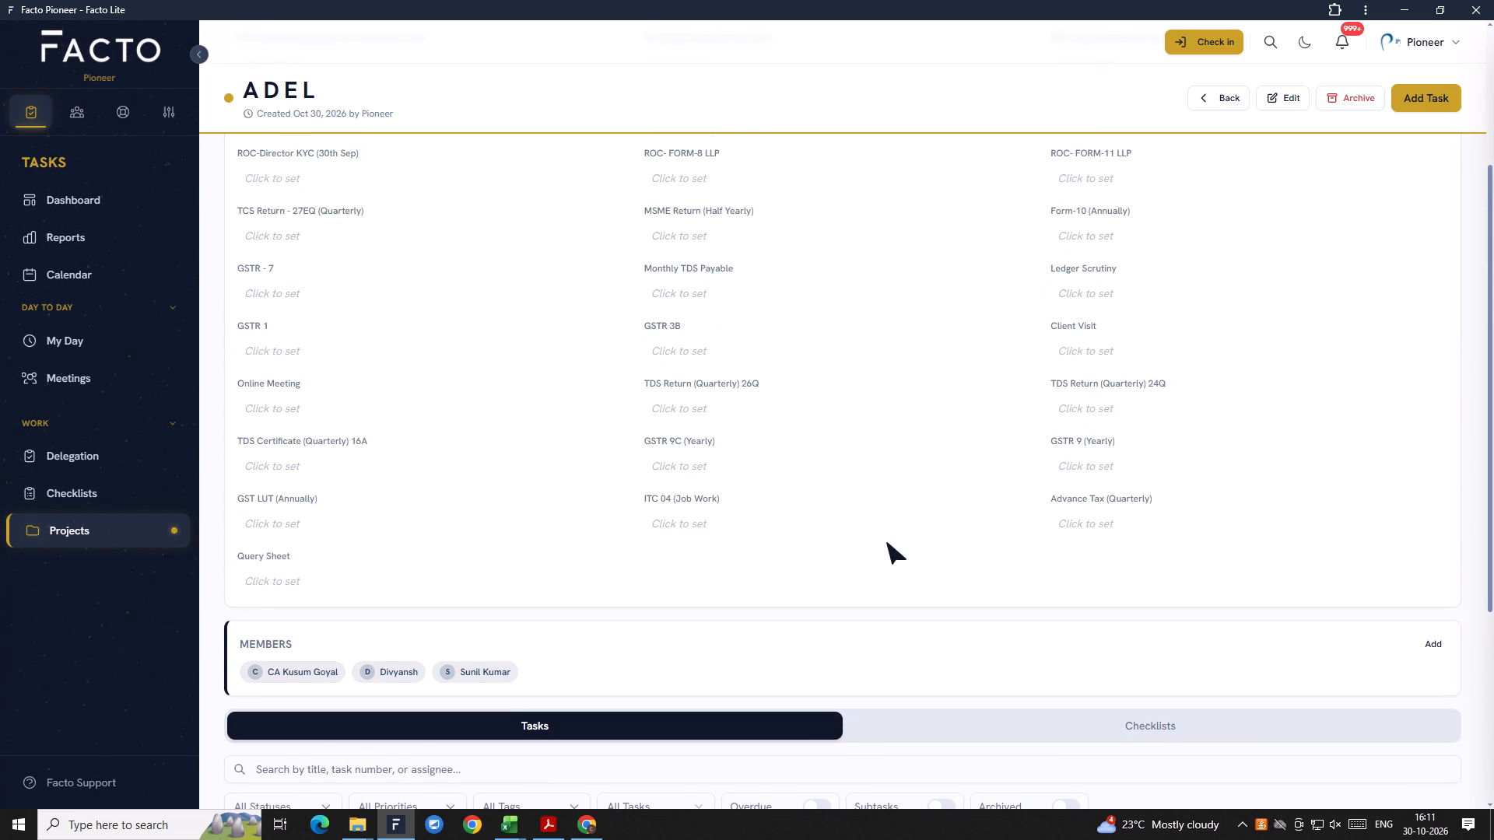
pyautogui.scroll(1, 887, 543)
pyautogui.scroll(-2, 887, 543)
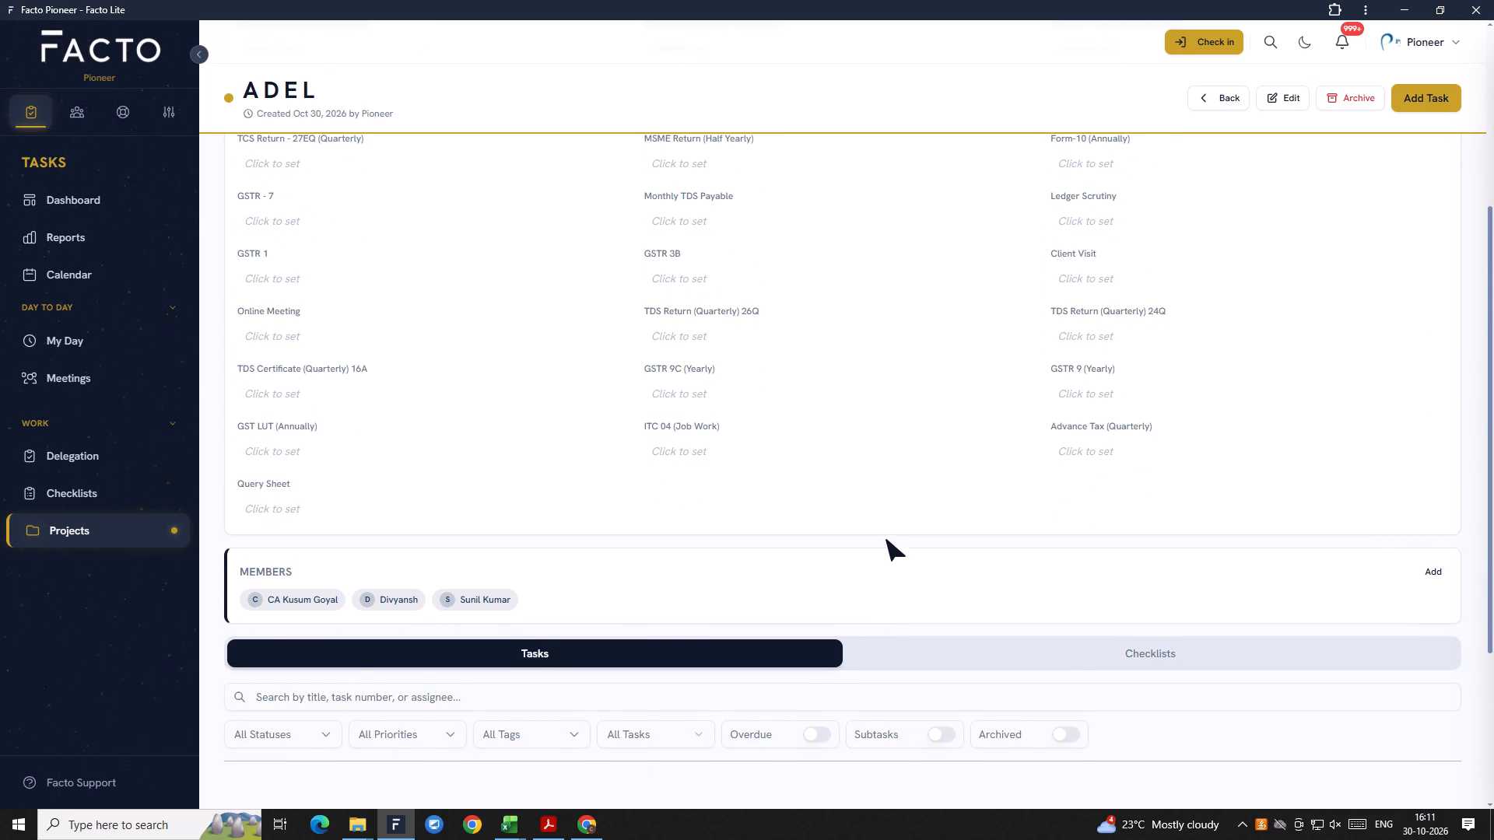
pyautogui.scroll(9, 866, 629)
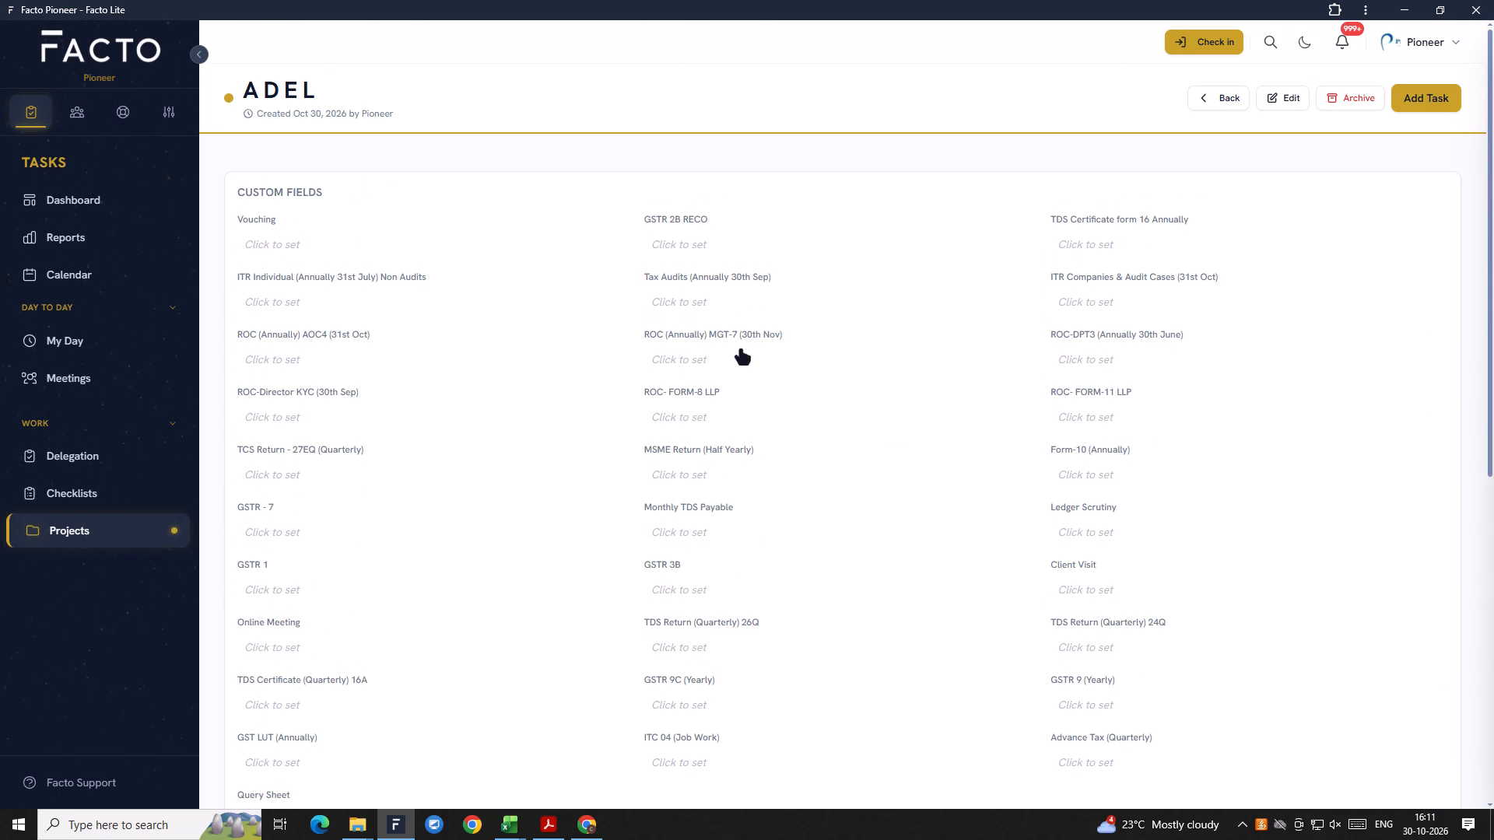
# Enter NA in the A D E L project's Vouching custom field.
pyautogui.click(321, 243)
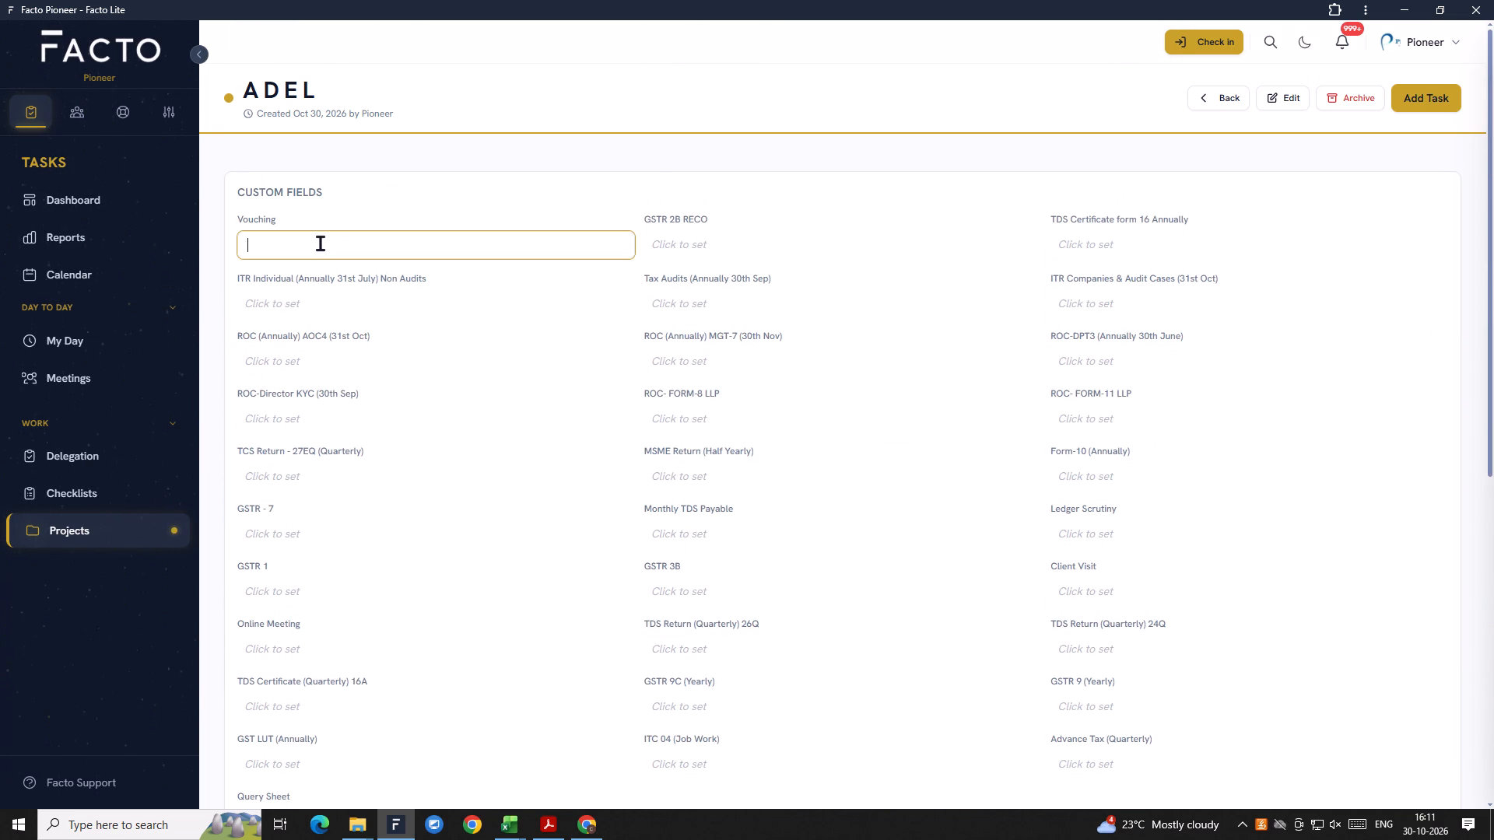
pyautogui.click(898, 395)
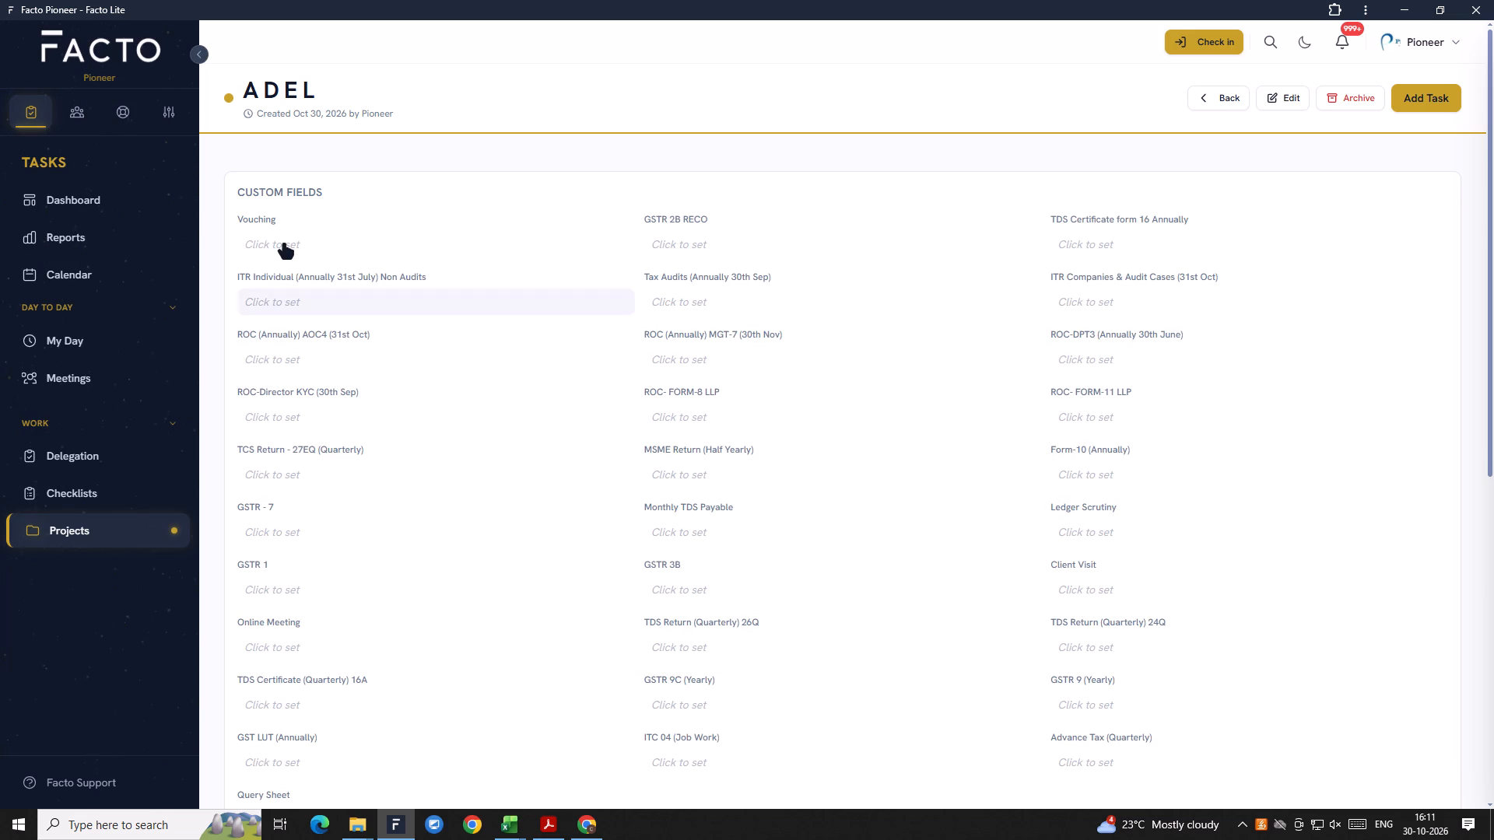
pyautogui.click(285, 246)
pyautogui.write('NA')
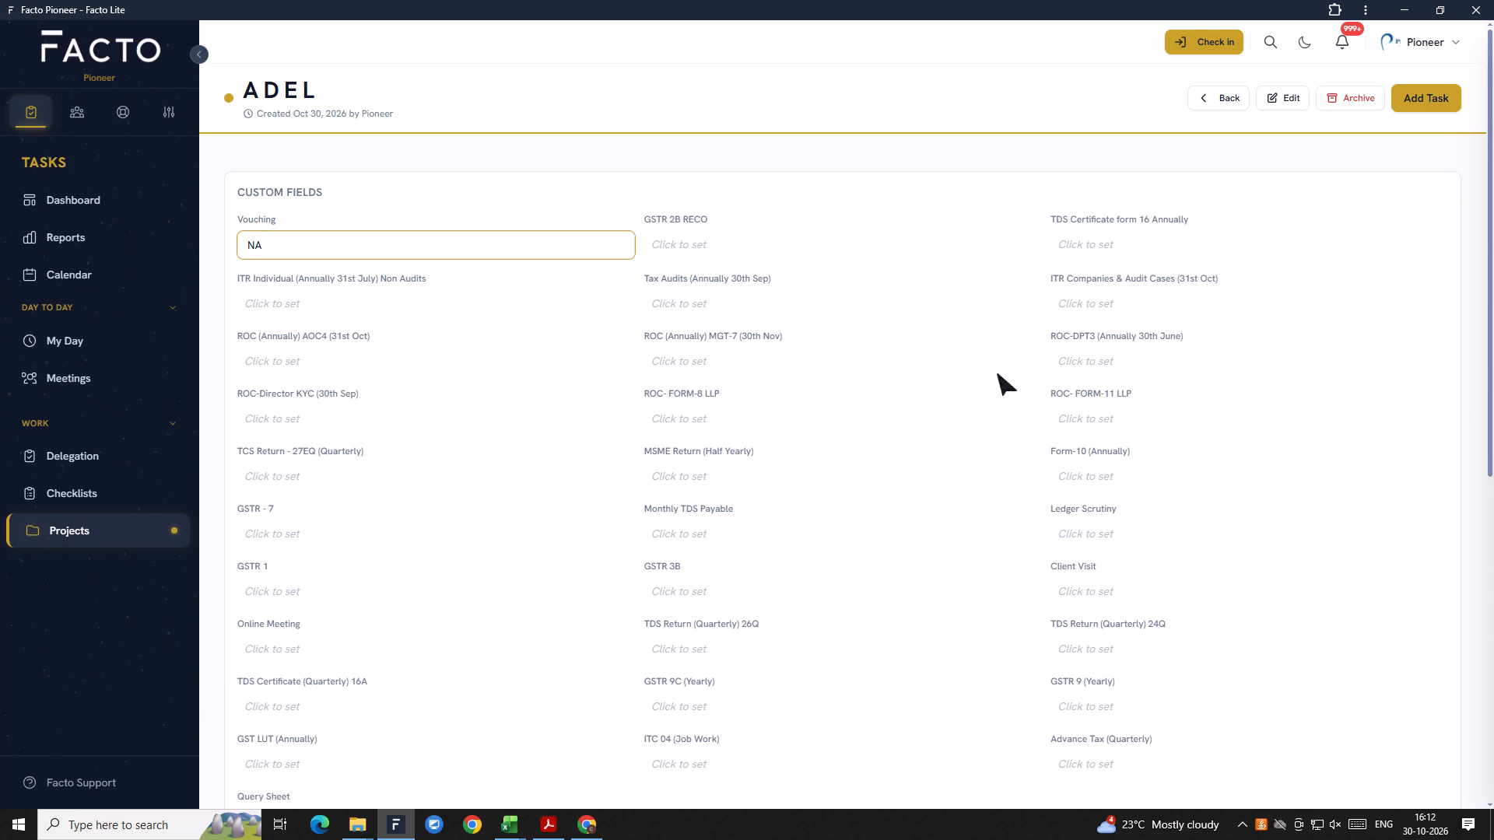
pyautogui.scroll(-2, 854, 542)
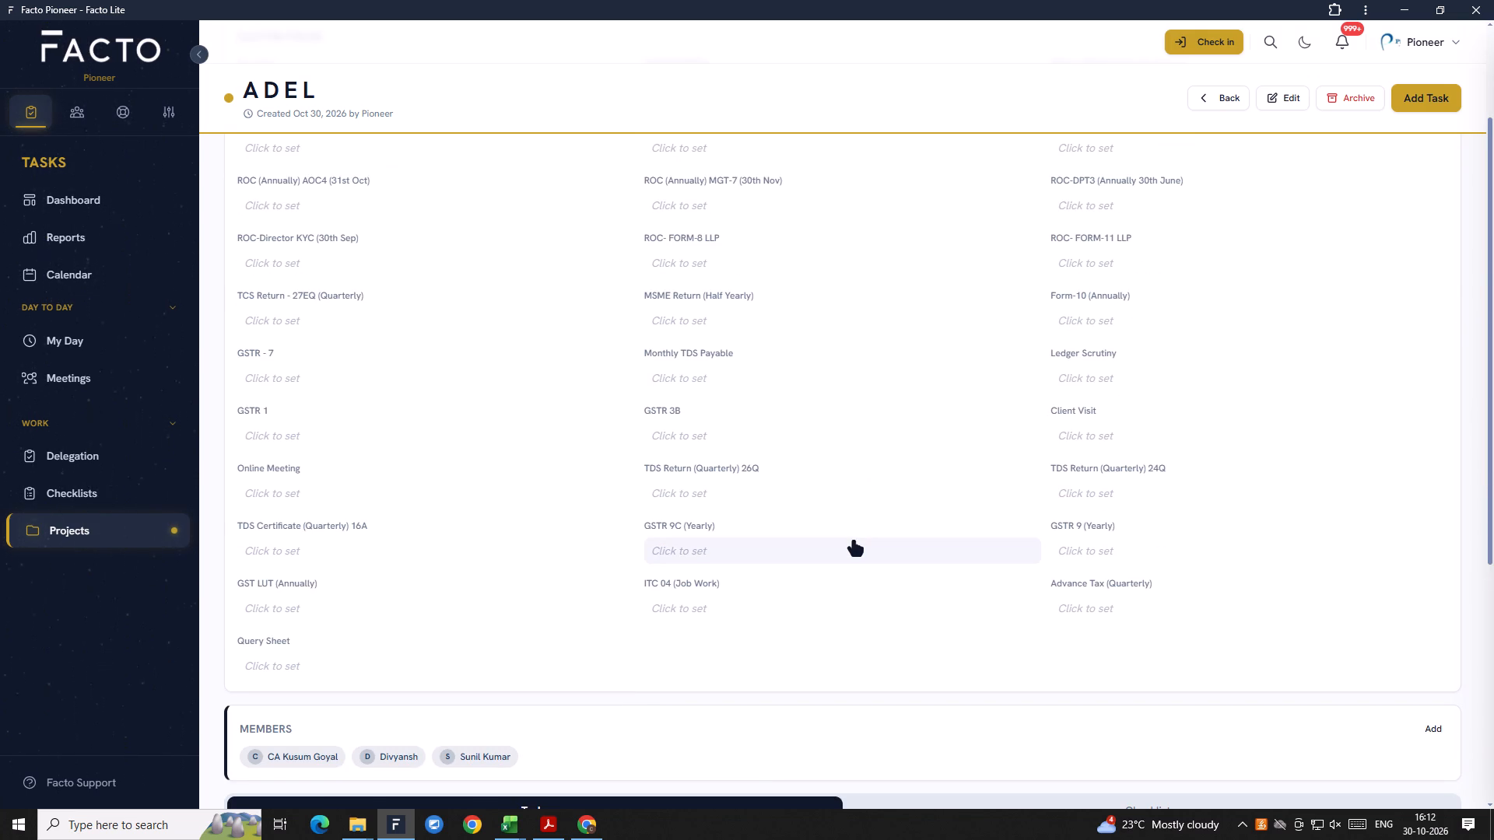
pyautogui.scroll(1, 854, 542)
pyautogui.scroll(2, 700, 346)
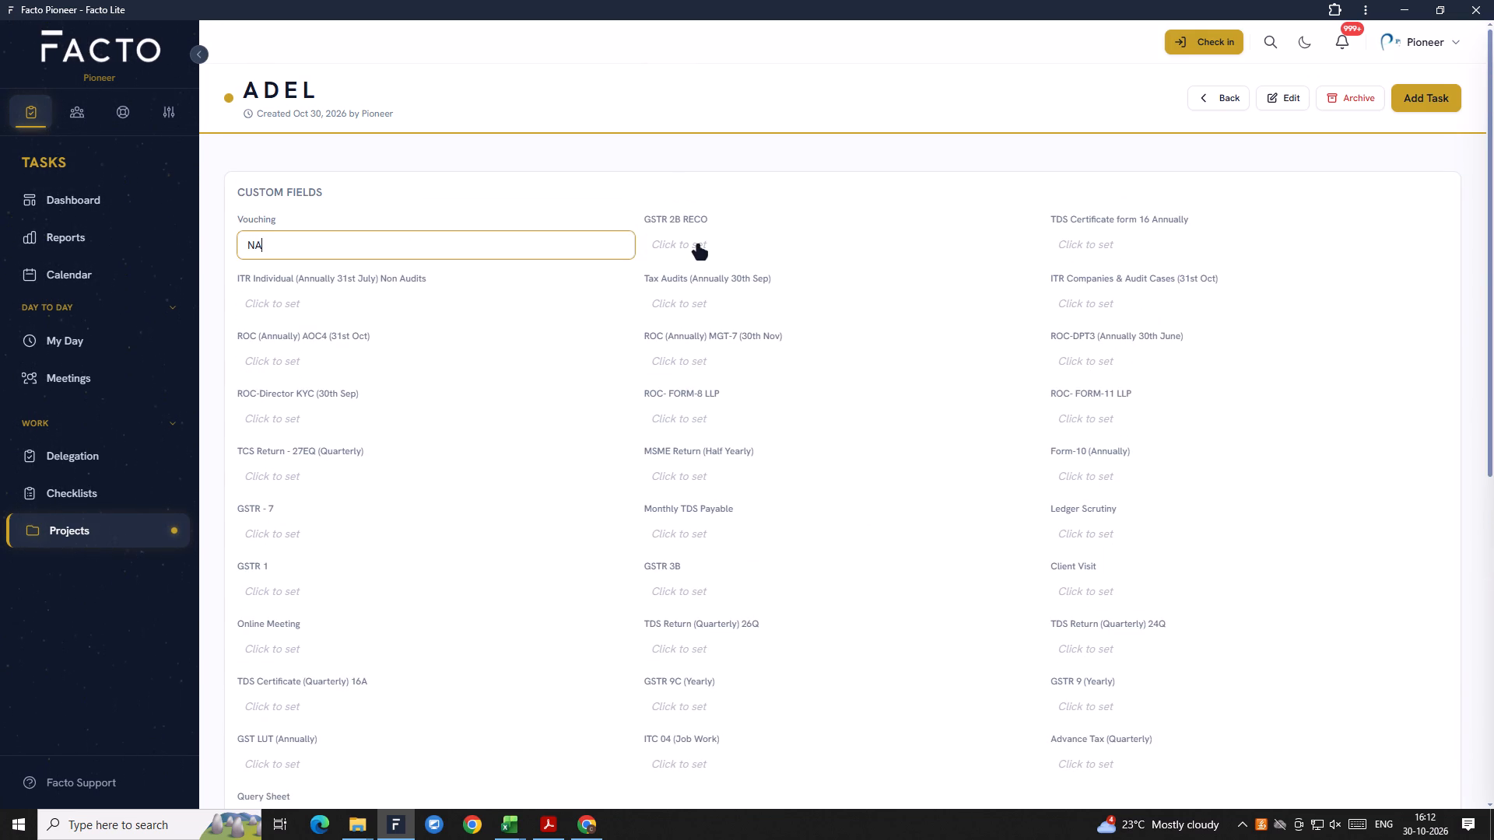
# Set the GSTR 2B RECO custom field to Nov 16, 2026, 9:00 AM.
pyautogui.click(697, 243)
pyautogui.doubleClick(697, 243)
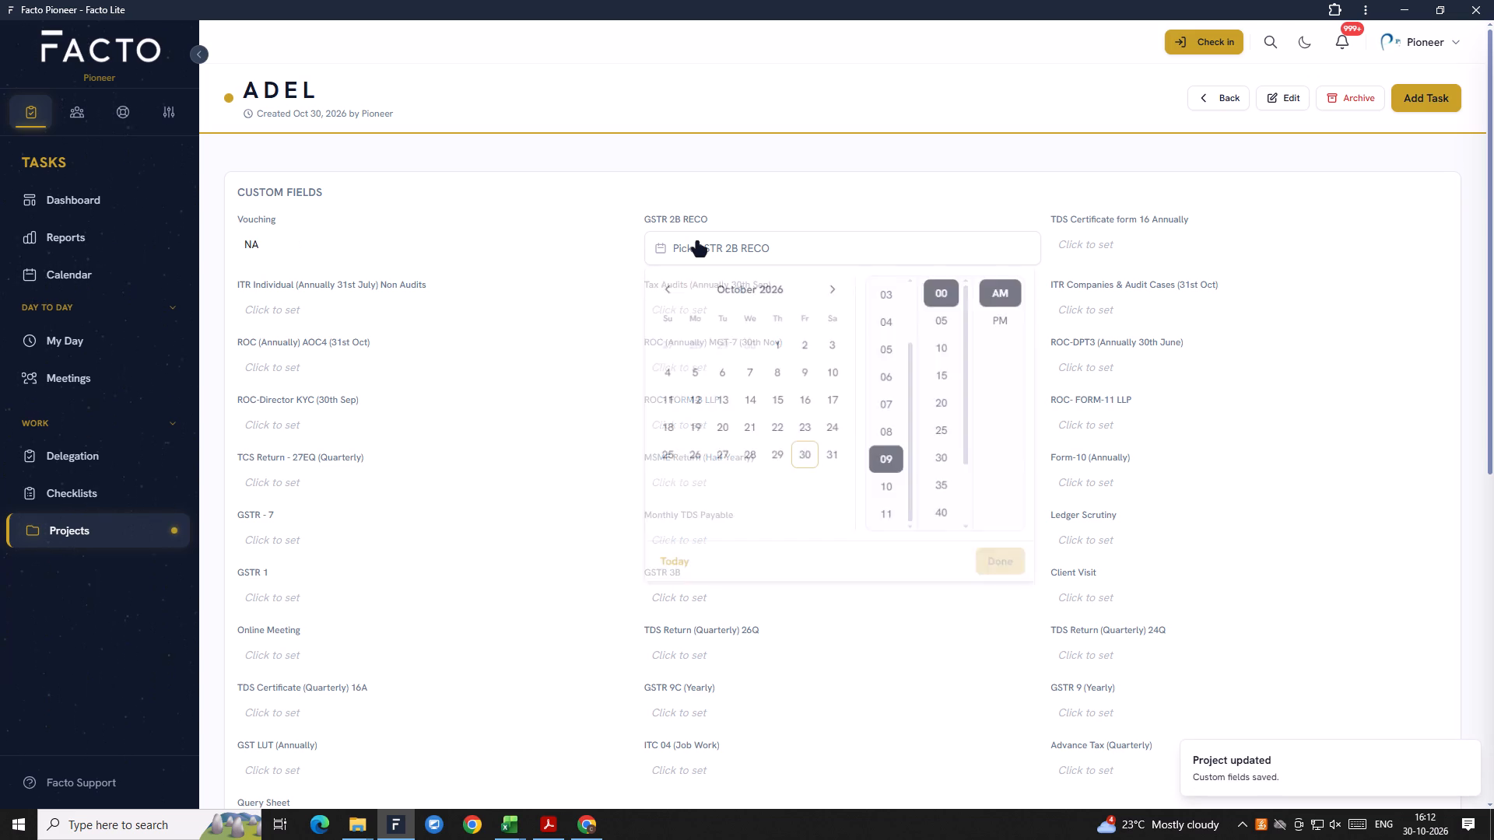
pyautogui.click(697, 243)
pyautogui.click(697, 243)
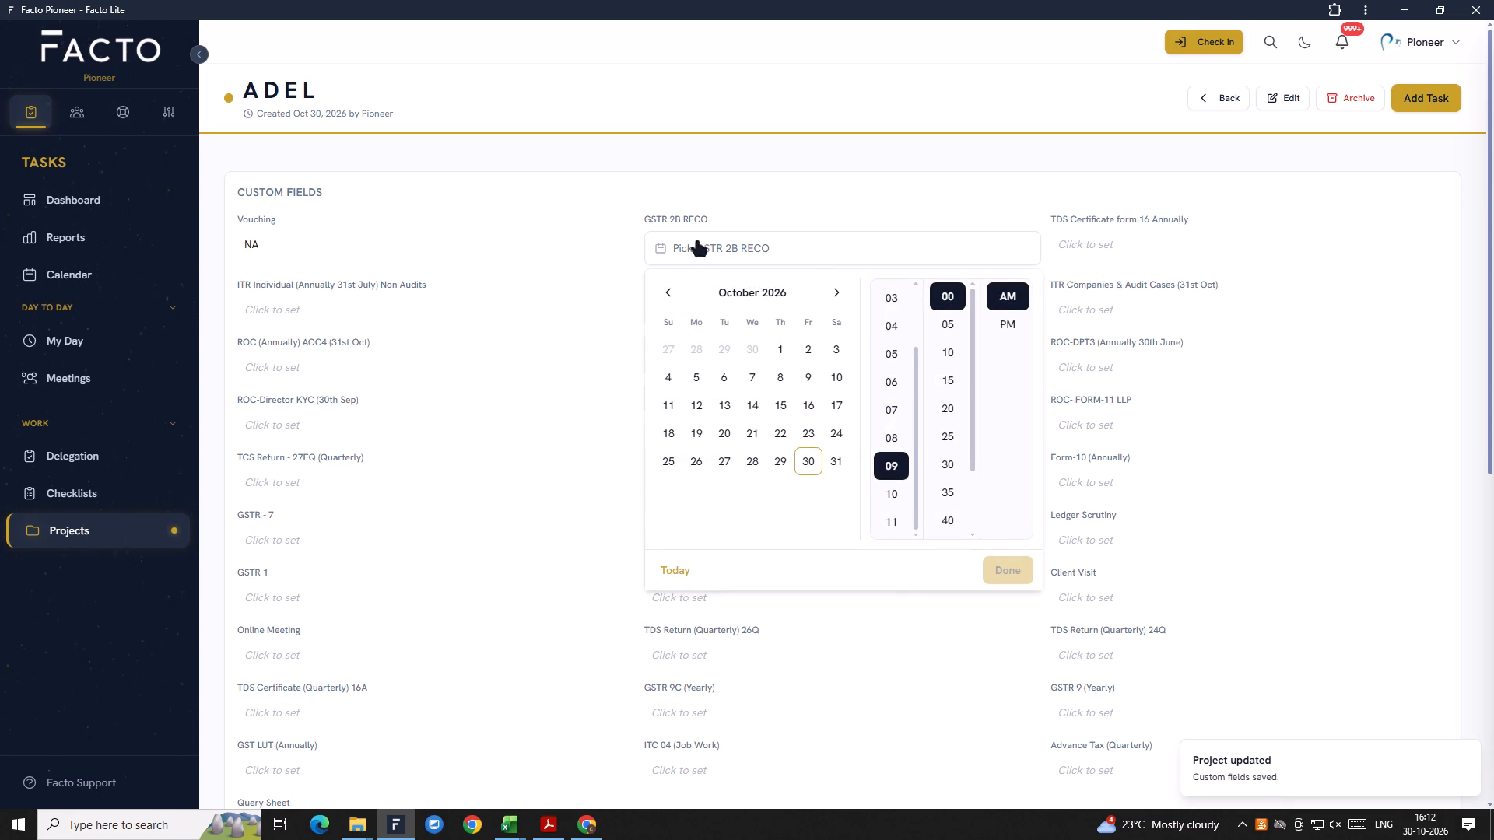
pyautogui.click(749, 246)
pyautogui.click(834, 294)
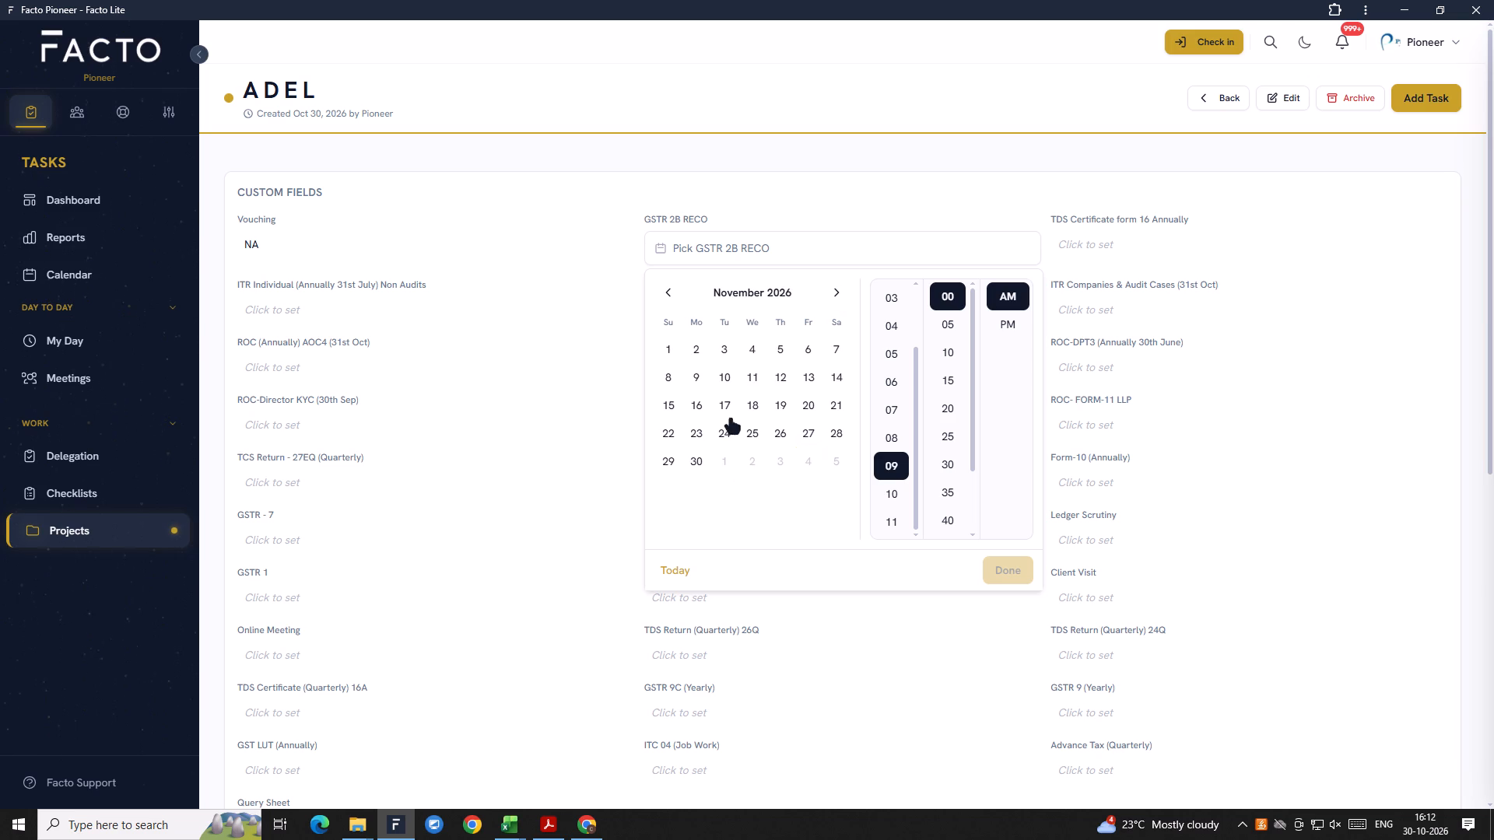
pyautogui.click(703, 411)
pyautogui.click(1024, 572)
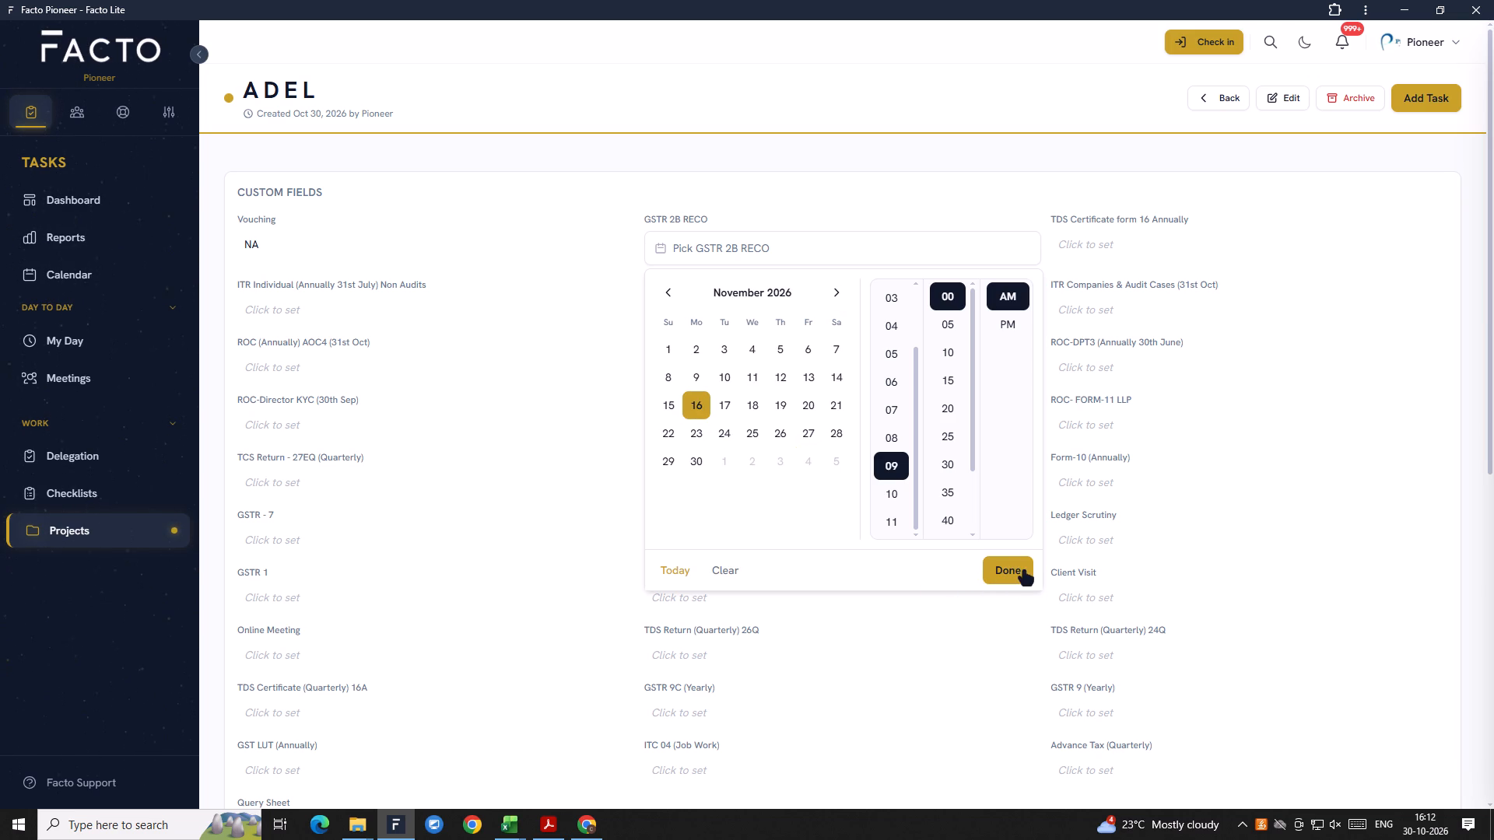
# Enter yes in the TDS Certificate form 16 Annually and ITR Companies & Audit Cases (31st Oct) custom fields, leaving the two fields between them blank.
pyautogui.click(1107, 243)
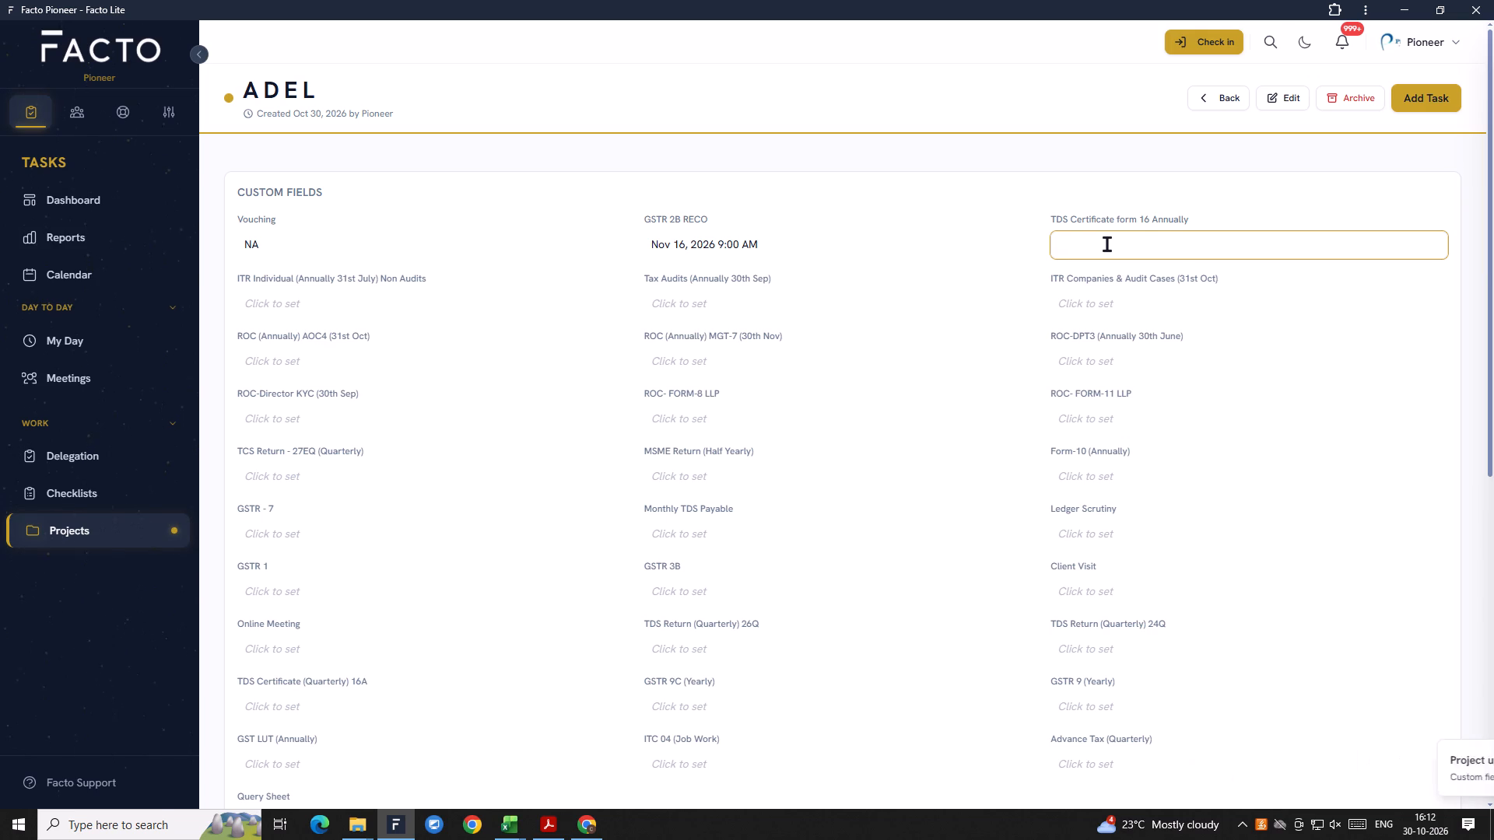
pyautogui.write('yes')
pyautogui.click(290, 300)
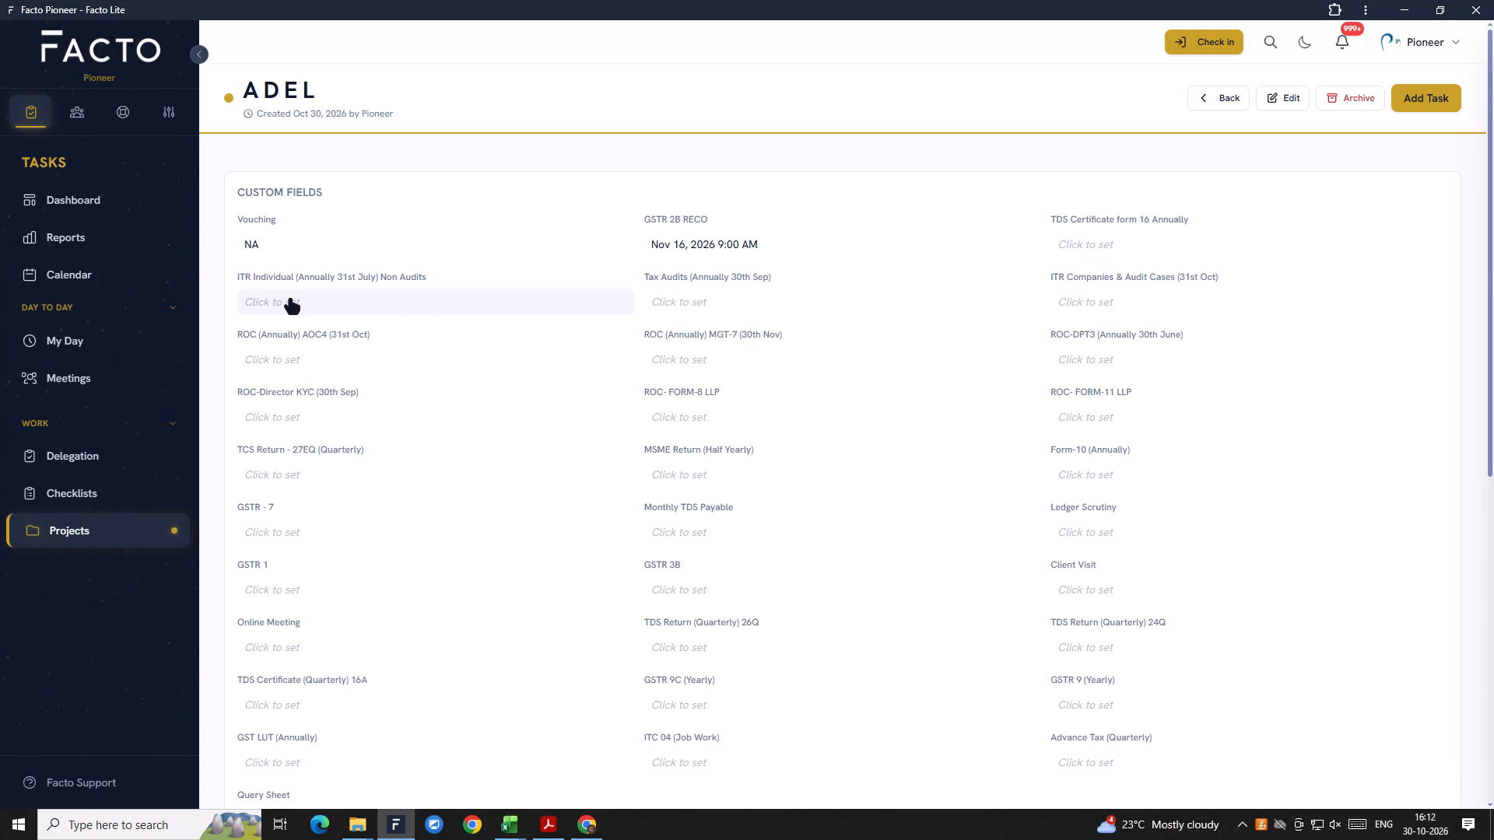
pyautogui.click(715, 308)
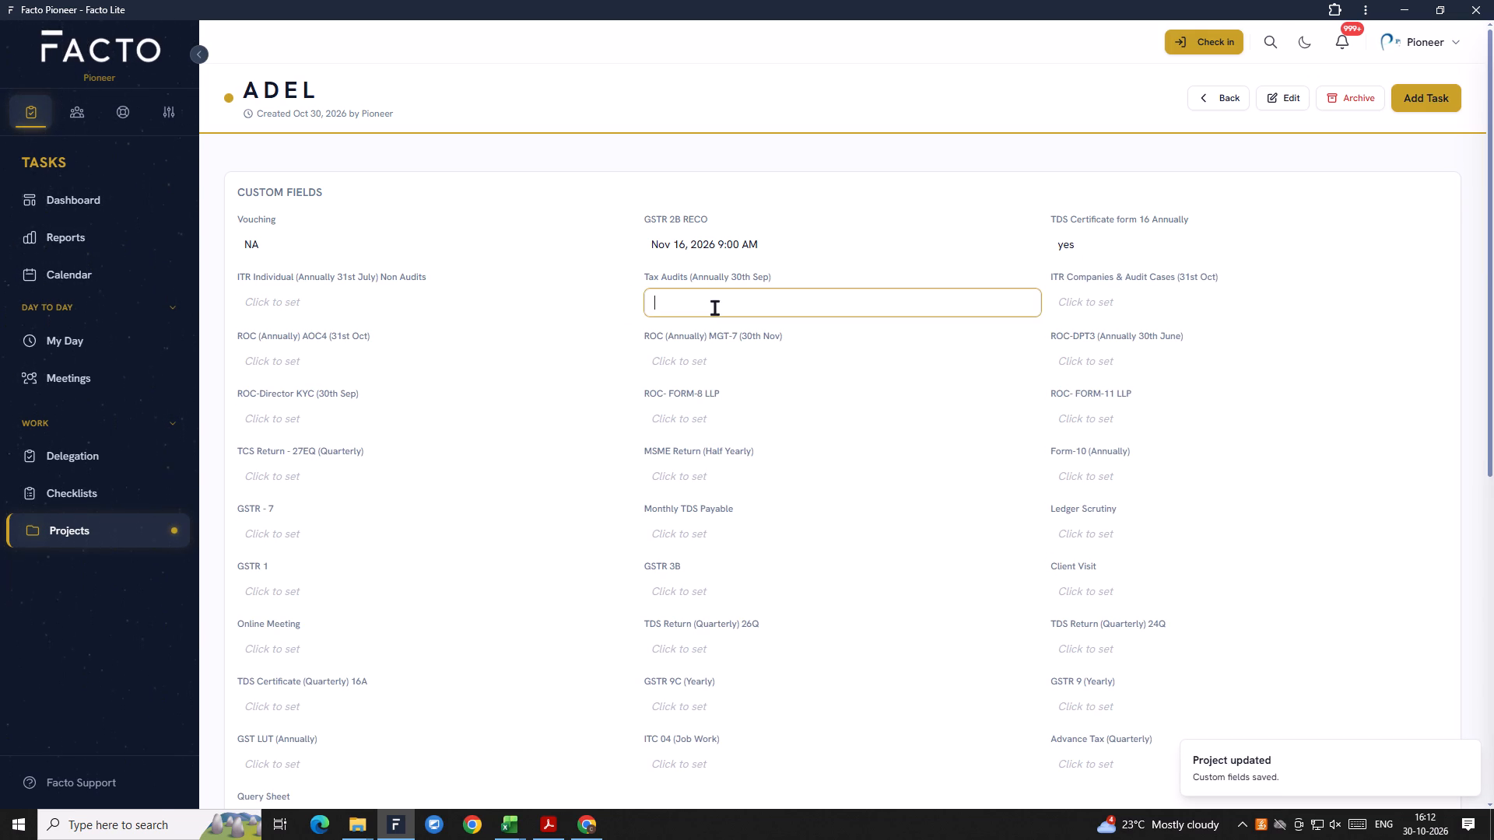
pyautogui.click(1149, 309)
pyautogui.press('t')
pyautogui.press('BackSpace')
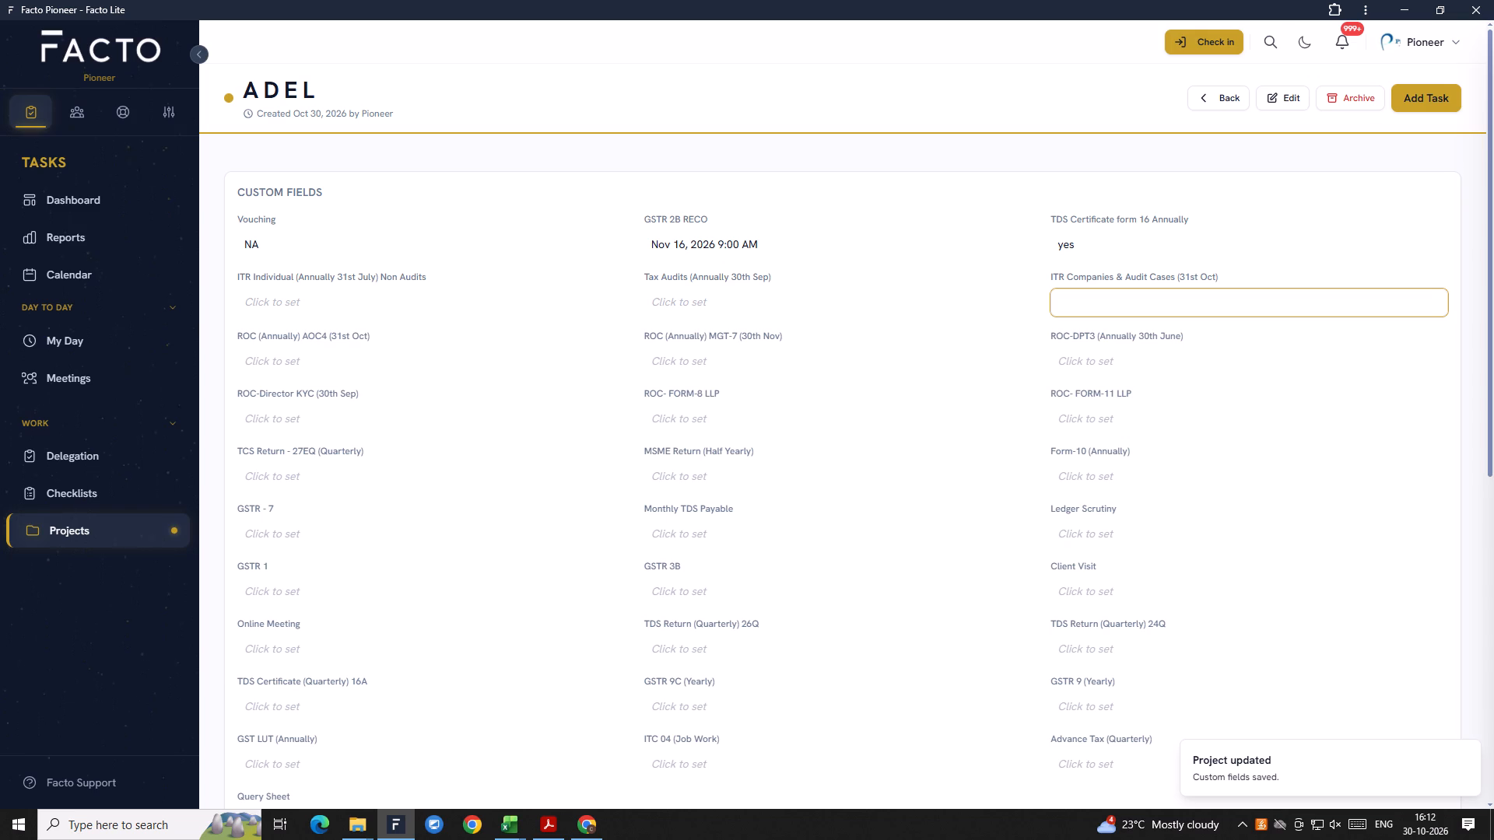
pyautogui.write('yes')
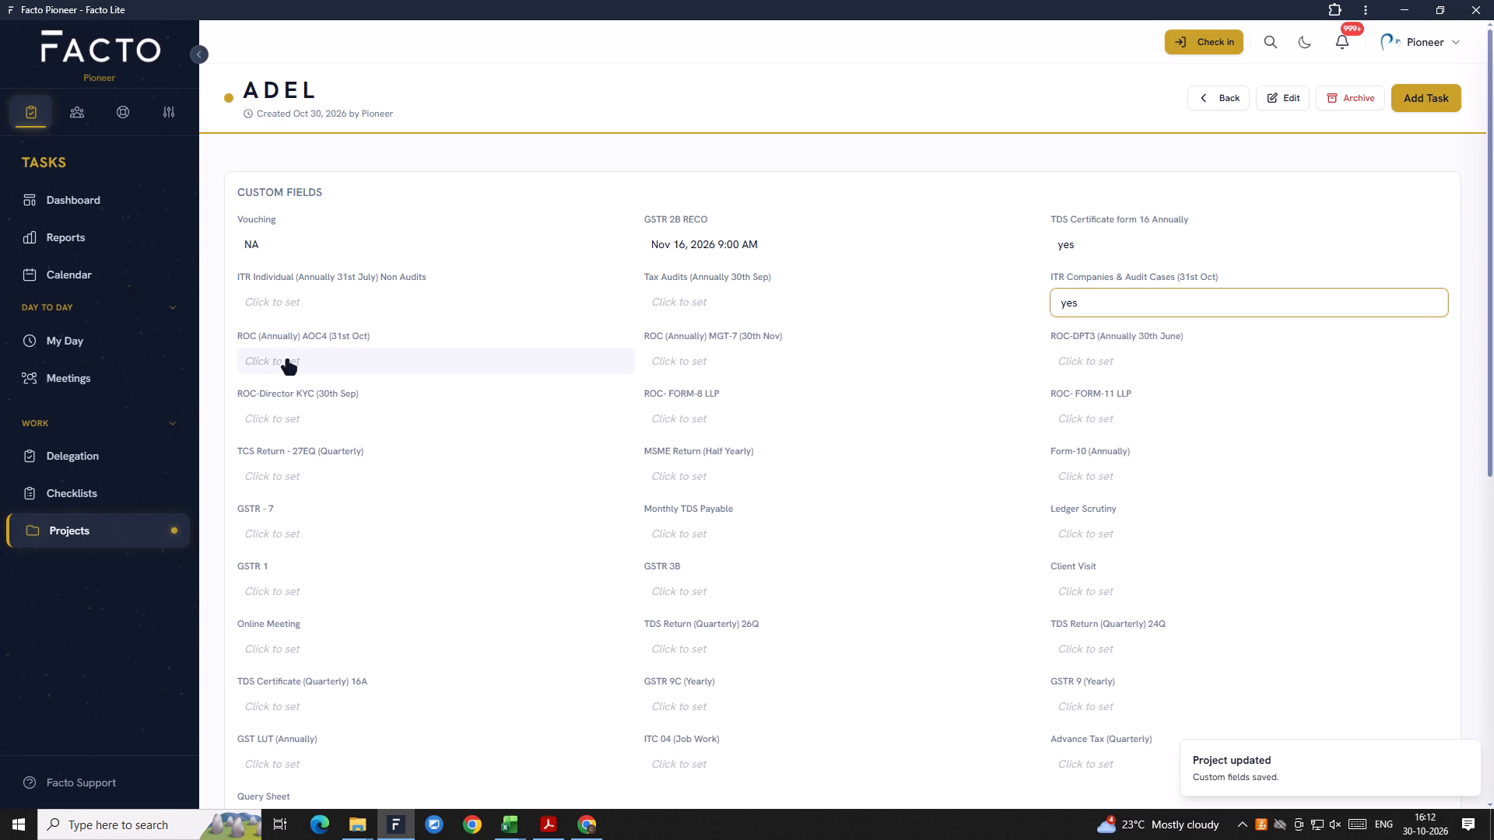
# Enter yes in the custom fields ROC (Annually) AOC4, ROC (Annually) MGT-7, ROC-DPT3 and ROC-Director KYC.
pyautogui.click(287, 361)
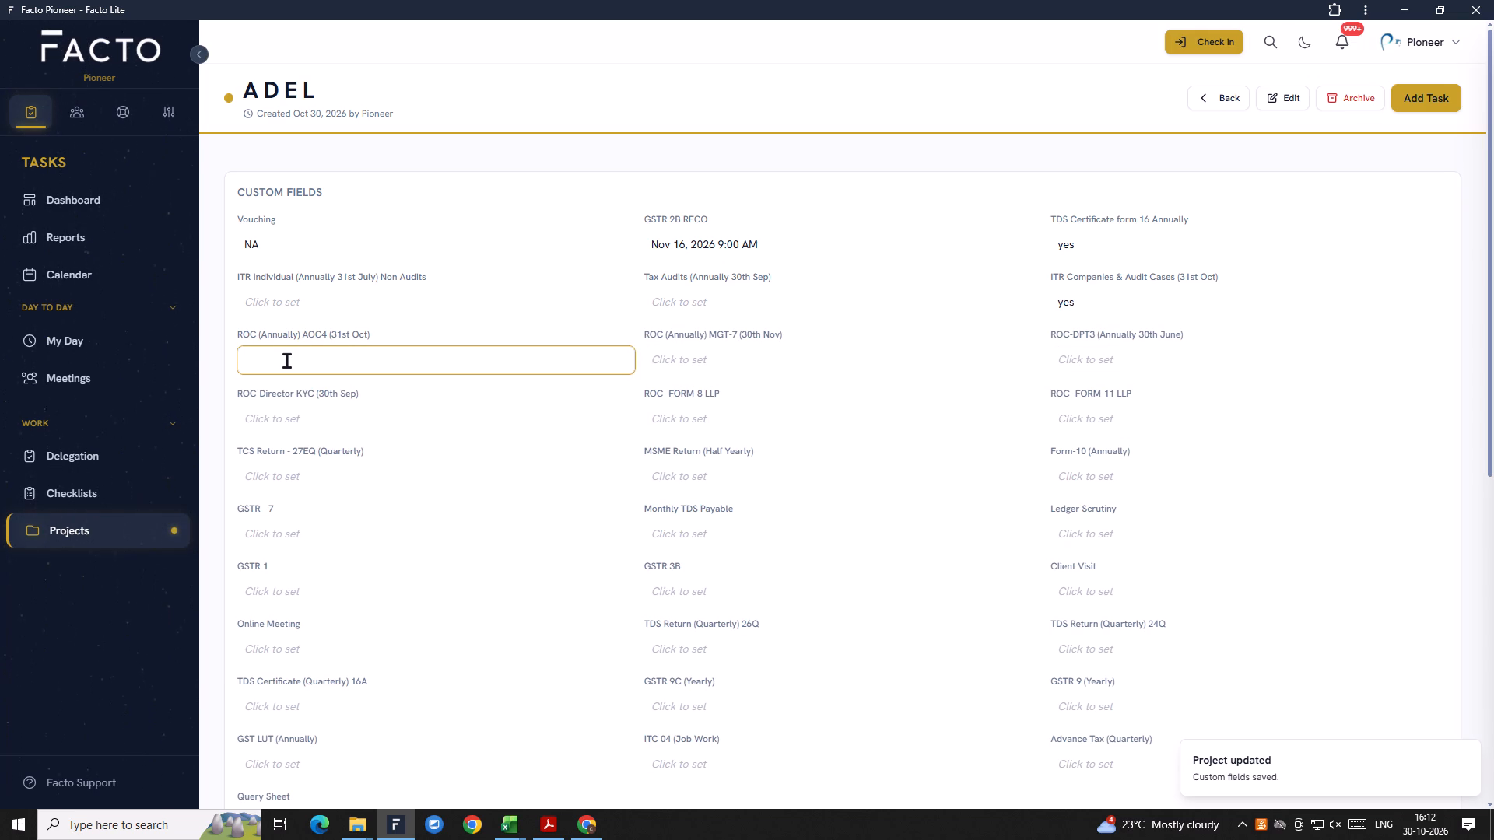
pyautogui.write('yes')
pyautogui.click(600, 481)
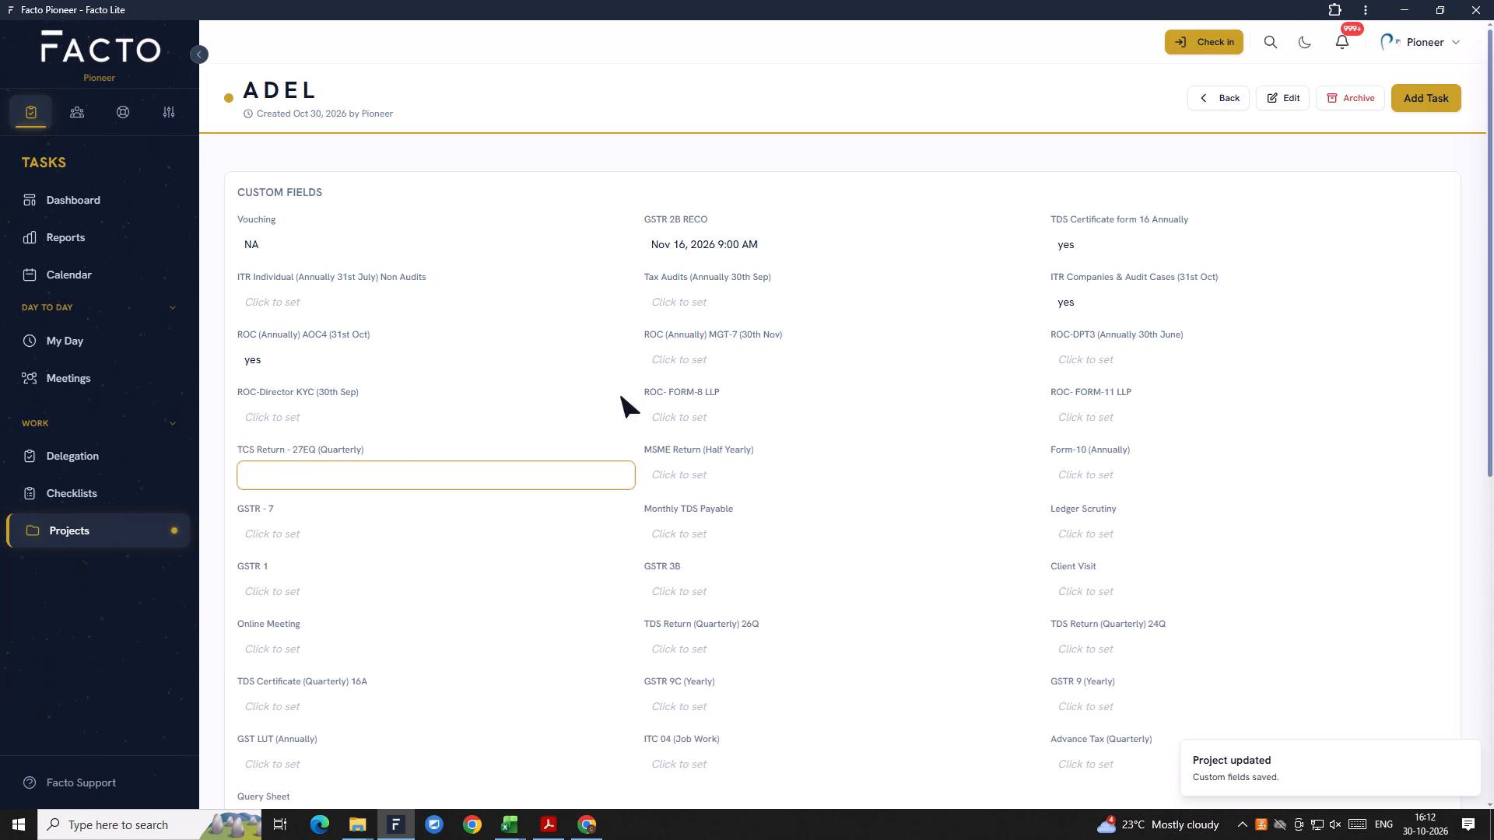
pyautogui.click(742, 359)
pyautogui.write('yes')
pyautogui.click(1100, 369)
pyautogui.write('yes')
pyautogui.click(336, 533)
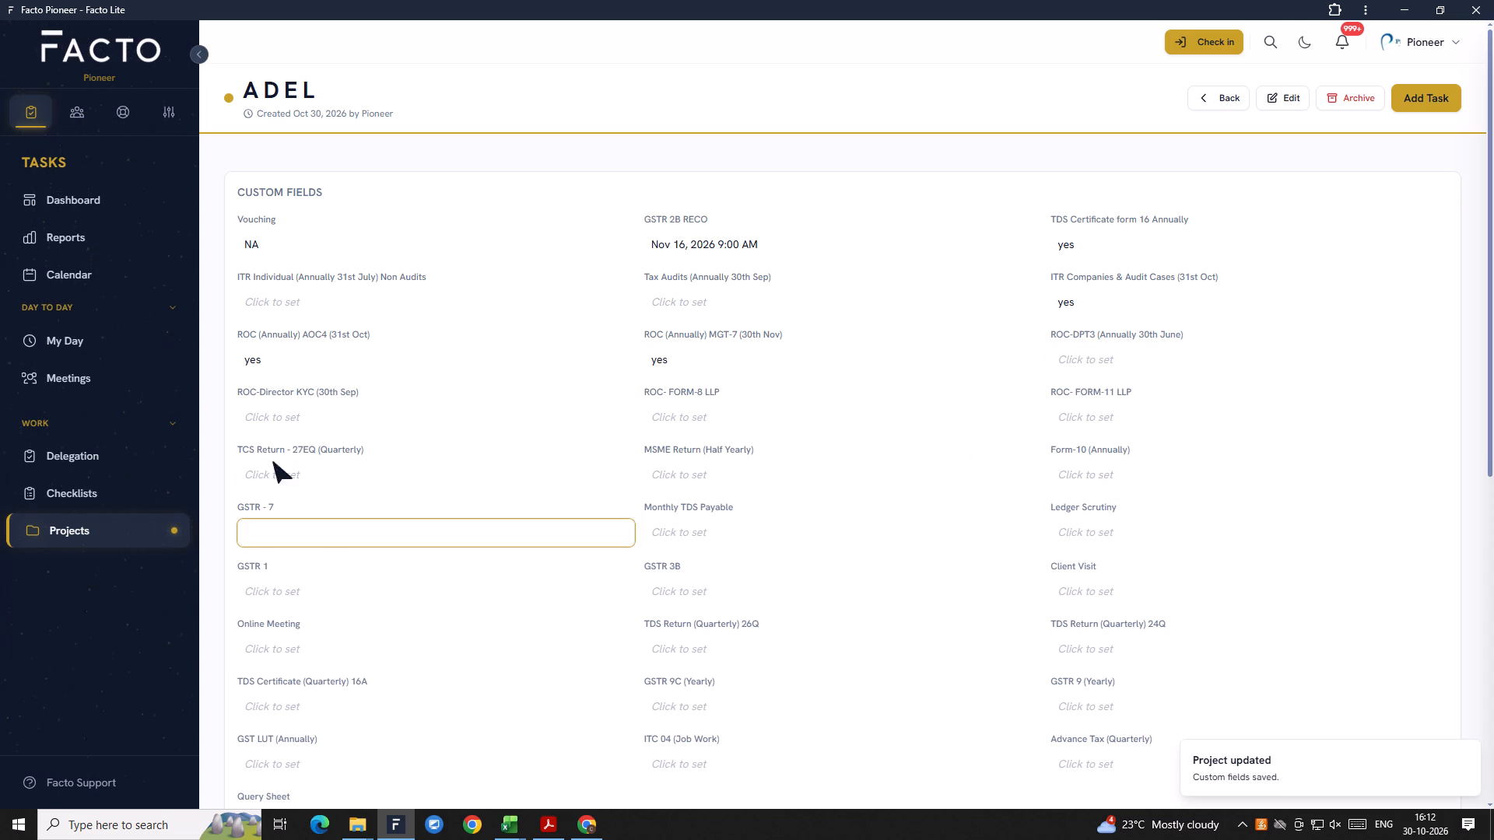
pyautogui.click(268, 471)
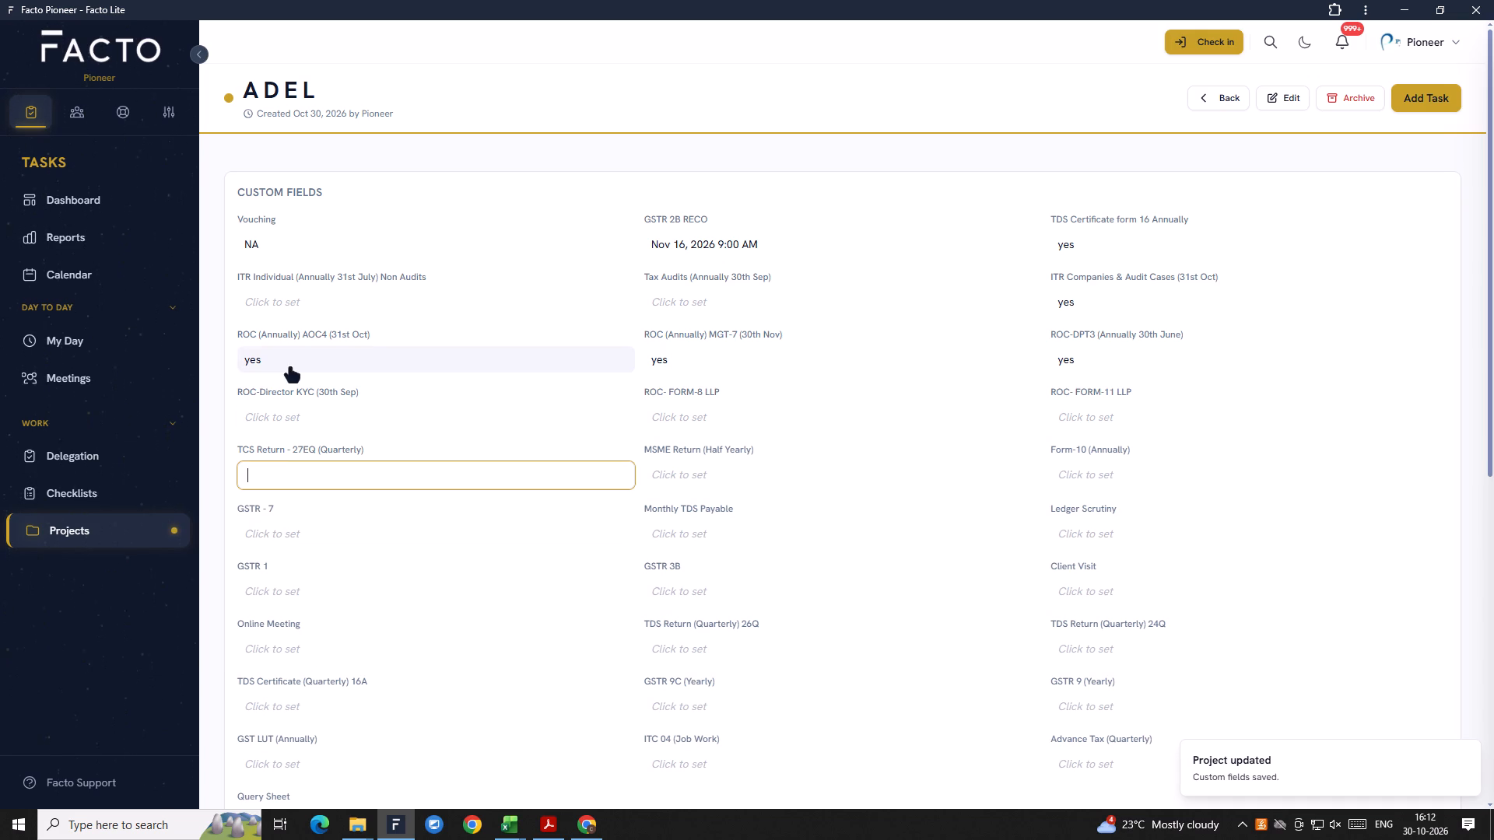
pyautogui.click(285, 410)
pyautogui.write('ye')
pyautogui.press('s')
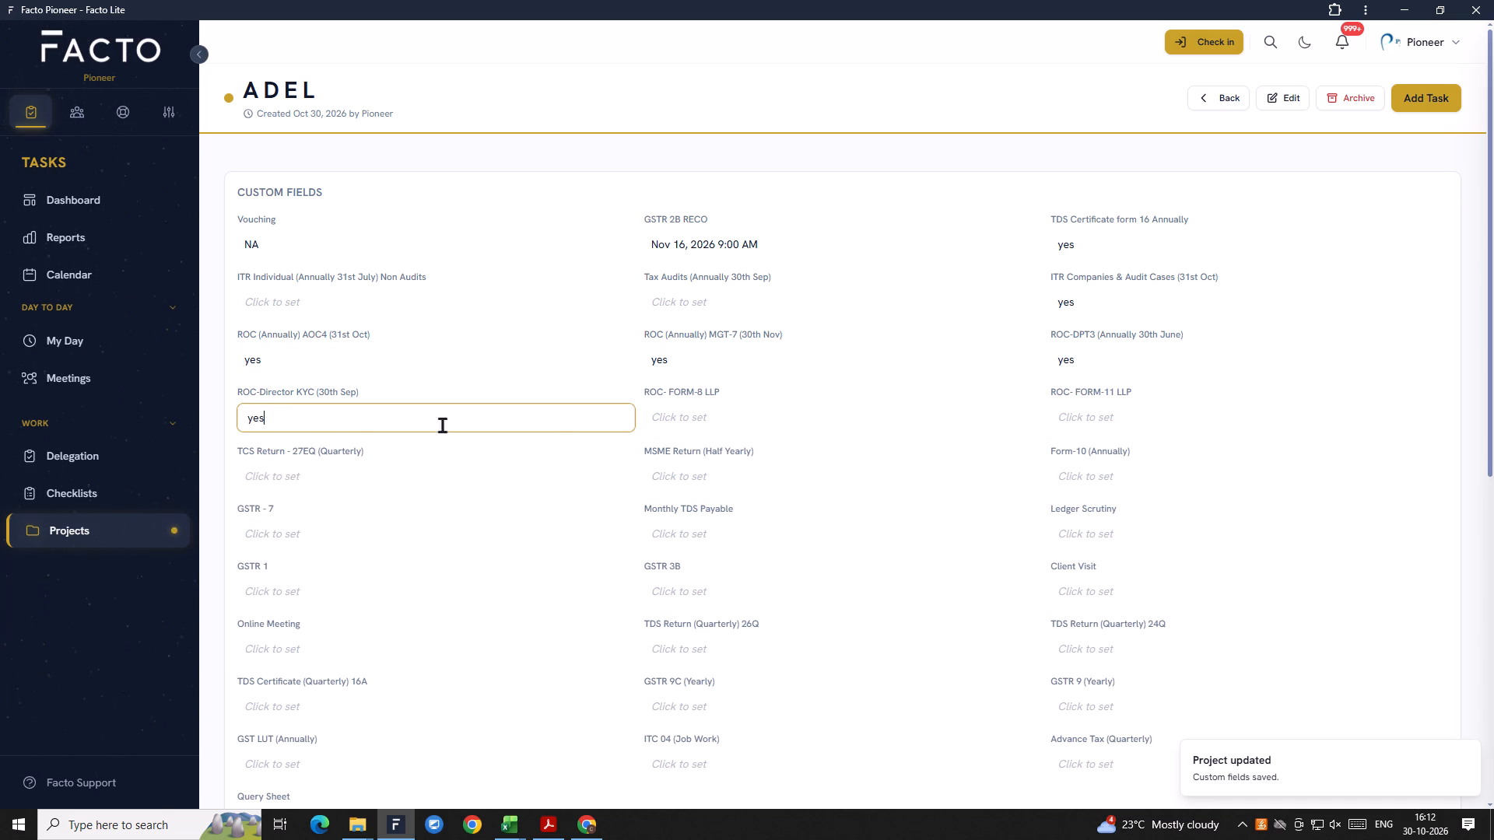
pyautogui.click(594, 499)
# Enter NA in the ROC- FORM-8 LLP, ROC- FORM-11 LLP and TCS Return - 27EQ (Quarterly) custom fields.
pyautogui.click(675, 425)
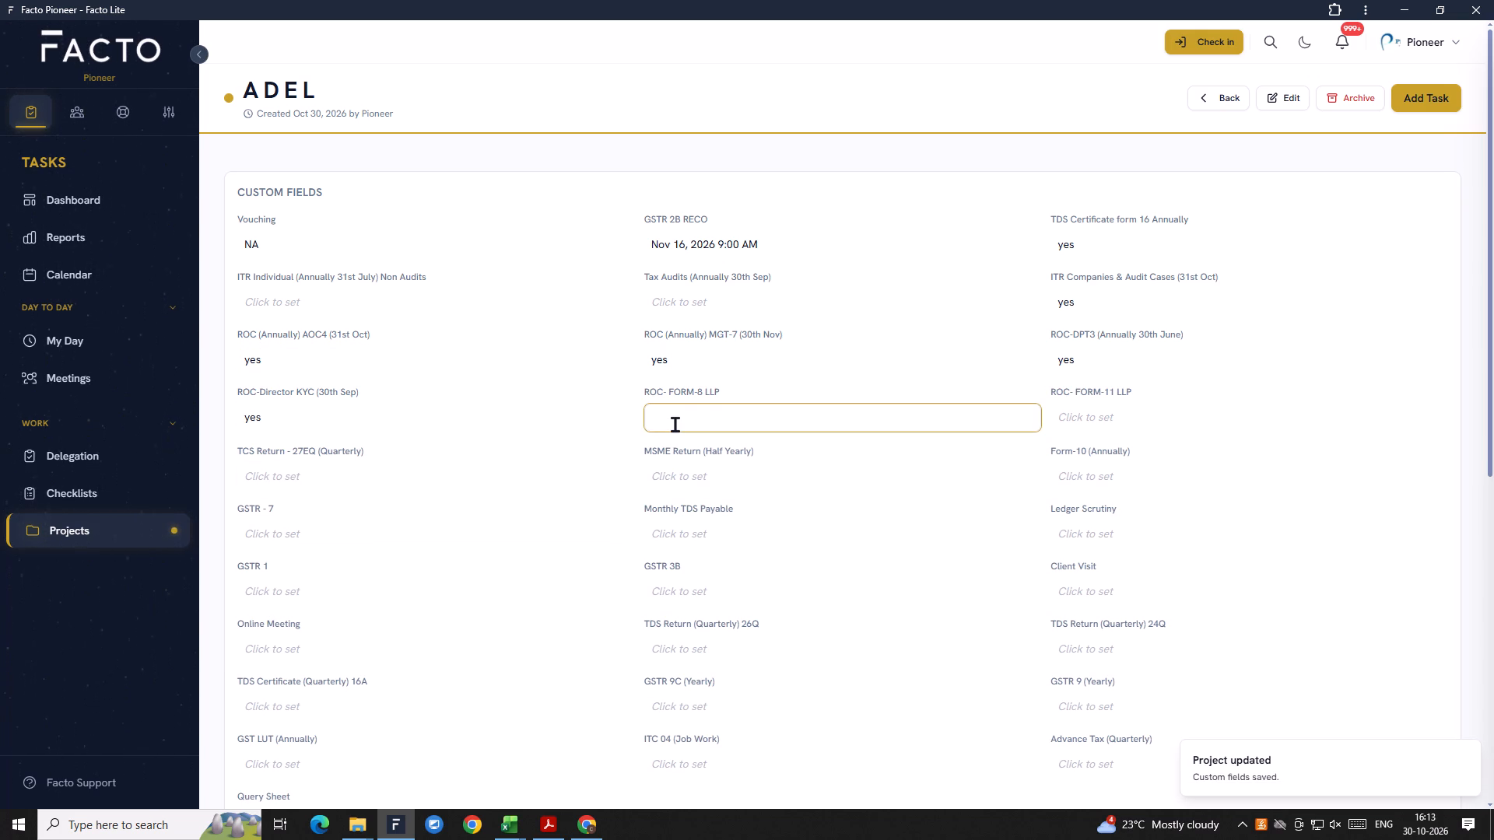
pyautogui.write('NA')
pyautogui.click(1100, 421)
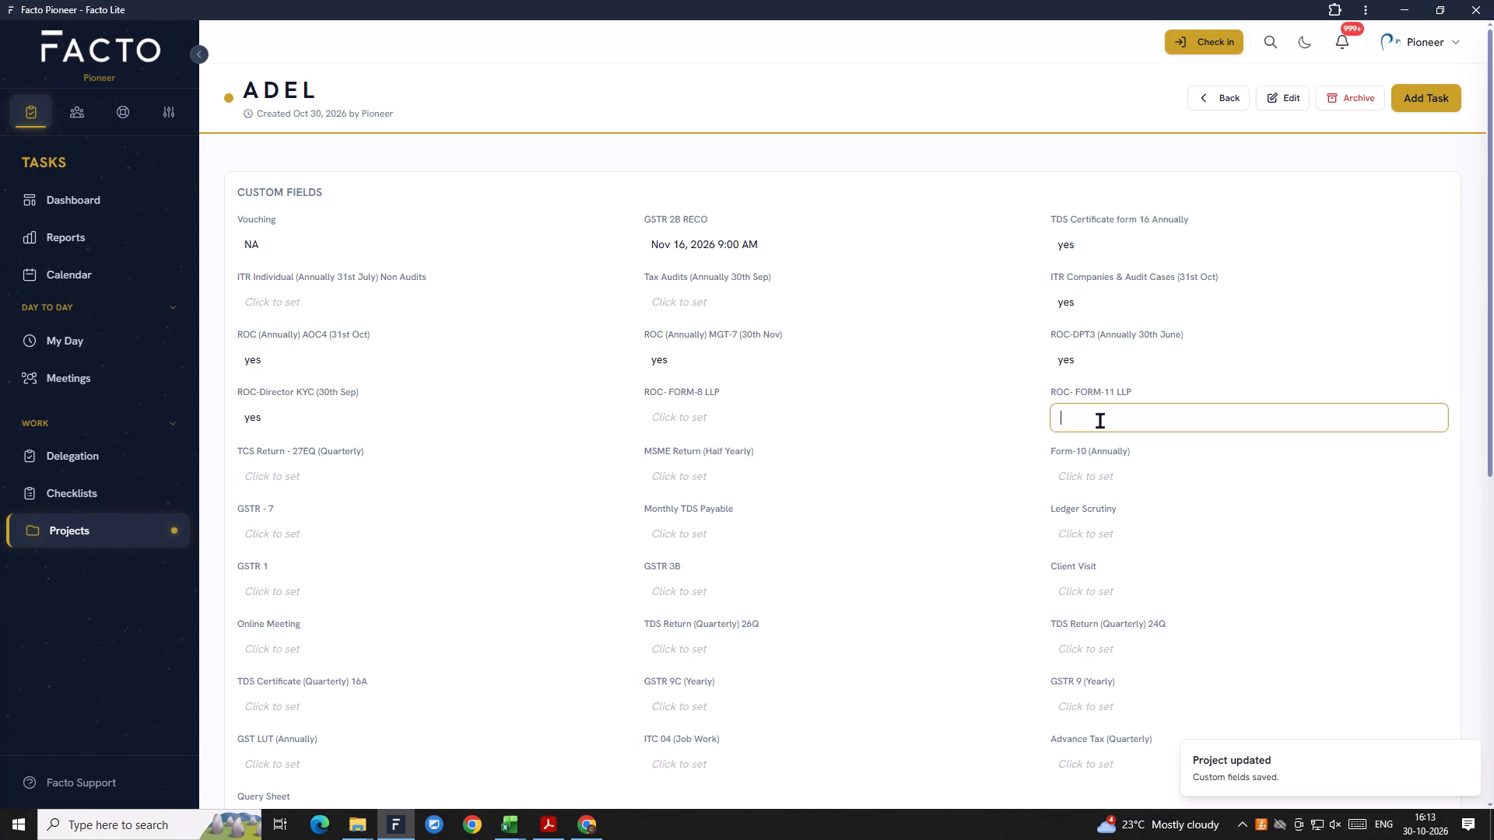
pyautogui.write('NA')
pyautogui.click(289, 479)
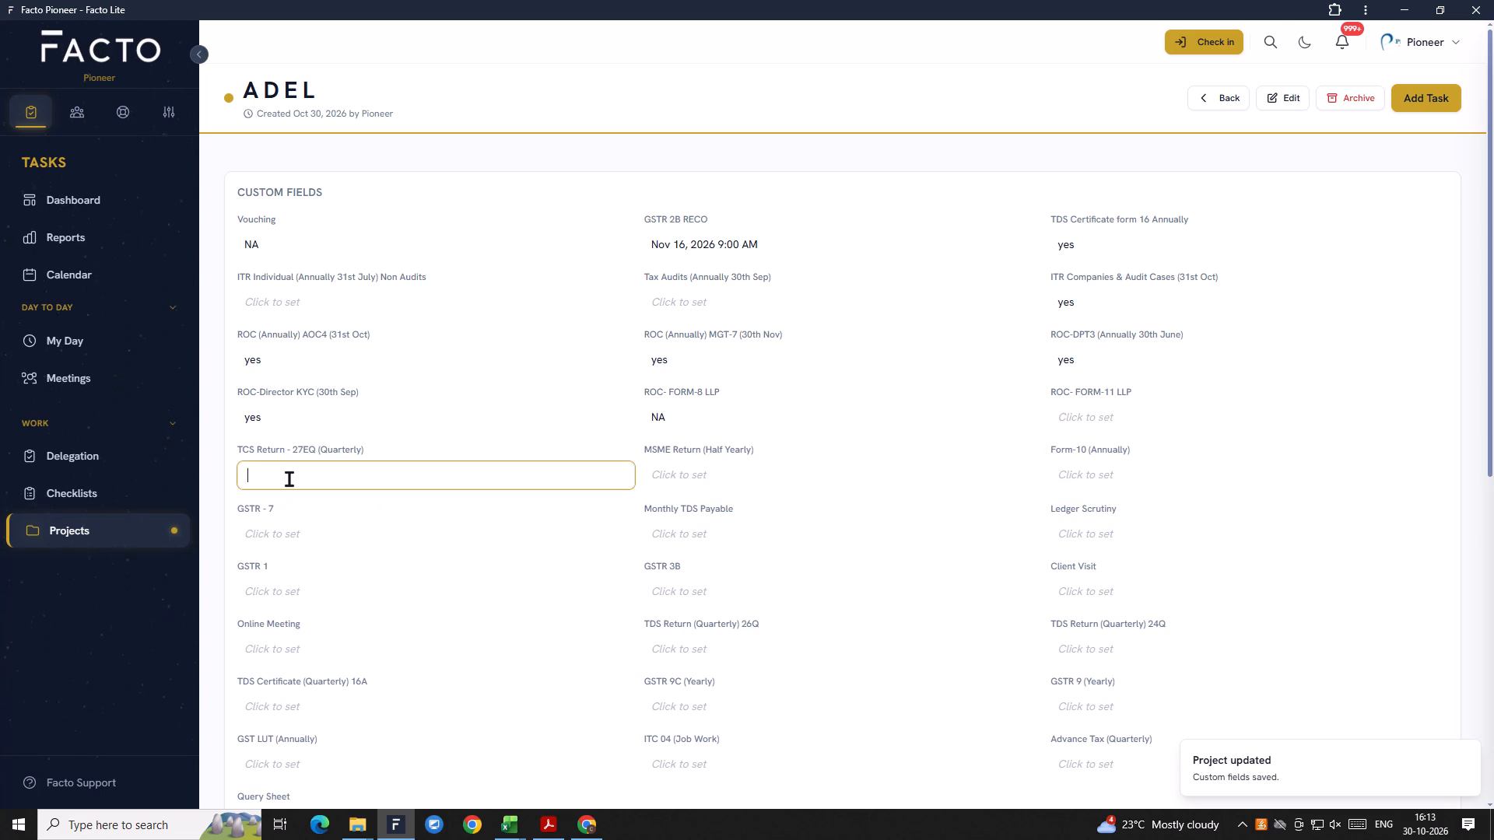
pyautogui.write('NA')
# Enter Yes for MSME Return (Half Yearly), and NA for both Form-10 (Annually) and GSTR - 7.
pyautogui.click(674, 473)
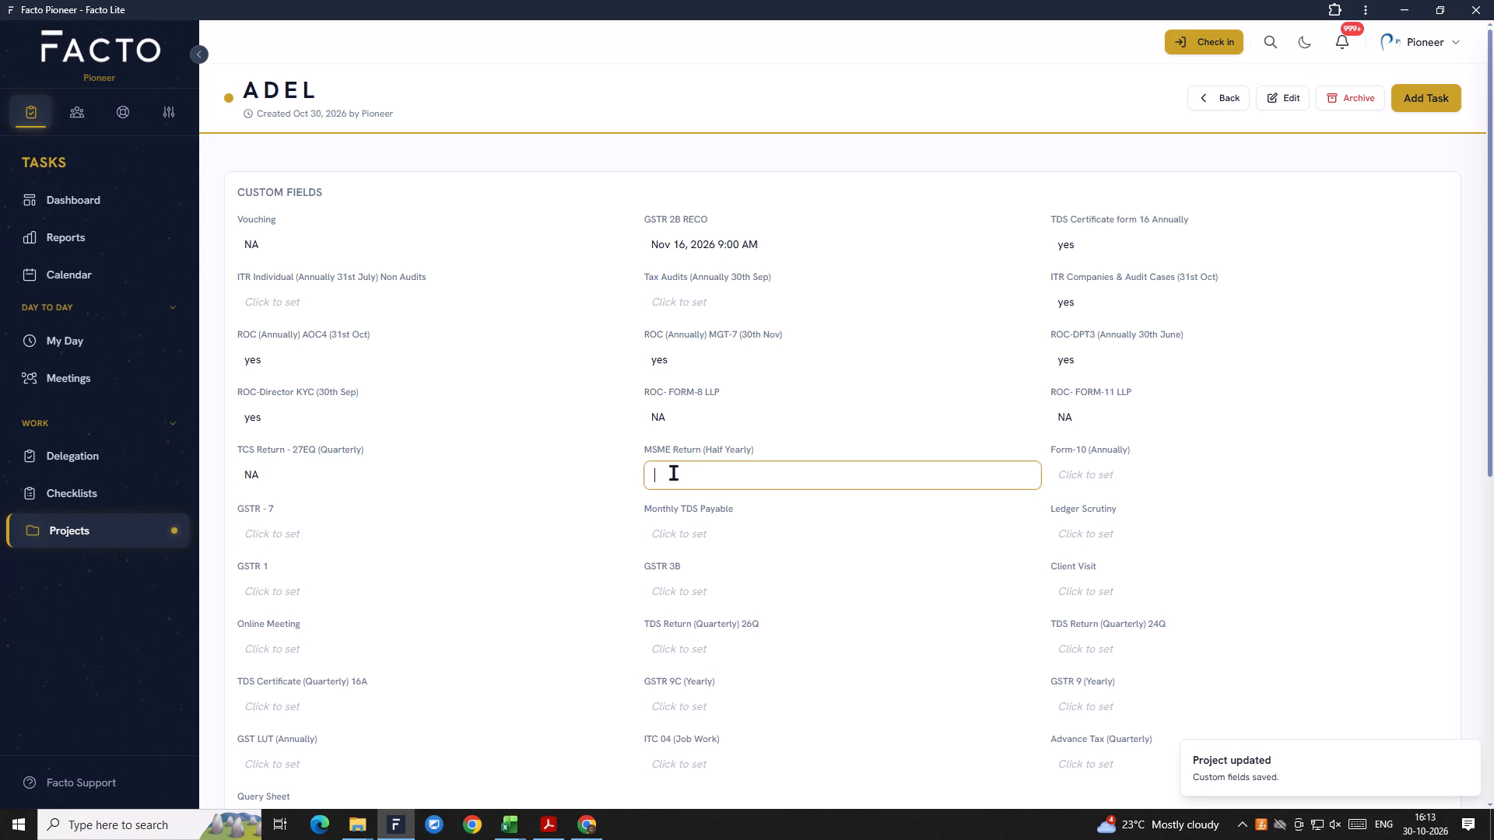
pyautogui.write('Yes')
pyautogui.click(1100, 481)
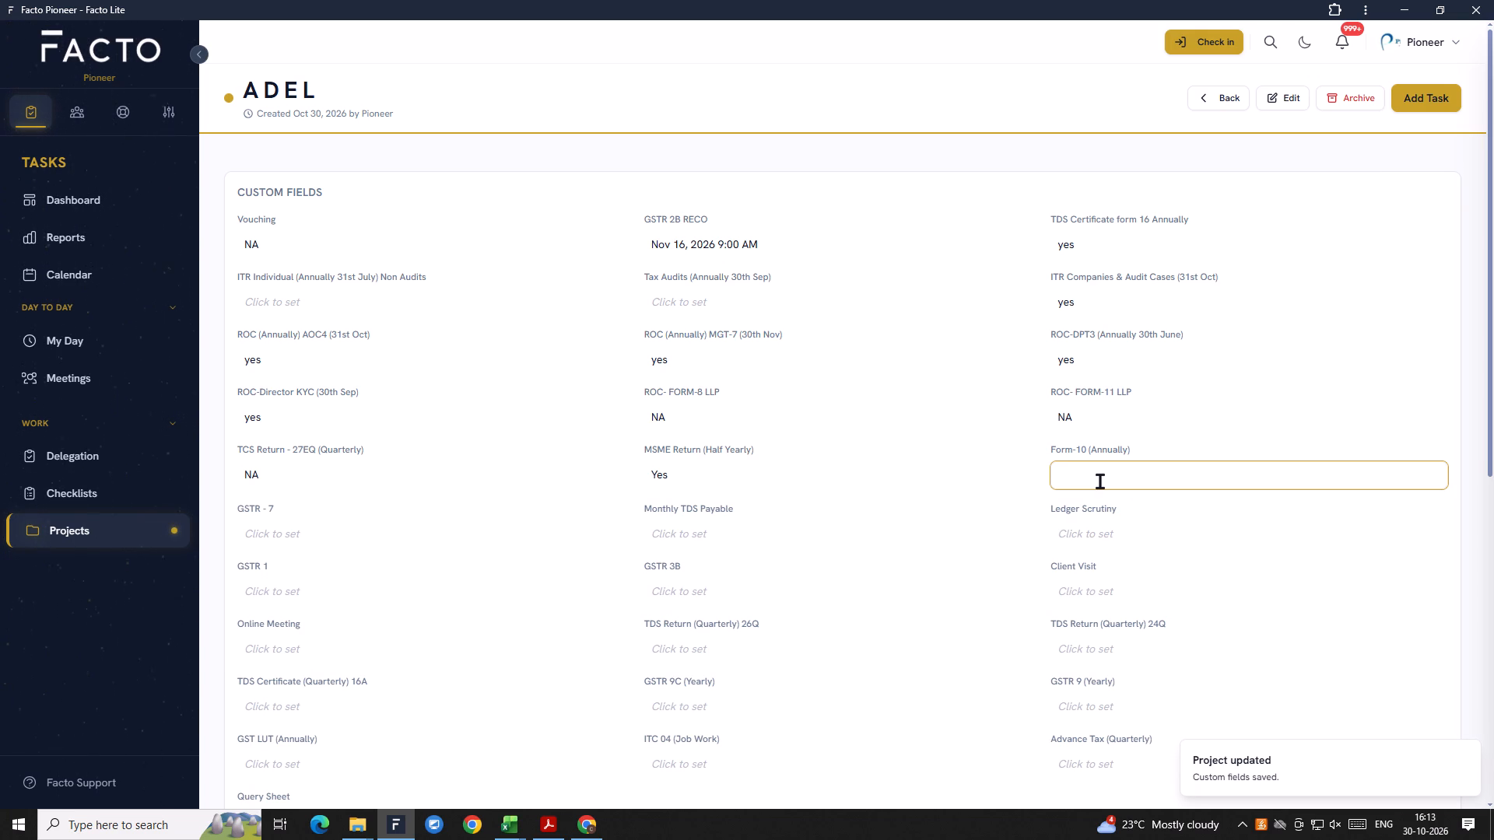
pyautogui.write('NA')
pyautogui.click(261, 530)
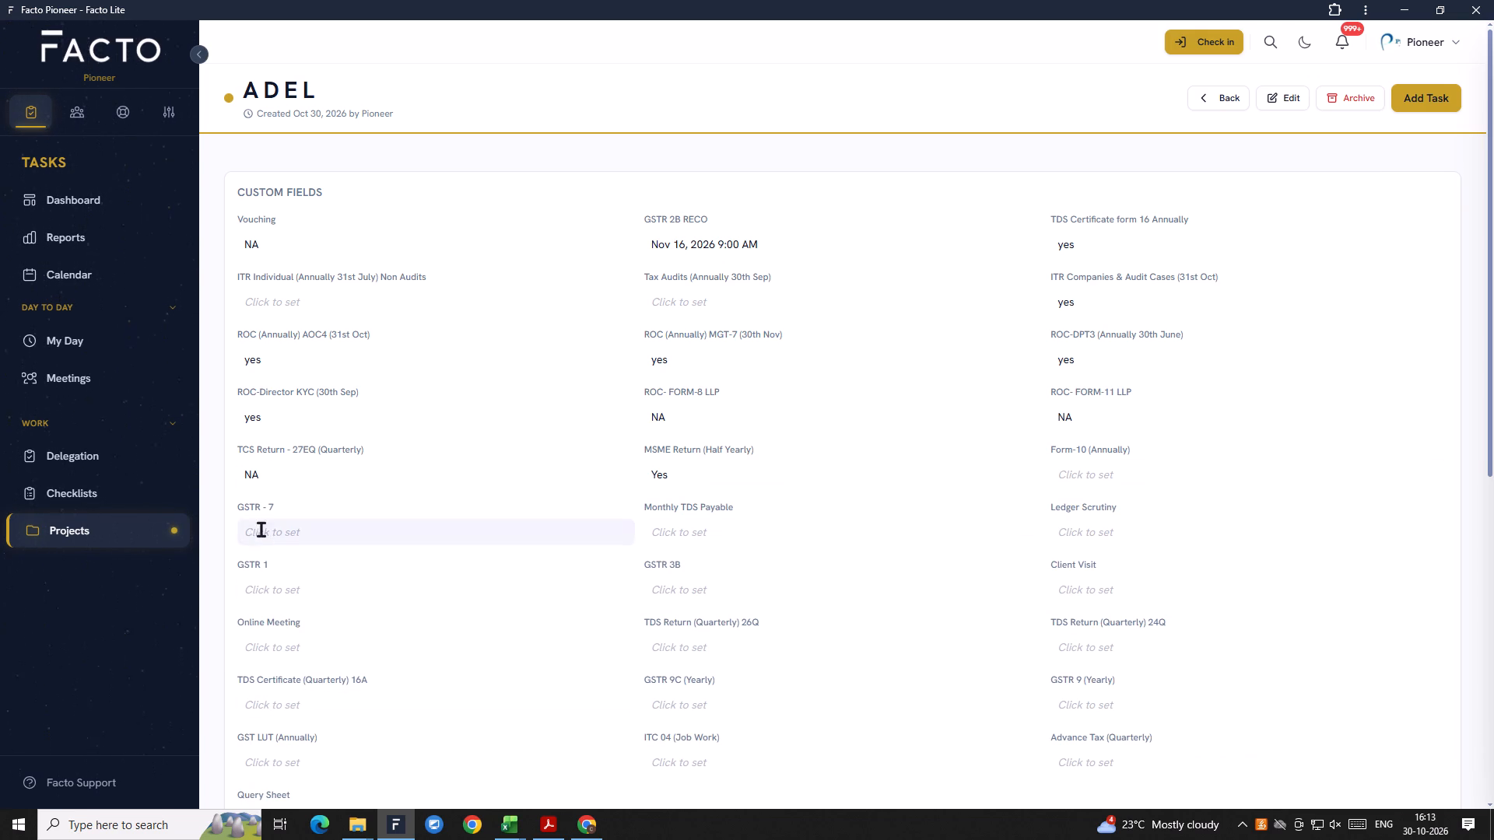
pyautogui.scroll(-1, 262, 530)
pyautogui.write('NA')
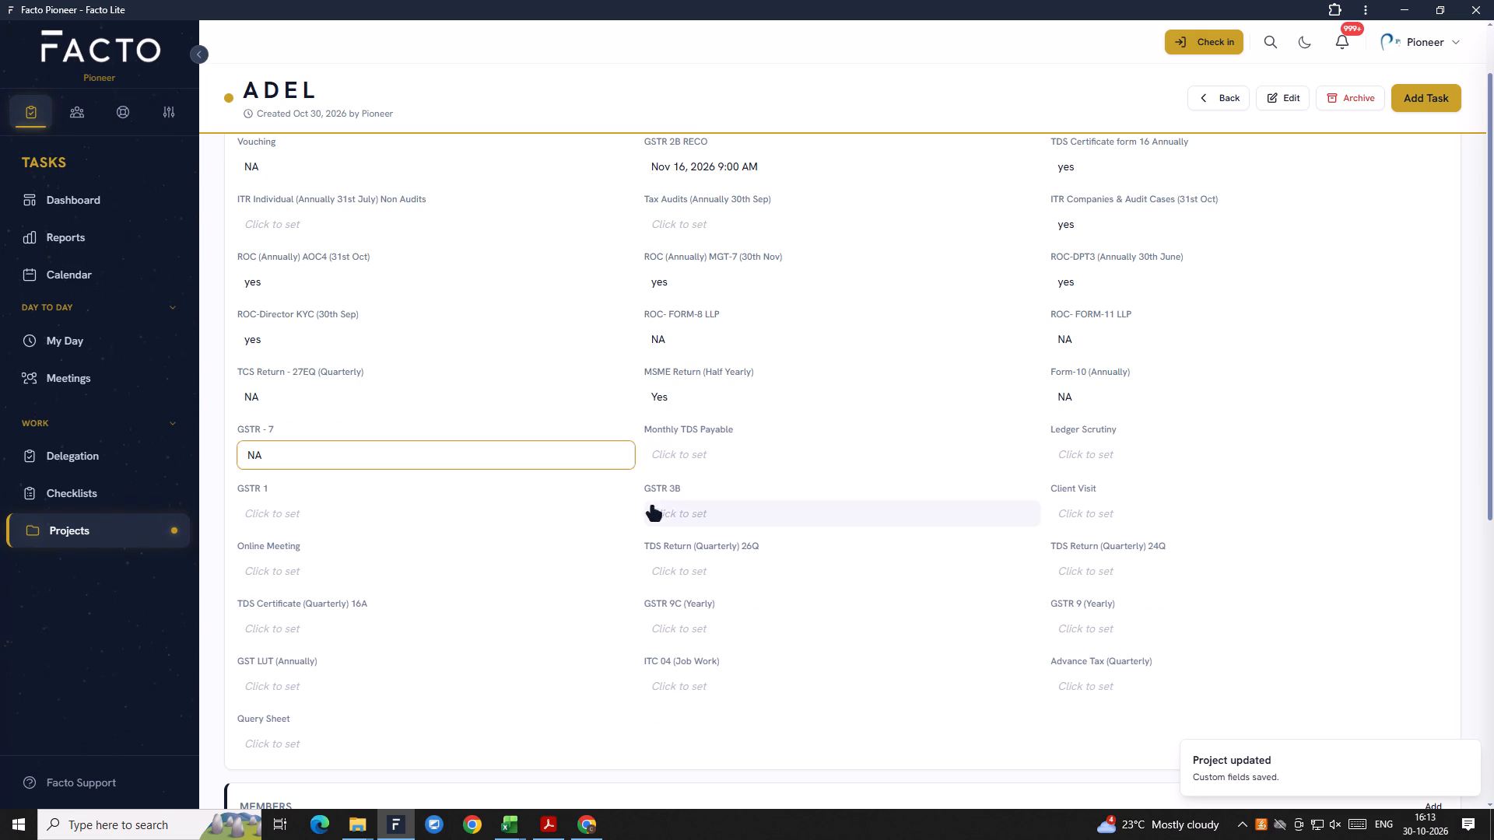
# Enter Yes in the Monthly TDS Payable custom field and yes in Ledger Scrutiny.
pyautogui.click(693, 457)
pyautogui.write('Yes')
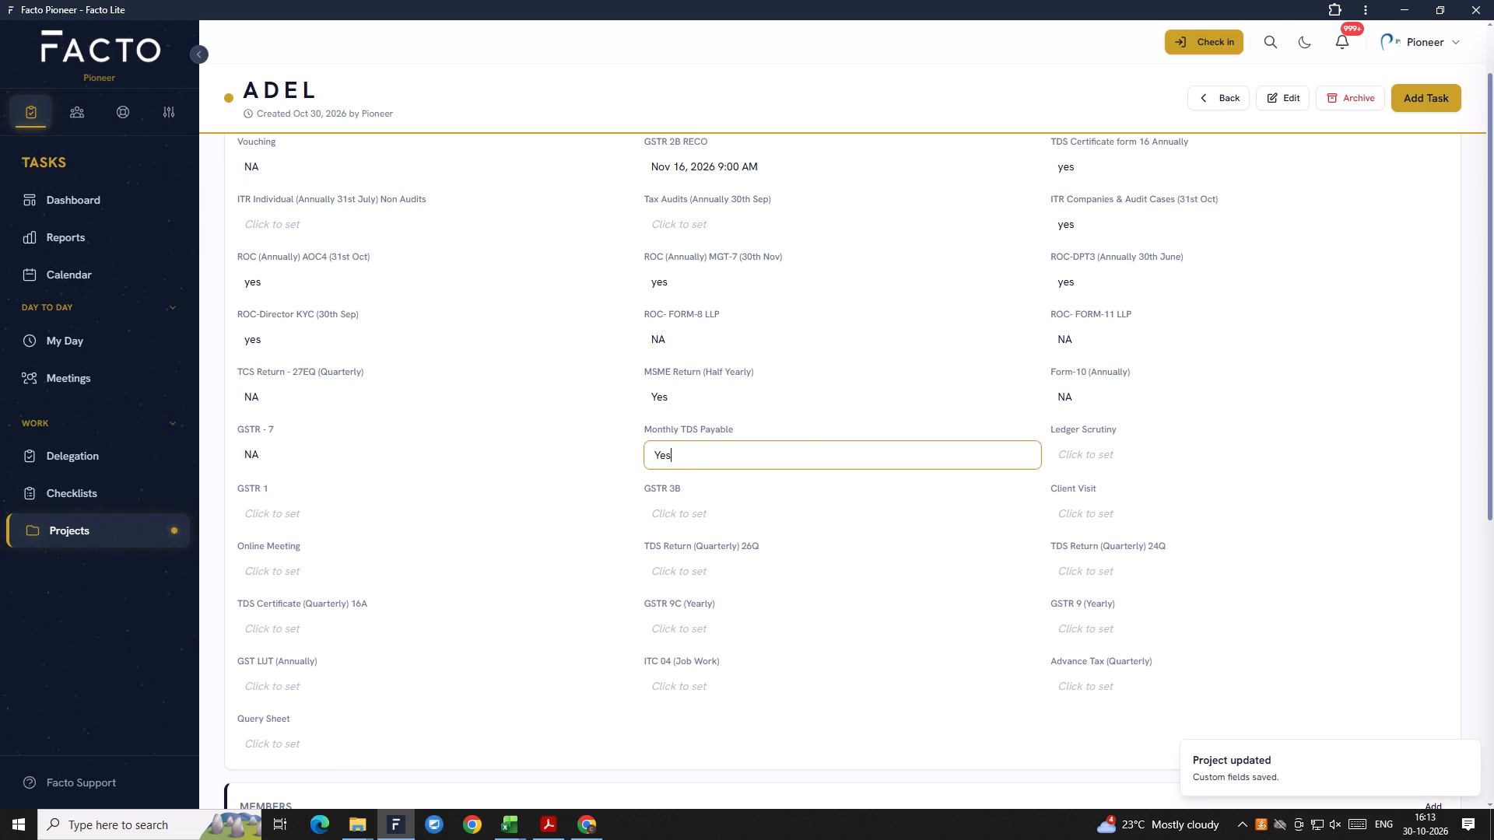
pyautogui.click(1089, 453)
pyautogui.write('yes')
# Enter Yes in the GSTR 1 custom field and yes in GSTR 3B.
pyautogui.scroll(-1, 384, 555)
pyautogui.click(289, 440)
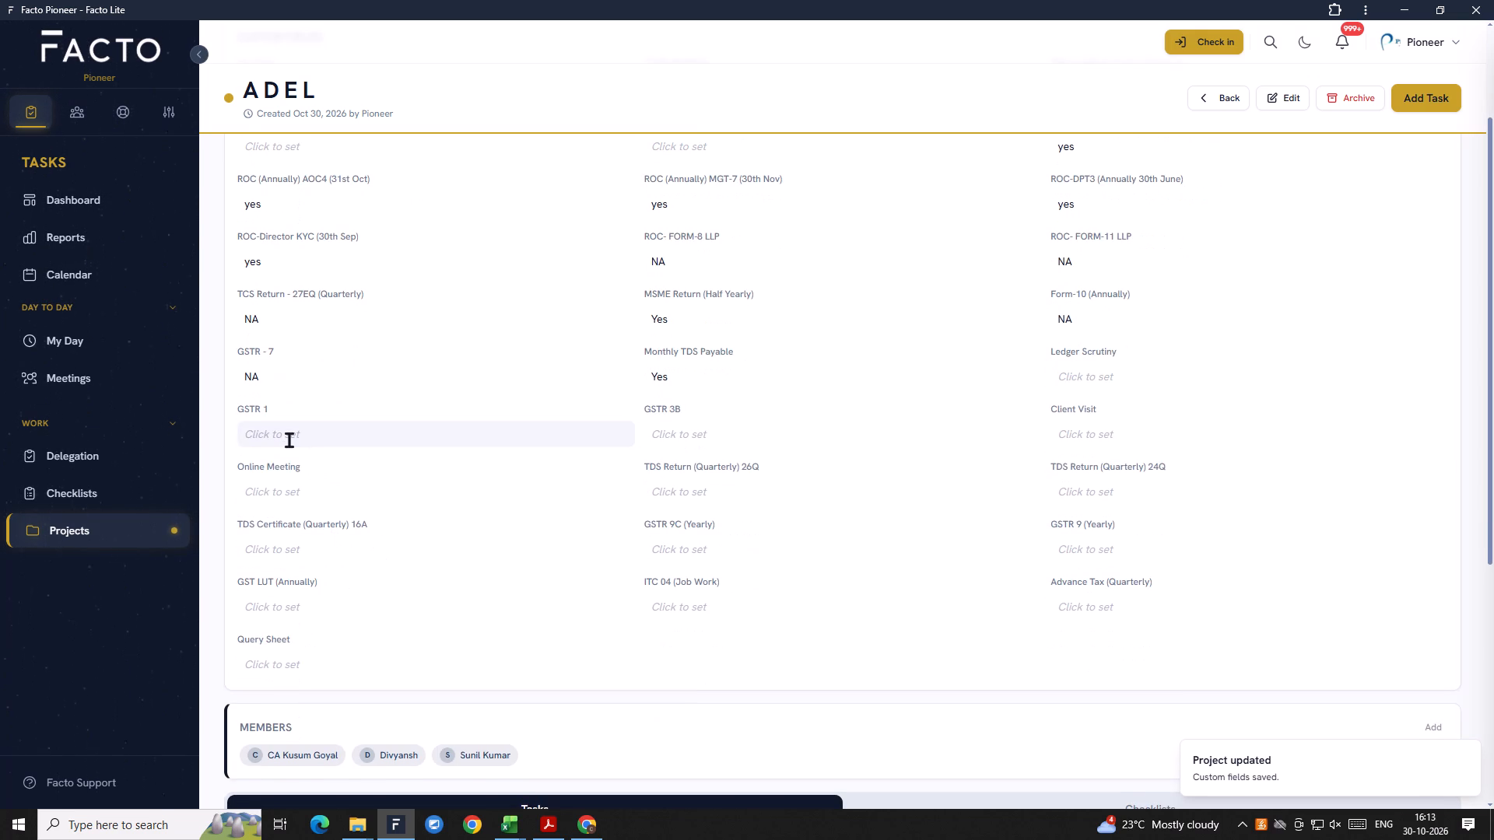
pyautogui.write('Yes')
pyautogui.click(678, 423)
pyautogui.write('yes')
# Enter yes in the Client Visit and Online Meeting custom fields.
pyautogui.click(1086, 437)
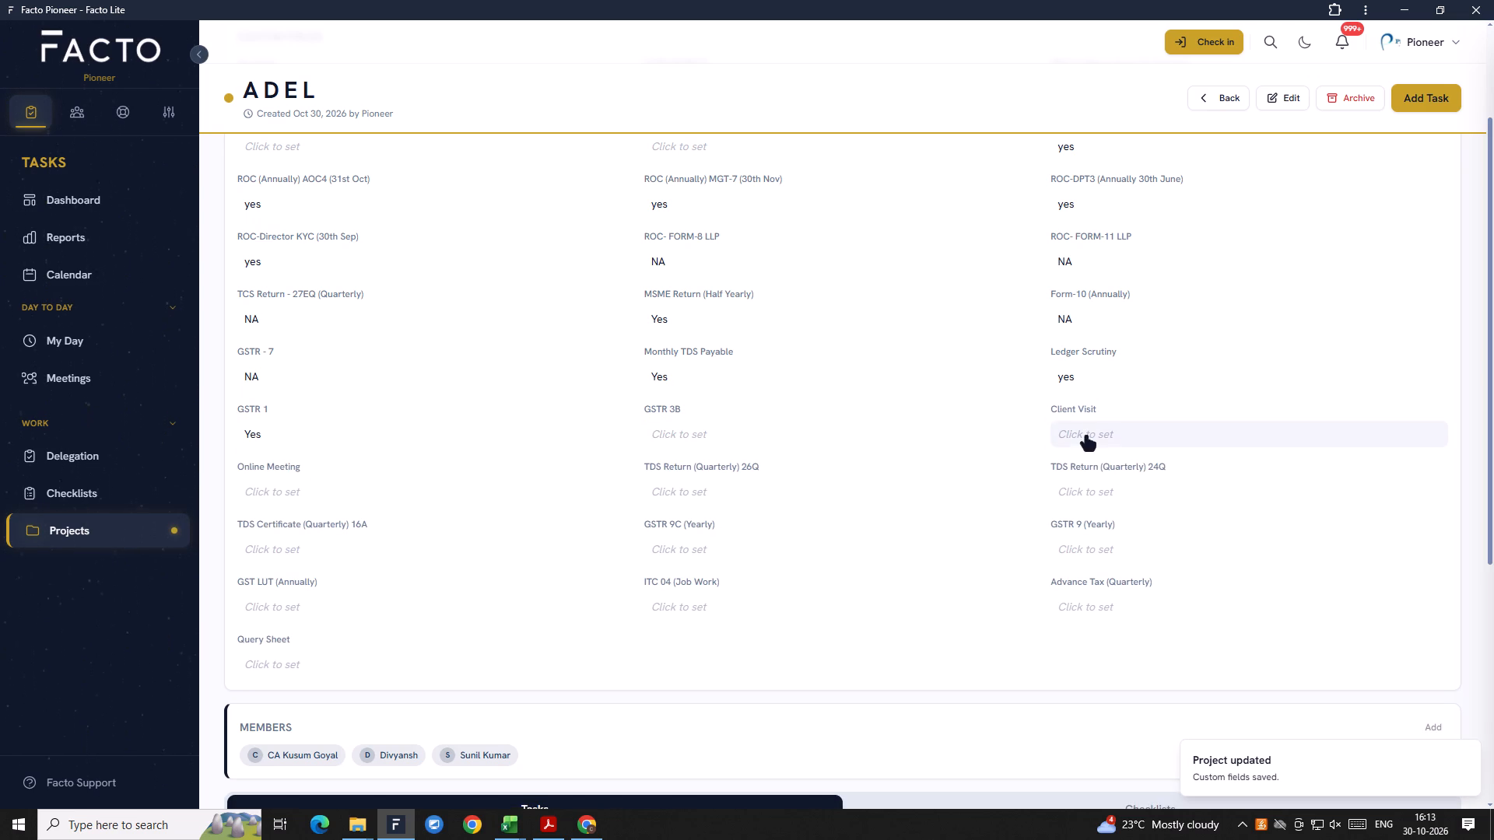
pyautogui.write('yes')
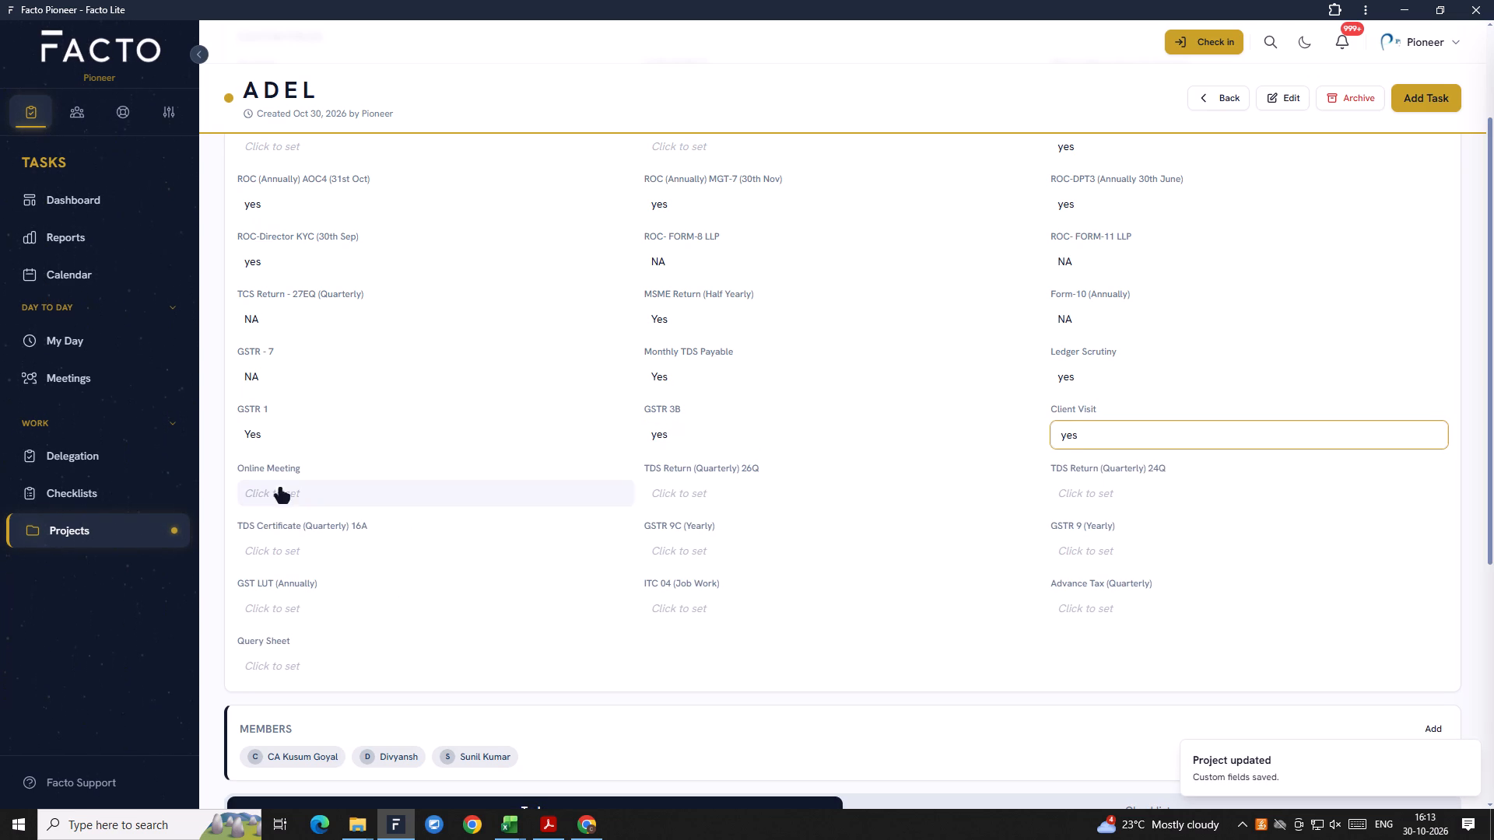
pyautogui.click(279, 497)
pyautogui.write('yes')
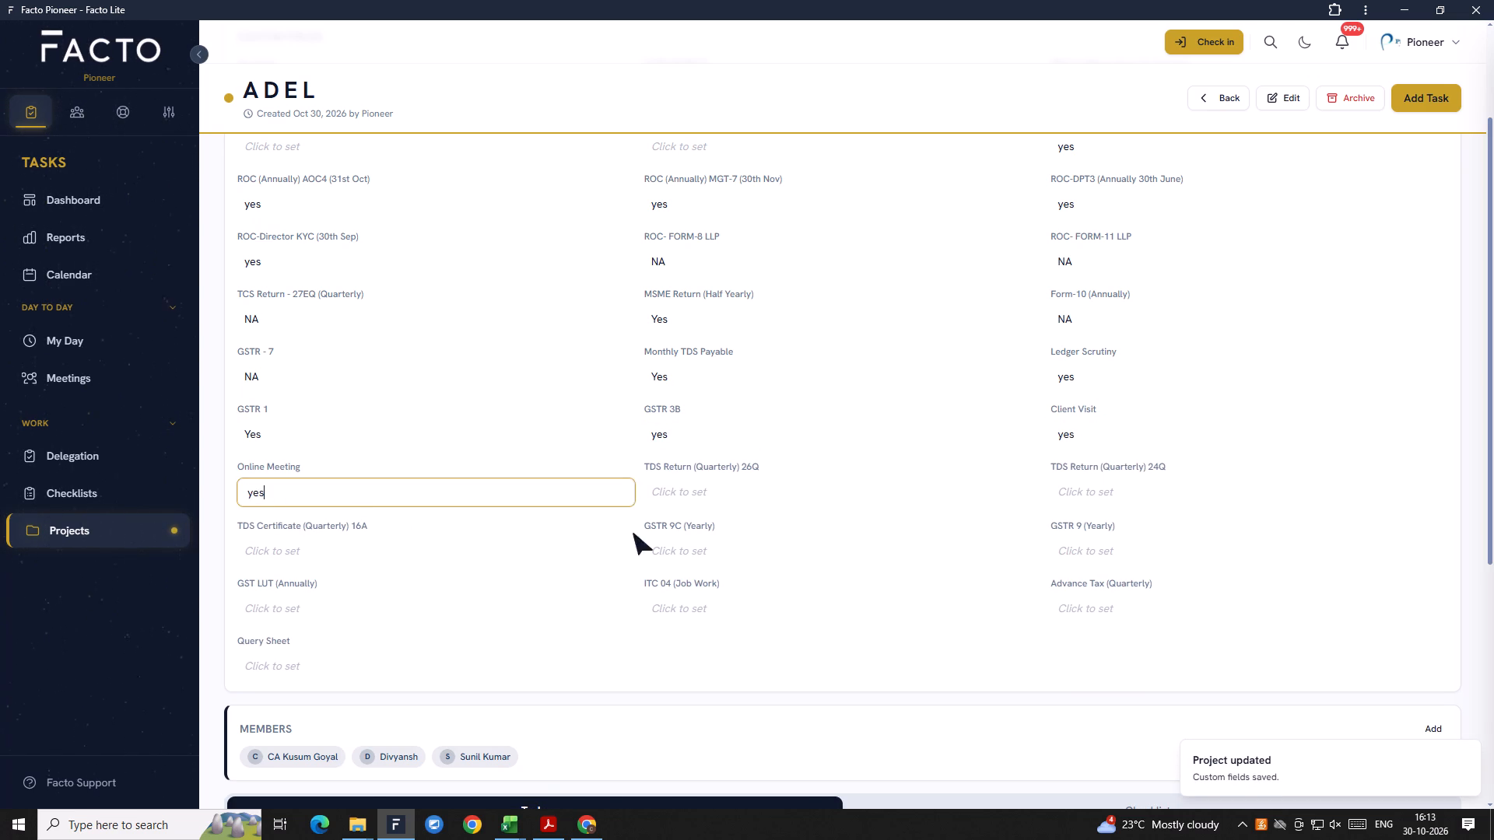
# Enter yes in the TDS Return (Quarterly) 26Q, TDS Return (Quarterly) 24Q and TDS Certificate (Quarterly) 16A custom fields.
pyautogui.click(721, 495)
pyautogui.write('yes')
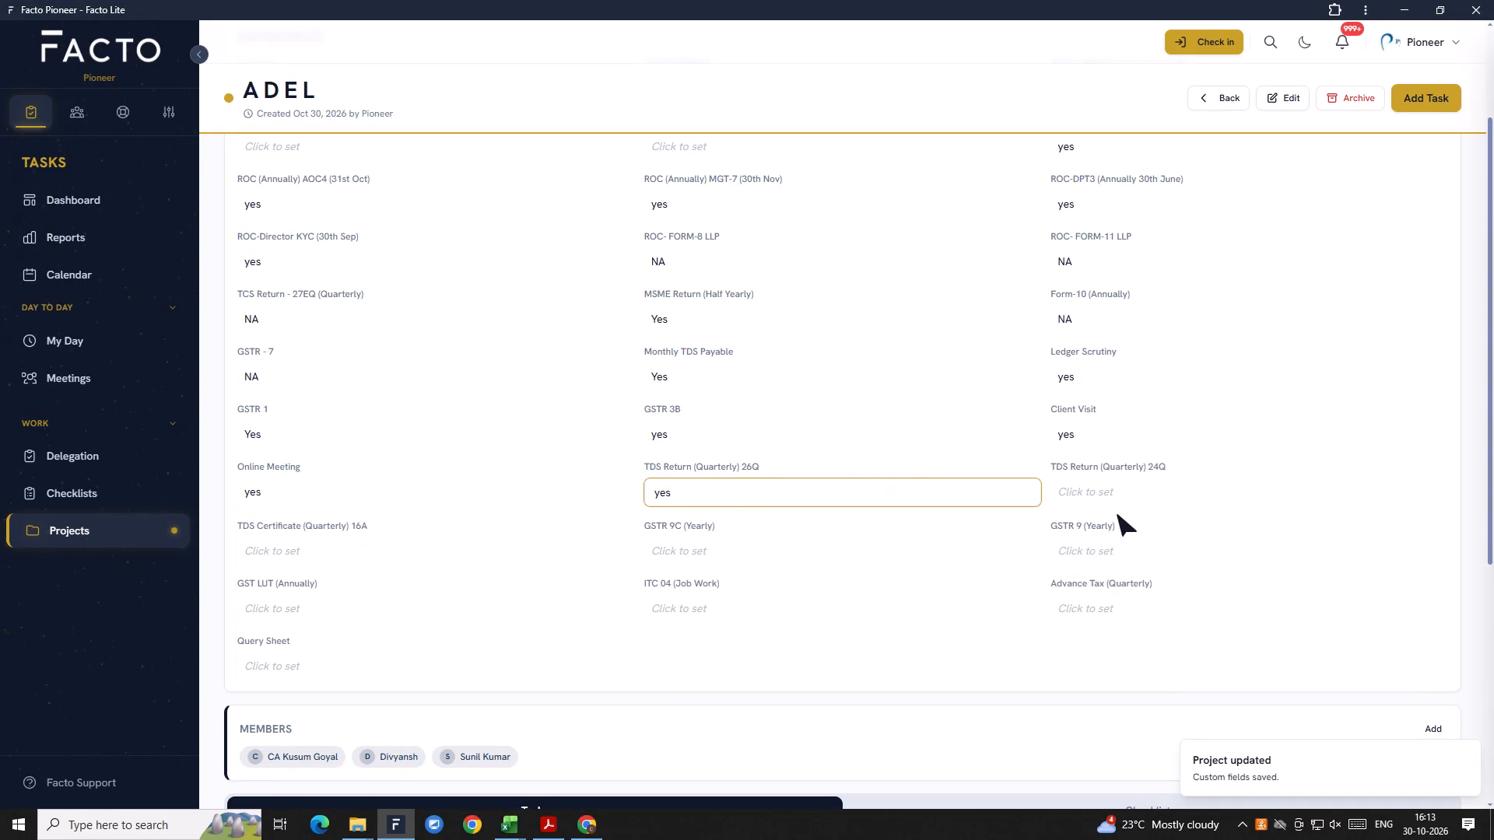
pyautogui.click(1103, 494)
pyautogui.press('y')
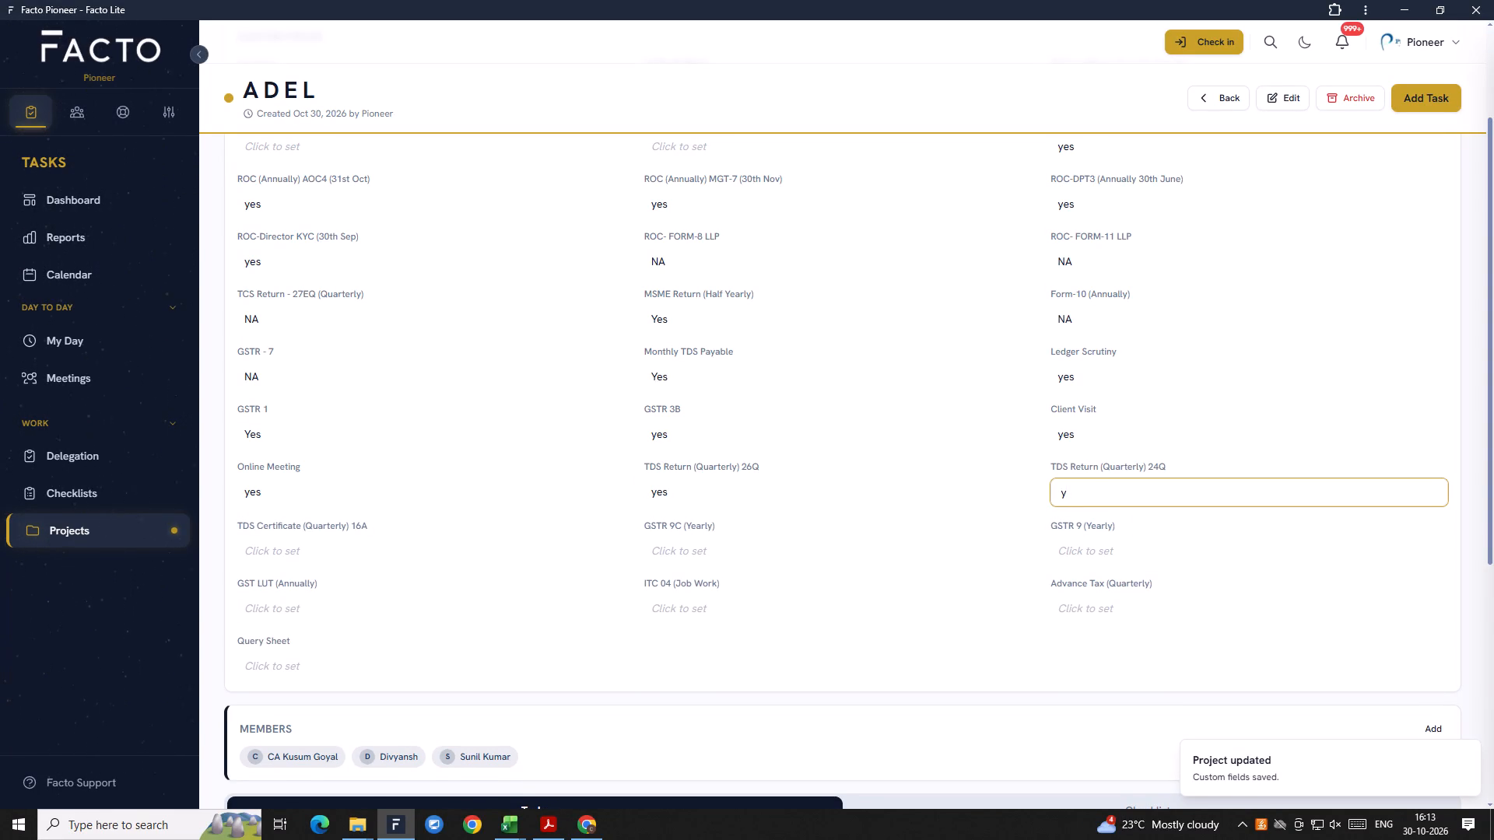
pyautogui.write('es')
pyautogui.click(279, 559)
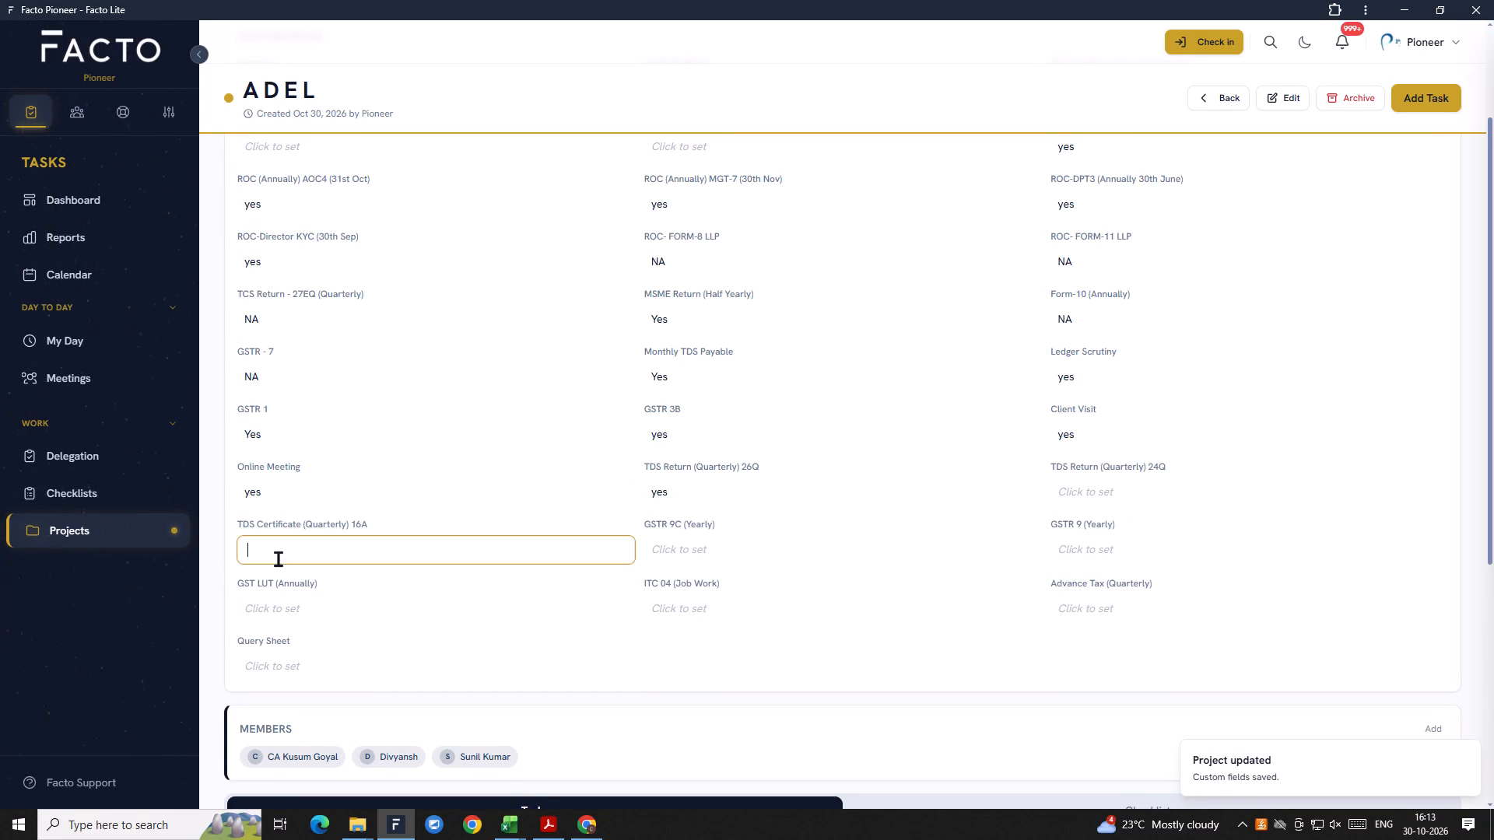
pyautogui.hotkey('shift', 't')
pyautogui.press('BackSpace')
pyautogui.write('yes')
# Enter NA in the GSTR 9C (Yearly), GSTR 9 (Yearly) and GST LUT (Annually) custom fields.
pyautogui.click(669, 555)
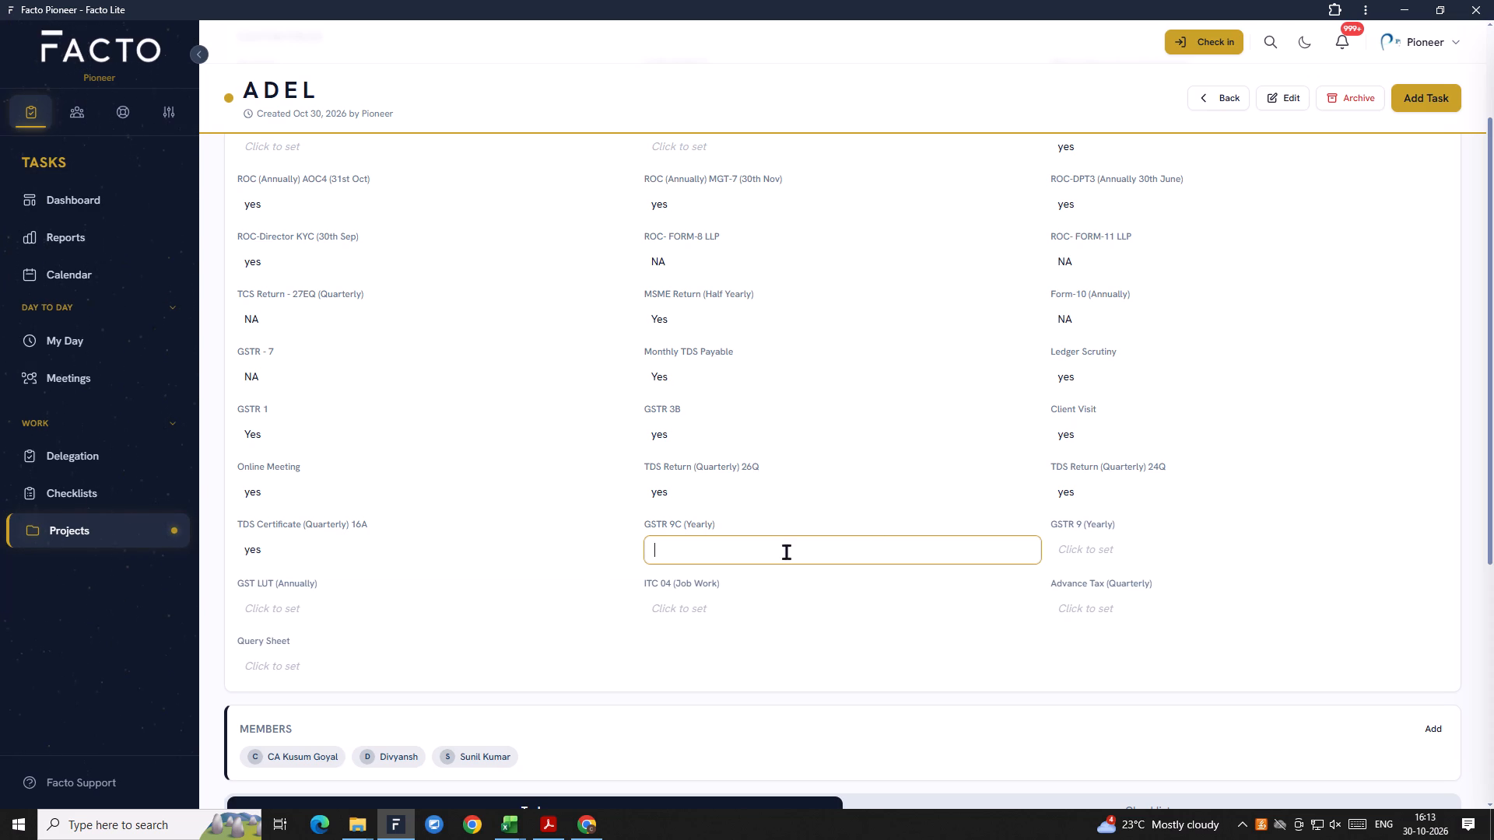
pyautogui.write('NA')
pyautogui.press('BackSpace')
pyautogui.press('BackSpace')
pyautogui.write('NA')
pyautogui.click(1096, 557)
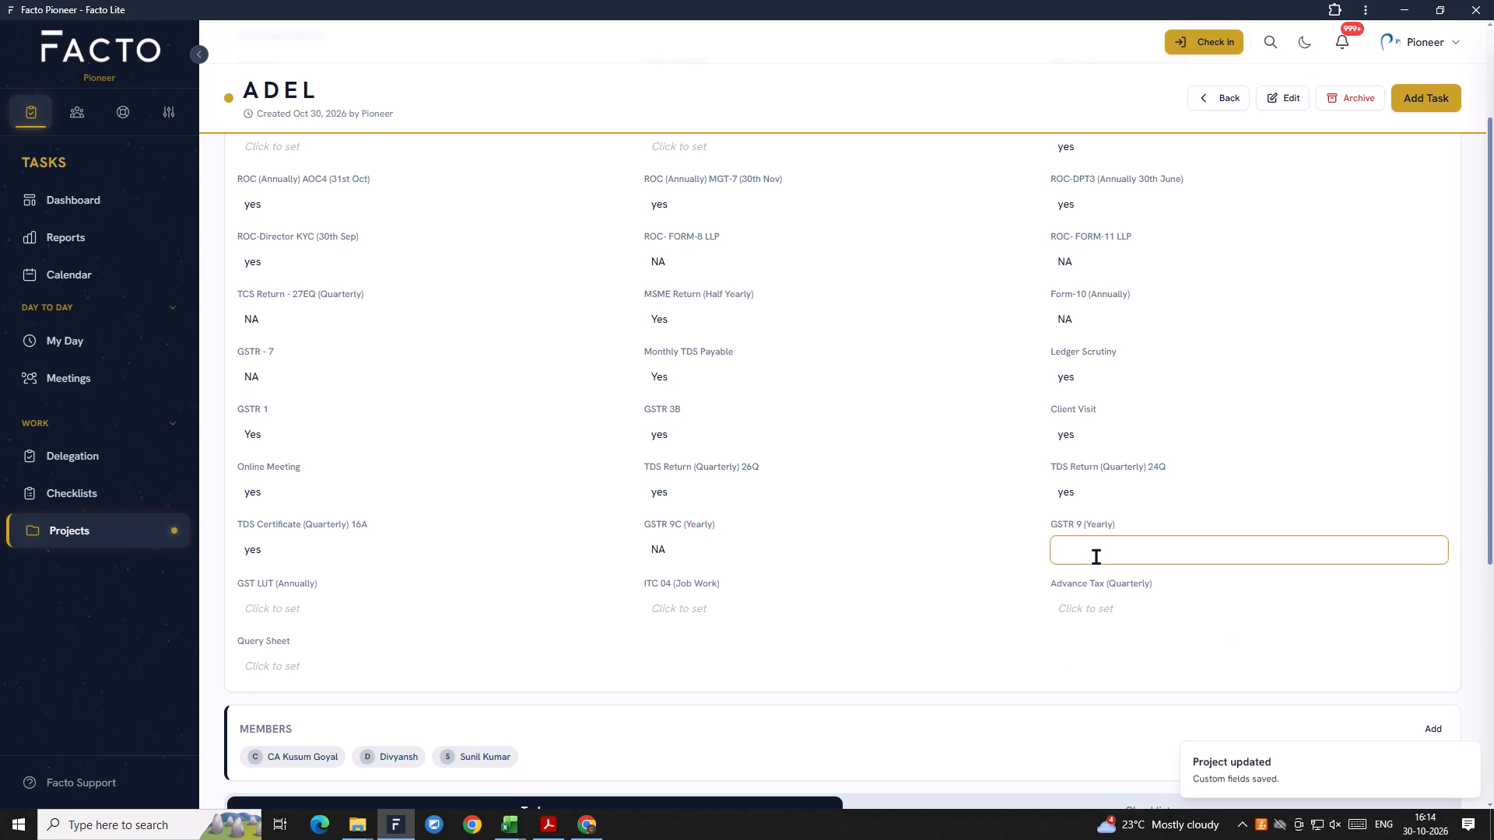
pyautogui.write('NA')
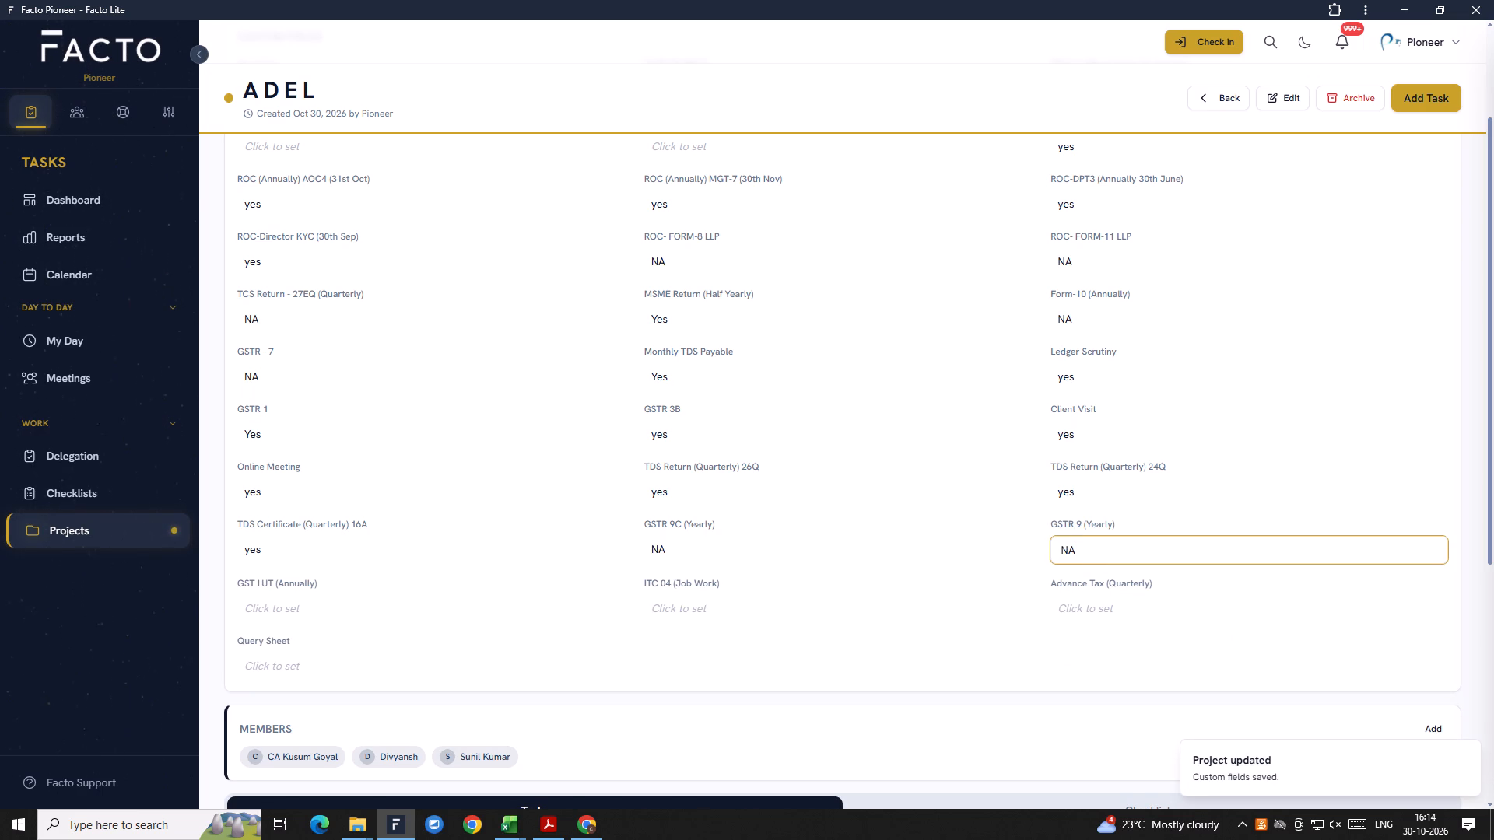
pyautogui.click(328, 618)
pyautogui.write('NA')
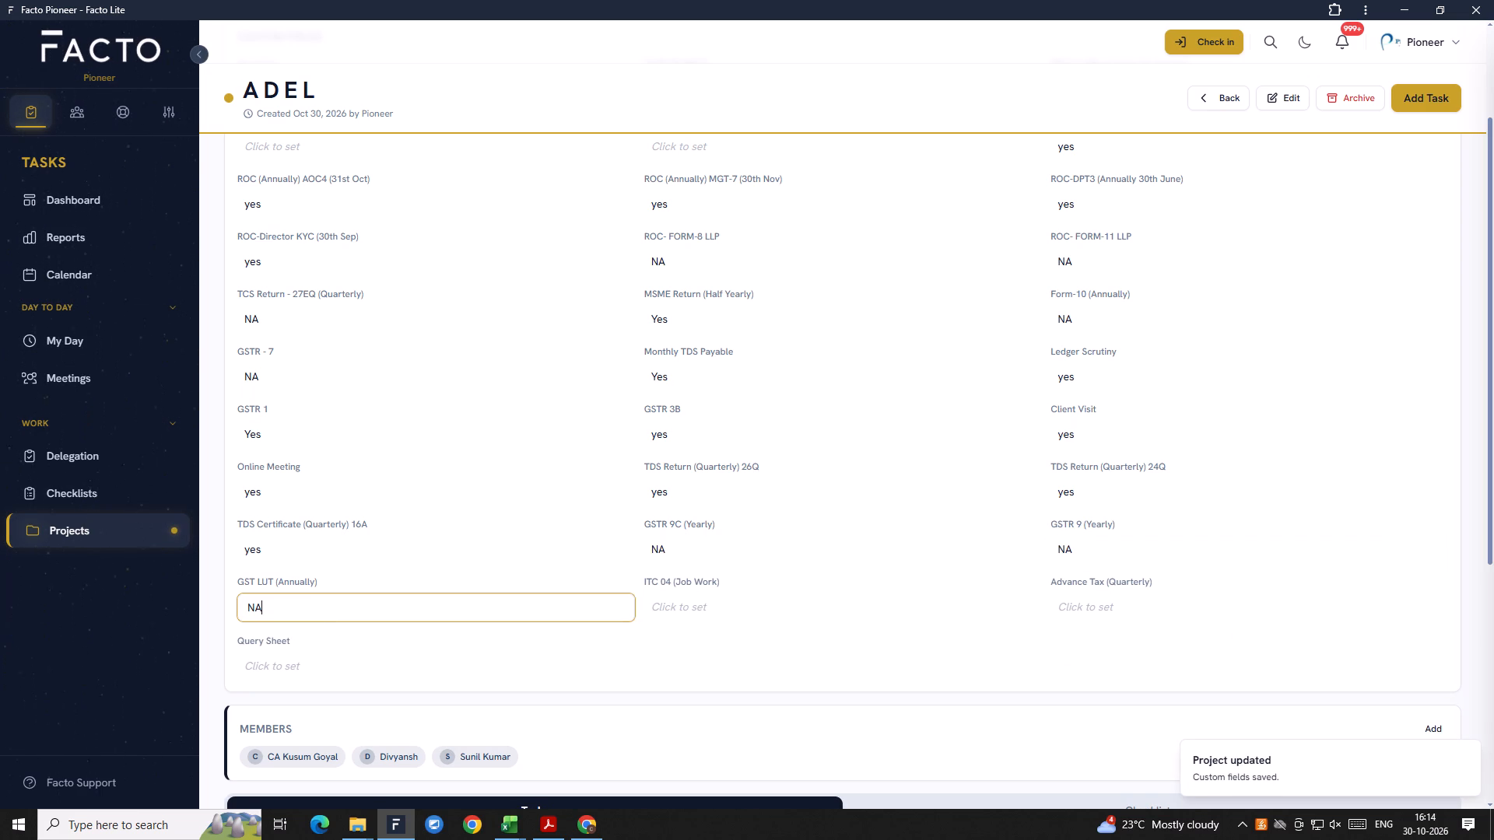
# Enter NA in the ITC 04 (Job Work) custom field.
pyautogui.click(665, 600)
pyautogui.write('AB')
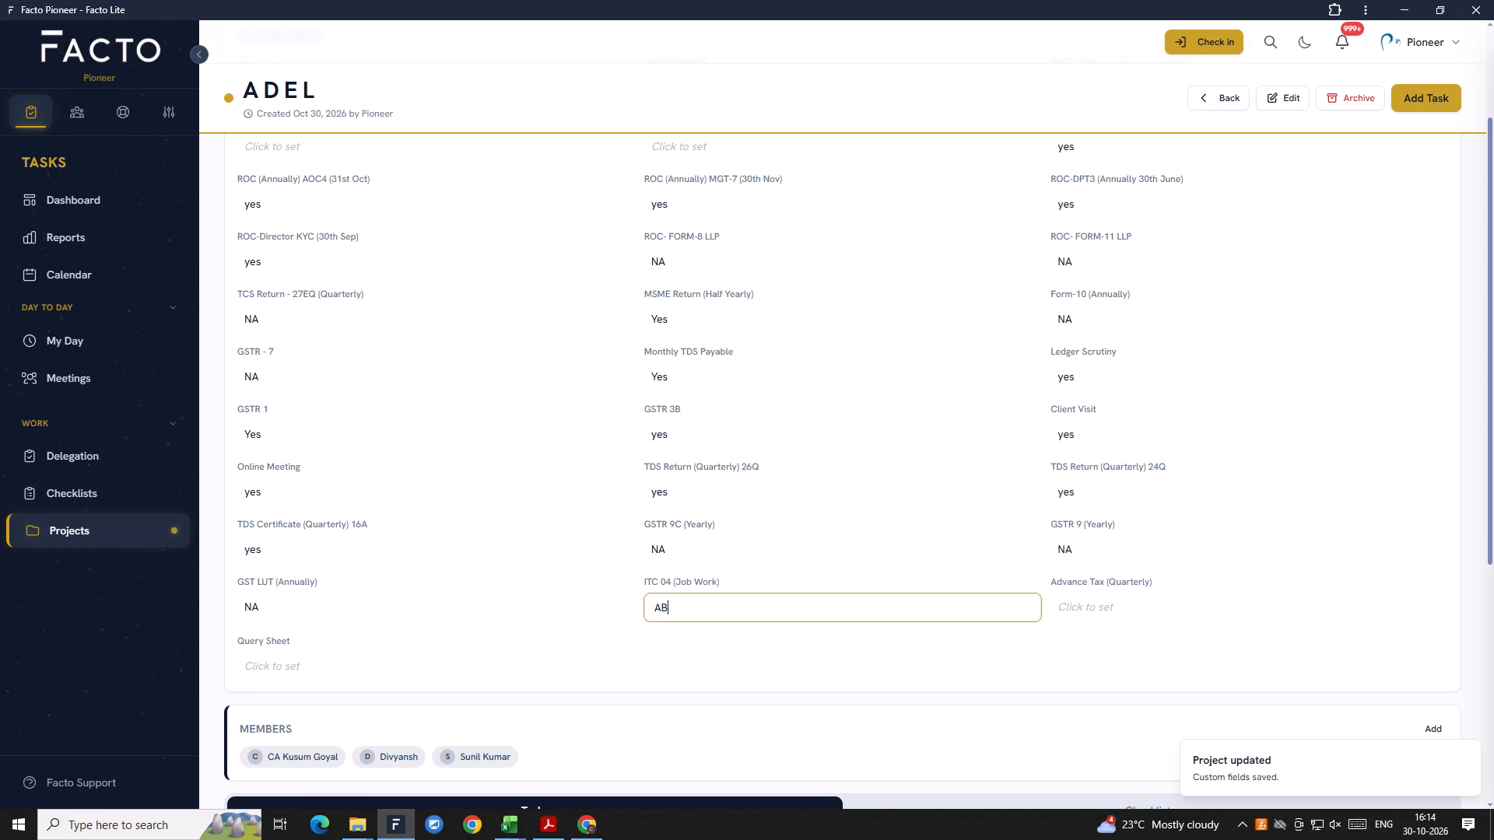
pyautogui.press('BackSpace')
pyautogui.press('BackSpace')
pyautogui.write('An')
pyautogui.press('BackSpace')
pyautogui.press('BackSpace')
pyautogui.press('F12')
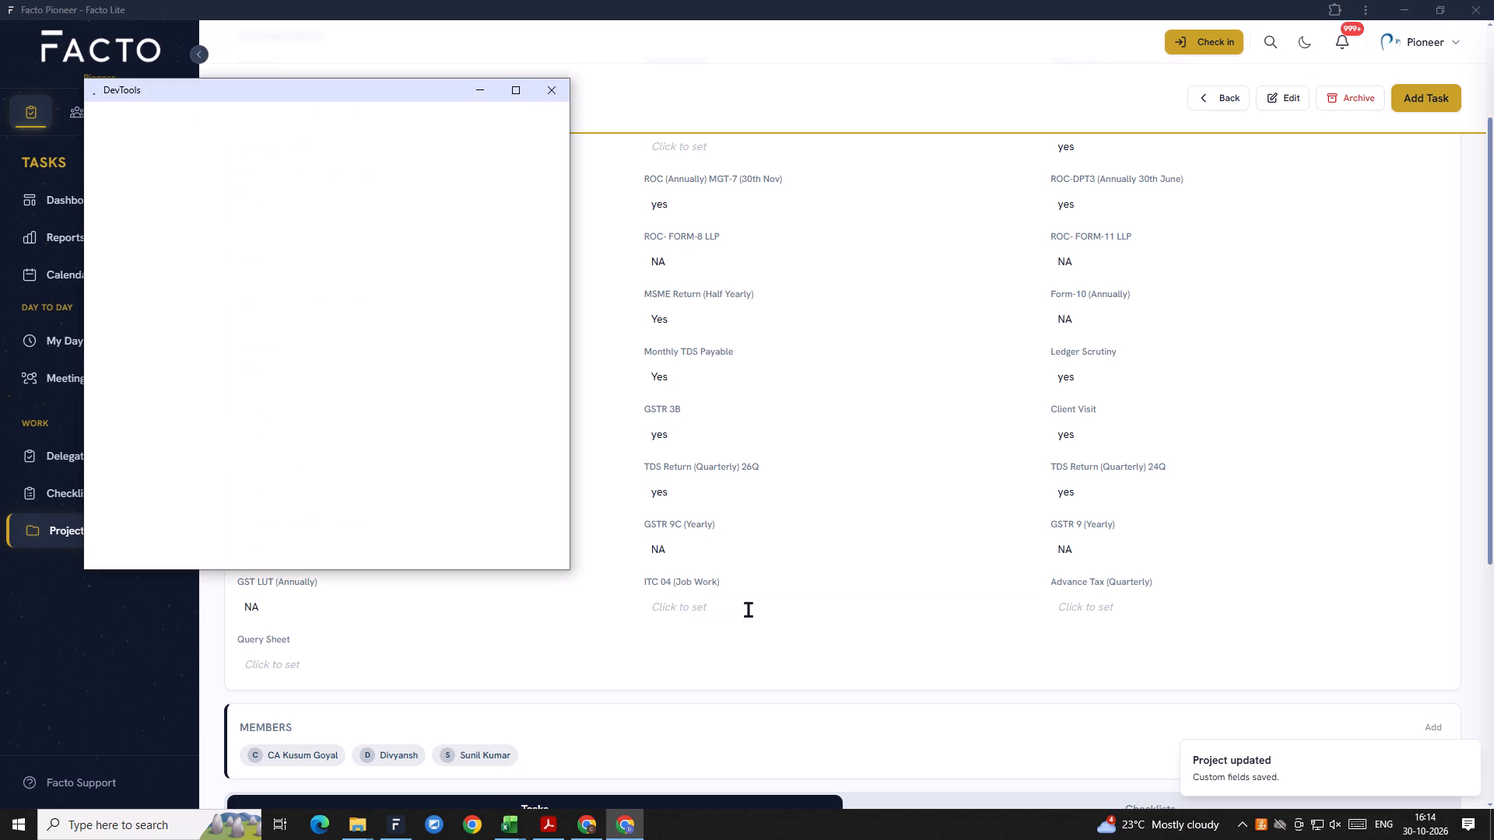
pyautogui.click(561, 95)
pyautogui.click(680, 609)
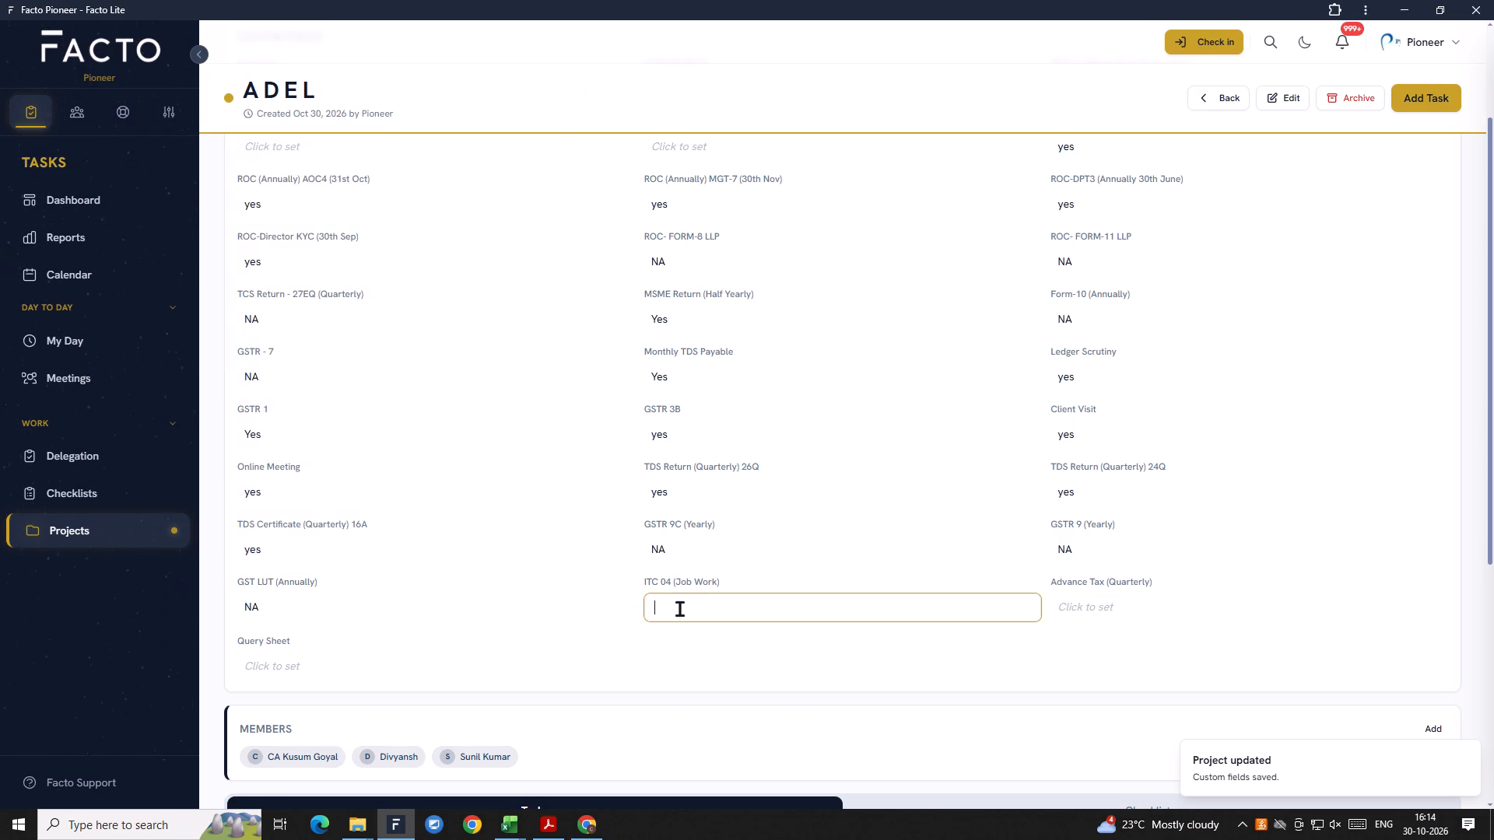
pyautogui.write('NA')
# Check the options for Advance Tax (Quarterly) and review the A D E L project's custom fields for completeness.
pyautogui.click(1103, 609)
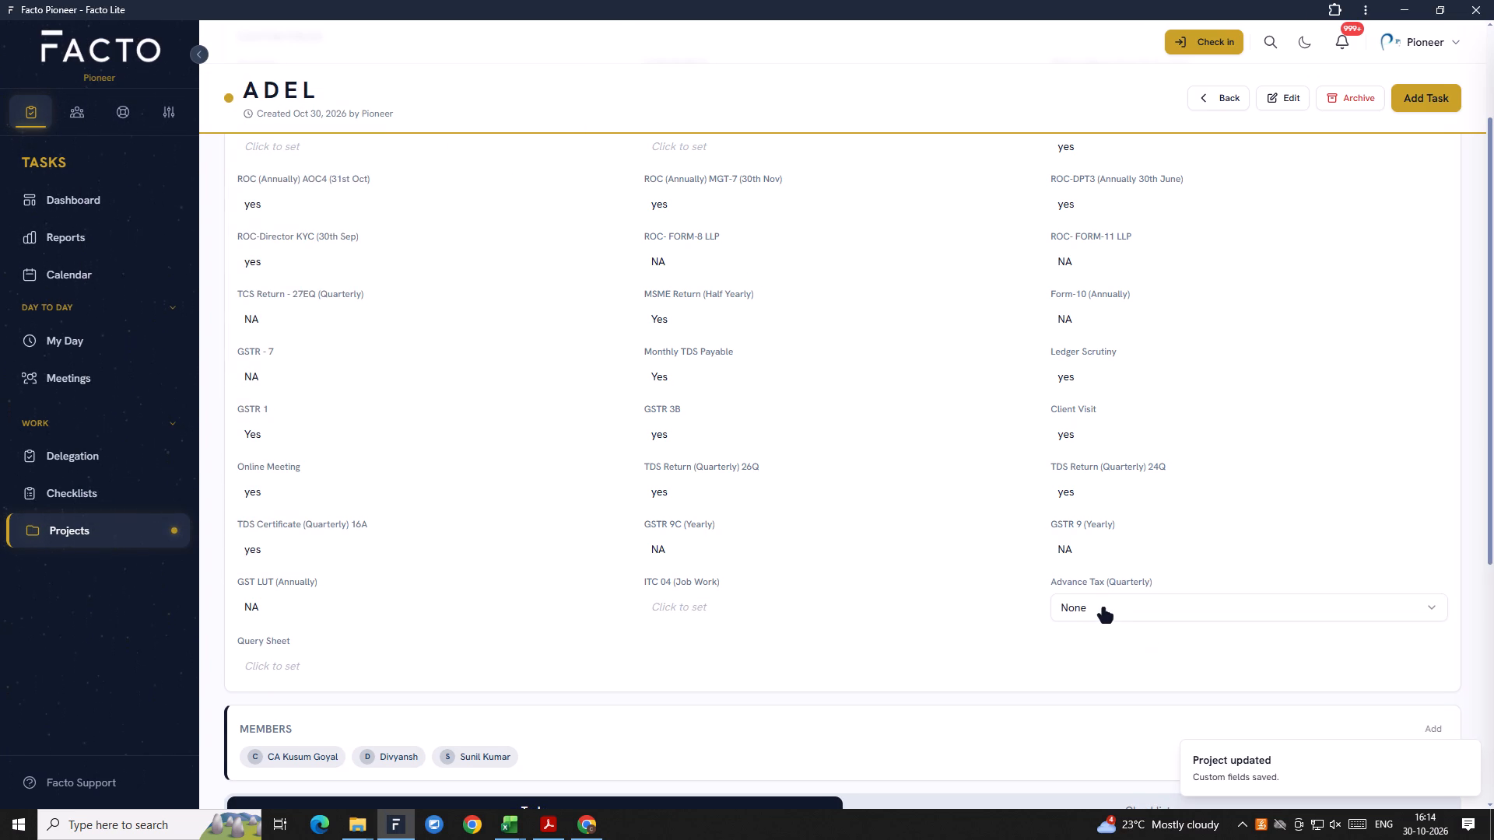
pyautogui.hotkey('shift', 'n')
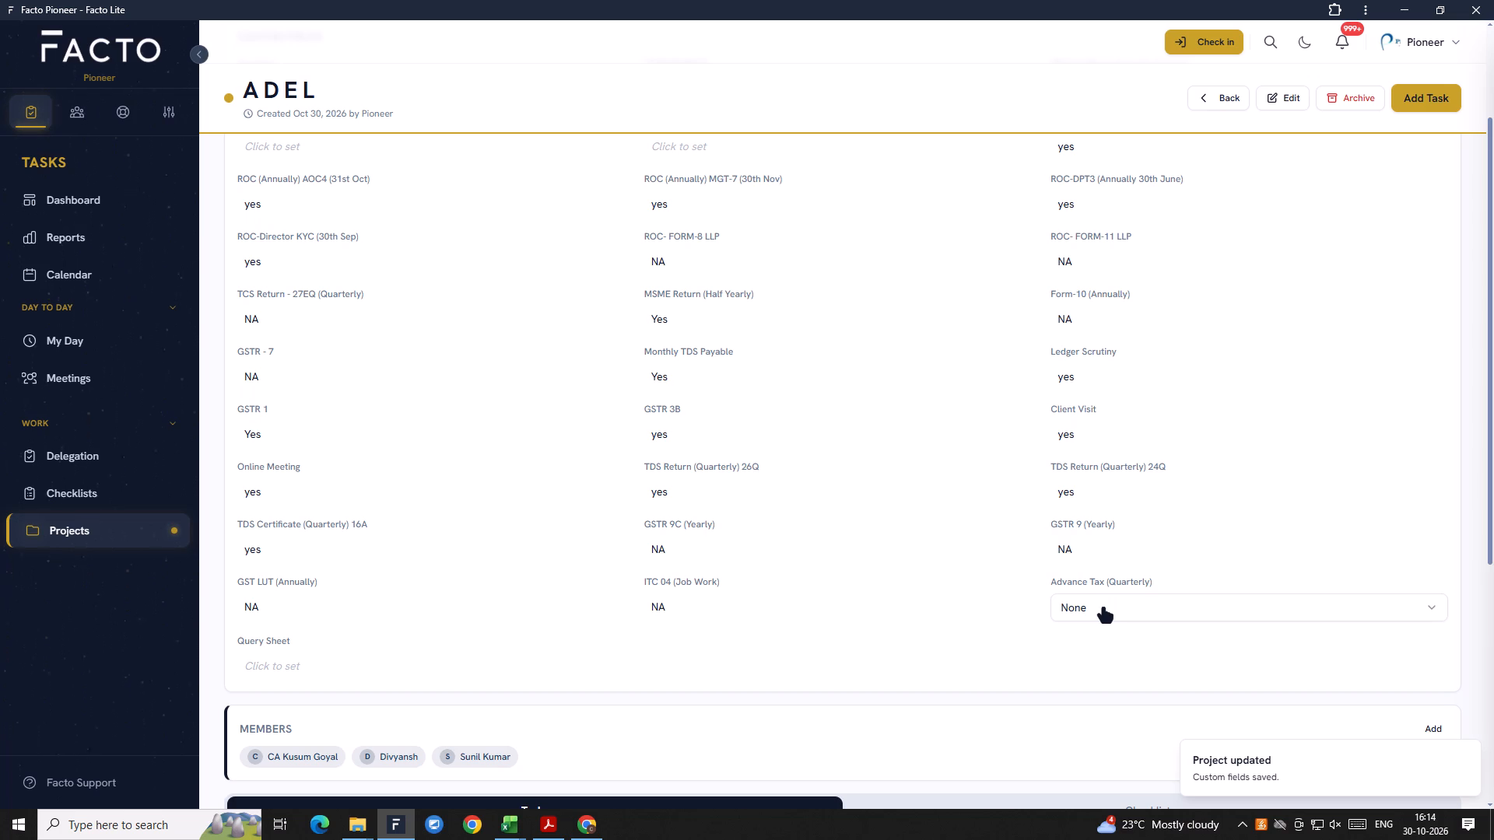
pyautogui.click(1103, 606)
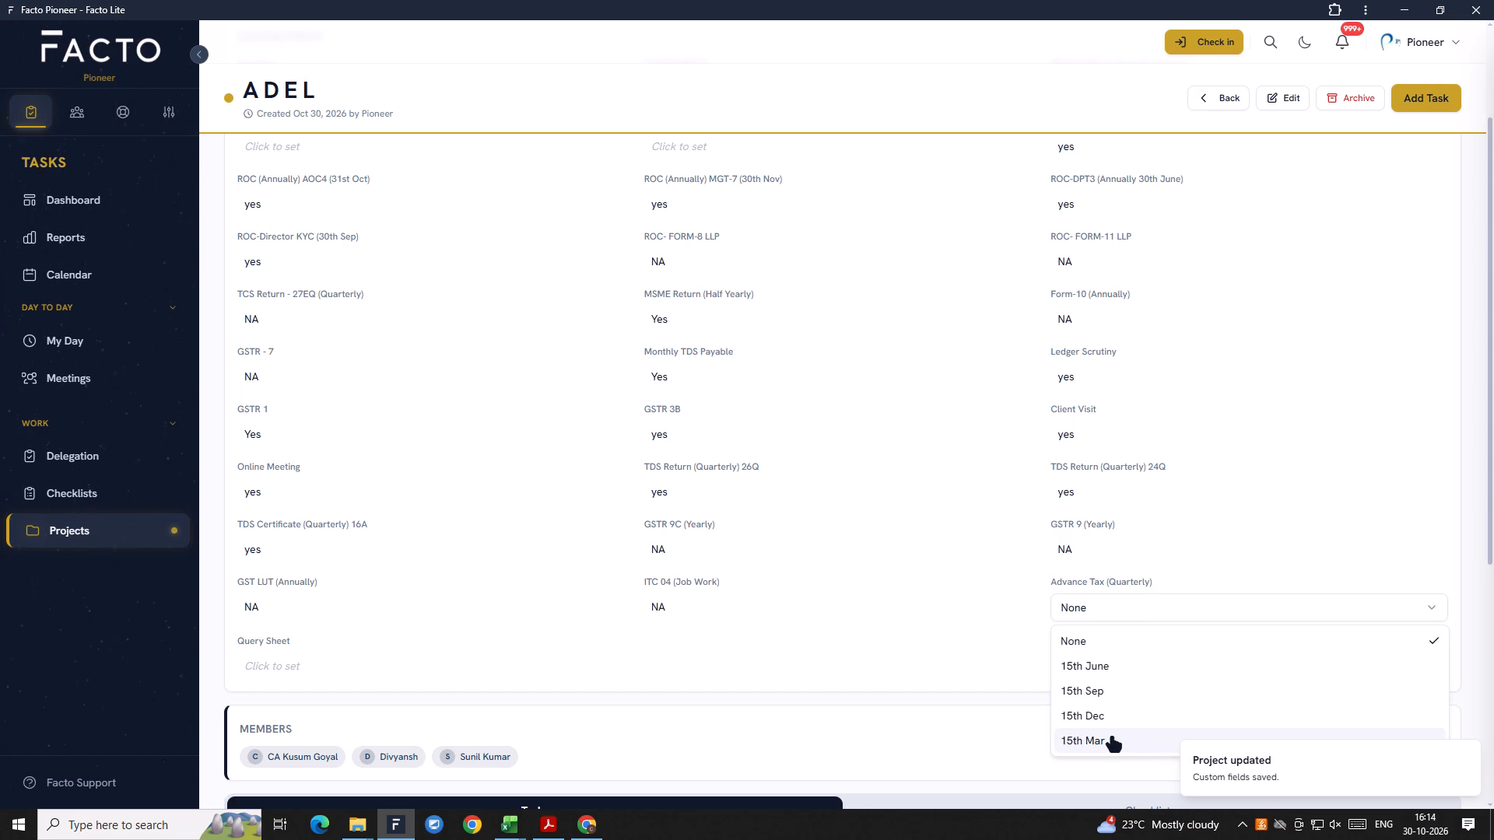
pyautogui.scroll(-2, 1112, 738)
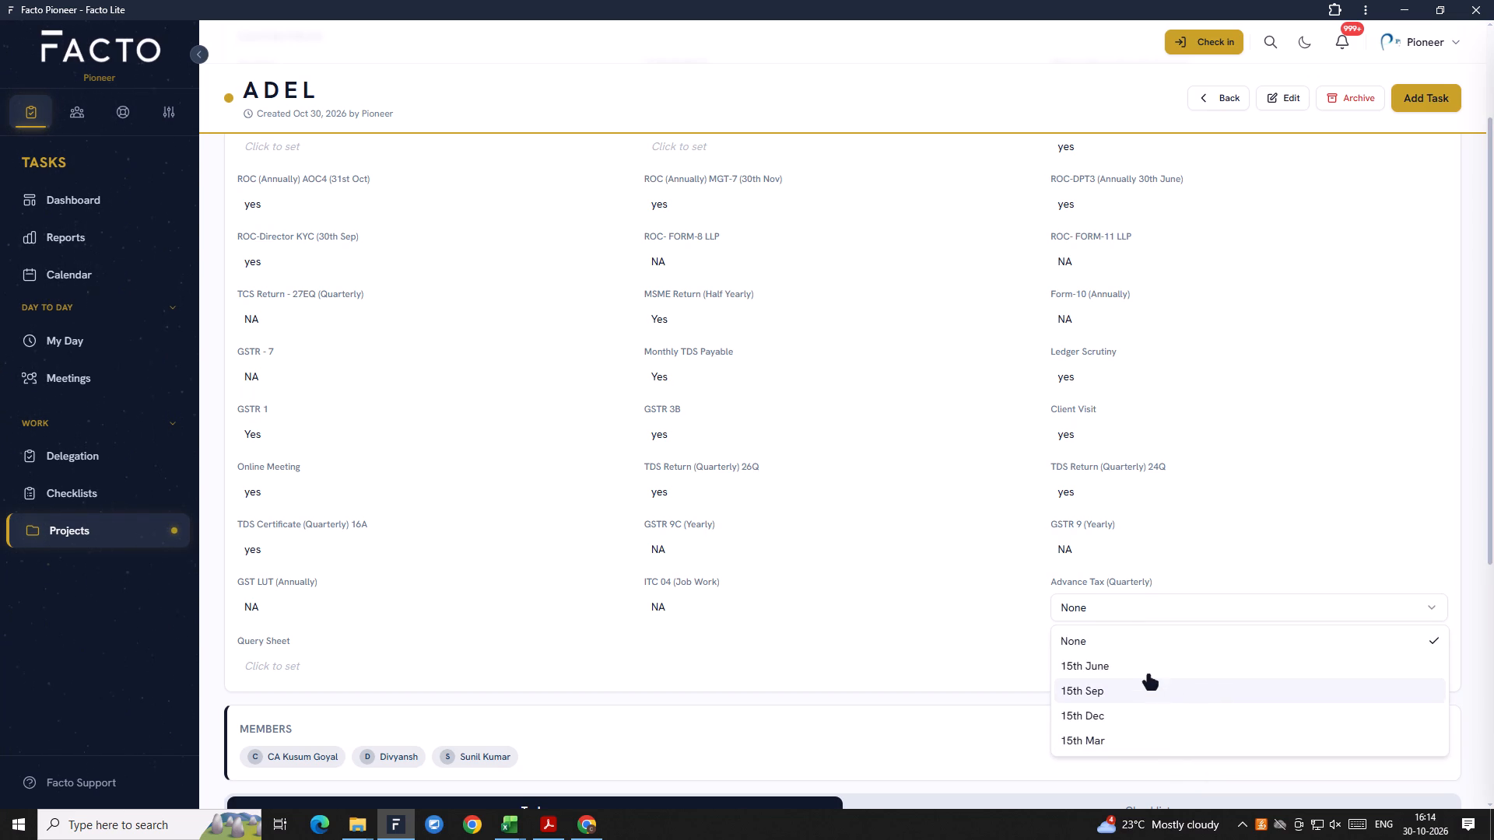
pyautogui.click(1112, 608)
pyautogui.click(984, 624)
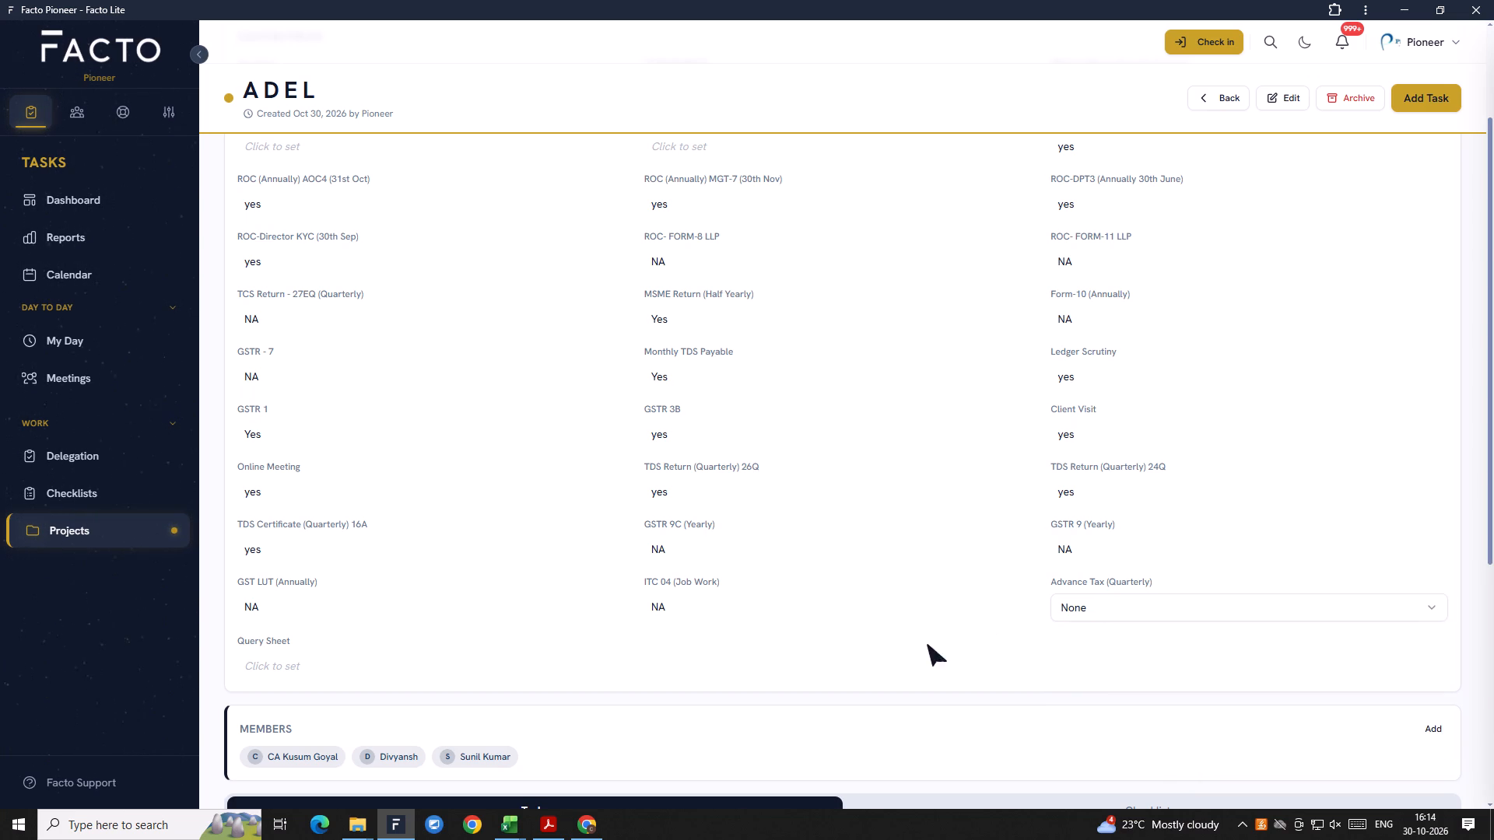
pyautogui.scroll(-6, 817, 647)
pyautogui.scroll(10, 817, 647)
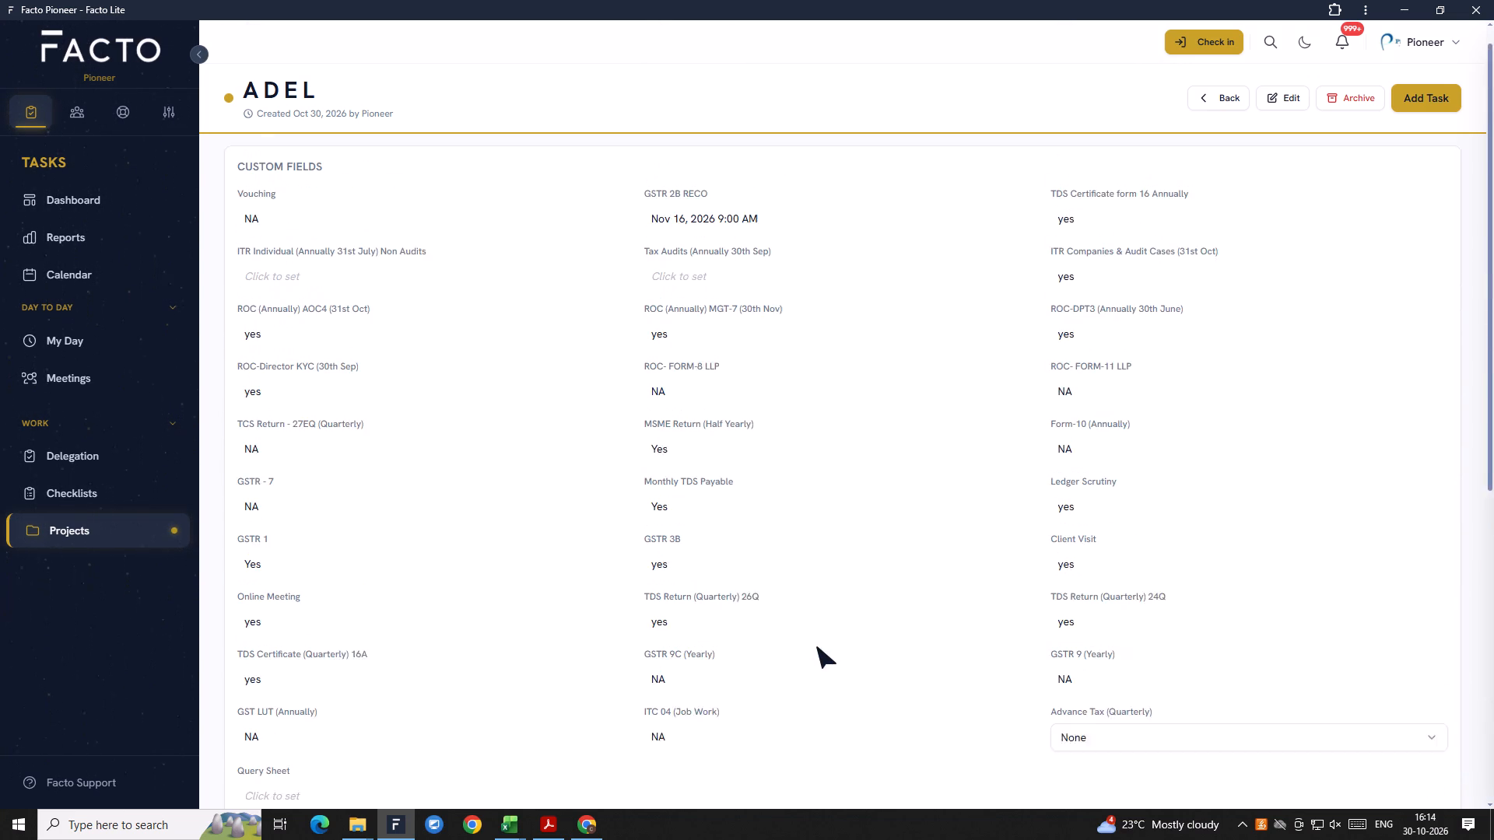
pyautogui.scroll(6, 817, 647)
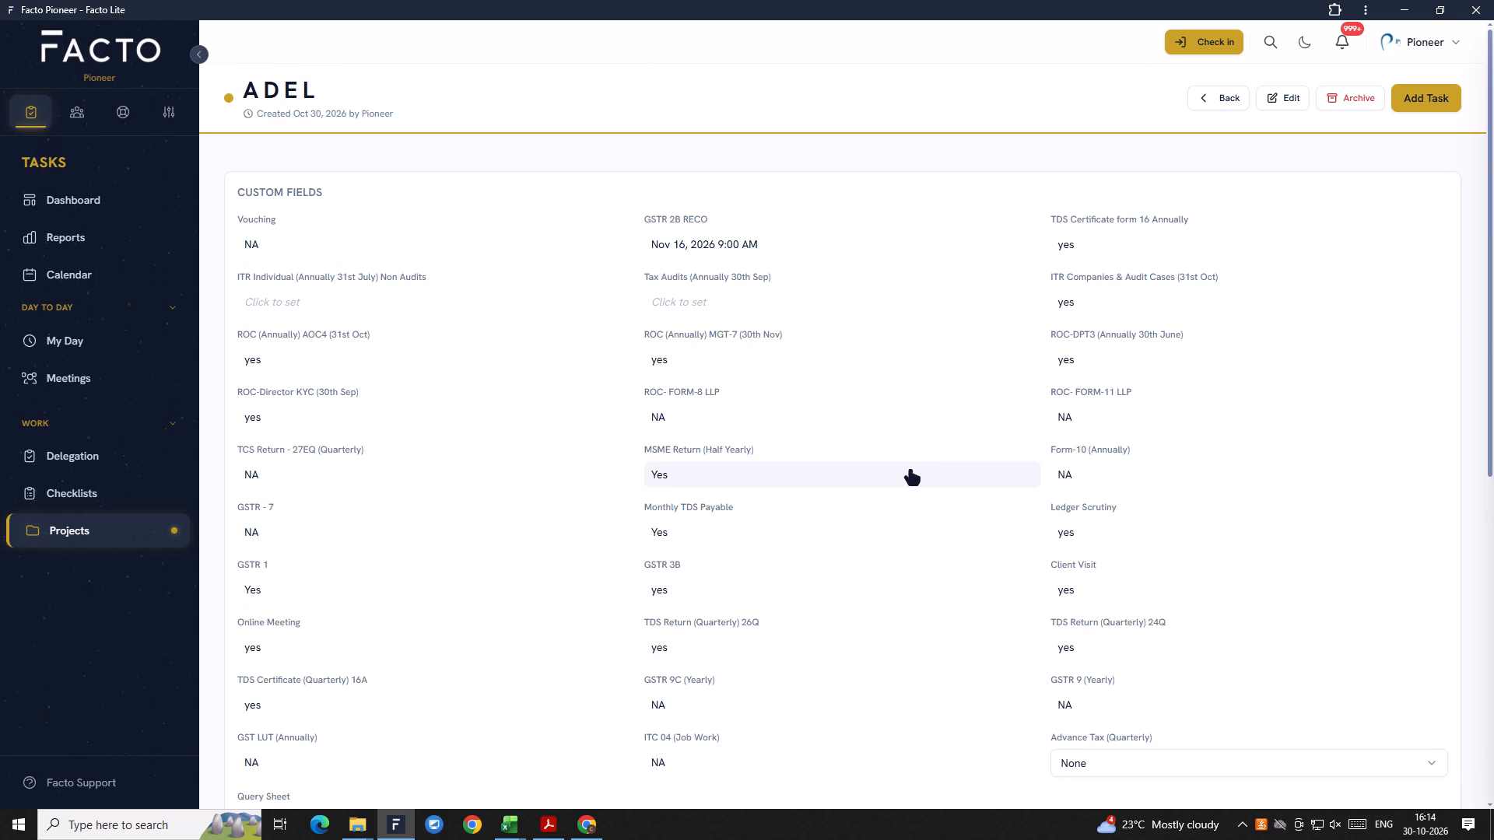
pyautogui.scroll(-5, 910, 471)
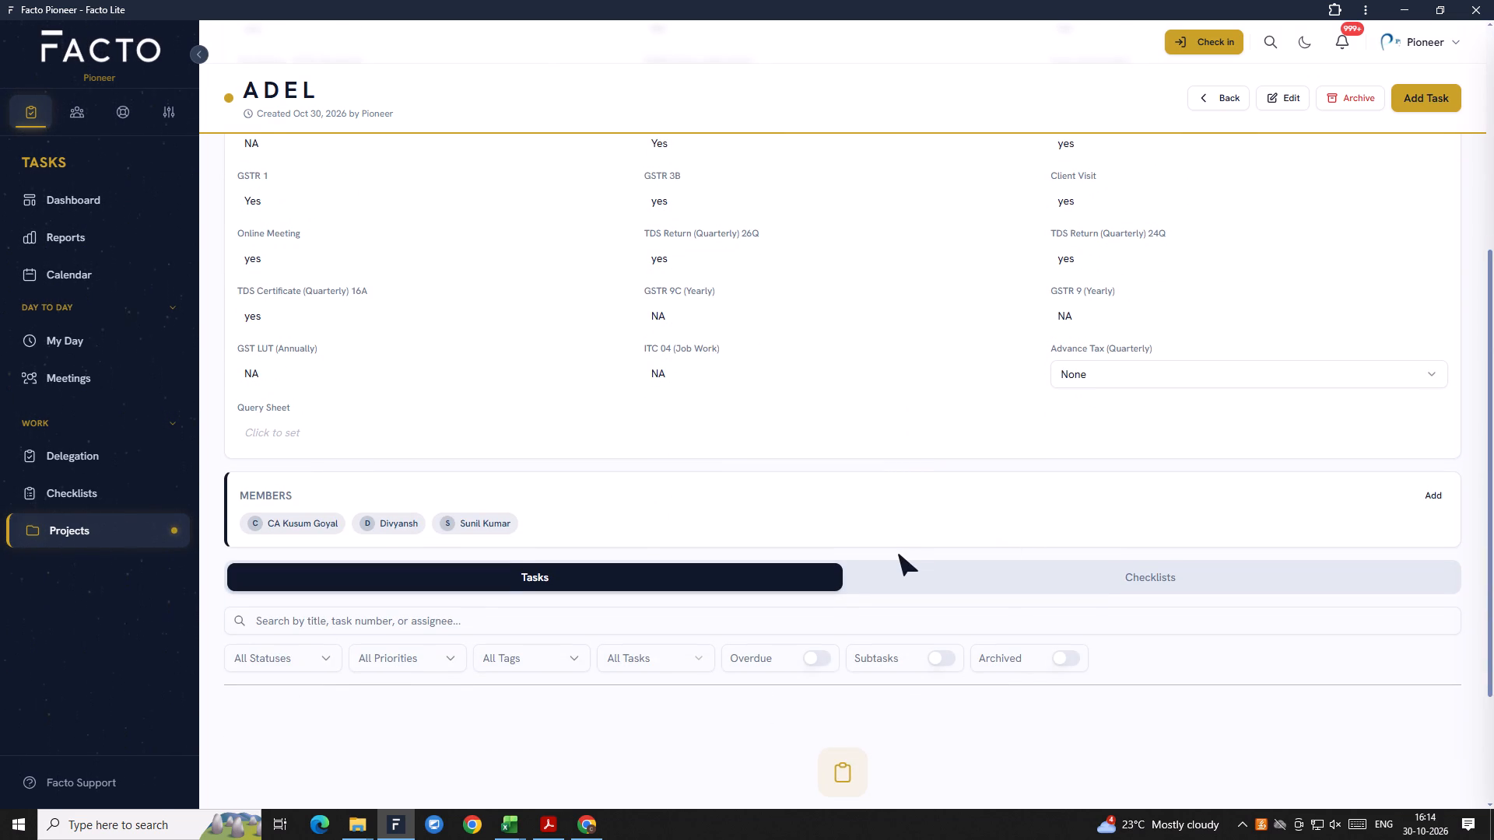
pyautogui.scroll(11, 899, 555)
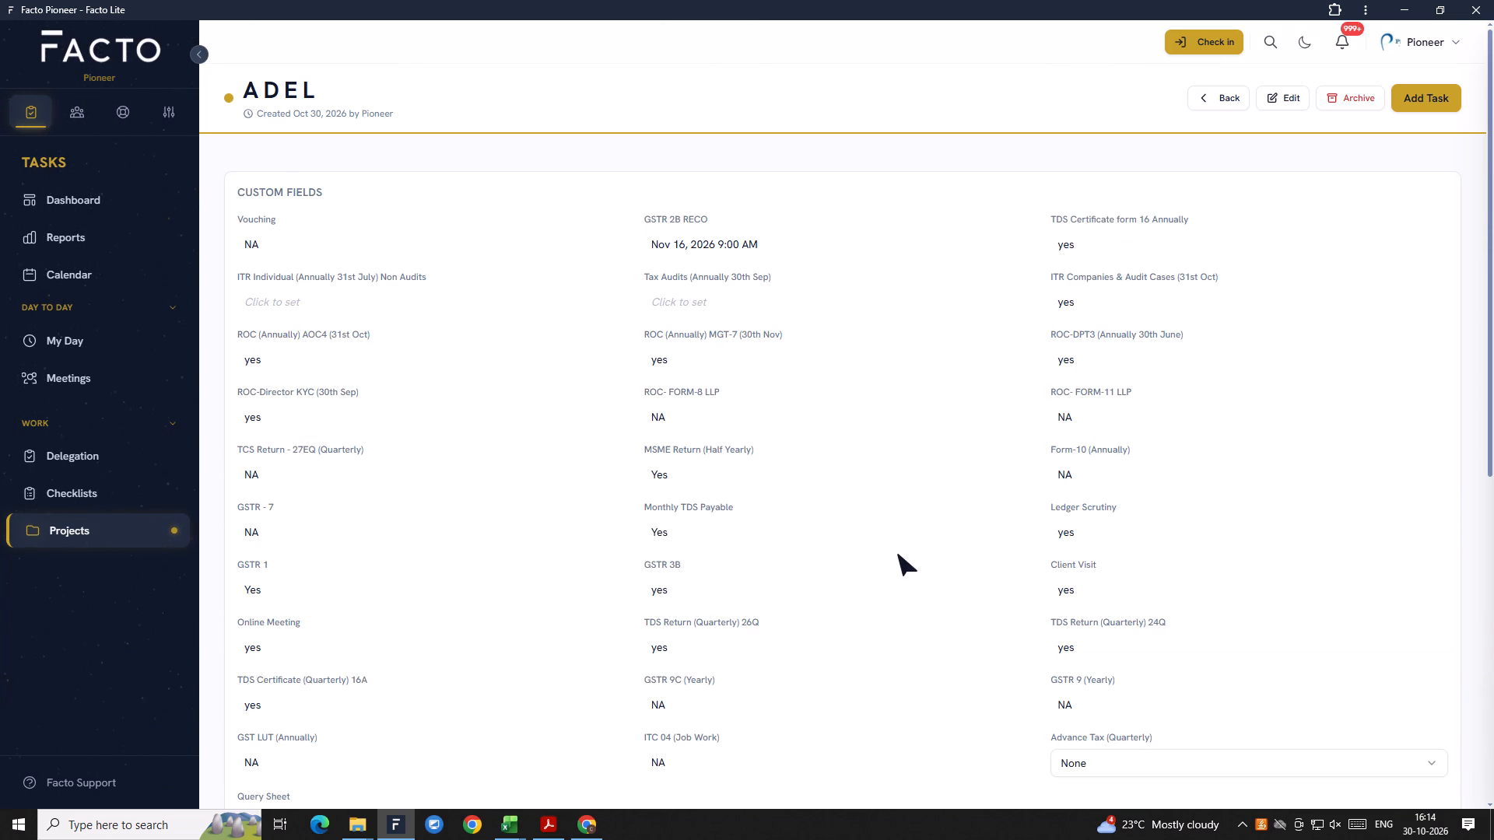
# Start a new checklist based on the GSTR 1 - Data Collection (8th of Every Month) template.
pyautogui.click(97, 501)
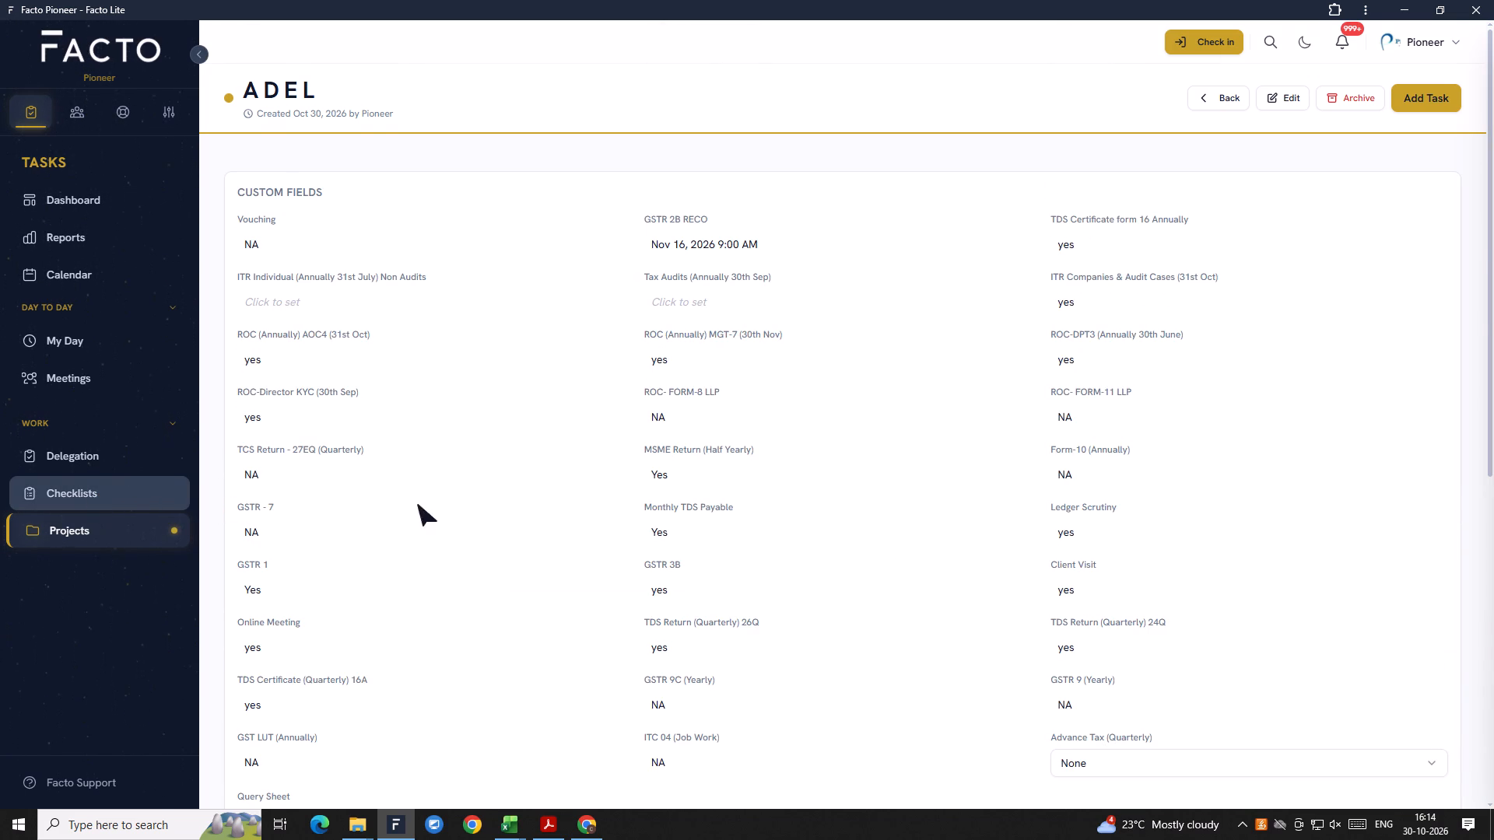
pyautogui.scroll(3, 847, 396)
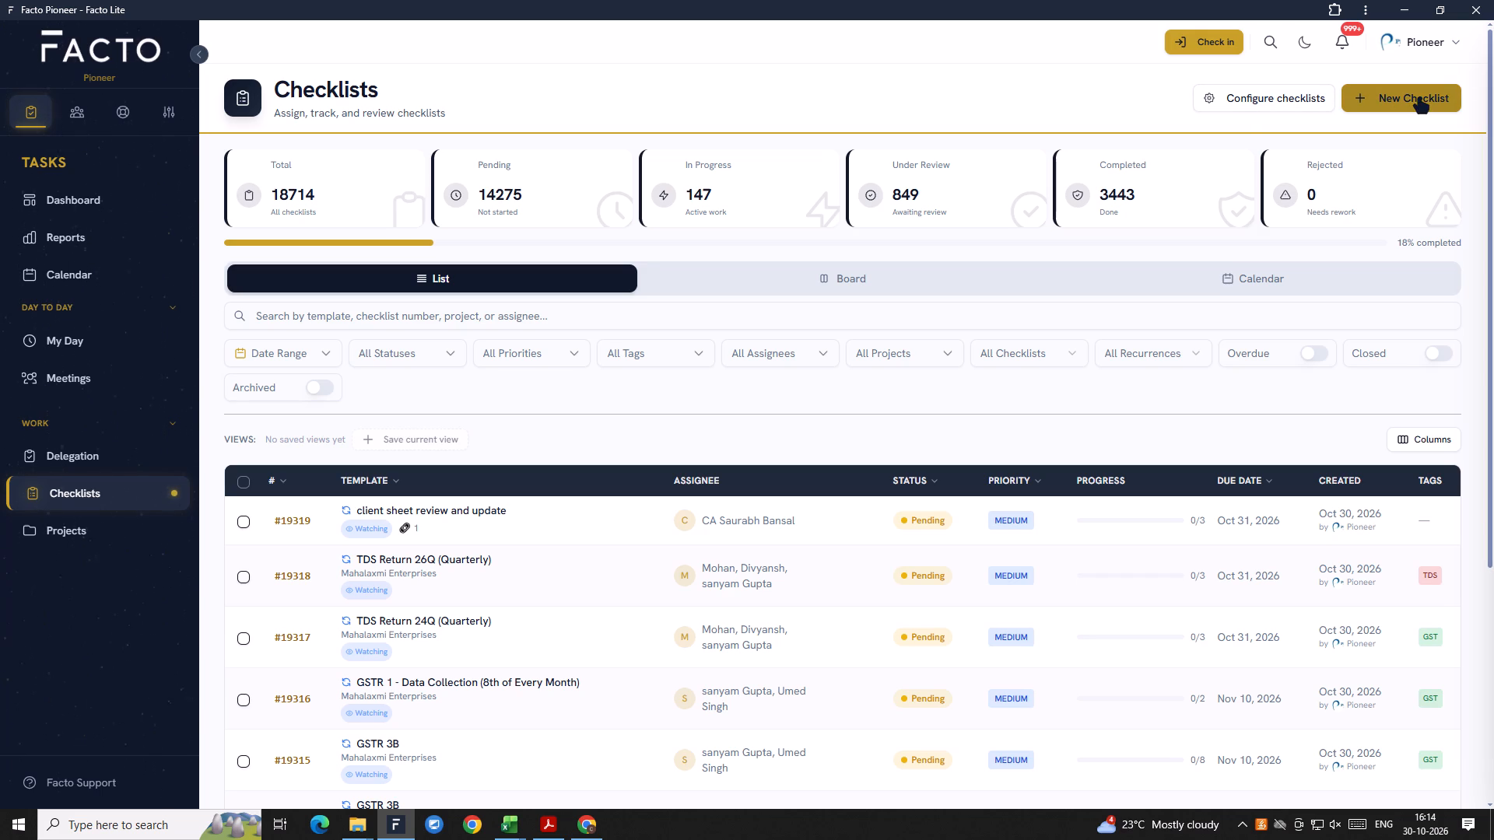
pyautogui.click(1408, 106)
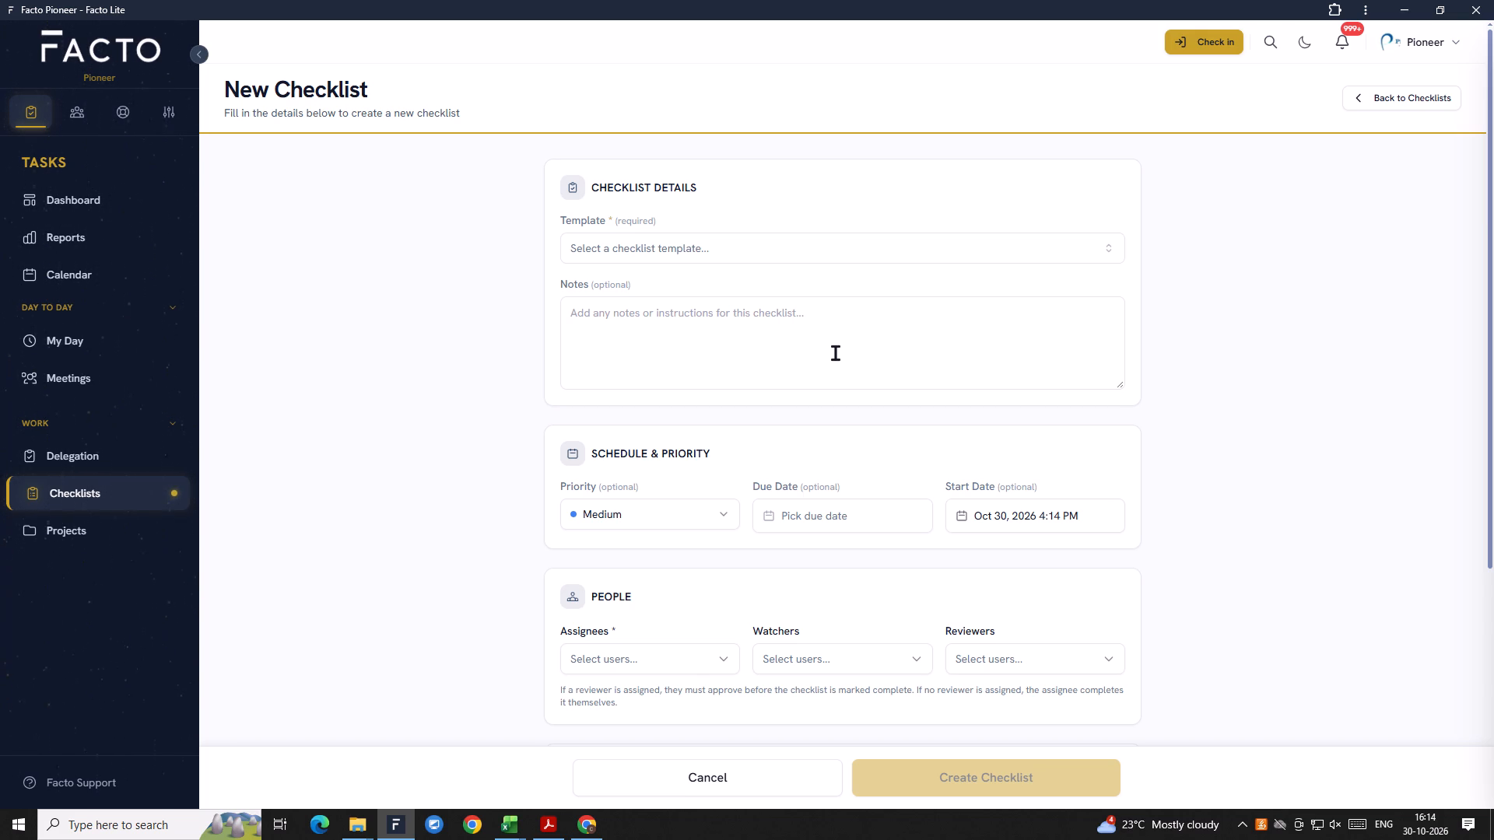
pyautogui.scroll(2, 526, 530)
pyautogui.click(638, 247)
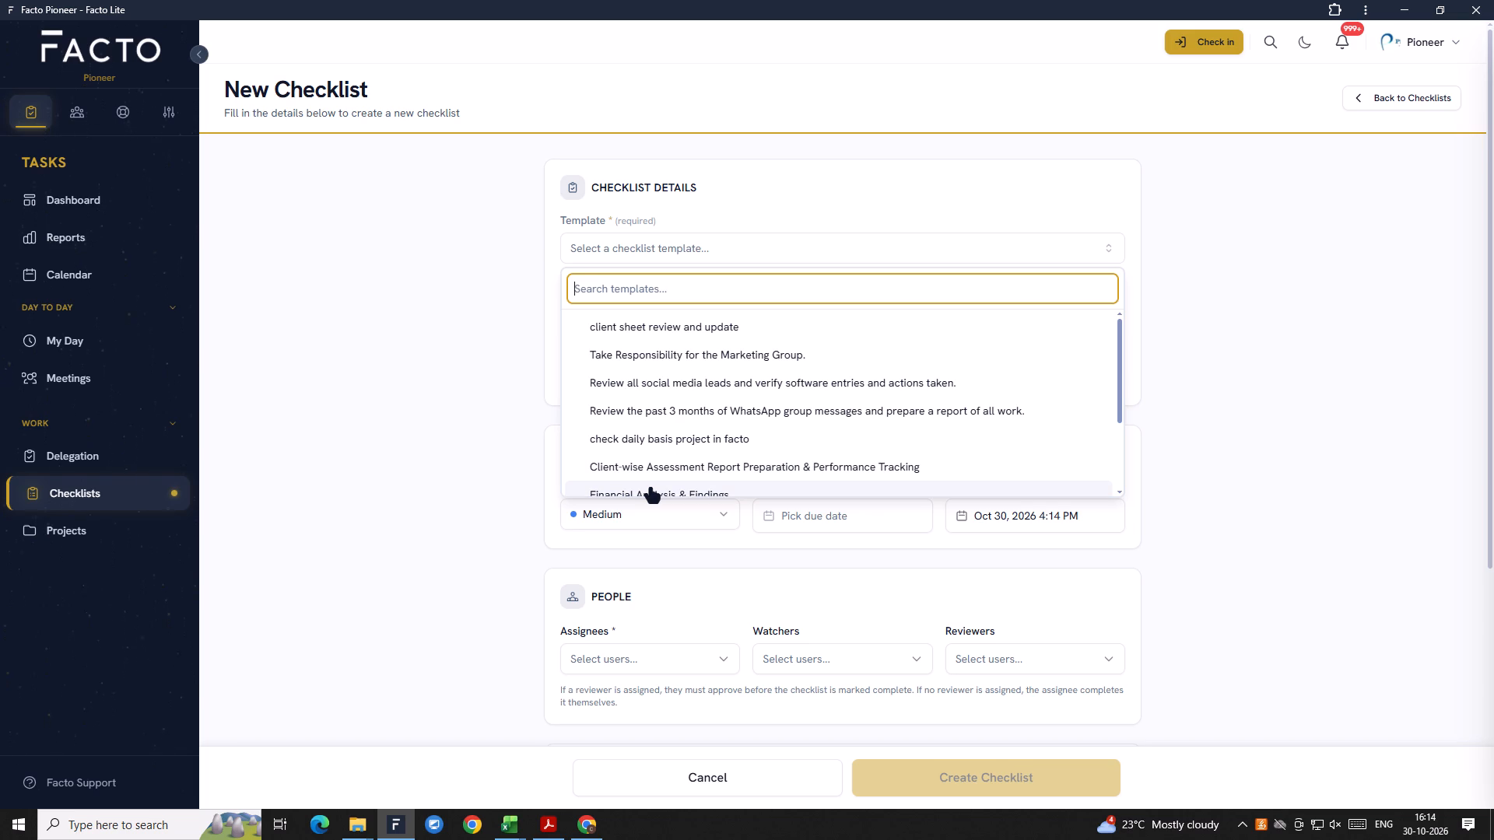
pyautogui.write('gst')
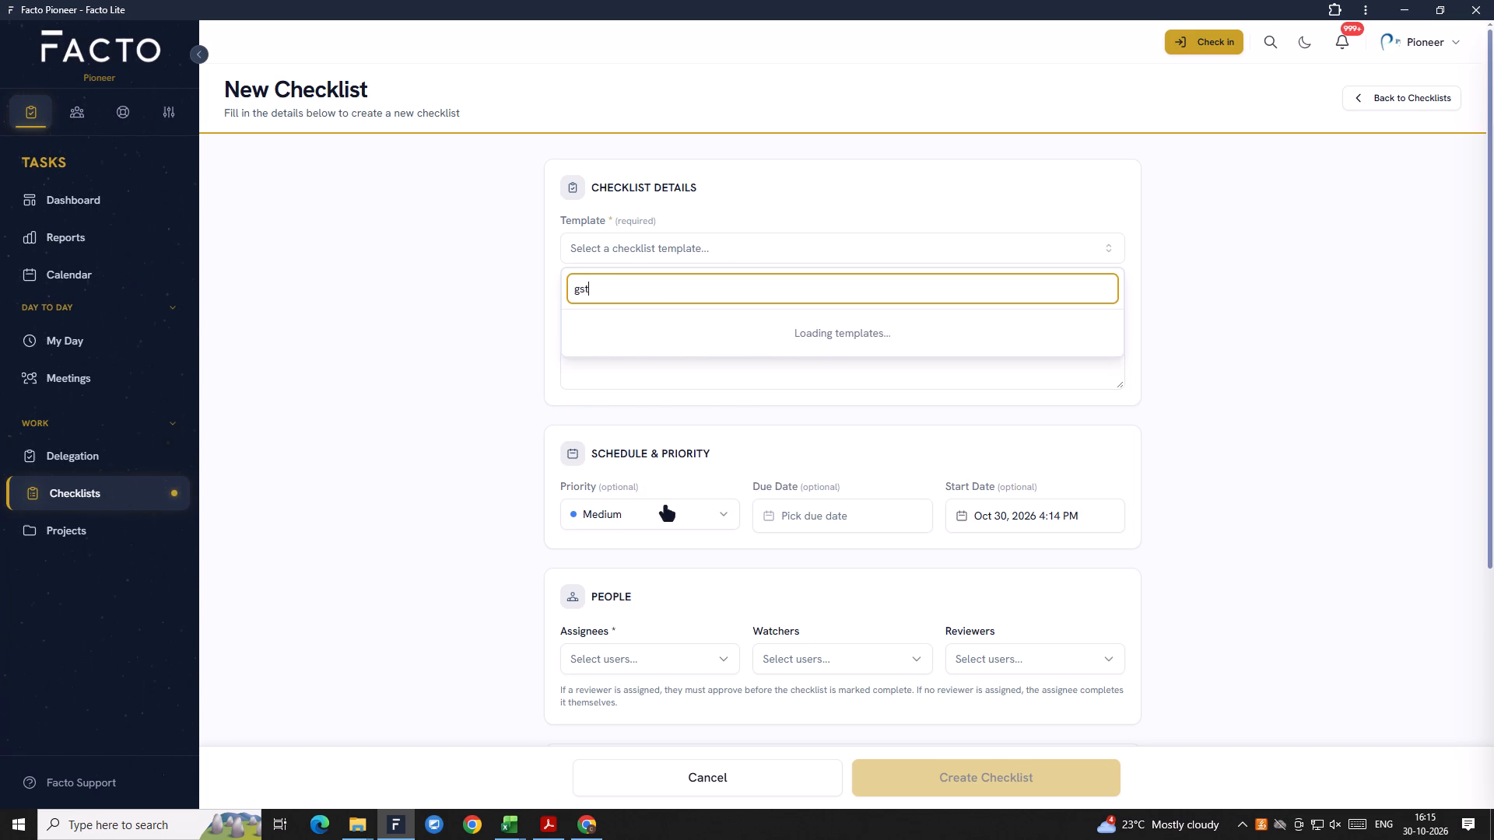
pyautogui.scroll(-6, 692, 434)
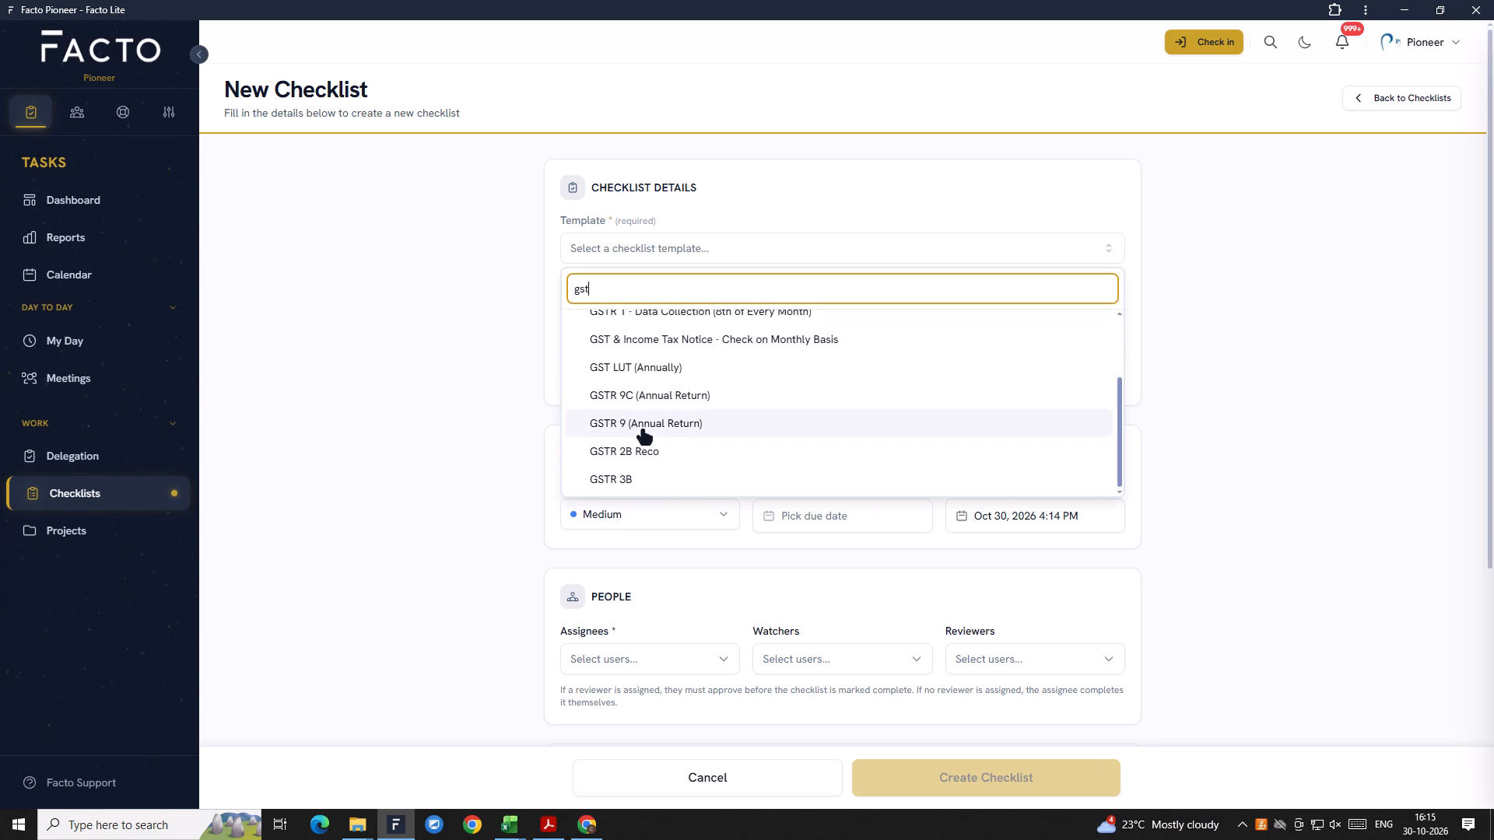
pyautogui.scroll(1, 643, 431)
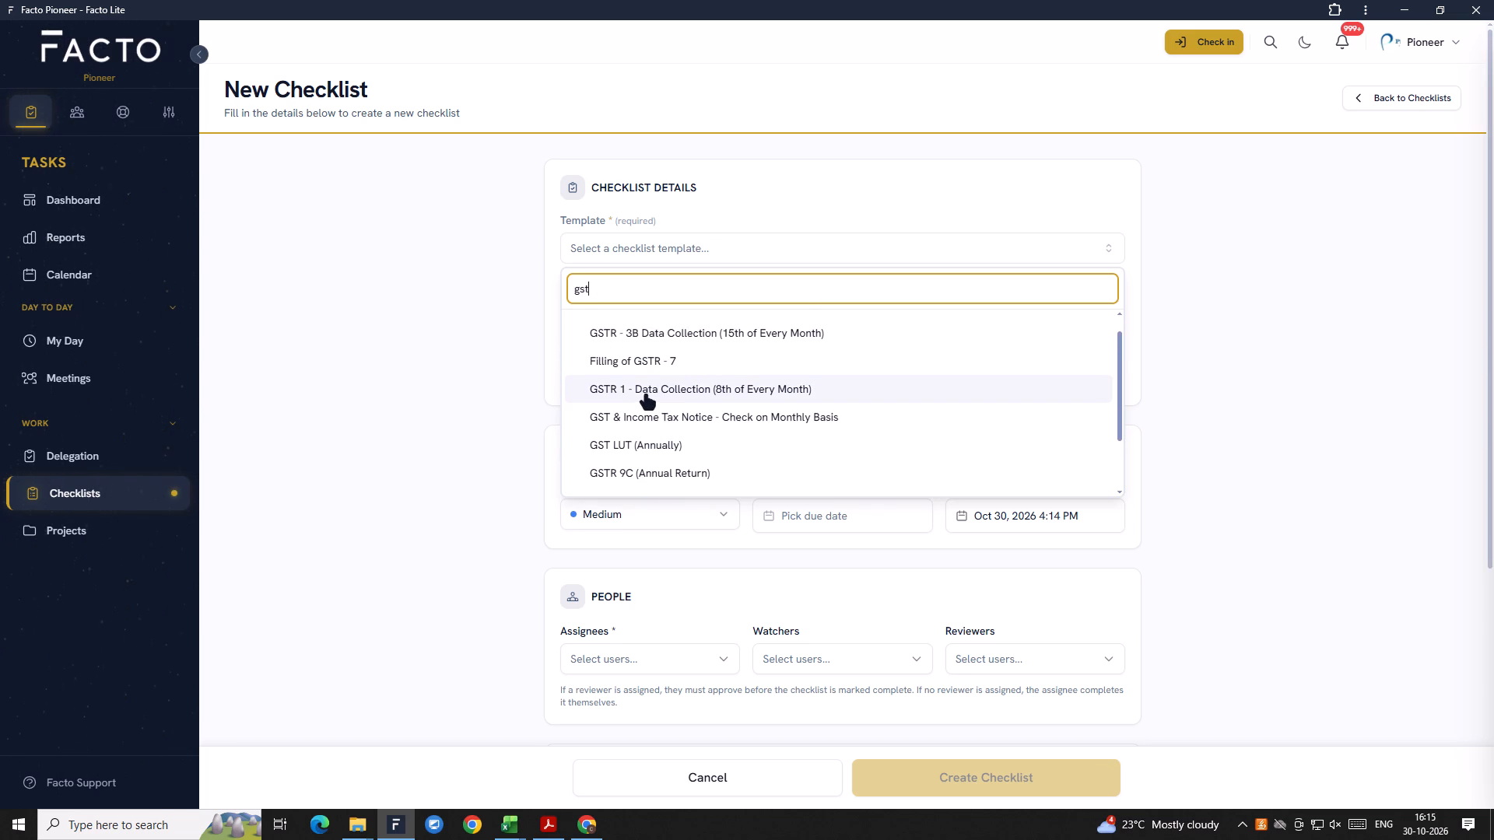
pyautogui.click(646, 396)
# Open the due date selection for the new GSTR 1 data collection checklist.
pyautogui.scroll(-1, 717, 530)
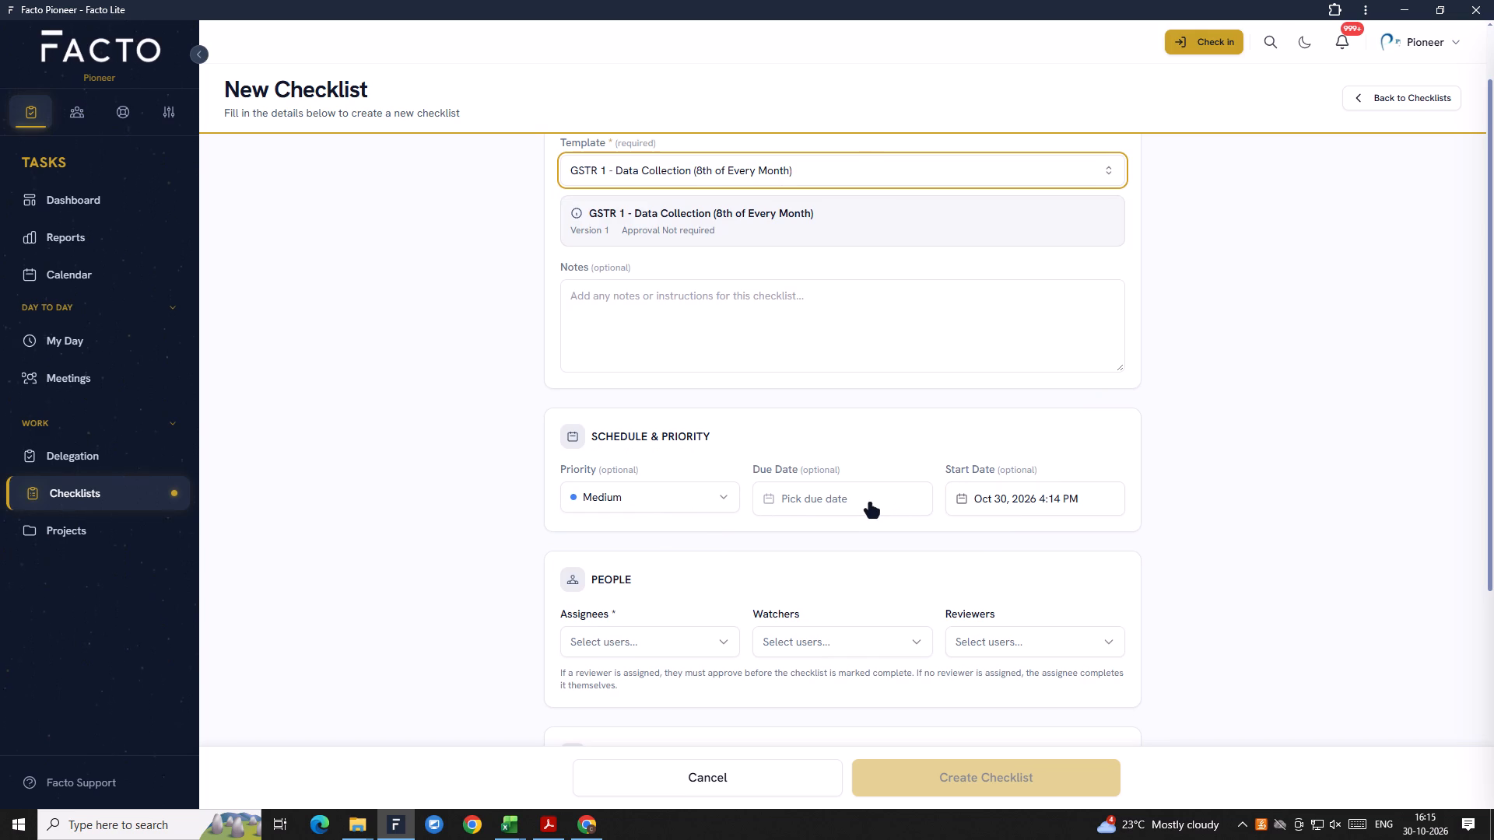
pyautogui.click(870, 504)
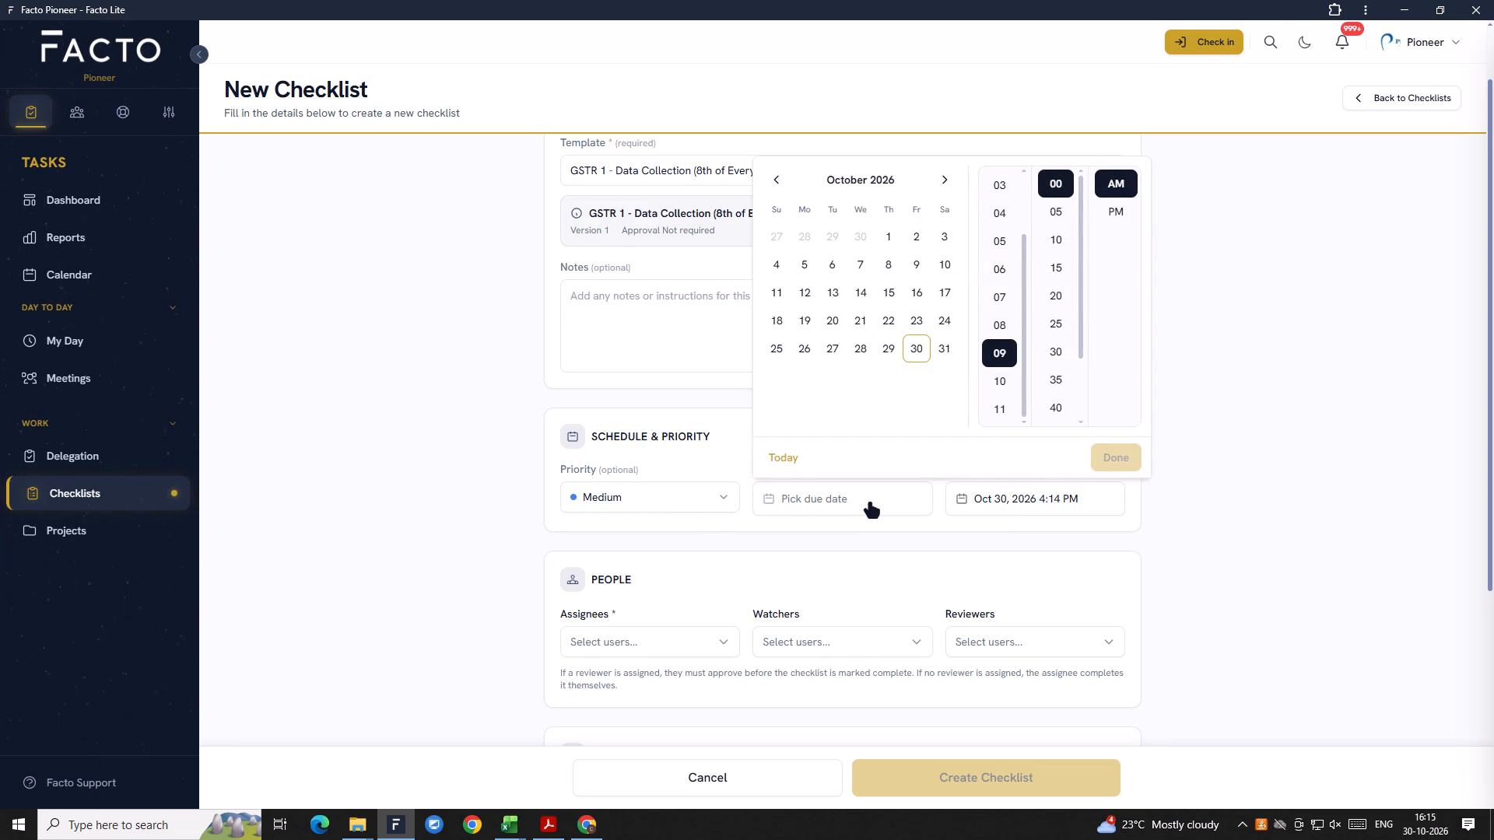
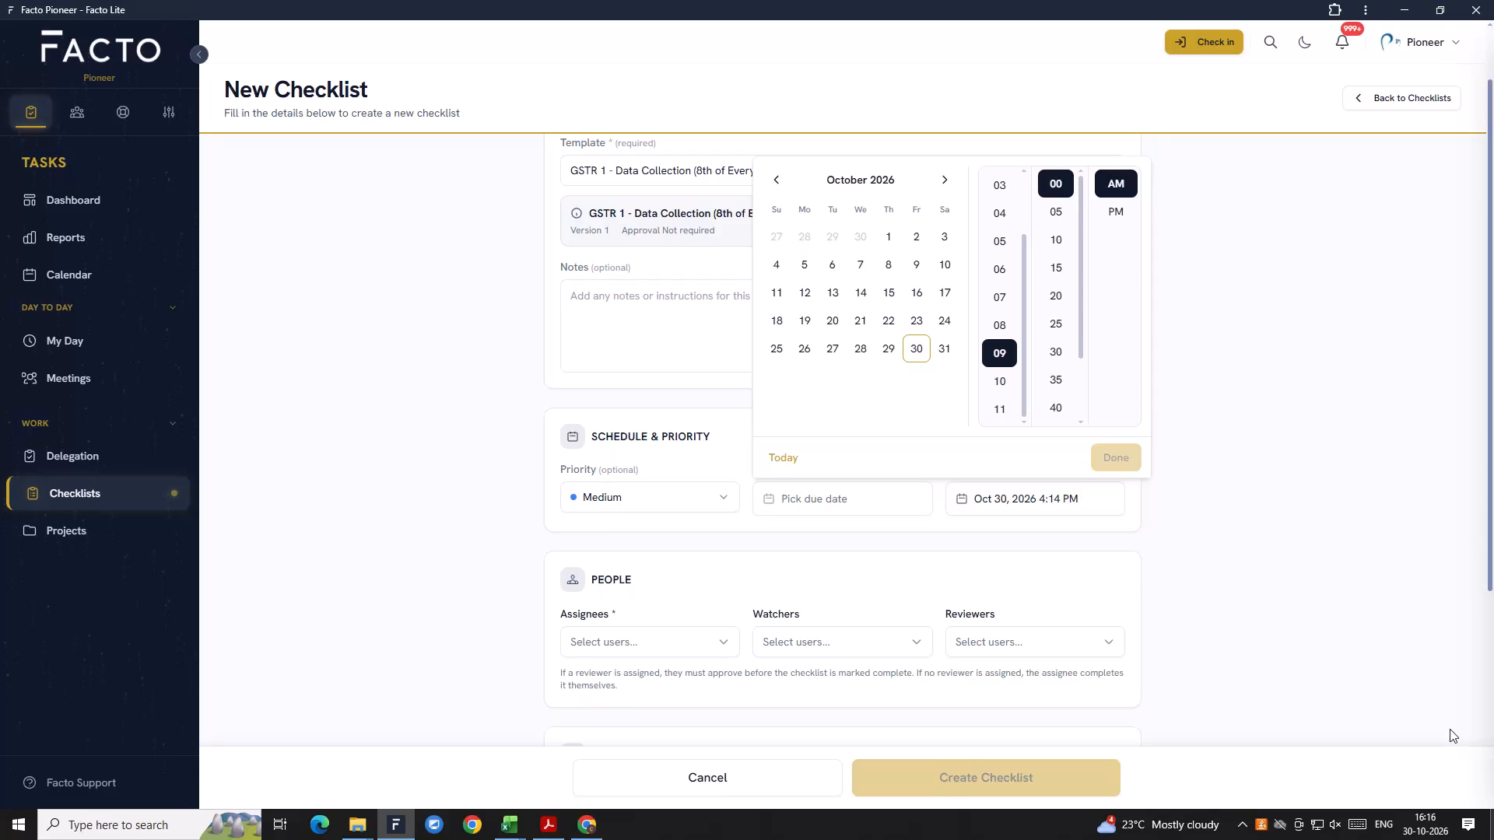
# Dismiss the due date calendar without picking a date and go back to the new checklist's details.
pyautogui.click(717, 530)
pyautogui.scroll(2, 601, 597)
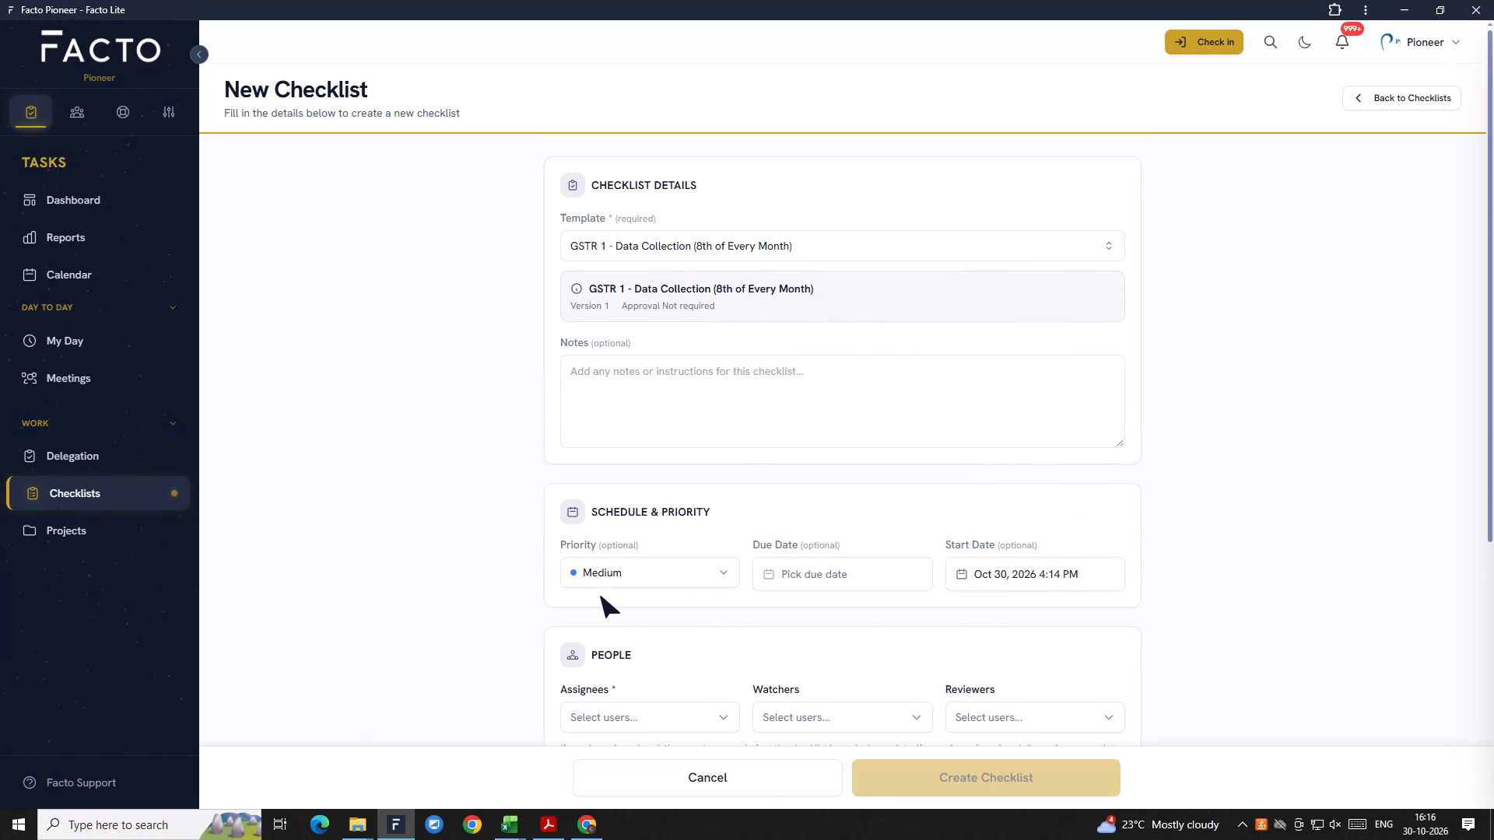
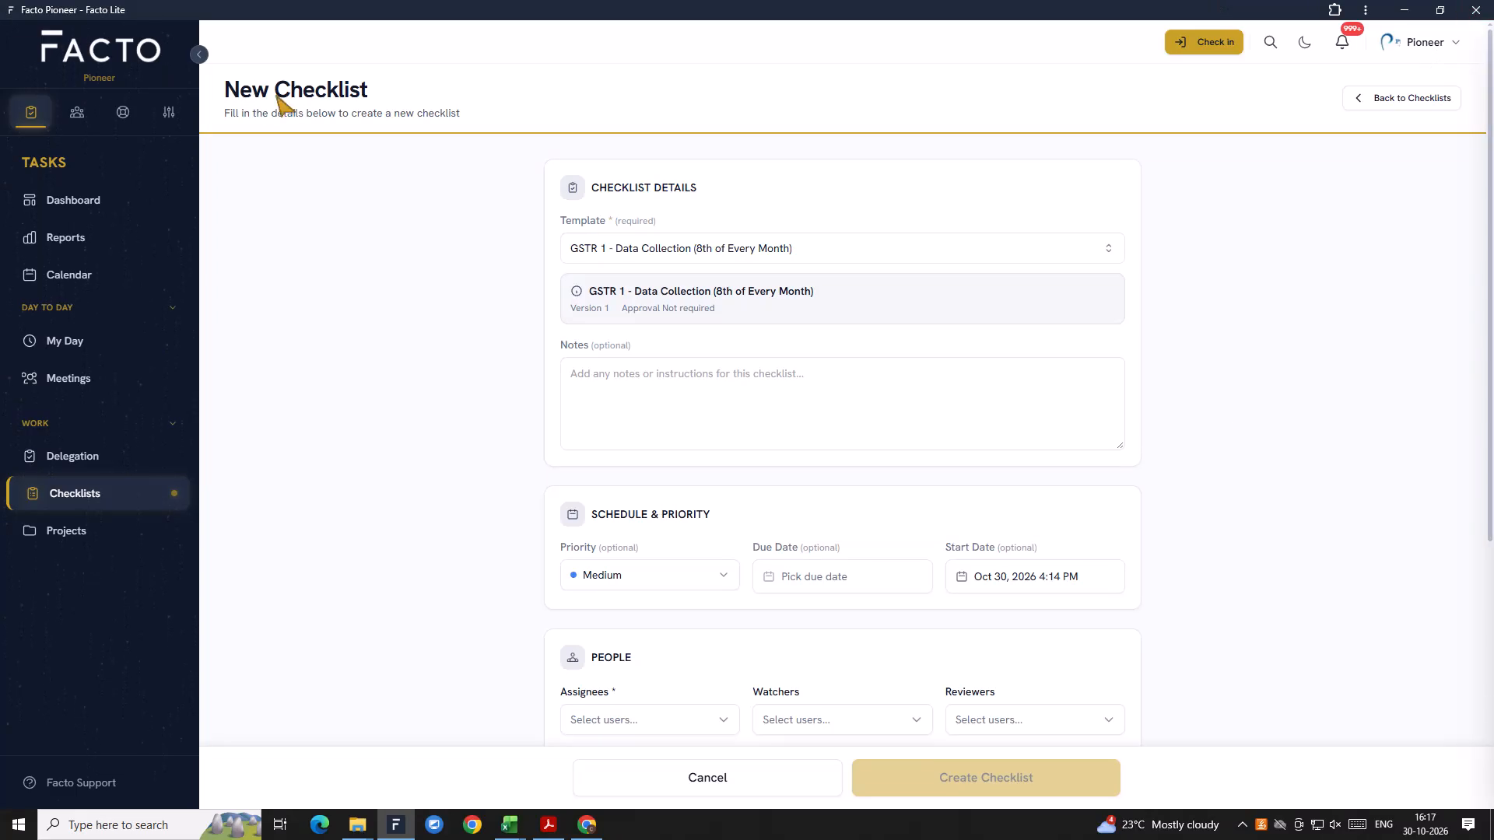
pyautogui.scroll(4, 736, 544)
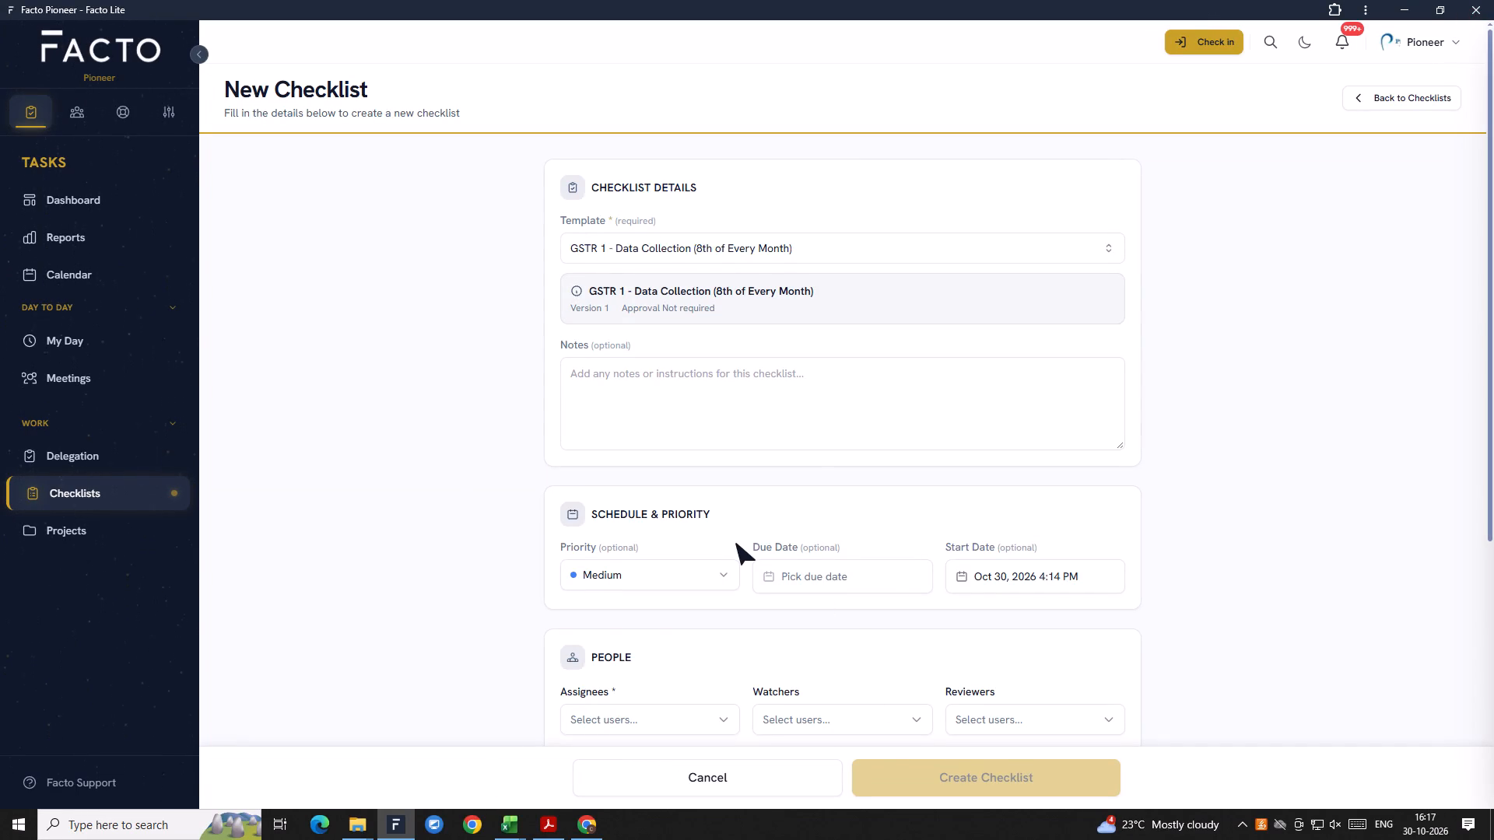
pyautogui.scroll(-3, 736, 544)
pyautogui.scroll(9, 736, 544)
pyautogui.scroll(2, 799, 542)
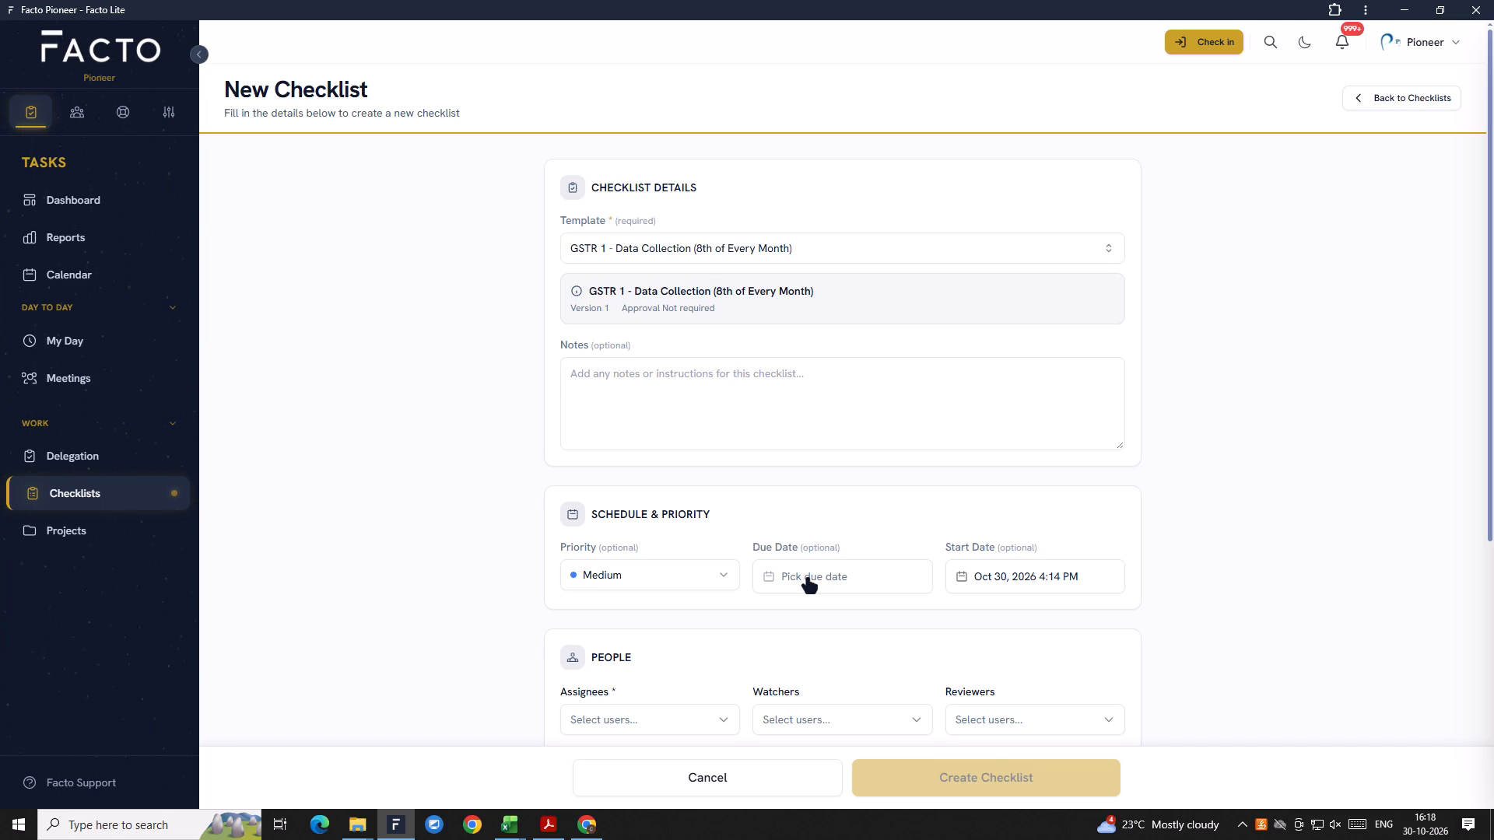
# Set the checklist's due date to Nov 10, 2026 at 9:00 AM.
pyautogui.click(811, 583)
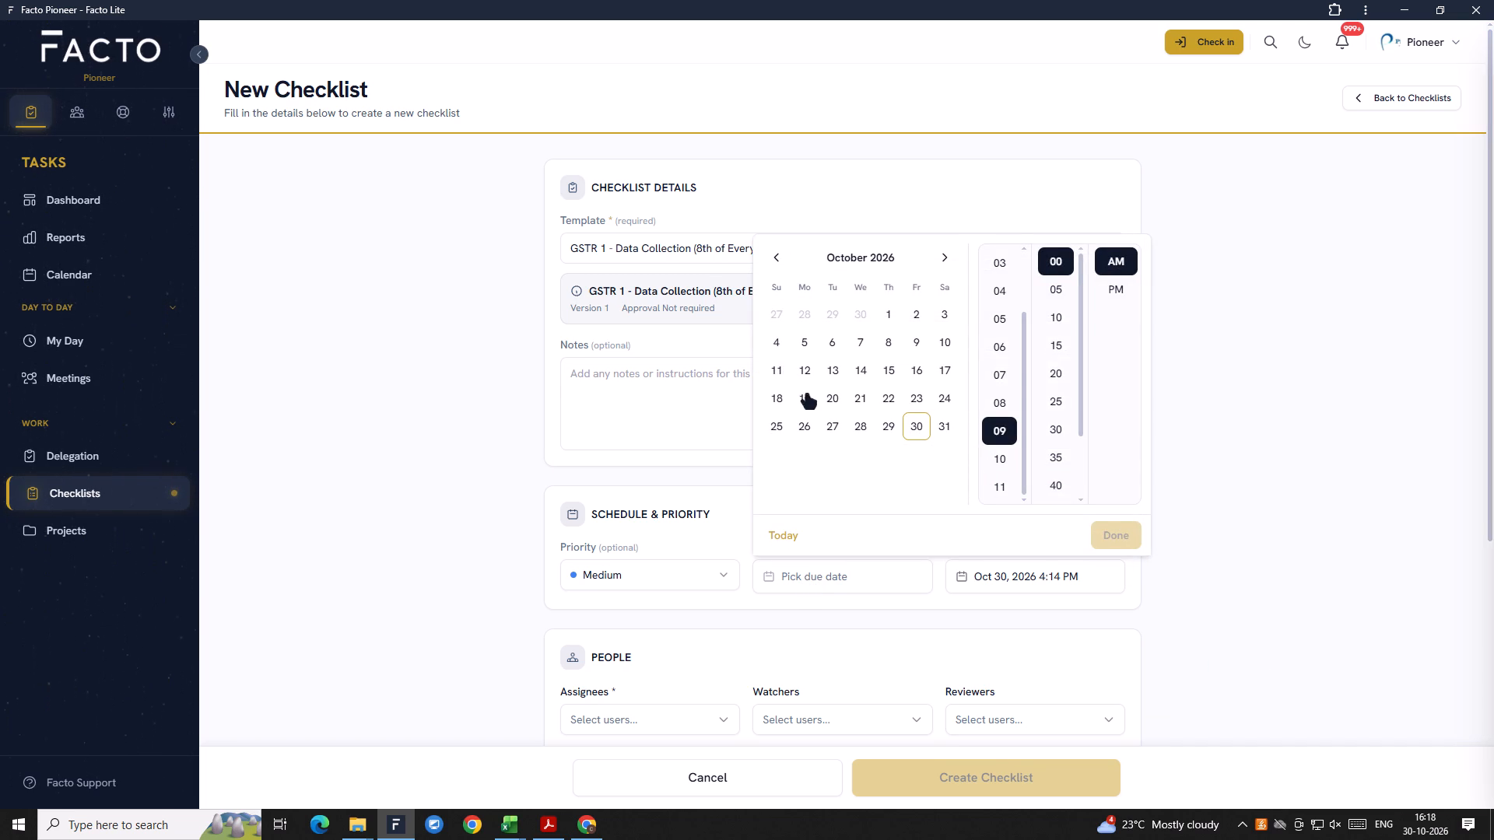
pyautogui.click(944, 264)
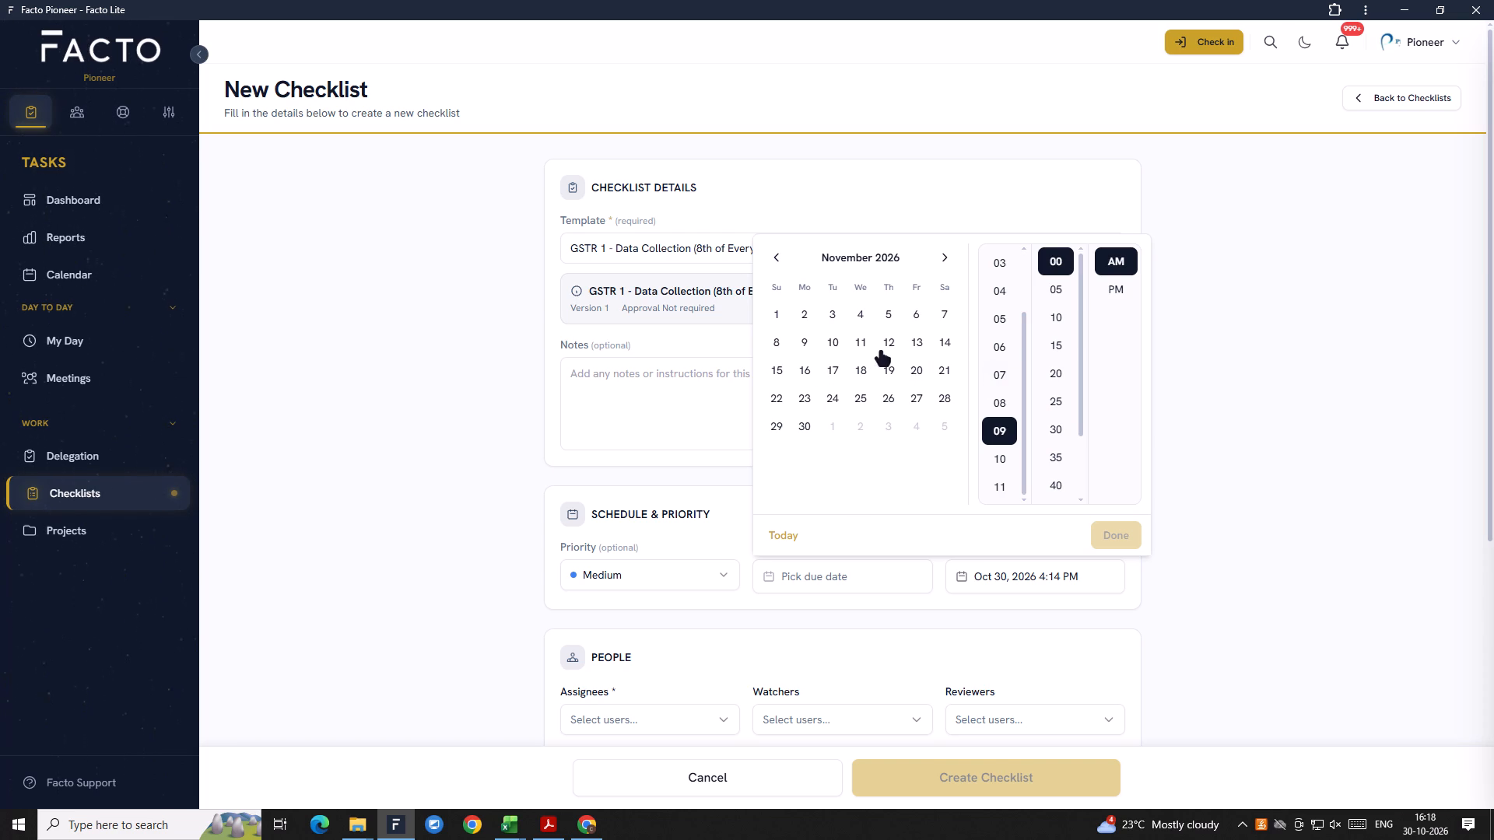
pyautogui.click(833, 340)
pyautogui.click(1107, 533)
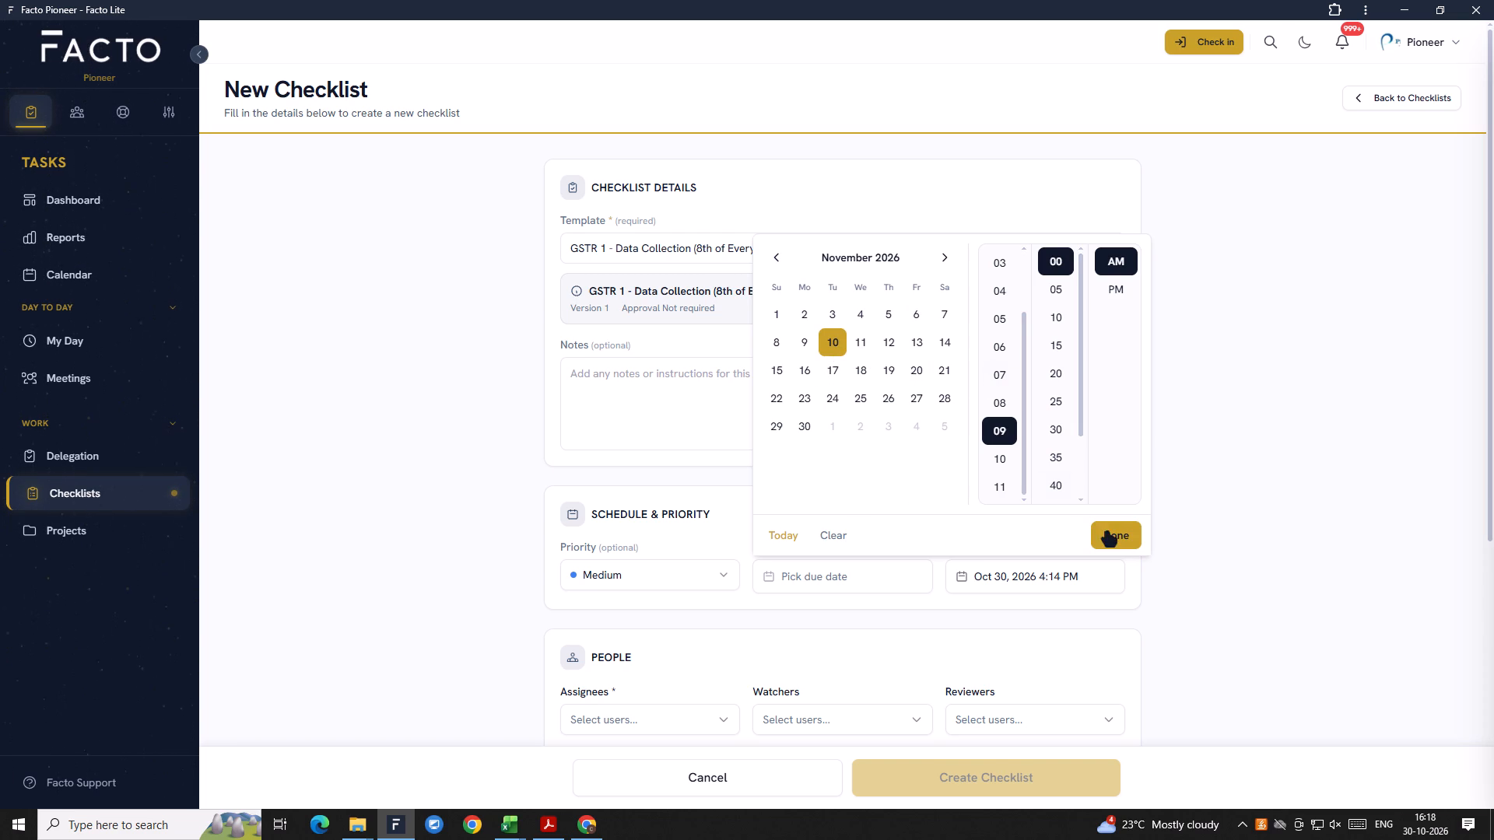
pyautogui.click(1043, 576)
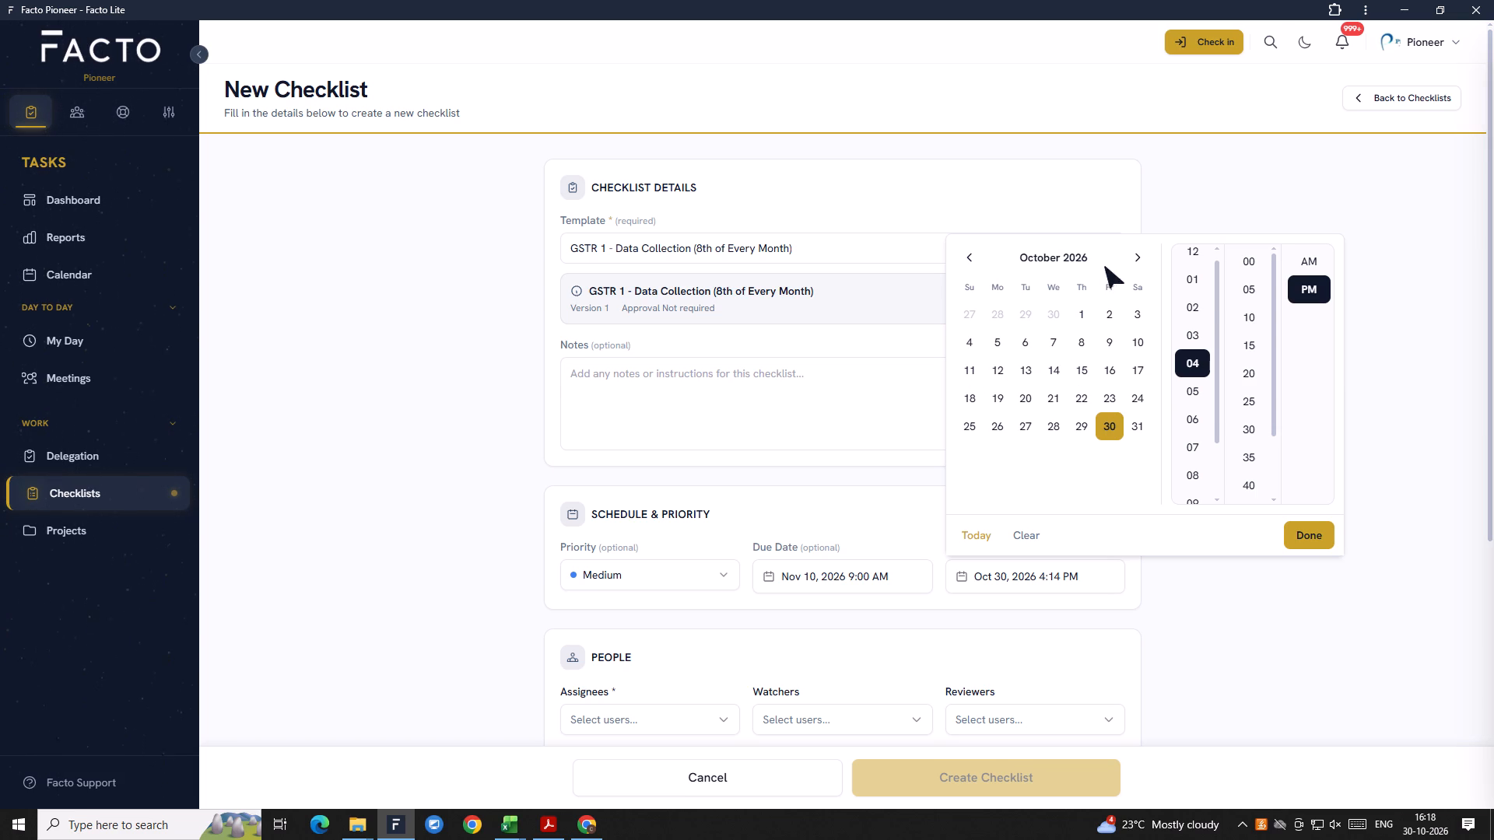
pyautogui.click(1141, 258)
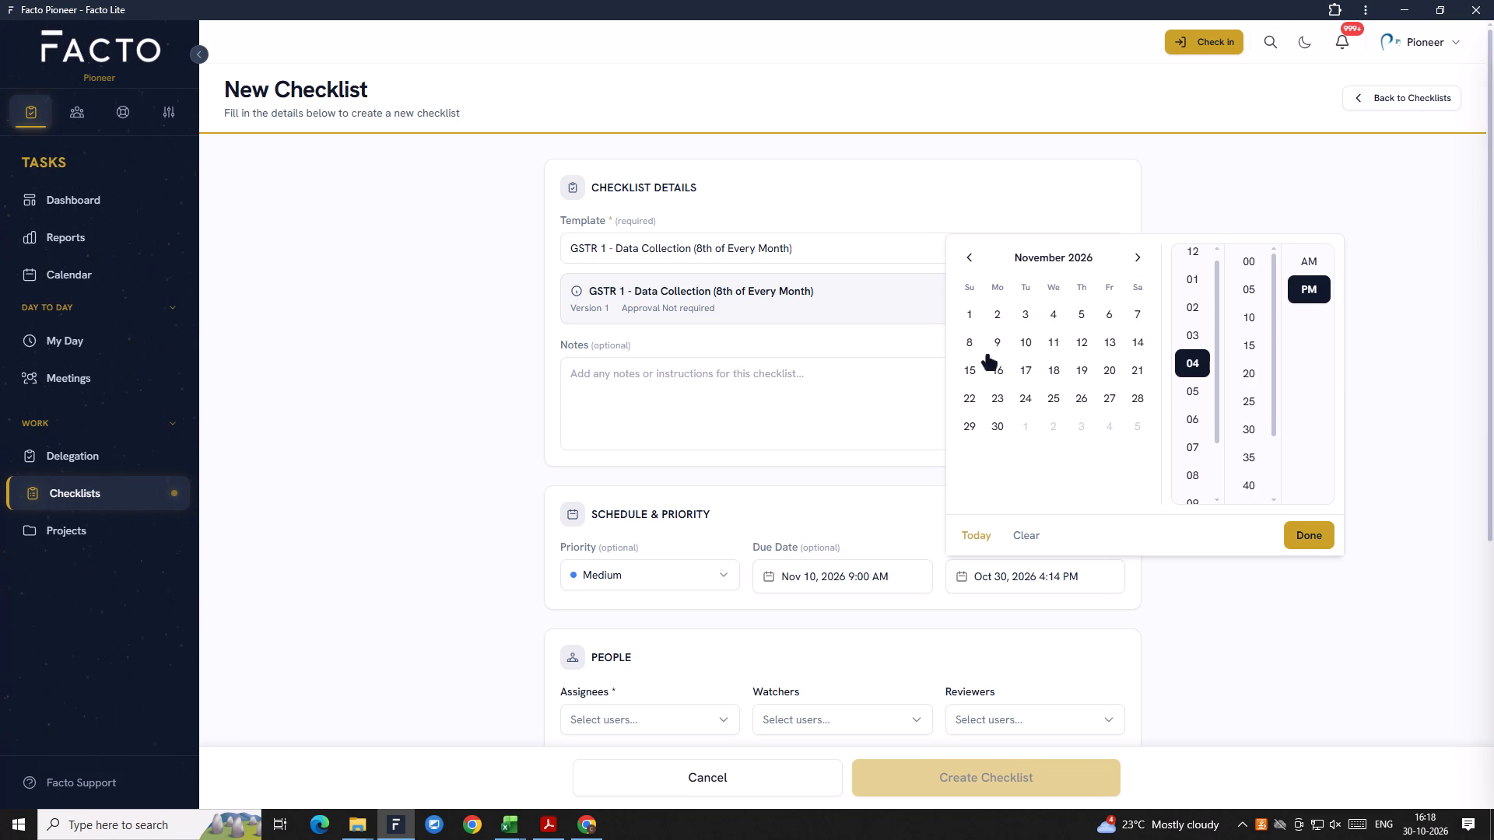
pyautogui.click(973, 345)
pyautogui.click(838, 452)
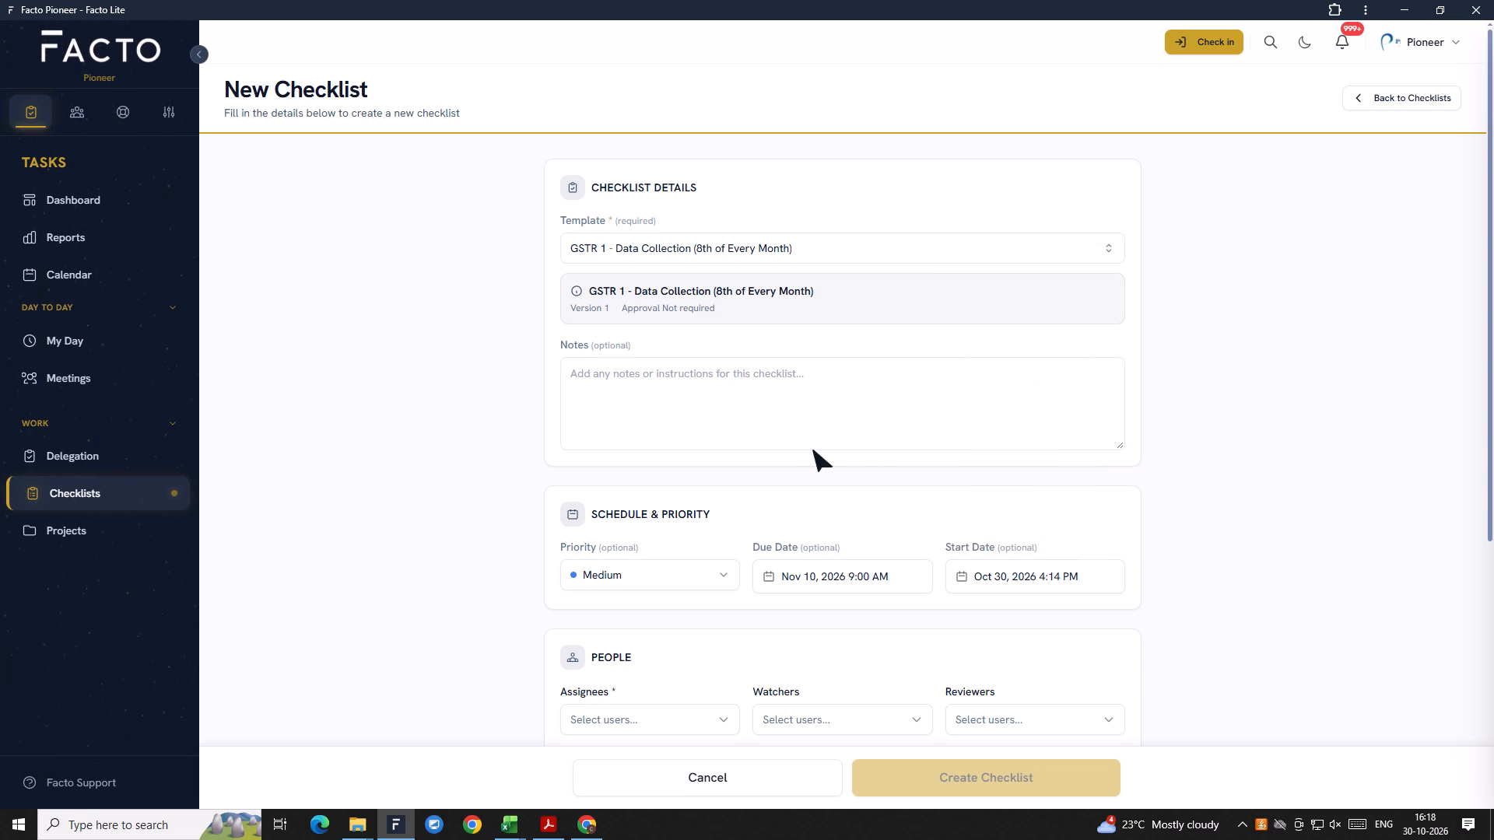
# Set the checklist's start date to Nov 8, 2026, keeping the 4:14 PM time.
pyautogui.click(1001, 585)
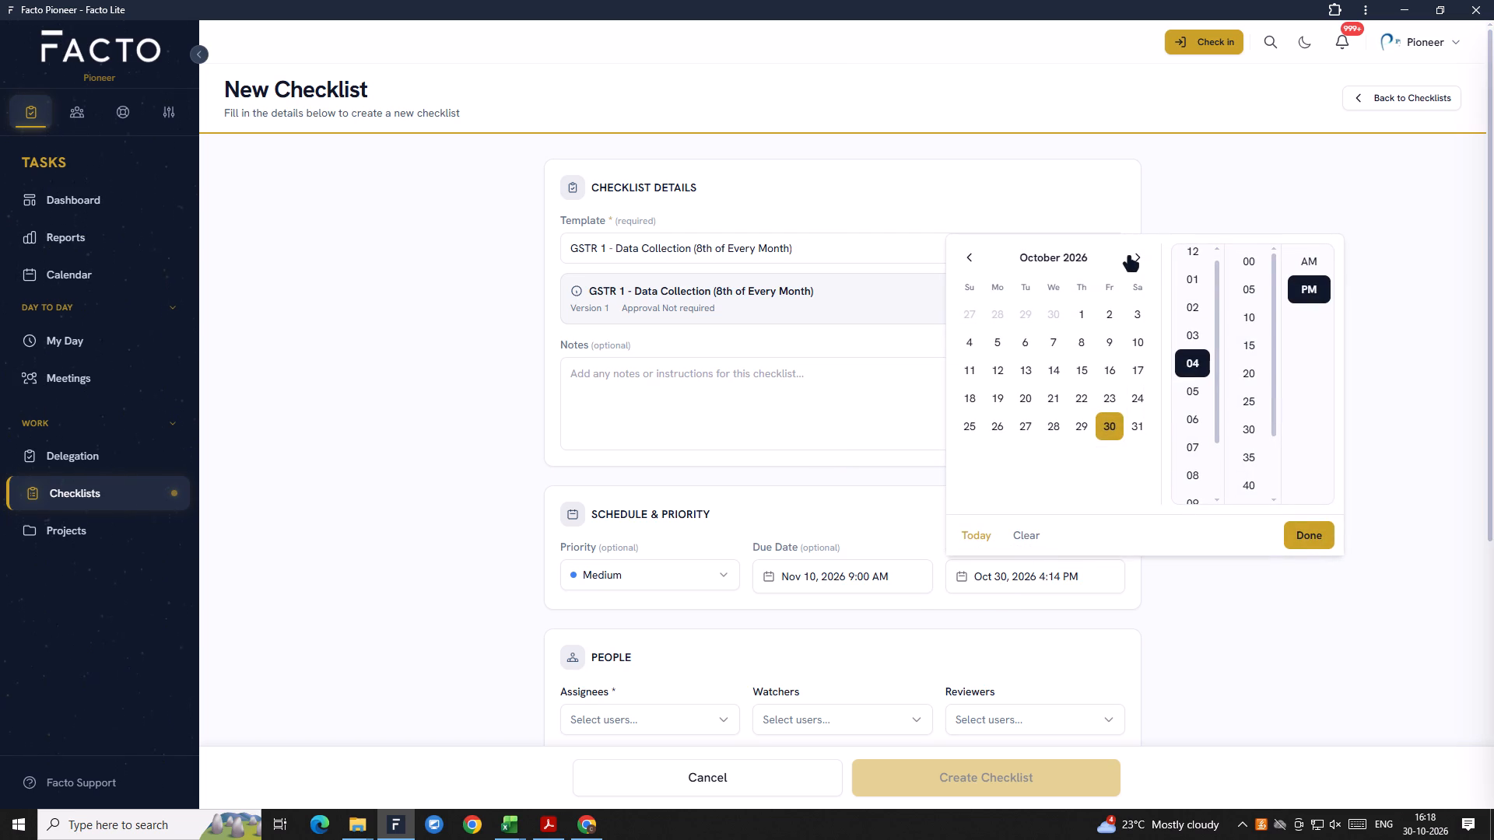
pyautogui.click(1129, 257)
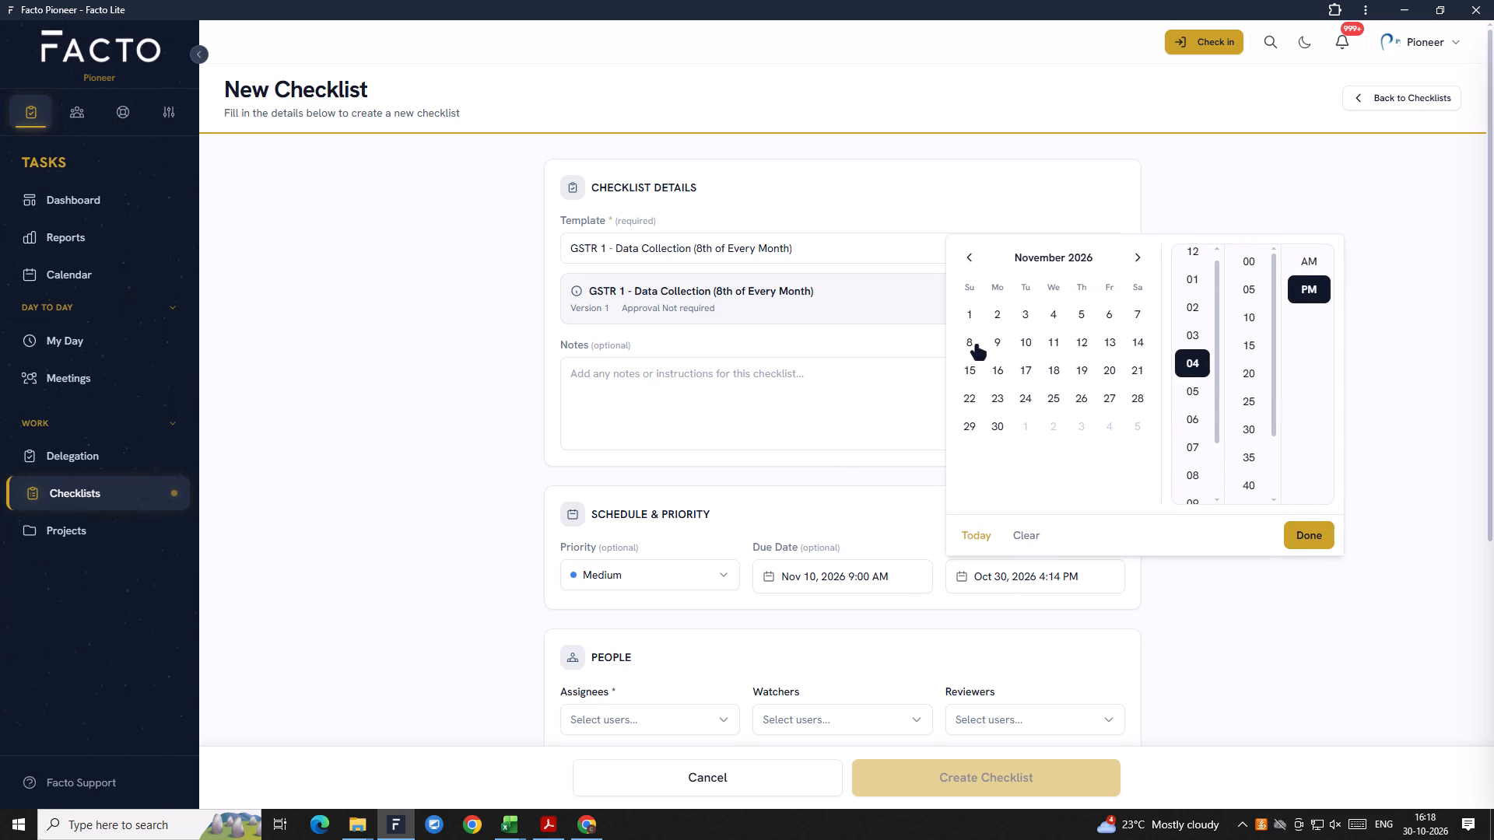
pyautogui.click(977, 346)
pyautogui.click(1294, 538)
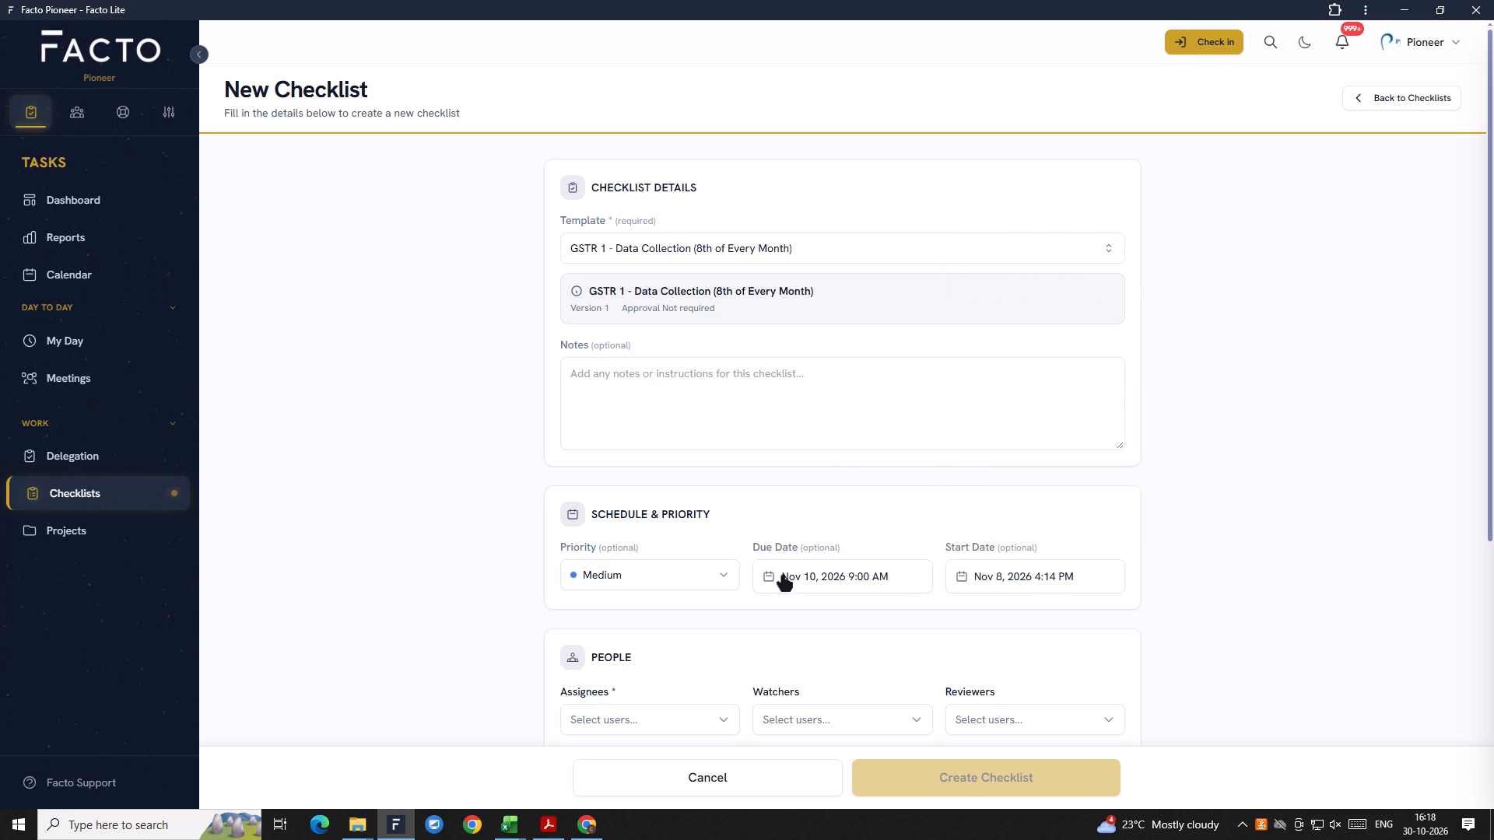
# Assign the checklist to Divyansh and to the Sunil who has no CA title.
pyautogui.scroll(-3, 637, 550)
pyautogui.click(651, 485)
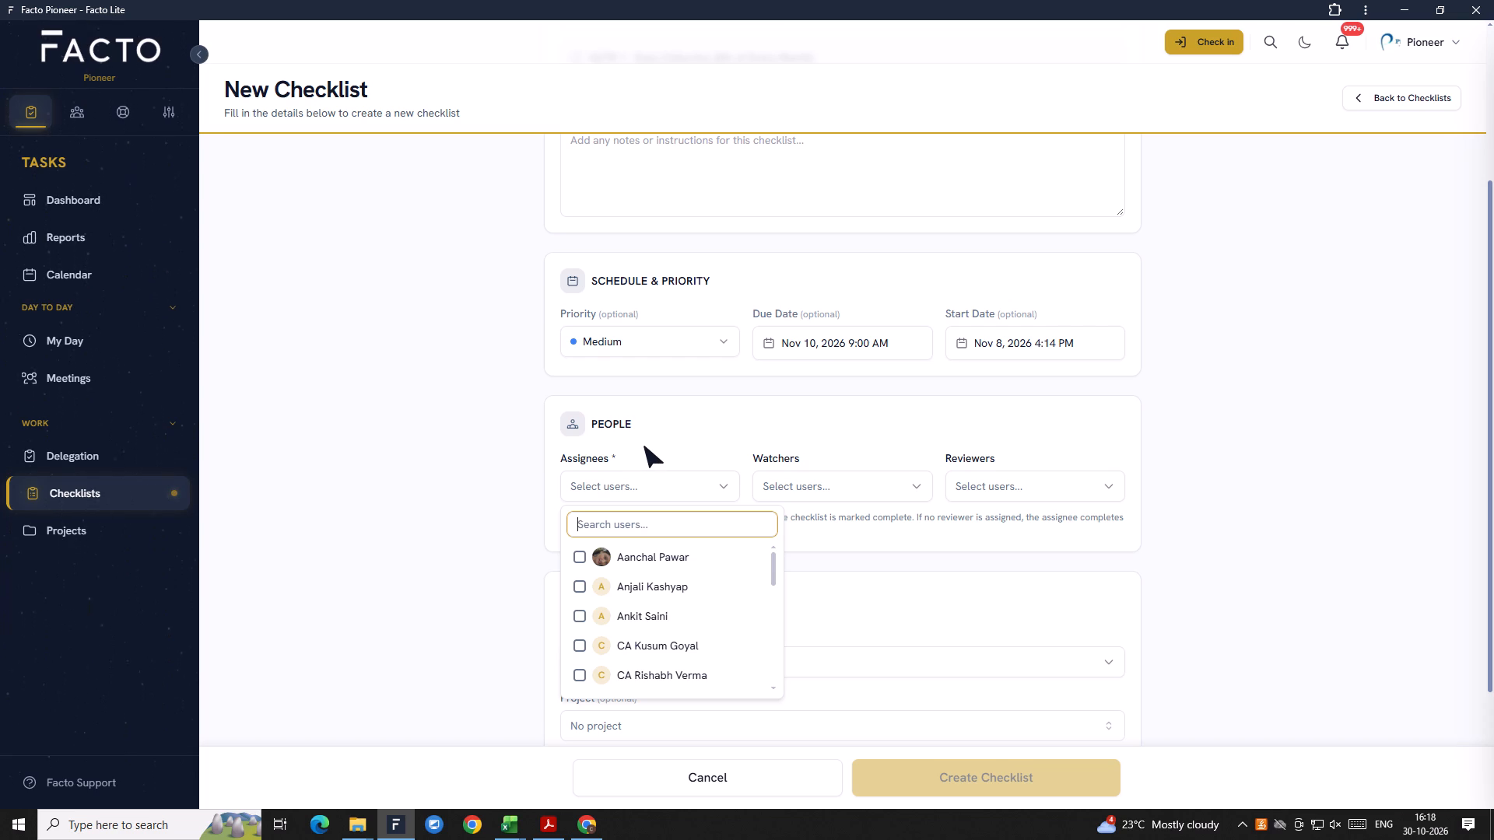
pyautogui.scroll(3, 644, 446)
pyautogui.scroll(-2, 644, 446)
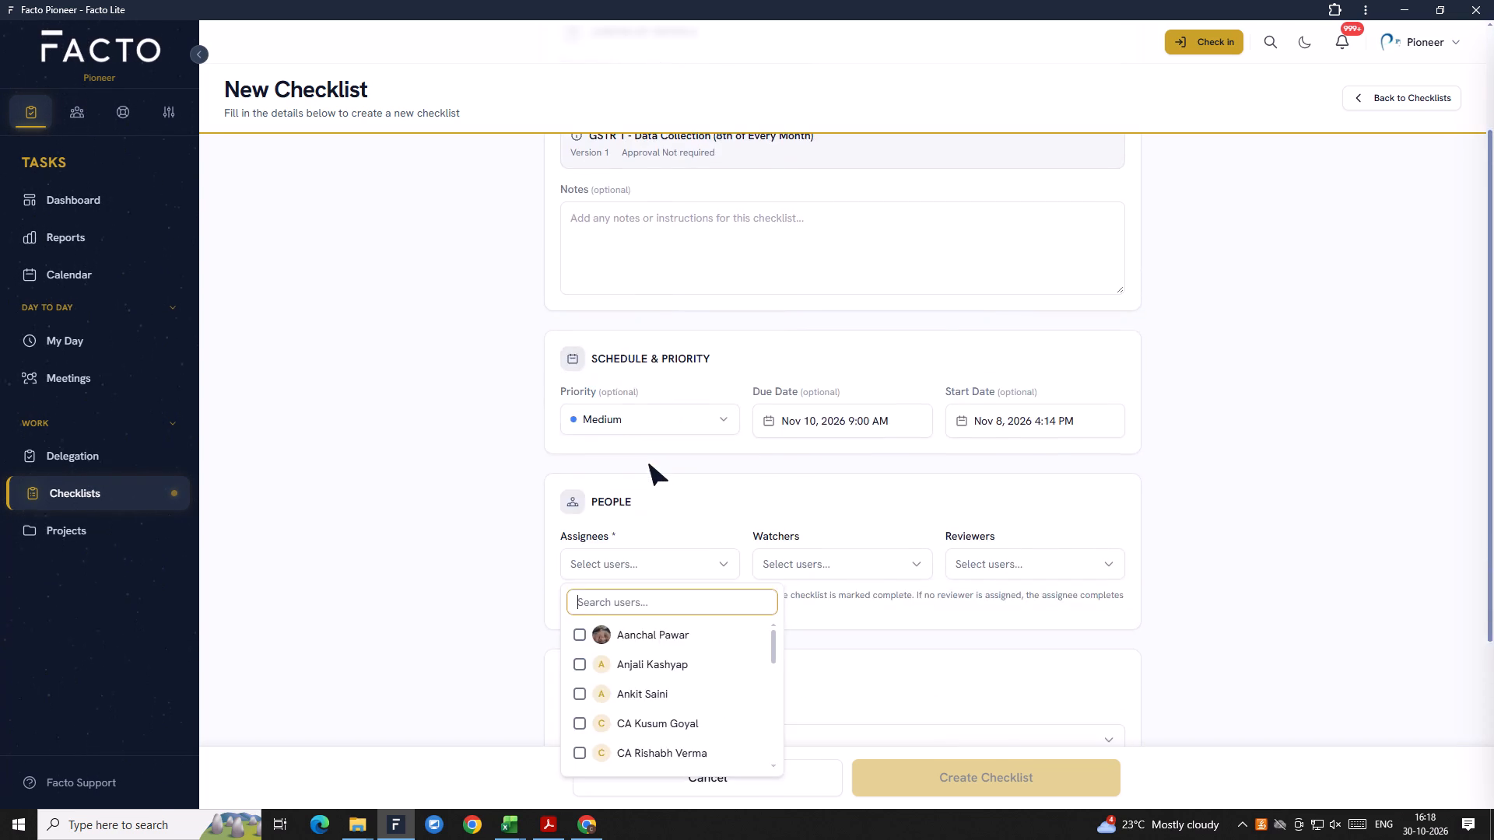
pyautogui.scroll(-2, 649, 464)
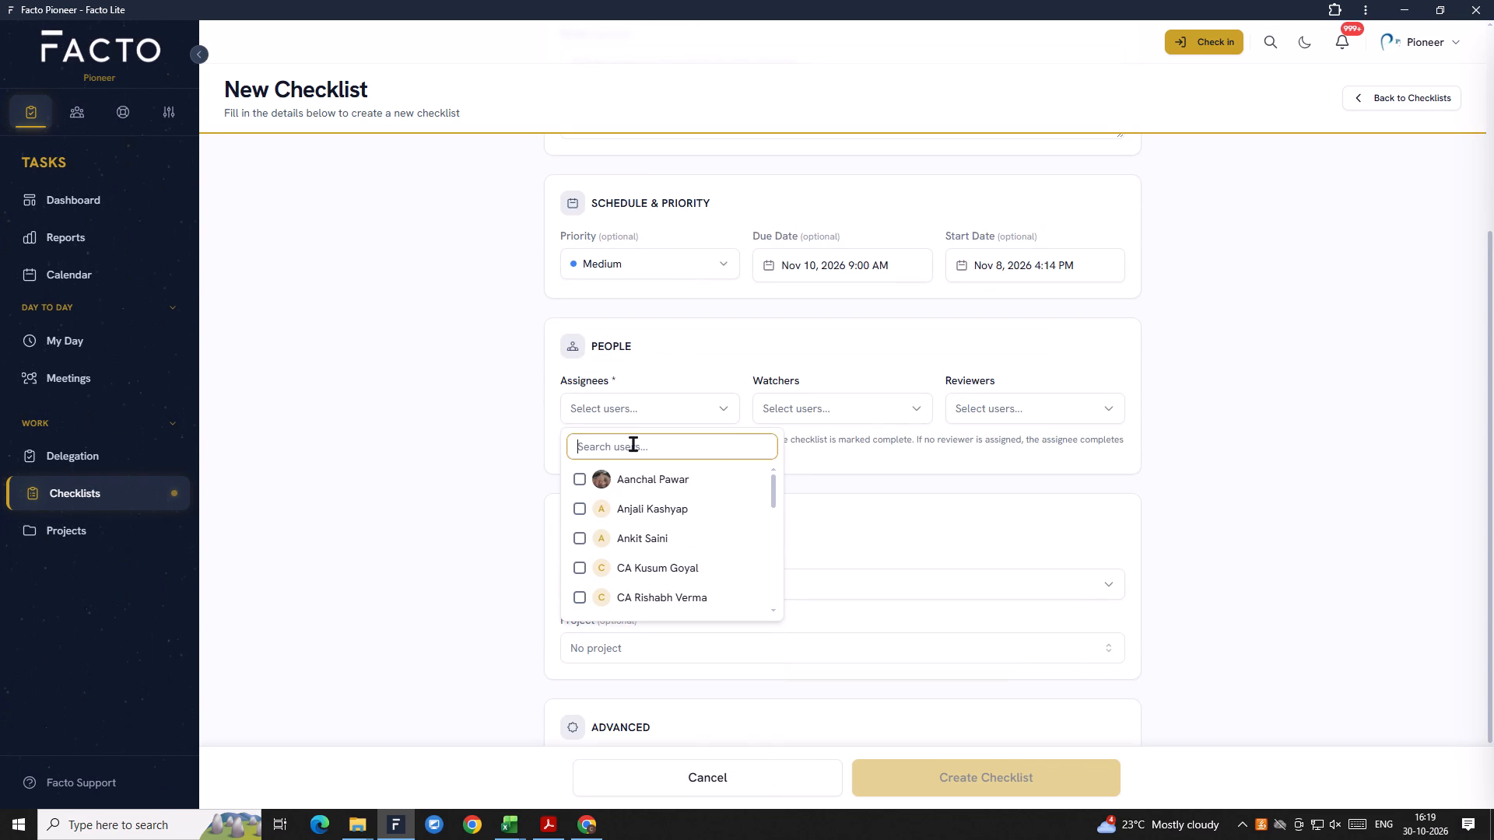
pyautogui.write('divya')
pyautogui.click(626, 474)
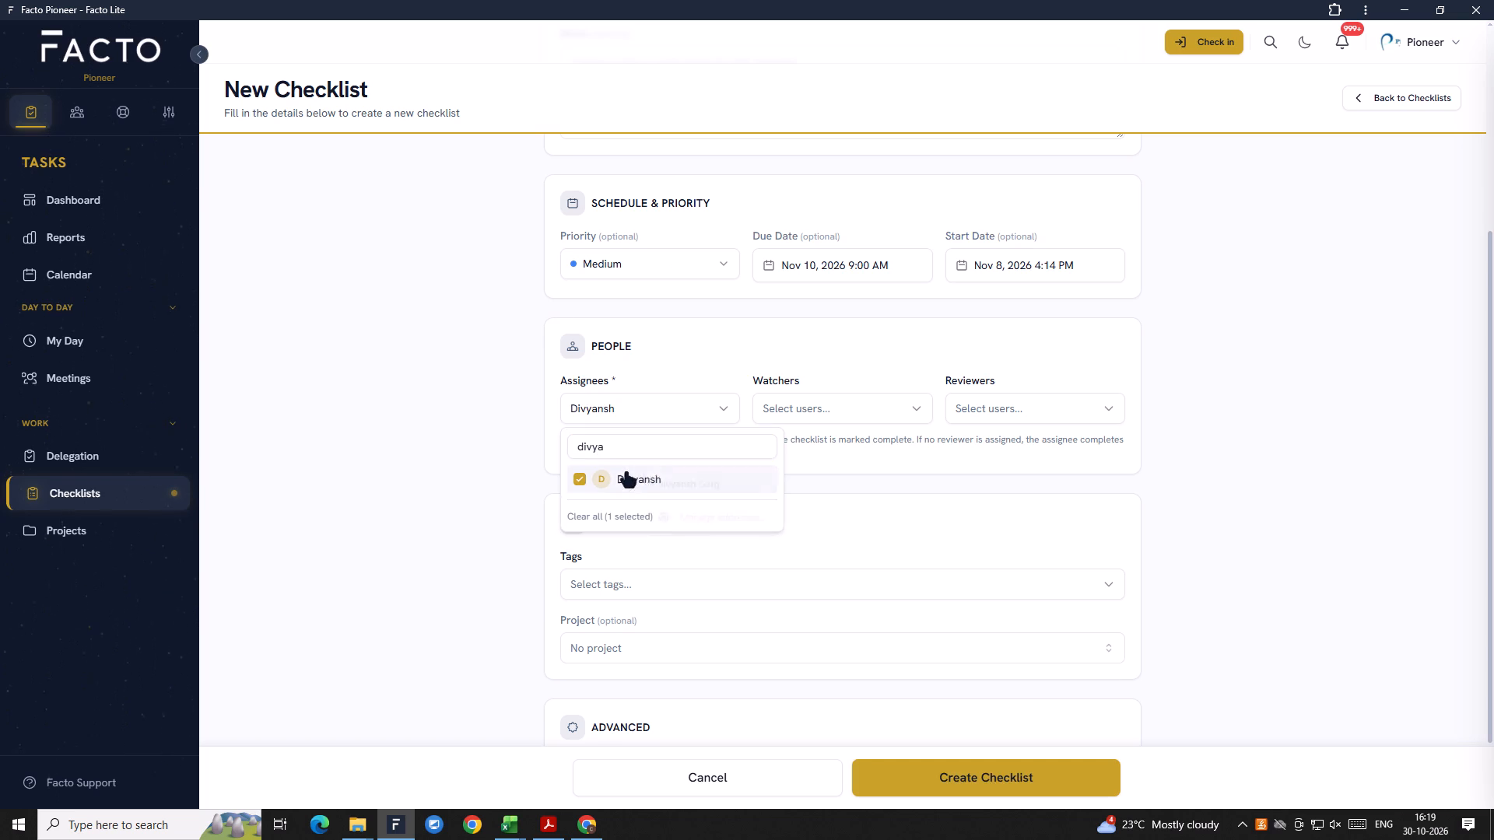
pyautogui.click(654, 452)
pyautogui.press('BackSpace')
pyautogui.press('BackSpace')
pyautogui.press('BackSpace')
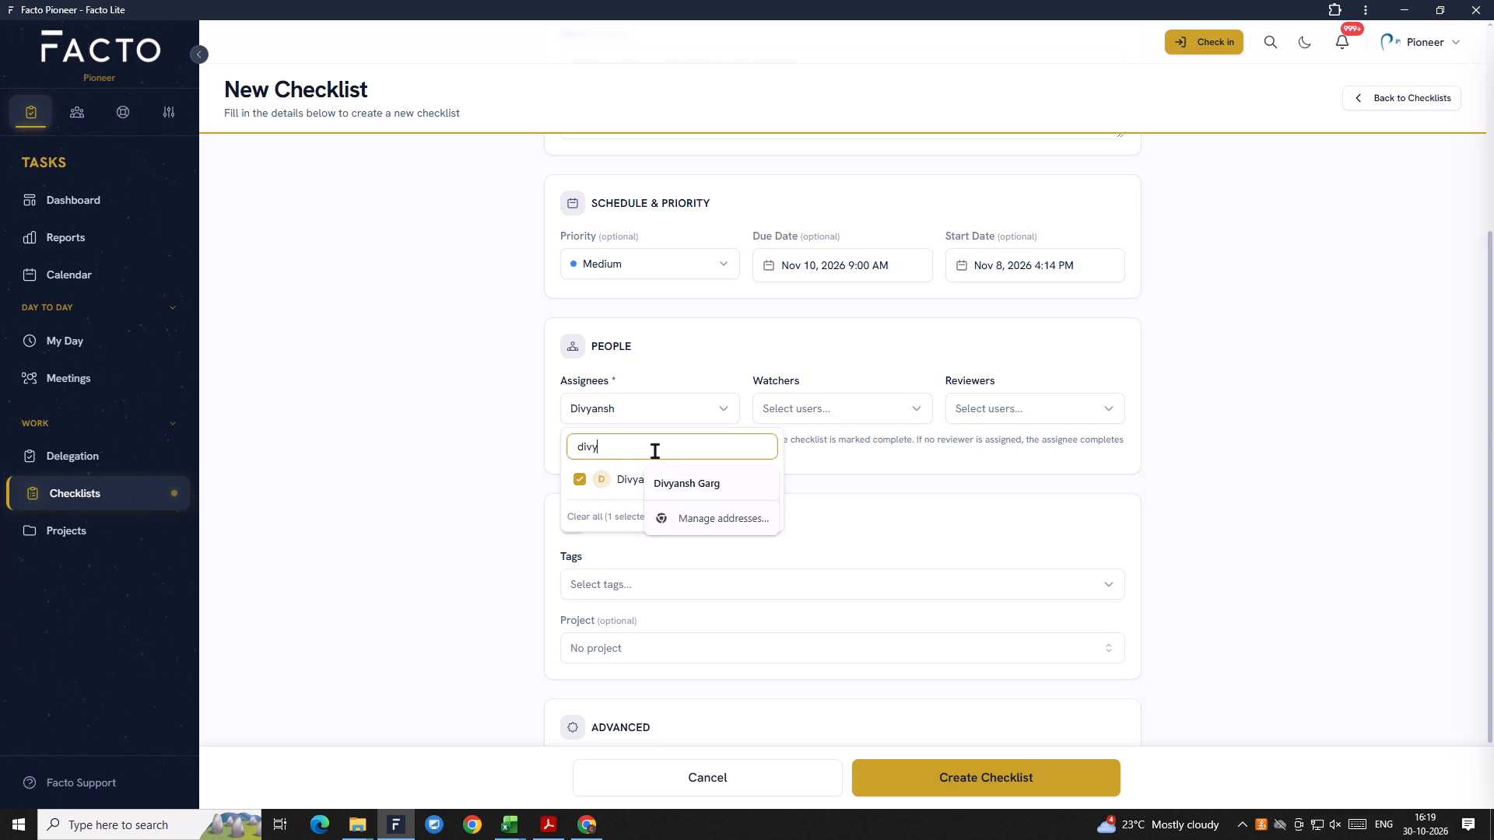
pyautogui.press('BackSpace')
pyautogui.press('BackSpace')
pyautogui.write('sunil')
pyautogui.click(653, 509)
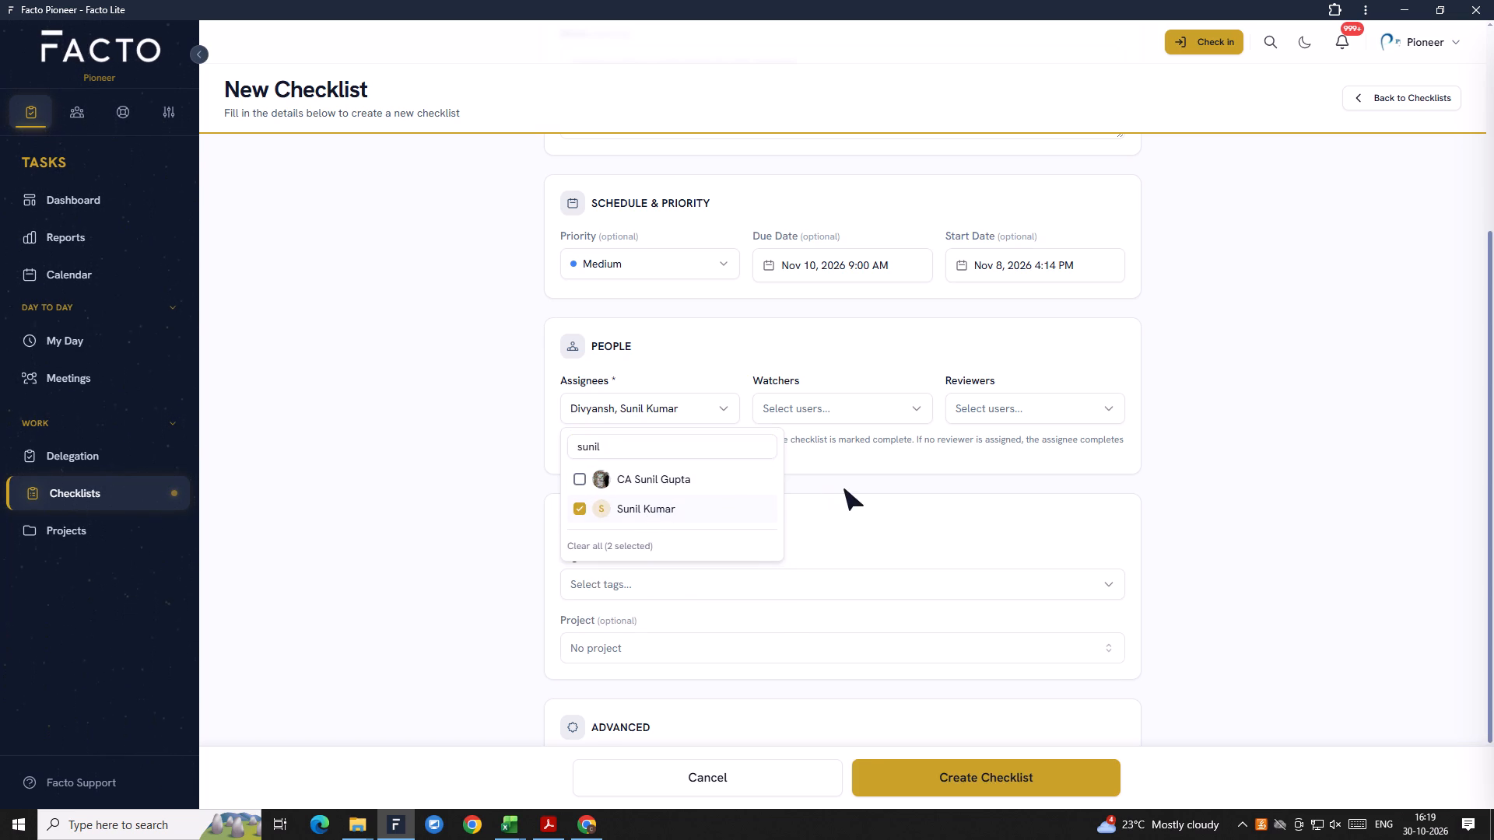
pyautogui.click(844, 489)
# Set CA Saurabh as the checklist's reviewer.
pyautogui.click(819, 409)
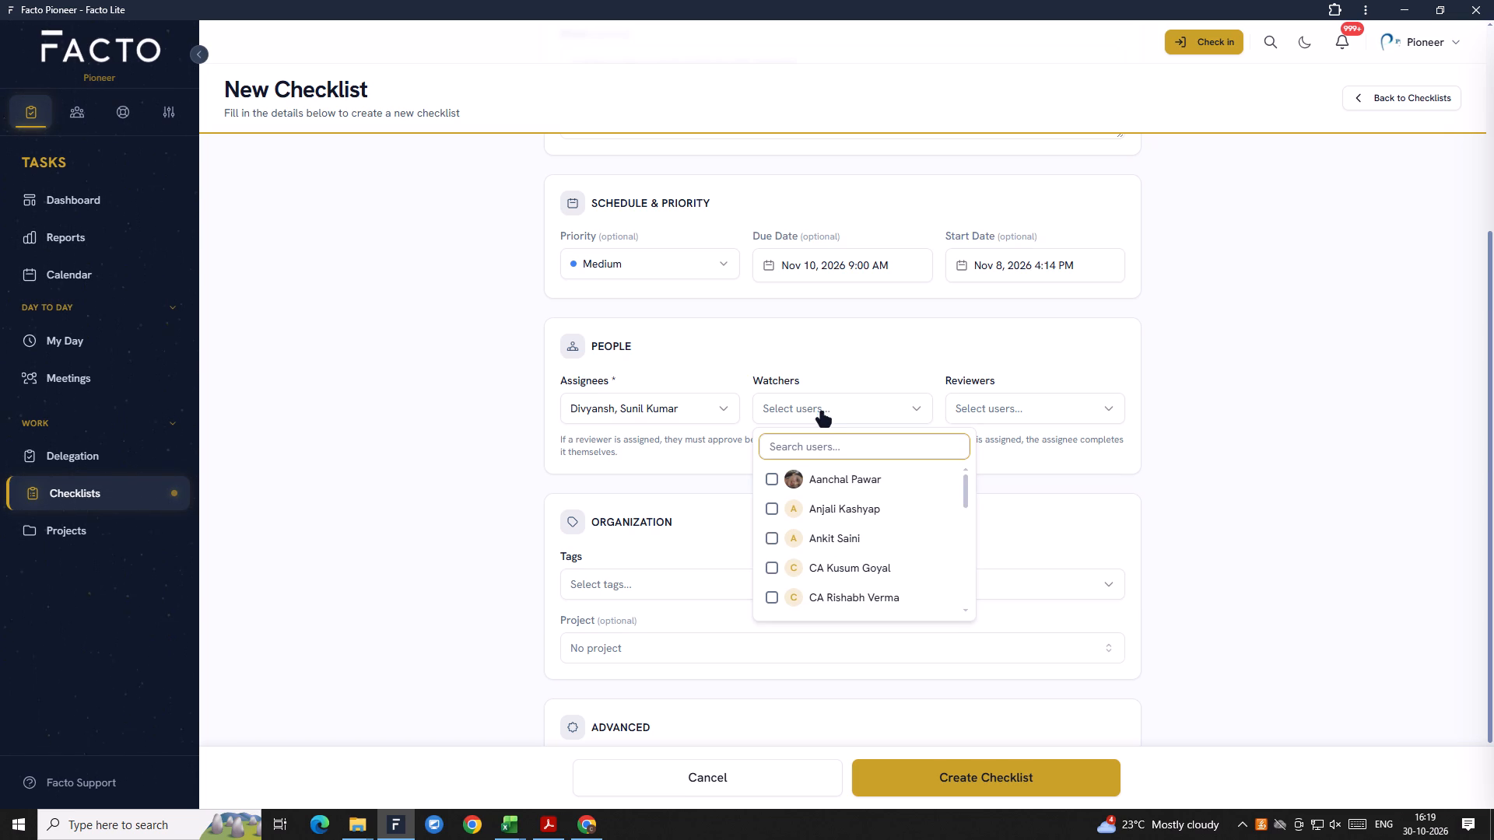
pyautogui.click(971, 408)
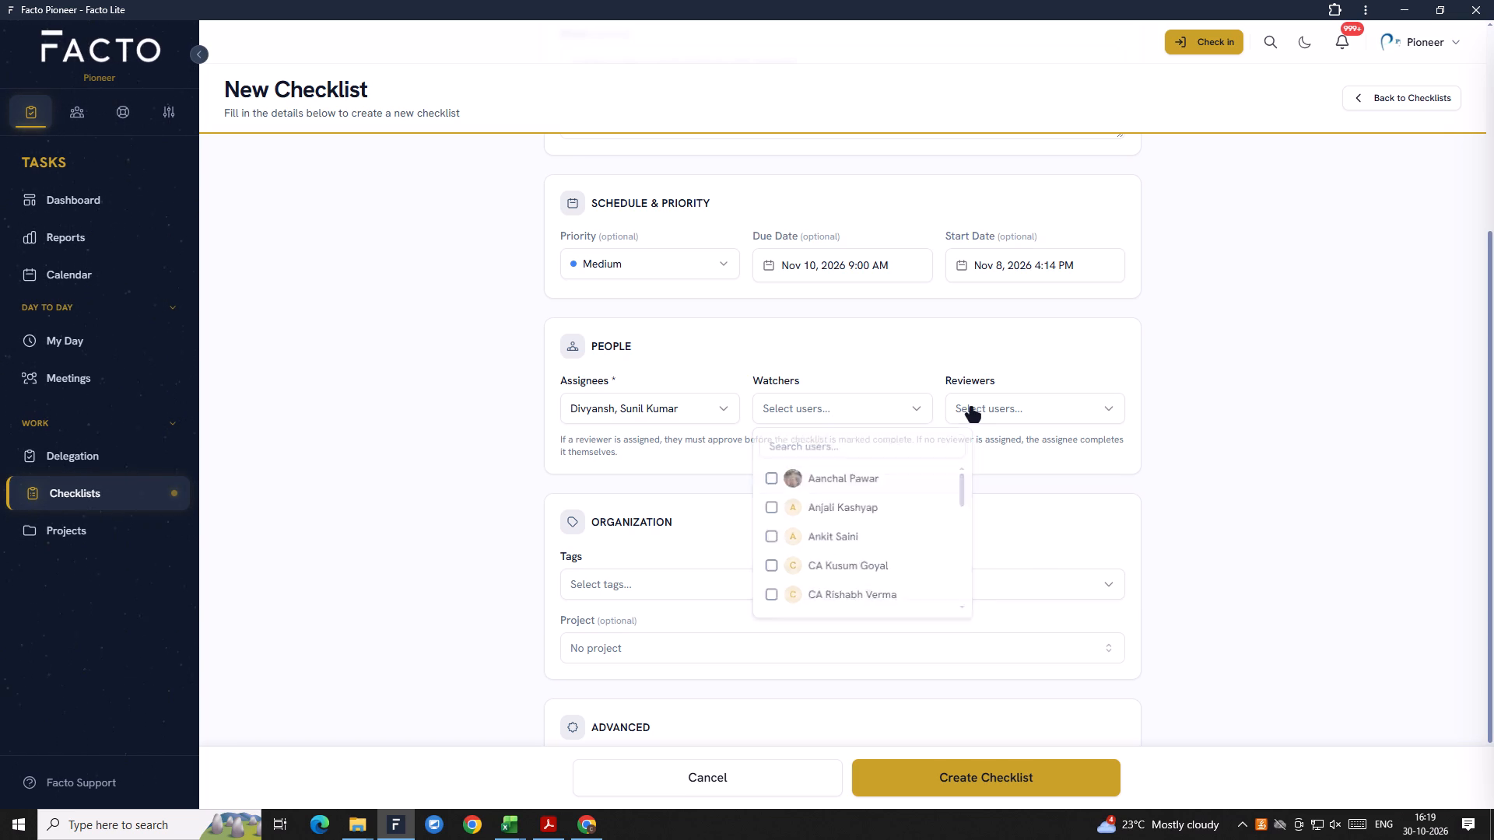
pyautogui.click(1029, 544)
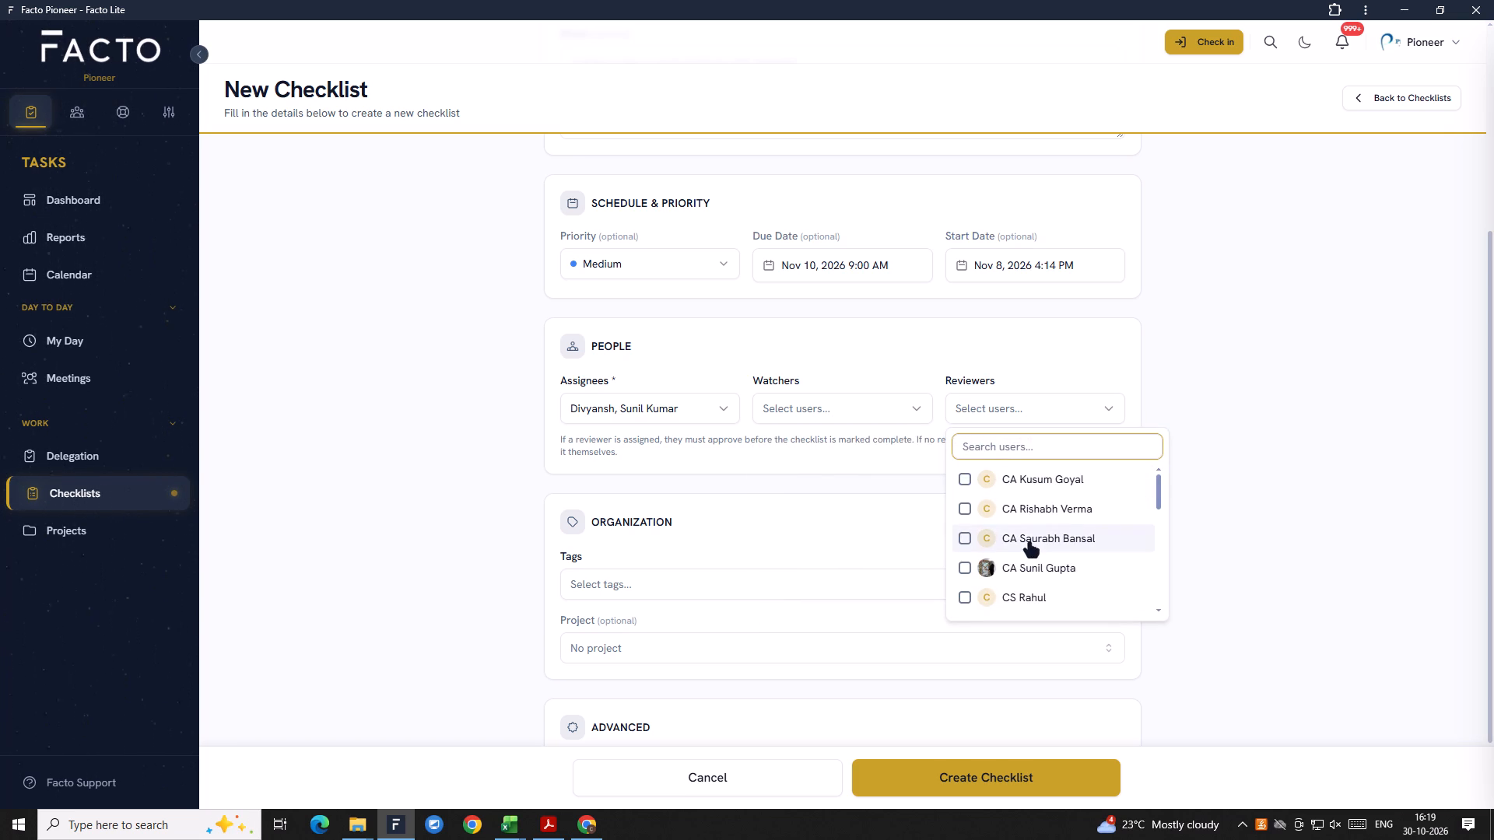
pyautogui.click(835, 532)
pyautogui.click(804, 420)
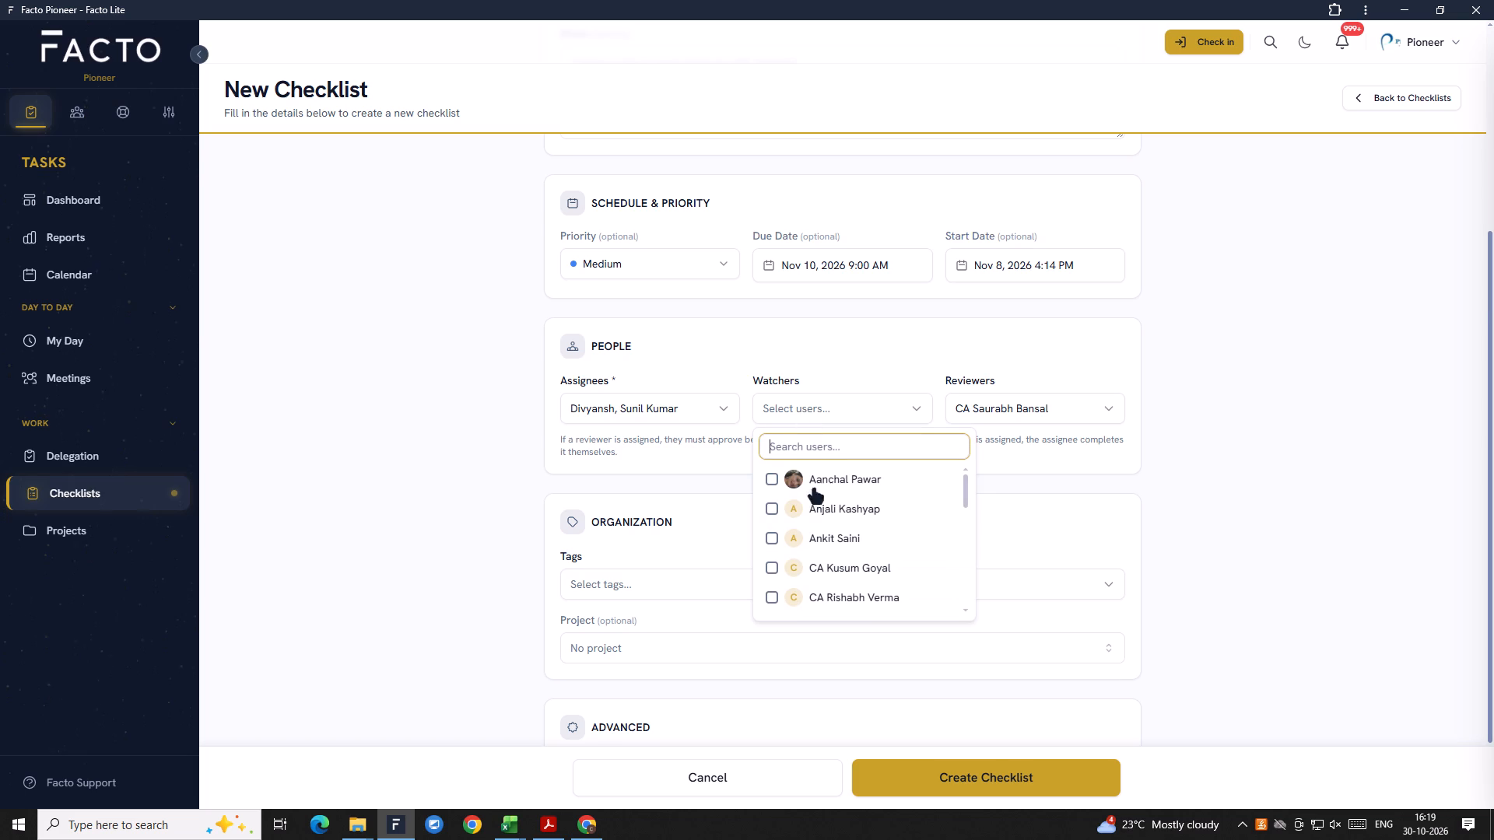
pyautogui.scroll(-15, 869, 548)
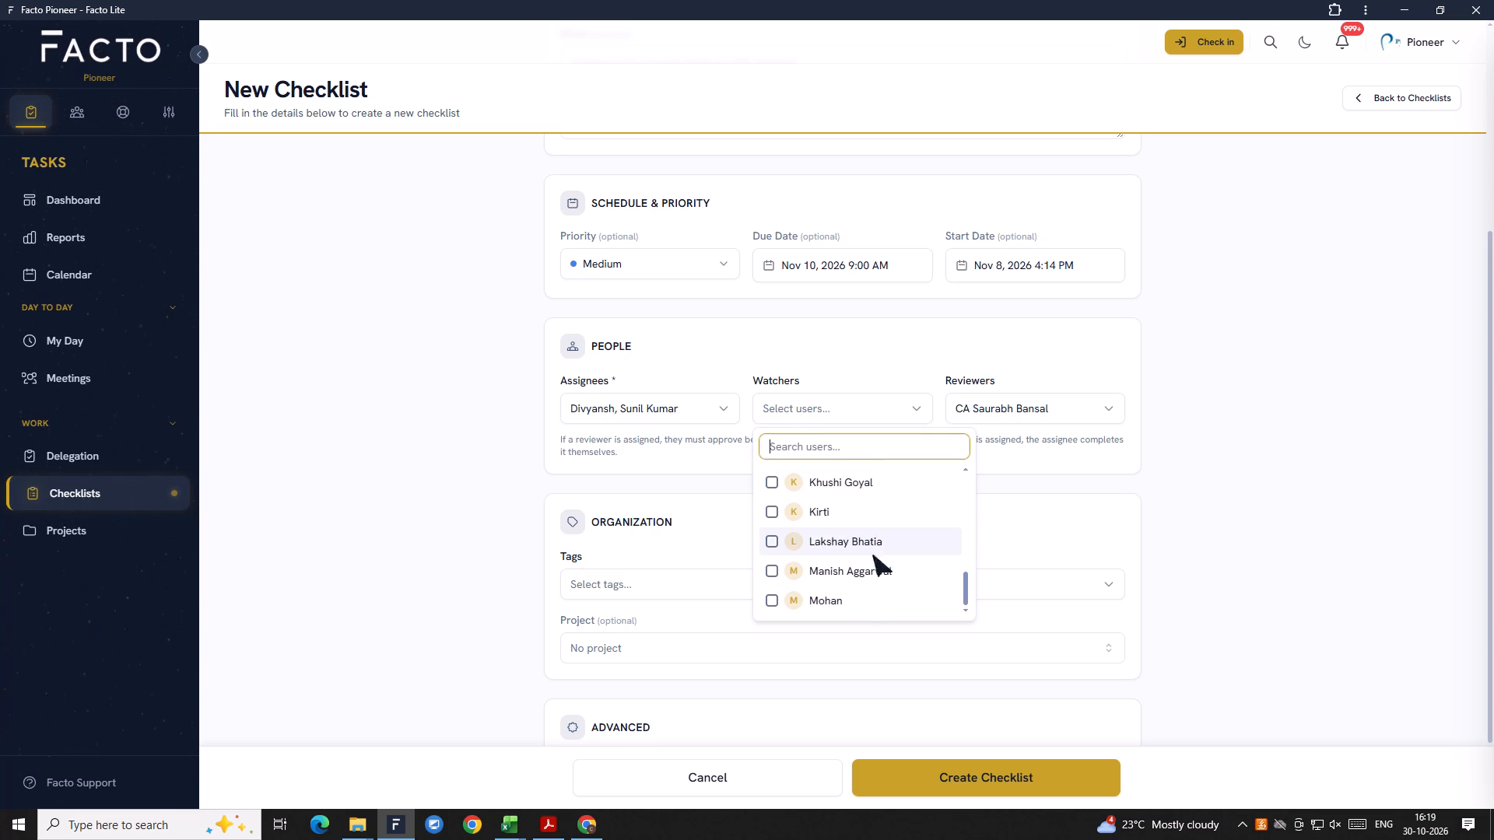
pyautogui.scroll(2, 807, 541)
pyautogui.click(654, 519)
# Tag the checklist with GST.
pyautogui.scroll(-4, 705, 533)
pyautogui.click(640, 500)
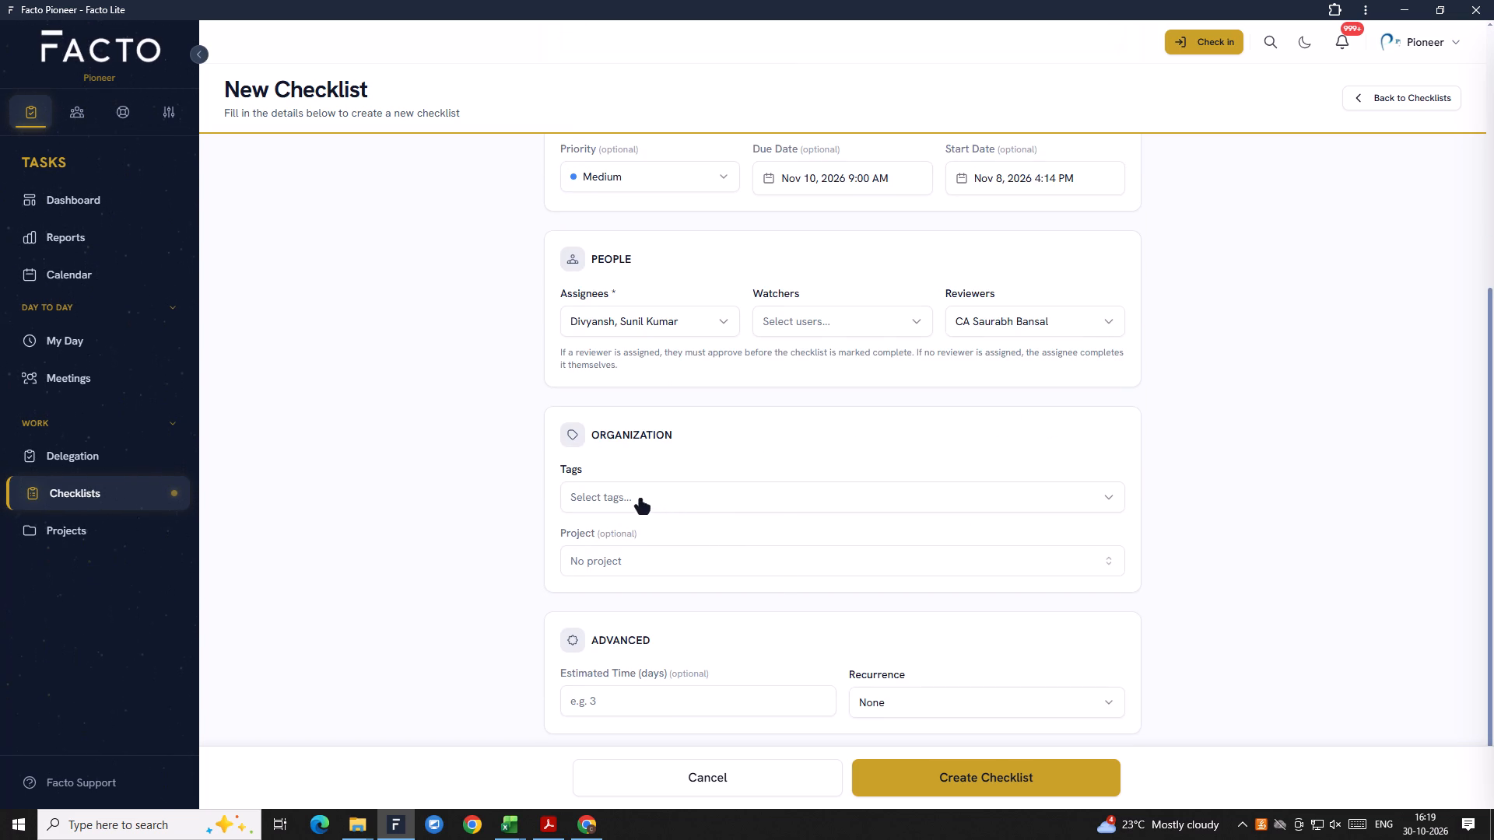
pyautogui.scroll(-1, 645, 640)
pyautogui.click(639, 593)
pyautogui.scroll(-2, 755, 614)
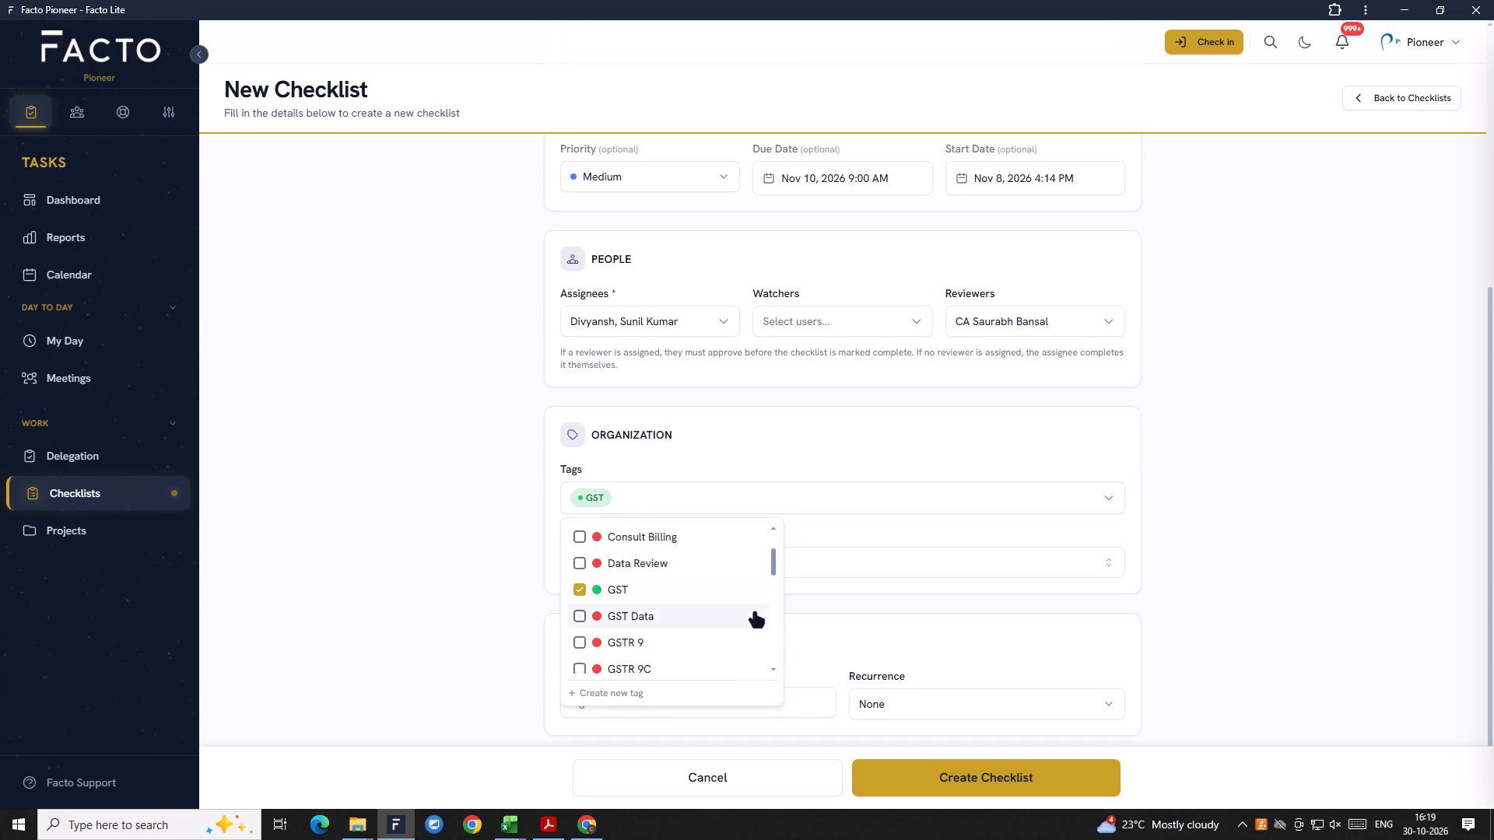
# Set the checklist's project to A D E L, checking the client against the Client List workbook in Excel.
pyautogui.click(931, 577)
pyautogui.scroll(-3, 697, 524)
pyautogui.scroll(6, 647, 504)
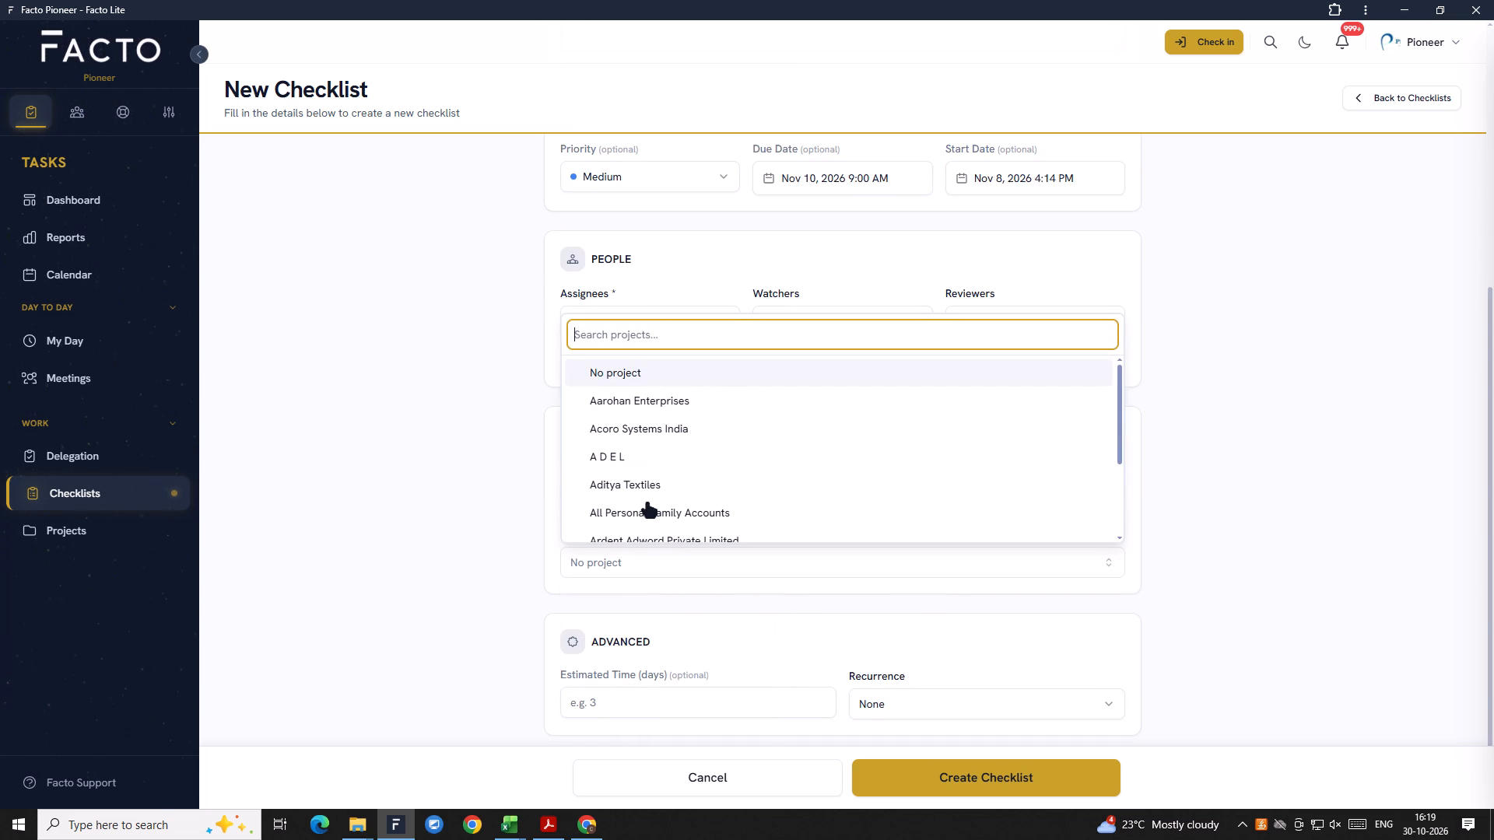
pyautogui.scroll(3, 647, 504)
pyautogui.scroll(3, 952, 544)
pyautogui.scroll(-4, 955, 546)
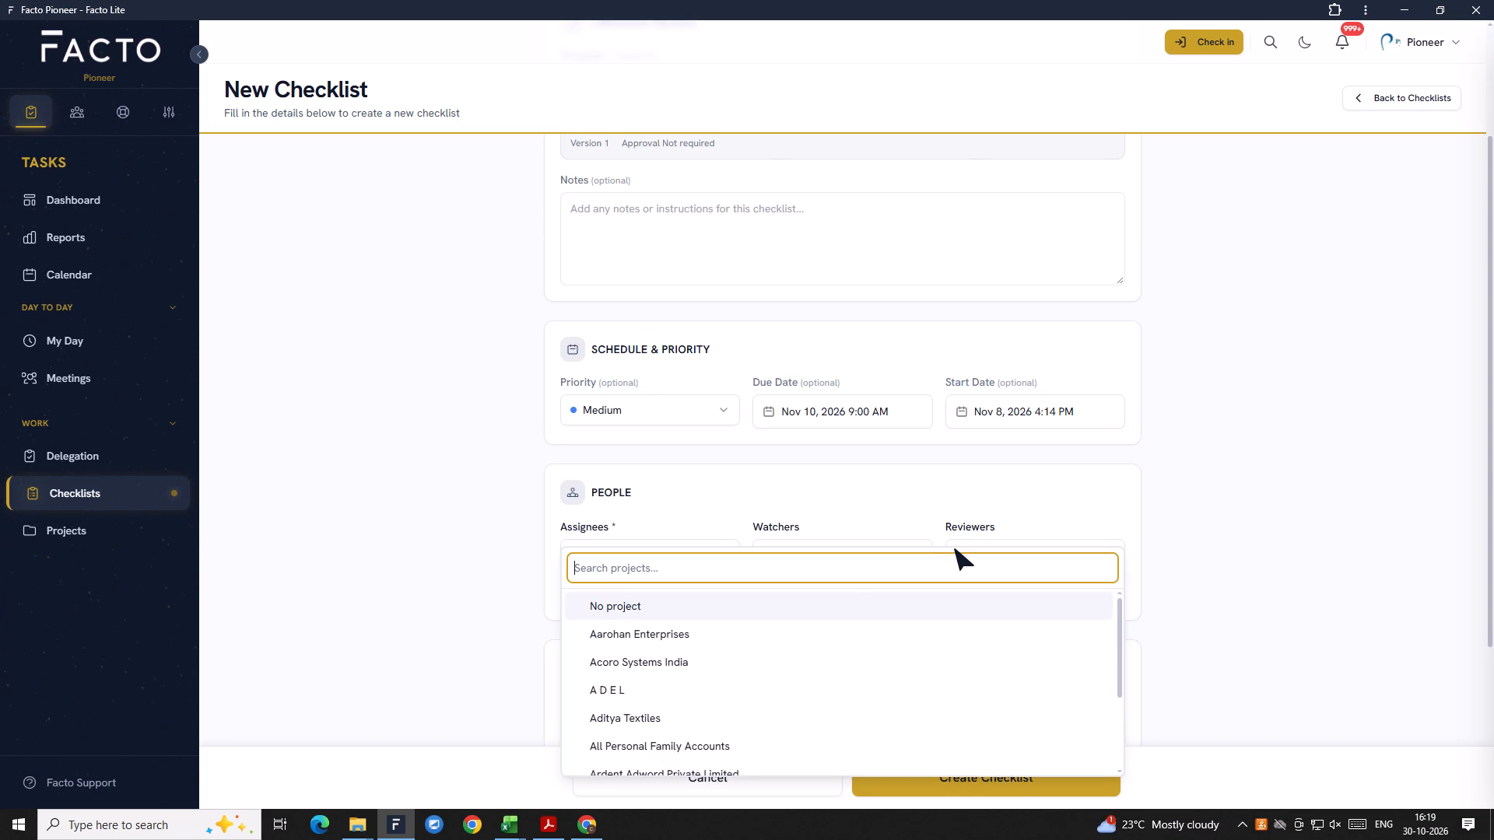
pyautogui.scroll(-2, 713, 529)
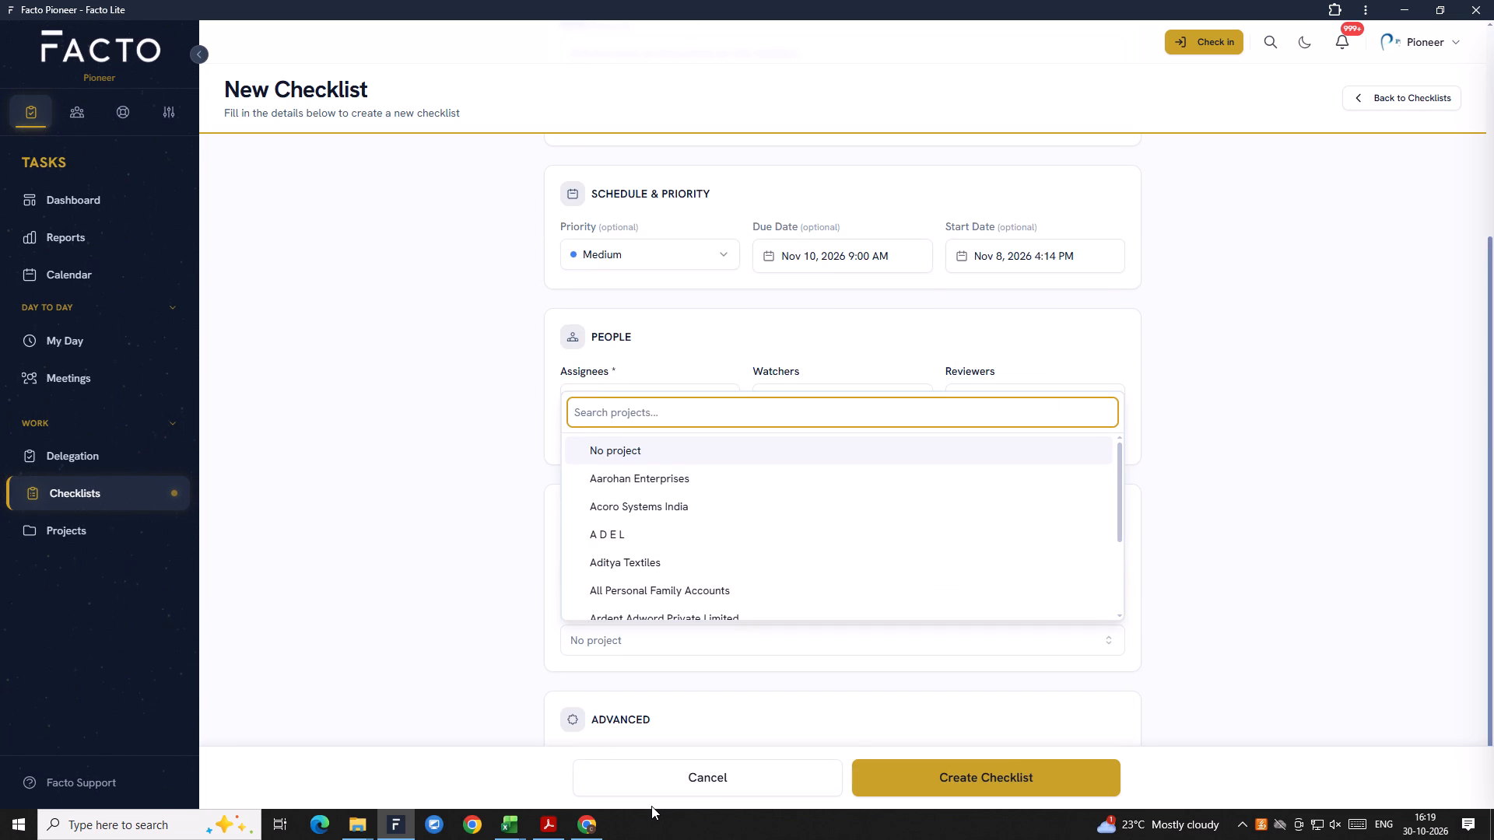
pyautogui.press('super+Tab')
pyautogui.click(589, 202)
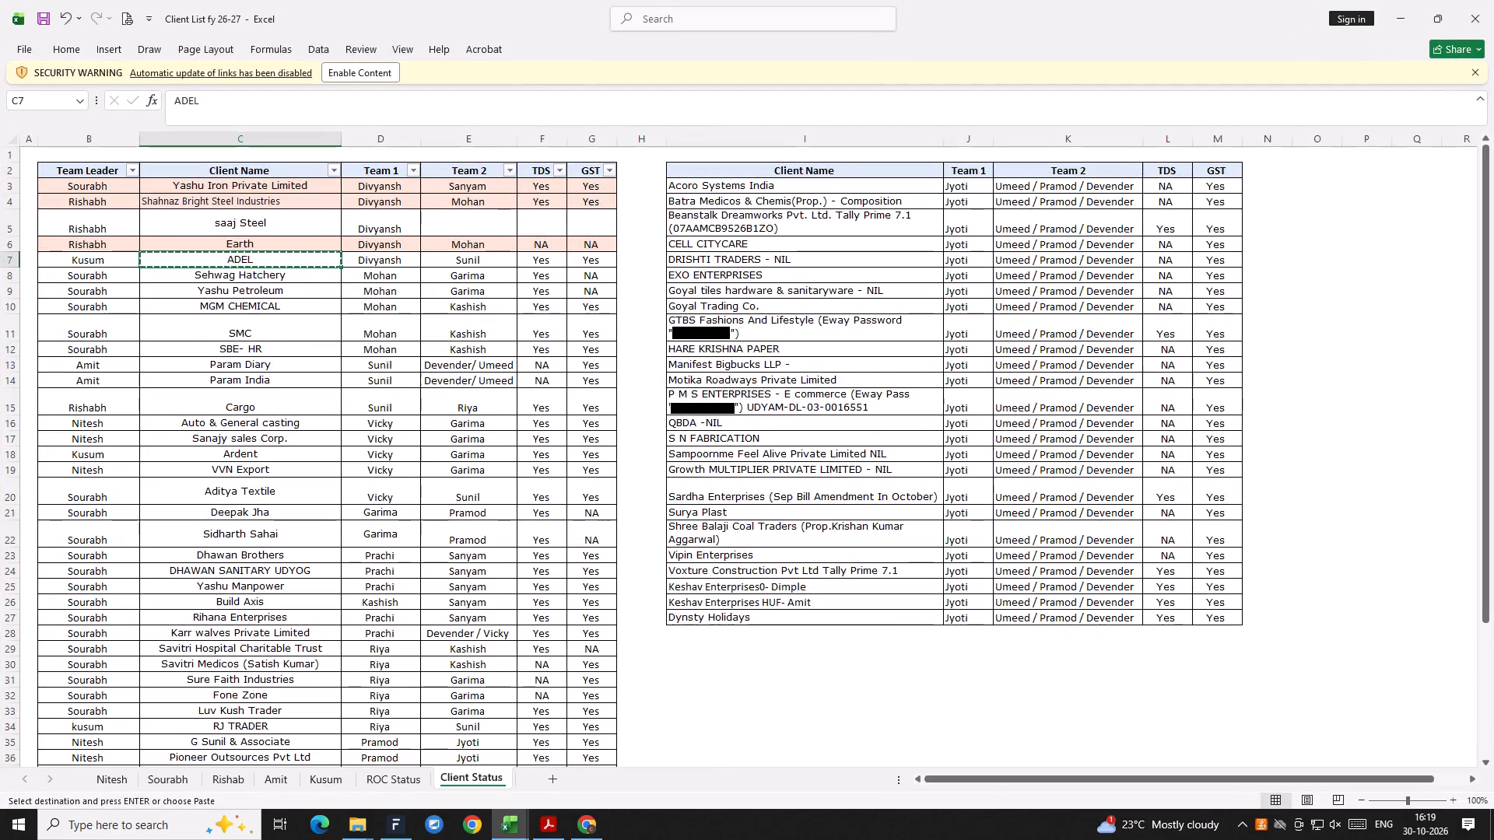
pyautogui.press('super+Tab')
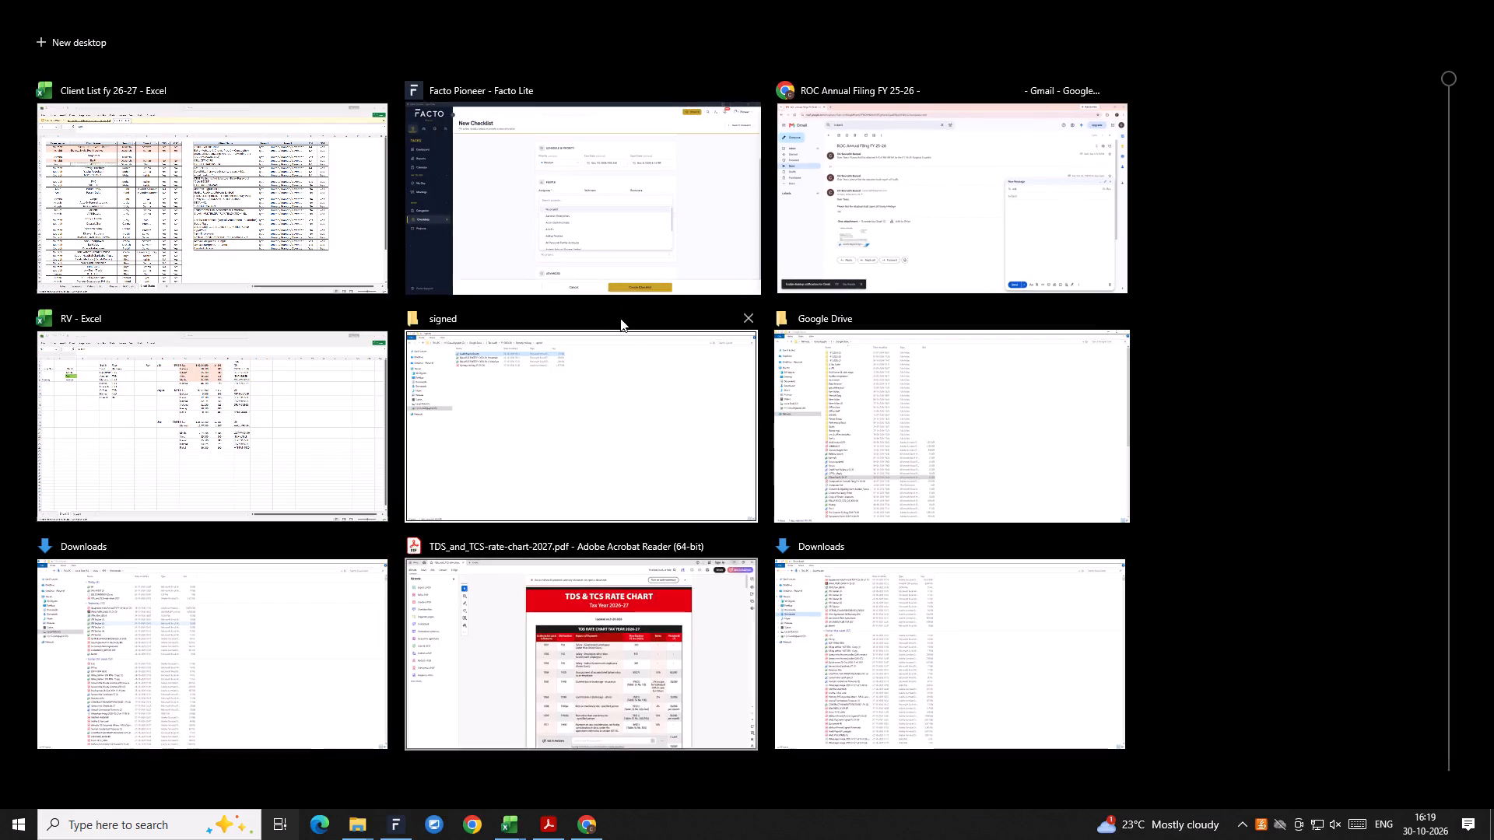
pyautogui.click(605, 245)
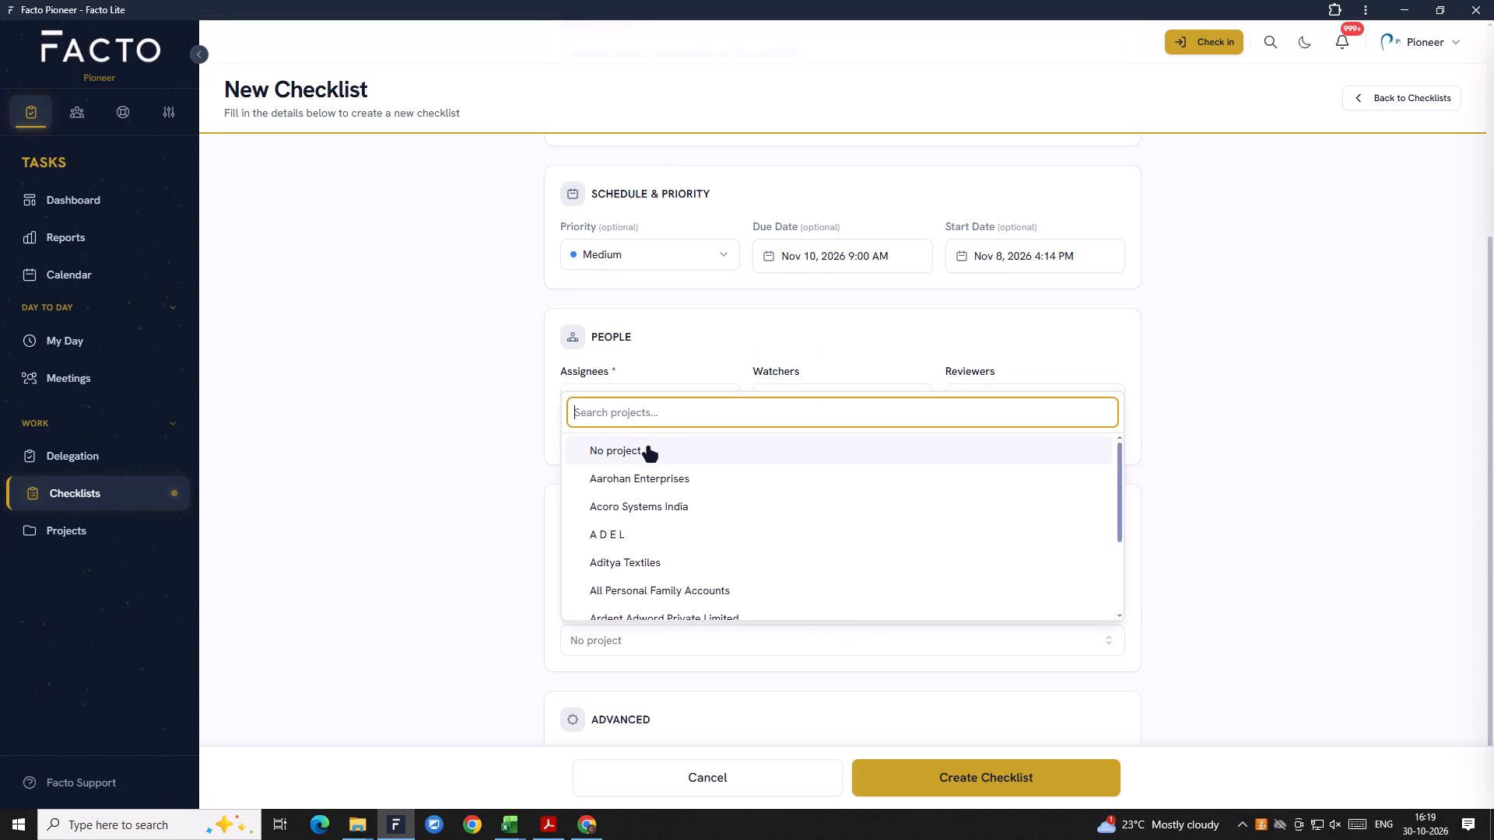
pyautogui.click(642, 538)
pyautogui.rightClick(642, 538)
pyautogui.click(625, 533)
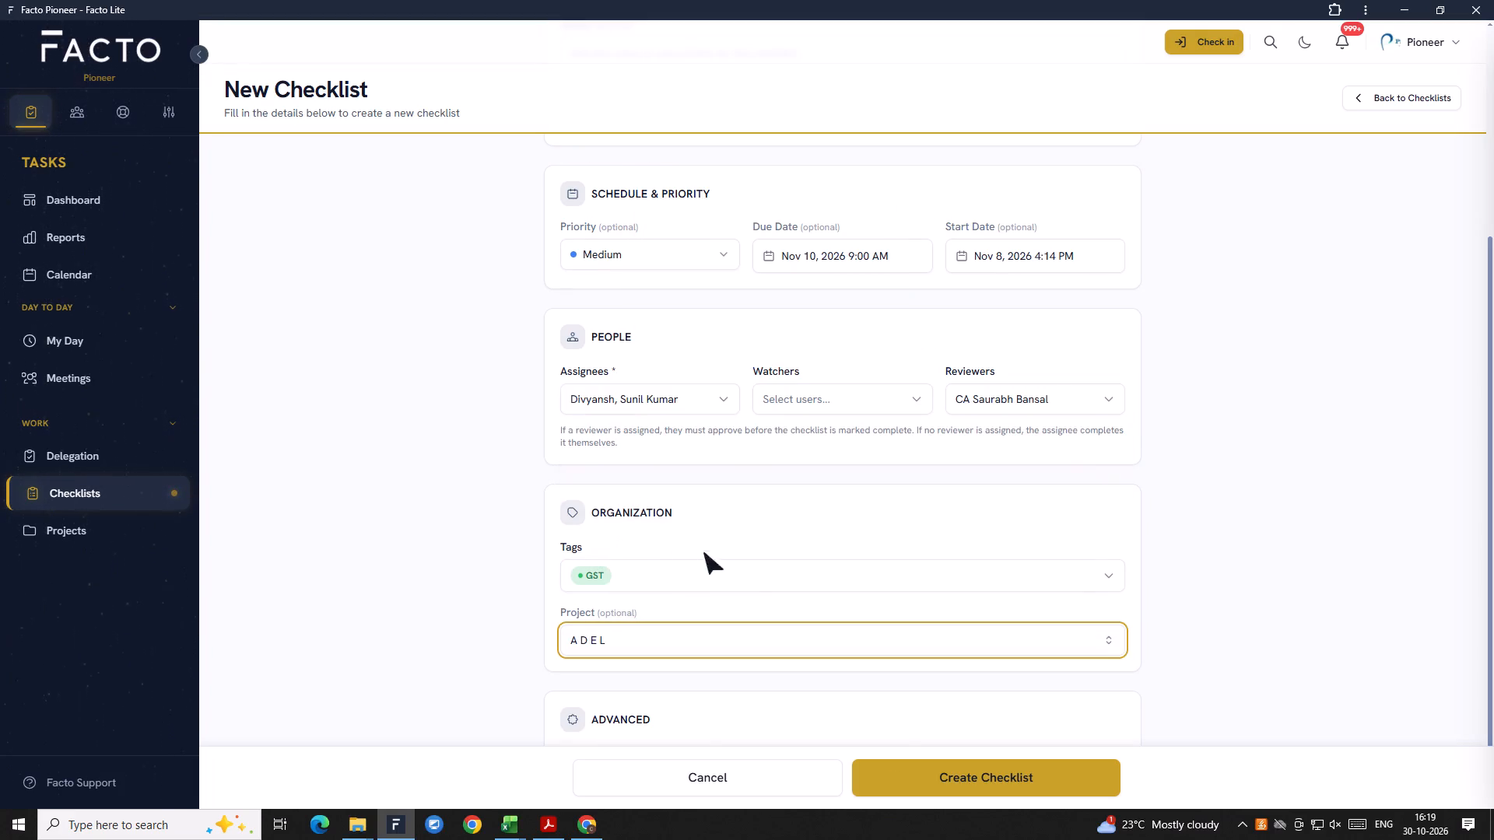
# Set the checklist's recurrence to Monthly.
pyautogui.scroll(-5, 750, 574)
pyautogui.click(927, 710)
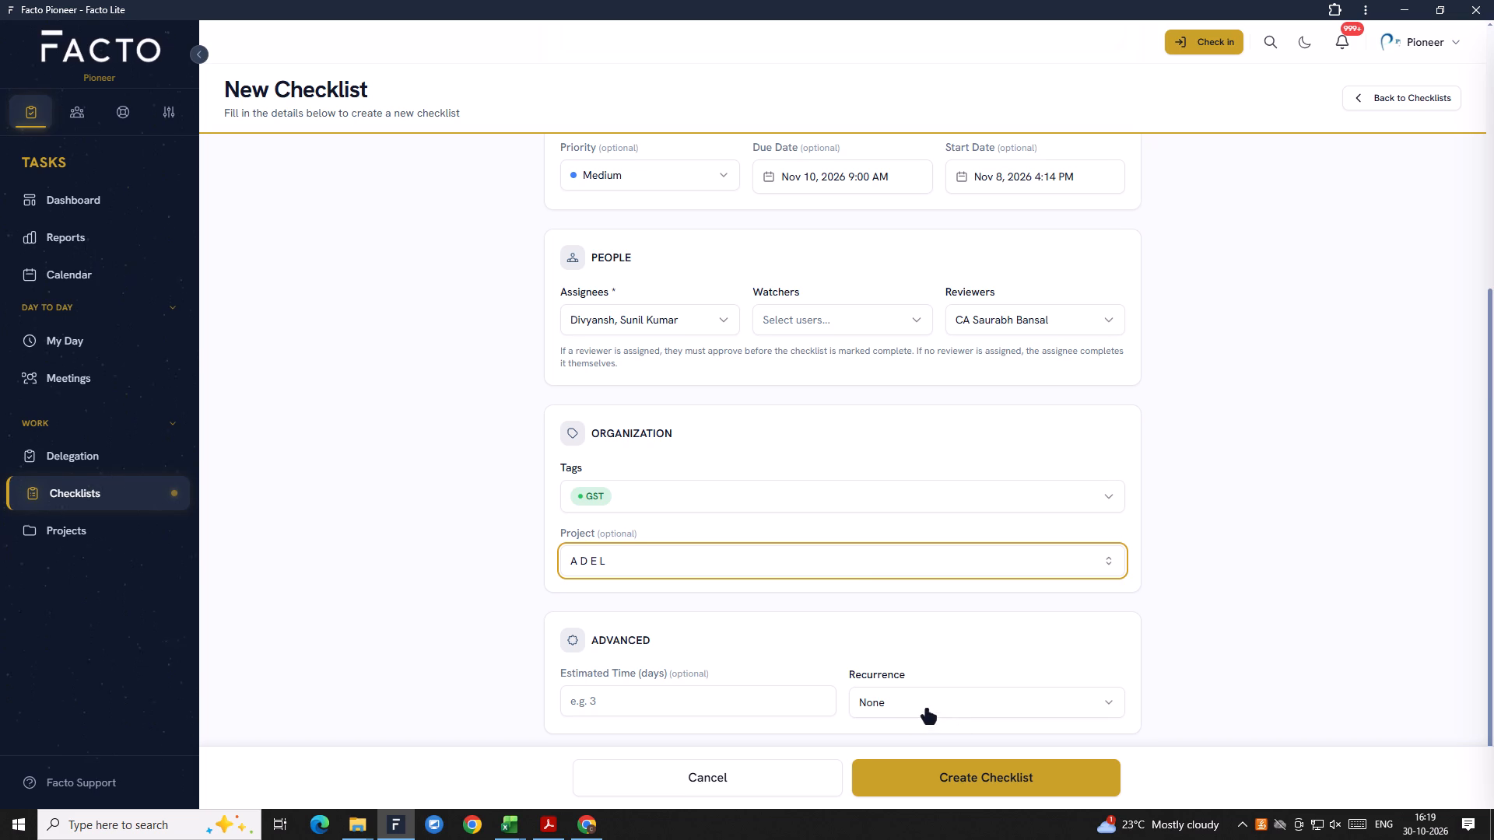
pyautogui.click(916, 591)
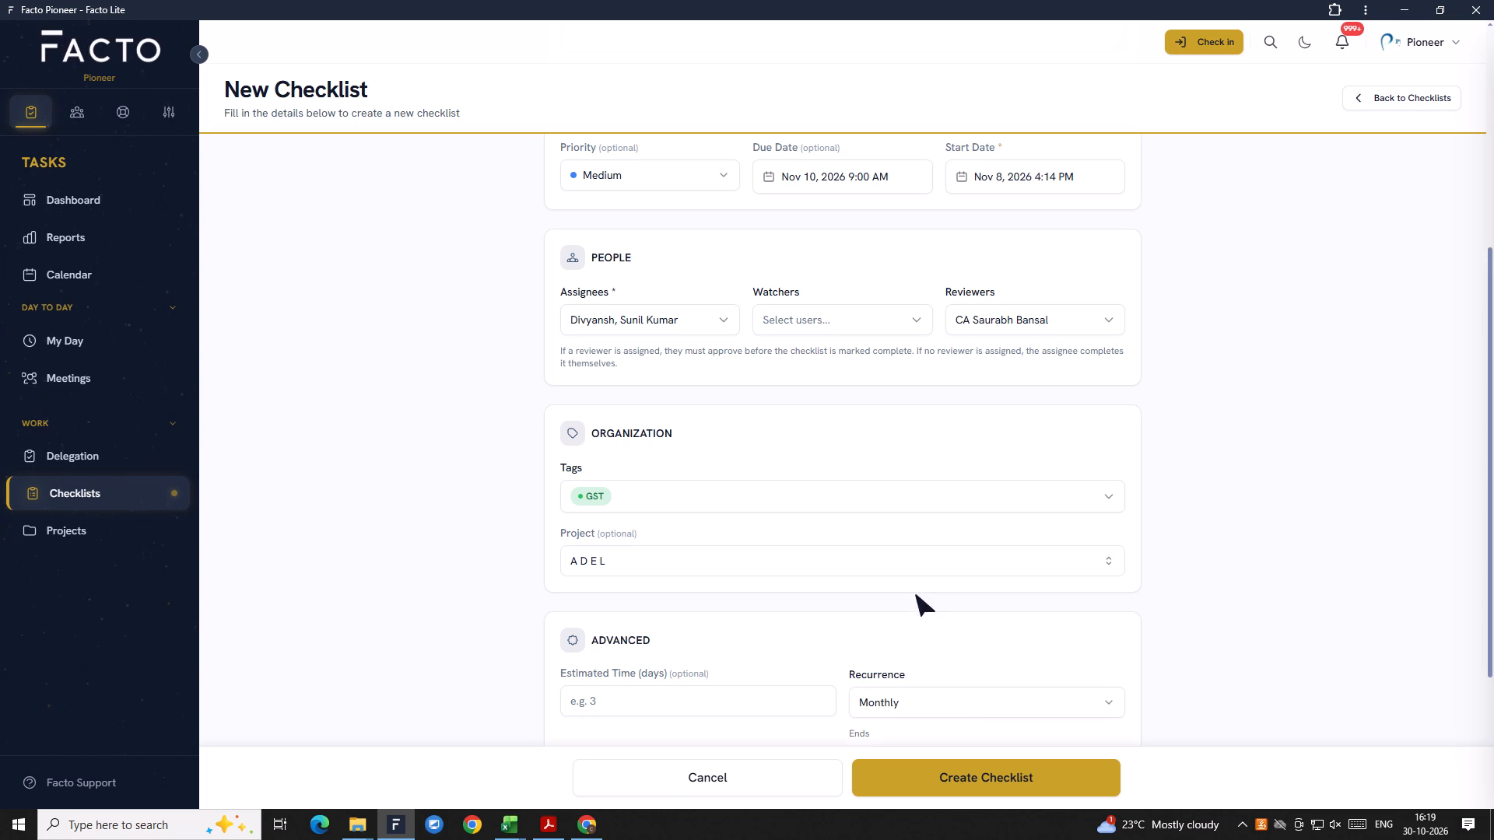
# Set the monthly recurrence to move to the previous working day on holidays and weekends.
pyautogui.scroll(-4, 927, 637)
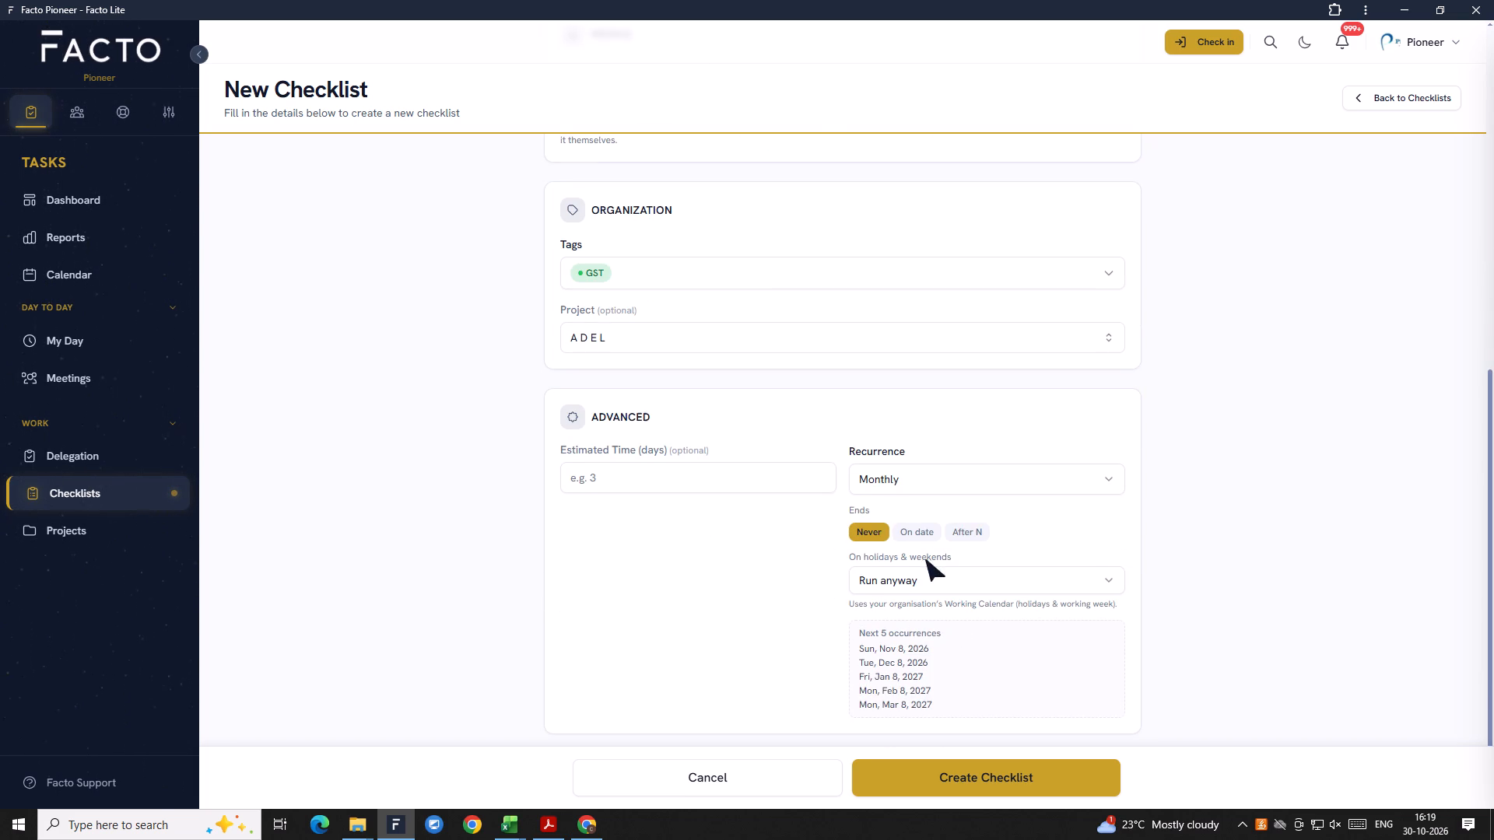
pyautogui.click(919, 579)
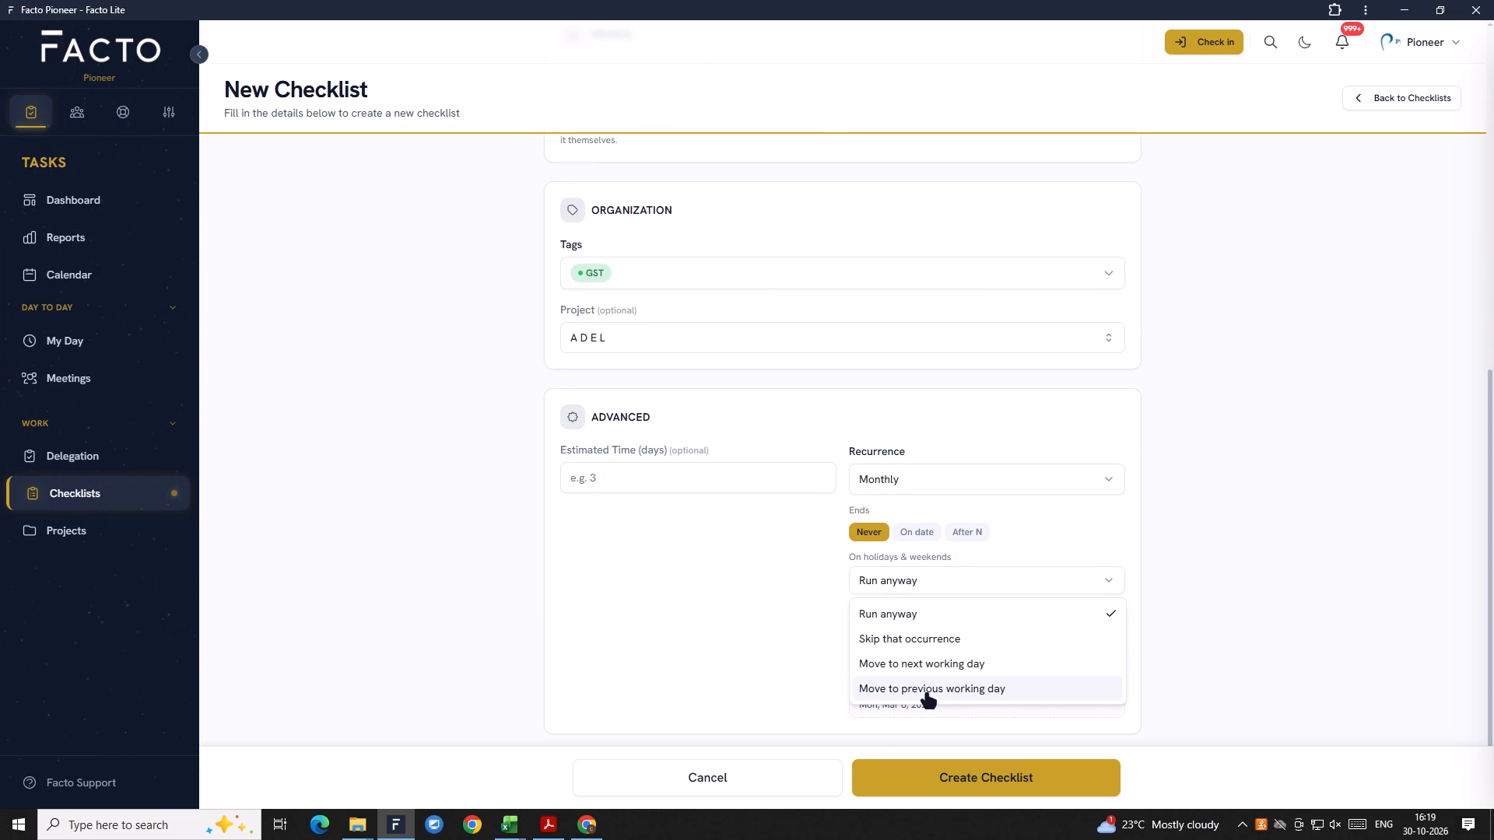
pyautogui.click(927, 695)
# Create the GSTR 1 data collection checklist.
pyautogui.scroll(-4, 922, 641)
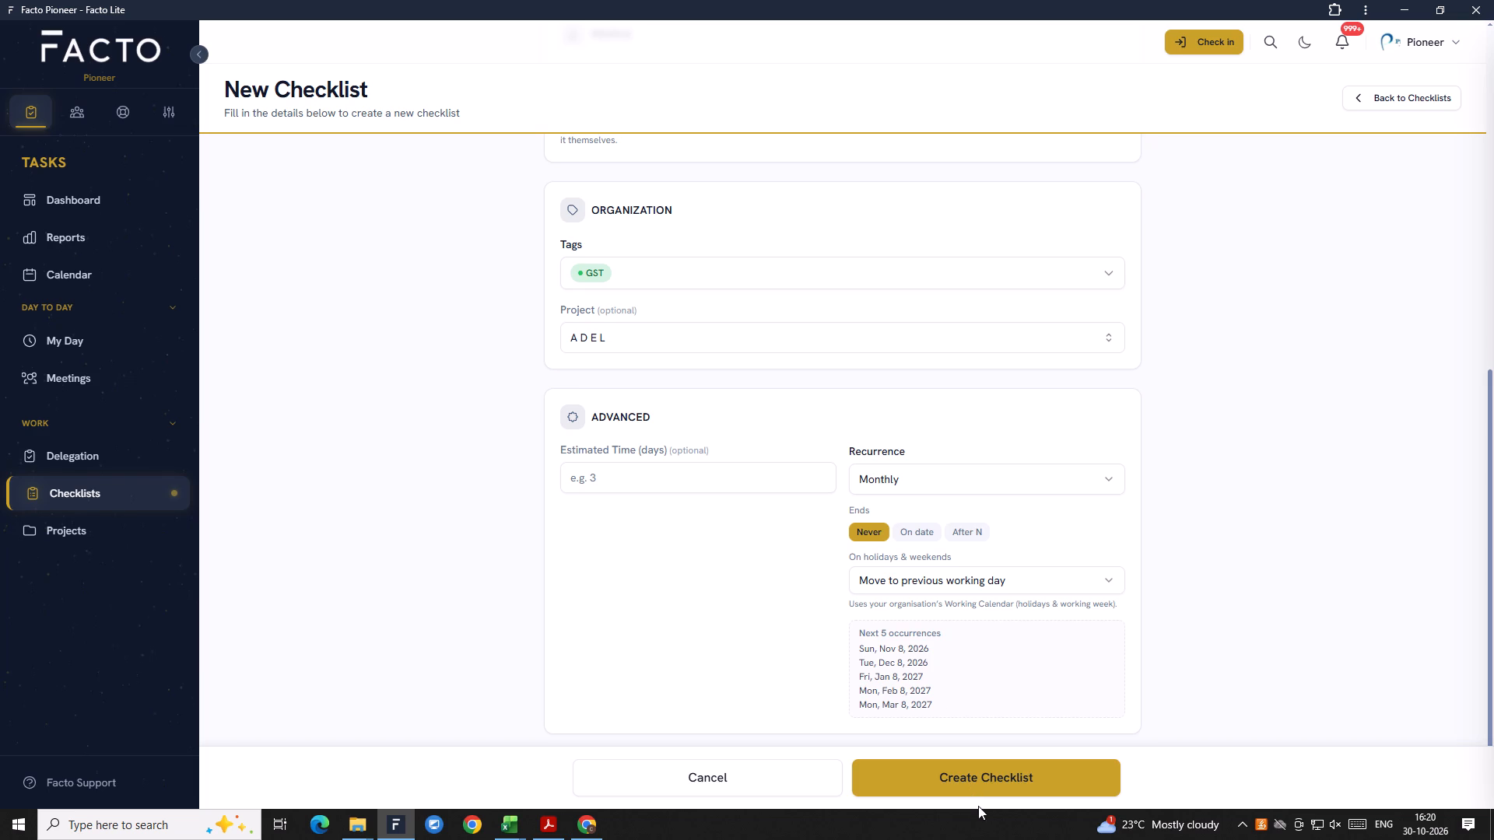
pyautogui.click(961, 777)
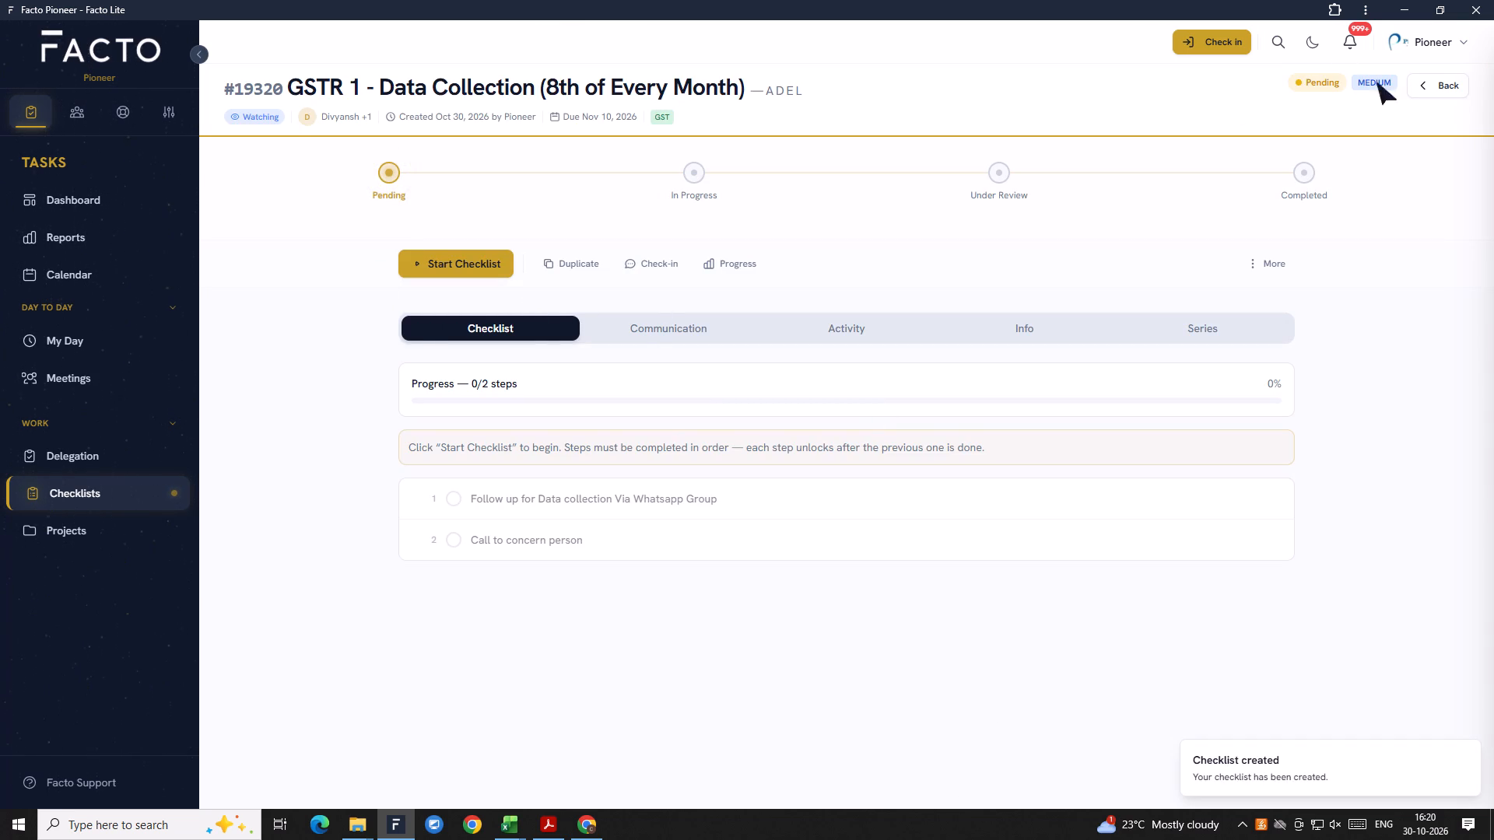
# Leave the created checklist and go back to a blank New Checklist form.
pyautogui.click(1439, 74)
pyautogui.scroll(9, 734, 666)
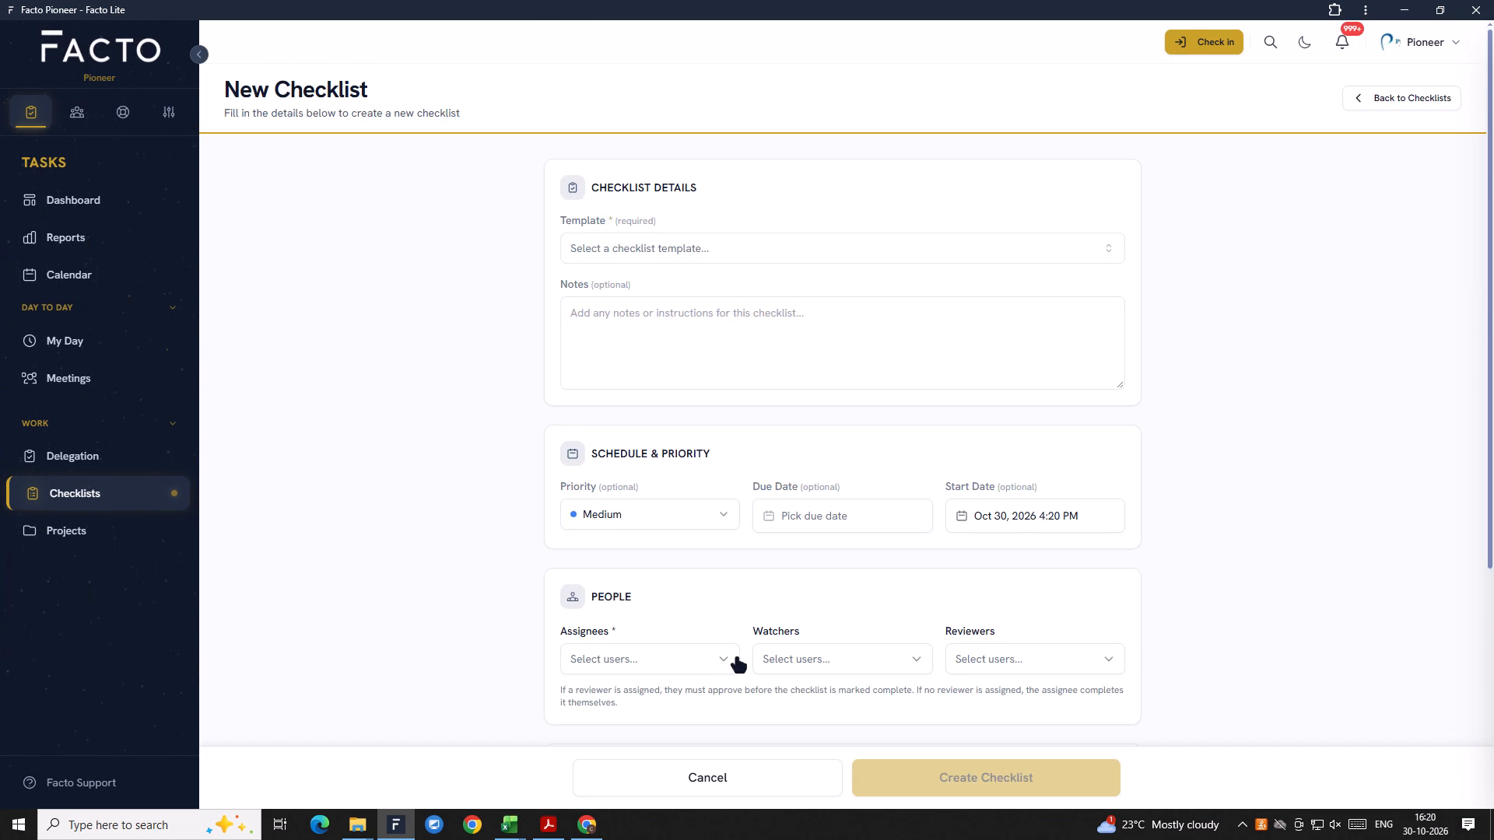
pyautogui.scroll(3, 737, 659)
pyautogui.click(763, 583)
pyautogui.scroll(3, 736, 625)
pyautogui.scroll(-9, 739, 626)
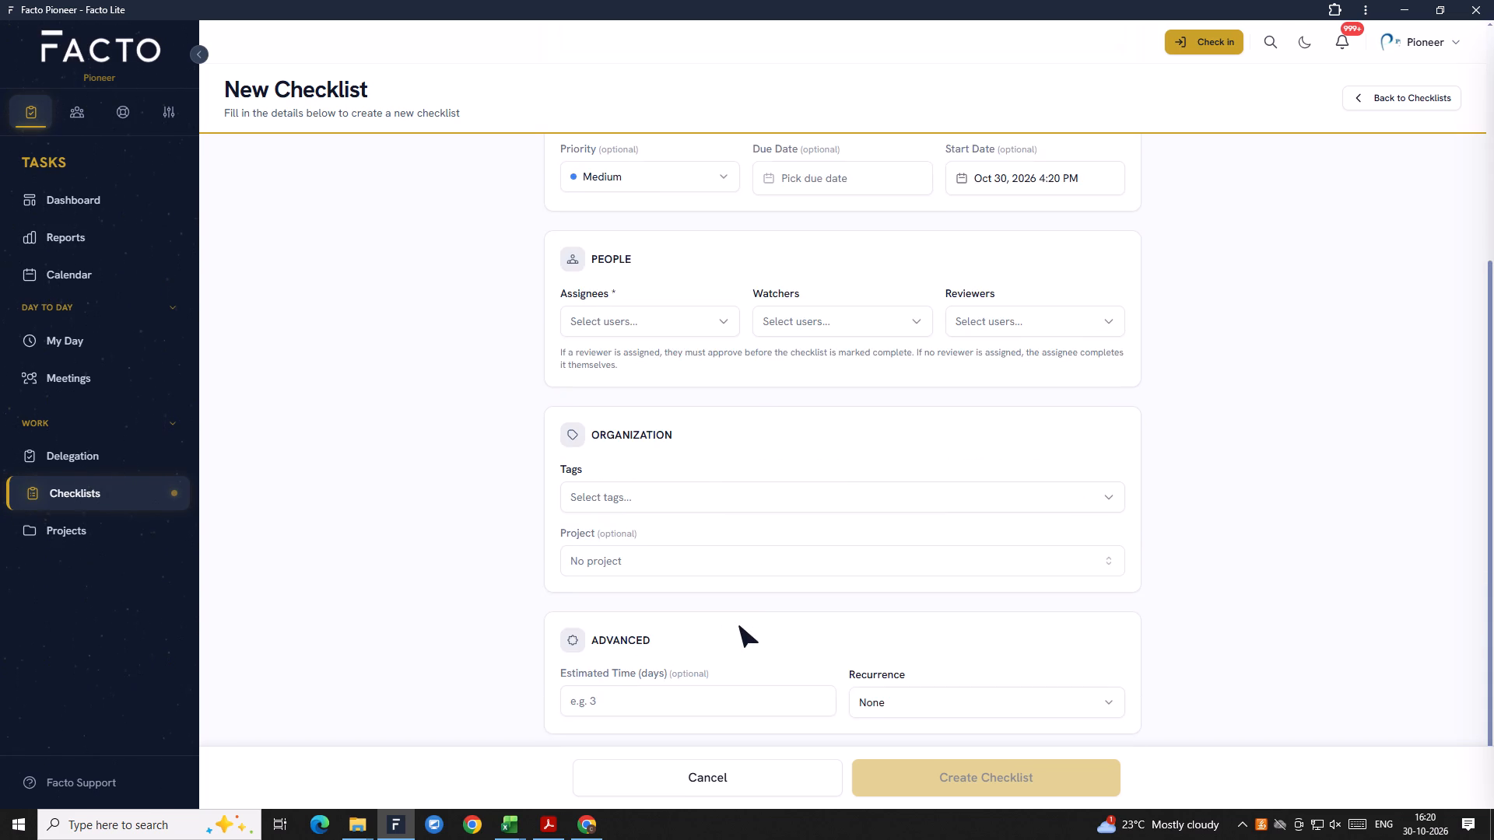
pyautogui.scroll(-4, 739, 626)
pyautogui.scroll(20, 739, 626)
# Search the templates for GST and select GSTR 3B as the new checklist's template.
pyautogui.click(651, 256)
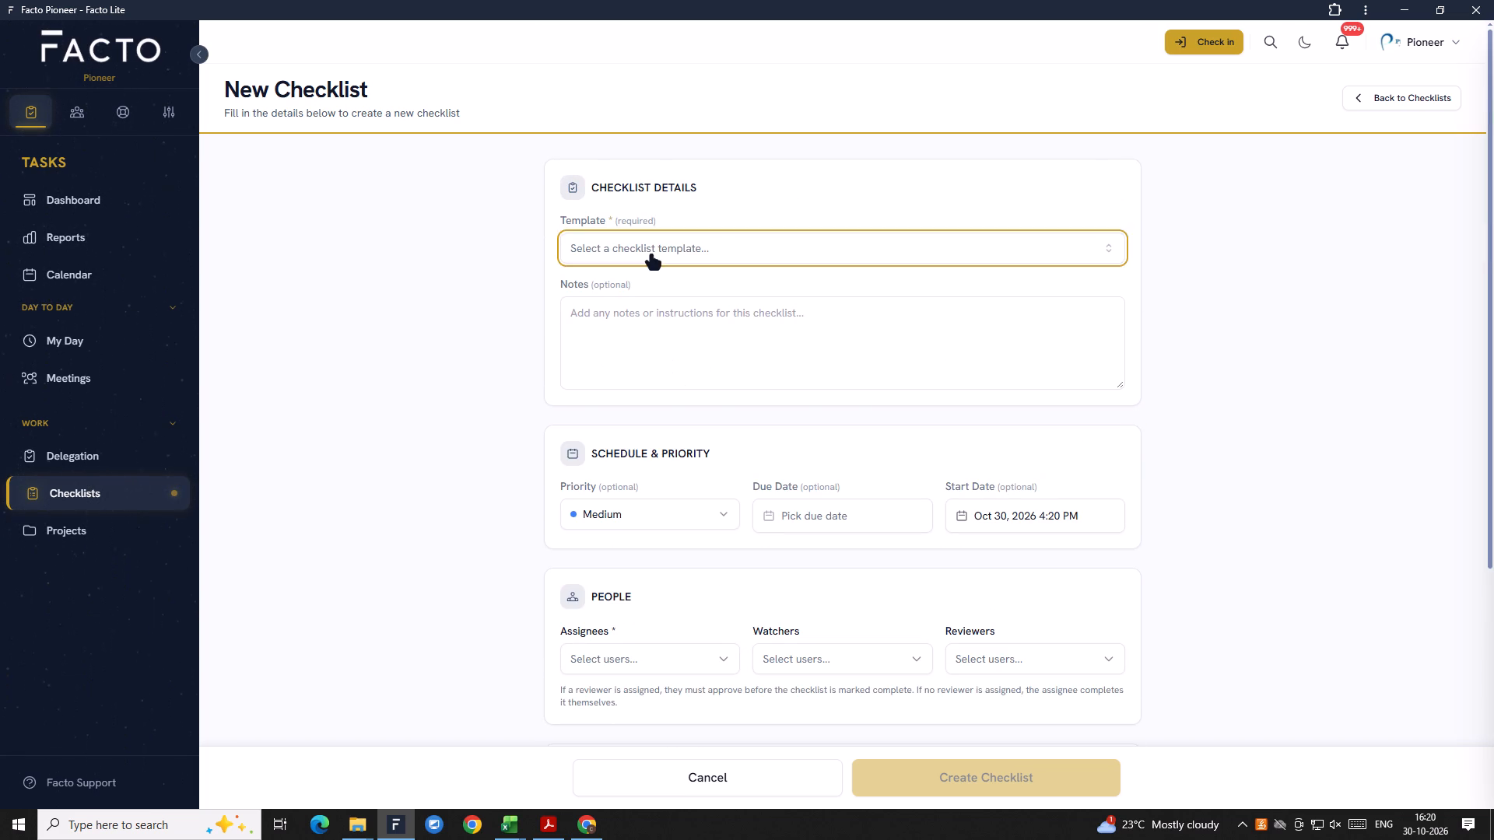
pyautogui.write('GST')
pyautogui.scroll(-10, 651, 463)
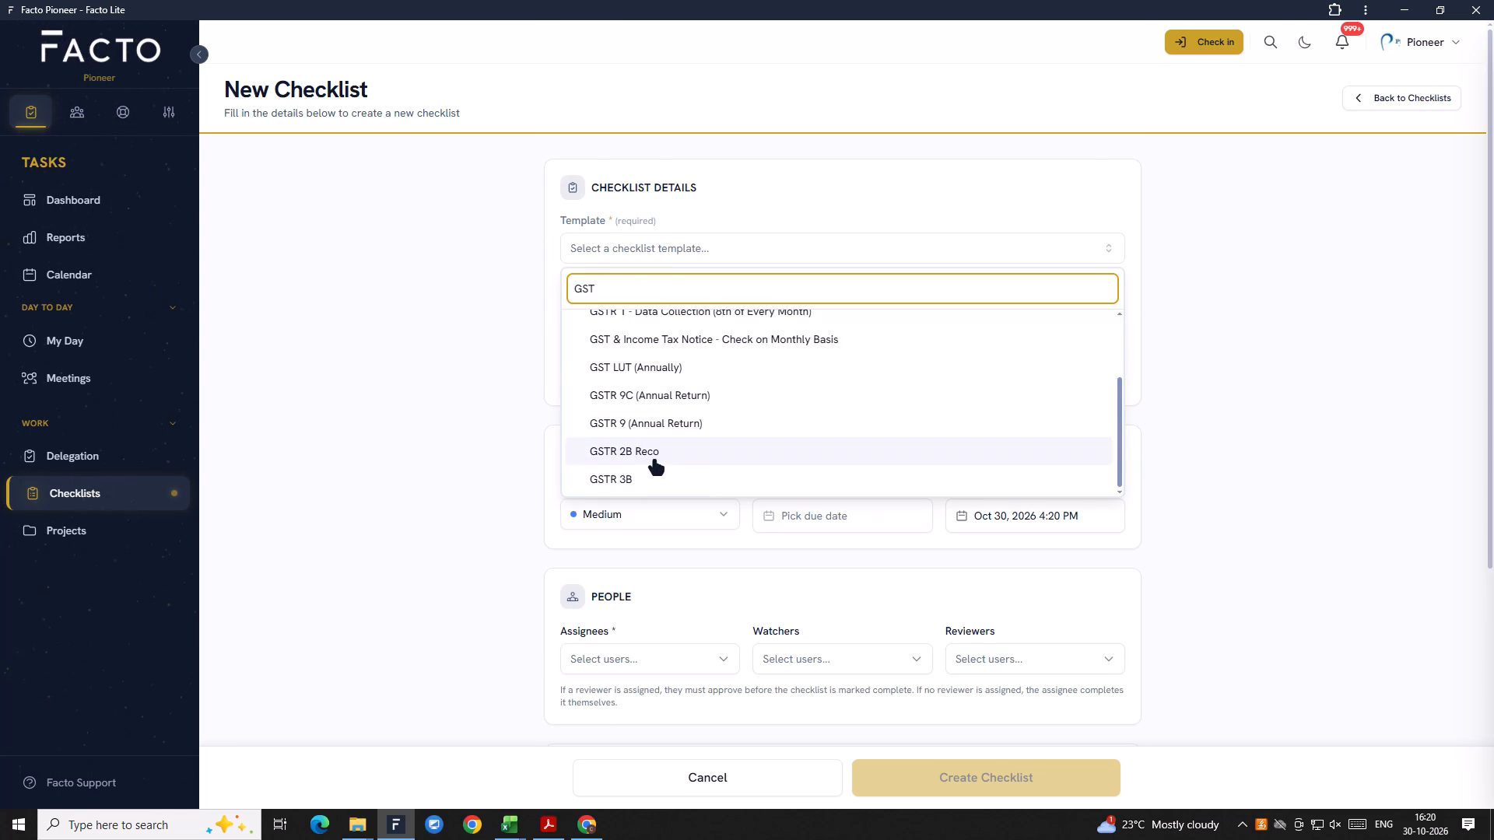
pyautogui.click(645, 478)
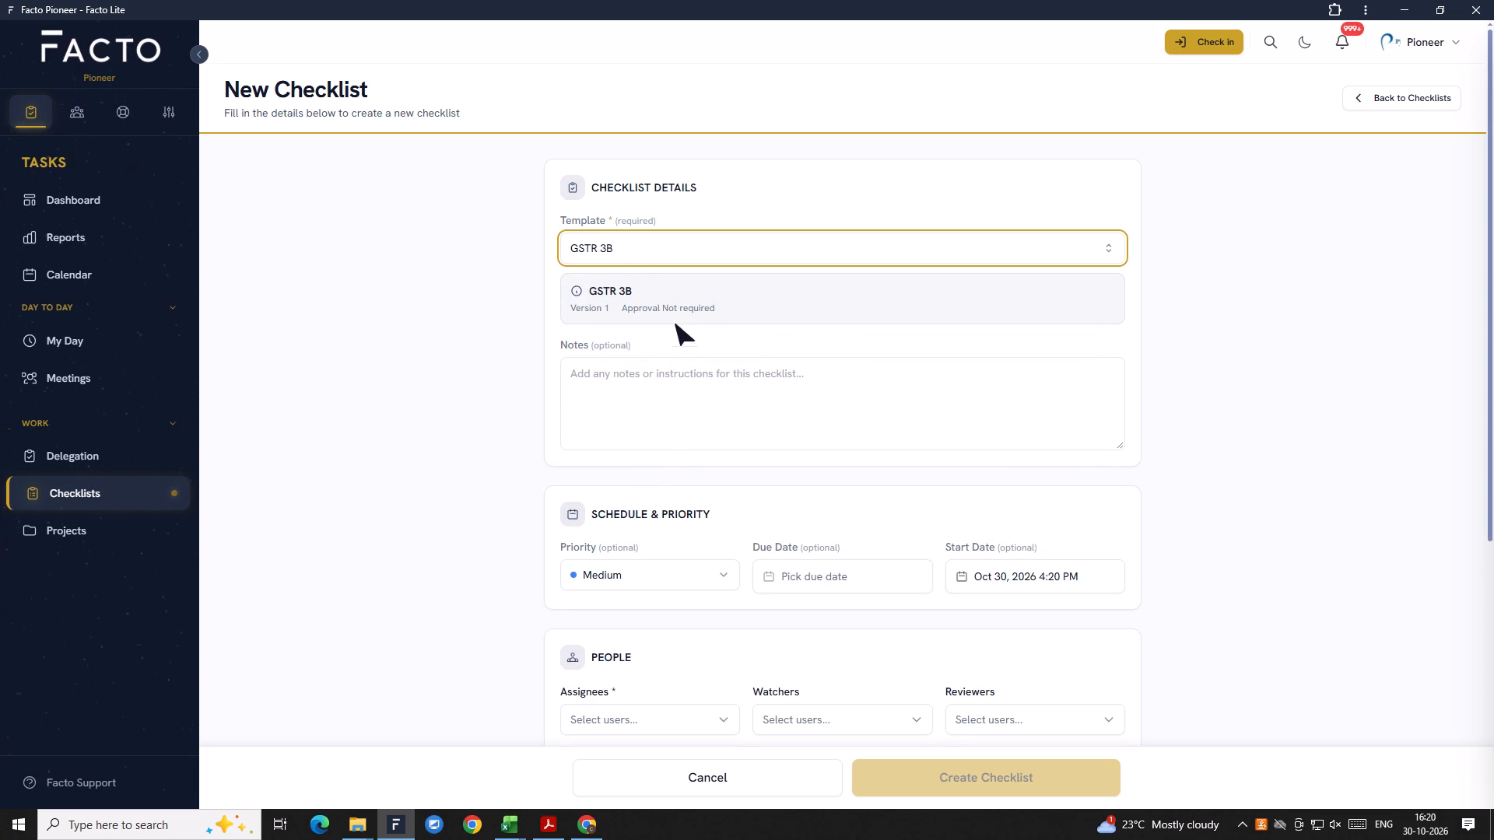
# Search the templates for GST and change the checklist's template to GSTR - 3B Data Collection (15th of Every Month).
pyautogui.click(635, 252)
pyautogui.scroll(4, 637, 411)
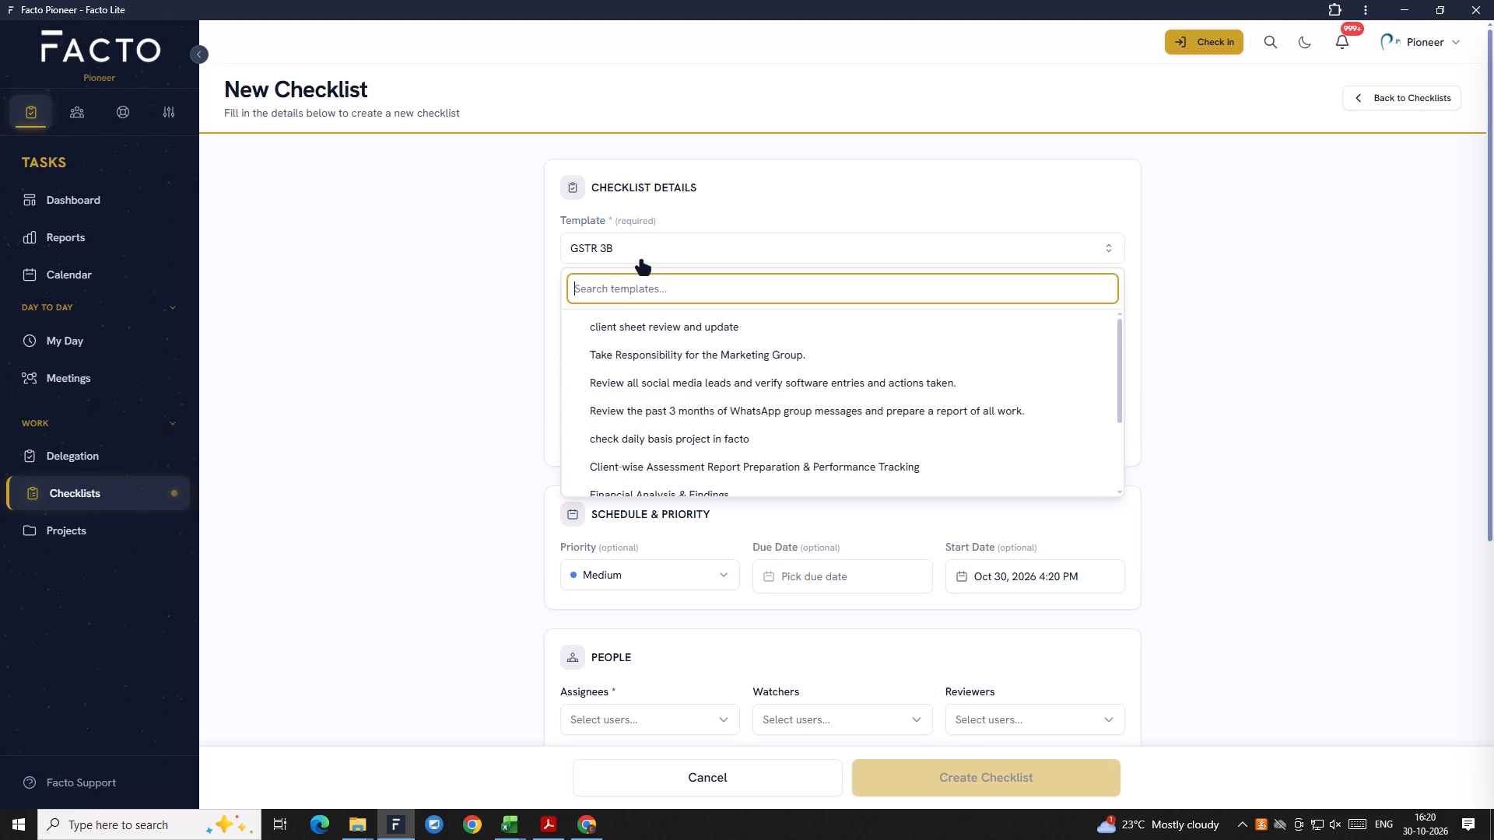
pyautogui.click(640, 257)
pyautogui.click(614, 289)
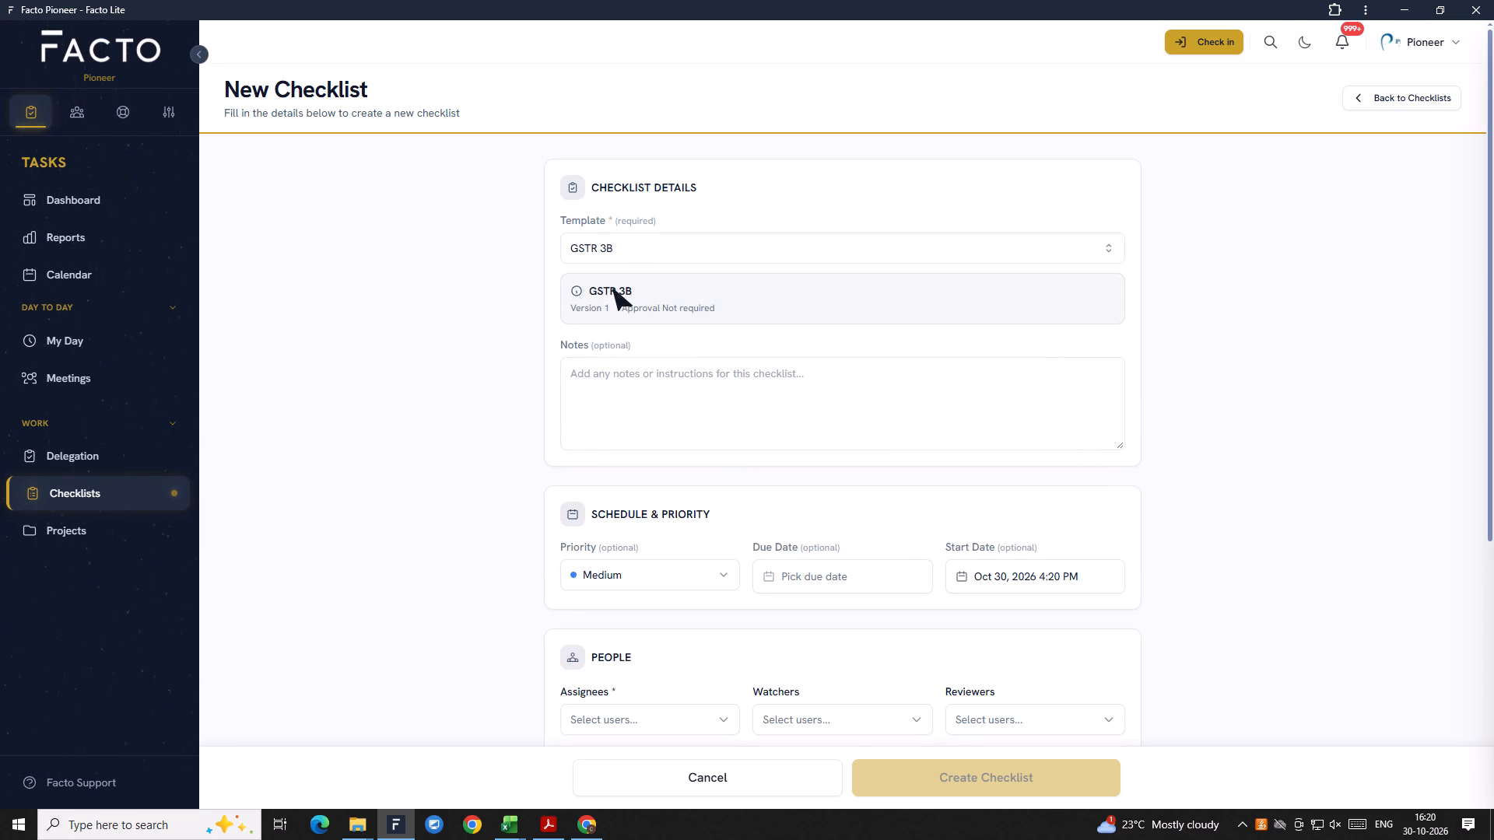
pyautogui.click(632, 252)
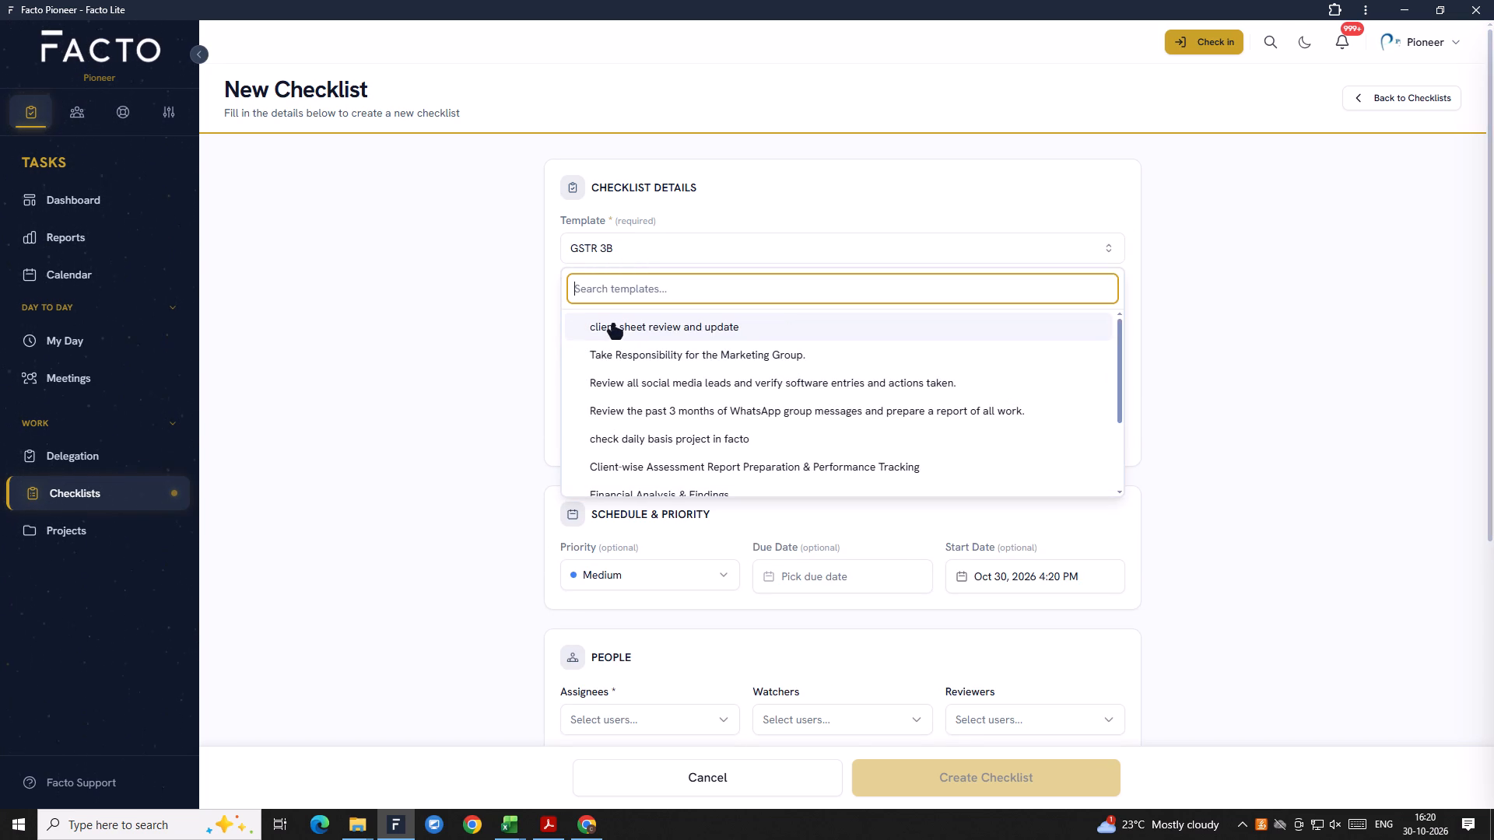
pyautogui.write('GST')
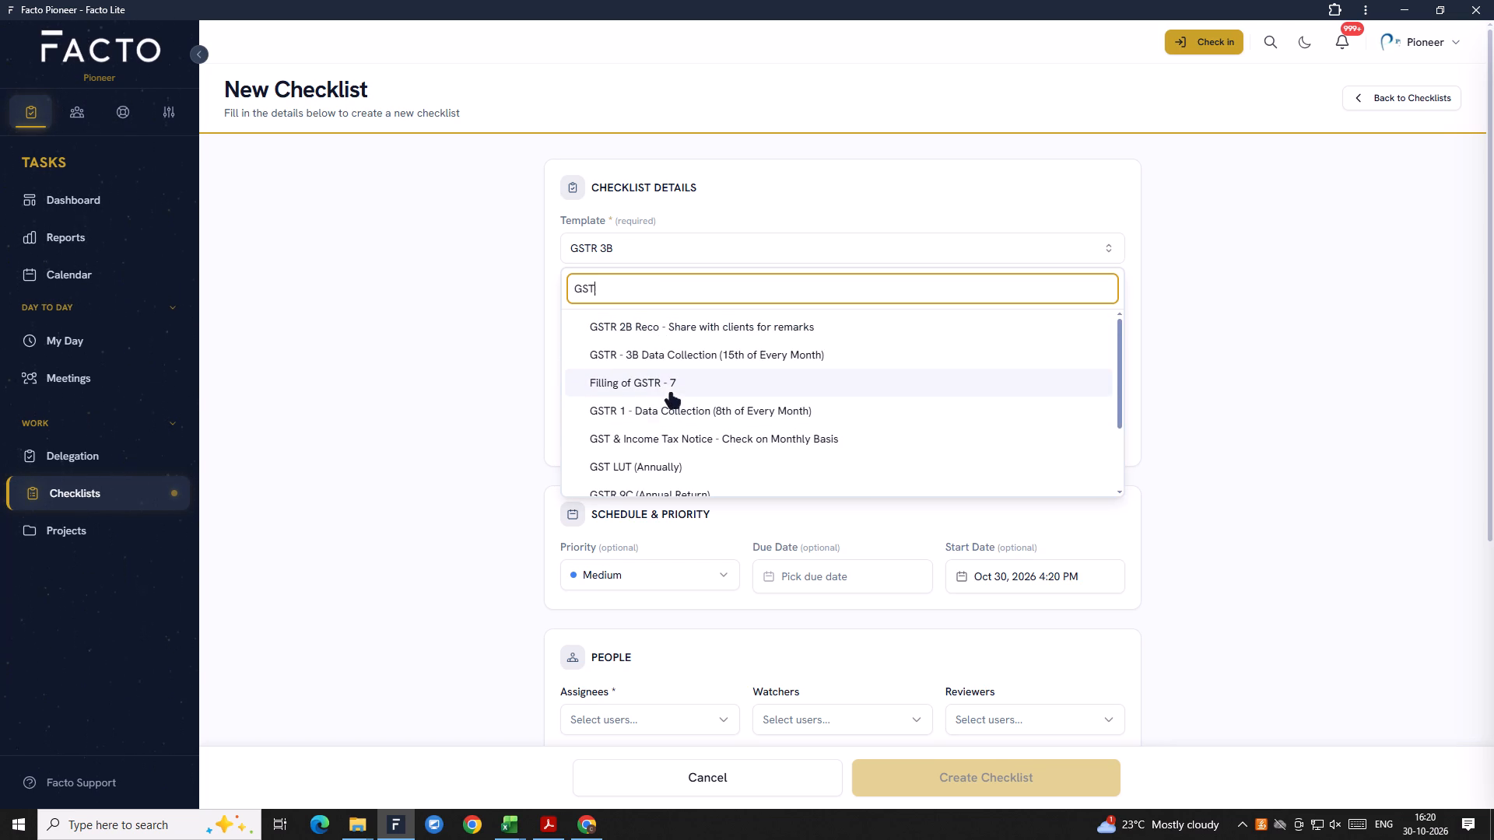
pyautogui.scroll(-3, 662, 362)
pyautogui.scroll(-3, 691, 423)
pyautogui.scroll(4, 692, 424)
pyautogui.click(653, 359)
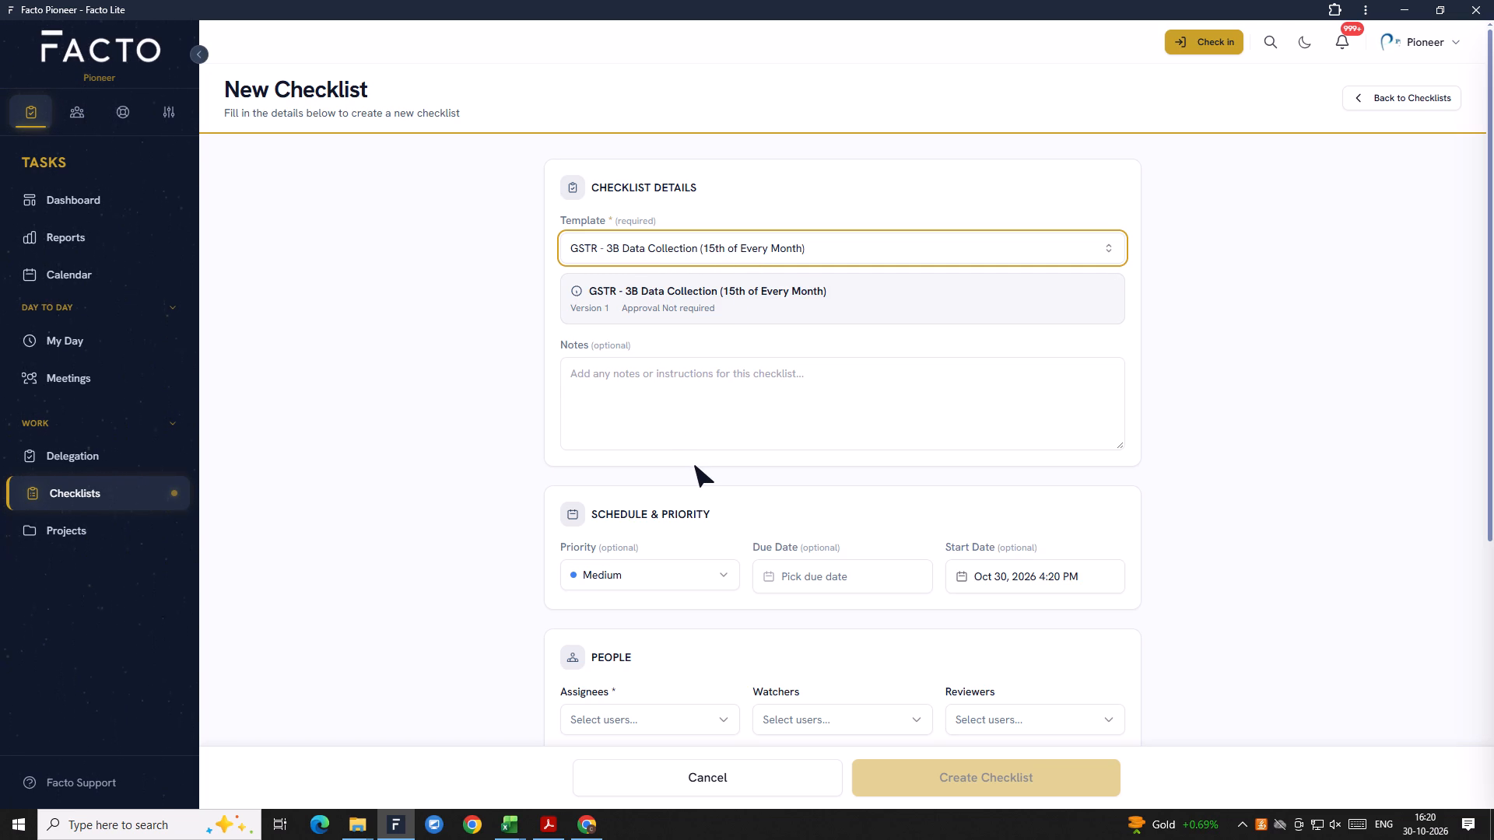
# Set the checklist's due date to Nov 18, 2026 at 9:00 AM.
pyautogui.scroll(-2, 695, 466)
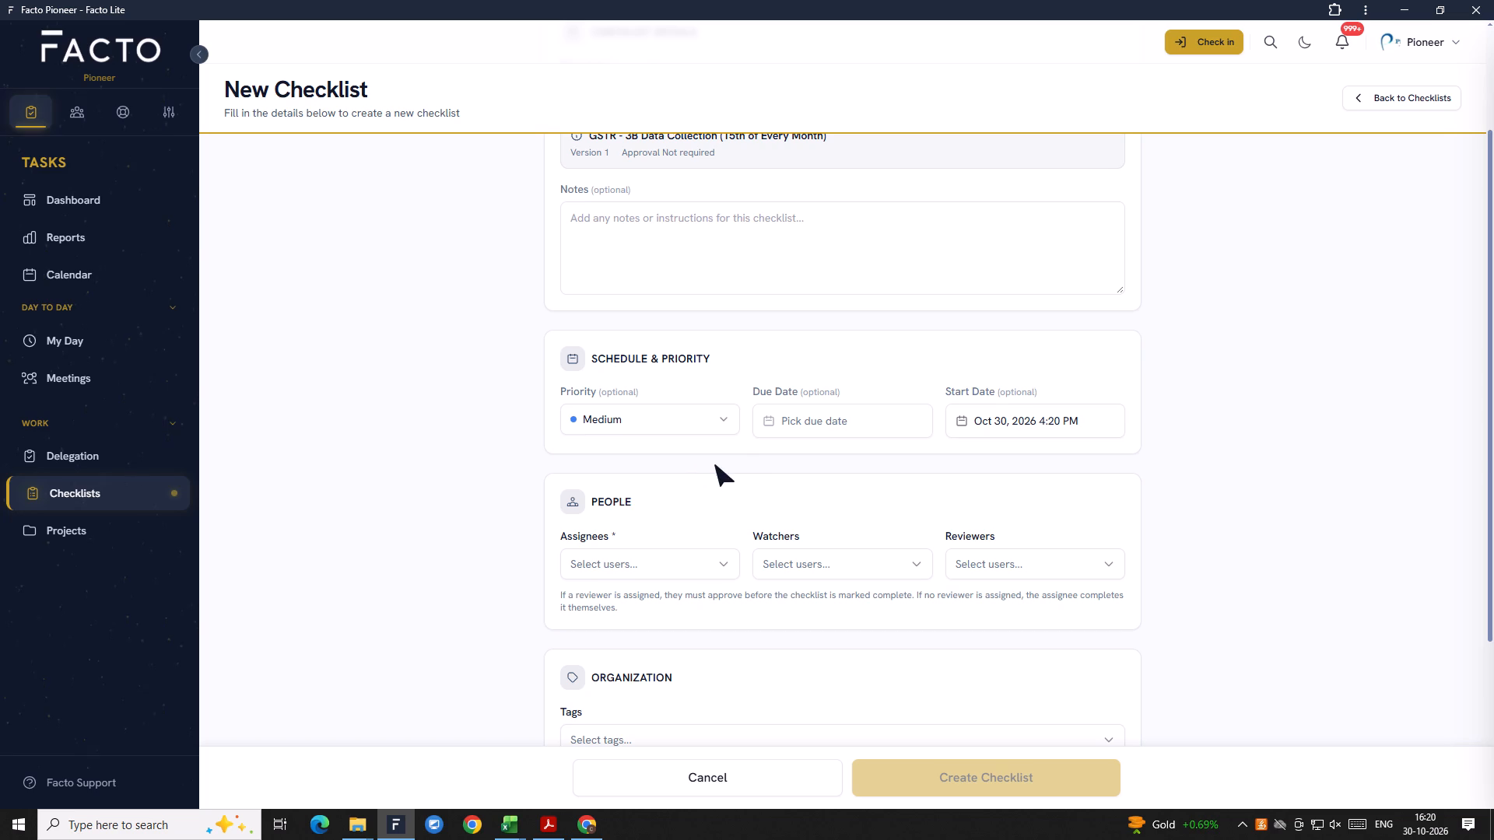
pyautogui.click(794, 424)
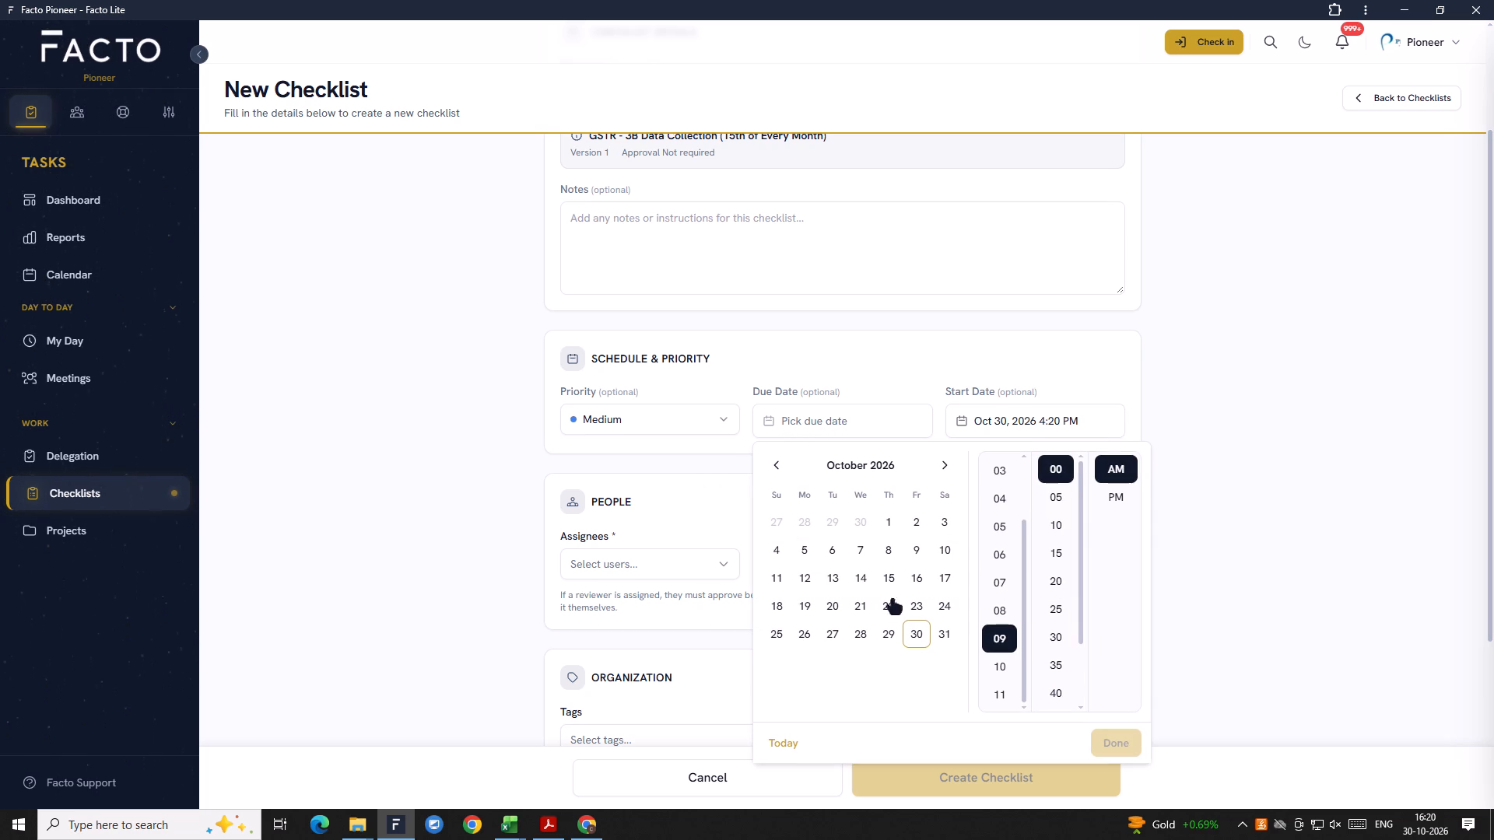
pyautogui.click(947, 468)
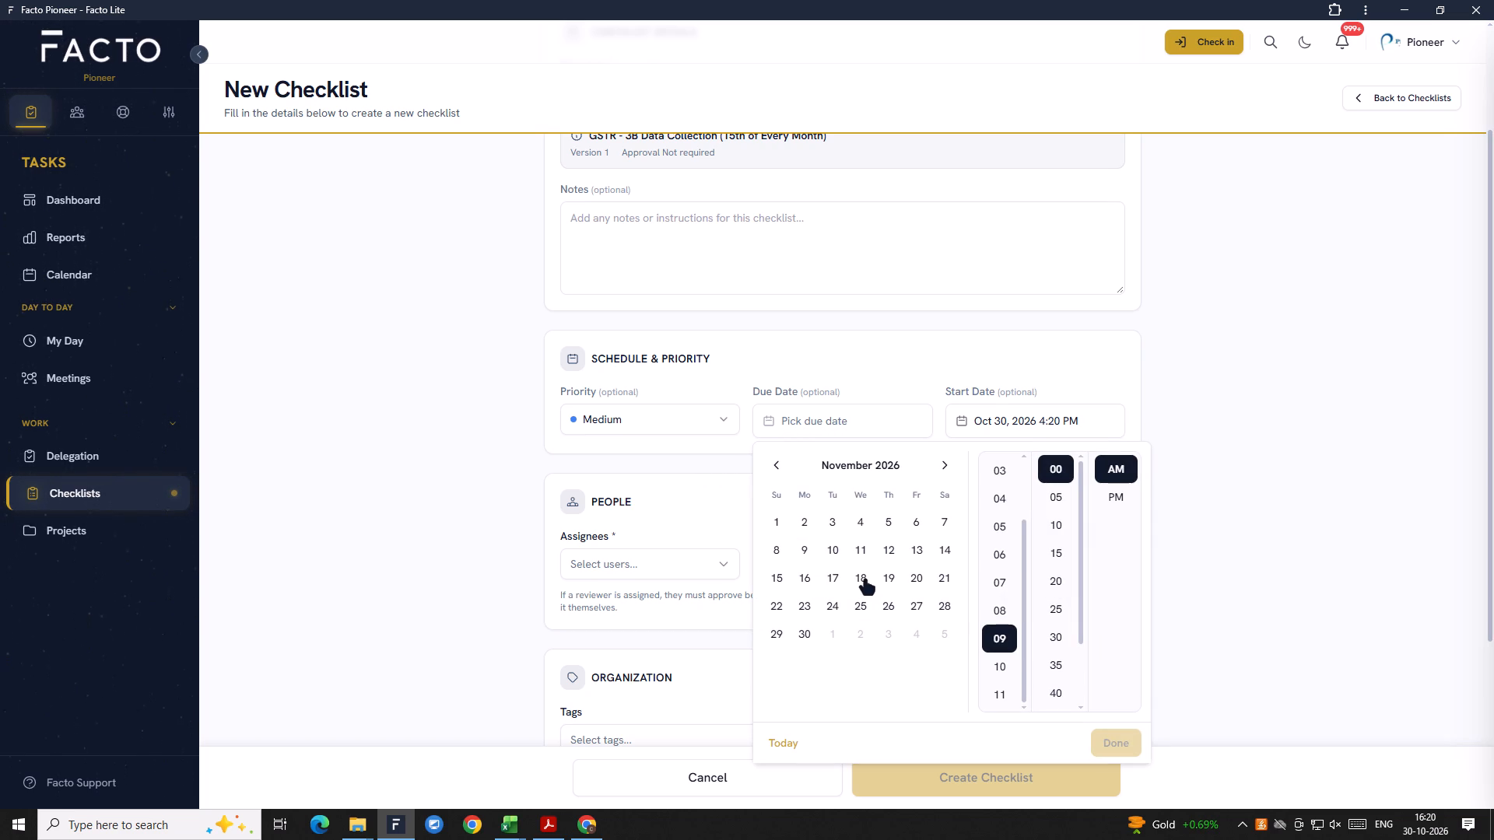
pyautogui.click(865, 581)
pyautogui.click(1112, 753)
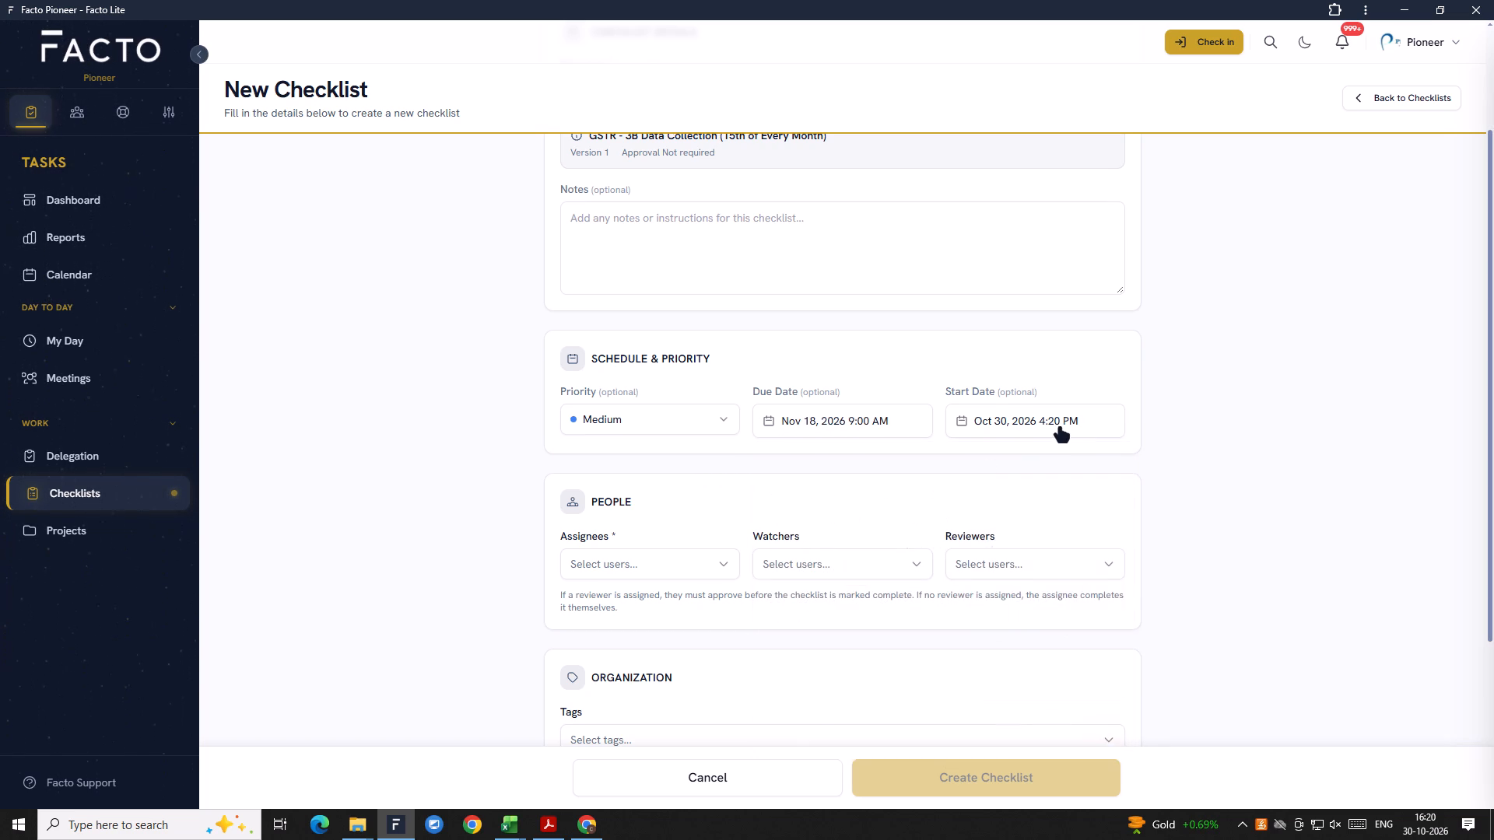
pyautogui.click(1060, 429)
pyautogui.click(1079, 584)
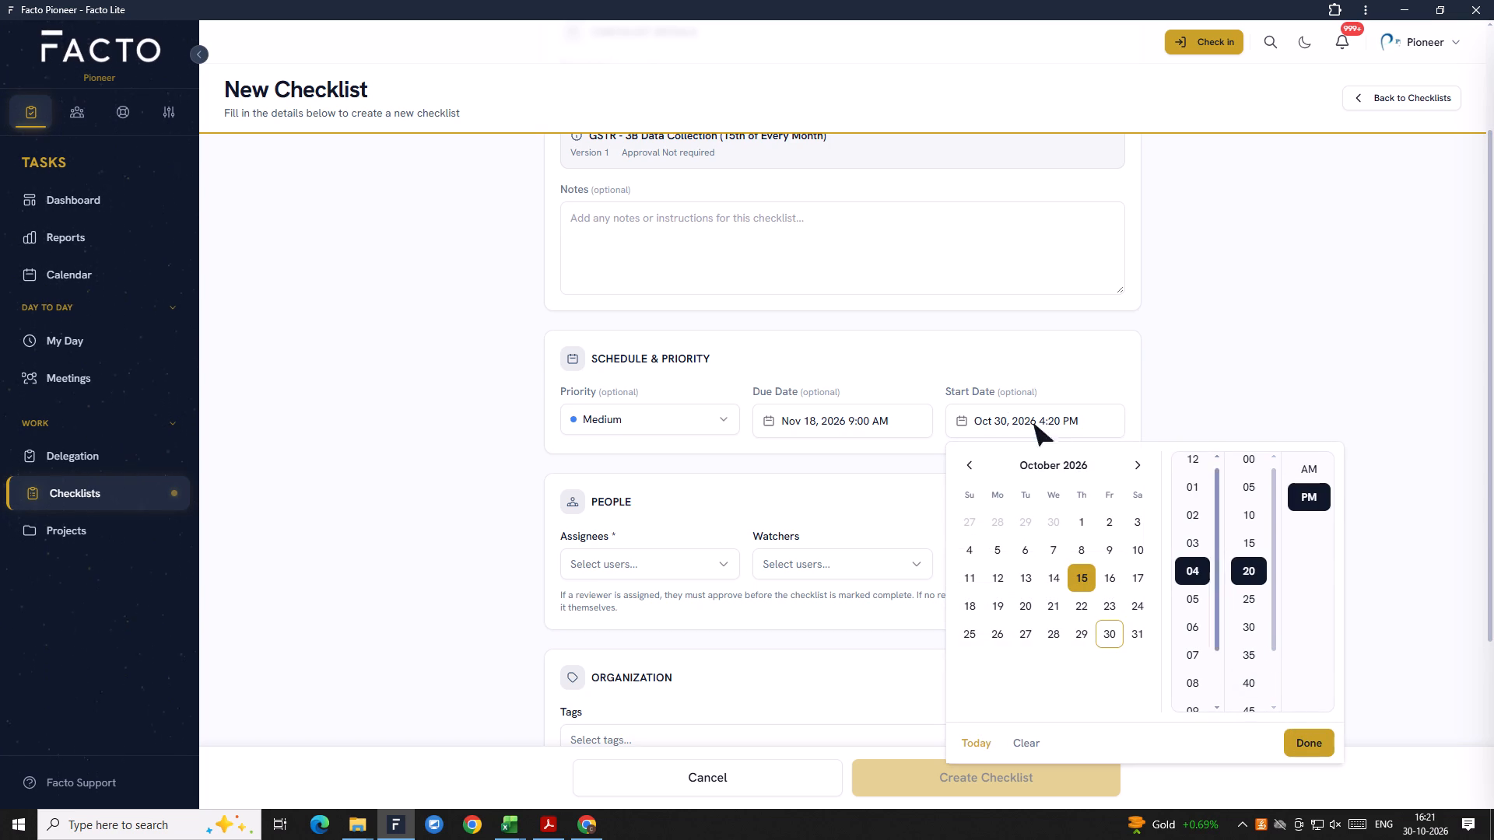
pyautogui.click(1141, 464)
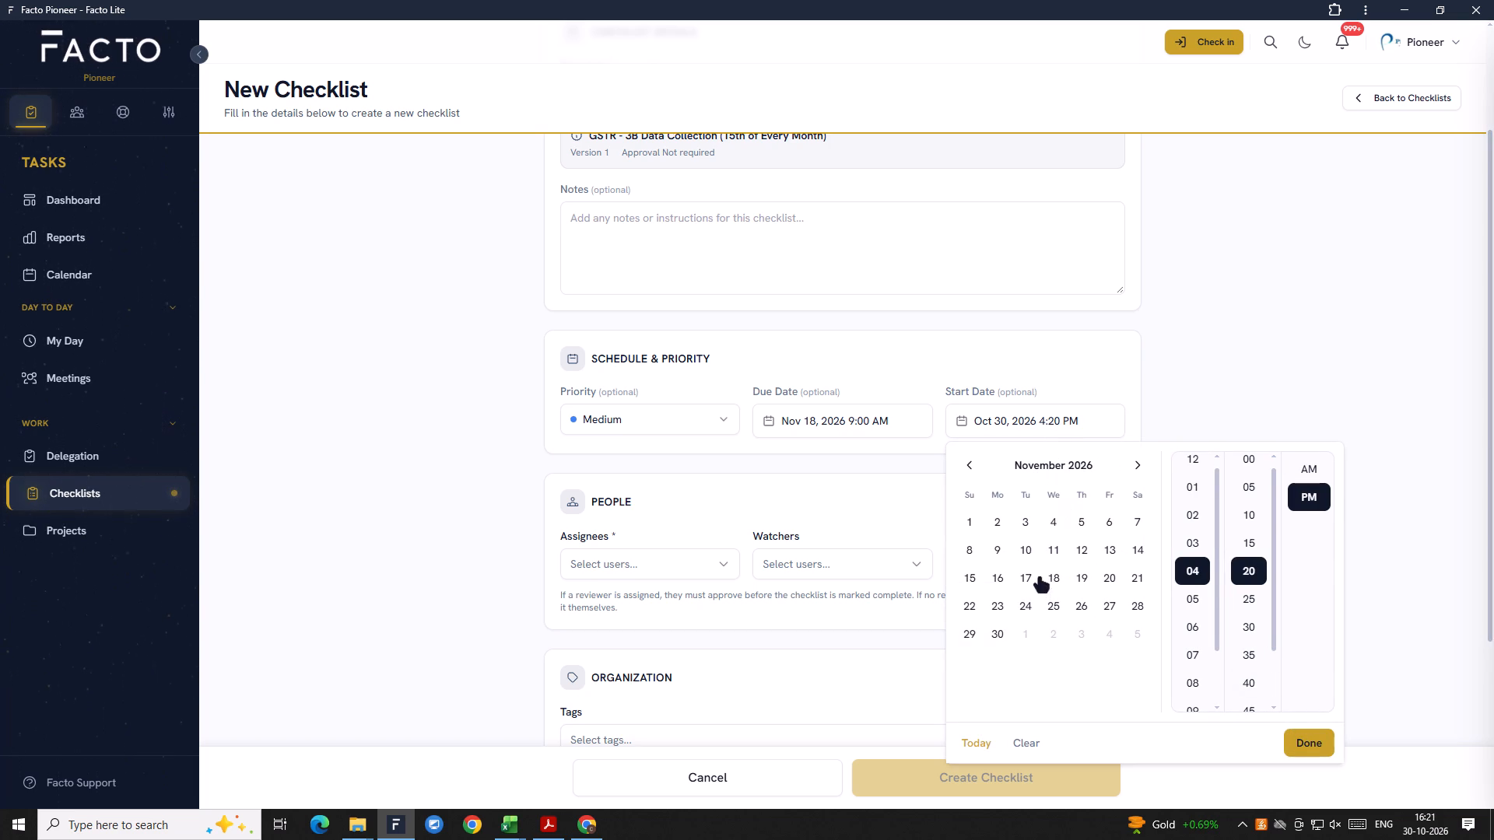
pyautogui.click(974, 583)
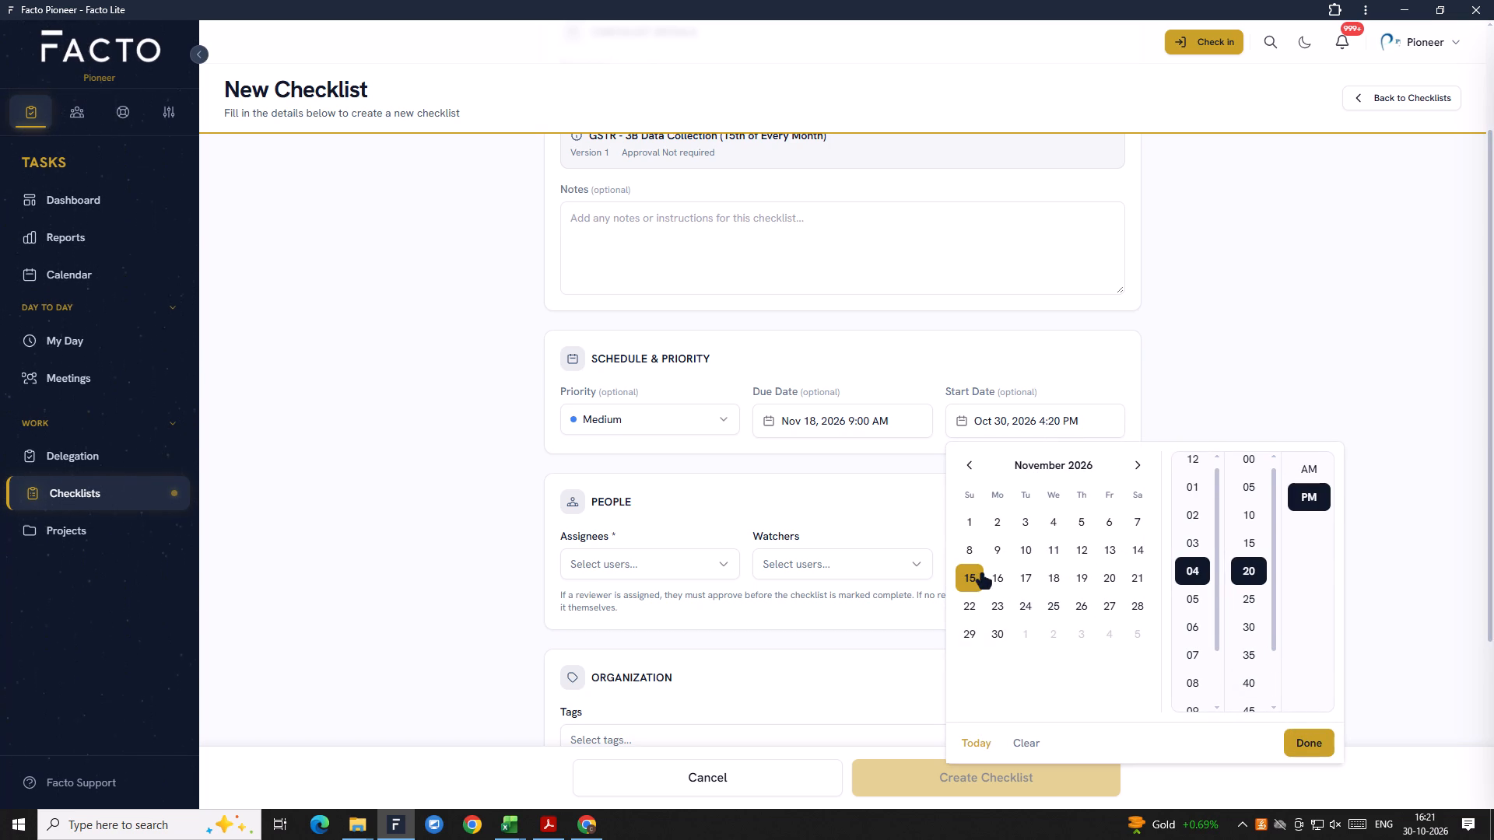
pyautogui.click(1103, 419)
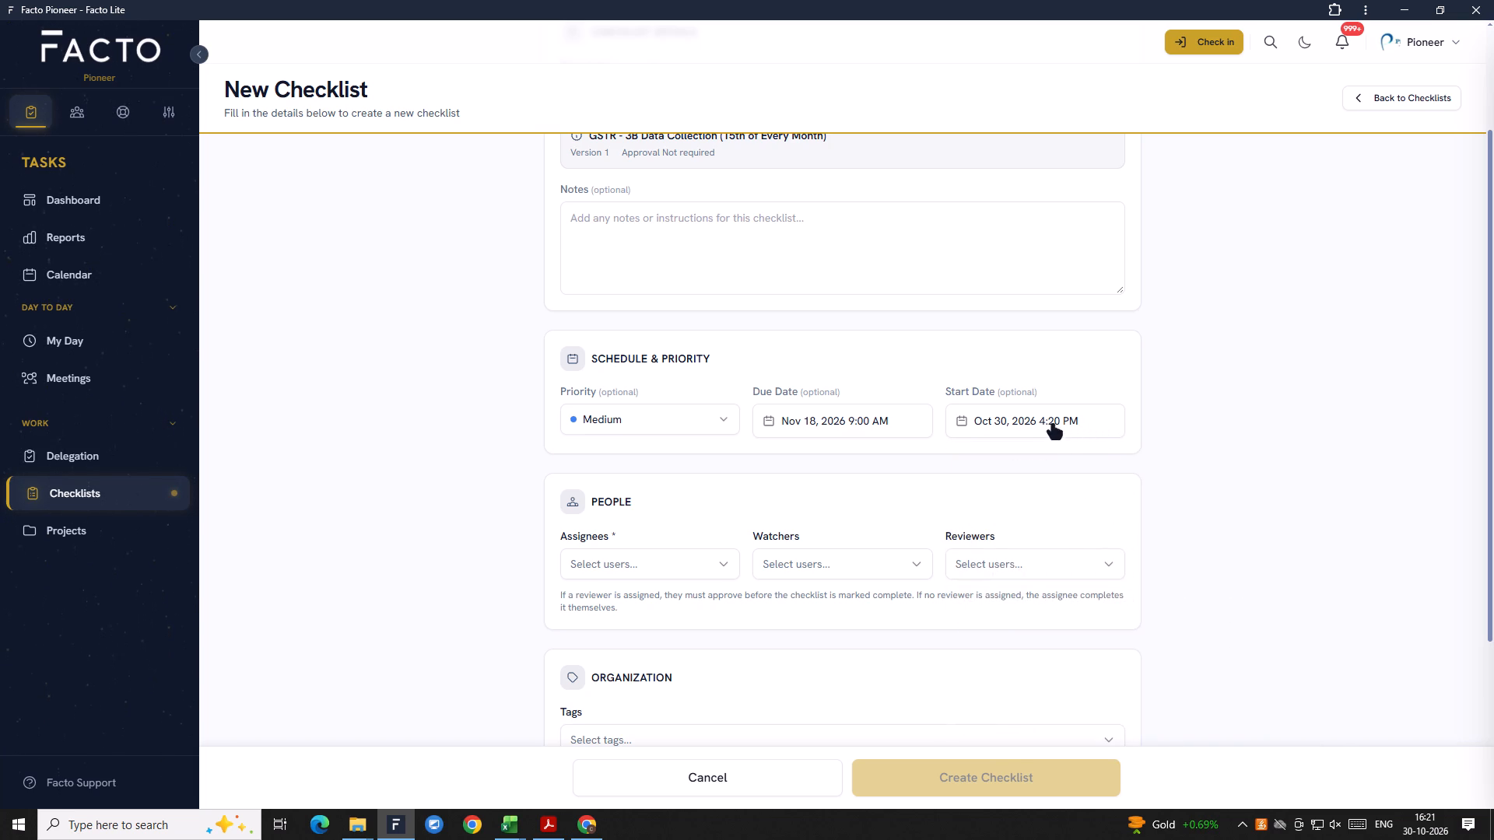
# Set the checklist's start date to Nov 15, 2026, keeping the time at 4:20 PM.
pyautogui.click(1051, 425)
pyautogui.click(1128, 465)
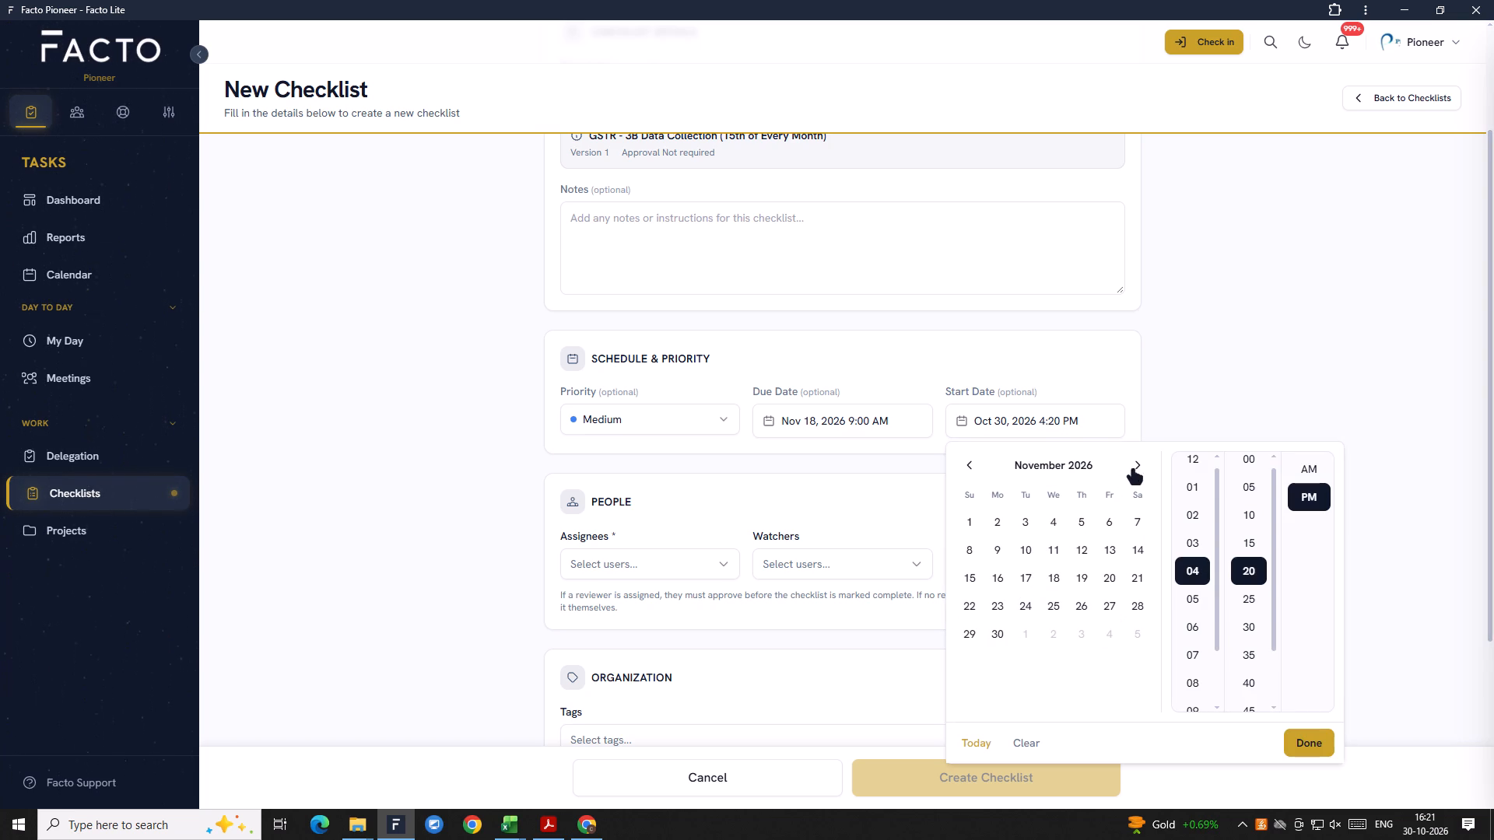
pyautogui.click(977, 579)
pyautogui.click(1292, 748)
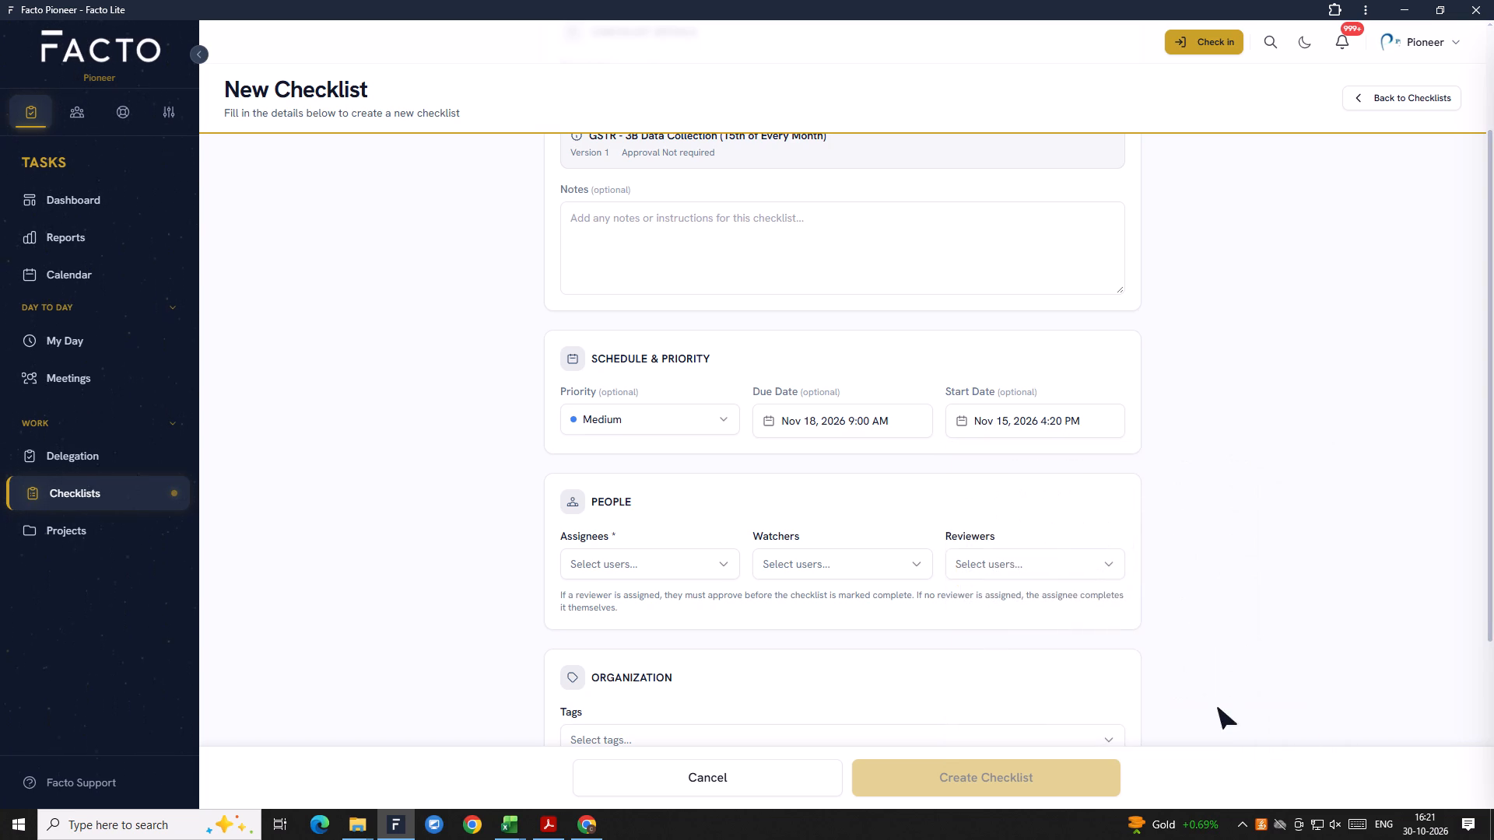
pyautogui.scroll(-2, 828, 530)
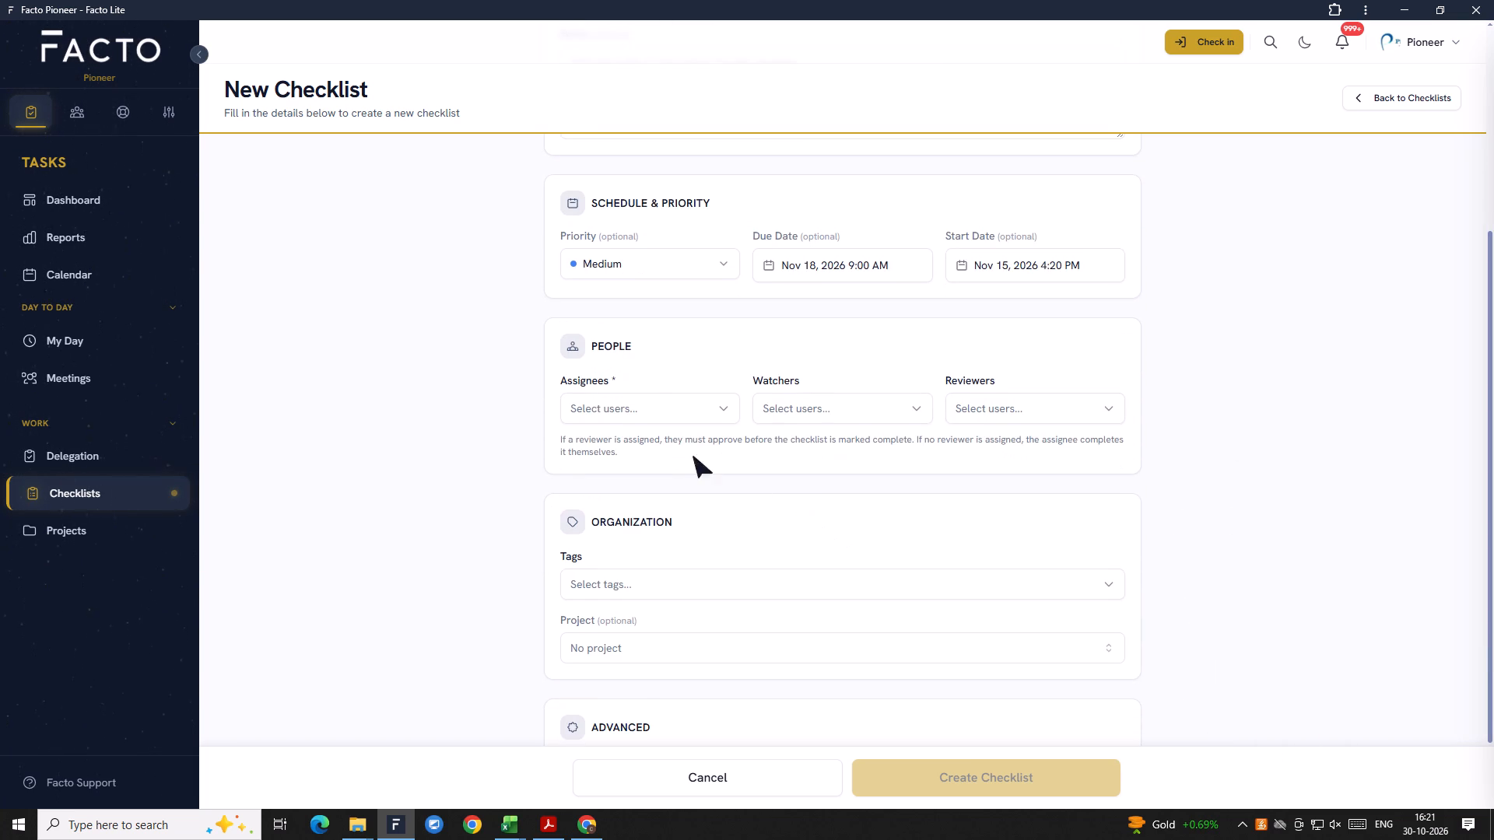
pyautogui.click(658, 399)
pyautogui.press('d')
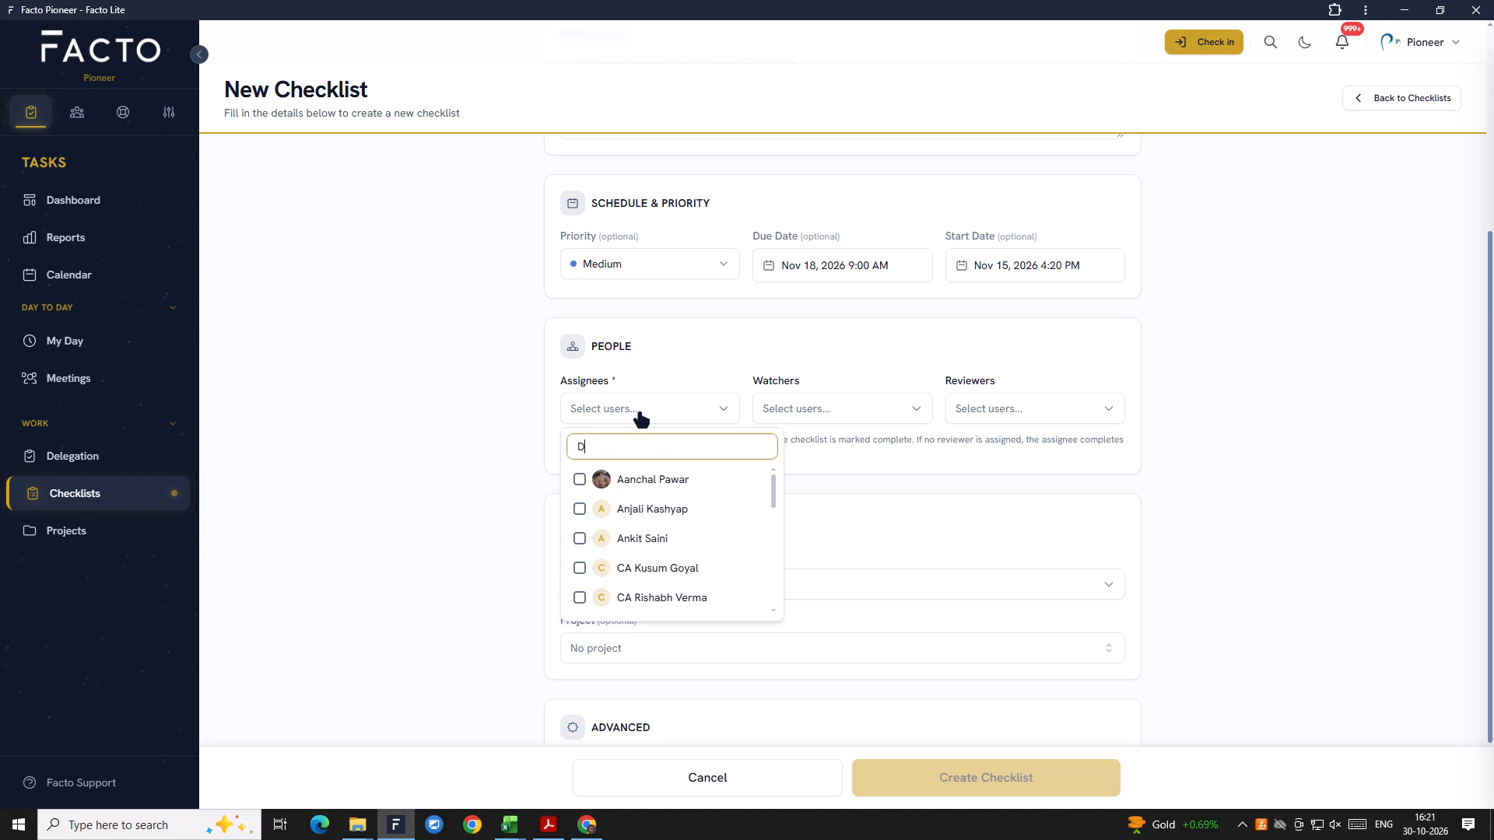
pyautogui.write('IVY')
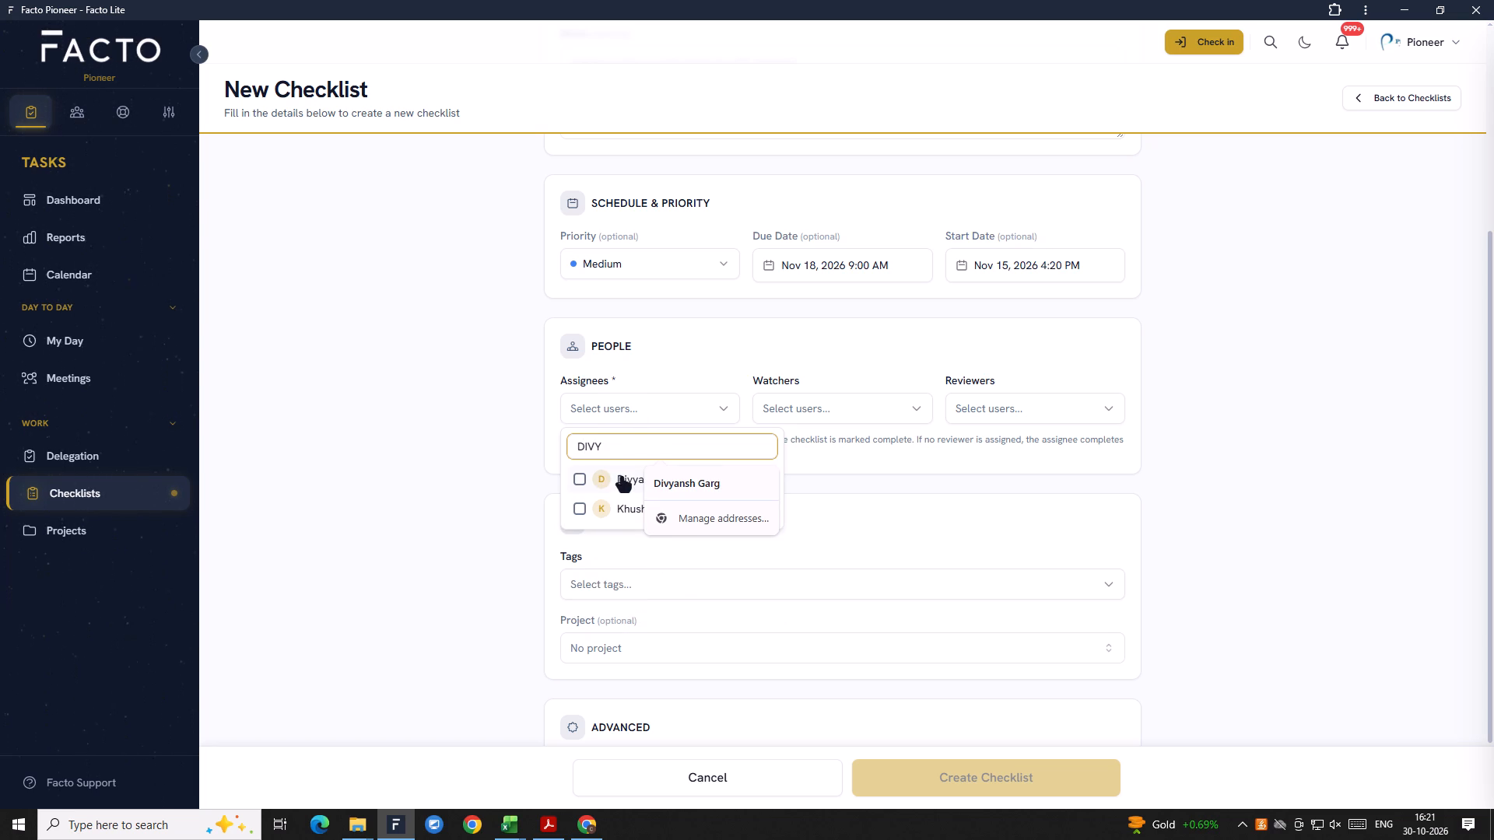
pyautogui.click(622, 478)
pyautogui.click(659, 443)
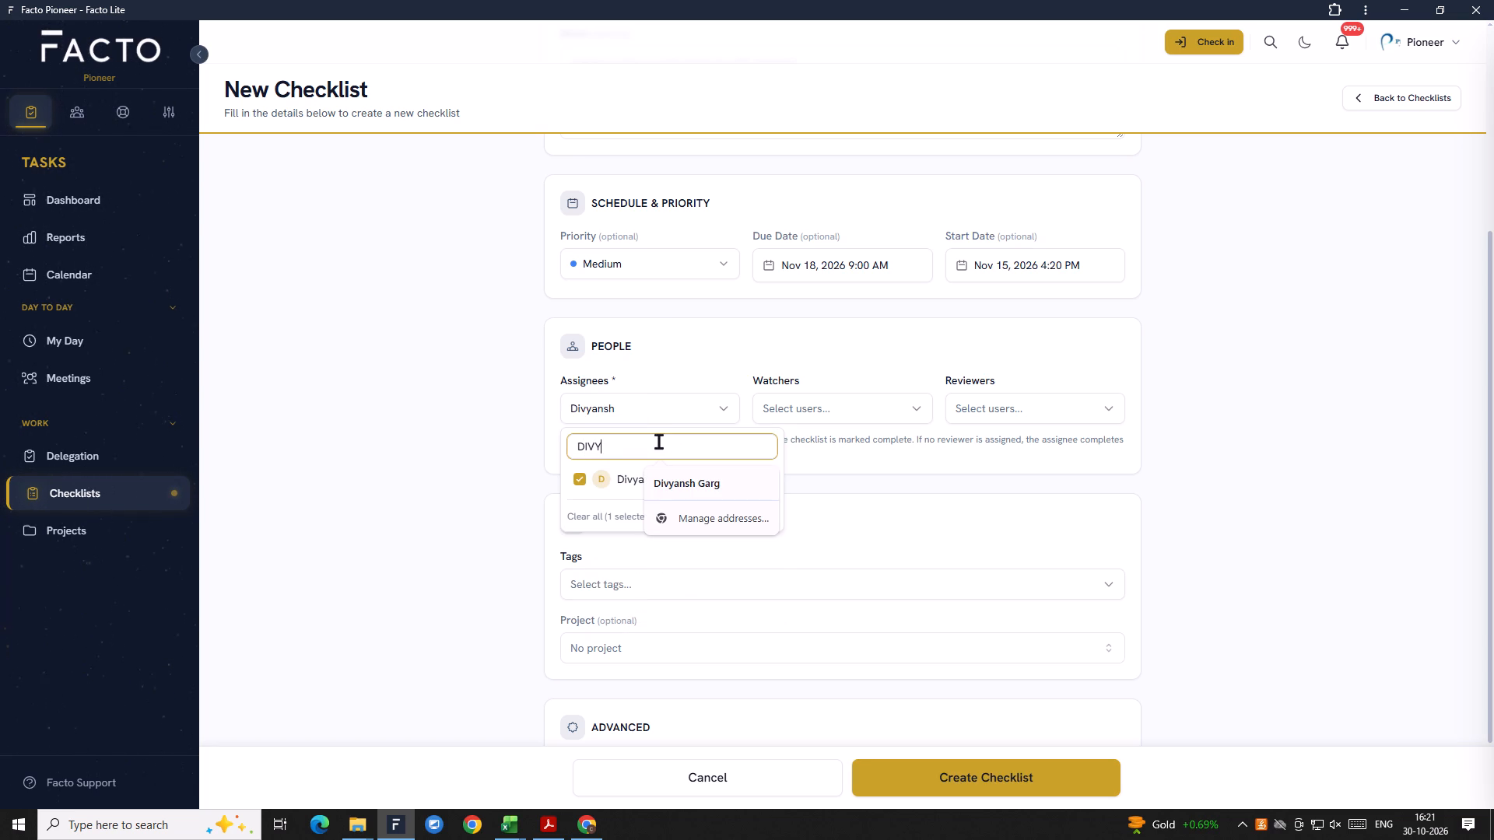
pyautogui.press('BackSpace')
pyautogui.press('BackSpace')
pyautogui.press('BackSpace')
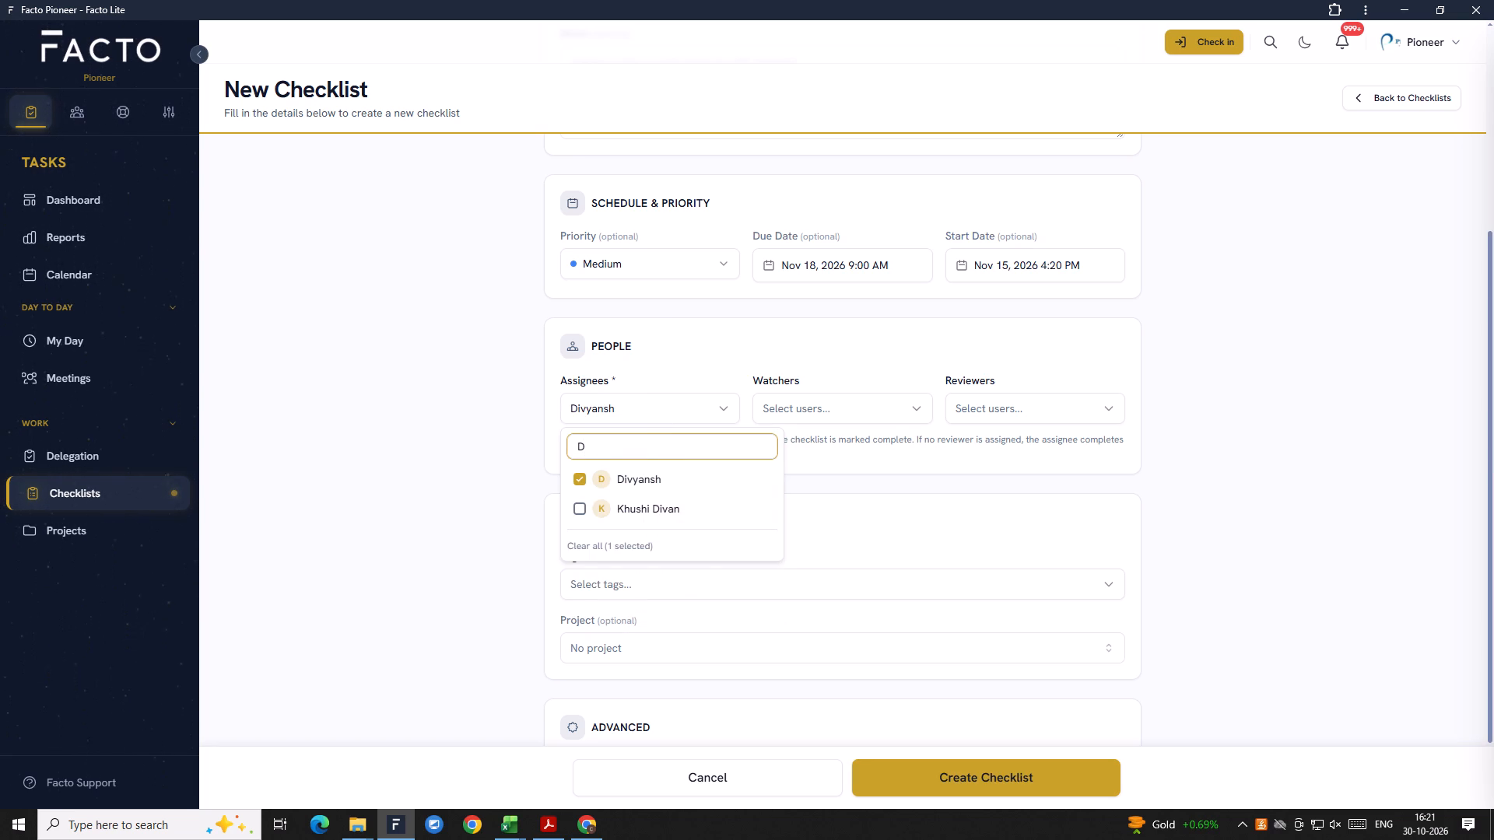
pyautogui.press('BackSpace')
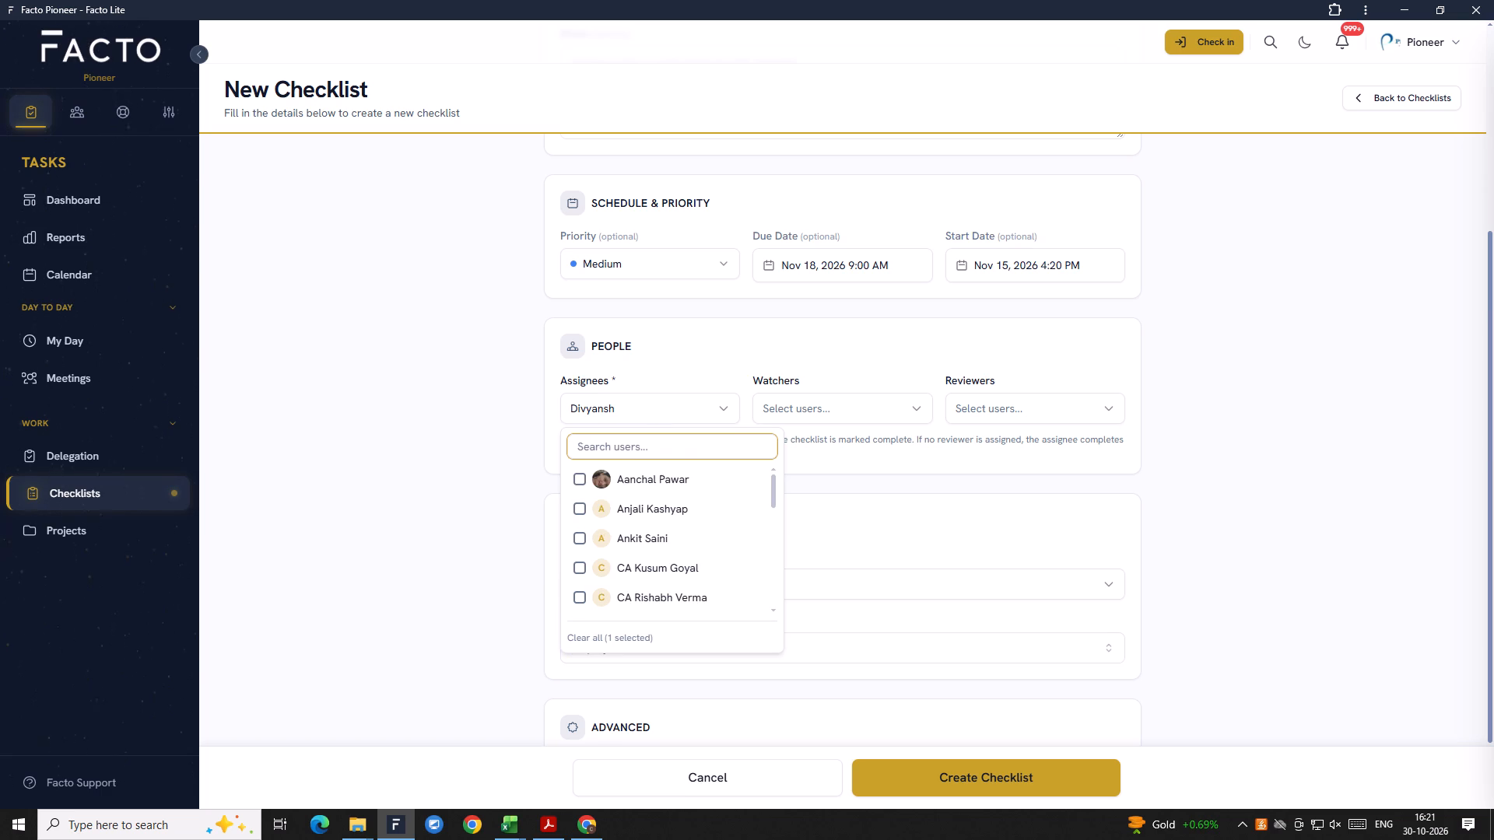
pyautogui.write('SUNIL')
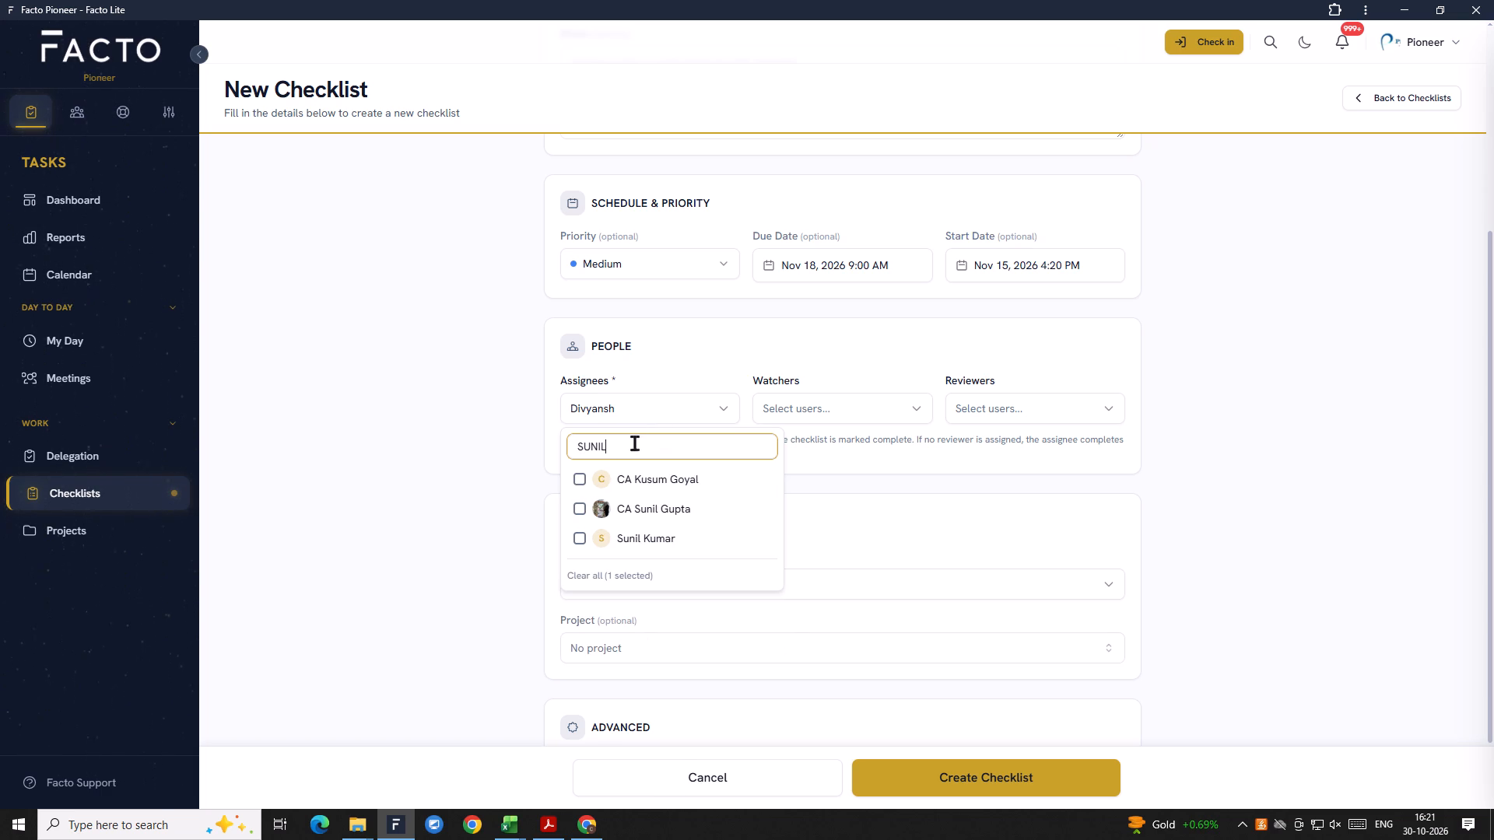
pyautogui.click(654, 518)
pyautogui.click(905, 492)
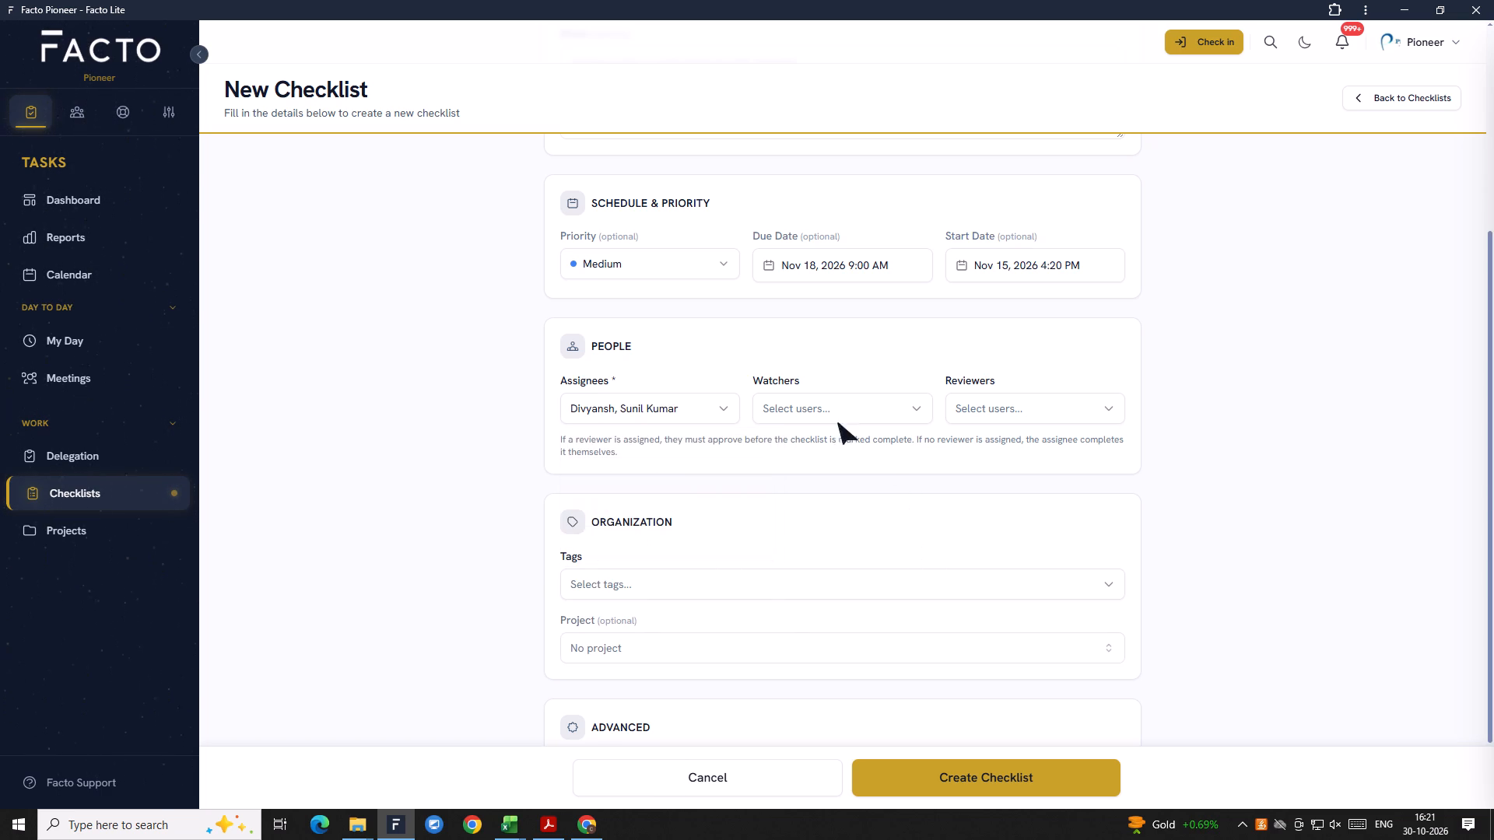
# Set CA Saurabh as the checklist's reviewer.
pyautogui.click(812, 405)
pyautogui.click(1026, 410)
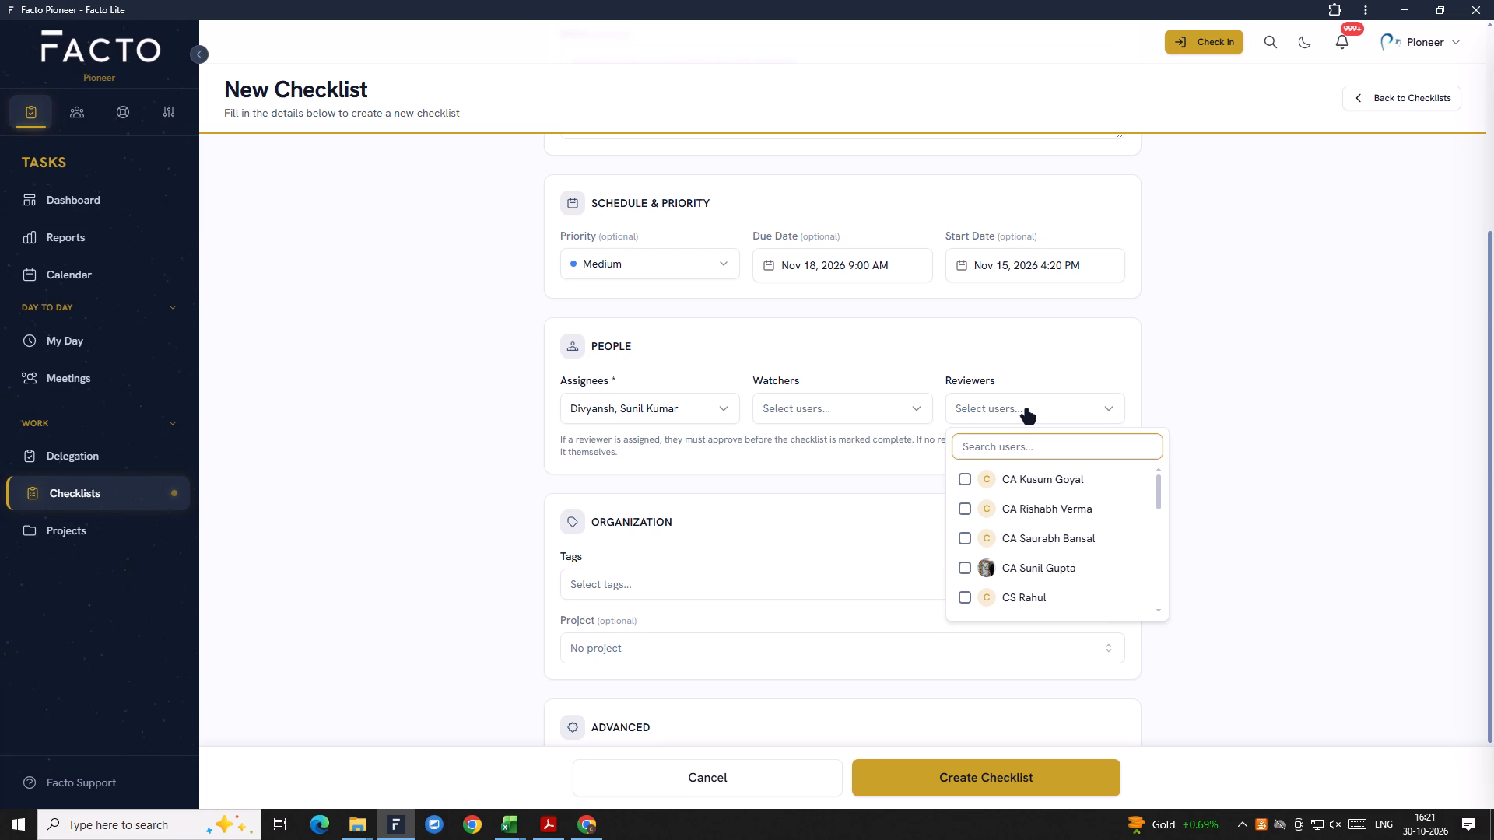
pyautogui.write('CA')
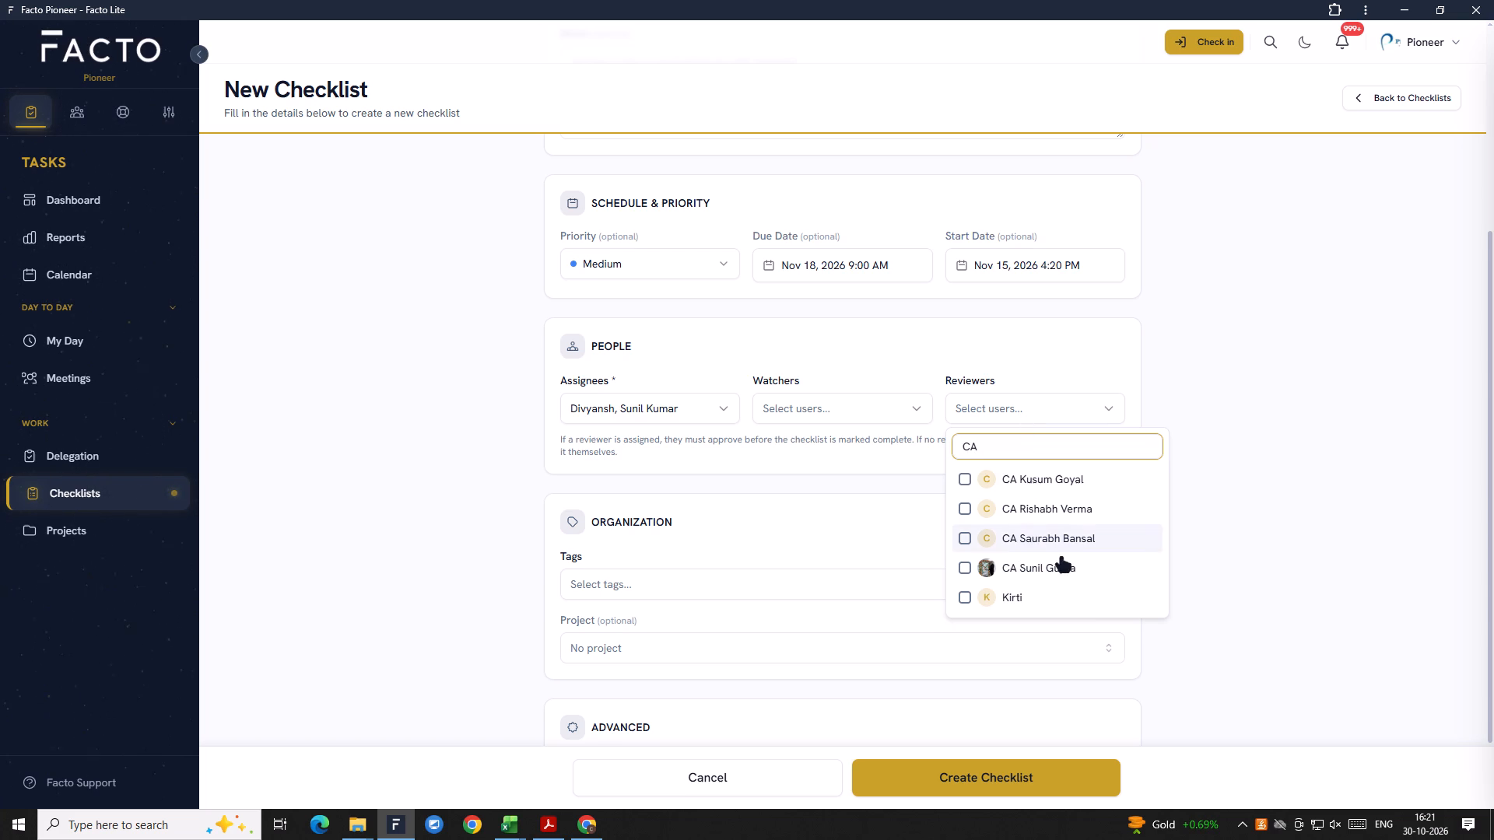
pyautogui.click(1060, 553)
pyautogui.click(1052, 535)
pyautogui.click(892, 586)
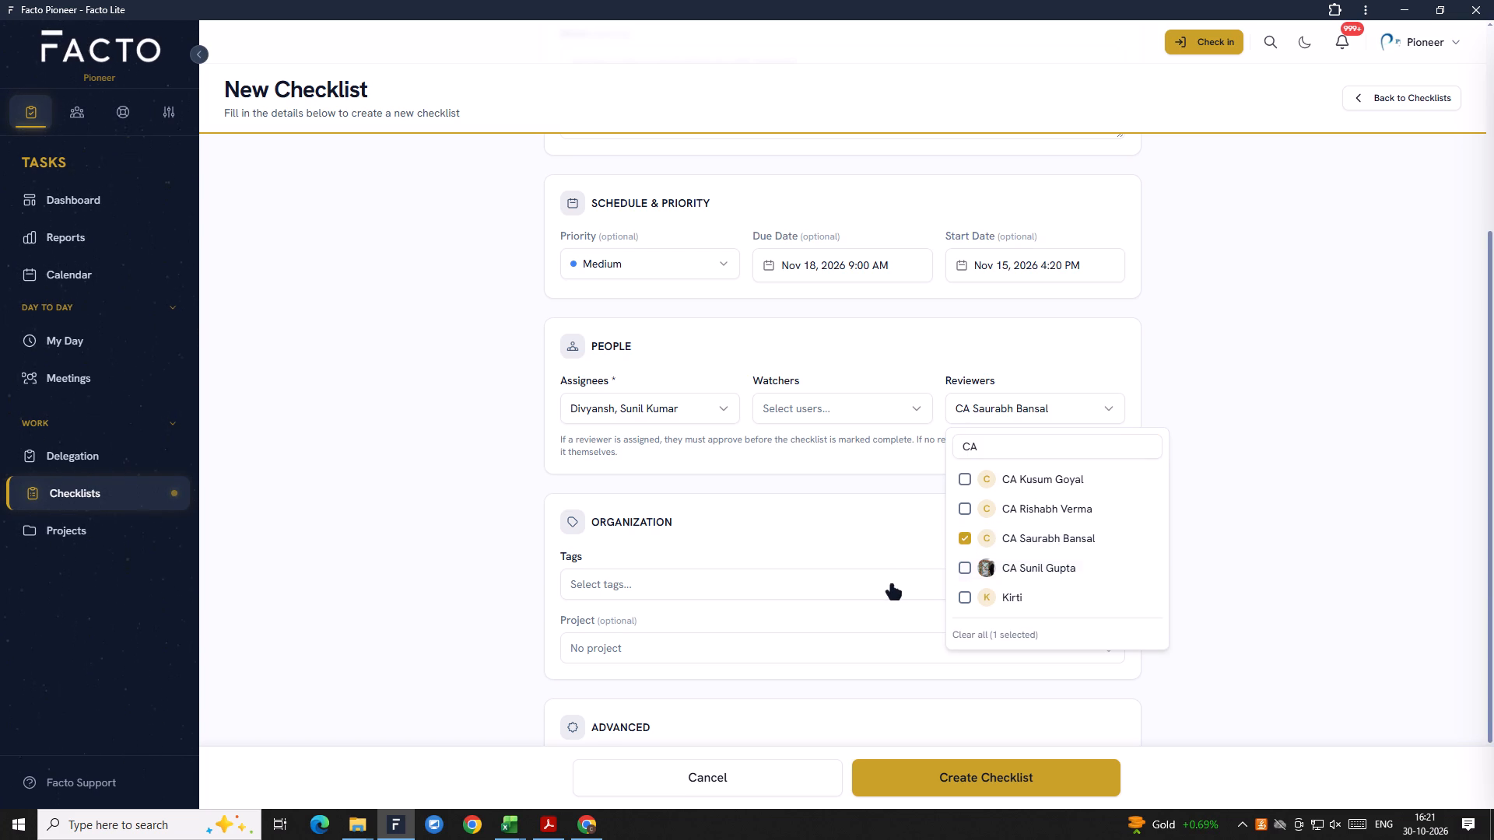
# Tag the checklist with GST.
pyautogui.scroll(-2, 840, 544)
pyautogui.scroll(-3, 651, 625)
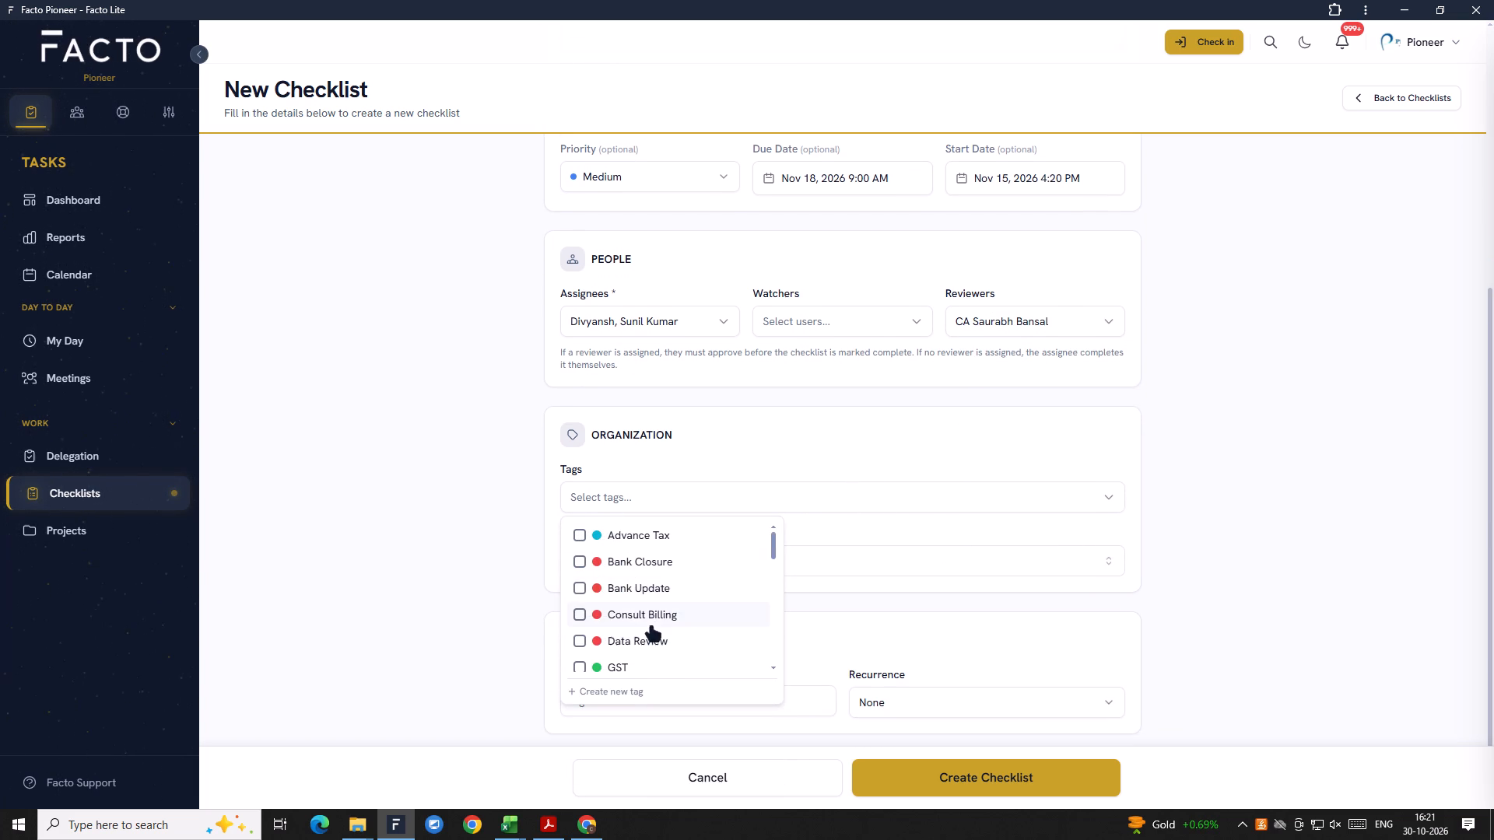
pyautogui.scroll(2, 637, 569)
pyautogui.click(630, 593)
pyautogui.click(931, 592)
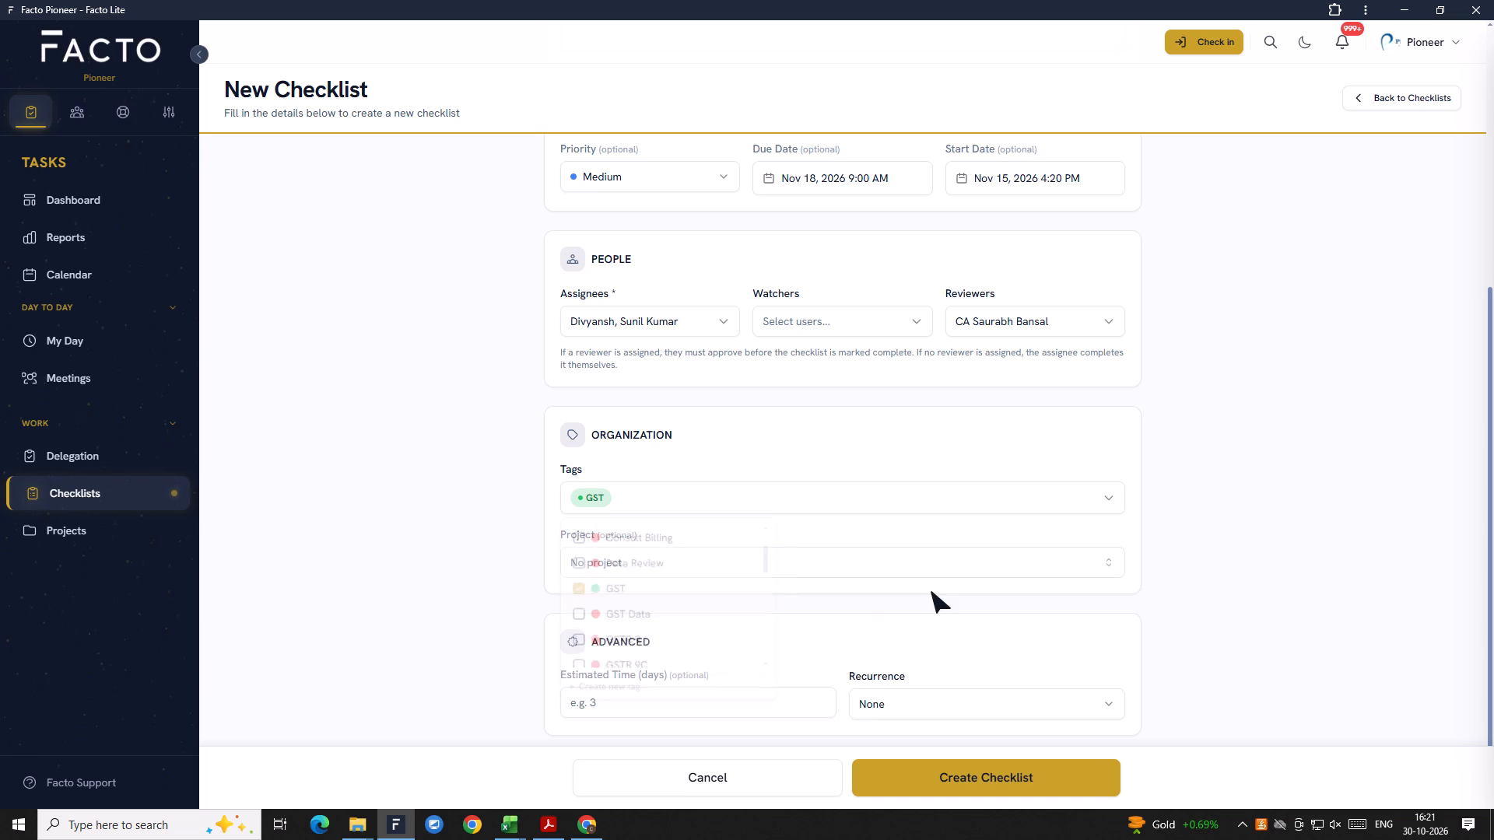
# Link the checklist to the A D E L project.
pyautogui.scroll(-2, 820, 591)
pyautogui.click(643, 562)
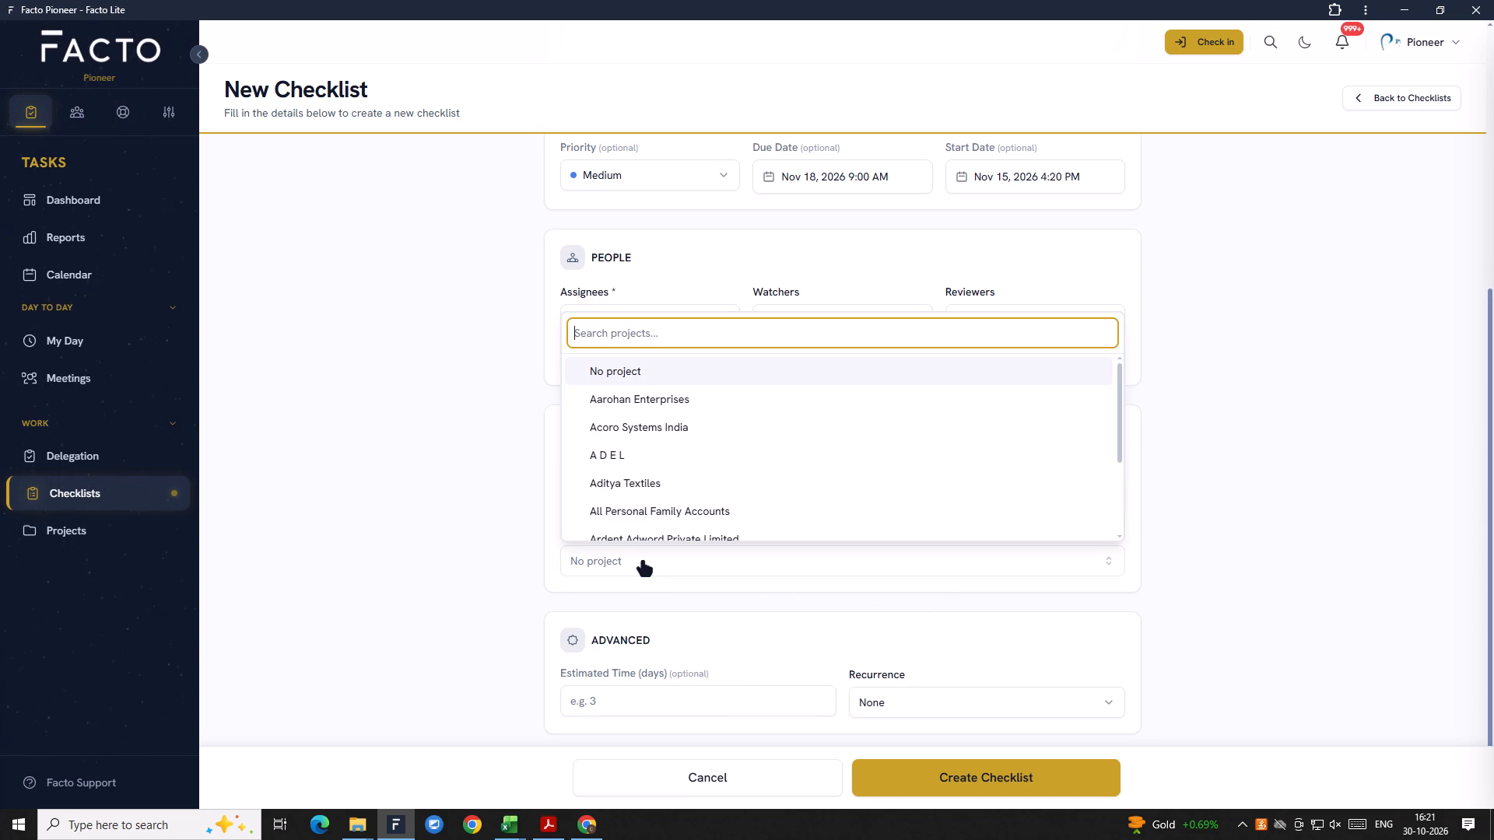
pyautogui.click(624, 466)
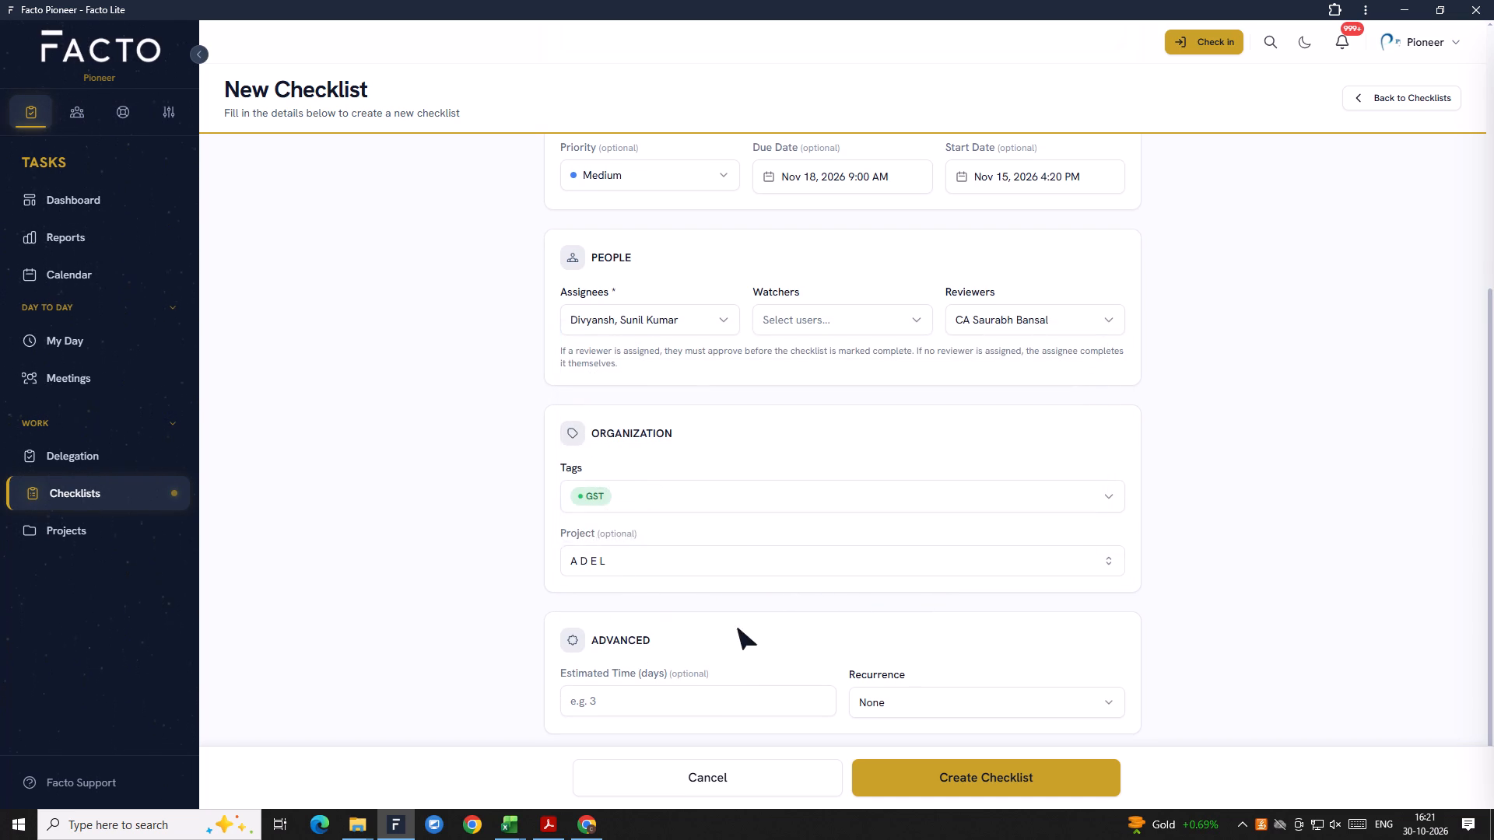
pyautogui.click(738, 628)
# Set the checklist to recur monthly, moving occurrences on holidays and weekends to the previous working day.
pyautogui.scroll(-3, 826, 656)
pyautogui.click(892, 693)
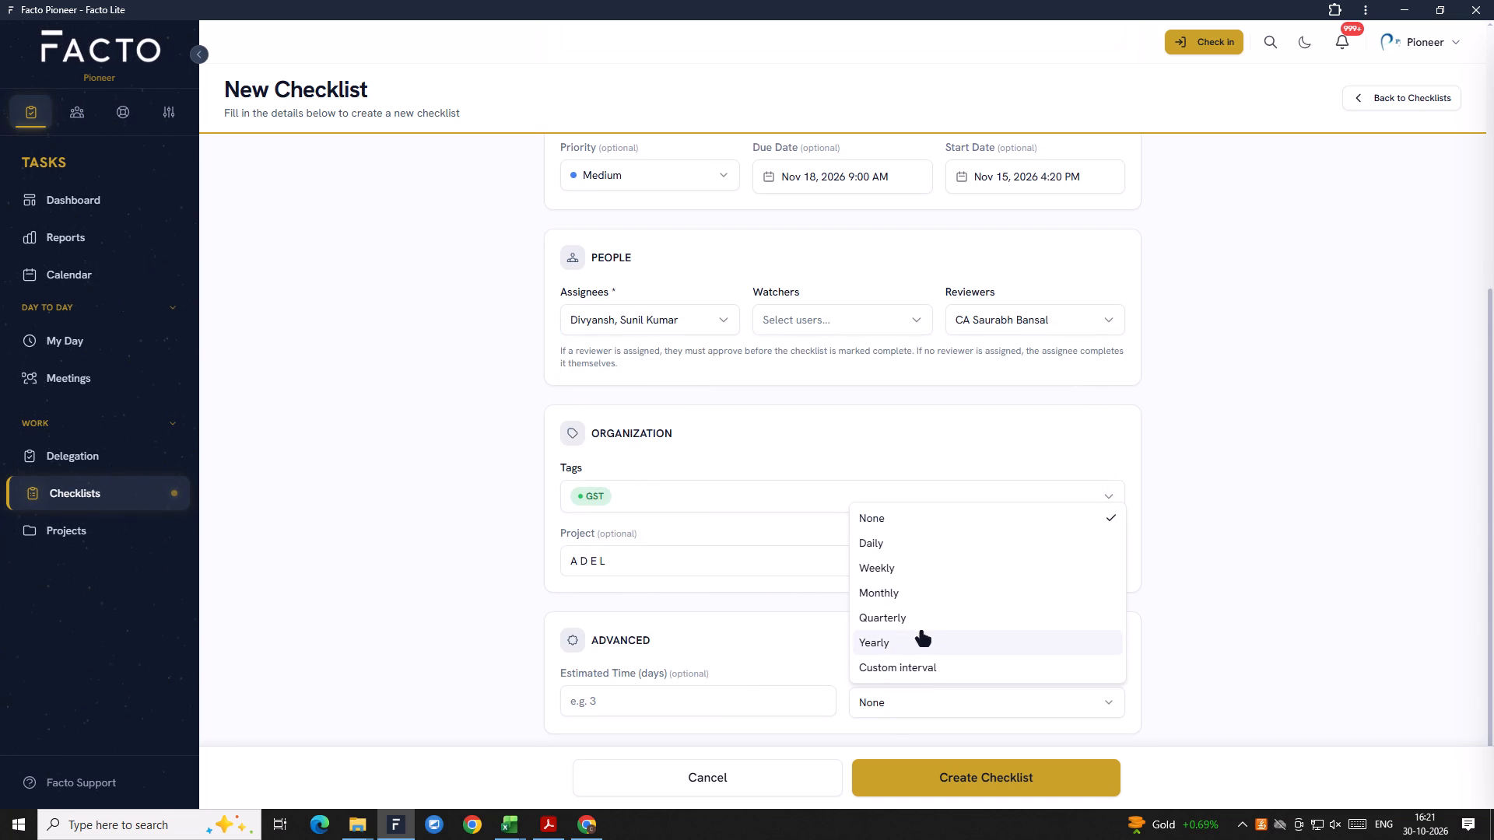
pyautogui.click(919, 591)
pyautogui.scroll(-4, 906, 637)
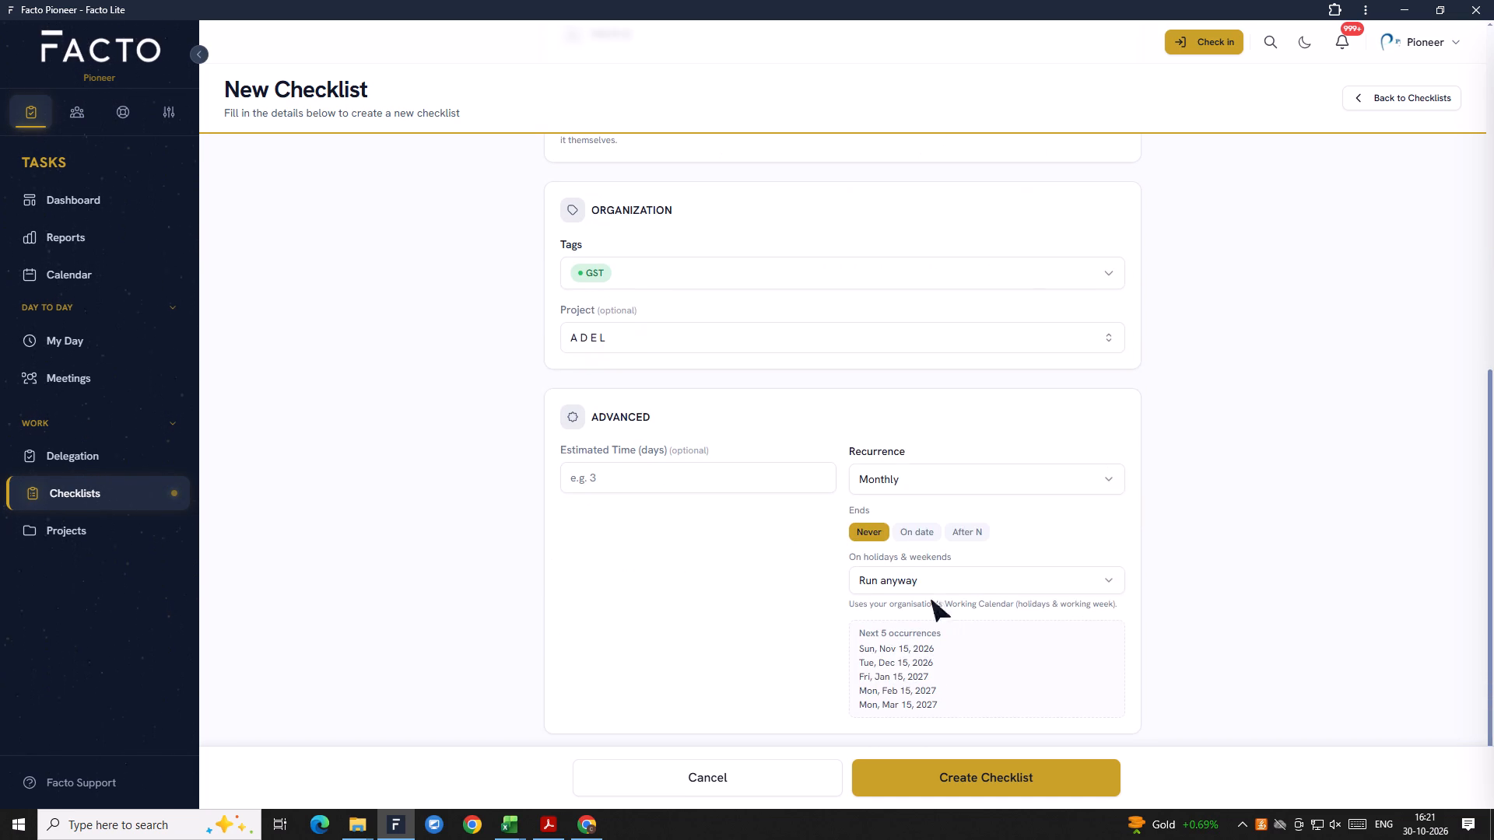
pyautogui.click(921, 585)
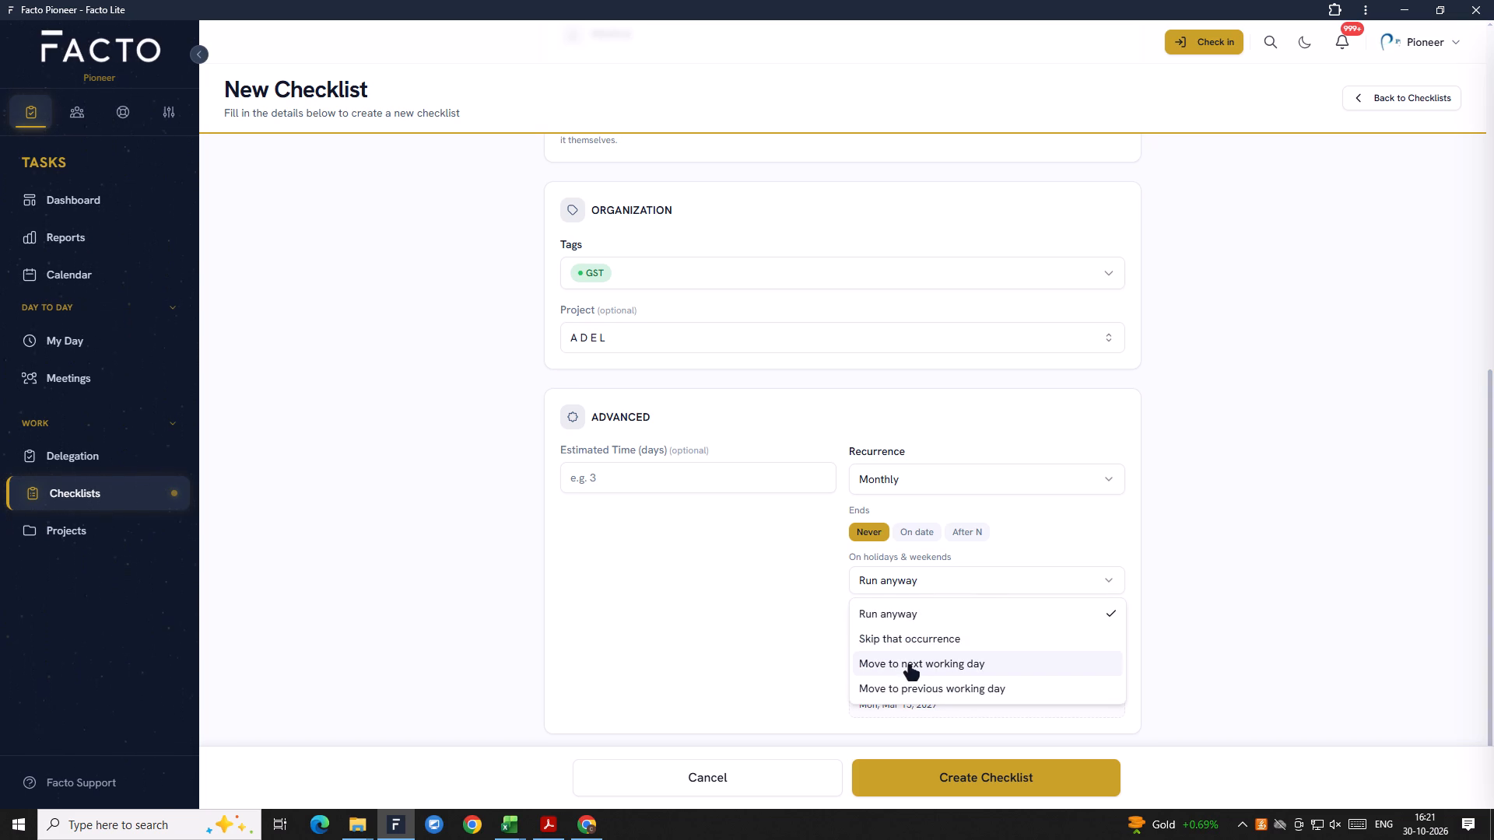
pyautogui.click(903, 687)
# Review the completed form and create the GSTR - 3B Data Collection (15th of Every Month) checklist.
pyautogui.scroll(9, 850, 610)
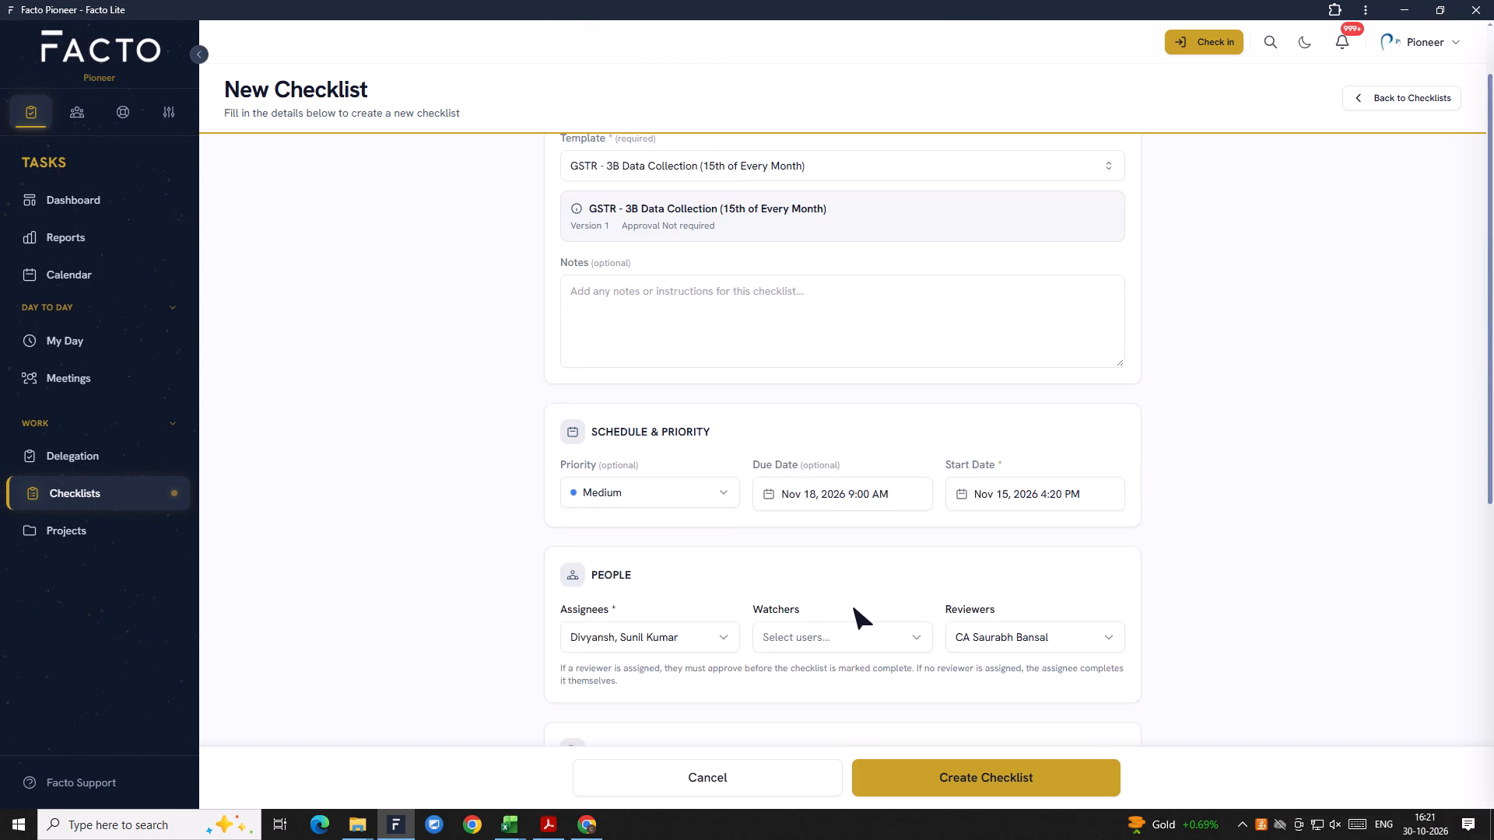
pyautogui.scroll(4, 854, 608)
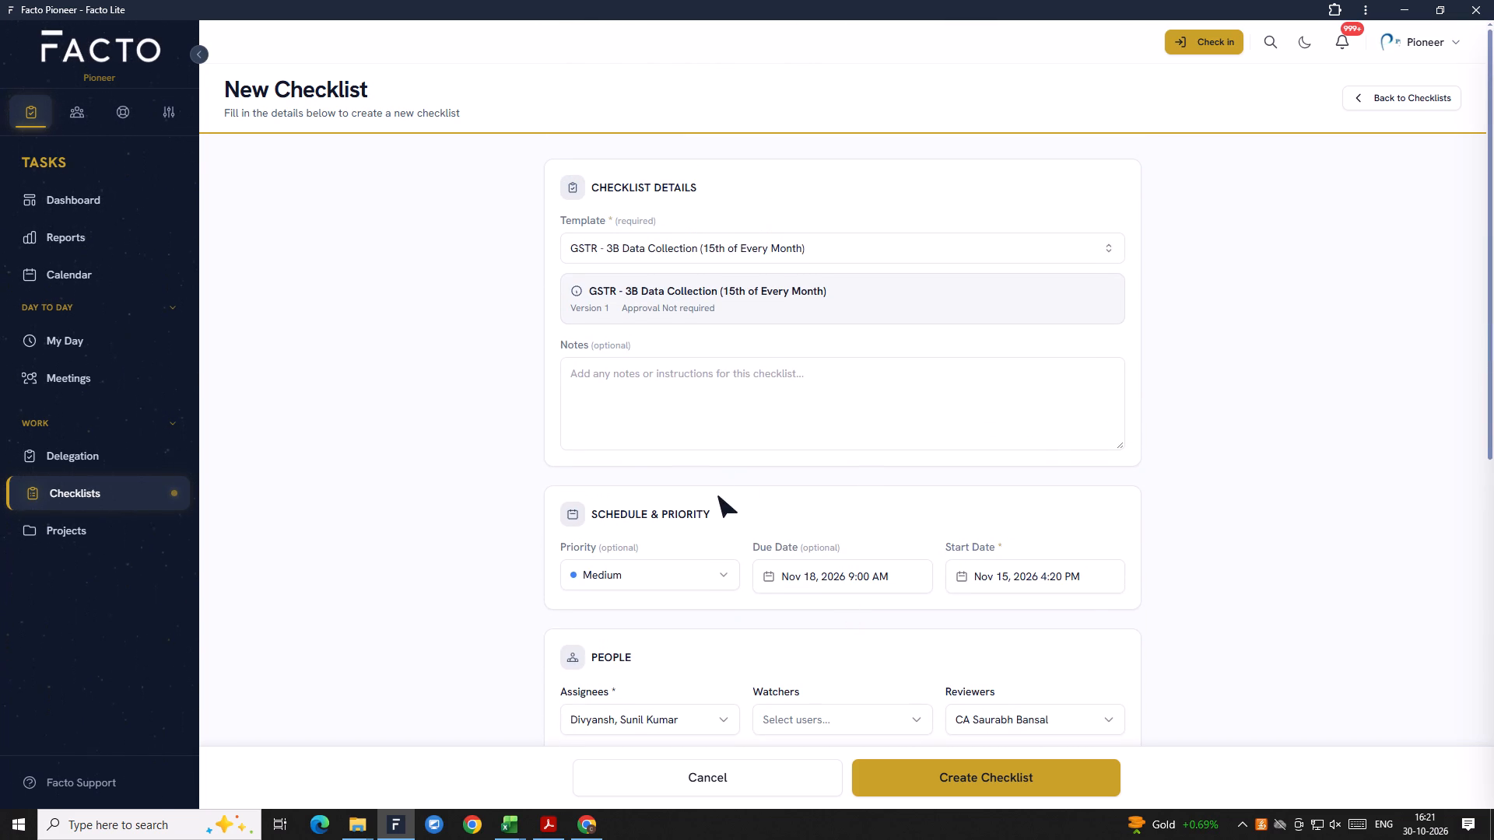
pyautogui.scroll(-6, 710, 511)
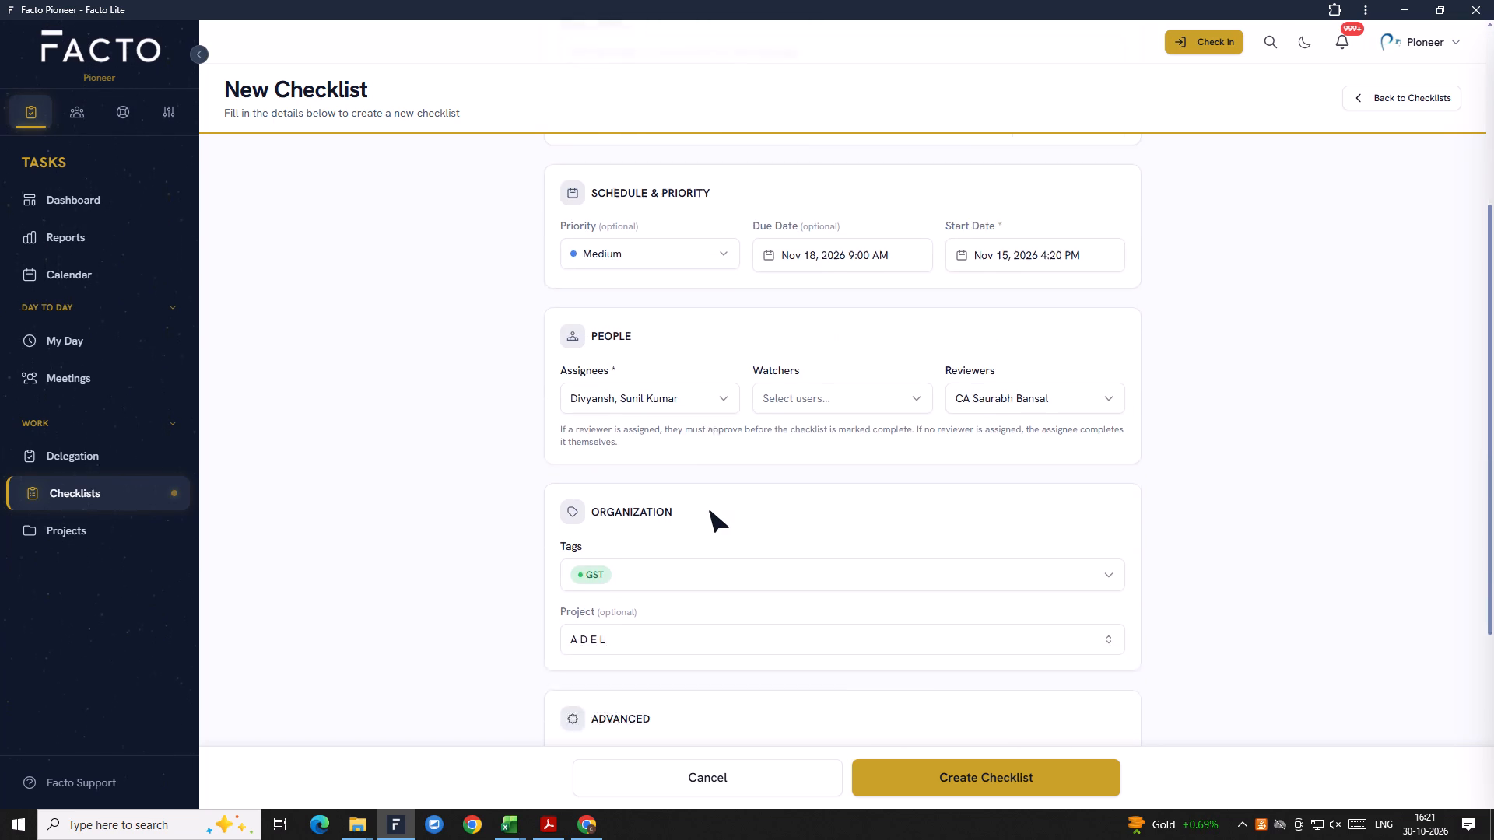
pyautogui.scroll(-2, 710, 511)
pyautogui.click(931, 778)
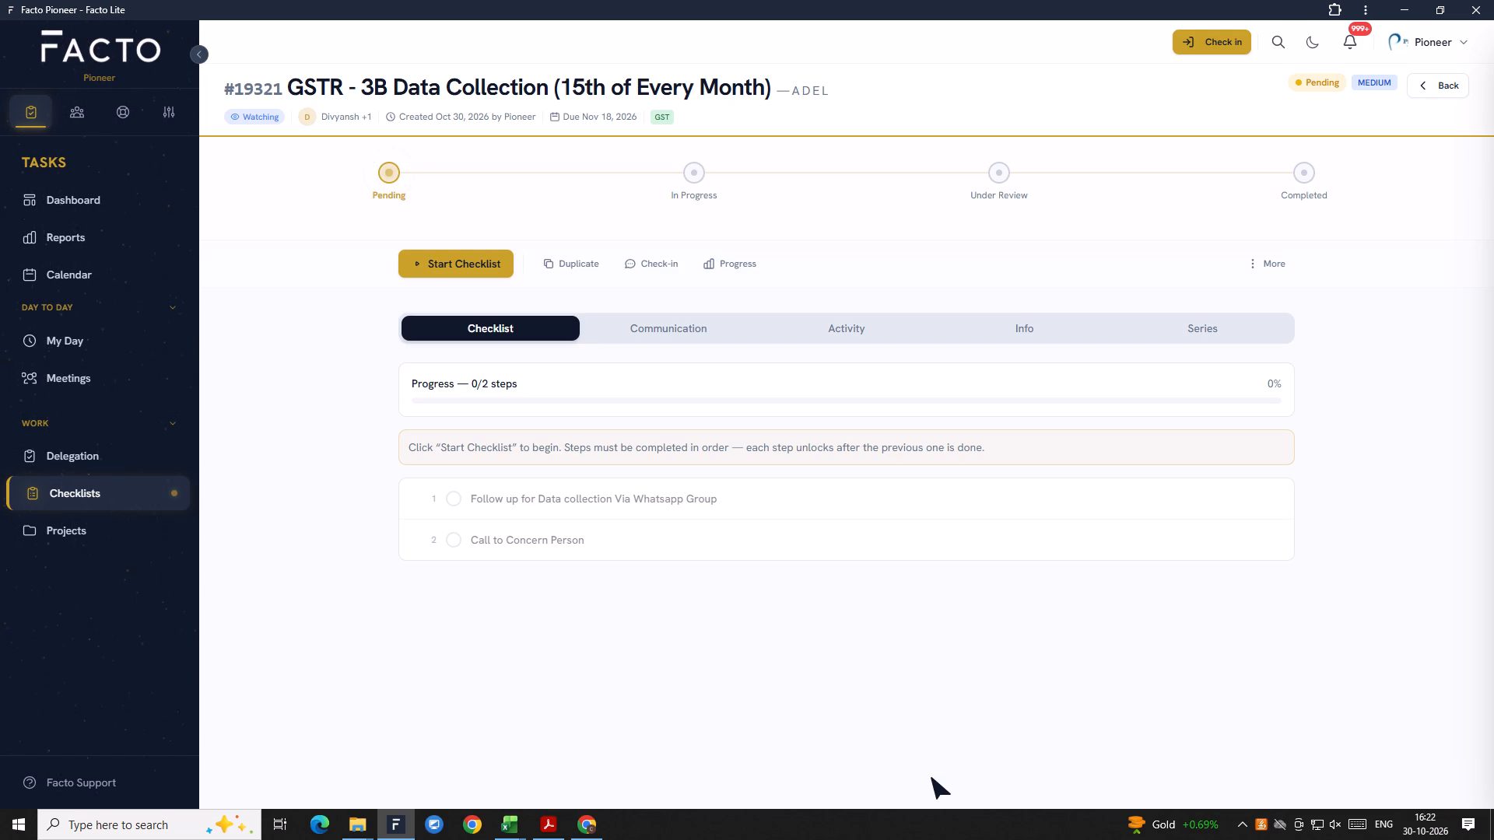
# Start another new checklist using the TDS Return 24Q (Quarterly) template.
pyautogui.scroll(-1, 922, 839)
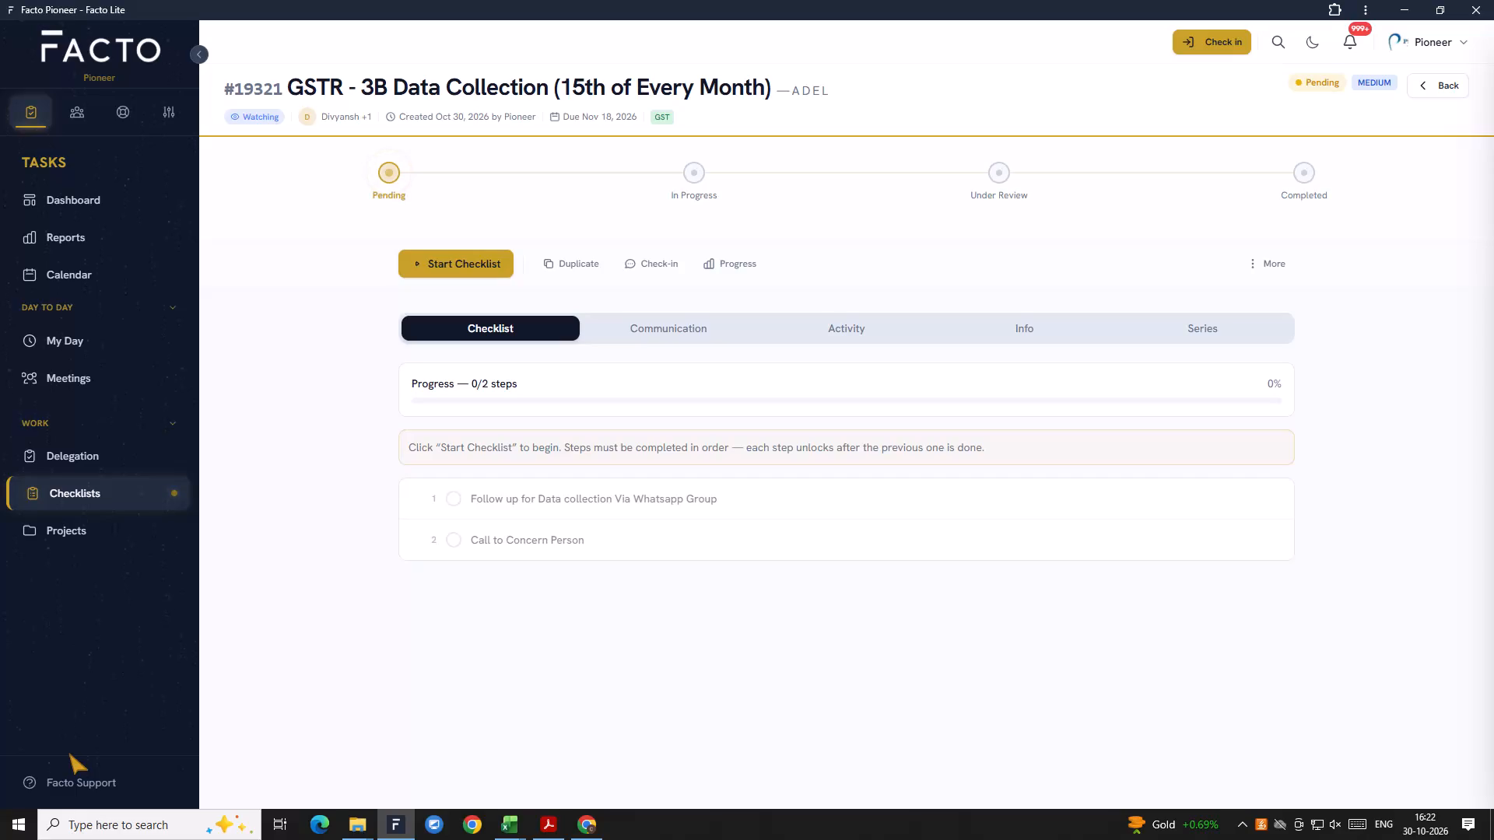
pyautogui.scroll(2, 520, 839)
pyautogui.scroll(3, 879, 665)
pyautogui.scroll(2, 956, 839)
pyautogui.scroll(2, 1118, 649)
pyautogui.click(1429, 93)
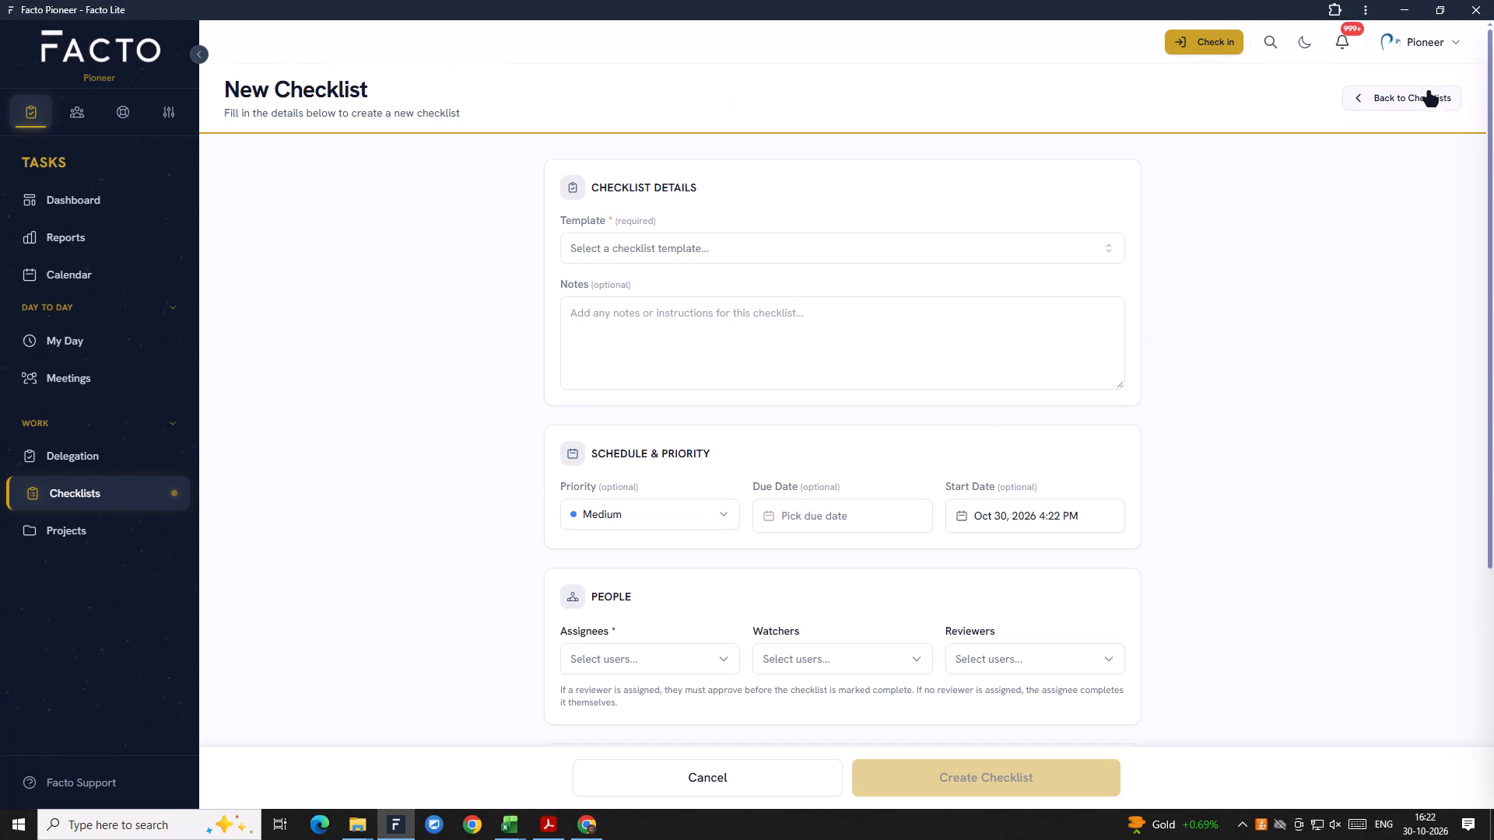
pyautogui.scroll(3, 778, 527)
pyautogui.click(693, 258)
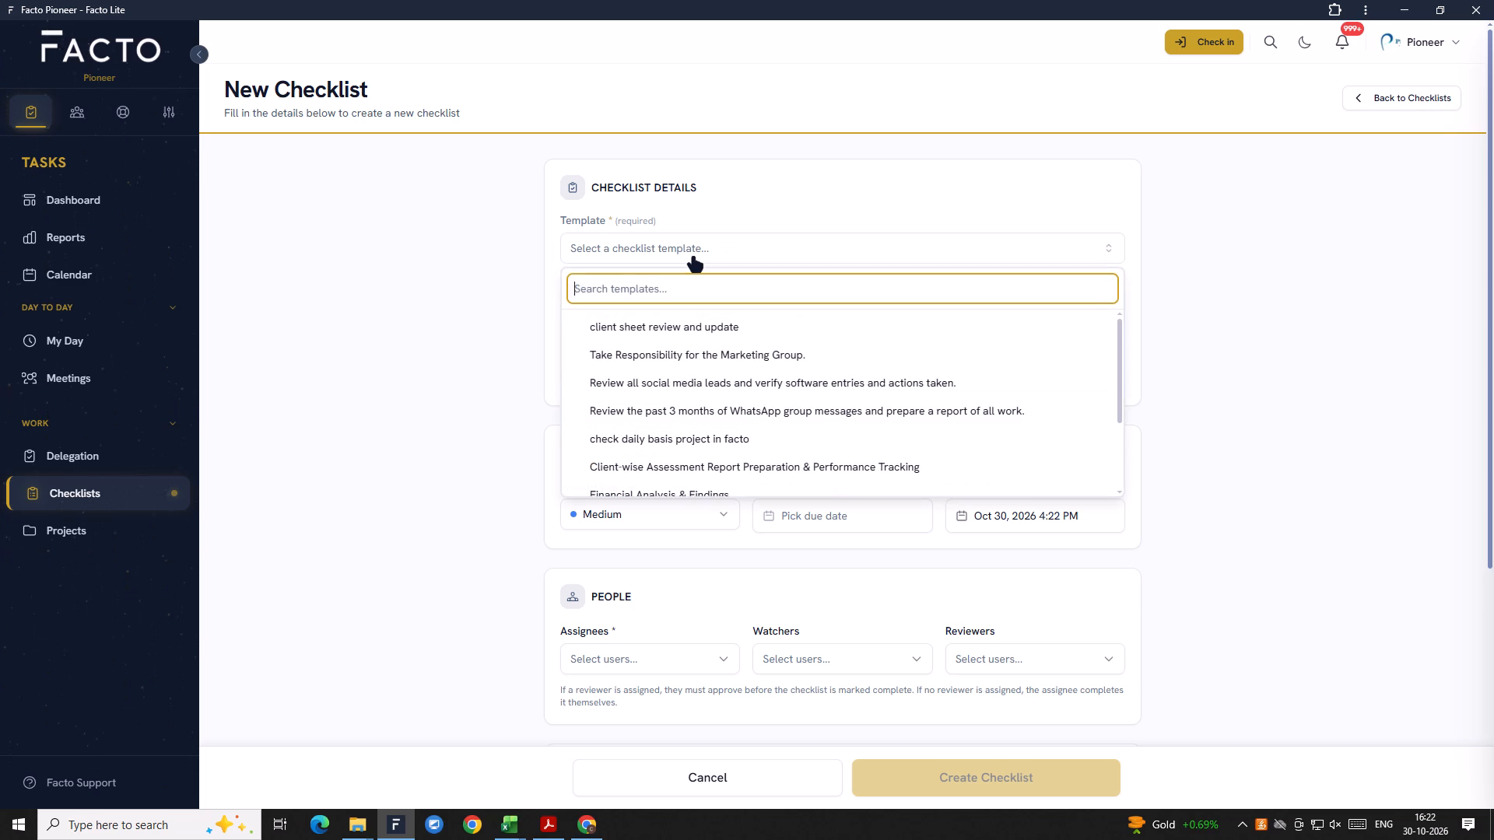
pyautogui.write('TDS')
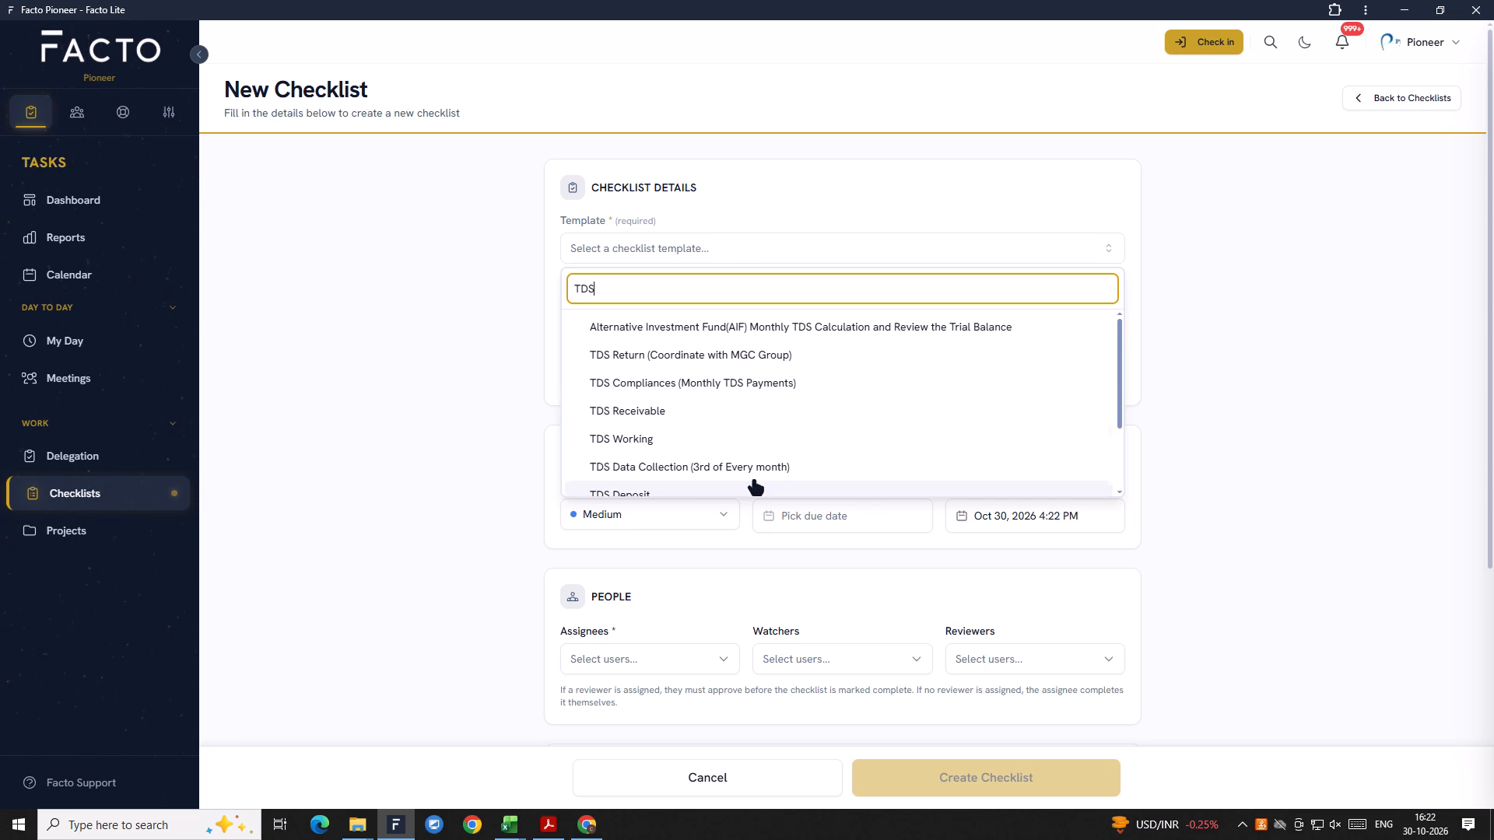
pyautogui.scroll(-5, 702, 469)
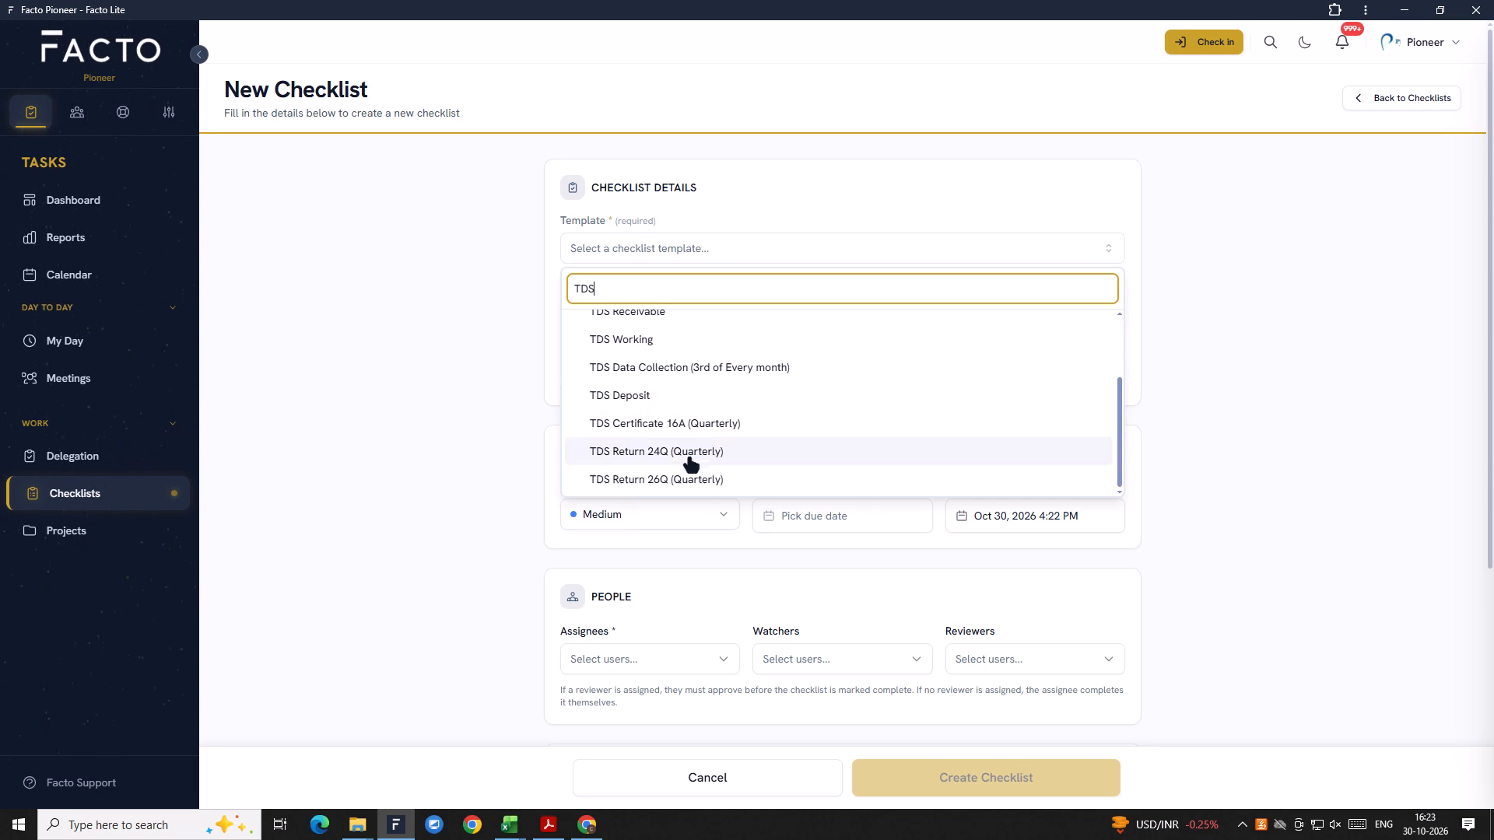
pyautogui.click(677, 451)
pyautogui.click(668, 399)
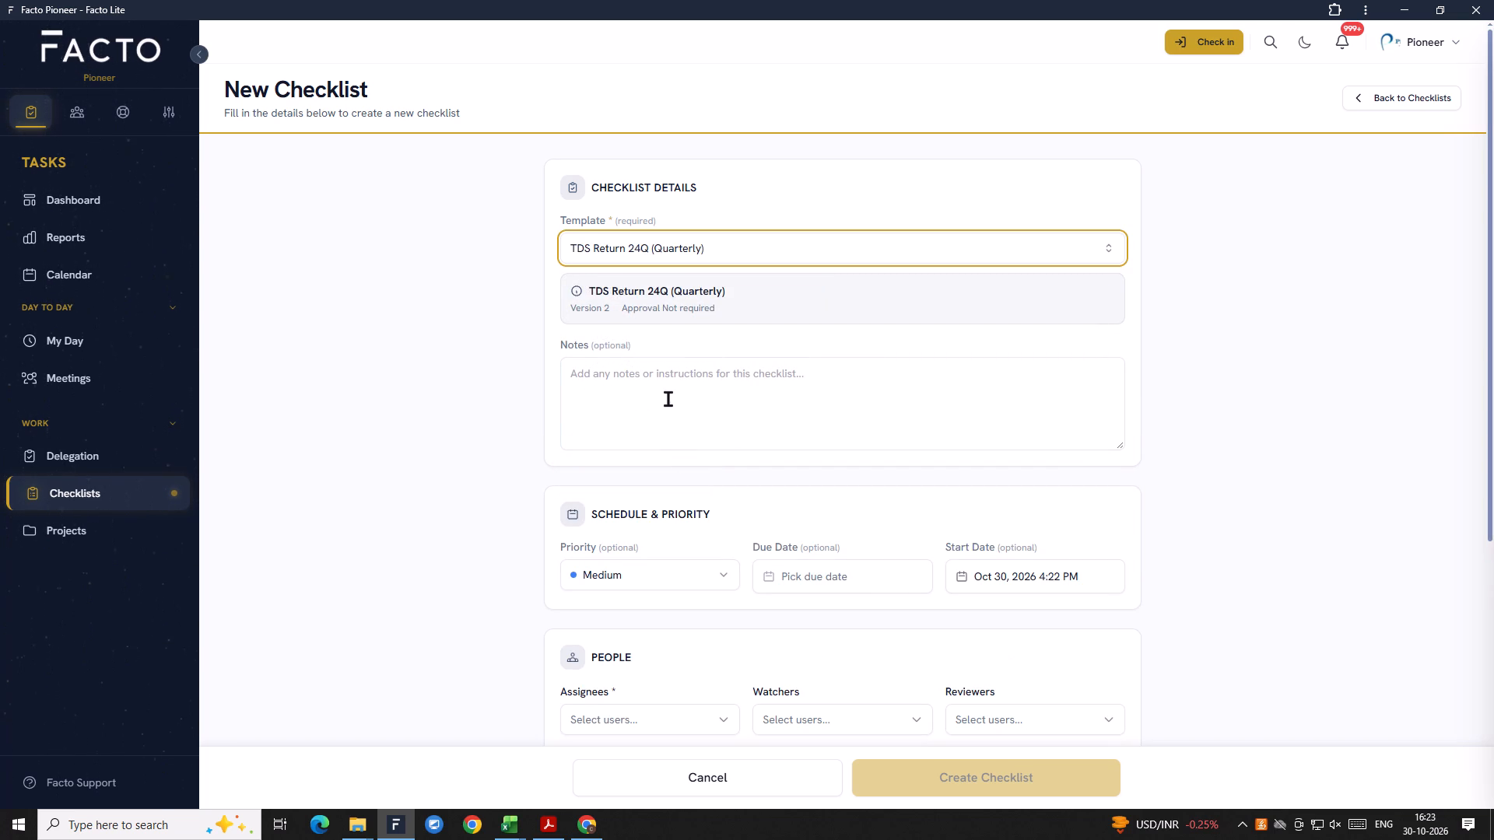
# Set the checklist's due date to Oct 31, 2026 at 9:00 AM.
pyautogui.scroll(-1, 774, 643)
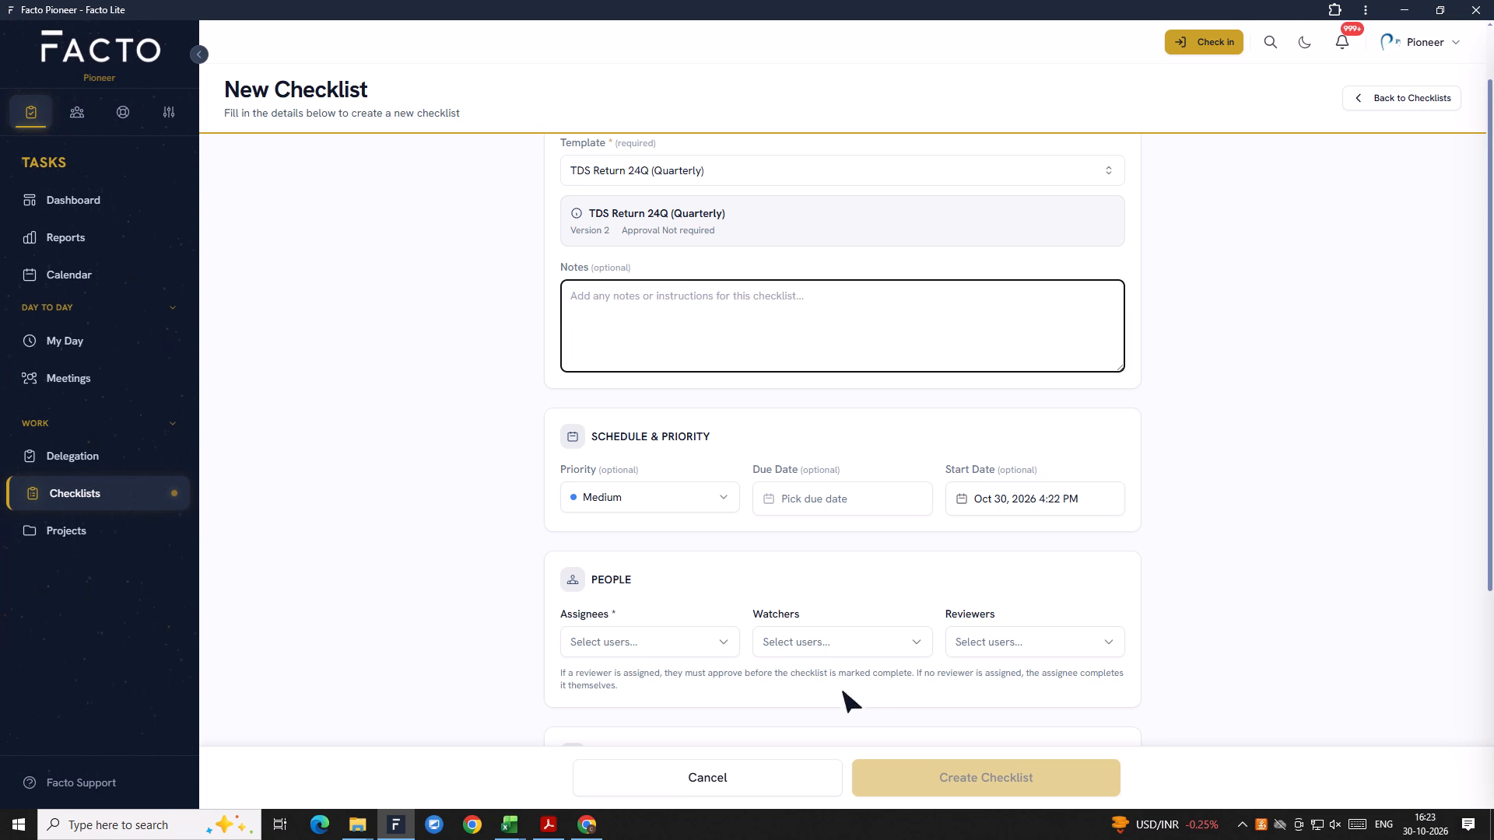
pyautogui.click(864, 495)
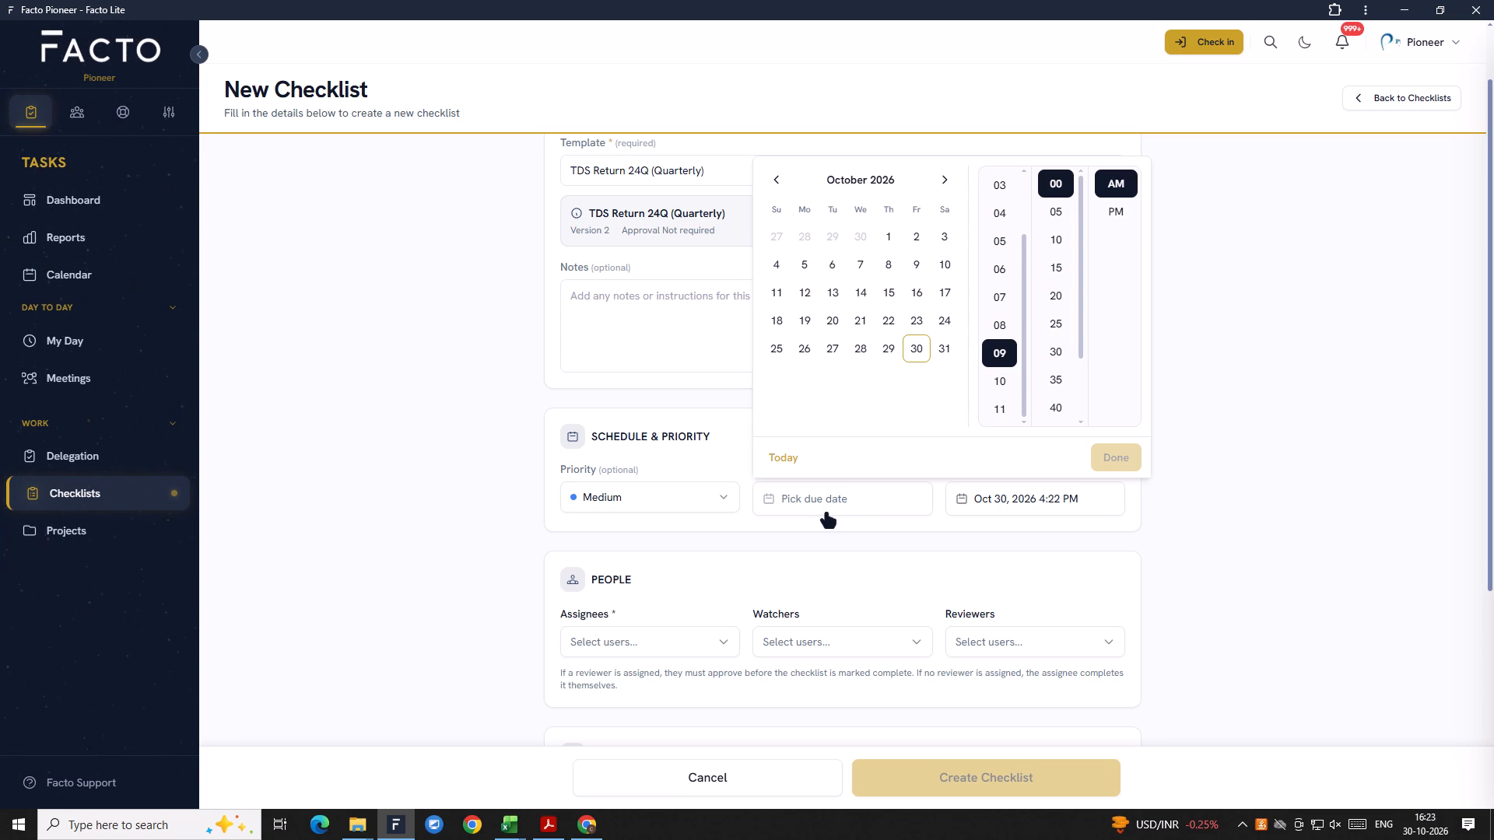
pyautogui.click(942, 355)
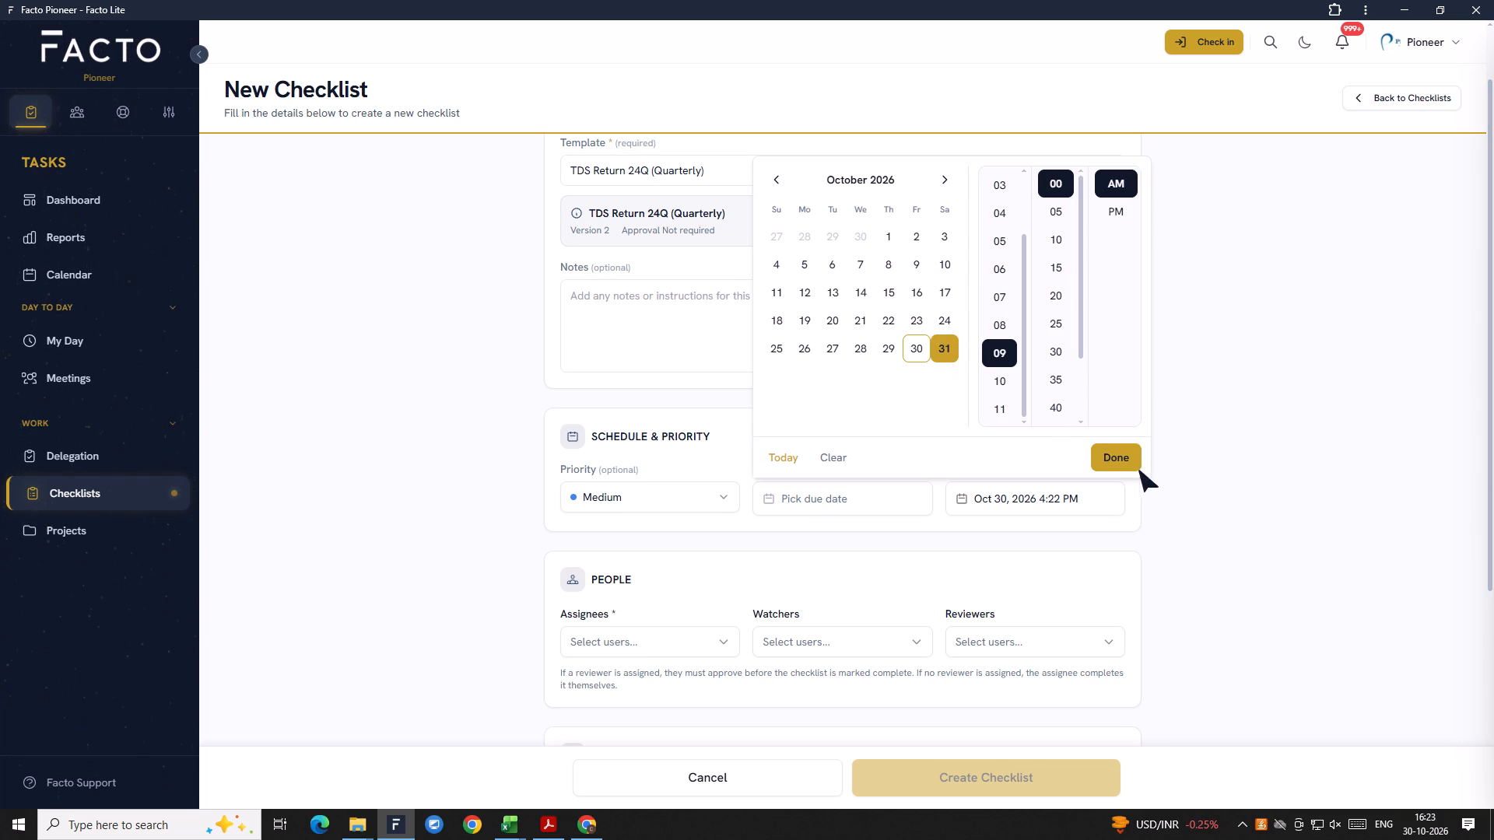
pyautogui.click(1130, 467)
pyautogui.click(1044, 506)
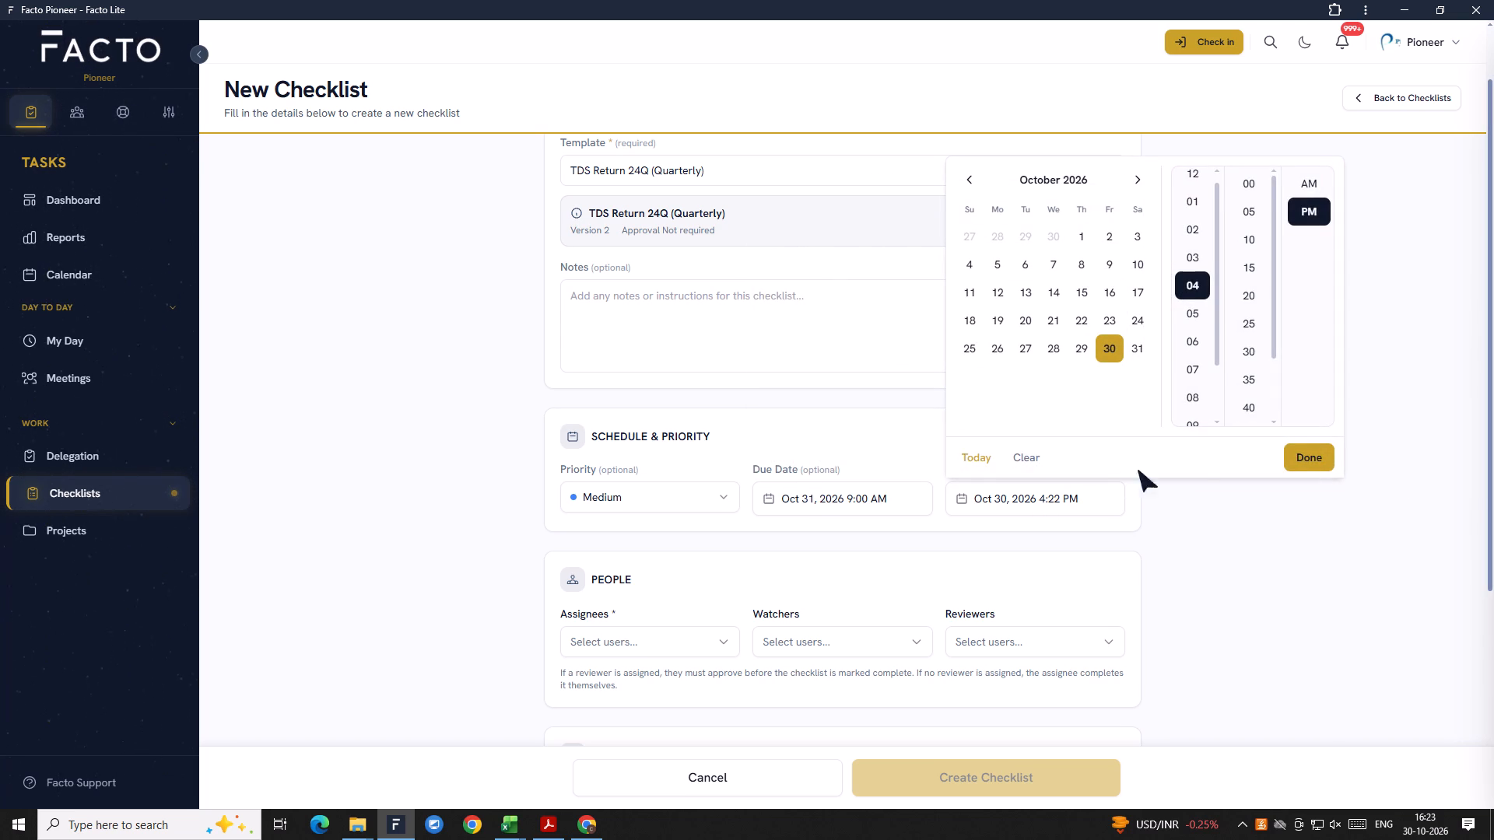
pyautogui.click(1147, 566)
pyautogui.scroll(-2, 963, 562)
pyautogui.click(607, 487)
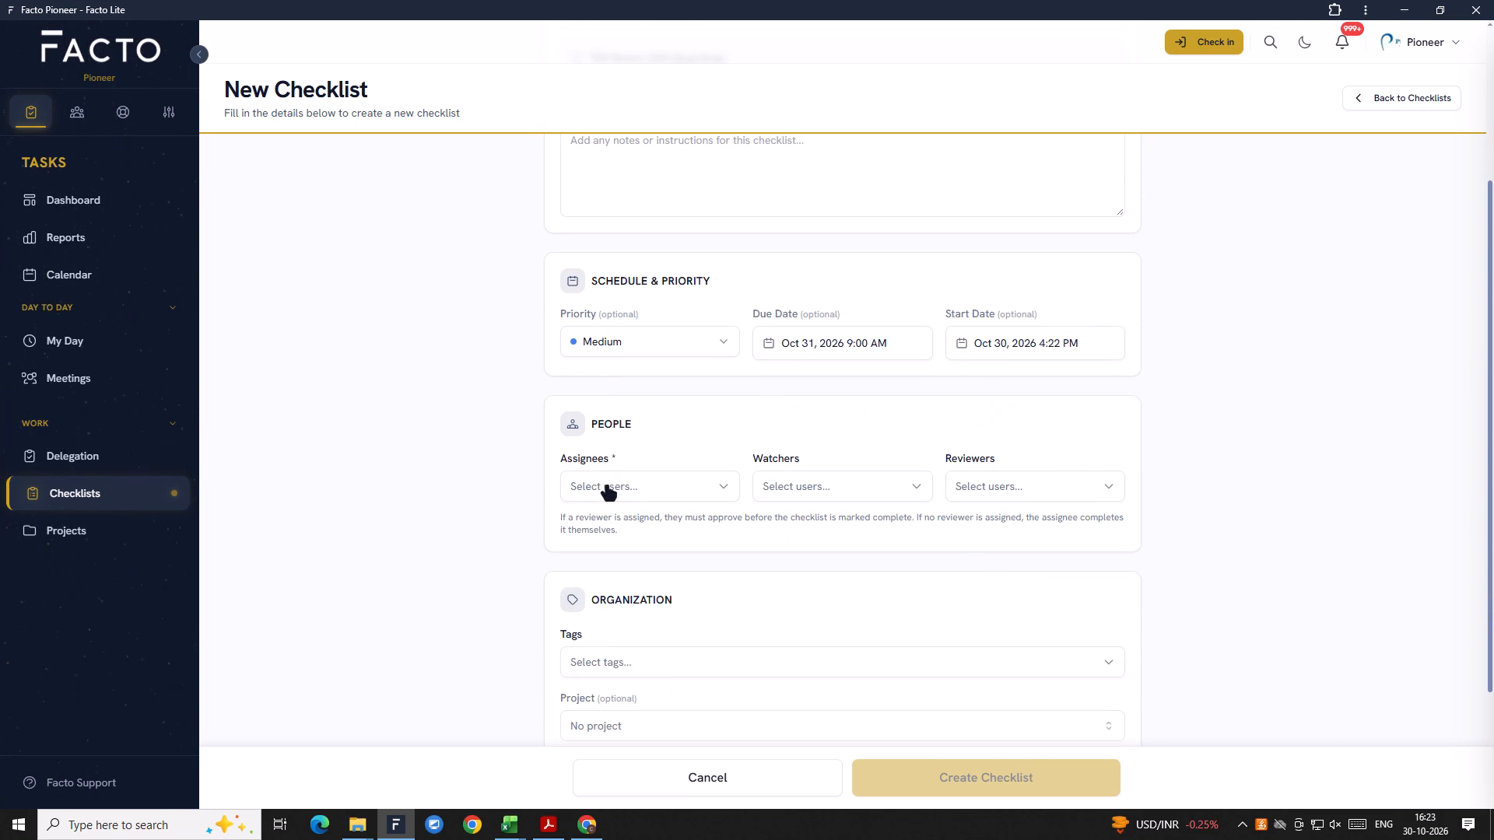
pyautogui.write('DIVY')
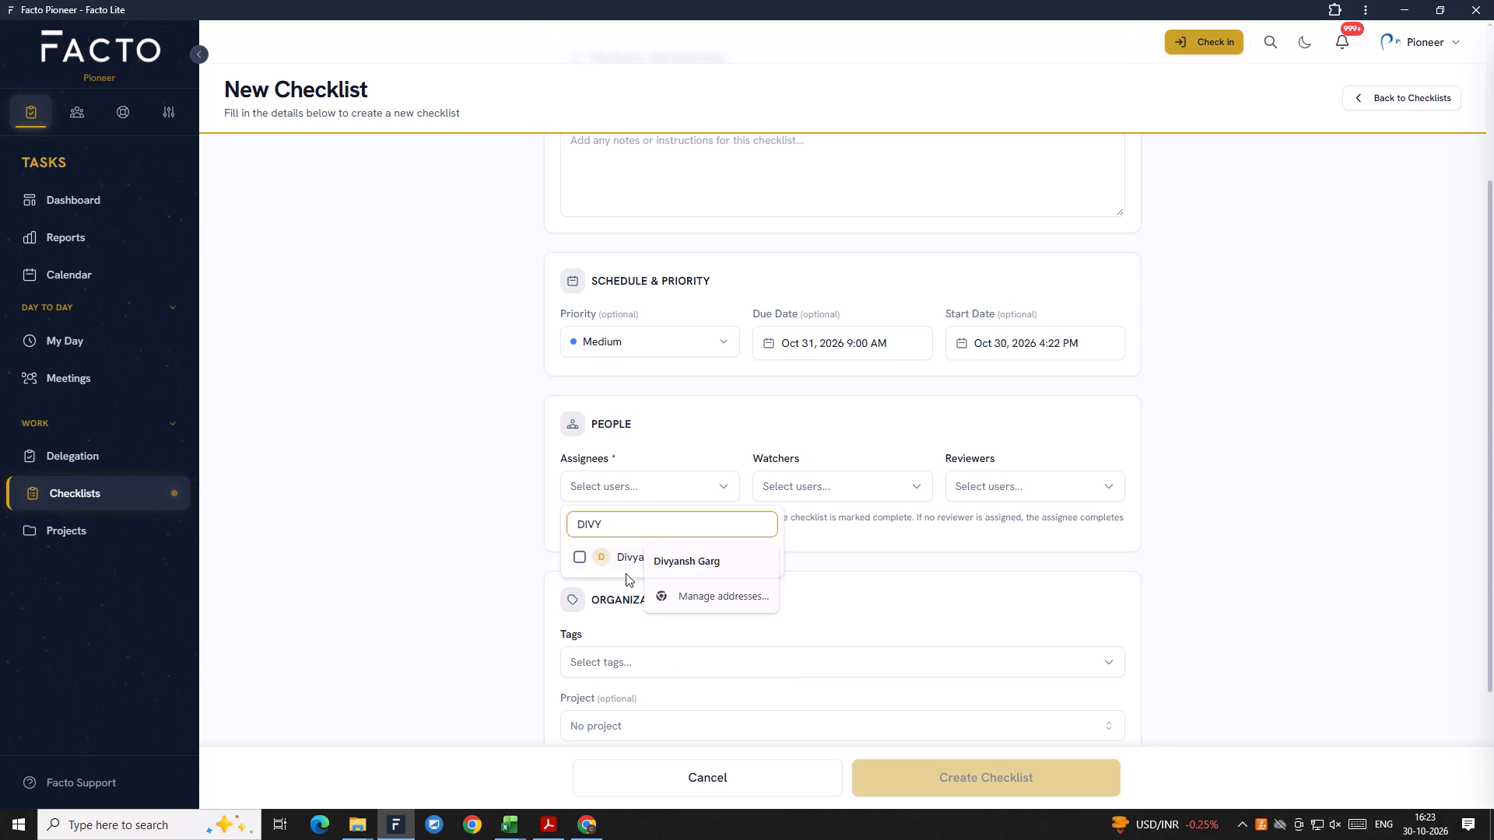
pyautogui.click(626, 573)
pyautogui.click(629, 563)
pyautogui.click(836, 480)
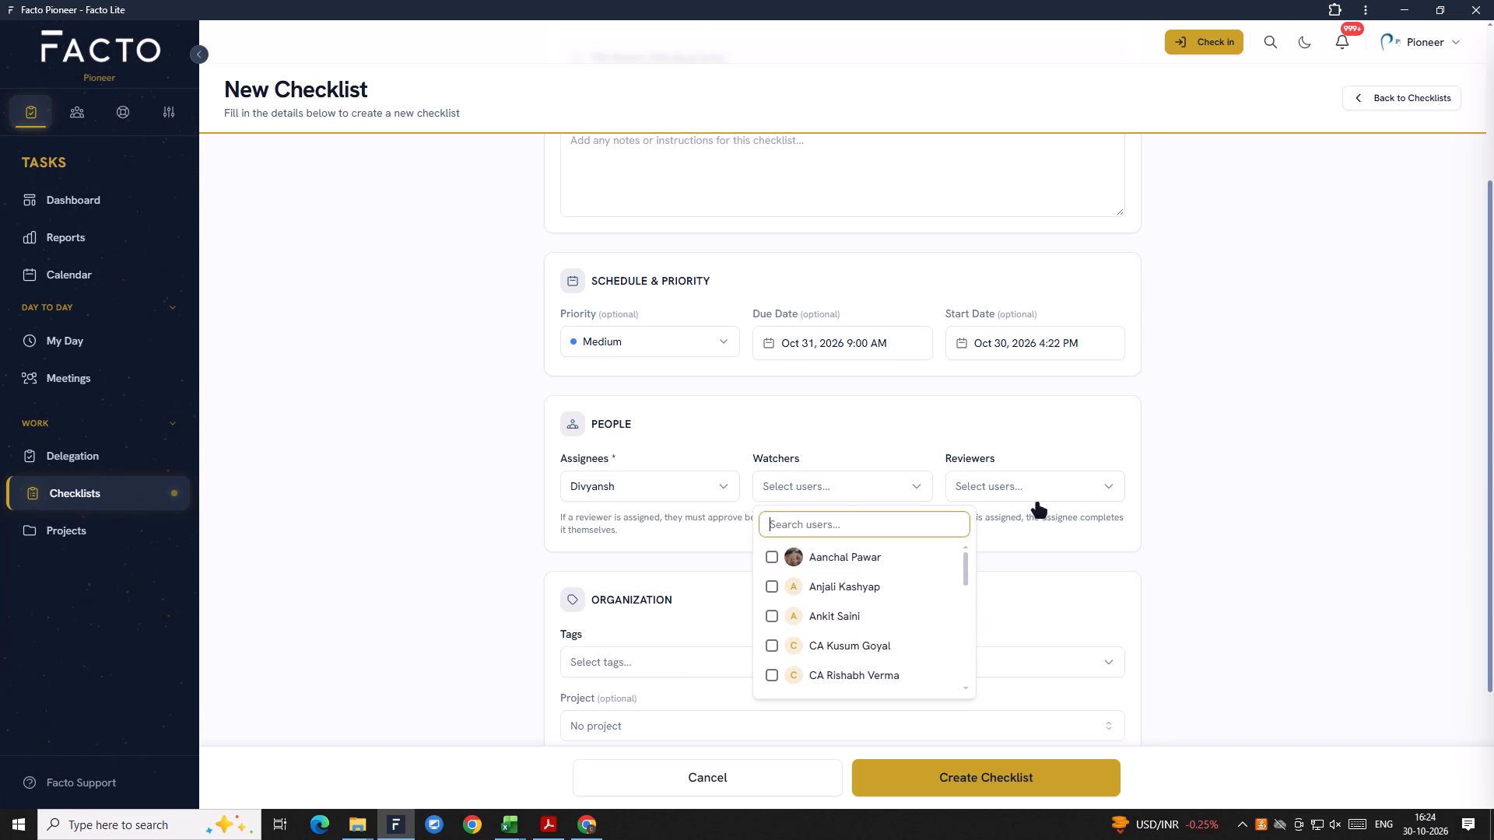
pyautogui.click(1063, 490)
pyautogui.click(693, 491)
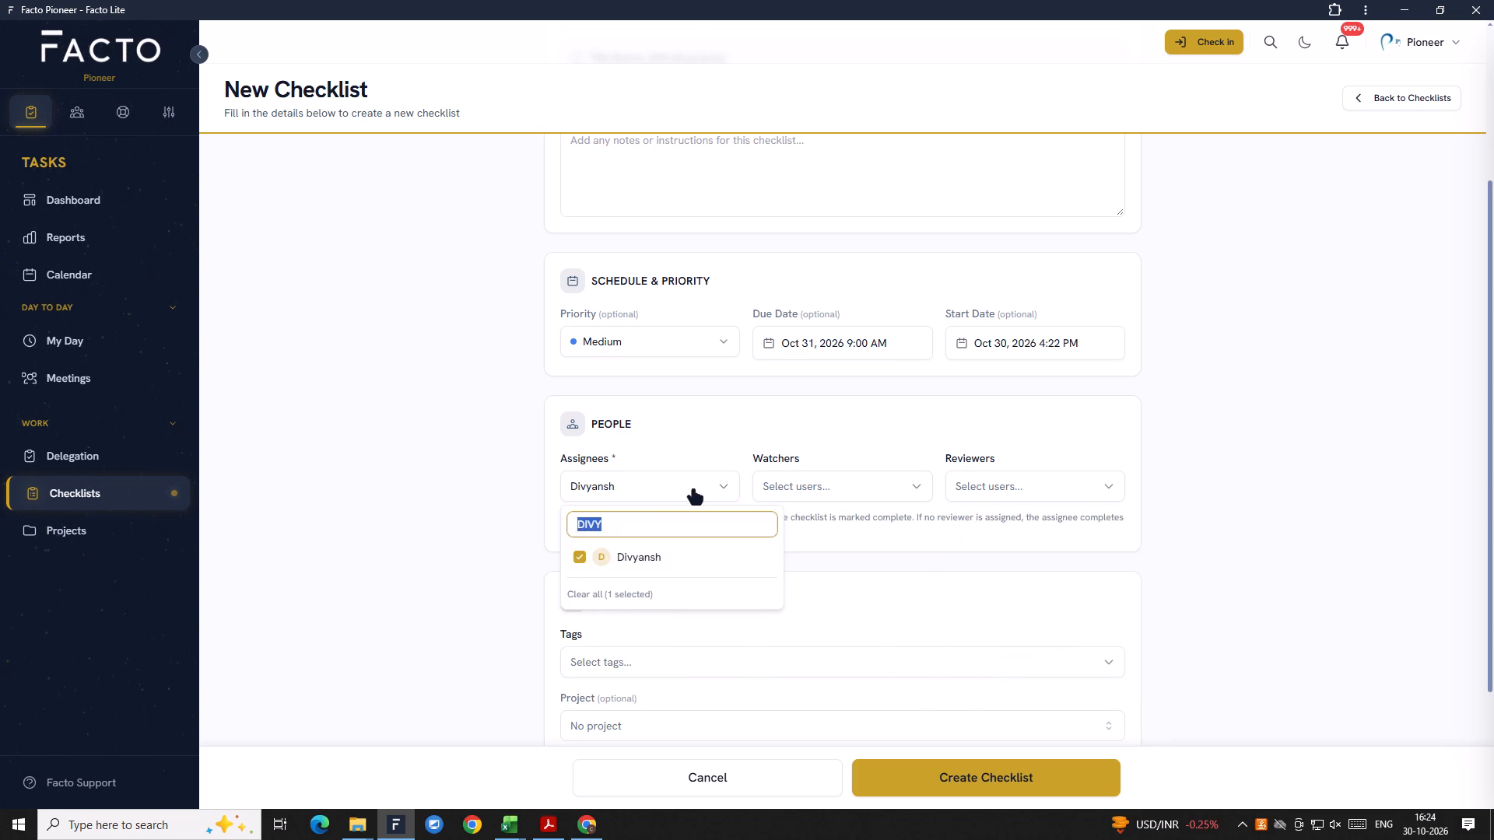
pyautogui.press('BackSpace')
pyautogui.write('SUNIL')
pyautogui.click(630, 592)
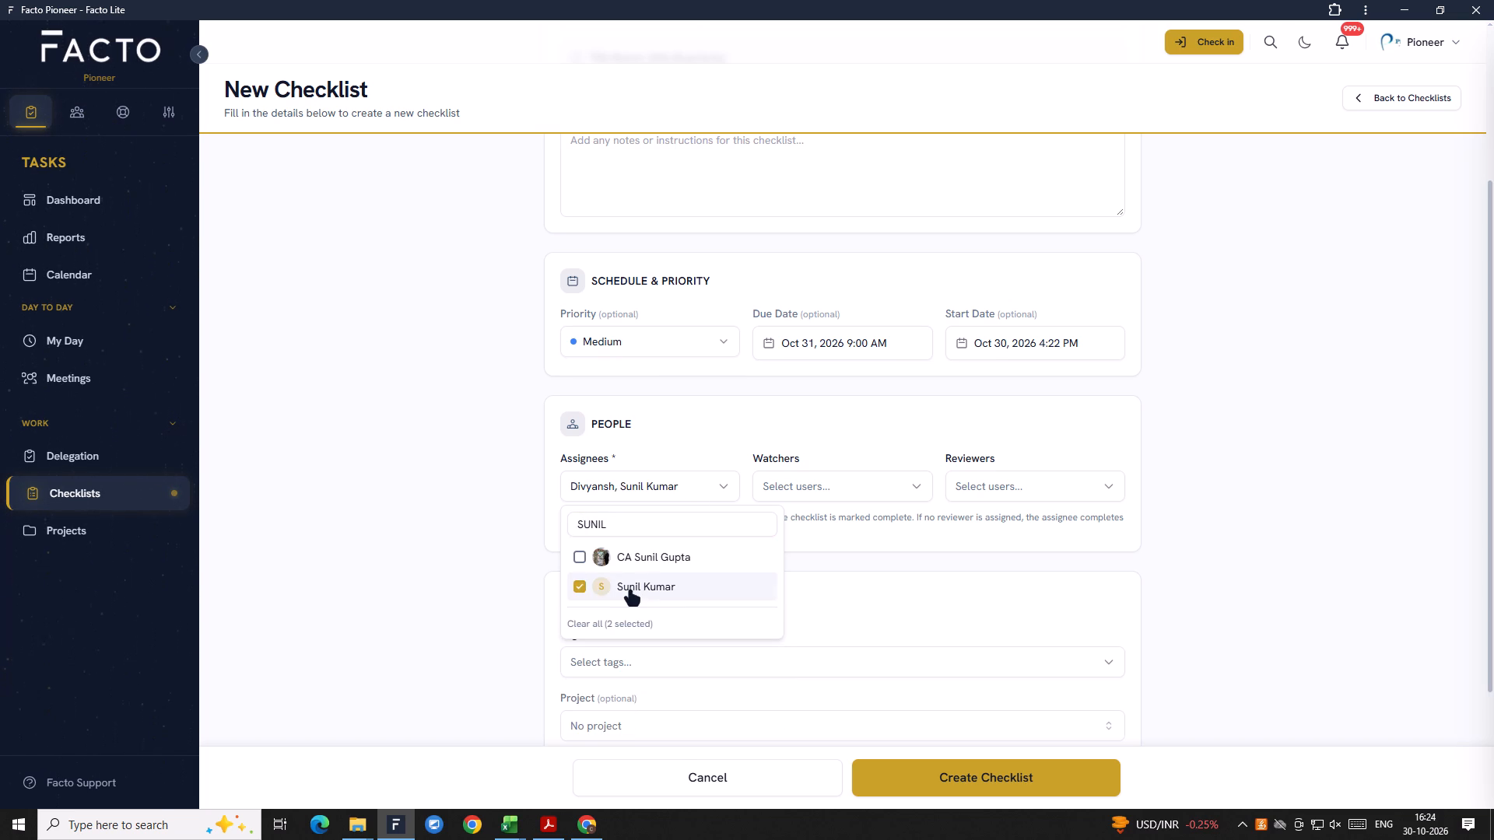
pyautogui.click(980, 588)
# Set CA Saurabh as the checklist's reviewer.
pyautogui.click(995, 491)
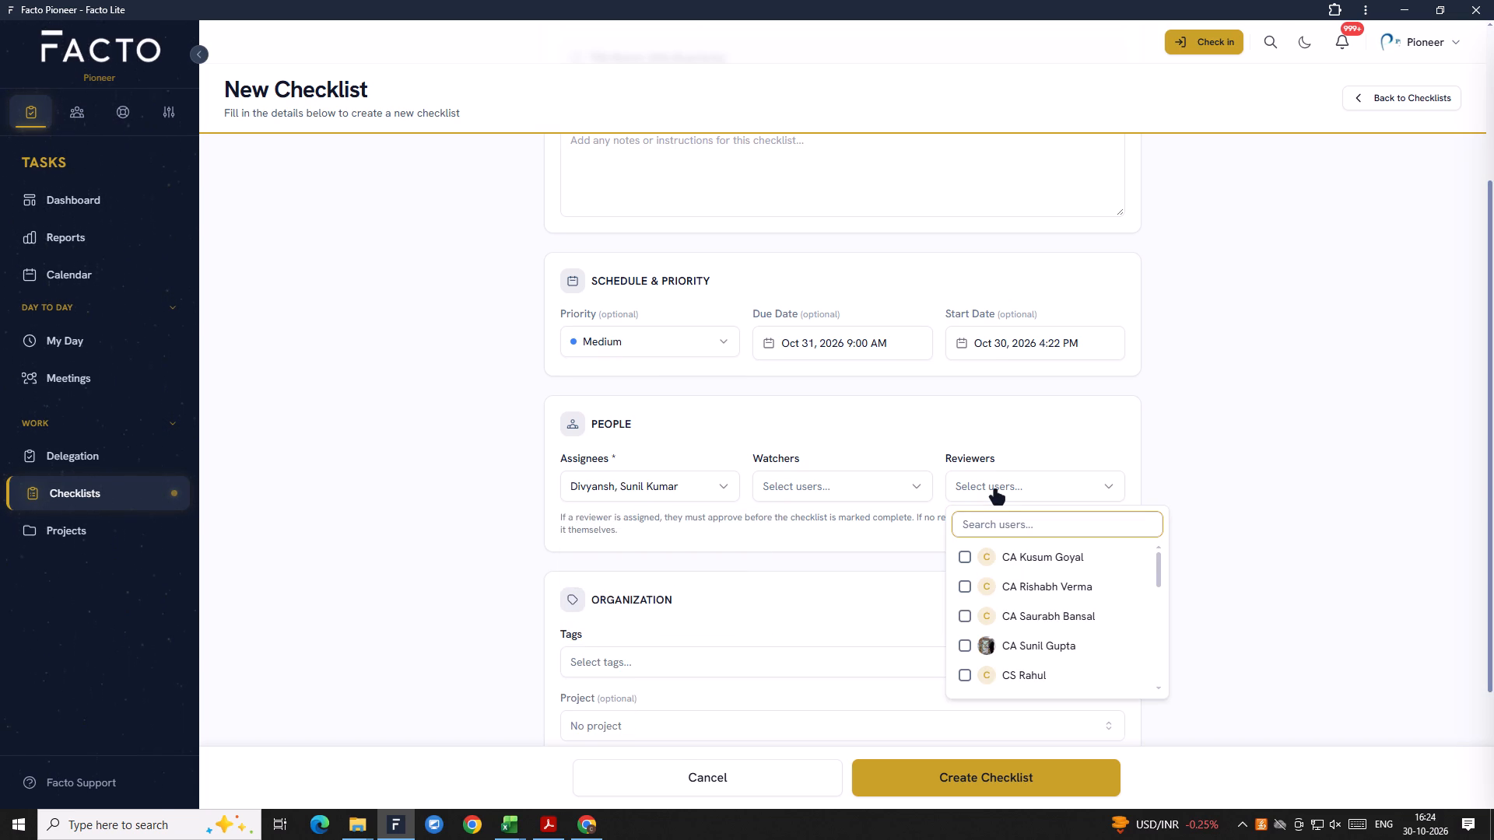
pyautogui.press('a')
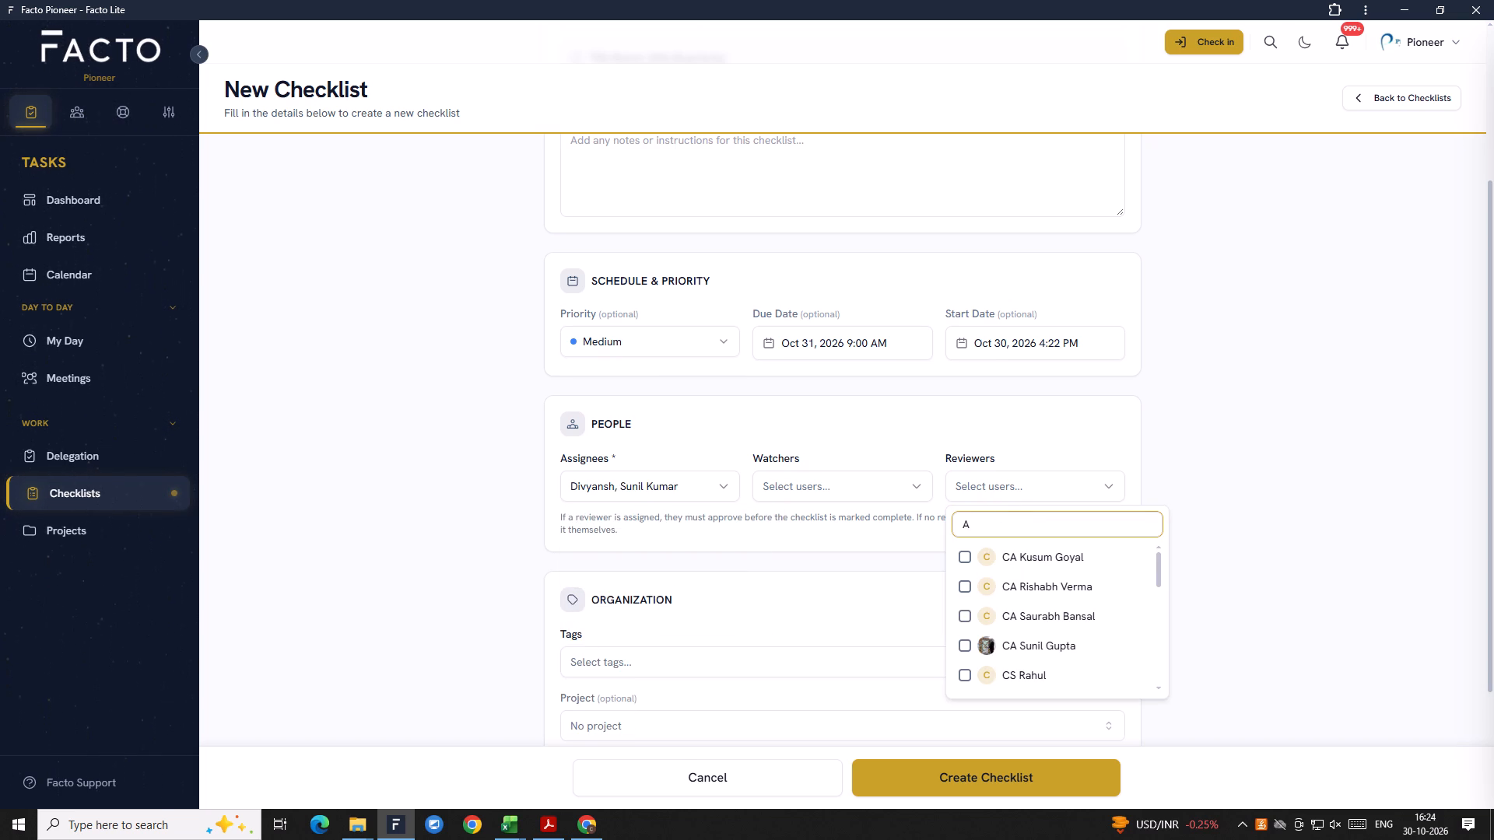
pyautogui.press('BackSpace')
pyautogui.write('CA')
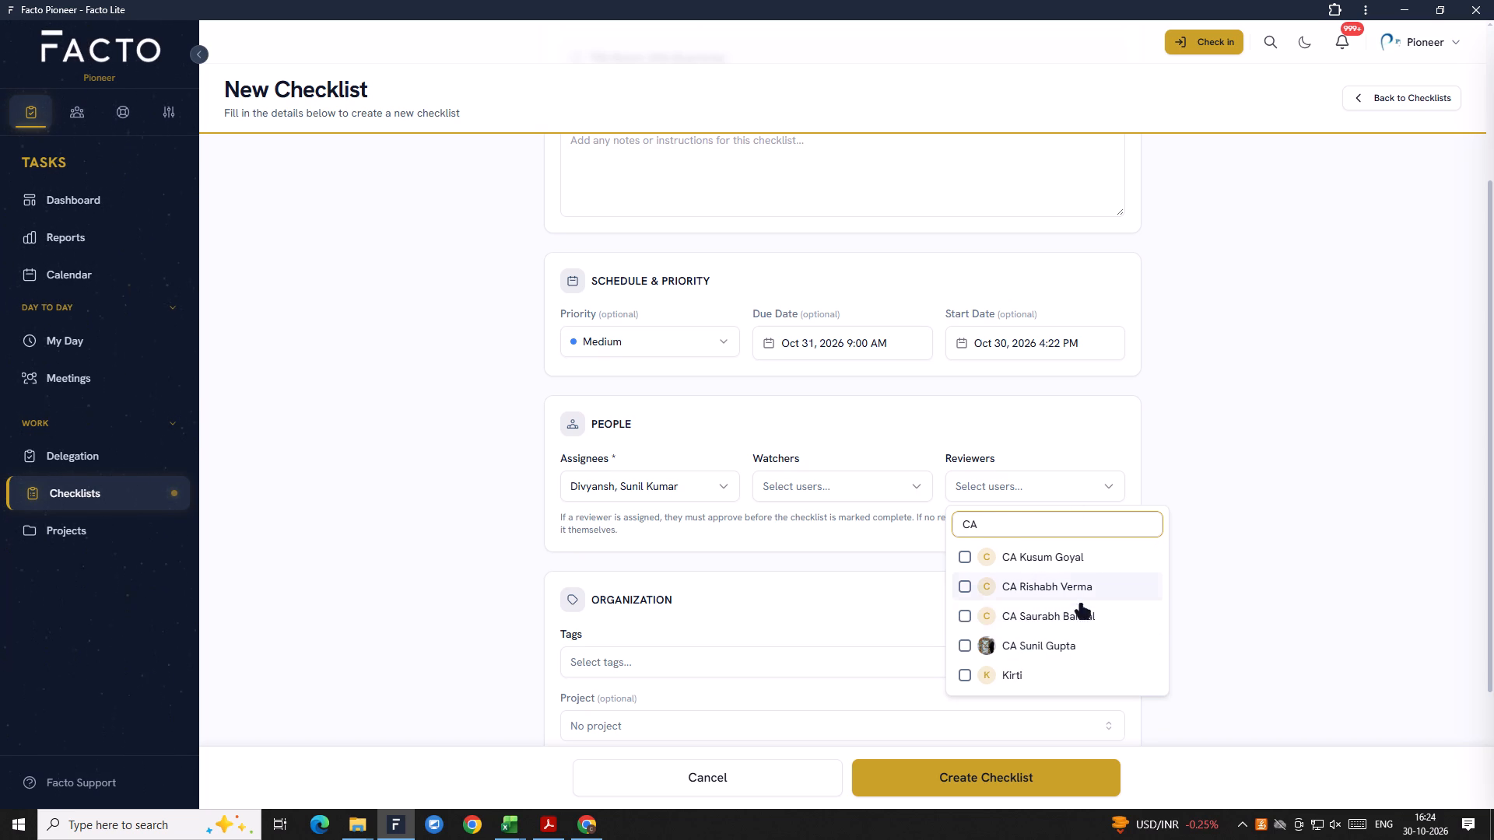
pyautogui.click(1054, 624)
pyautogui.click(817, 568)
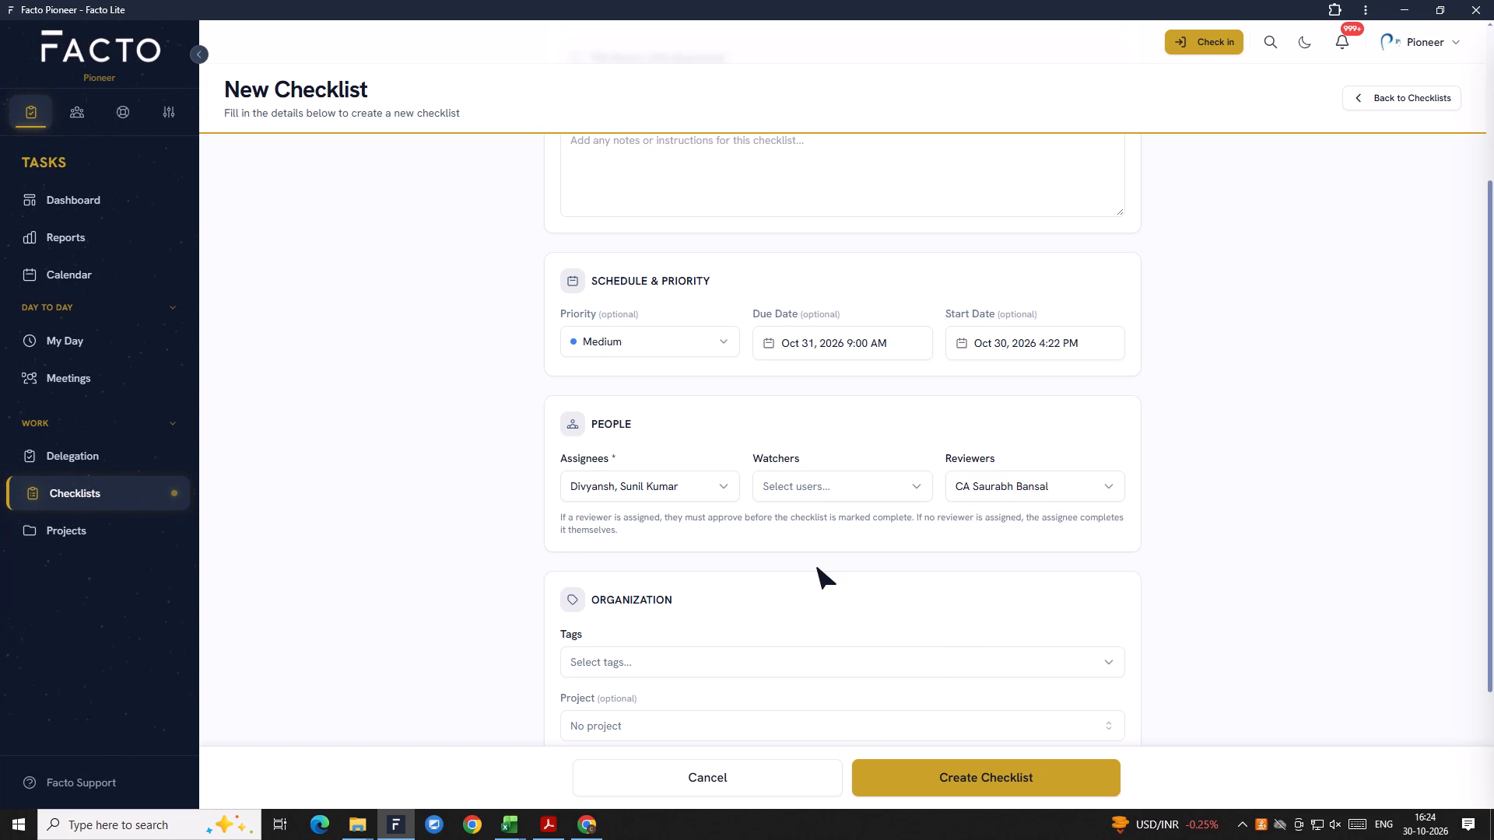
# Tag the 24Q checklist with TDS and link it to the A D E L project.
pyautogui.scroll(-3, 888, 604)
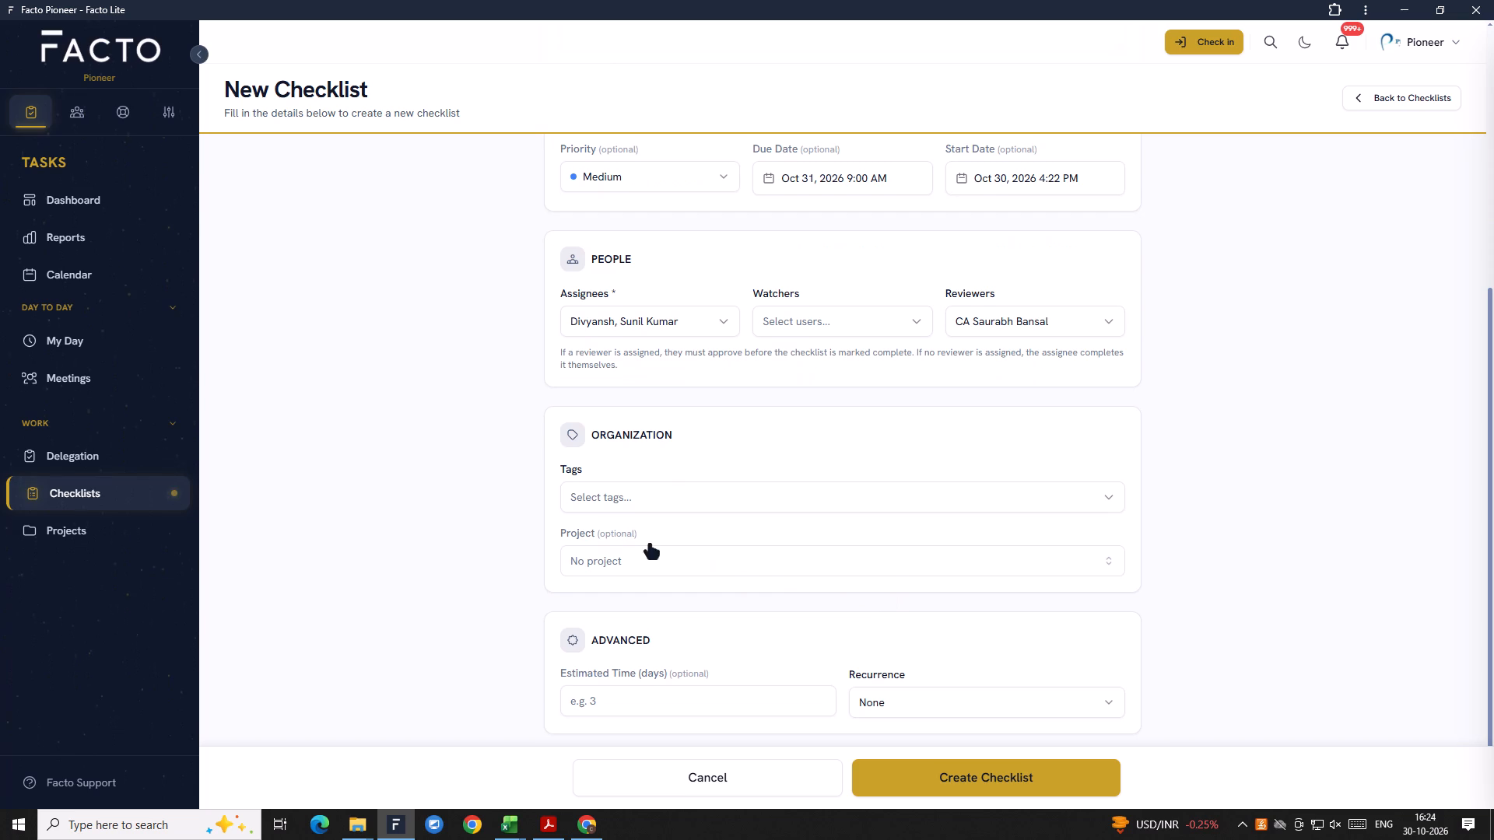
pyautogui.click(612, 485)
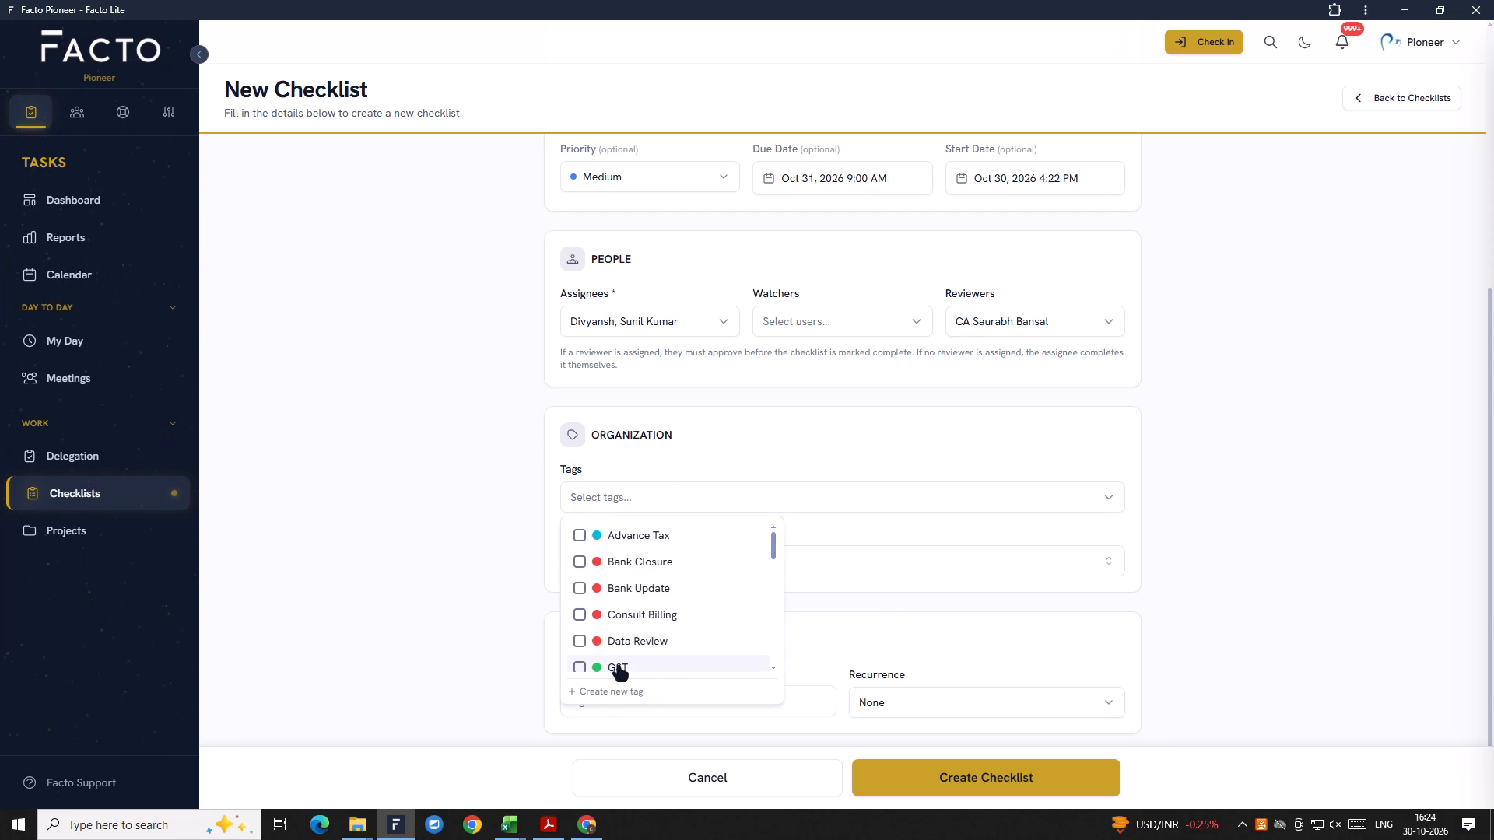
pyautogui.scroll(-3, 656, 608)
pyautogui.scroll(1, 635, 586)
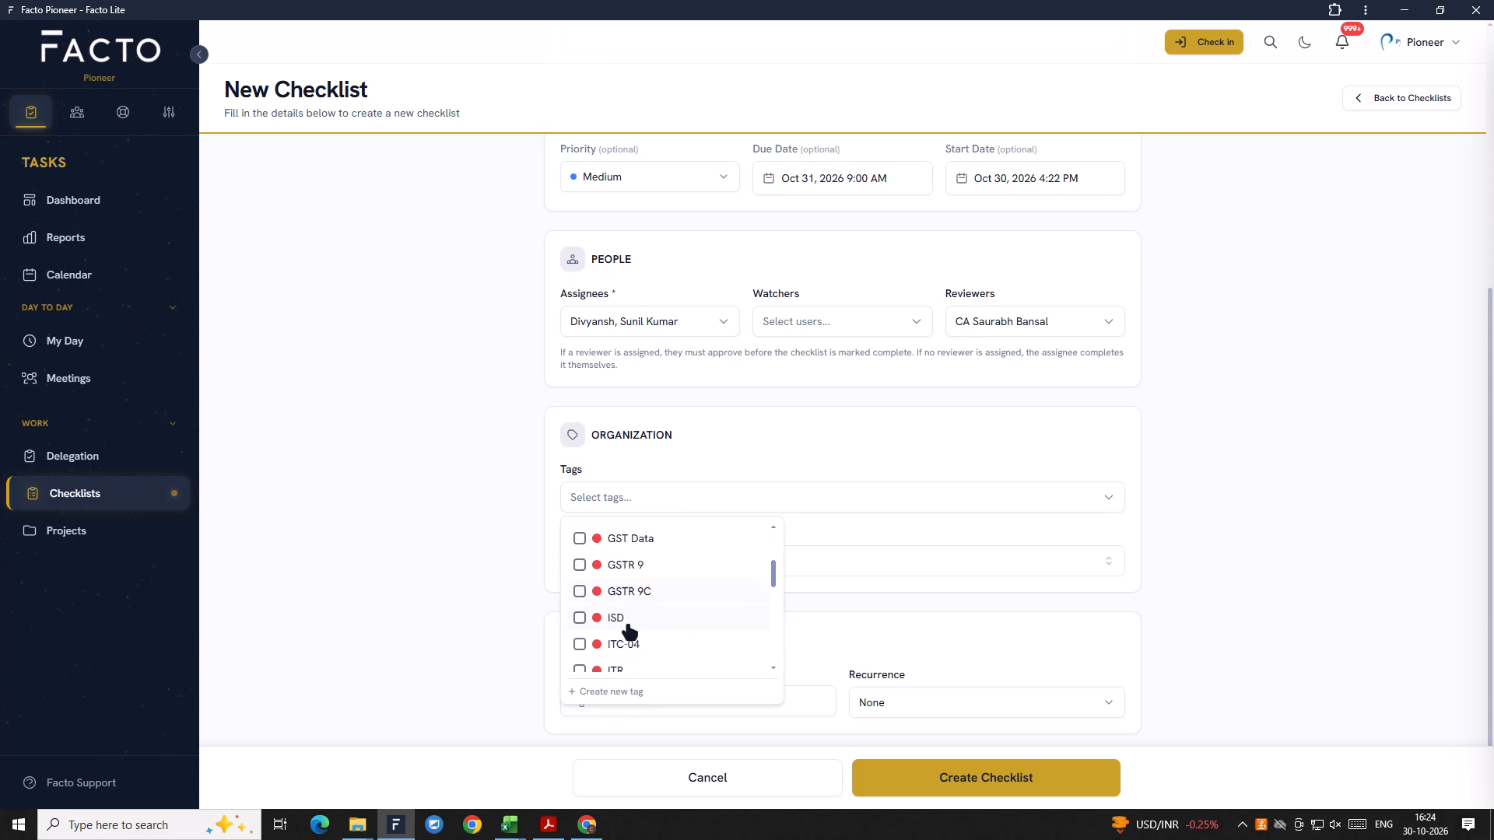
pyautogui.scroll(-1, 627, 604)
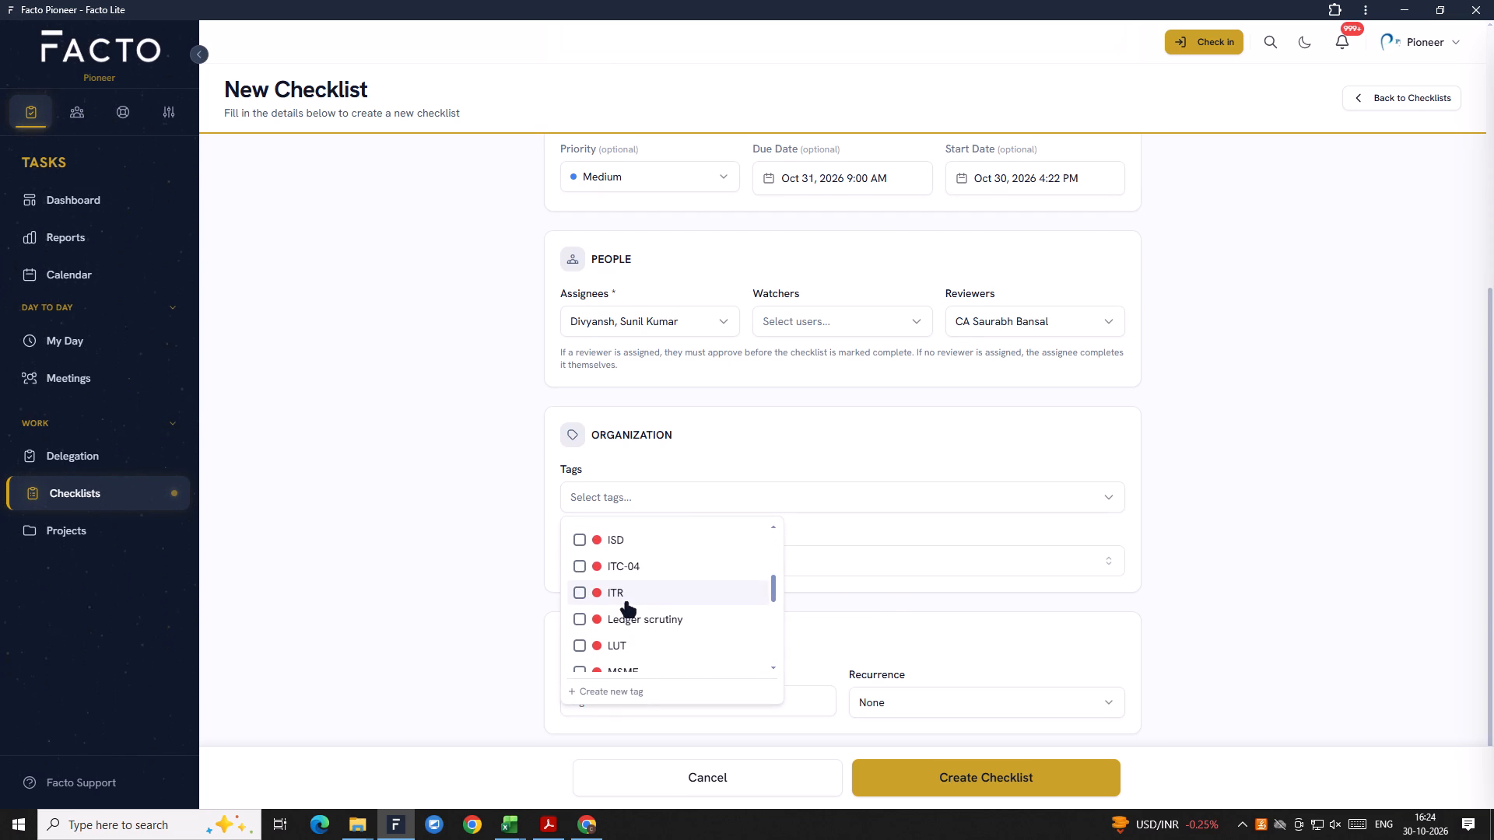
pyautogui.scroll(-3, 626, 604)
pyautogui.click(626, 625)
pyautogui.click(910, 611)
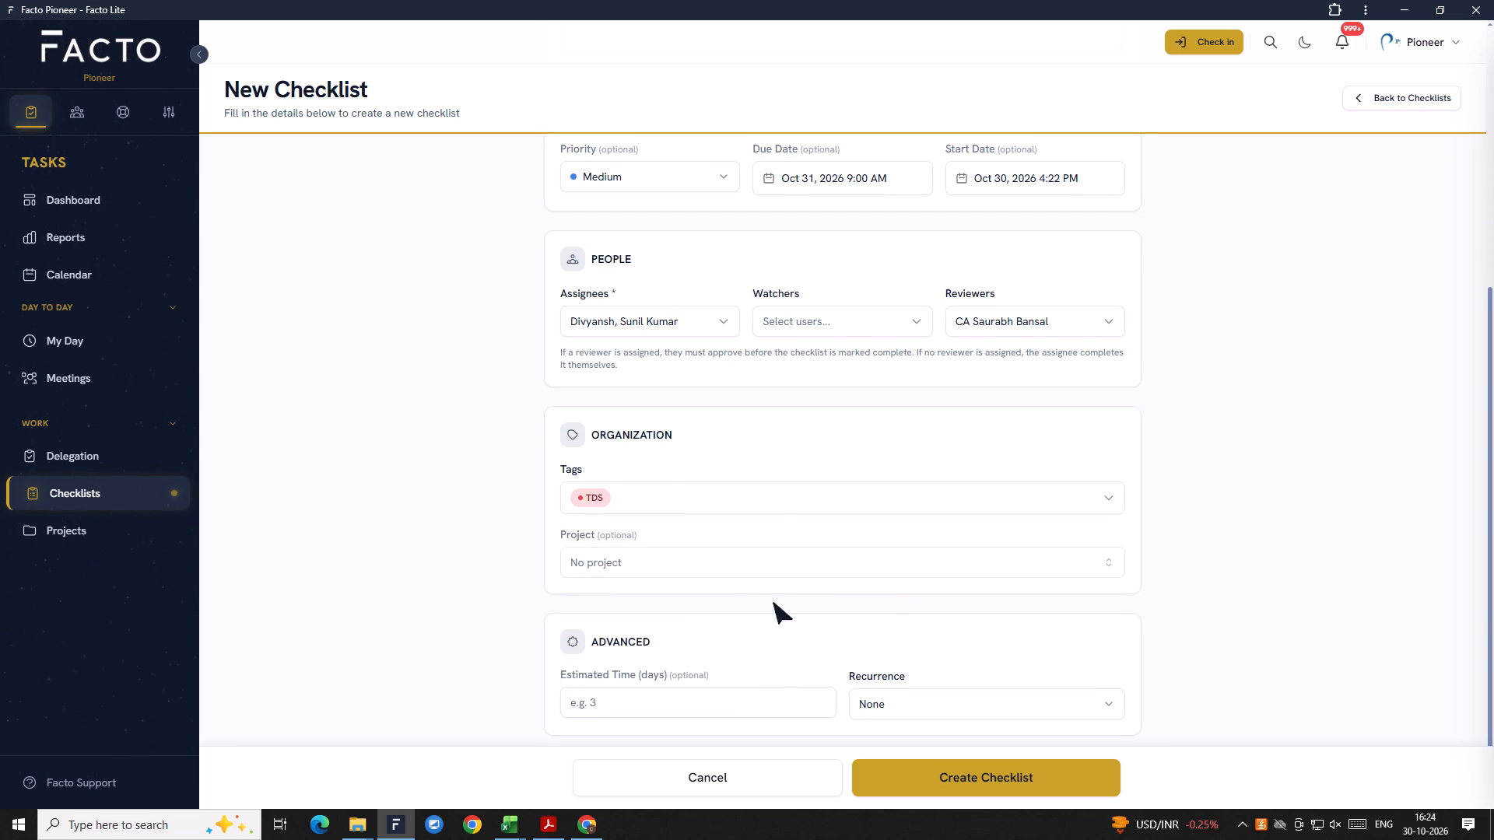
pyautogui.scroll(-1, 644, 582)
pyautogui.click(615, 557)
pyautogui.click(644, 458)
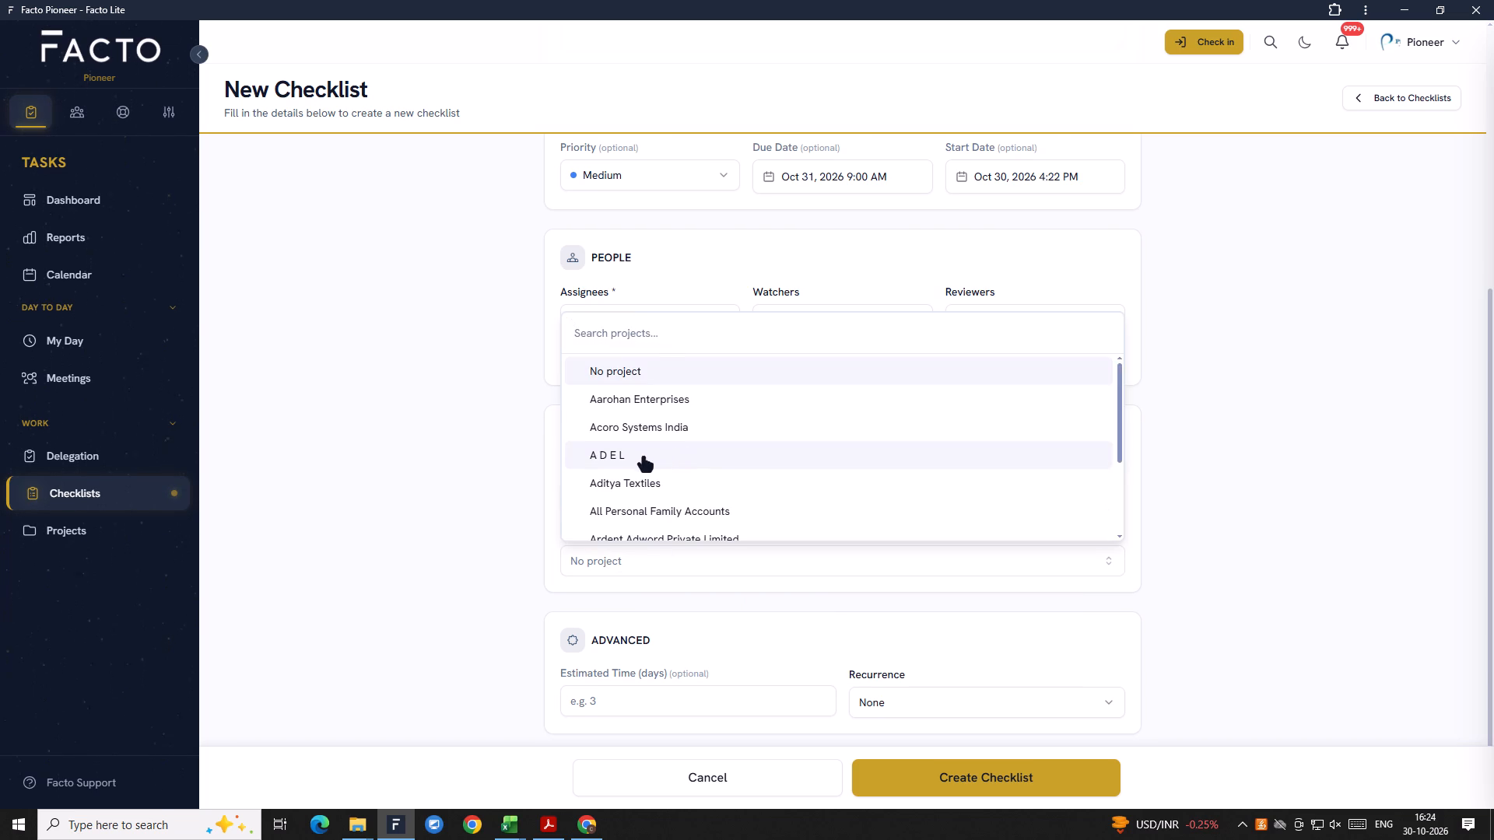
# Make the checklist recur quarterly, moving holiday and weekend runs to the previous working day, and create it.
pyautogui.scroll(-2, 785, 653)
pyautogui.click(892, 696)
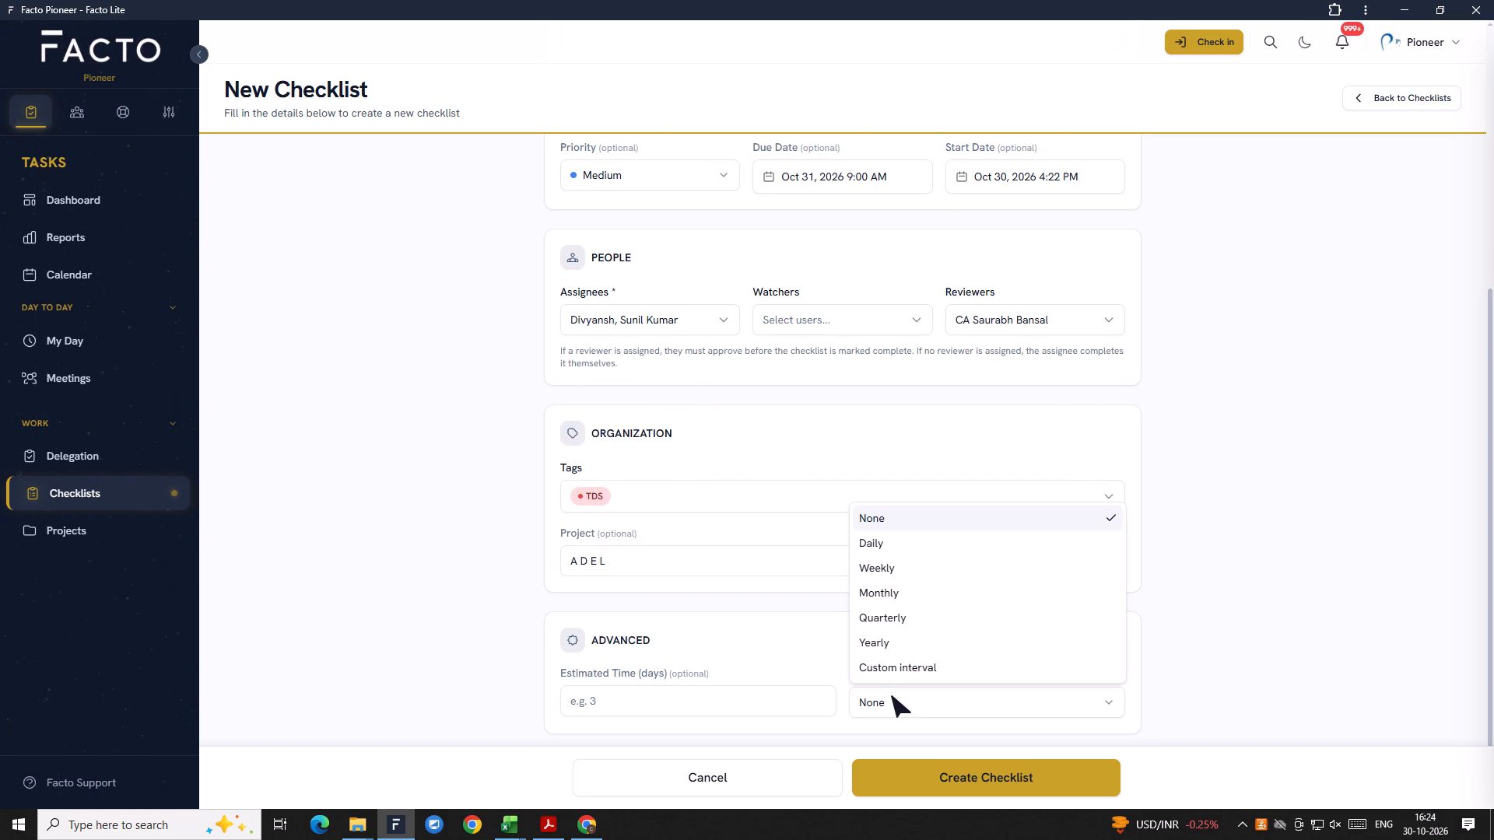
pyautogui.click(895, 622)
pyautogui.scroll(-3, 916, 677)
pyautogui.click(921, 579)
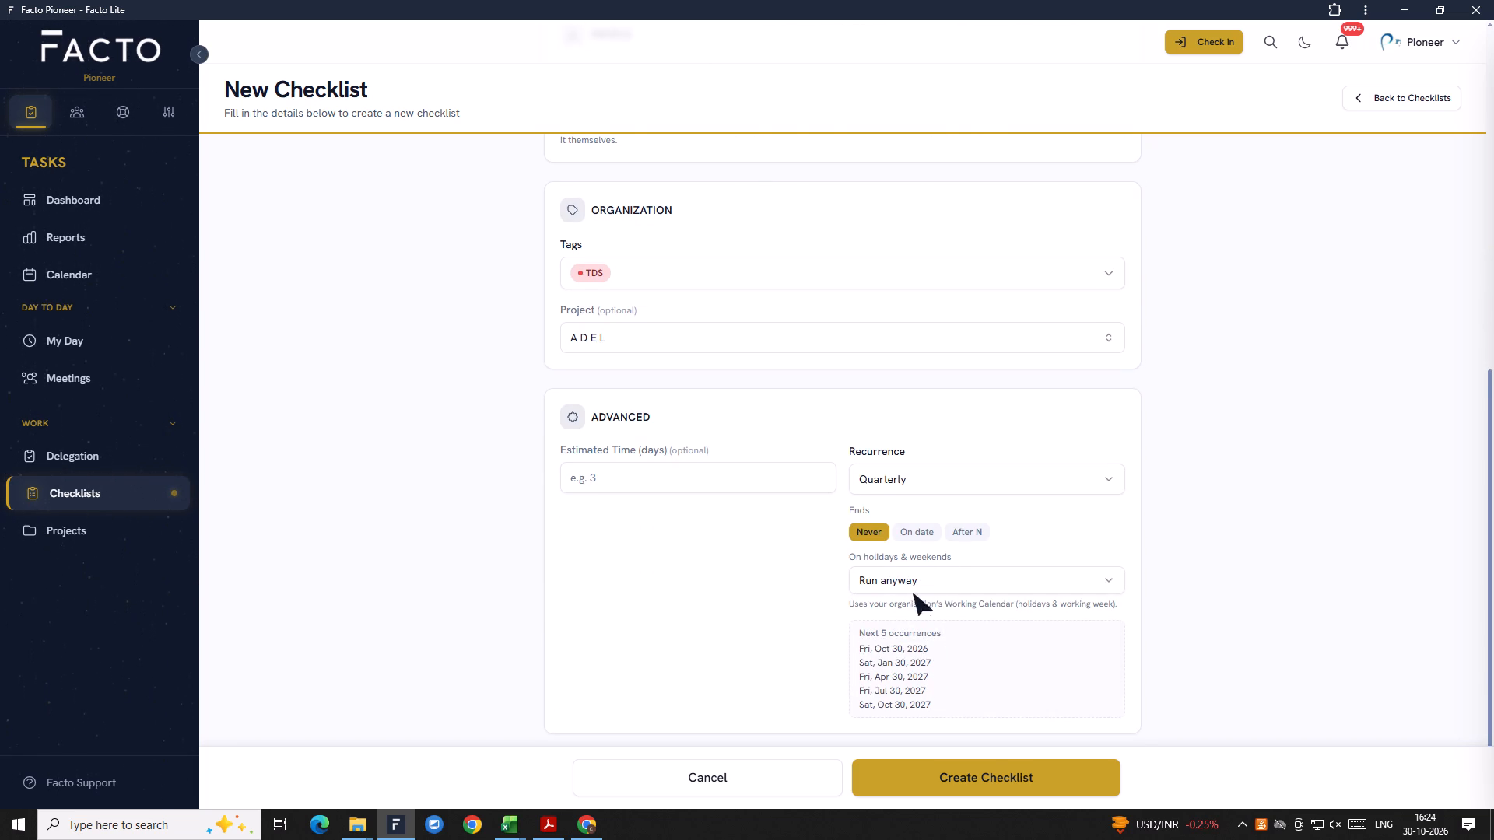
pyautogui.click(920, 684)
pyautogui.scroll(-2, 815, 642)
pyautogui.click(933, 774)
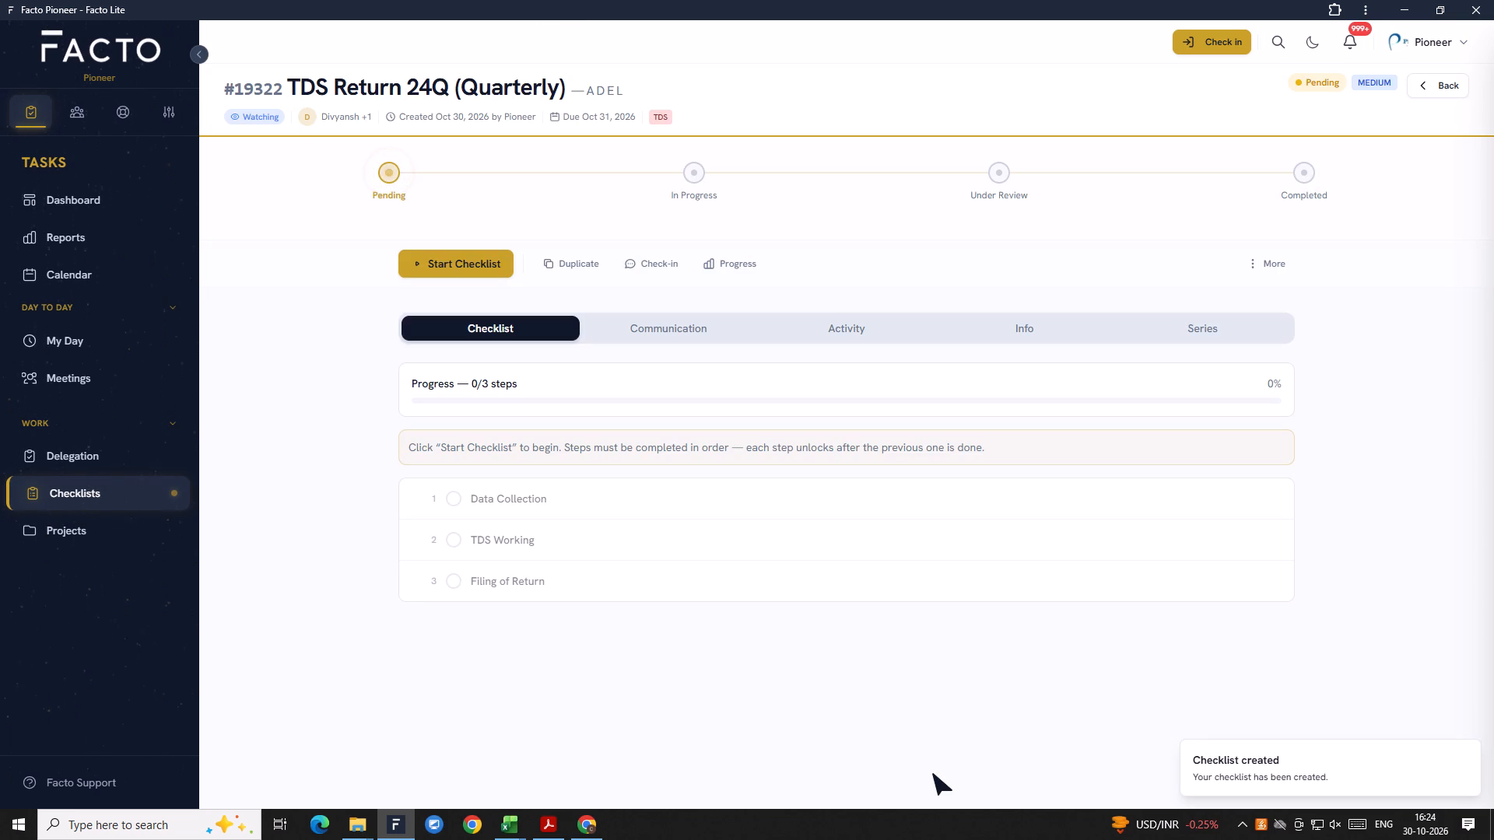
# Start another new checklist using the TDS Return 26Q (Quarterly) template.
pyautogui.click(1417, 95)
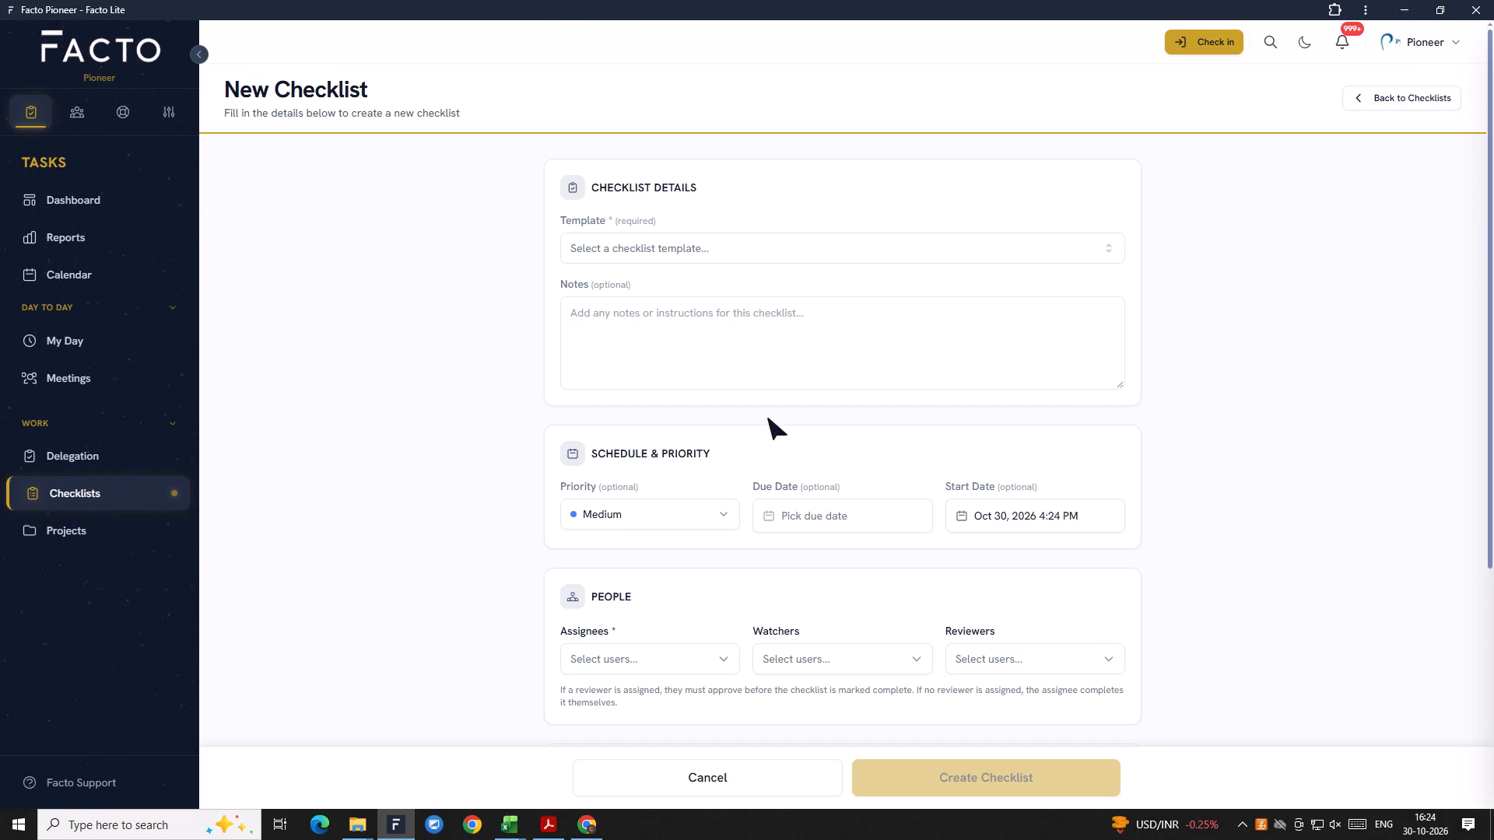
pyautogui.scroll(1, 738, 439)
pyautogui.click(612, 242)
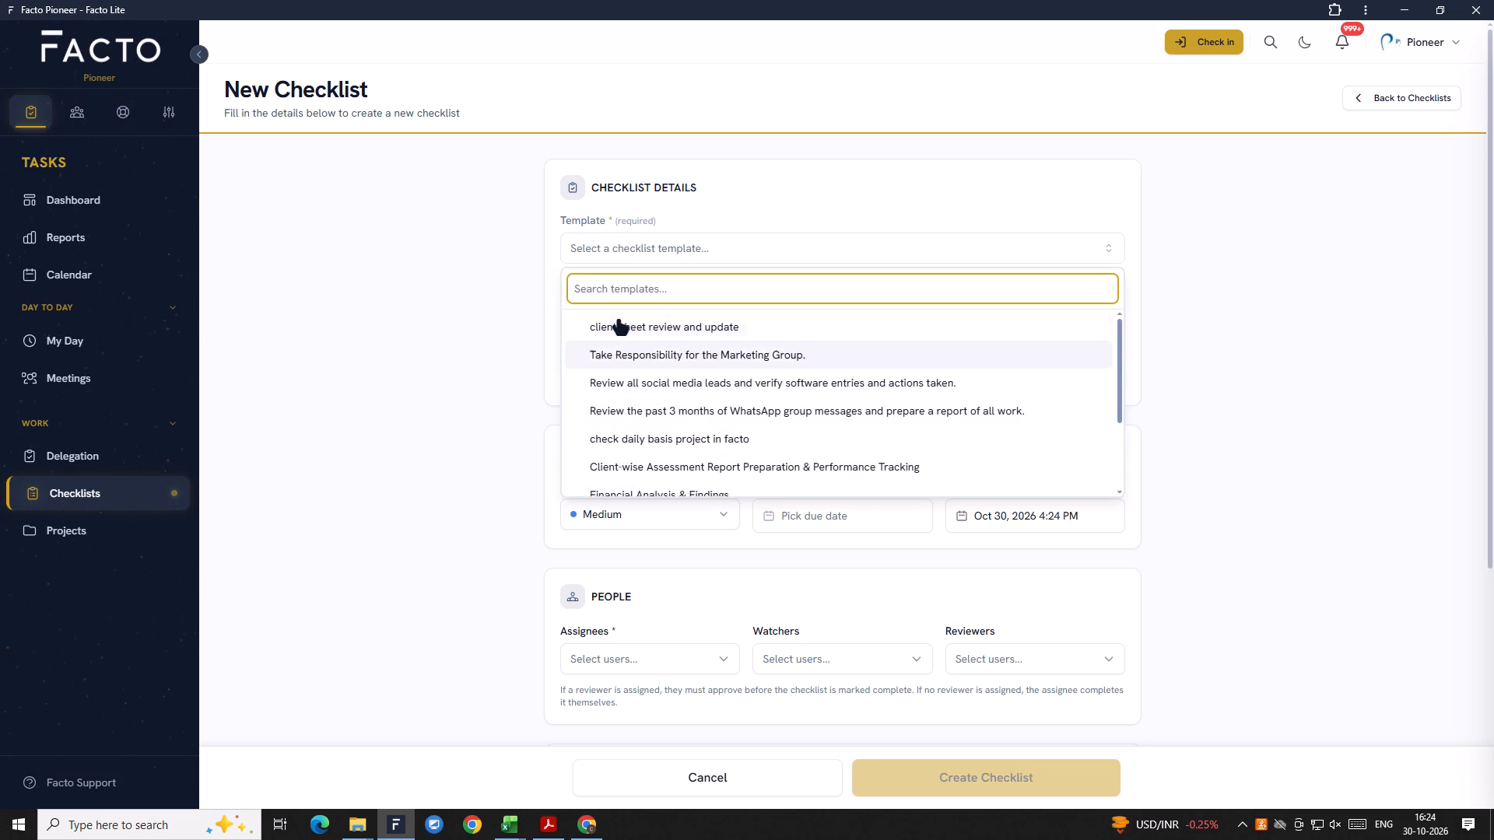
pyautogui.write('TDS')
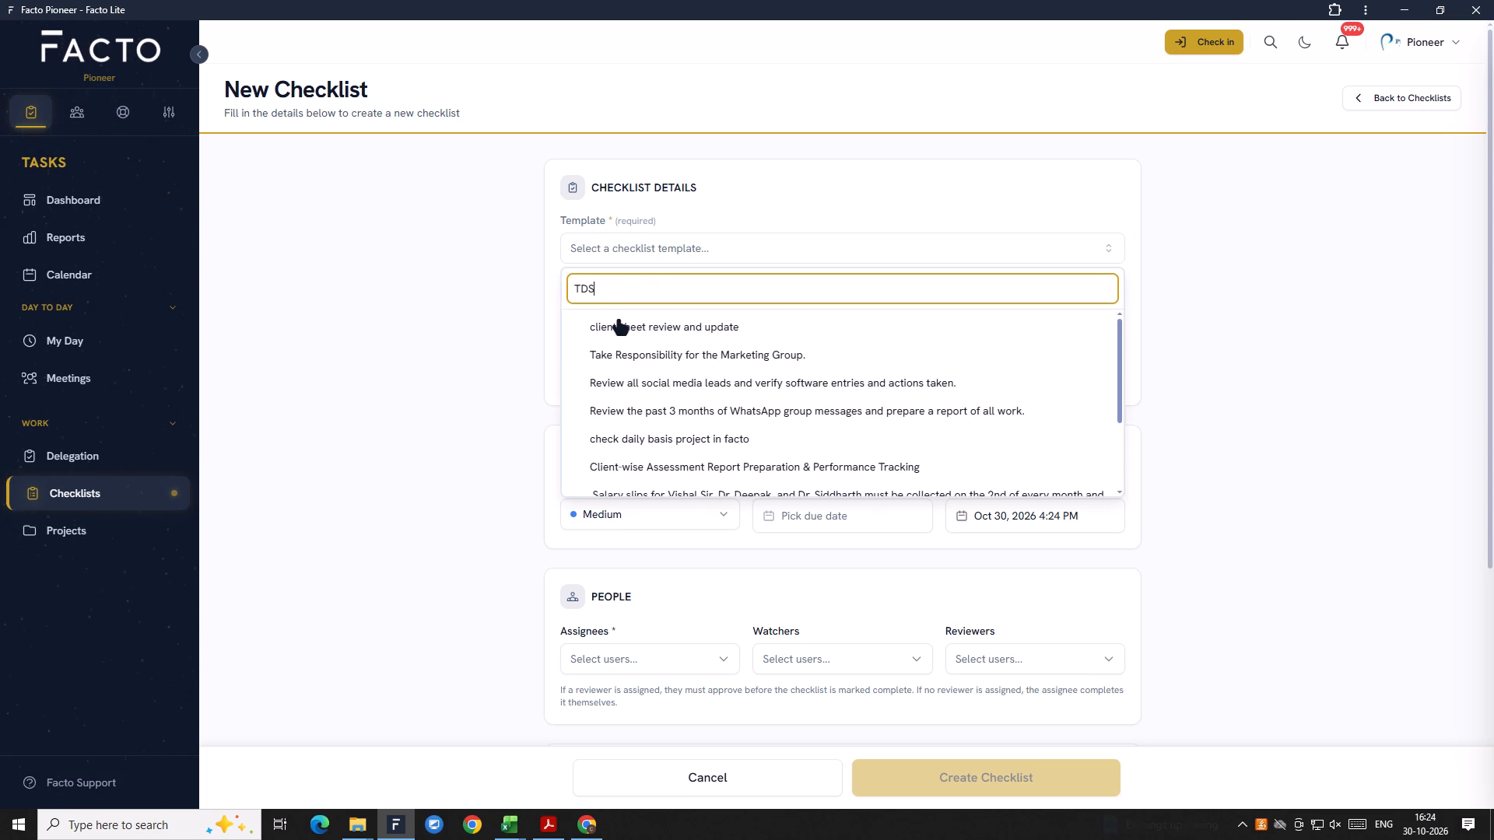
pyautogui.scroll(-3, 704, 432)
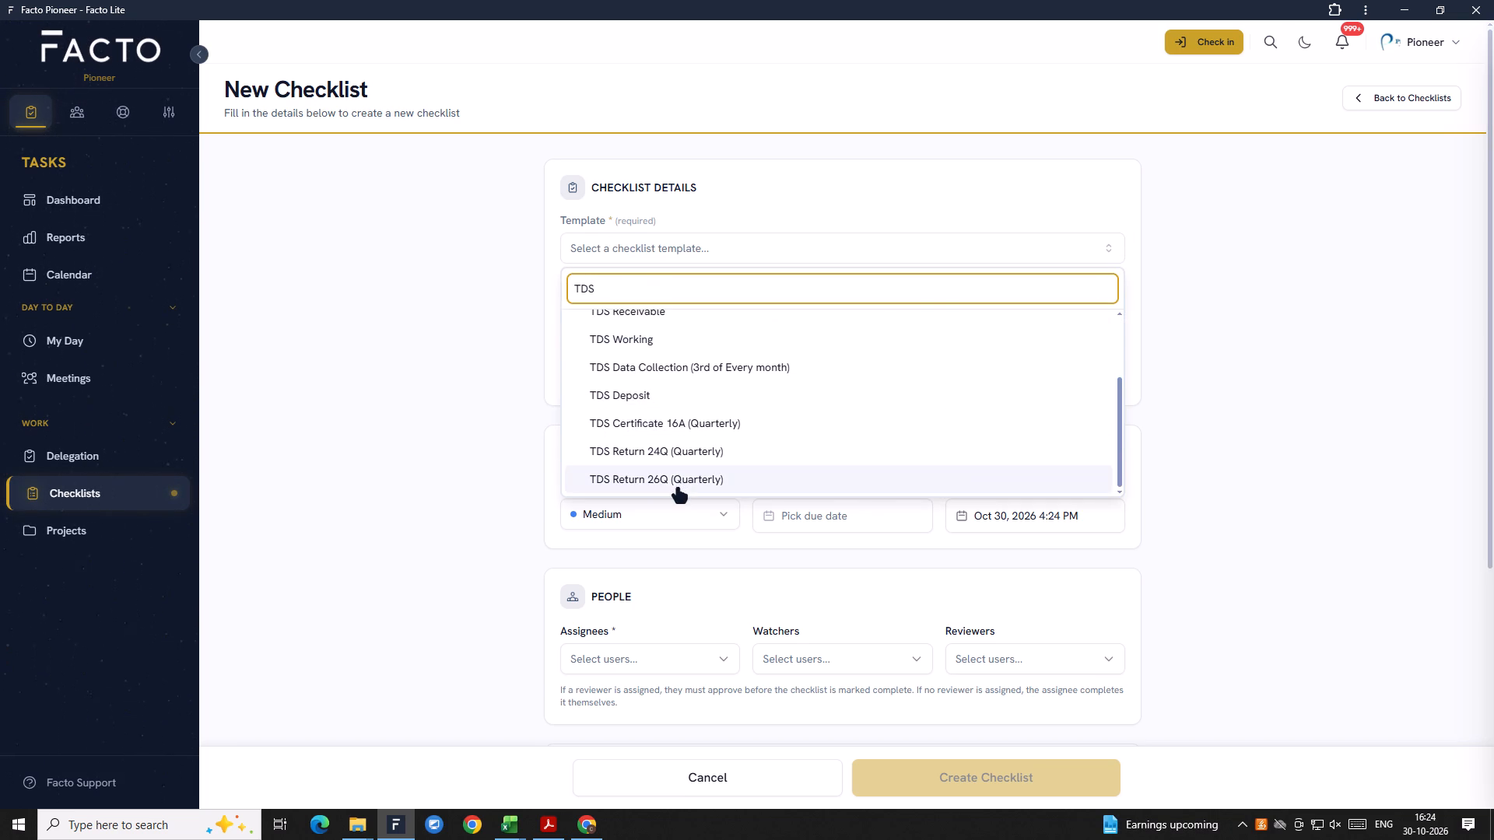
pyautogui.click(678, 489)
# Set the new checklist's due date to Oct 31, 2026 at 9:00 AM.
pyautogui.click(811, 576)
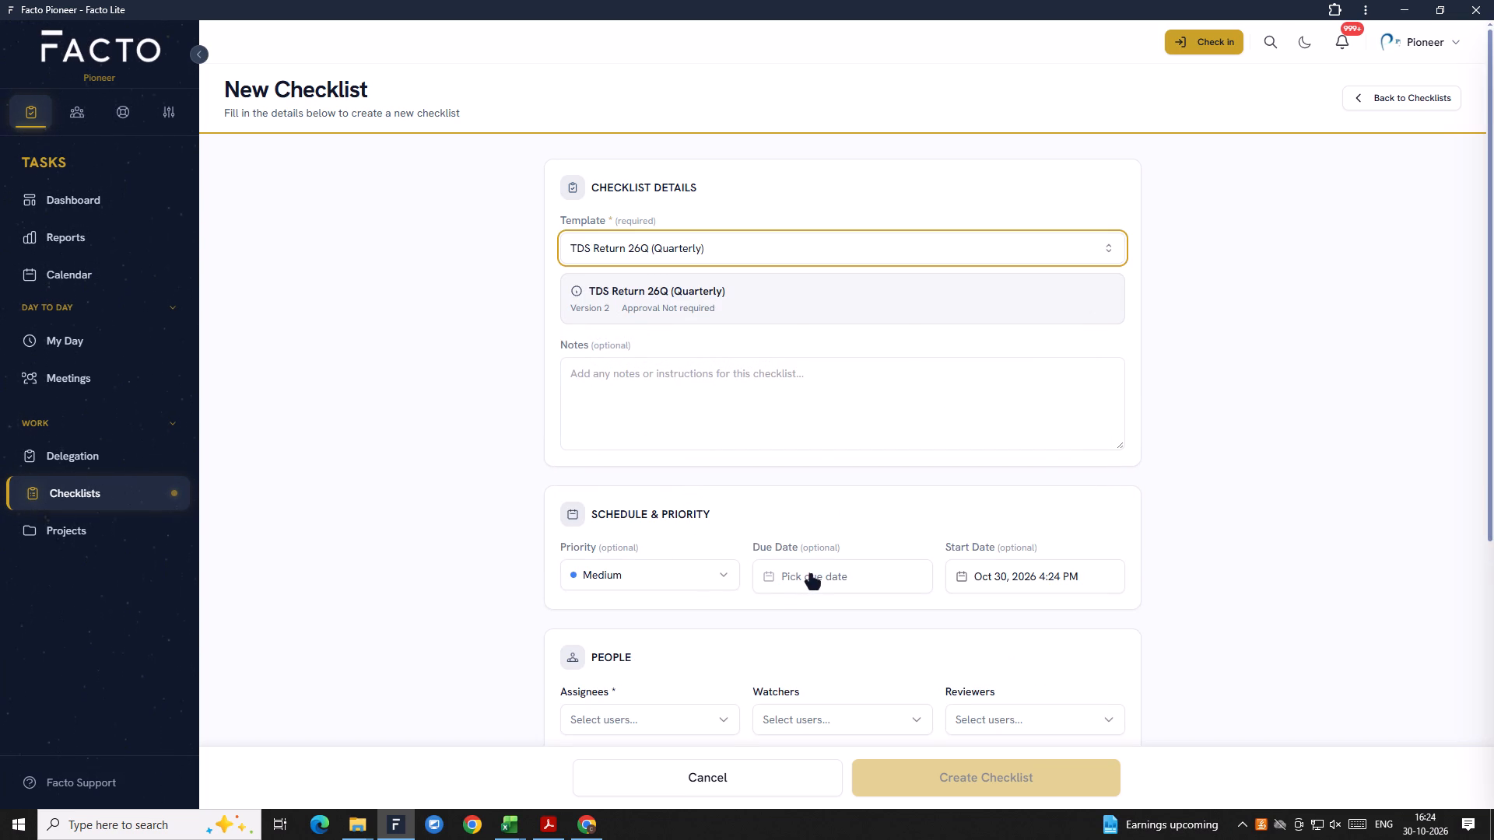
pyautogui.click(941, 425)
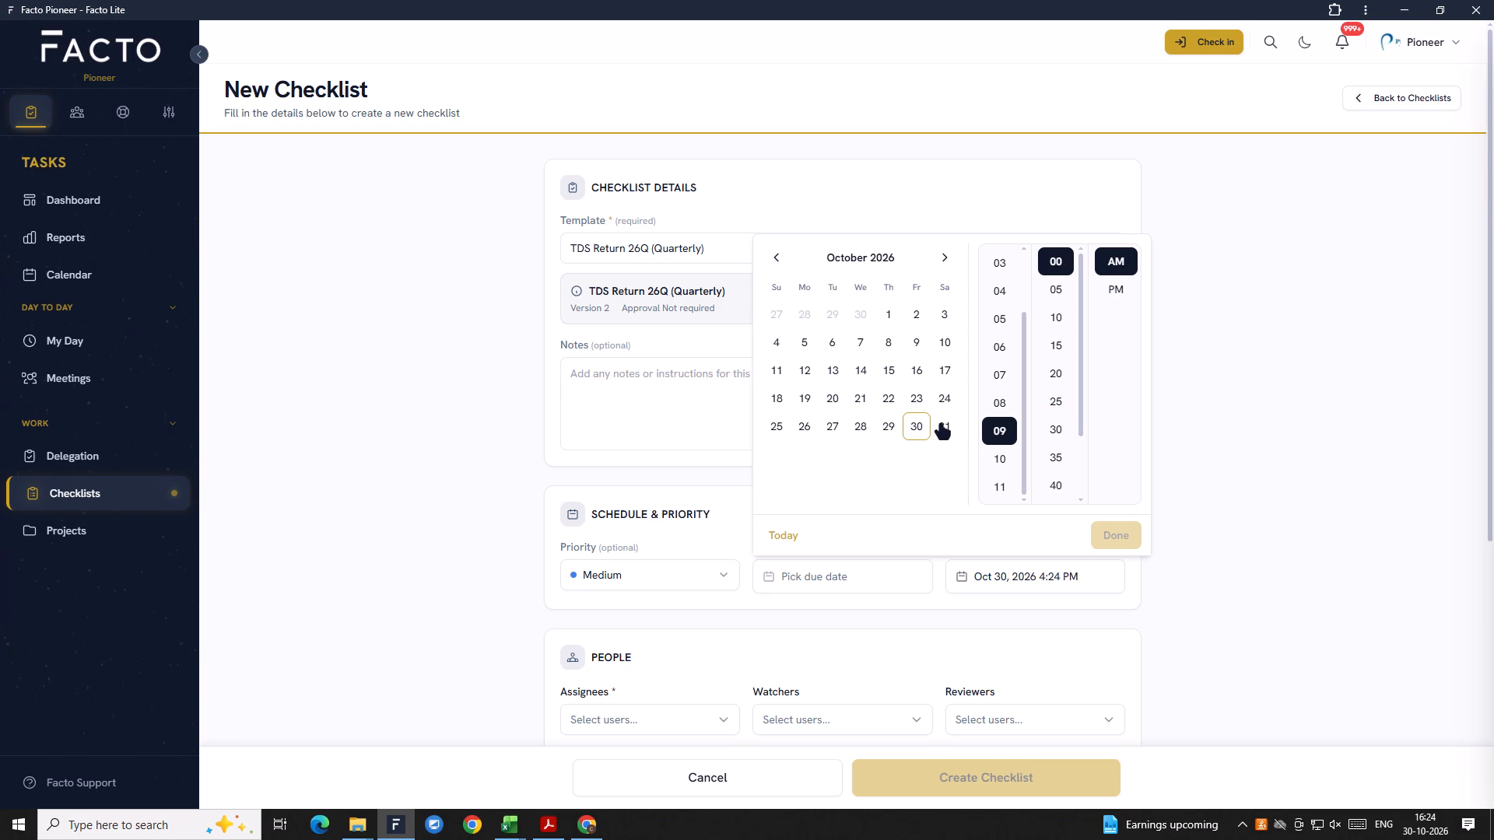
pyautogui.click(1123, 534)
pyautogui.click(1022, 577)
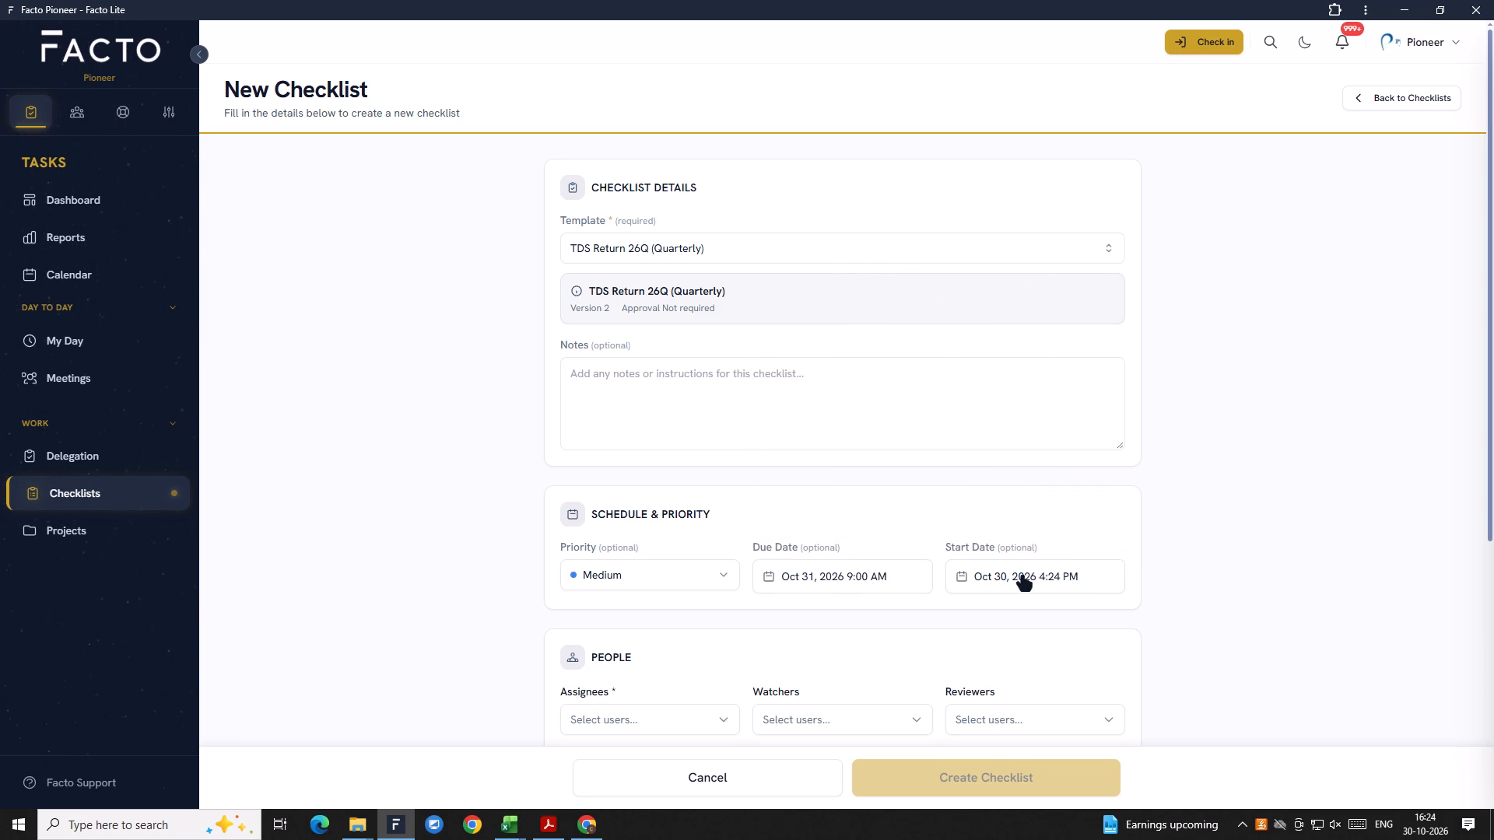
pyautogui.click(1022, 577)
pyautogui.scroll(-2, 791, 637)
pyautogui.moveTo(583, 539); pyautogui.dragTo(583, 546)
pyautogui.click(600, 562)
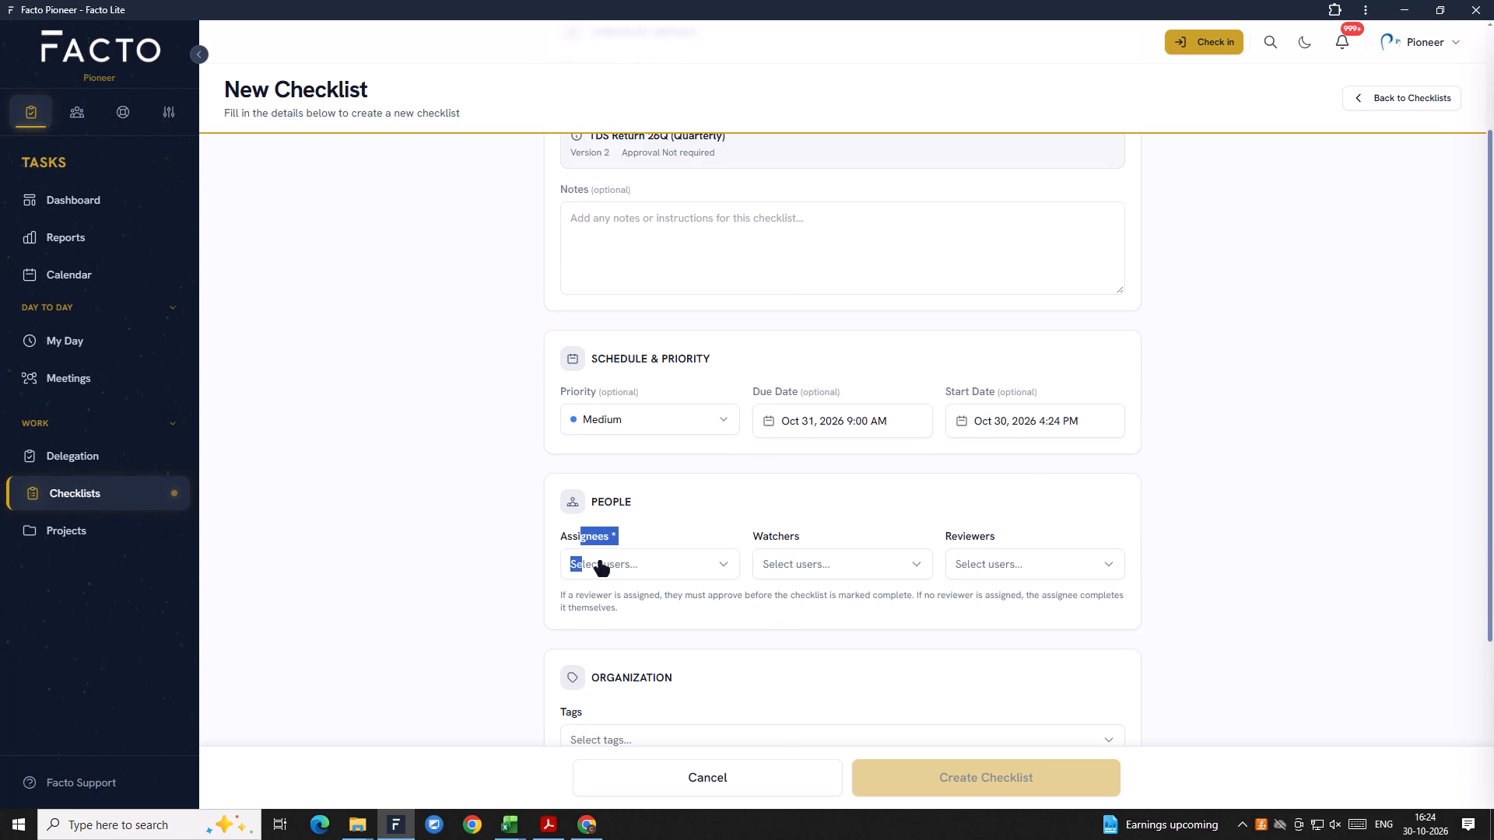
pyautogui.write('DIVY')
pyautogui.click(632, 637)
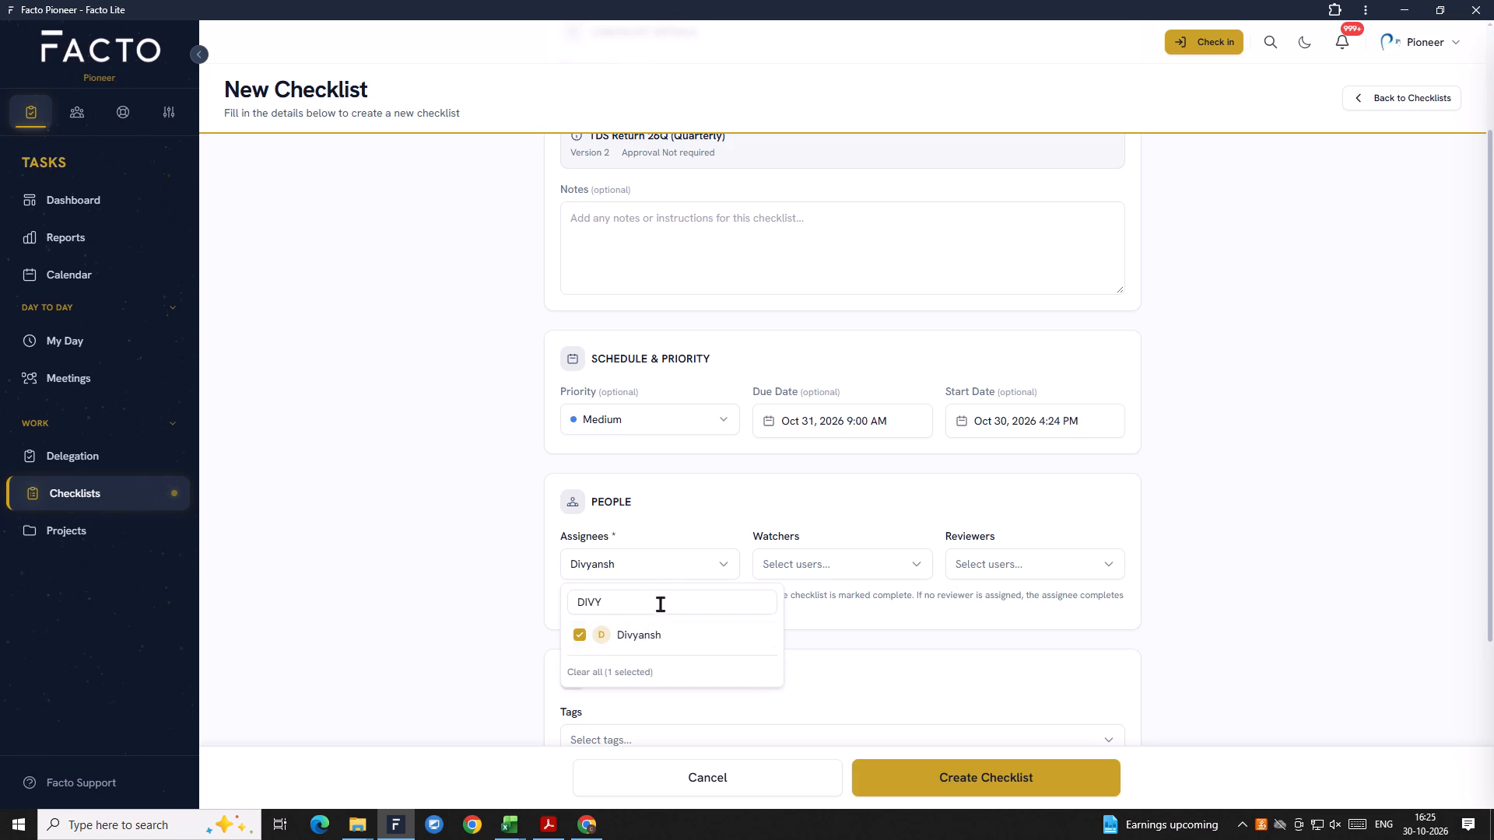
pyautogui.click(652, 566)
pyautogui.click(652, 566)
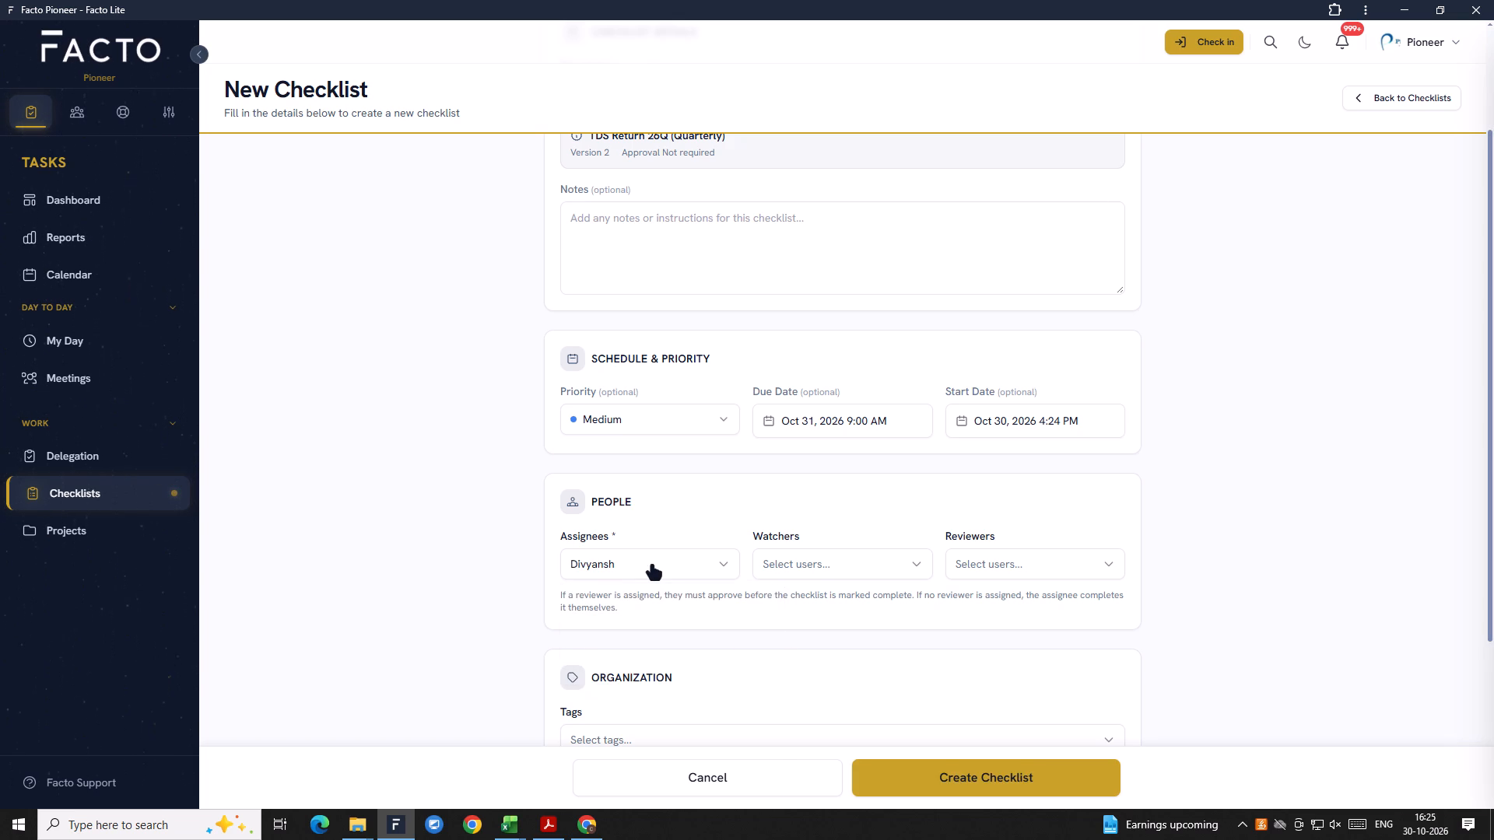
pyautogui.press('BackSpace')
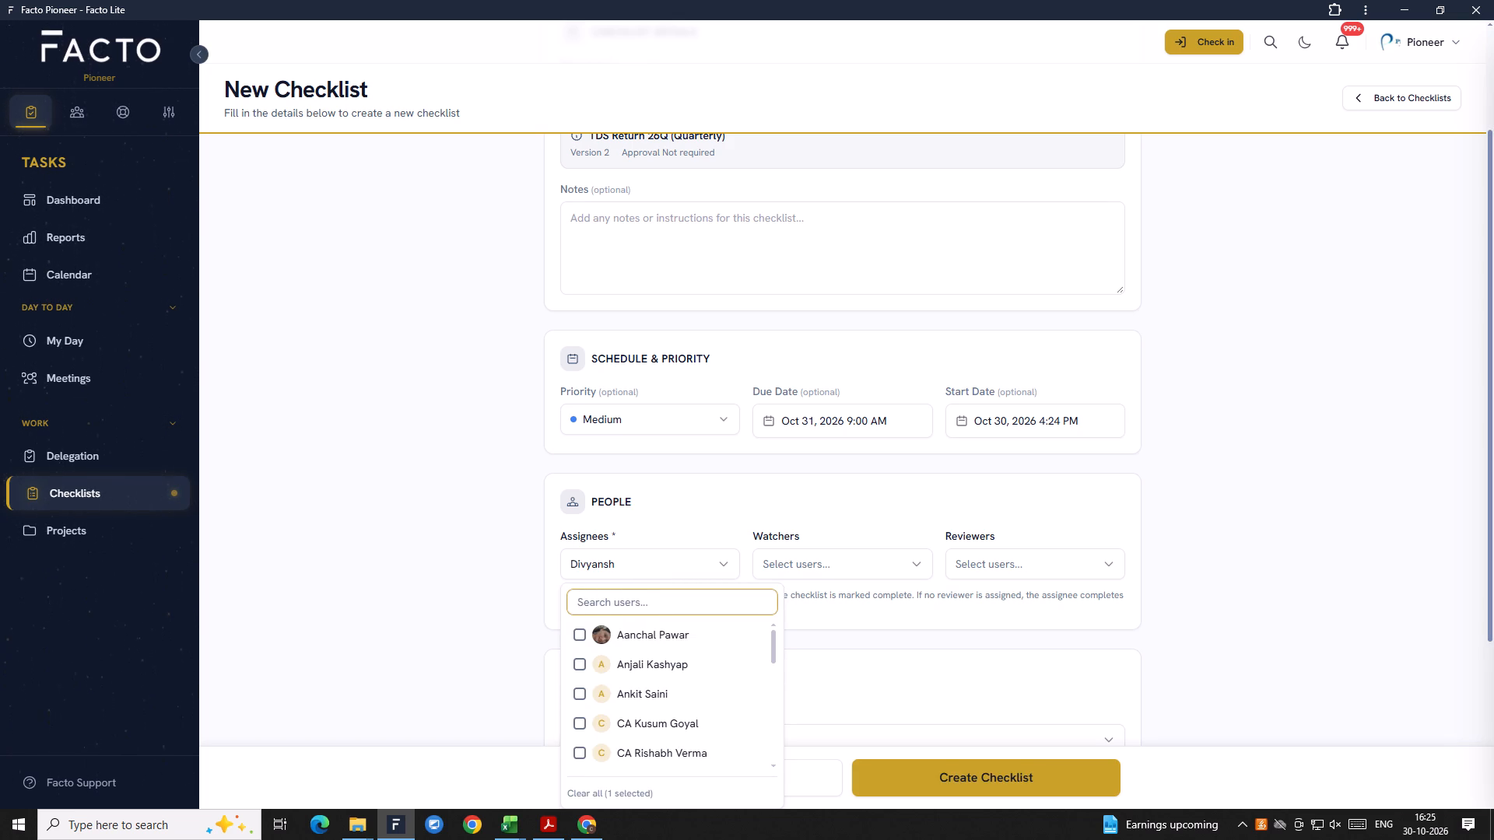
pyautogui.write('SUNIL')
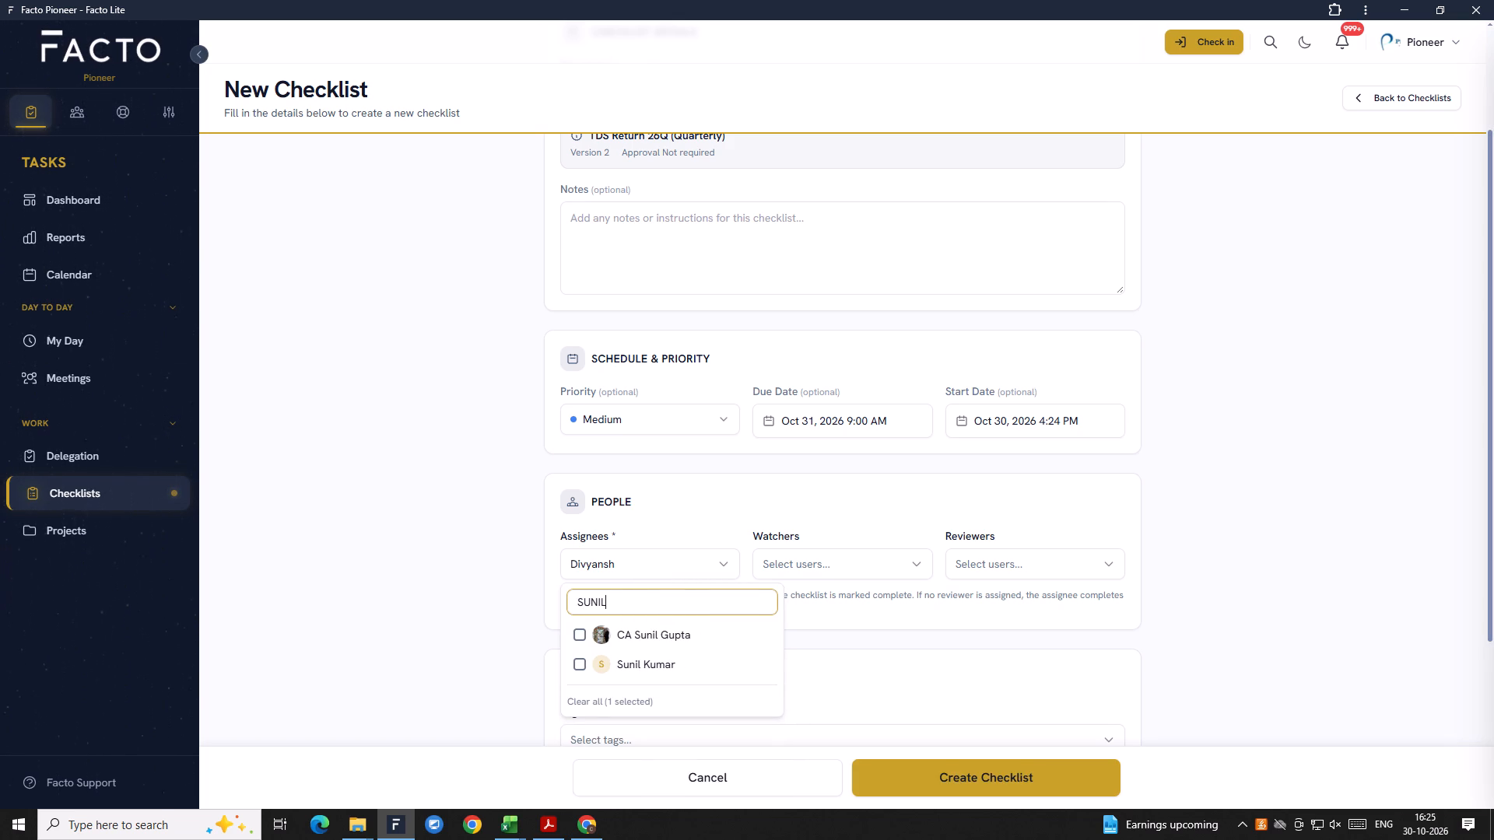
pyautogui.click(654, 667)
pyautogui.click(845, 634)
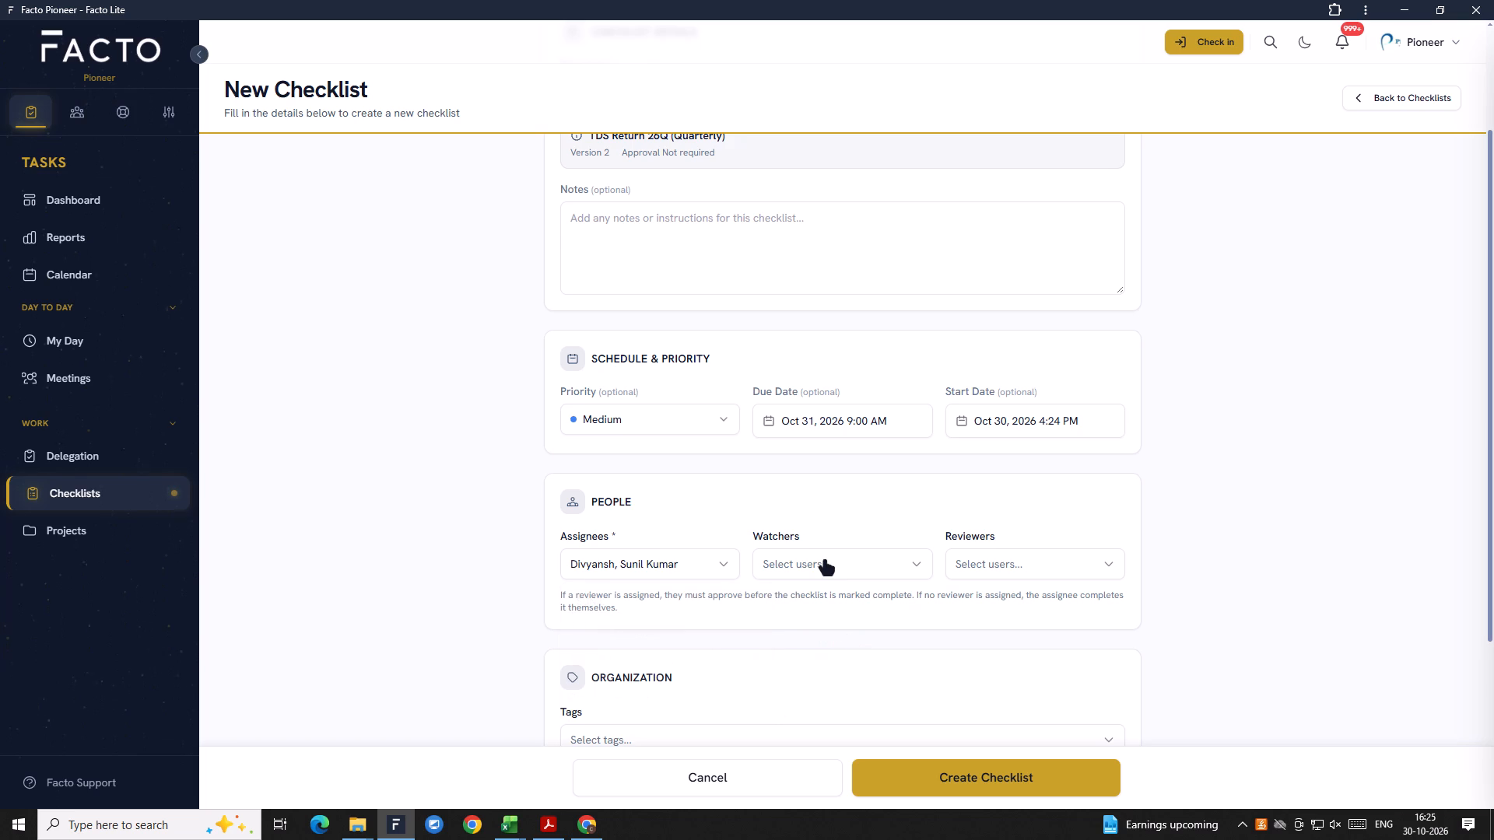
# Set CA Saurabh as the 26Q checklist's reviewer.
pyautogui.click(822, 558)
pyautogui.click(1001, 559)
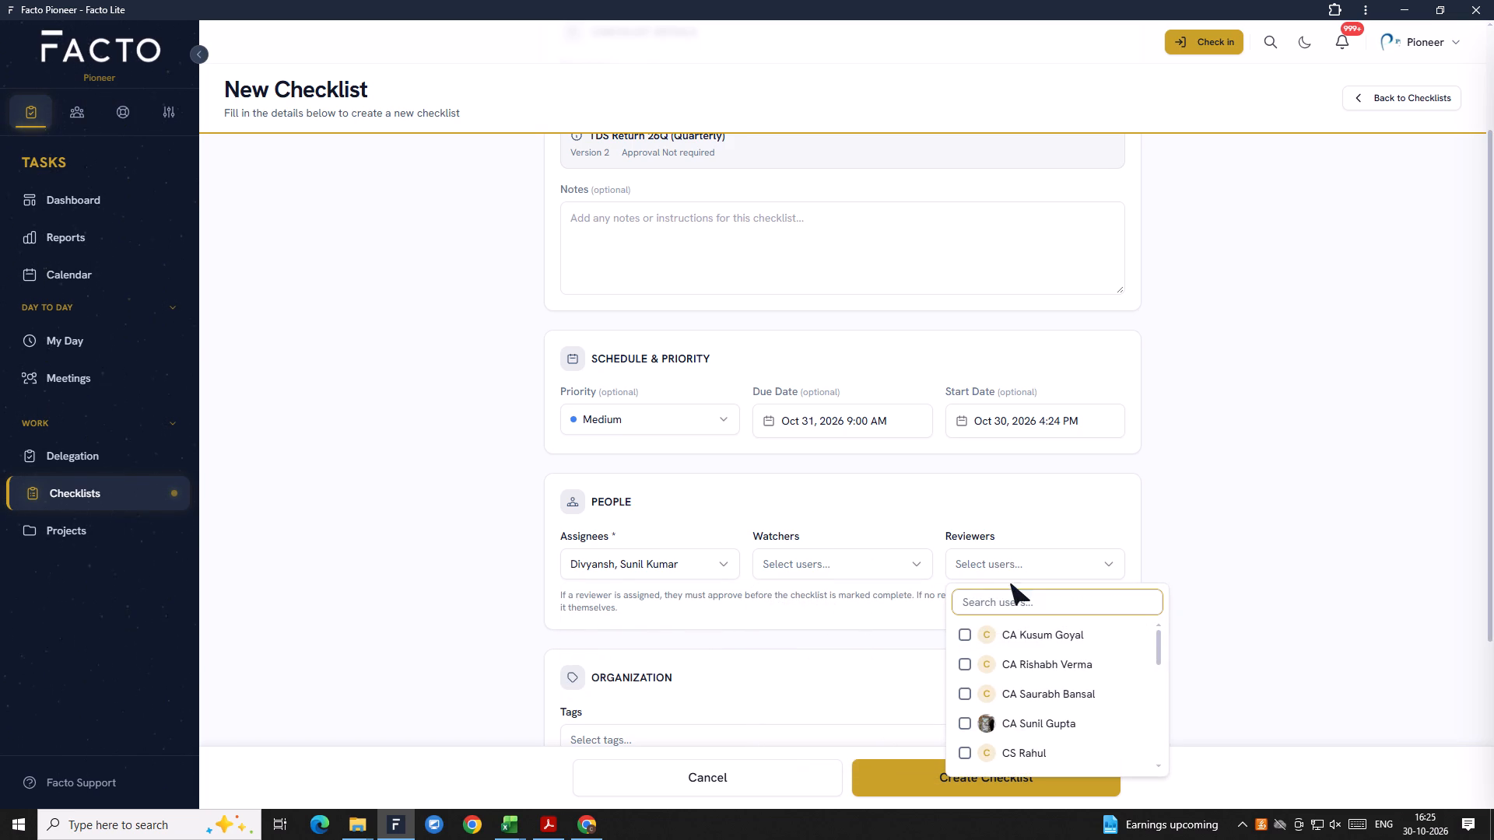
pyautogui.click(1018, 700)
pyautogui.click(828, 660)
# Tag the 26Q checklist with TDS and link it to the A D E L project.
pyautogui.scroll(-2, 847, 650)
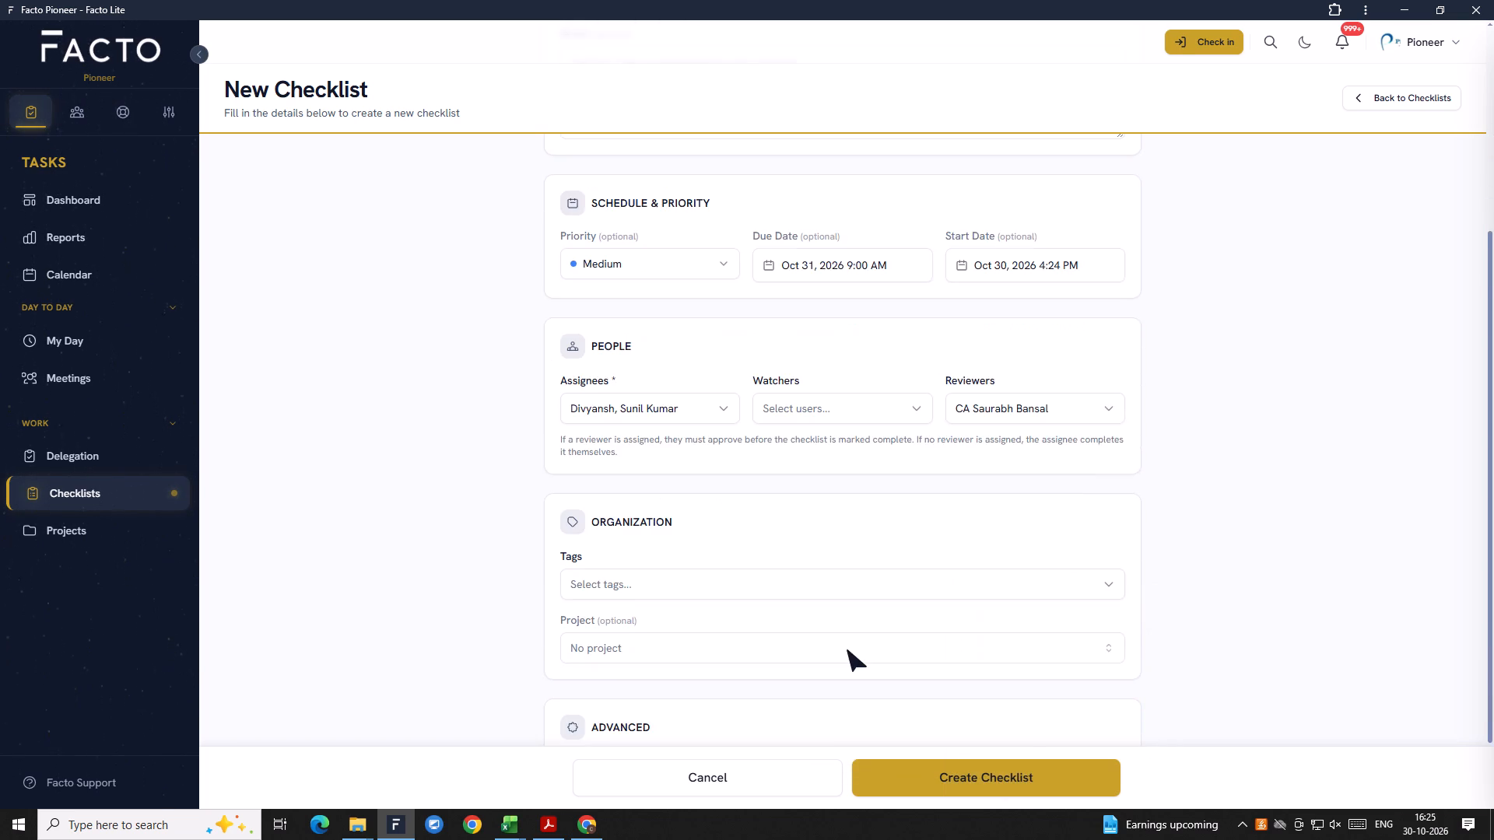
pyautogui.scroll(-2, 847, 650)
pyautogui.click(610, 478)
pyautogui.click(610, 491)
pyautogui.scroll(-2, 649, 600)
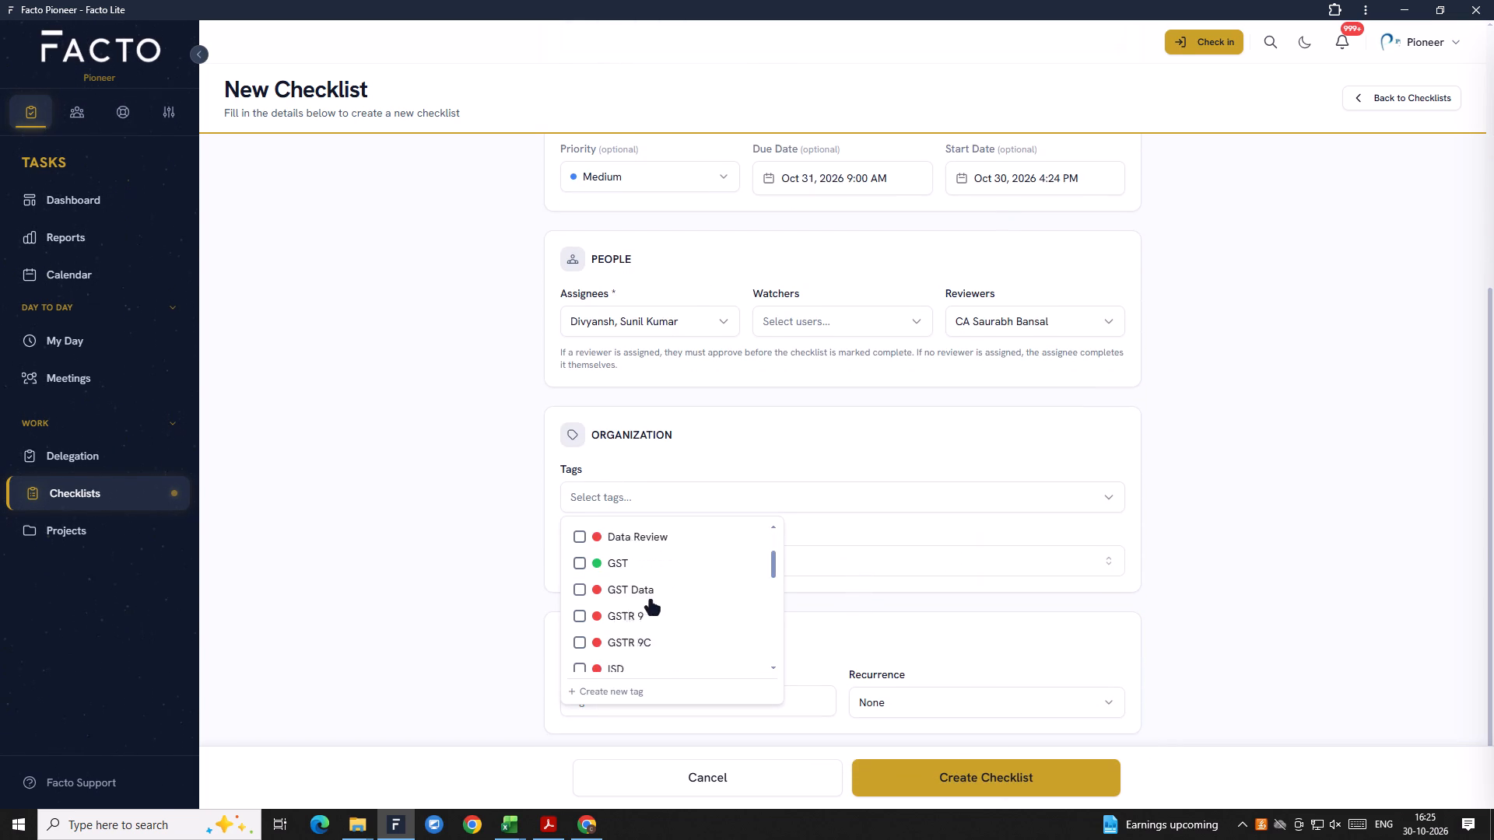
pyautogui.scroll(-5, 653, 607)
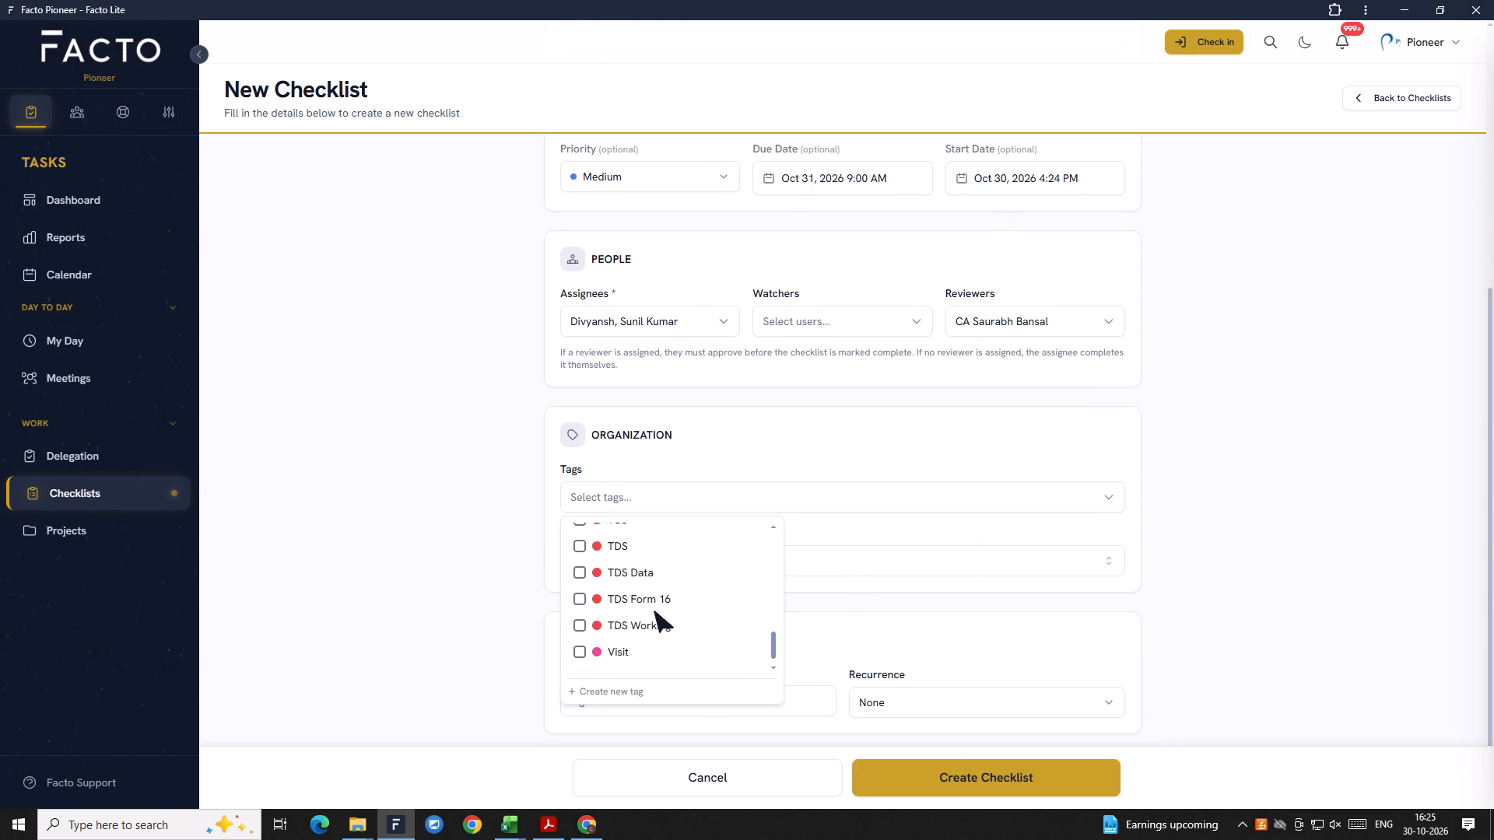
pyautogui.click(630, 539)
pyautogui.click(880, 579)
pyautogui.scroll(-1, 572, 569)
pyautogui.click(597, 562)
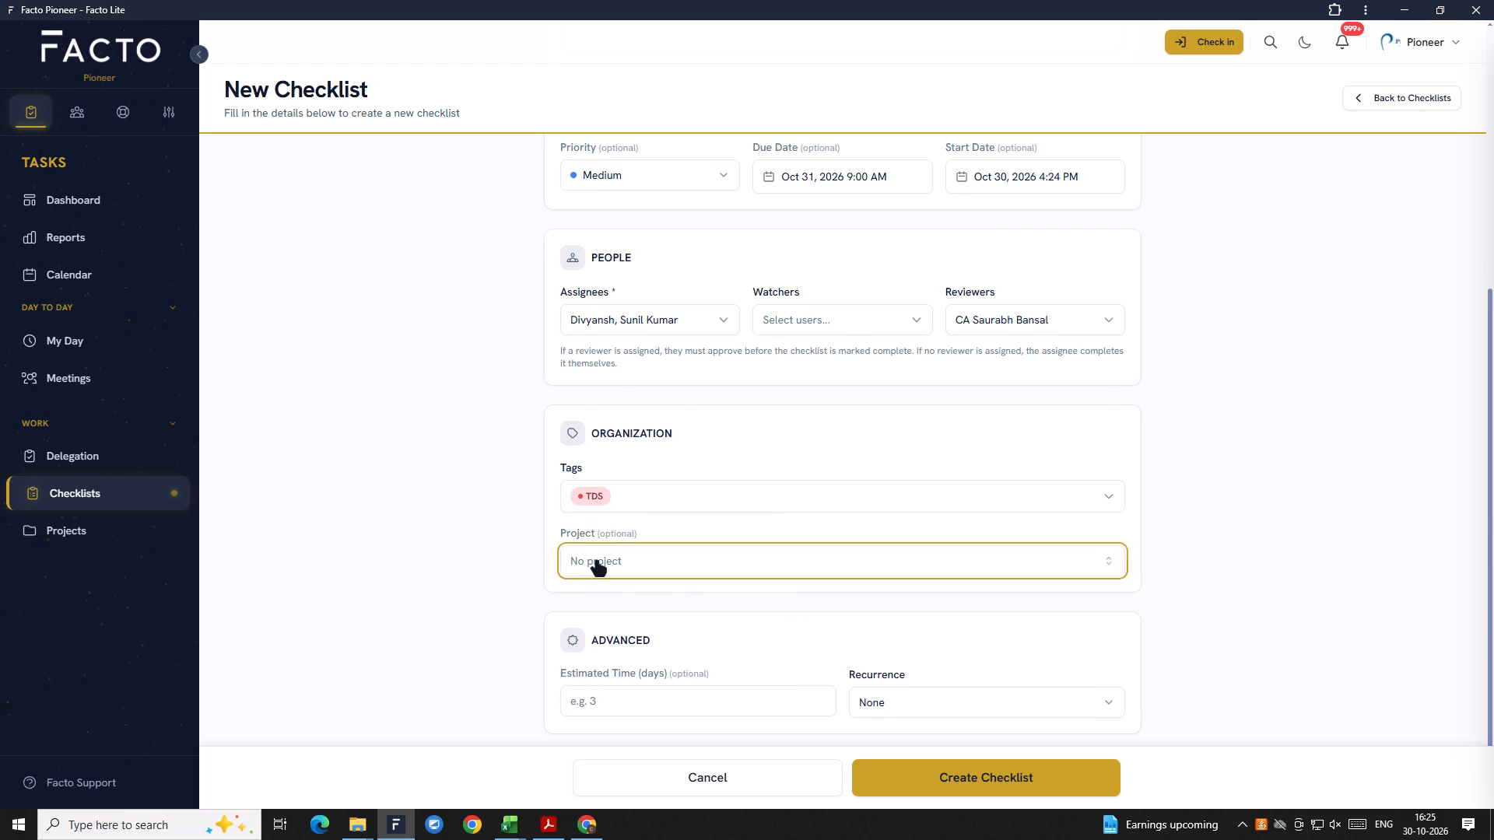
pyautogui.click(637, 459)
# Make the 26Q checklist recur quarterly, moving holiday and weekend runs to the previous working day, and create it.
pyautogui.scroll(-3, 783, 654)
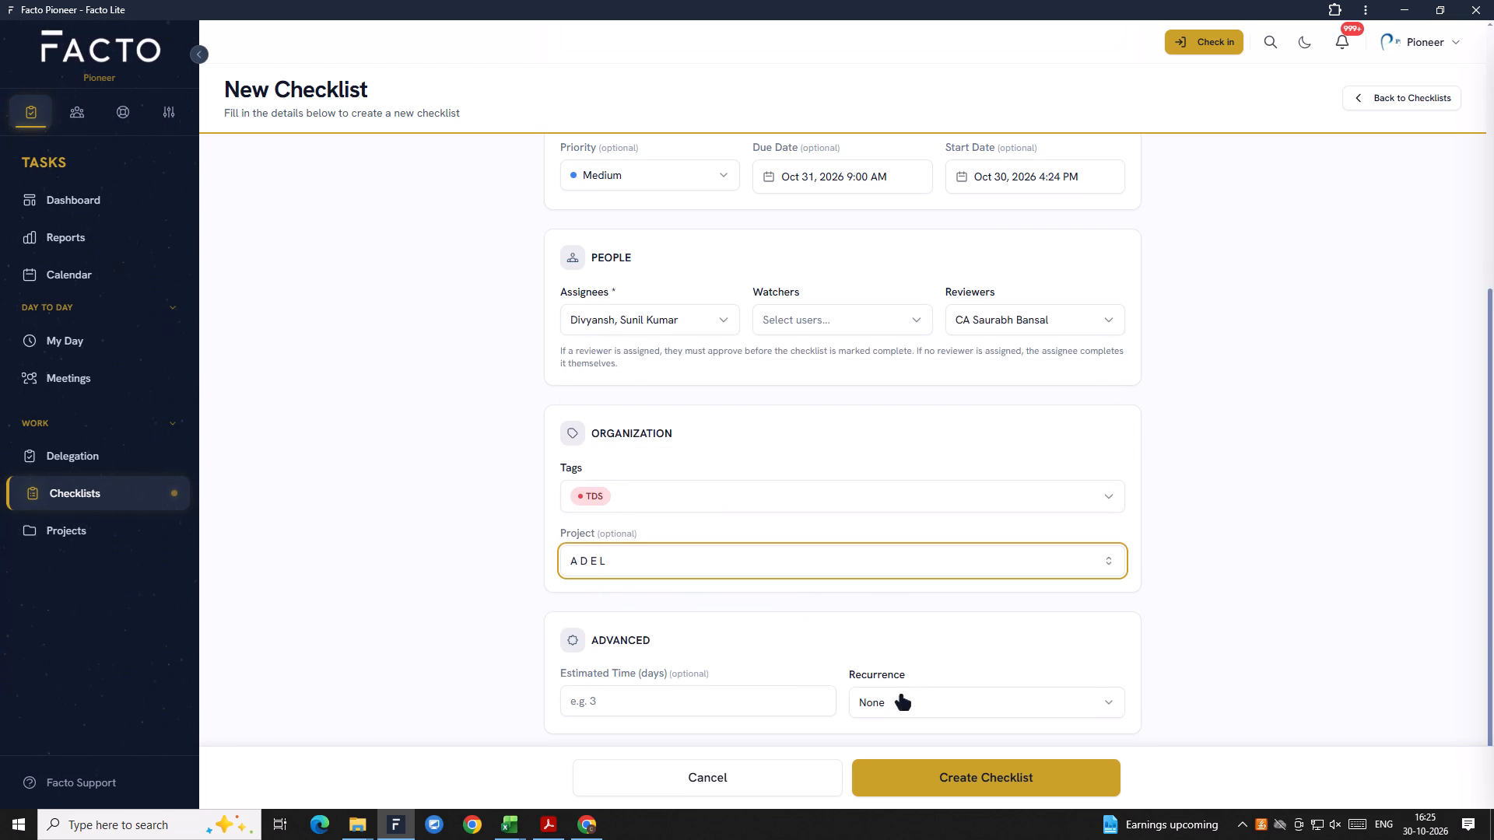
pyautogui.click(901, 696)
pyautogui.click(891, 625)
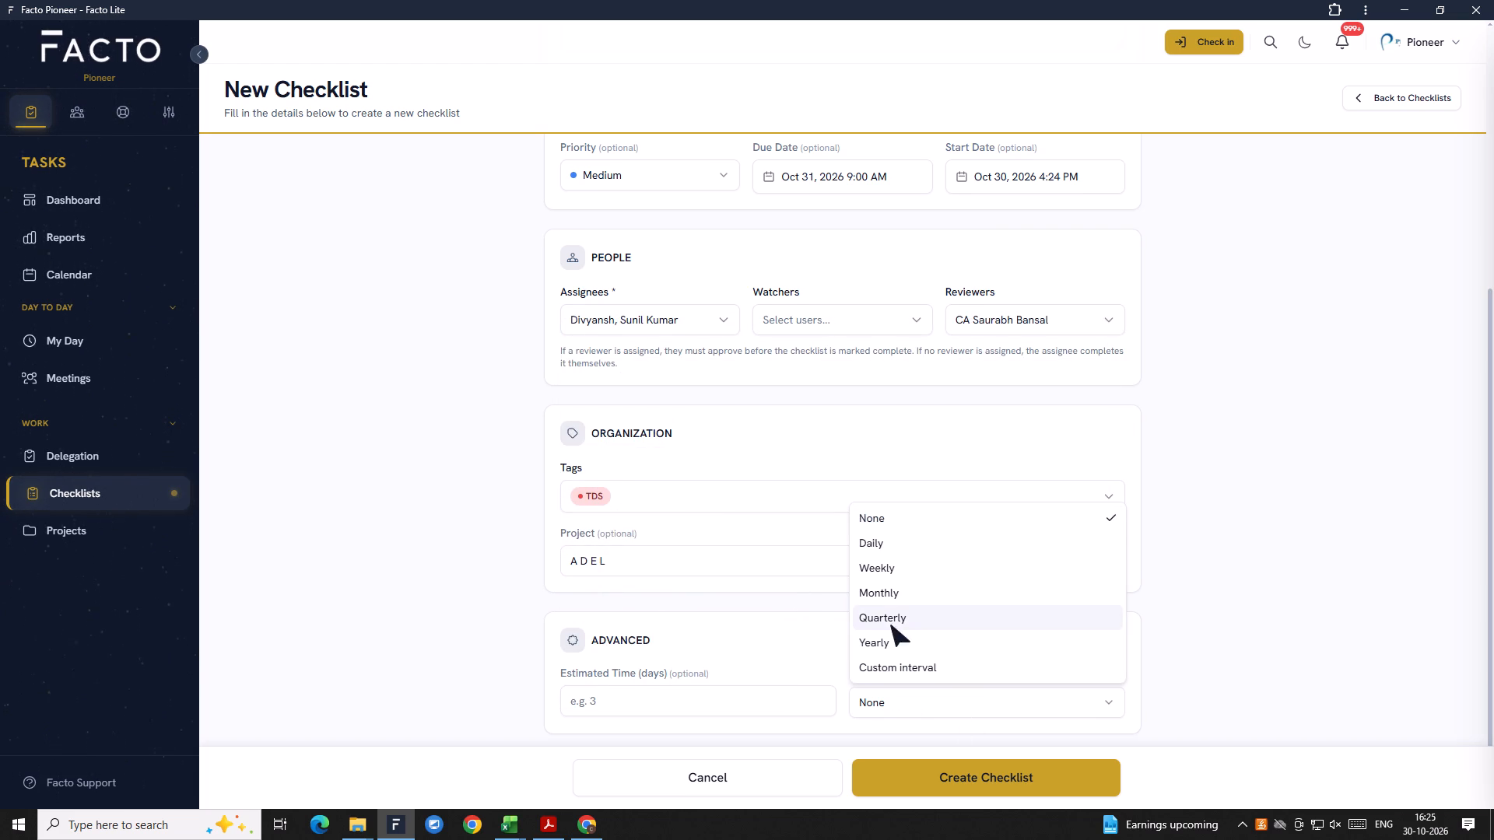
pyautogui.scroll(-5, 927, 674)
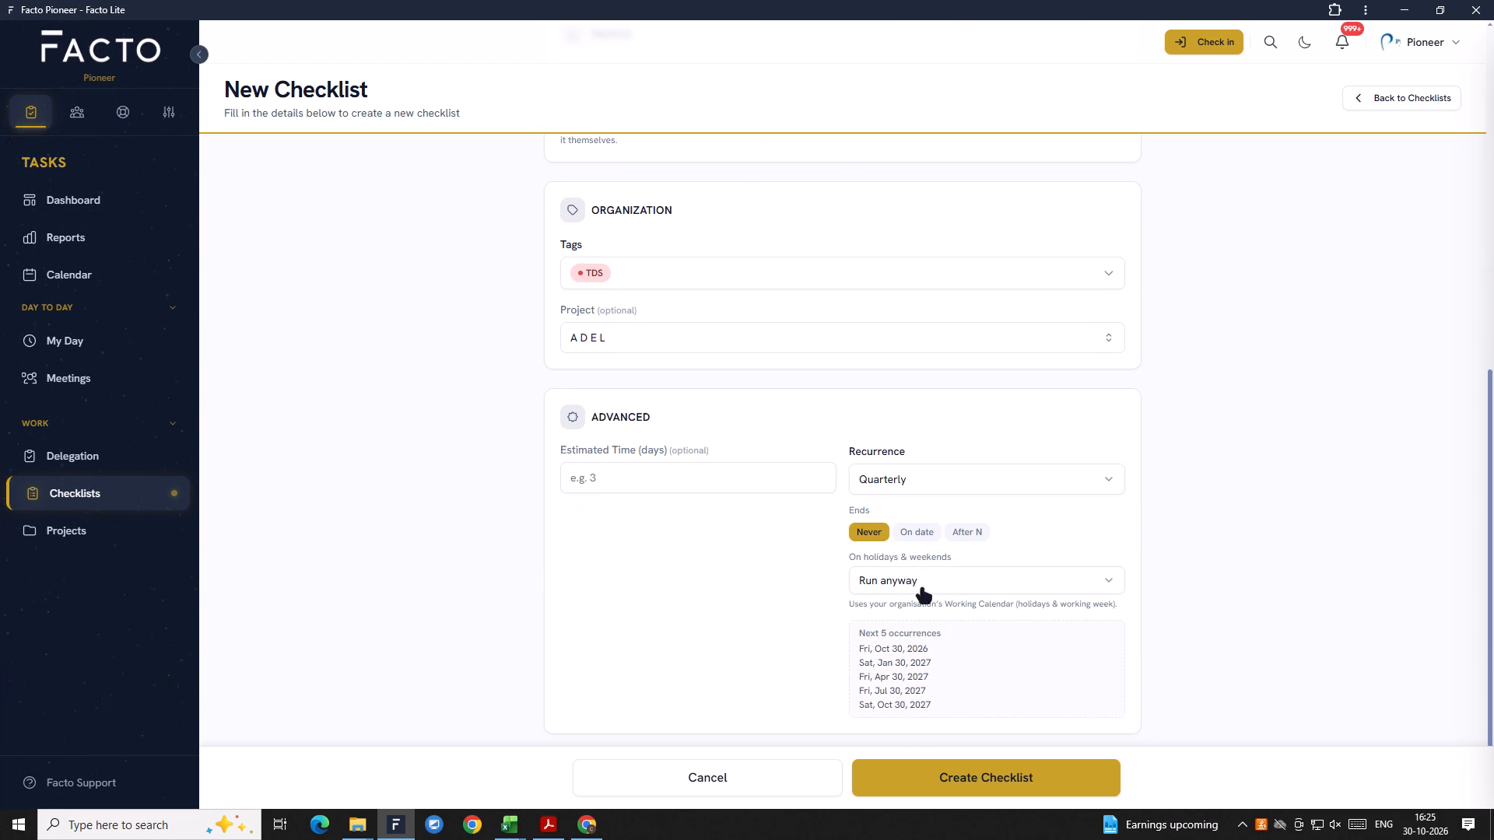
pyautogui.click(922, 590)
pyautogui.click(930, 684)
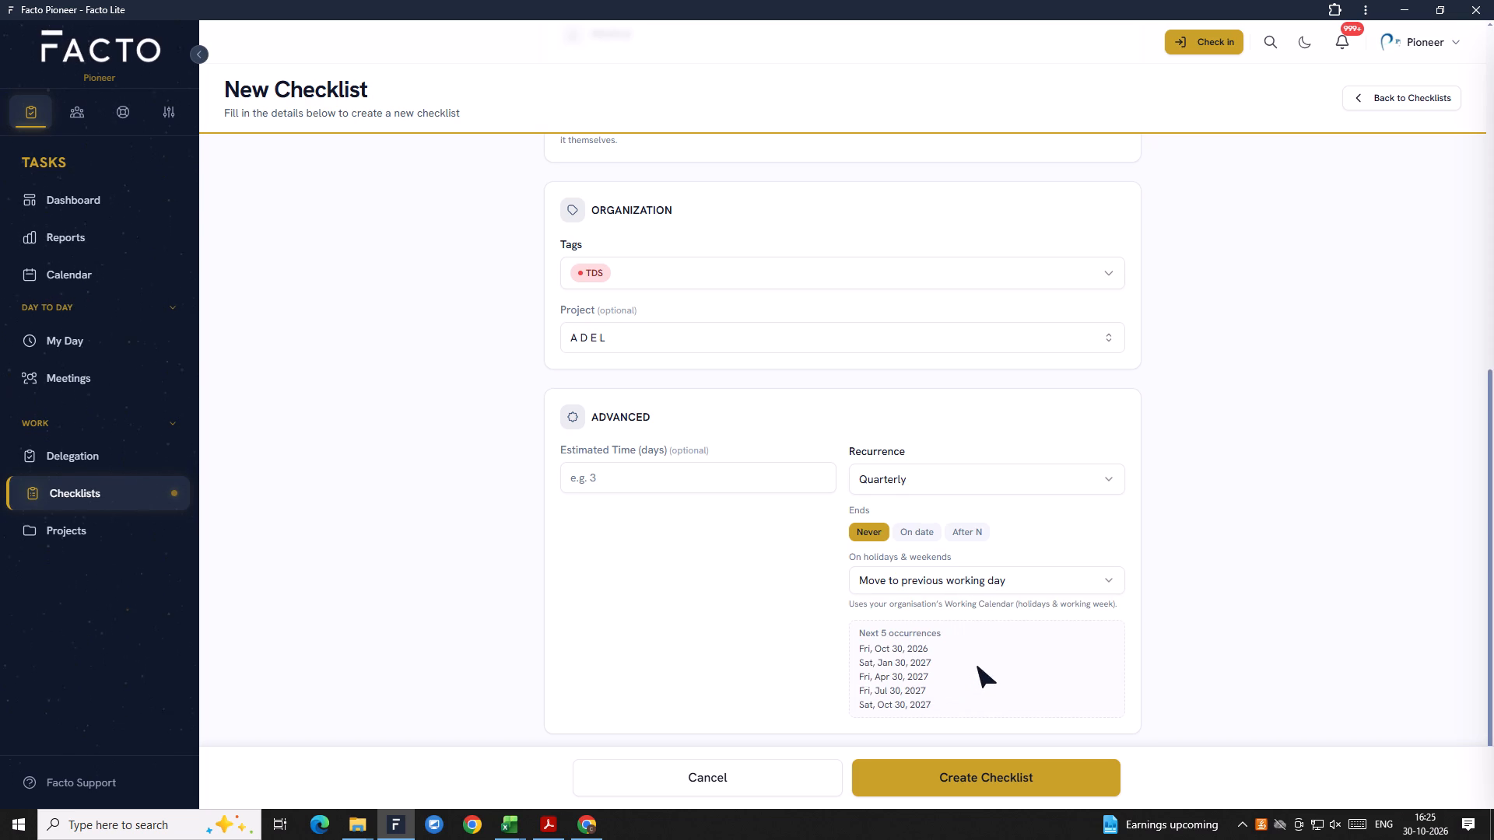
pyautogui.click(1000, 785)
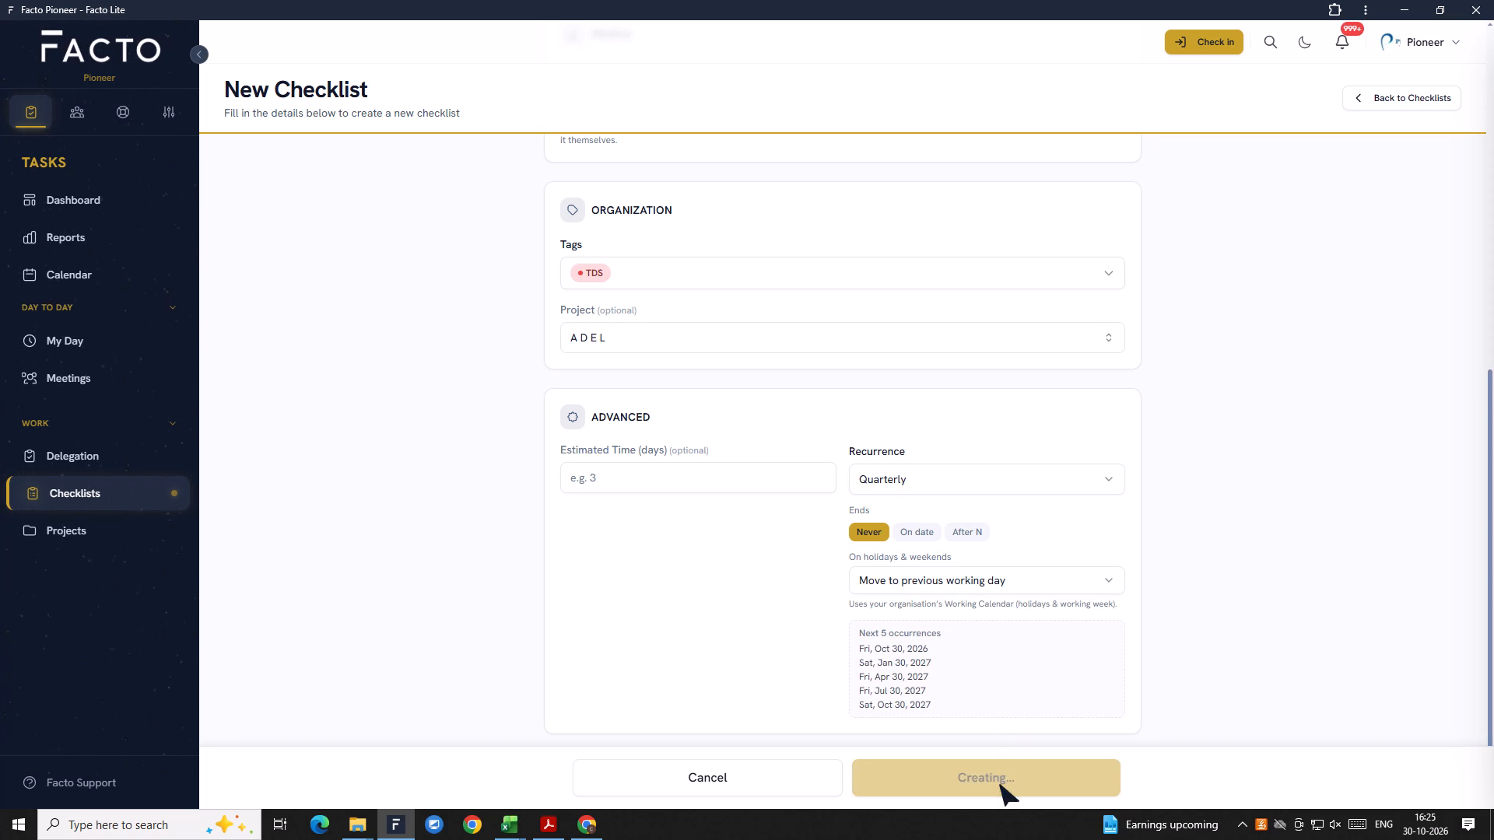
# Return to the overview list of all checklists.
pyautogui.scroll(2, 698, 569)
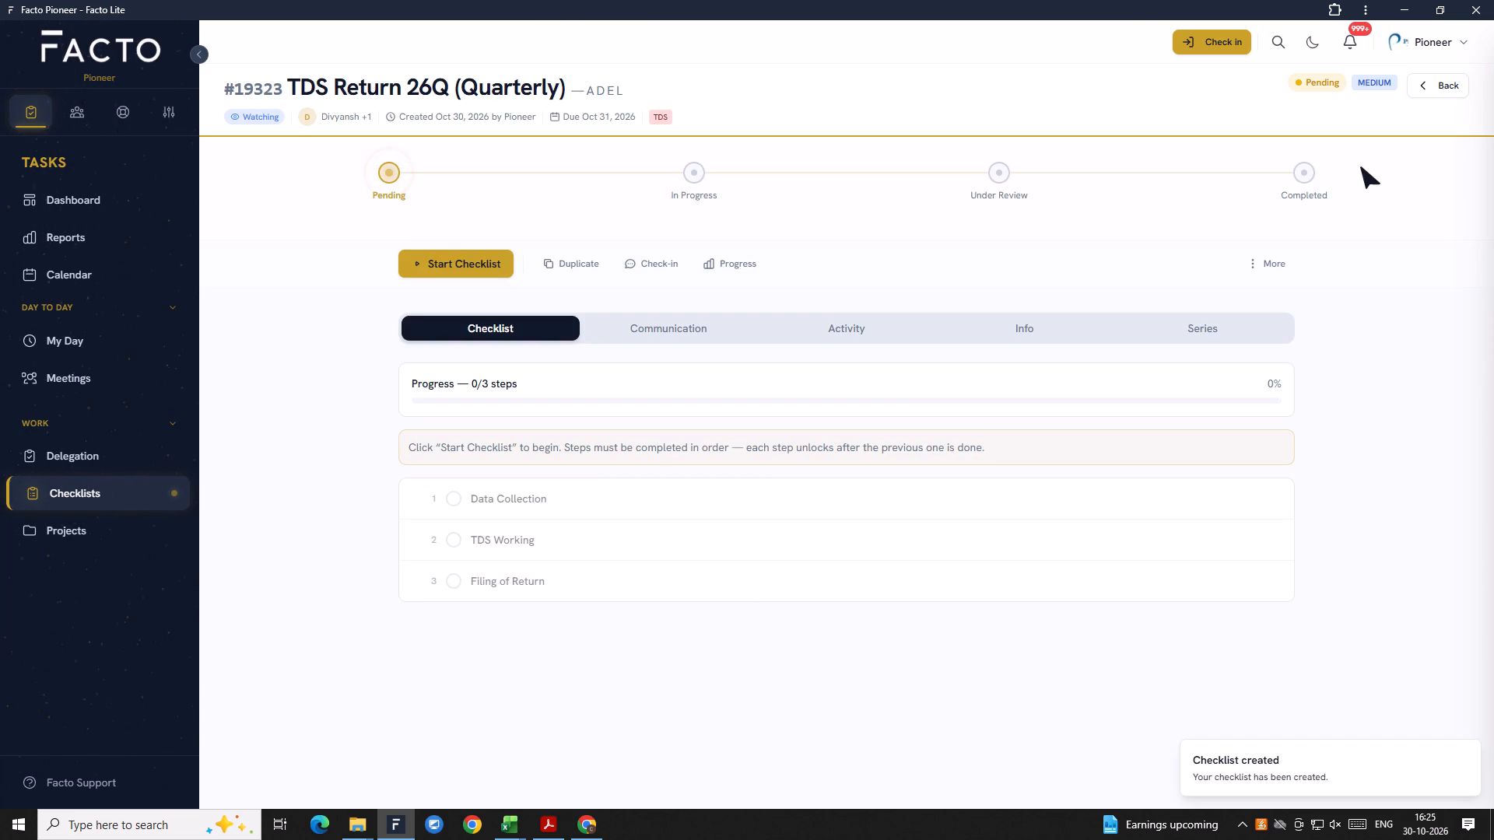
pyautogui.click(1434, 94)
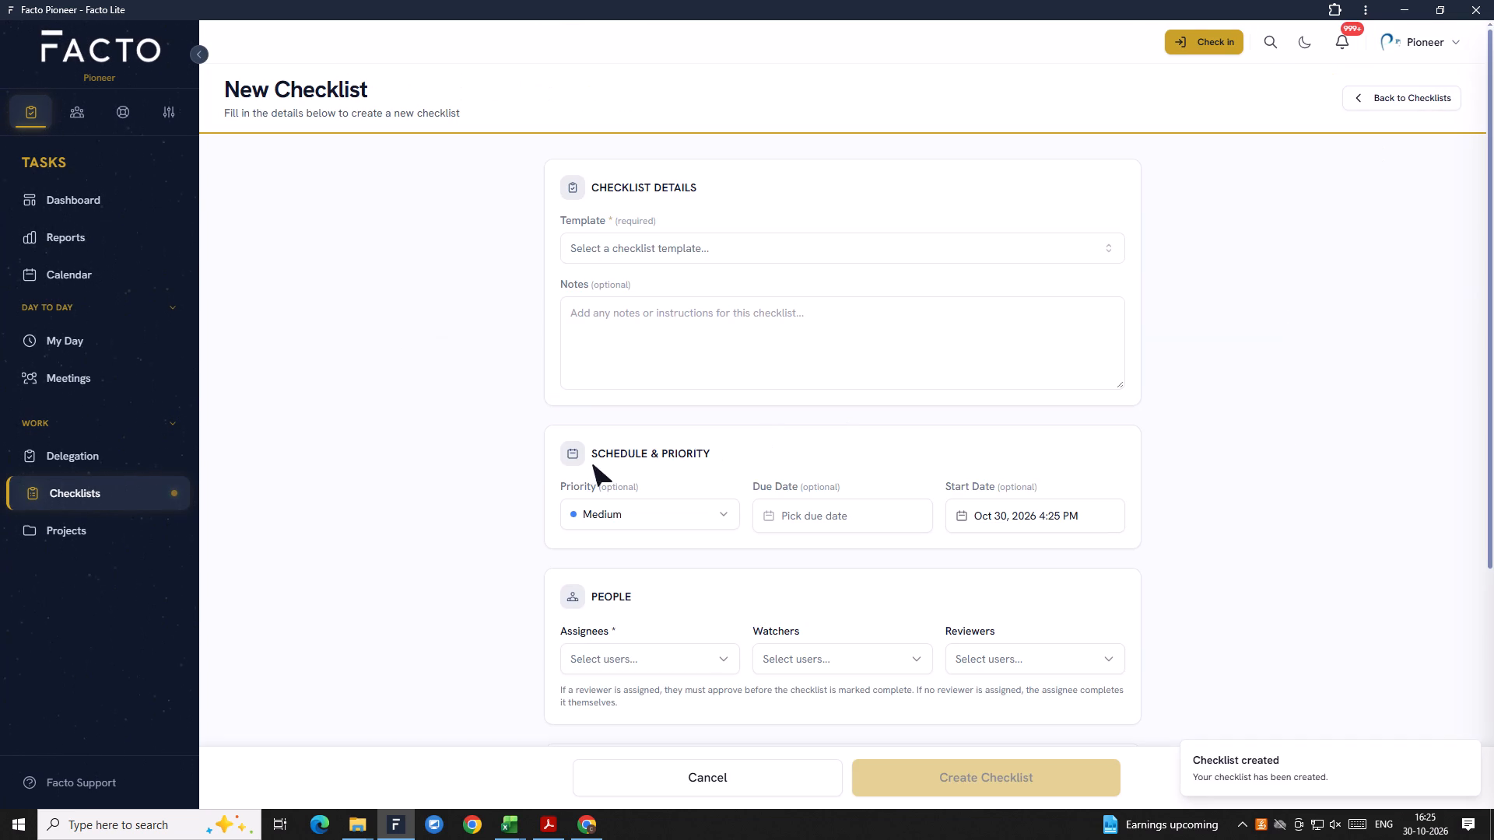
pyautogui.scroll(3, 593, 465)
pyautogui.click(123, 488)
pyautogui.scroll(2, 854, 435)
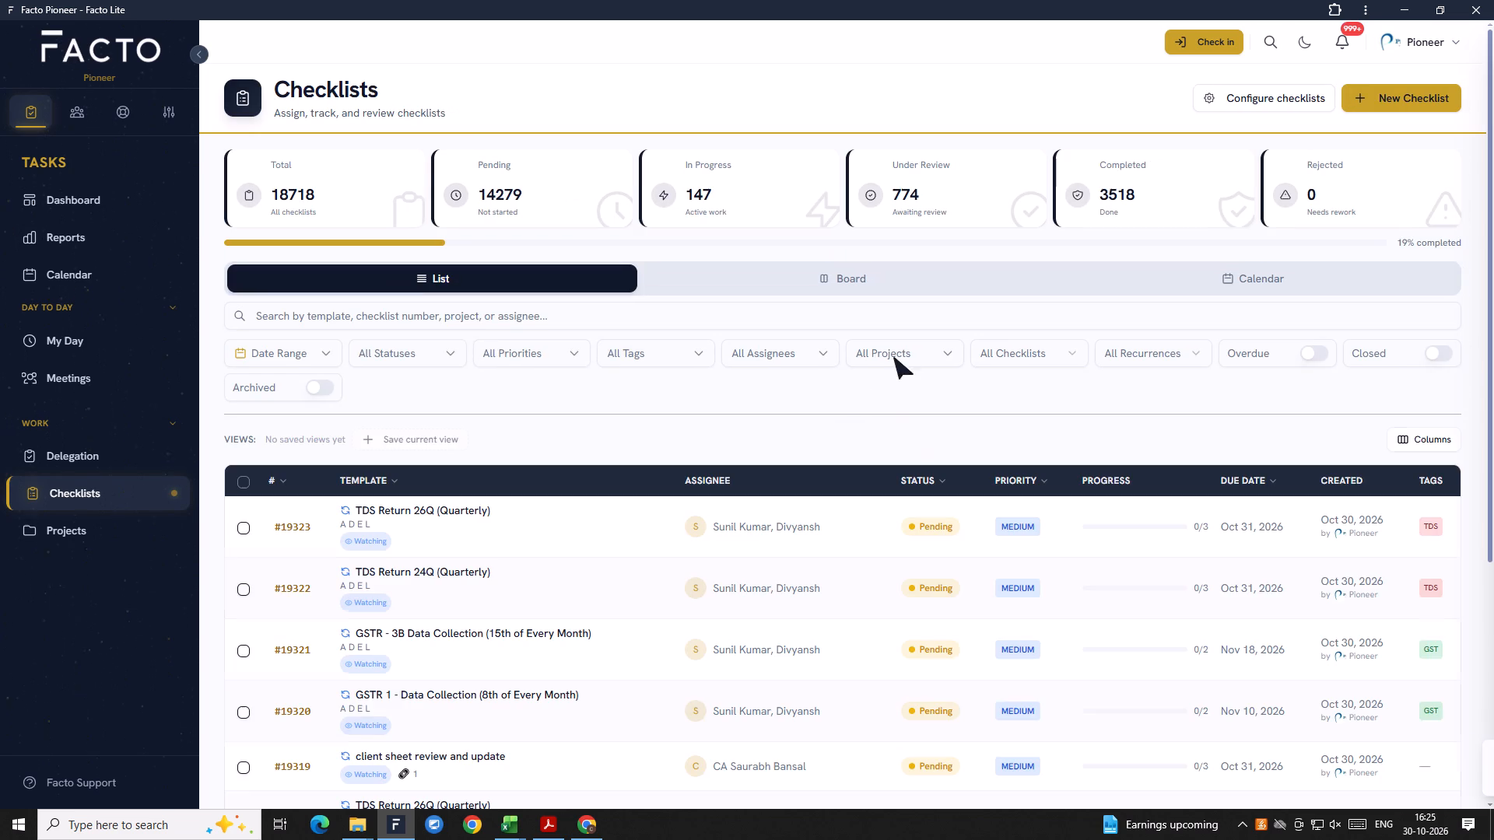
# Filter the checklist list by the A D E L project to review the checklists created for it.
pyautogui.click(903, 355)
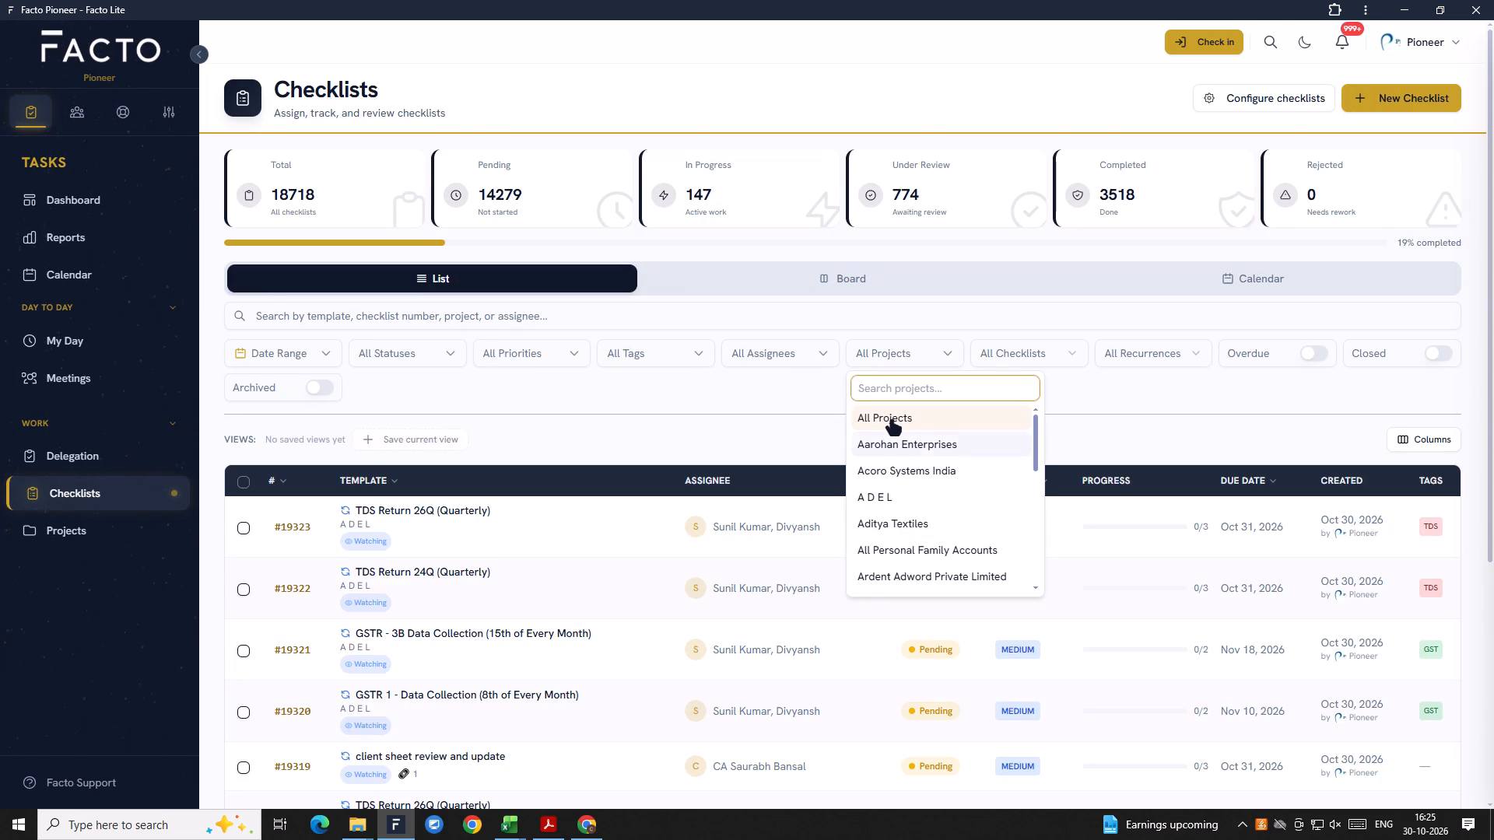
pyautogui.write('A D')
pyautogui.press('space')
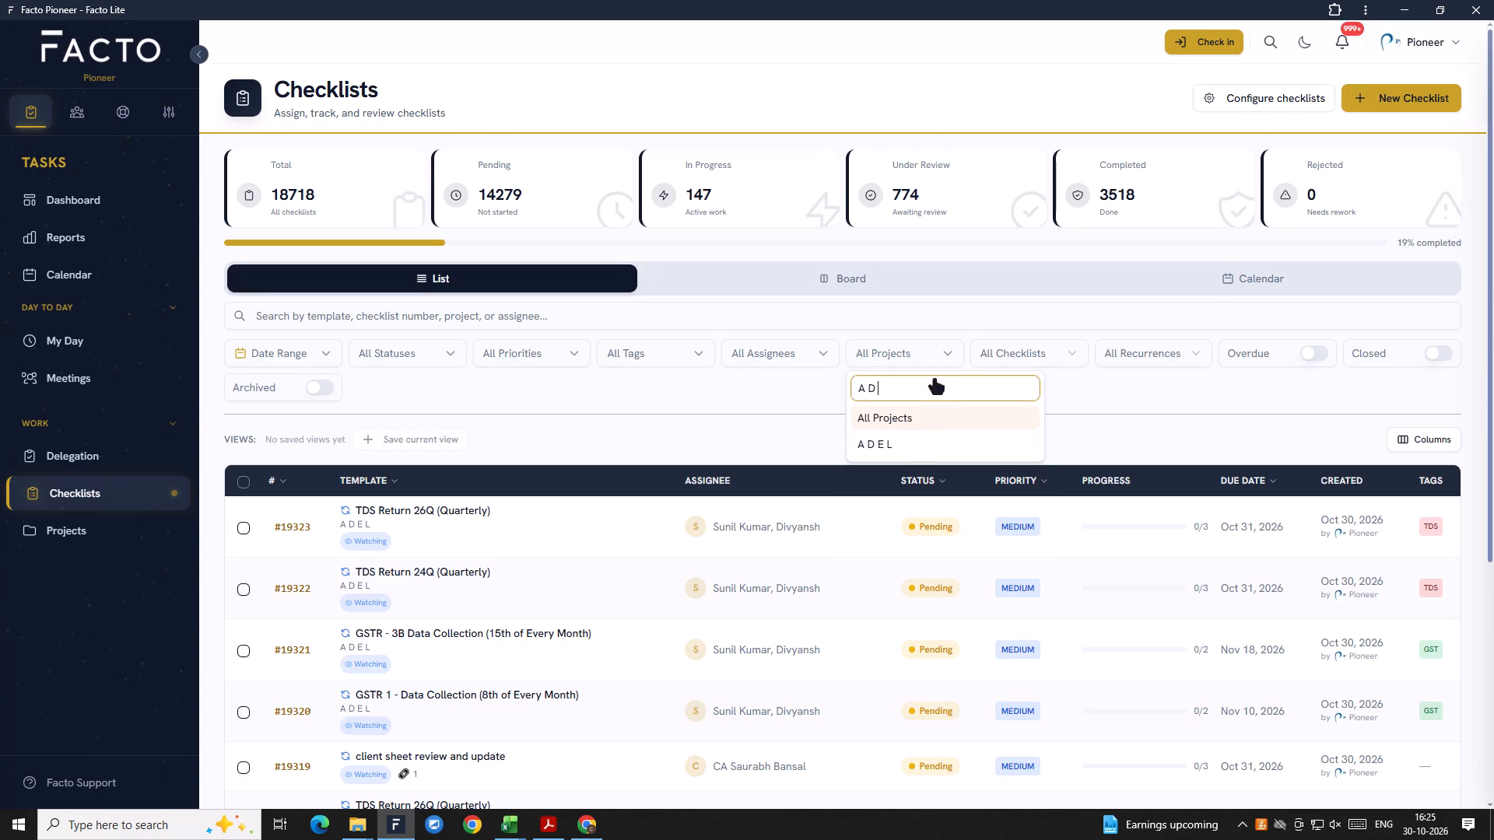
pyautogui.click(903, 447)
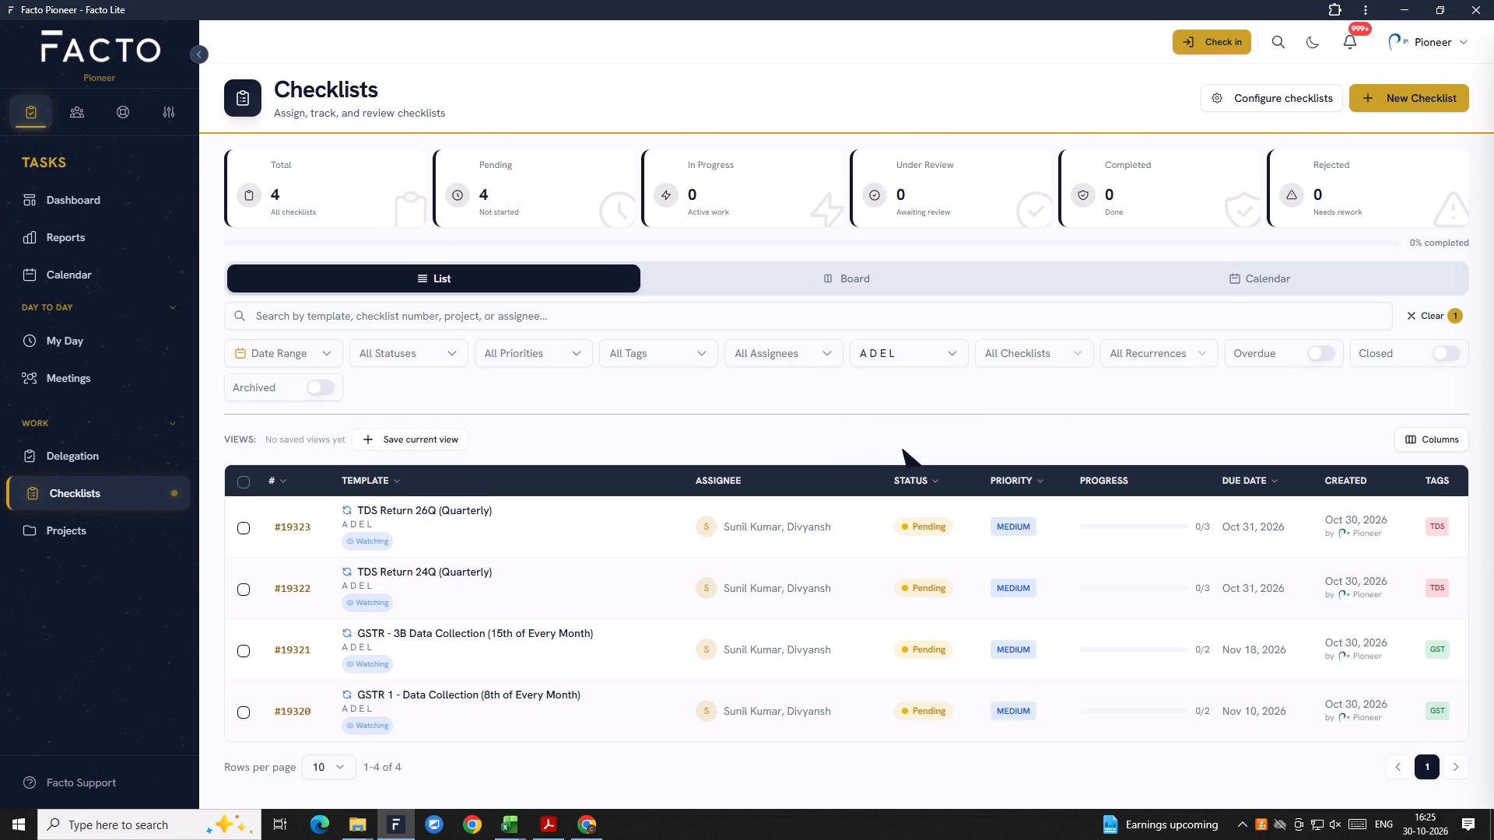
pyautogui.scroll(-2, 840, 649)
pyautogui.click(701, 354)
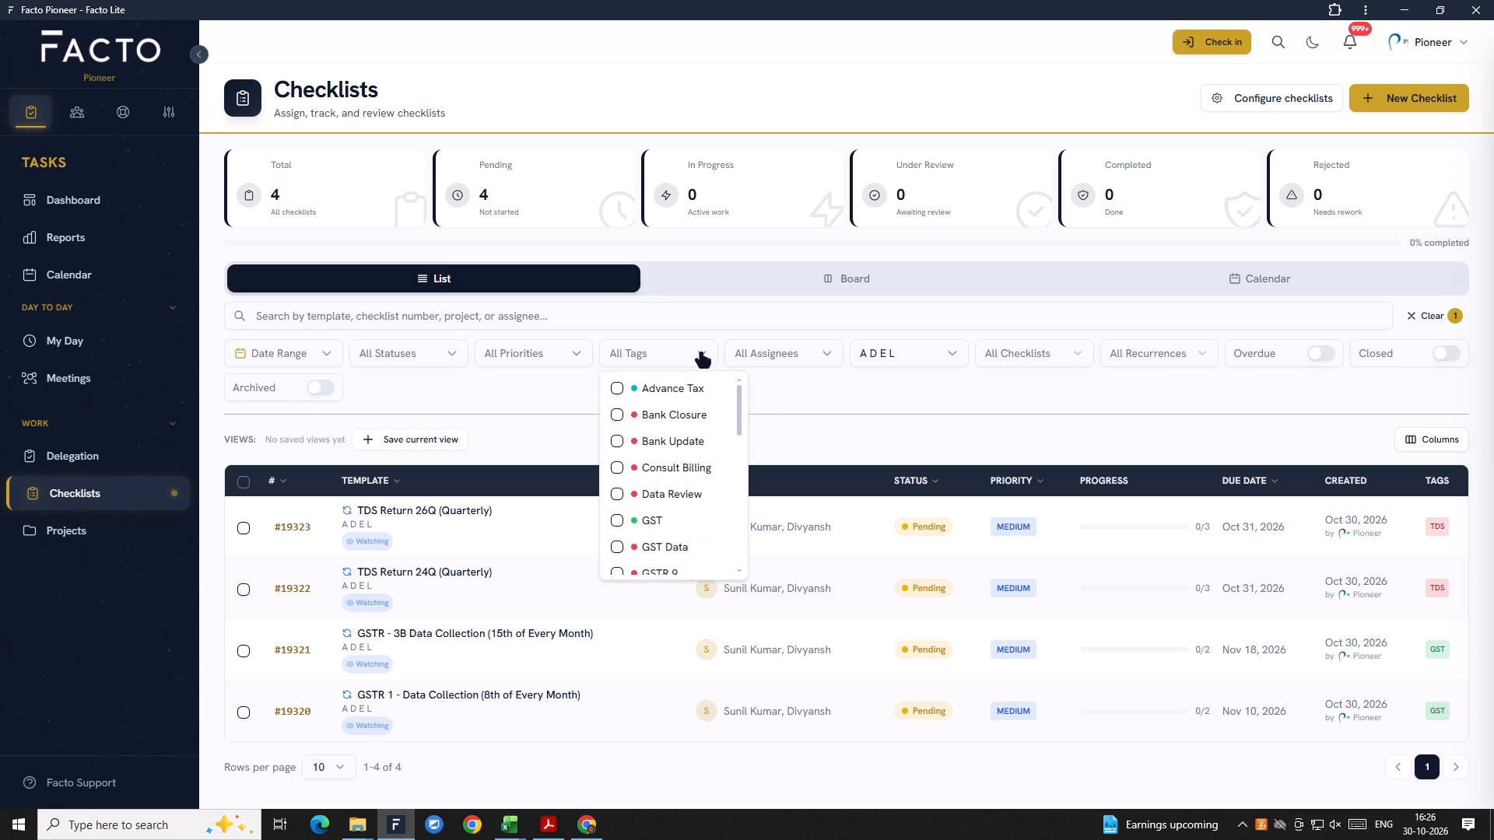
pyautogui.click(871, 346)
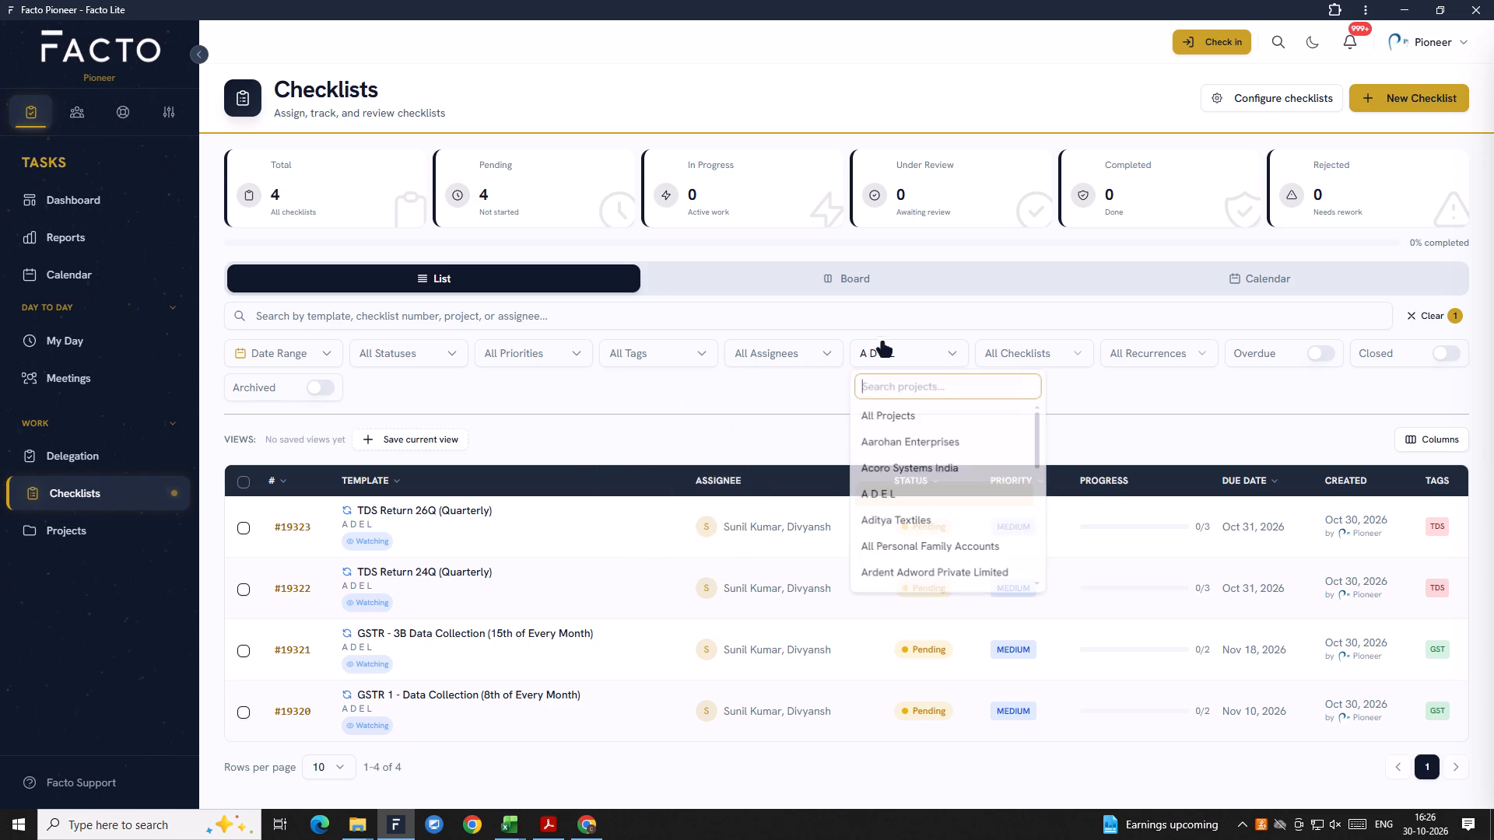
# Return to the unfiltered checklist overview and start a new checklist using the Ledger Scrutiny template.
pyautogui.click(79, 488)
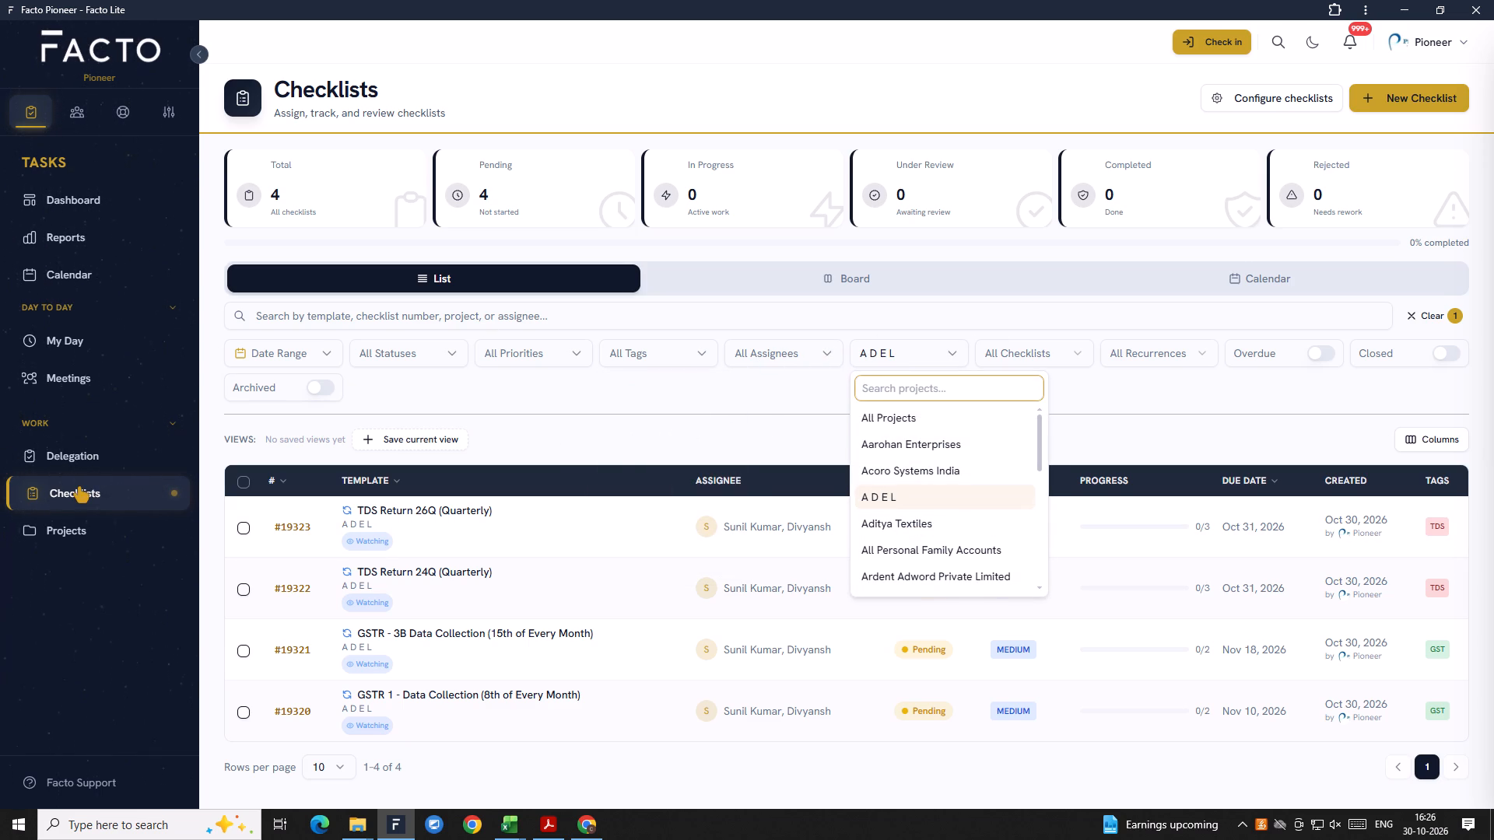
pyautogui.click(1397, 102)
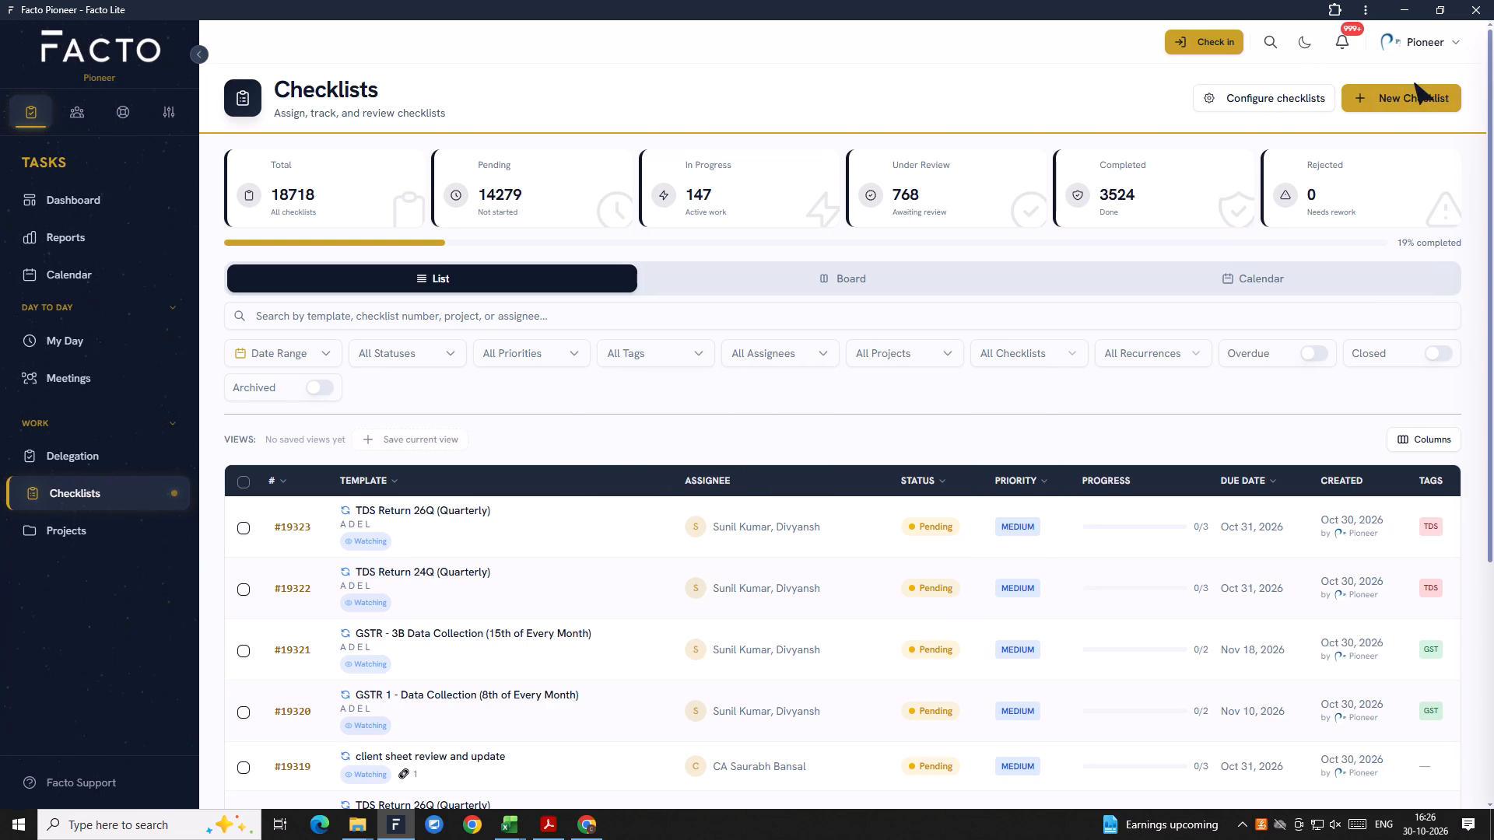
pyautogui.click(1403, 87)
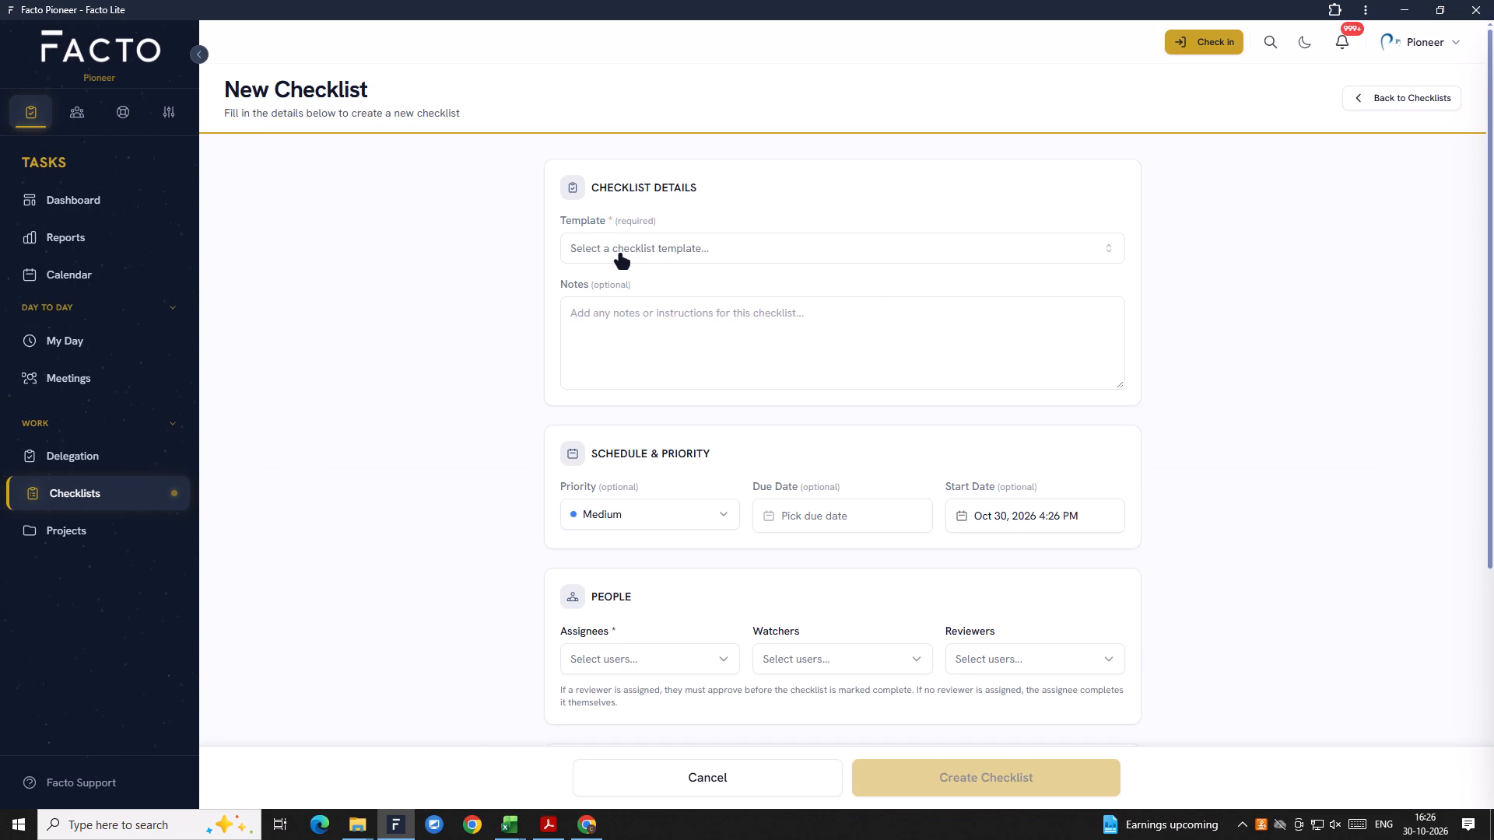
pyautogui.click(620, 255)
pyautogui.write('LEDGER')
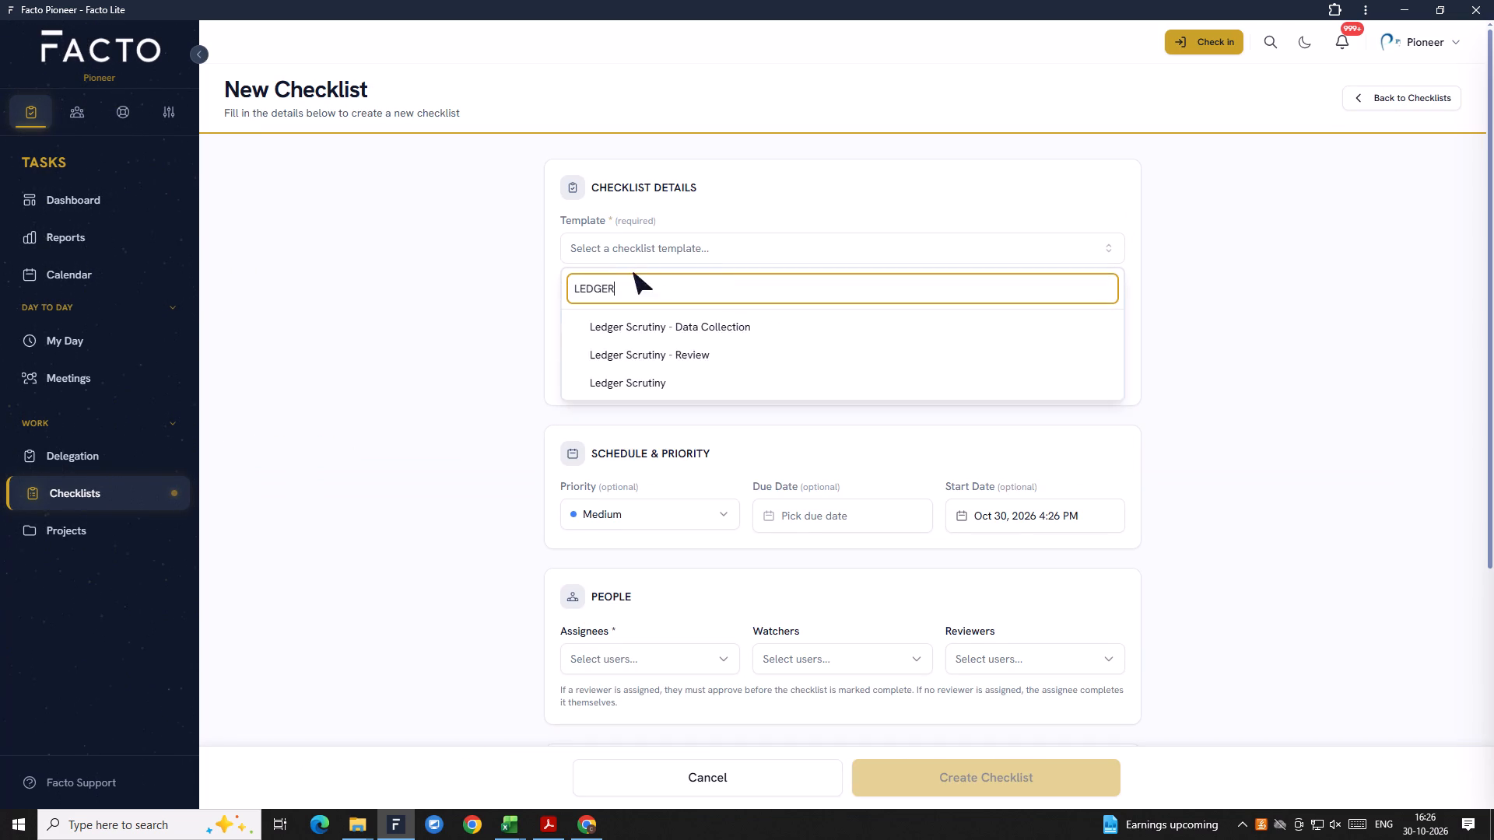
pyautogui.click(640, 380)
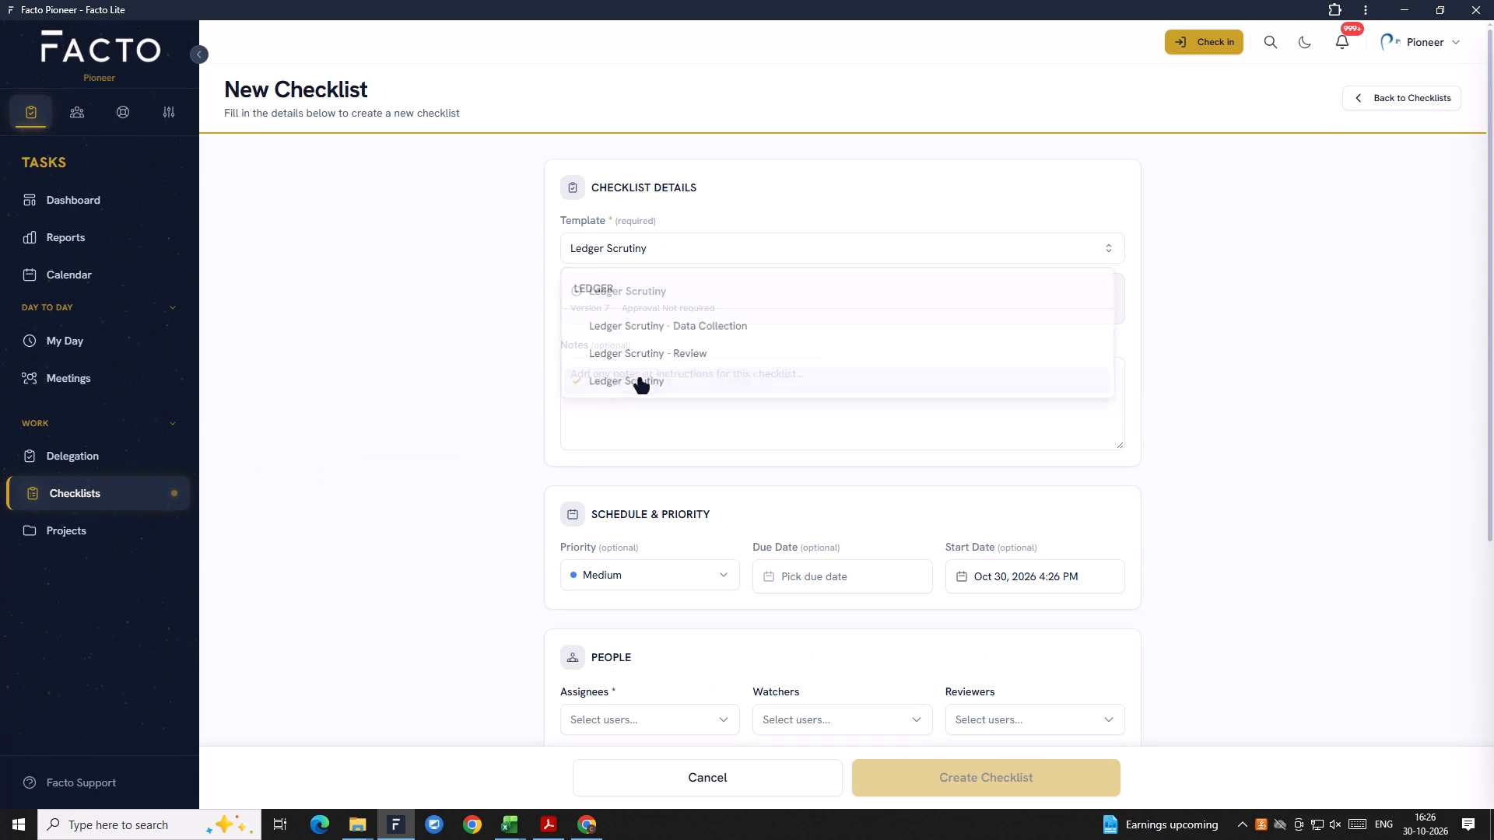
pyautogui.scroll(-2, 843, 545)
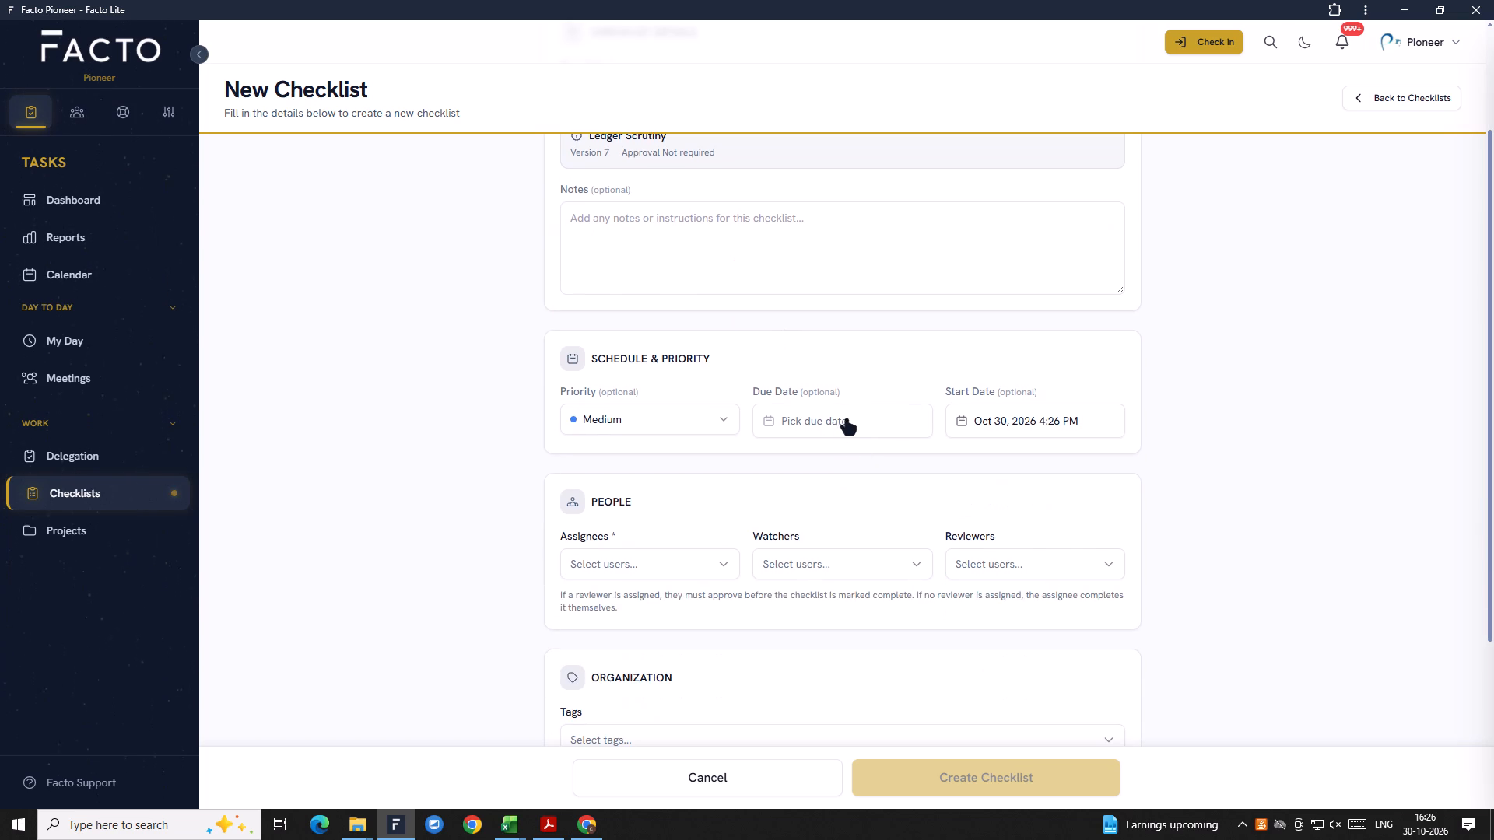
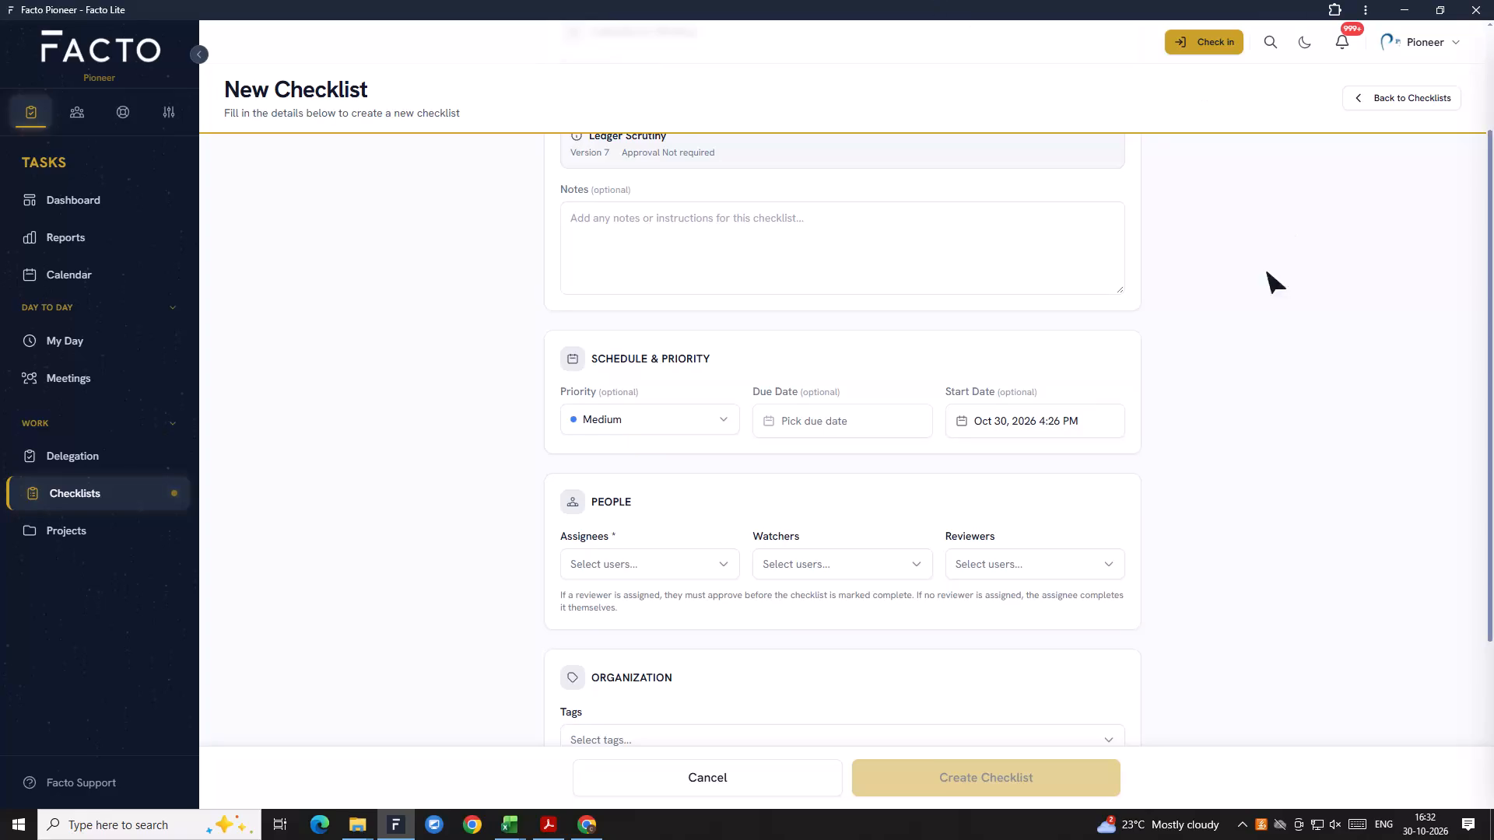
# Search the checklist templates for TDS and examine the matching entries for a TDS return filing template.
pyautogui.scroll(3, 1267, 272)
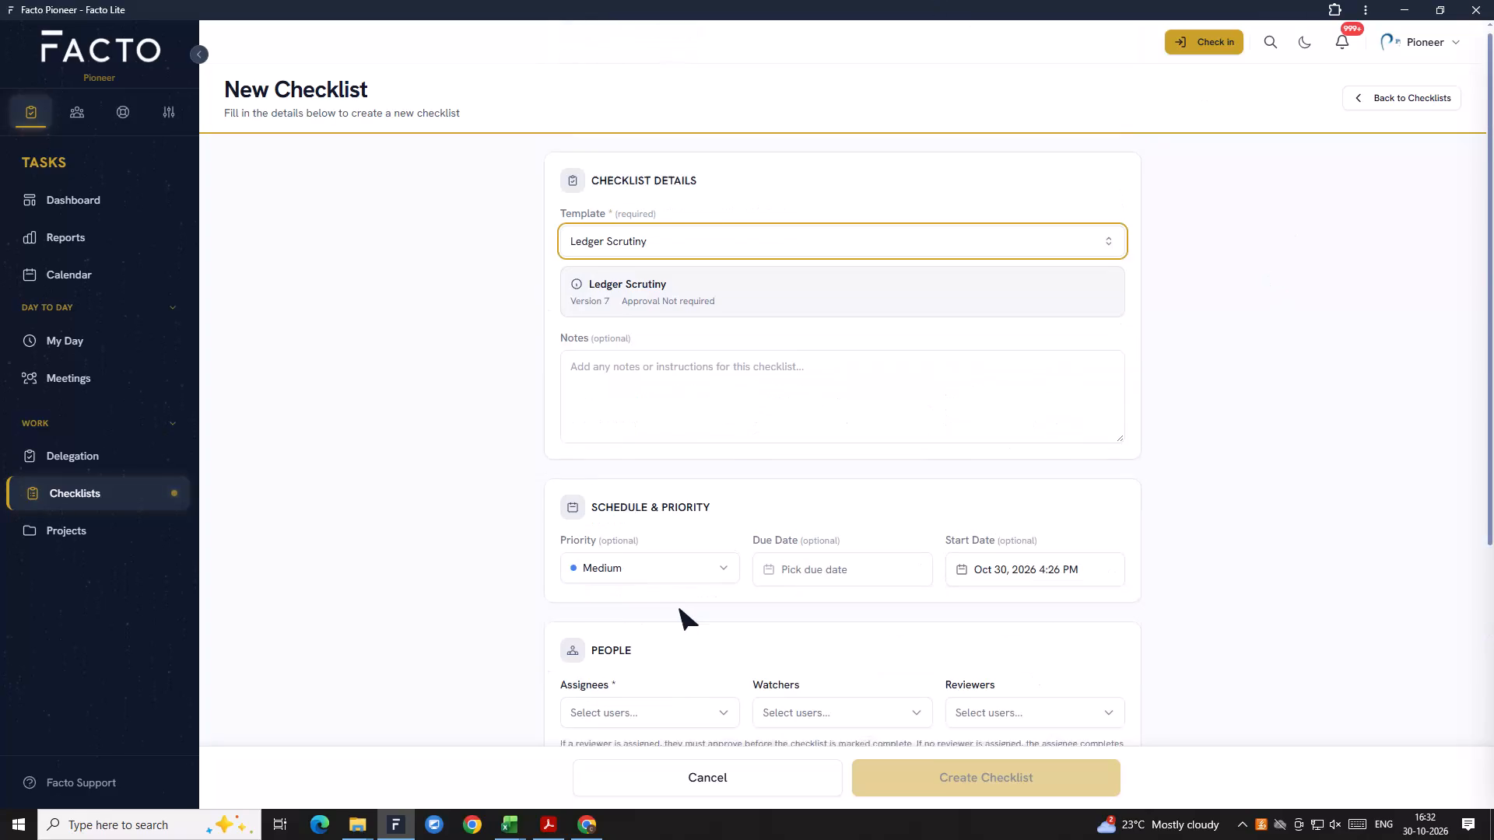
pyautogui.scroll(3, 679, 609)
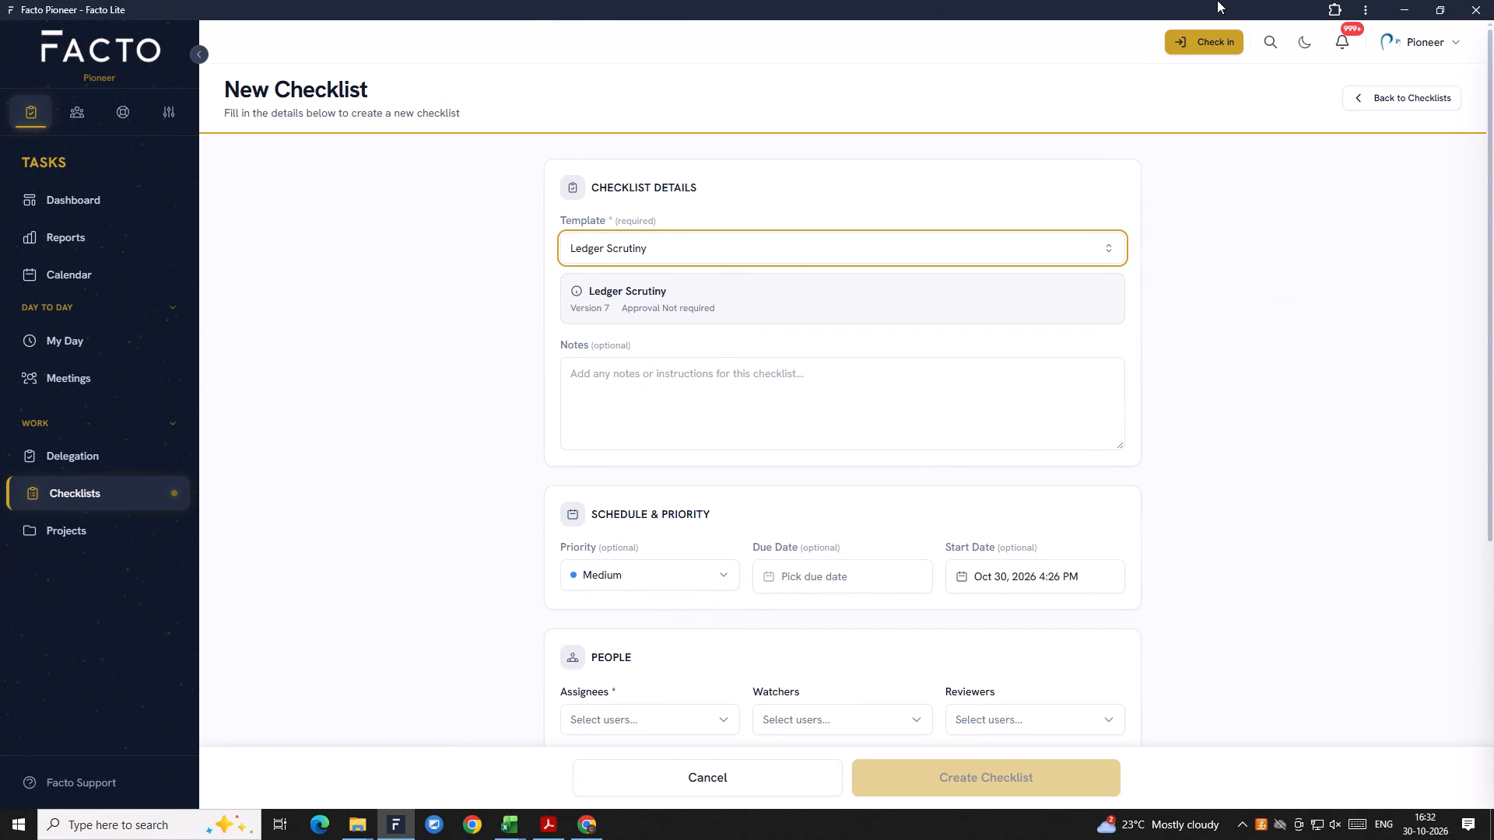
pyautogui.click(625, 252)
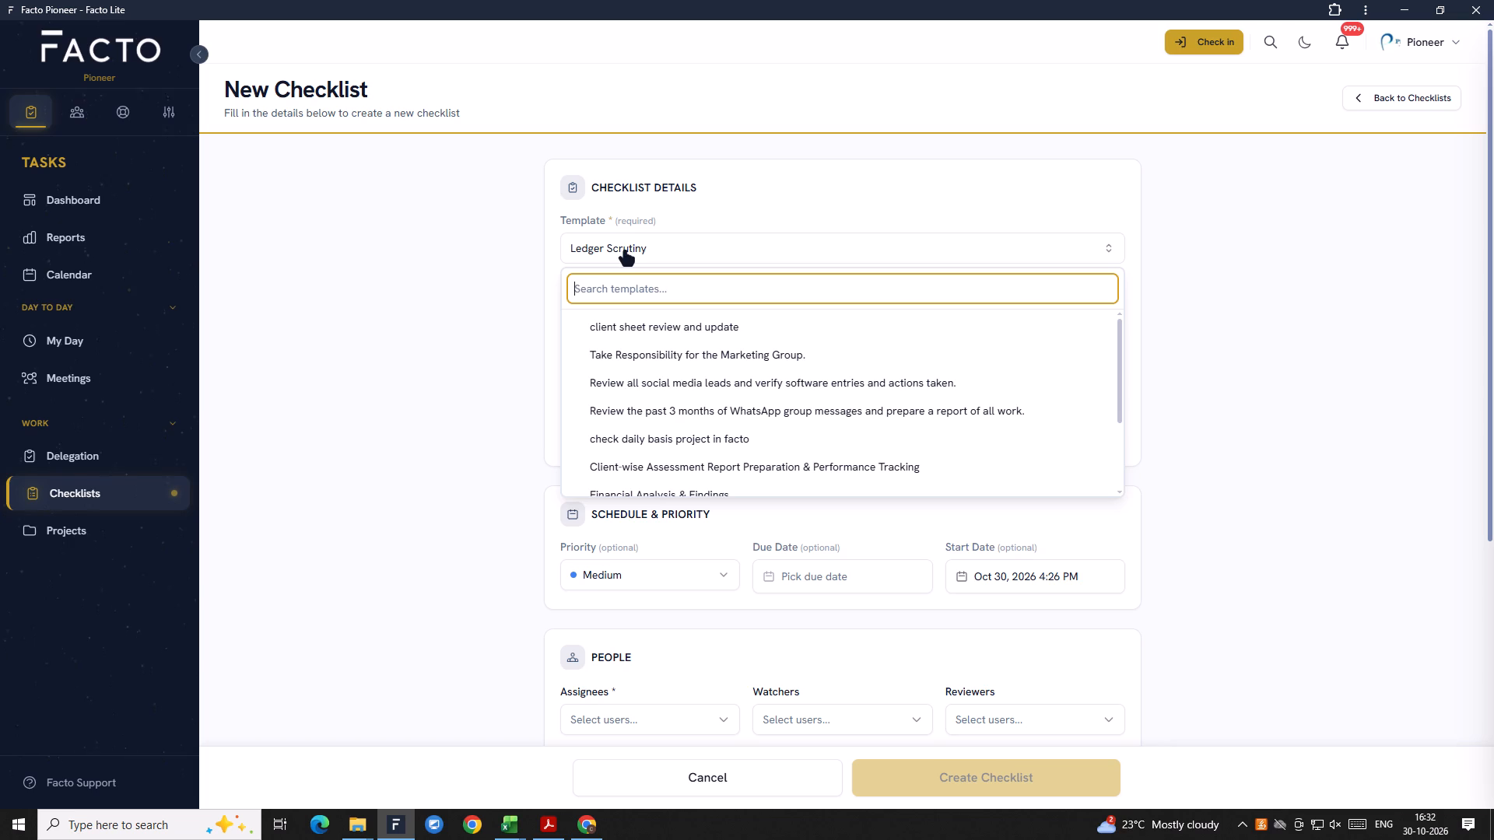
pyautogui.press('t')
pyautogui.write('DS')
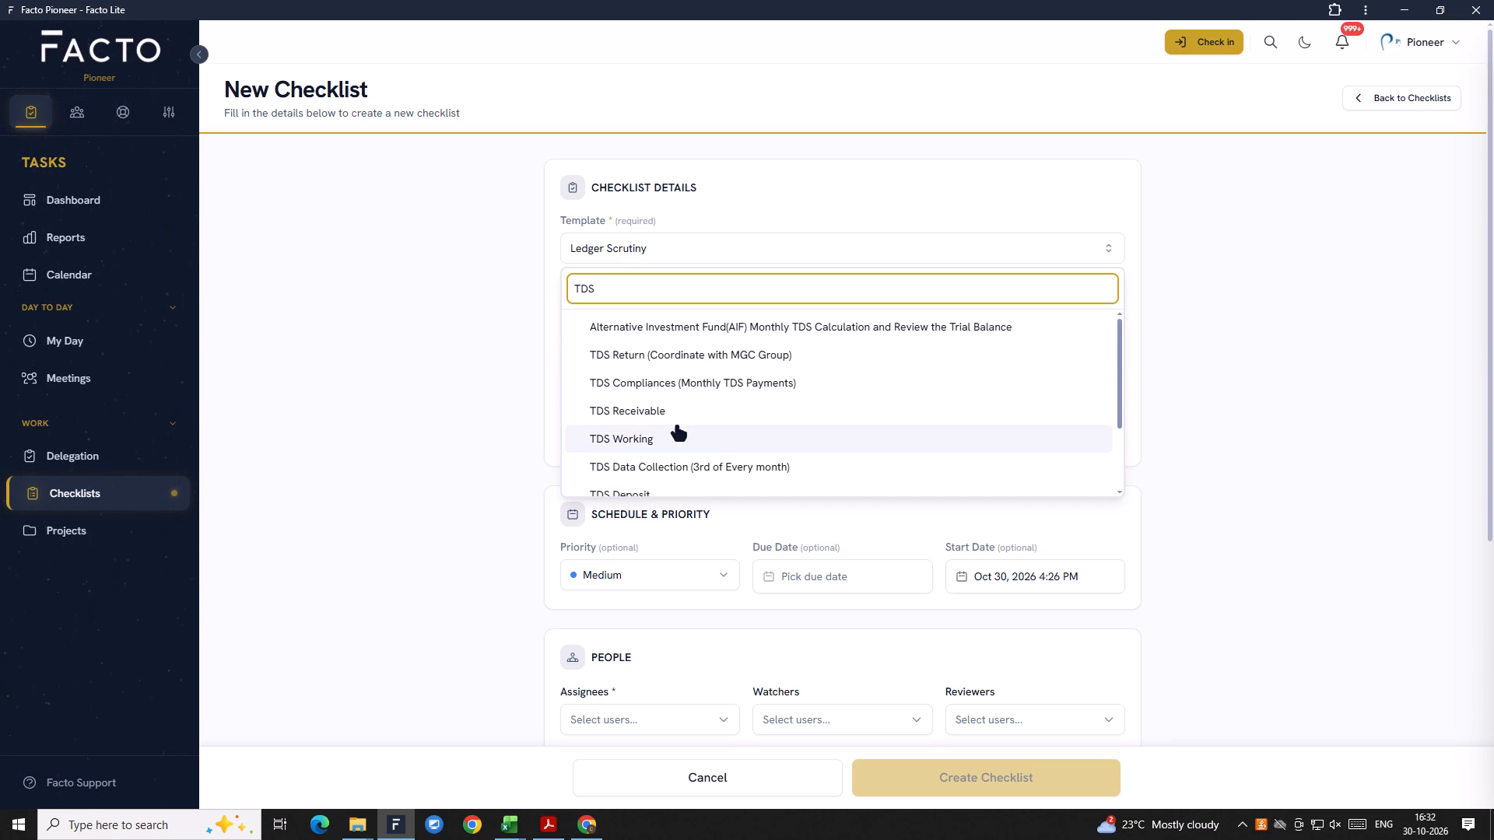
pyautogui.press('space')
pyautogui.write('FI')
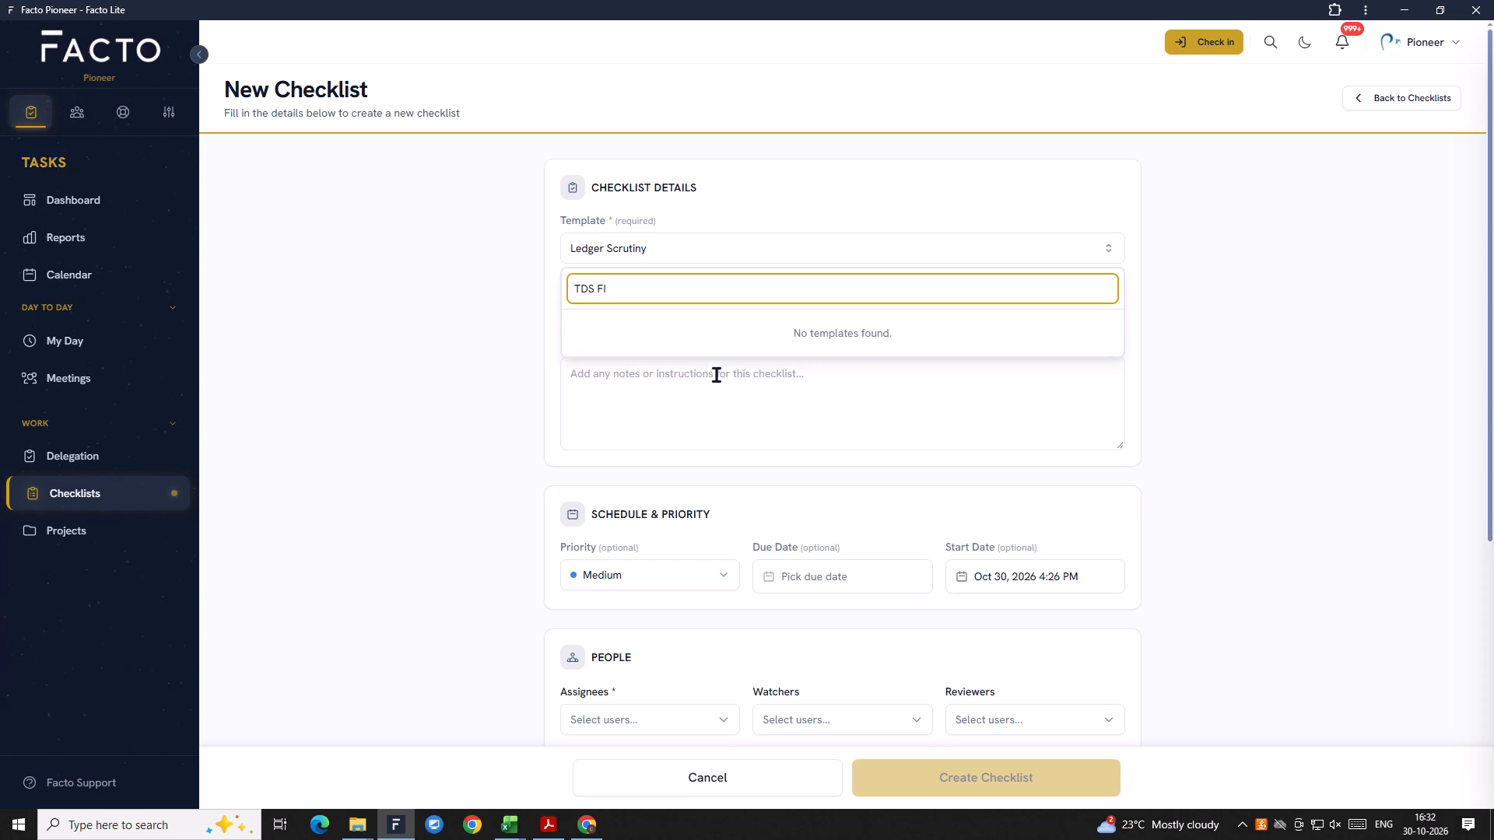
pyautogui.press('BackSpace')
pyautogui.press('BackSpace')
pyautogui.press('BackSpace')
pyautogui.scroll(-5, 713, 387)
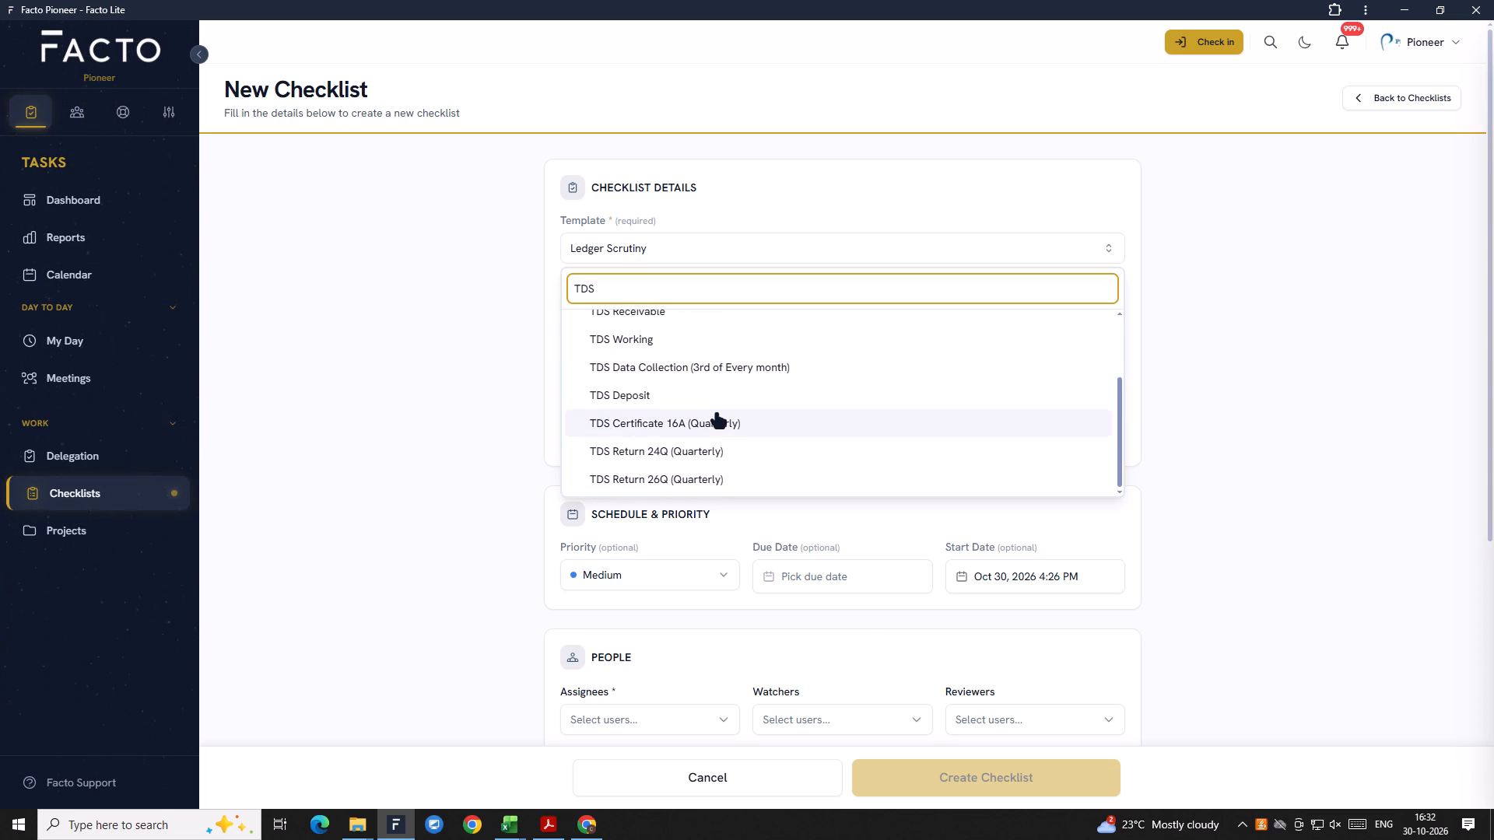
pyautogui.scroll(-3, 712, 464)
pyautogui.scroll(1, 655, 429)
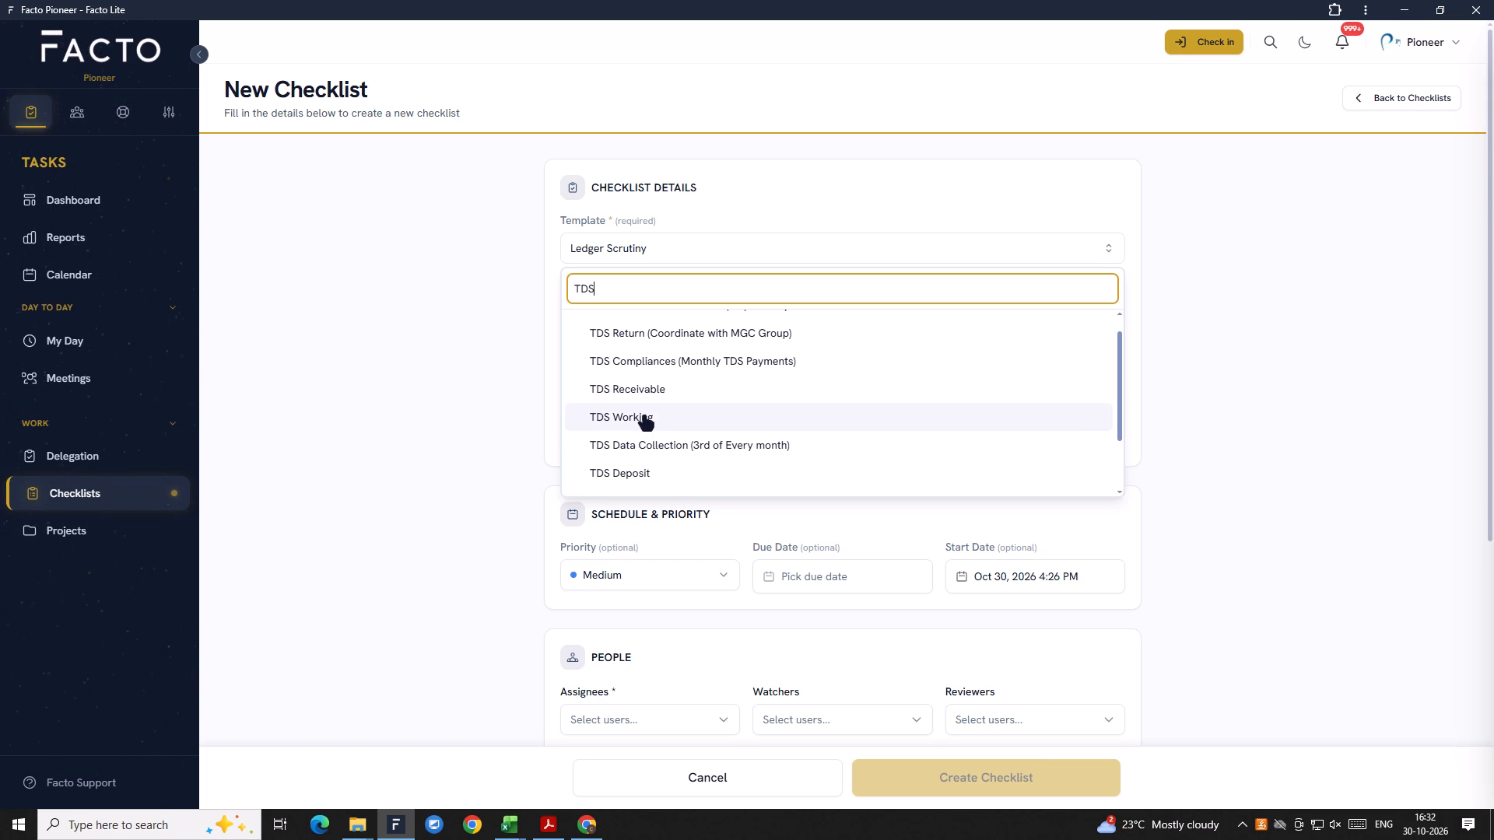
pyautogui.scroll(2, 644, 415)
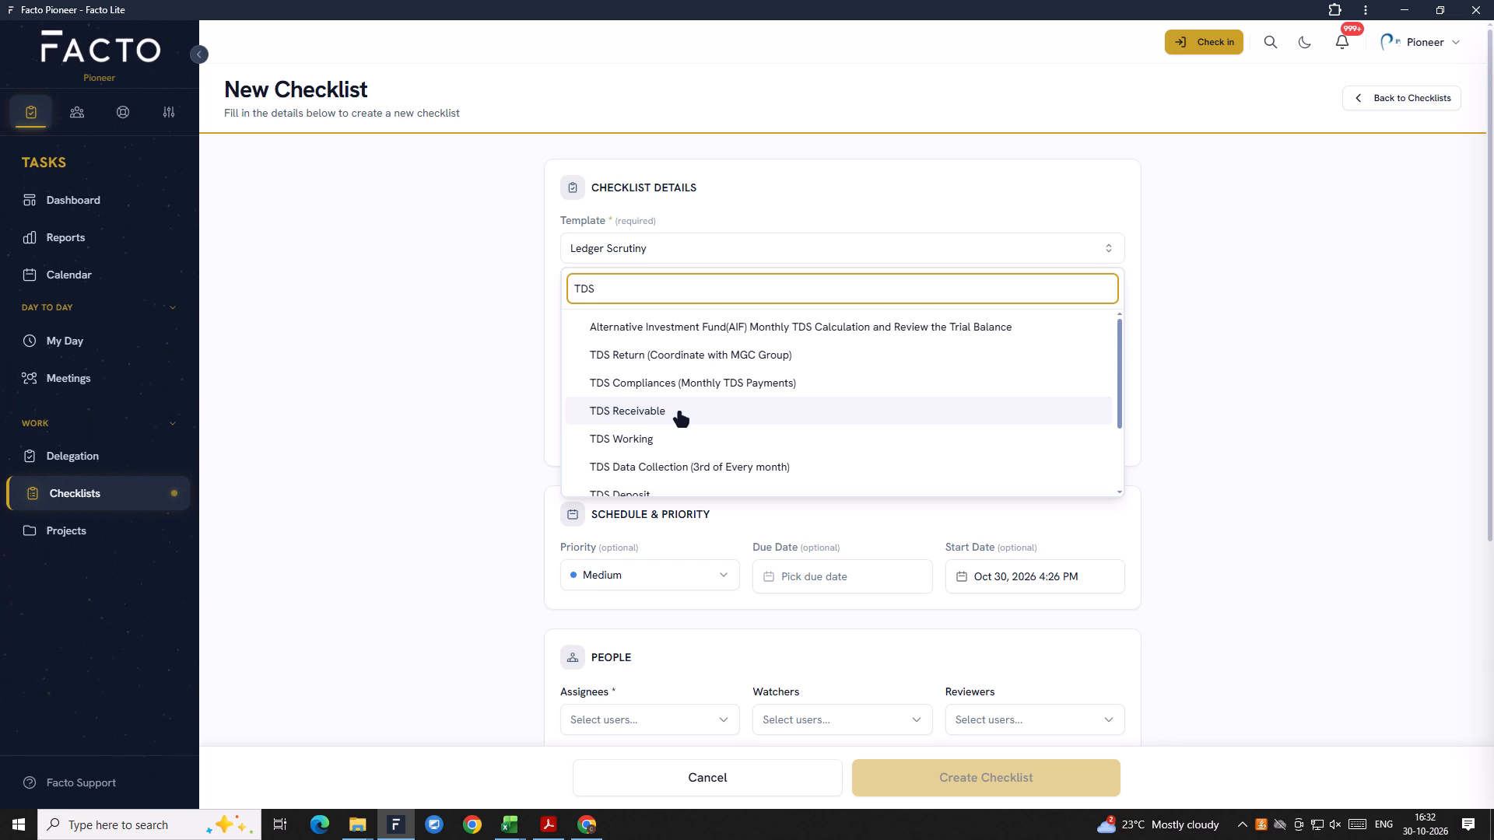
pyautogui.scroll(-2, 679, 413)
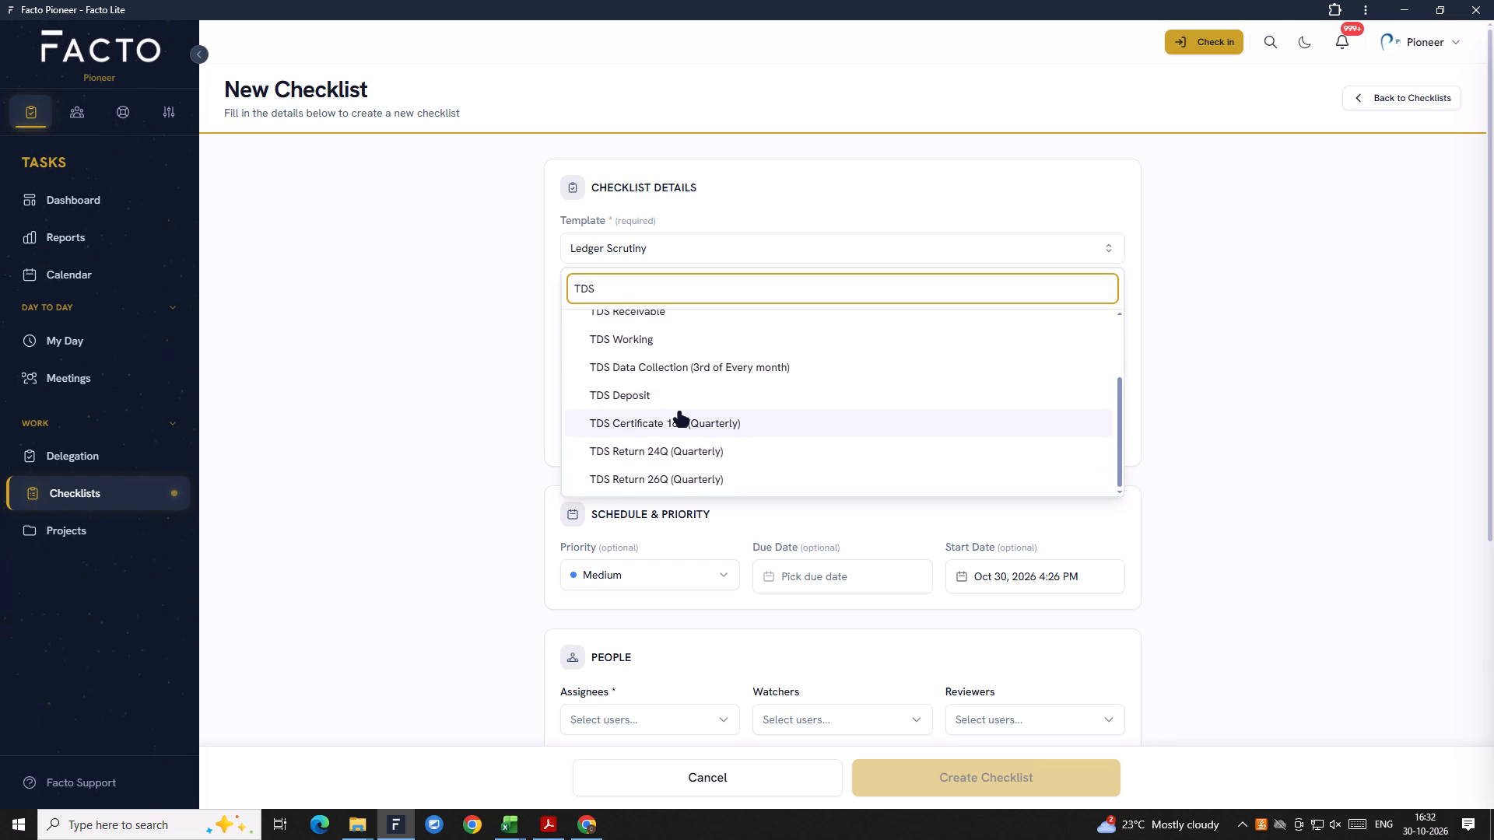
pyautogui.scroll(-2, 679, 413)
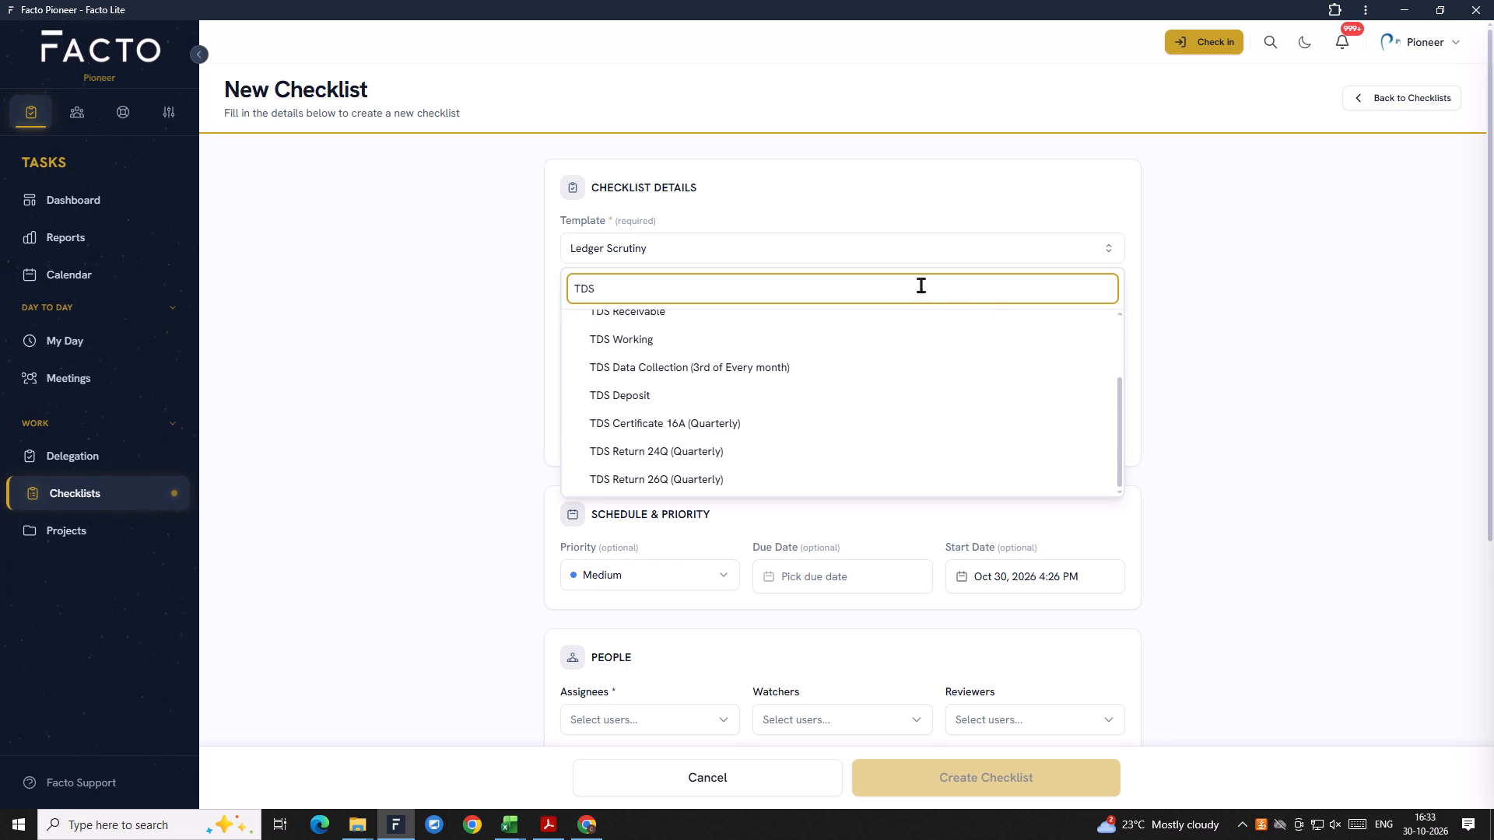
pyautogui.scroll(-4, 738, 429)
pyautogui.scroll(2, 733, 444)
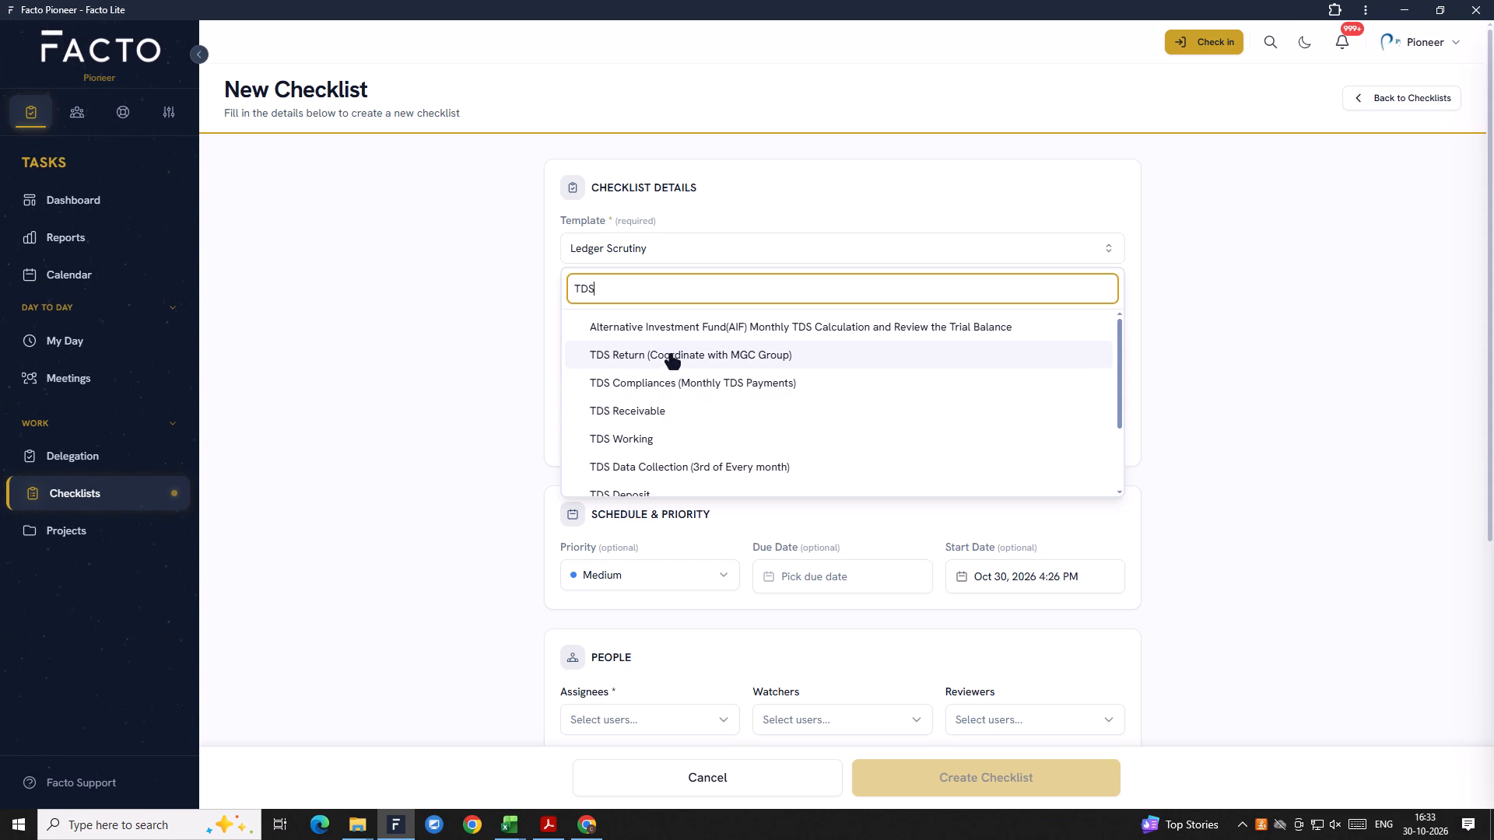
pyautogui.scroll(-7, 671, 355)
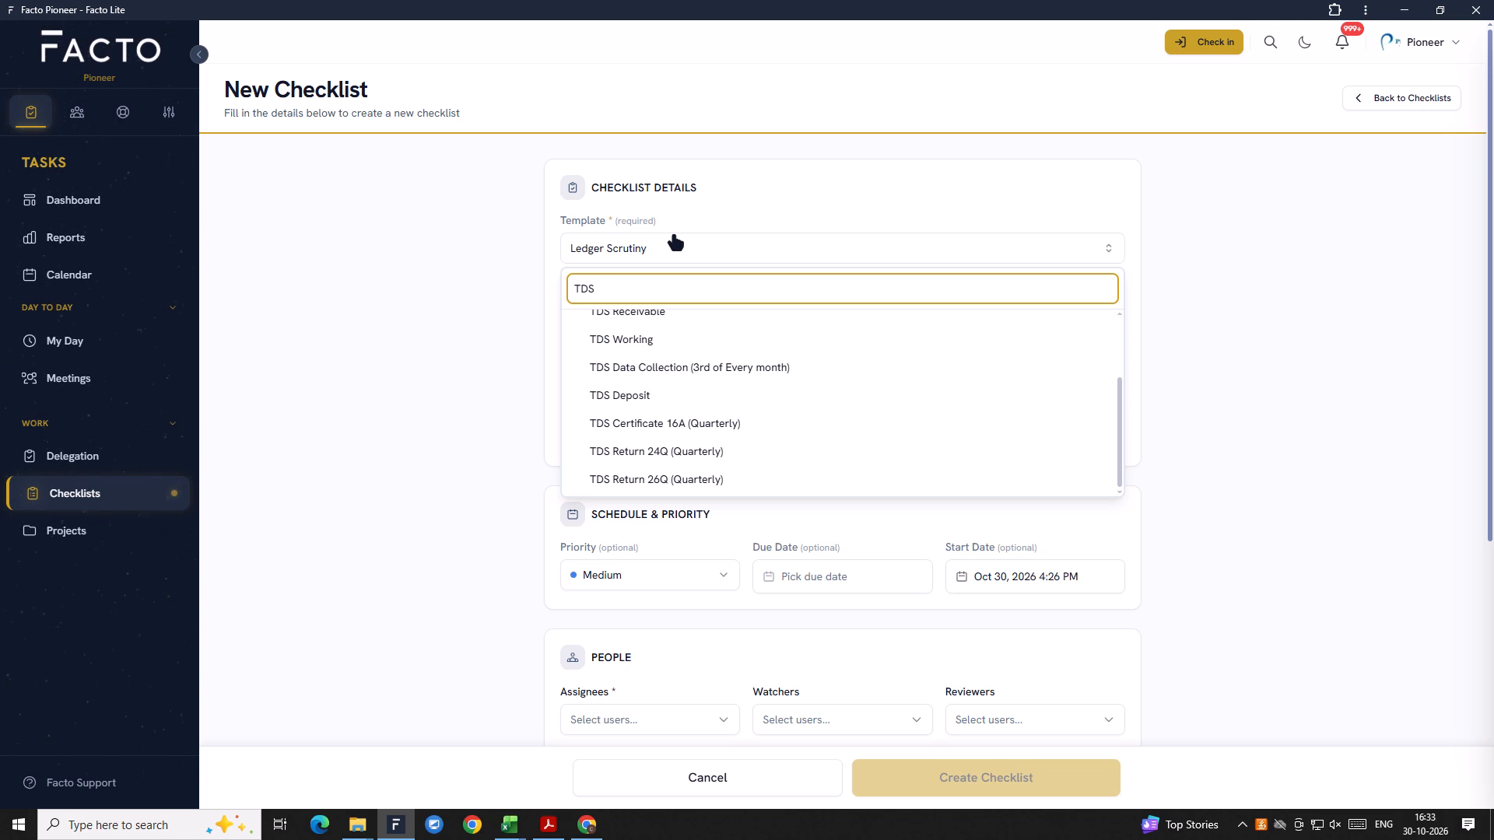
# Switch the new checklist's template to Filing of TDS Return.
pyautogui.press('BackSpace')
pyautogui.press('BackSpace')
pyautogui.press('BackSpace')
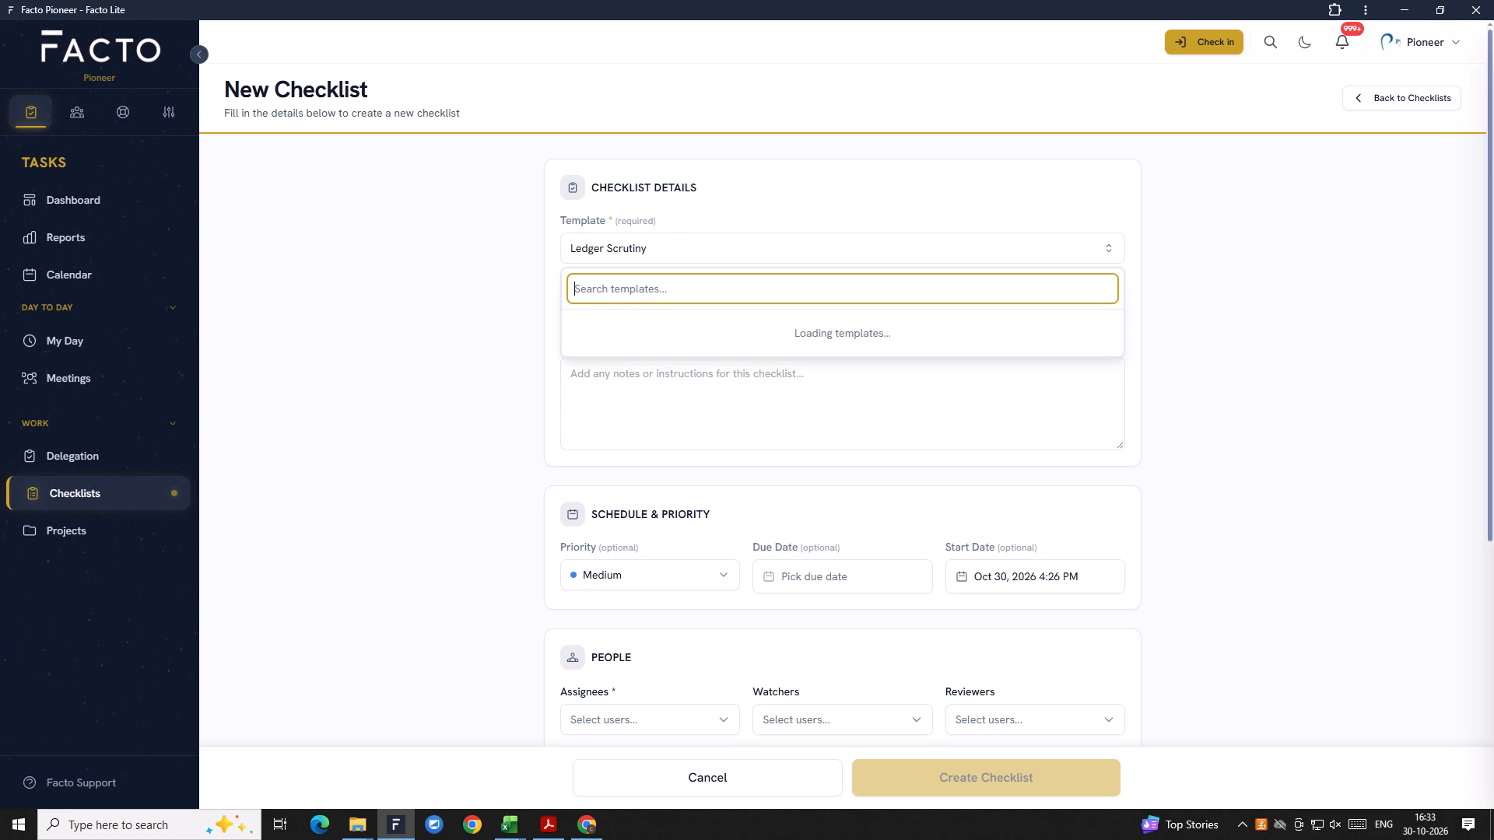
pyautogui.write('FILLING OF')
pyautogui.press('space')
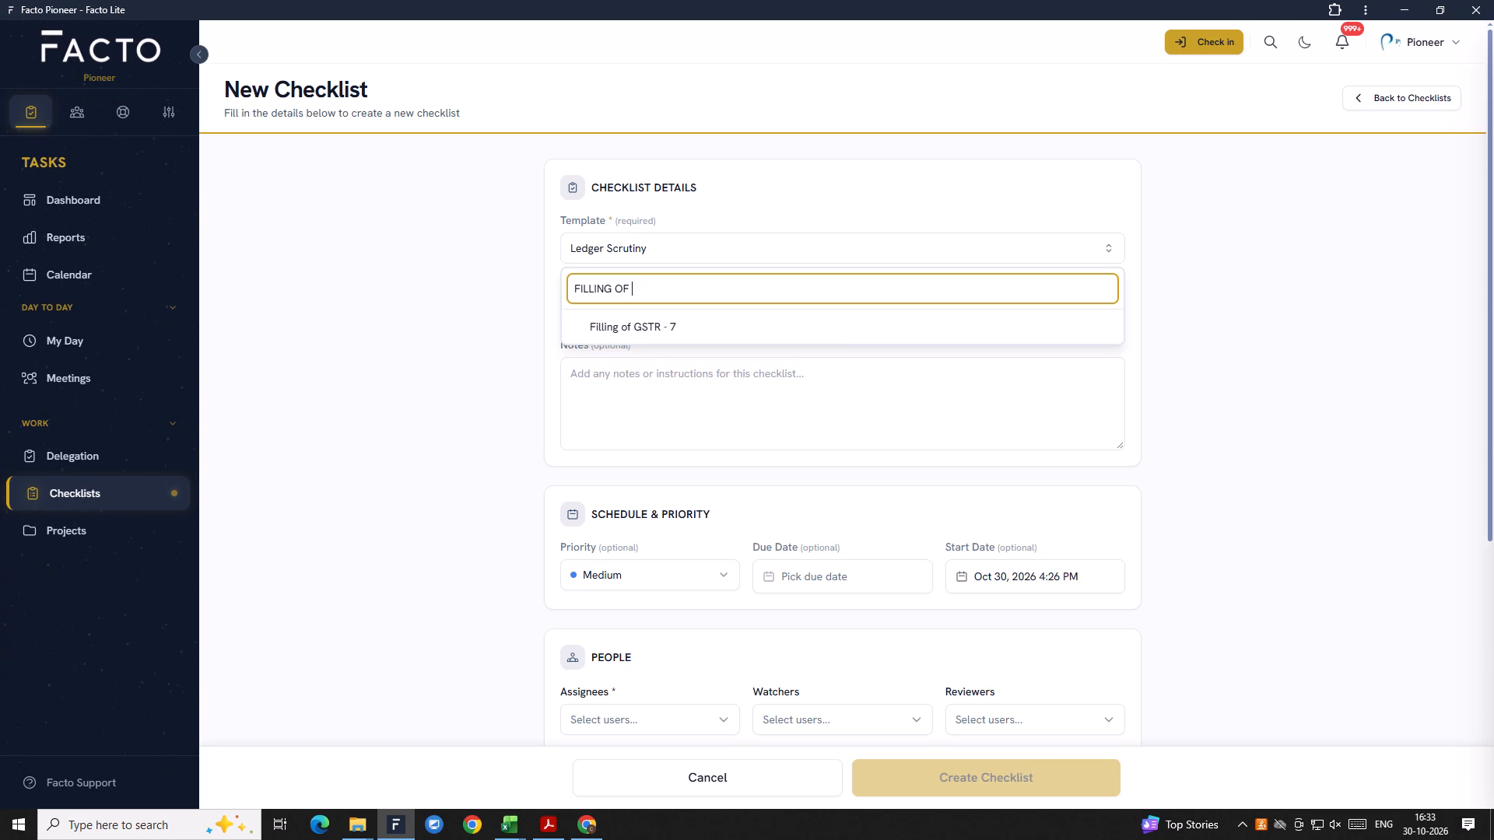
pyautogui.press('BackSpace')
pyautogui.press('BackSpace')
pyautogui.press('BackSpace')
pyautogui.press('BackSpace')
pyautogui.press('BackSpace')
pyautogui.press('BackSpace')
pyautogui.press('BackSpace')
pyautogui.press('BackSpace')
pyautogui.press('BackSpace')
pyautogui.press('BackSpace')
pyautogui.press('BackSpace')
pyautogui.press('BackSpace')
pyautogui.press('BackSpace')
pyautogui.press('BackSpace')
pyautogui.press('BackSpace')
pyautogui.press('BackSpace')
pyautogui.press('BackSpace')
pyautogui.write('filling')
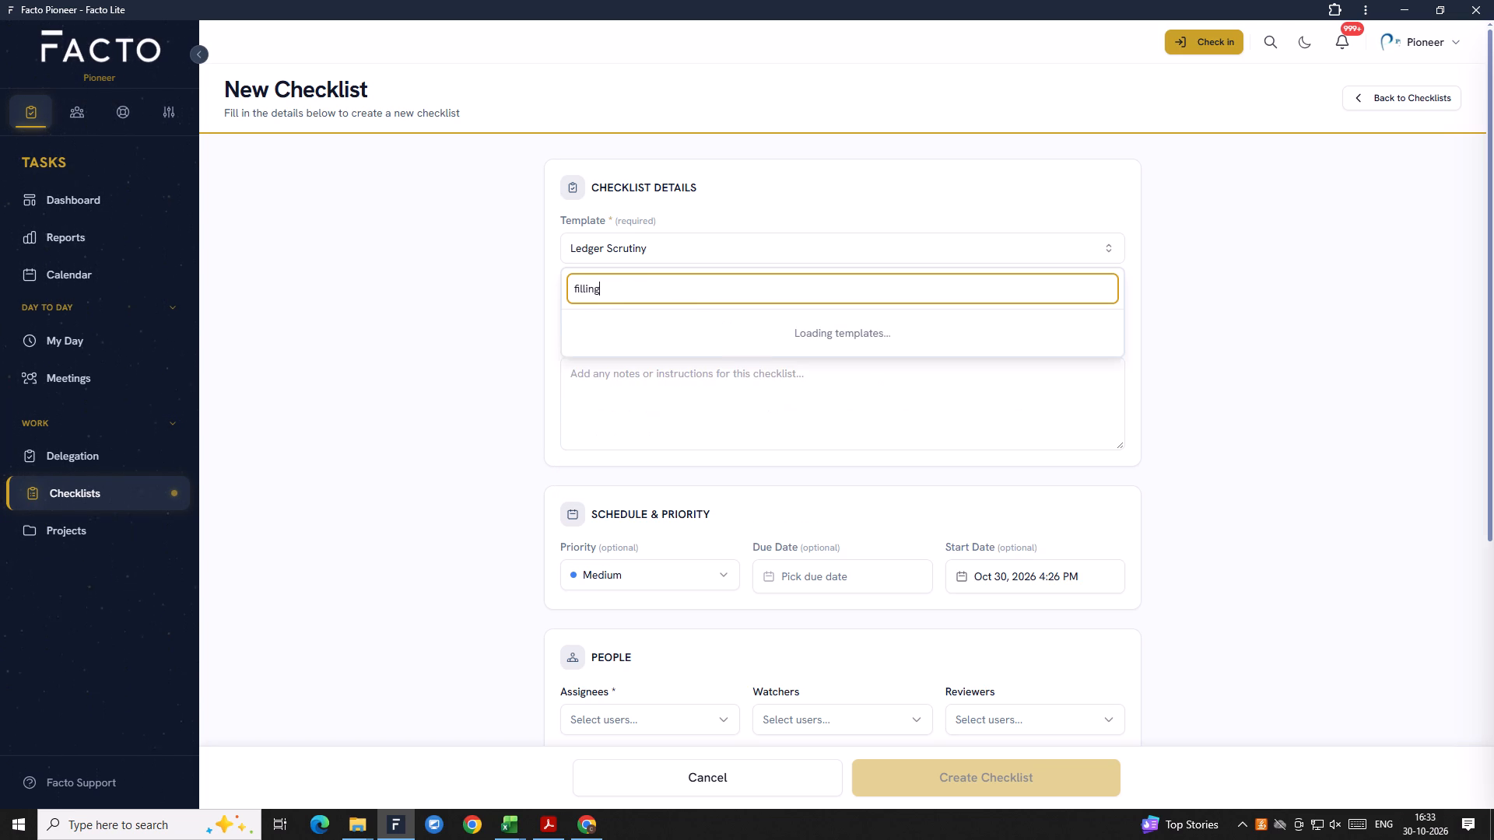
pyautogui.press('s')
pyautogui.press('BackSpace')
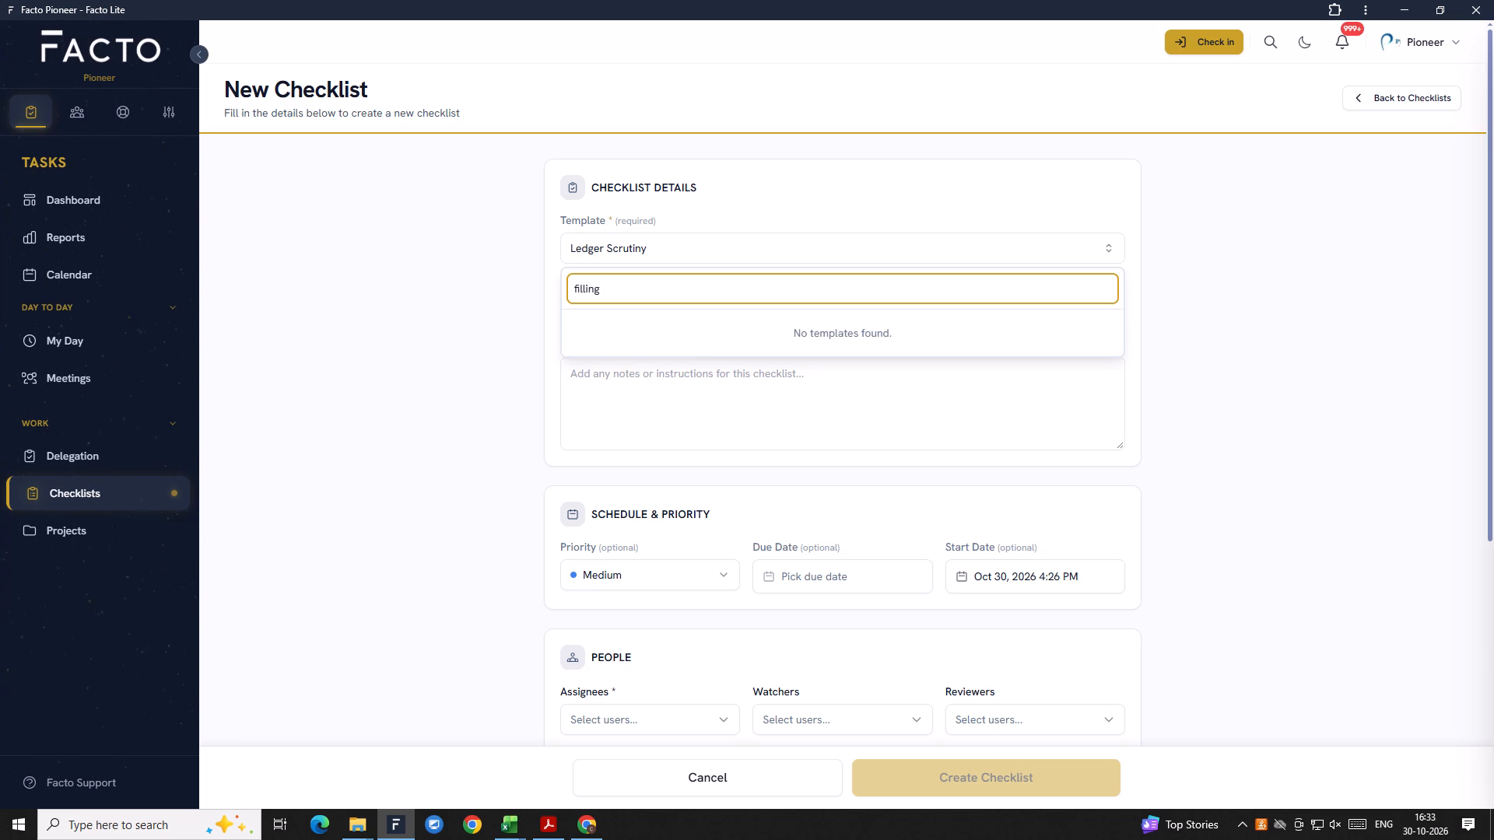
pyautogui.press('BackSpace')
pyautogui.press('BackSpace')
pyautogui.press('BackSpace')
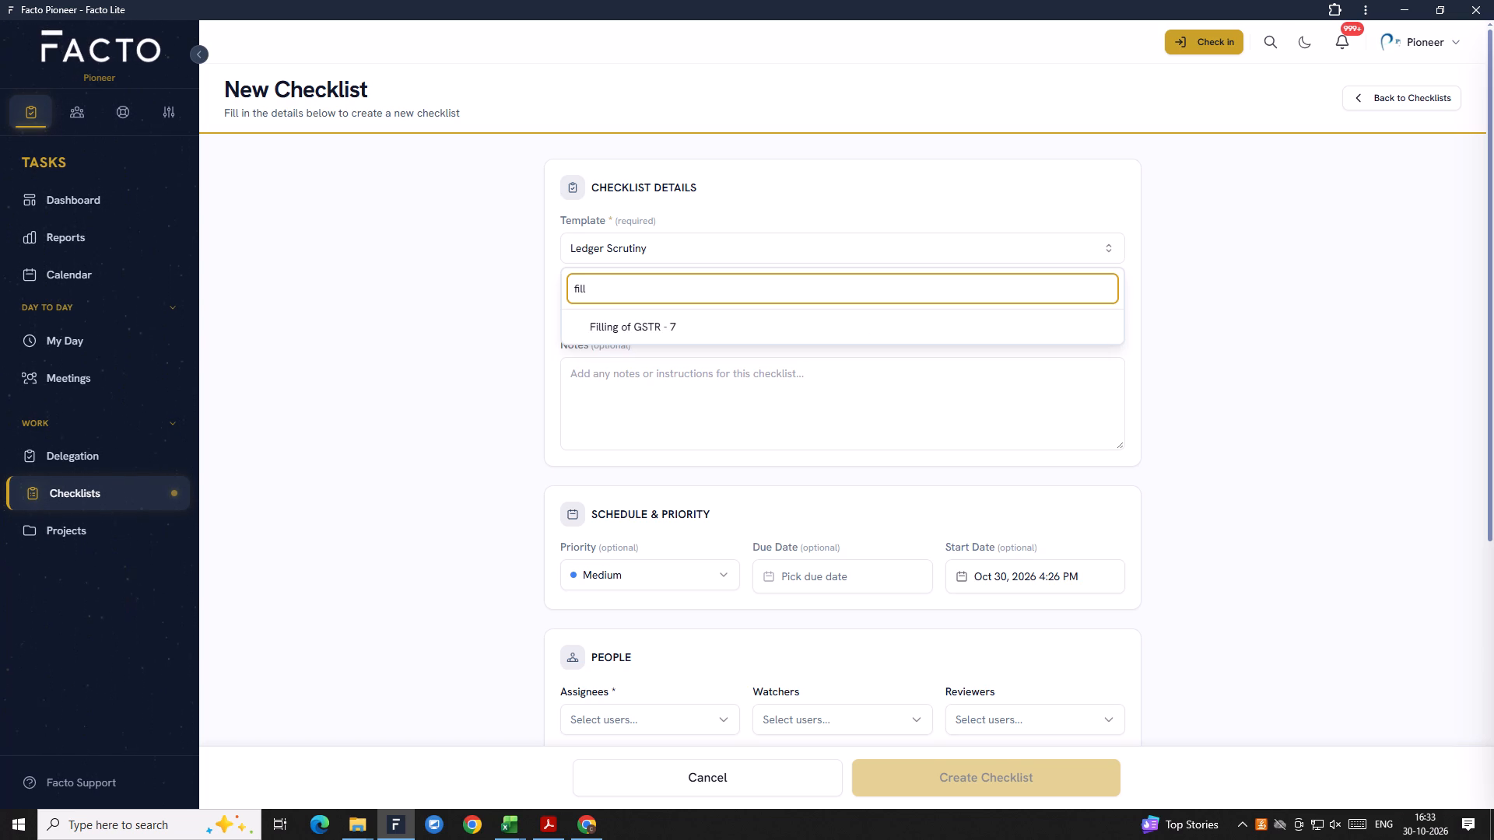
pyautogui.press('BackSpace')
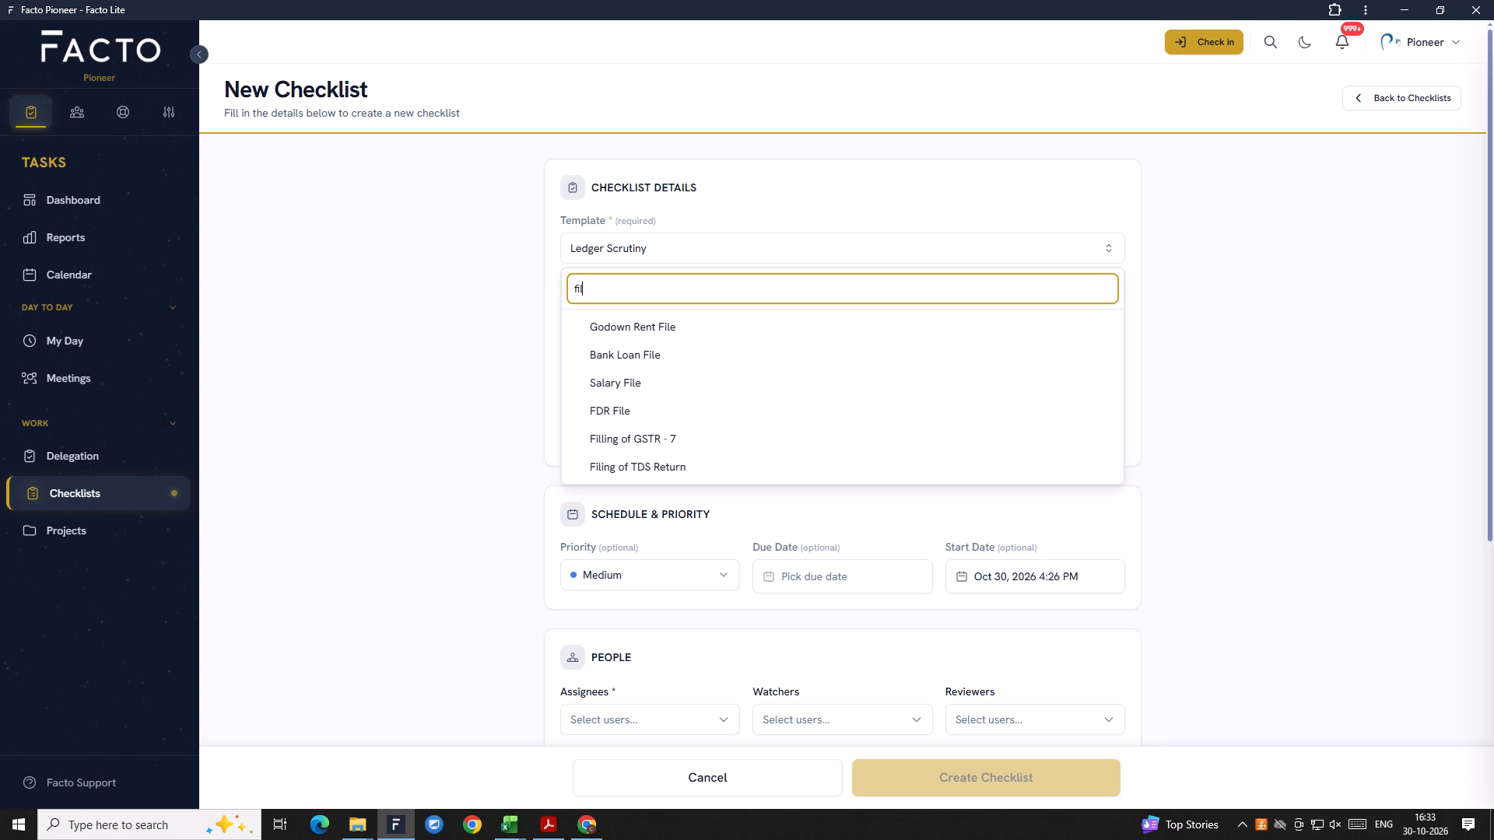
pyautogui.click(647, 470)
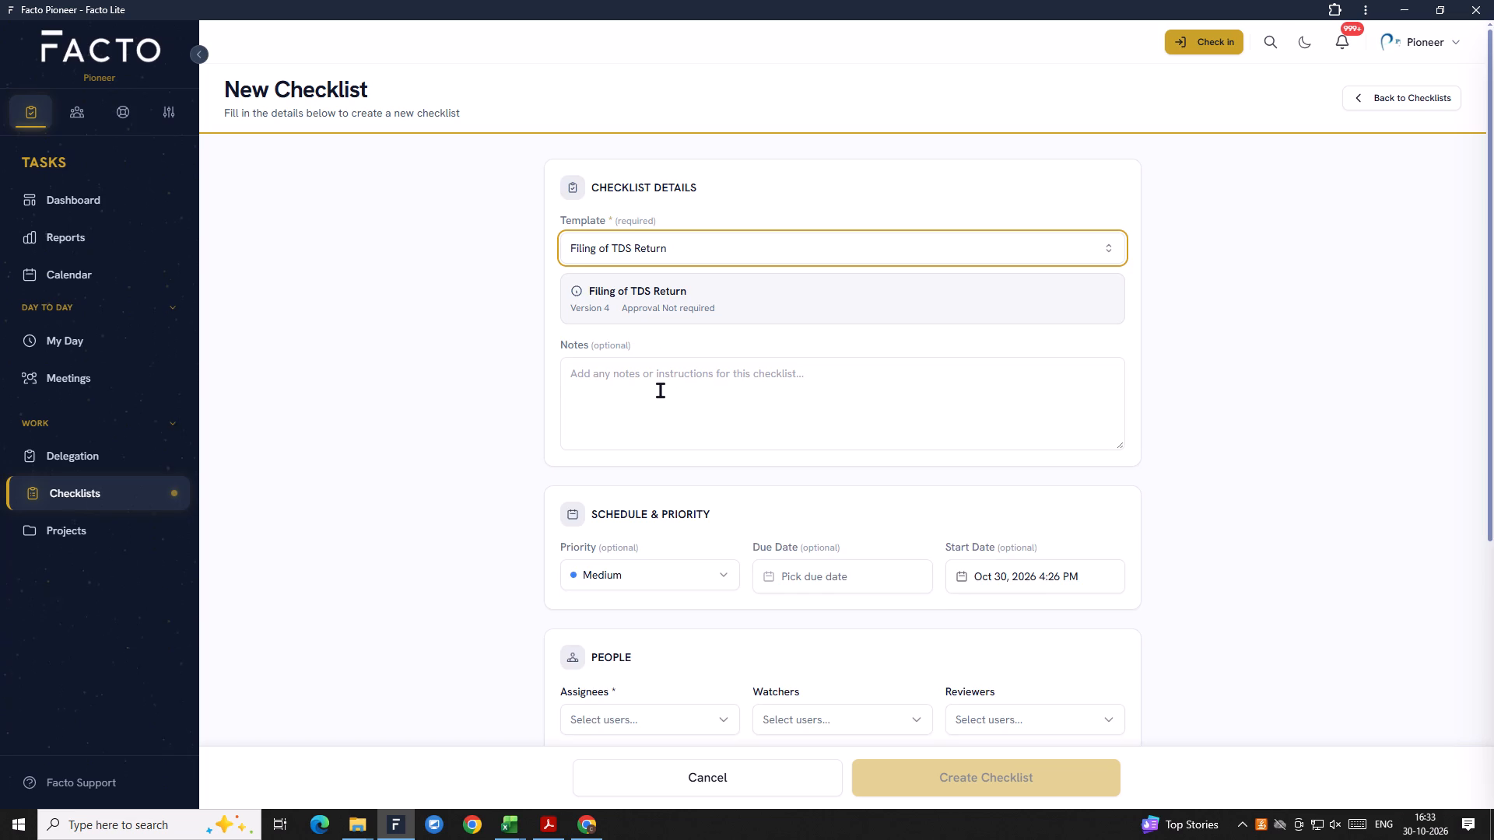
# Set the checklist's due date to Oct 31, 2026 9:00 AM.
pyautogui.scroll(-1, 661, 390)
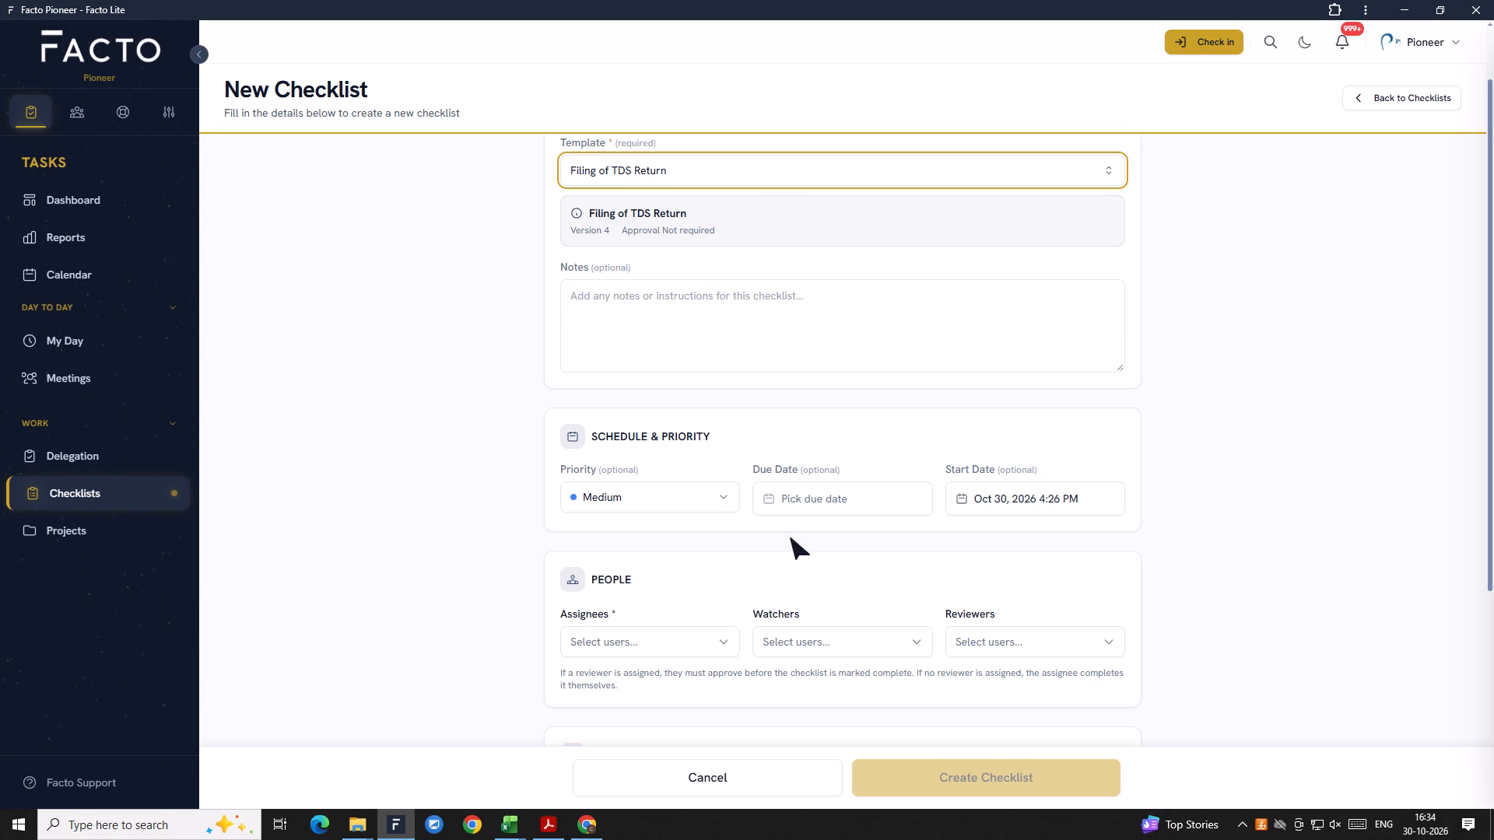
pyautogui.scroll(-2, 711, 515)
pyautogui.click(810, 345)
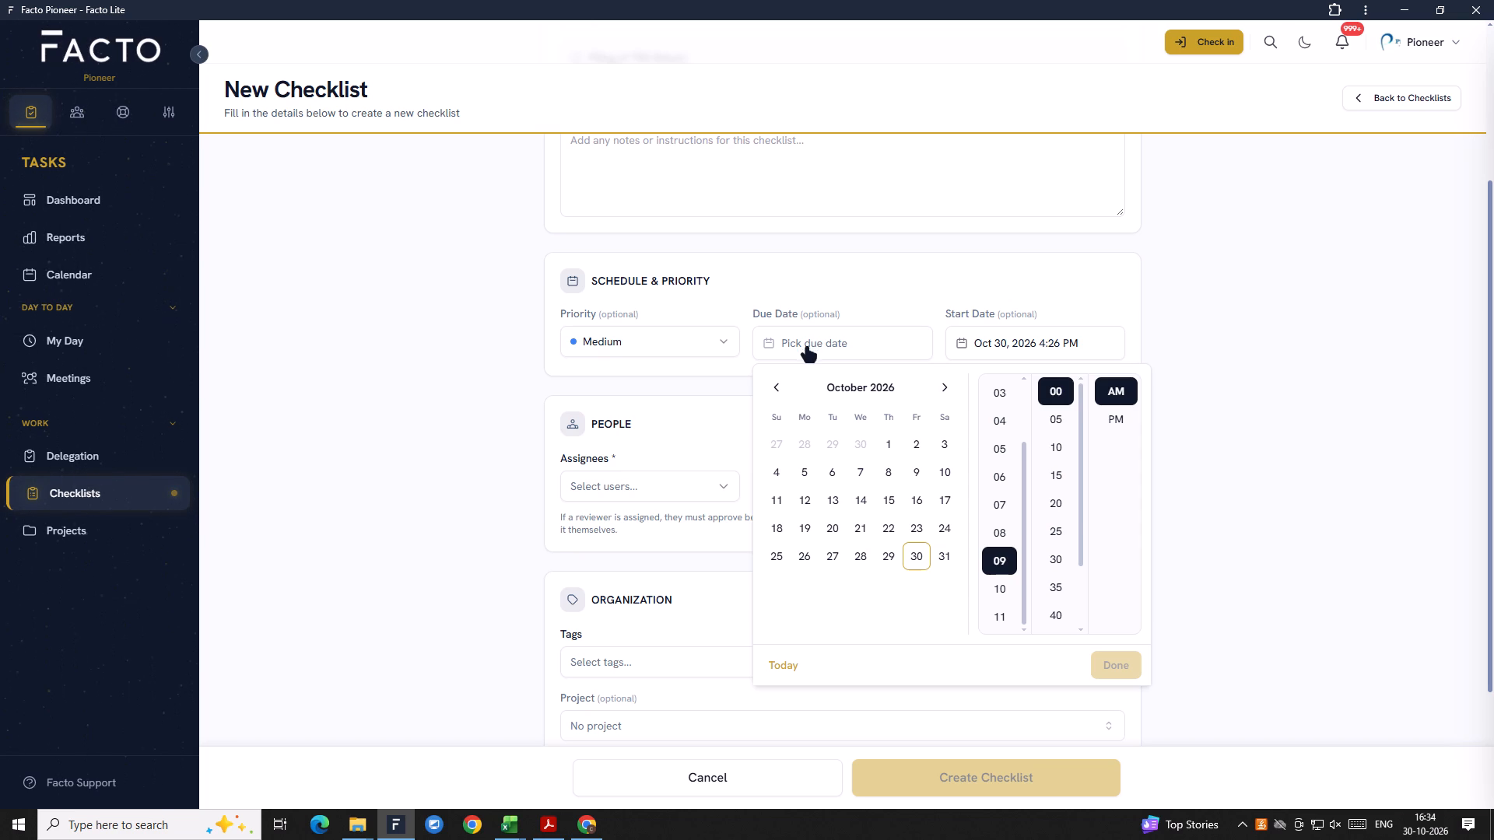
pyautogui.click(941, 556)
pyautogui.click(1117, 661)
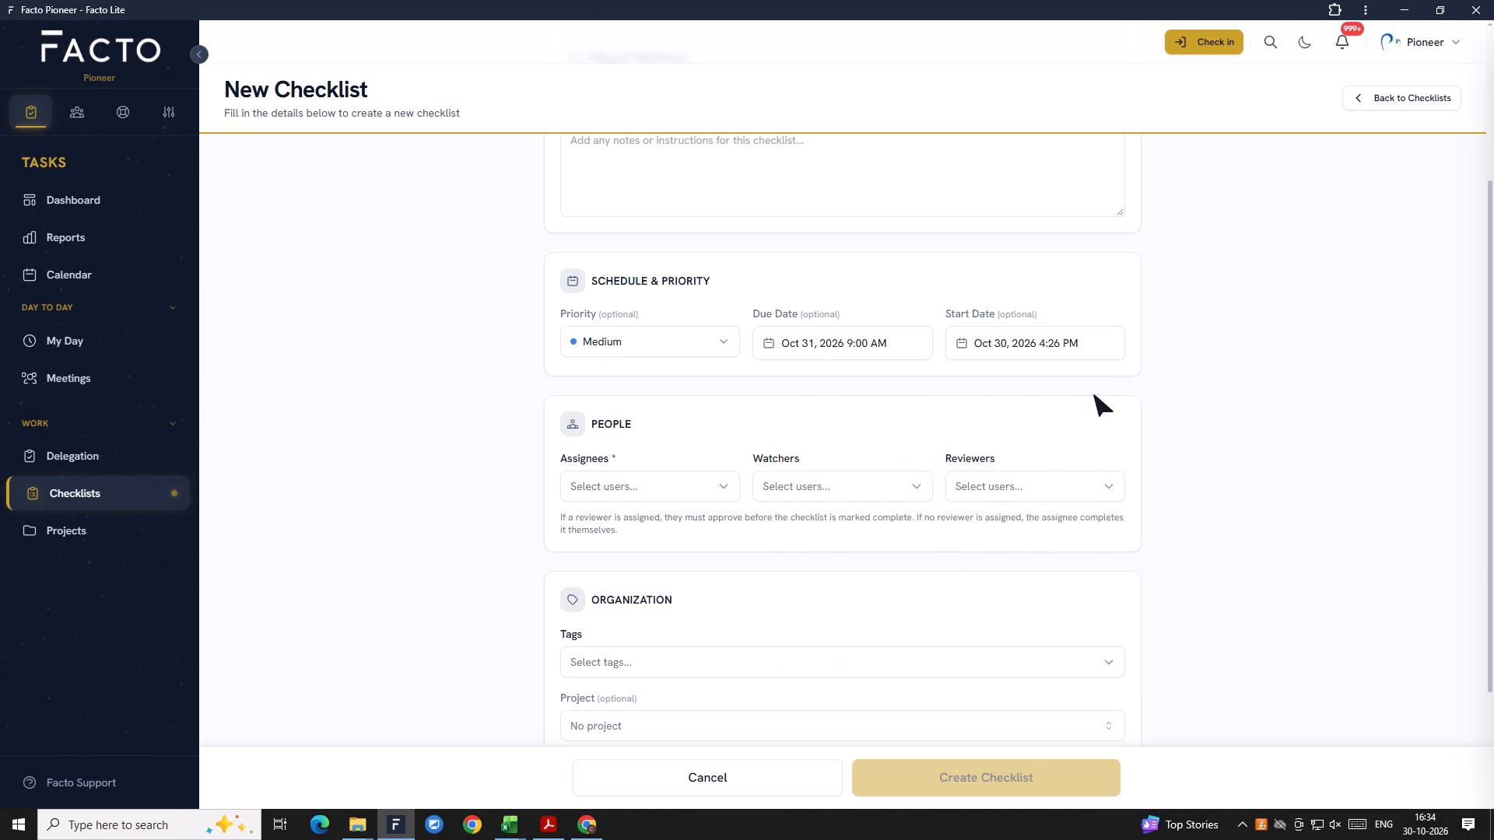
pyautogui.click(1033, 346)
pyautogui.click(1033, 346)
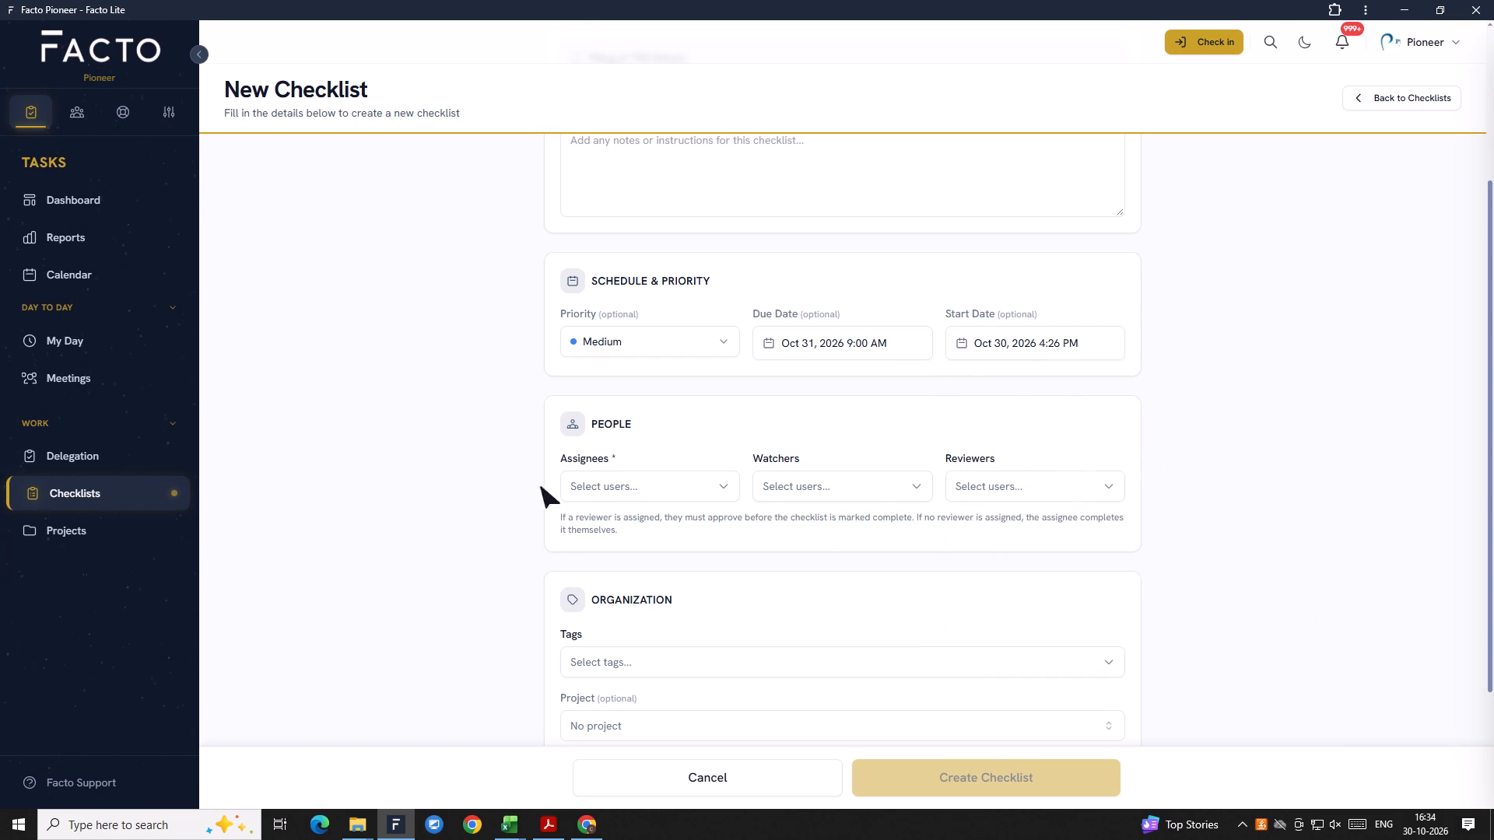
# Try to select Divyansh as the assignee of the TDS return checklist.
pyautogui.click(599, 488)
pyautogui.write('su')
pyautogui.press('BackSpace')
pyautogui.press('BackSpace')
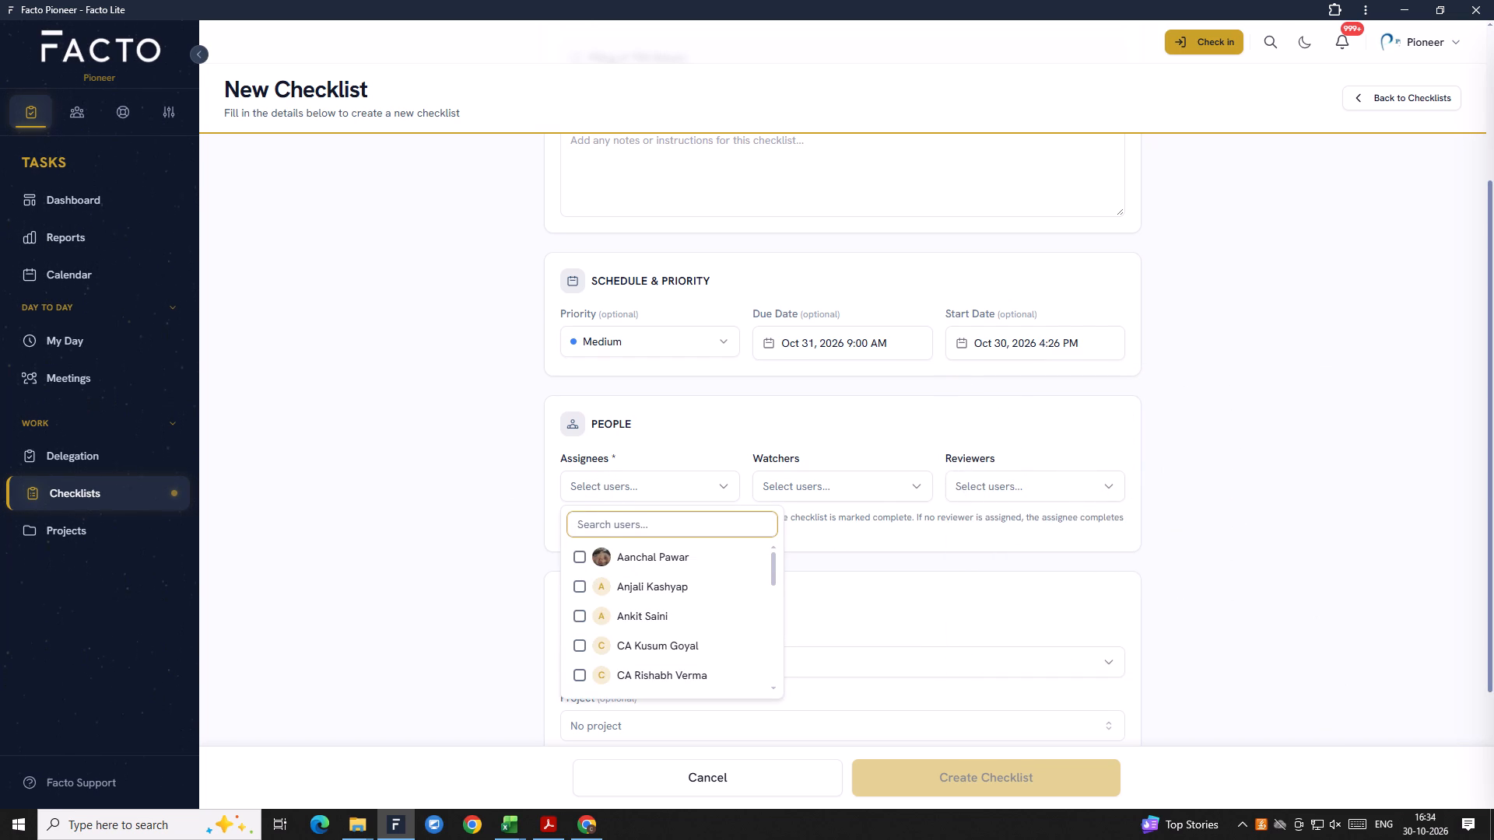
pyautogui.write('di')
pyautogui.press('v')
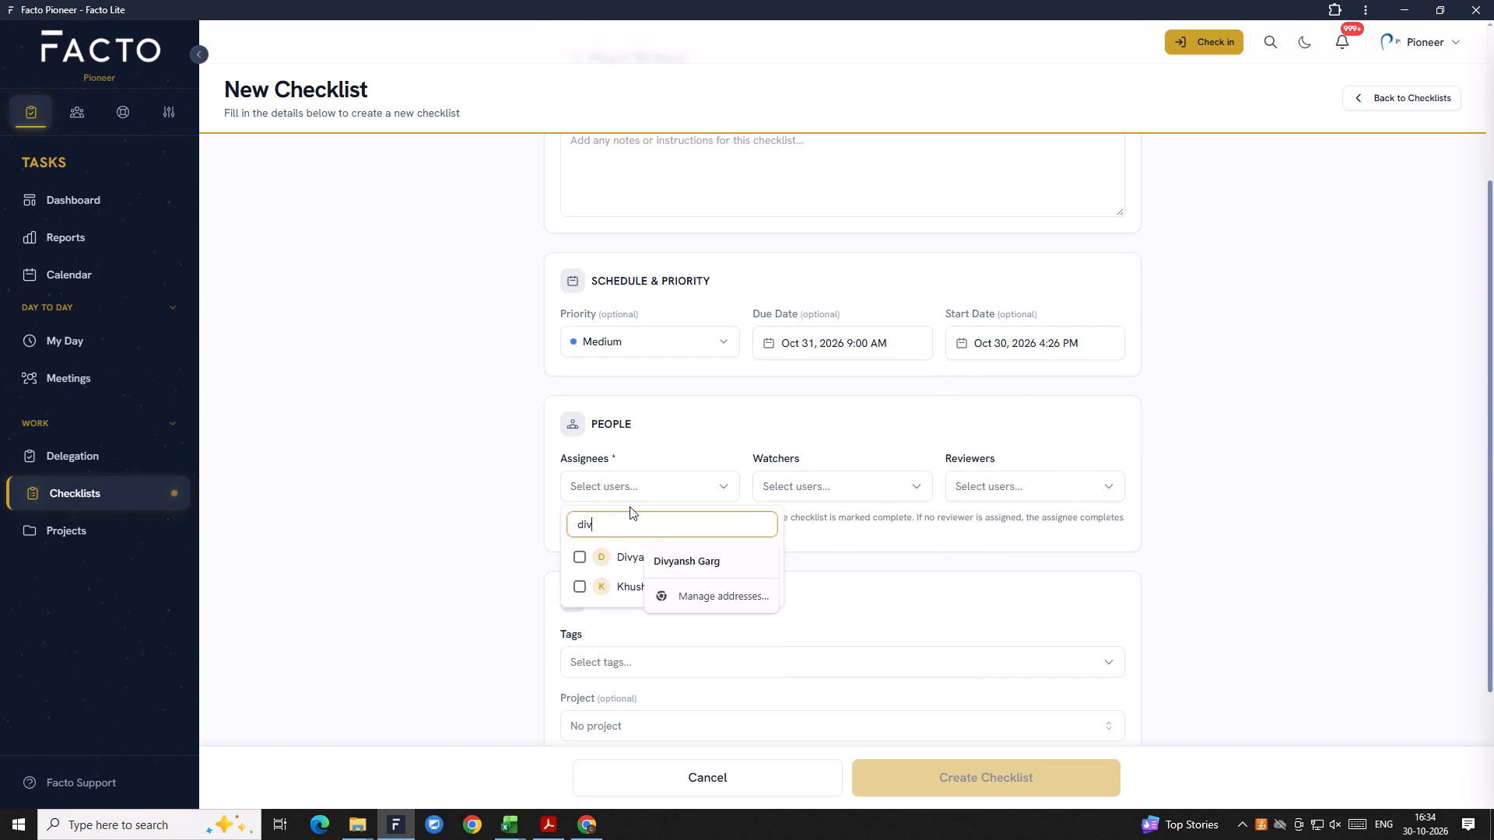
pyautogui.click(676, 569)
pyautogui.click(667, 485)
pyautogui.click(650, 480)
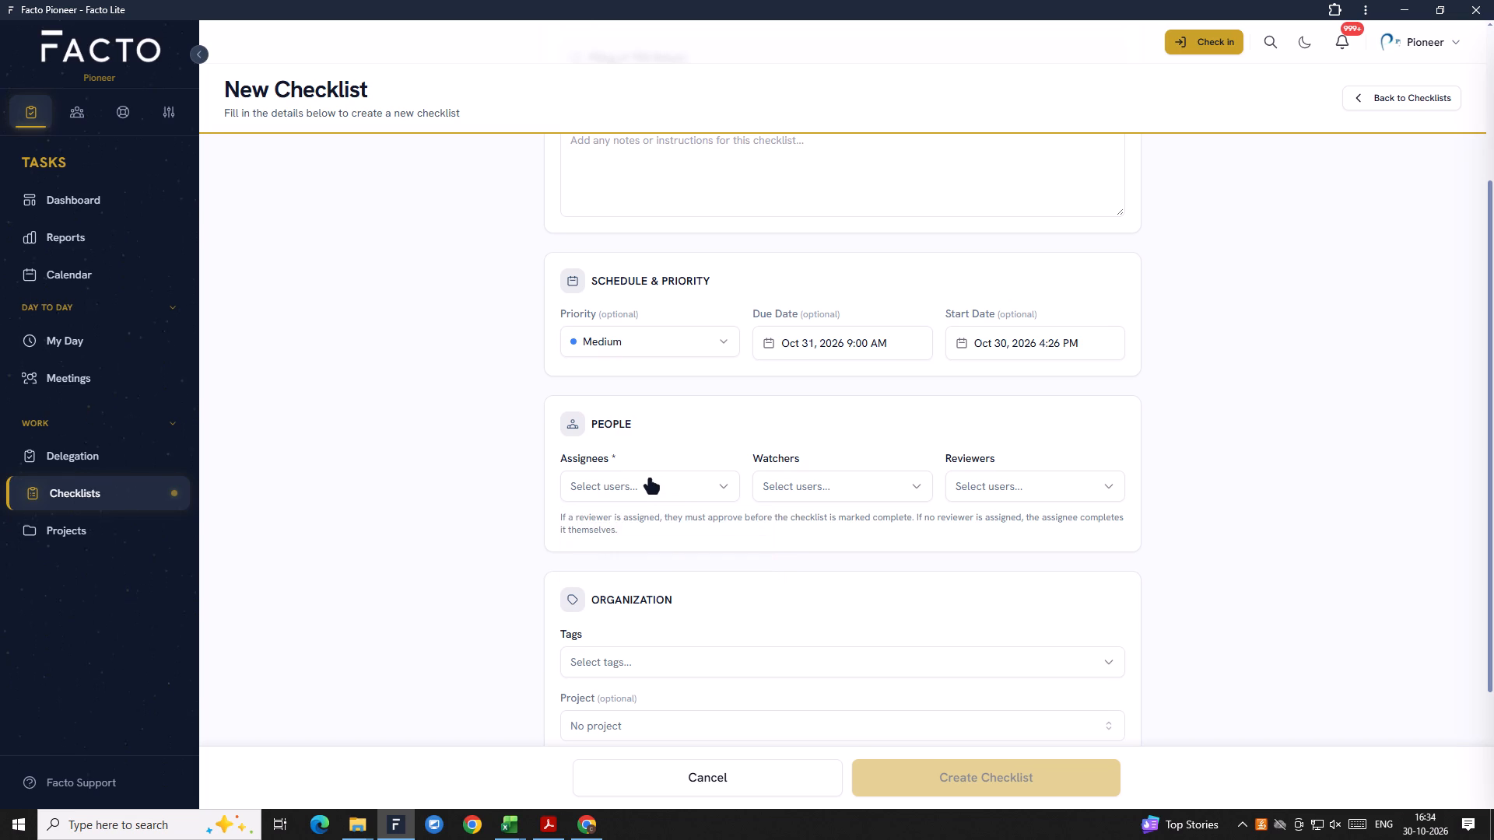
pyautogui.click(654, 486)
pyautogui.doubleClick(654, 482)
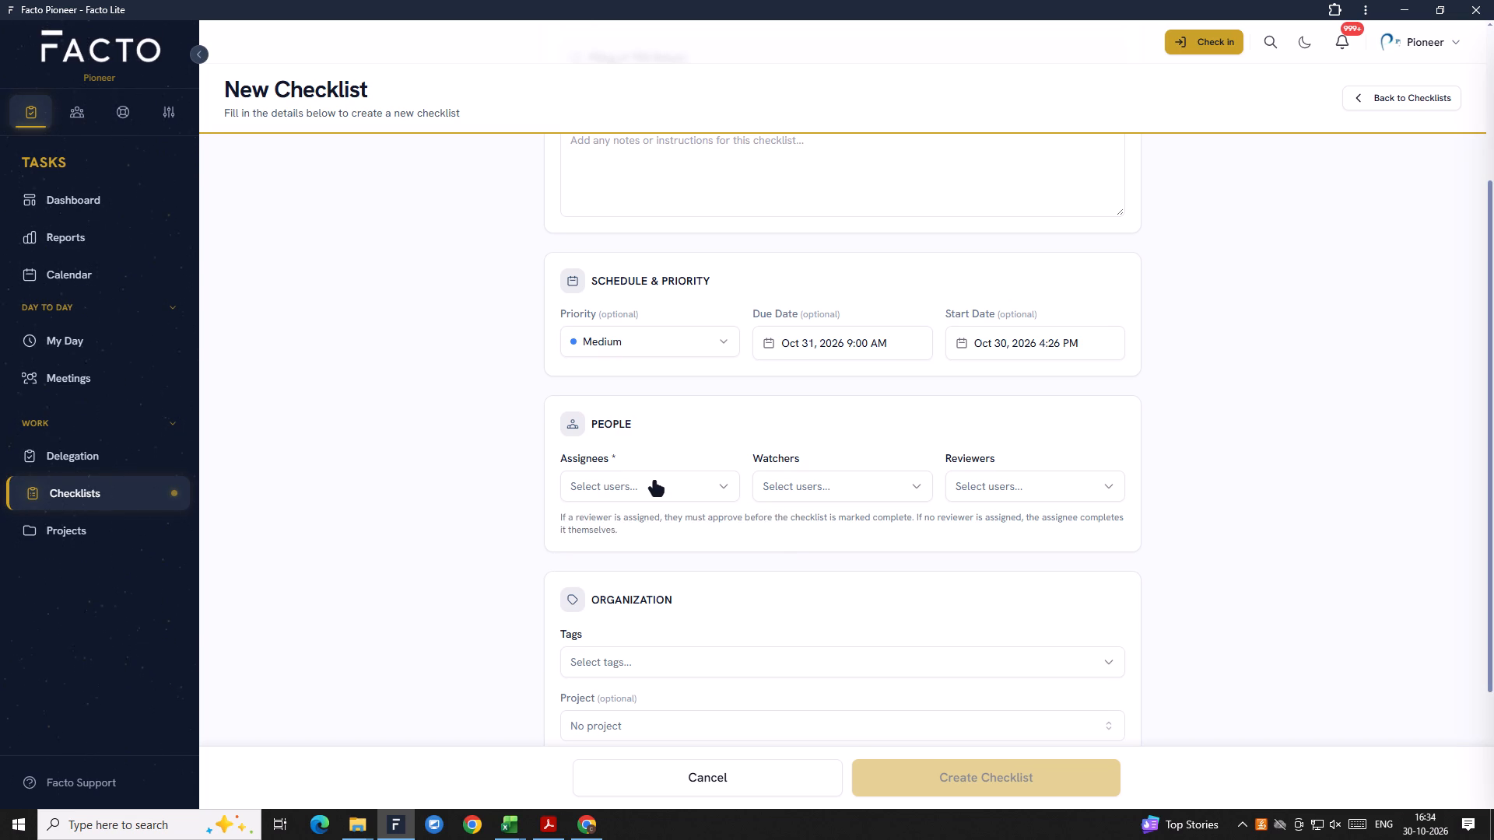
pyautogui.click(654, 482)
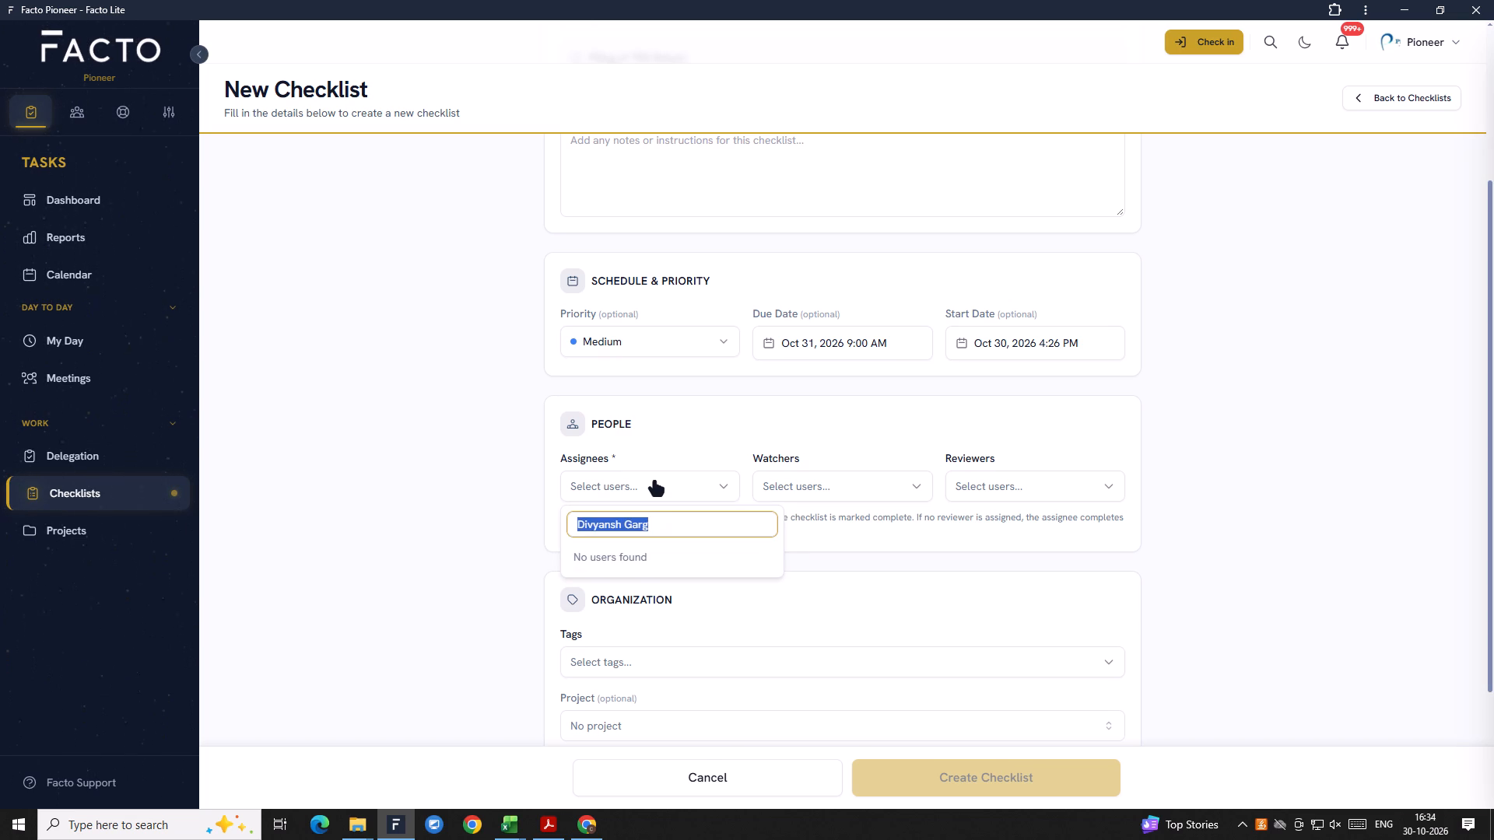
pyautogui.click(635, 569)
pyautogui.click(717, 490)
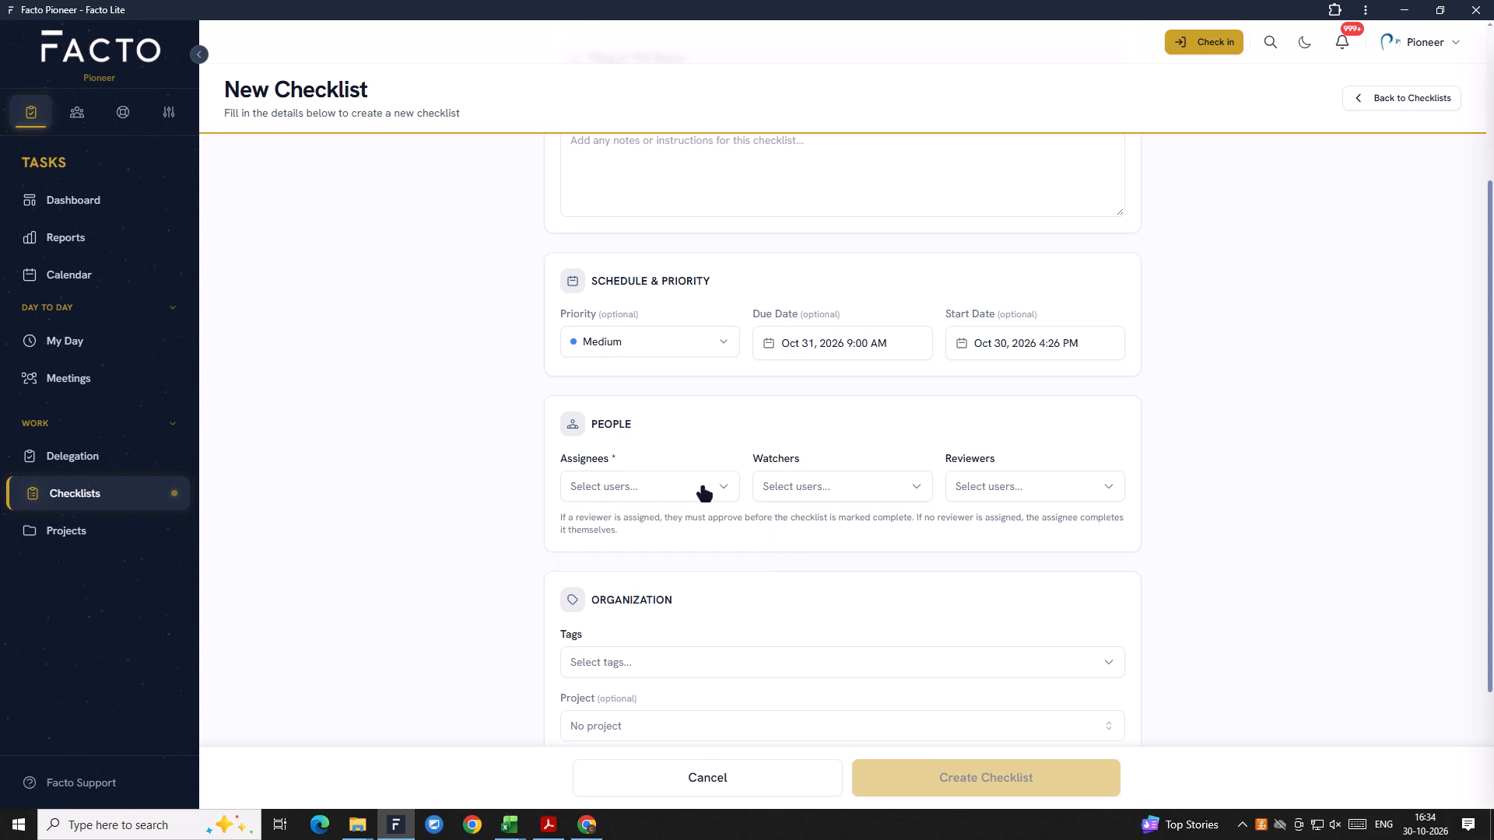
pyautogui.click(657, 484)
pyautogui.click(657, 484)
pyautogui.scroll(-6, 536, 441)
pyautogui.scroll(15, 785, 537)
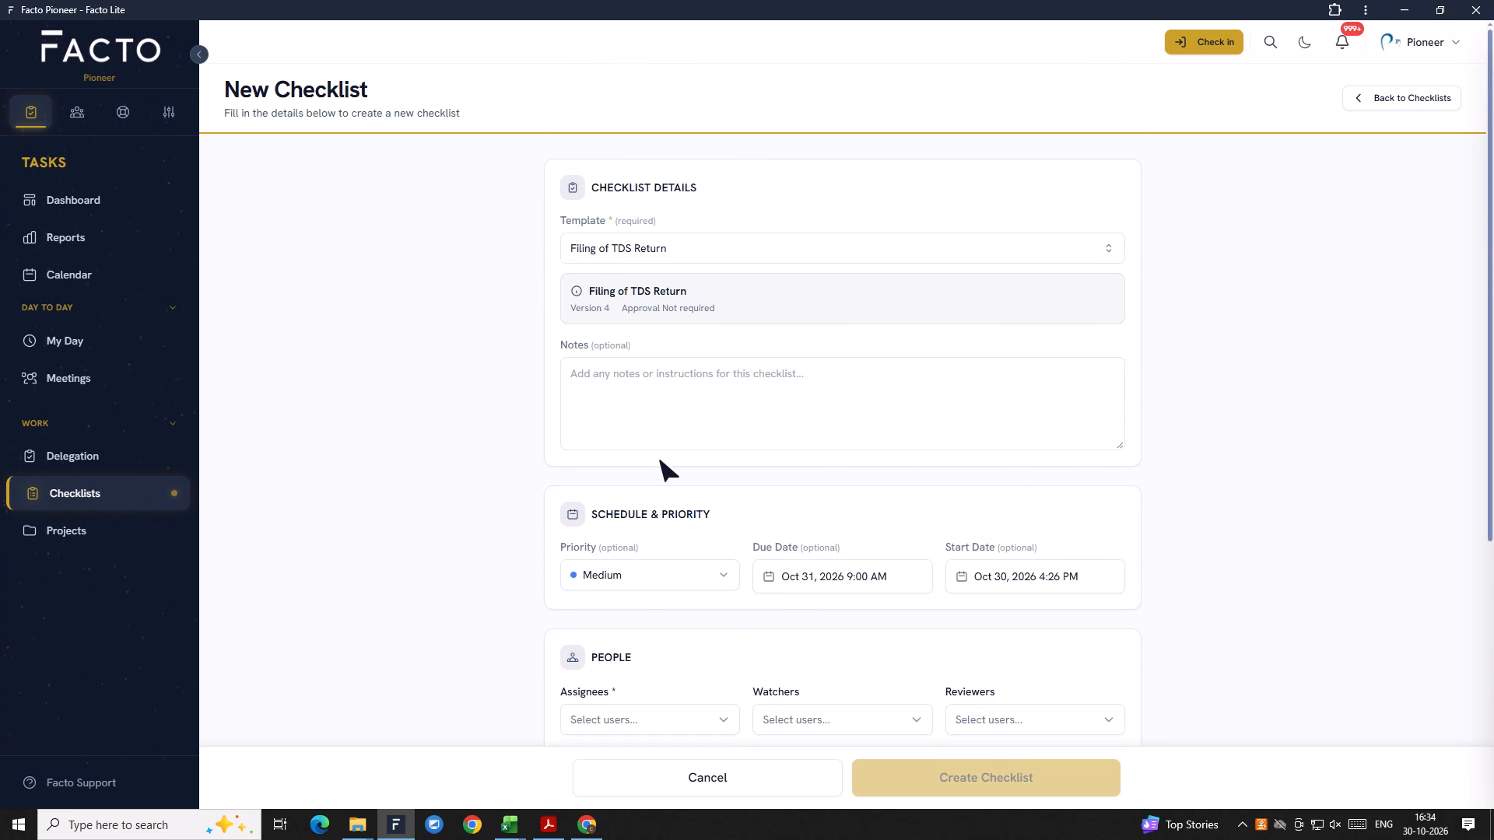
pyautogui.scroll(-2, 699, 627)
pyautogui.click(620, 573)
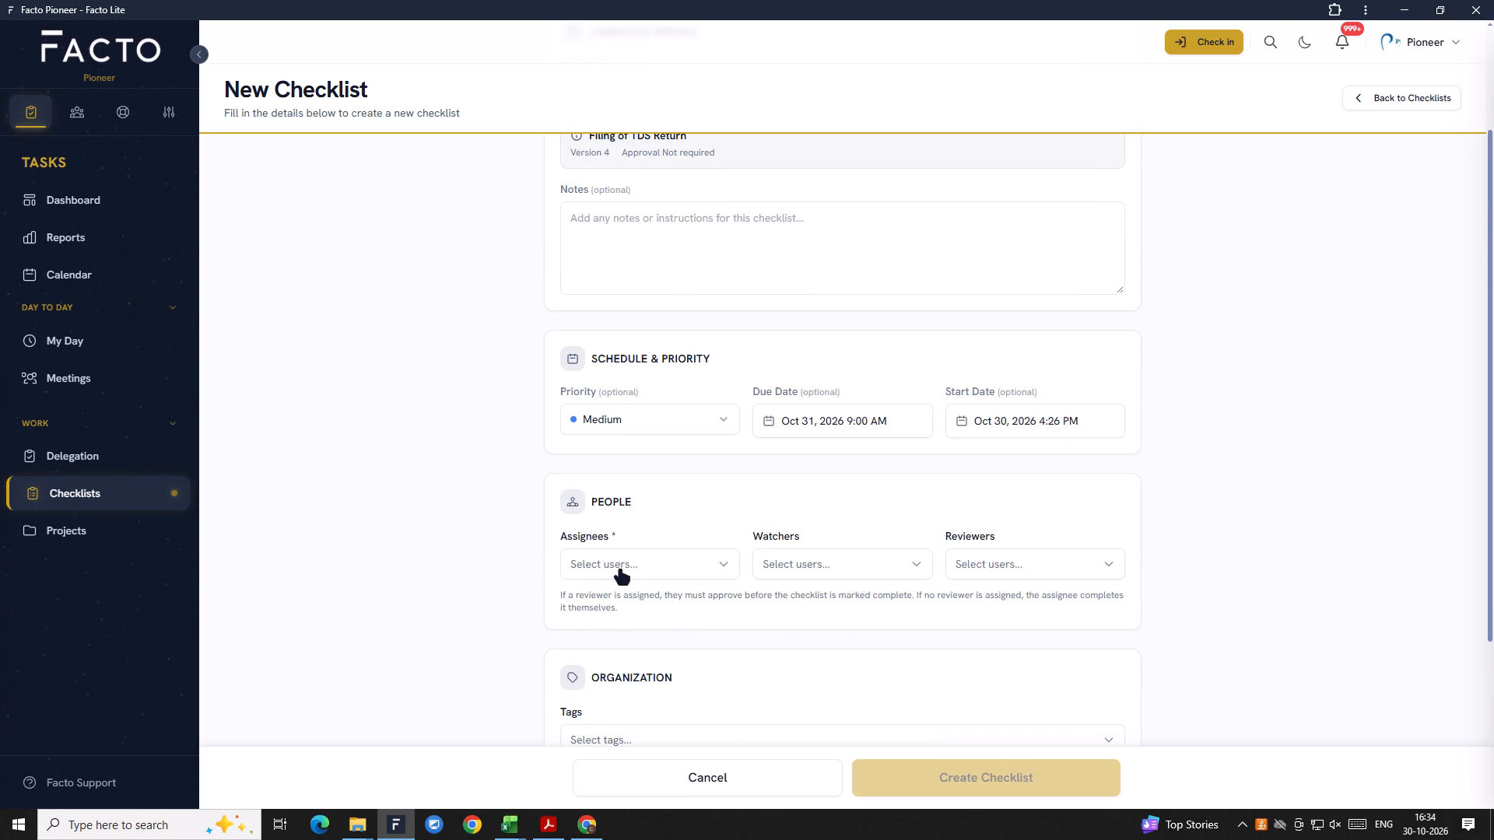
# Reload the new checklist form and check that its assignee list opens.
pyautogui.rightClick(464, 507)
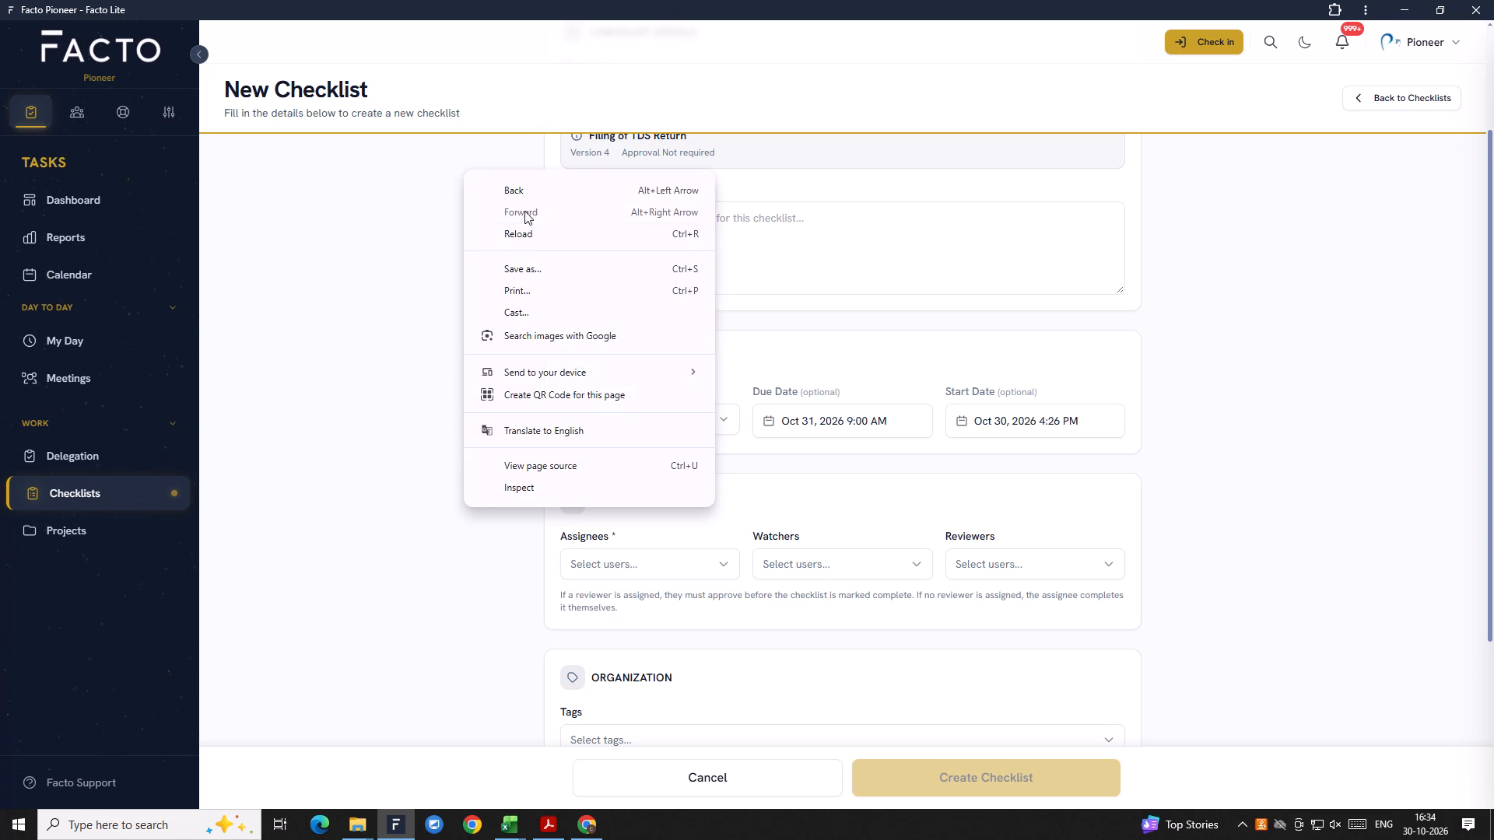
pyautogui.click(518, 234)
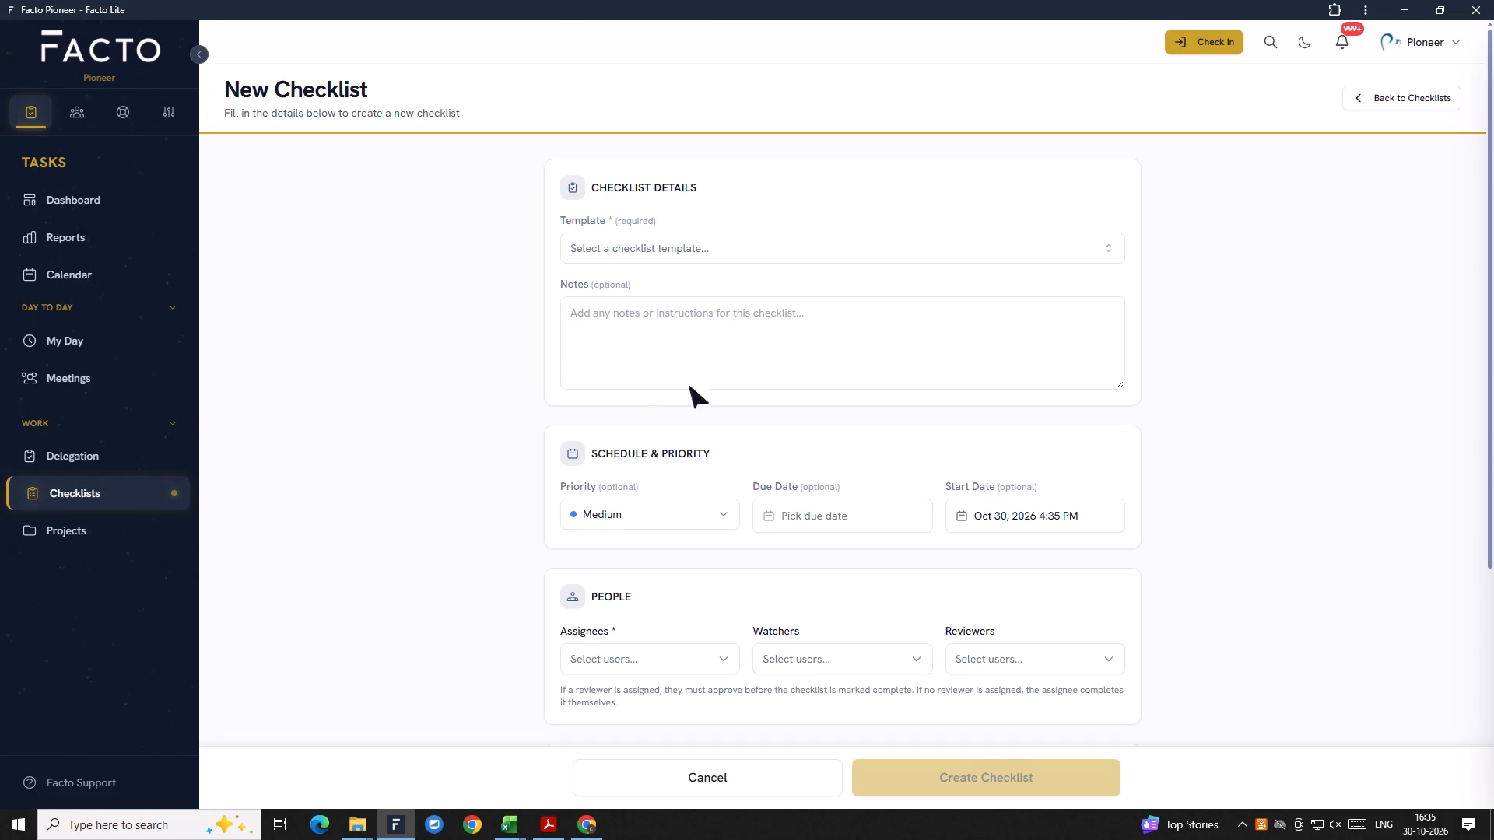
pyautogui.scroll(-2, 675, 615)
pyautogui.click(612, 503)
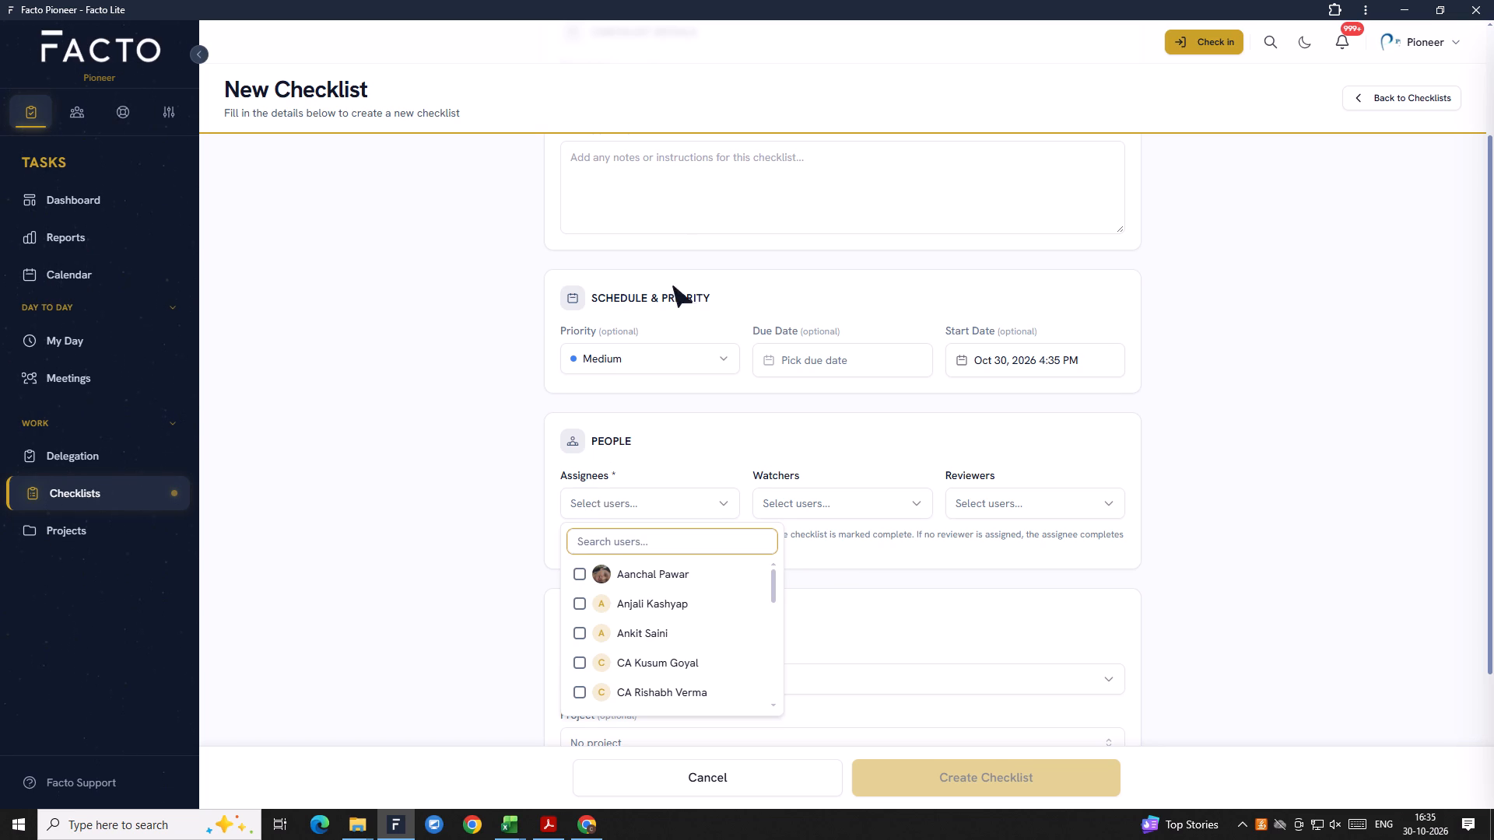
# Choose Filing of TDS Return as the template for the new checklist.
pyautogui.scroll(5, 671, 271)
pyautogui.click(614, 232)
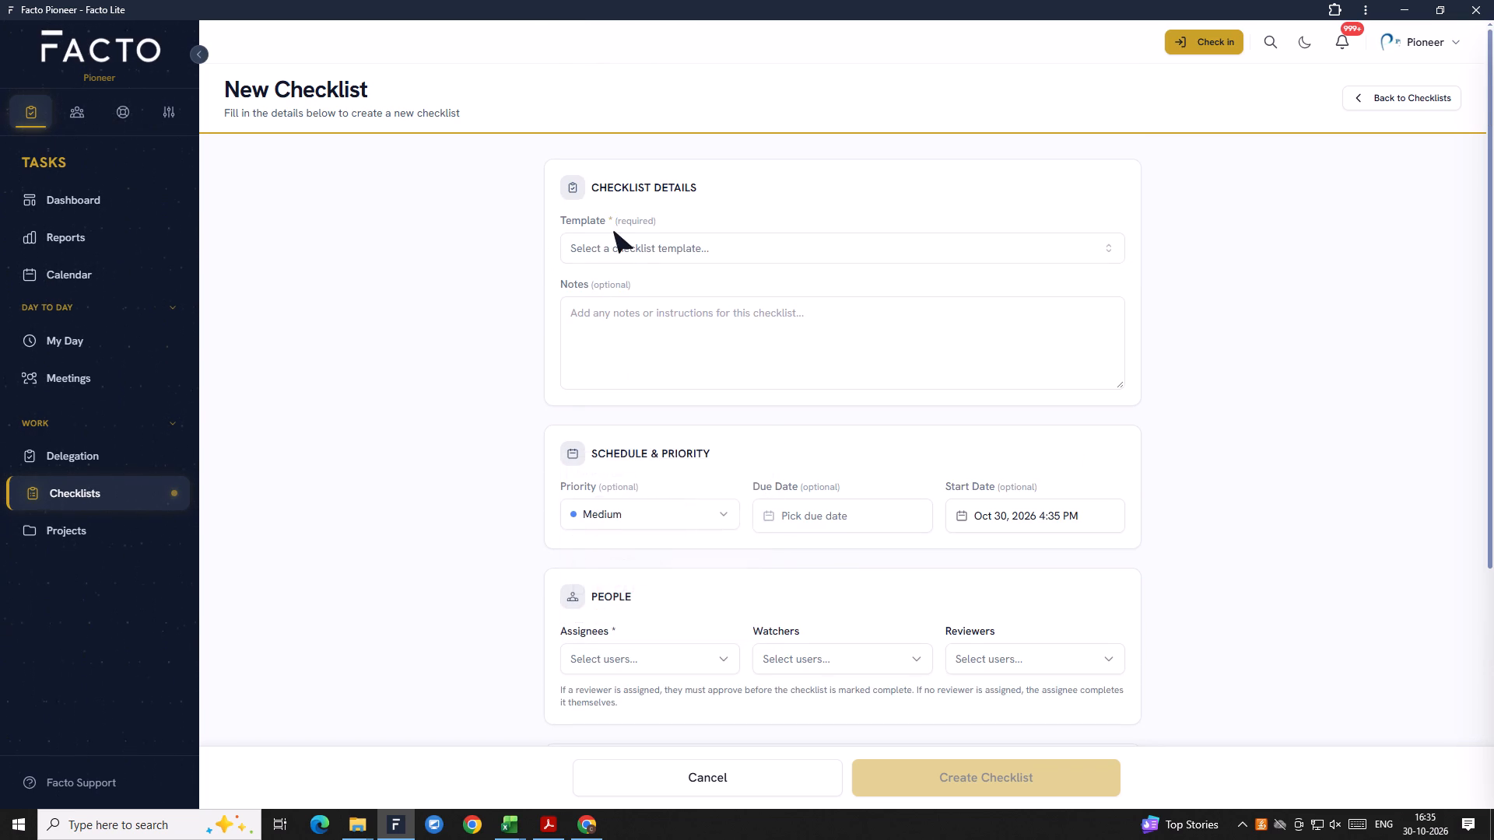
pyautogui.click(609, 240)
pyautogui.write('fil')
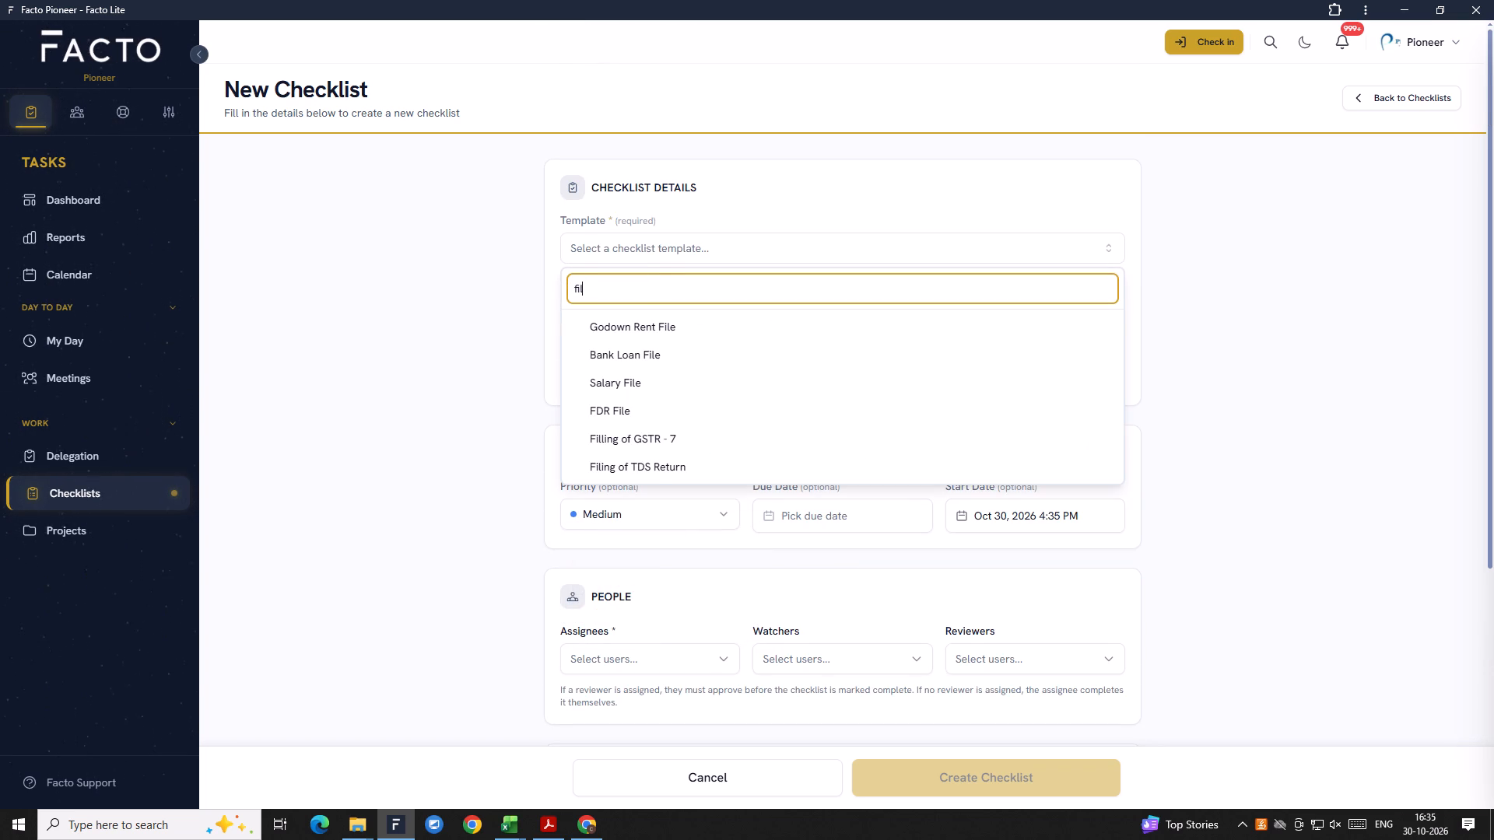
pyautogui.click(602, 471)
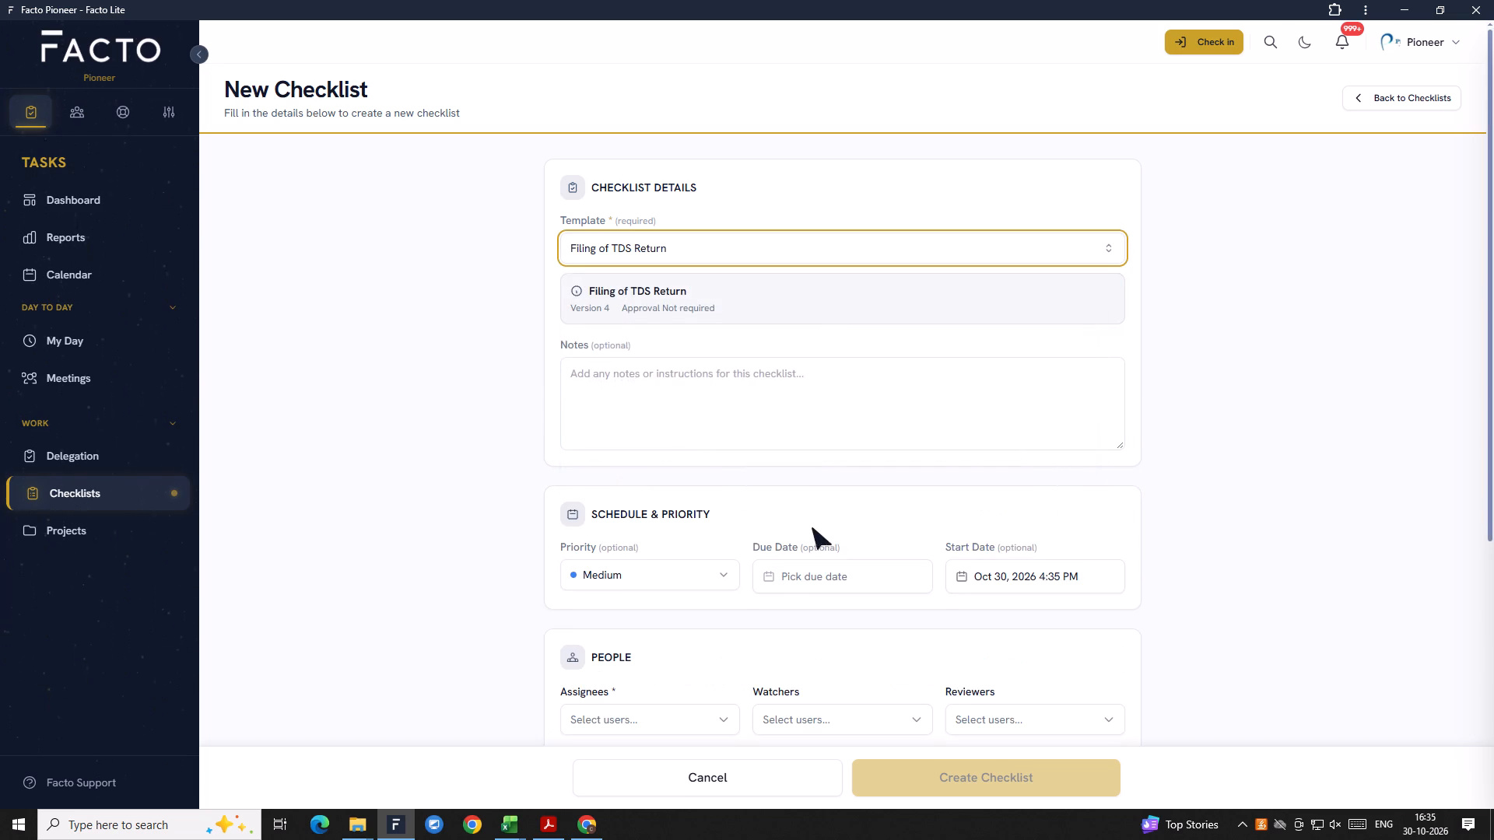
# Set the checklist's due date to Oct 31, 2026 9:00 AM.
pyautogui.scroll(-1, 819, 530)
pyautogui.click(817, 499)
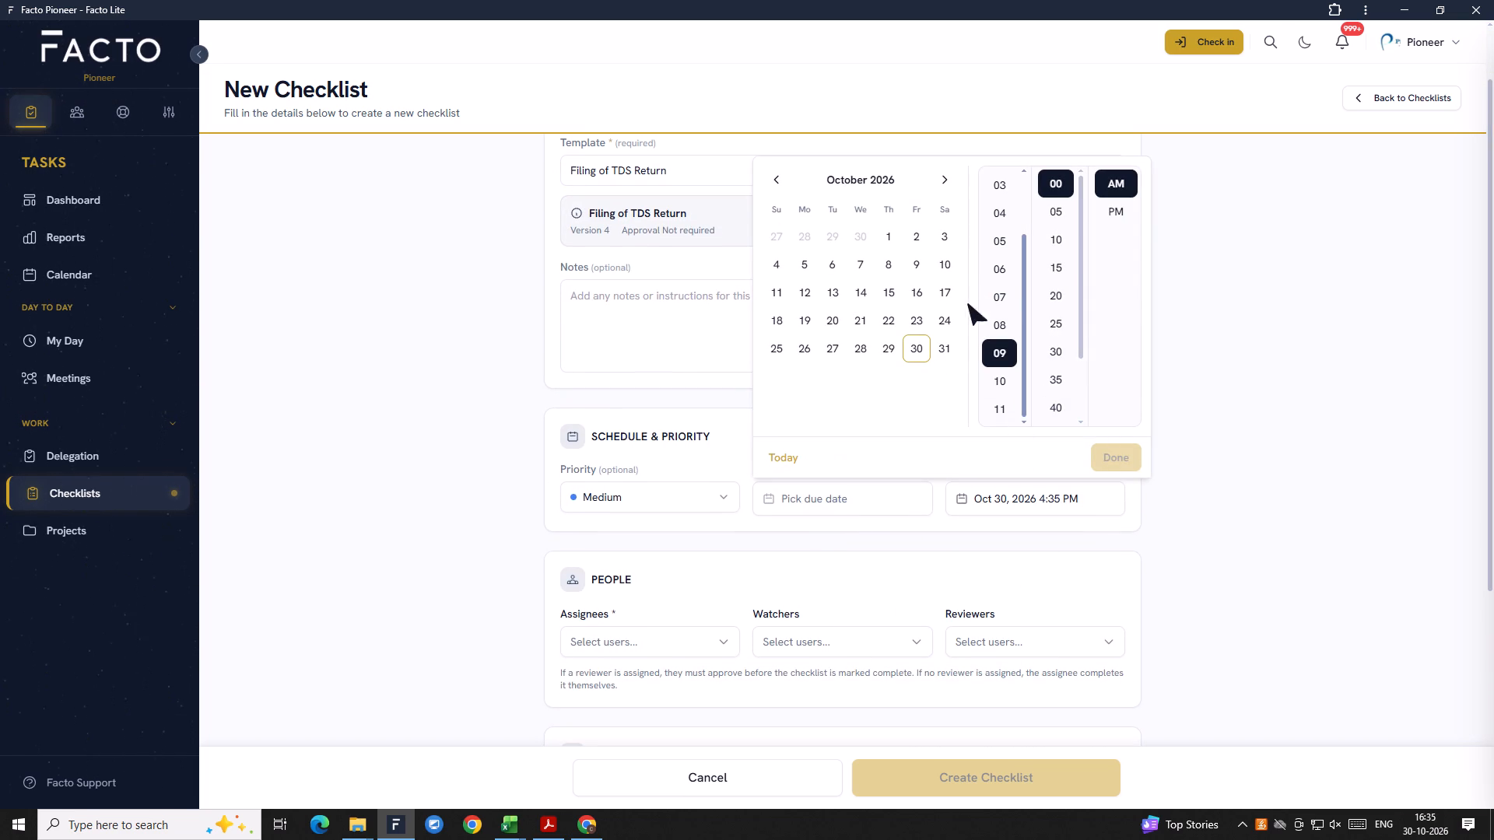
pyautogui.click(945, 348)
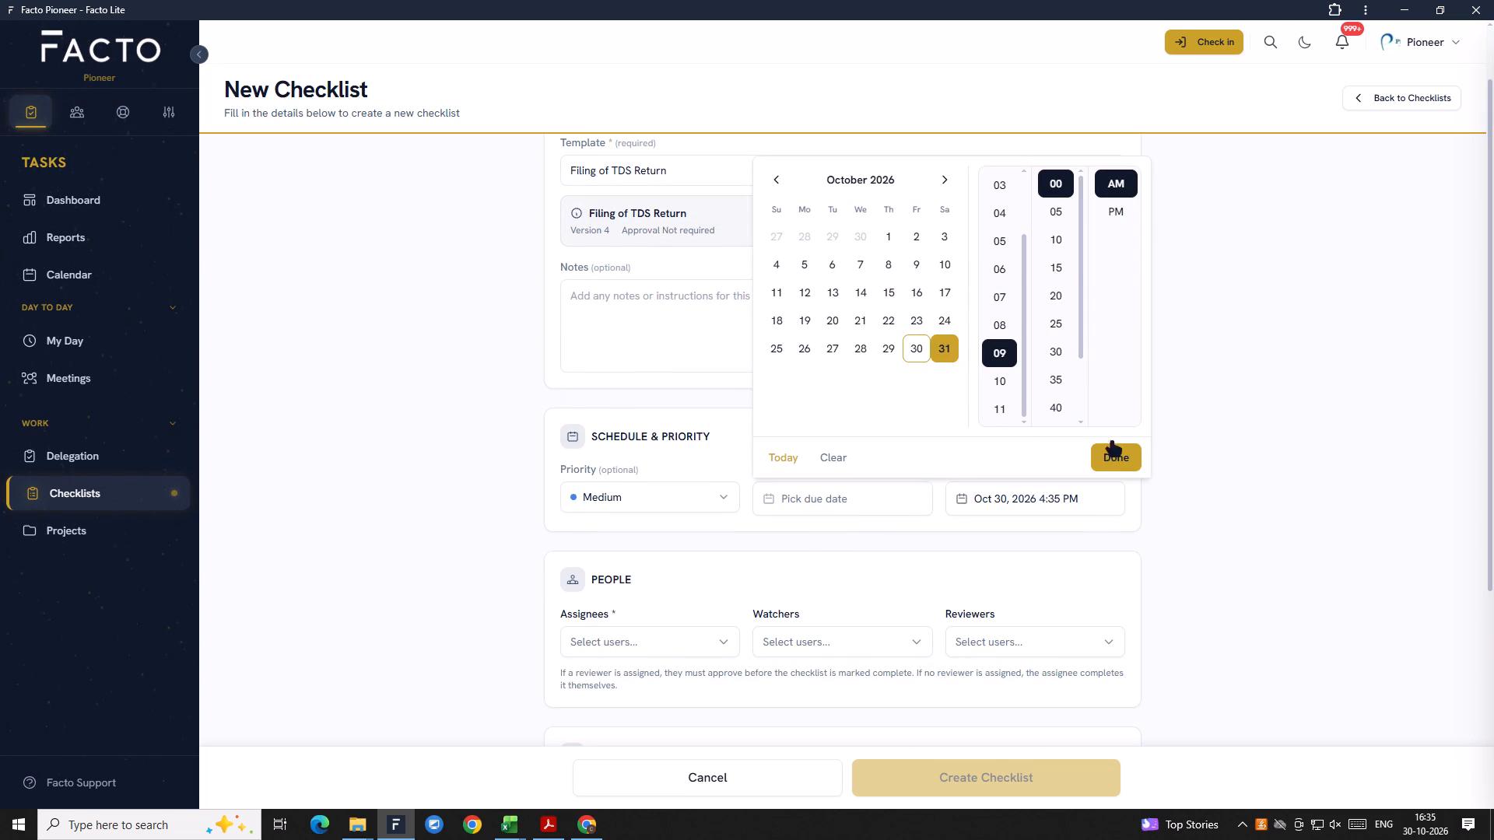
pyautogui.click(1106, 459)
# Assign the TDS return checklist to Divyansh and to the user named Sunil without the CA title.
pyautogui.scroll(-3, 728, 560)
pyautogui.click(628, 399)
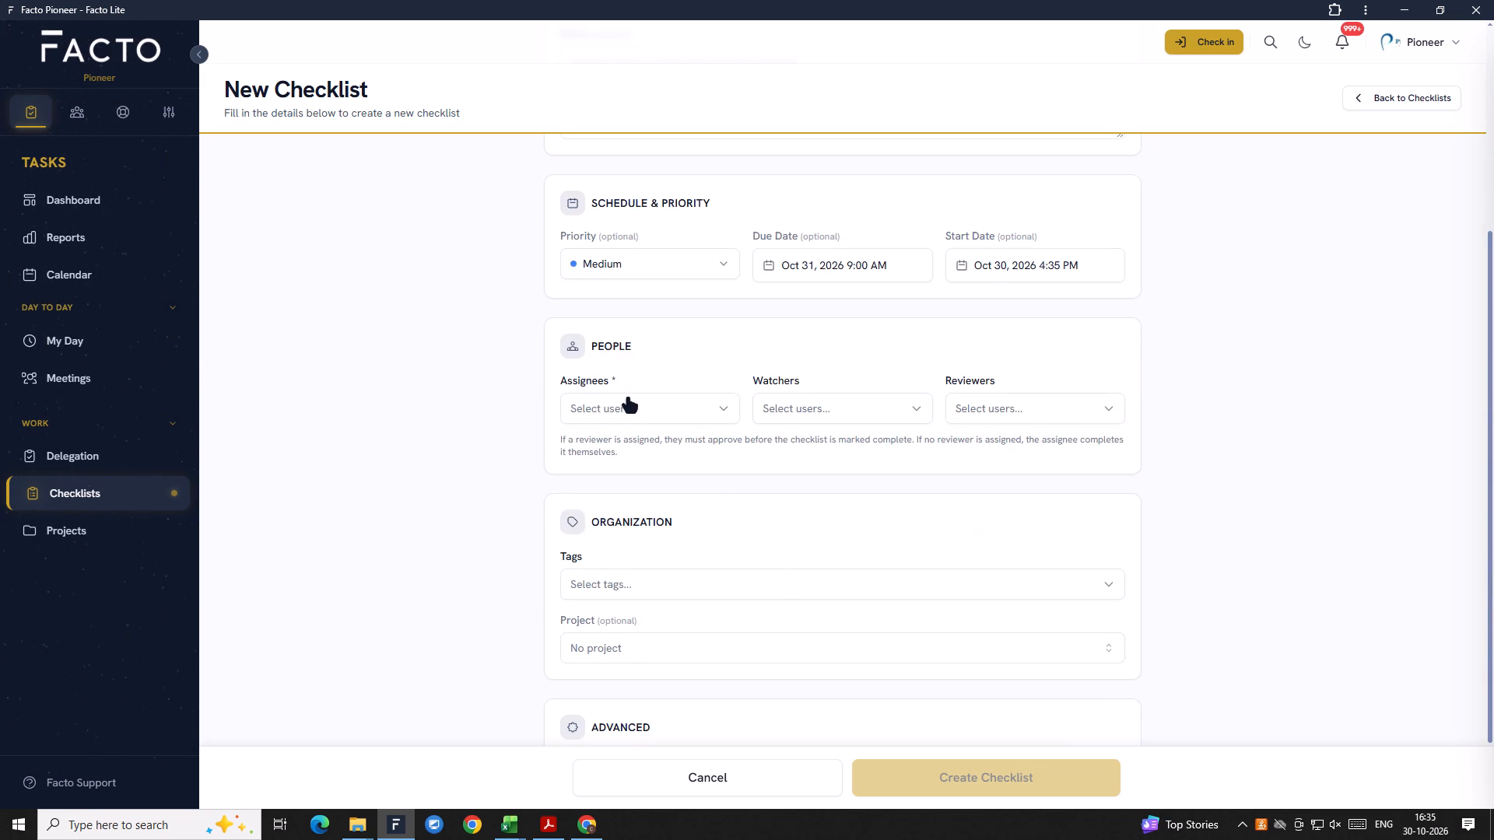
pyautogui.write('divy')
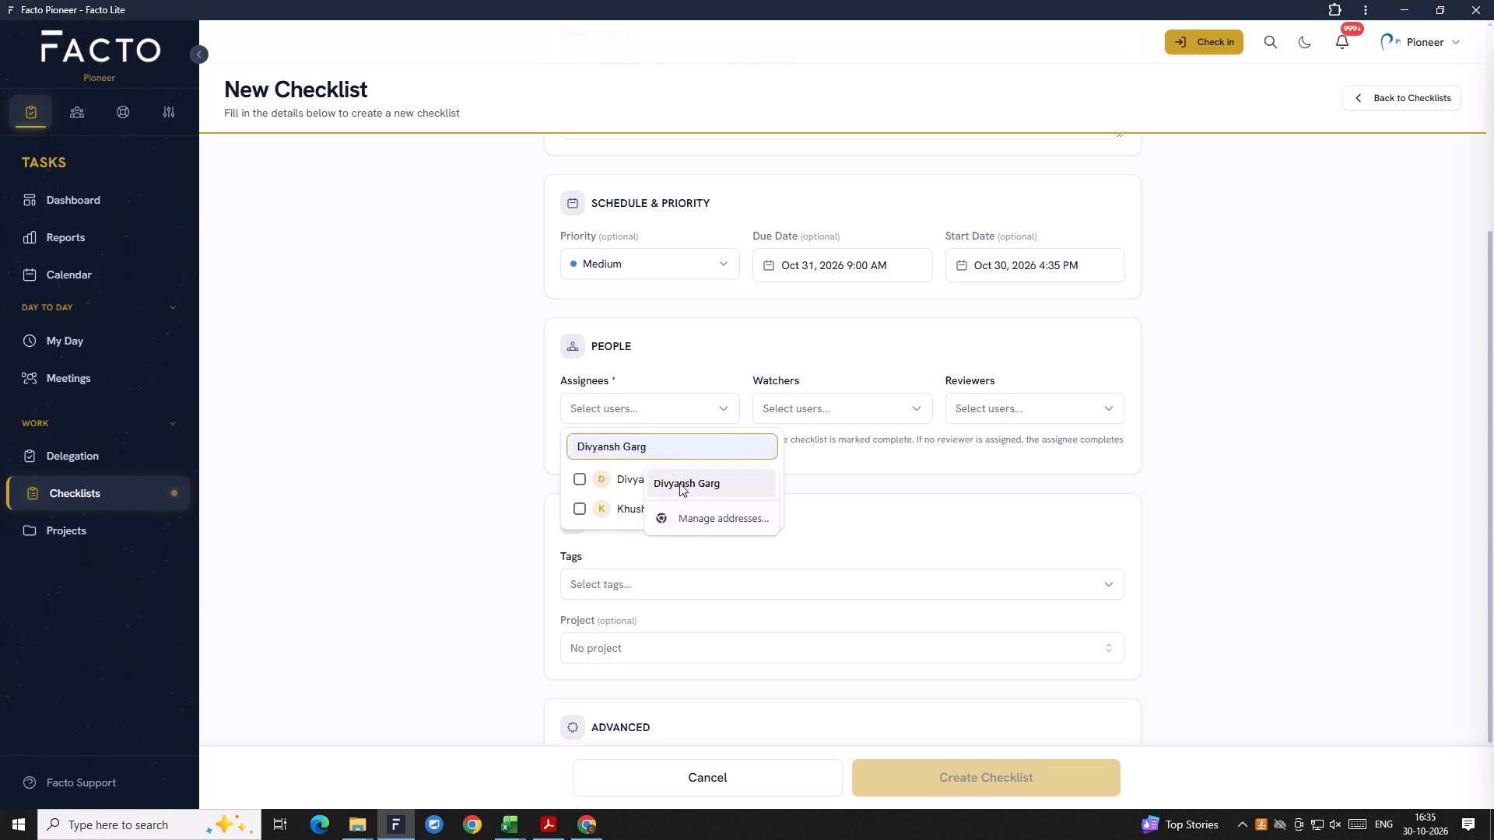
pyautogui.click(616, 474)
pyautogui.click(672, 451)
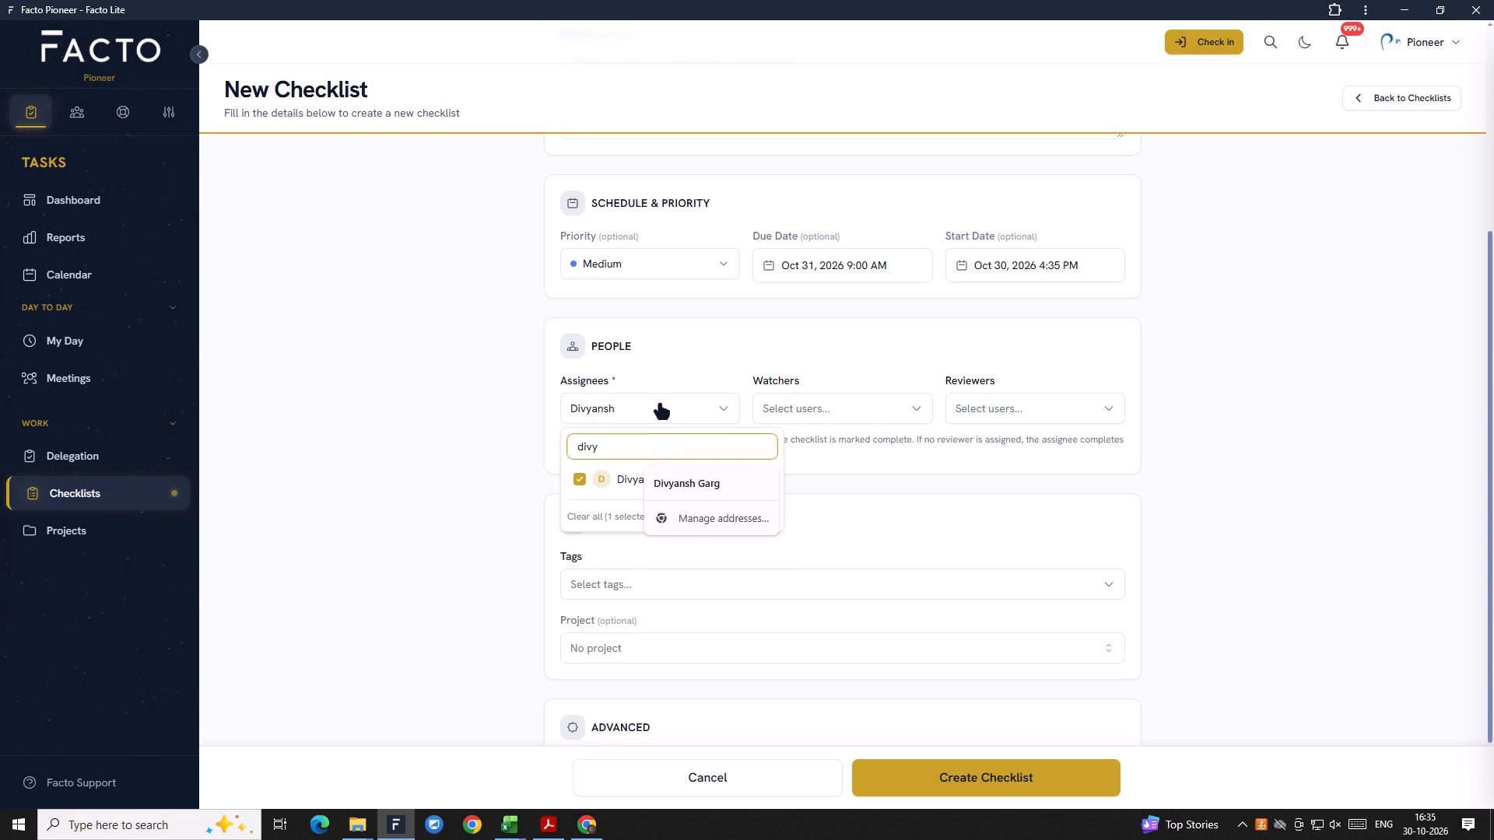
pyautogui.click(660, 405)
pyautogui.click(658, 402)
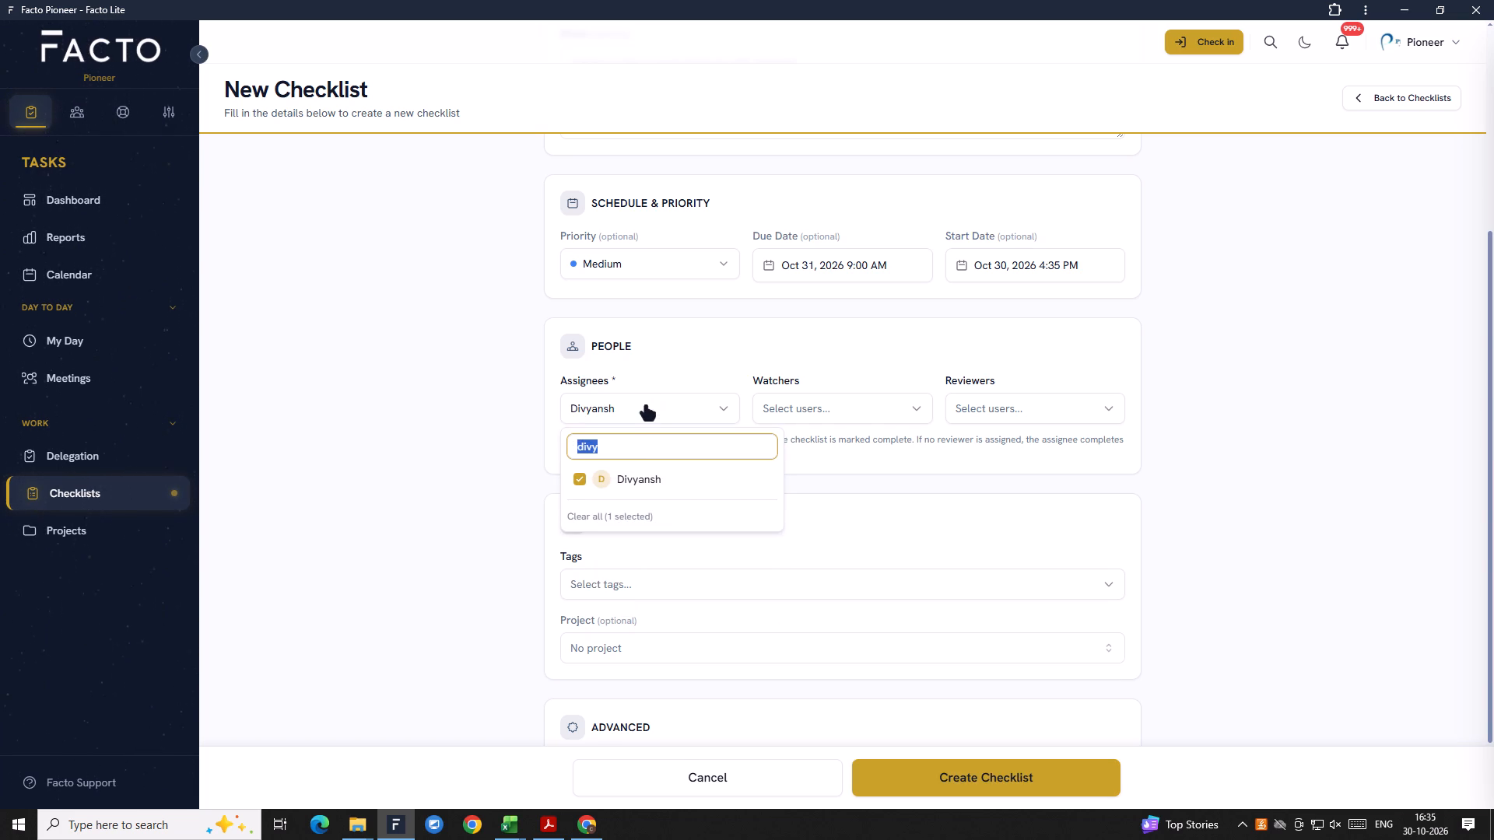
pyautogui.press('BackSpace')
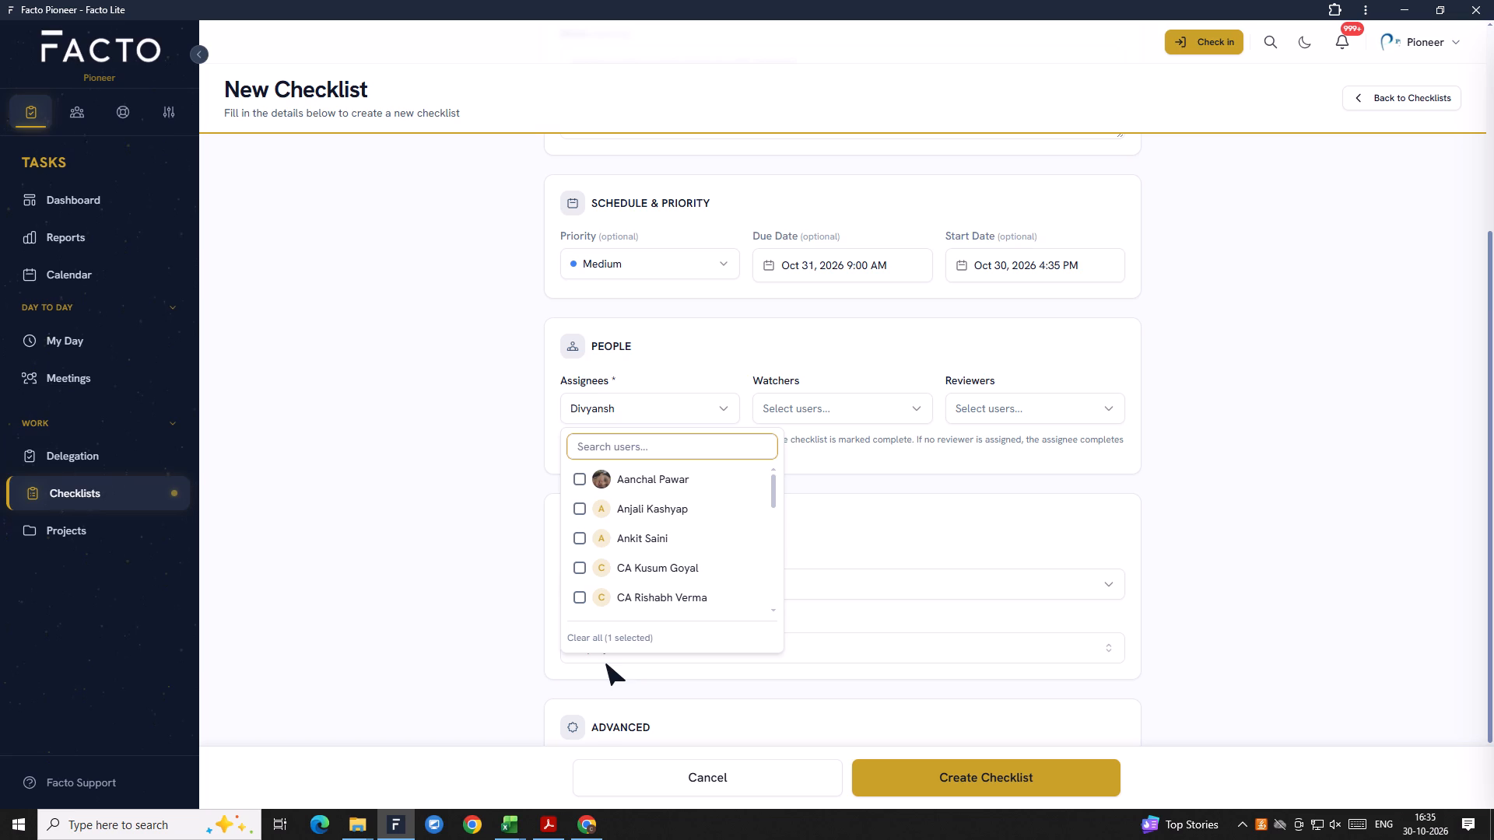
pyautogui.write('sunil')
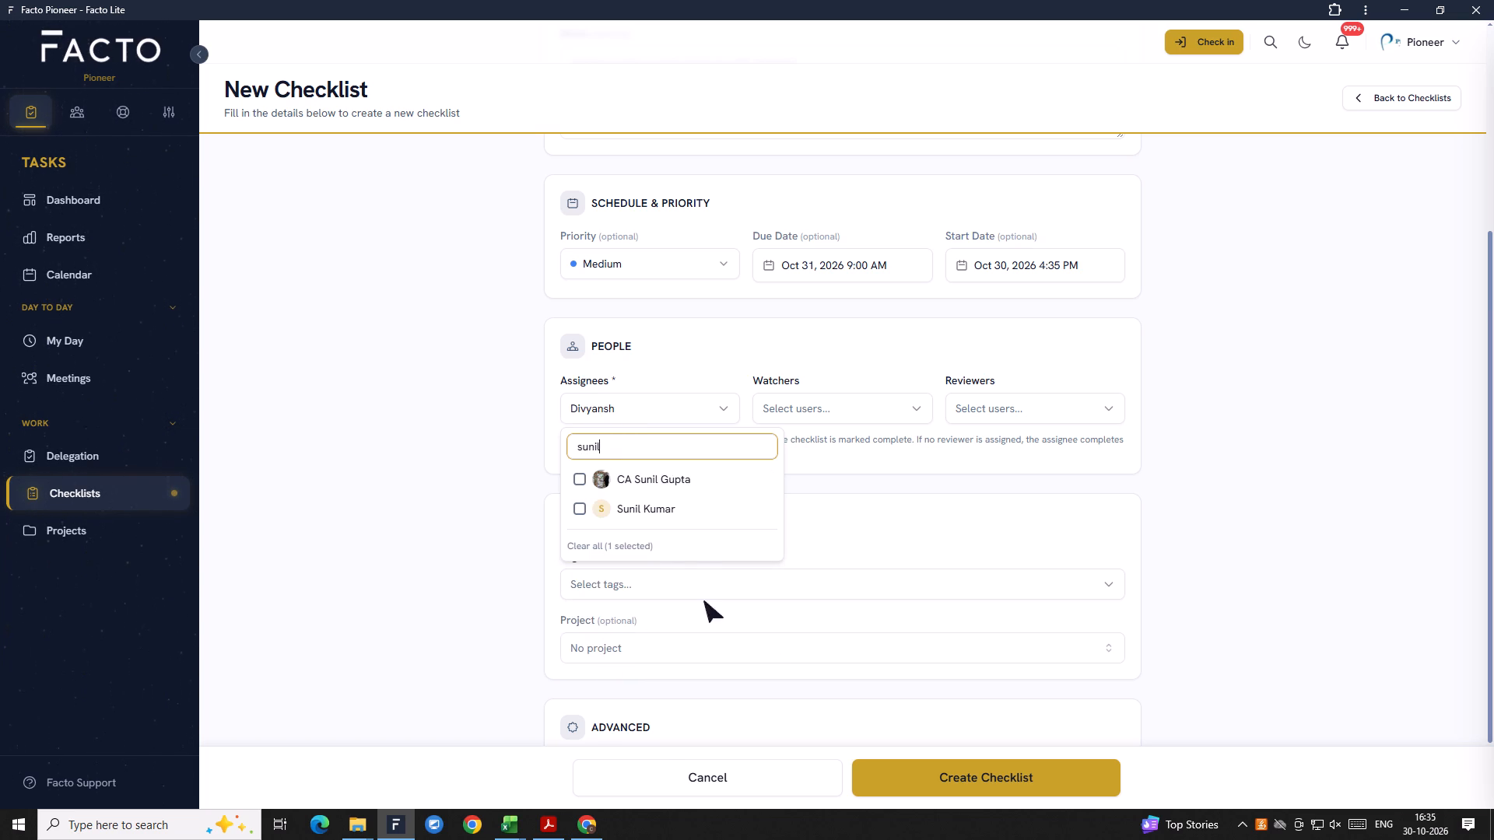
pyautogui.click(647, 507)
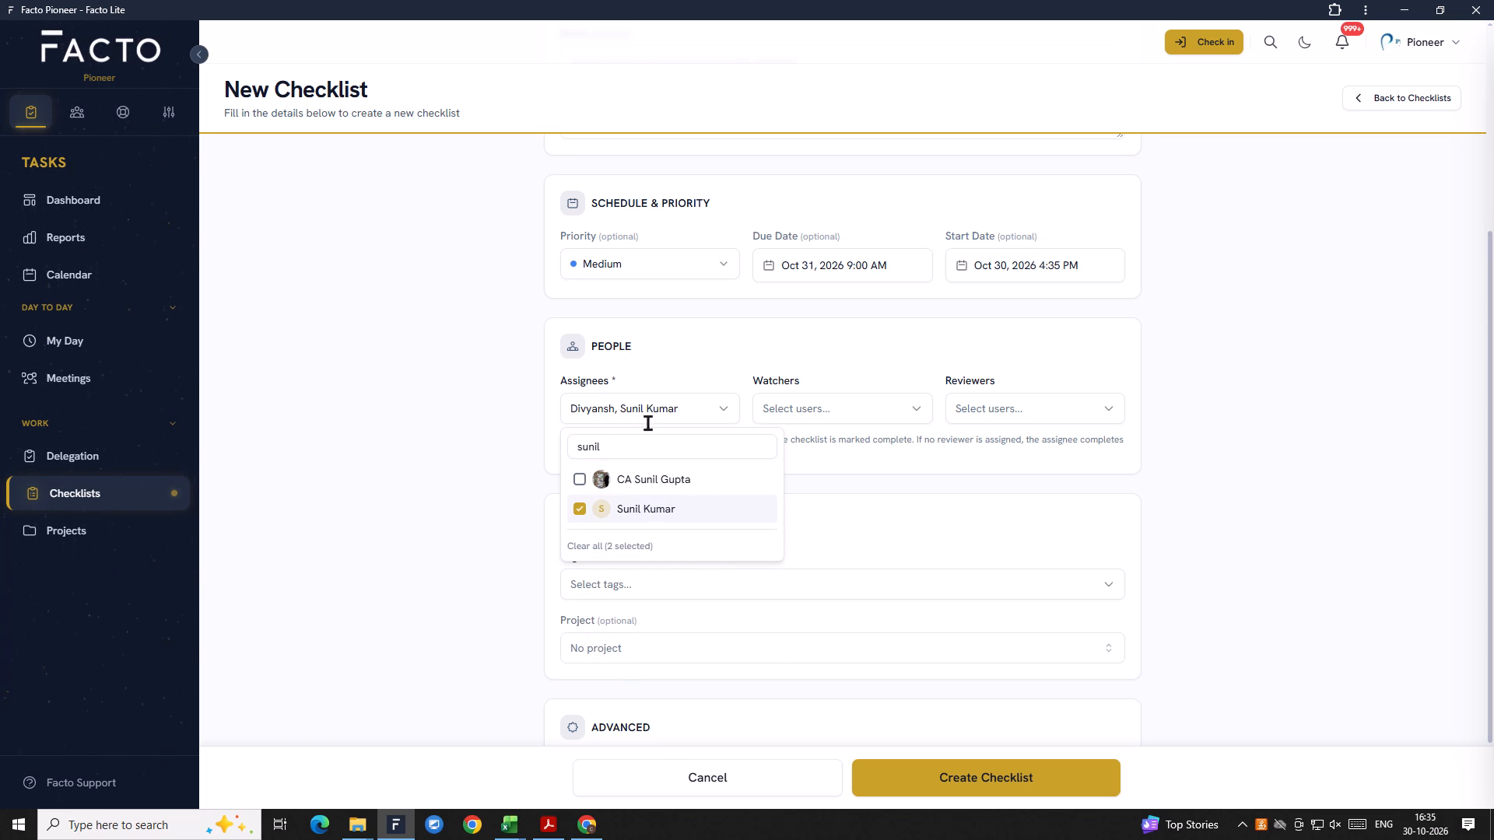
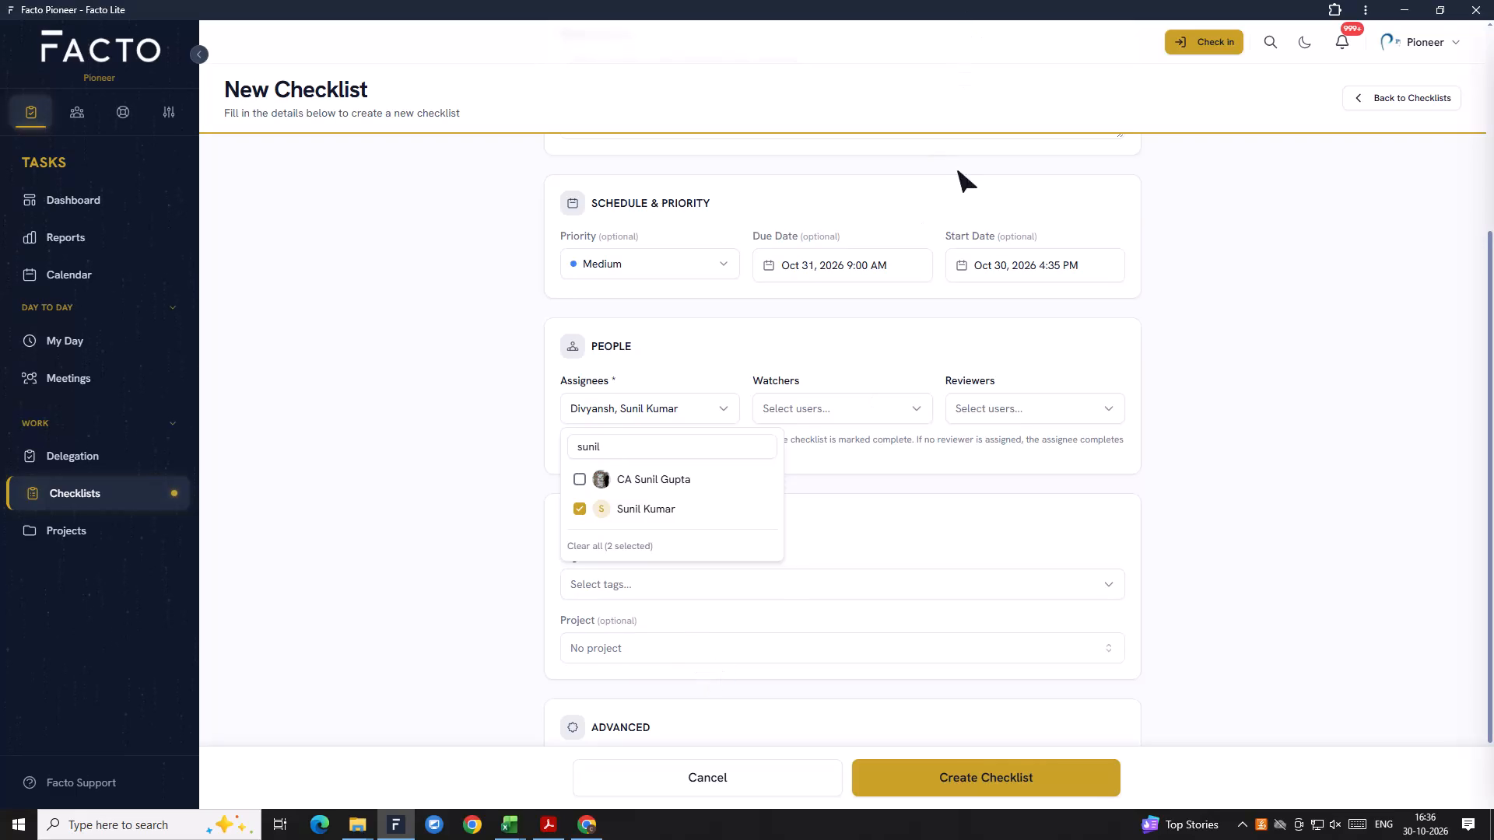
# Set the CA named Saurabh as reviewer of the TDS return checklist, leaving the watchers empty.
pyautogui.click(899, 617)
pyautogui.click(850, 416)
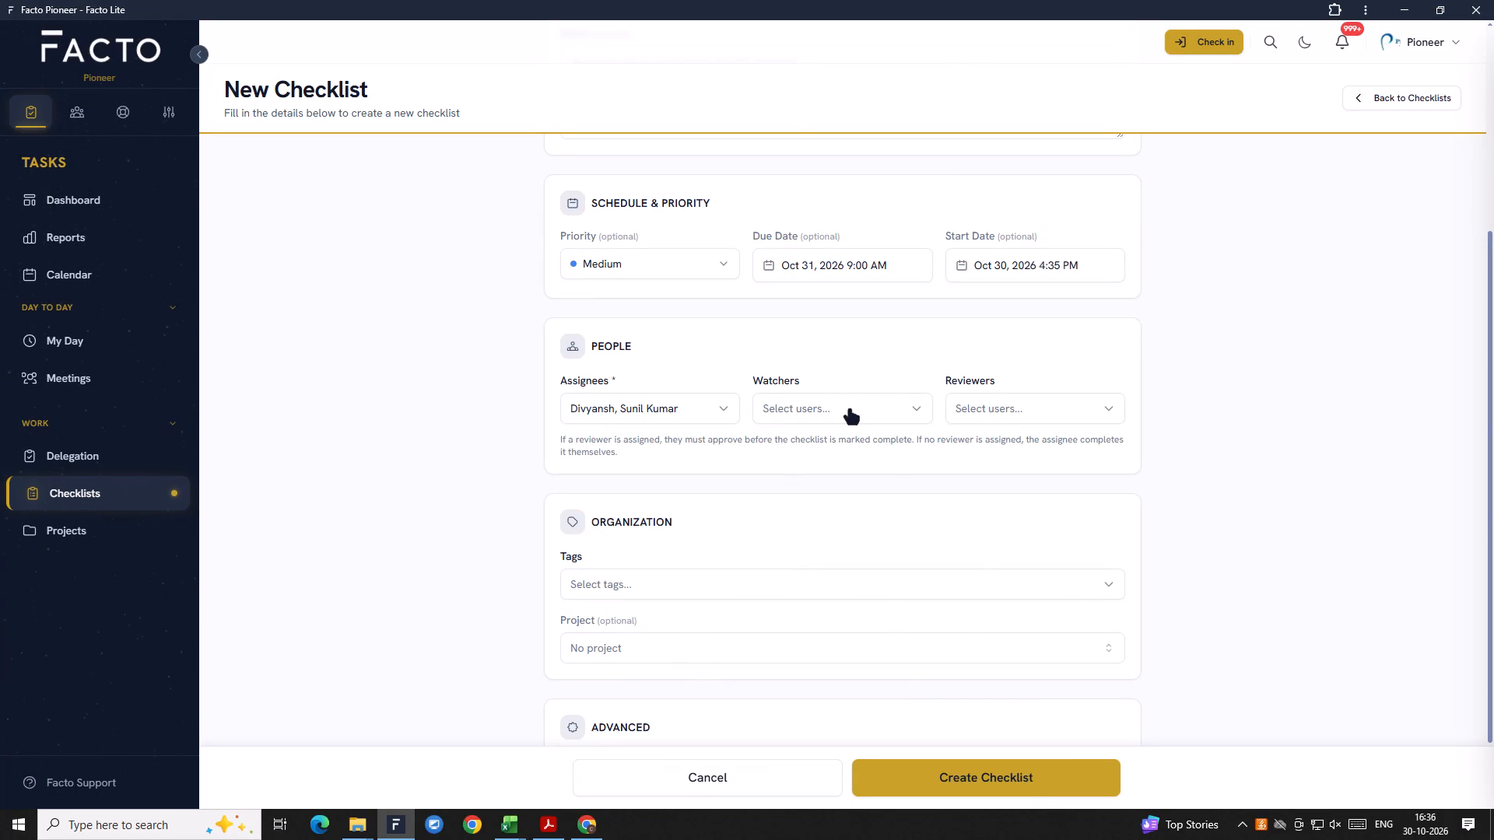
pyautogui.click(874, 408)
pyautogui.click(983, 399)
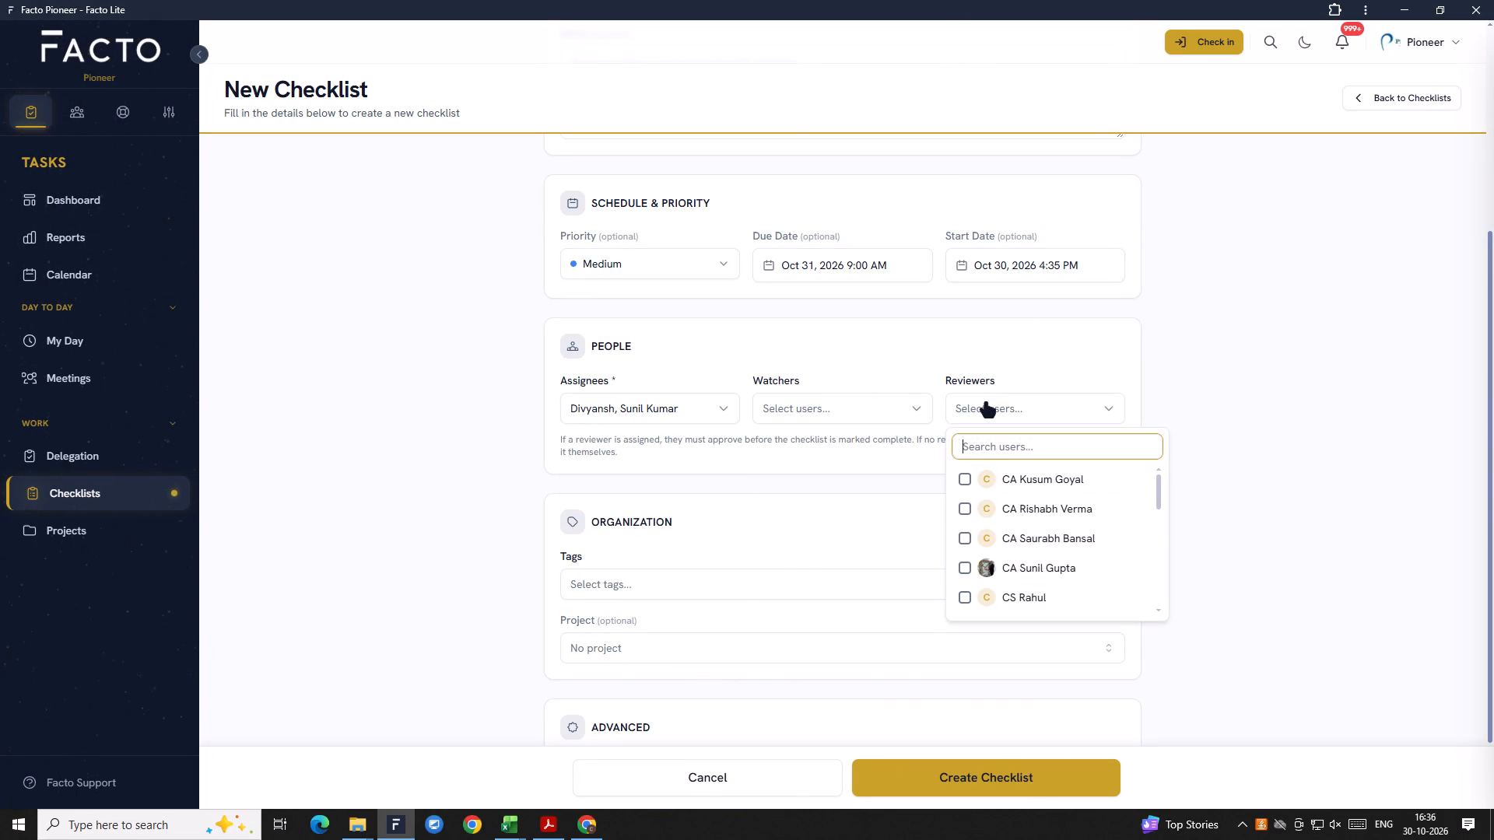
pyautogui.write('ca')
pyautogui.press('space')
pyautogui.click(1061, 531)
pyautogui.click(781, 528)
# Tag the TDS return checklist with TDS and link it to the A D E L project.
pyautogui.scroll(-2, 781, 528)
pyautogui.click(675, 511)
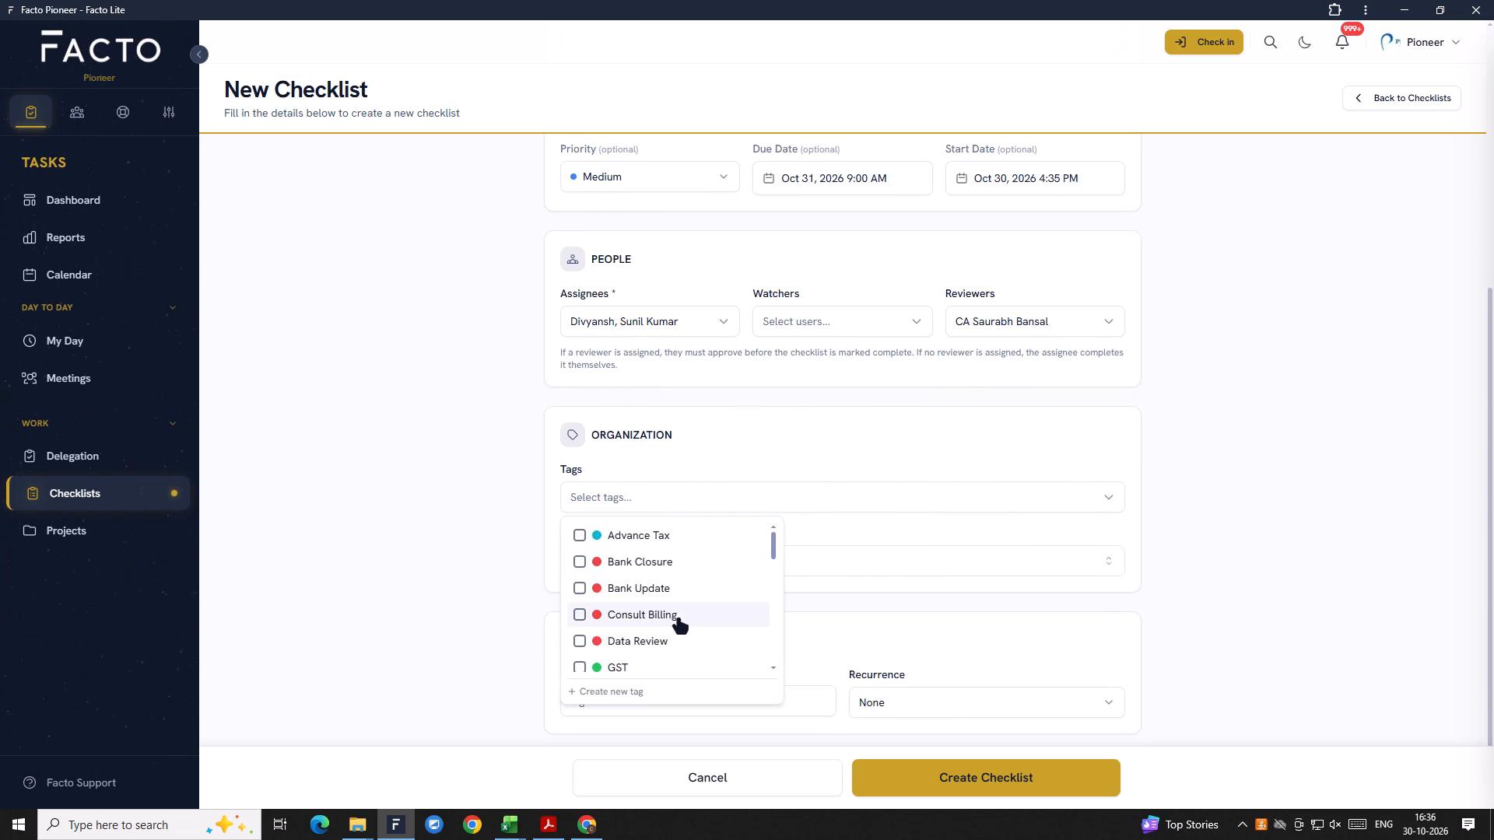
pyautogui.scroll(-6, 679, 618)
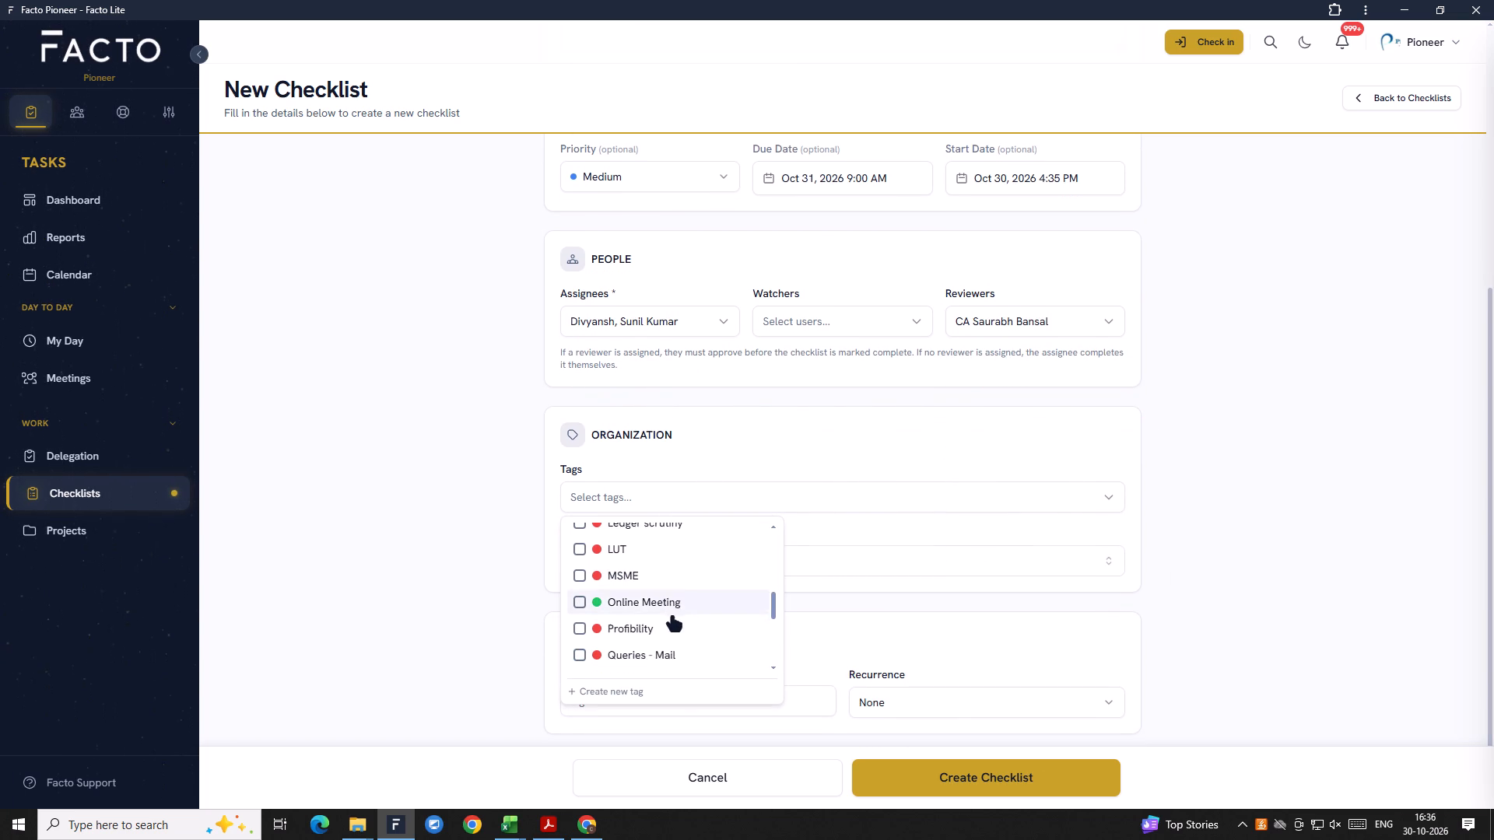
pyautogui.click(647, 624)
pyautogui.click(940, 611)
pyautogui.scroll(-2, 686, 567)
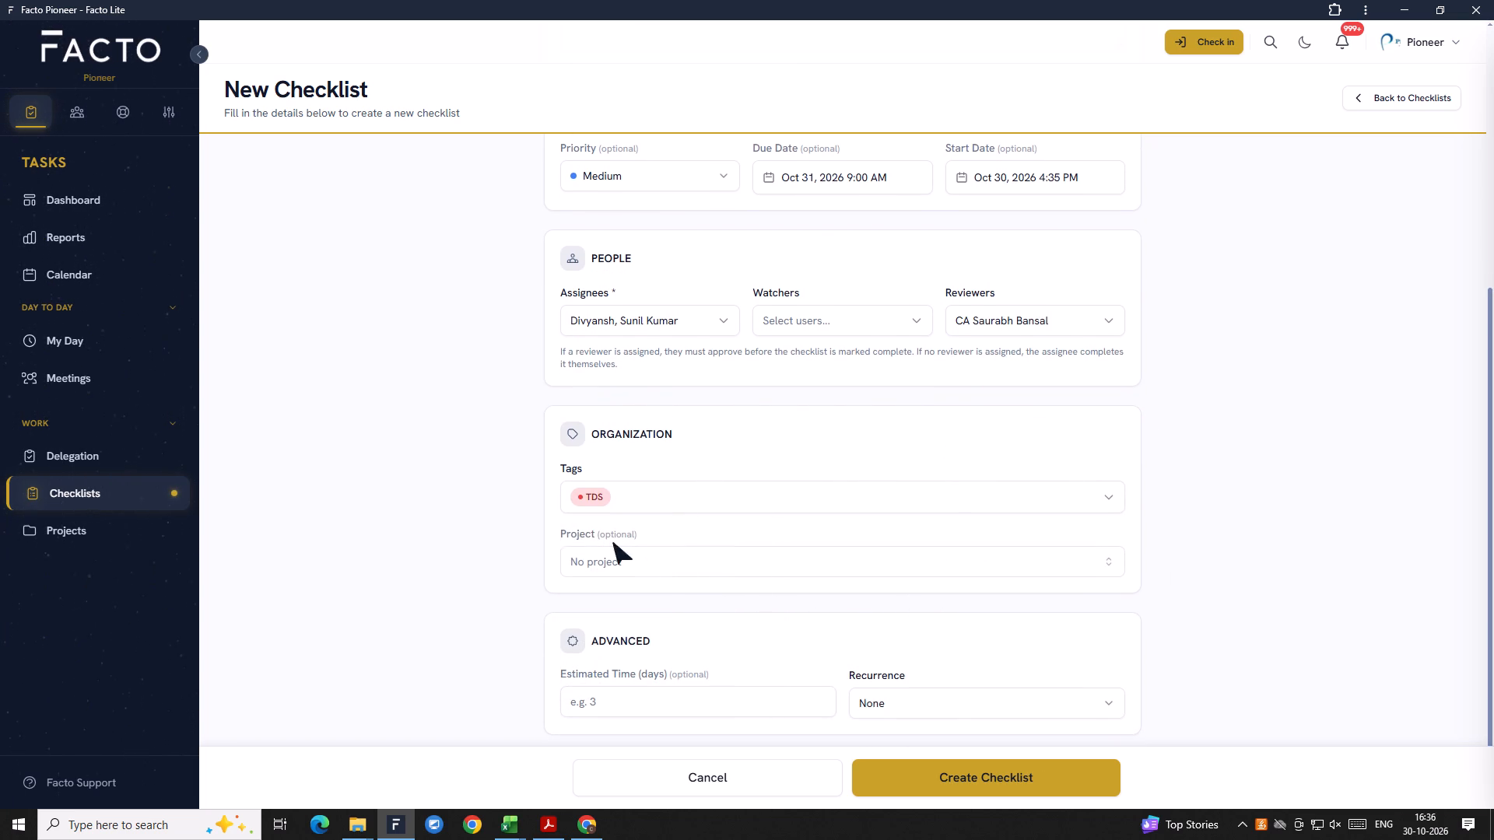
pyautogui.click(604, 558)
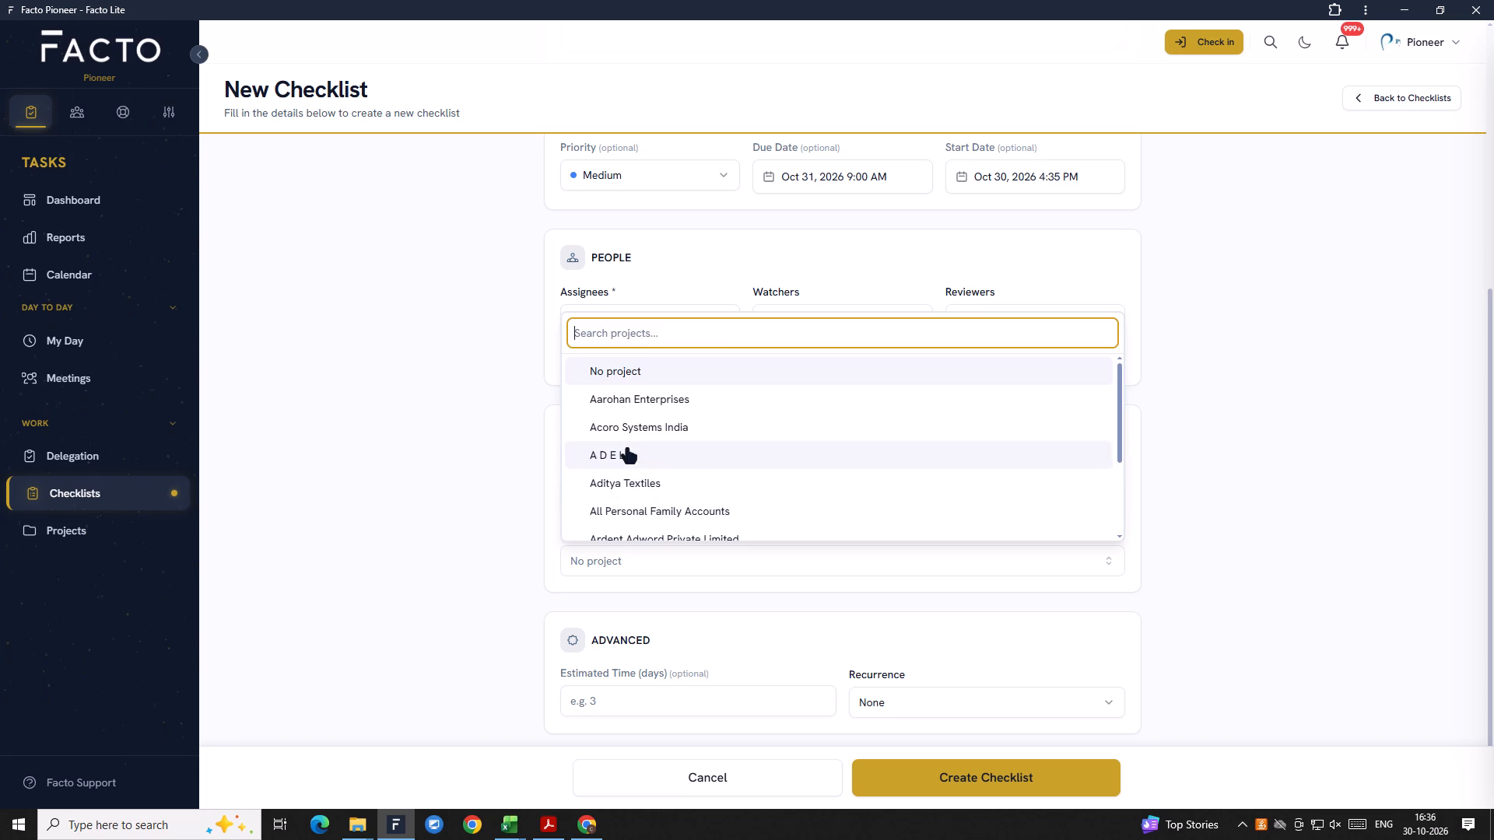
pyautogui.click(627, 449)
pyautogui.click(762, 609)
# Make the checklist recur quarterly, moving occurrences on holidays and weekends to the previous working day.
pyautogui.scroll(-3, 769, 612)
pyautogui.click(893, 691)
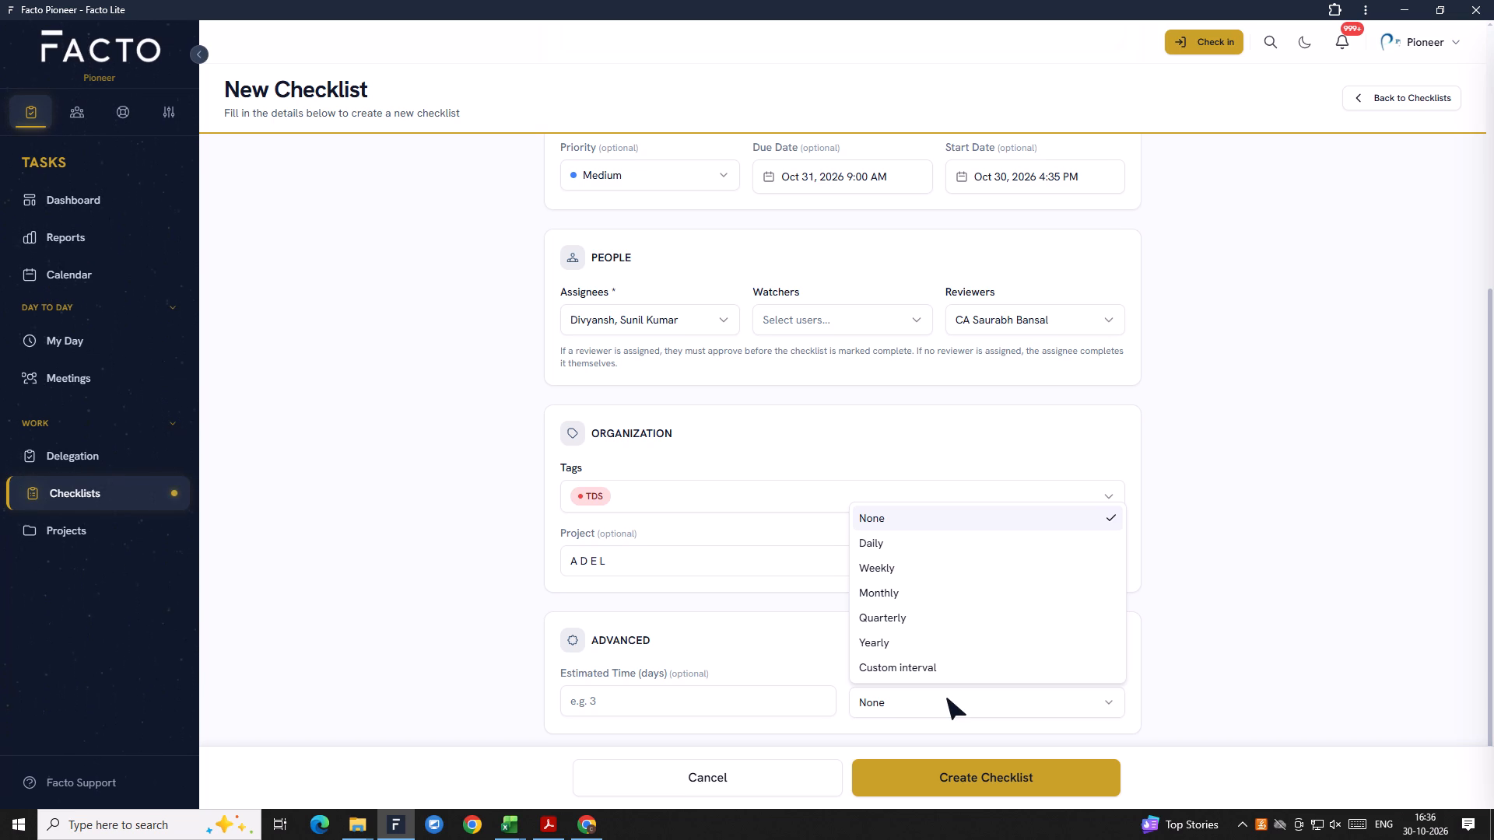
pyautogui.click(912, 618)
pyautogui.scroll(-3, 862, 712)
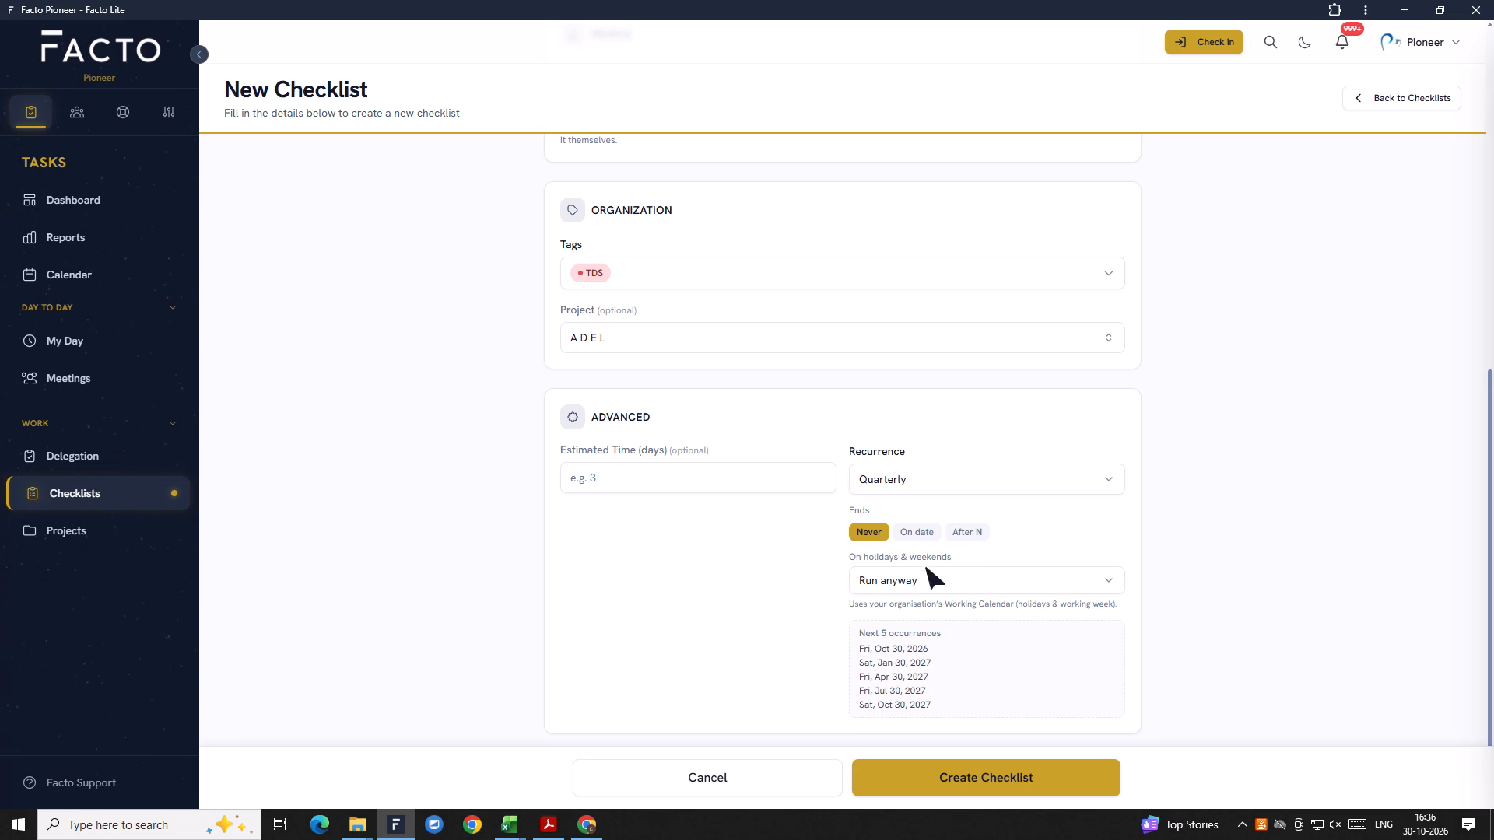
pyautogui.click(921, 582)
pyautogui.click(905, 694)
pyautogui.scroll(-3, 905, 694)
# Review the filled-in form and create the Filing of TDS Return checklist for A D E L.
pyautogui.scroll(11, 664, 489)
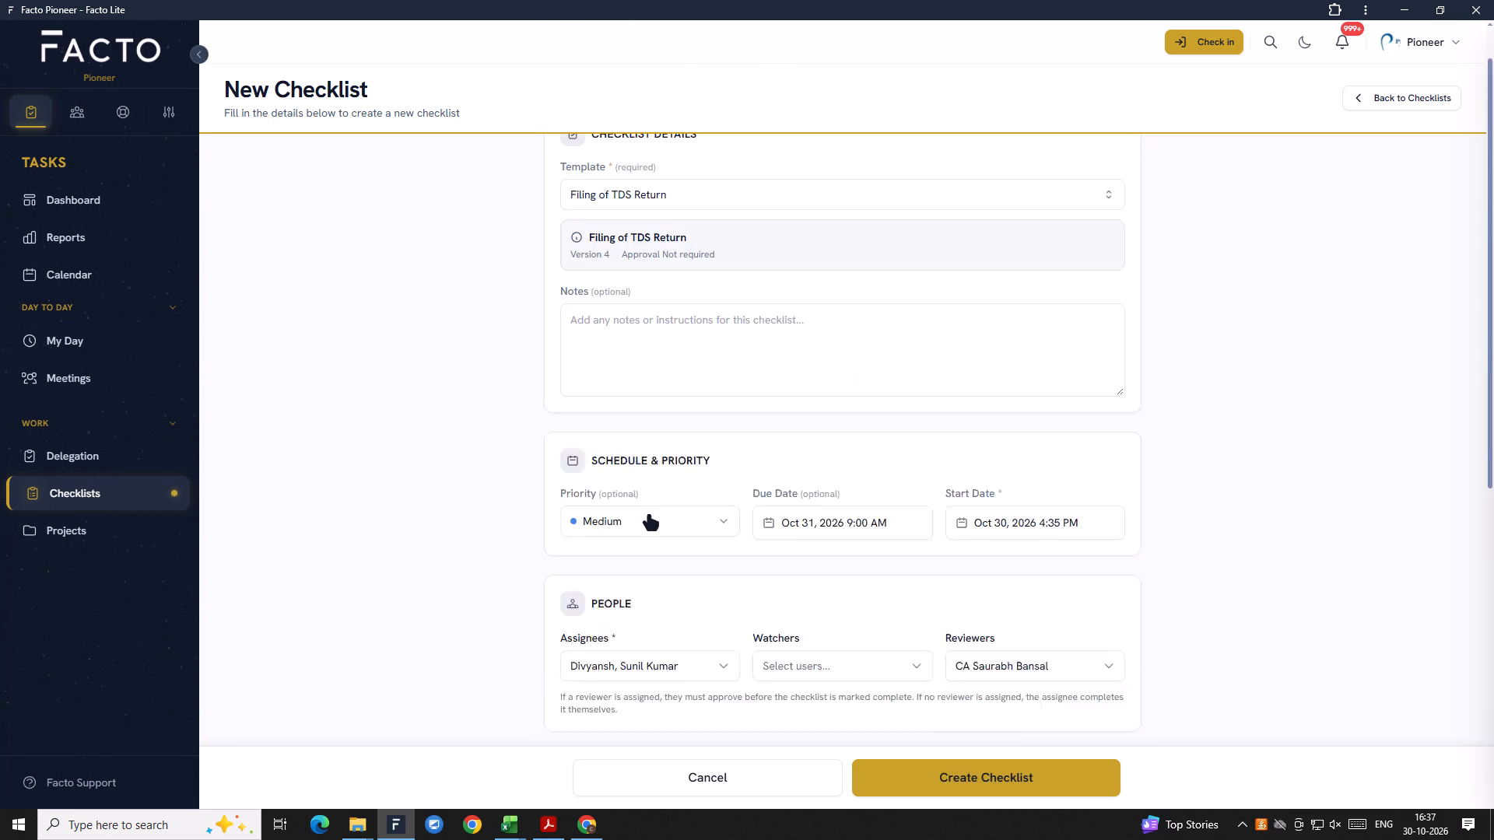
pyautogui.scroll(5, 649, 516)
pyautogui.scroll(-3, 818, 544)
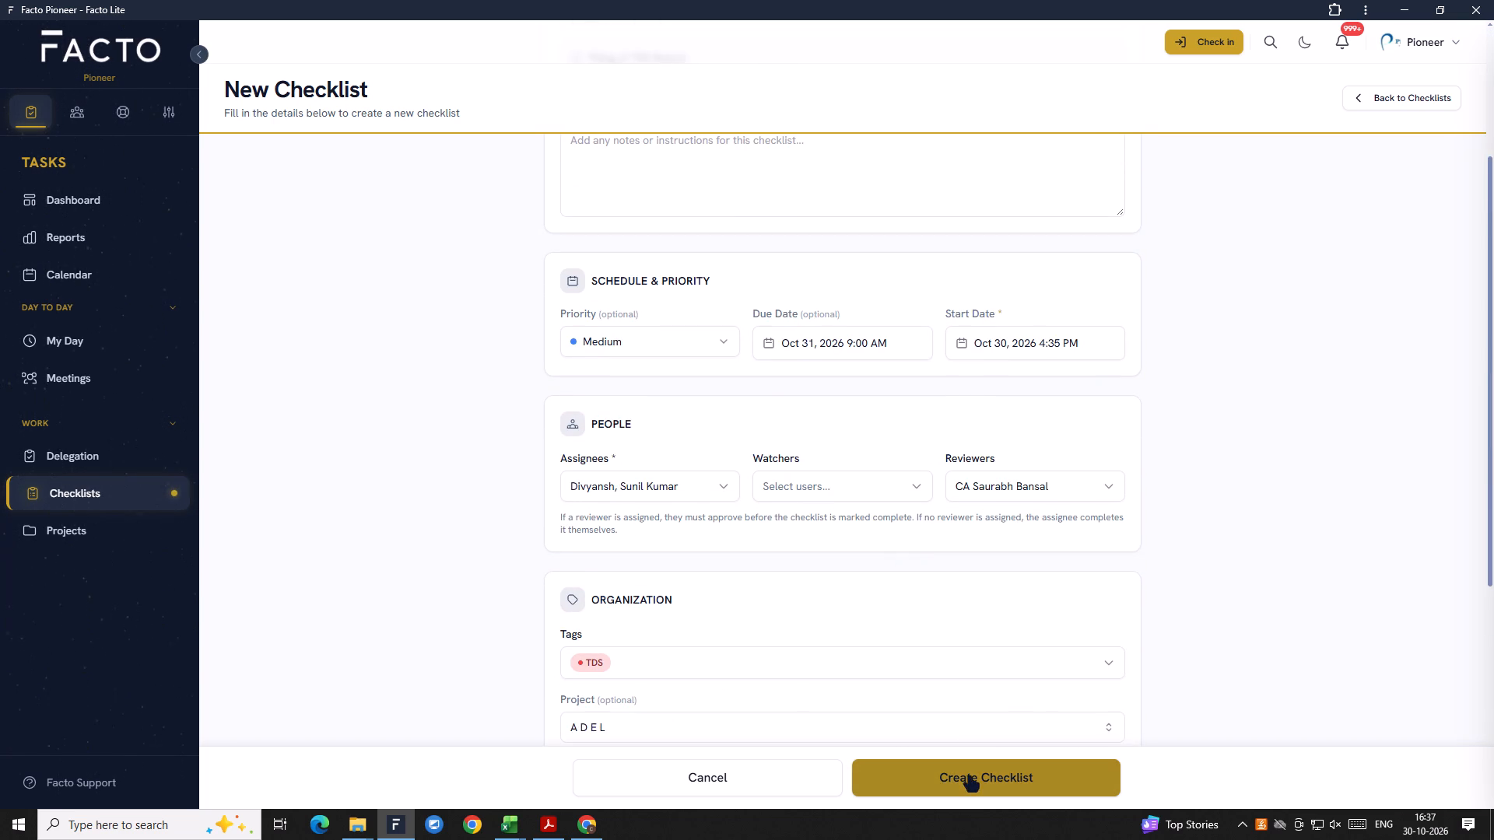
pyautogui.click(970, 778)
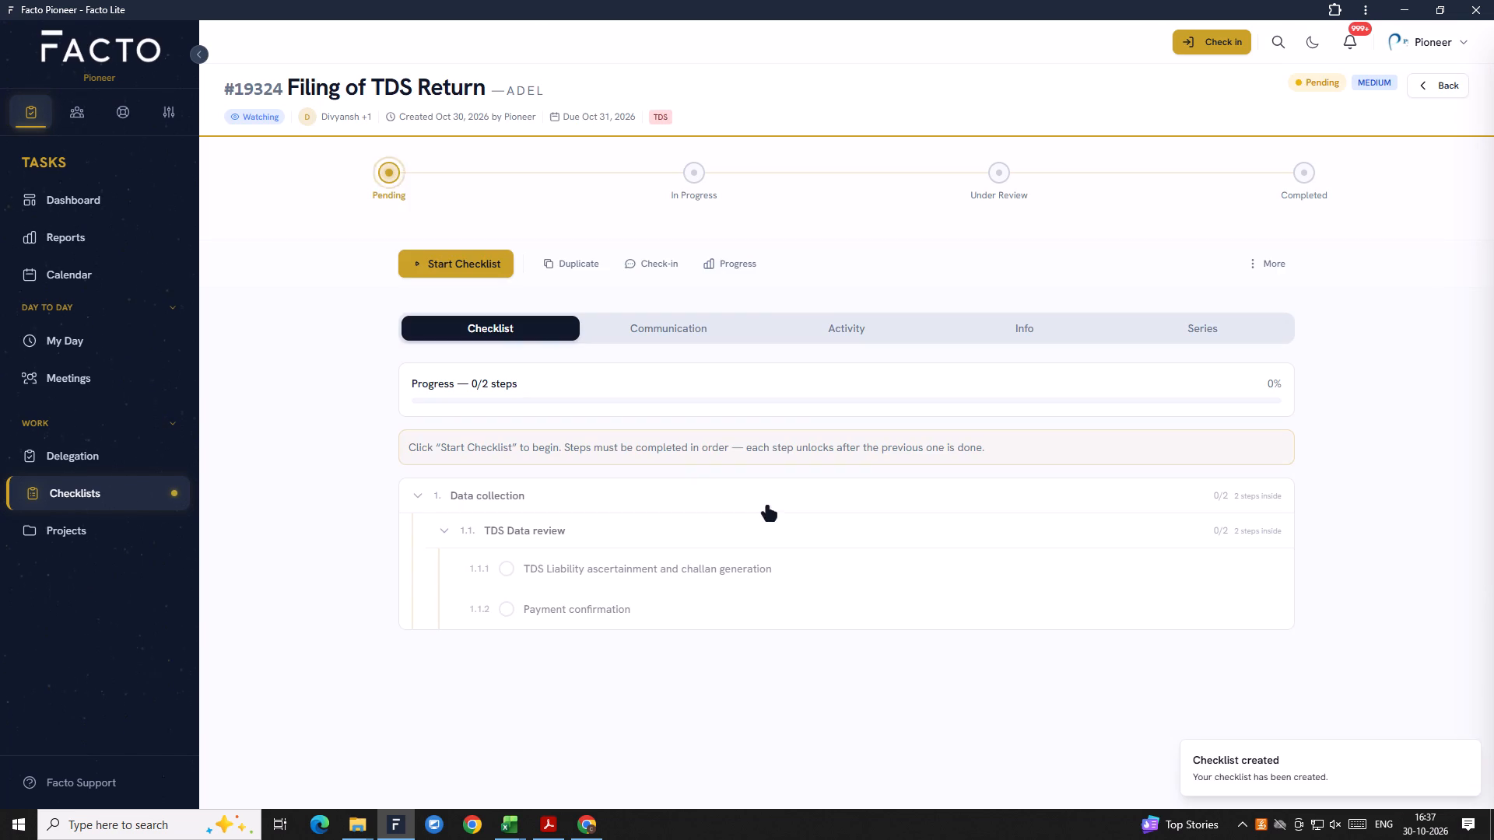
pyautogui.scroll(2, 708, 501)
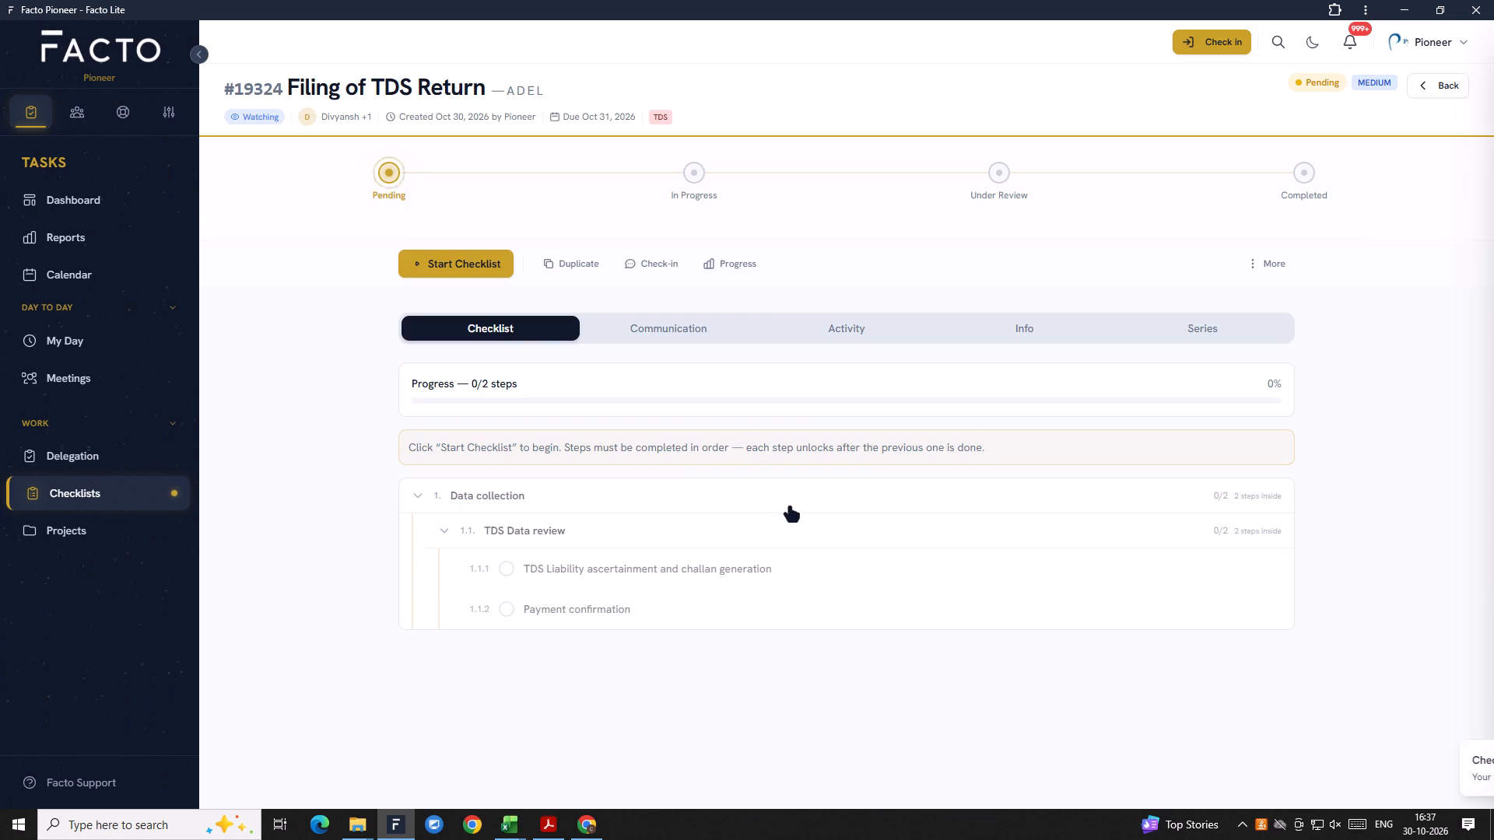
pyautogui.scroll(9, 790, 508)
# Return to a blank new checklist form and choose TDS Payment as its template.
pyautogui.click(1420, 89)
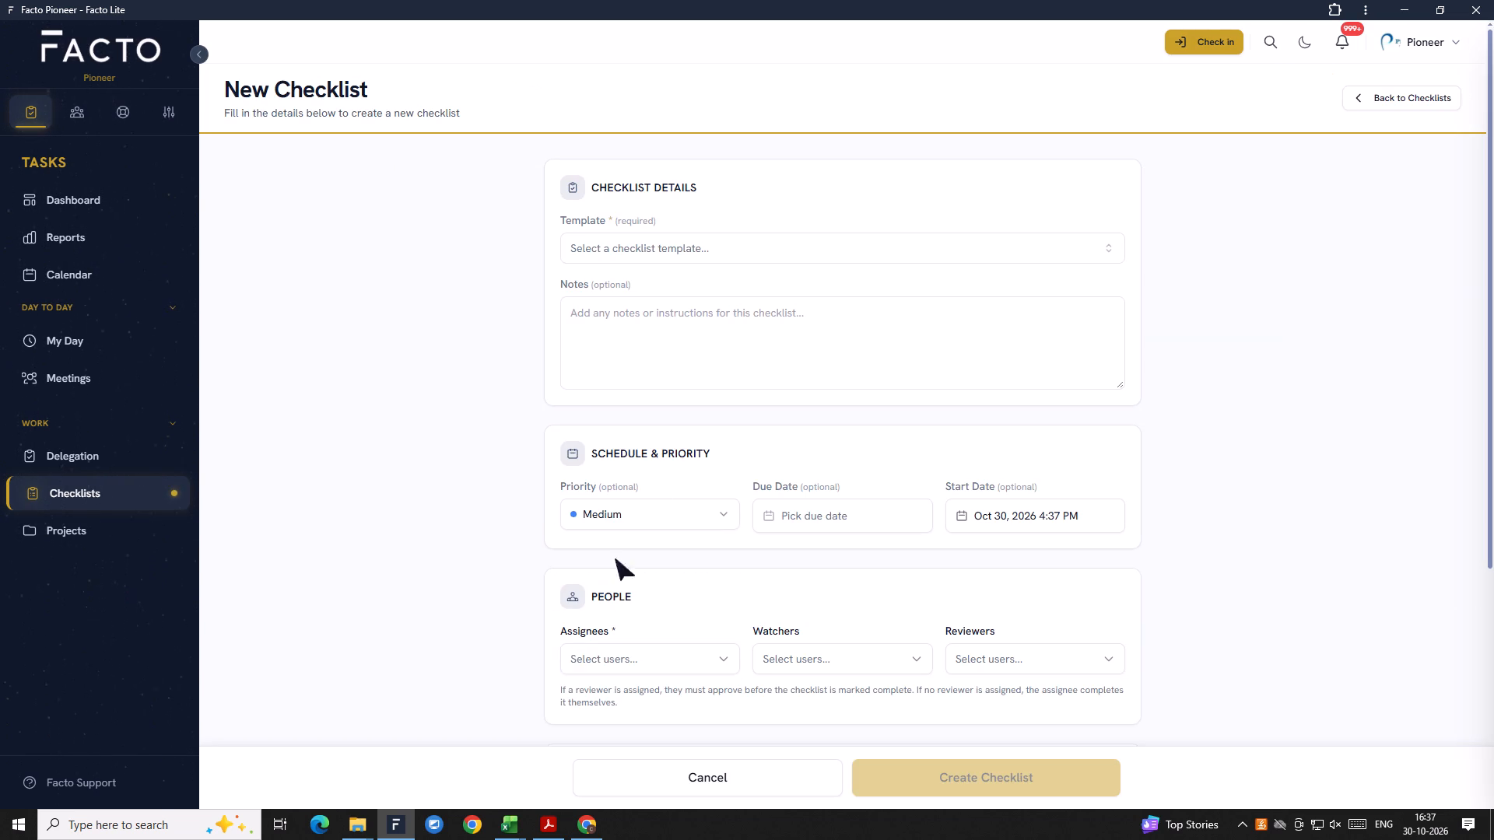
pyautogui.scroll(2, 633, 435)
pyautogui.click(630, 259)
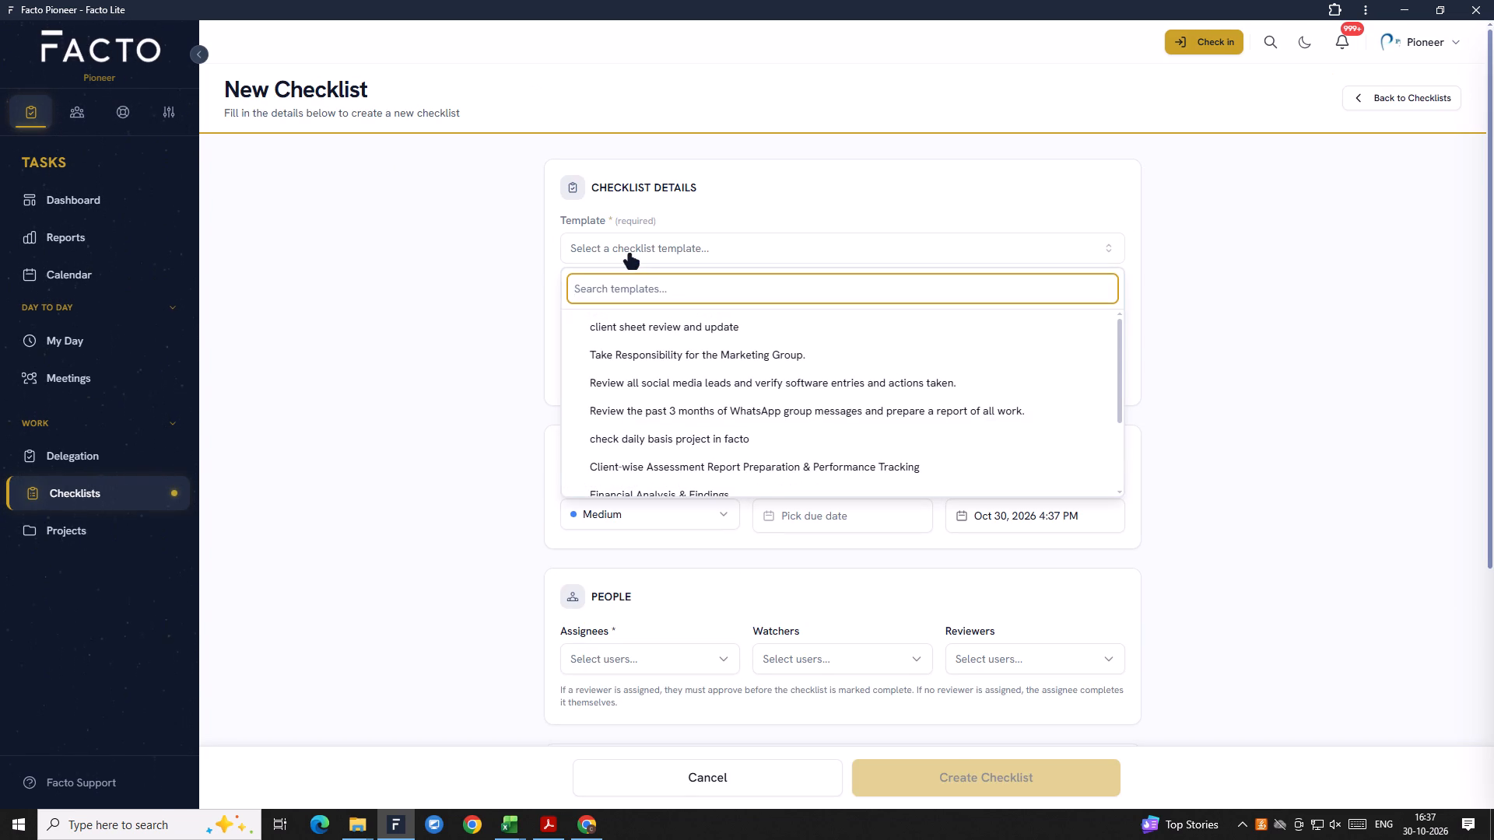
pyautogui.write('tds p')
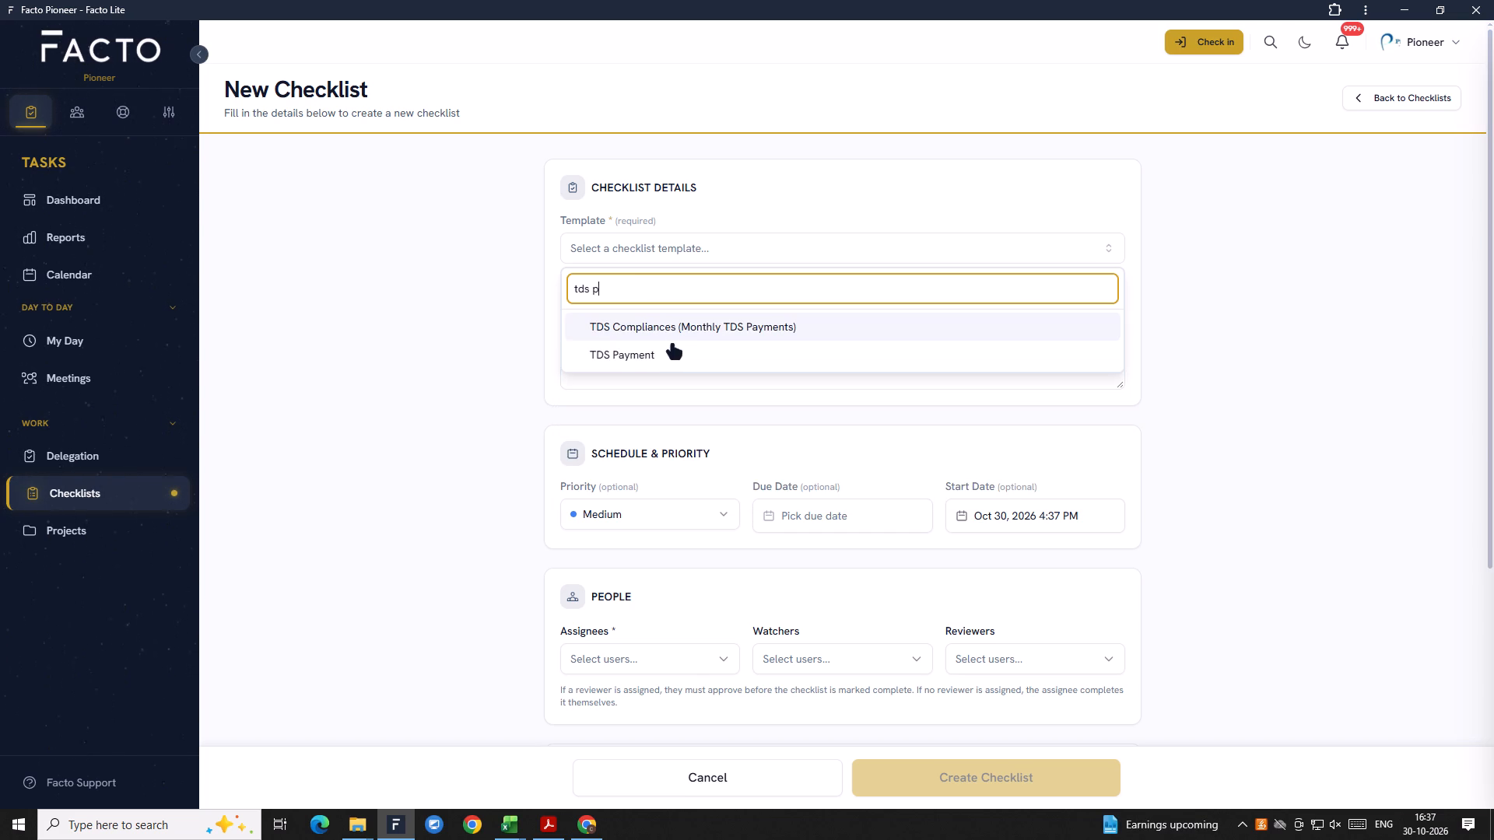
pyautogui.click(665, 351)
# Set the TDS Payment checklist's due date to Nov 6, 2026 9:00 AM.
pyautogui.scroll(-1, 831, 558)
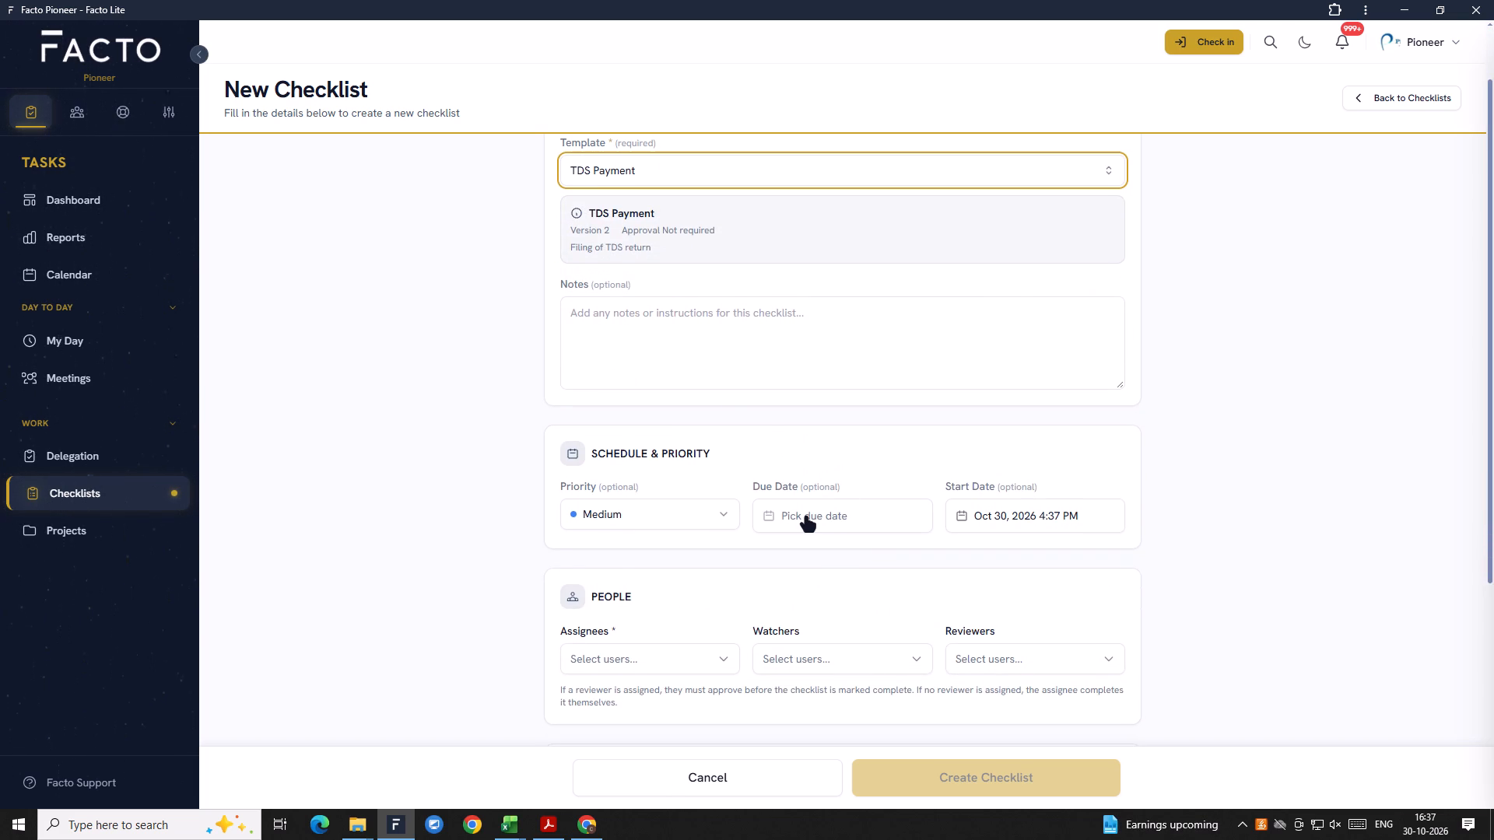
pyautogui.click(806, 518)
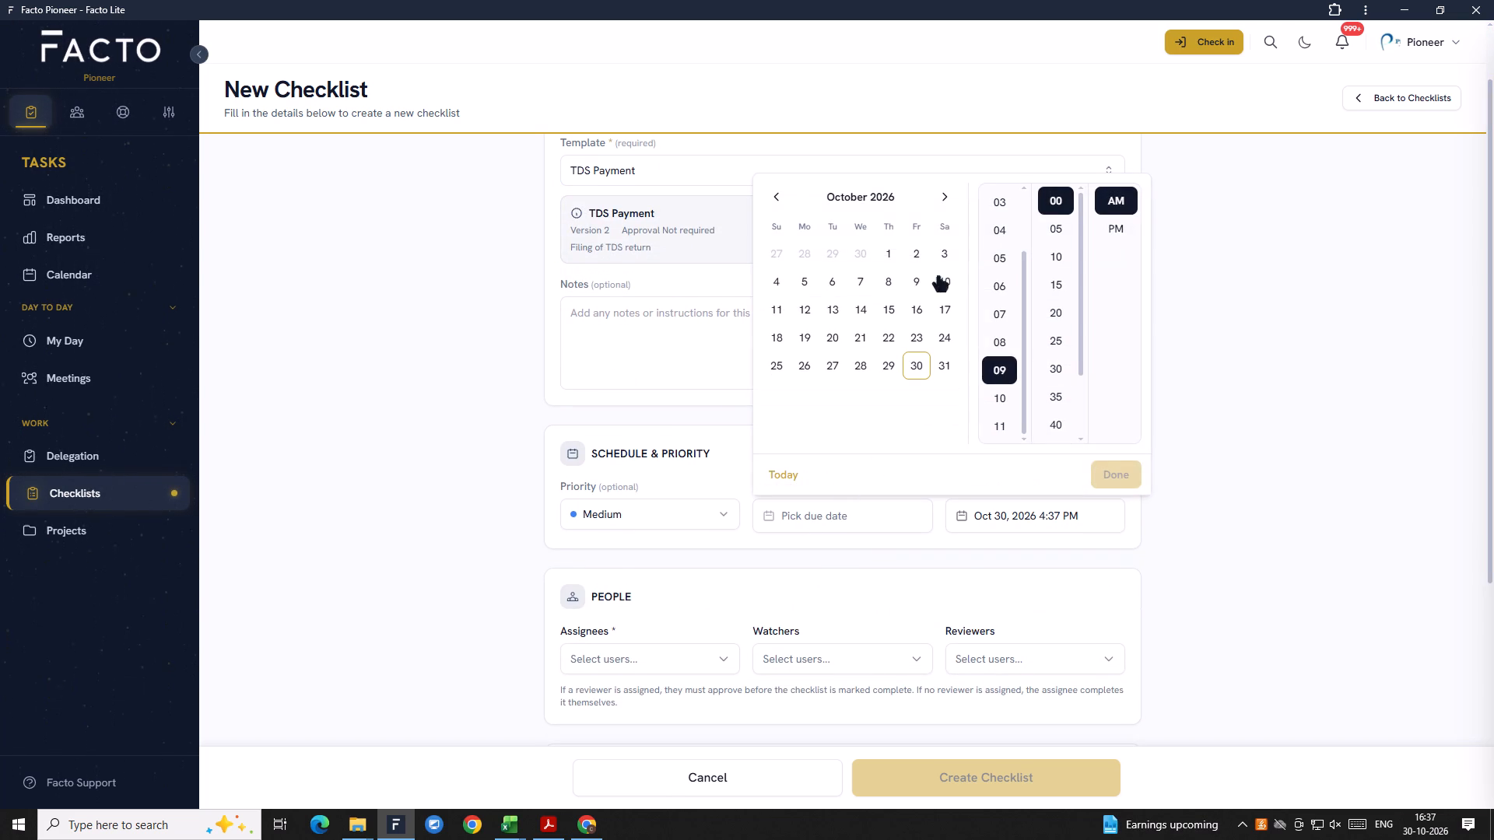
pyautogui.click(951, 201)
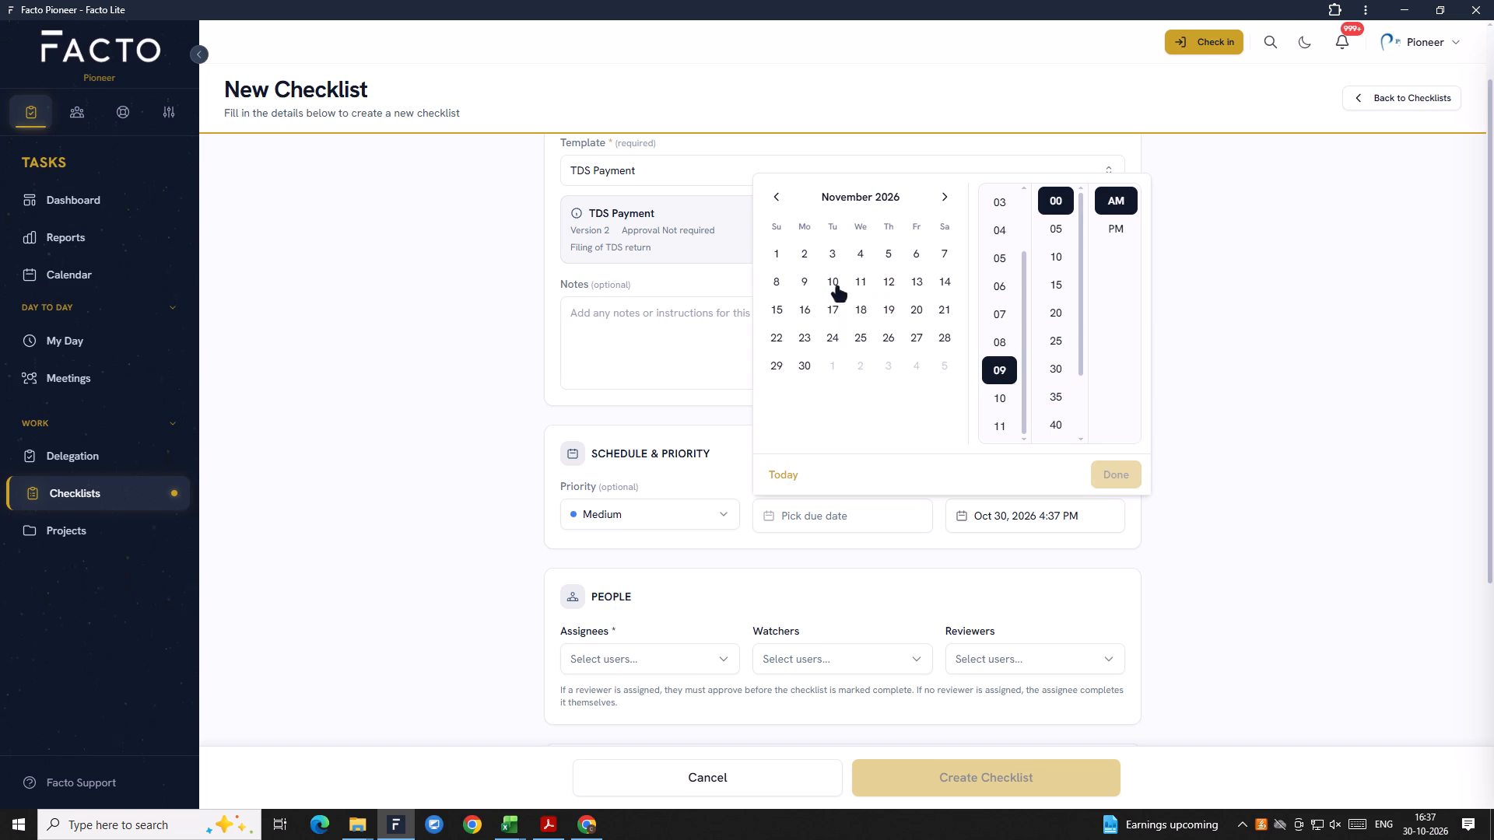
pyautogui.click(918, 259)
pyautogui.click(1106, 470)
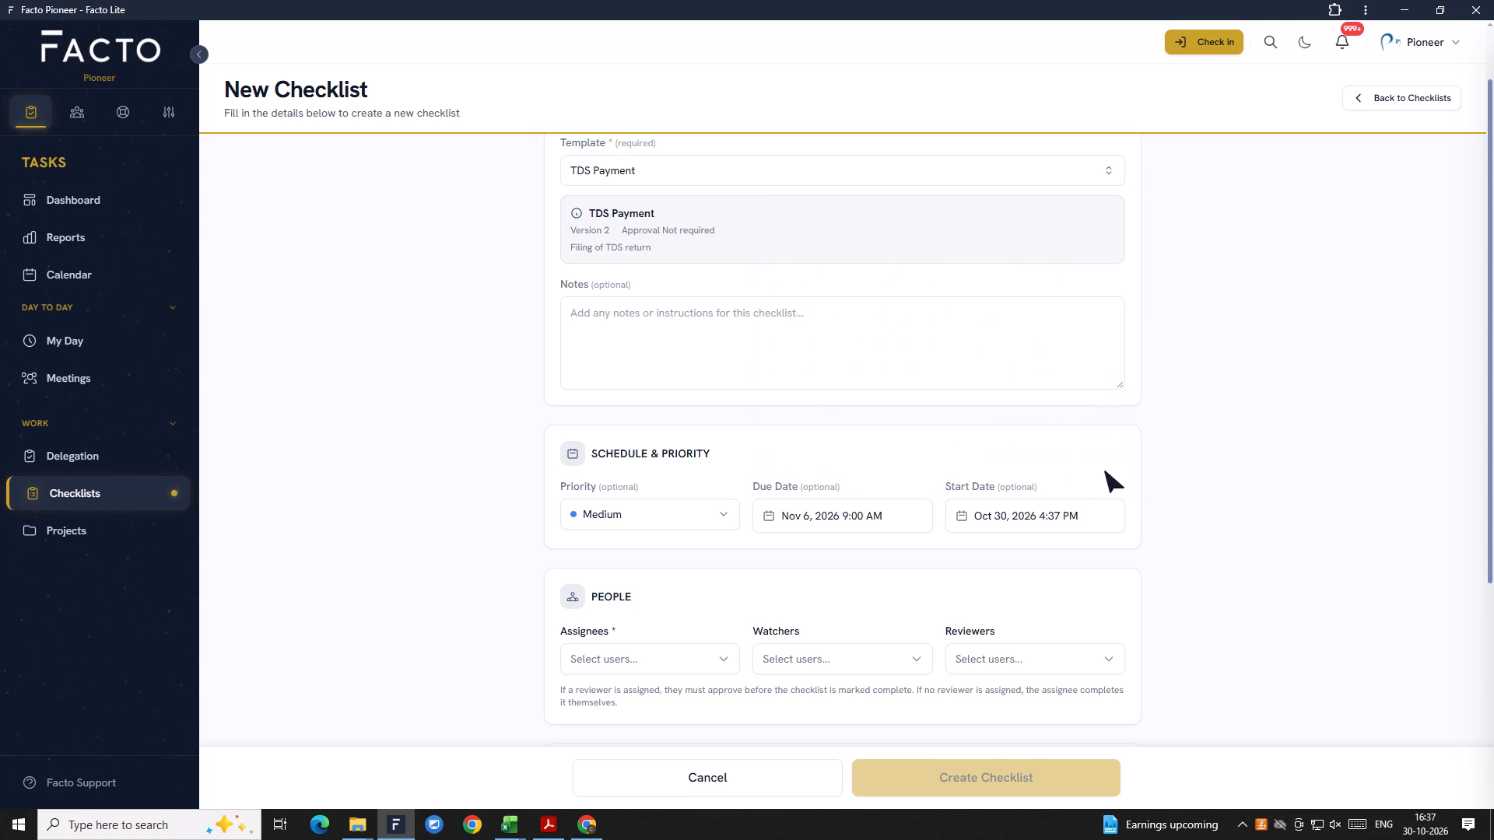
# Set the TDS Payment checklist's start date to Nov 5, 2026 4:37 PM.
pyautogui.click(1047, 518)
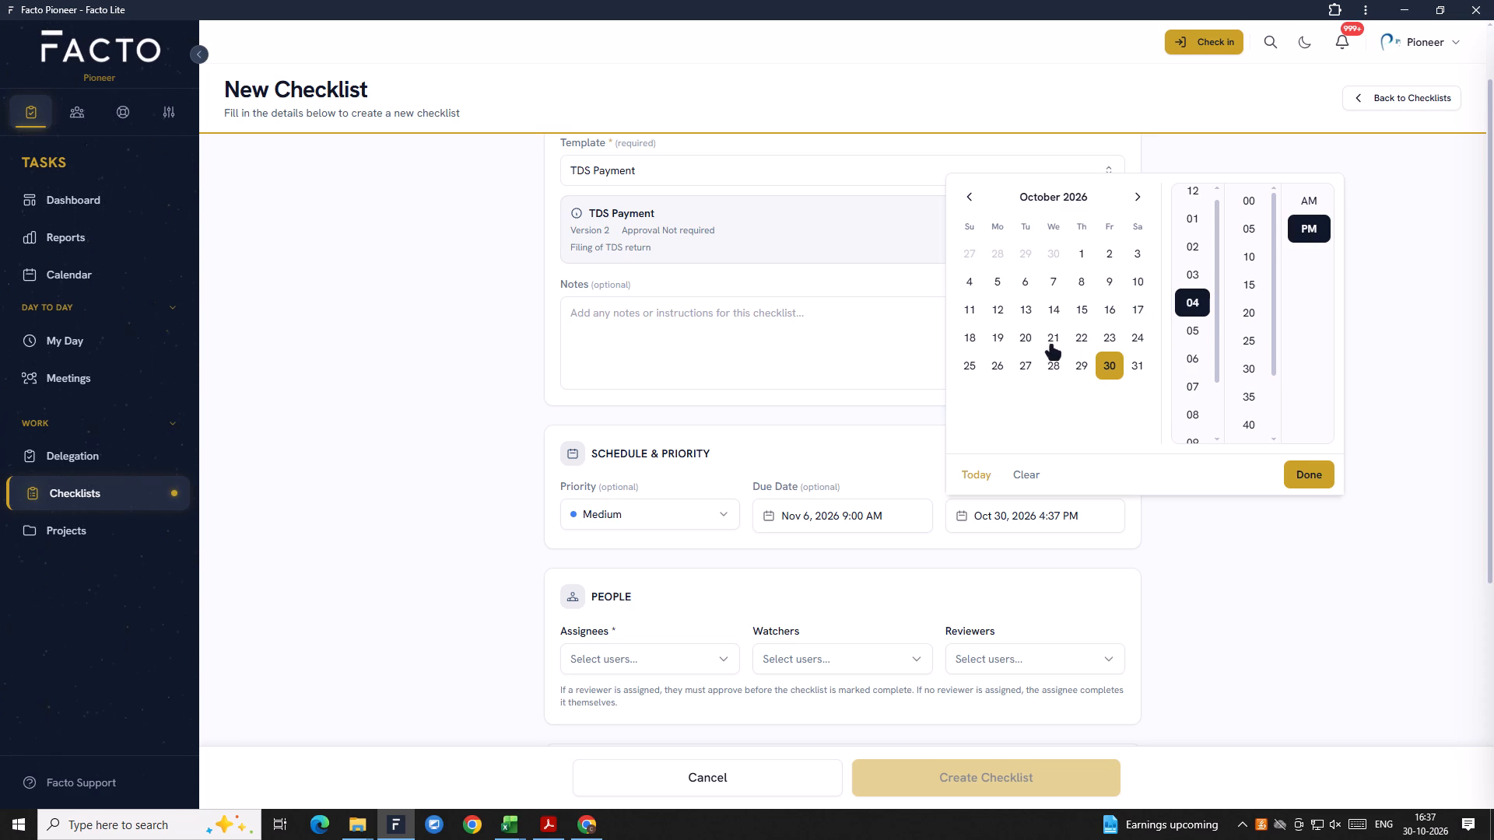
pyautogui.click(1139, 193)
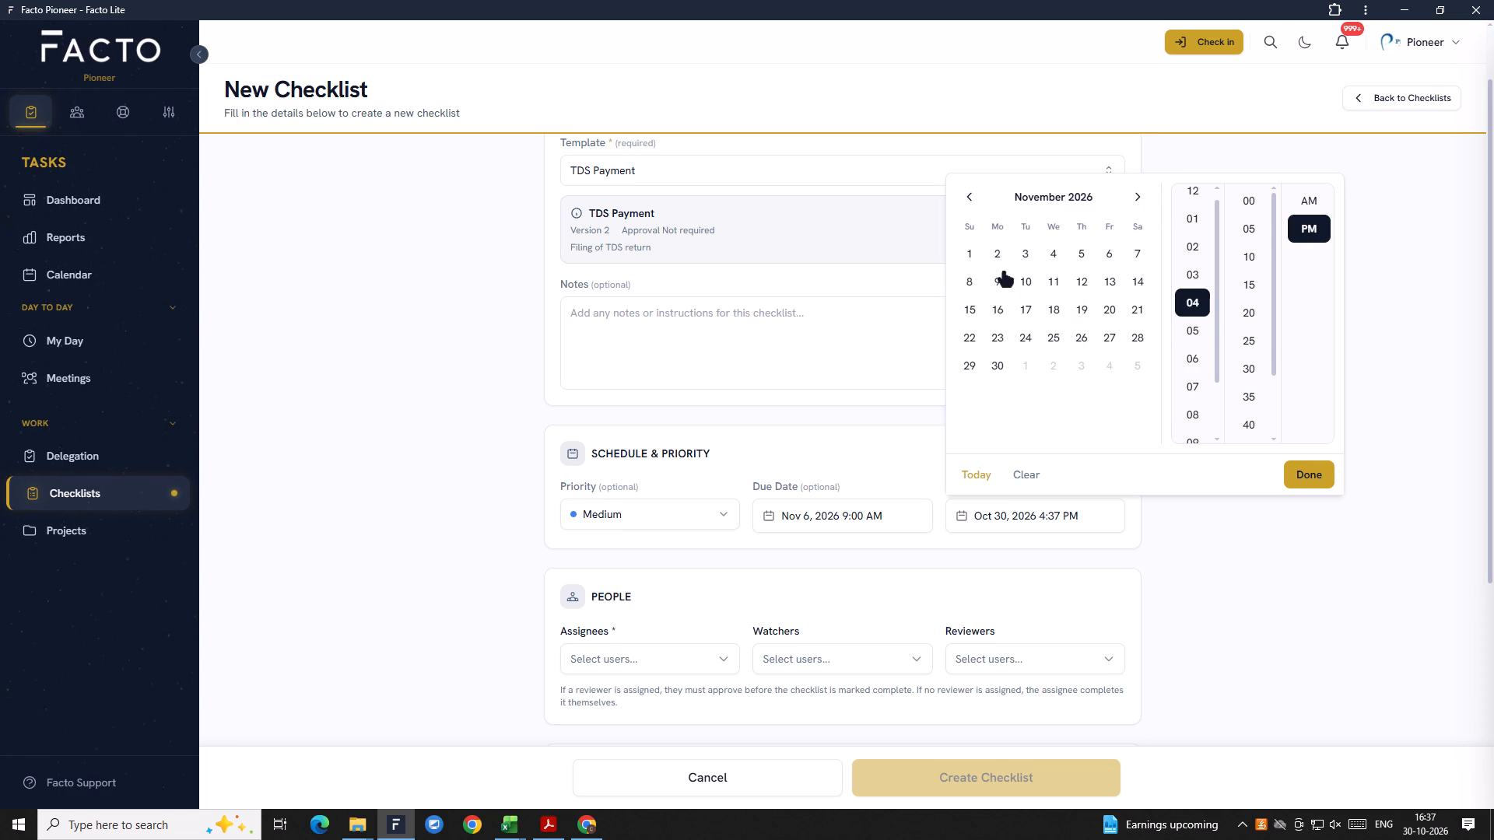
pyautogui.click(1086, 261)
pyautogui.click(1306, 471)
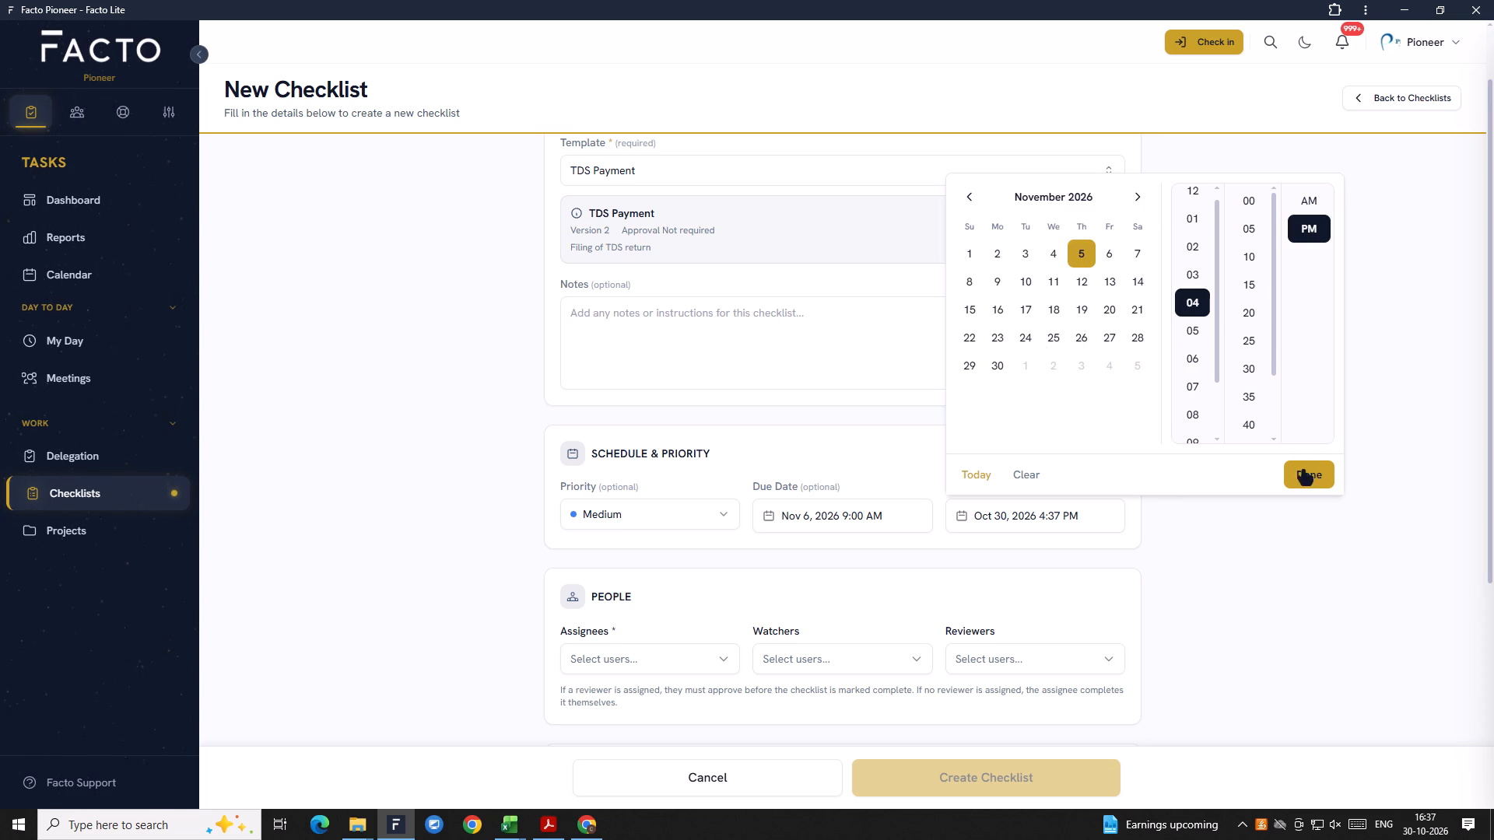
# Assign the TDS Payment checklist to Divyansh and to the user named Sunil without the CA title.
pyautogui.scroll(-2, 840, 565)
pyautogui.click(647, 507)
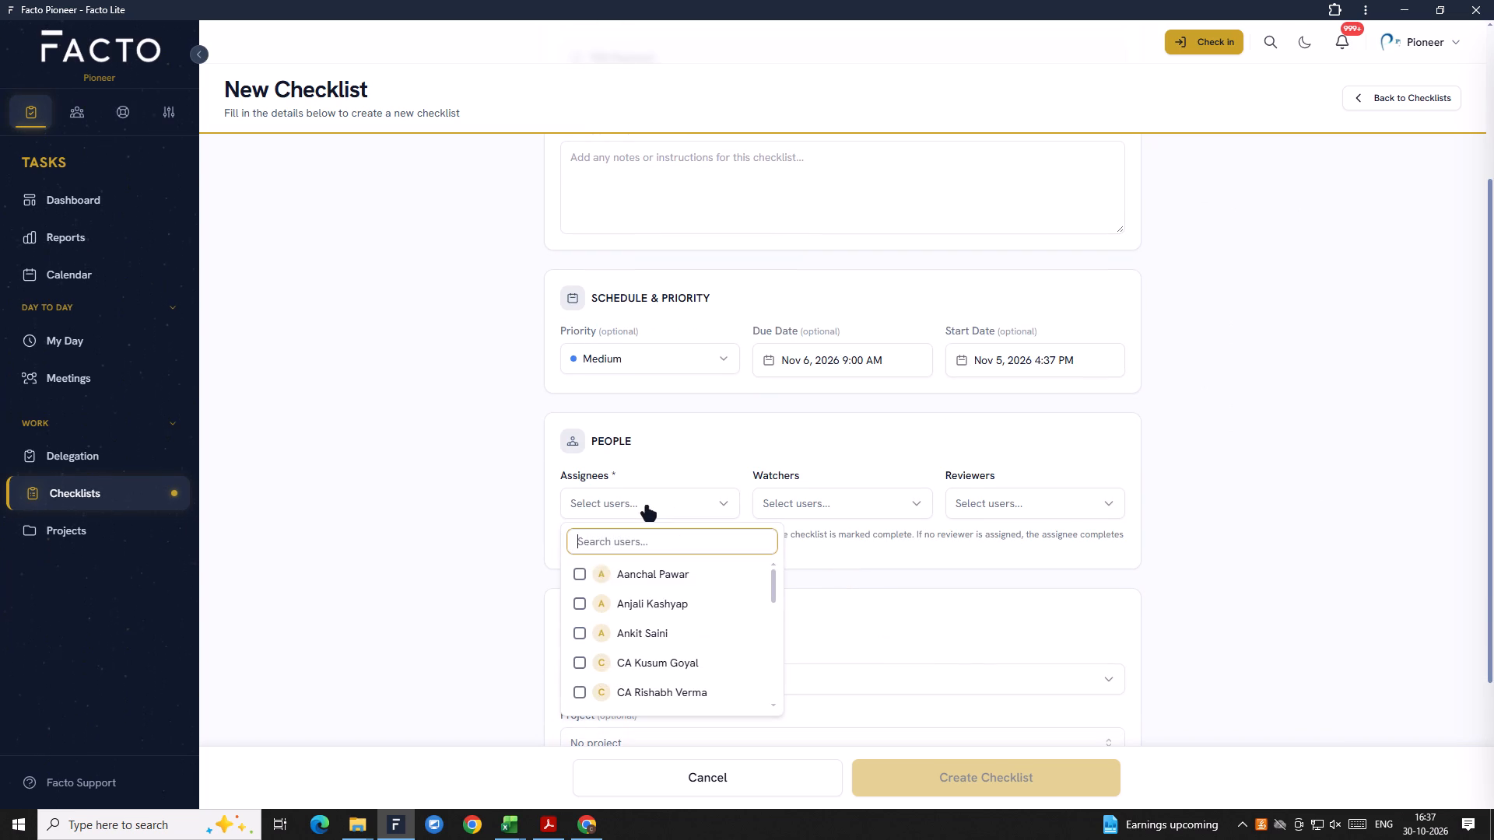
pyautogui.write('divy')
pyautogui.click(626, 571)
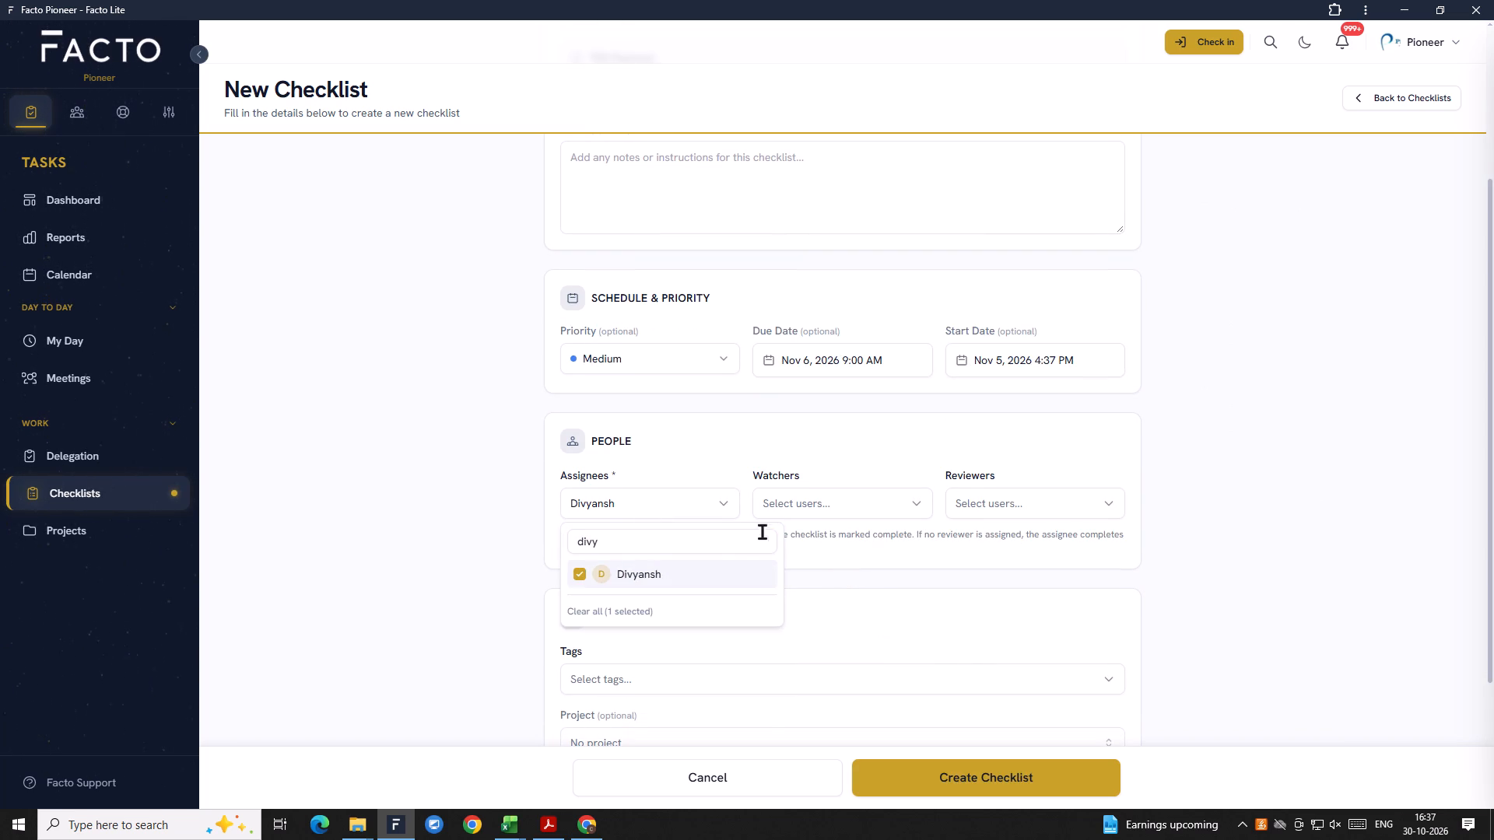
pyautogui.click(659, 504)
pyautogui.click(659, 504)
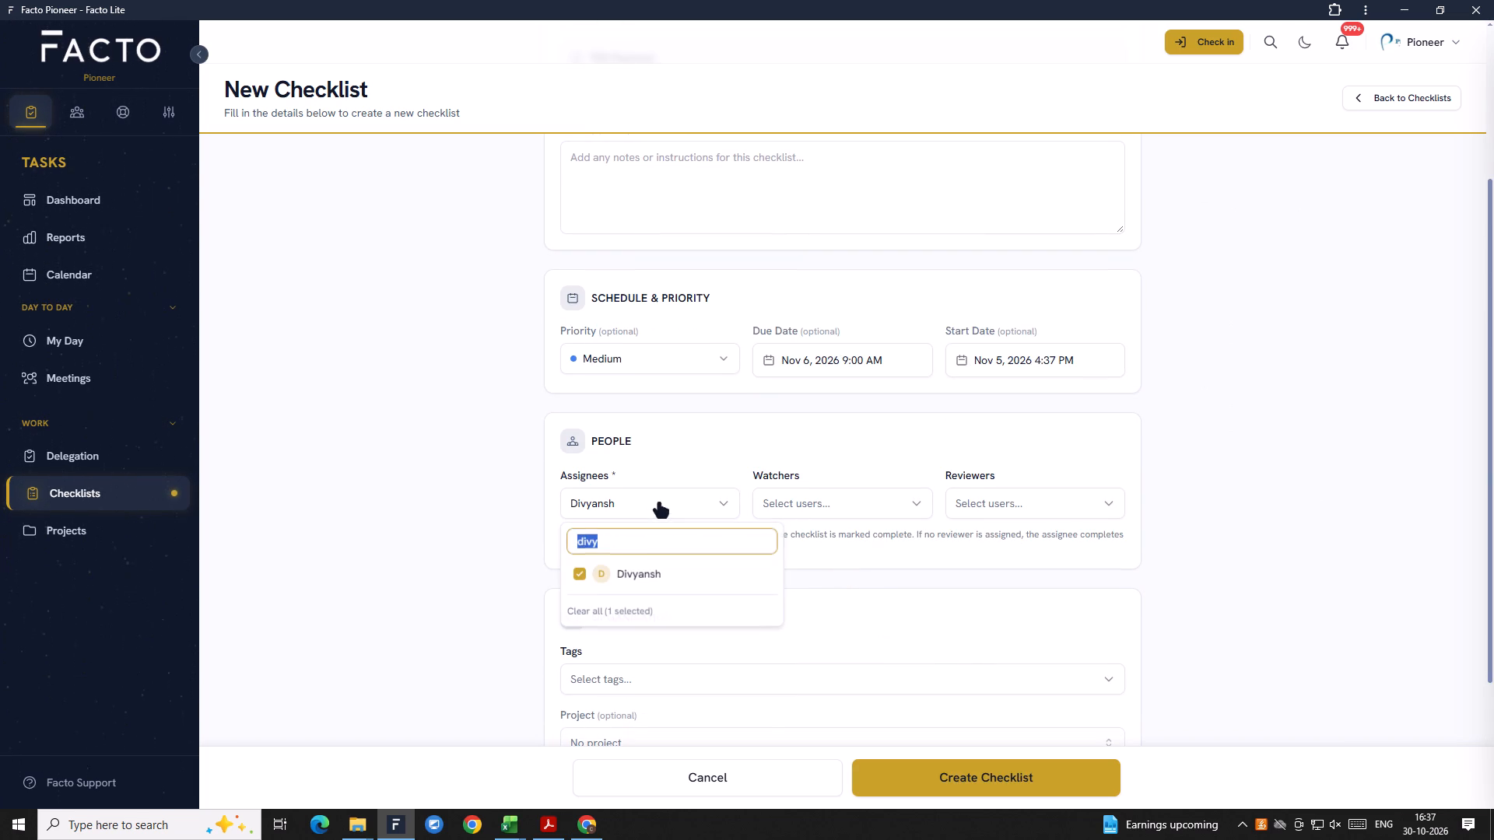
pyautogui.press('BackSpace')
pyautogui.press('s')
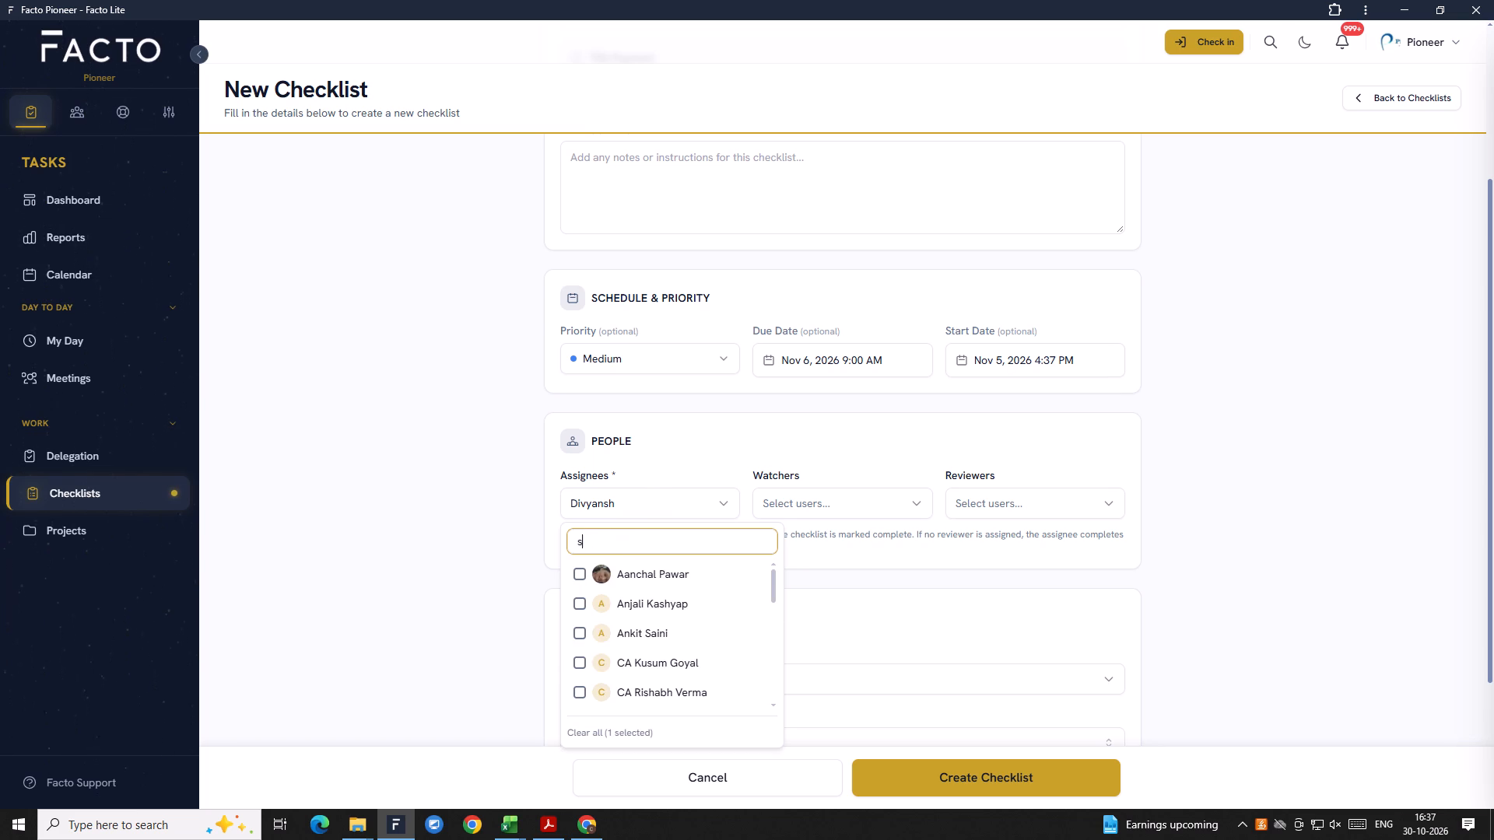
pyautogui.write('unil')
pyautogui.click(655, 604)
pyautogui.click(881, 586)
# Set the CA named Saurabh as reviewer of the TDS Payment checklist, leaving the watchers empty.
pyautogui.click(835, 503)
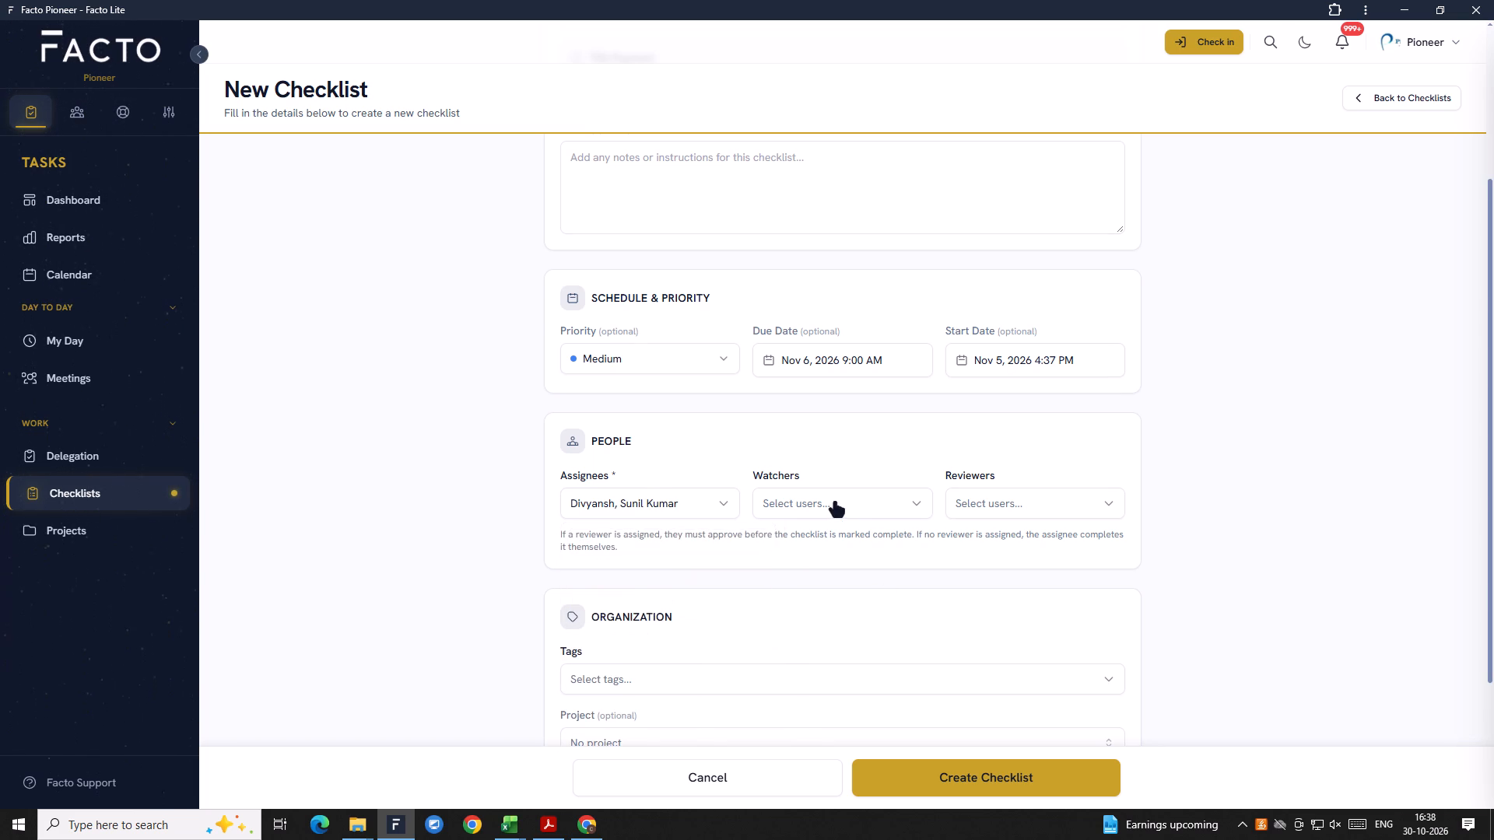
pyautogui.click(880, 506)
pyautogui.click(1009, 509)
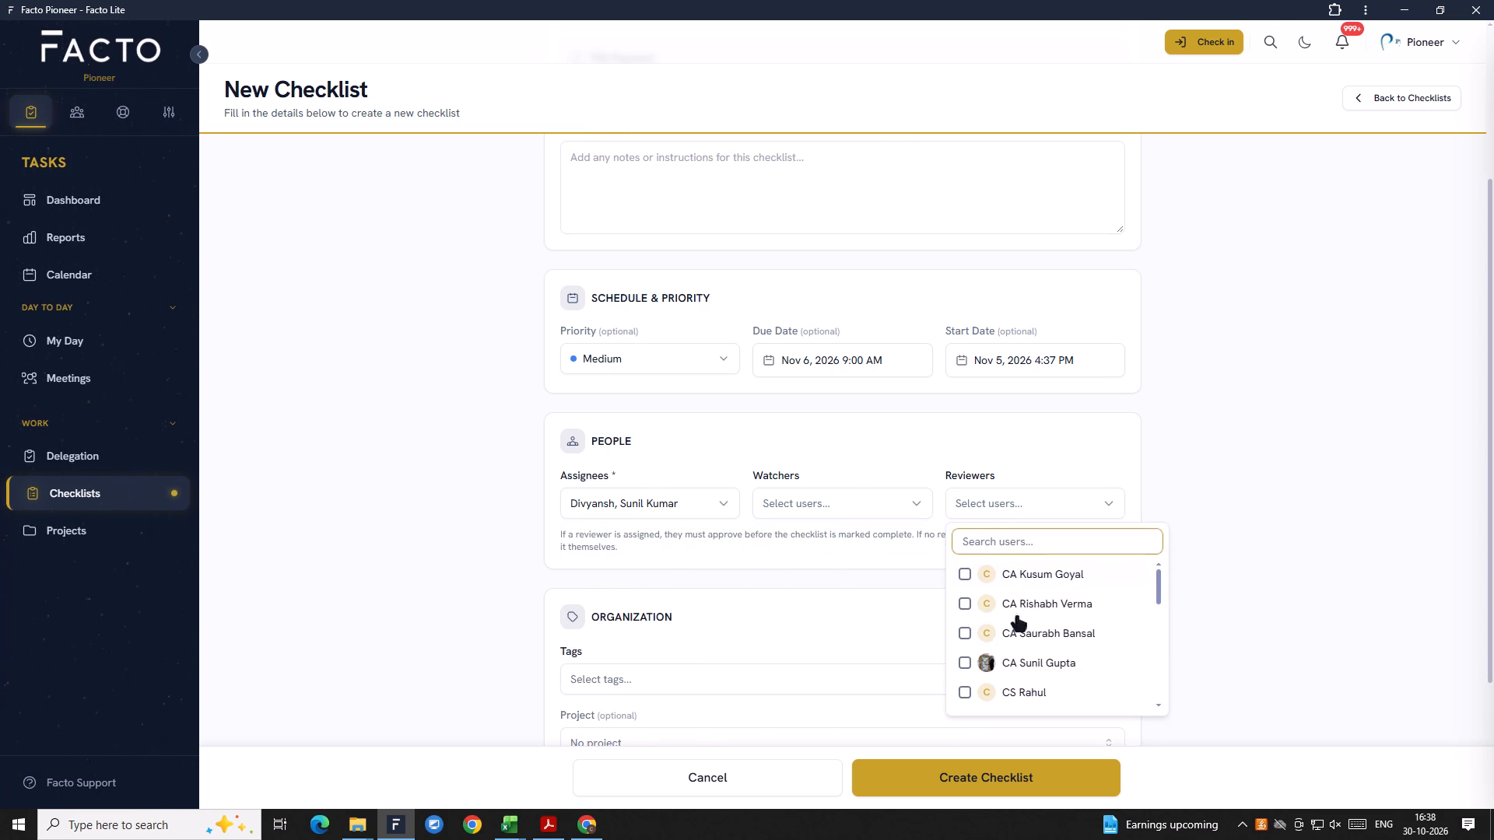
pyautogui.click(1017, 635)
pyautogui.click(834, 593)
# Tag the TDS Payment checklist with TDS.
pyautogui.scroll(-3, 833, 593)
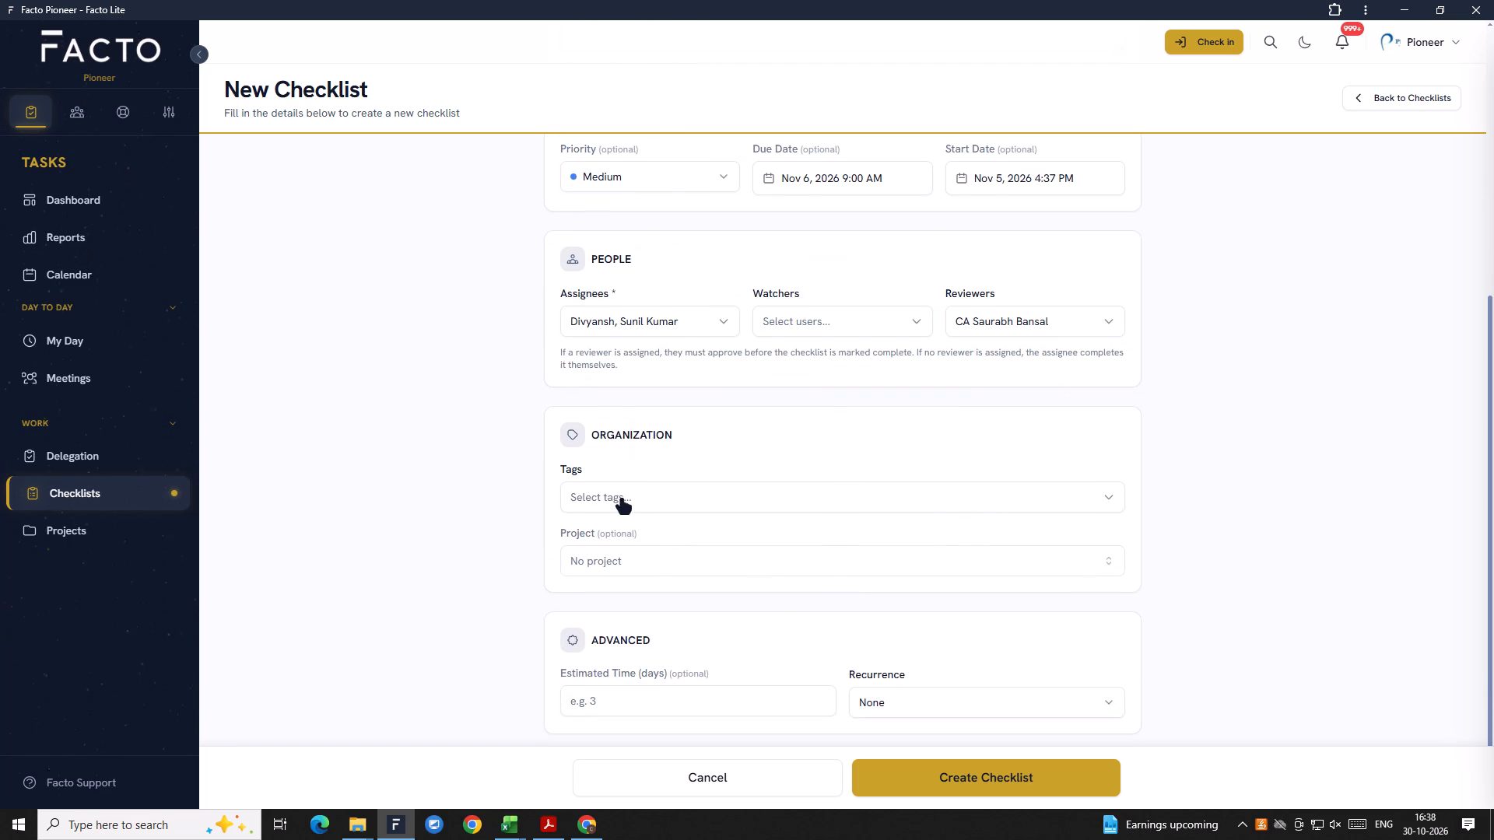
pyautogui.click(622, 500)
pyautogui.scroll(-3, 681, 615)
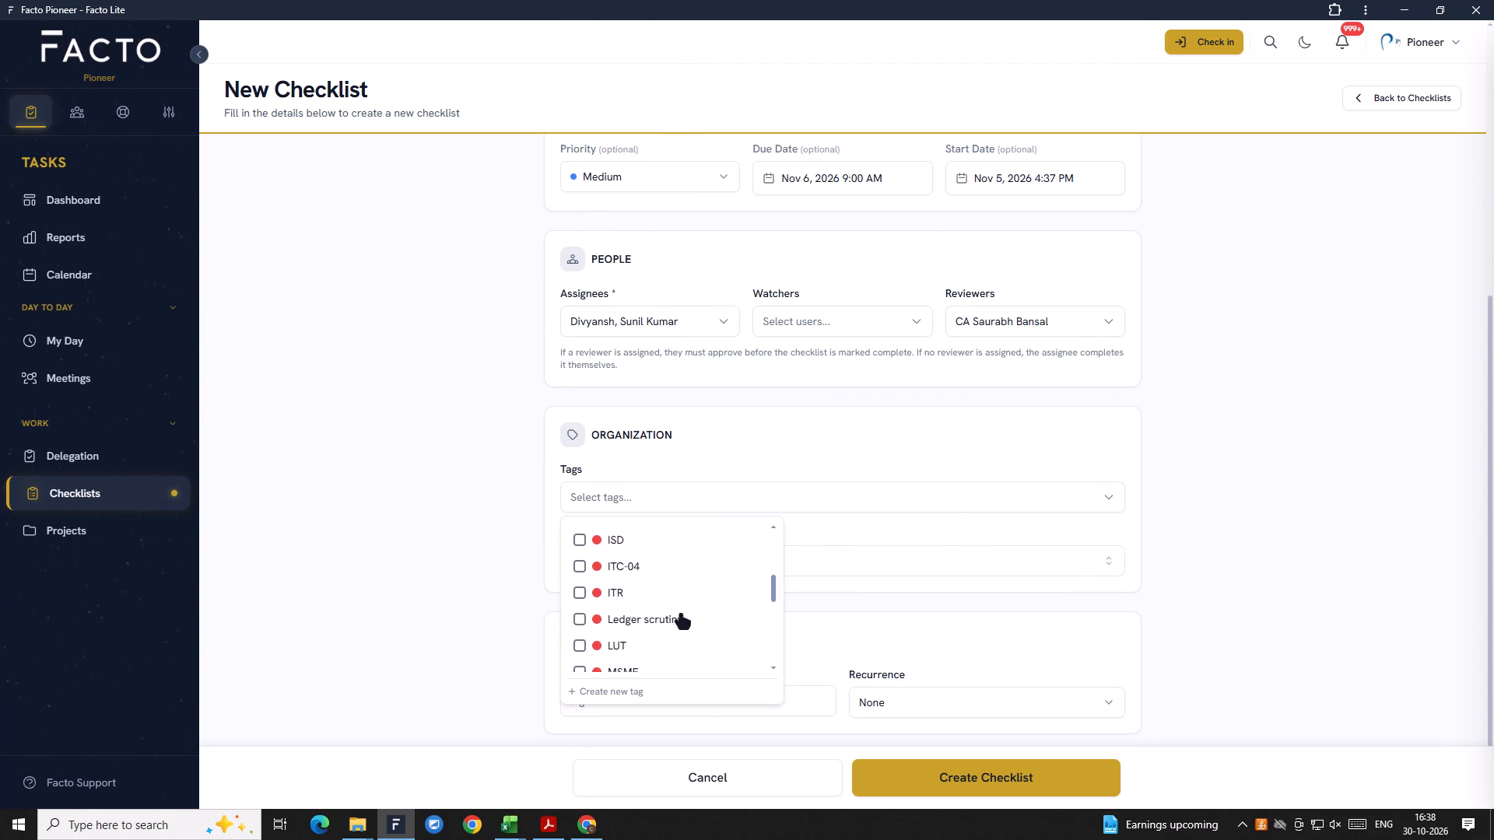
pyautogui.scroll(-3, 631, 598)
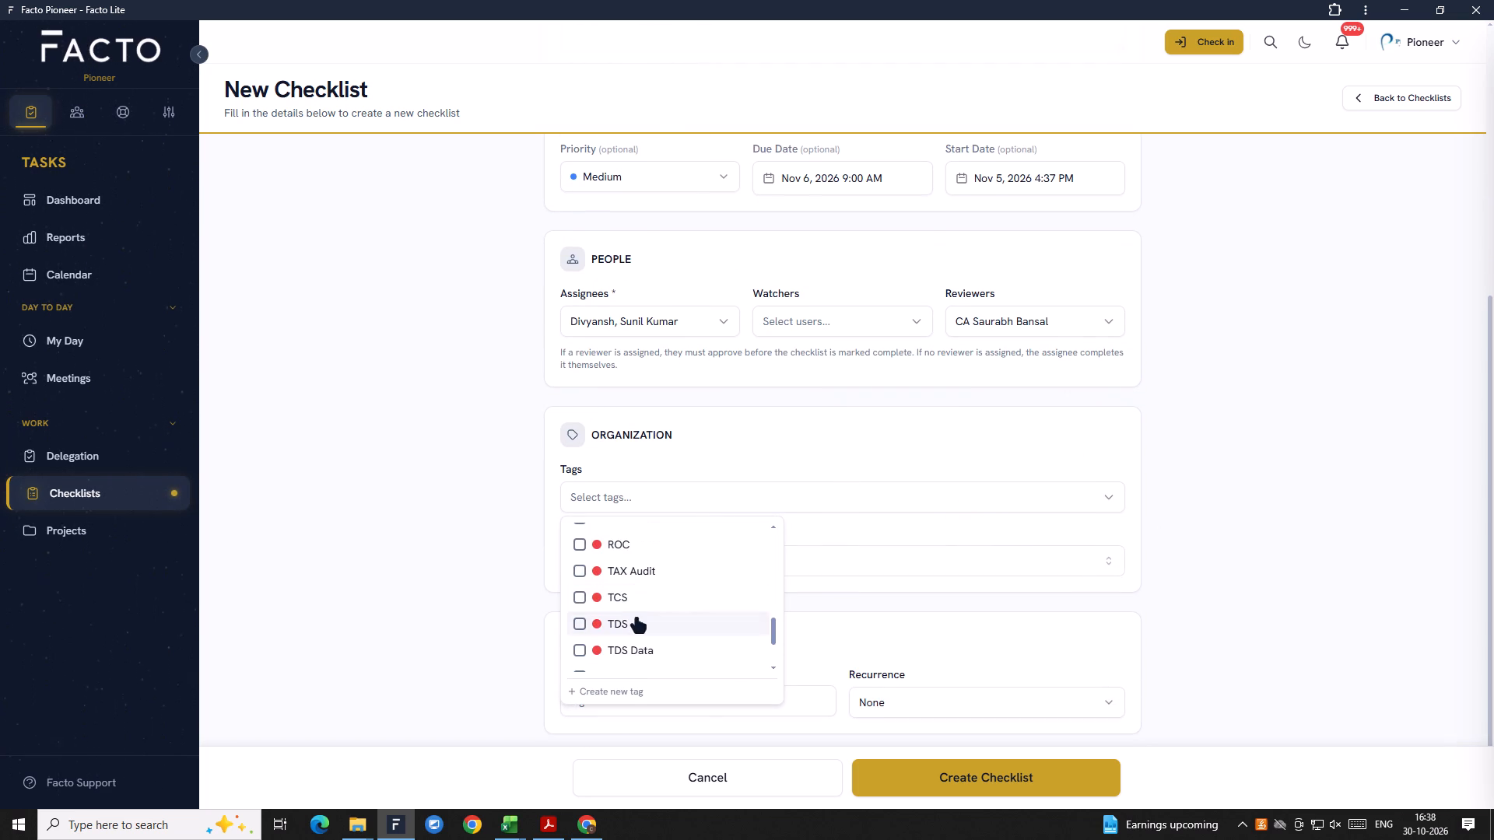
pyautogui.click(637, 619)
pyautogui.click(856, 592)
# Link the TDS Payment checklist to the project A D E L.
pyautogui.scroll(-2, 652, 546)
pyautogui.click(623, 560)
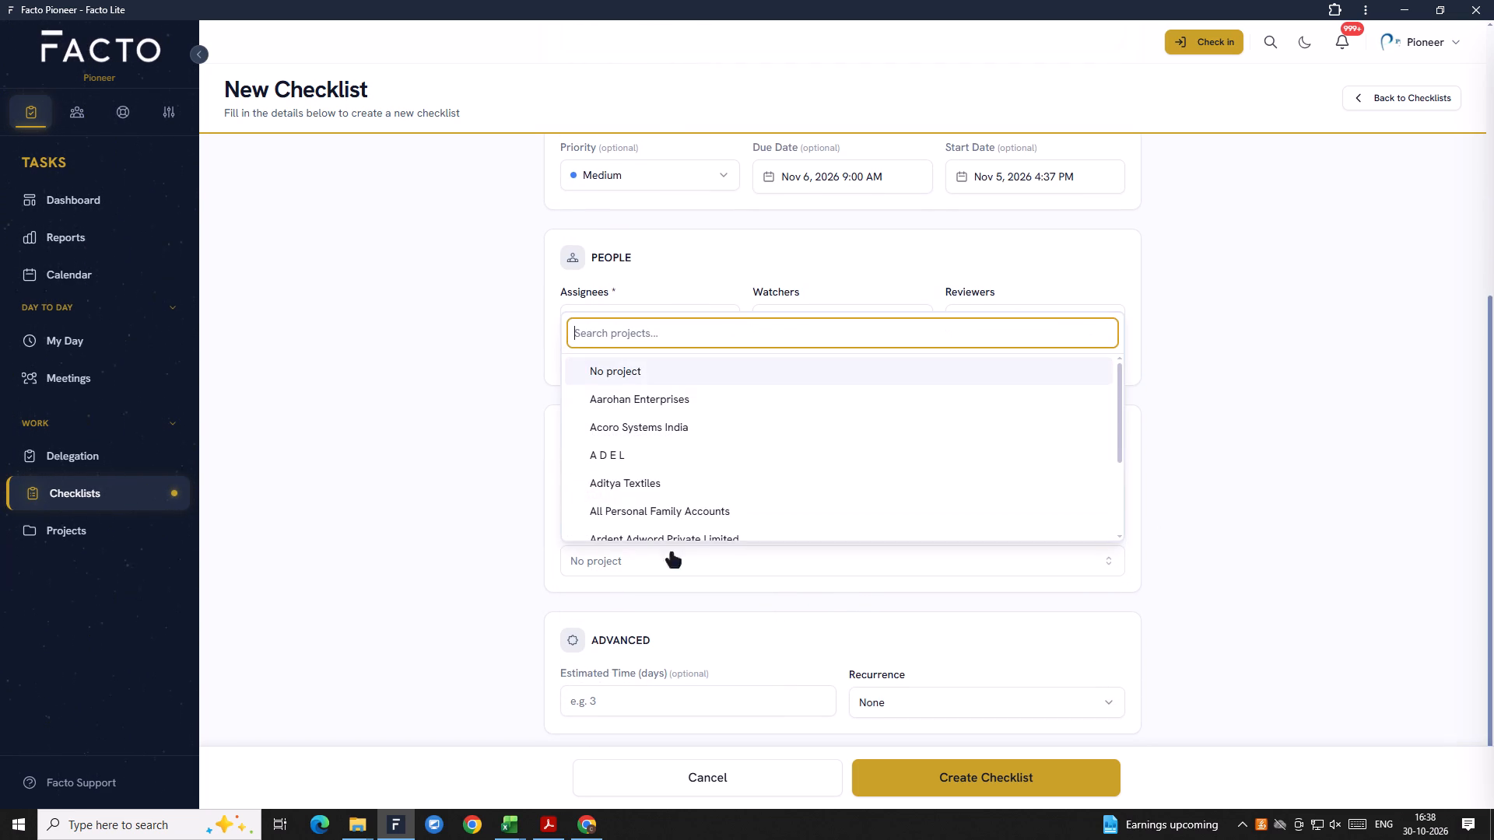
pyautogui.click(620, 452)
pyautogui.click(798, 629)
pyautogui.scroll(-3, 798, 630)
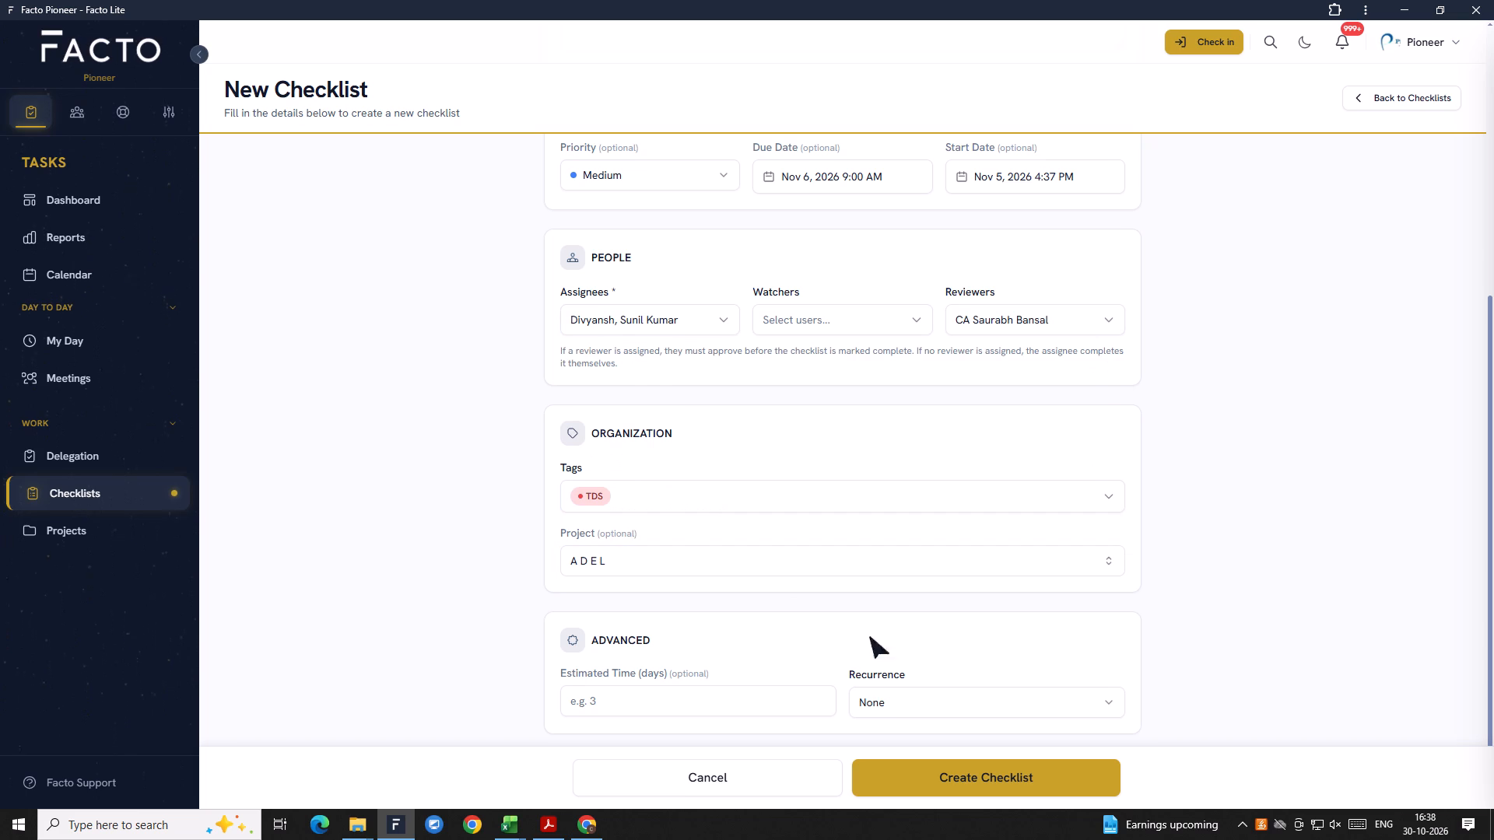
# Set the TDS Payment checklist's recurrence to Monthly.
pyautogui.click(914, 688)
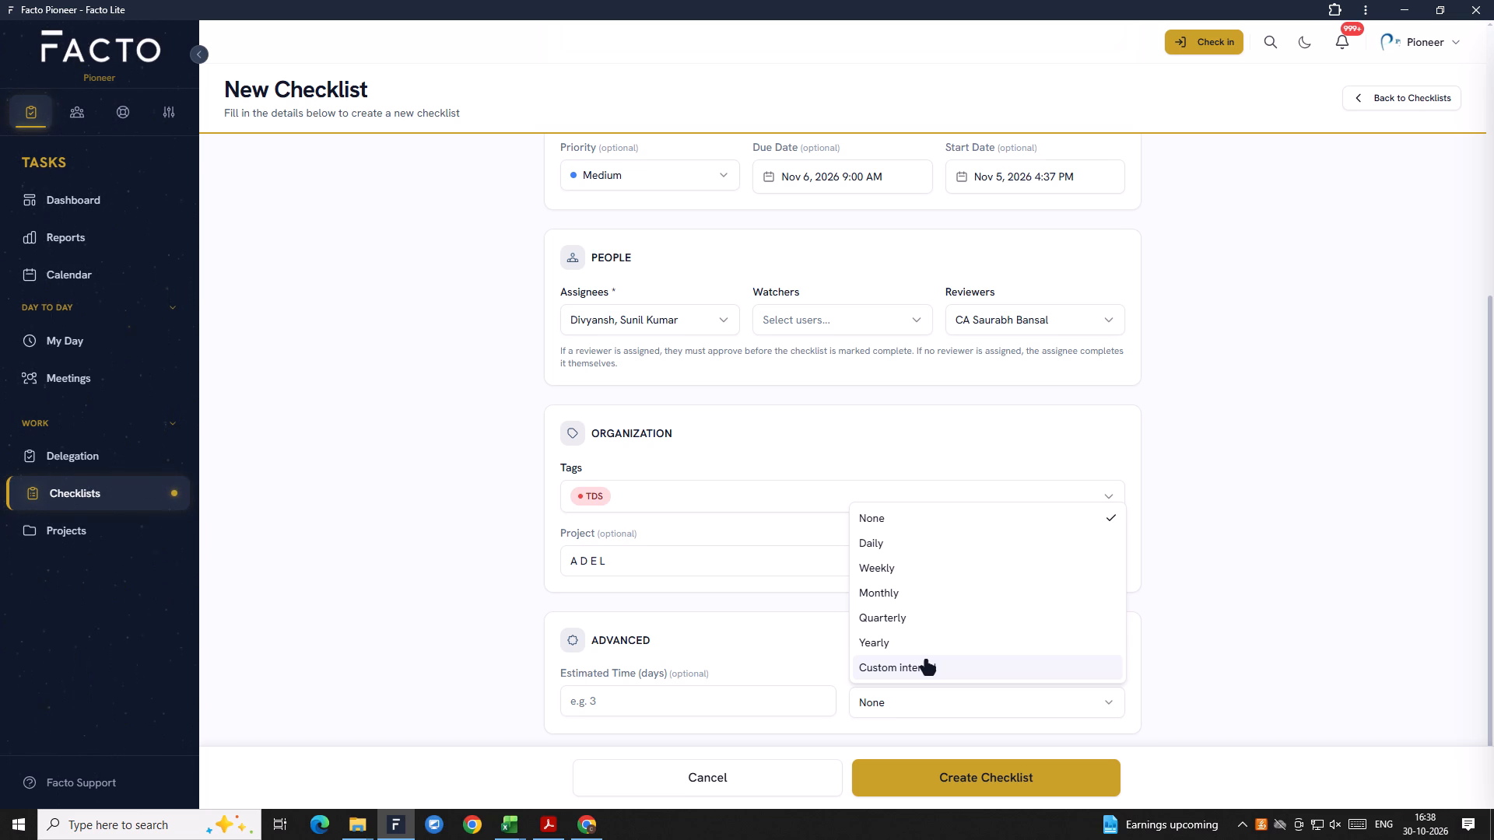
pyautogui.click(896, 594)
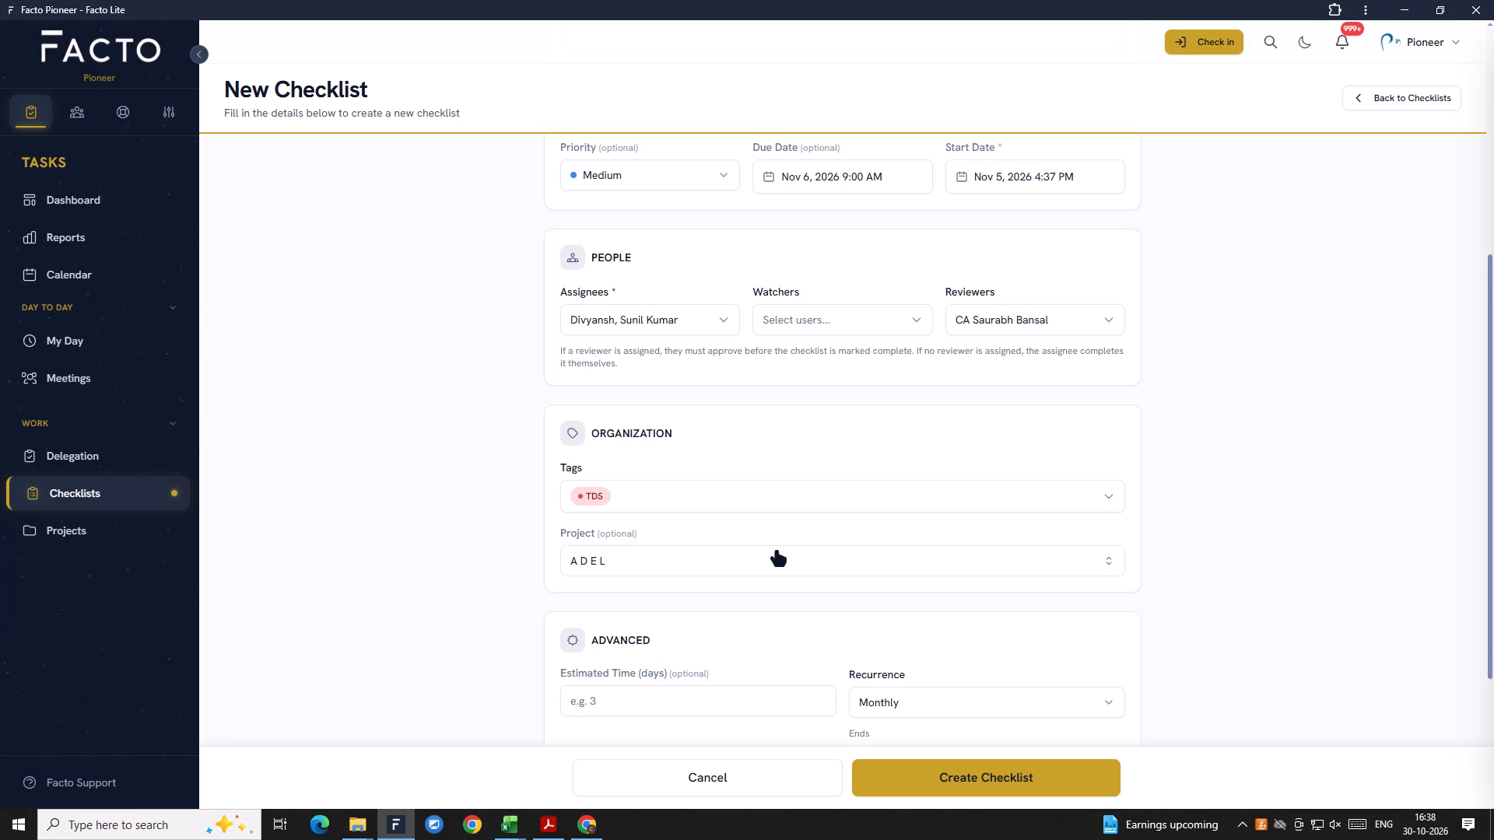
pyautogui.scroll(-3, 777, 552)
pyautogui.click(904, 576)
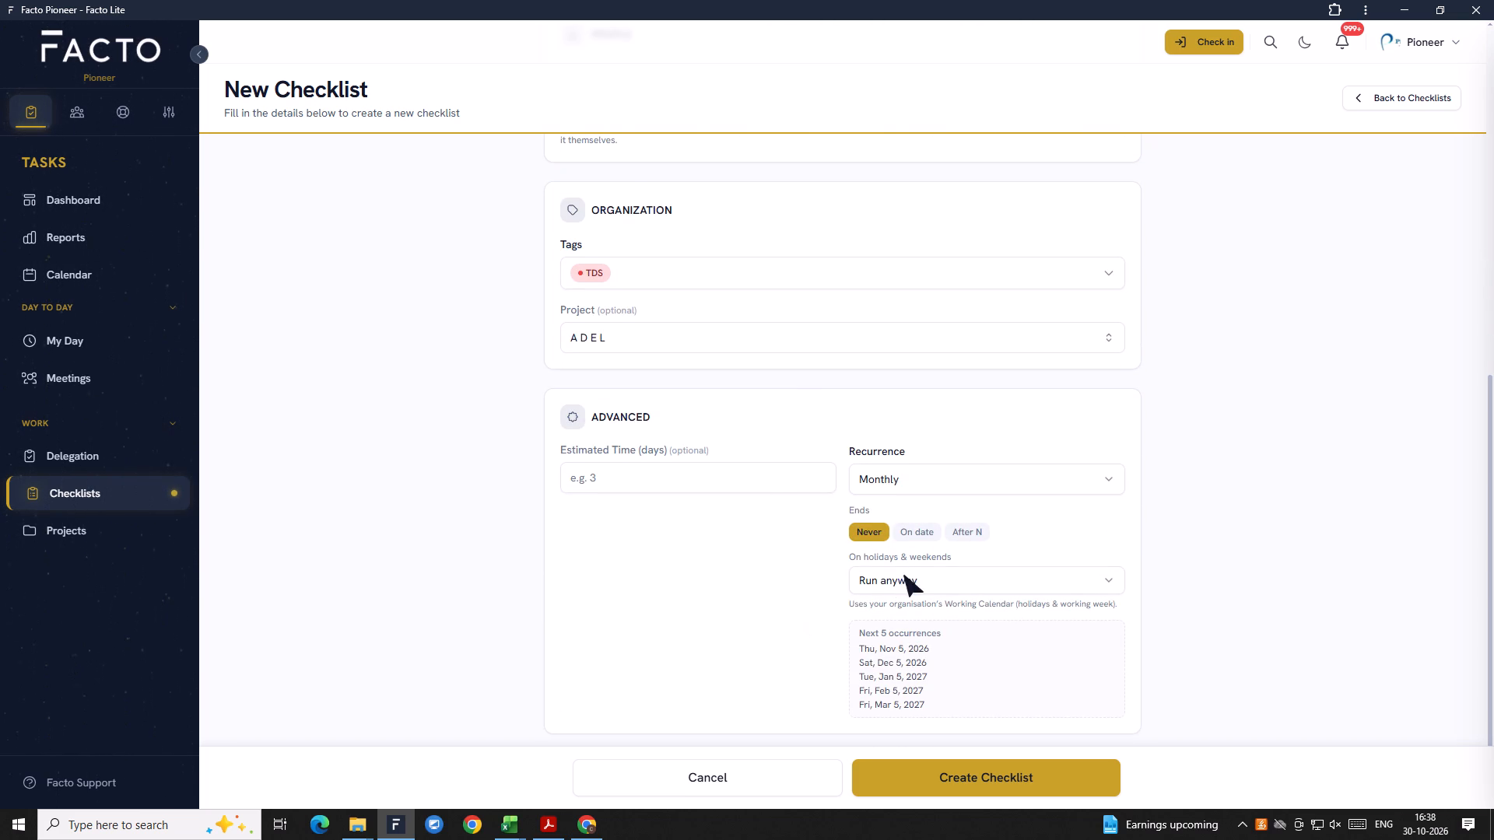
pyautogui.click(953, 691)
# Review the completed TDS Payment form and create the checklist.
pyautogui.scroll(10, 721, 512)
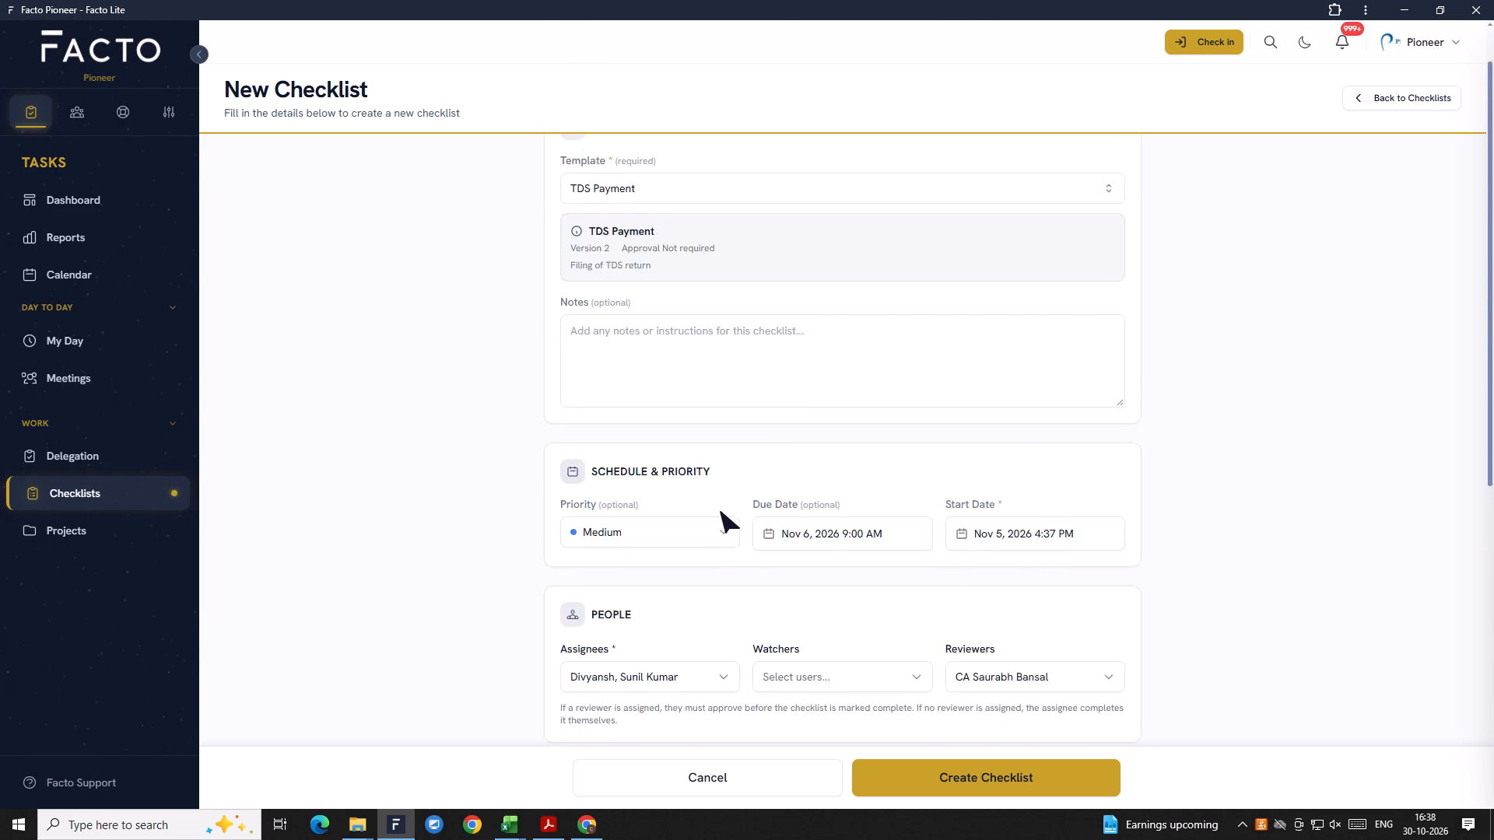
pyautogui.scroll(6, 721, 512)
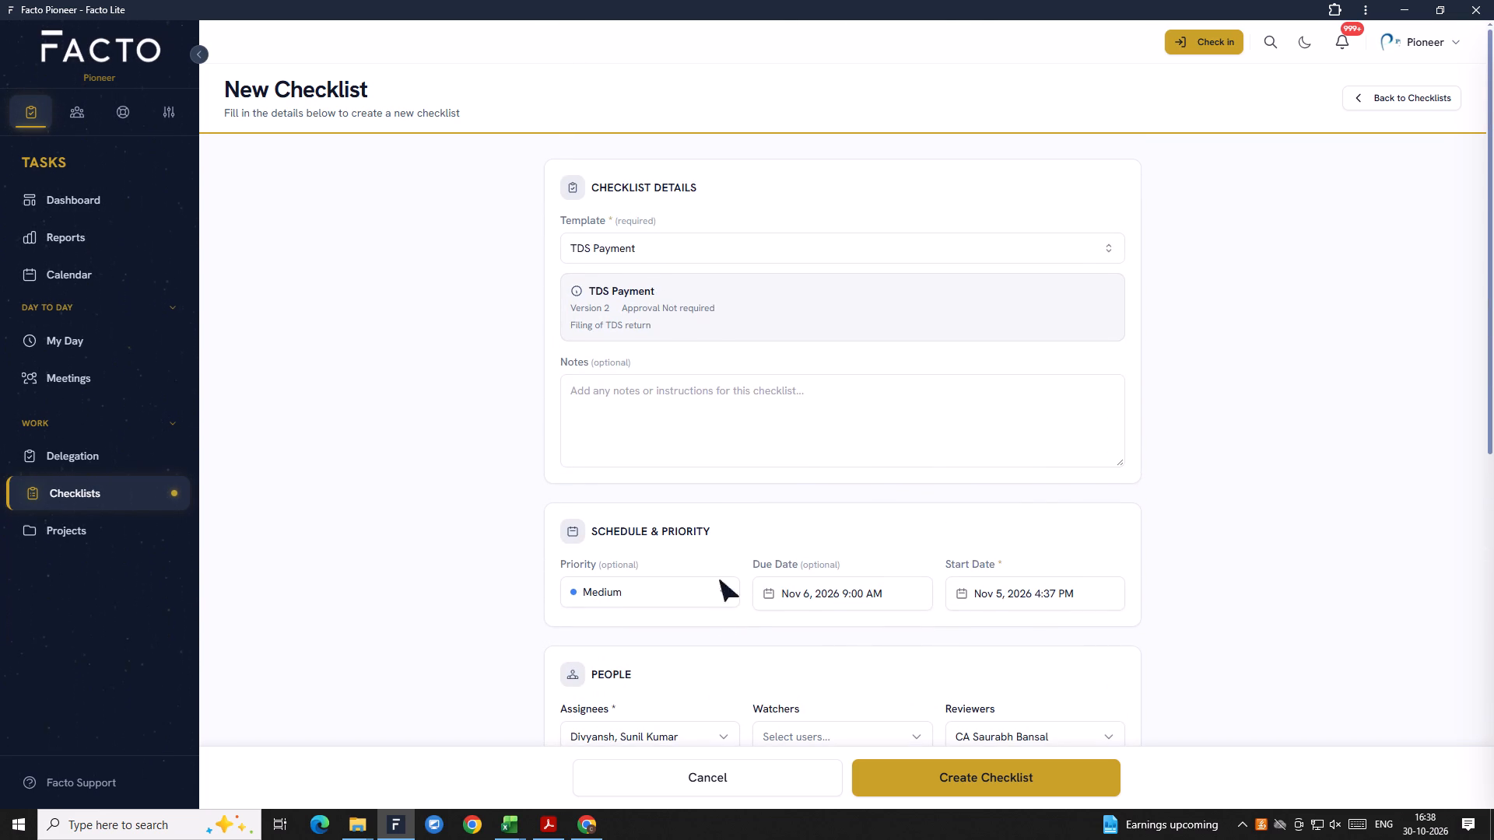
pyautogui.click(940, 778)
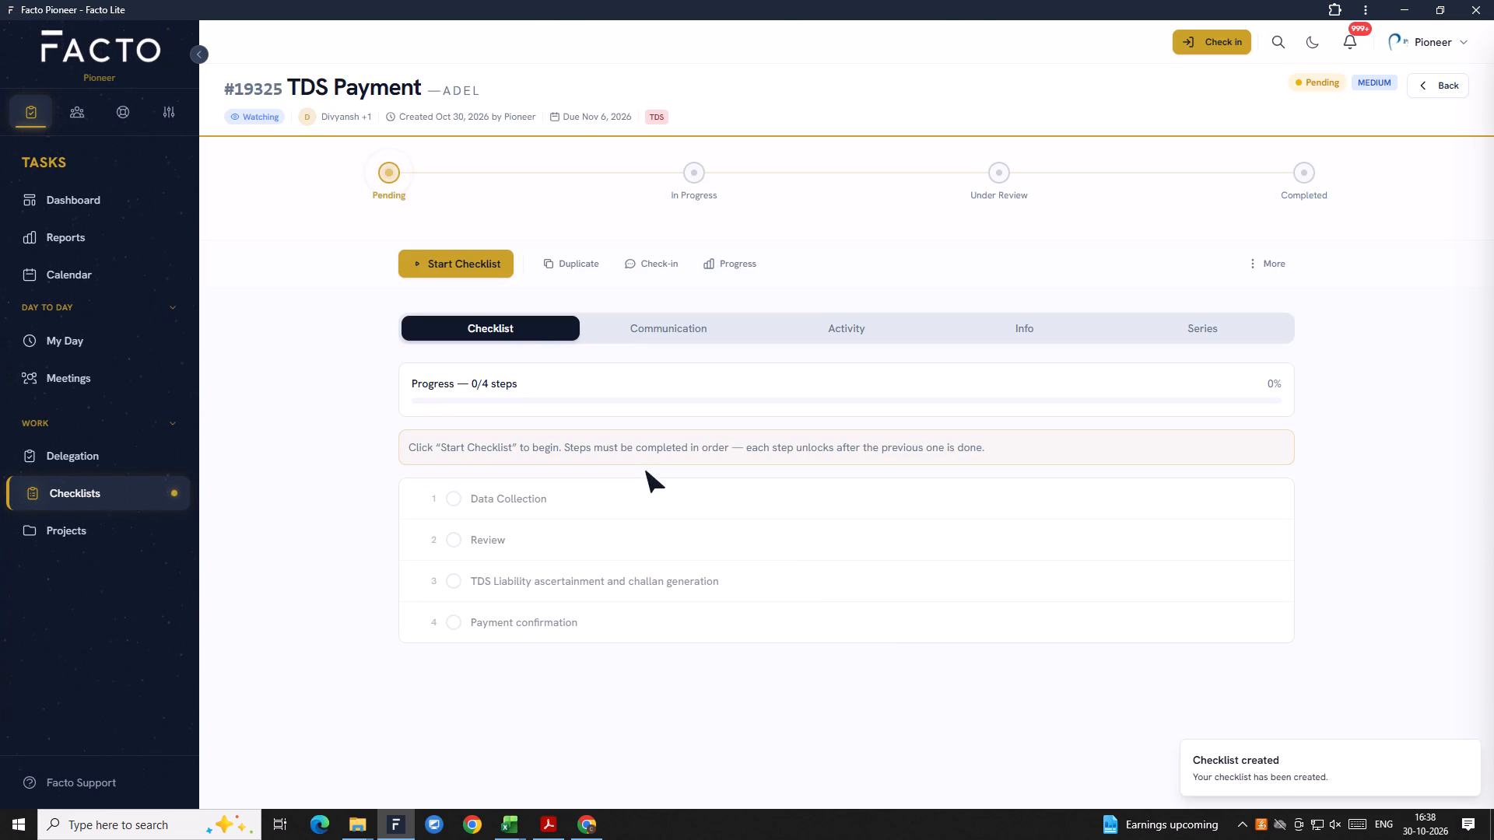
# Open A D E L's Filing of TDS Return checklist from the checklist list and examine its schedule and recurrence information.
pyautogui.click(1433, 68)
pyautogui.click(1430, 82)
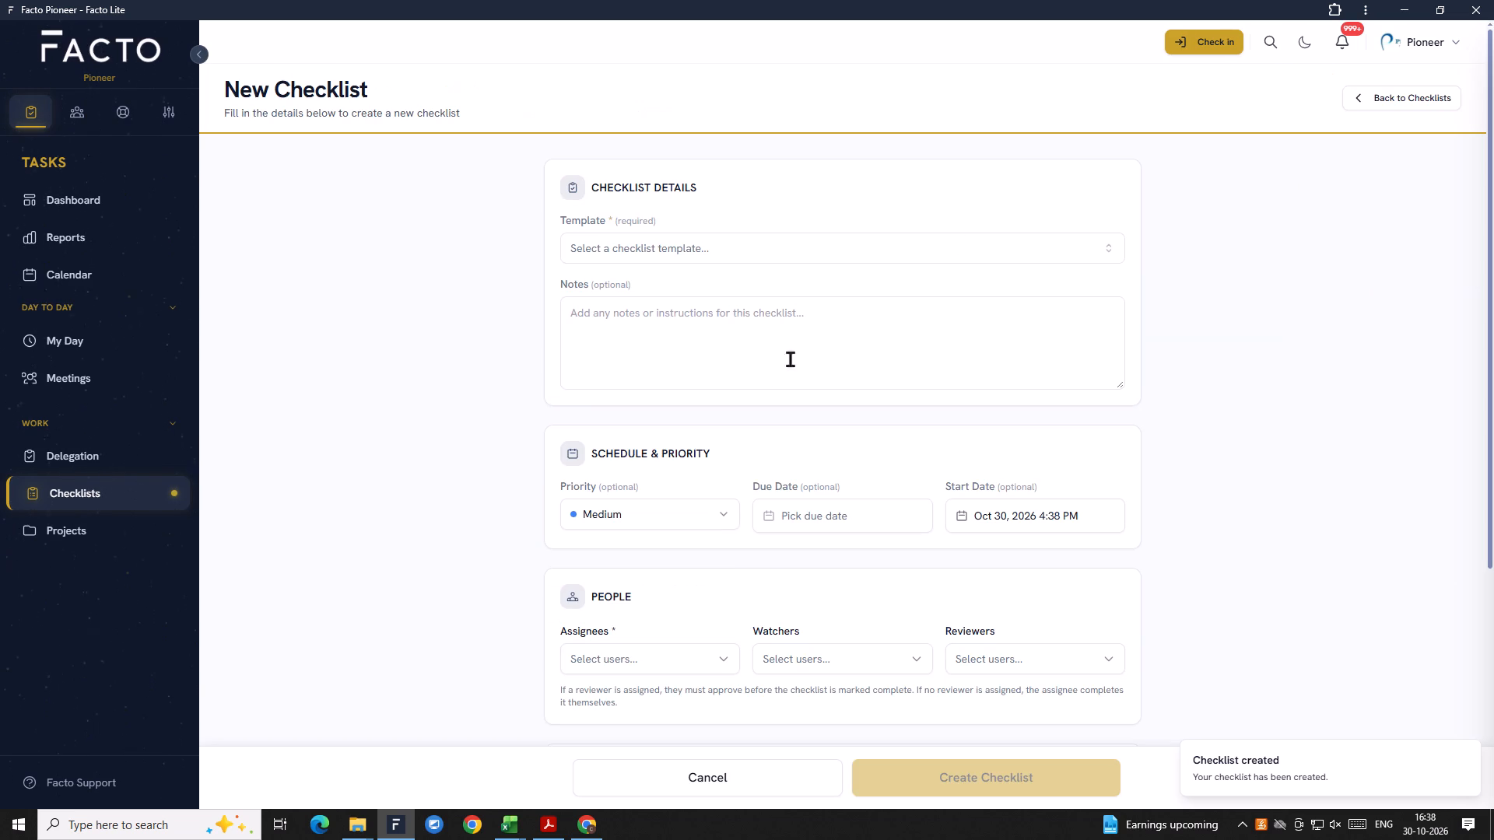
pyautogui.scroll(3, 739, 548)
pyautogui.click(109, 490)
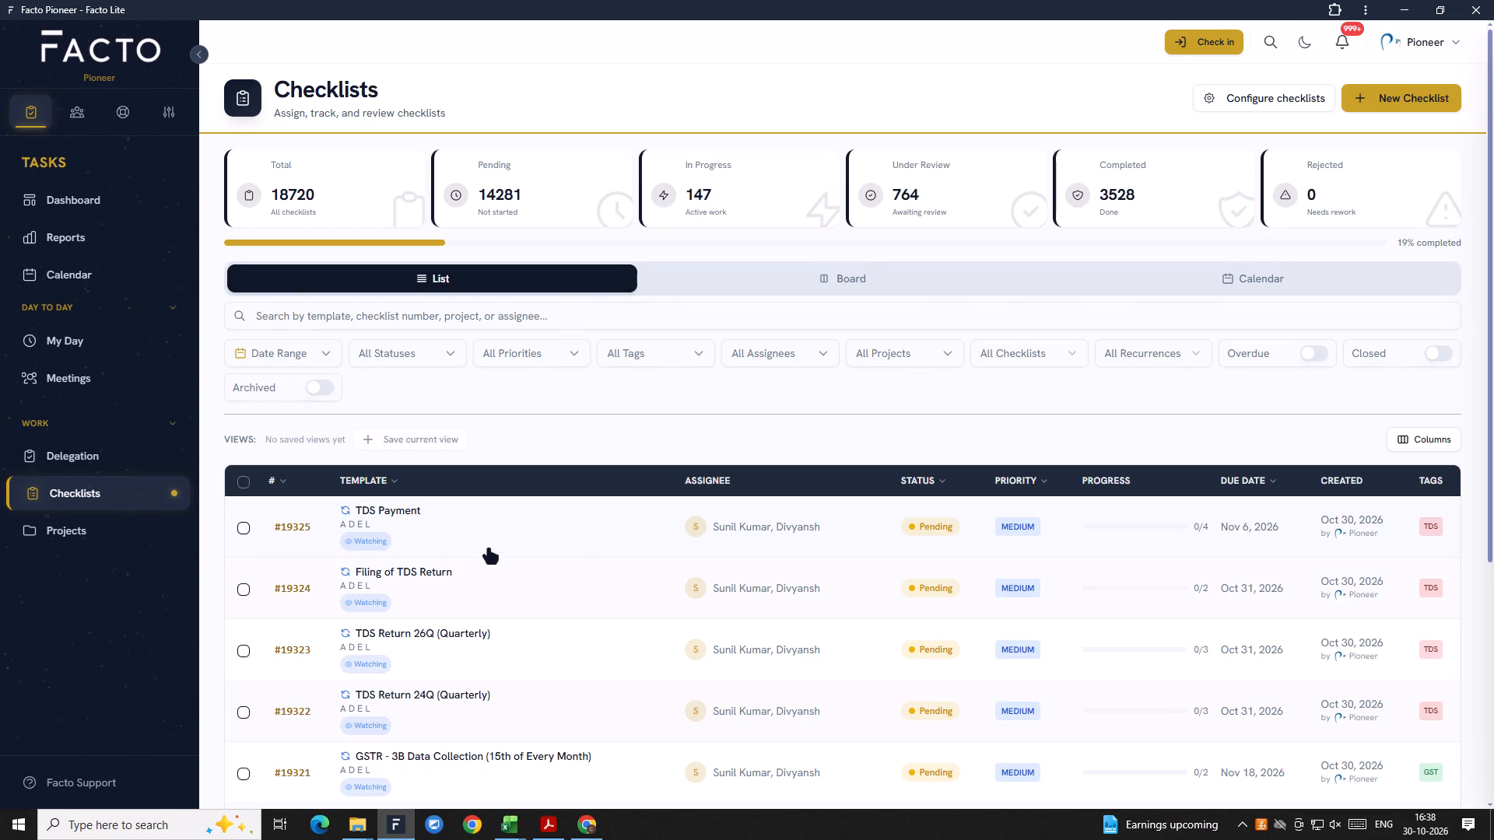
pyautogui.click(430, 587)
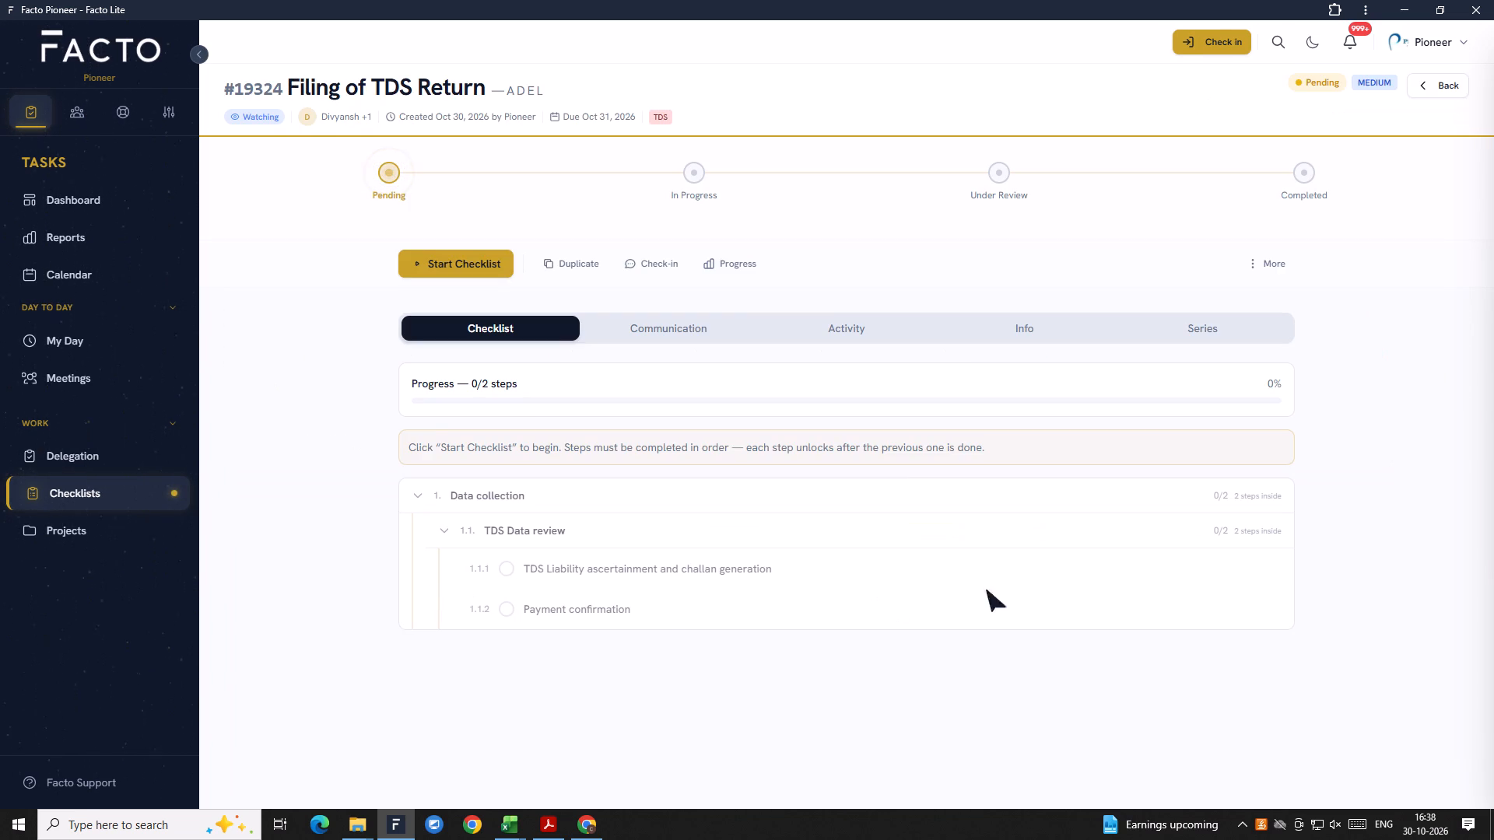
pyautogui.click(1057, 333)
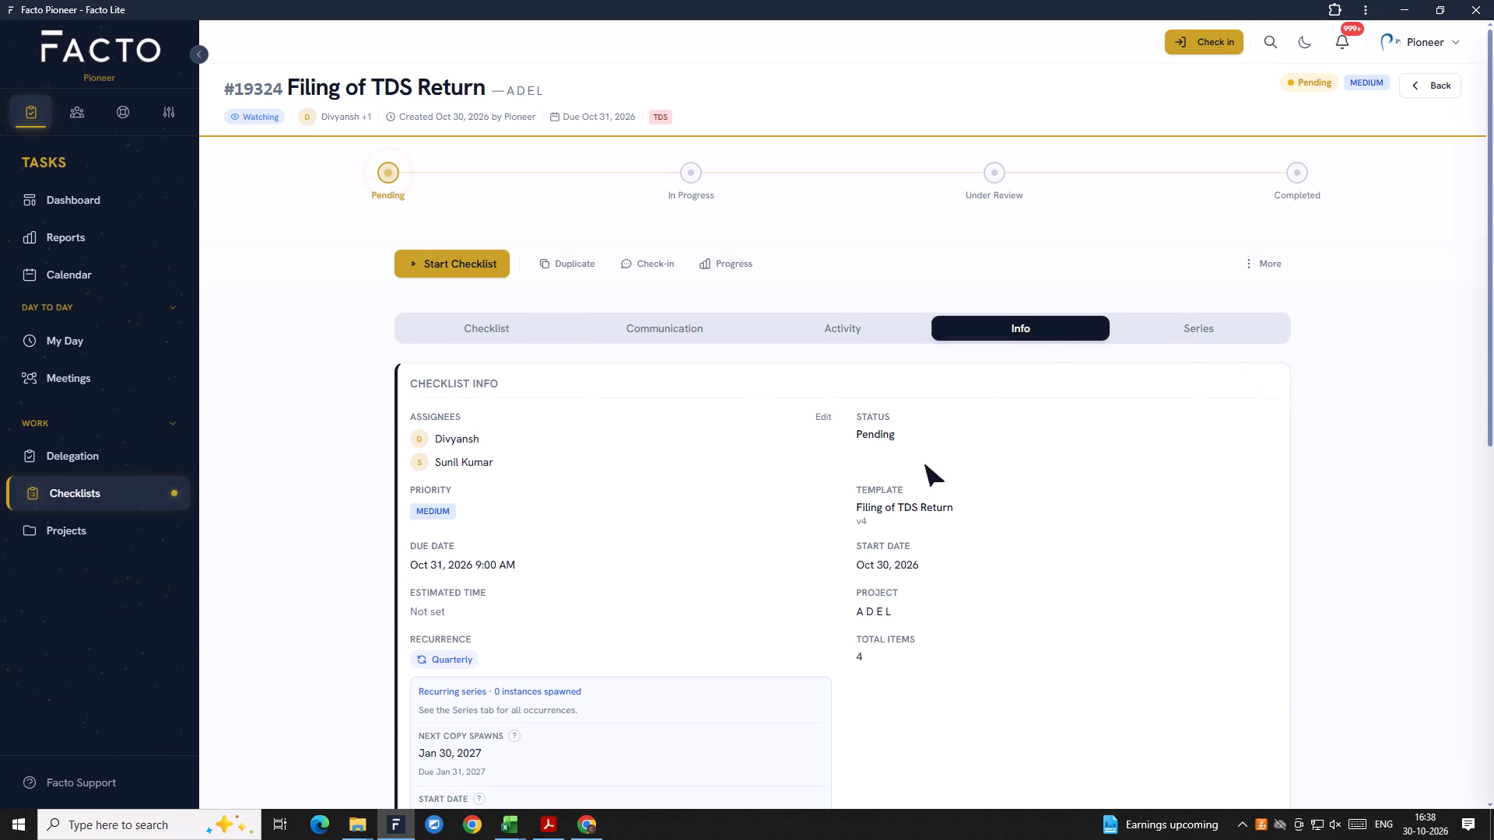
pyautogui.scroll(-1, 836, 628)
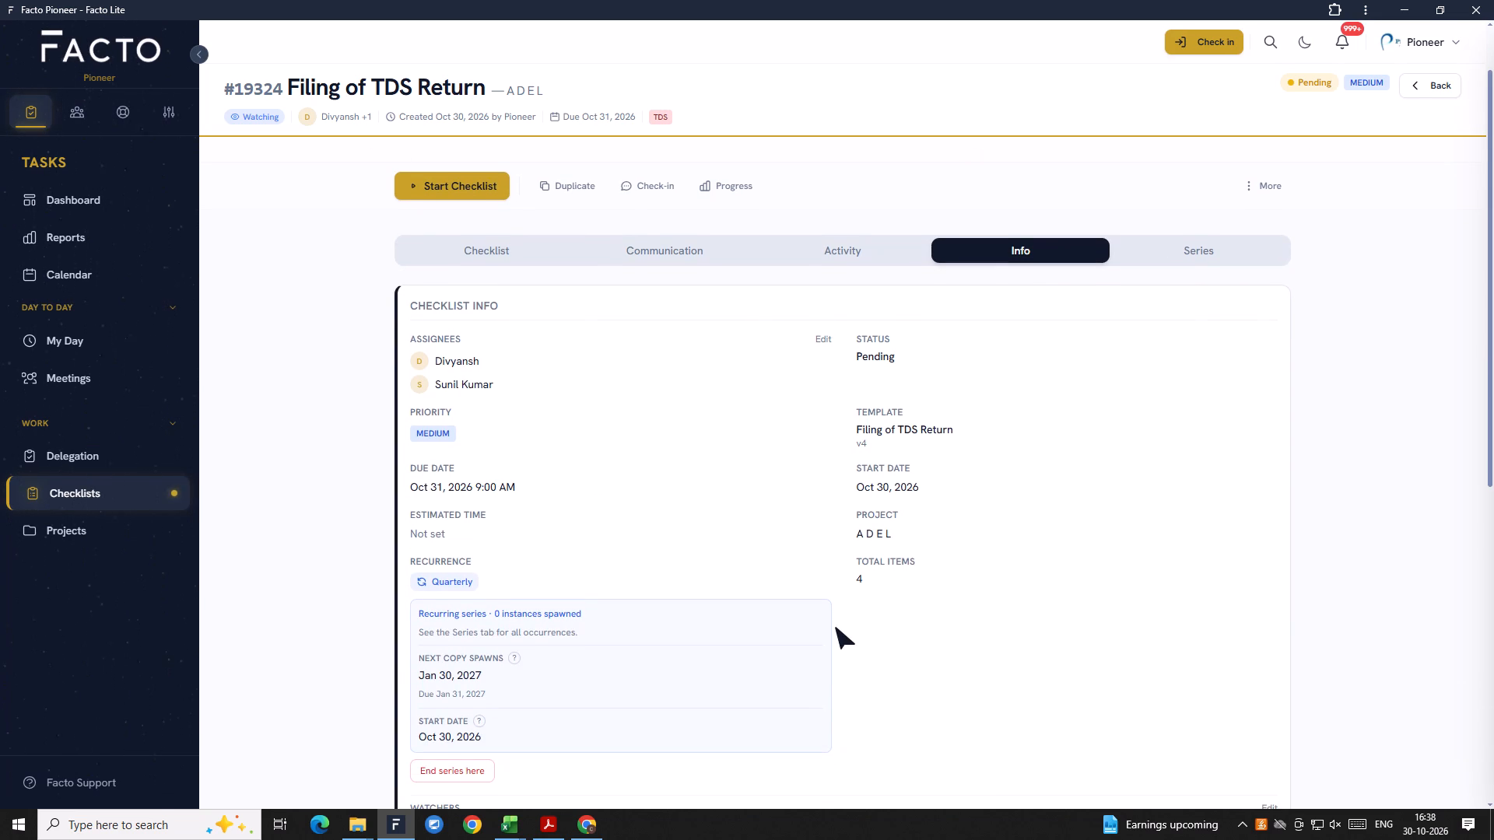
pyautogui.scroll(-2, 836, 628)
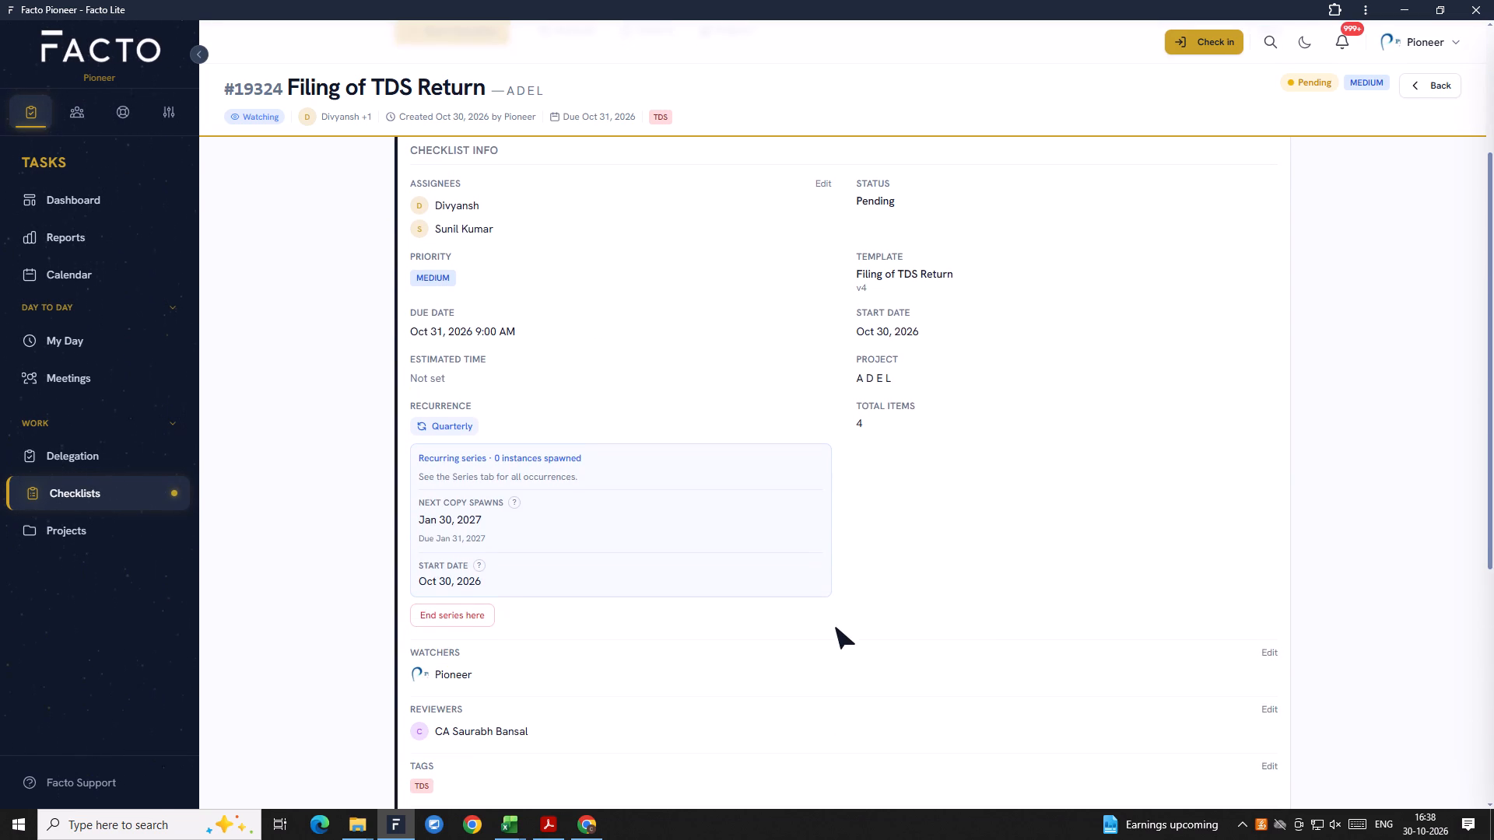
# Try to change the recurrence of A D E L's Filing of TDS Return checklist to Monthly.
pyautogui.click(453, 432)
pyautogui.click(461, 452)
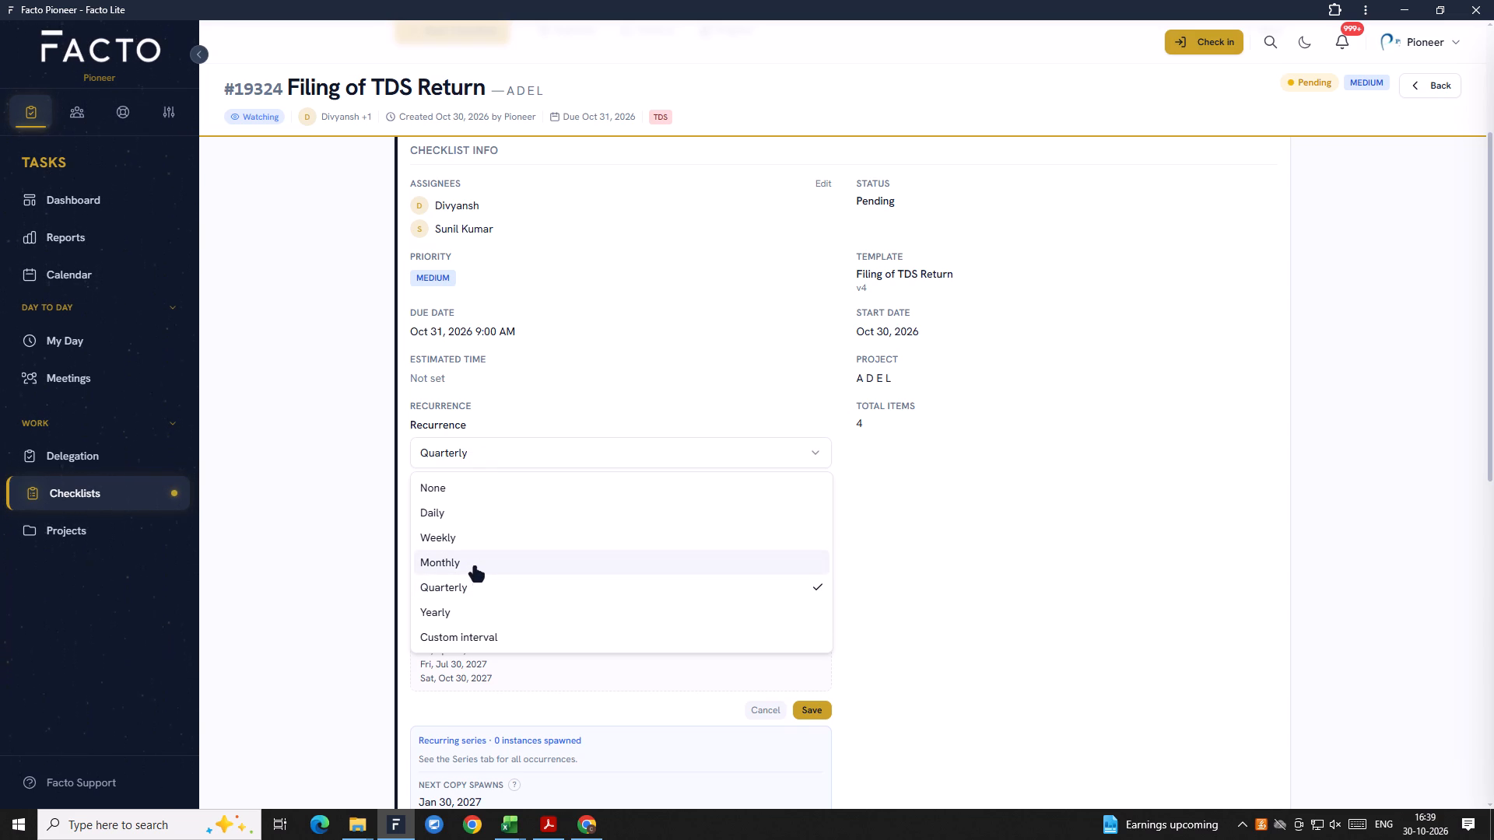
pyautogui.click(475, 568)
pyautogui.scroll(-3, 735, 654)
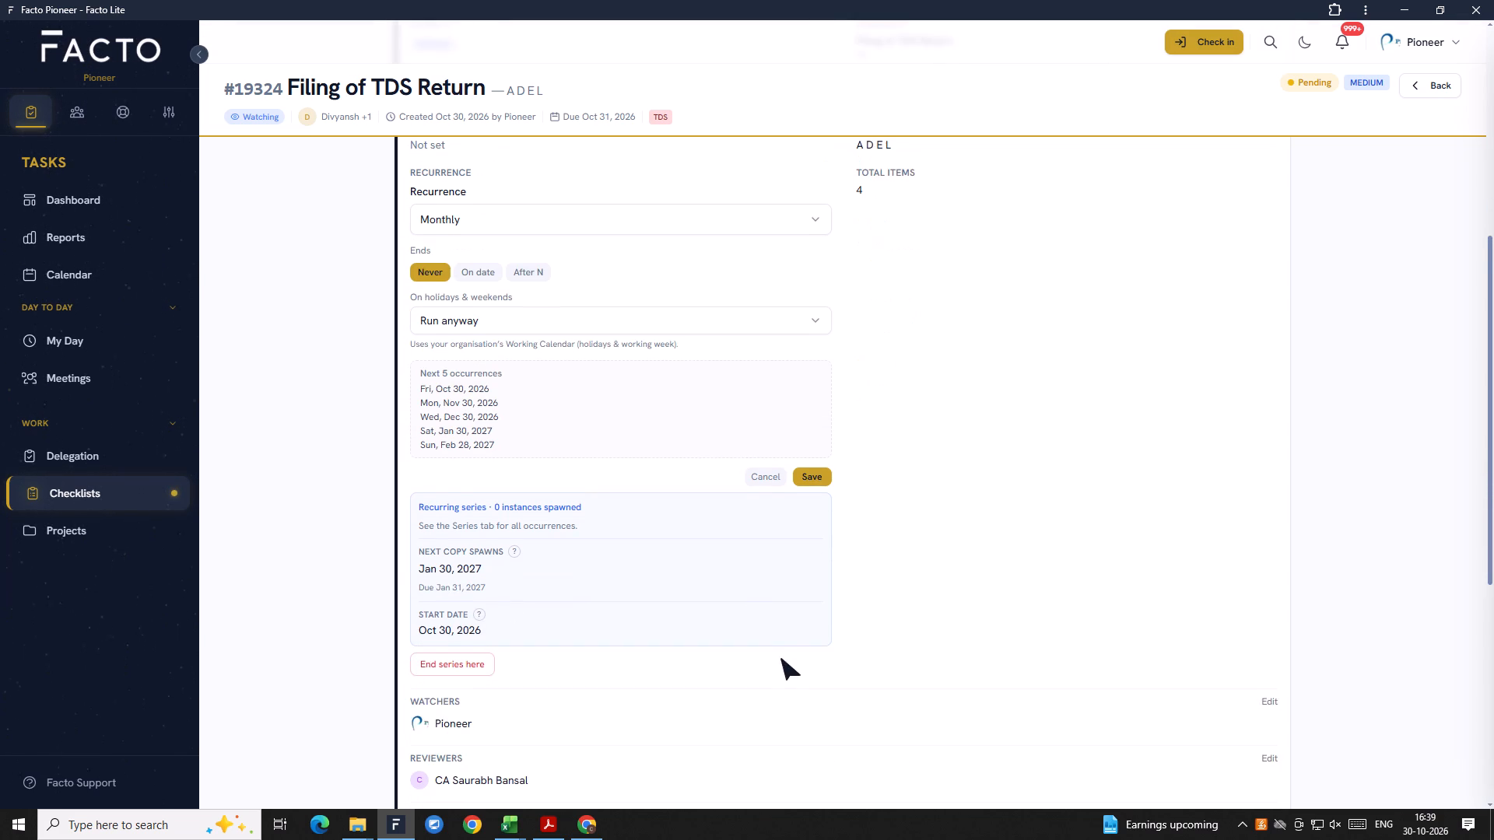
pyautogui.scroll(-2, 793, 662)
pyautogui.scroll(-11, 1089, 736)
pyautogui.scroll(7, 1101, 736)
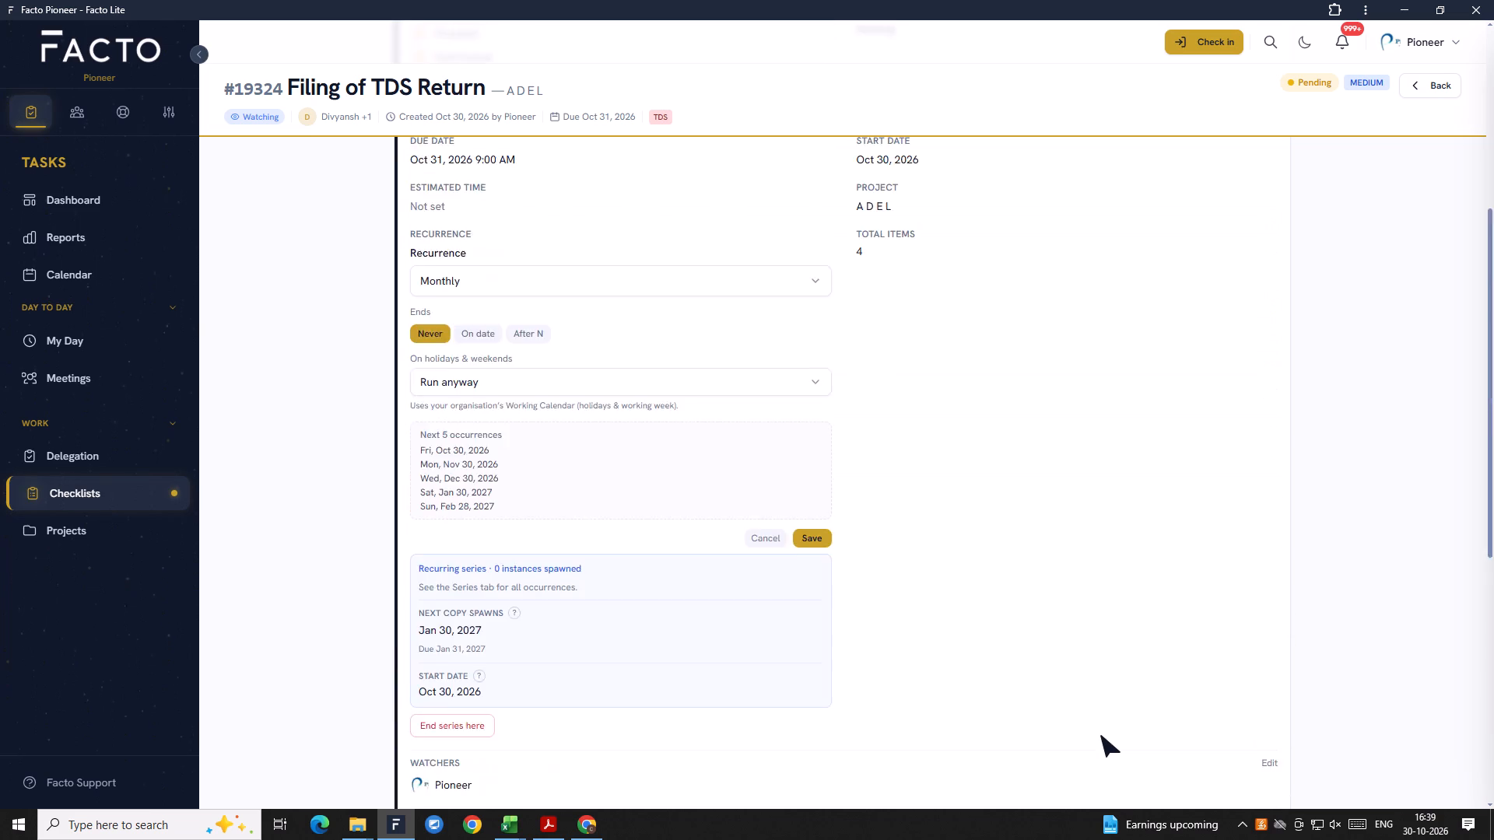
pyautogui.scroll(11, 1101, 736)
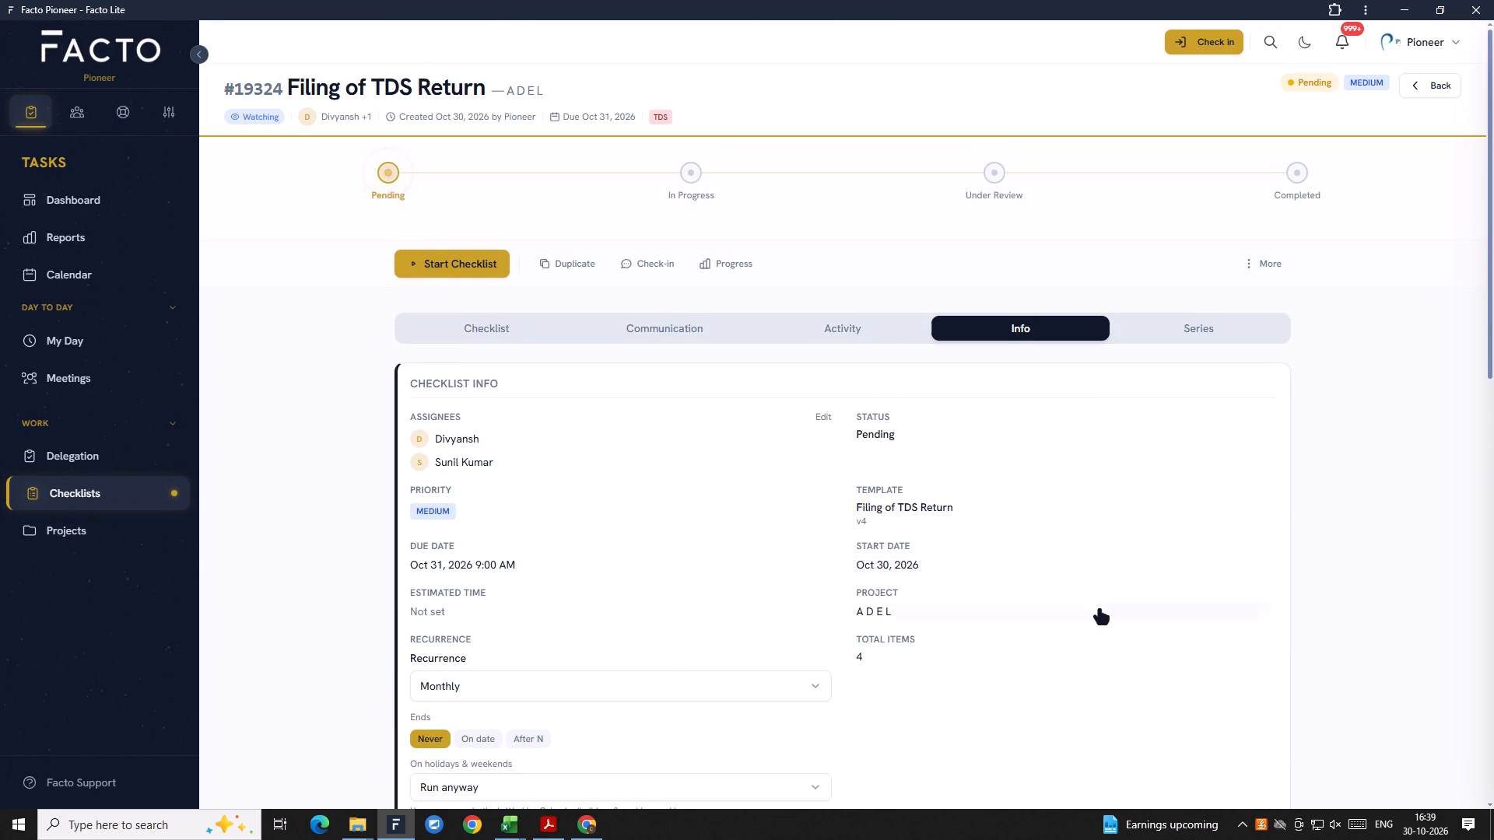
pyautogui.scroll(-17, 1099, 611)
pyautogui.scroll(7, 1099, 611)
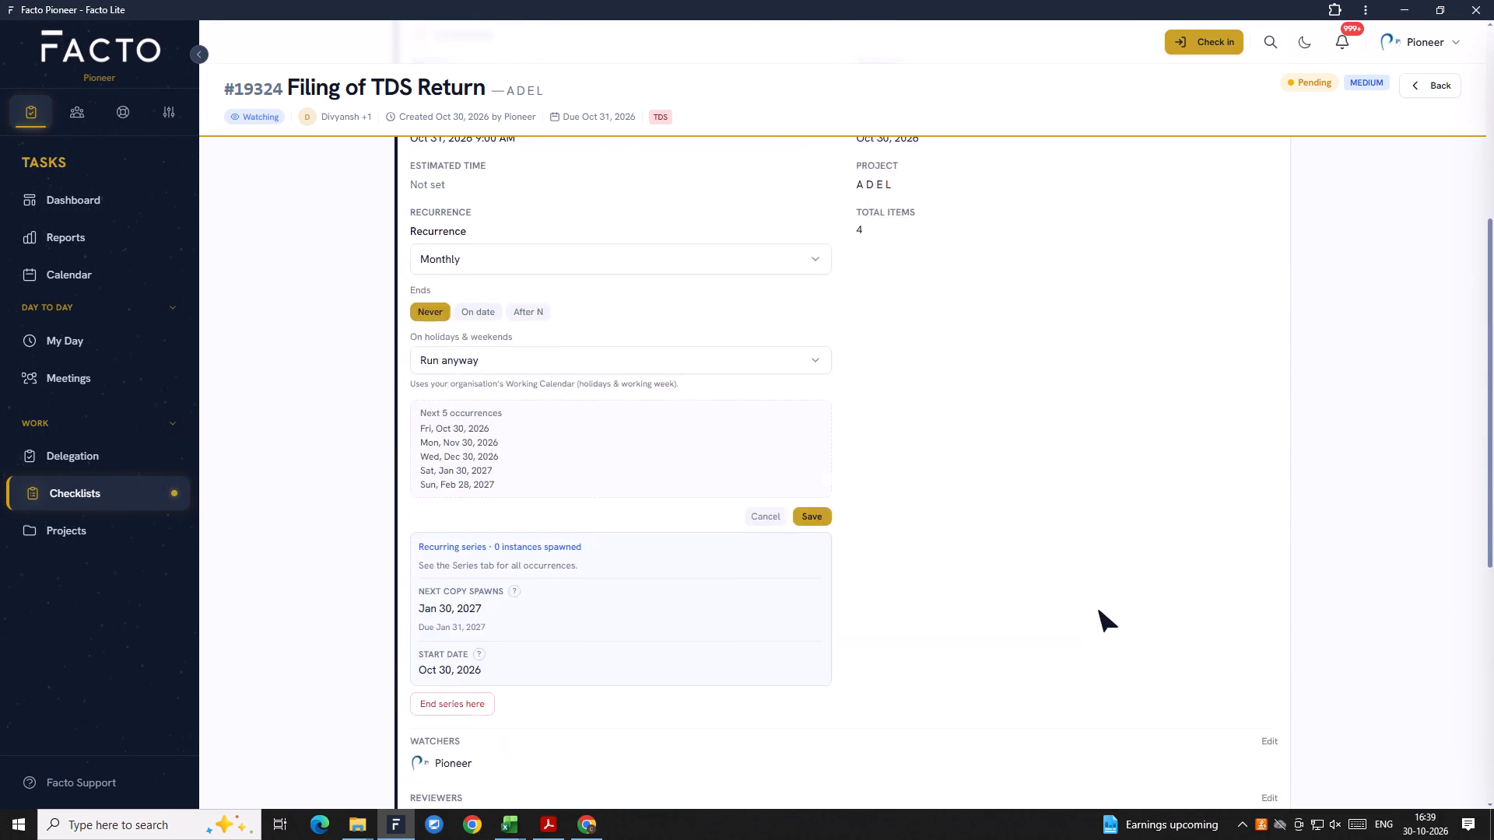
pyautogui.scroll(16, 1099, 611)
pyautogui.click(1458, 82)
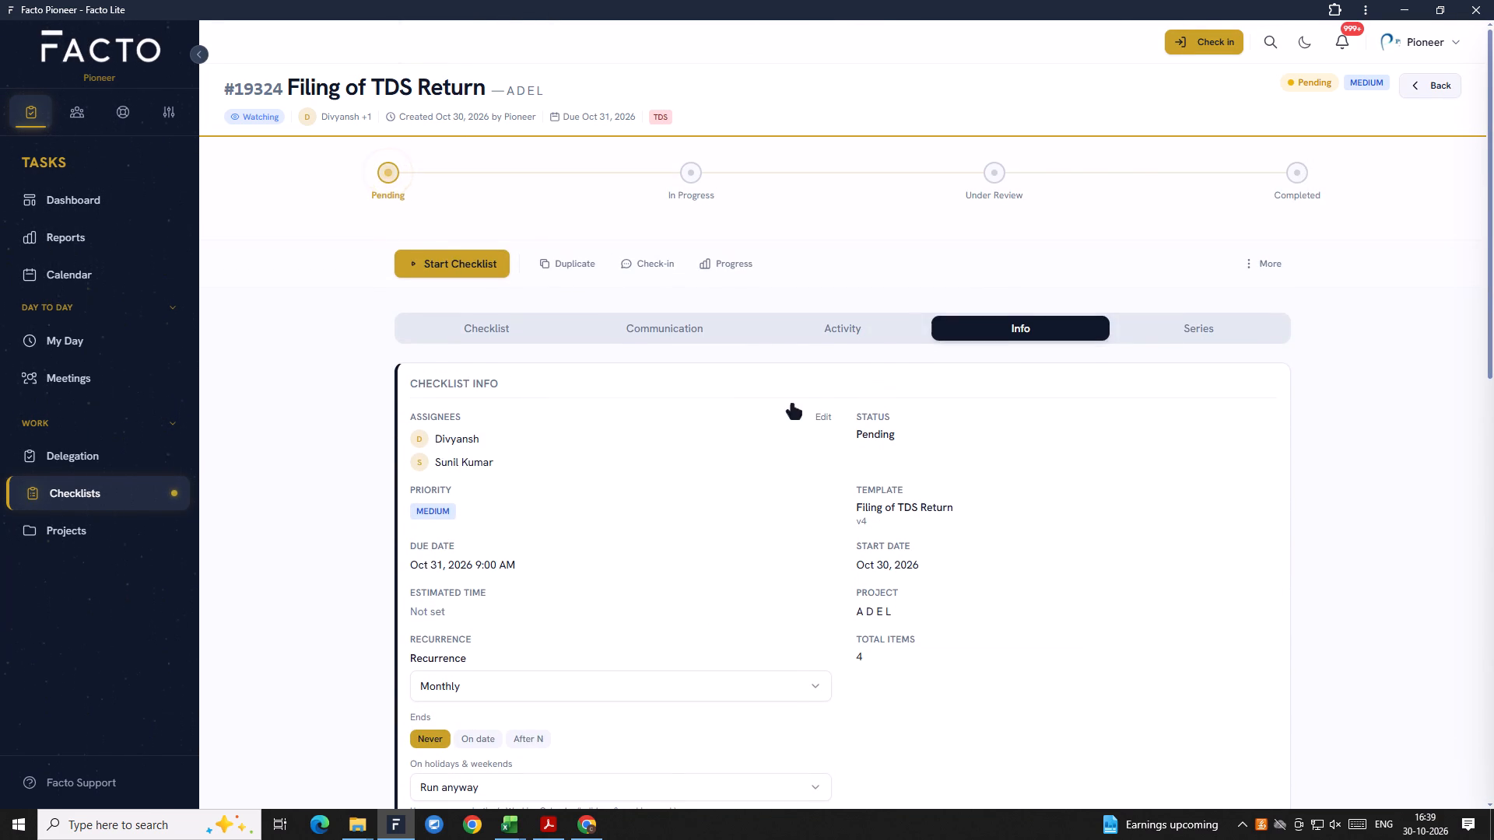
# Start a new checklist from the Advance Tax template.
pyautogui.scroll(-1, 783, 512)
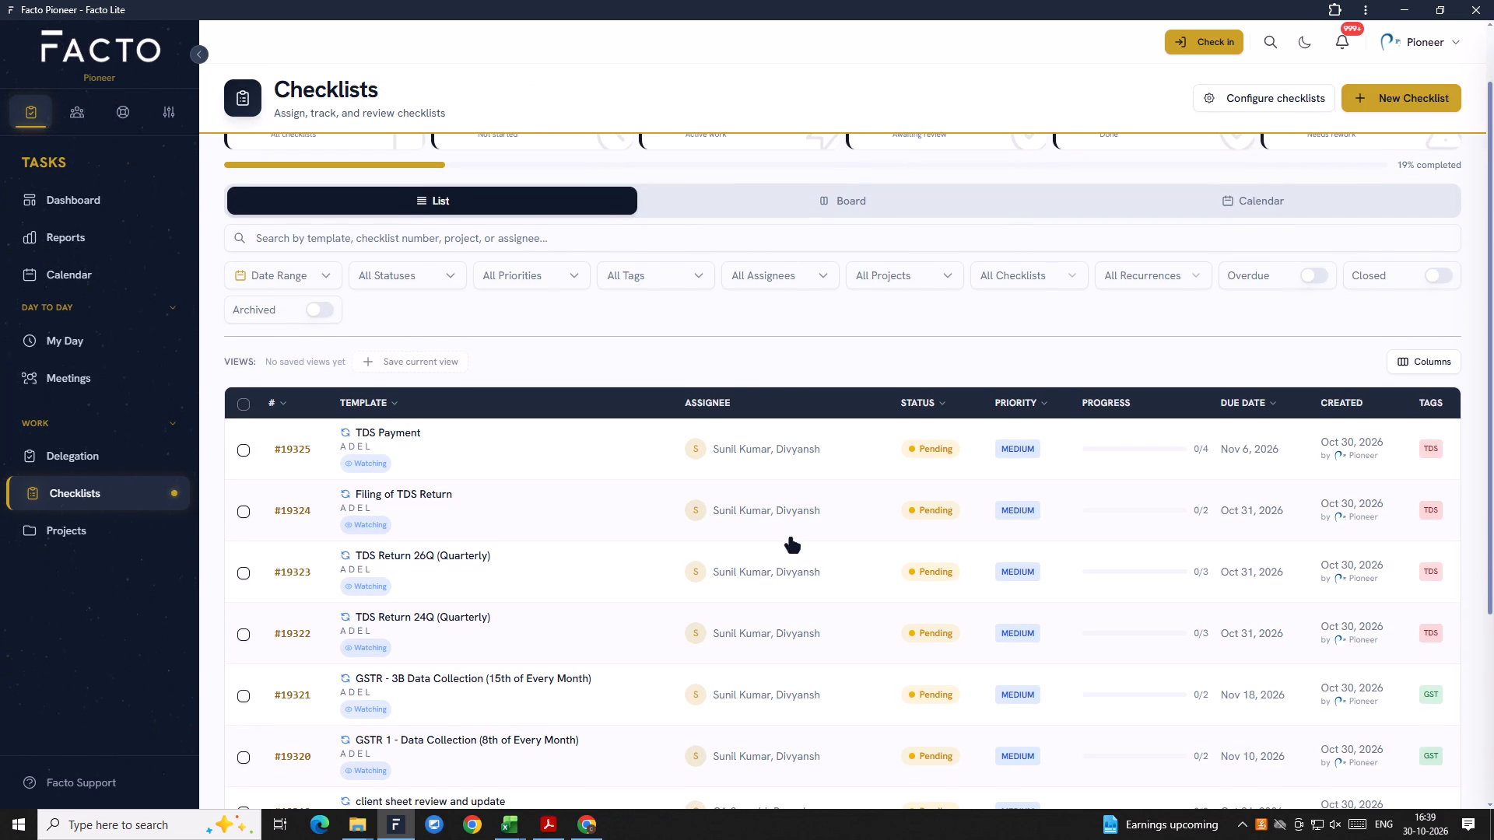
pyautogui.scroll(3, 834, 569)
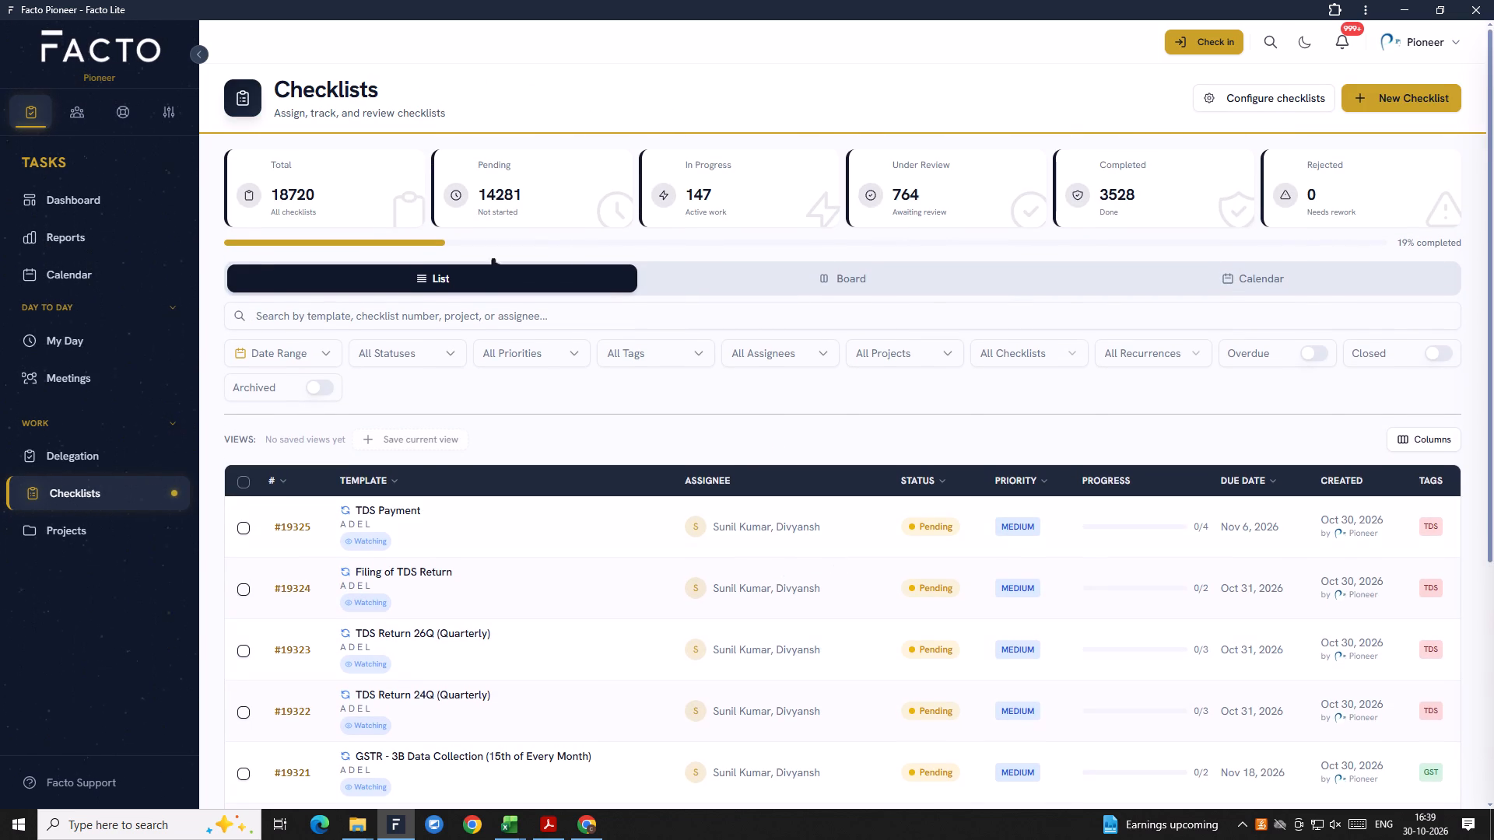
pyautogui.click(79, 491)
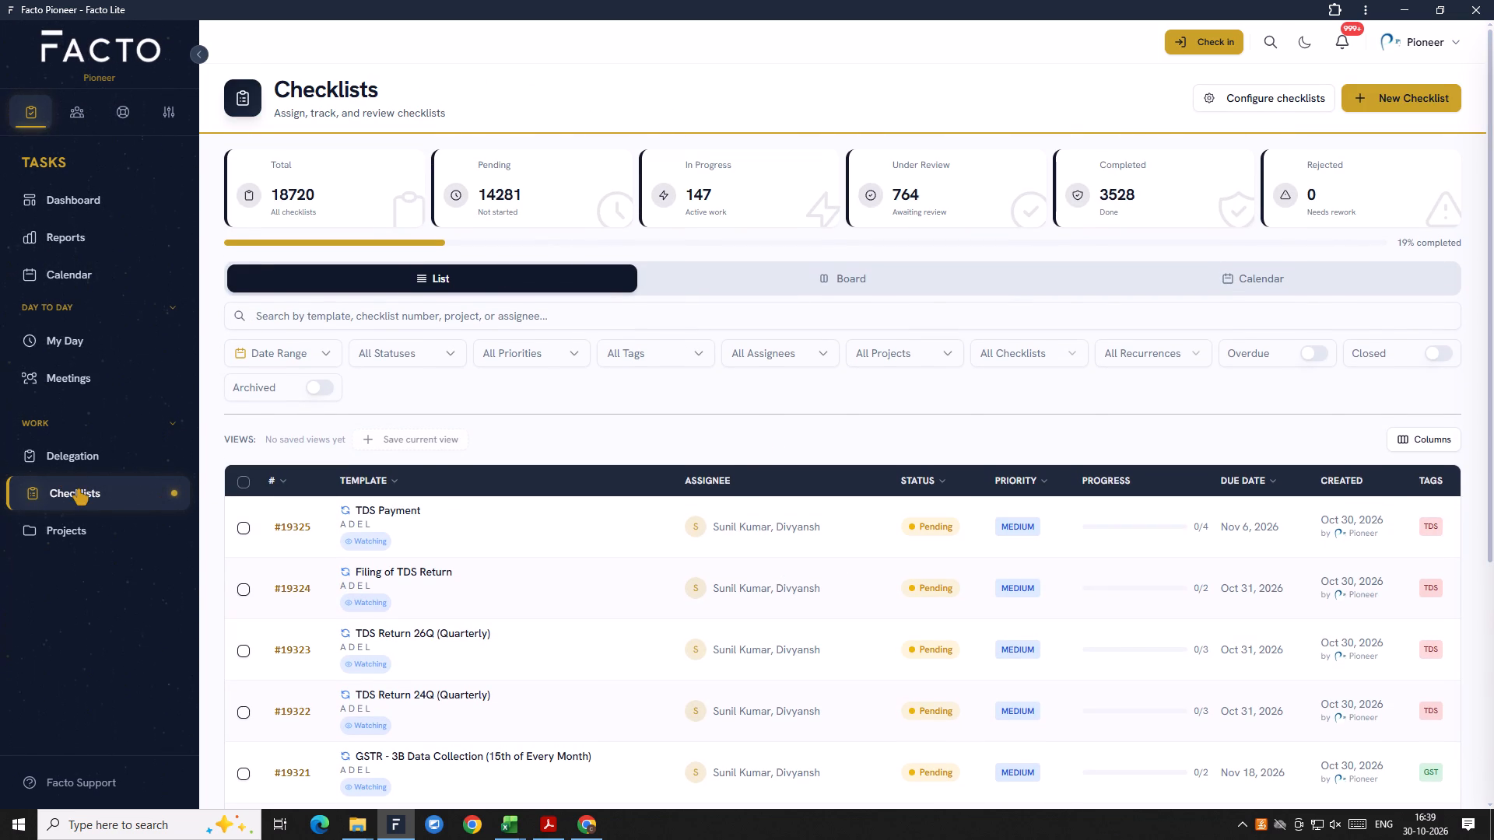
pyautogui.click(1413, 99)
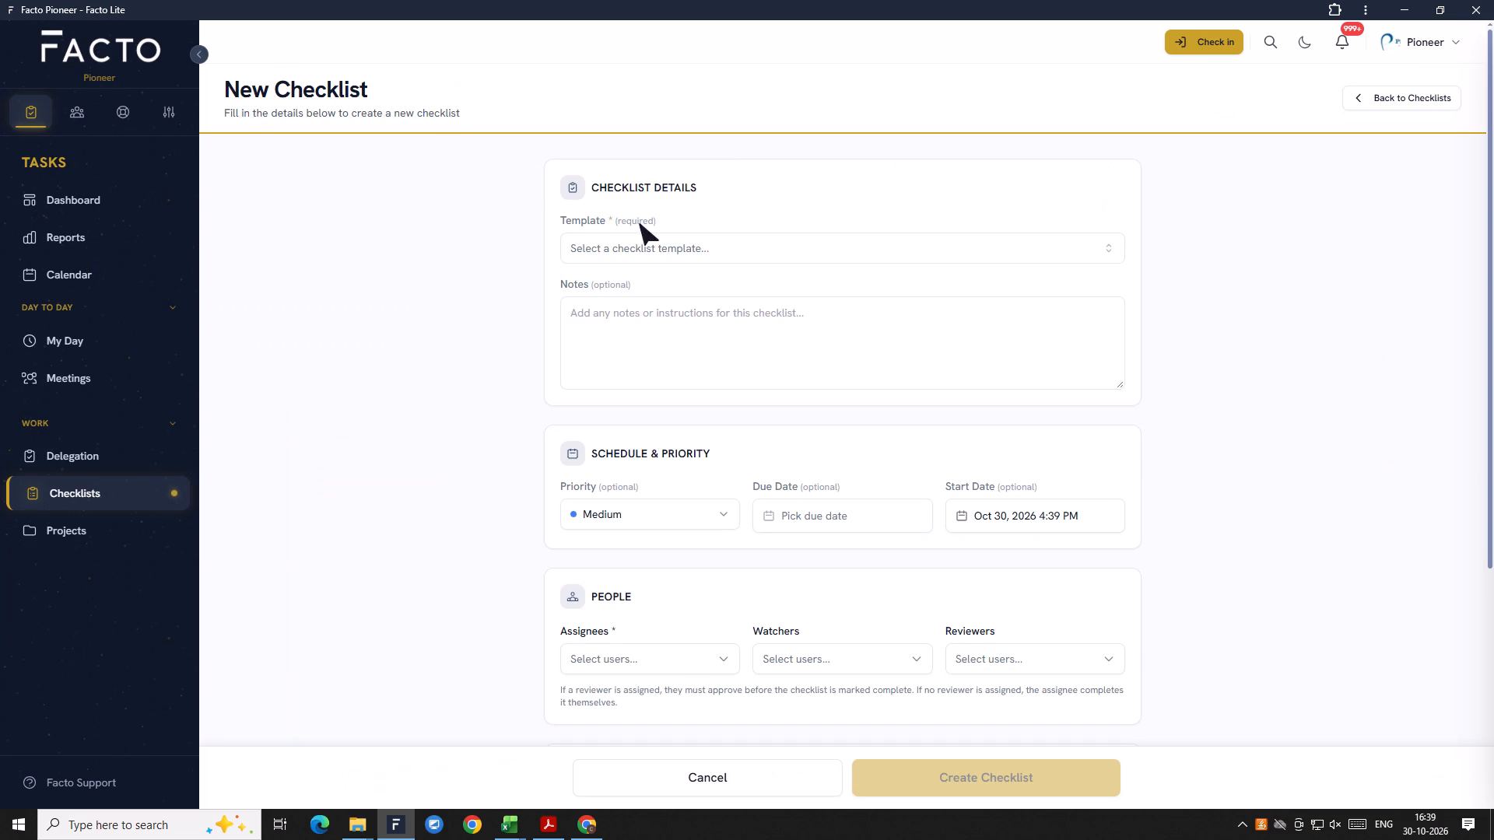
pyautogui.click(630, 235)
pyautogui.write('ad')
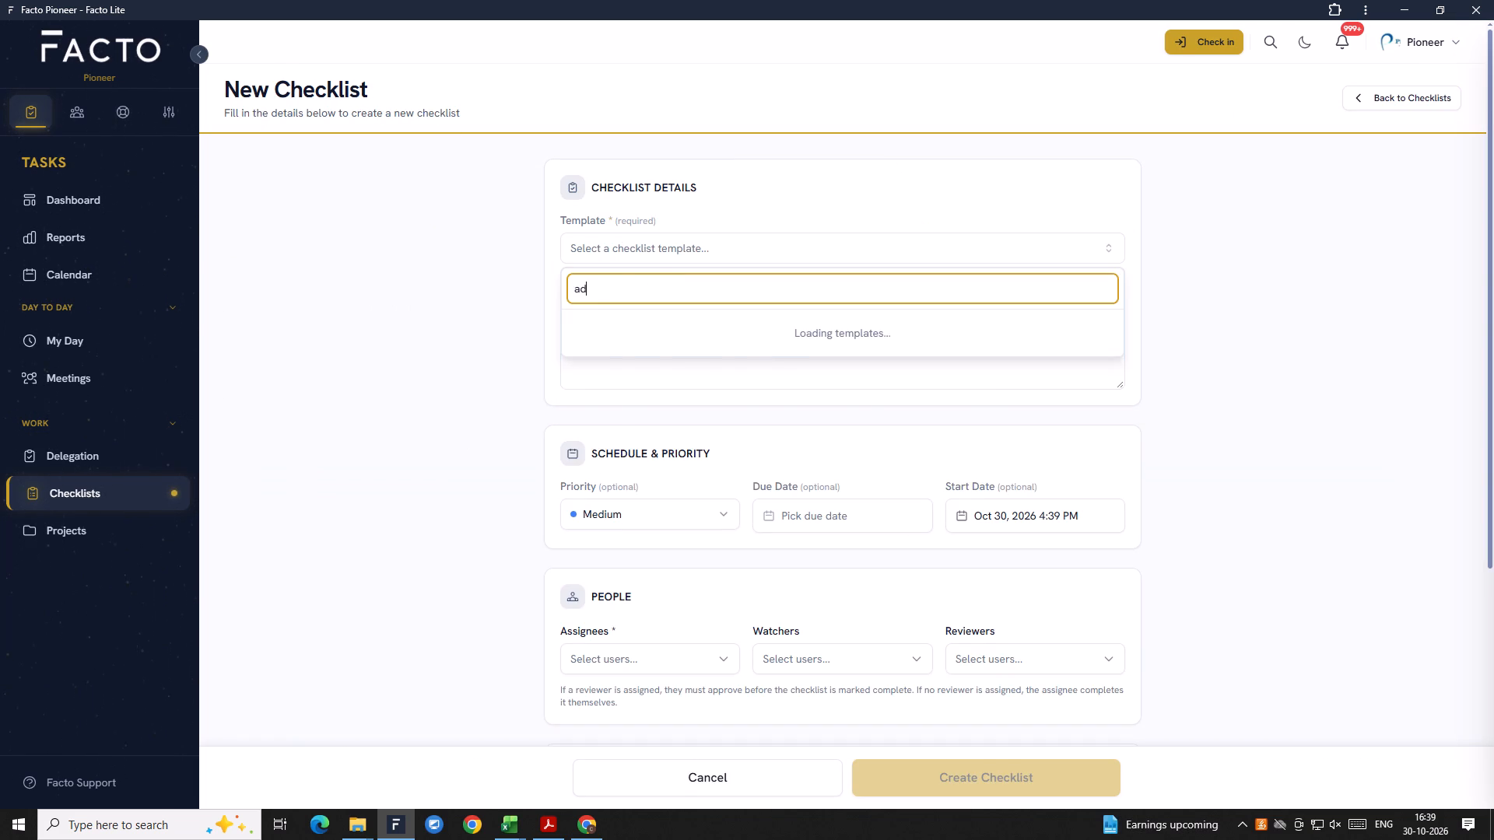
pyautogui.write('va')
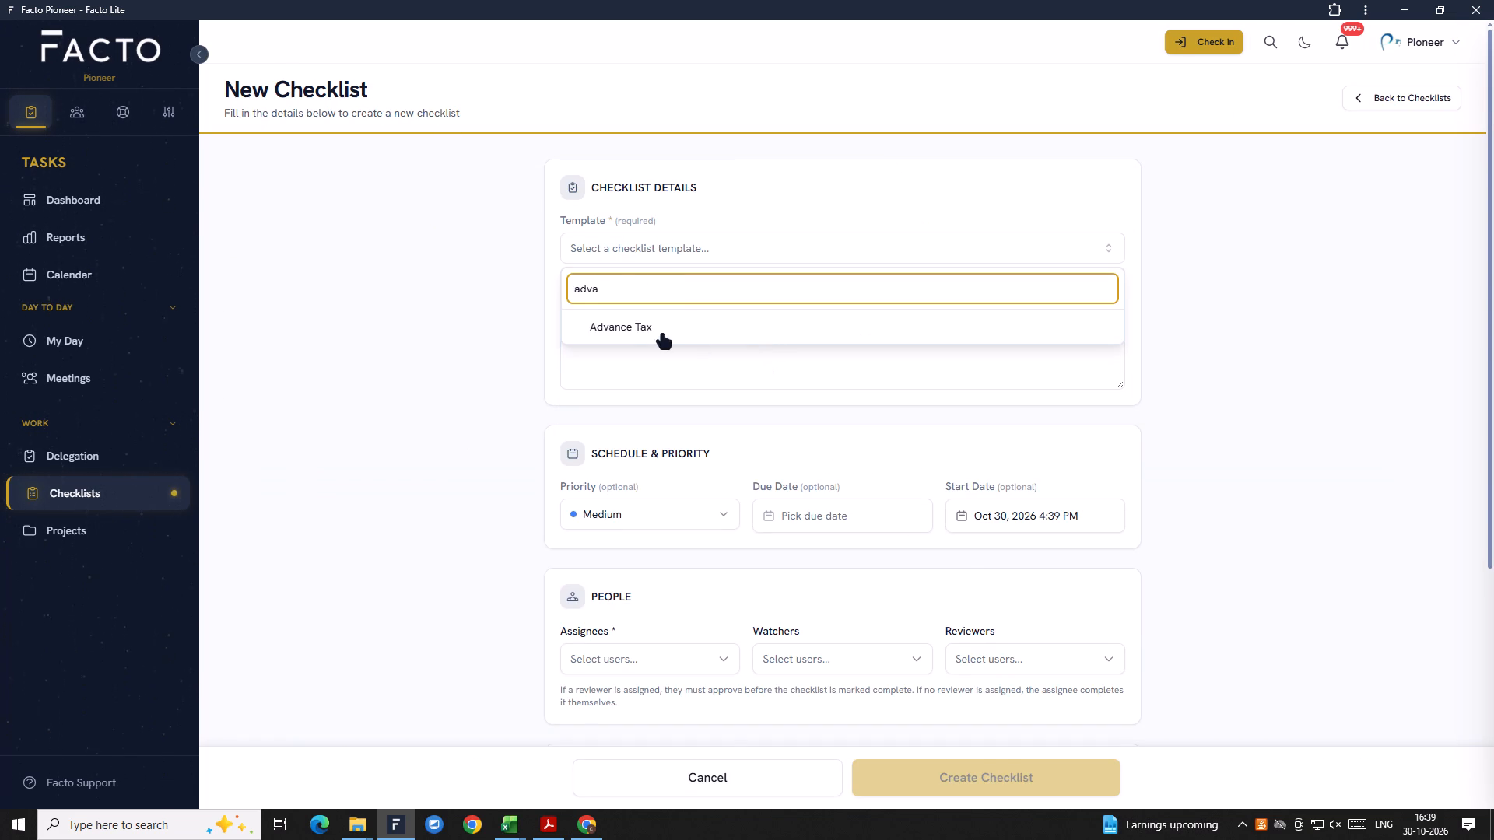
pyautogui.click(658, 335)
# Set the Advance Tax checklist's due date to Nov 13, 2026 9:00 AM.
pyautogui.scroll(-1, 687, 510)
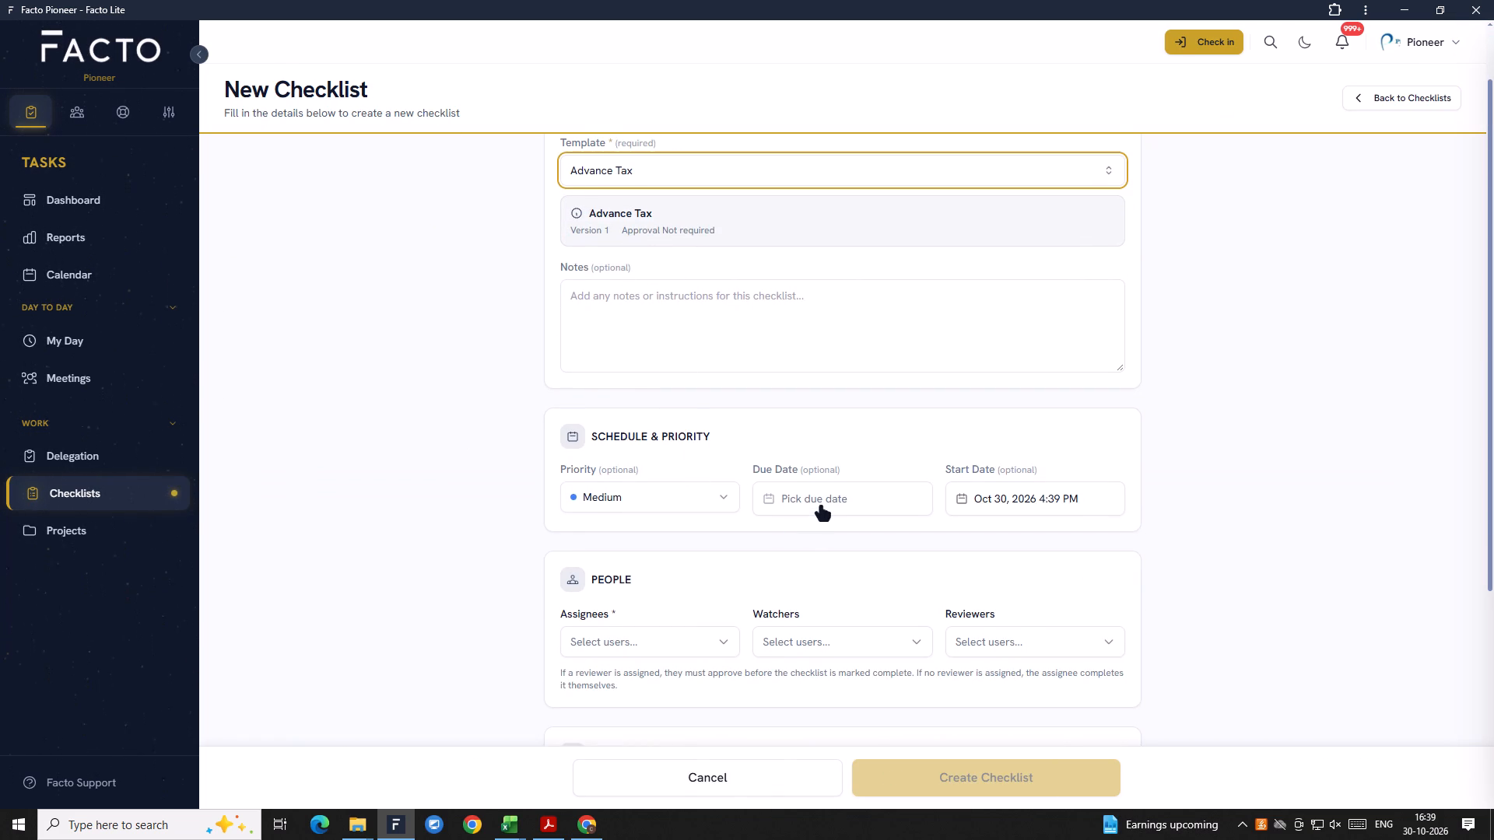
pyautogui.click(822, 506)
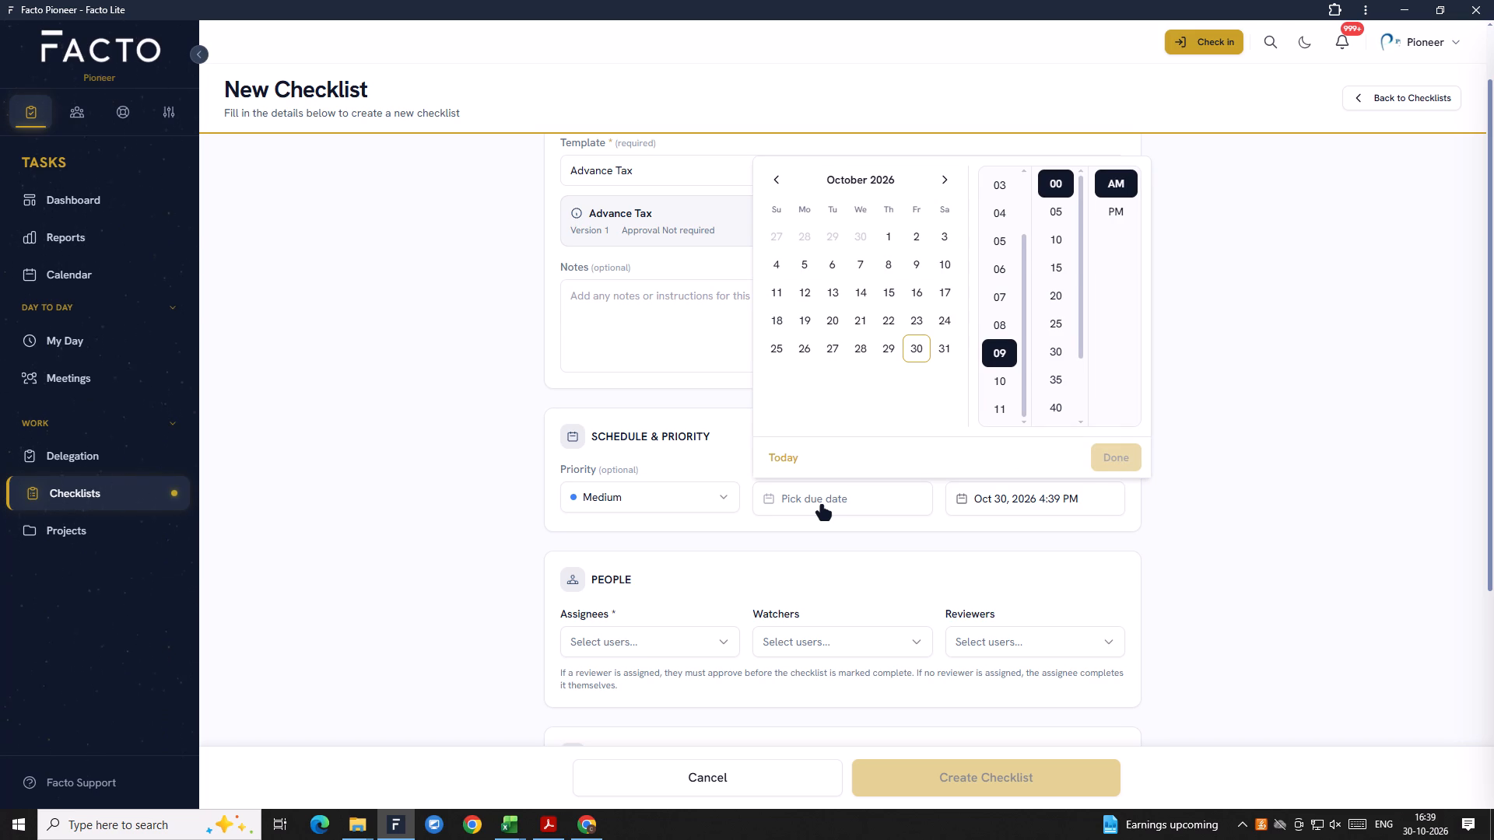
pyautogui.click(951, 185)
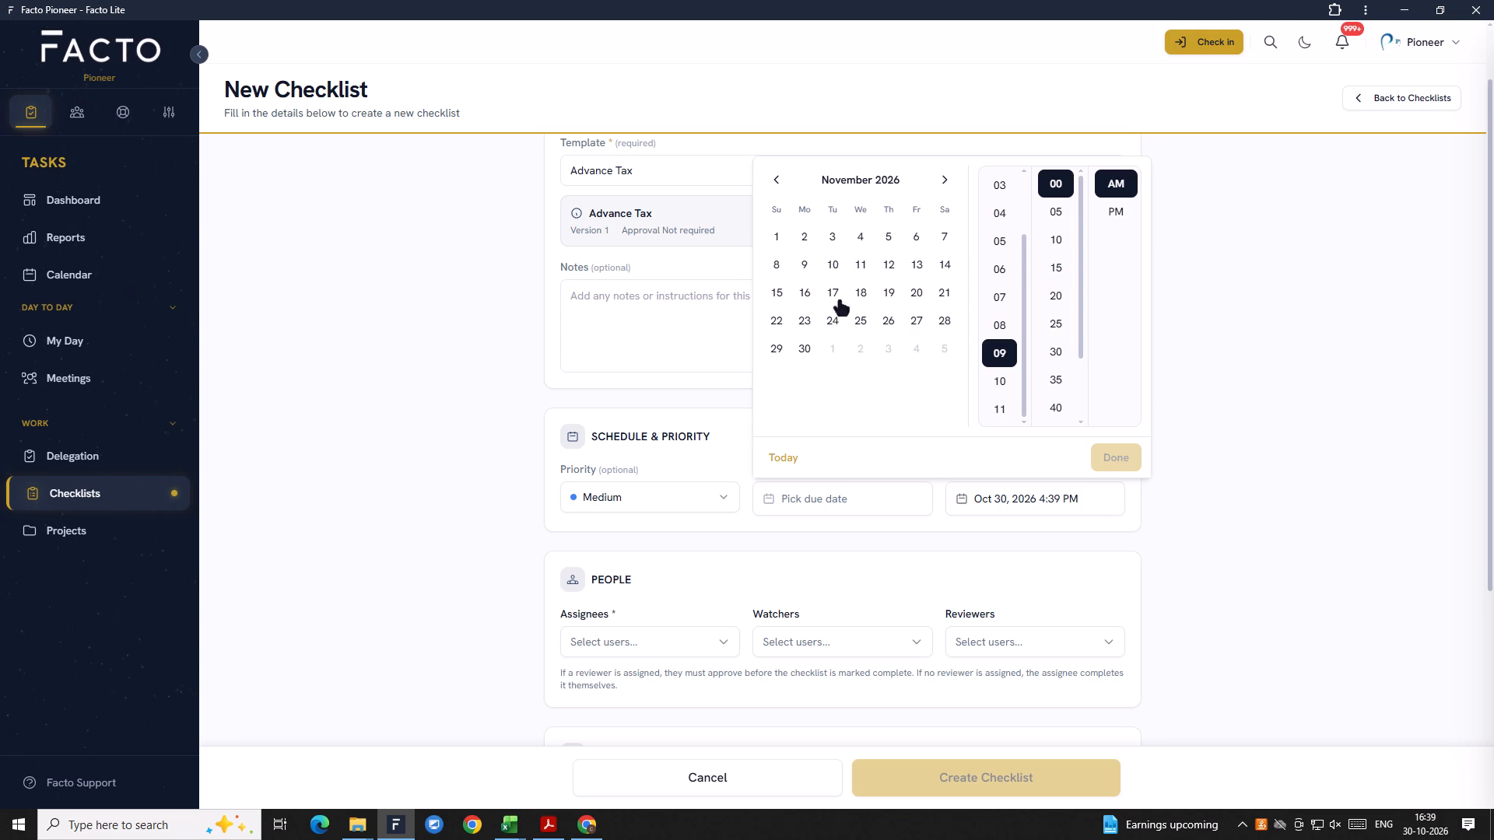
pyautogui.click(921, 271)
pyautogui.click(1108, 459)
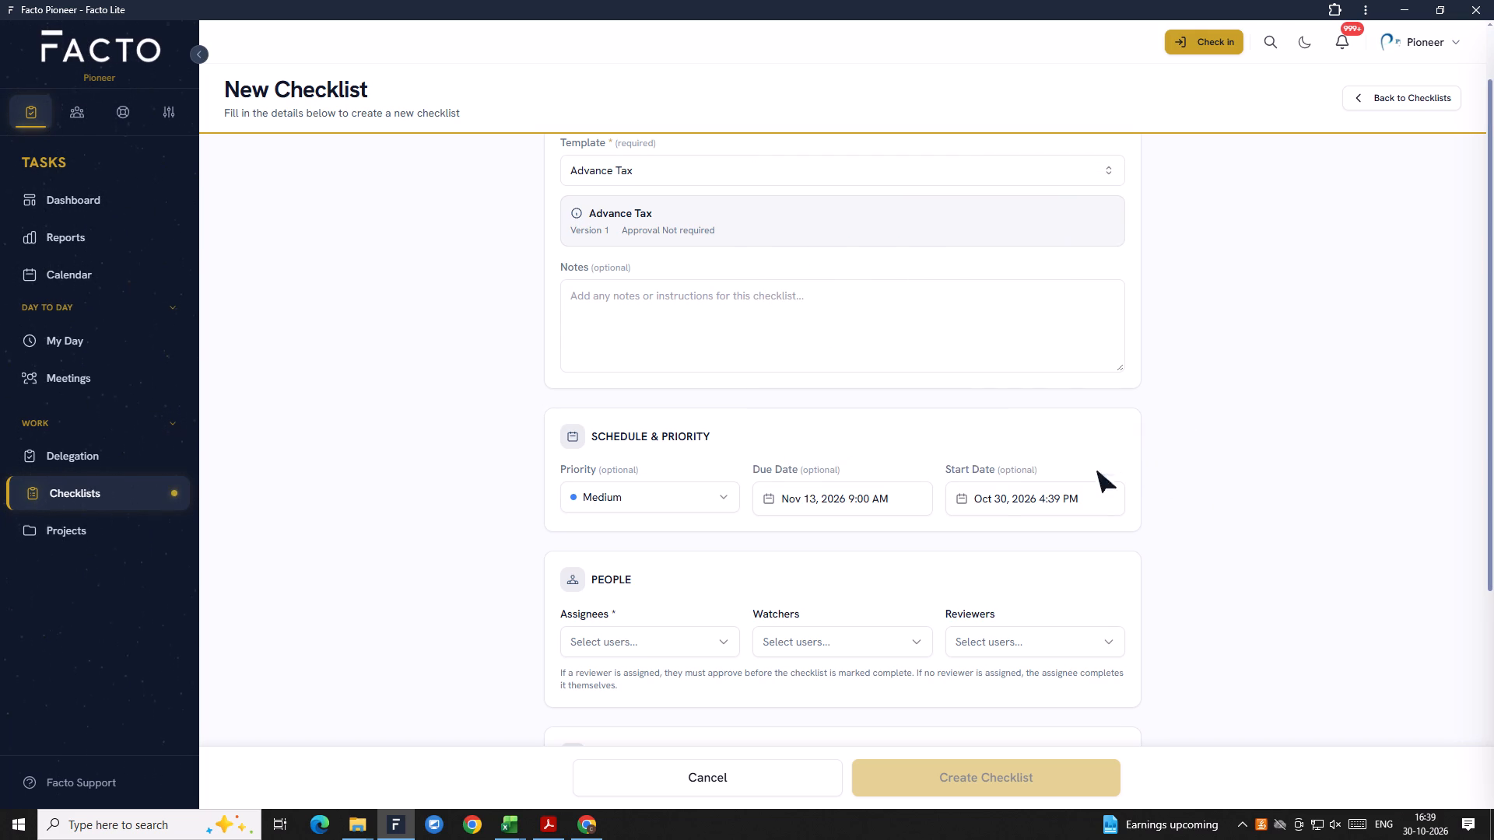
# Set the Advance Tax checklist's start date to Oct 12, 2026, keeping the existing time.
pyautogui.click(1035, 502)
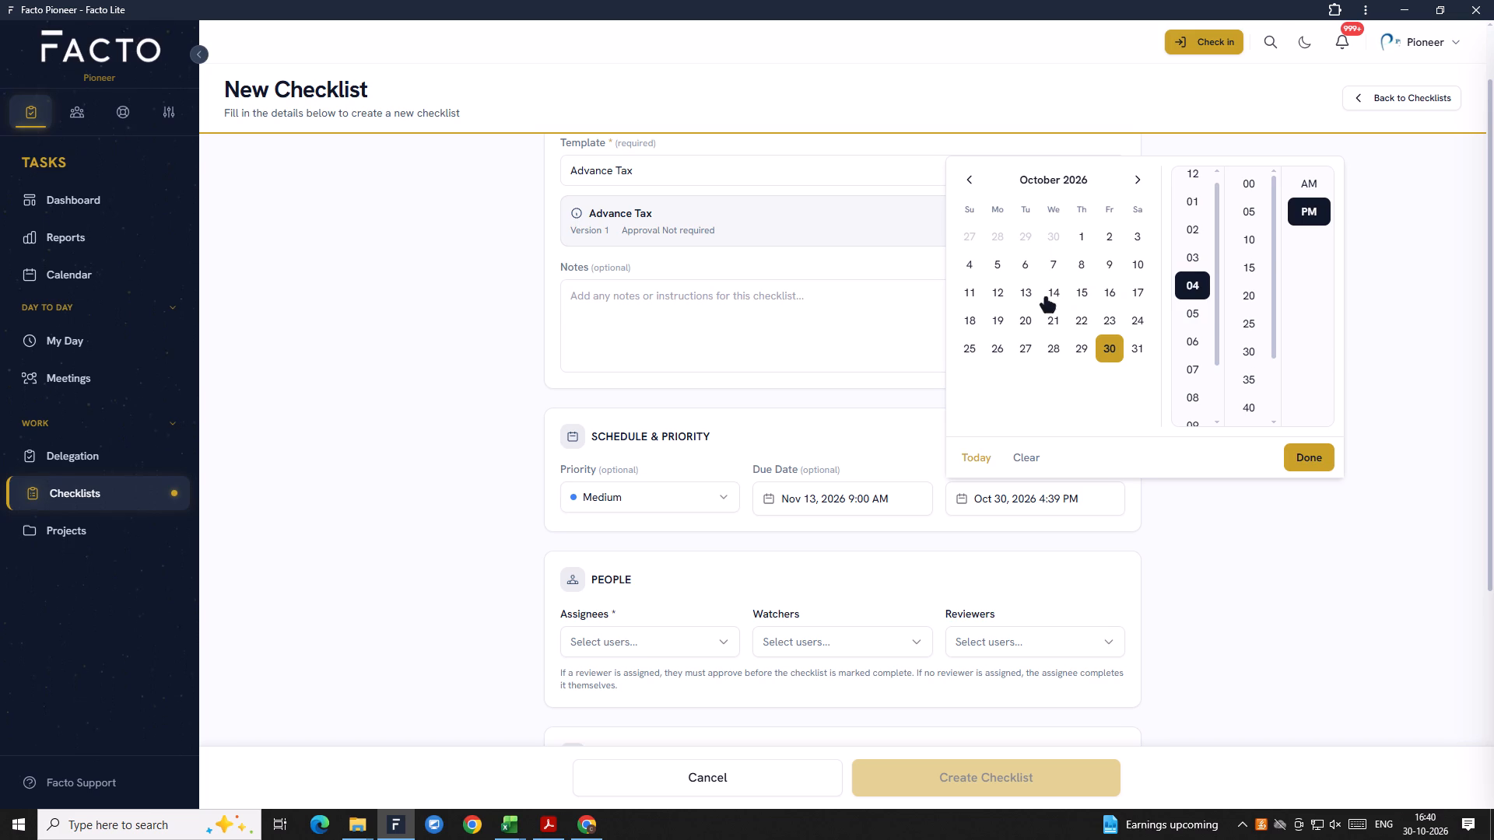
pyautogui.click(1004, 299)
pyautogui.click(1298, 450)
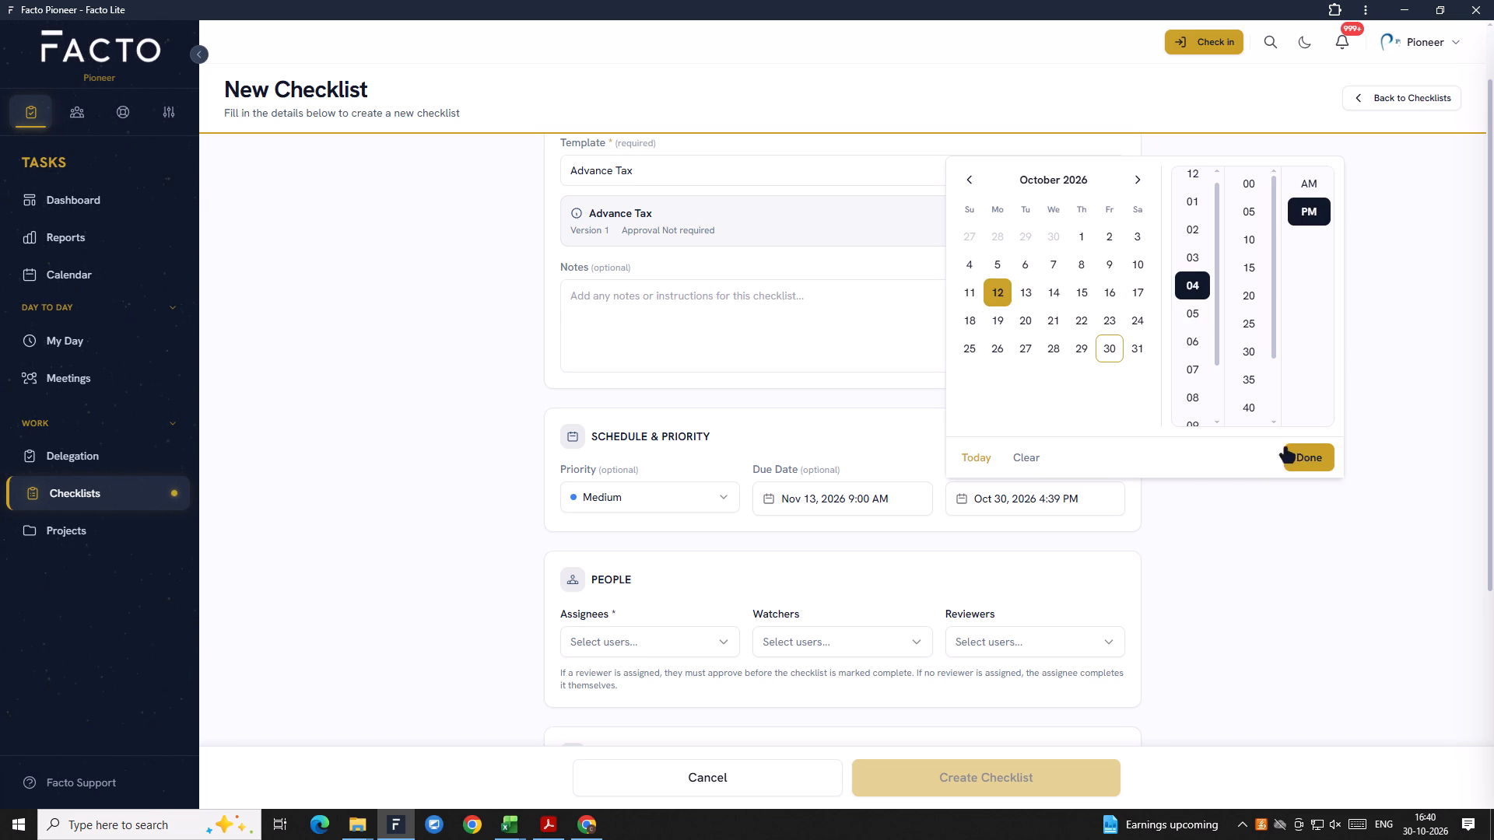
# Find Divyansh among the users and select him as an assignee of the Advance Tax checklist.
pyautogui.scroll(-3, 652, 378)
pyautogui.click(657, 408)
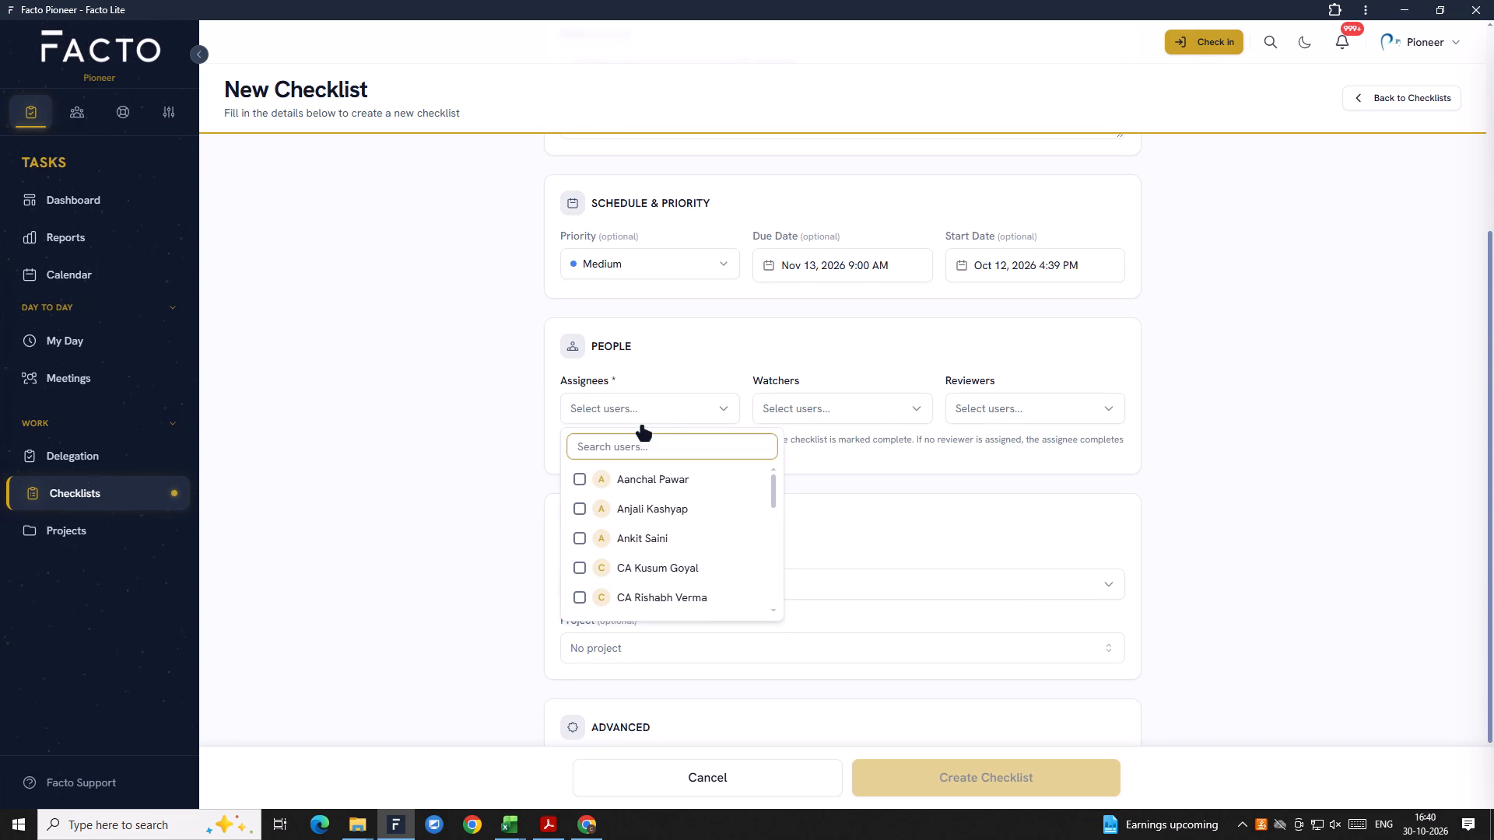
pyautogui.write('suni')
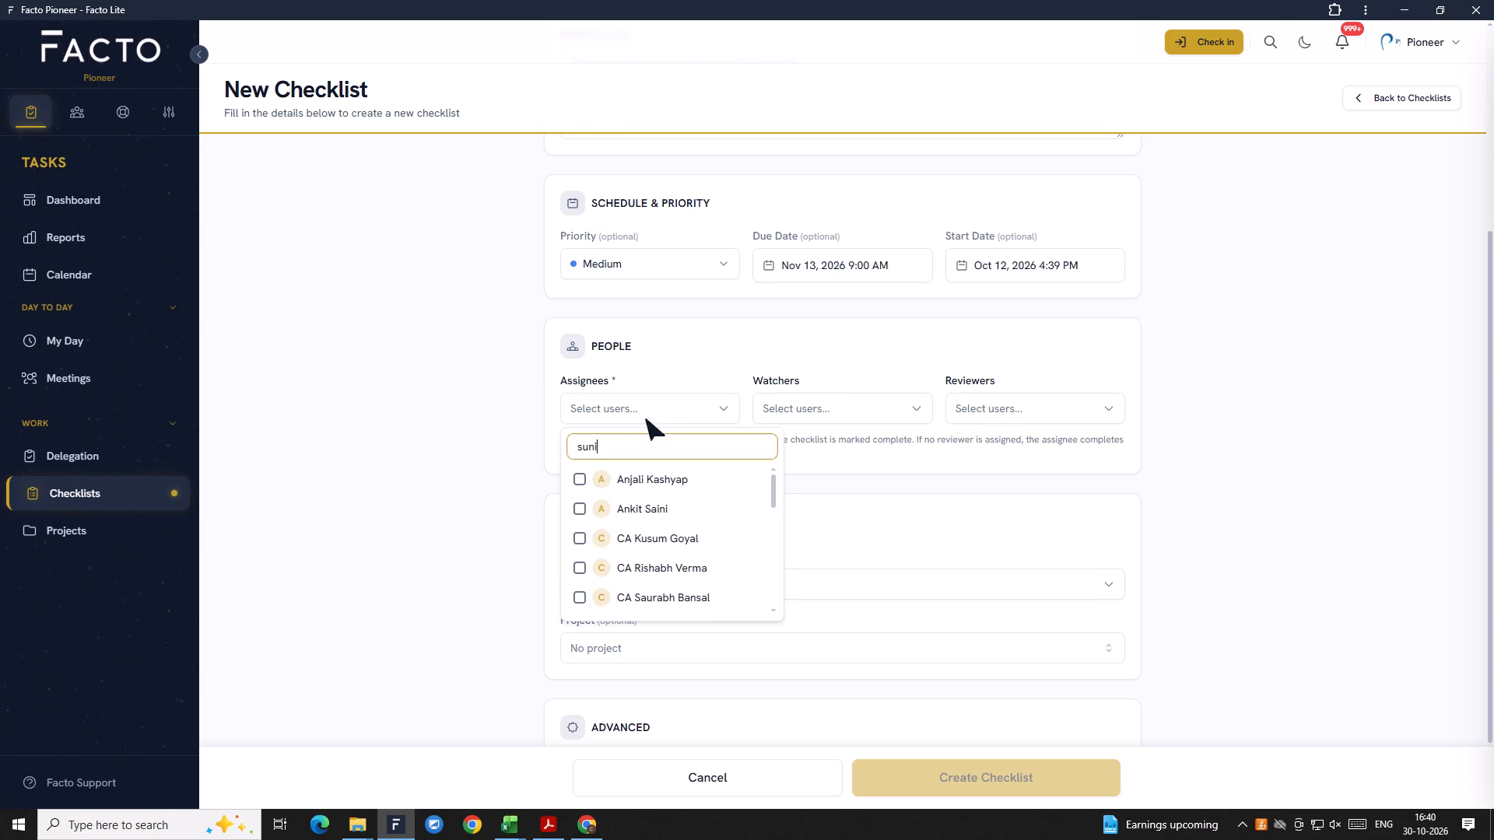
pyautogui.press('BackSpace')
pyautogui.press('BackSpace')
pyautogui.press('BackSpace')
pyautogui.press('BackSpace')
pyautogui.press('BackSpace')
pyautogui.press('BackSpace')
pyautogui.press('BackSpace')
pyautogui.press('BackSpace')
pyautogui.press('BackSpace')
pyautogui.press('BackSpace')
pyautogui.press('BackSpace')
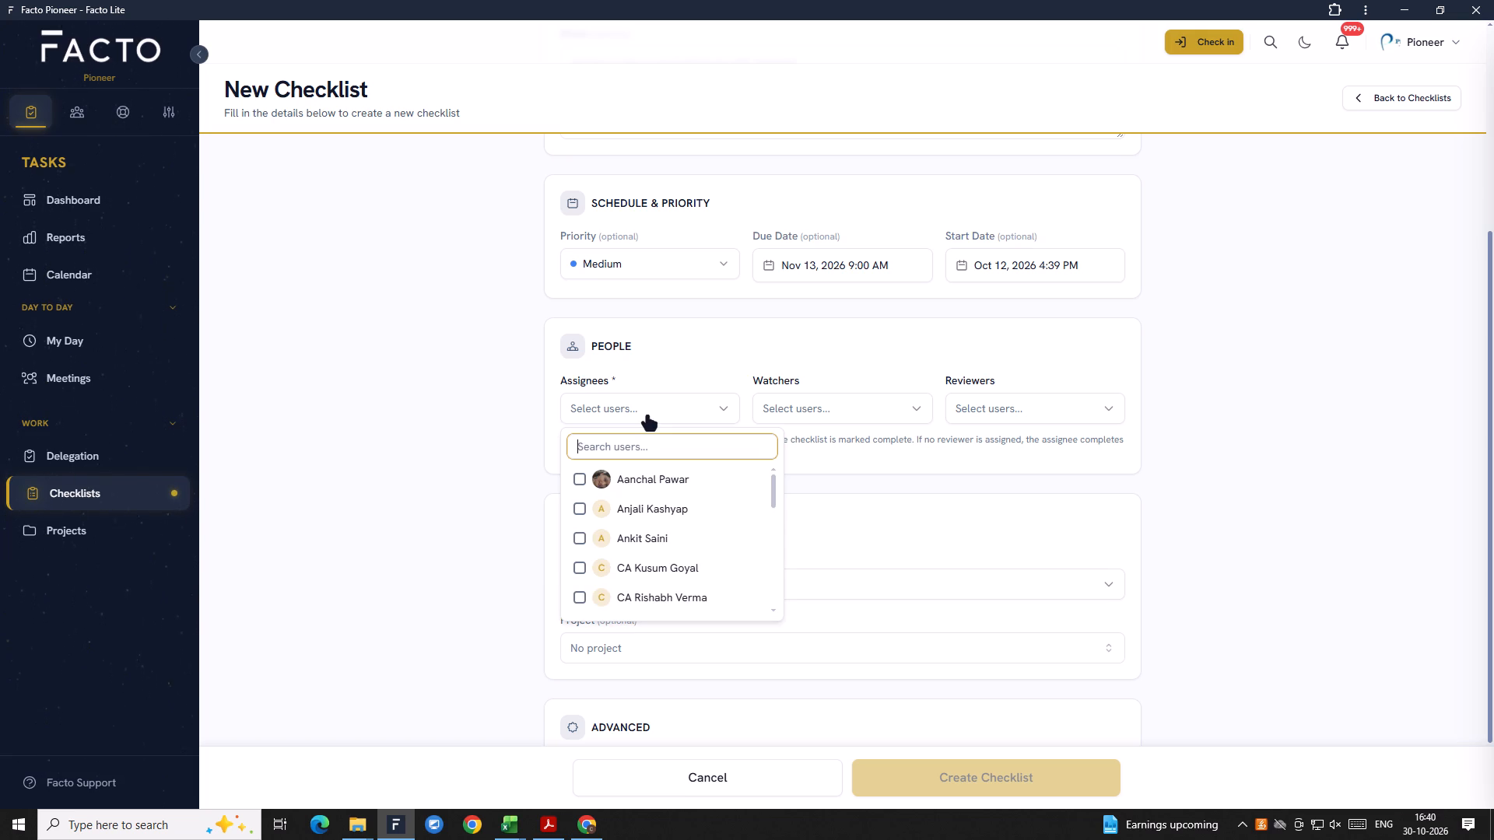
pyautogui.press('d')
pyautogui.press('i')
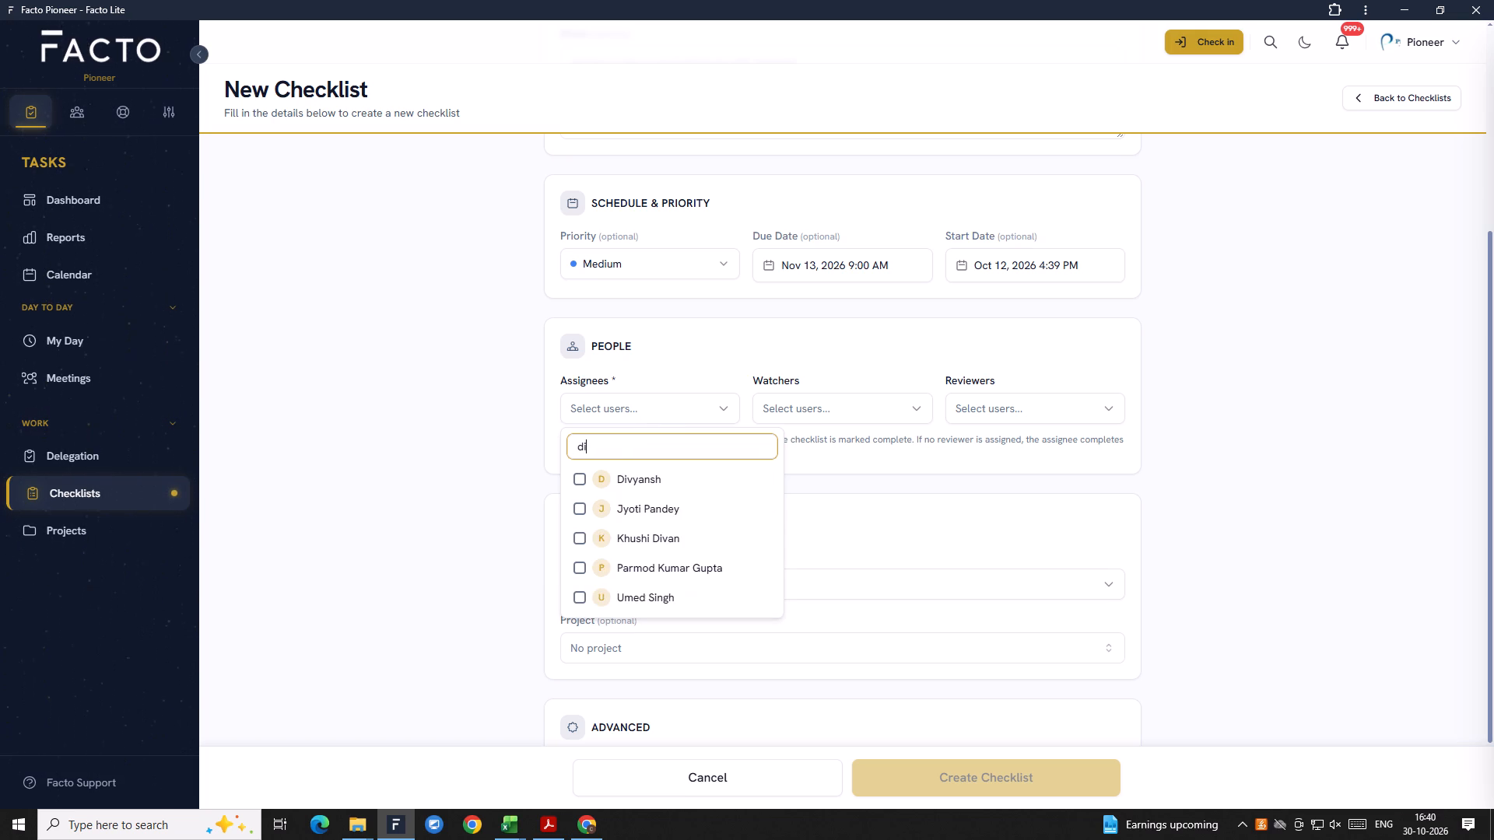
pyautogui.write('vy')
pyautogui.click(630, 473)
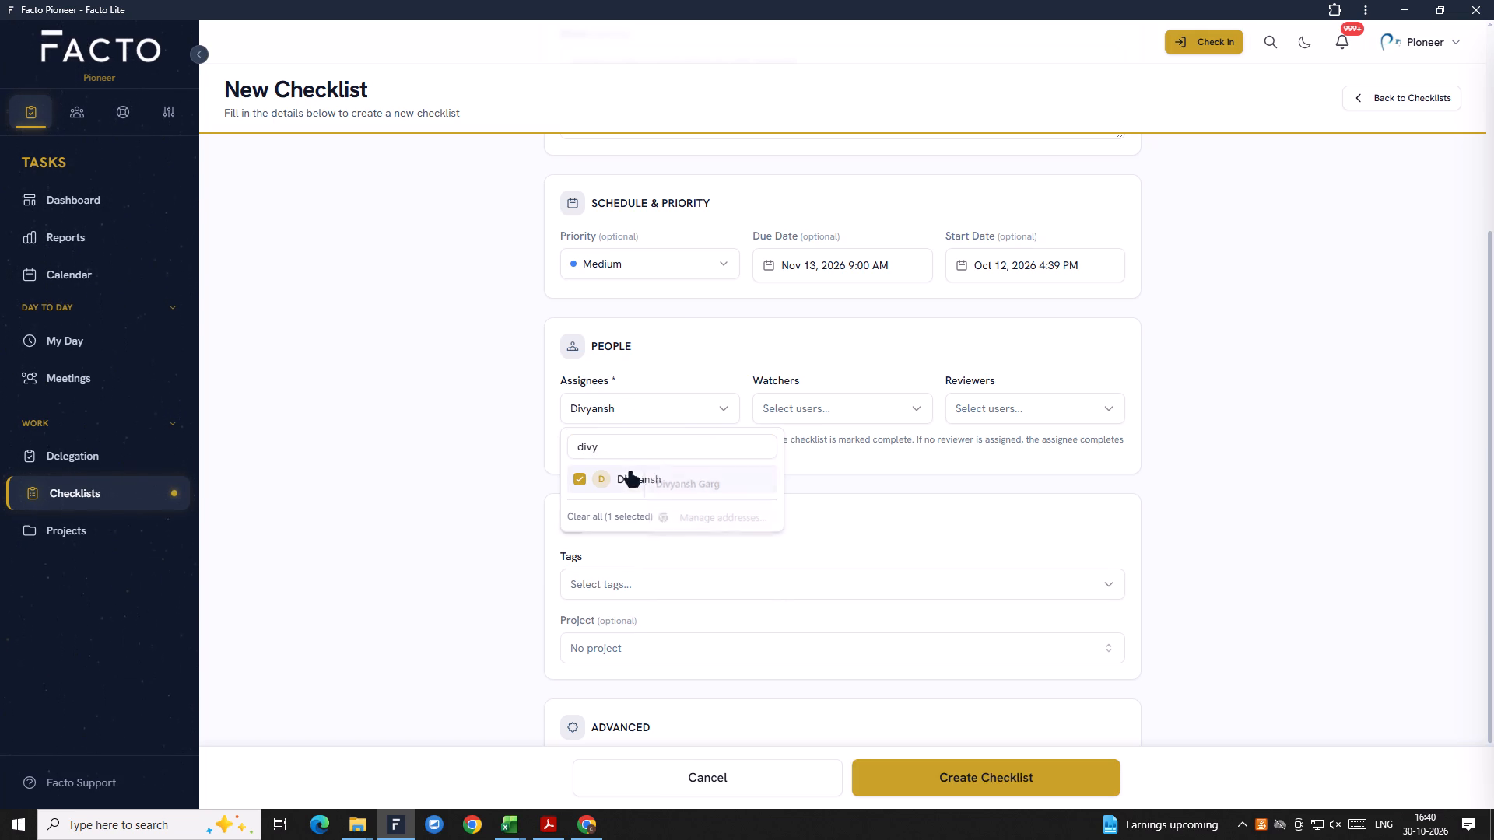
pyautogui.click(672, 446)
pyautogui.click(632, 471)
pyautogui.click(632, 471)
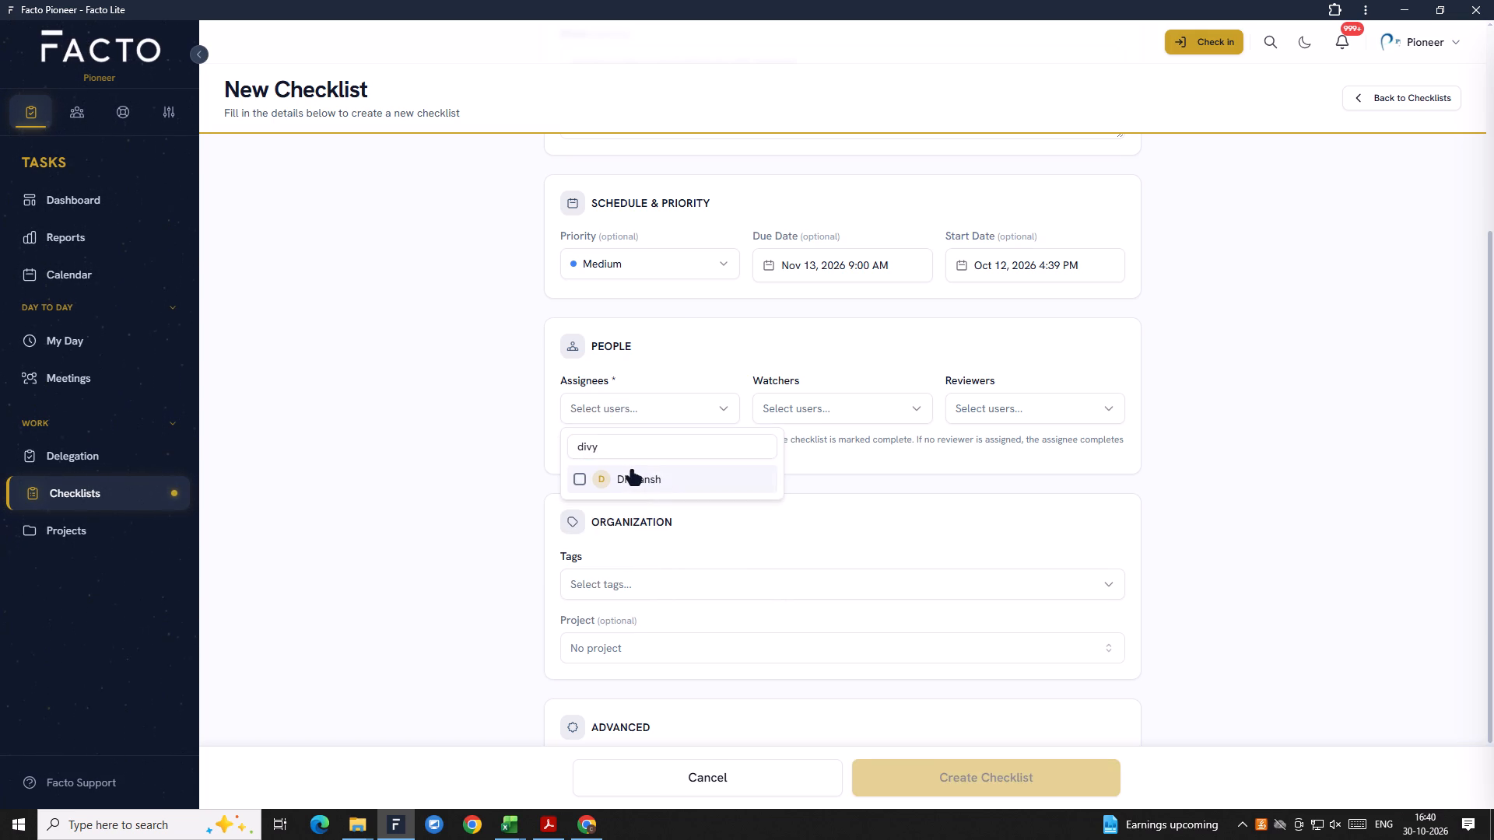
pyautogui.click(655, 447)
pyautogui.click(662, 416)
pyautogui.click(644, 441)
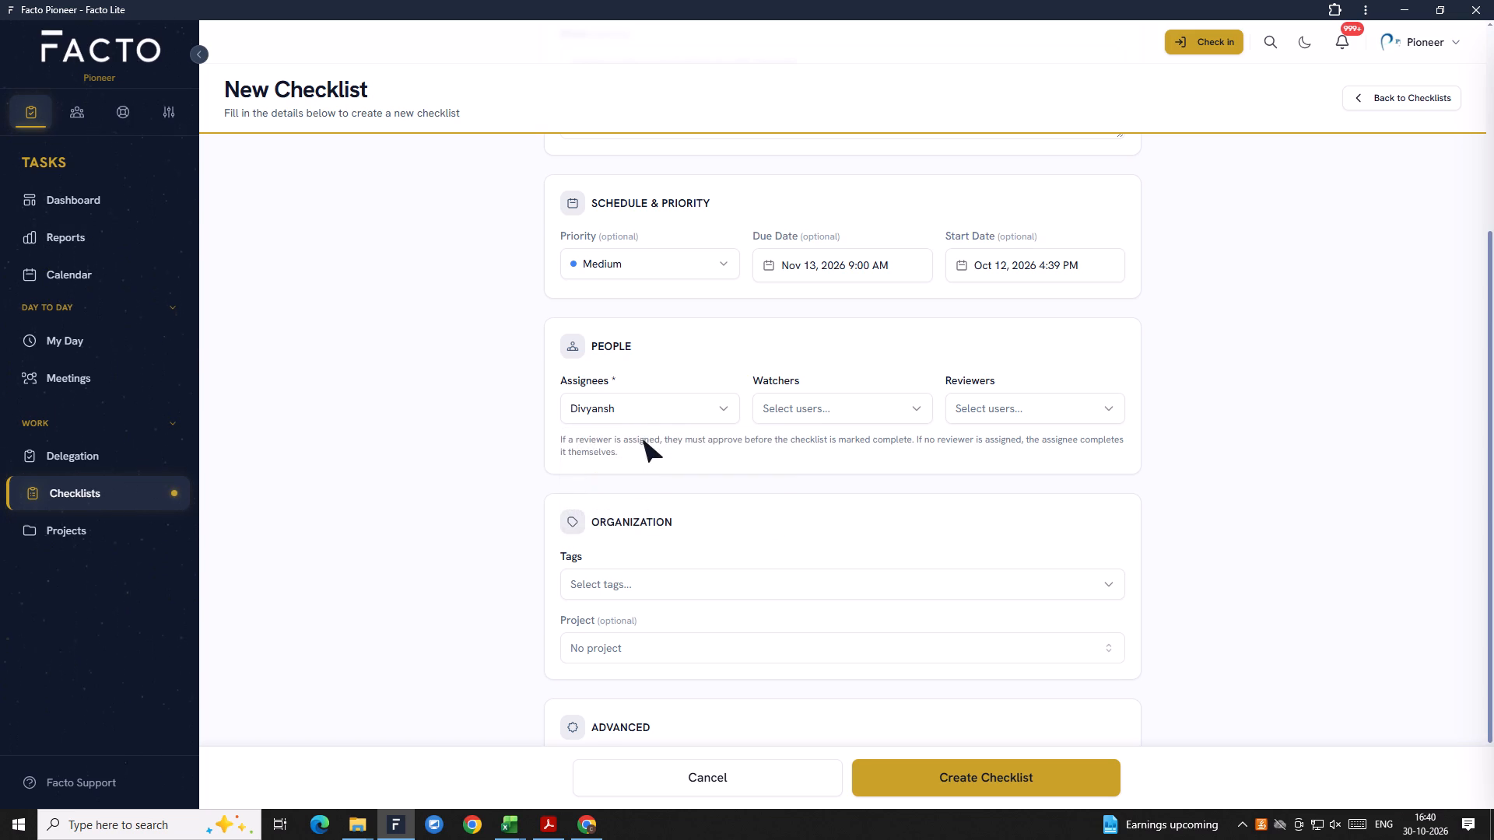
# Add the Sunil without the CA prefix as a second assignee of the checklist.
pyautogui.click(647, 408)
pyautogui.press('BackSpace')
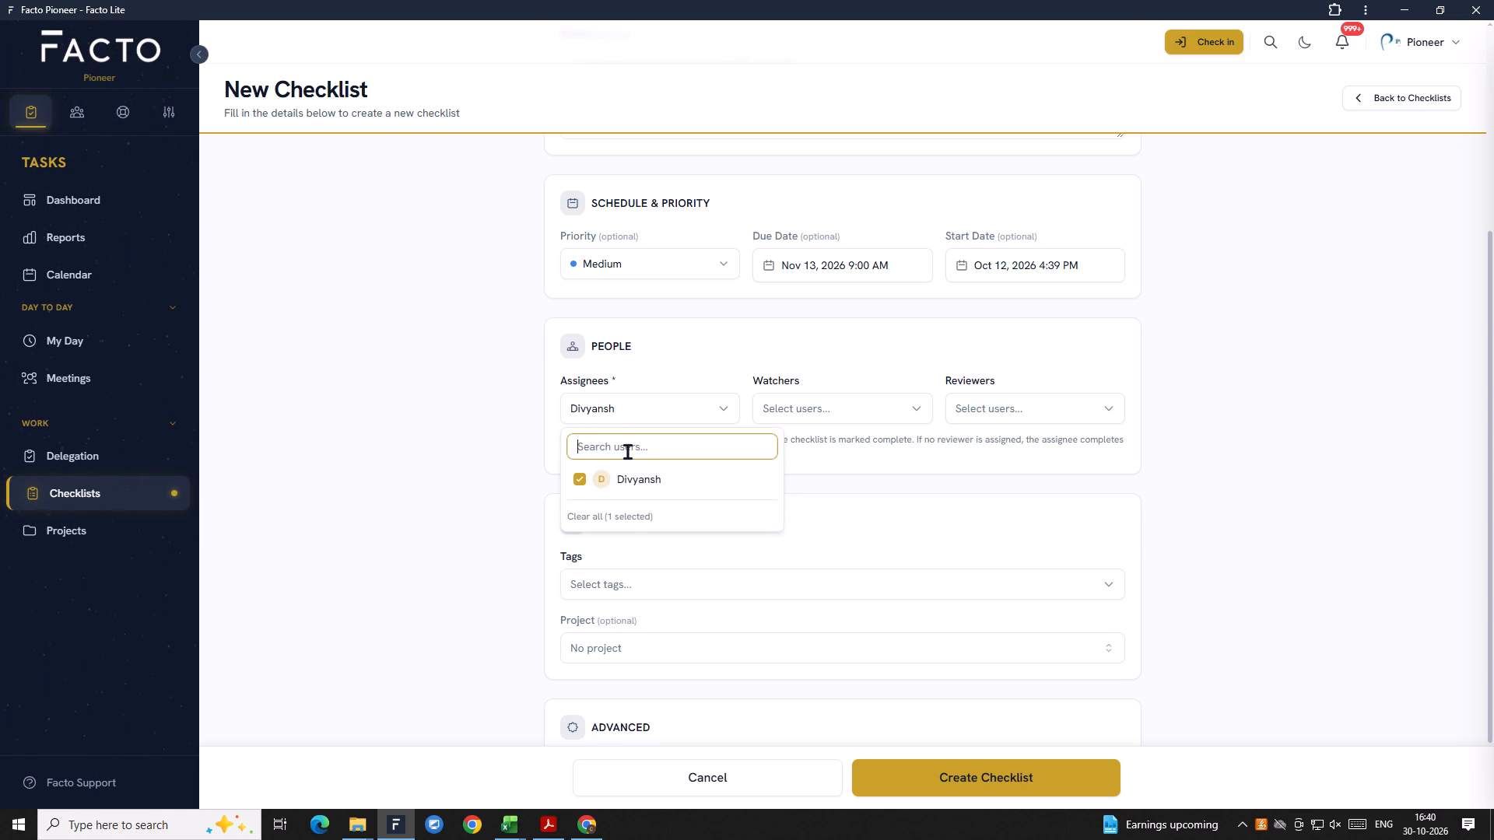
pyautogui.press('s')
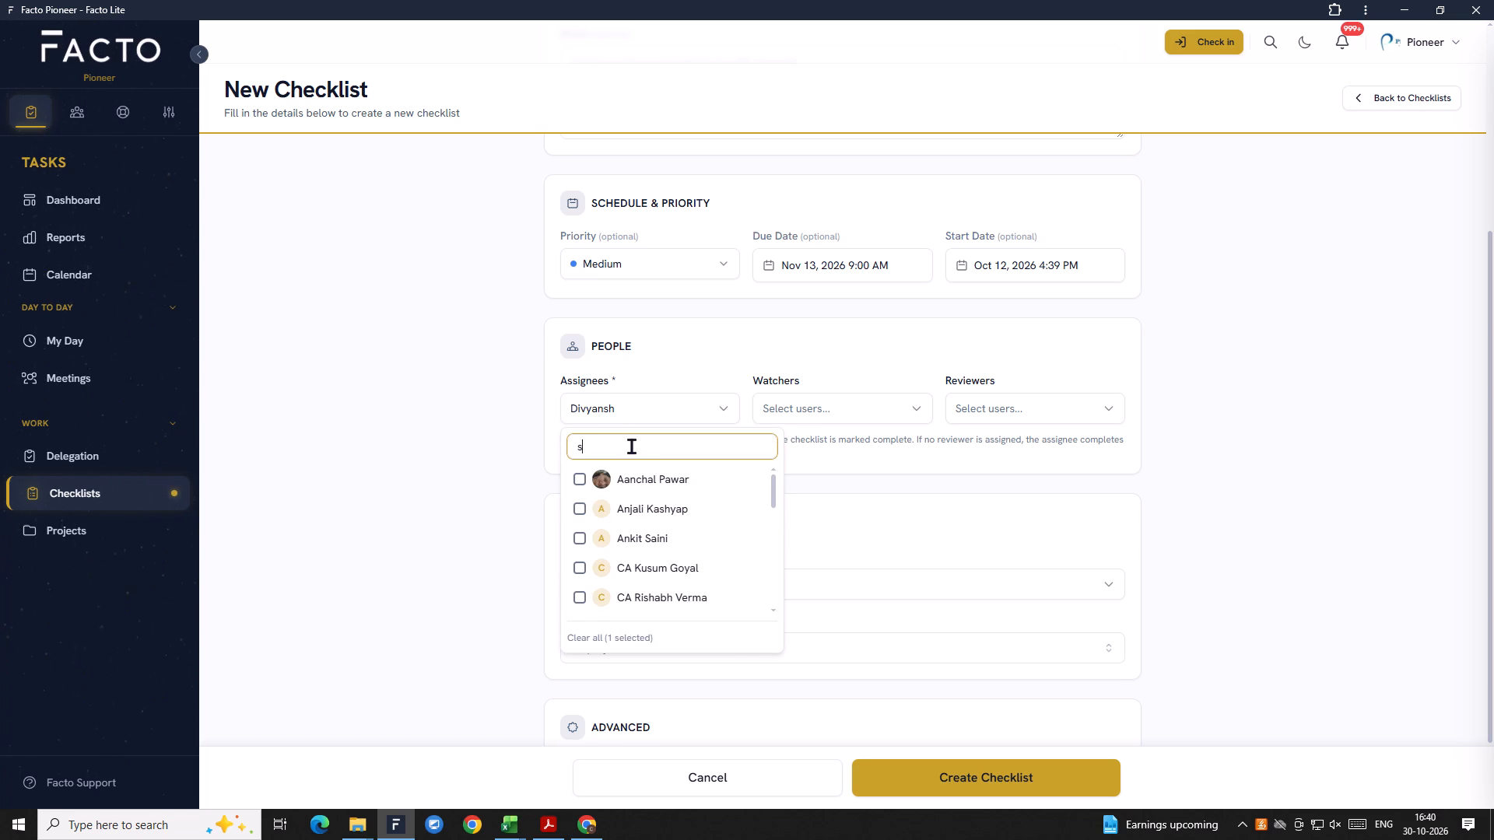
pyautogui.press('u')
pyautogui.write('nil')
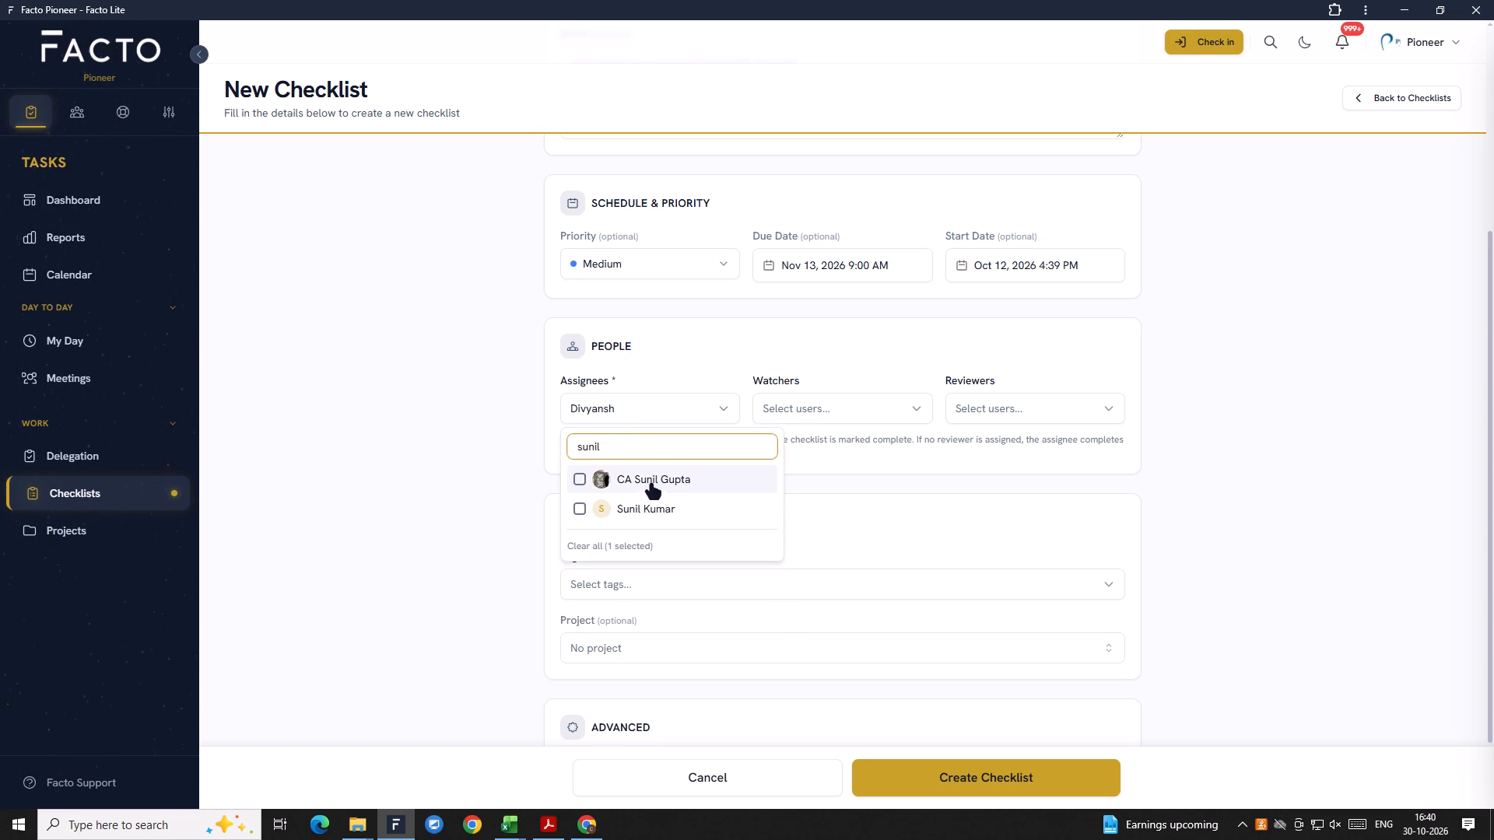
pyautogui.click(651, 501)
pyautogui.click(817, 490)
# Set CA Saurabh as the reviewer of the Advance Tax checklist.
pyautogui.click(1031, 379)
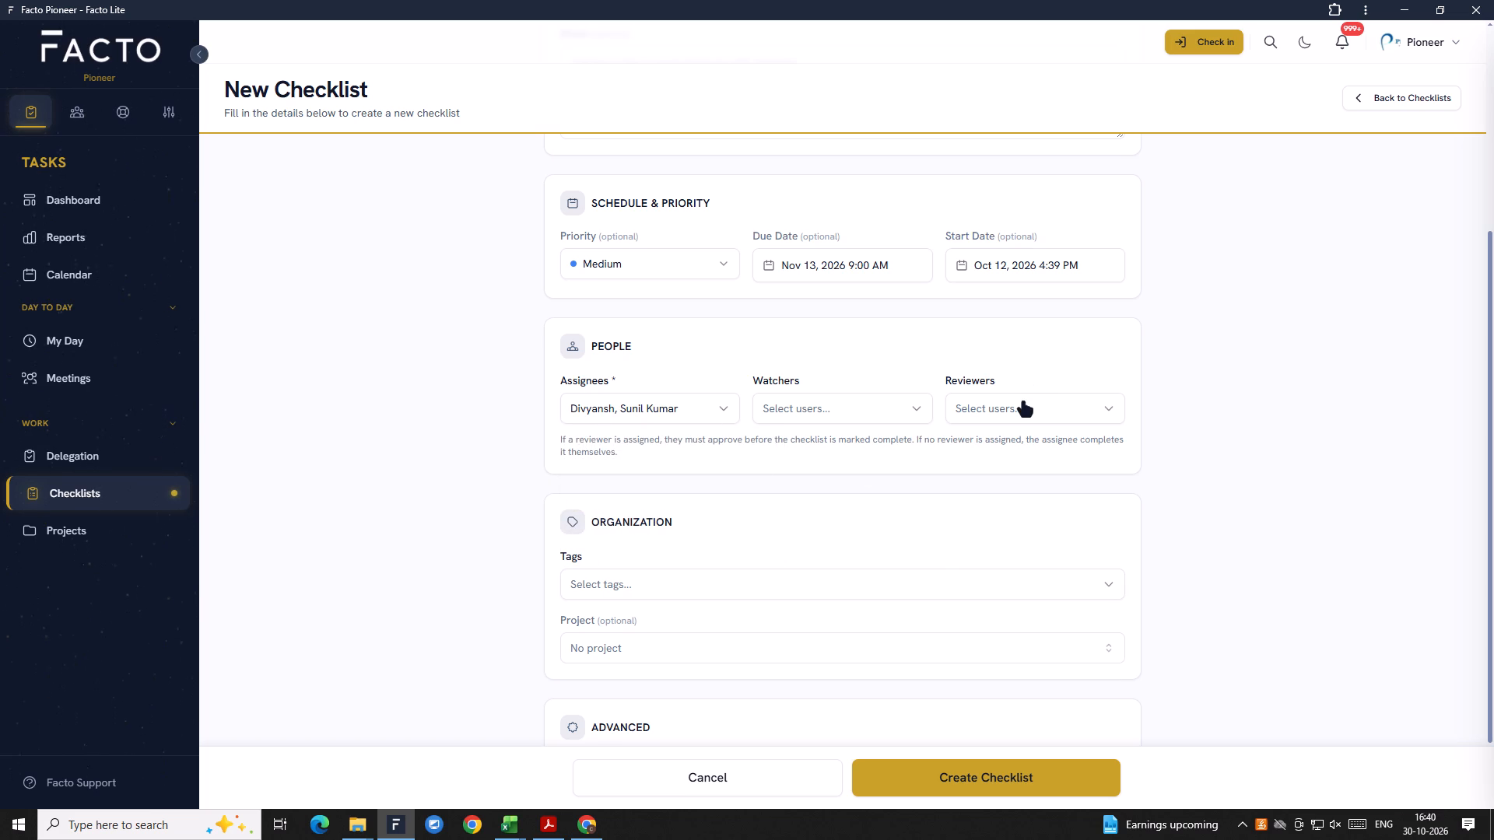
pyautogui.click(1023, 404)
pyautogui.scroll(-2, 1040, 515)
pyautogui.scroll(1, 1051, 513)
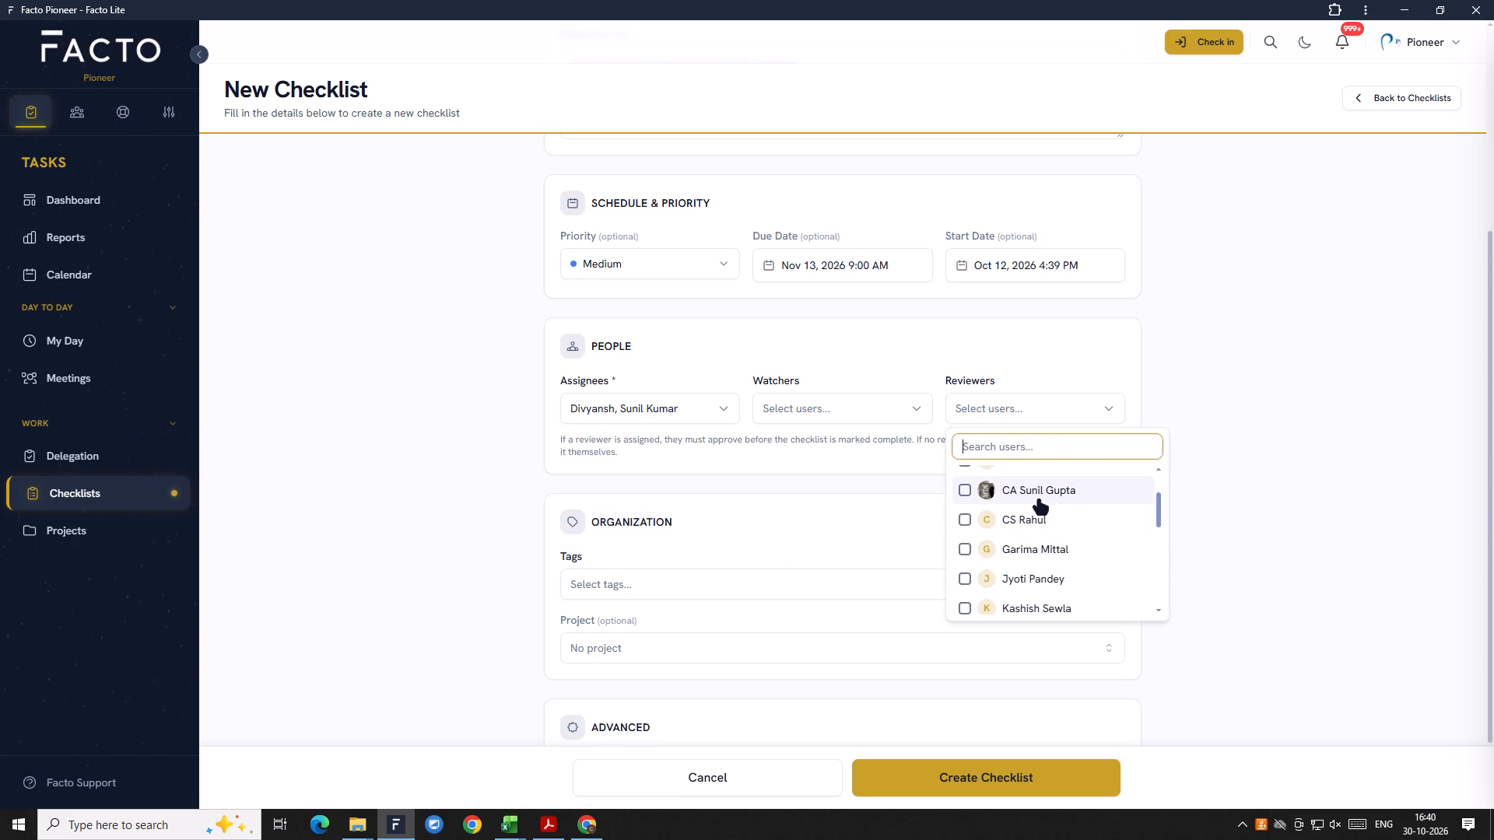
pyautogui.scroll(2, 1039, 501)
pyautogui.click(1043, 529)
pyautogui.click(819, 508)
# Tag the Advance Tax checklist with TDS.
pyautogui.scroll(-2, 820, 508)
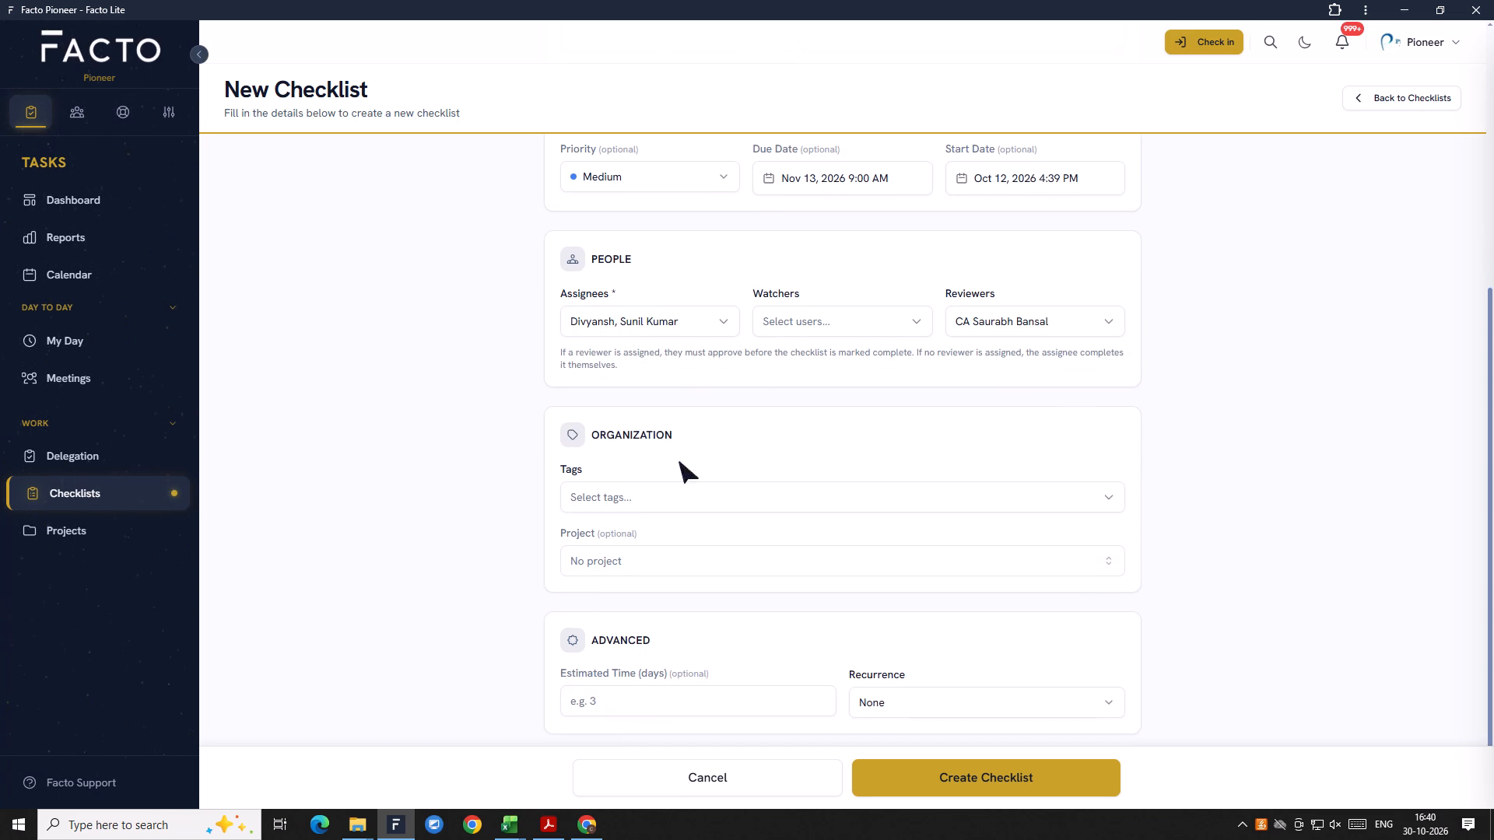
pyautogui.click(616, 500)
pyautogui.press('t')
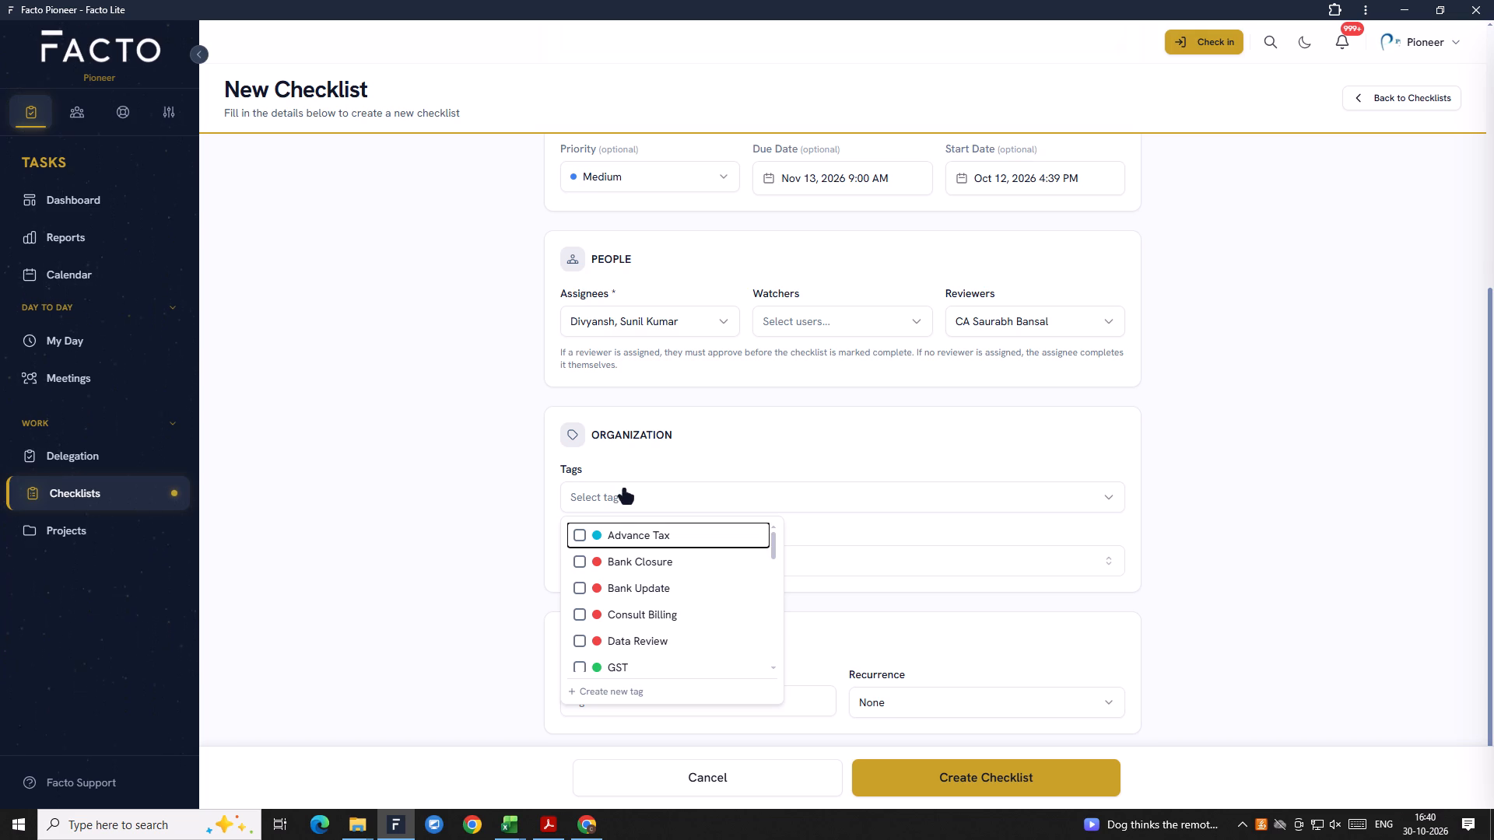
pyautogui.write('ds')
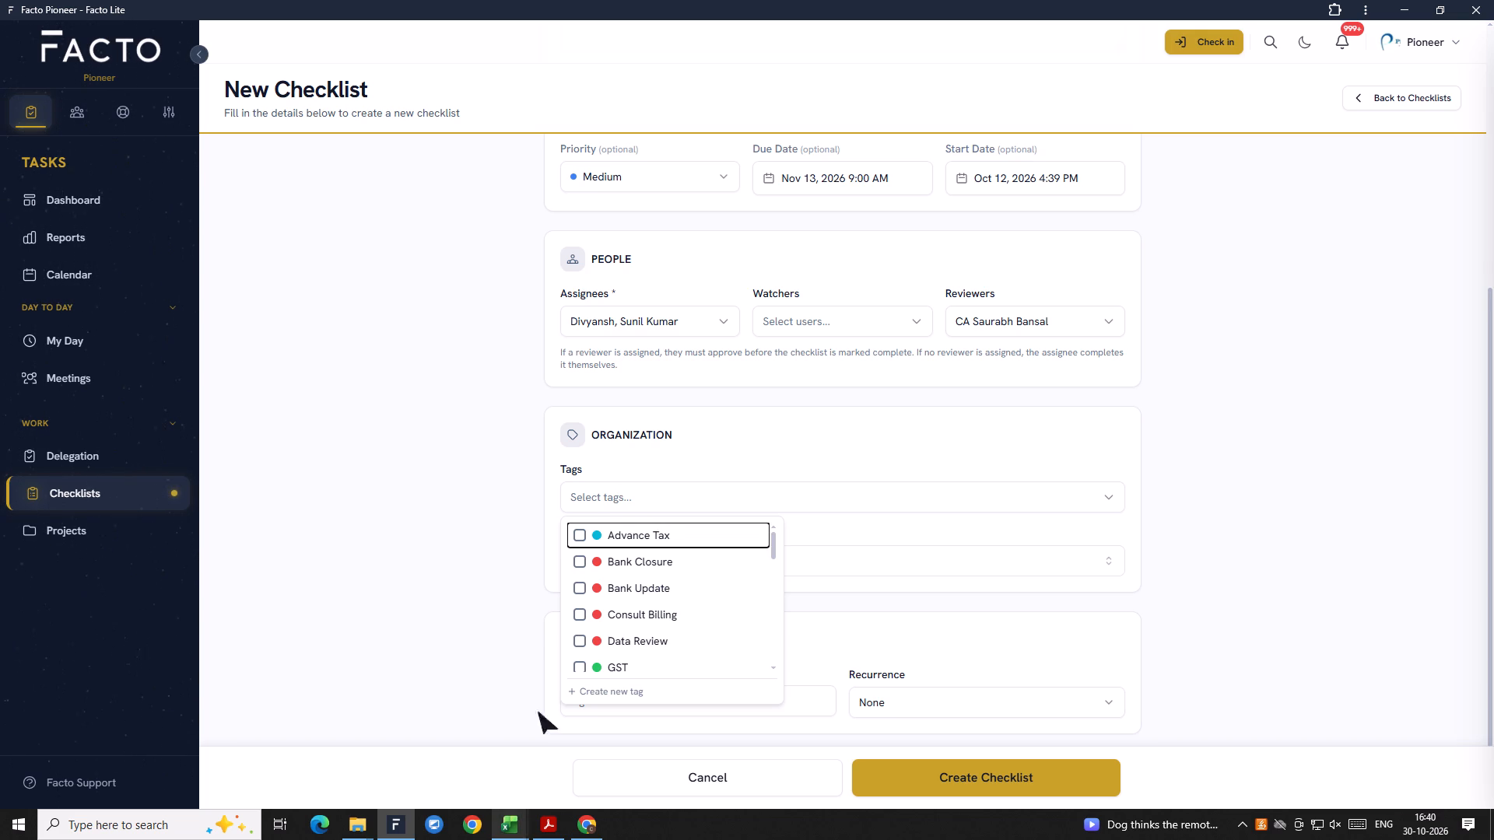
pyautogui.scroll(-4, 642, 641)
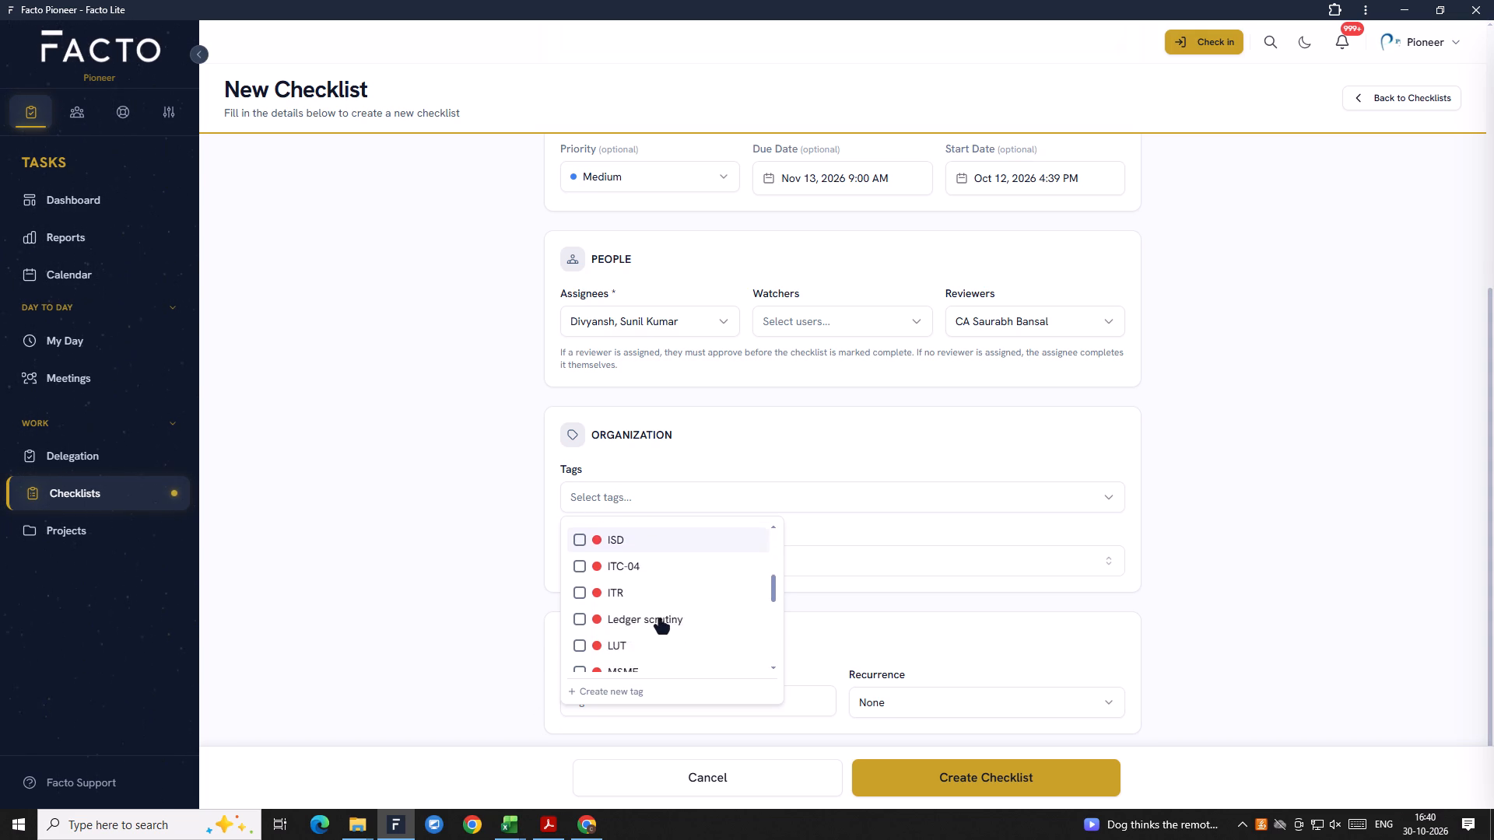
pyautogui.scroll(-4, 660, 620)
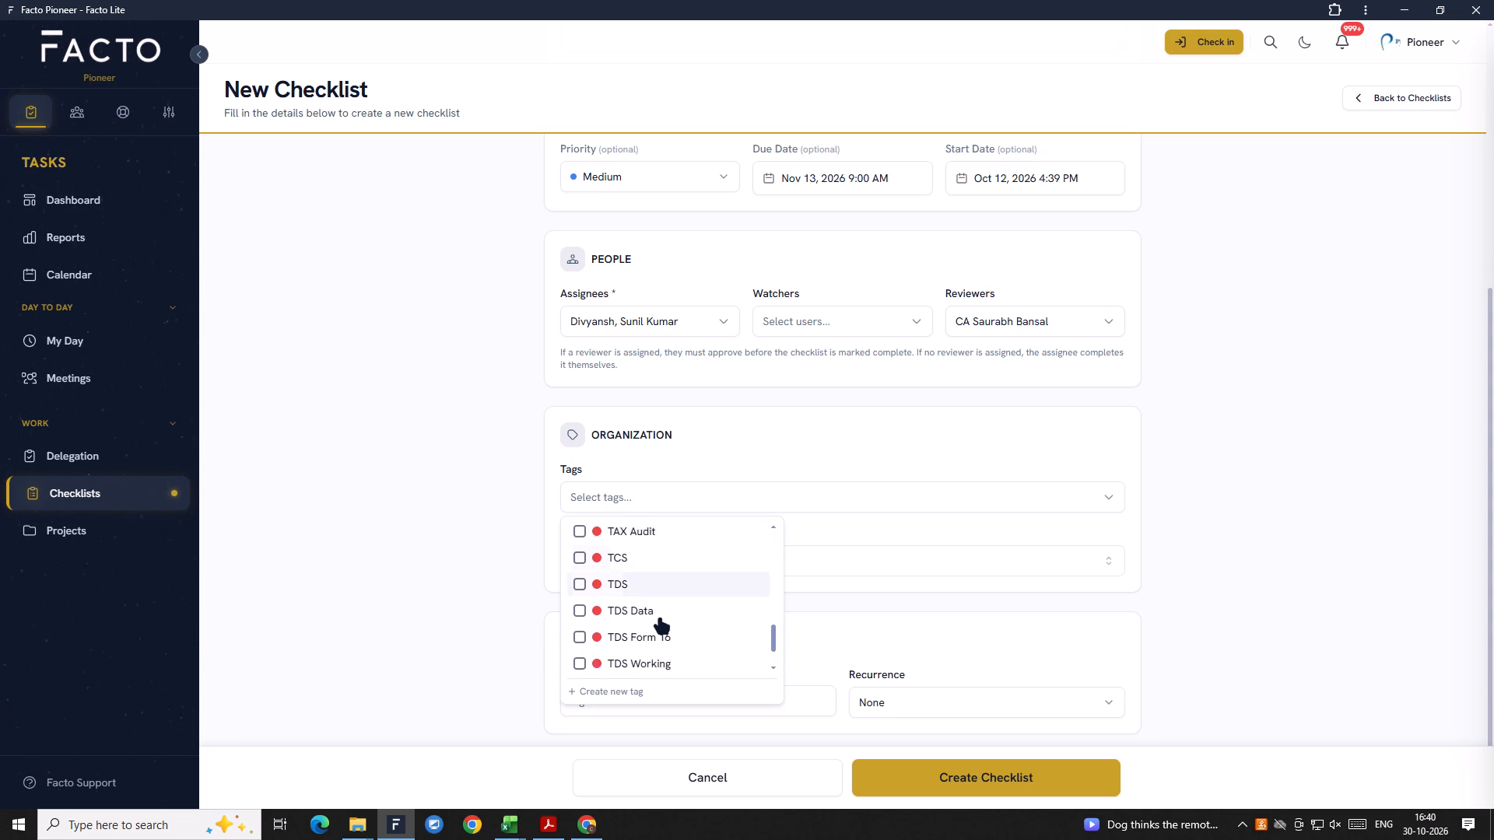
pyautogui.scroll(-2, 668, 618)
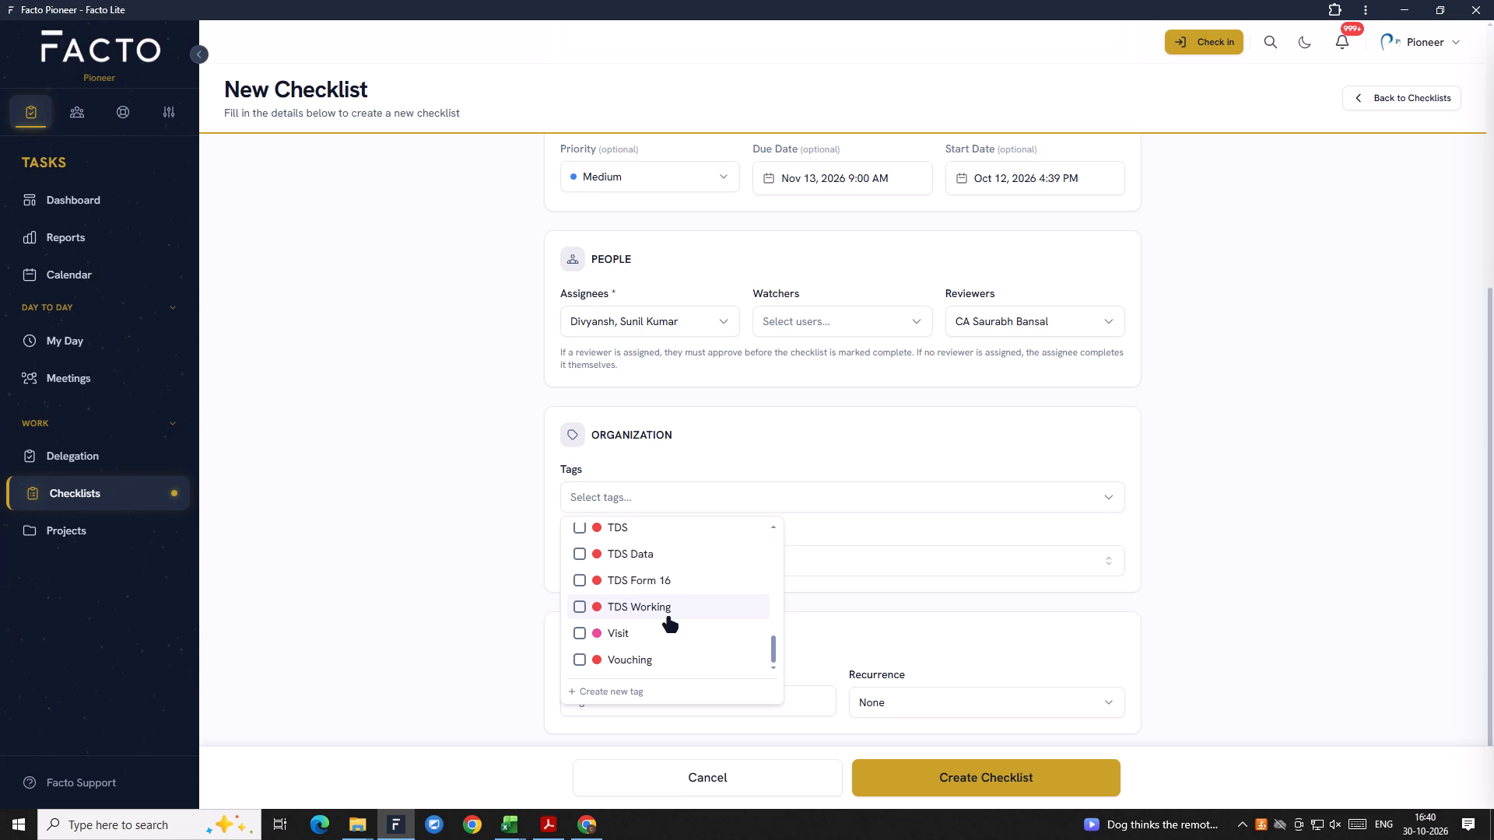
pyautogui.scroll(1, 668, 618)
pyautogui.click(647, 603)
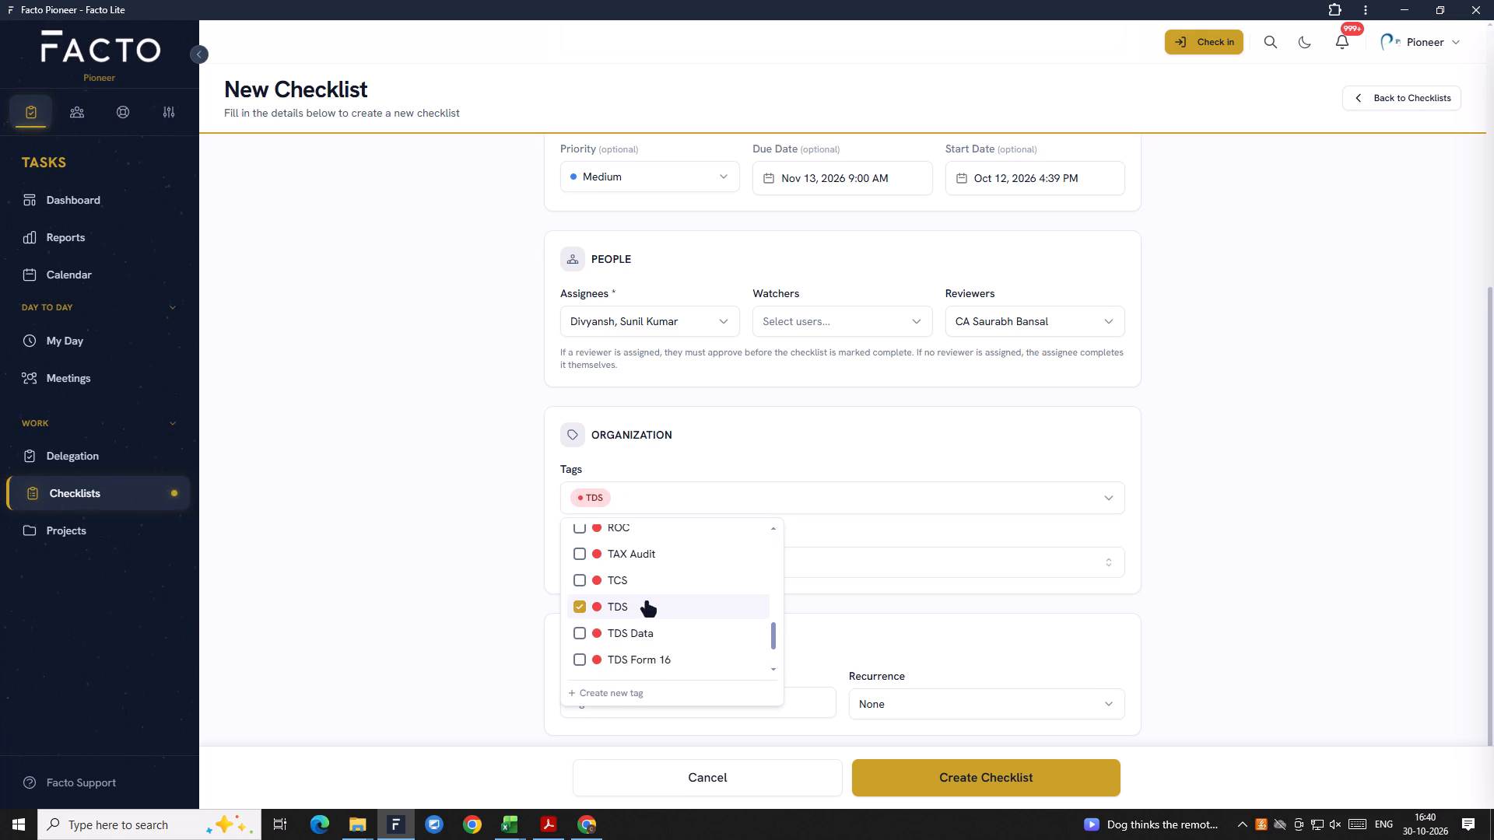
pyautogui.click(647, 603)
pyautogui.click(647, 603)
pyautogui.click(889, 590)
# Link the Advance Tax checklist to the A D E L project.
pyautogui.scroll(-1, 642, 581)
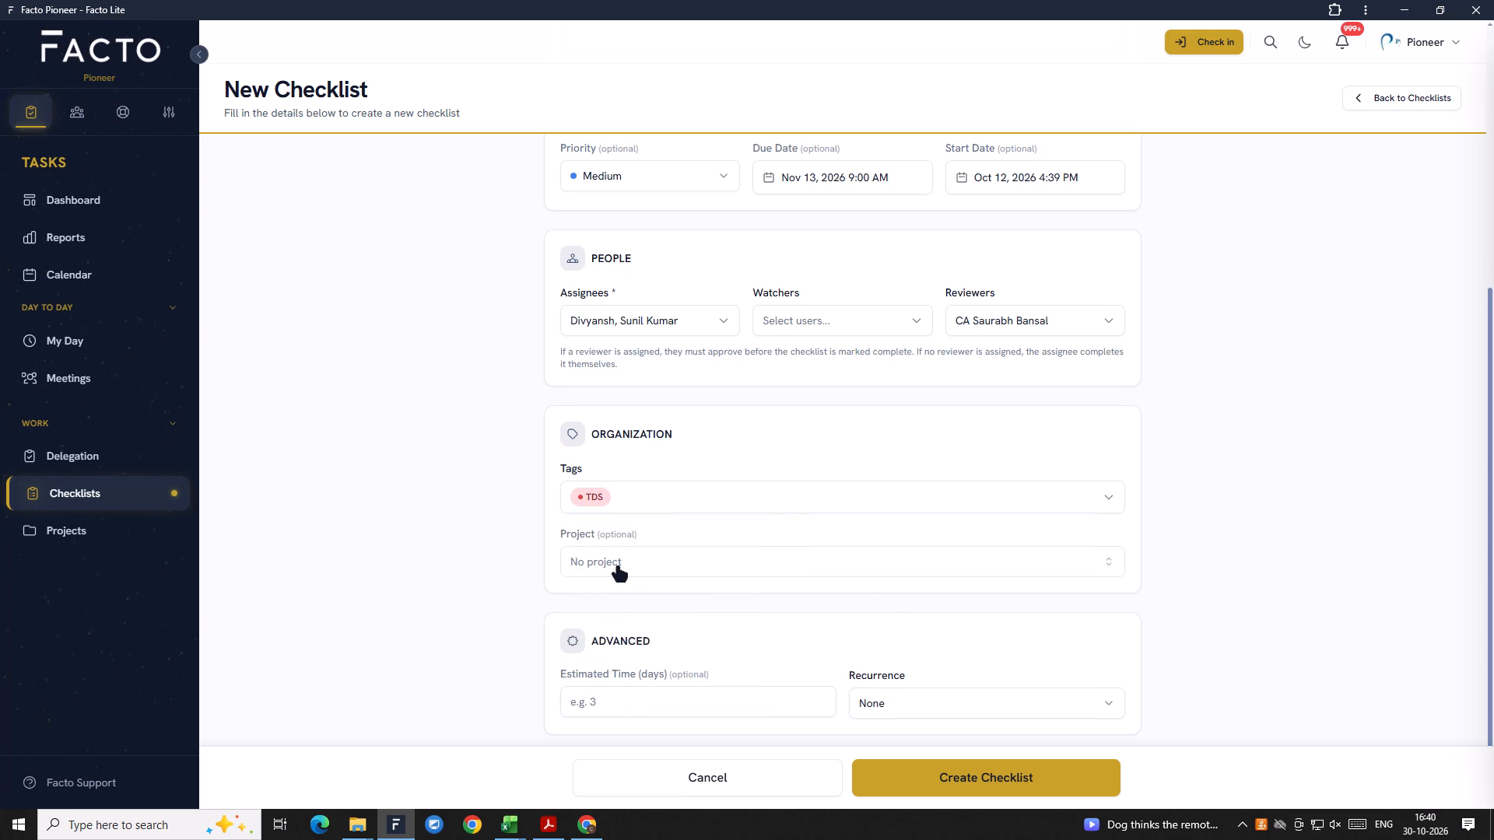
pyautogui.click(616, 560)
pyautogui.click(628, 447)
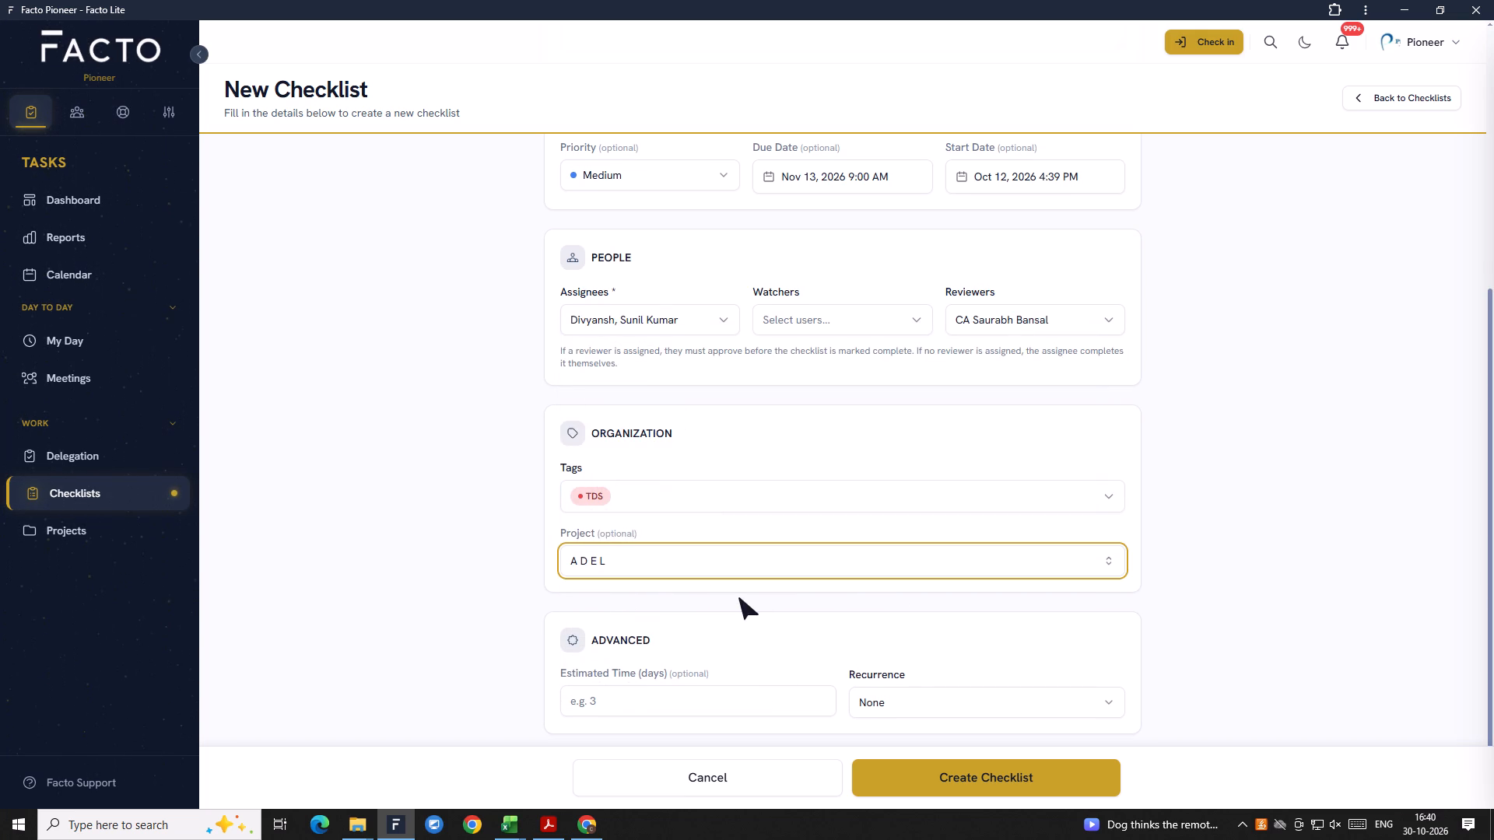
# Set the recurrence to Quarterly and create A D E L's Advance Tax checklist.
pyautogui.scroll(-2, 900, 683)
pyautogui.click(903, 705)
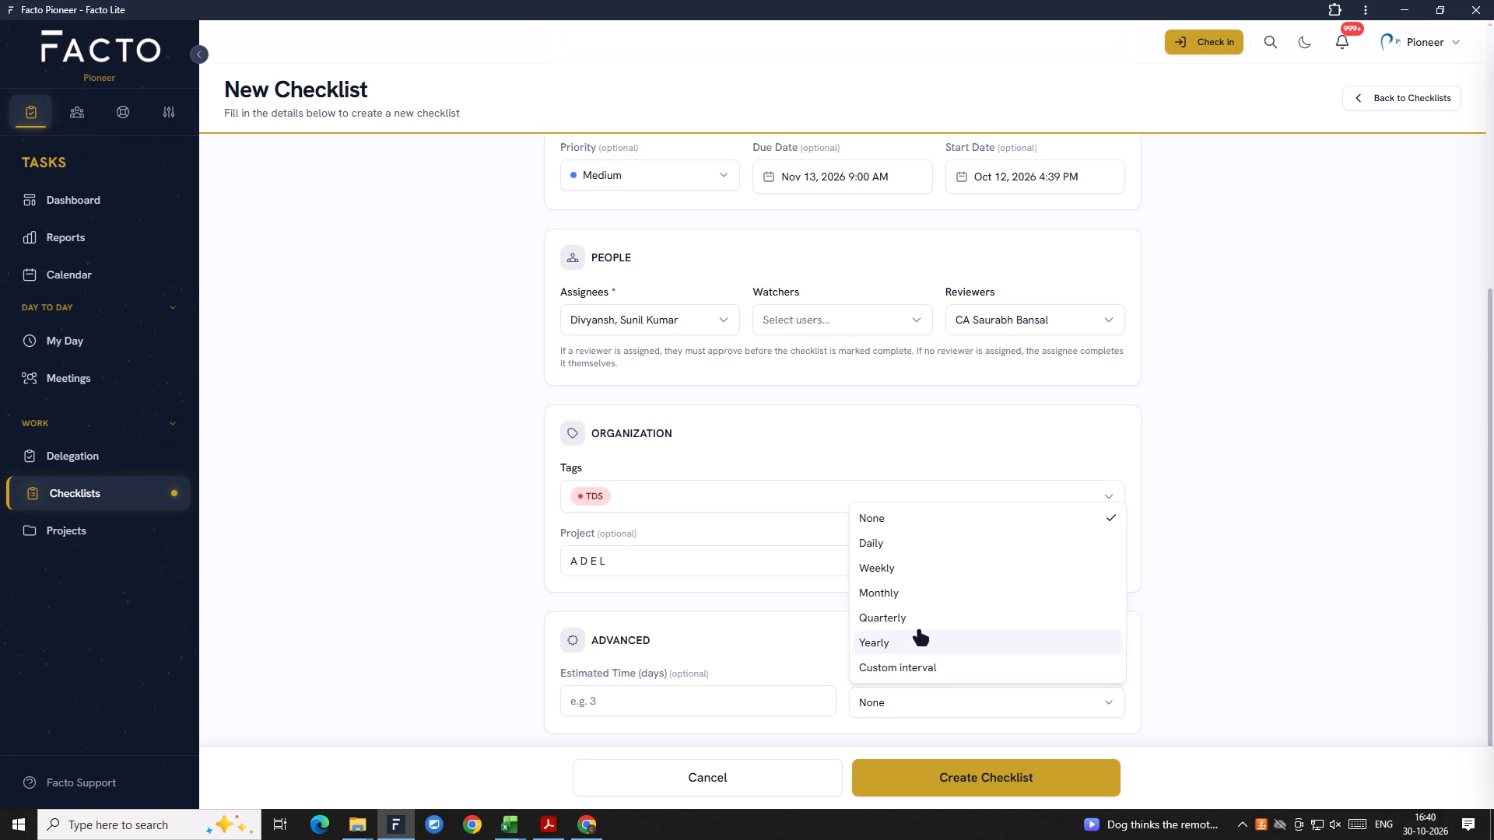
pyautogui.click(891, 619)
pyautogui.scroll(7, 863, 680)
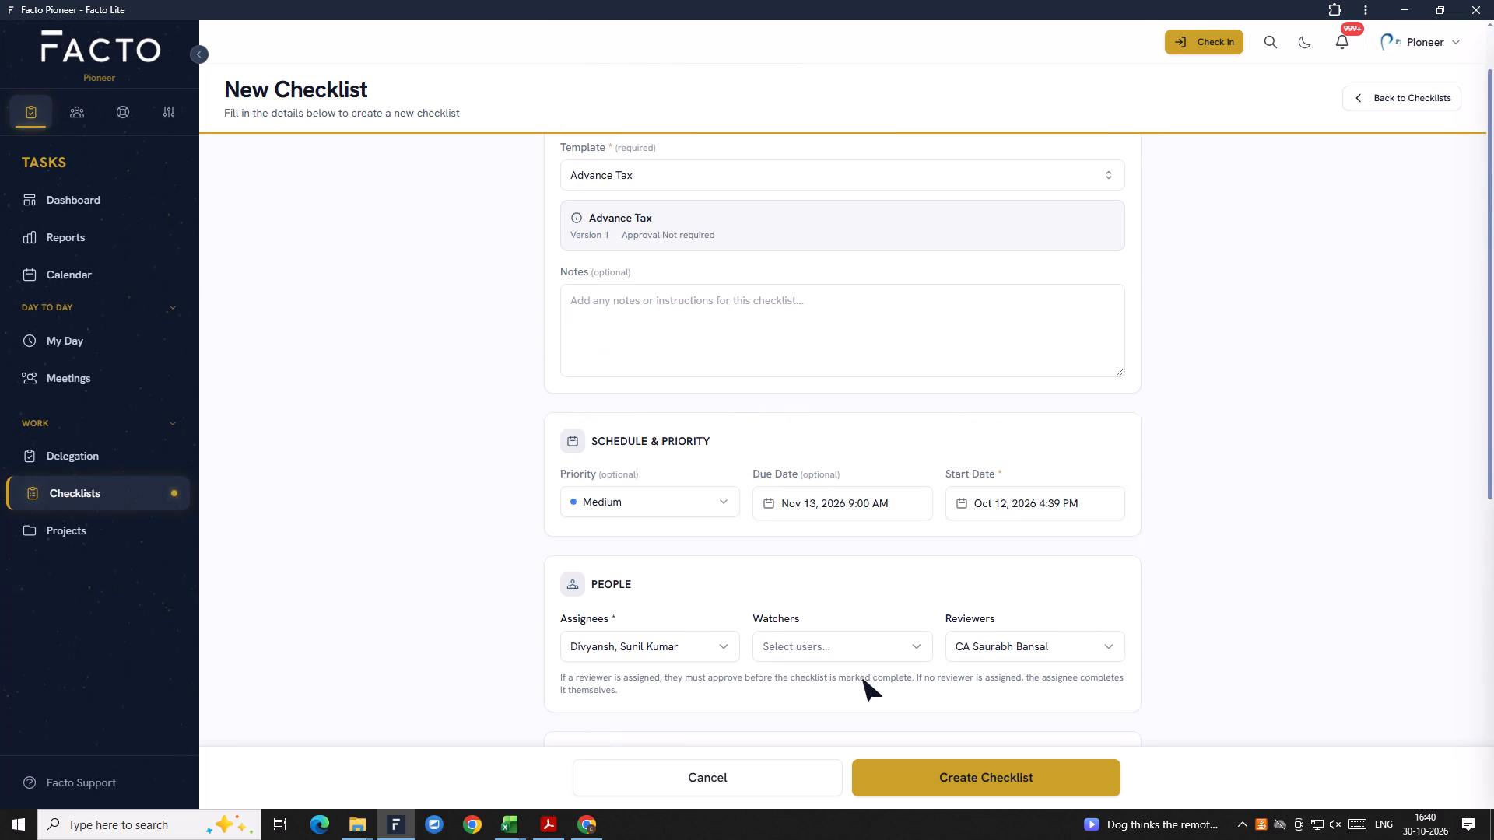
pyautogui.scroll(3, 863, 680)
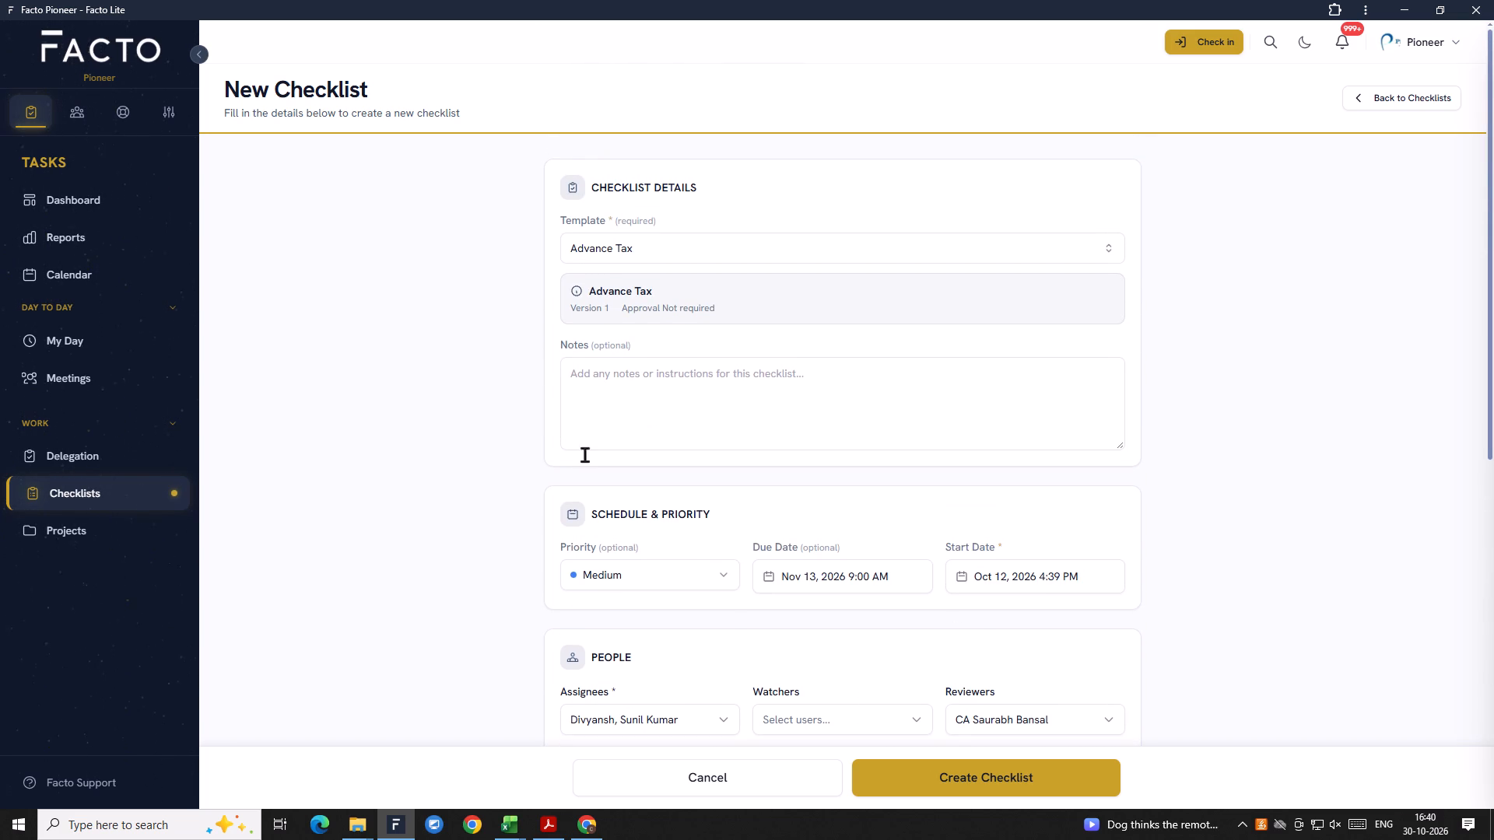
pyautogui.click(928, 772)
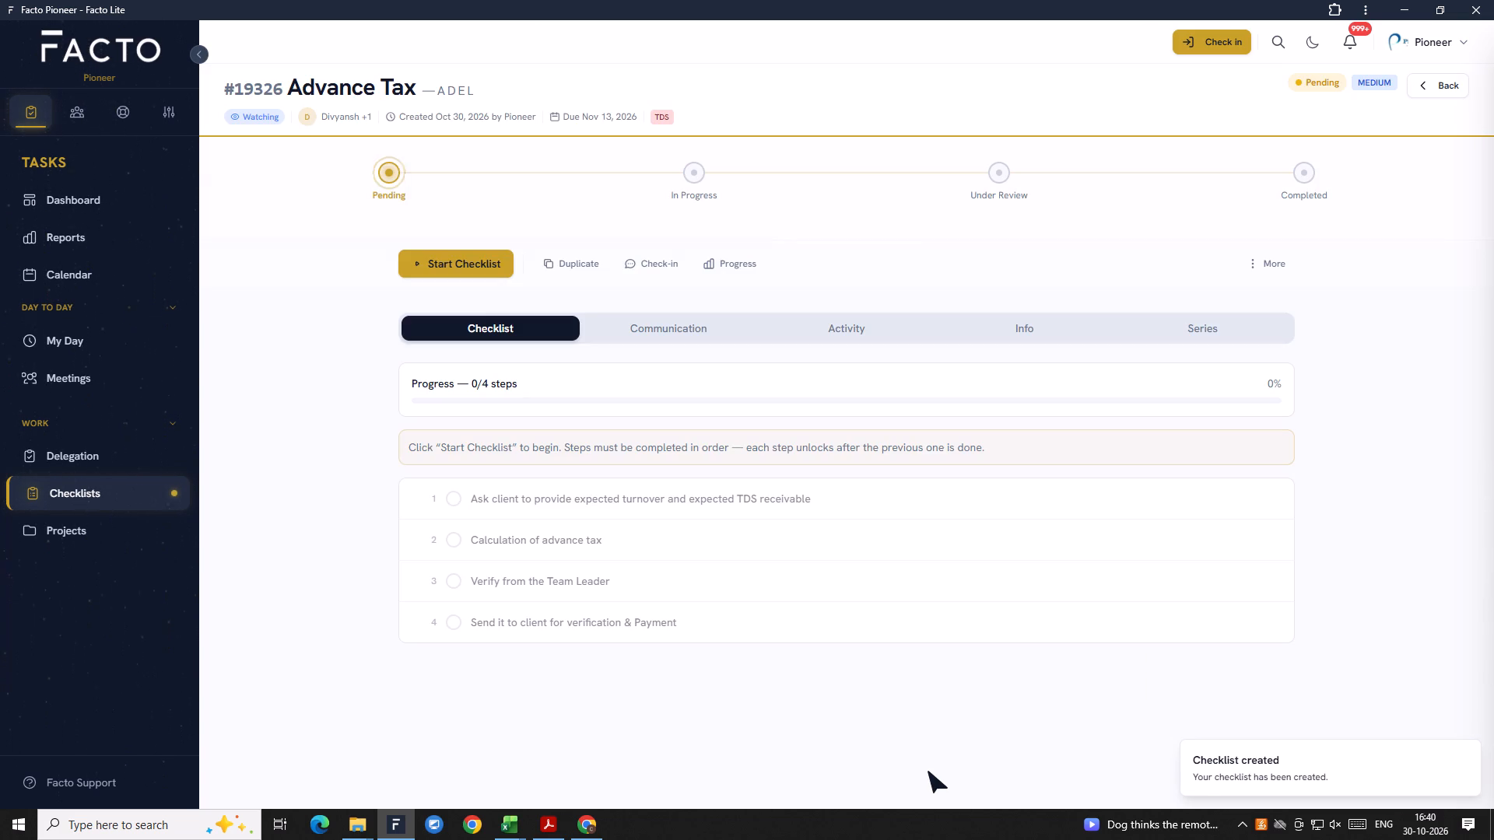
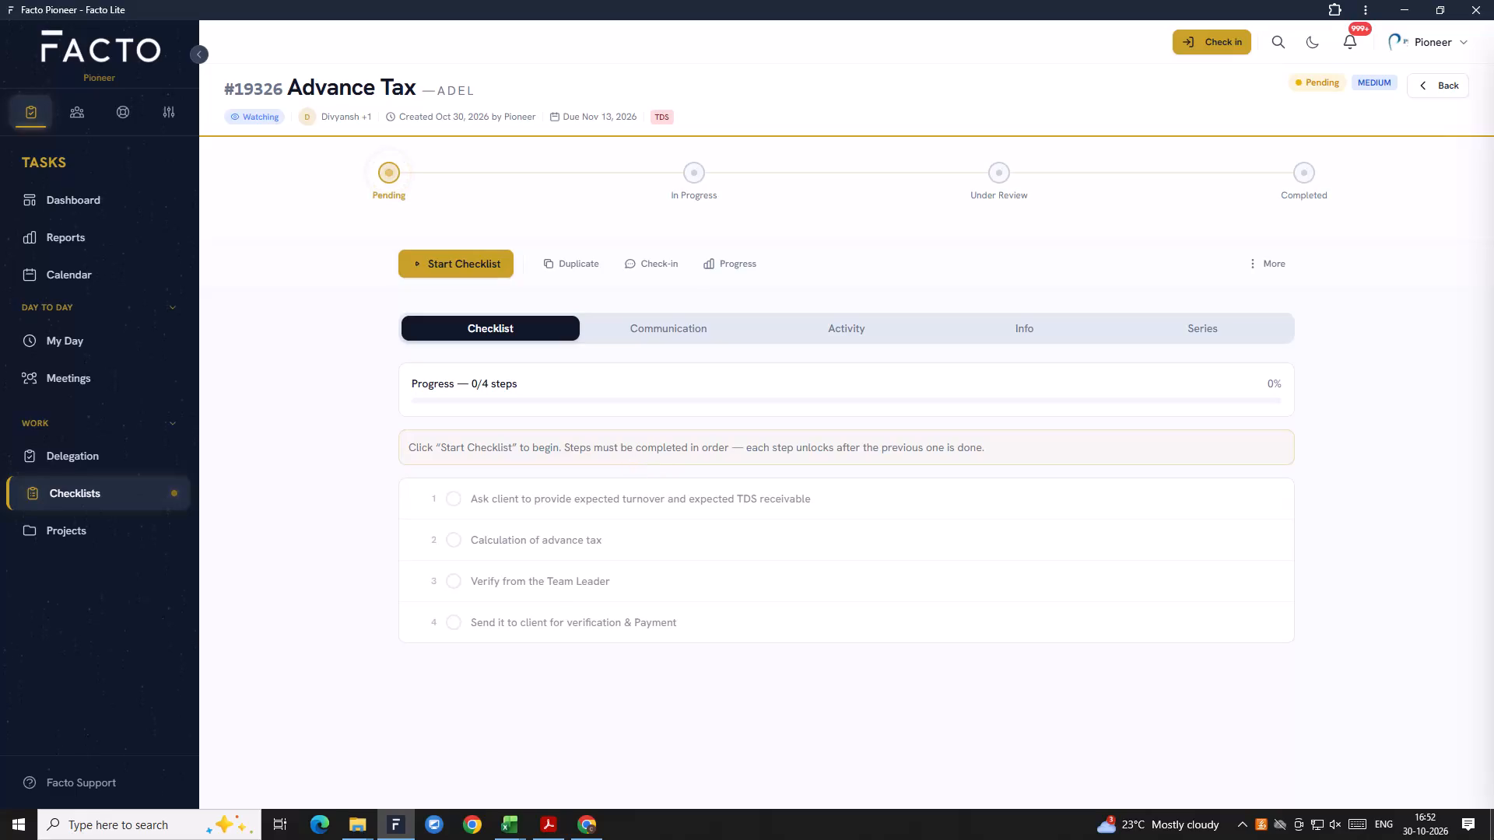
# Leave the created Advance Tax checklist and return to the blank New Checklist form.
pyautogui.scroll(4, 551, 810)
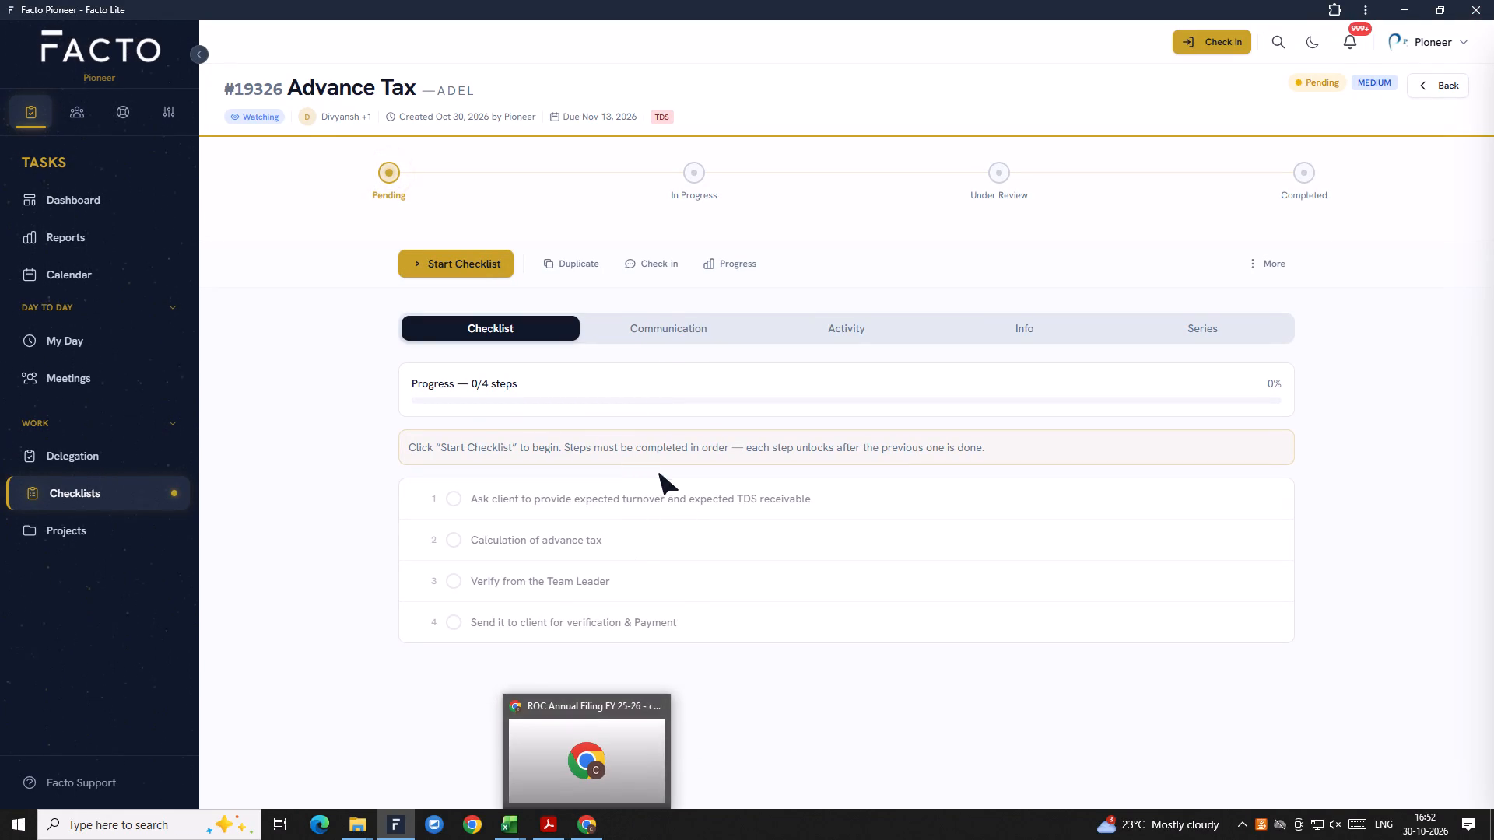
pyautogui.scroll(2, 662, 696)
pyautogui.click(1426, 66)
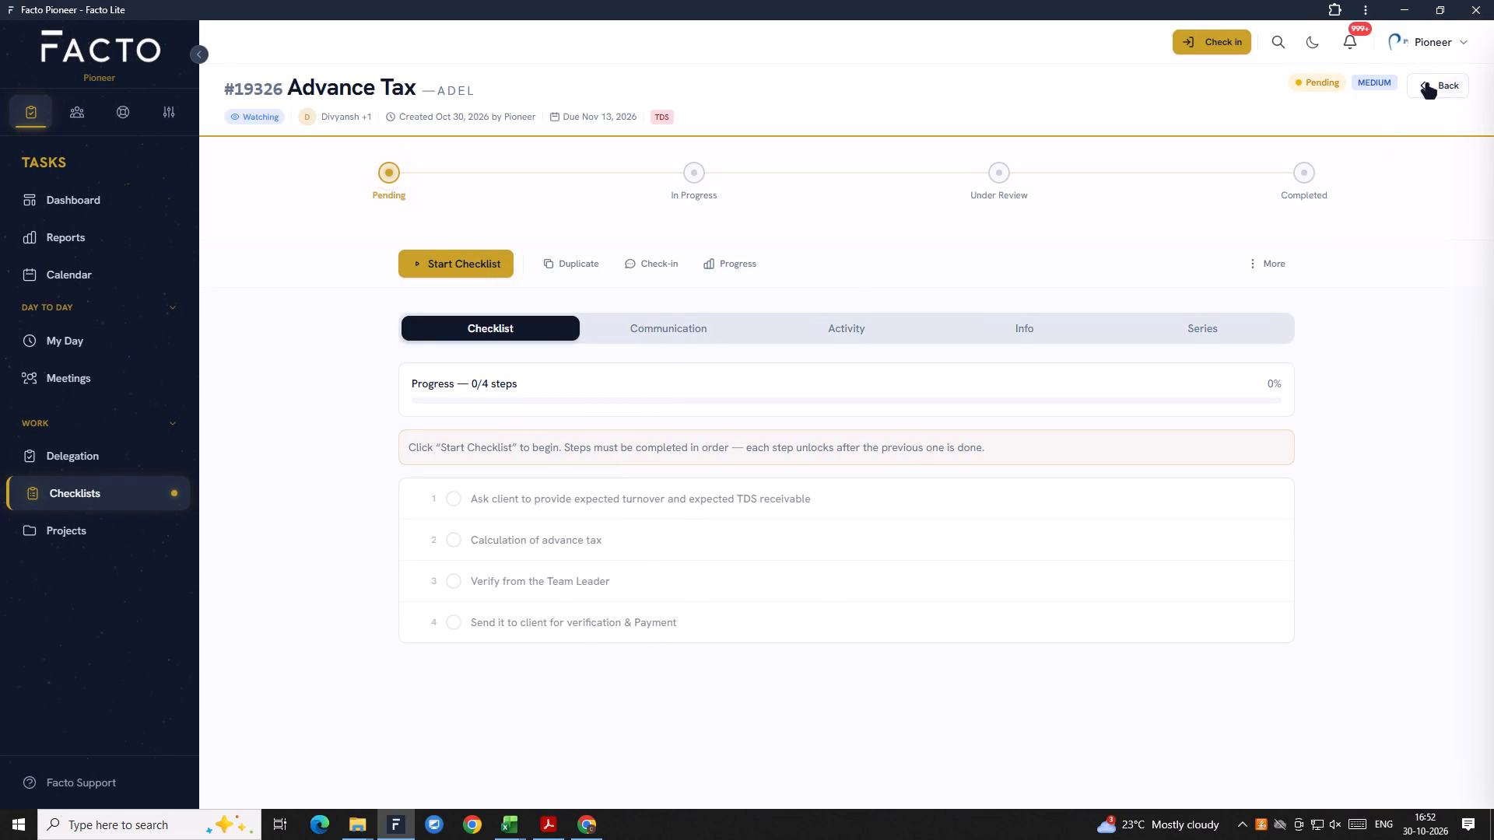
pyautogui.click(1427, 85)
pyautogui.scroll(3, 665, 576)
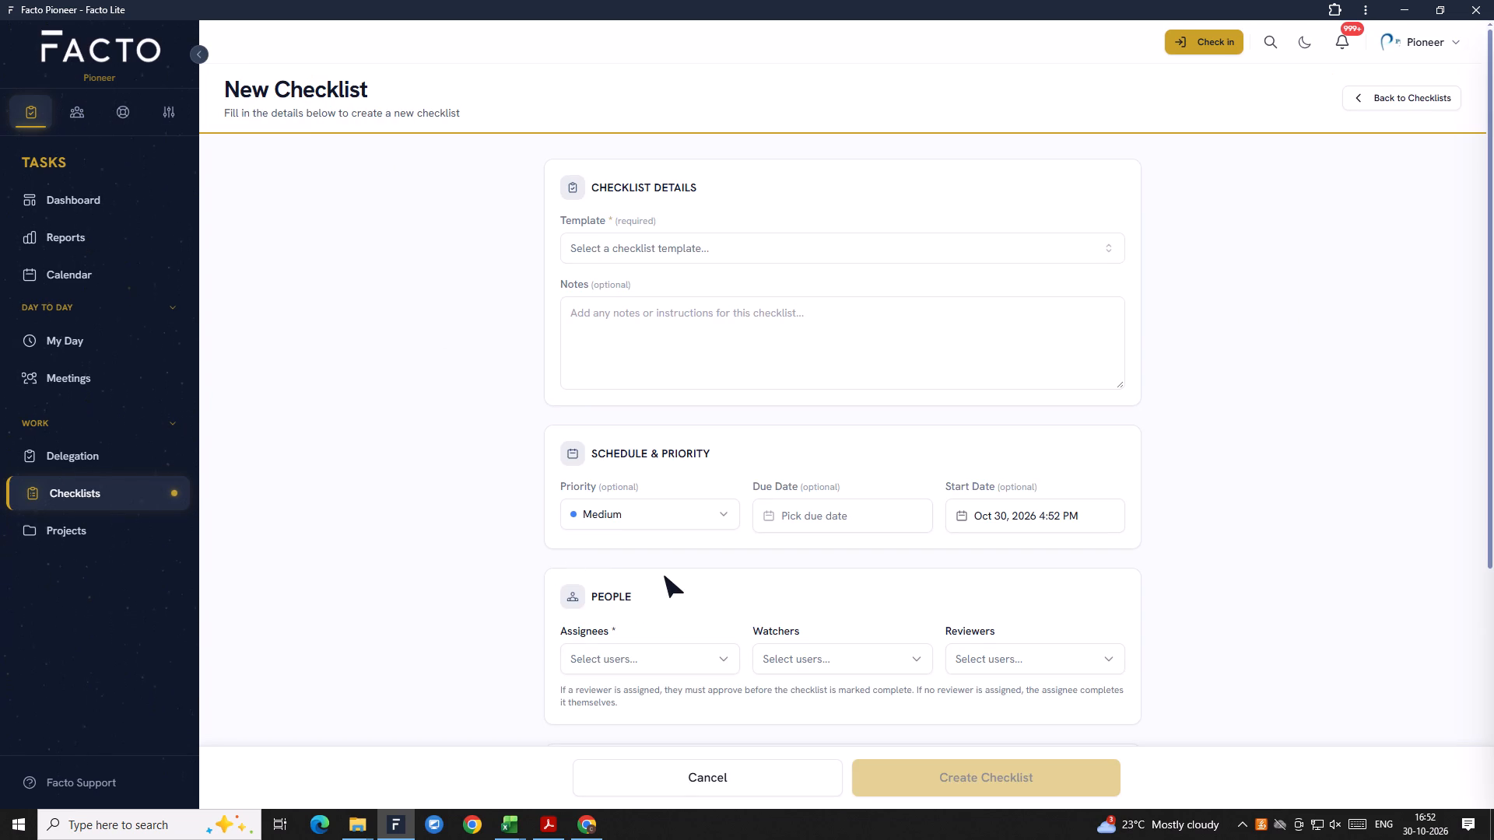
pyautogui.scroll(5, 665, 576)
# In the Client List fy 26-27 Excel workbook, shade ADEL's row from Team Leader to GST with the light orange fill.
pyautogui.click(513, 824)
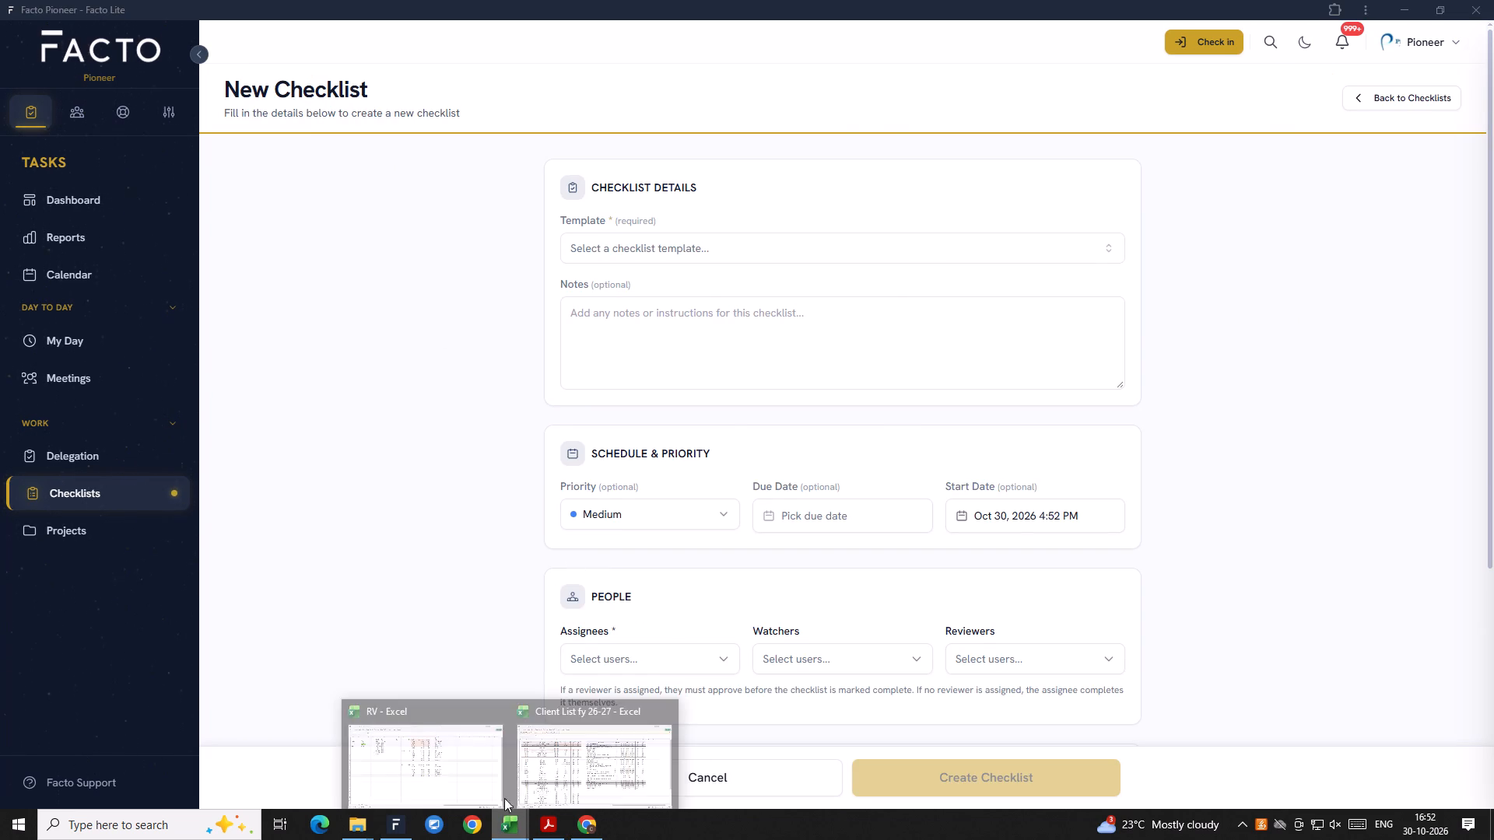
pyautogui.click(465, 783)
pyautogui.click(506, 822)
pyautogui.click(572, 740)
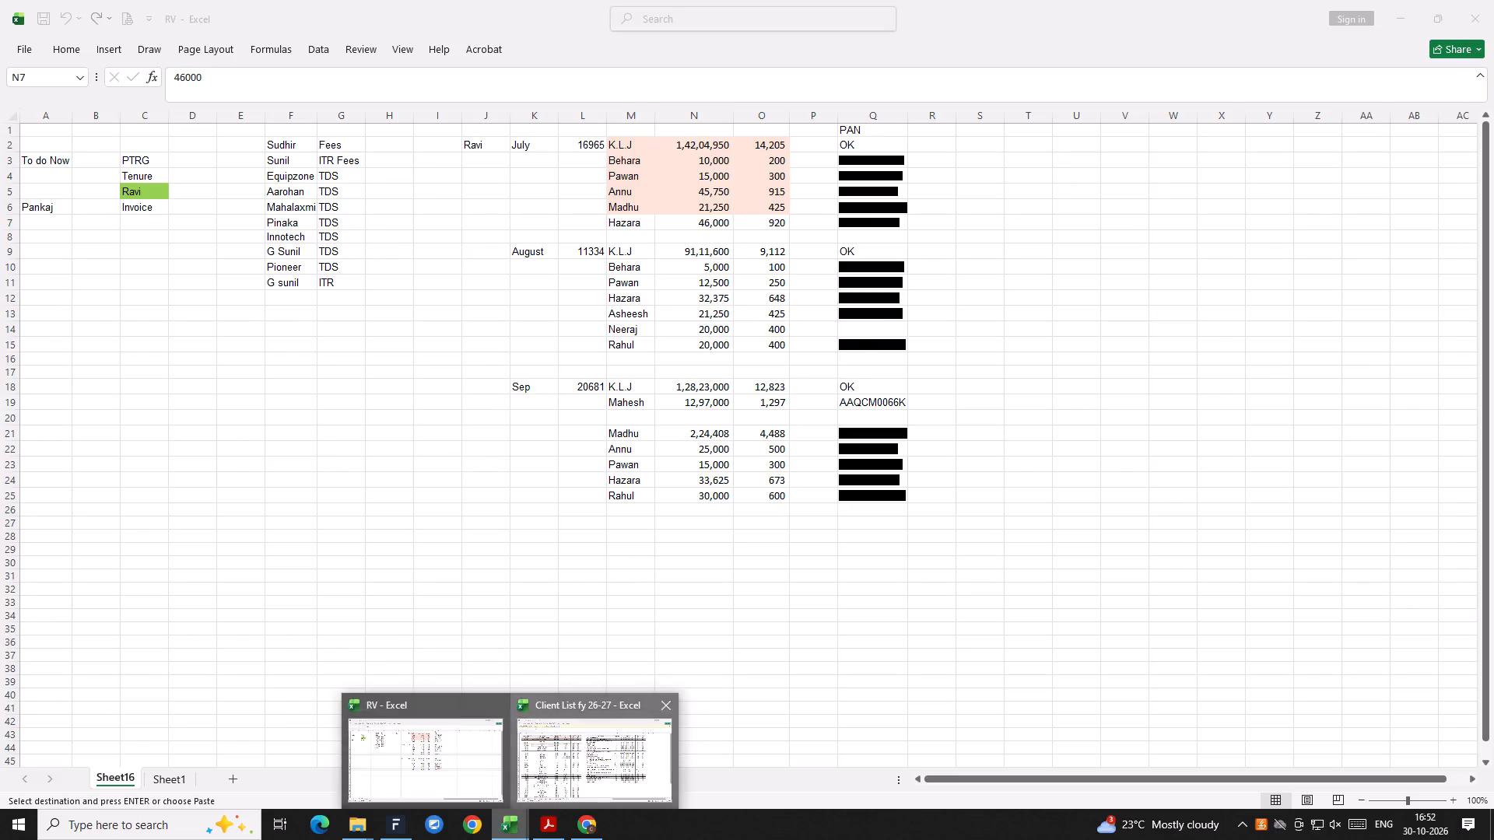
pyautogui.moveTo(47, 255); pyautogui.dragTo(588, 262)
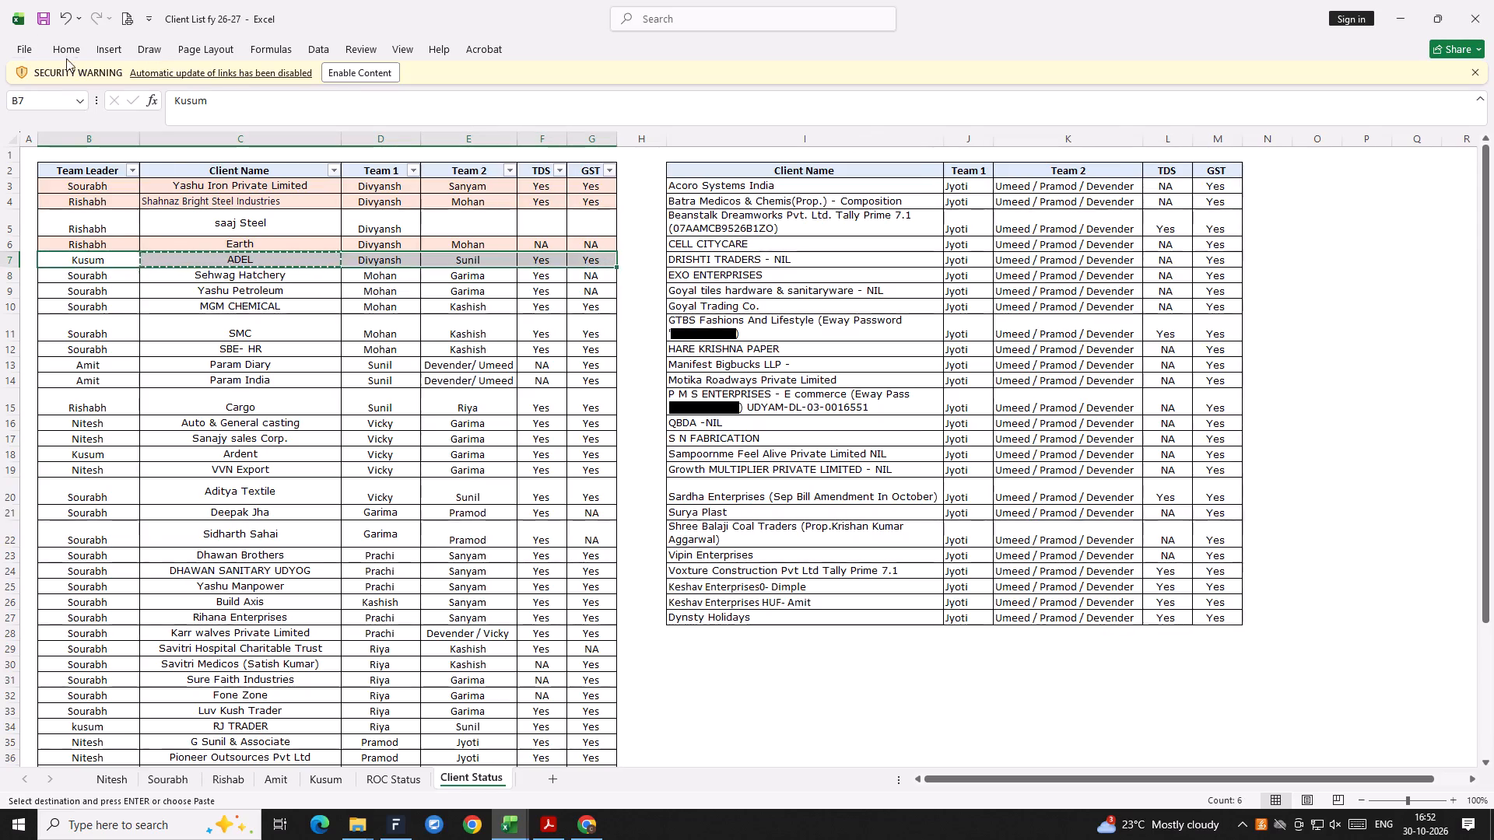
pyautogui.click(73, 54)
pyautogui.click(74, 54)
pyautogui.click(74, 54)
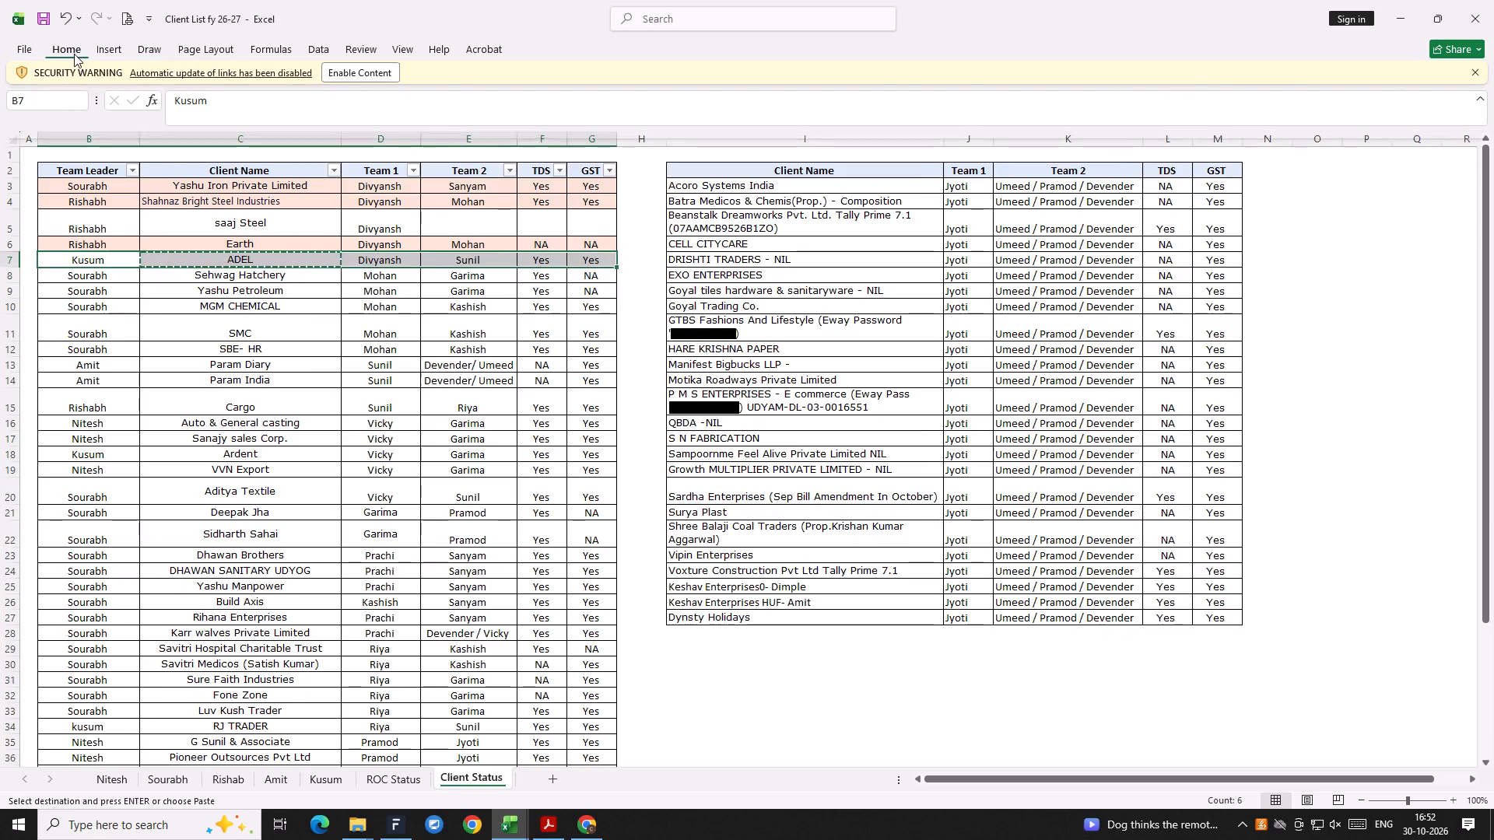
pyautogui.click(273, 108)
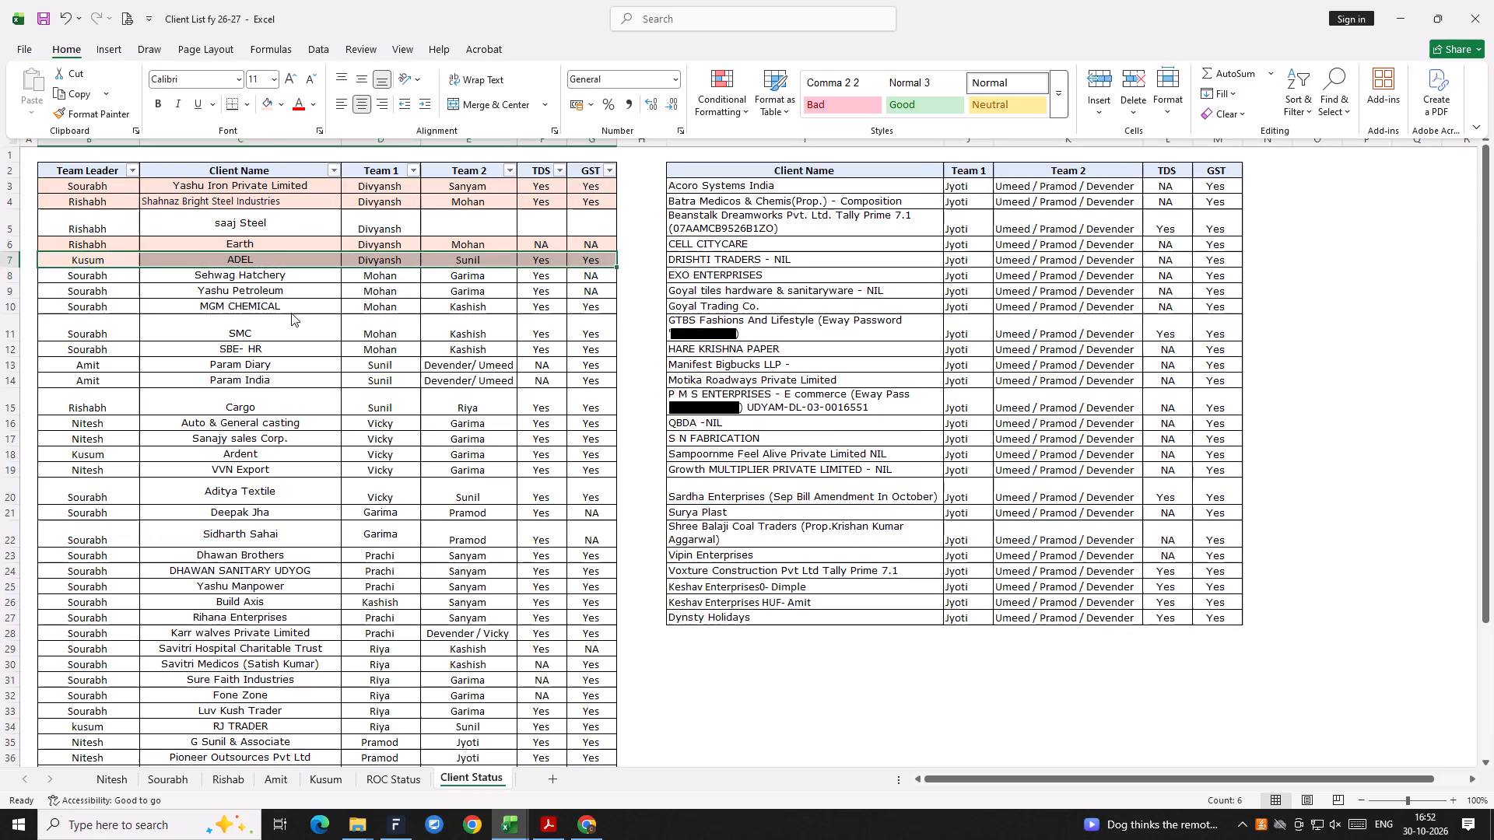
pyautogui.click(292, 313)
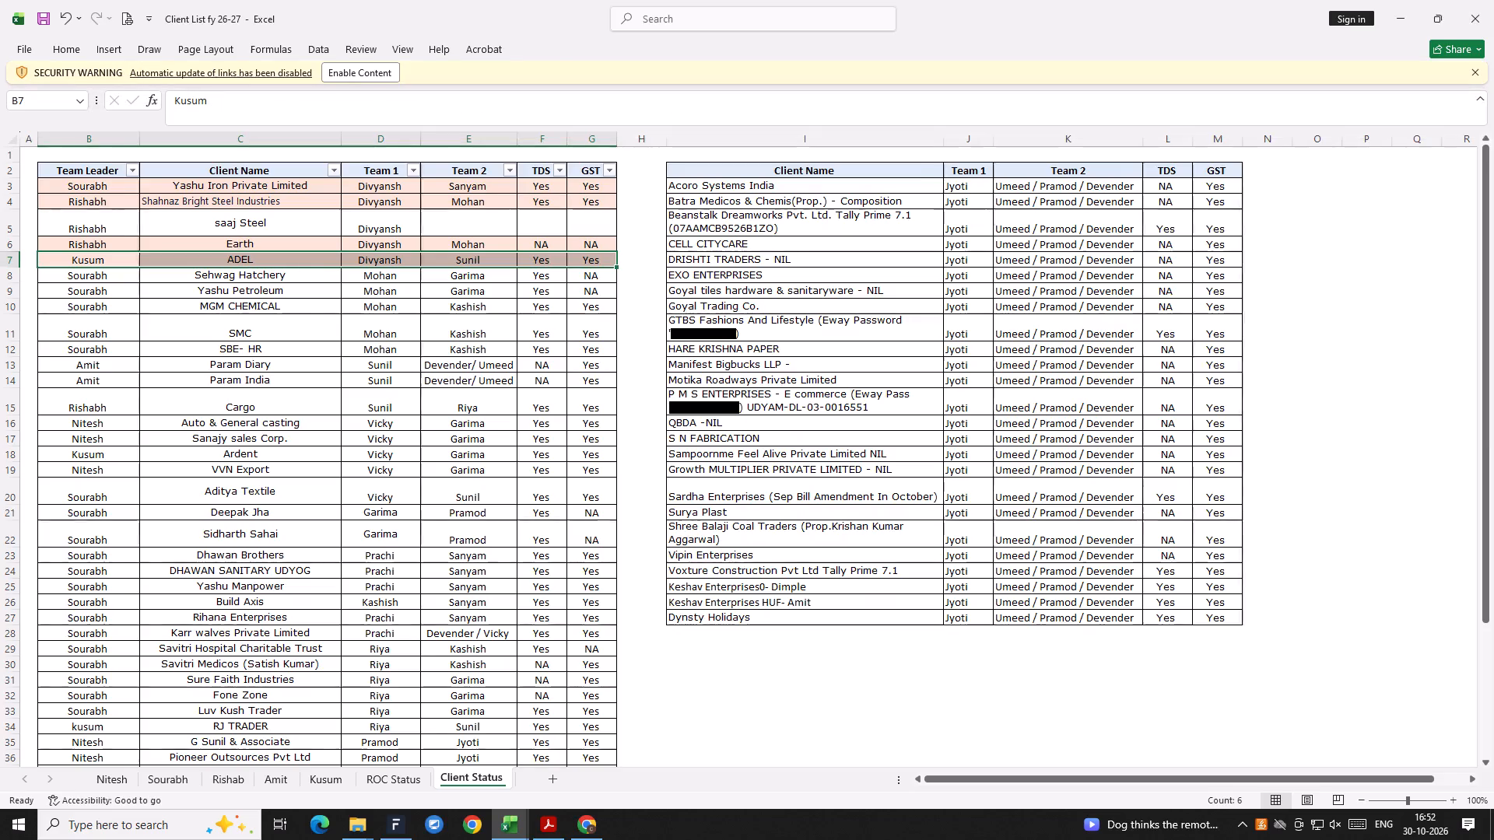
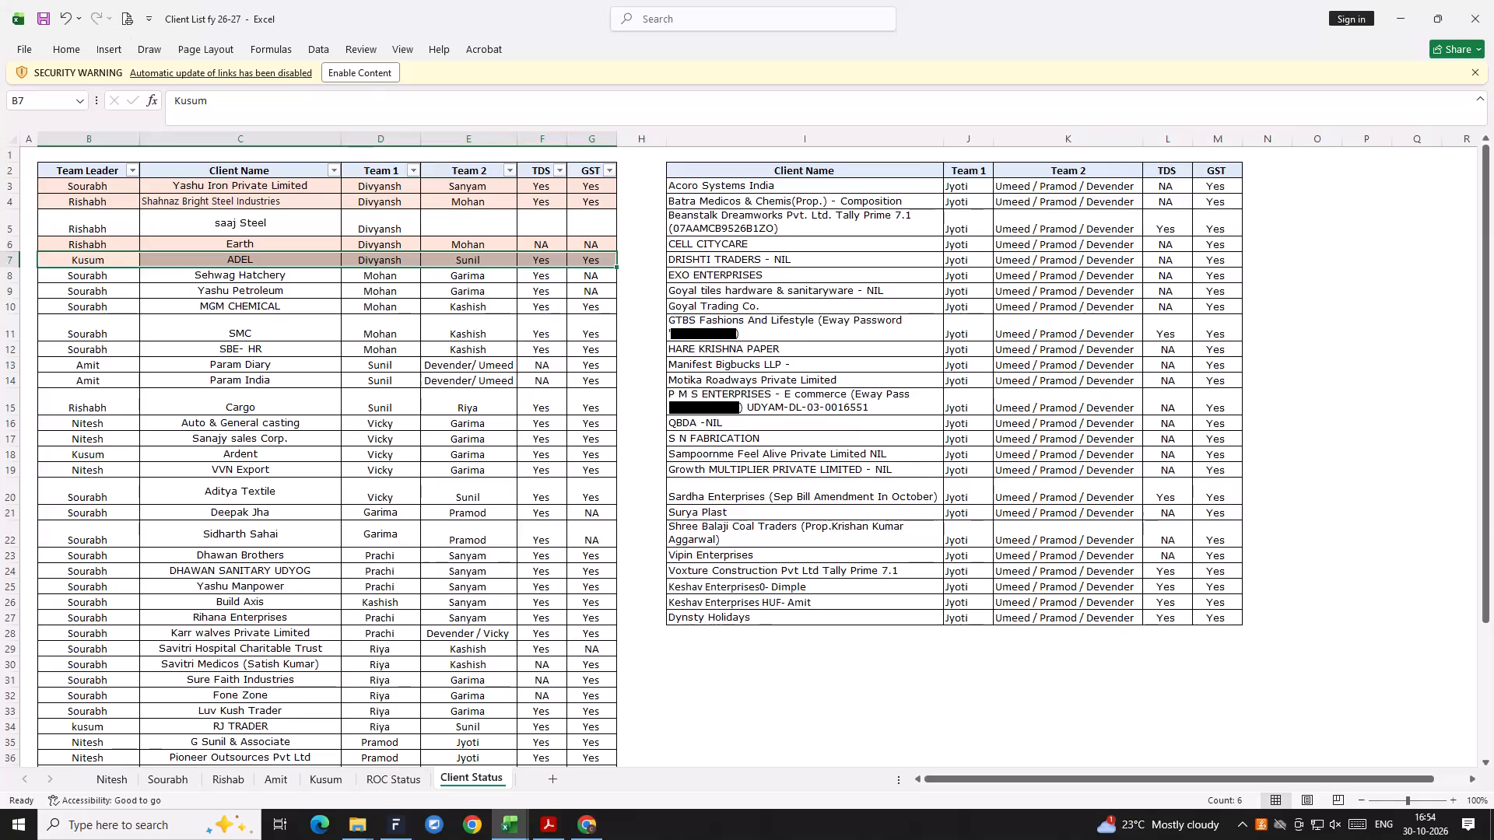
# Copy the client name Sehwag Hatchery from the workbook, switch to Facto Lite, and open the matching project found by that name.
pyautogui.click(237, 270)
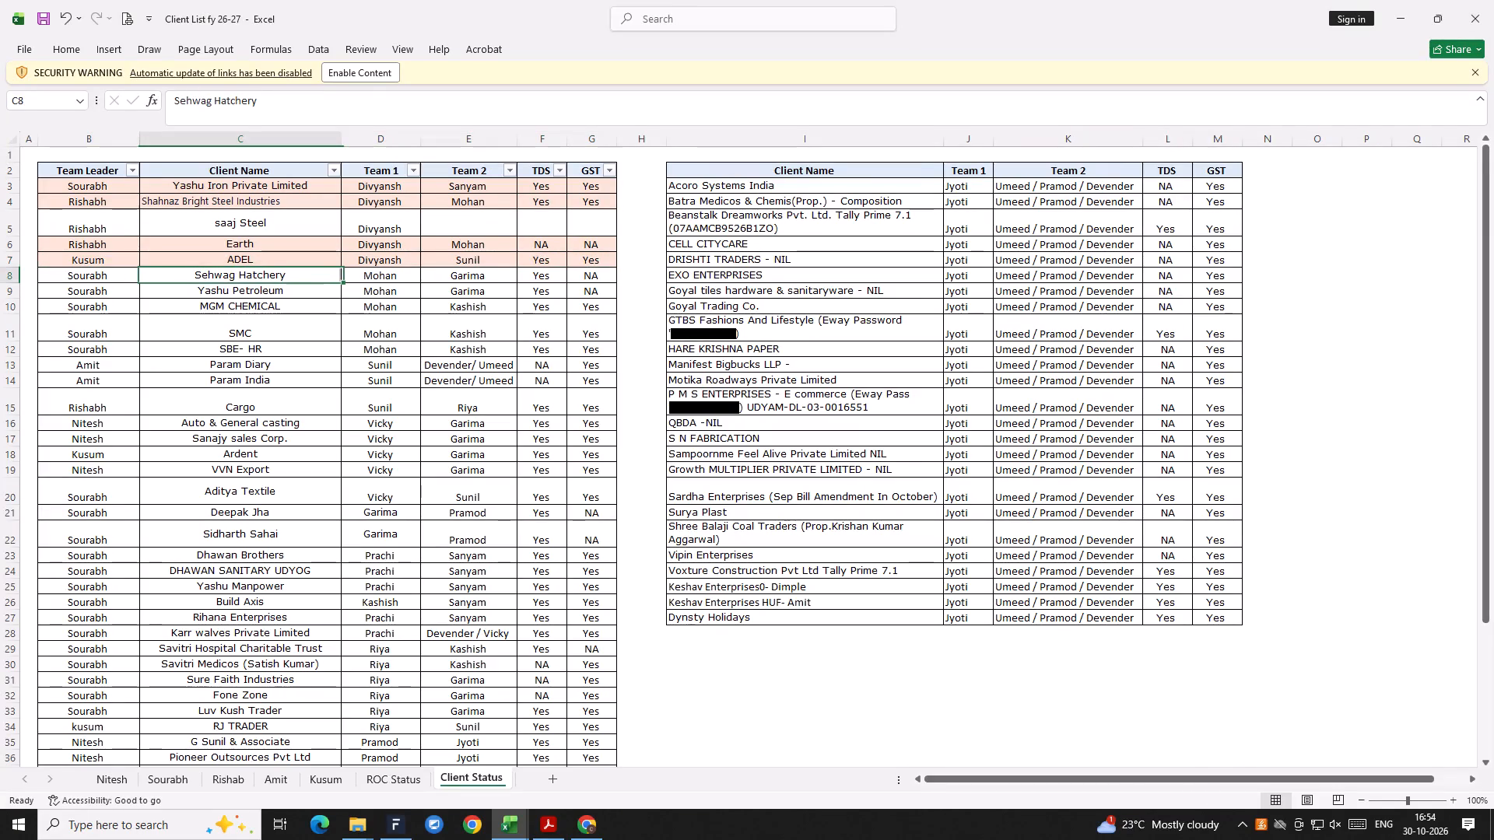
pyautogui.hotkey('ctrl', 'c')
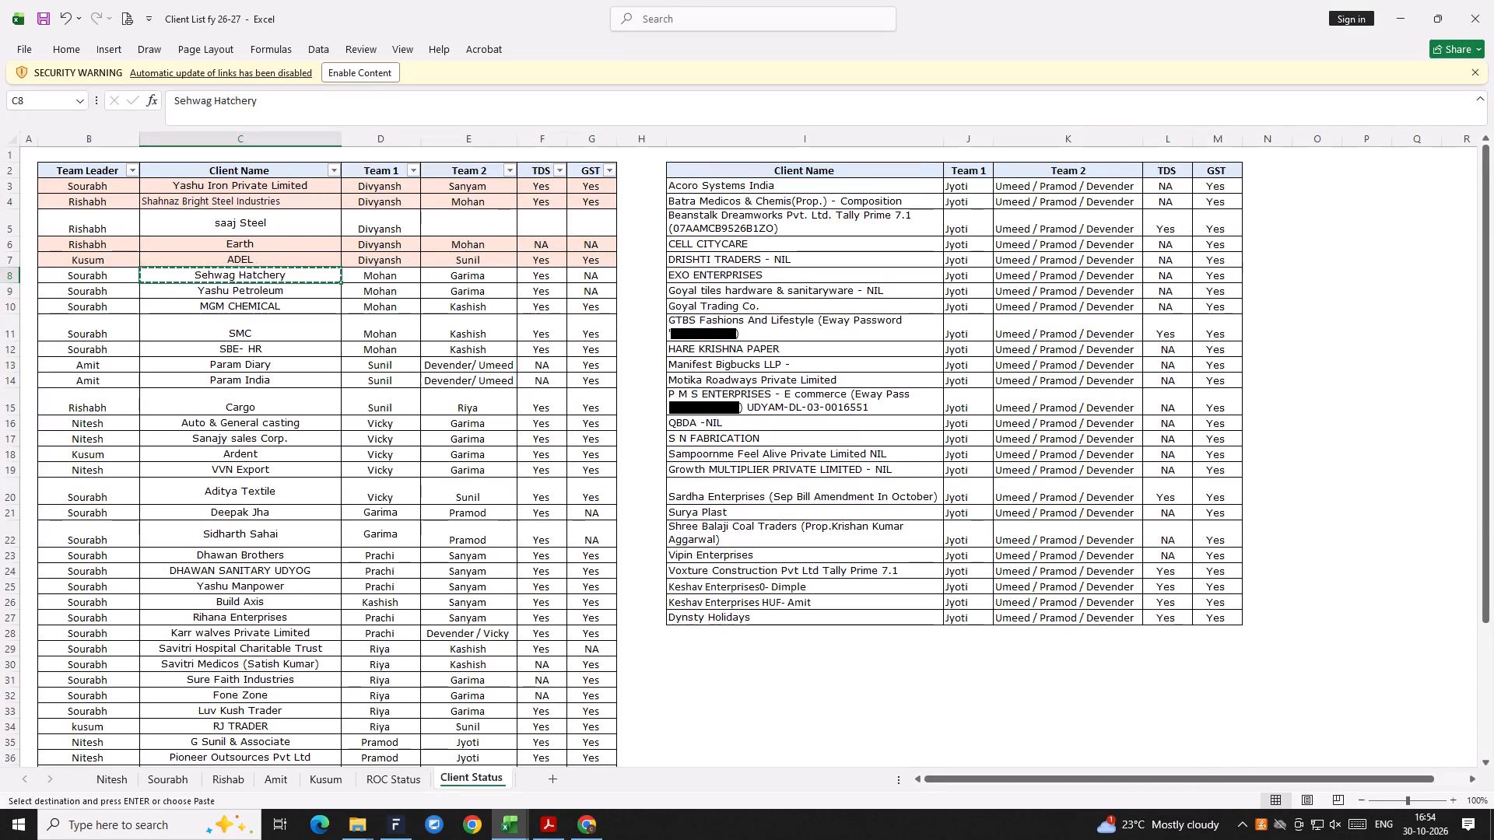
pyautogui.press('super+Tab')
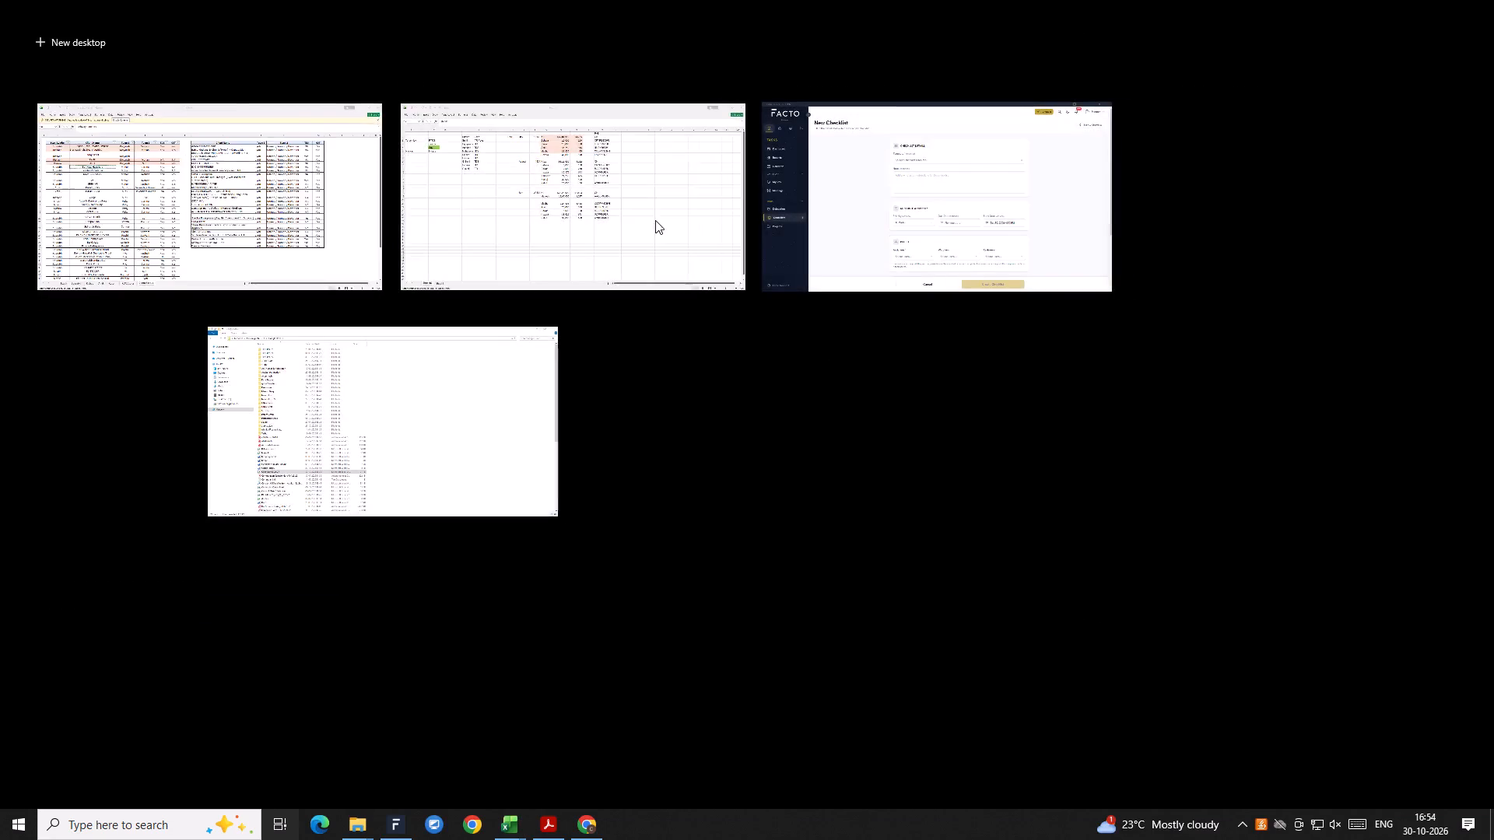
pyautogui.click(924, 220)
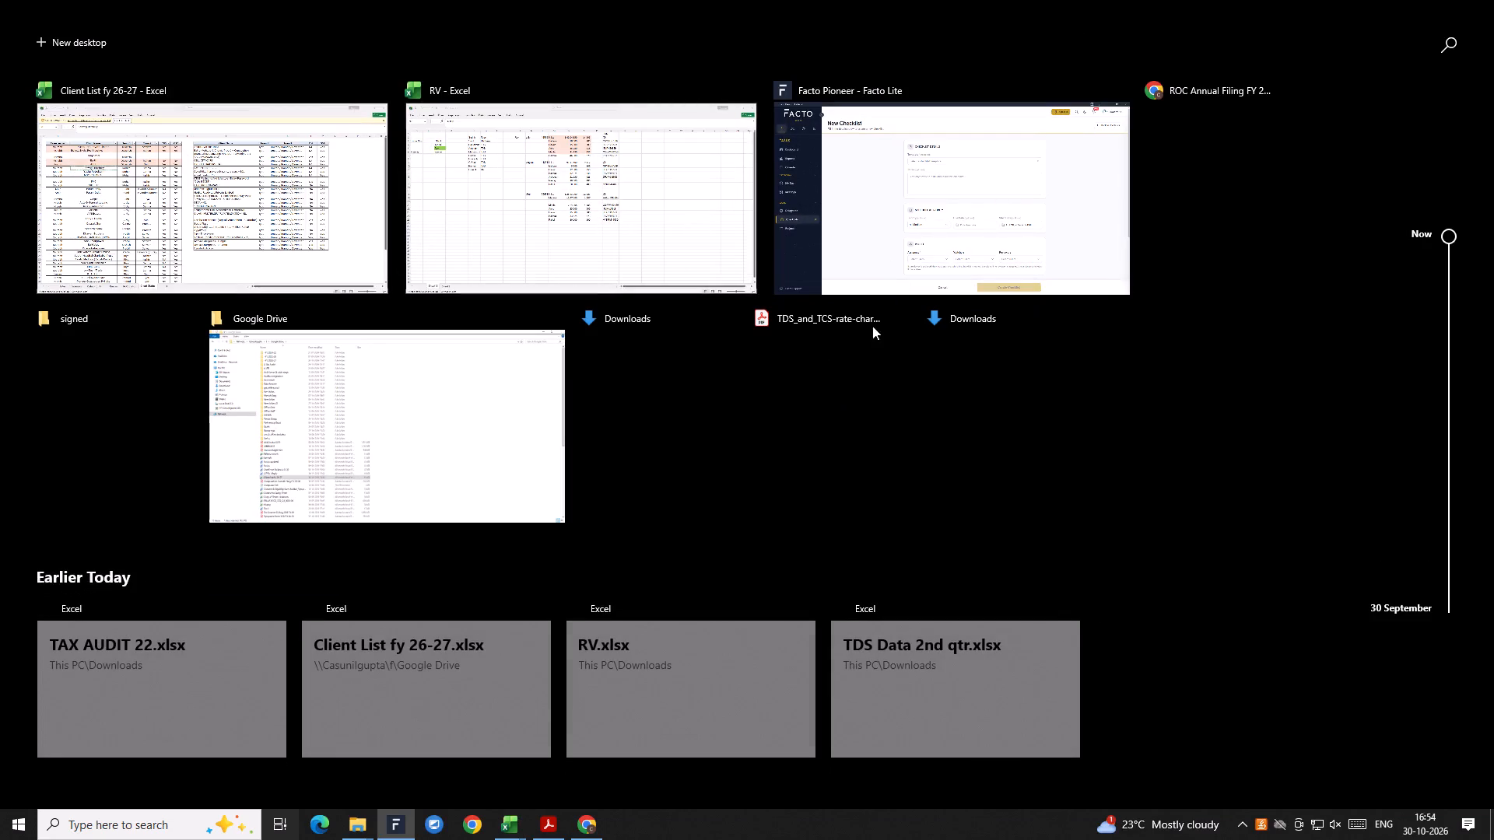
pyautogui.click(893, 234)
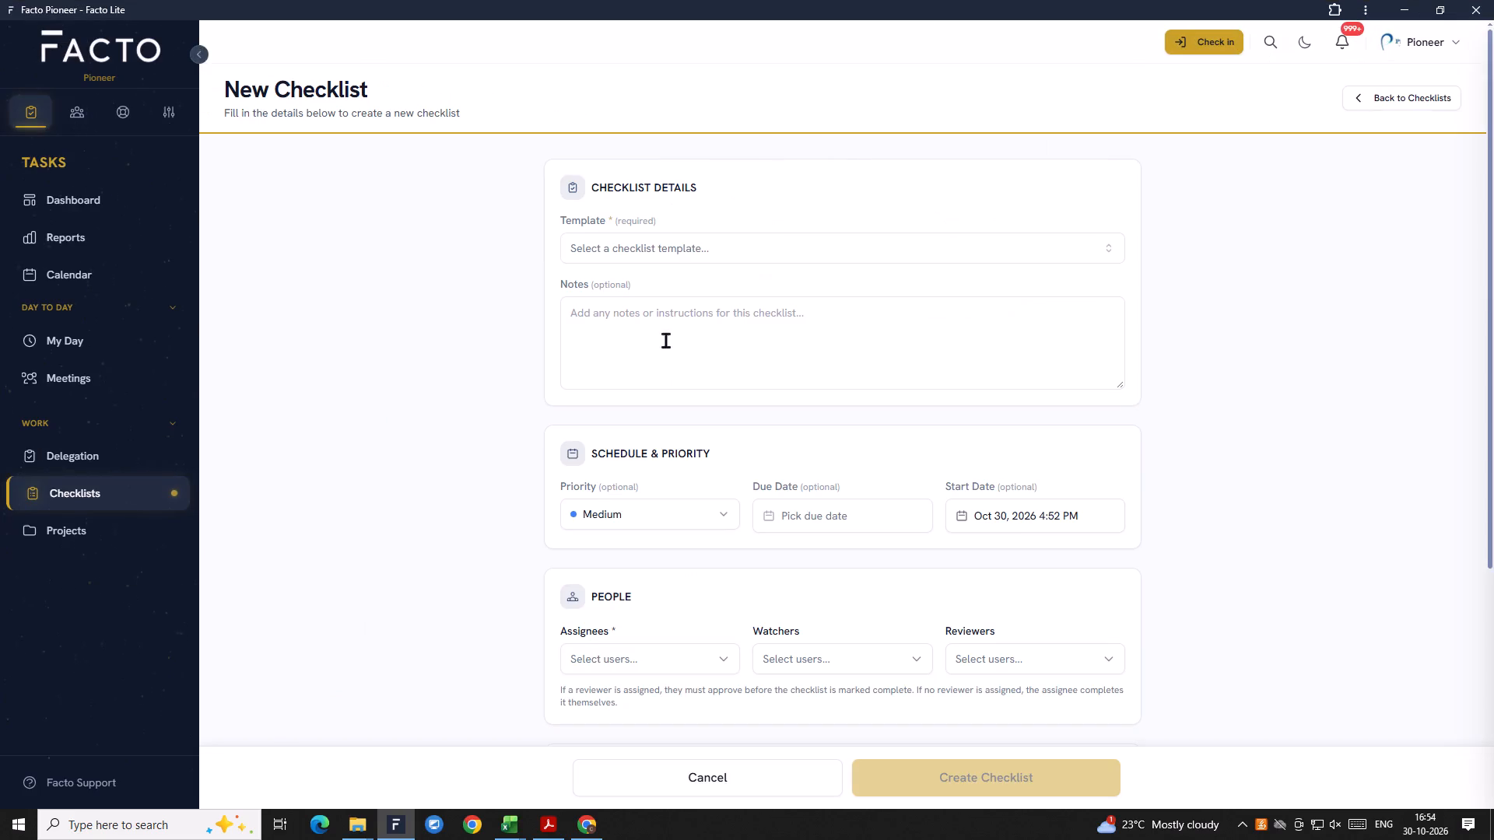
pyautogui.click(100, 495)
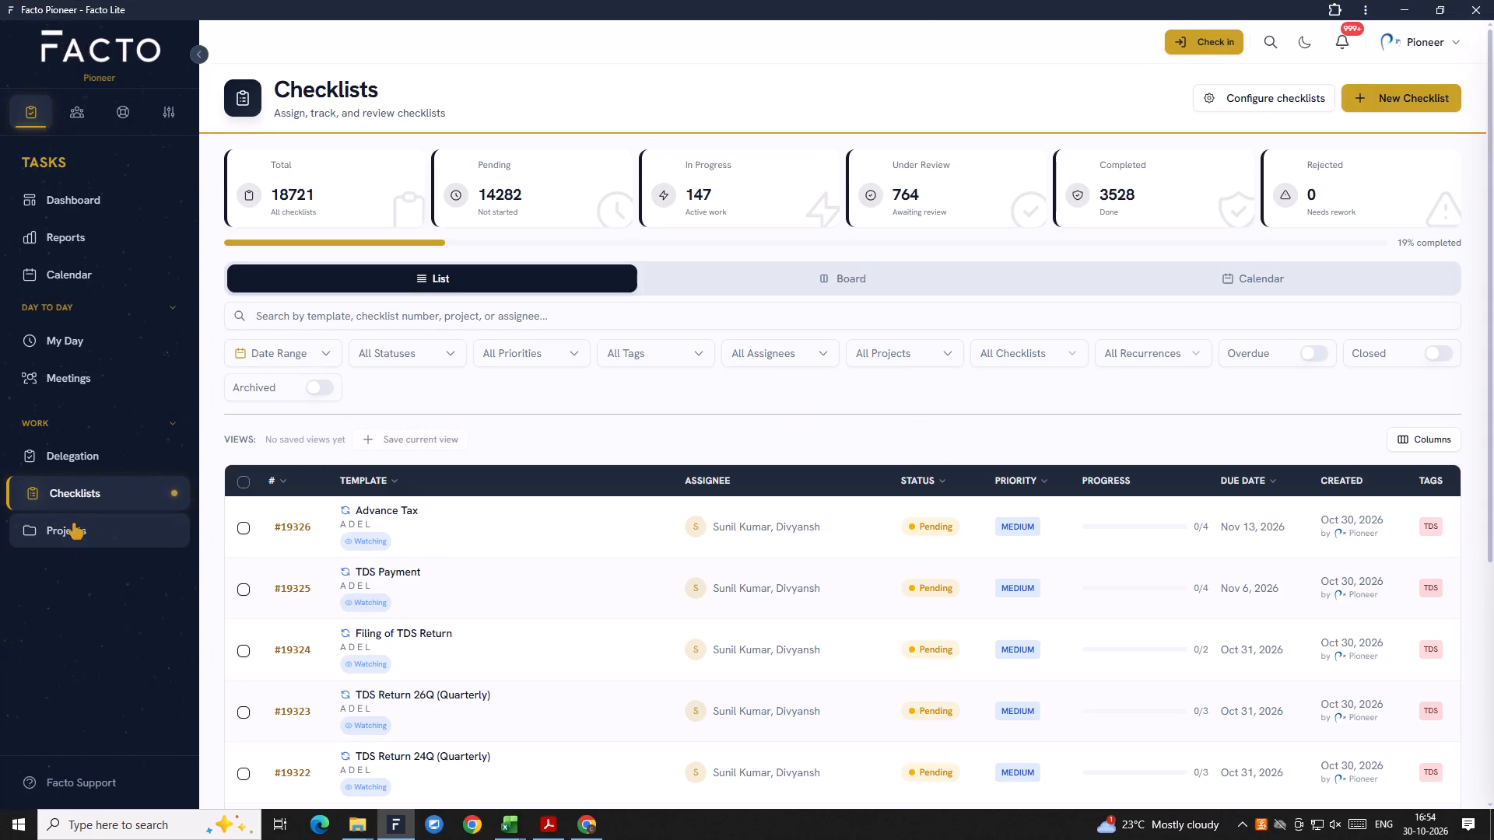
pyautogui.click(74, 525)
pyautogui.click(329, 254)
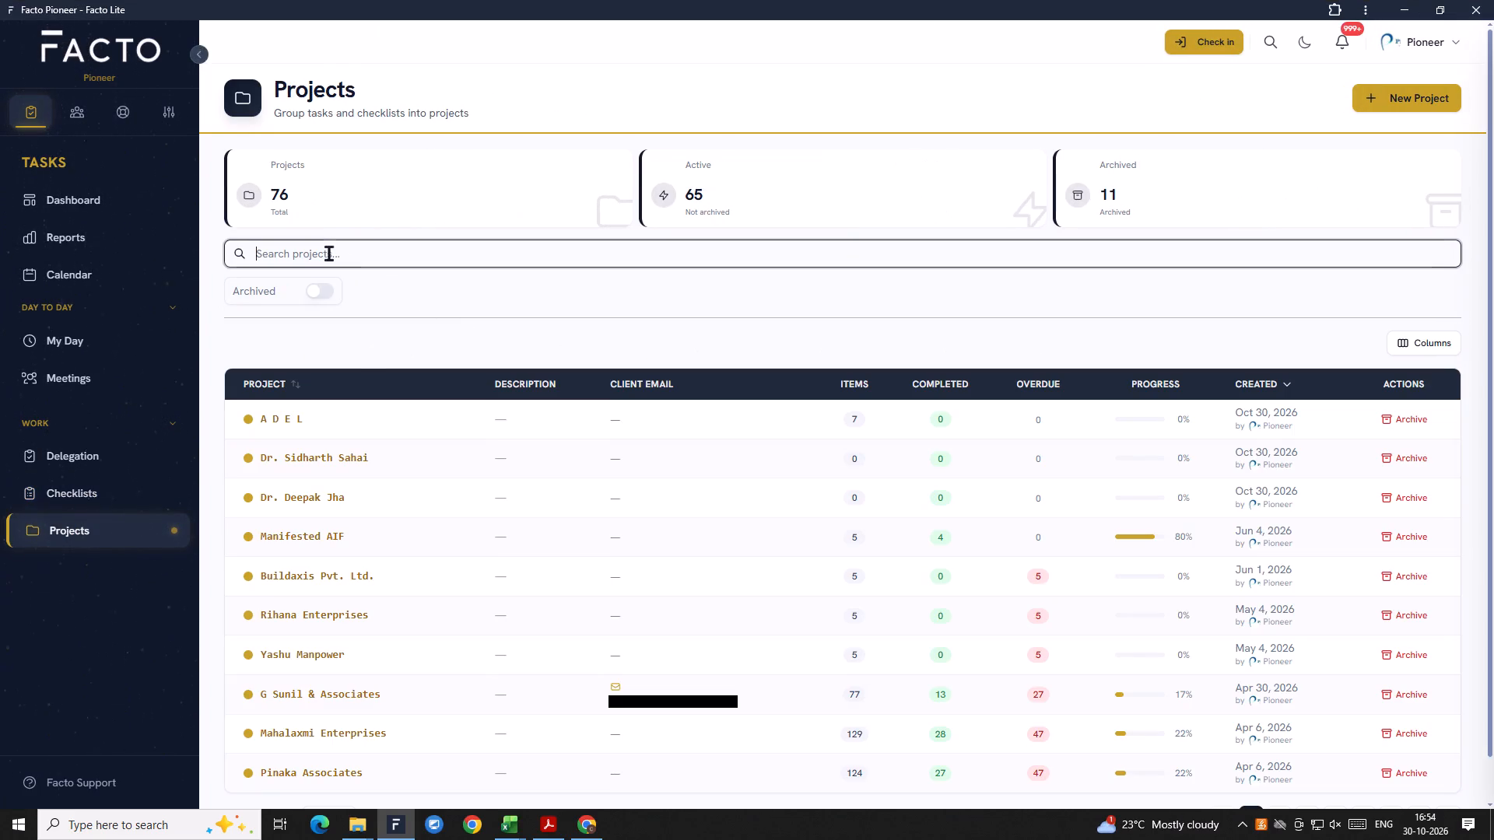
pyautogui.hotkey('ctrl', 'v')
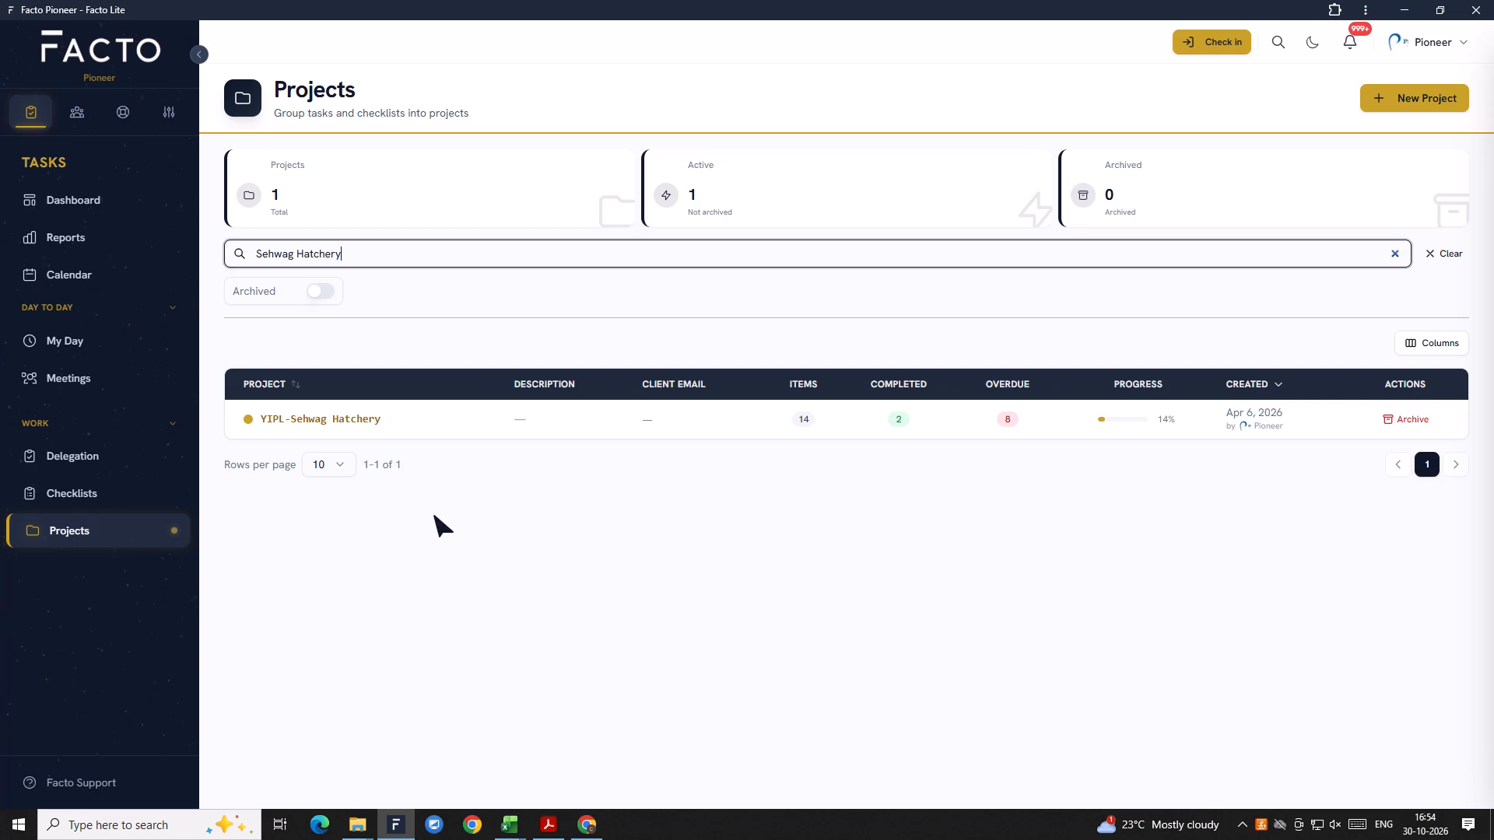
pyautogui.click(377, 422)
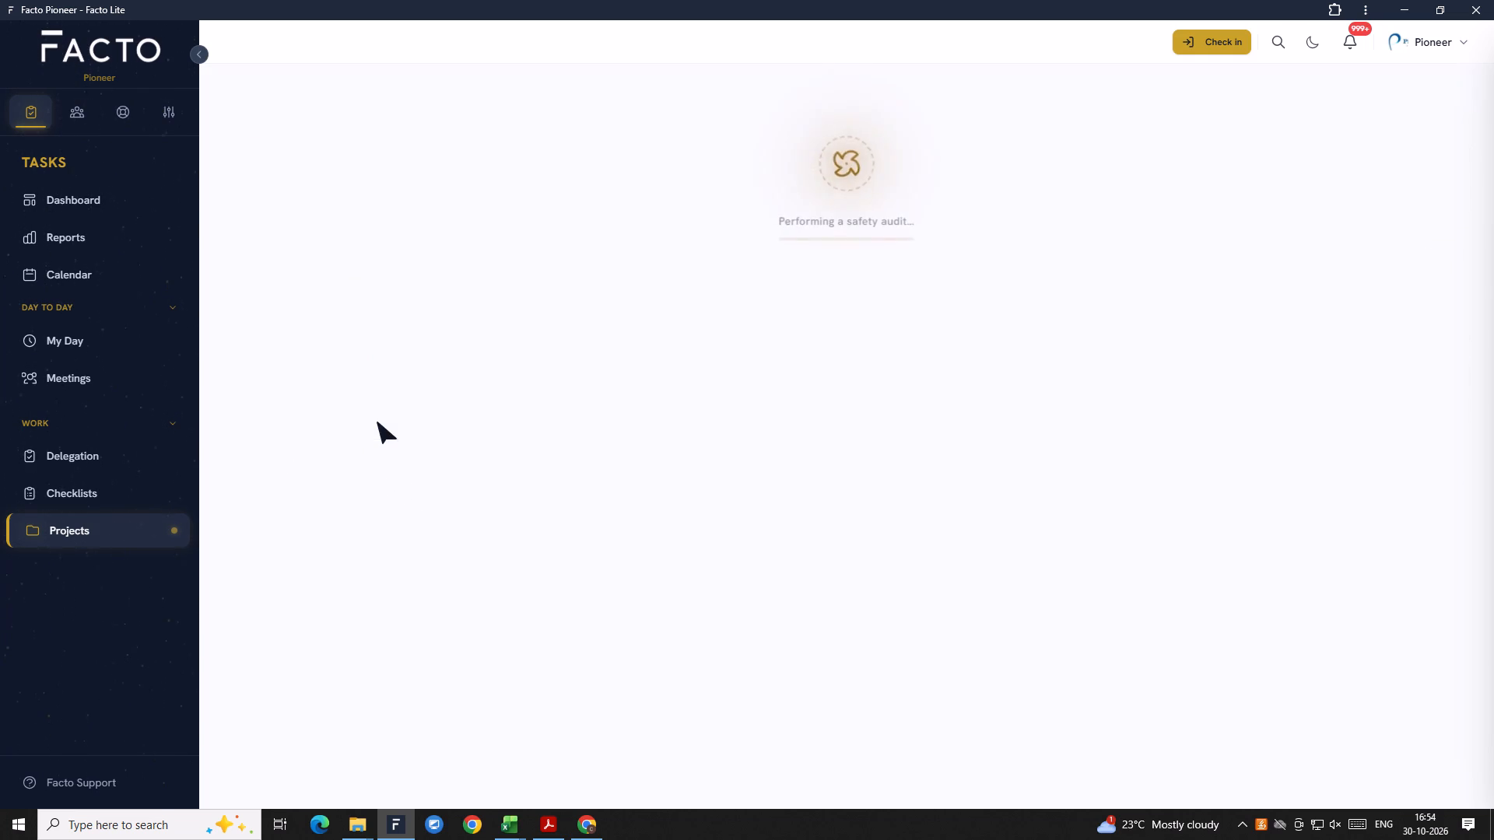
# Review the YIPL-Sehwag Hatchery project's custom fields and members to check its required filings and assigned team.
pyautogui.scroll(-5, 630, 673)
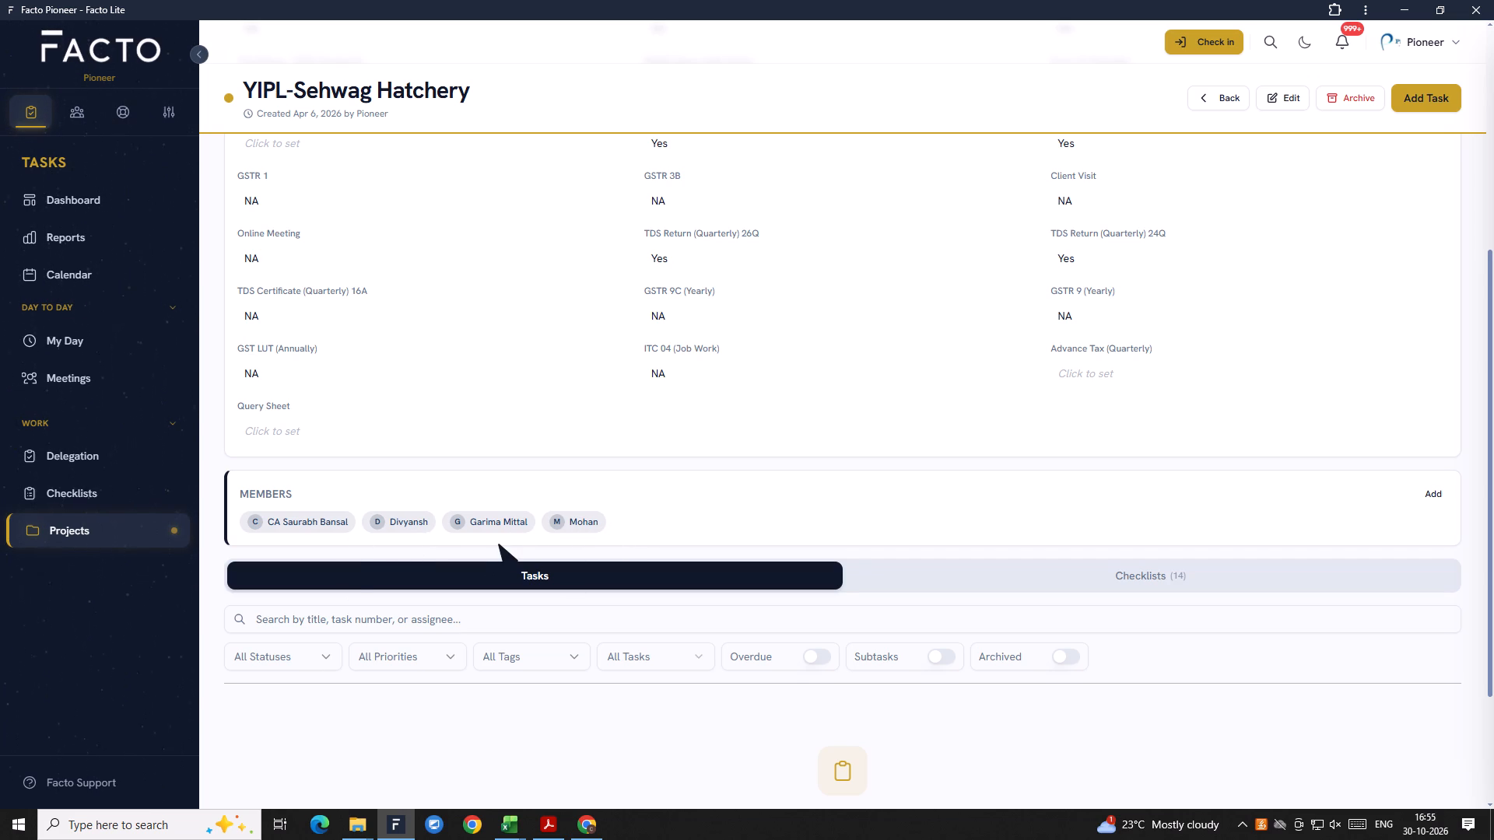
pyautogui.scroll(-1, 531, 597)
pyautogui.scroll(5, 571, 662)
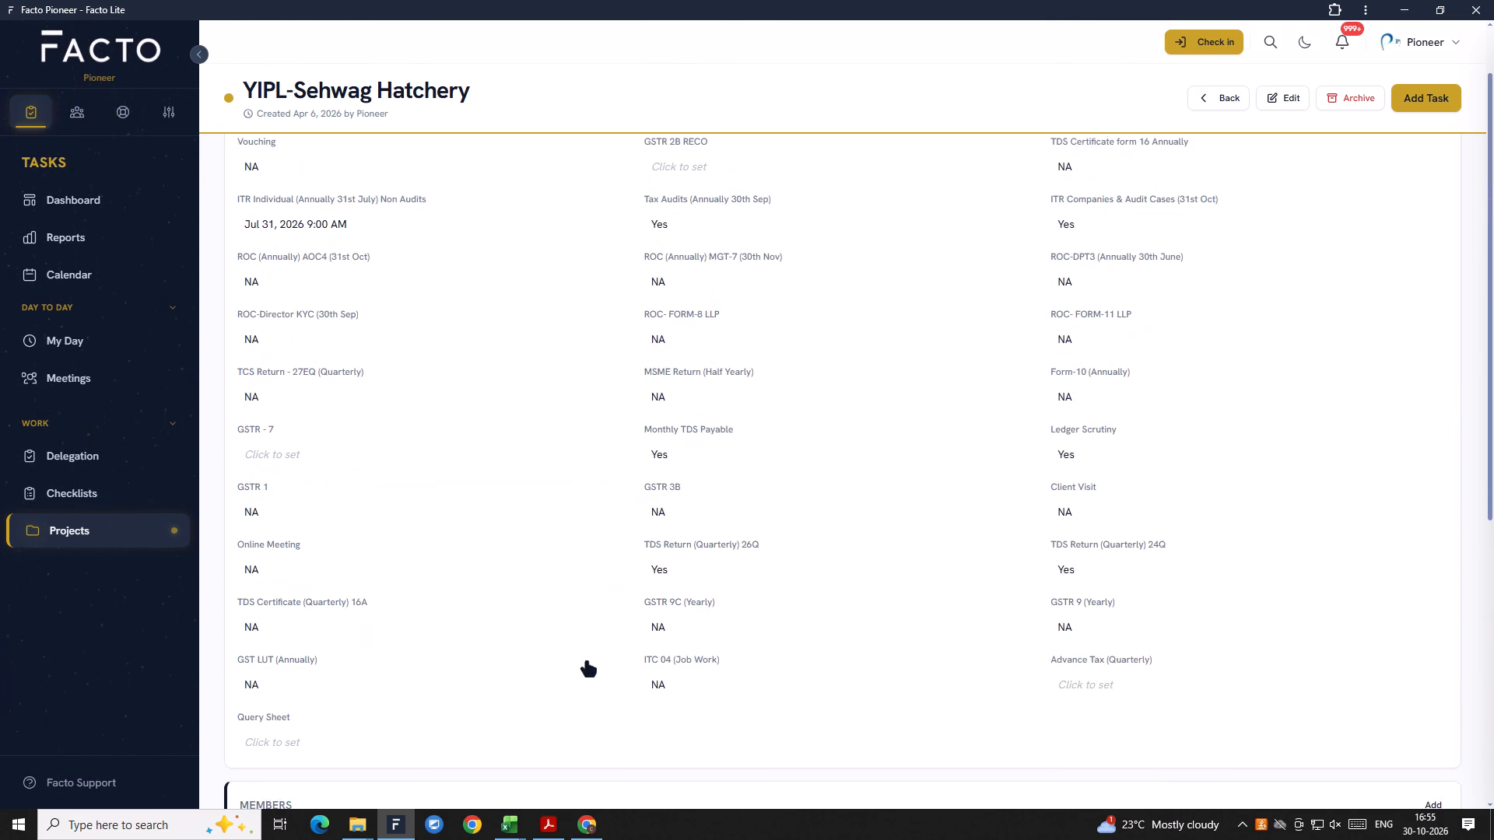
pyautogui.scroll(5, 587, 663)
pyautogui.scroll(-9, 587, 663)
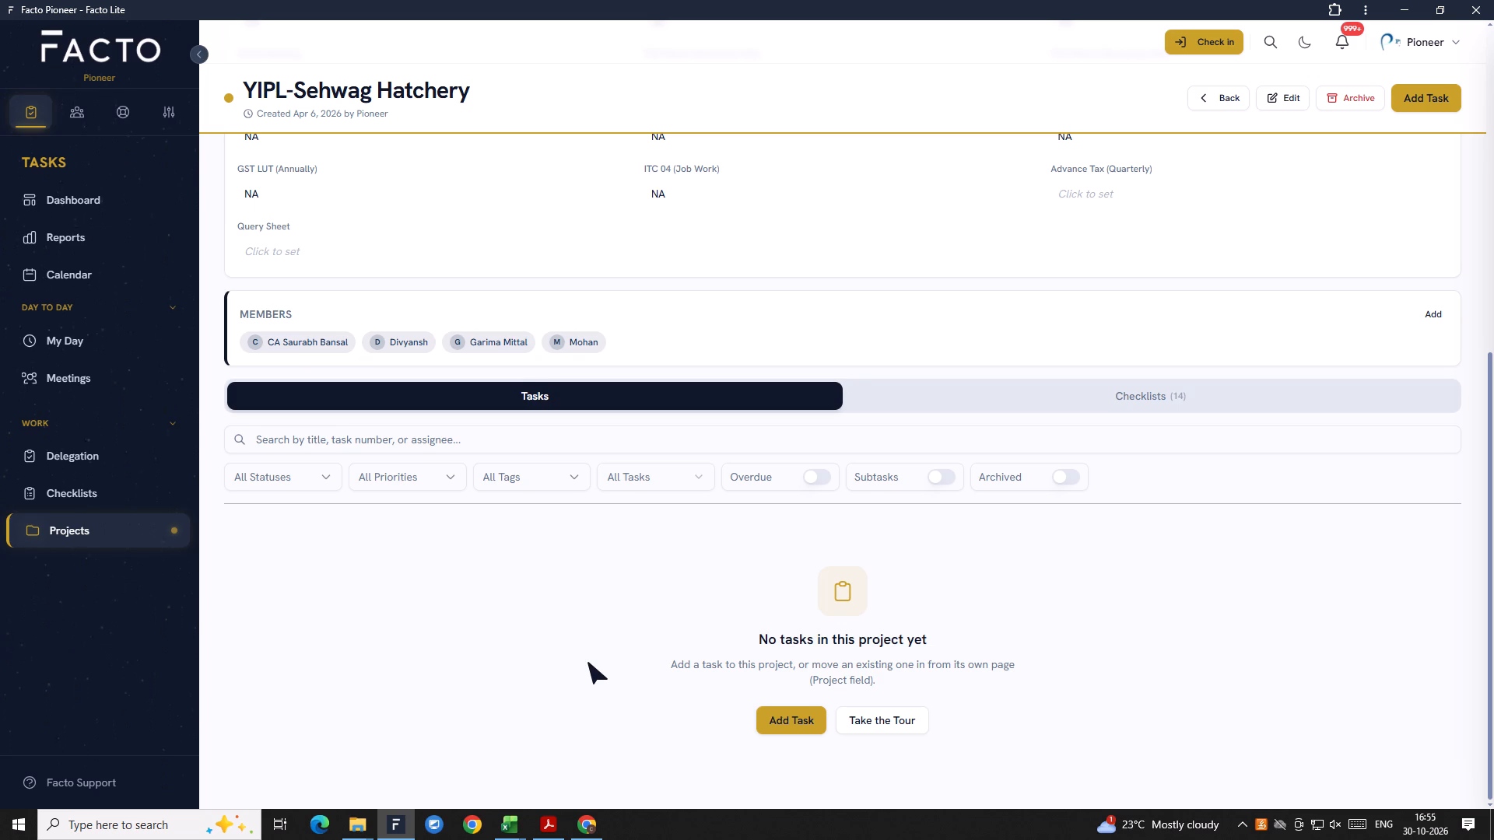
pyautogui.scroll(3, 588, 663)
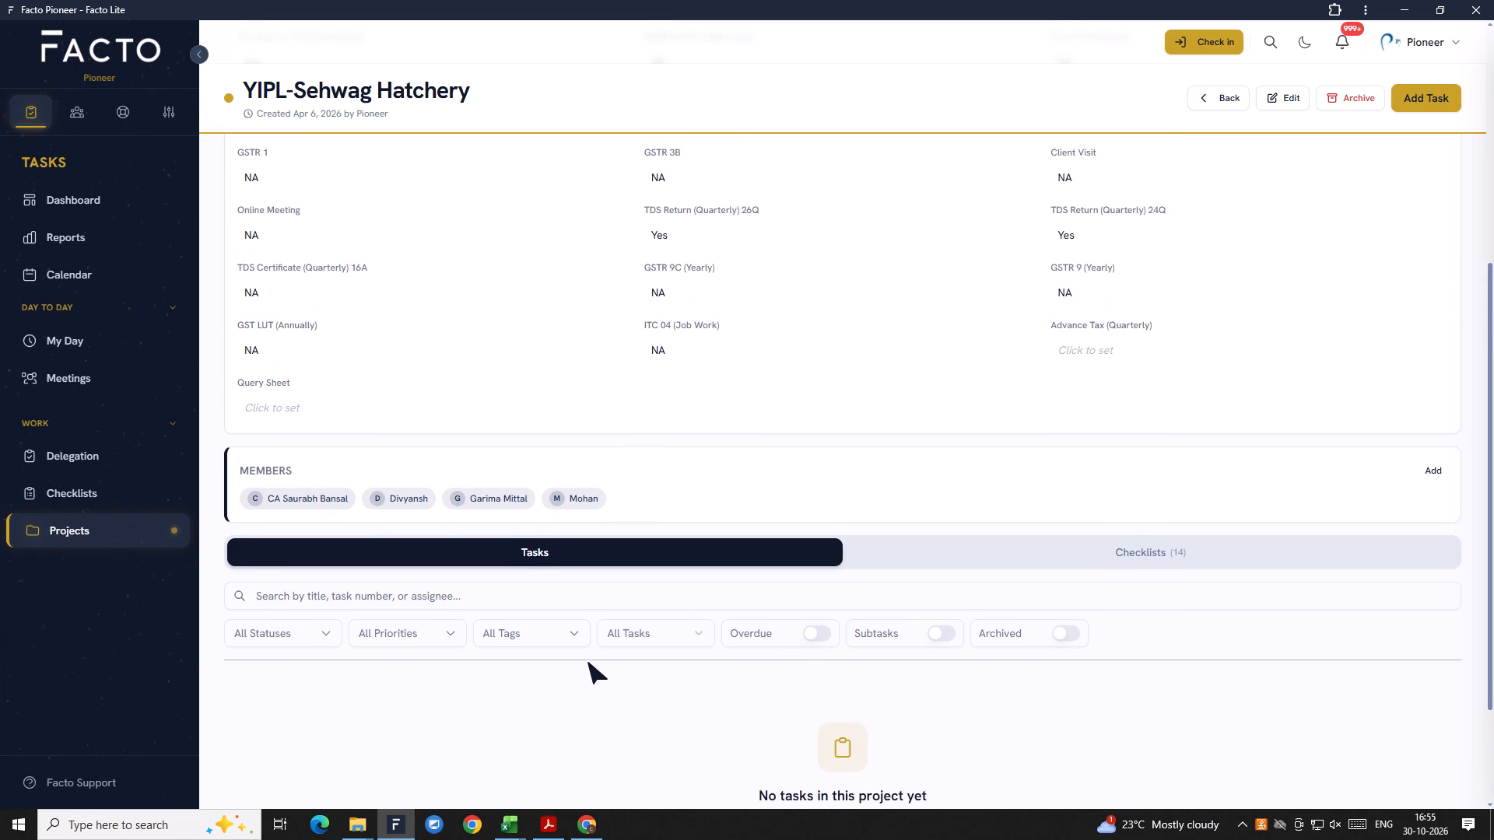
pyautogui.scroll(11, 588, 663)
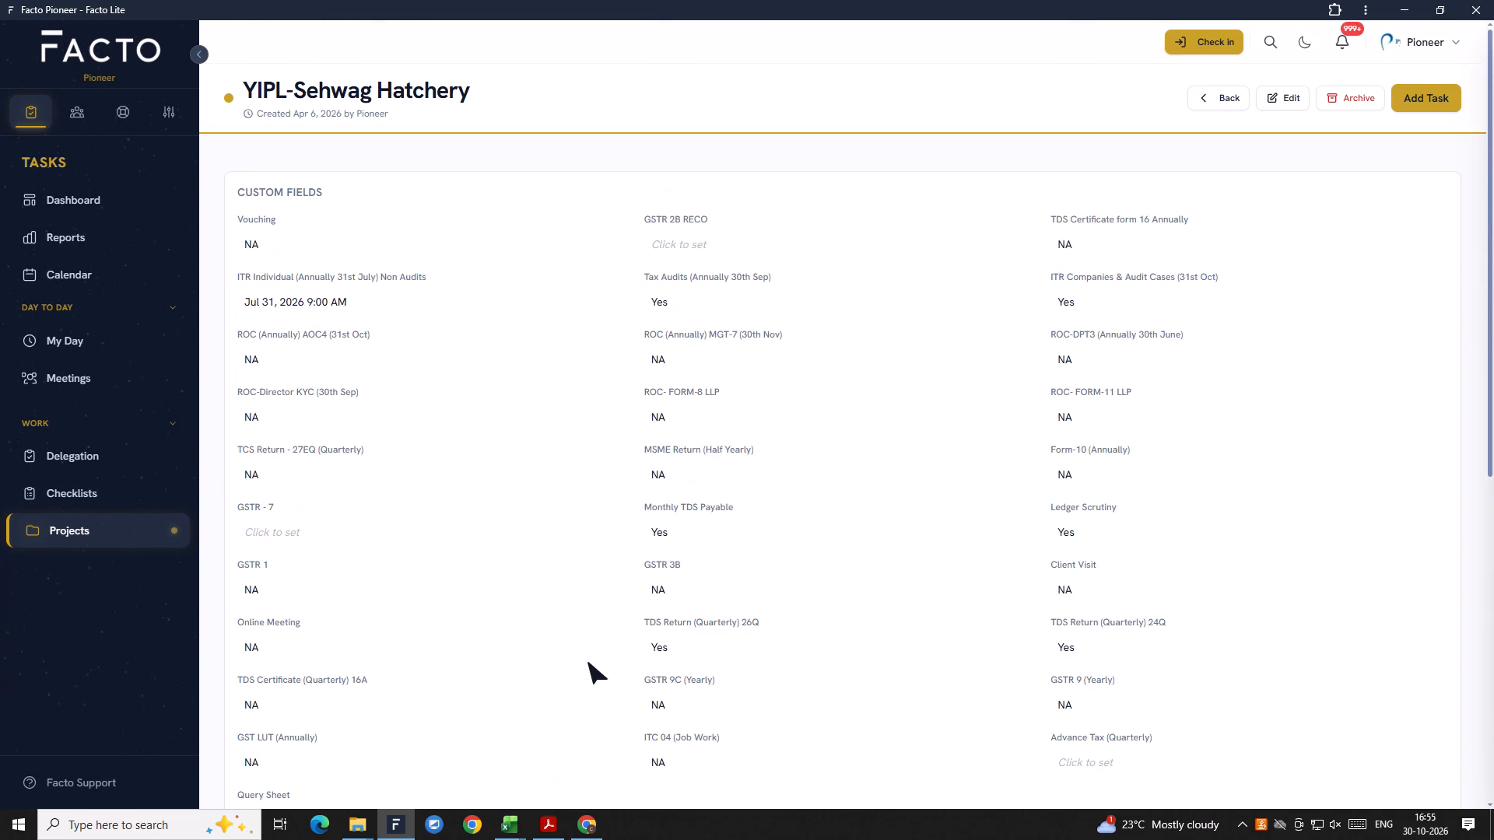
pyautogui.scroll(2, 588, 663)
pyautogui.scroll(-2, 822, 626)
pyautogui.scroll(7, 823, 626)
# Filter the Checklists list to the project YIPL-Sehwag Hatchery.
pyautogui.click(88, 500)
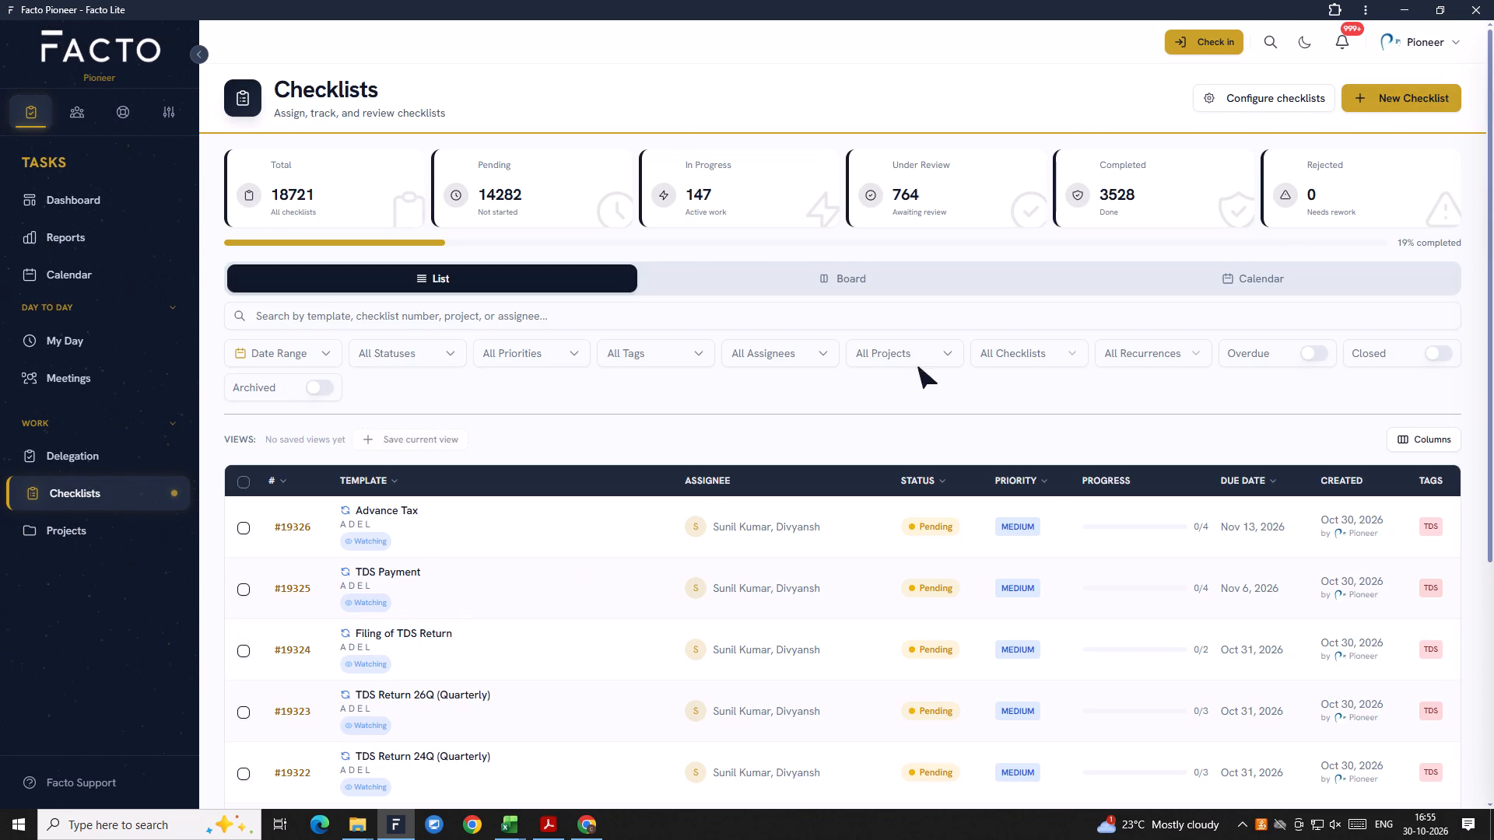
pyautogui.click(900, 352)
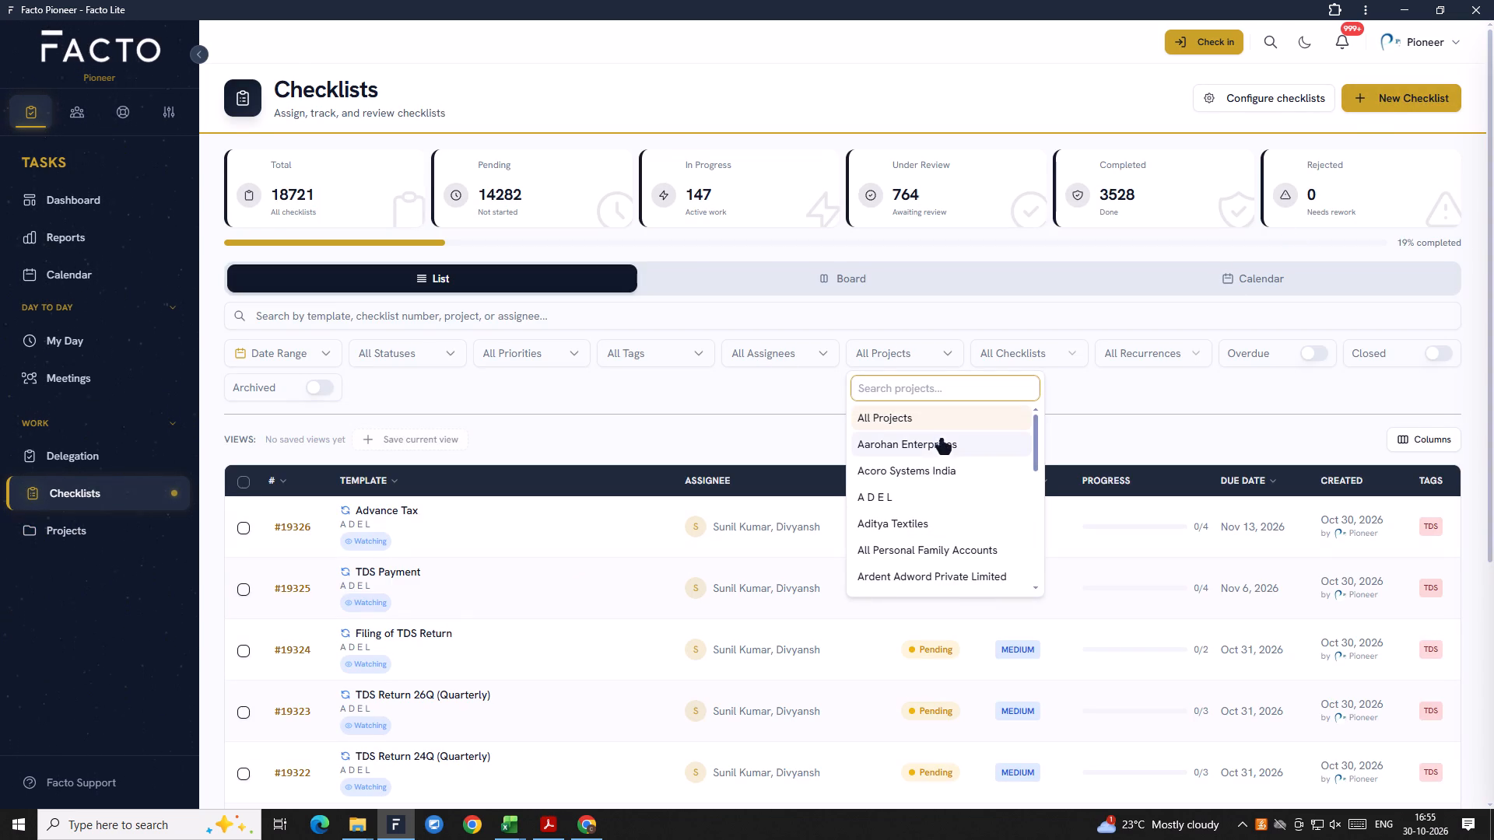
pyautogui.hotkey('ctrl', 'v')
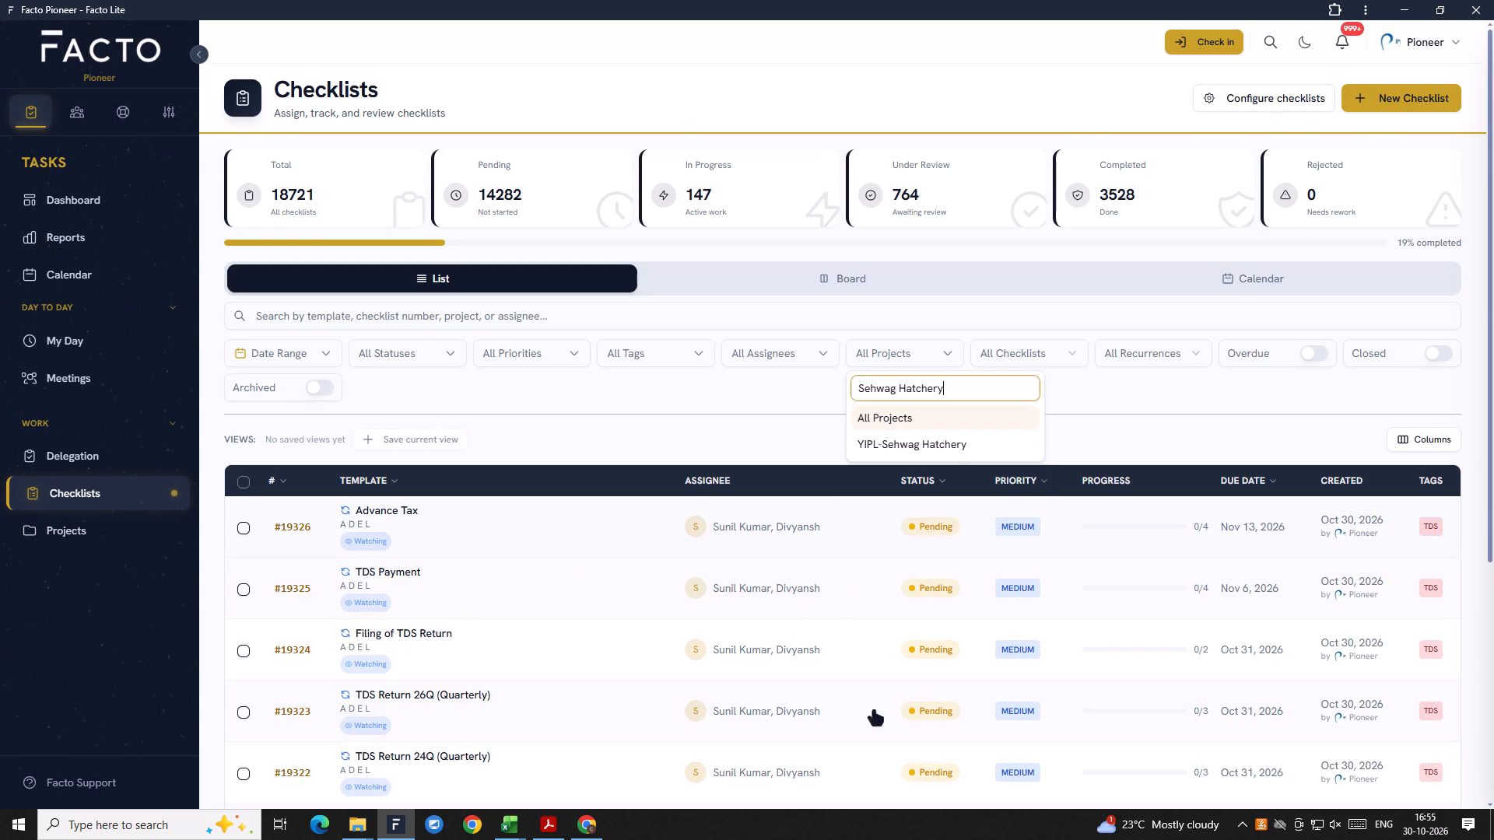
pyautogui.click(940, 450)
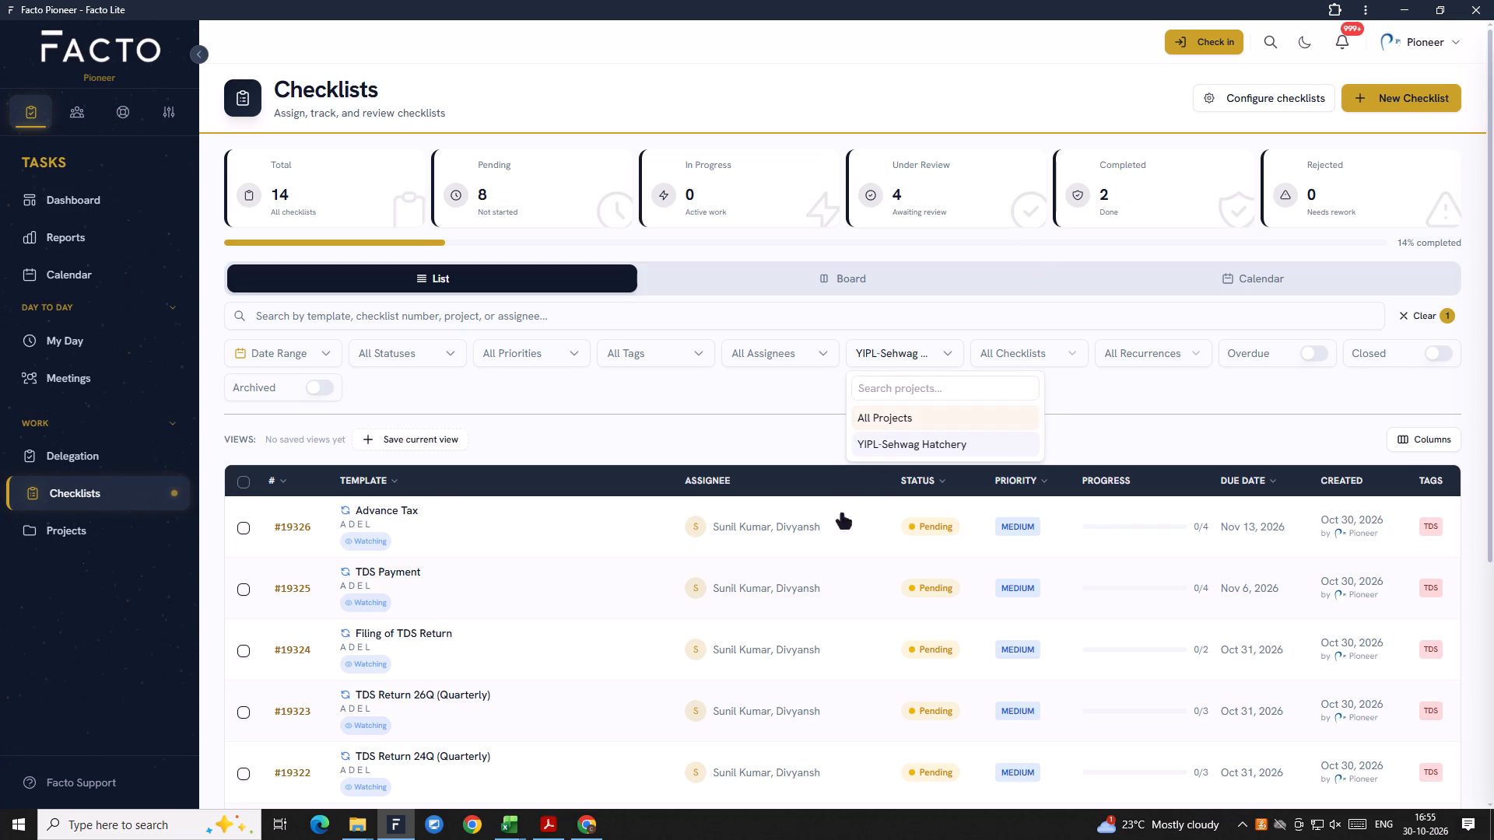
# Look through Sehwag Hatchery's checklists and open the details of the TDS Payment checklist due Oct 7, 2026.
pyautogui.scroll(-2, 819, 581)
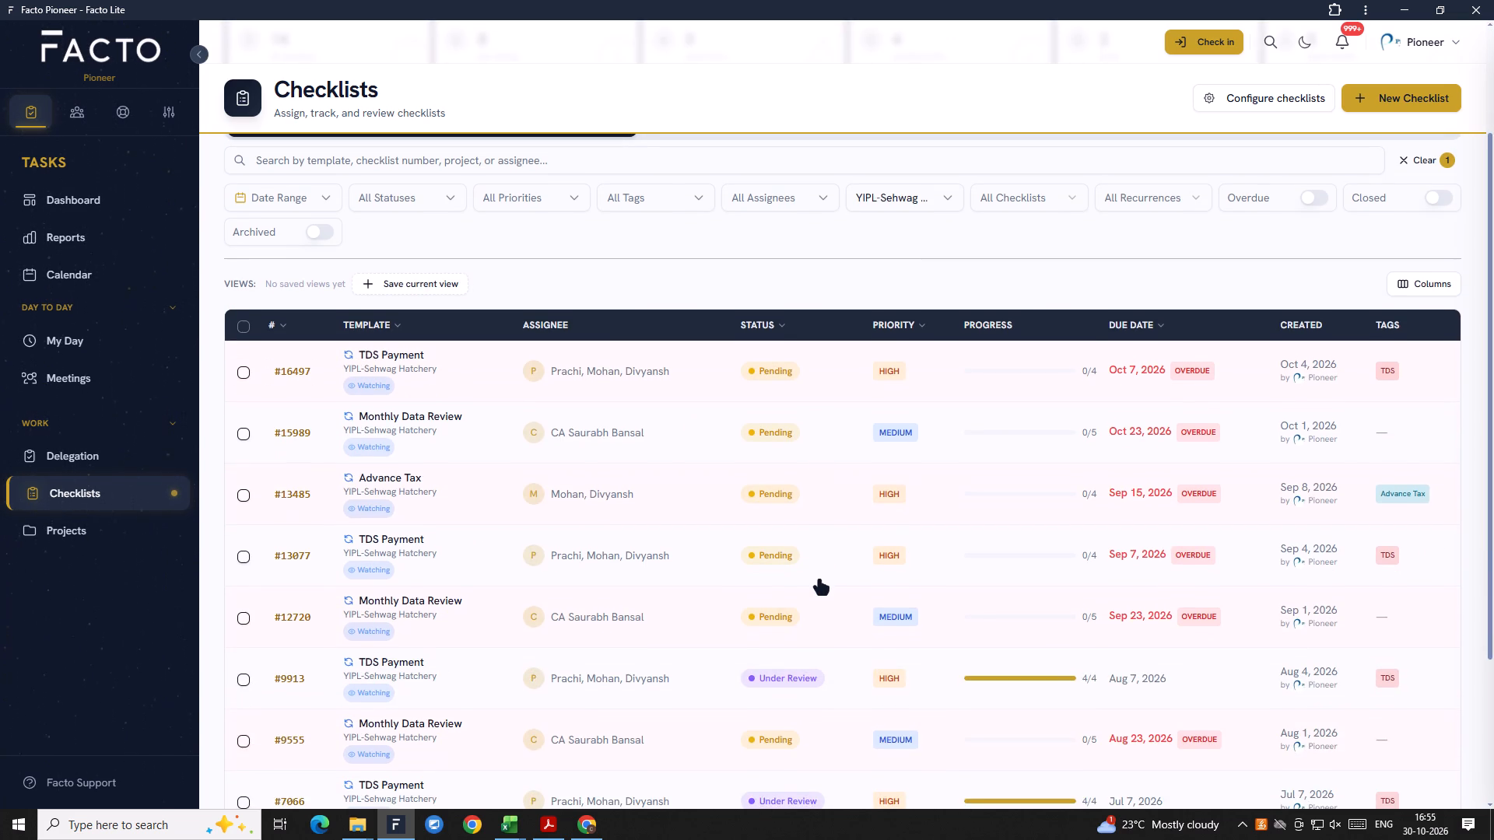
pyautogui.scroll(-3, 819, 581)
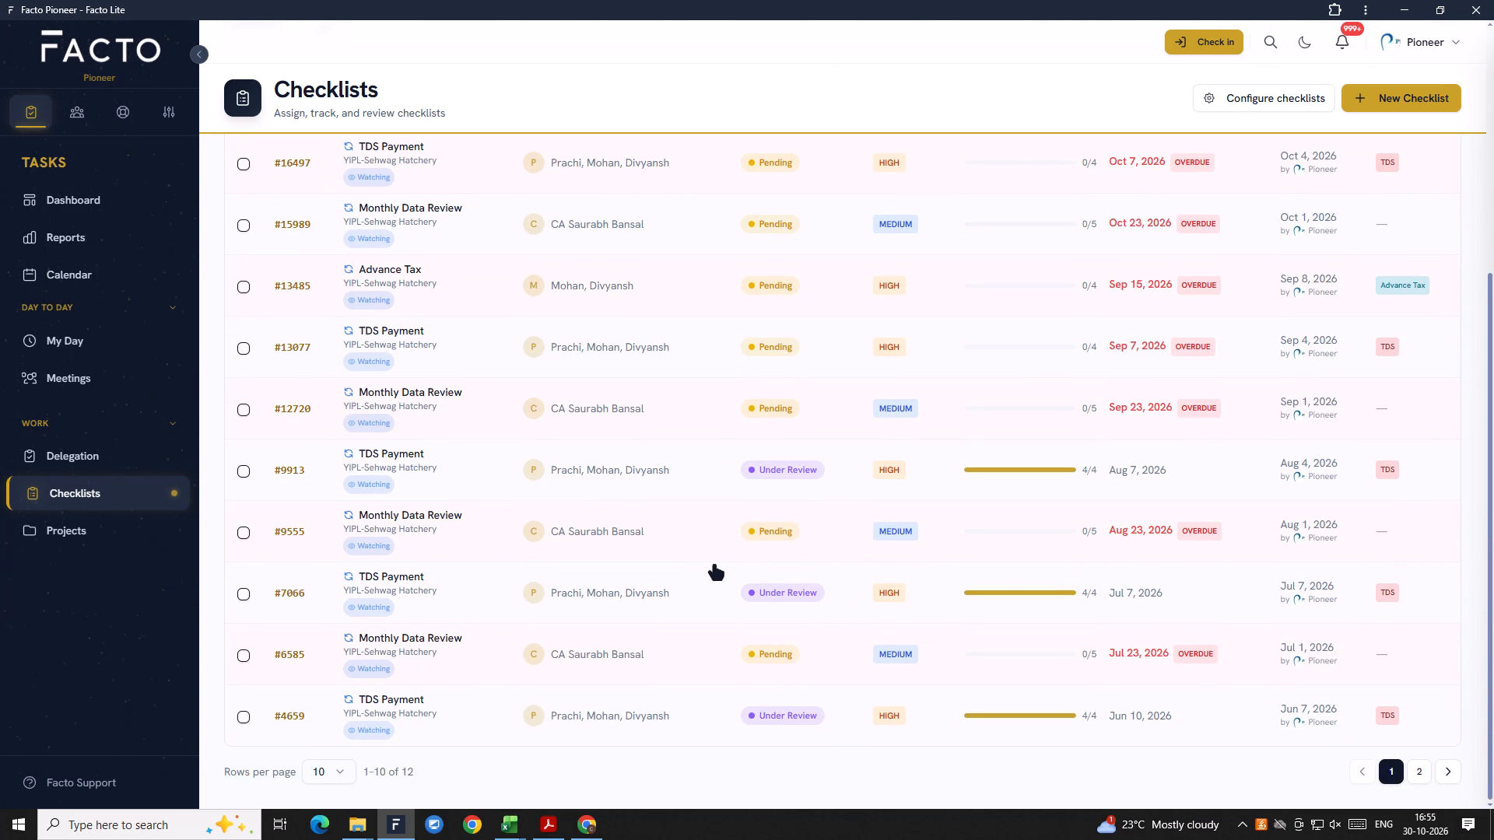
pyautogui.scroll(1, 727, 574)
pyautogui.scroll(3, 757, 662)
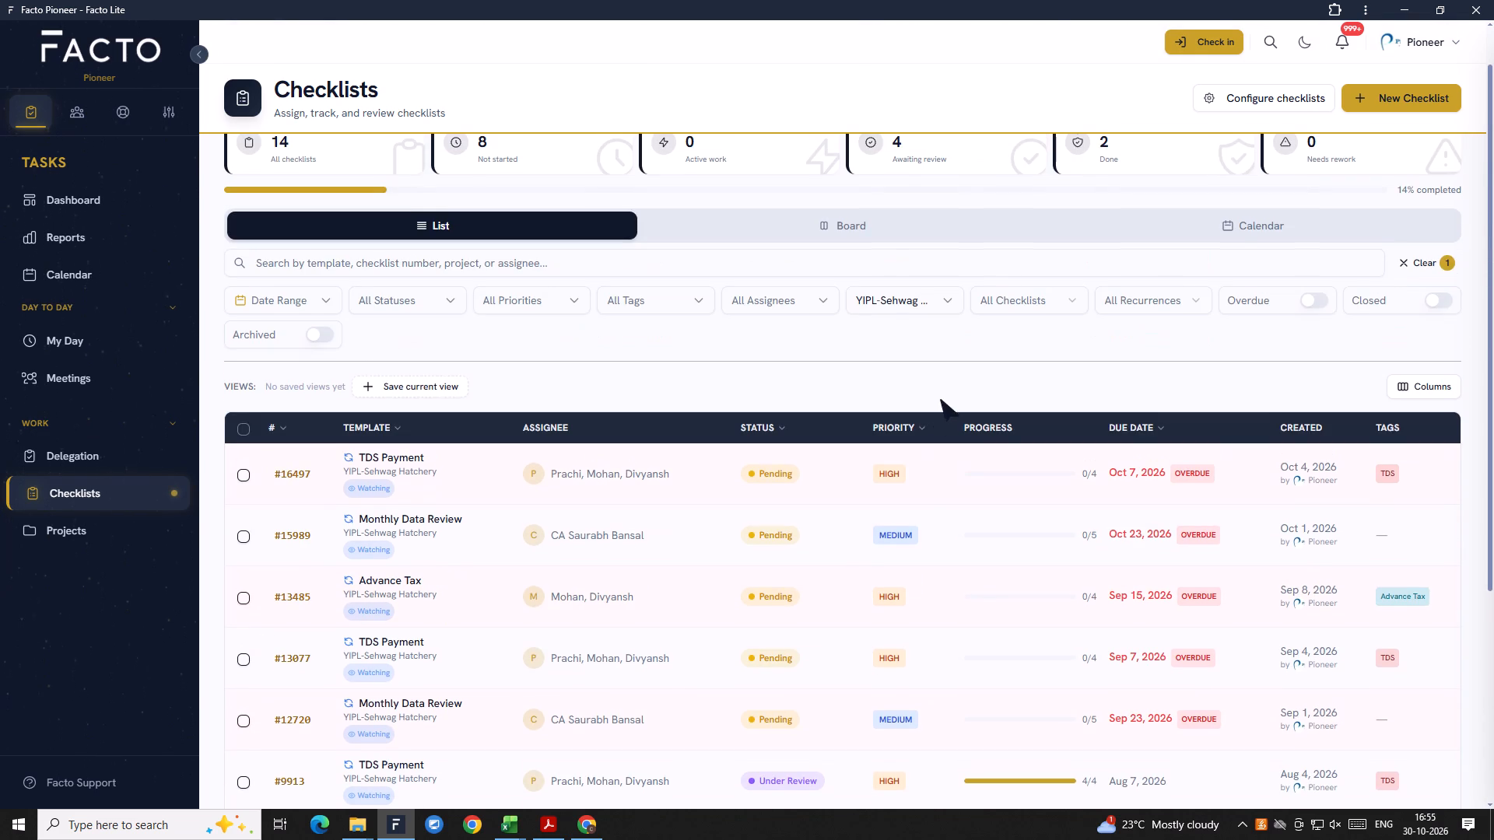
pyautogui.scroll(-3, 785, 514)
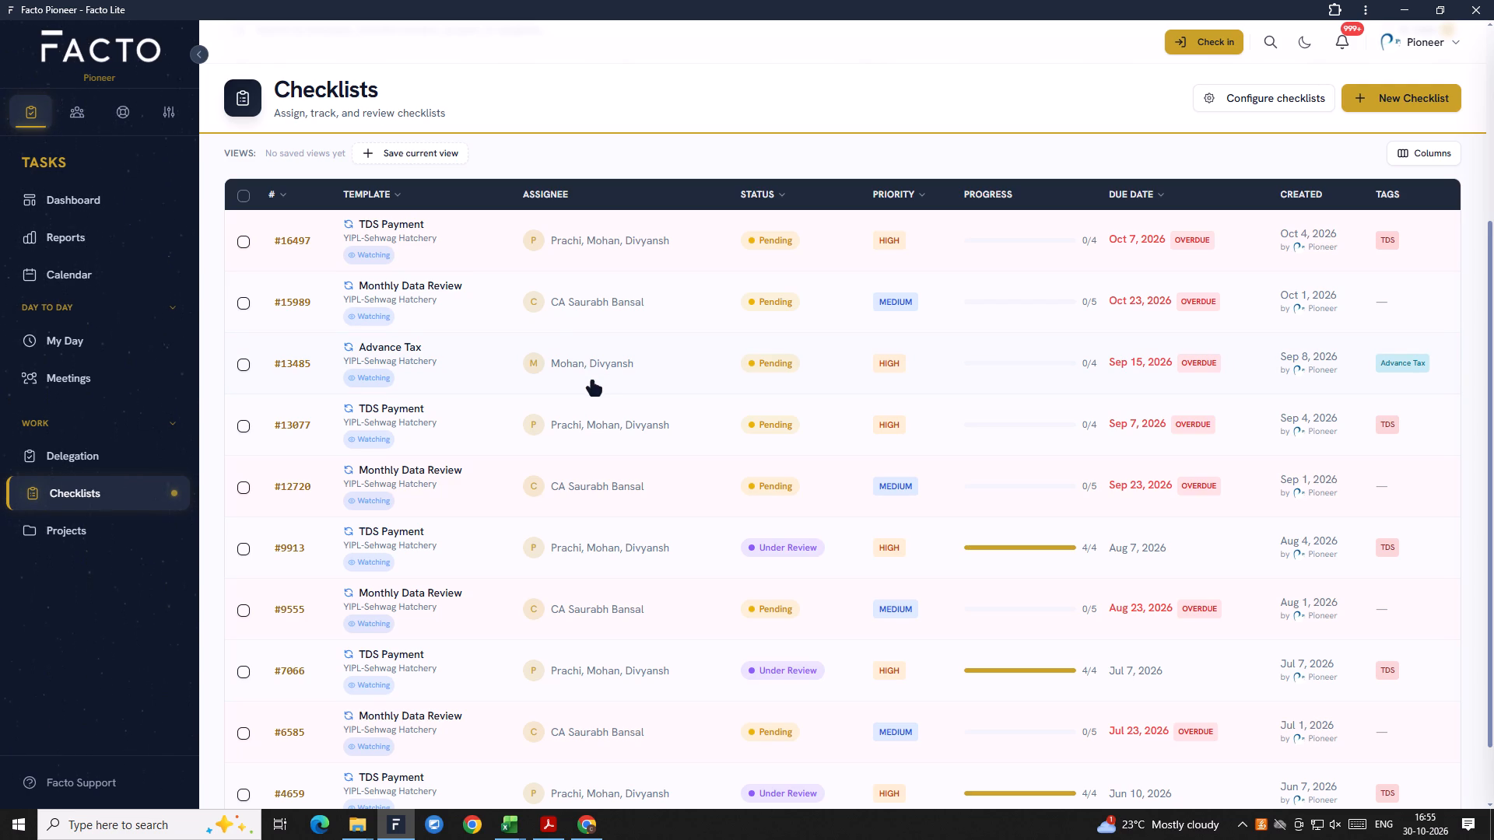
pyautogui.click(580, 240)
pyautogui.click(1125, 322)
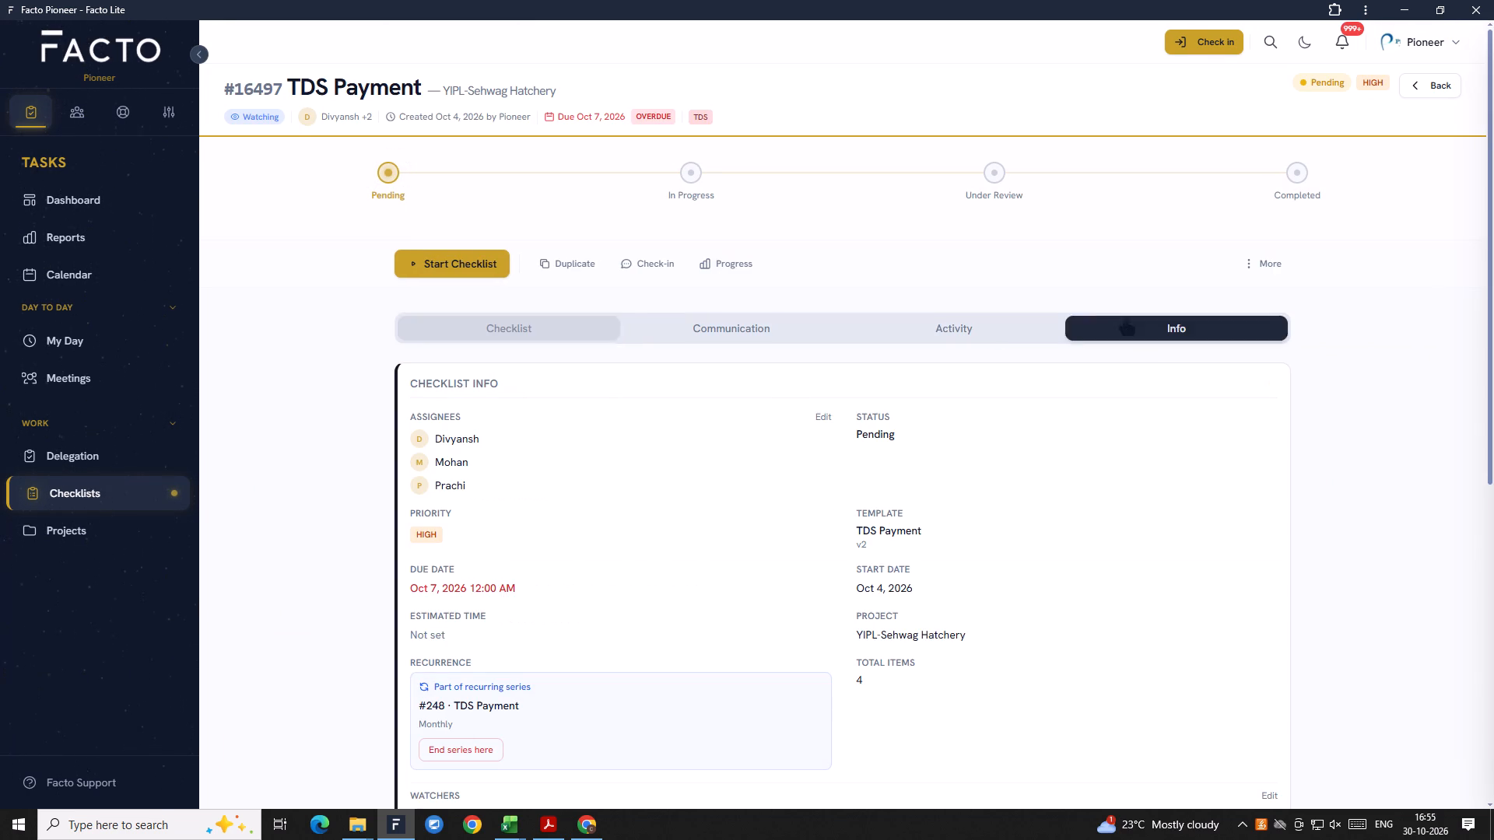
# Open the TDS Payment checklist's assignees for editing and deselect Divyansh and Mohan.
pyautogui.click(821, 413)
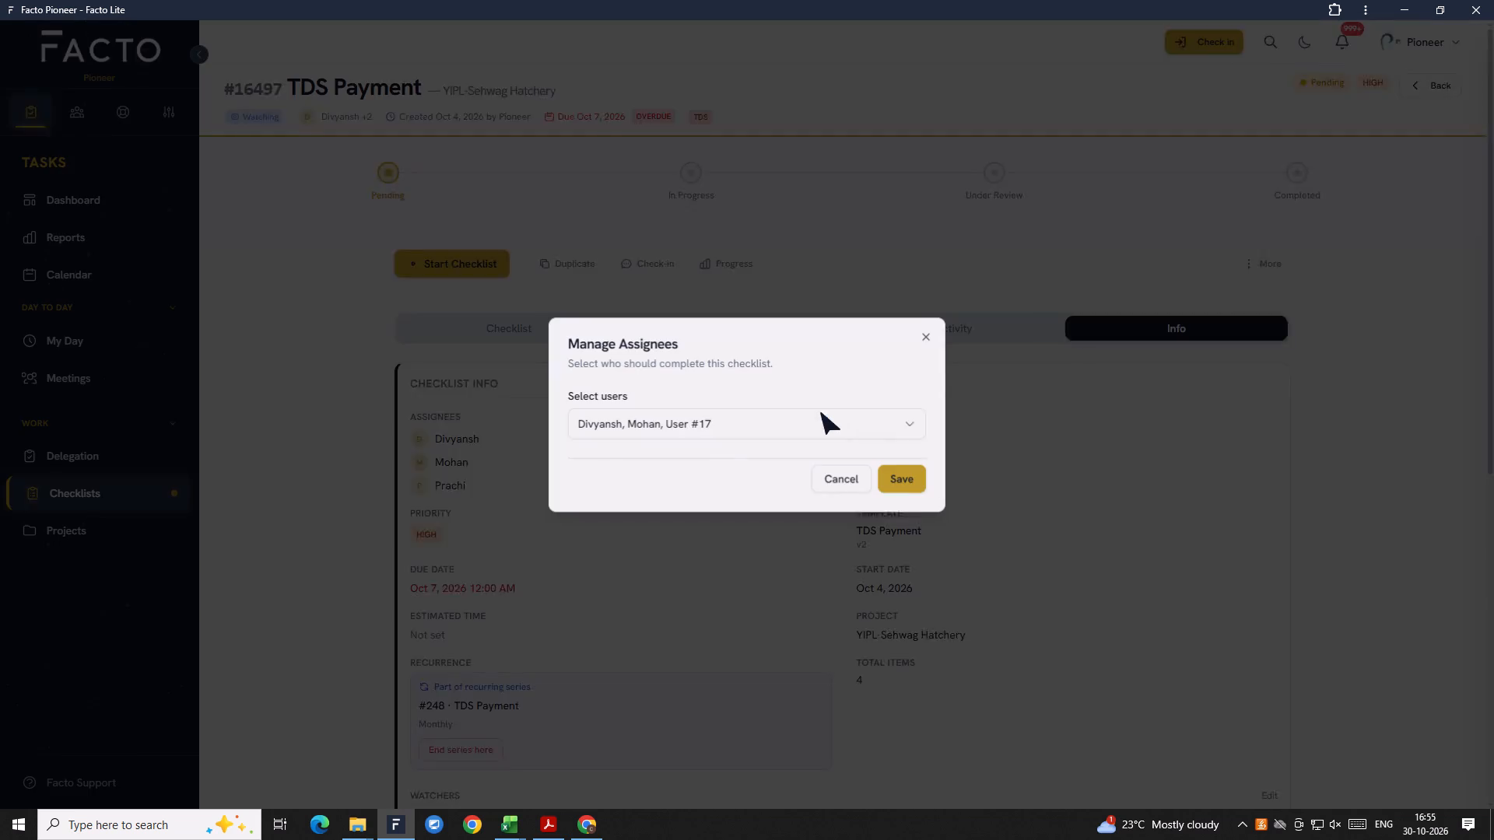
pyautogui.click(690, 422)
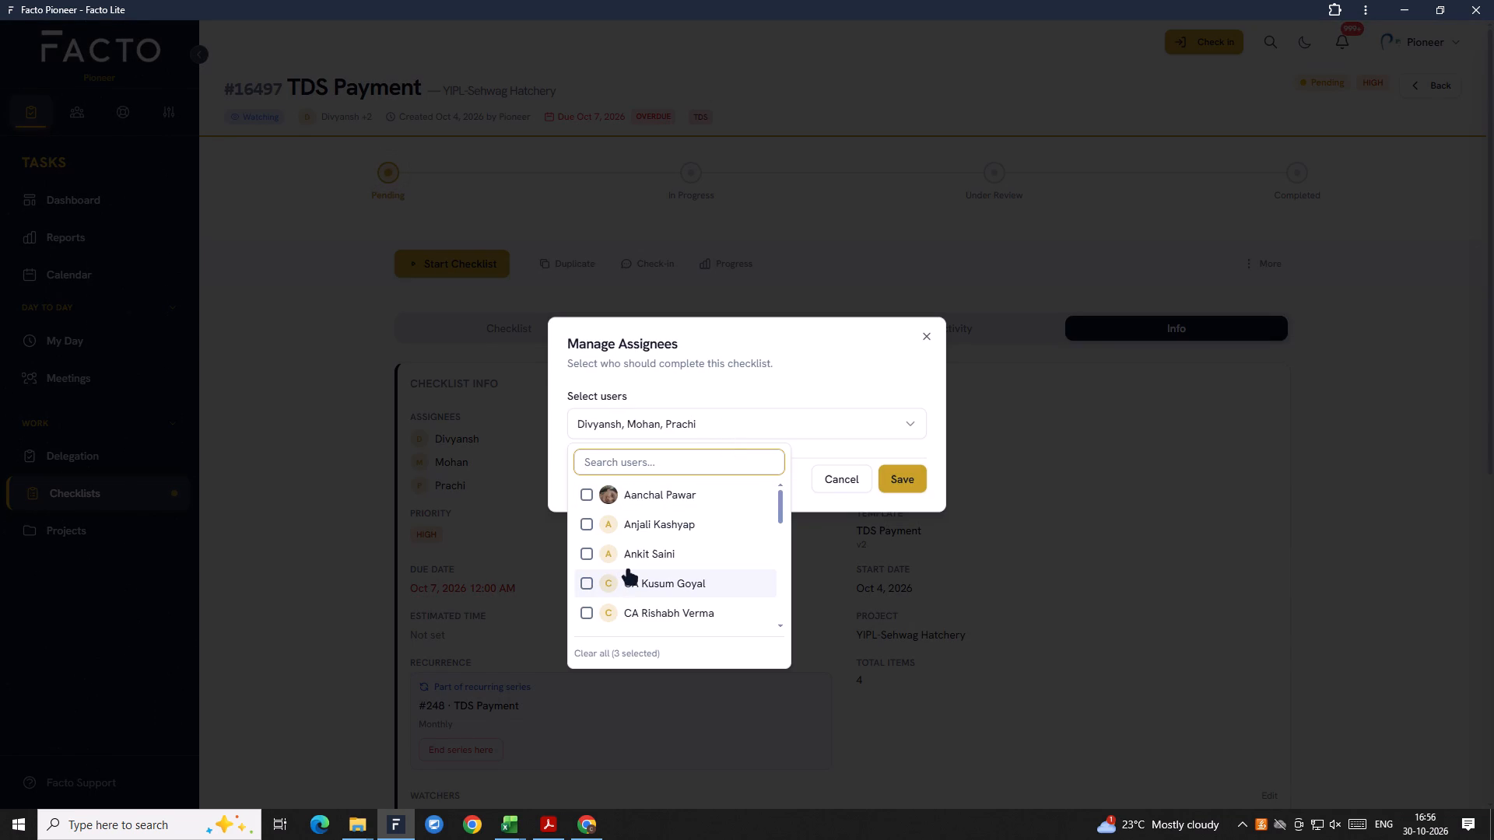
pyautogui.scroll(-2, 628, 571)
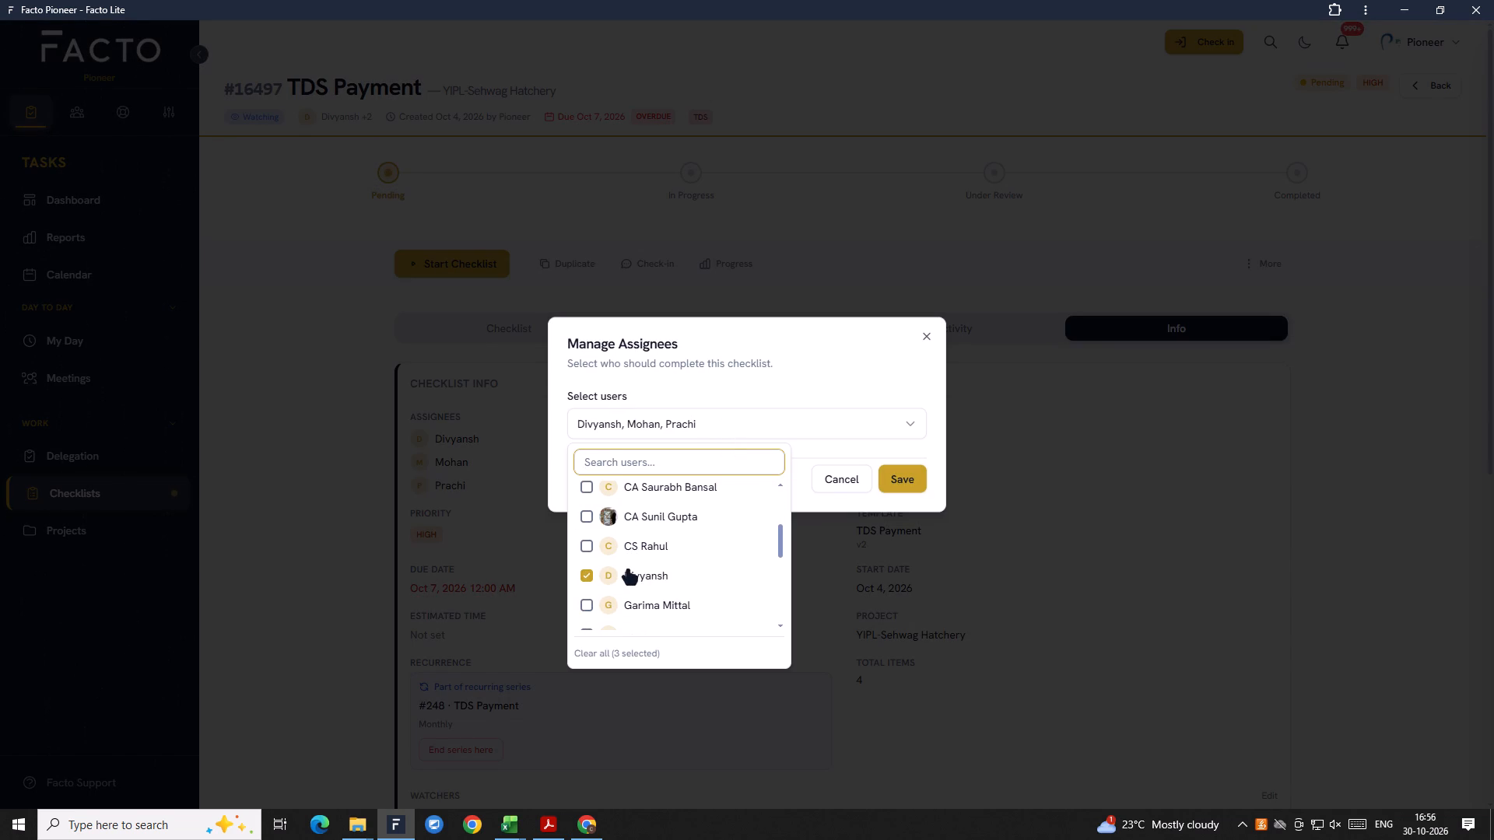
pyautogui.click(589, 576)
pyautogui.scroll(-2, 647, 587)
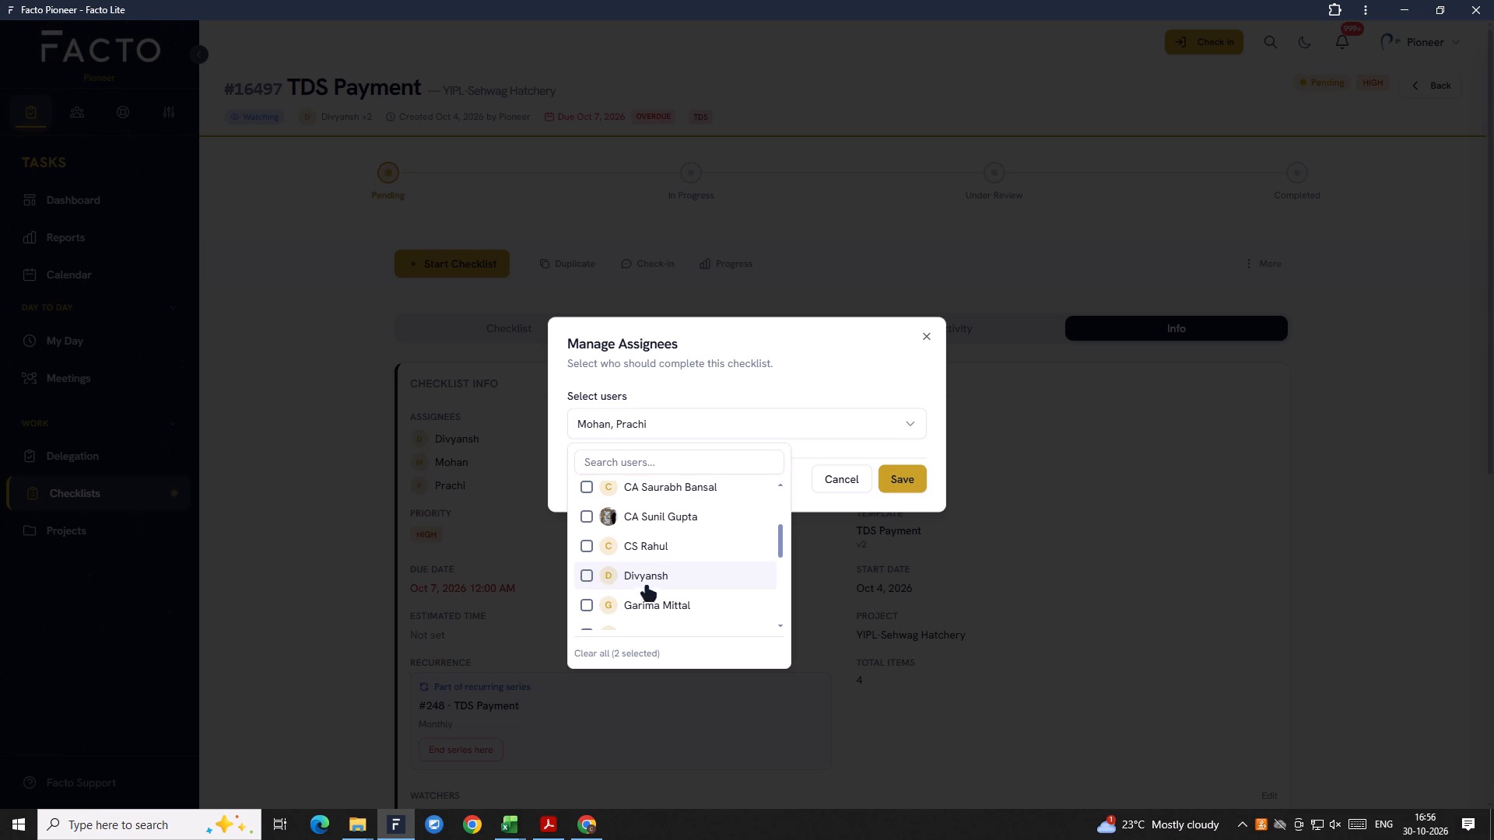
pyautogui.scroll(-5, 647, 587)
pyautogui.click(593, 611)
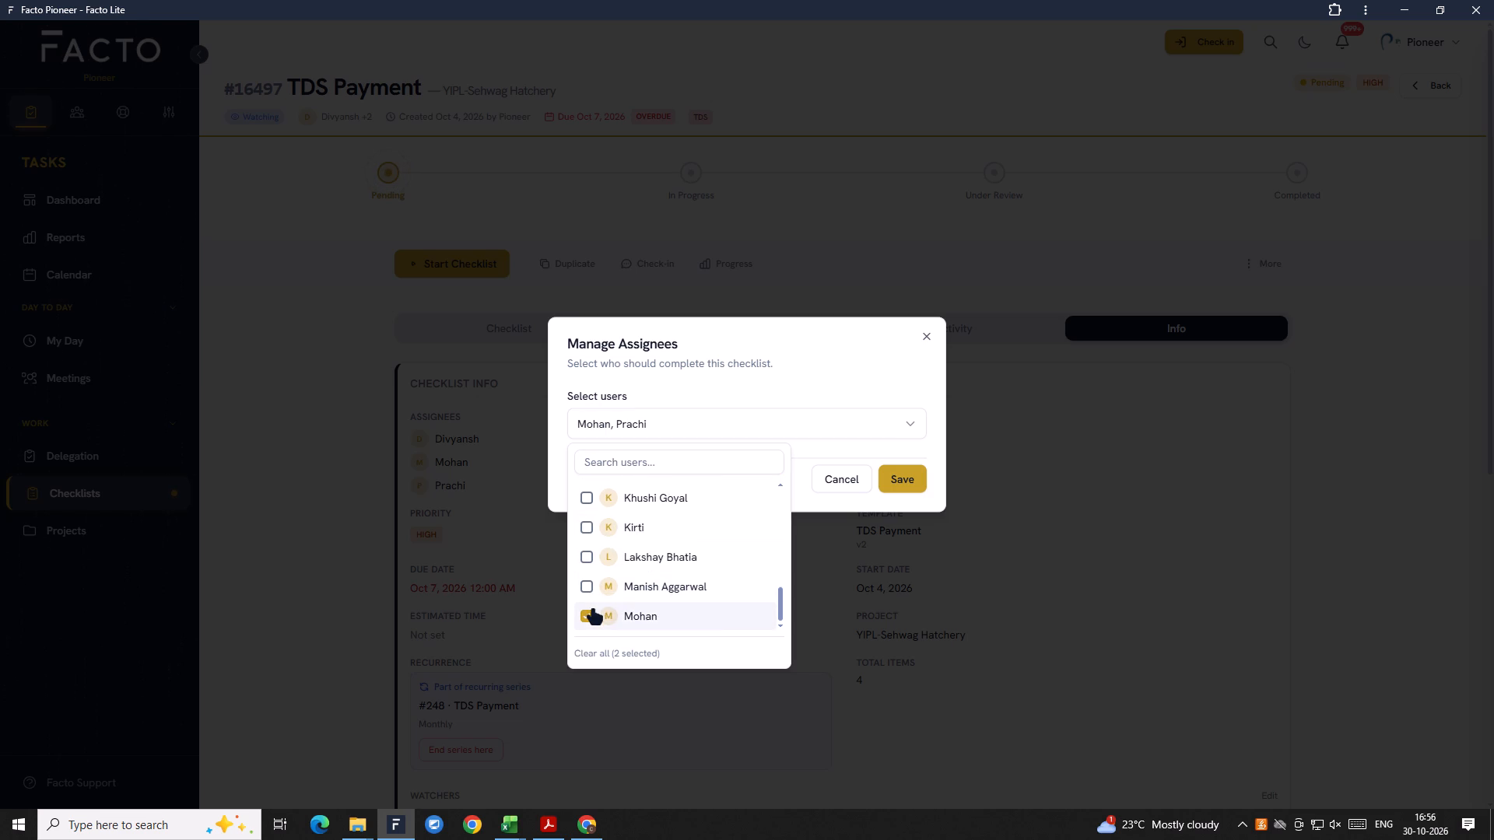
# Search the users for "garim" and select Garima as an assignee of the TDS Payment checklist.
pyautogui.scroll(17, 622, 579)
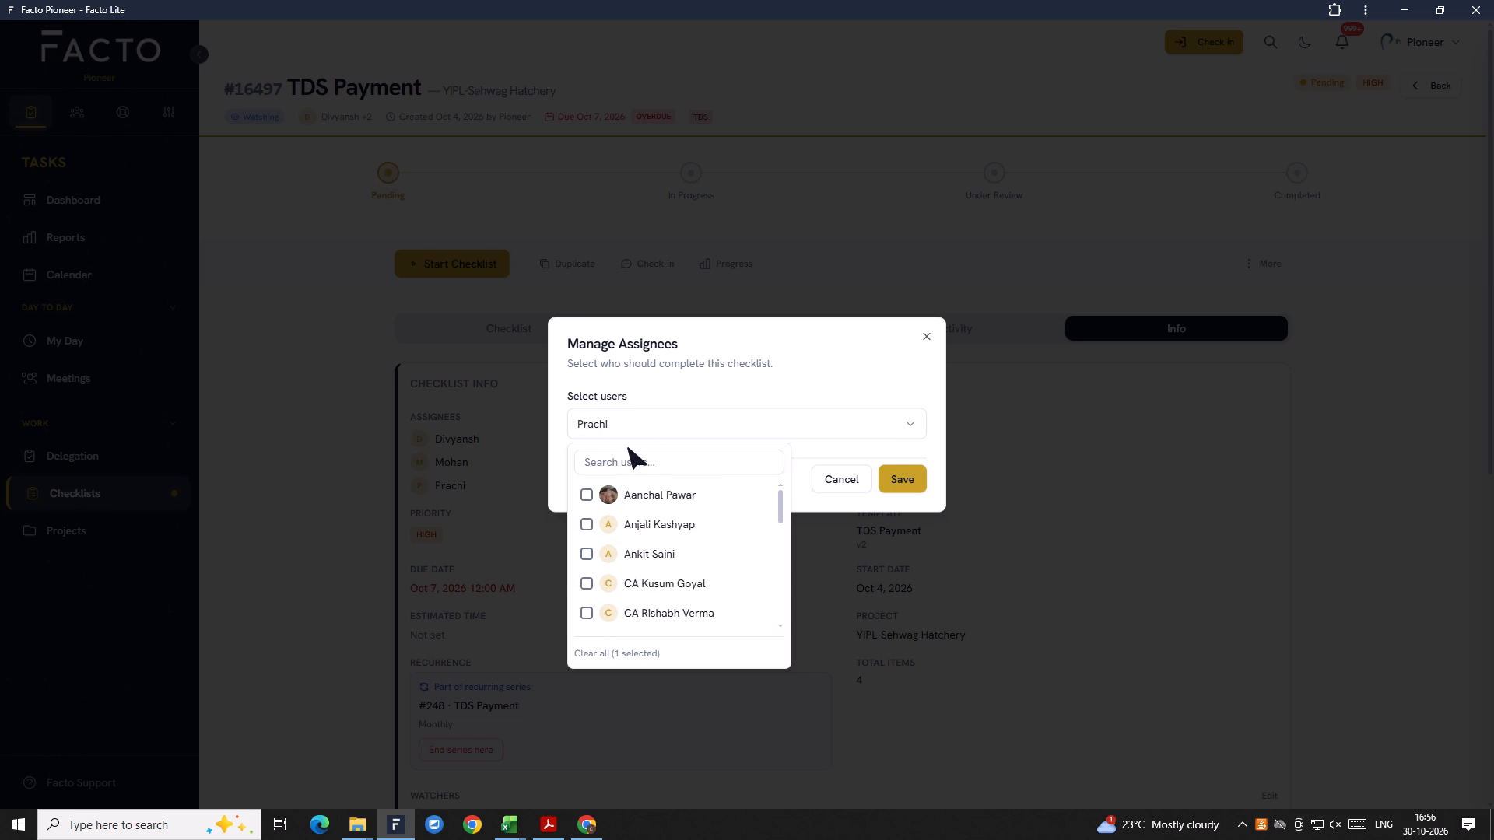
pyautogui.click(621, 472)
pyautogui.write('garim')
pyautogui.click(670, 503)
# Search the users for "moha", add Mohan back as an assignee and save the TDS Payment checklist's assignees.
pyautogui.click(656, 463)
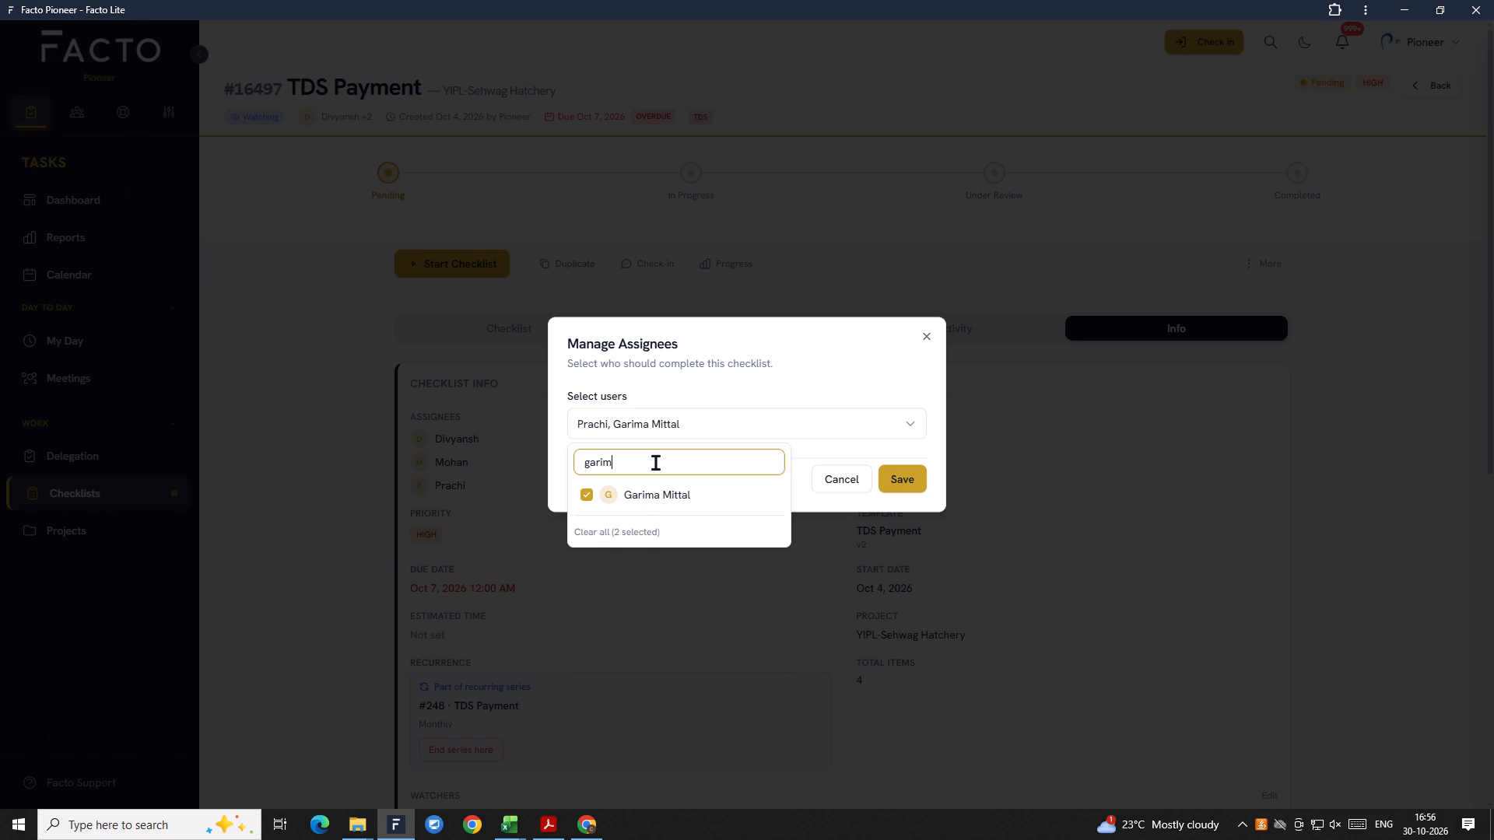
pyautogui.press('BackSpace')
pyautogui.press('BackSpace')
pyautogui.press('BackSpace')
pyautogui.press('BackSpace')
pyautogui.press('BackSpace')
pyautogui.press('BackSpace')
pyautogui.press('BackSpace')
pyautogui.press('BackSpace')
pyautogui.press('BackSpace')
pyautogui.press('BackSpace')
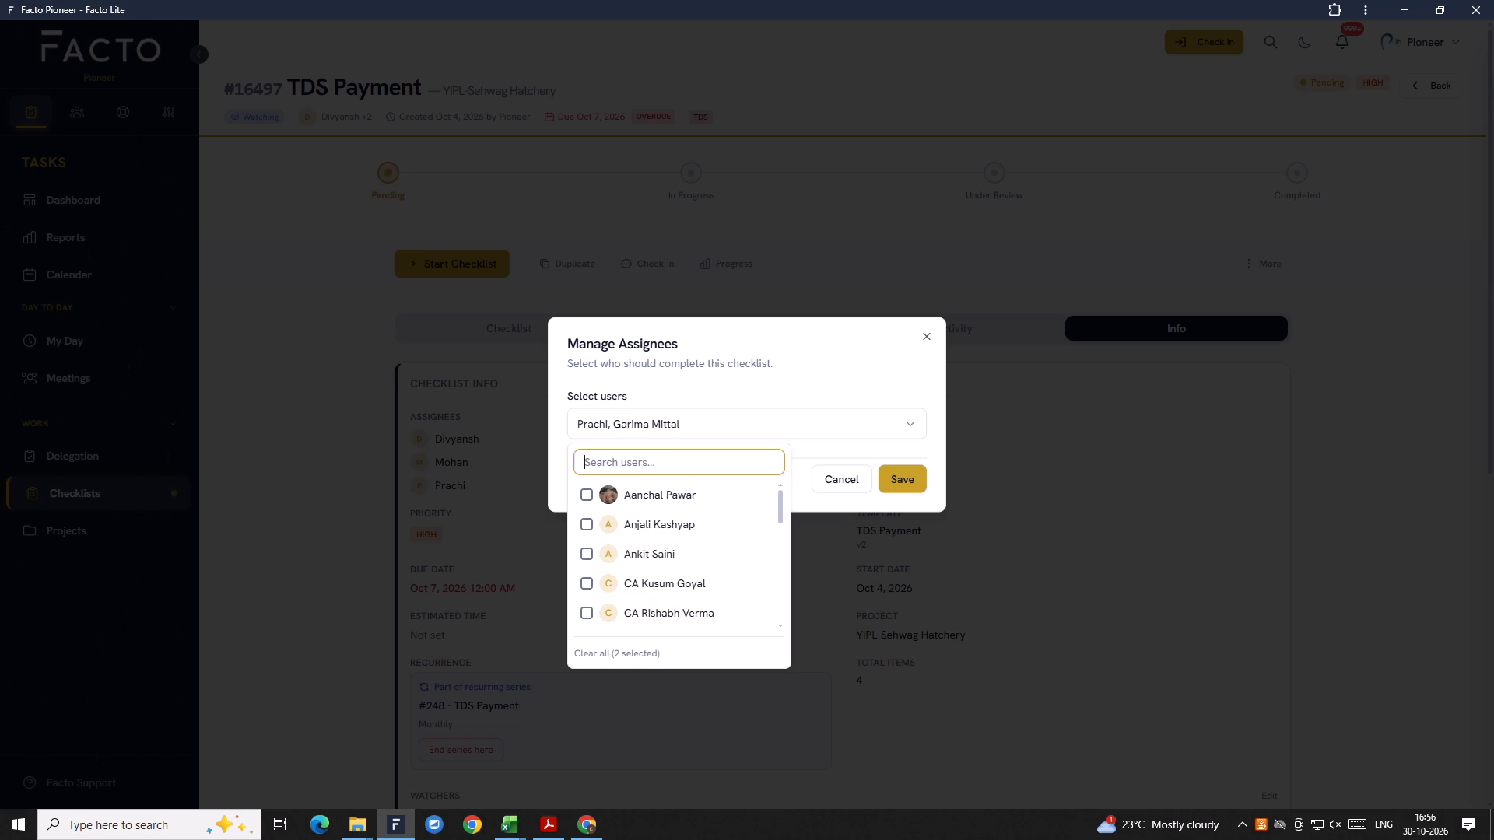
pyautogui.write('moha')
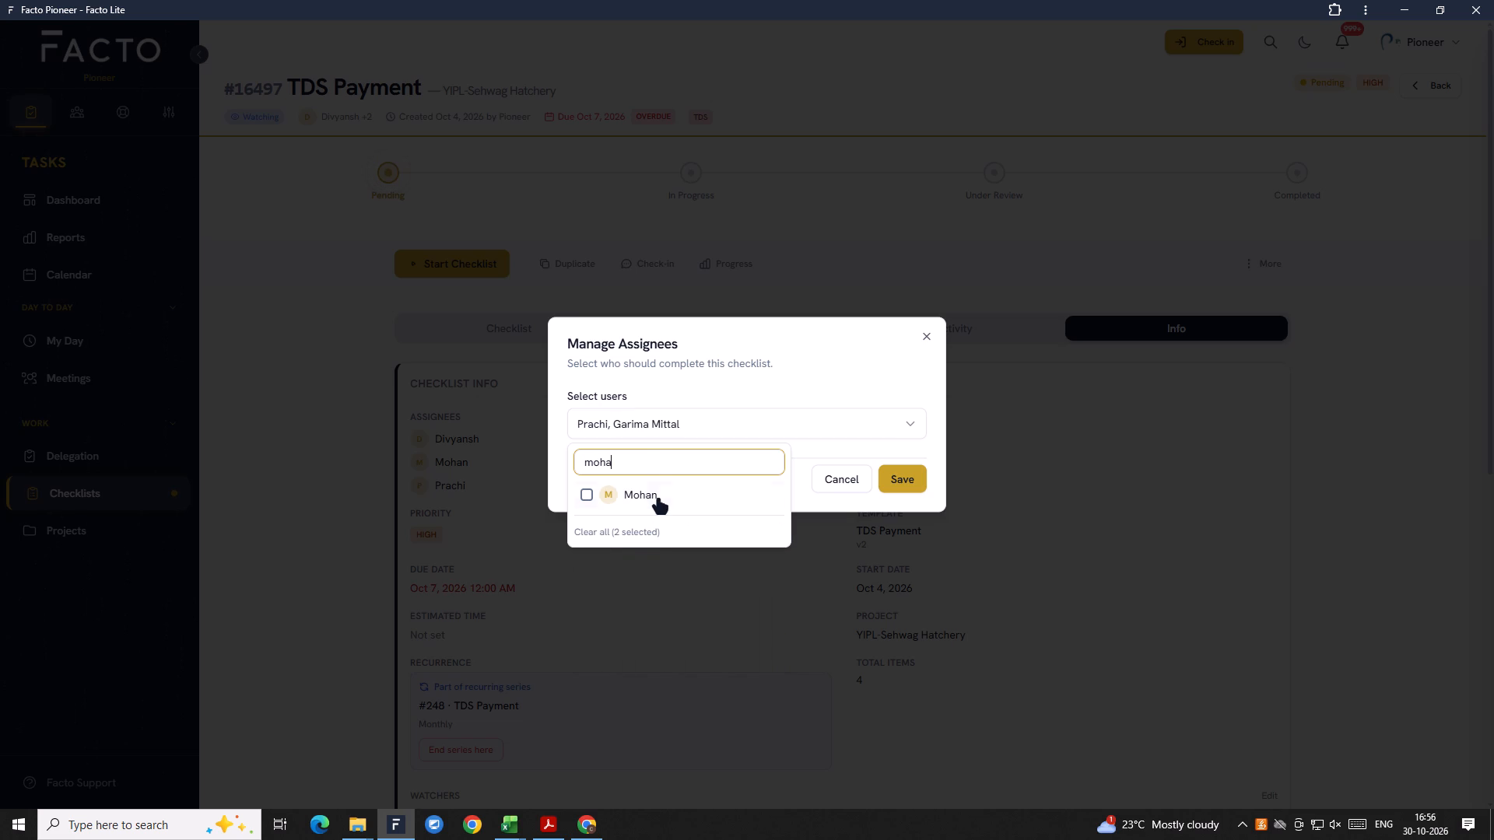
pyautogui.click(658, 500)
pyautogui.click(897, 478)
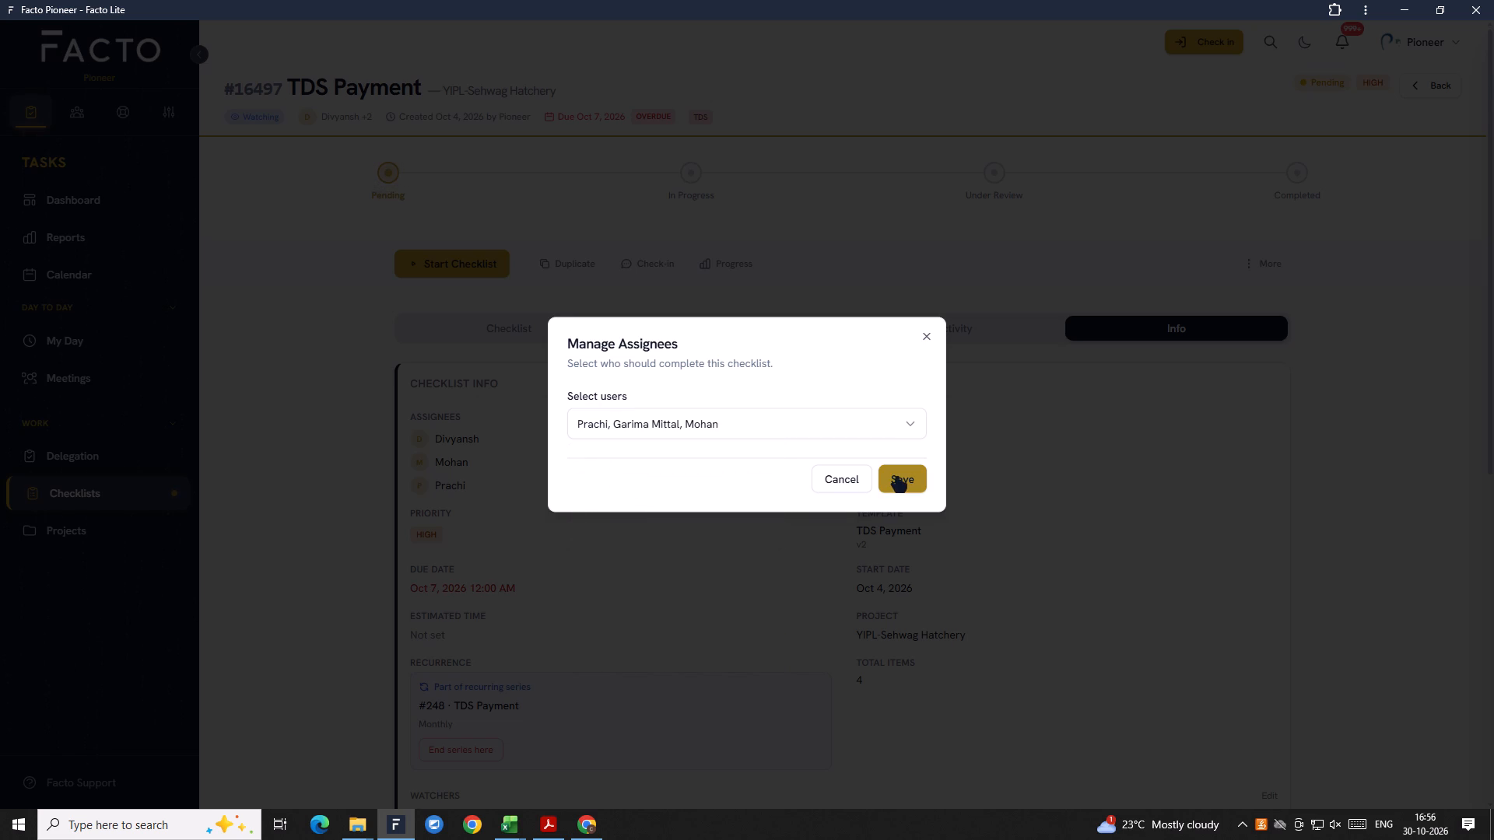
# Remove Prachi from the assignees of the TDS Payment checklist due Oct 7, 2026, save, and return to the checklist list.
pyautogui.click(821, 423)
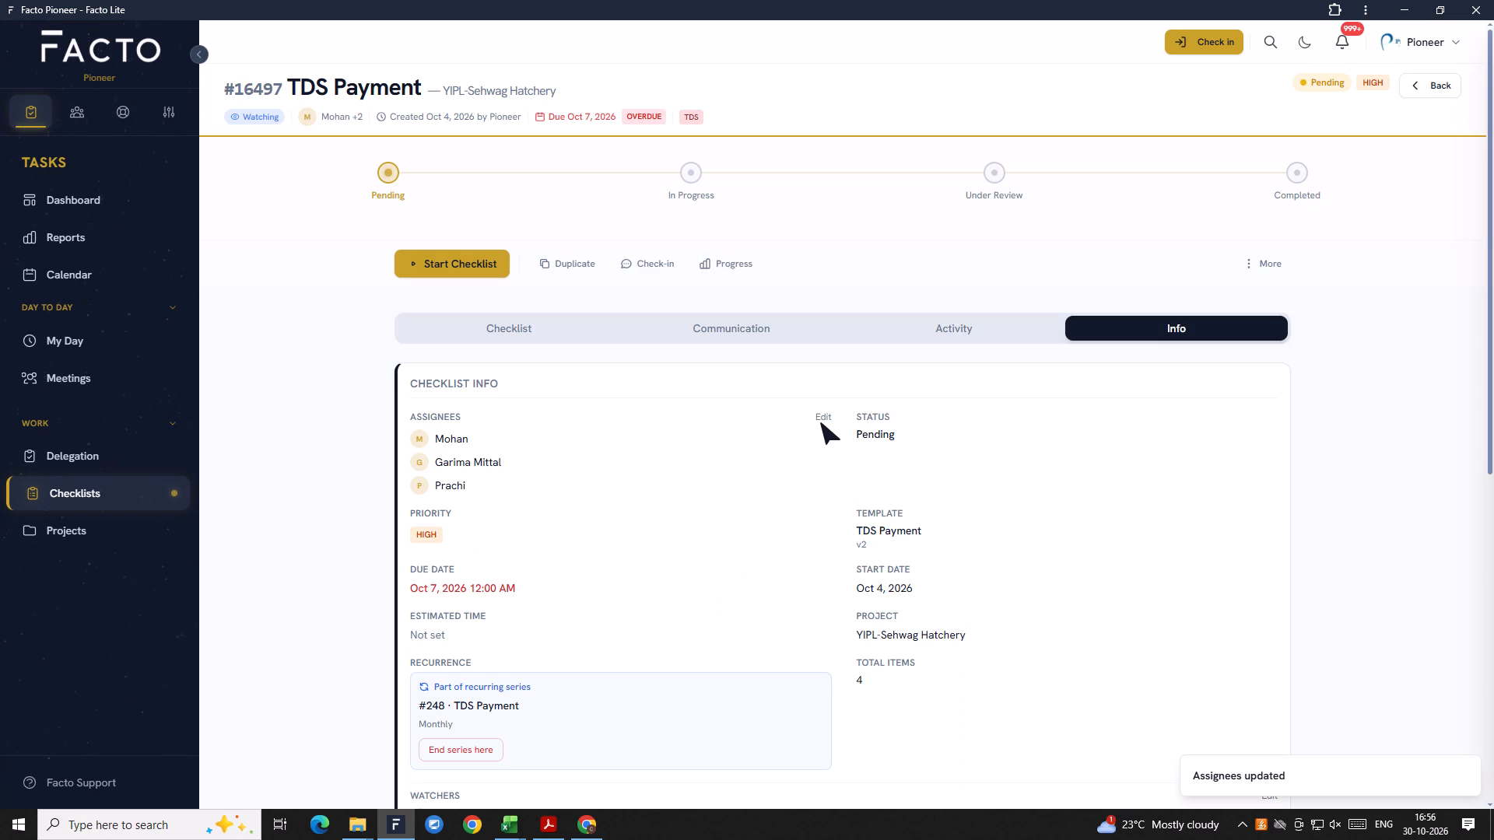
pyautogui.click(826, 418)
pyautogui.click(622, 425)
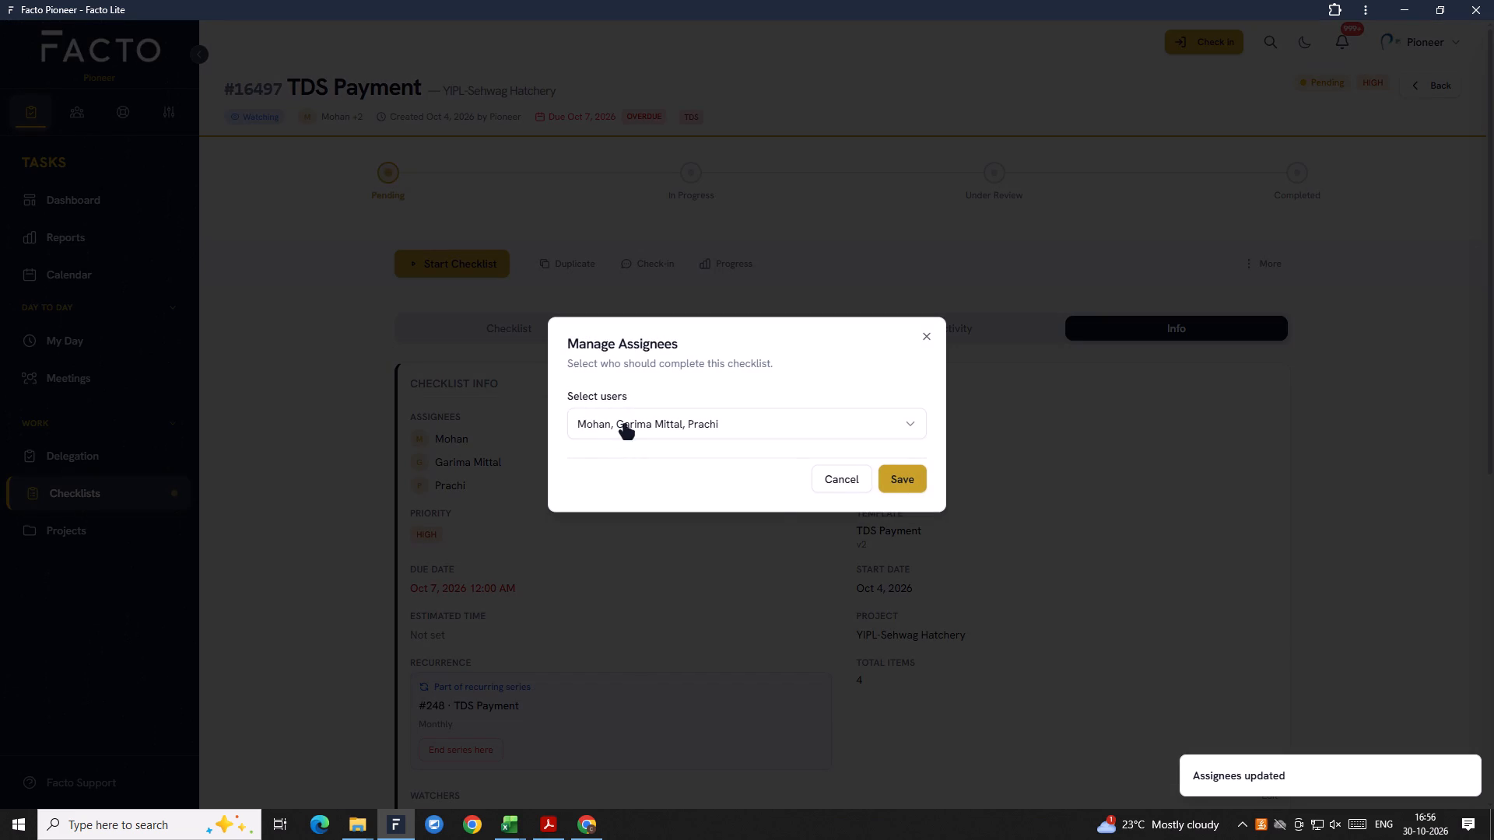
pyautogui.write('prachi')
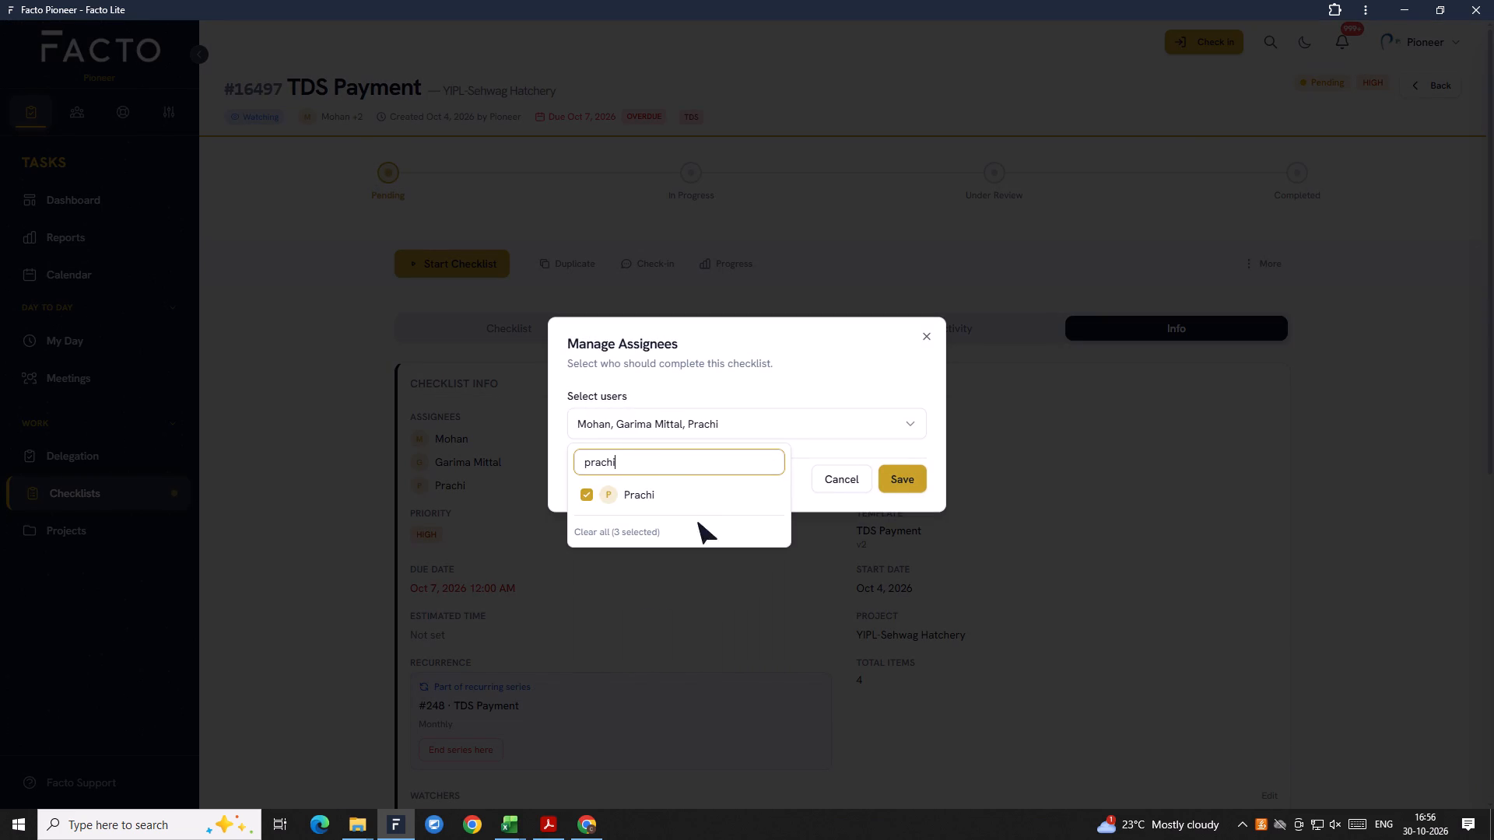
pyautogui.click(654, 495)
pyautogui.click(903, 484)
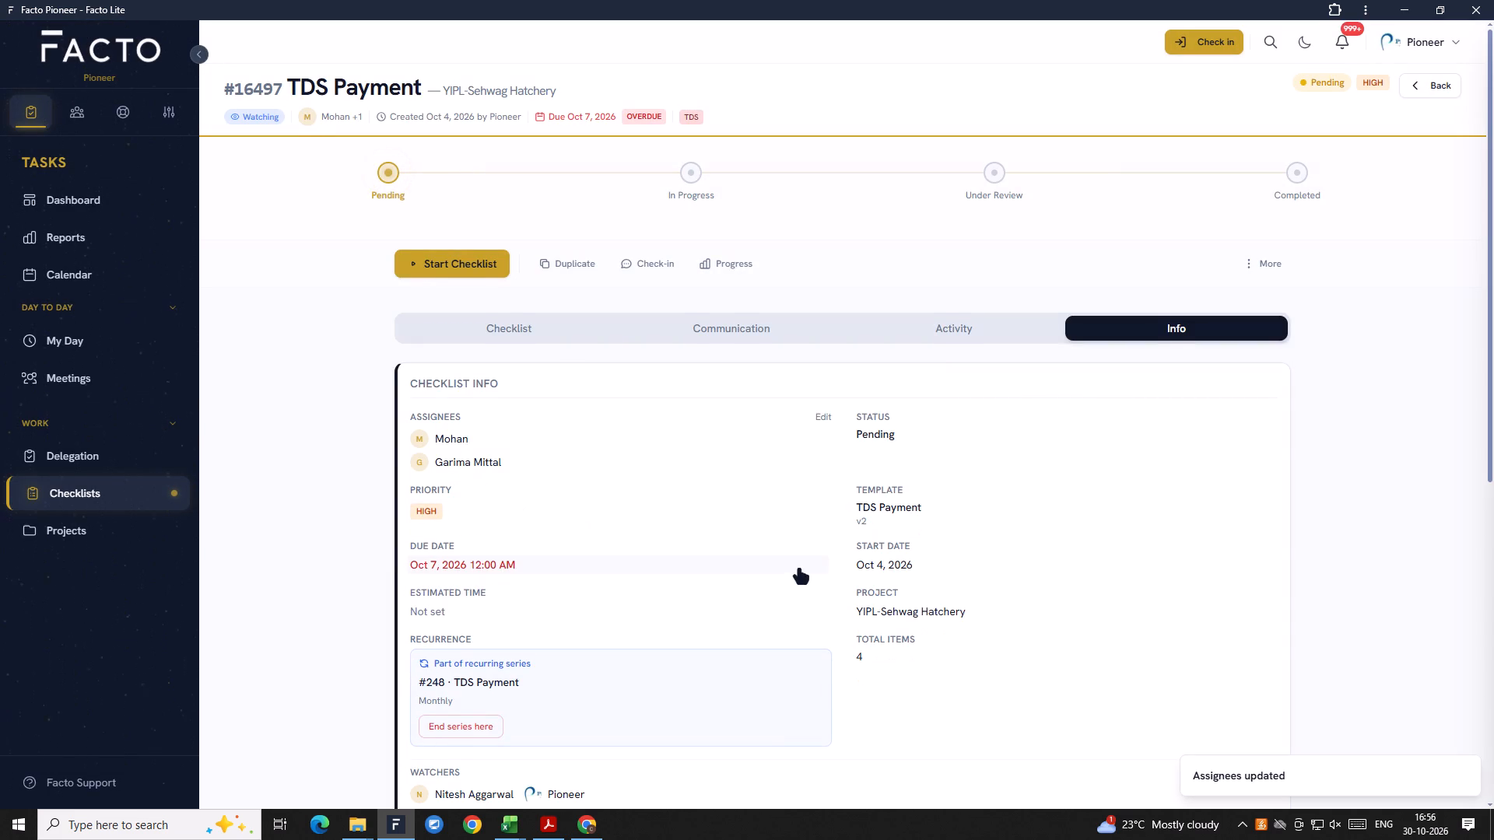
pyautogui.scroll(-7, 799, 570)
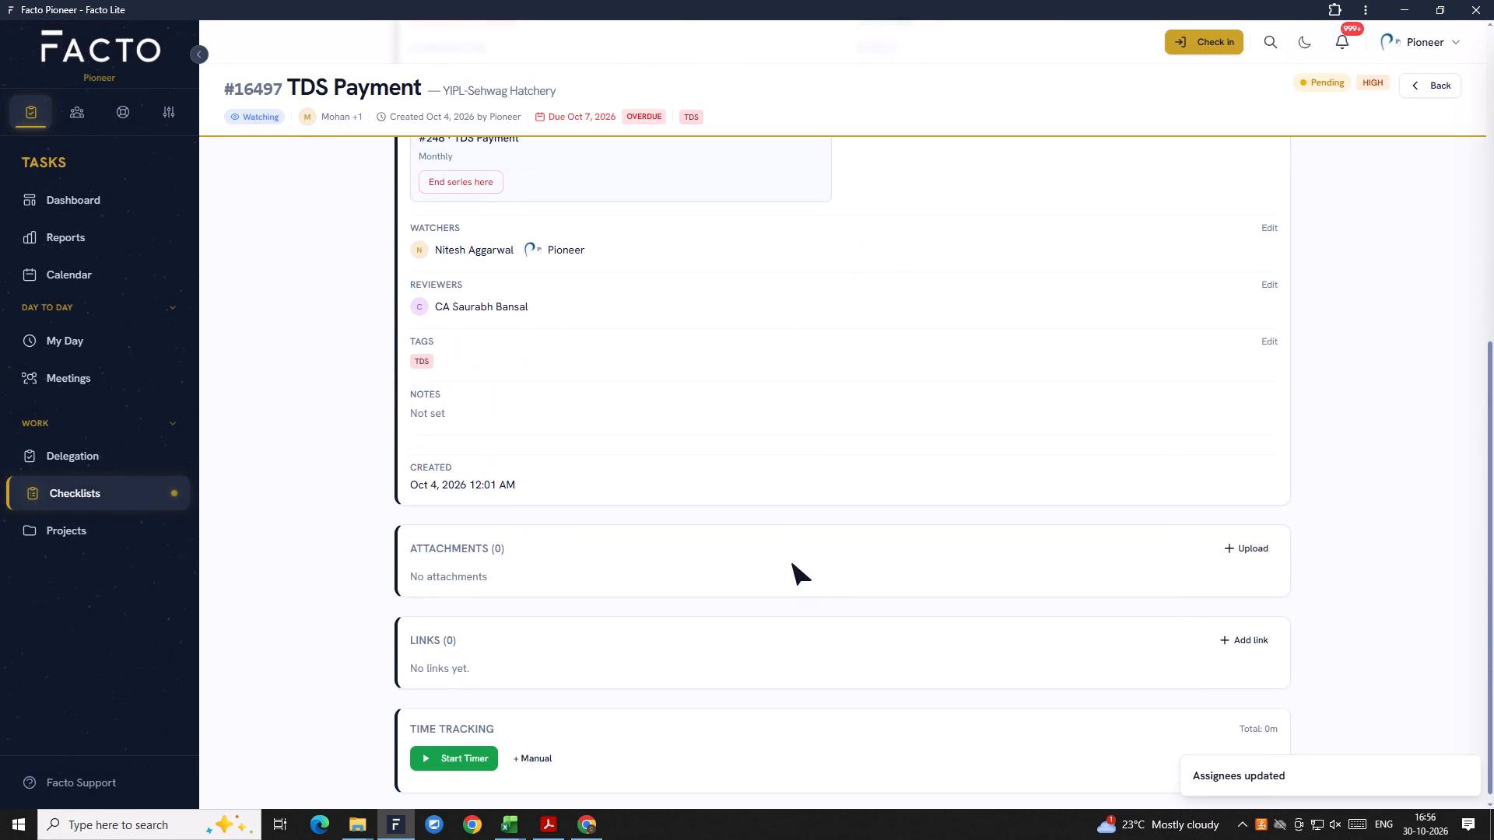
pyautogui.scroll(12, 792, 564)
pyautogui.click(1441, 87)
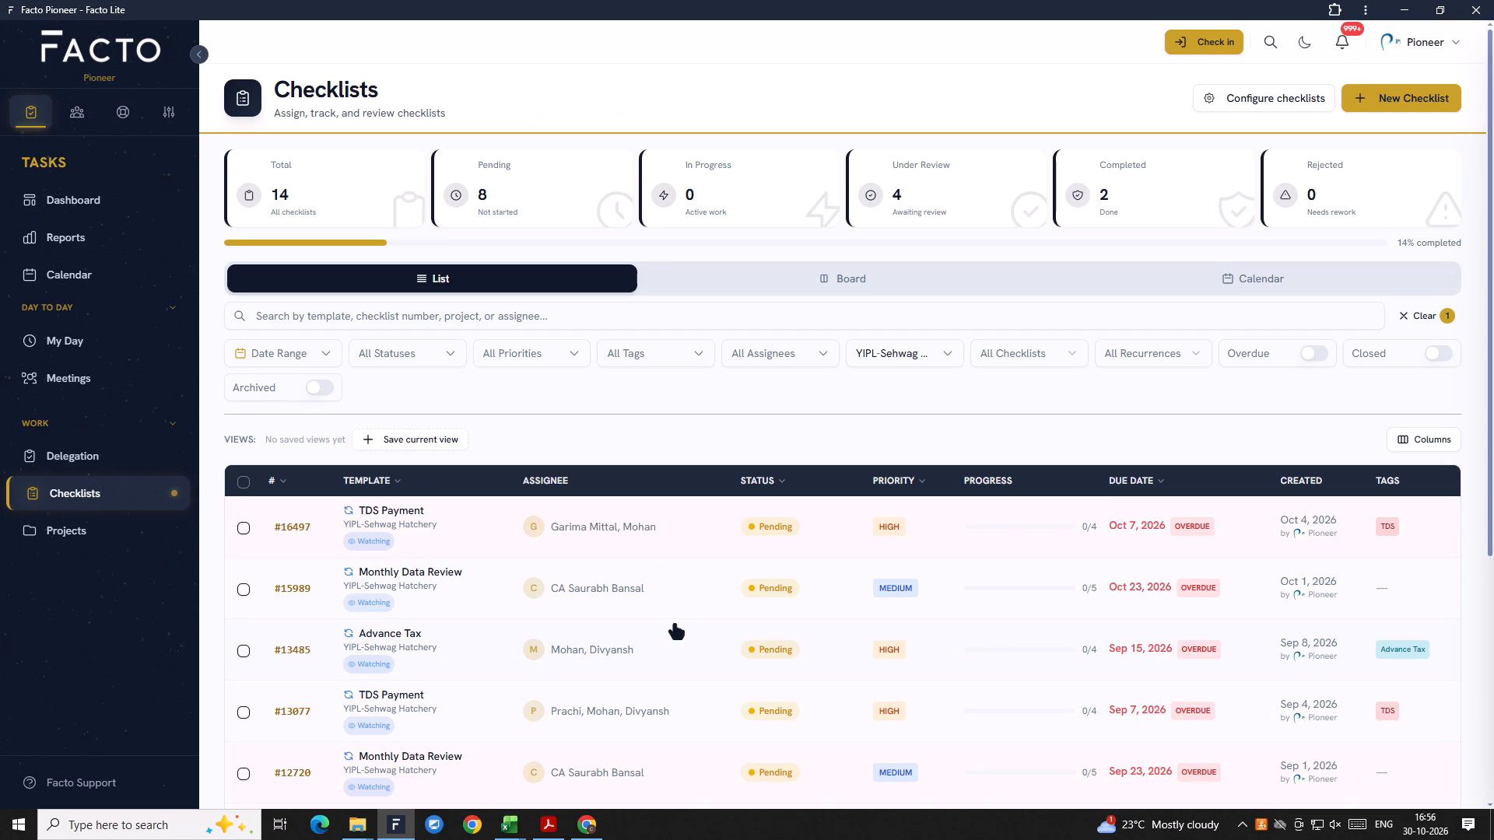
# Open the assignees of Sehwag Hatchery's Advance Tax checklist due Sep 15, 2026 for editing and deselect Divyansh.
pyautogui.scroll(-2, 615, 647)
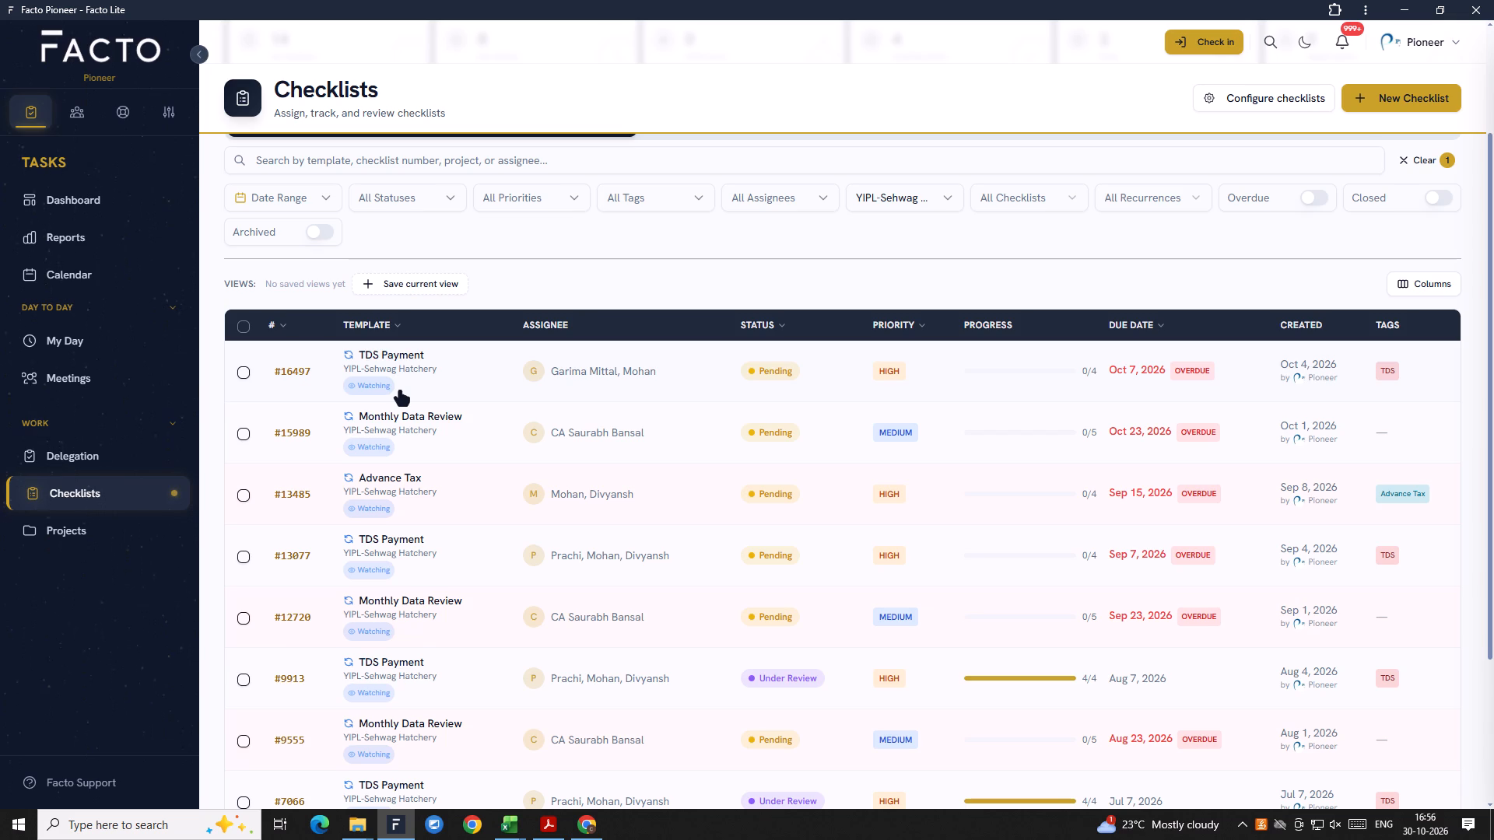
pyautogui.scroll(-1, 401, 419)
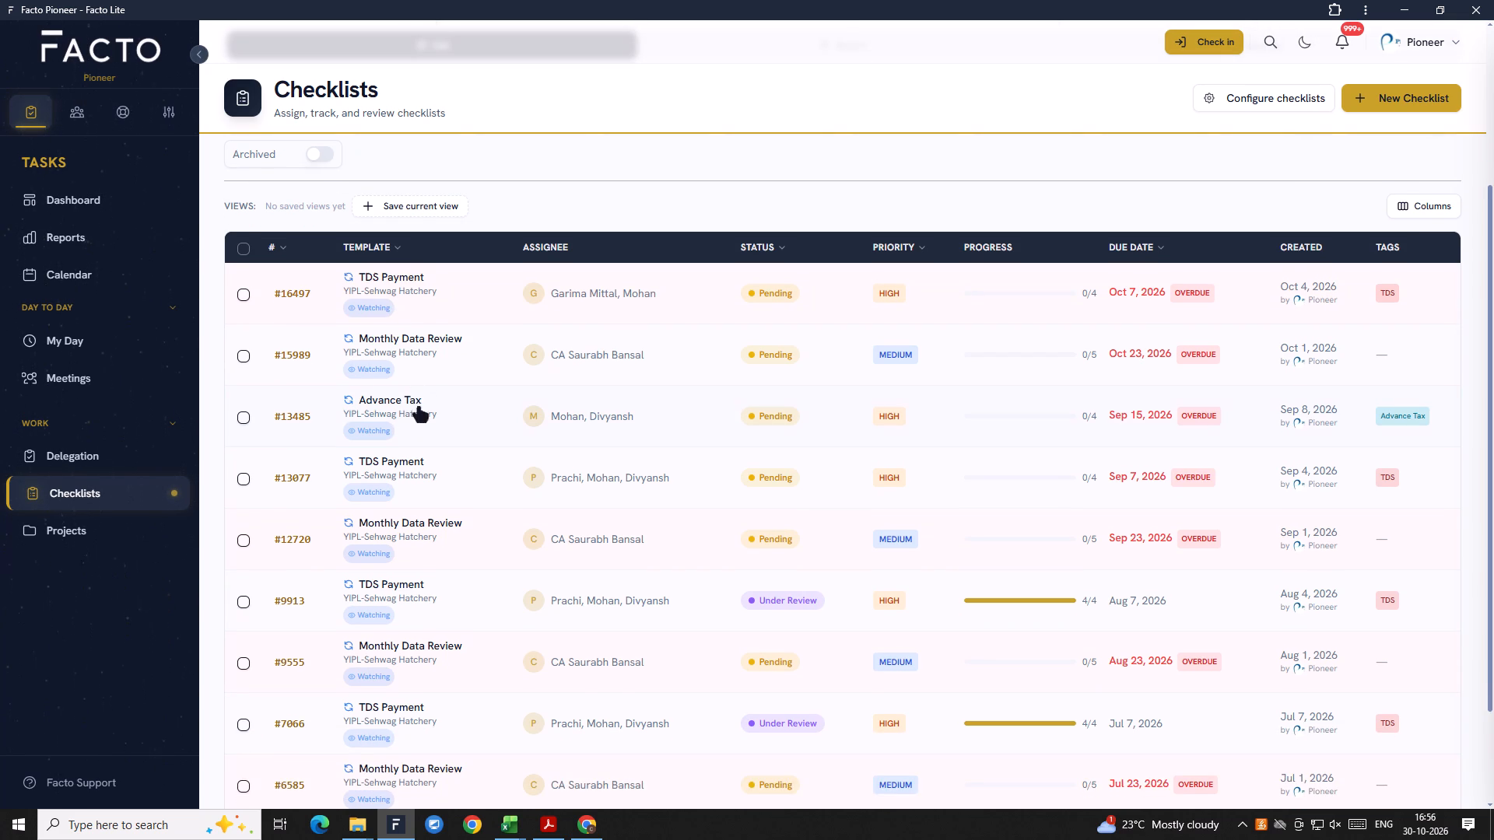
pyautogui.scroll(-1, 420, 459)
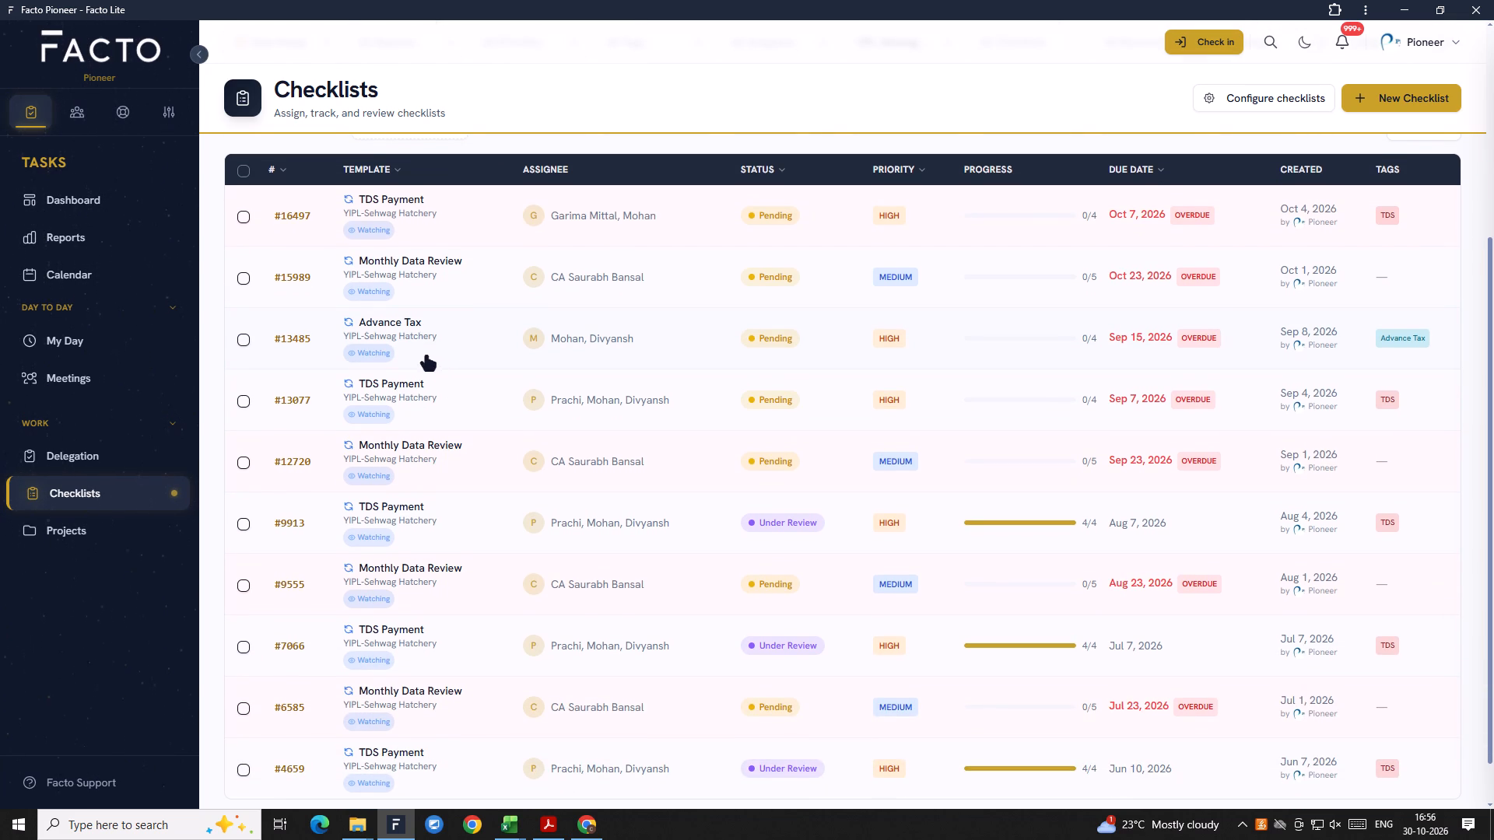
pyautogui.click(424, 340)
pyautogui.click(1159, 340)
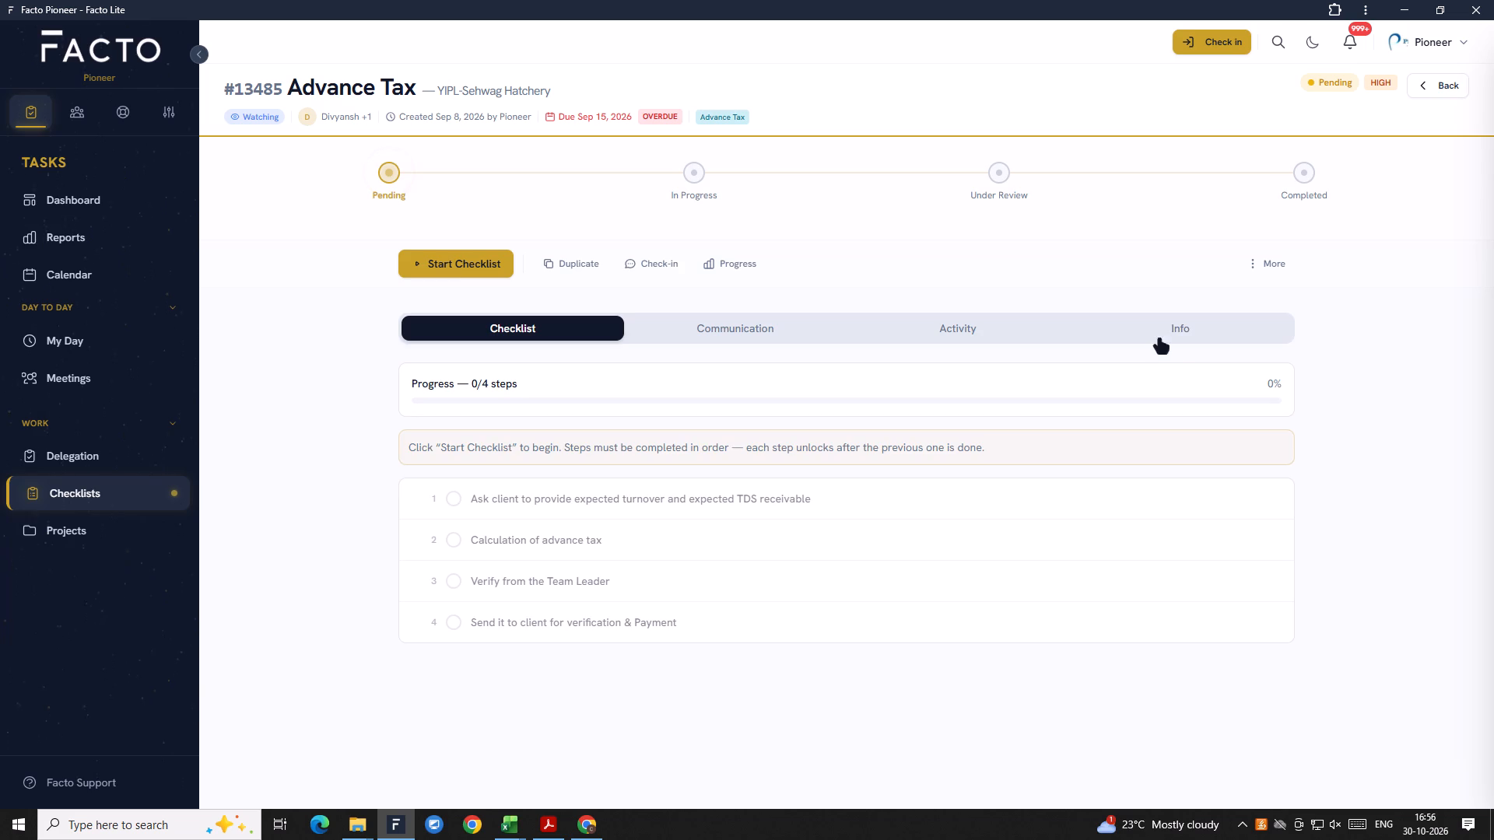
pyautogui.click(825, 418)
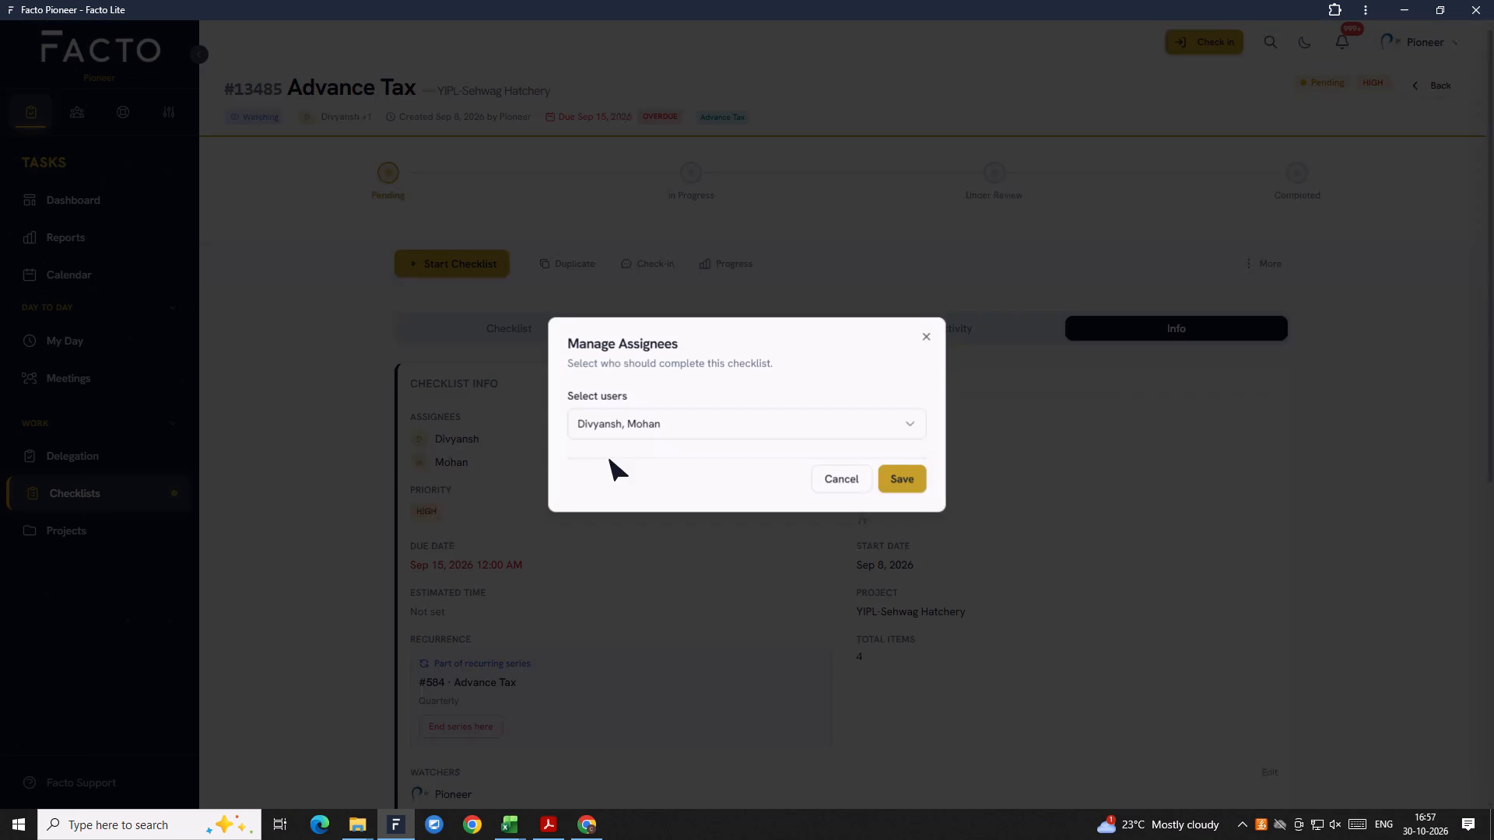
pyautogui.click(650, 424)
pyautogui.scroll(-2, 647, 570)
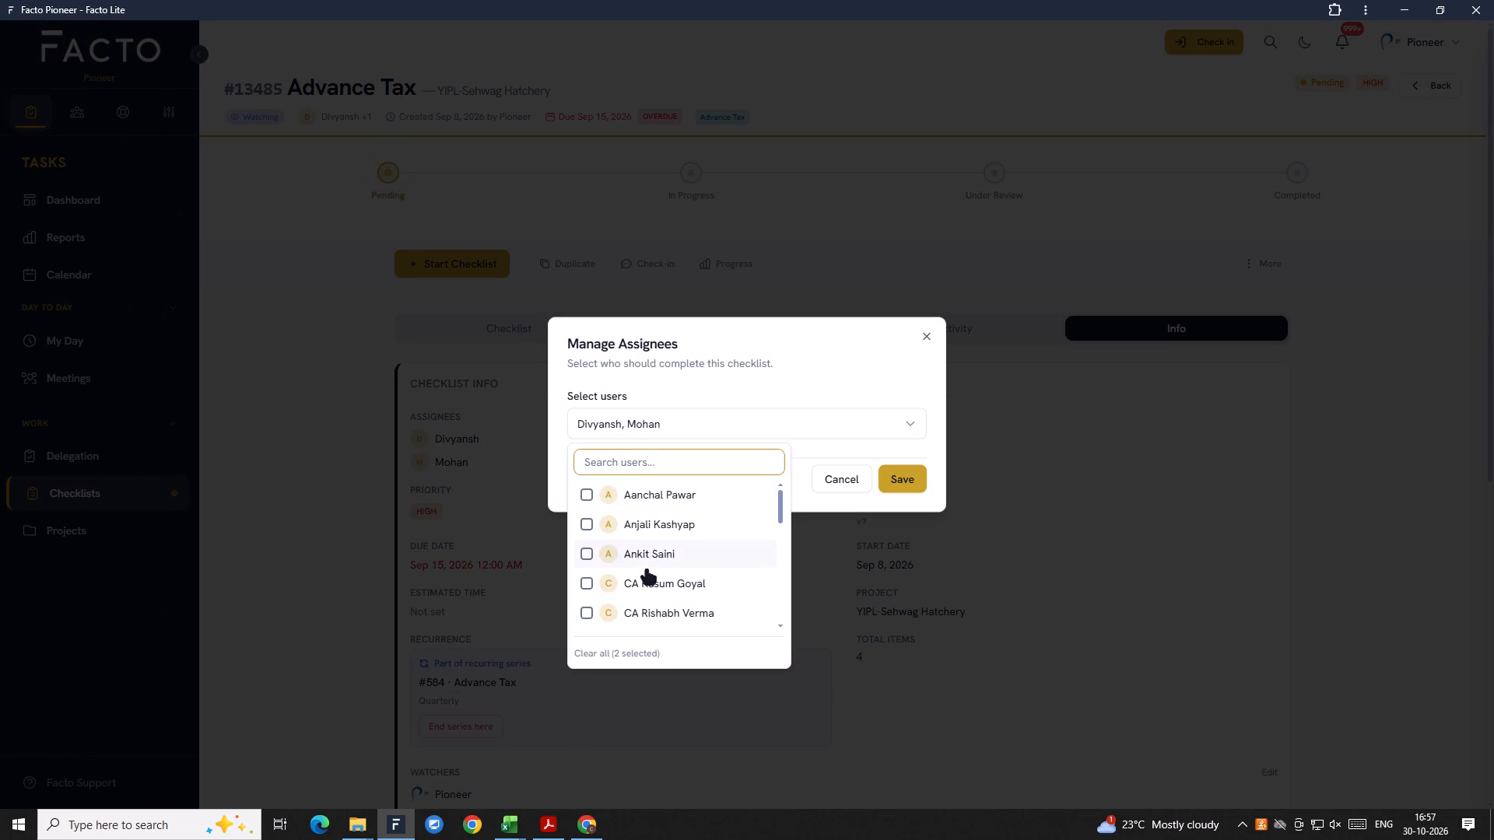
pyautogui.click(642, 574)
# Search the users for "garim", add Garima to the Advance Tax checklist's assignees, save, and return to the checklist list.
pyautogui.scroll(2, 624, 562)
pyautogui.click(611, 467)
pyautogui.write('garim')
pyautogui.click(665, 500)
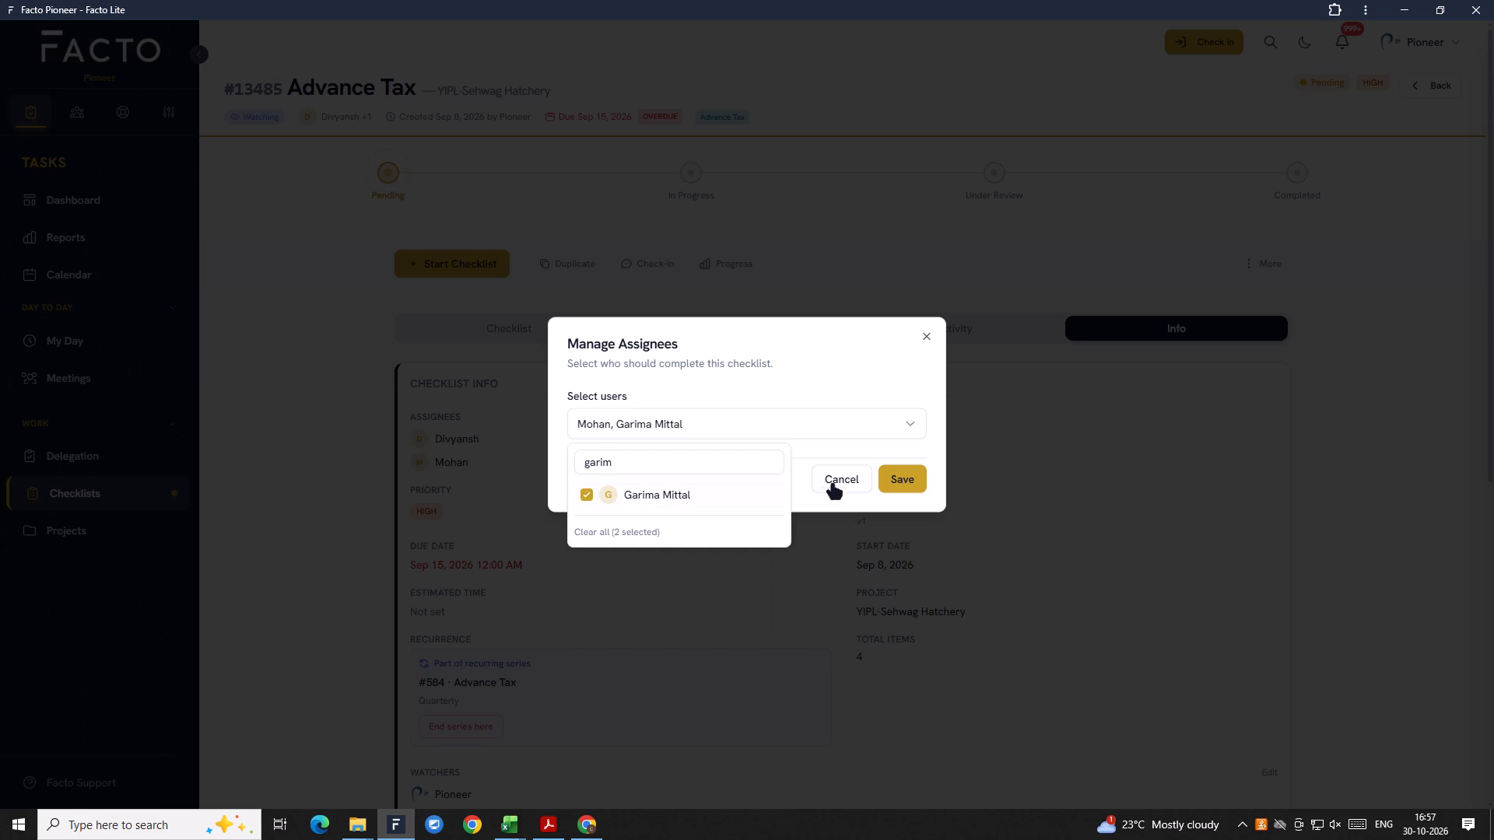
pyautogui.click(910, 478)
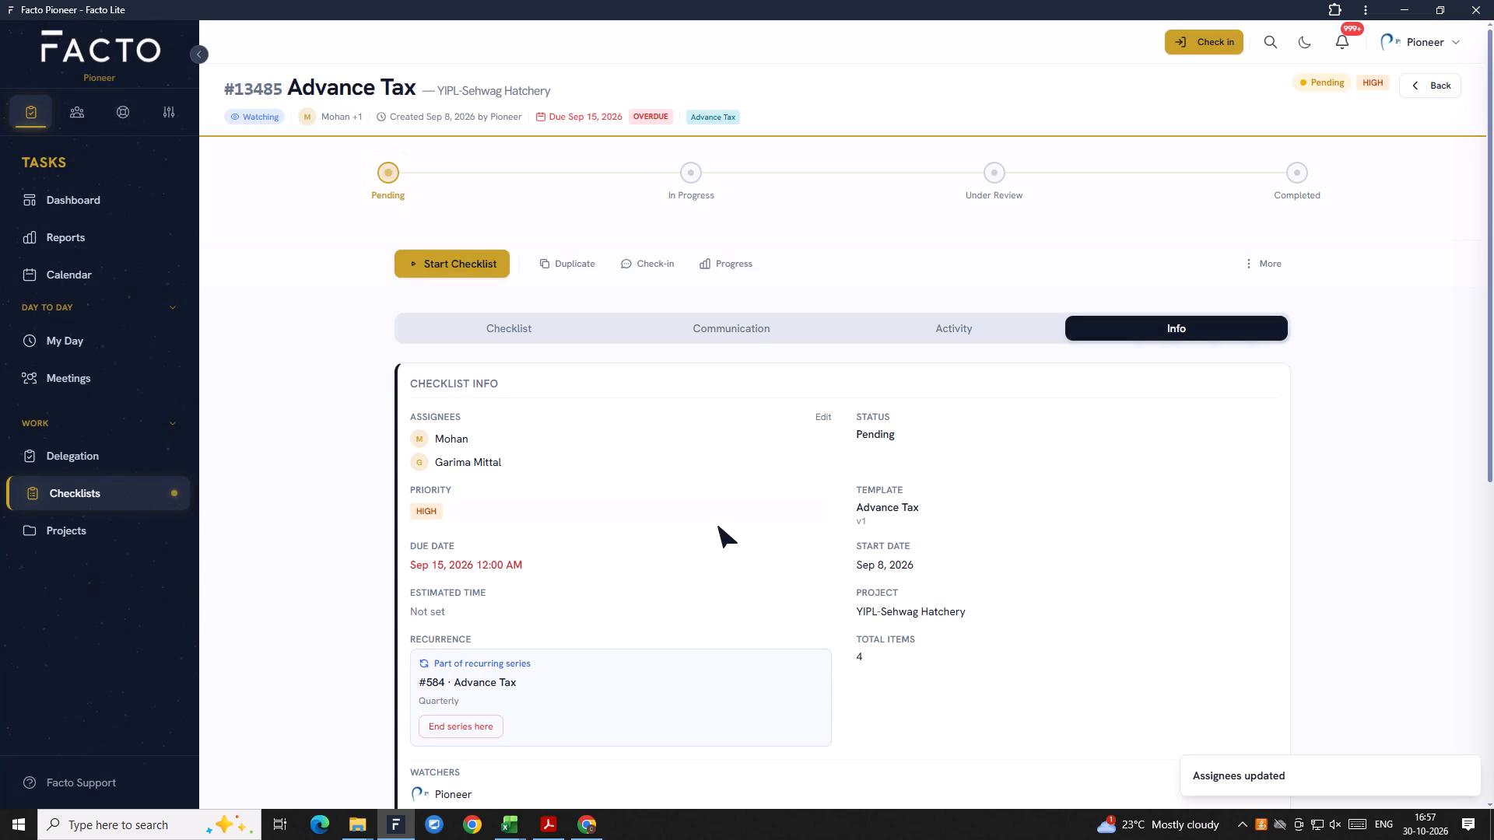
pyautogui.scroll(3, 719, 527)
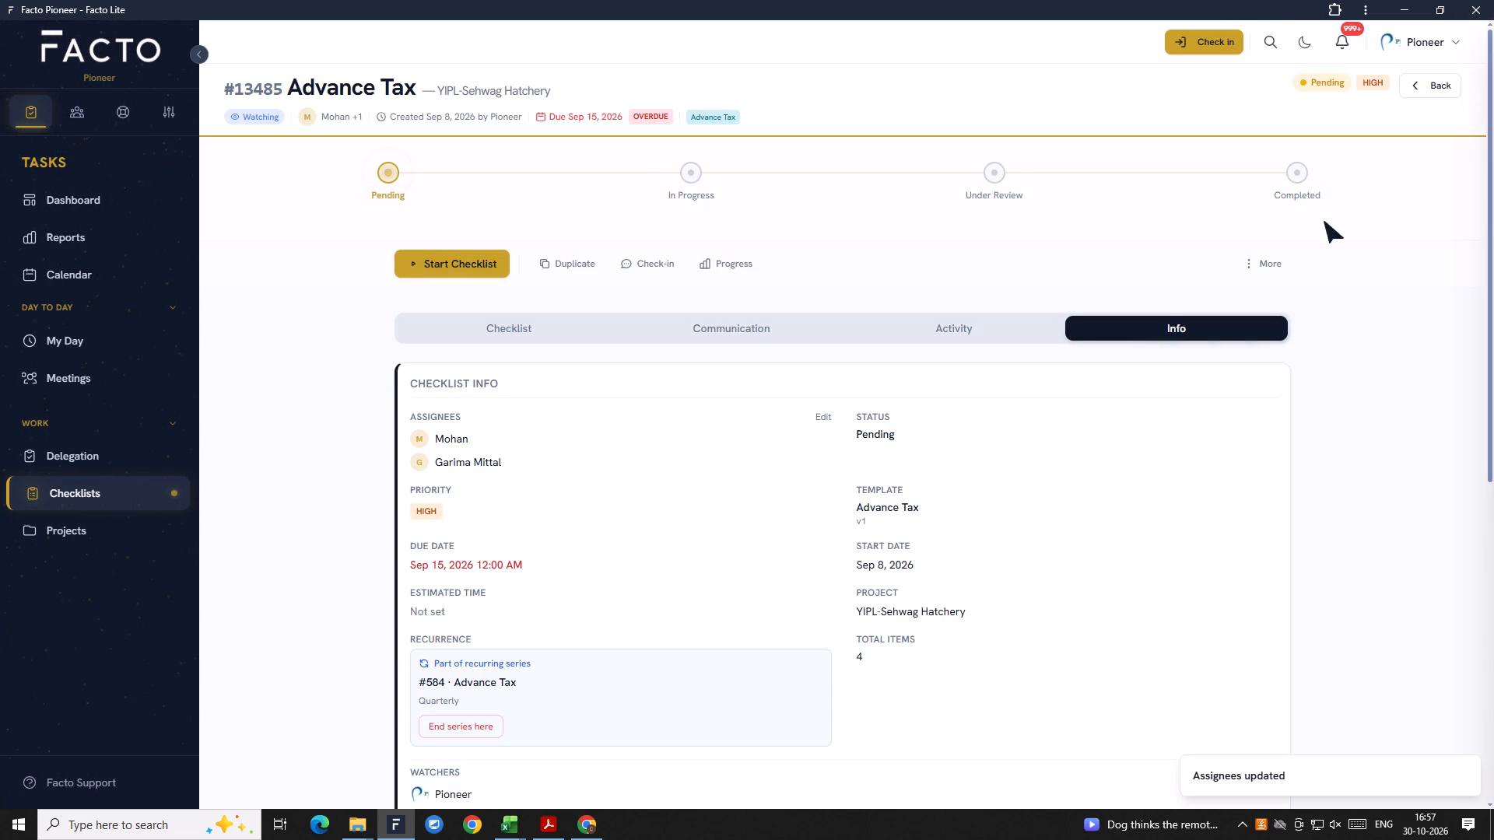
pyautogui.scroll(-7, 952, 516)
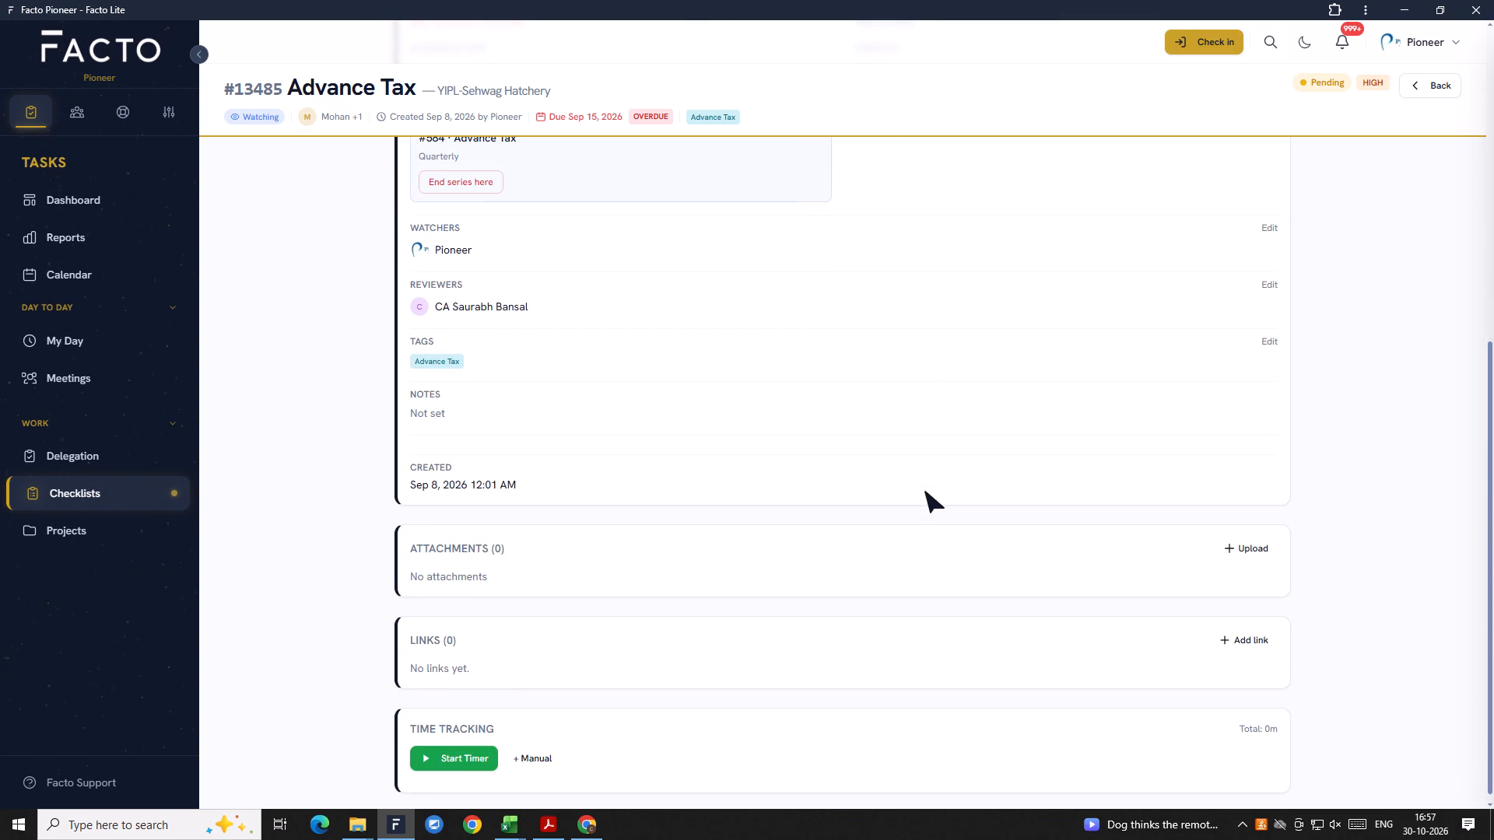
pyautogui.scroll(15, 949, 482)
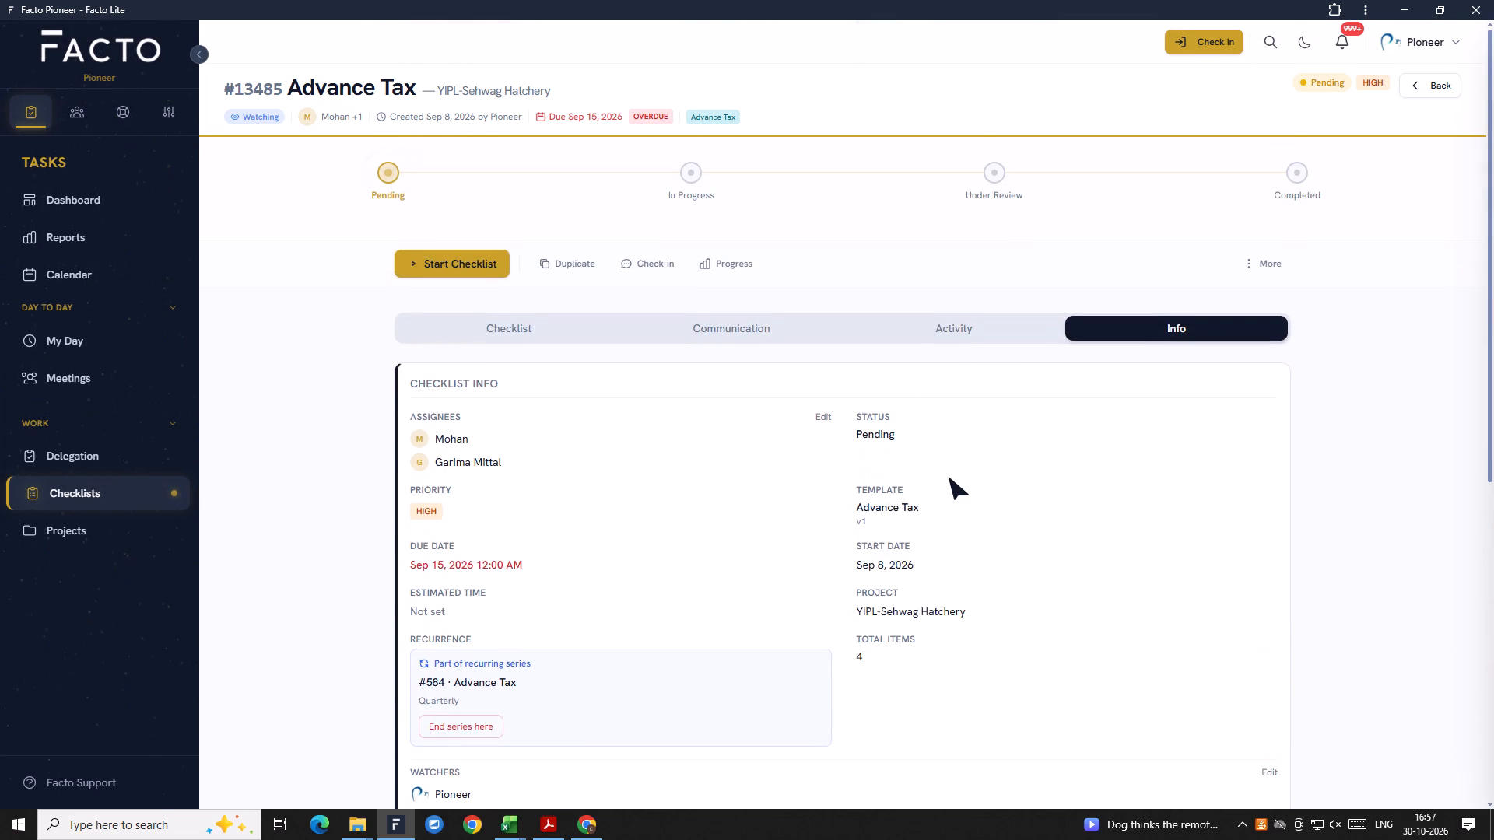
pyautogui.click(1428, 93)
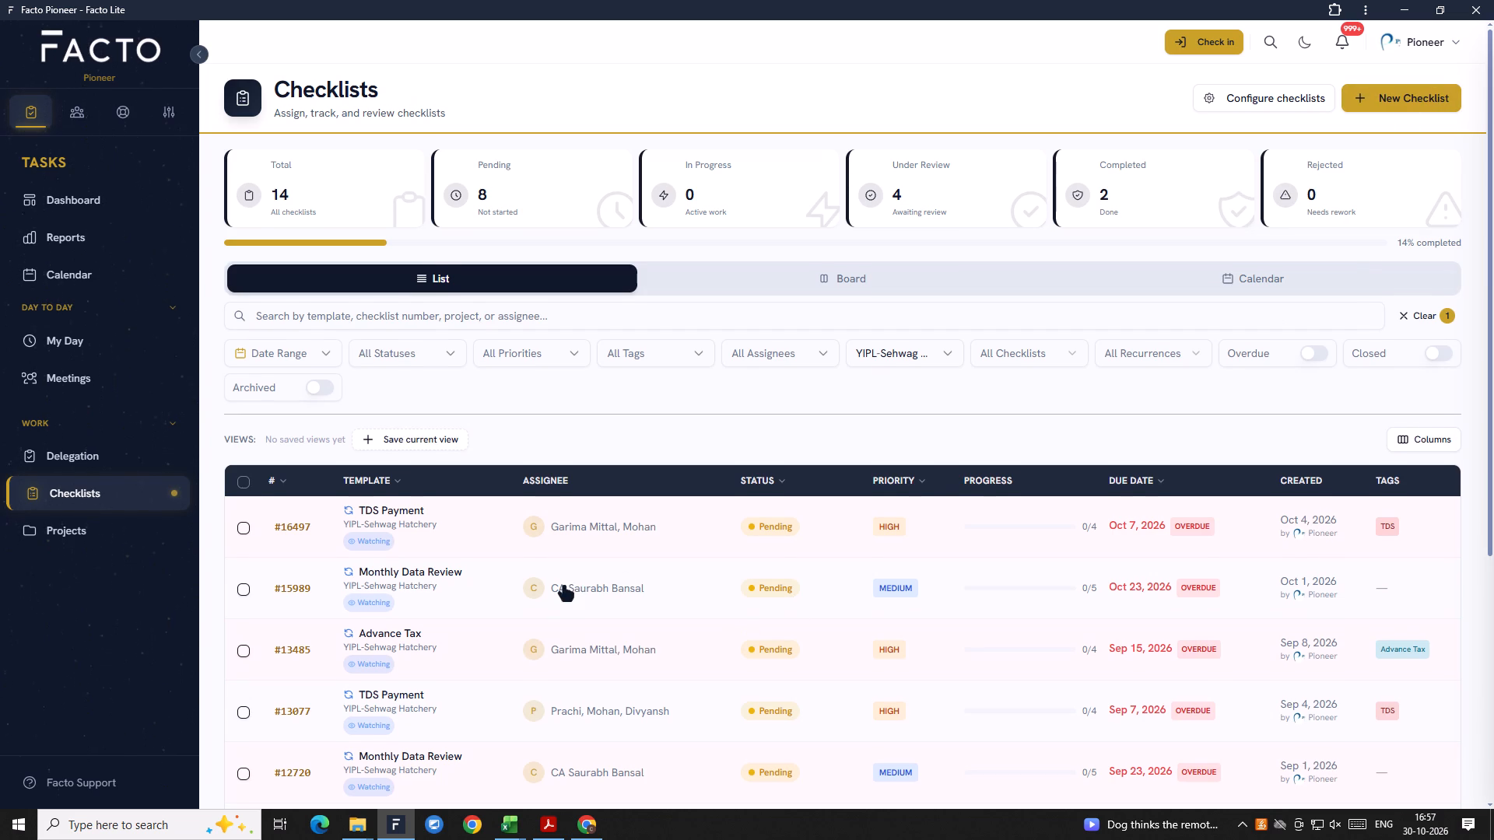
# Open the assignees of Sehwag Hatchery's TDS Payment checklist due Sep 7, 2026 for editing and deselect Divyansh.
pyautogui.scroll(-3, 564, 587)
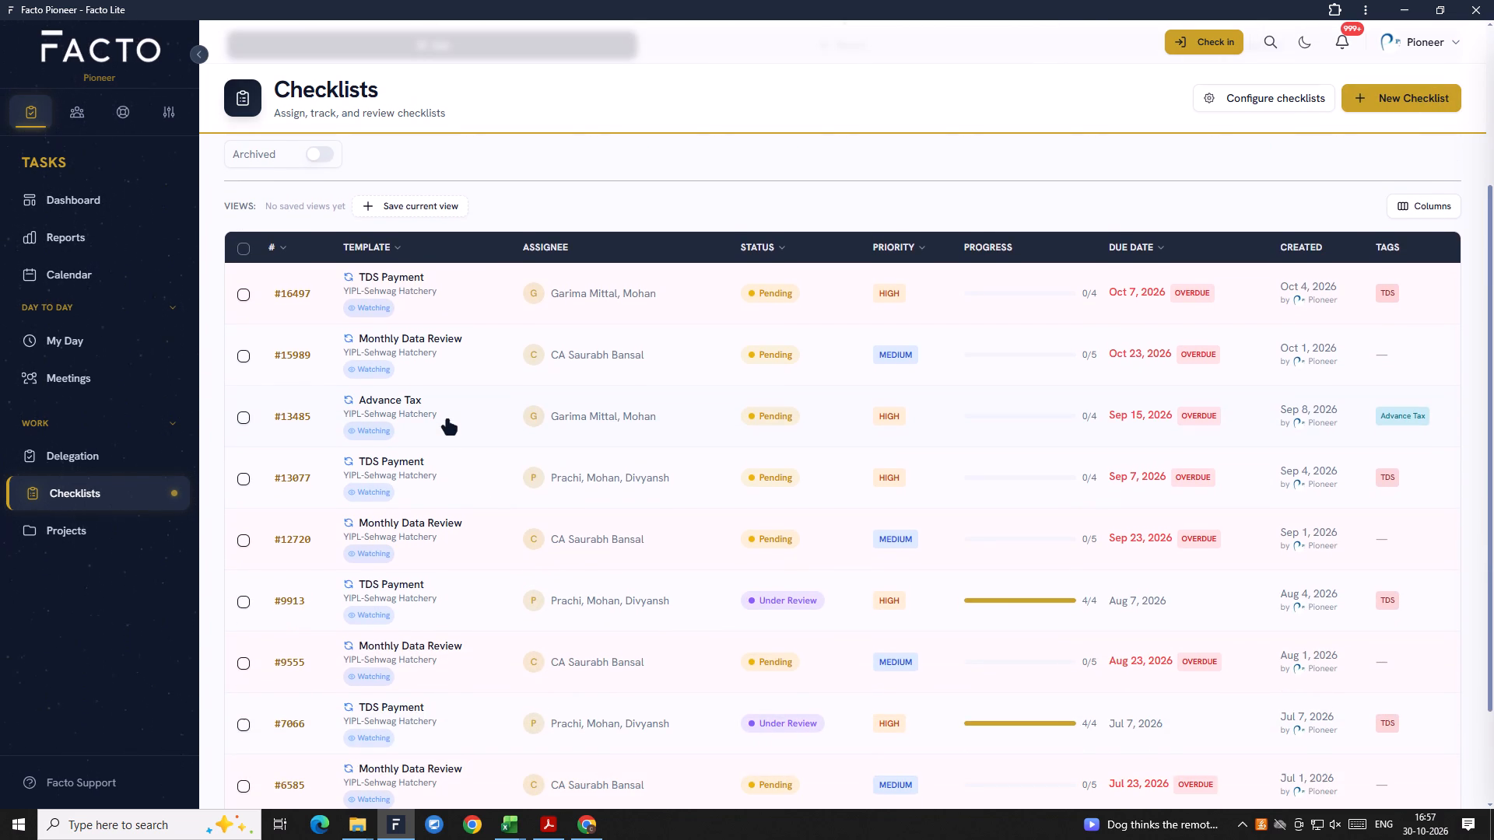
pyautogui.click(412, 476)
pyautogui.click(1124, 328)
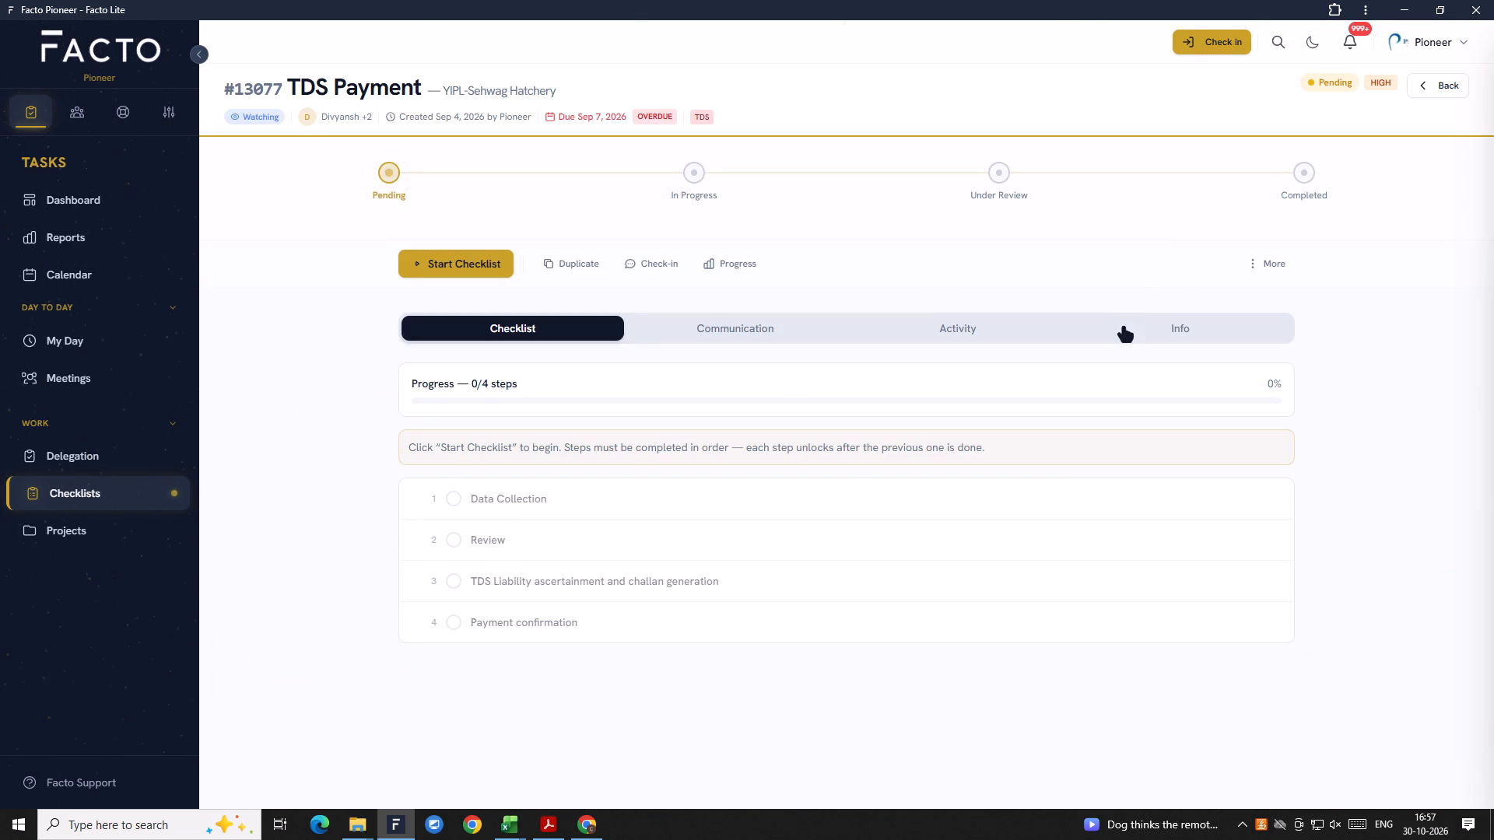
pyautogui.click(820, 417)
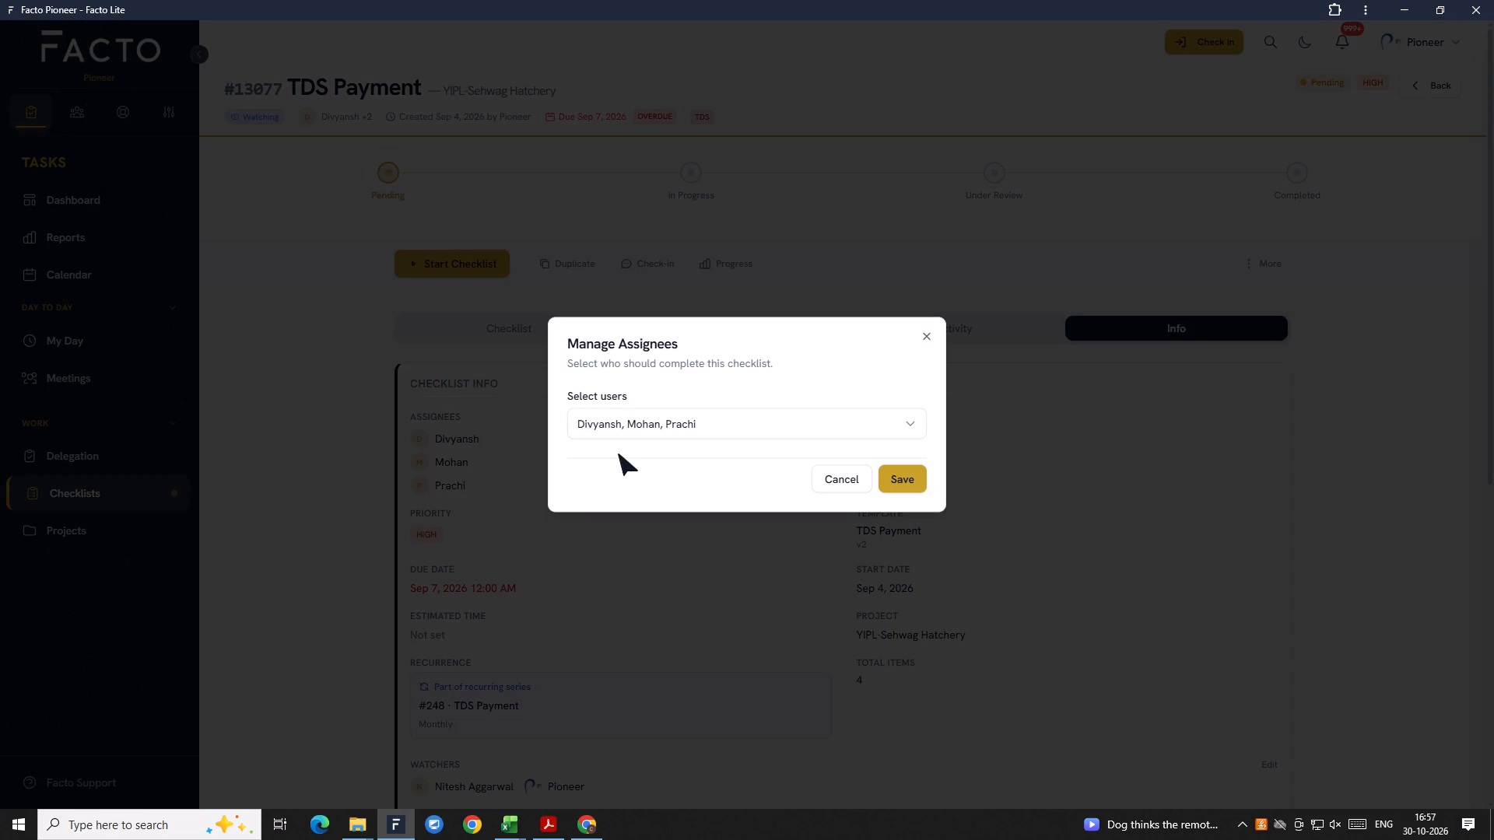
pyautogui.click(669, 425)
pyautogui.scroll(-3, 674, 544)
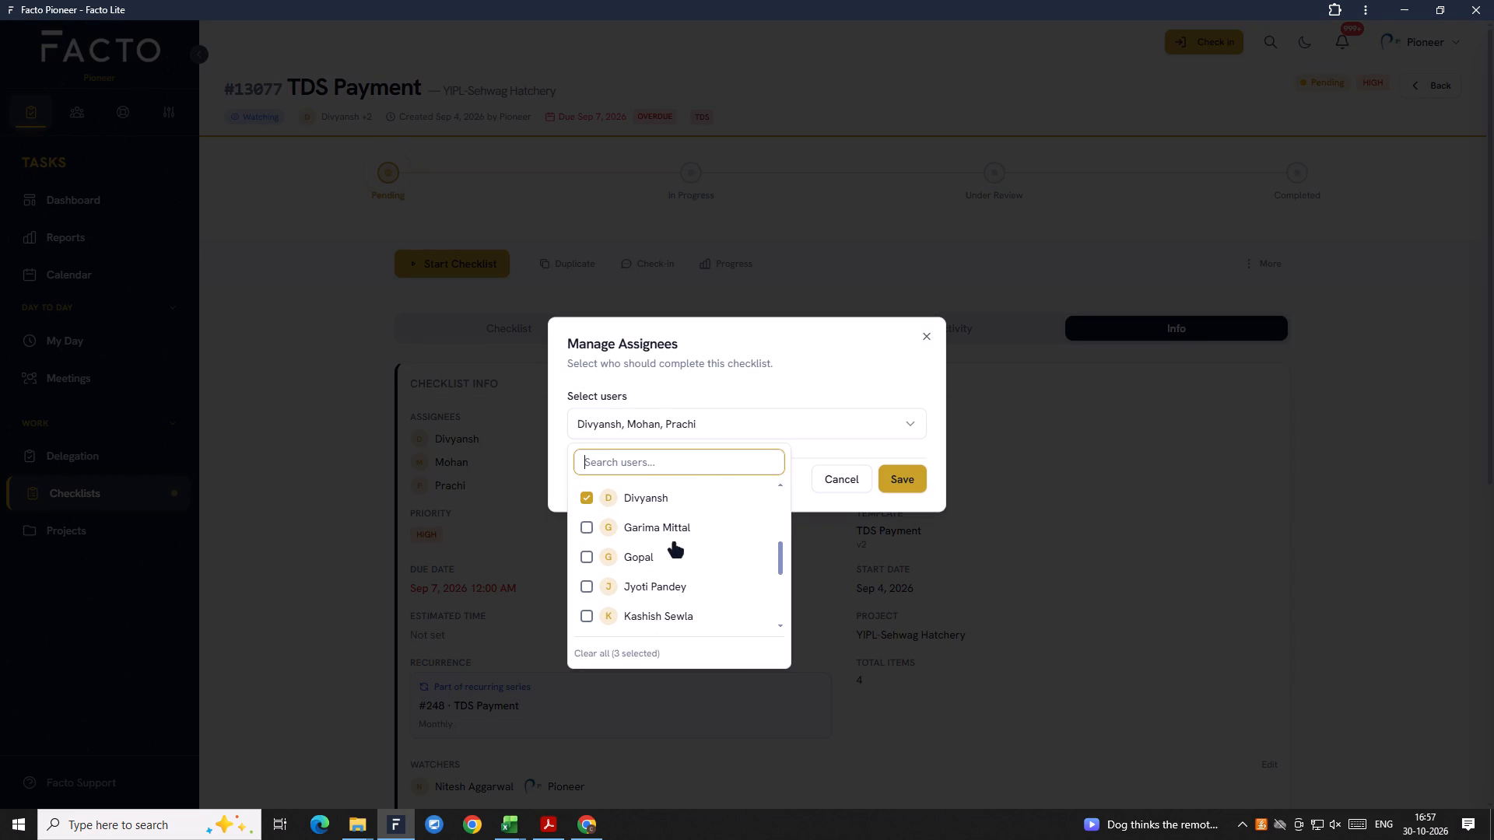
pyautogui.click(640, 502)
# Search the users for "gar", add Garima to the assignees of the TDS Payment checklist due Sep 7, 2026, and save.
pyautogui.scroll(-3, 663, 562)
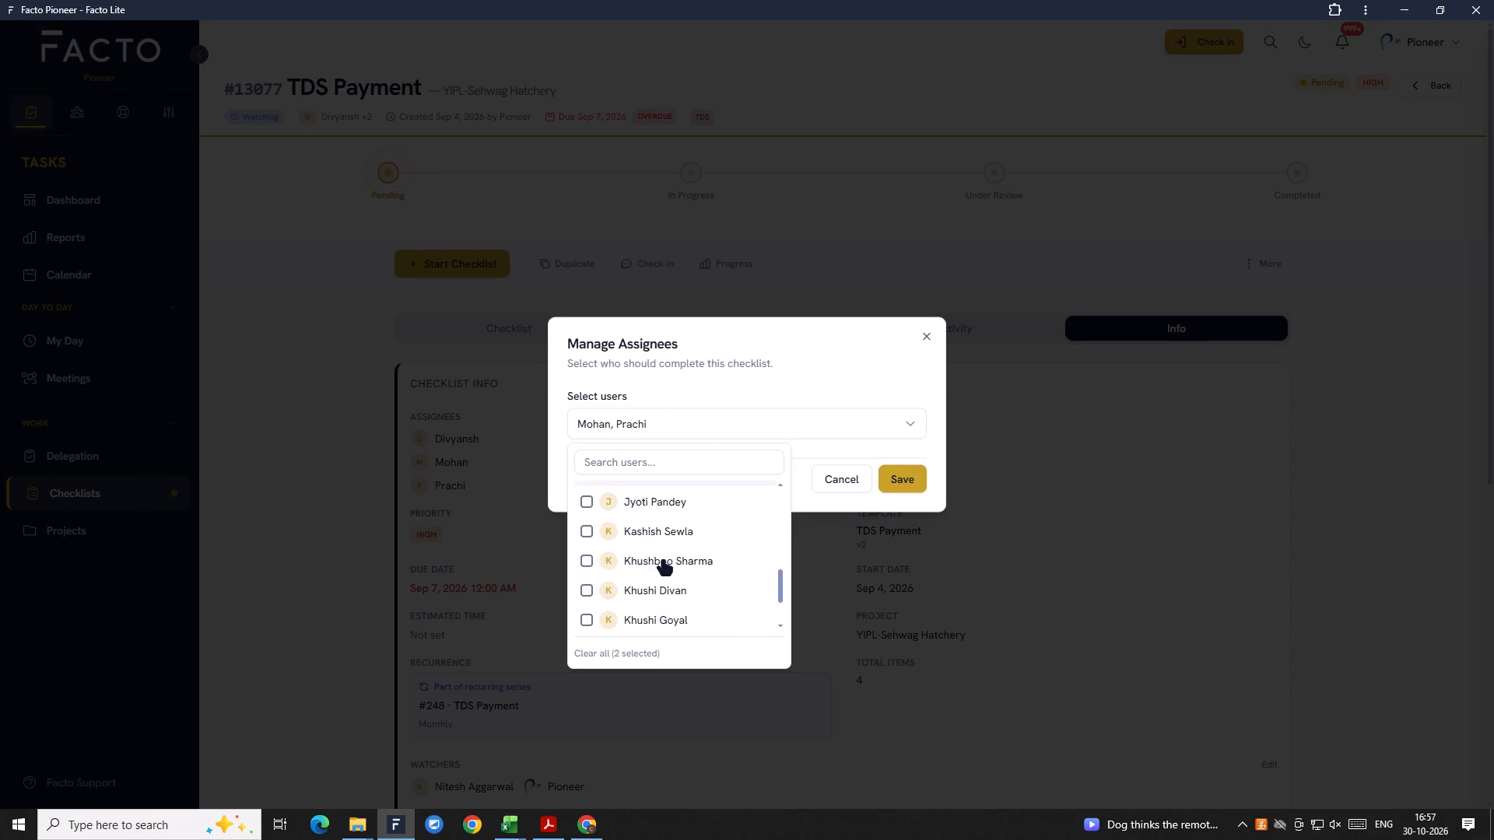
pyautogui.scroll(-3, 663, 562)
pyautogui.scroll(5, 663, 569)
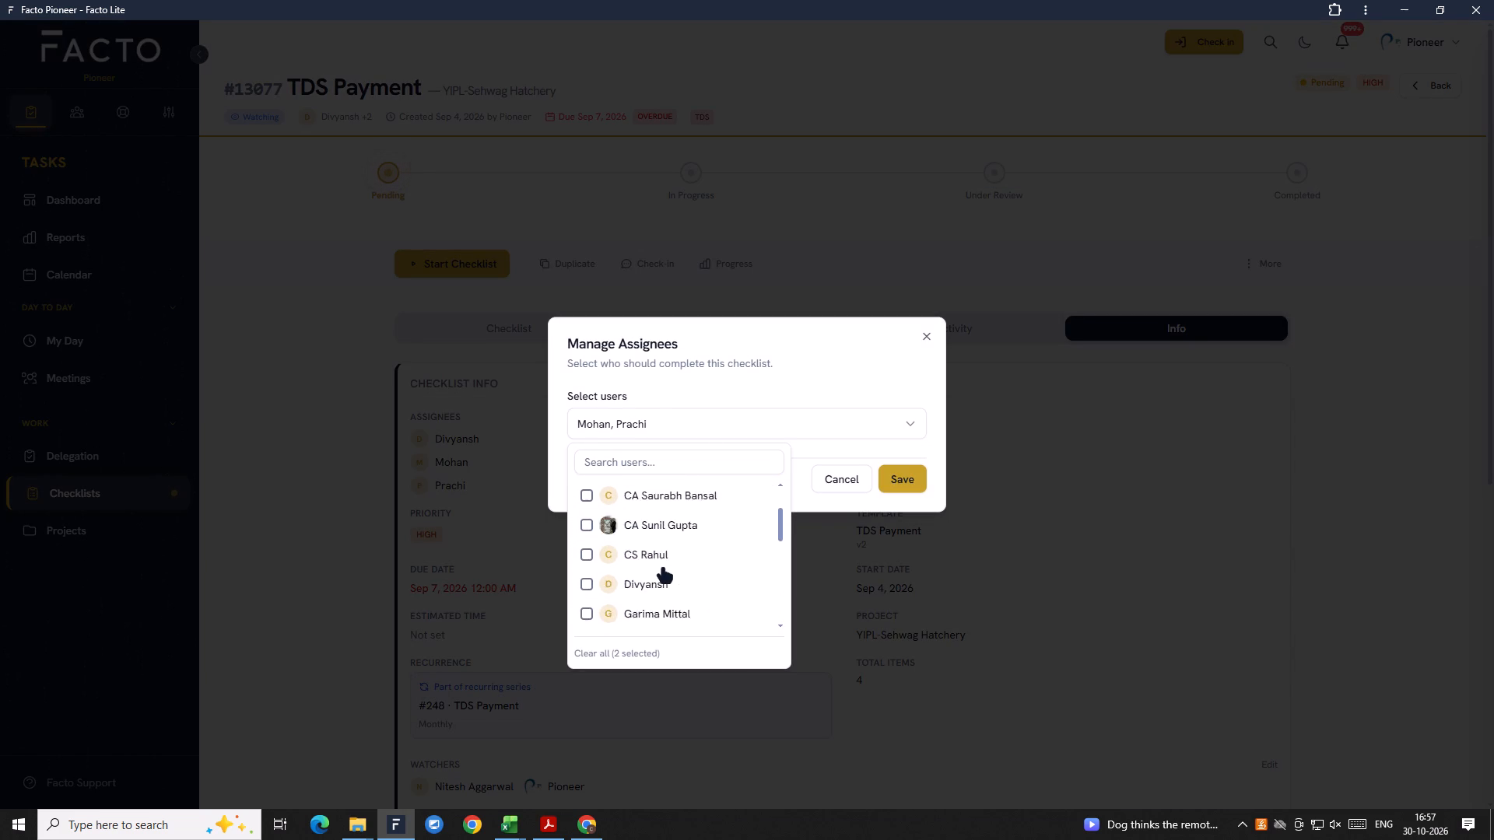
pyautogui.scroll(7, 663, 569)
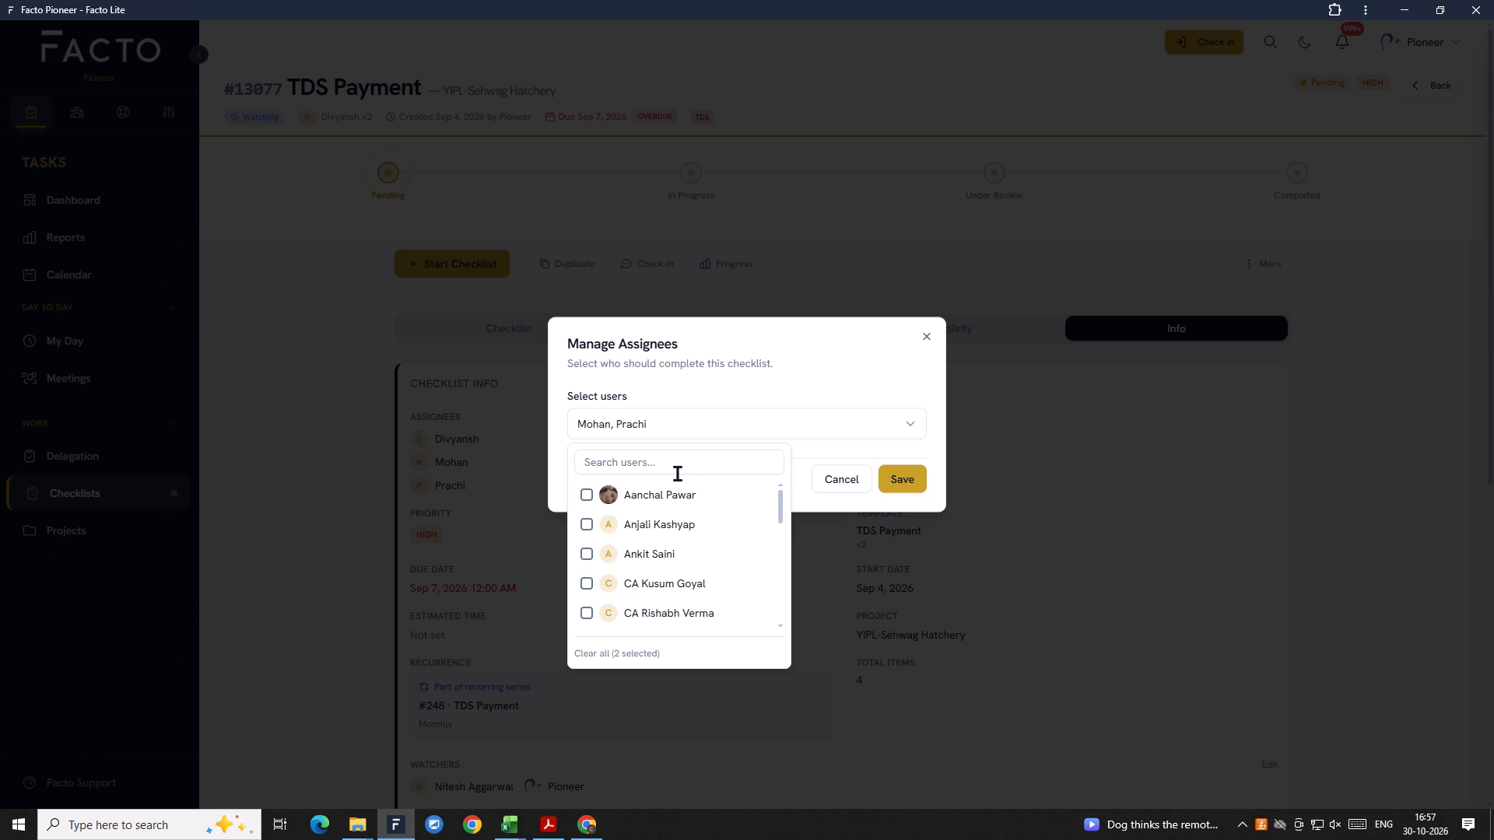
pyautogui.scroll(-2, 661, 548)
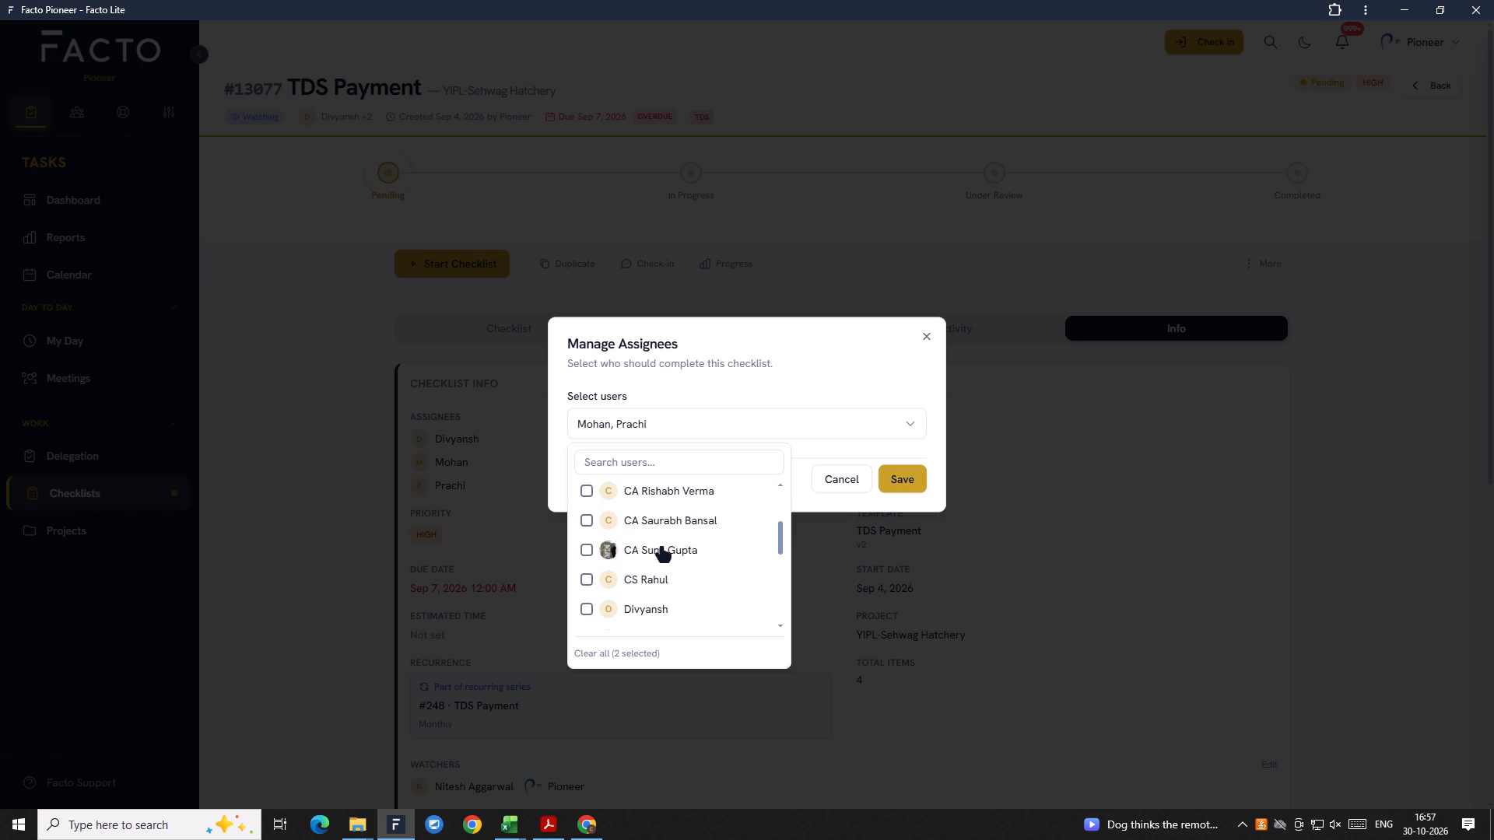
pyautogui.scroll(-2, 661, 548)
pyautogui.scroll(1, 661, 548)
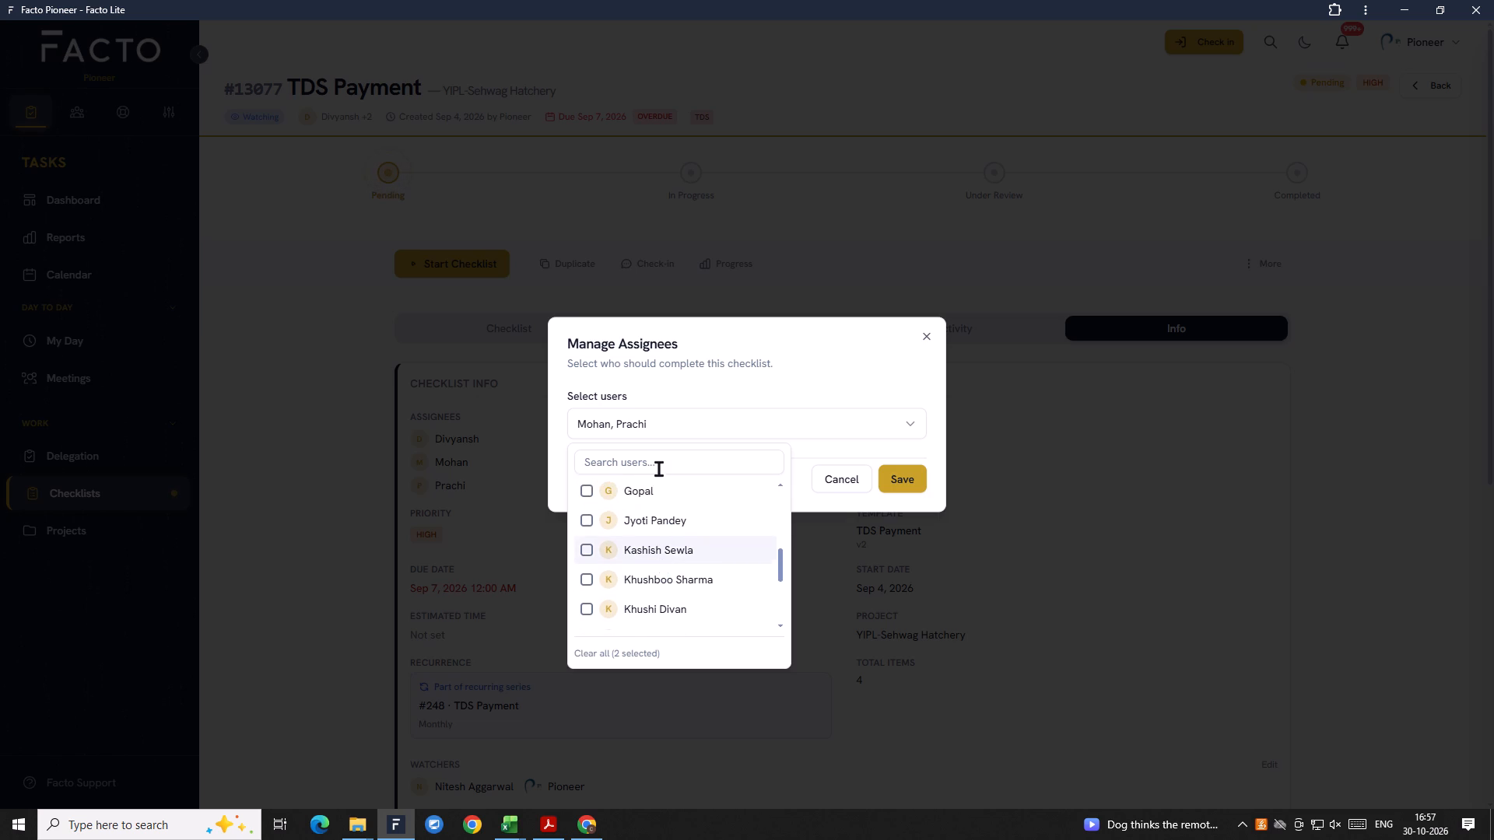
pyautogui.click(656, 467)
pyautogui.write('ga')
pyautogui.press('r')
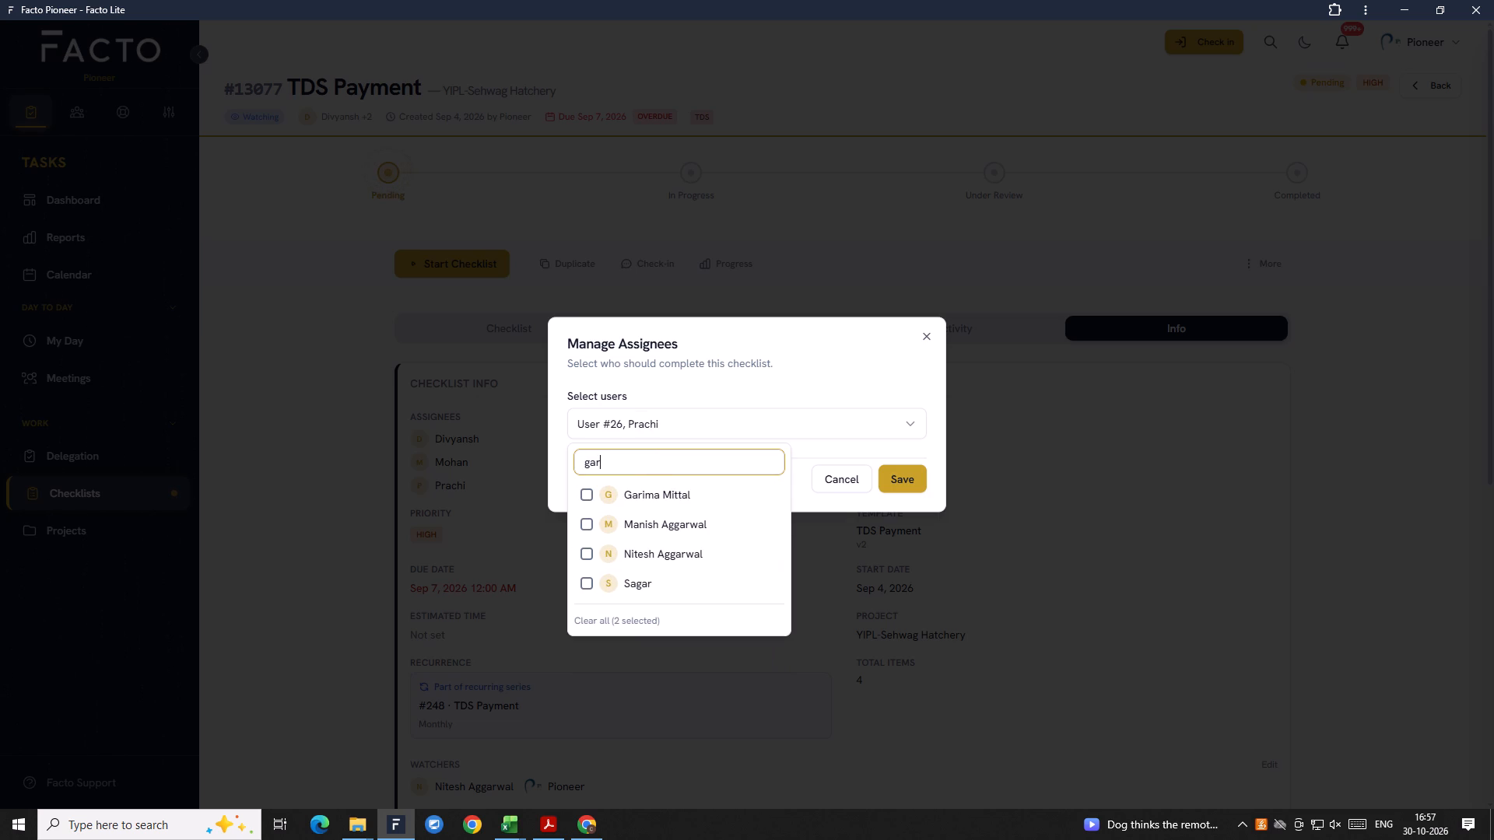
pyautogui.click(623, 489)
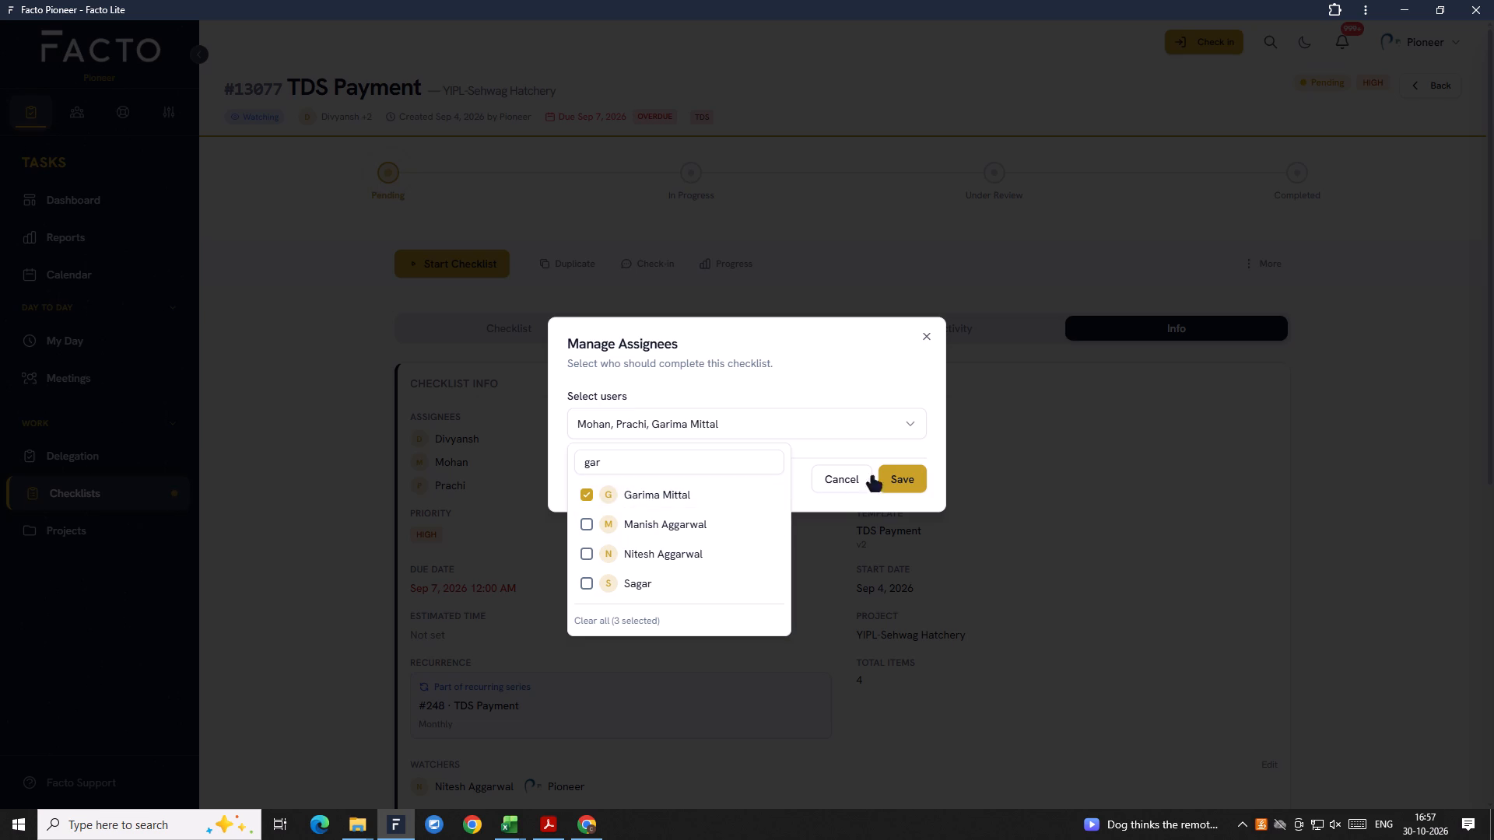
pyautogui.click(909, 478)
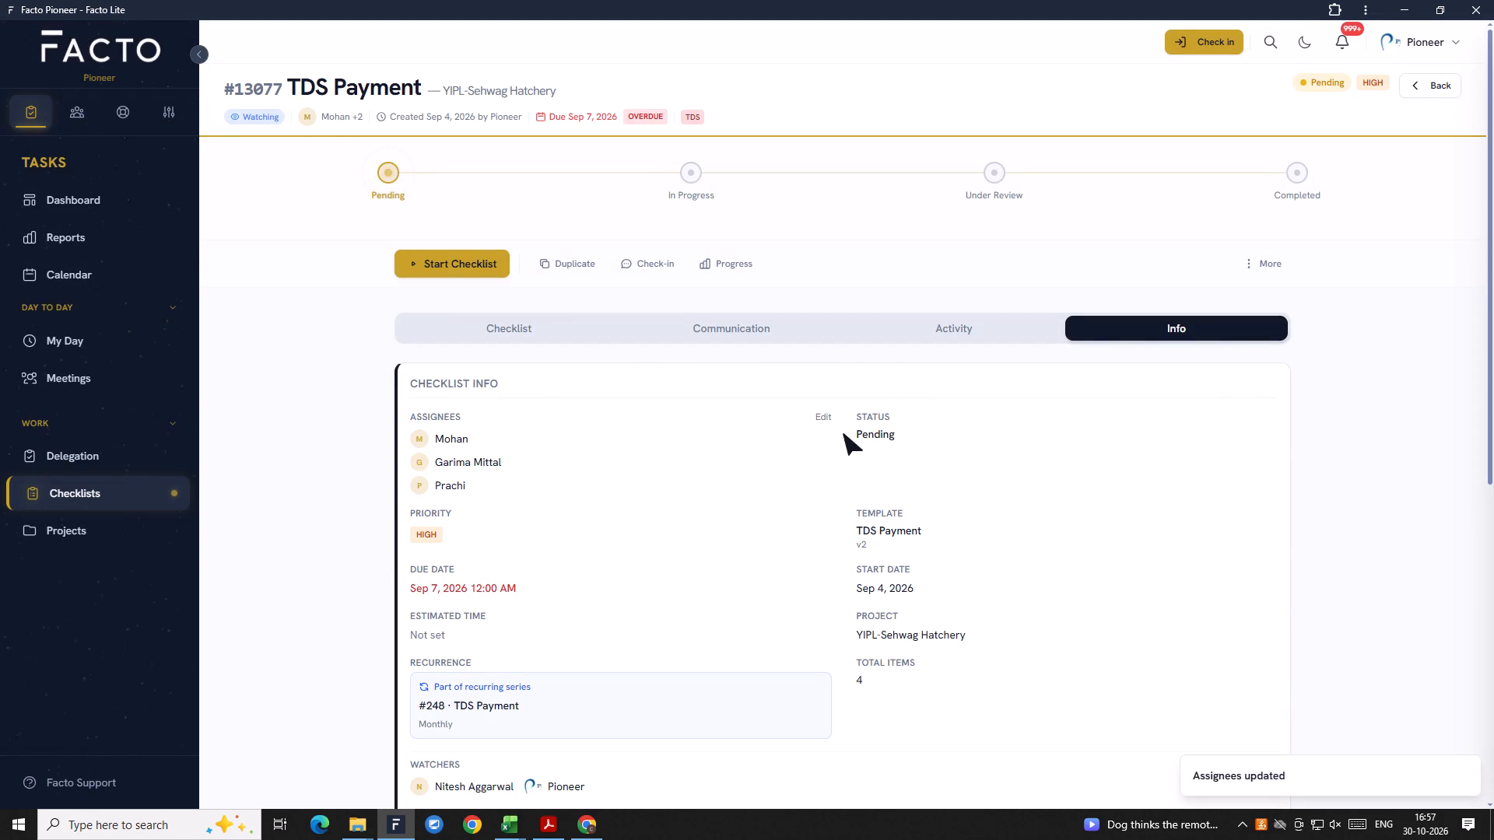
# Remove Prachi from the assignees of the TDS Payment checklist due Sep 7, 2026, save, and return to the checklist list.
pyautogui.click(836, 421)
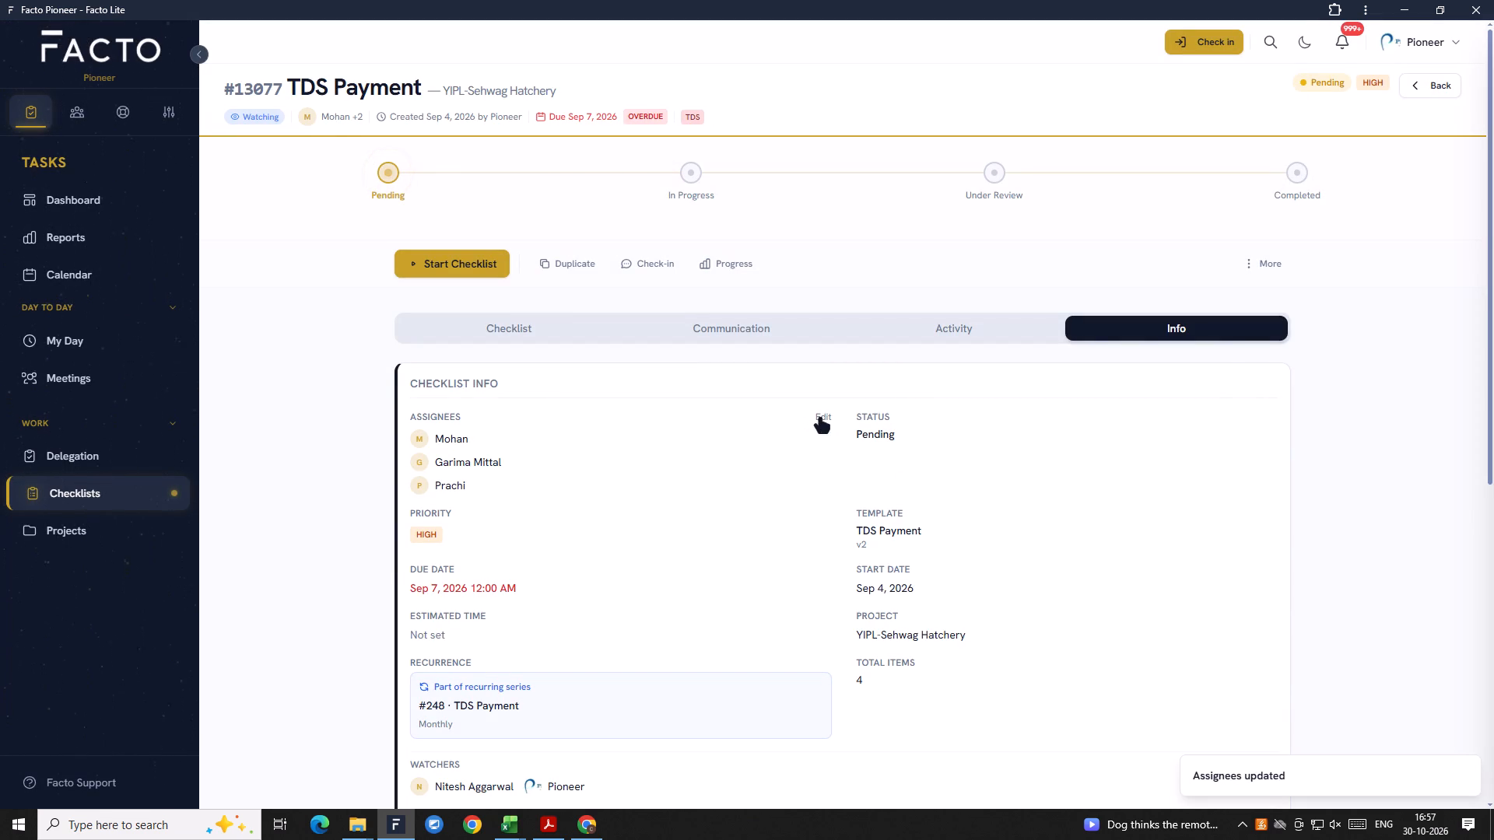
pyautogui.click(823, 419)
pyautogui.click(615, 420)
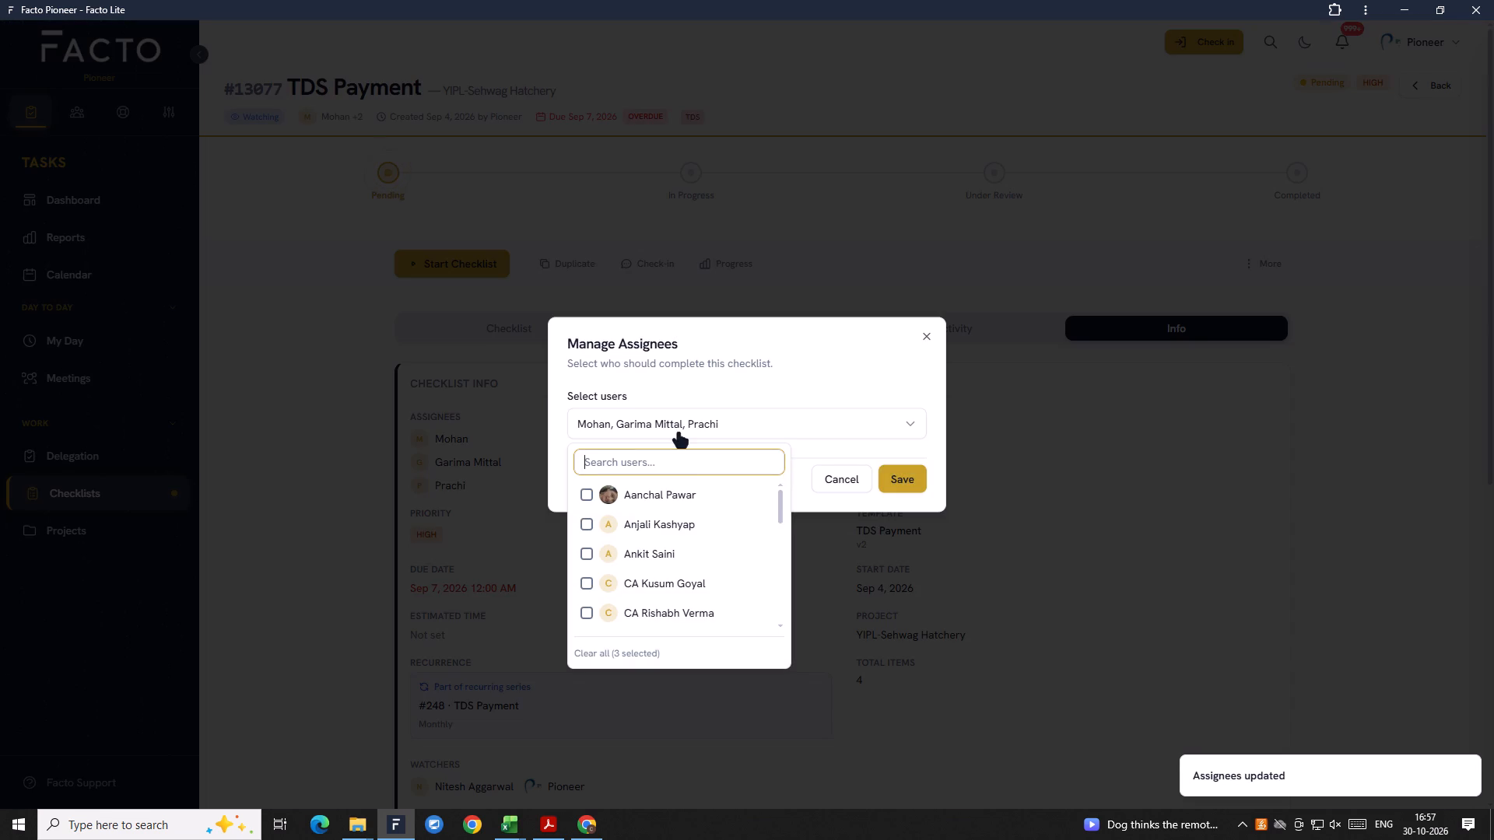
pyautogui.write('prachi')
pyautogui.click(641, 492)
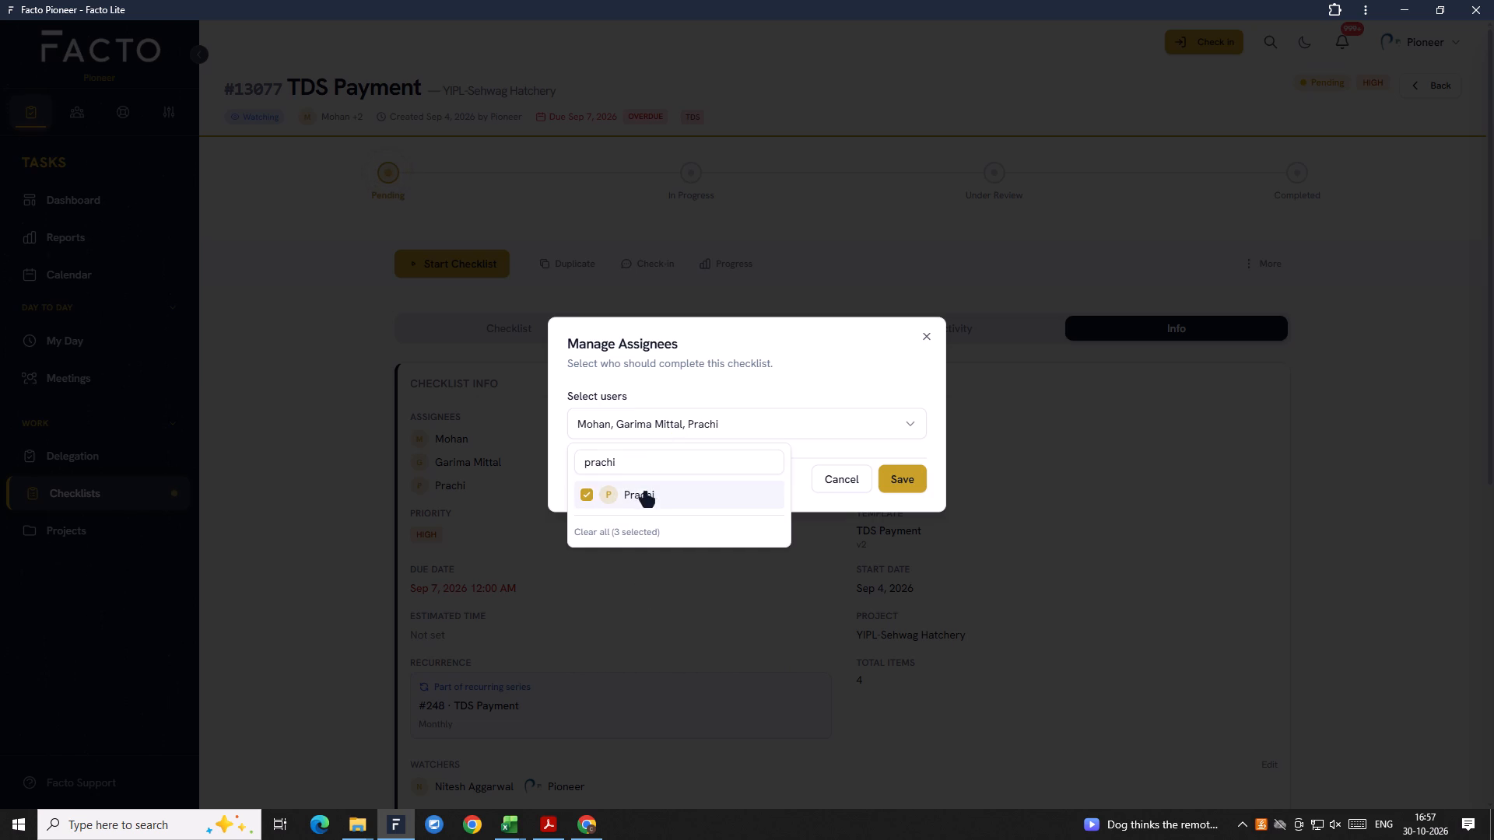
pyautogui.click(903, 472)
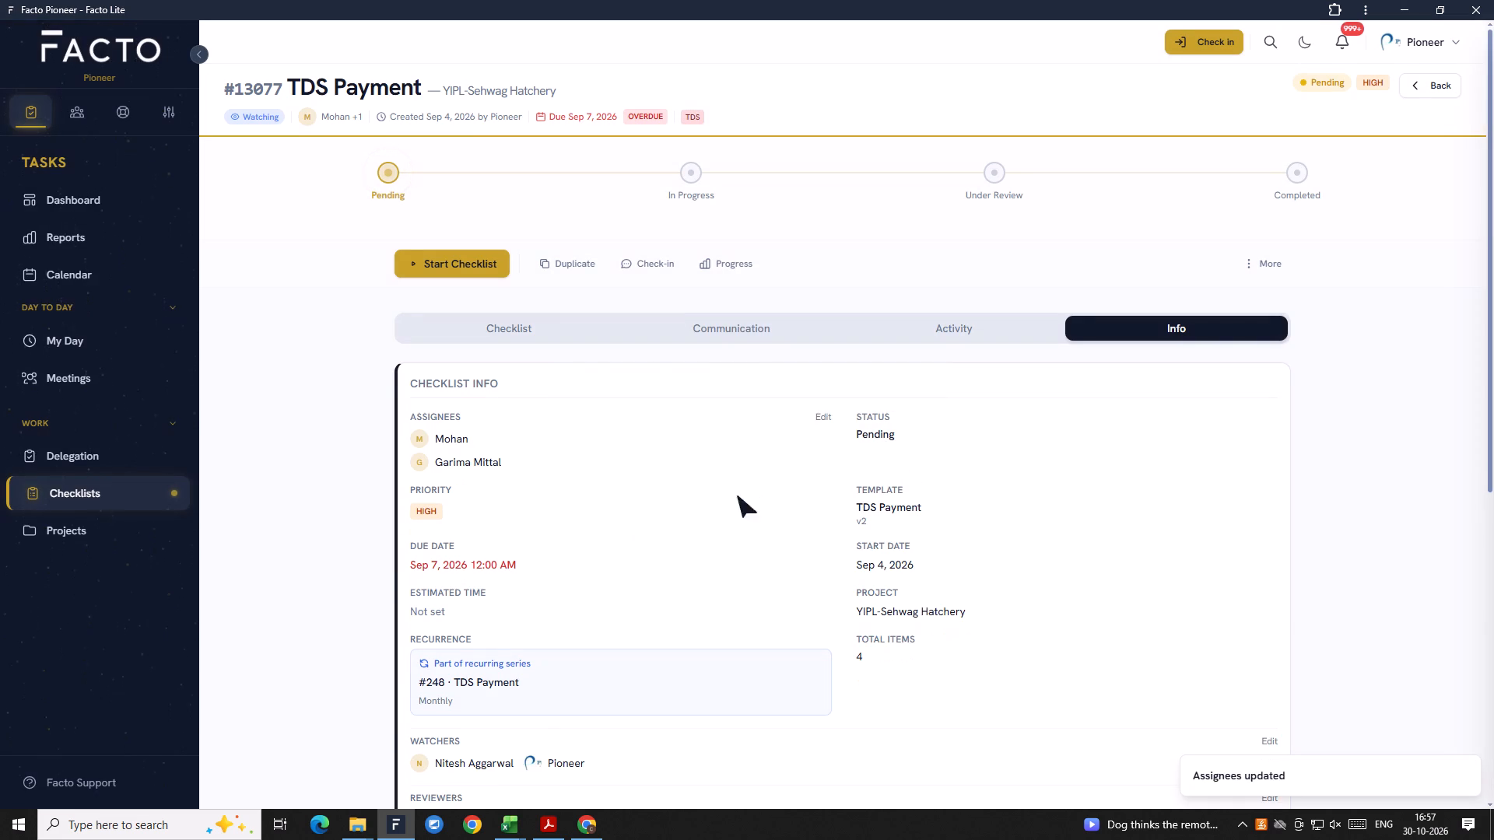
pyautogui.scroll(-13, 619, 550)
pyautogui.scroll(17, 620, 549)
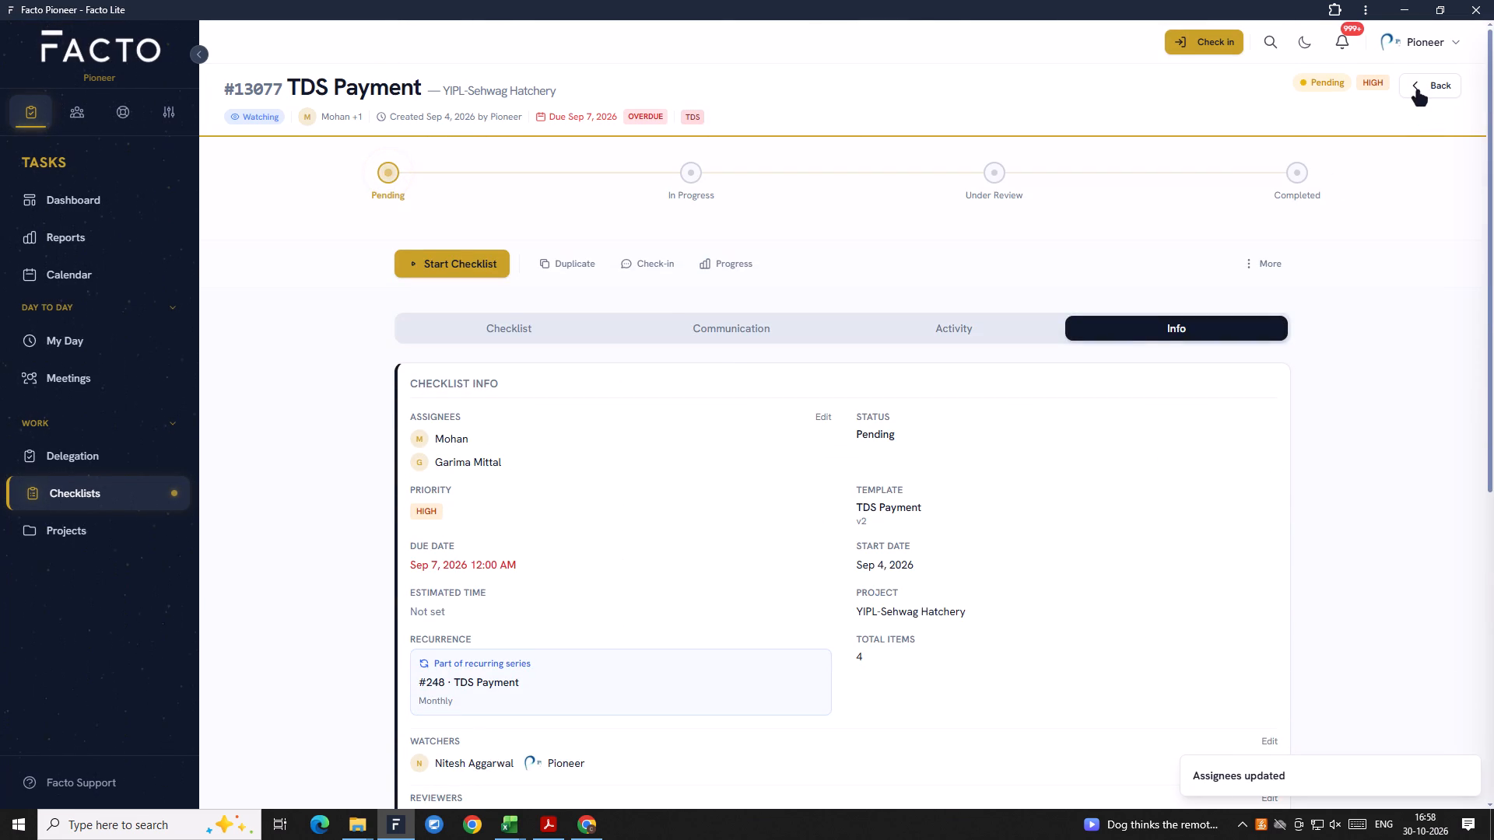
pyautogui.click(1418, 89)
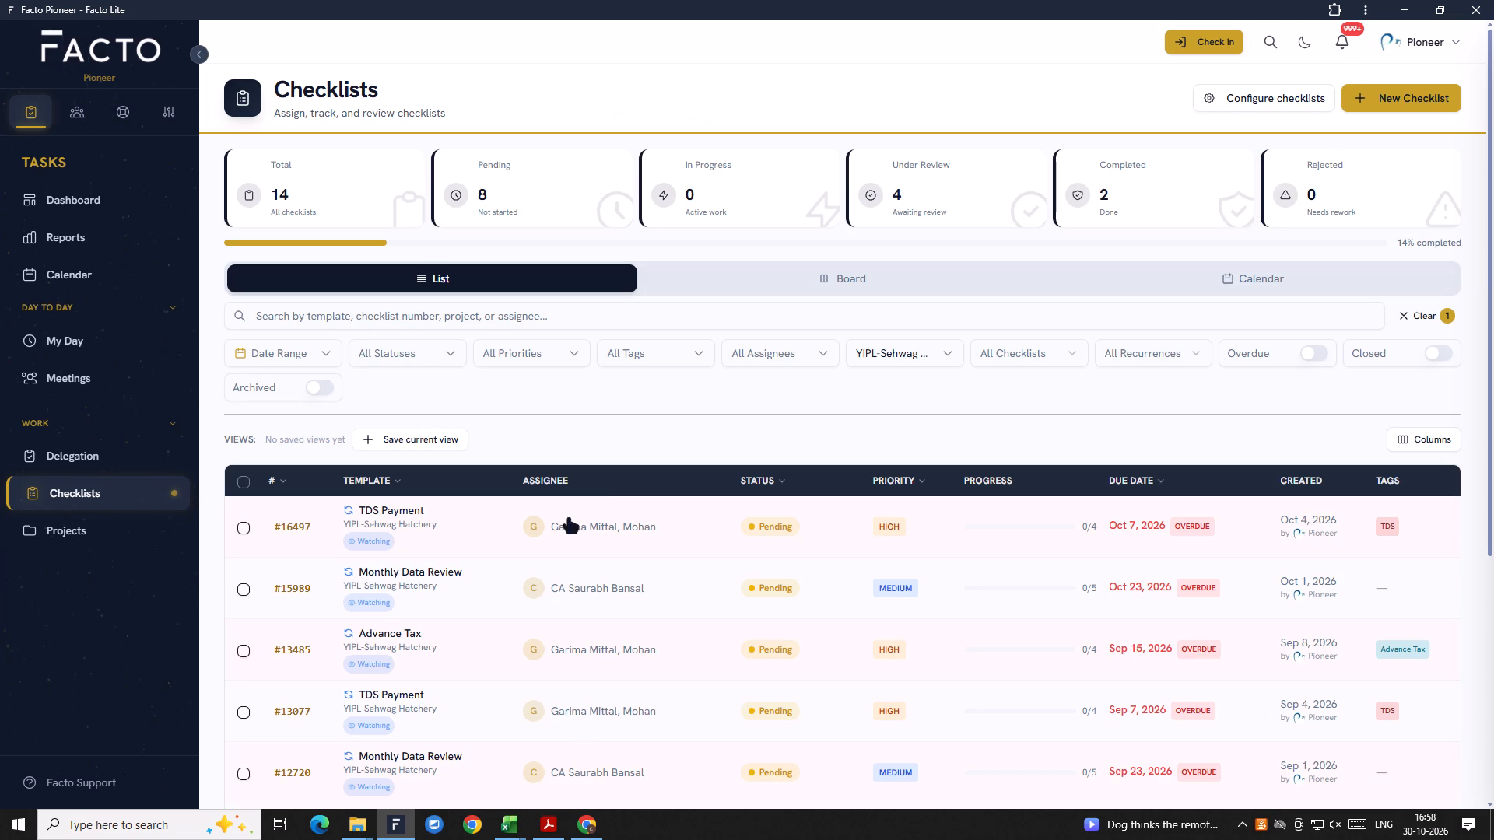
# Review the templates, assignees, statuses and due dates of Sehwag Hatchery's checklists in the list.
pyautogui.scroll(-2, 566, 524)
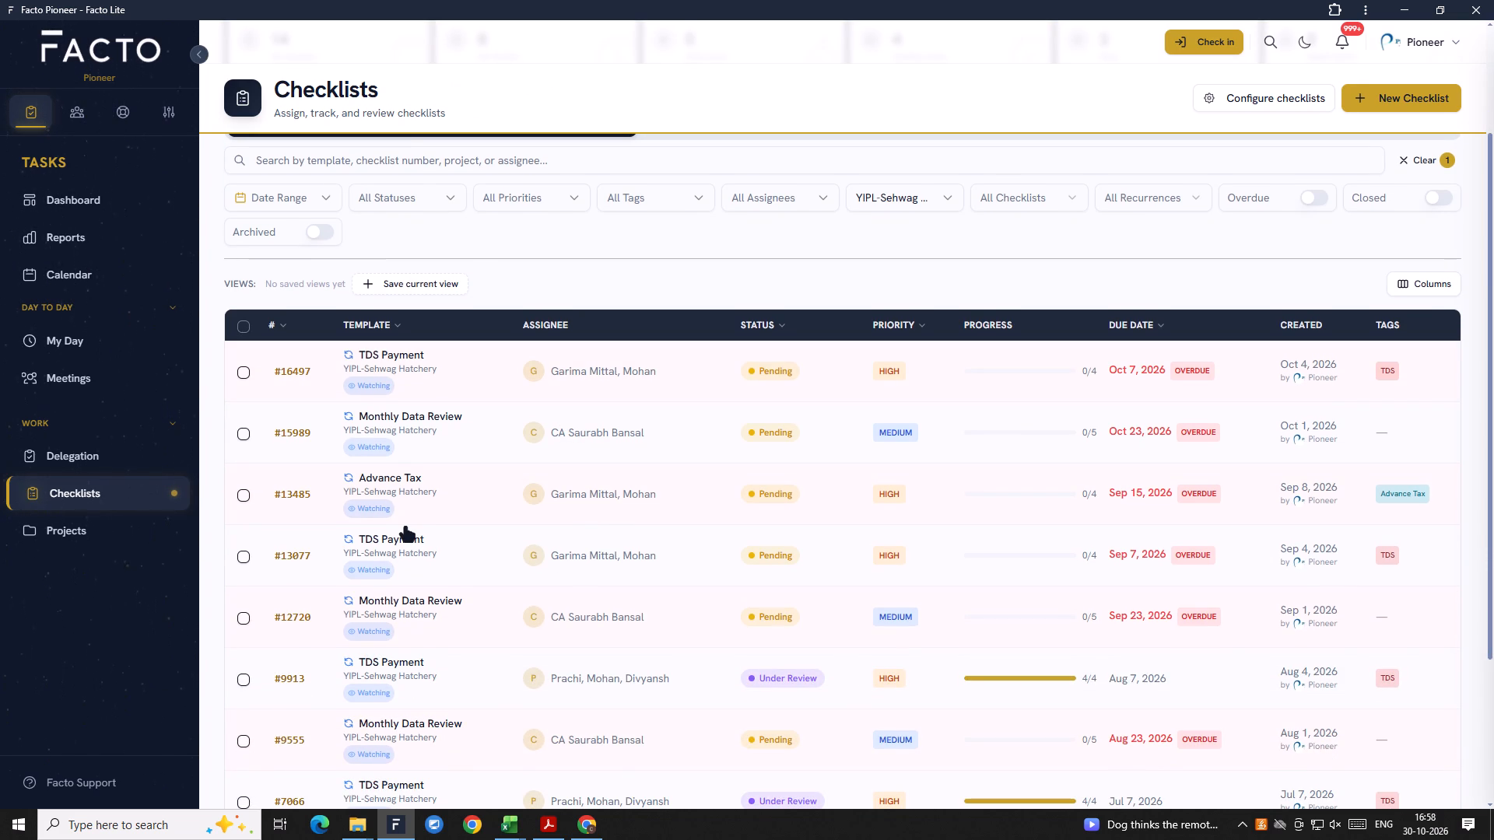
pyautogui.scroll(-1, 405, 528)
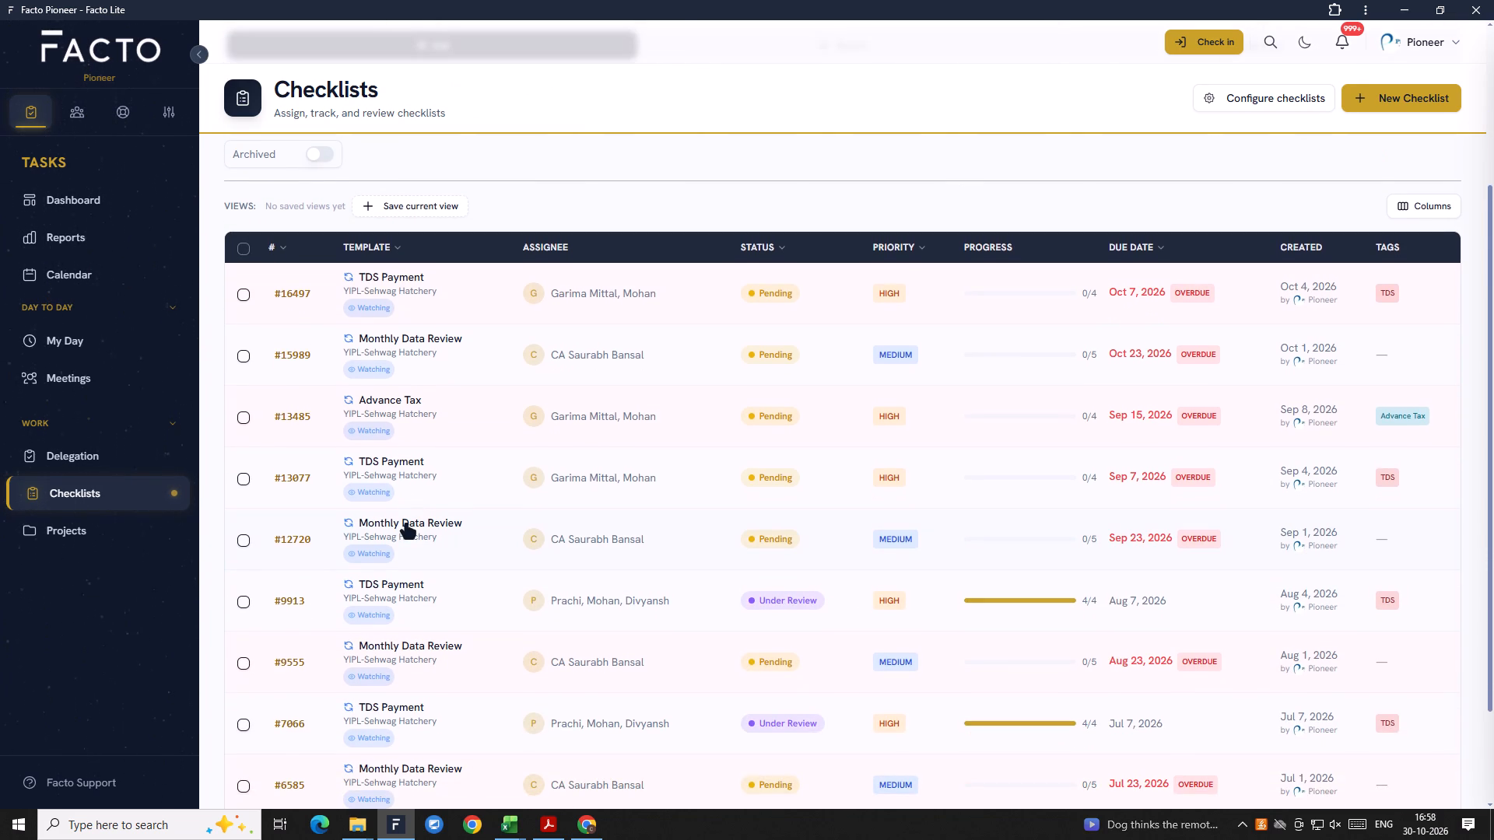
pyautogui.scroll(-1, 406, 525)
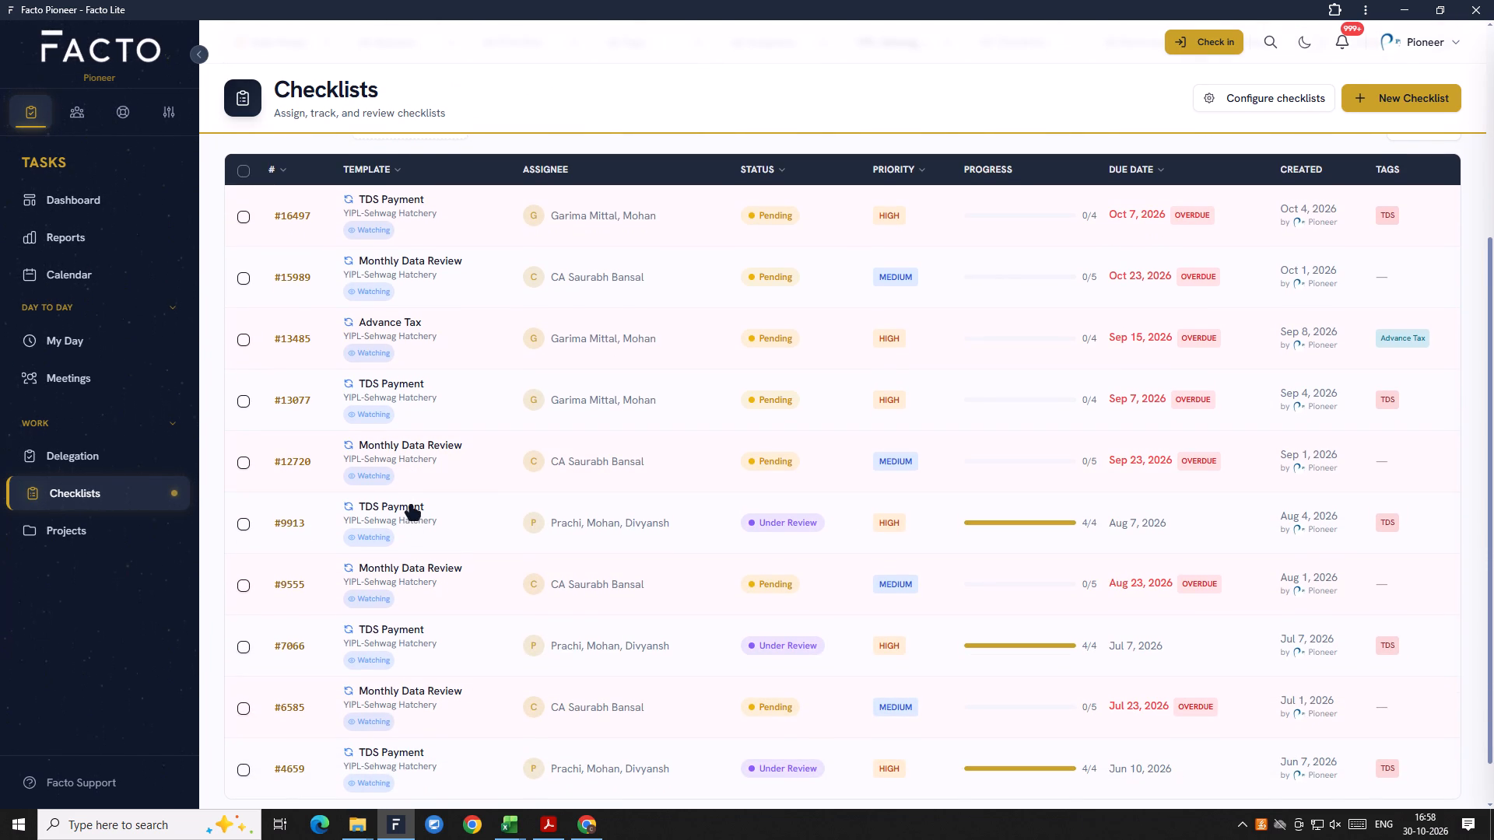
pyautogui.scroll(-1, 414, 495)
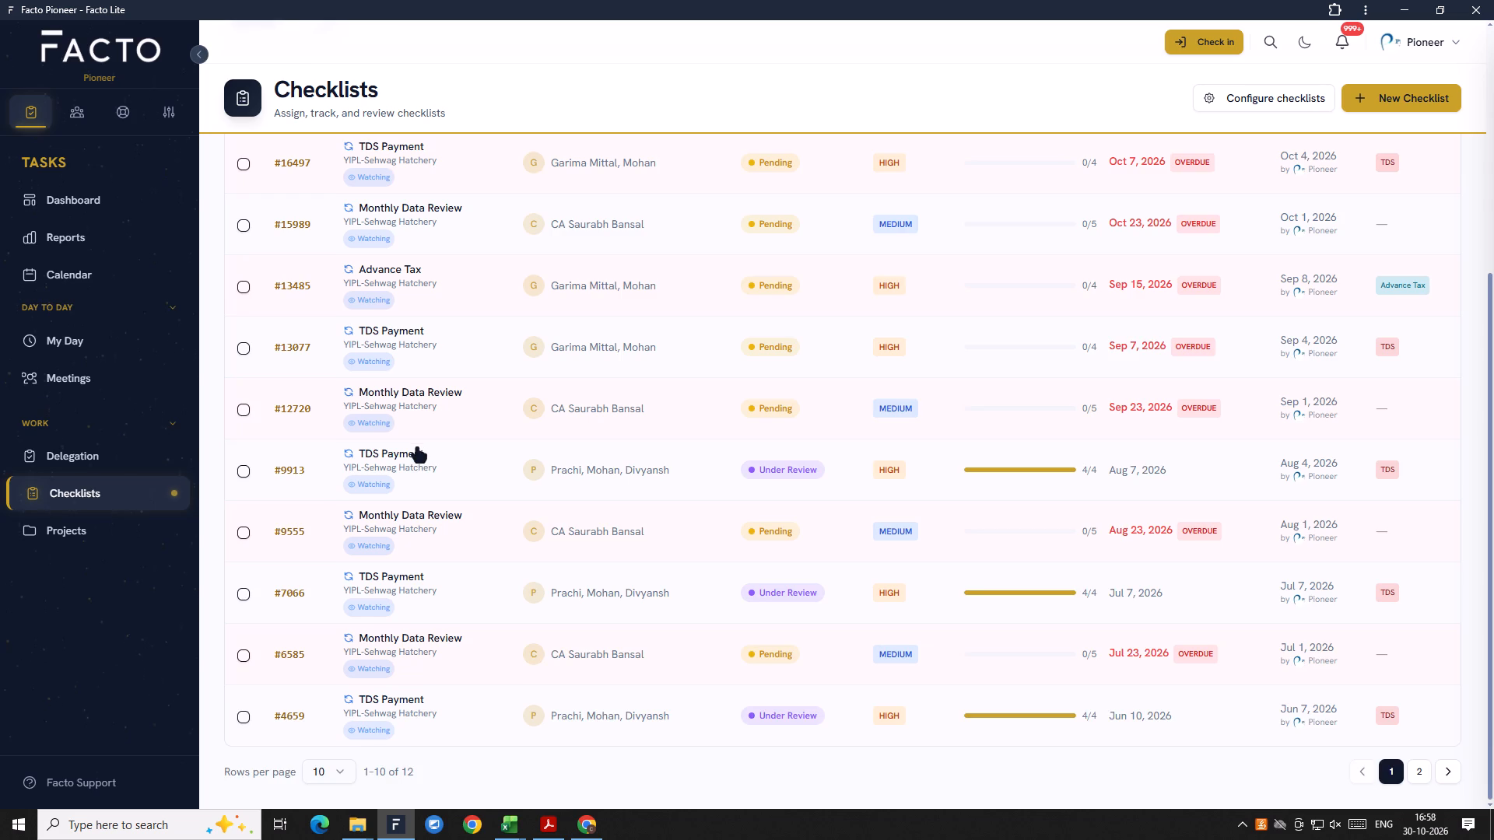
pyautogui.scroll(1, 417, 449)
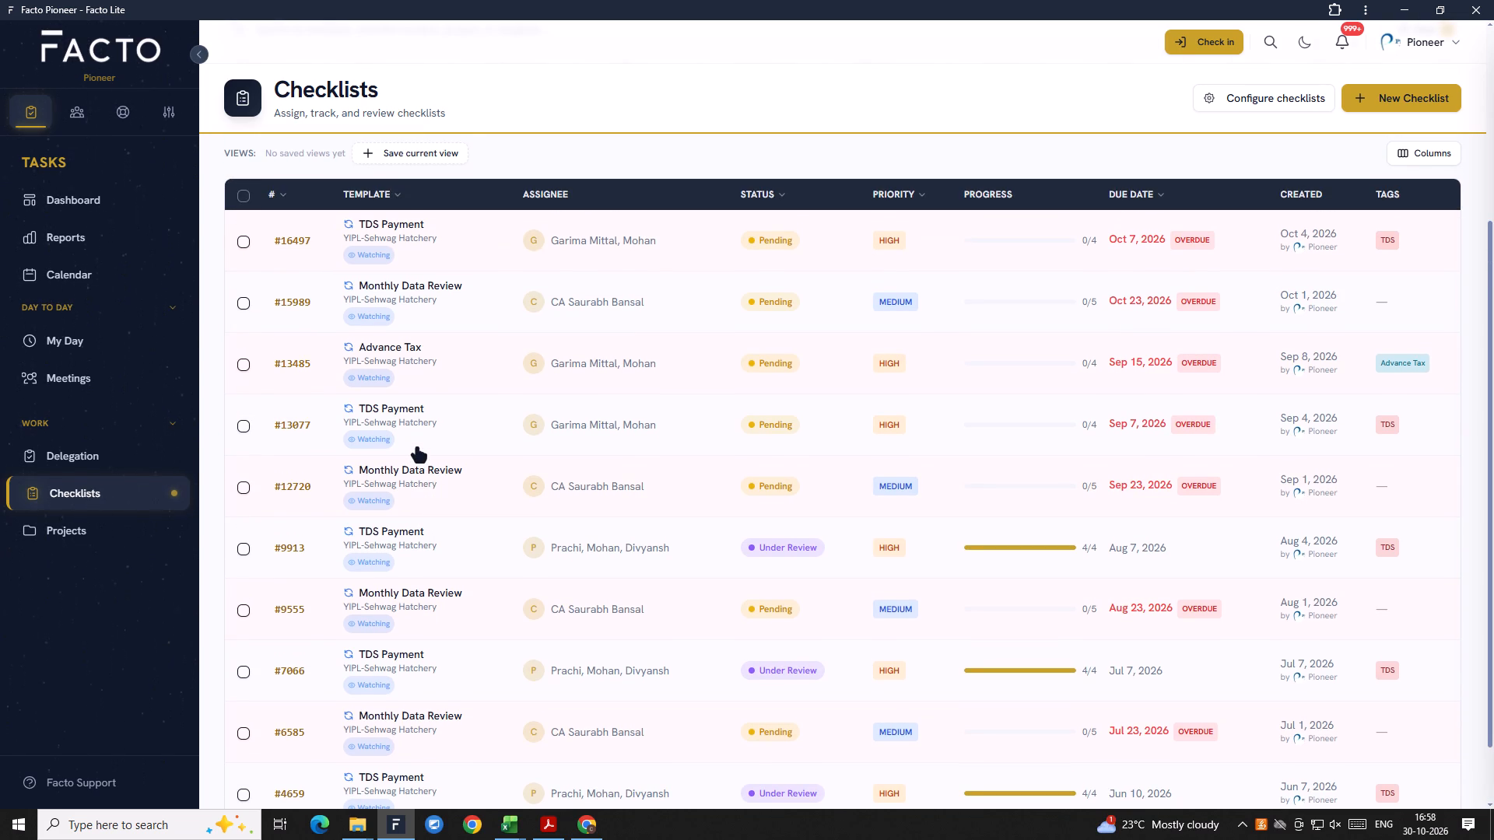
pyautogui.scroll(-1, 423, 583)
pyautogui.scroll(1, 423, 583)
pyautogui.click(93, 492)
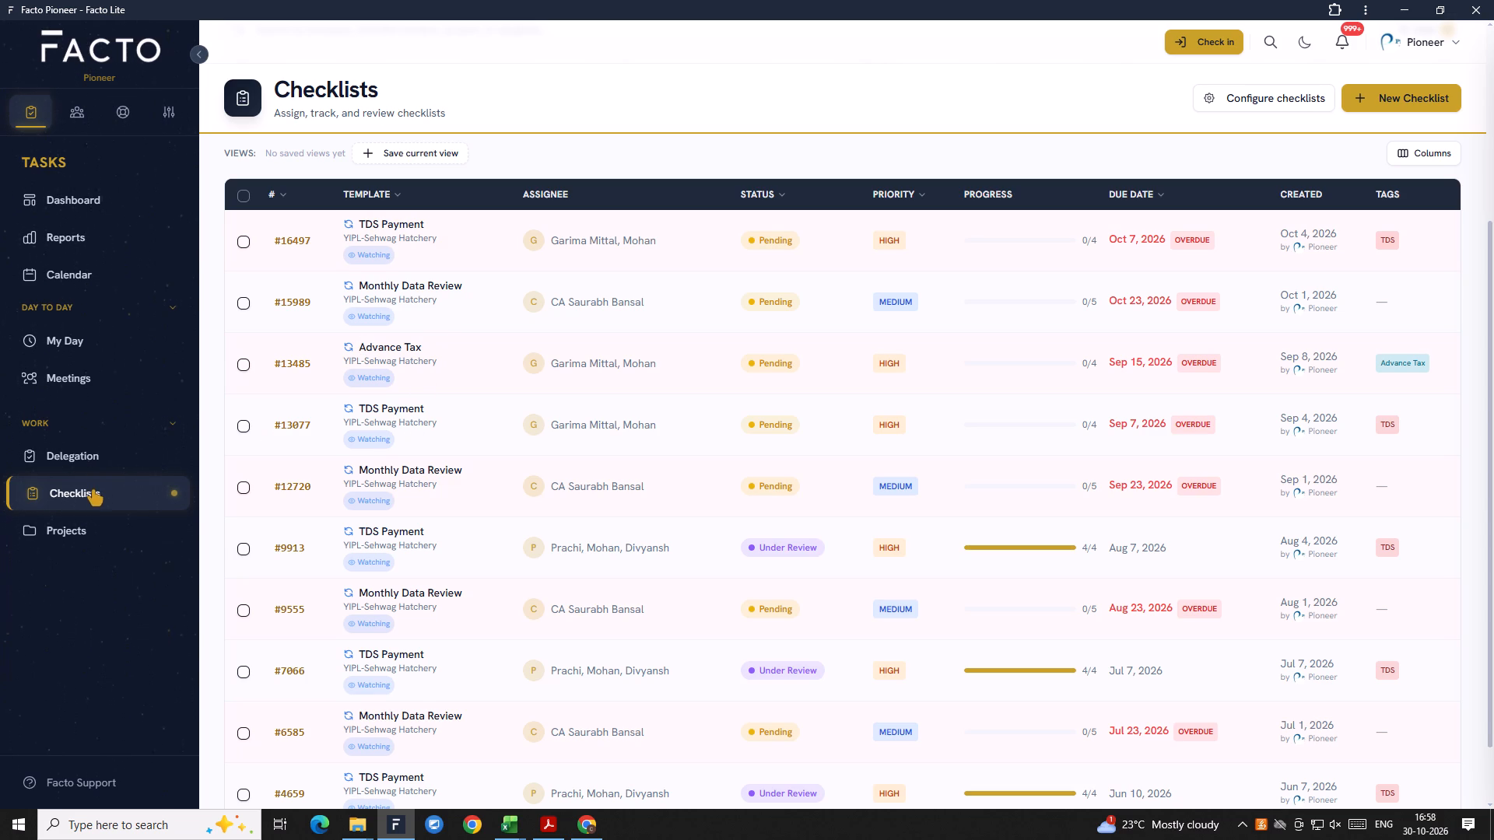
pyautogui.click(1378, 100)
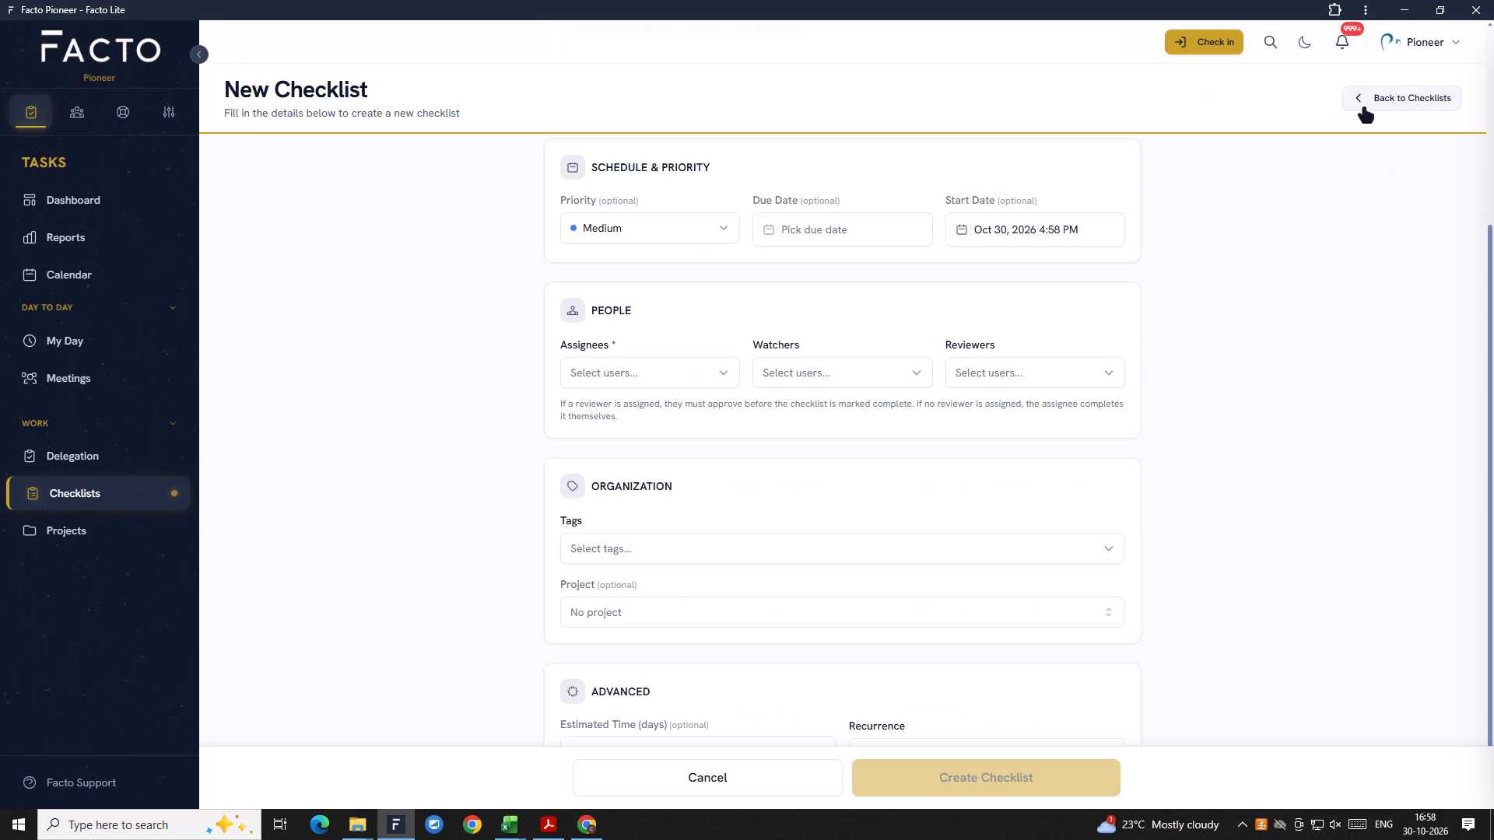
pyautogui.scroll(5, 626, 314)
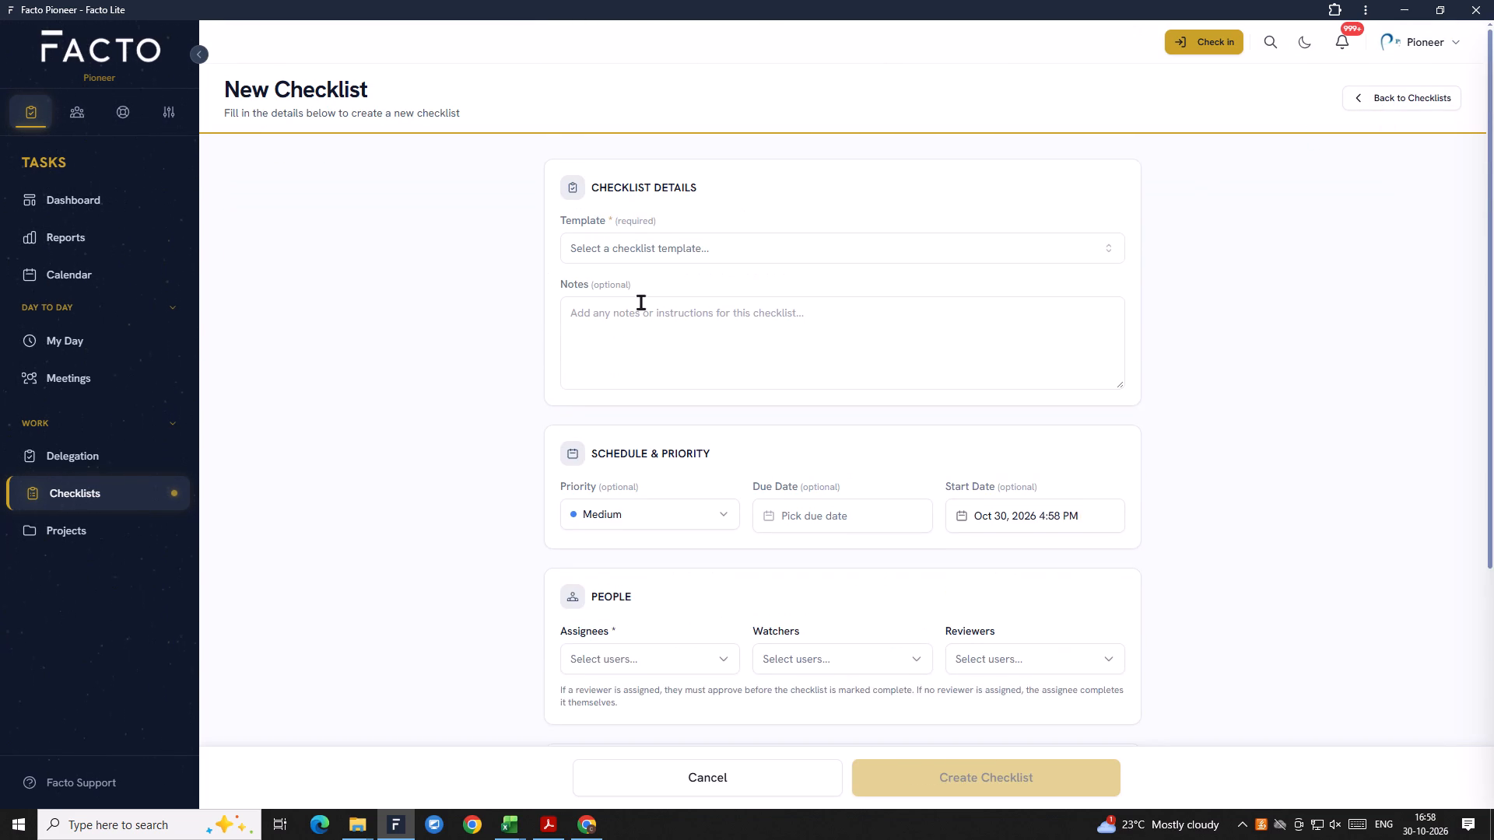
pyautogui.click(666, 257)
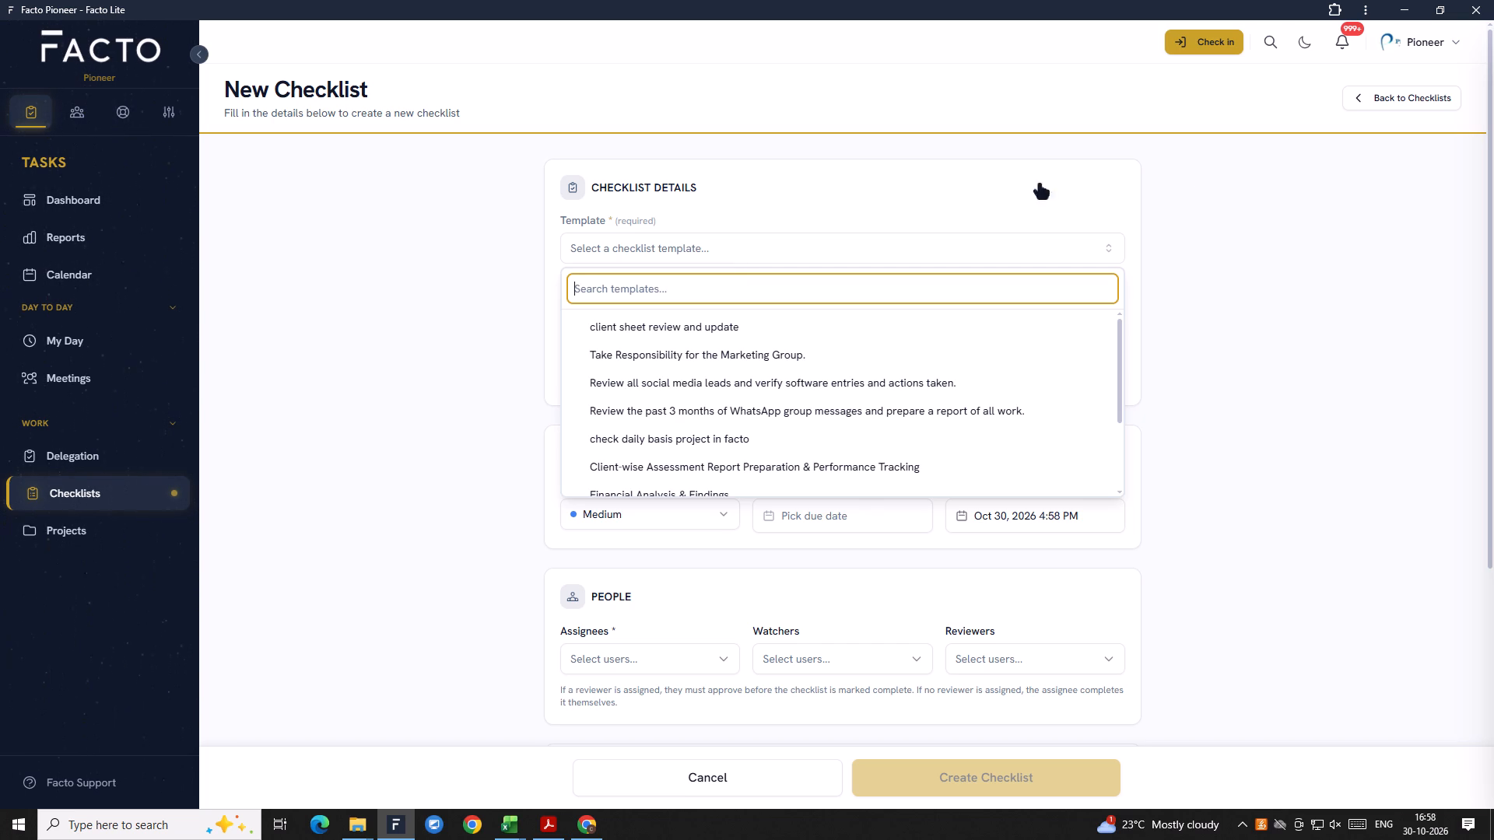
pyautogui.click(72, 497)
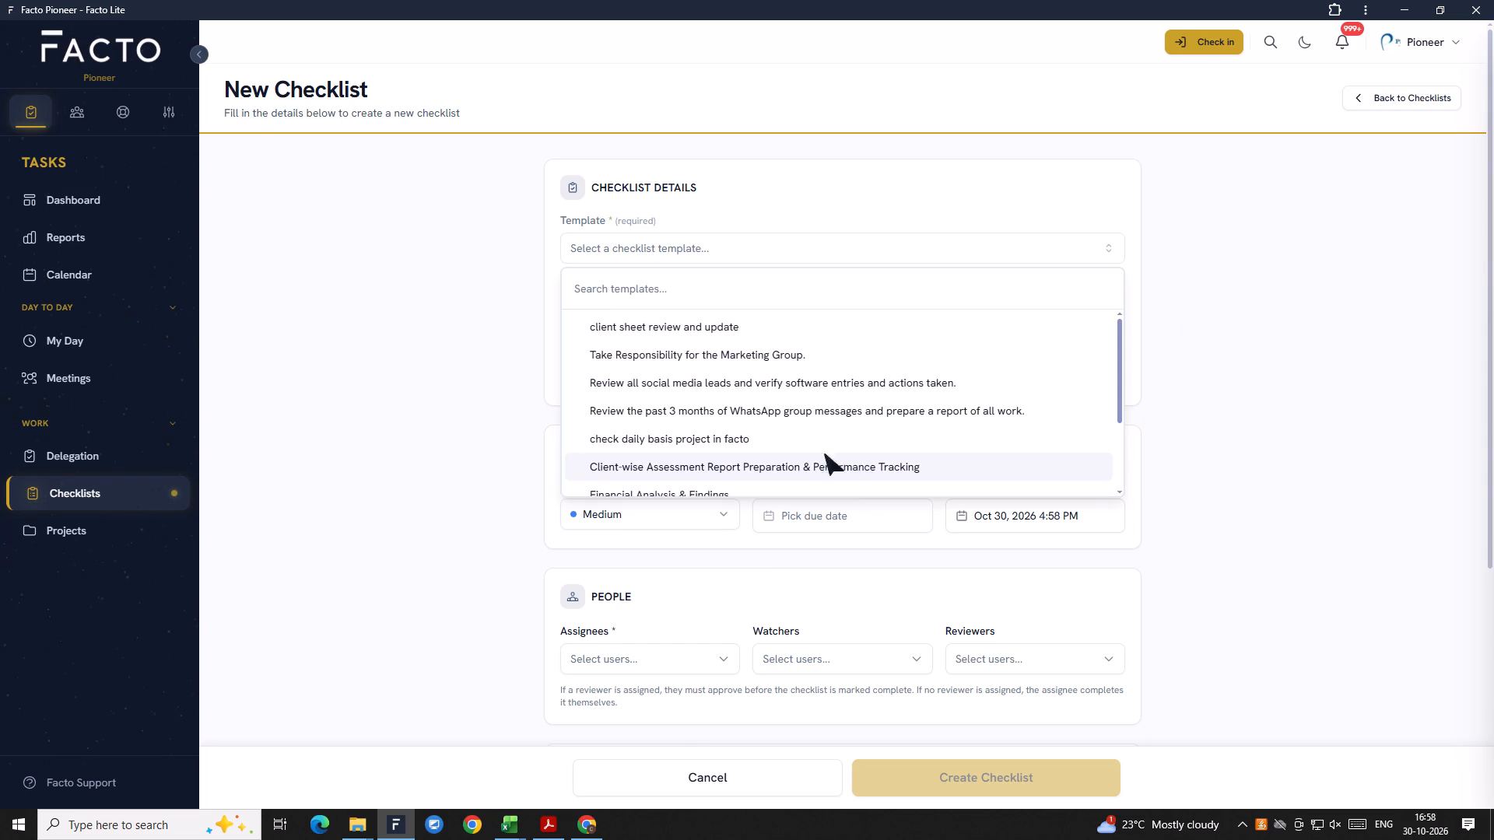
# Filter the checklists by the project YIPL-Sehwag Hatchery and examine which recurring checklists it has.
pyautogui.click(886, 358)
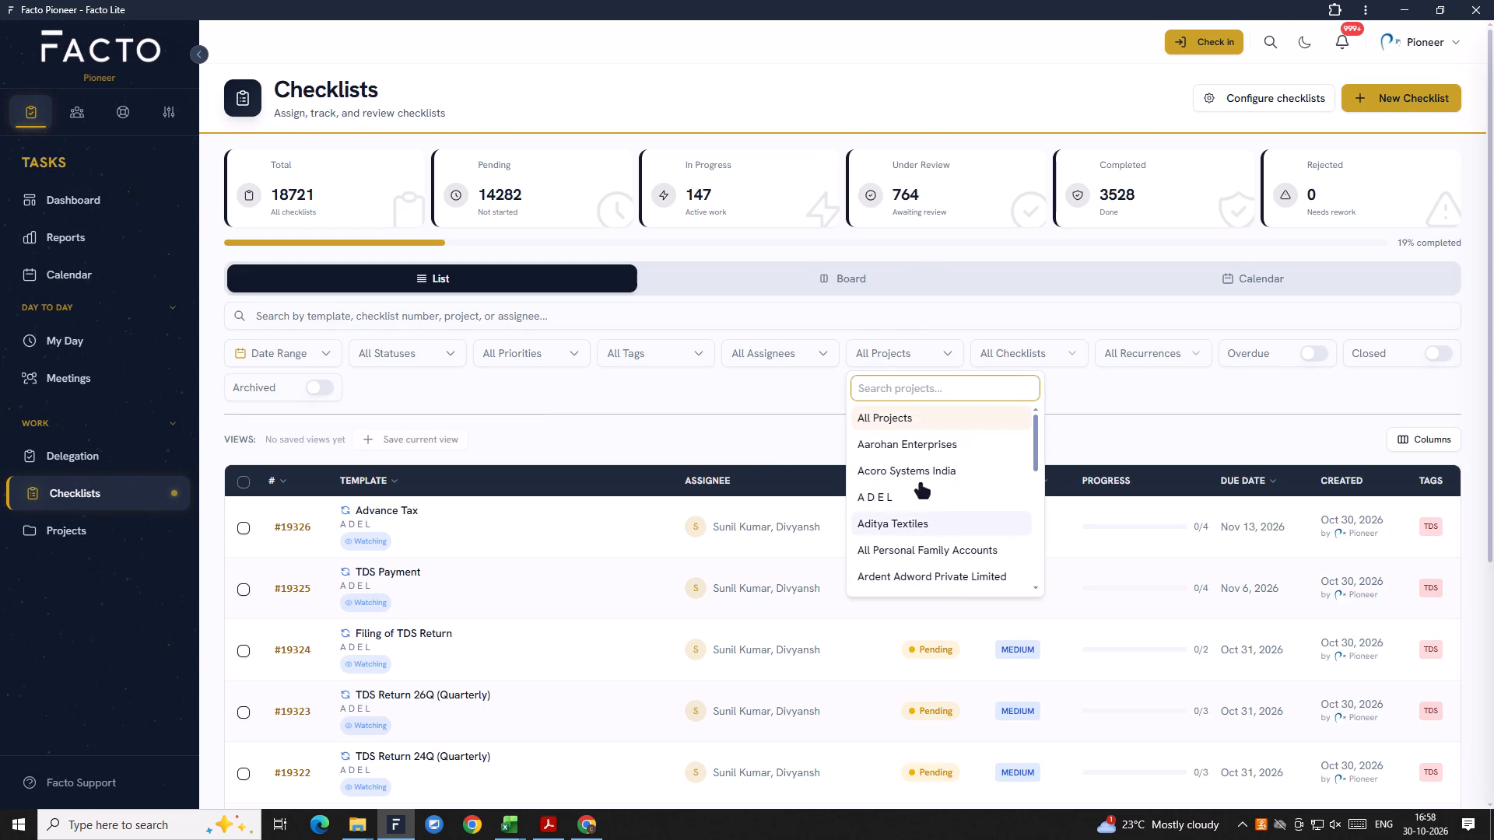
pyautogui.hotkey('ctrl', 'v')
pyautogui.click(912, 443)
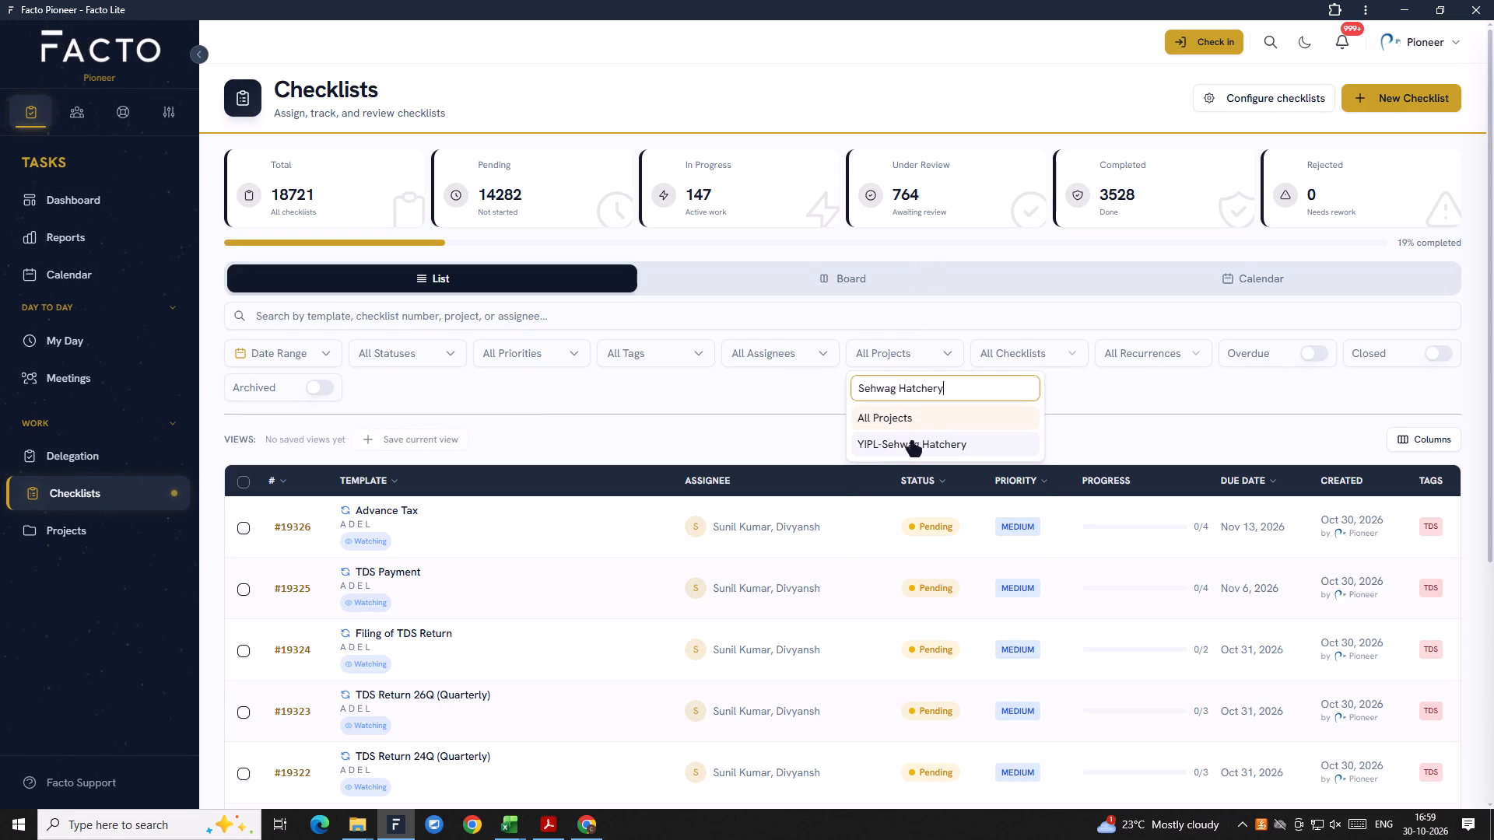
pyautogui.scroll(-1, 729, 541)
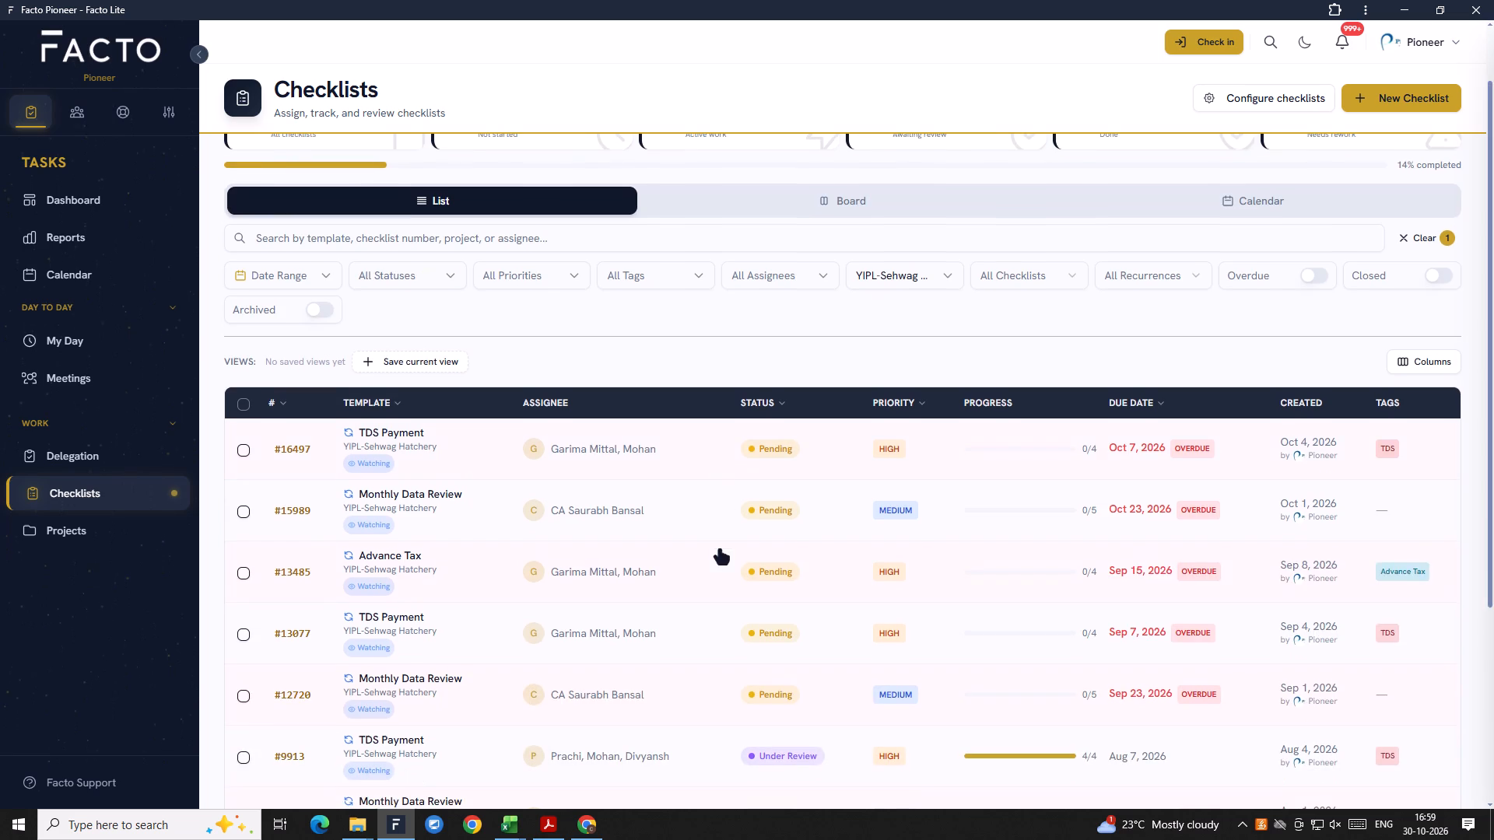
pyautogui.scroll(-1, 503, 576)
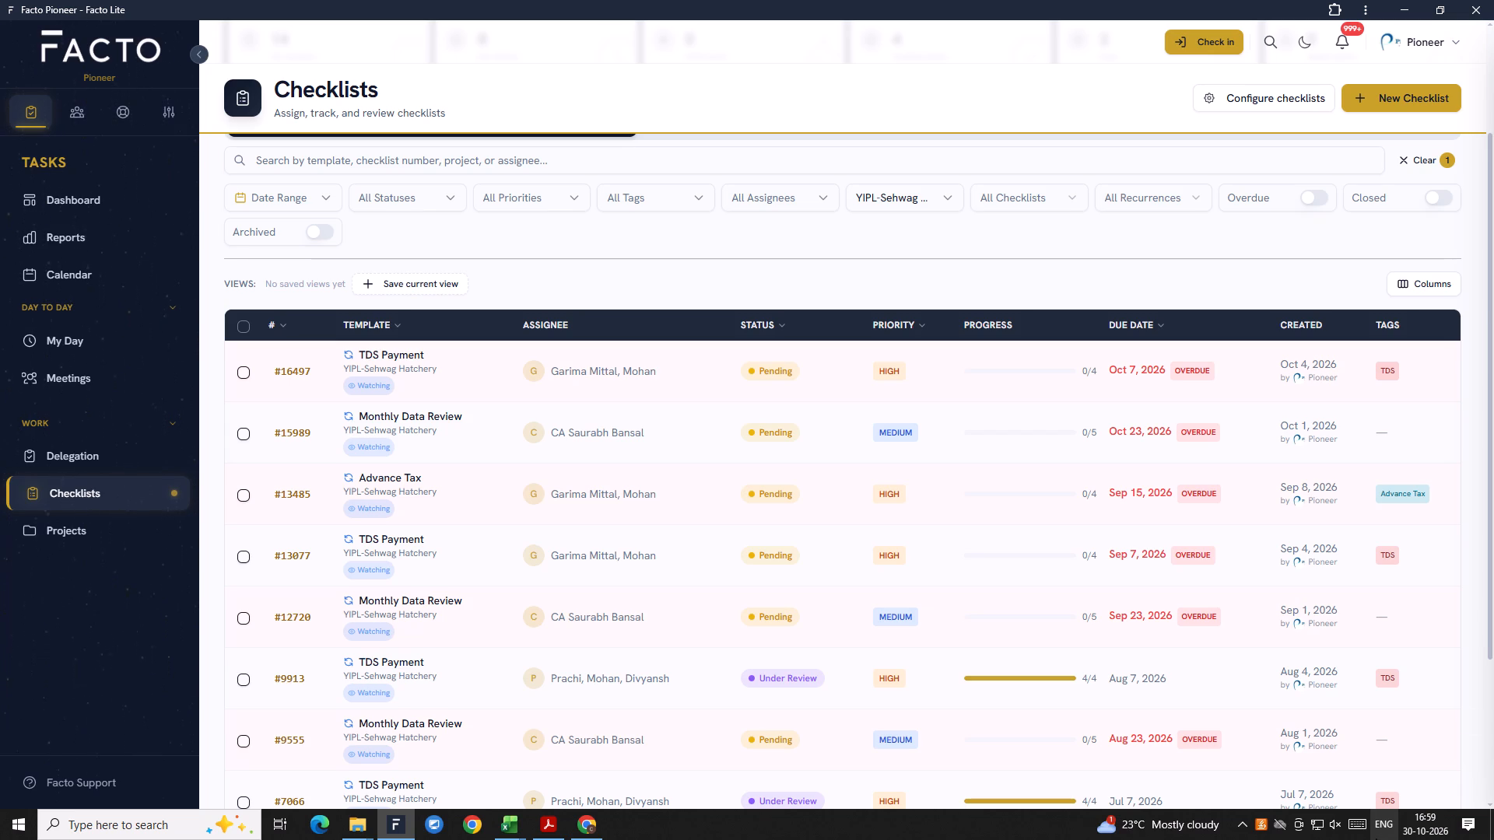
pyautogui.scroll(5, 644, 598)
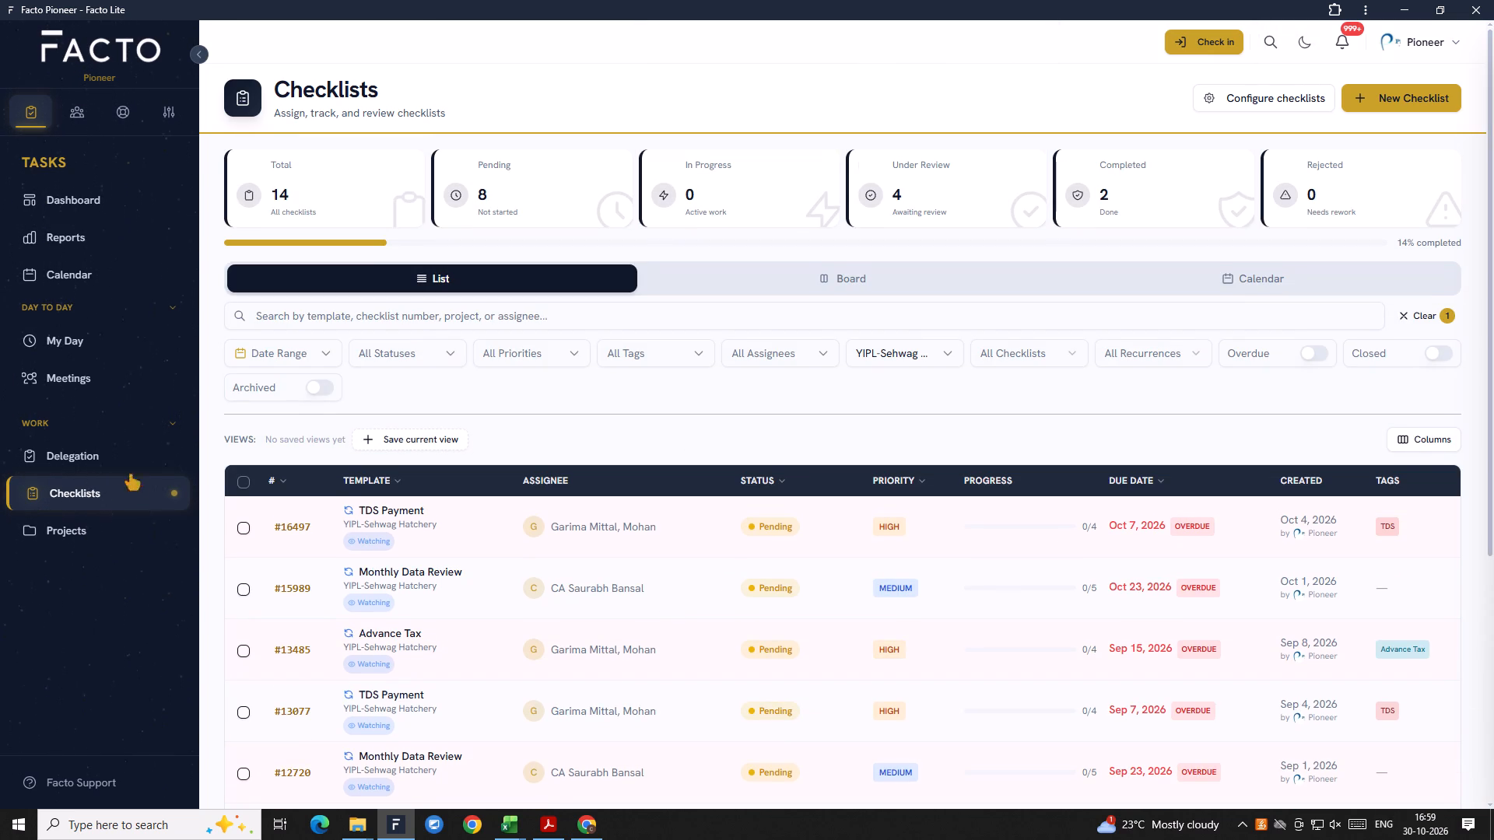
# Reopen the unfiltered checklist list and start a new checklist based on the Filing of TDS Return template.
pyautogui.moveTo(131, 474); pyautogui.dragTo(117, 488)
pyautogui.click(110, 495)
pyautogui.click(89, 506)
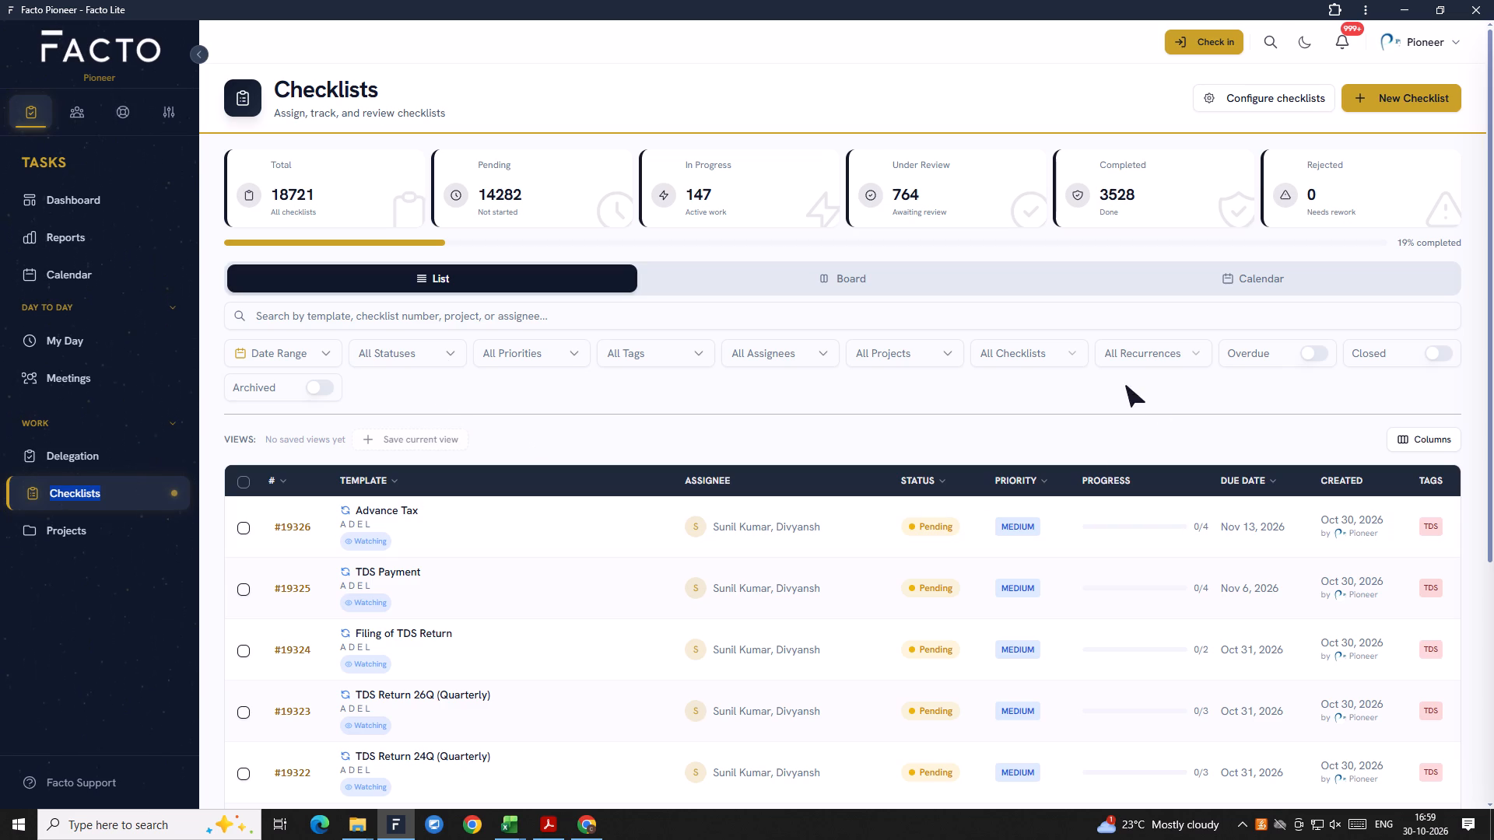
pyautogui.scroll(1, 1067, 529)
pyautogui.click(1389, 110)
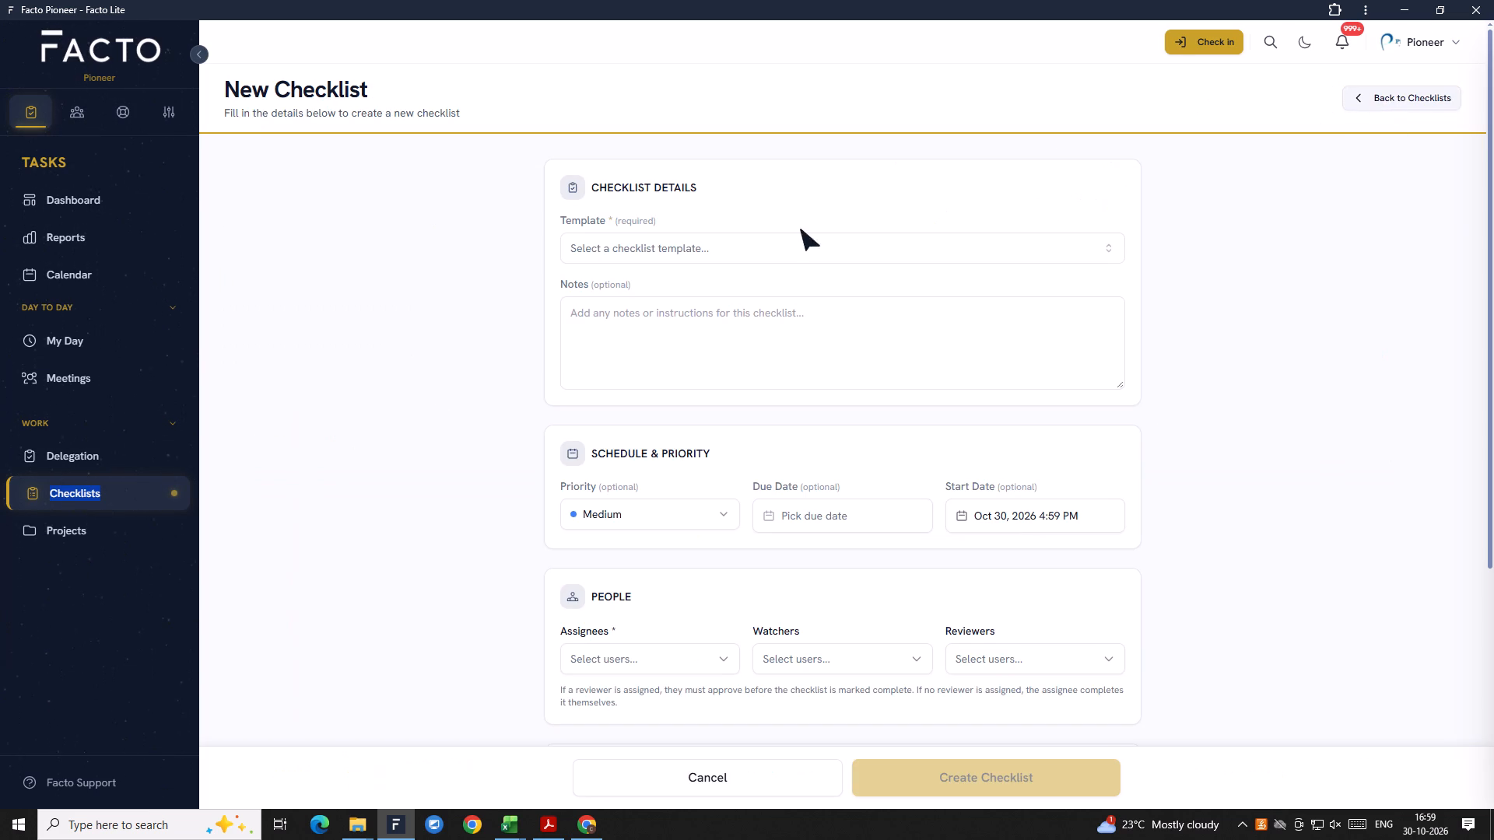
pyautogui.click(629, 257)
pyautogui.write('fill')
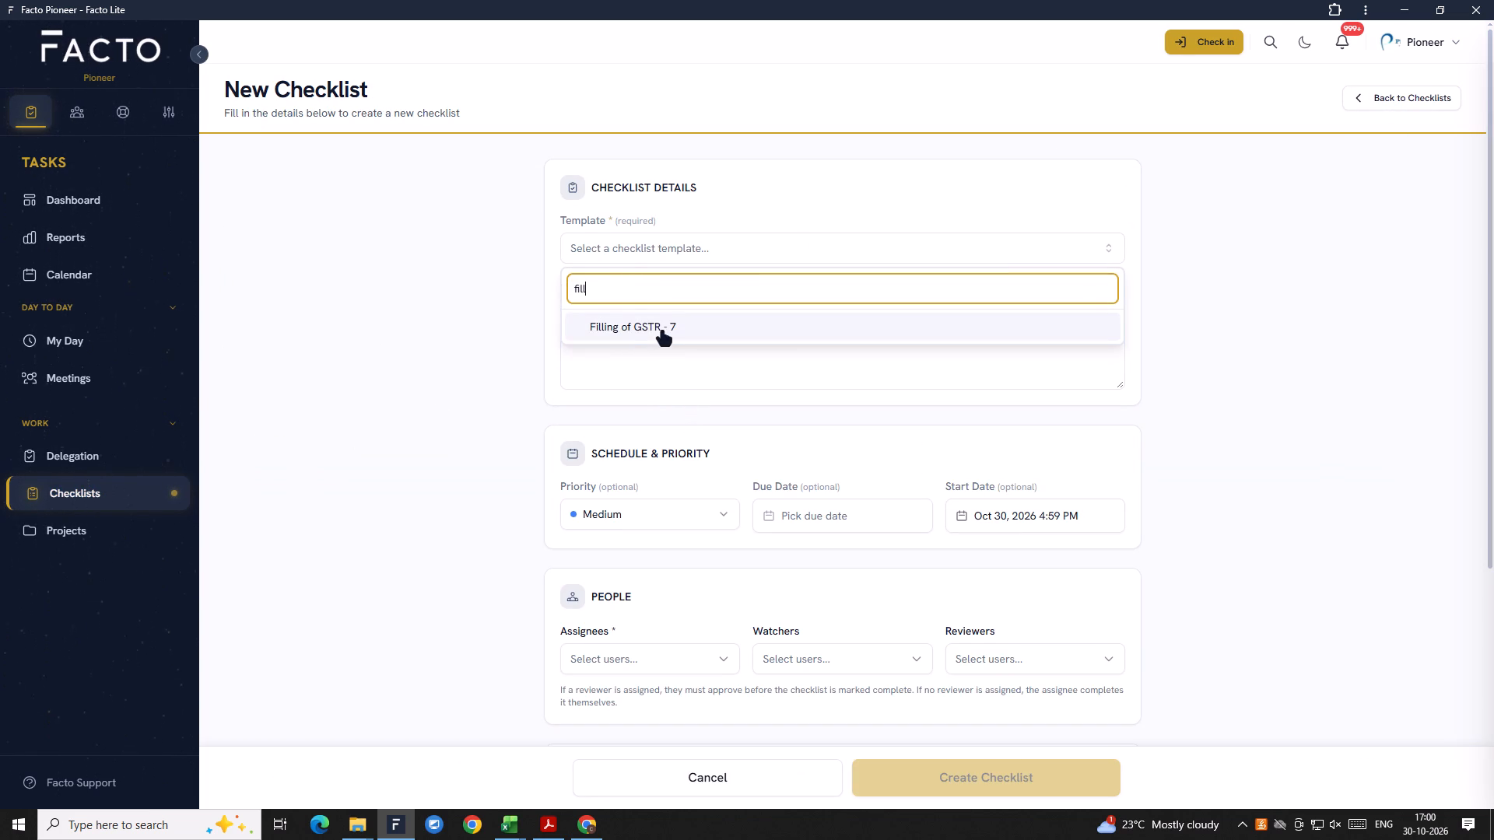
pyautogui.press('BackSpace')
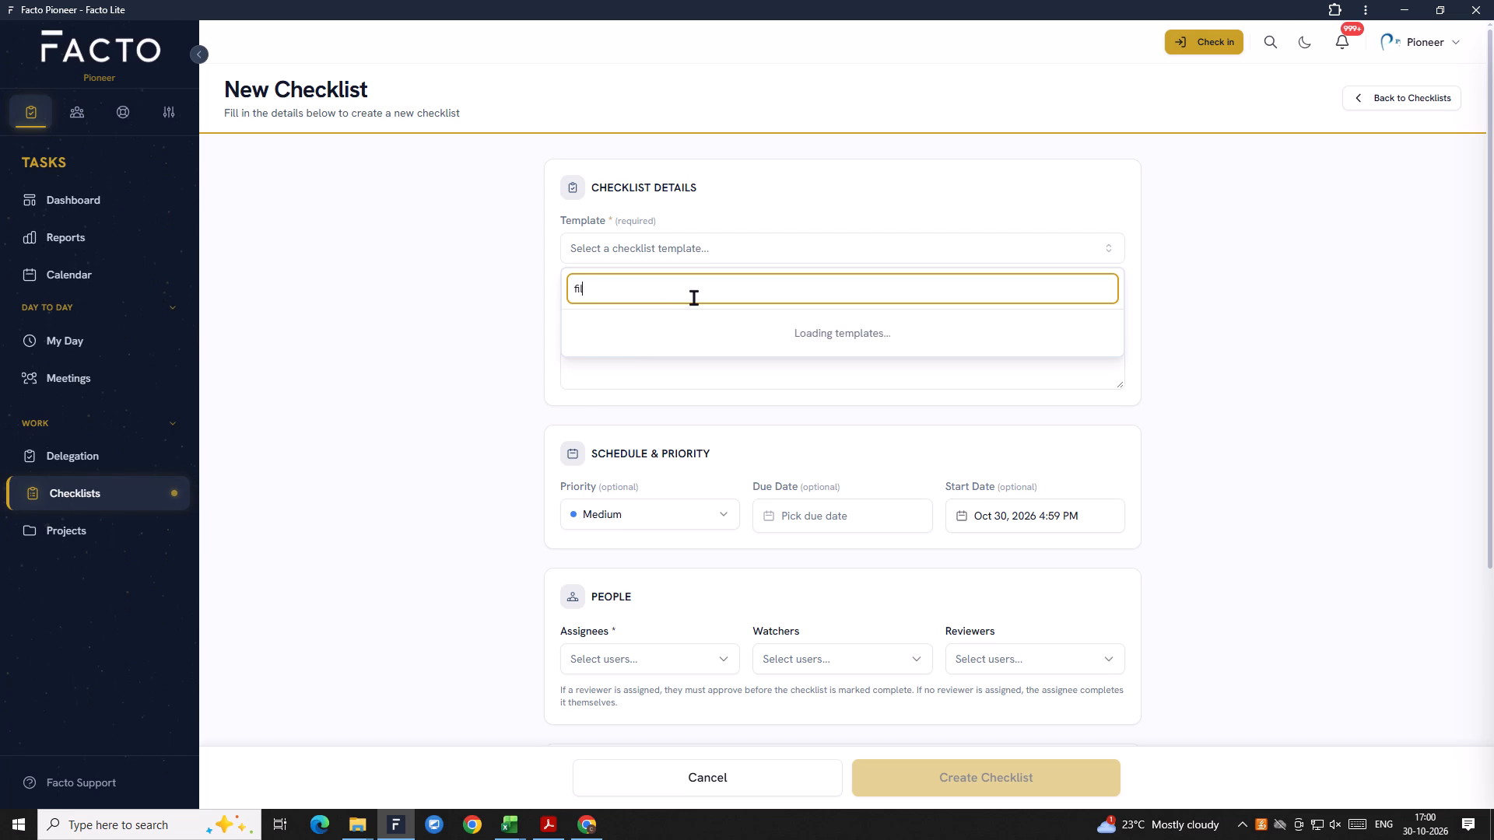
pyautogui.press('BackSpace')
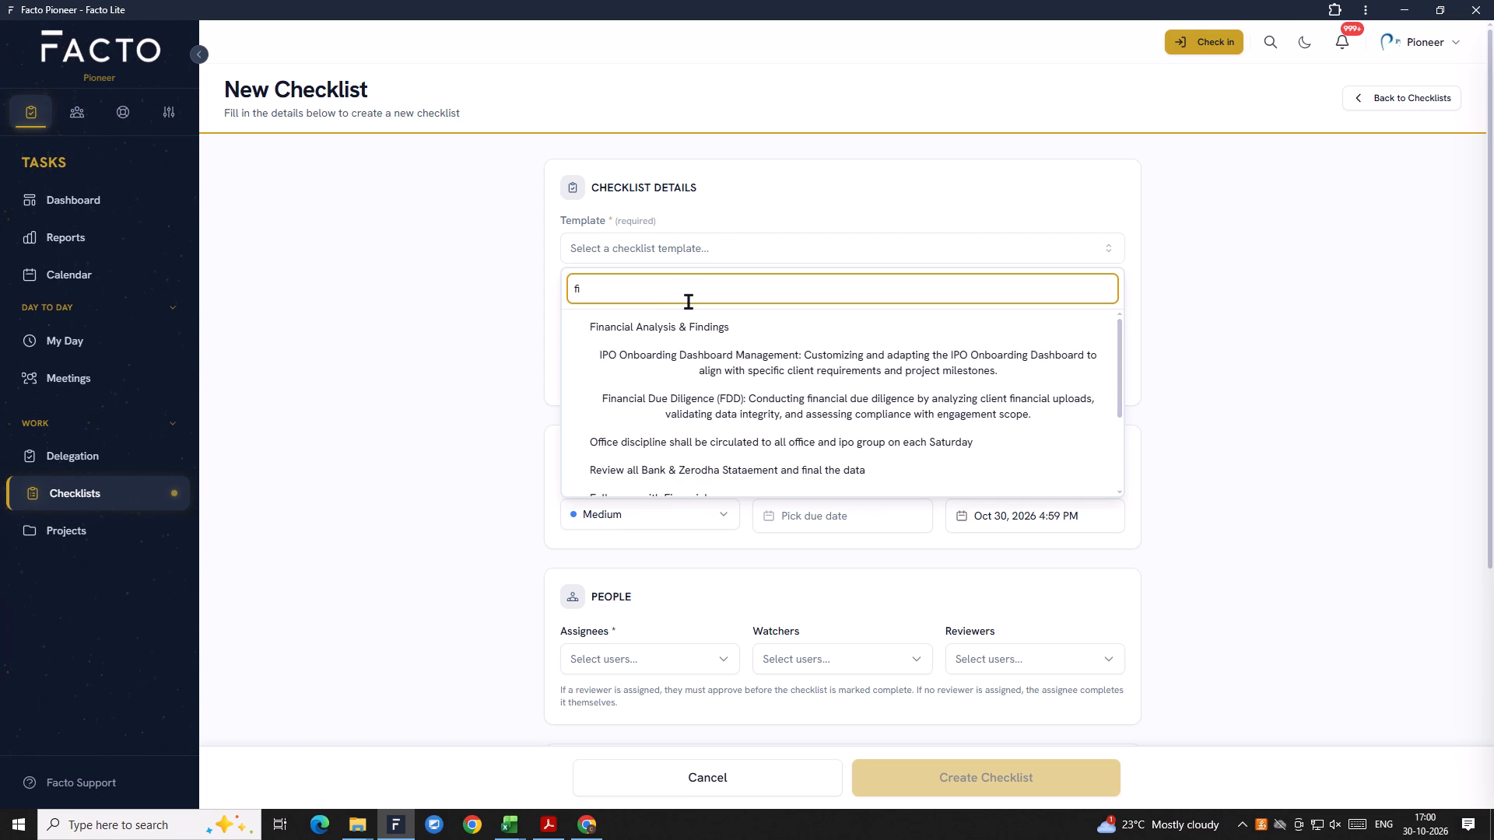
pyautogui.press('l')
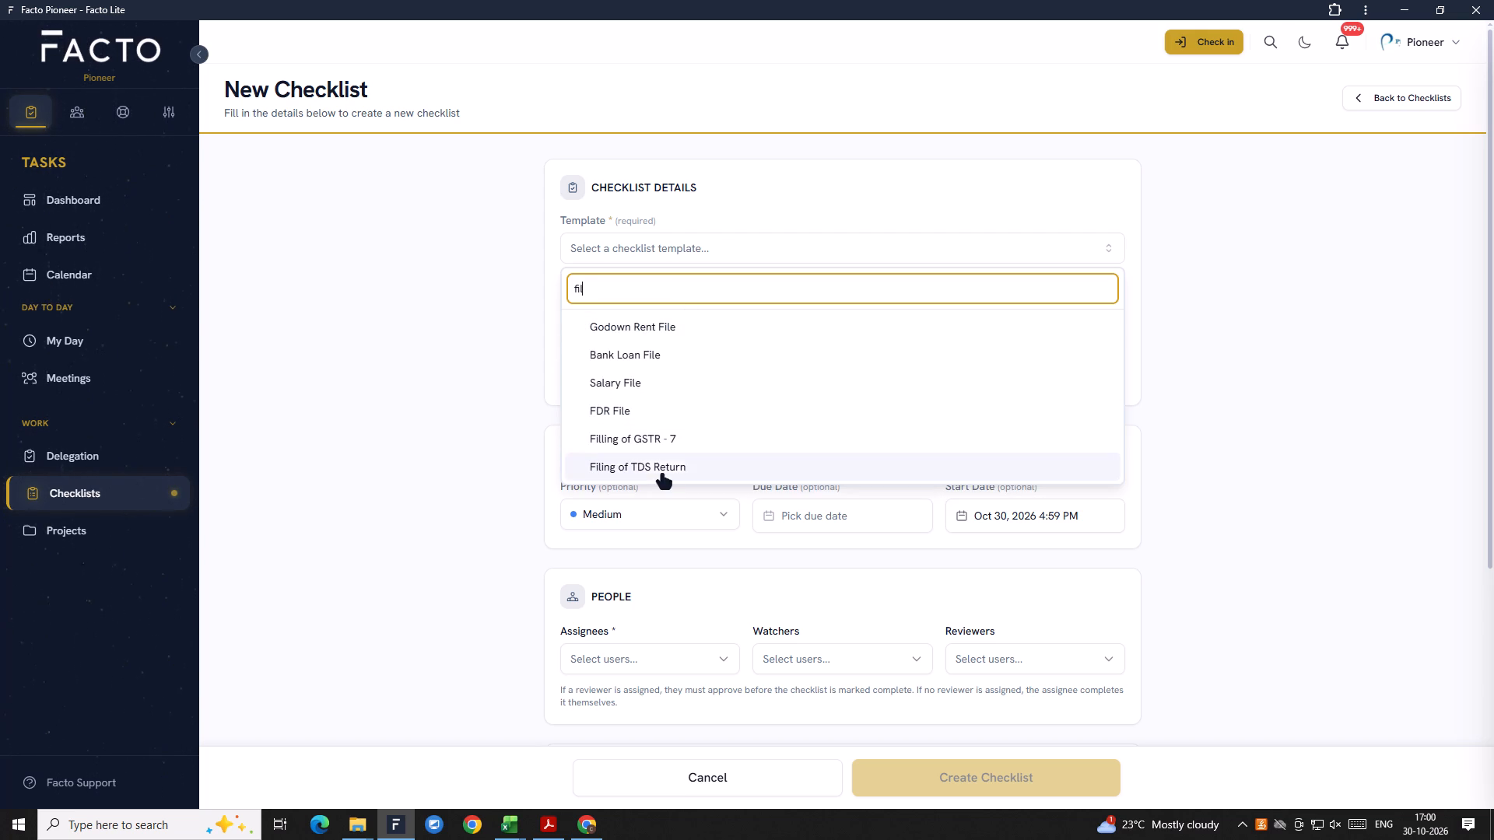
pyautogui.click(665, 469)
# Assign the new checklist to Garima and Mohan, finding them with the user searches "garim" and "moh".
pyautogui.scroll(-1, 689, 464)
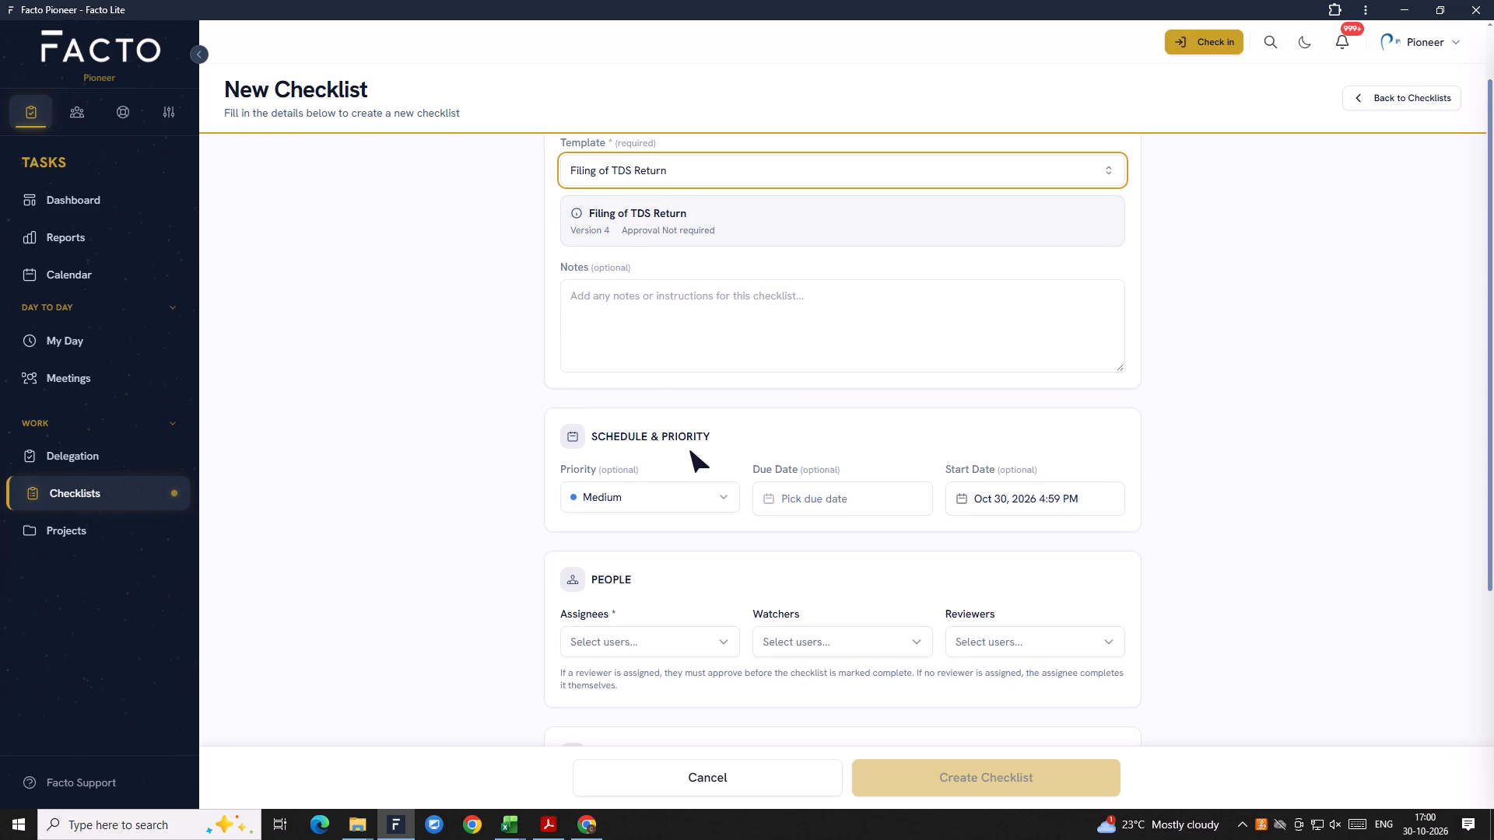
pyautogui.scroll(-2, 878, 601)
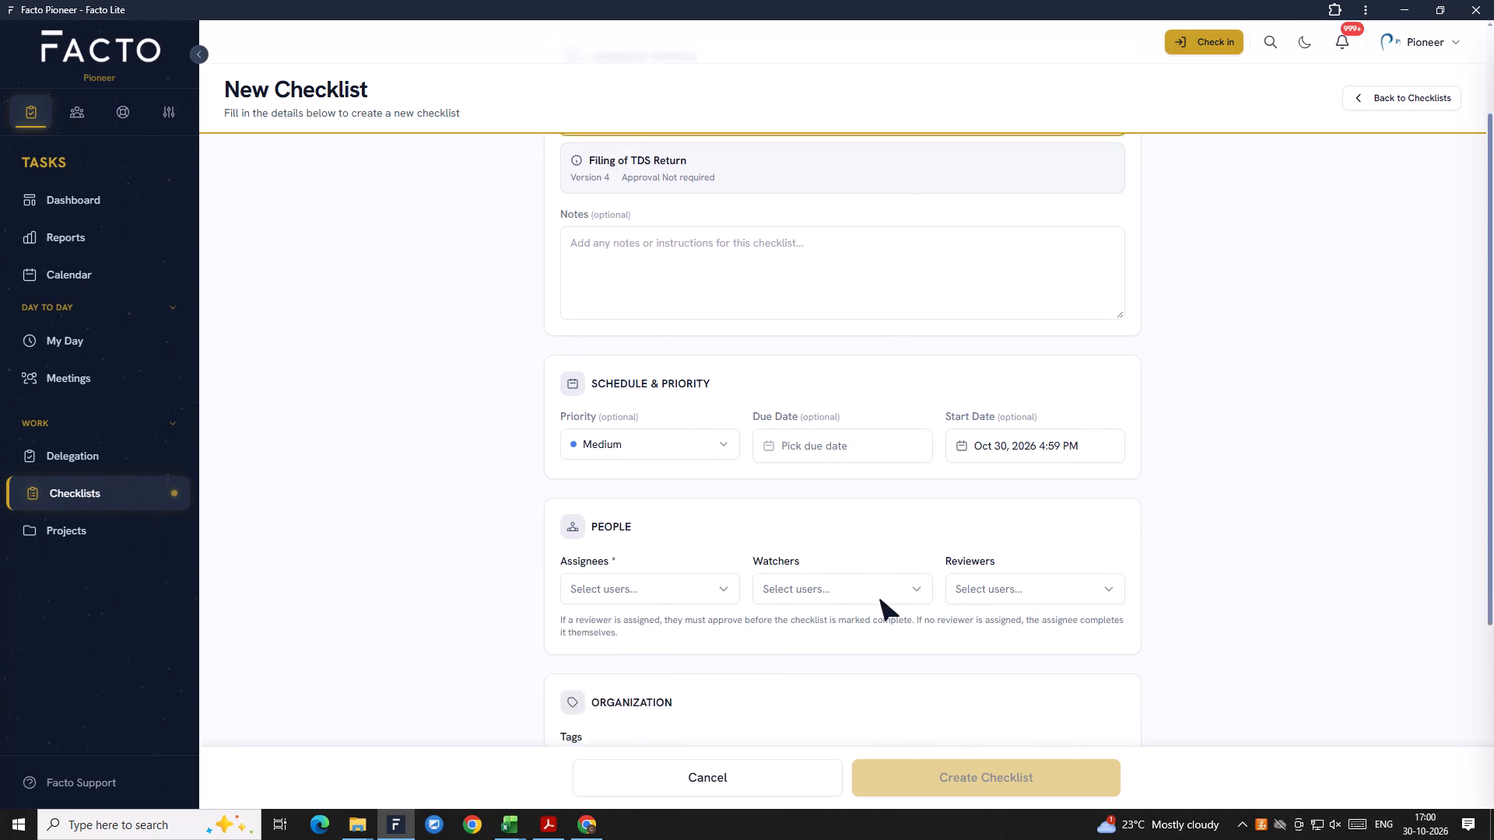
pyautogui.click(619, 488)
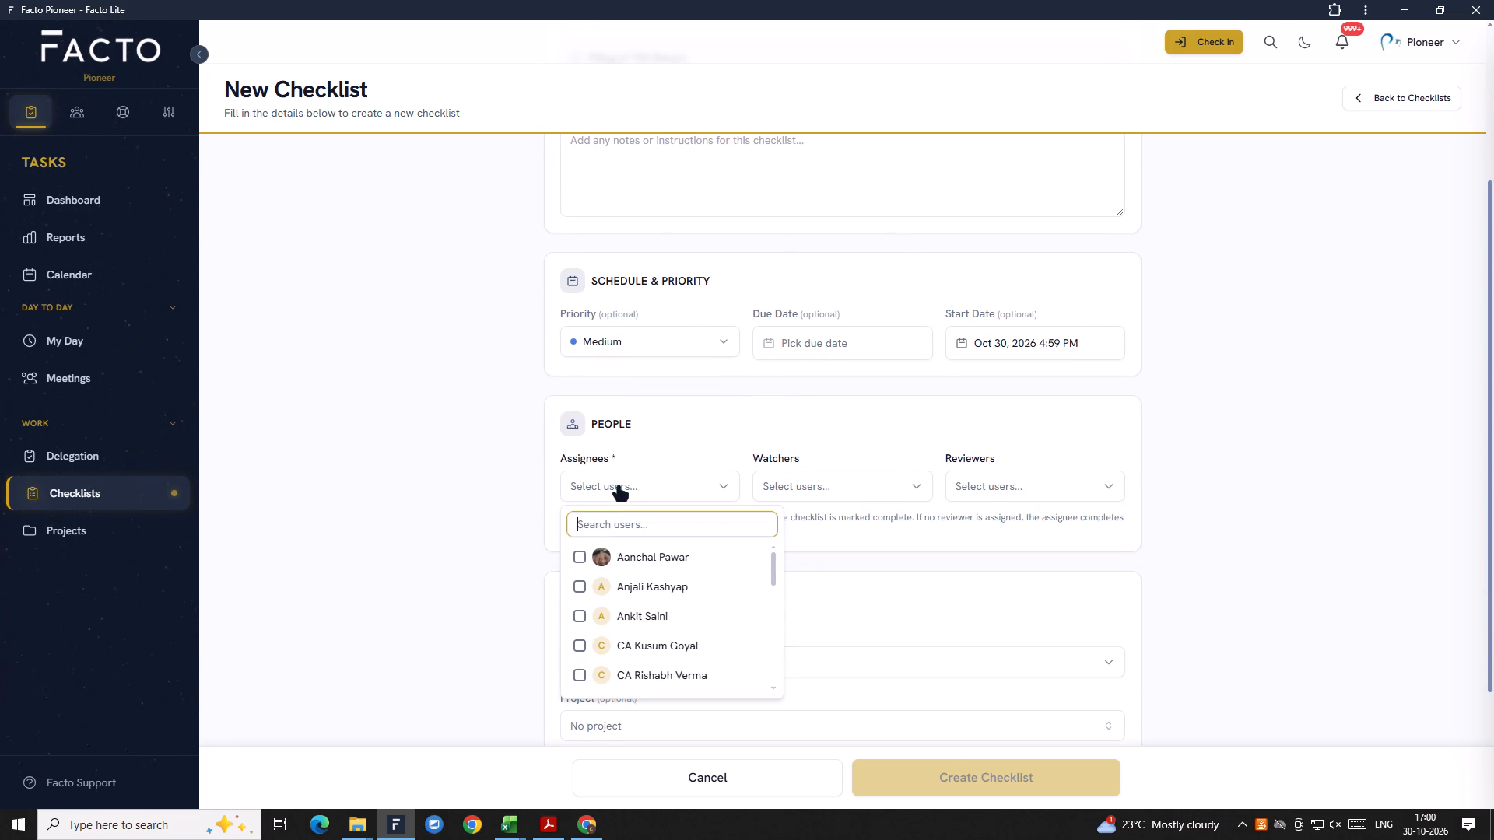
pyautogui.write('garim')
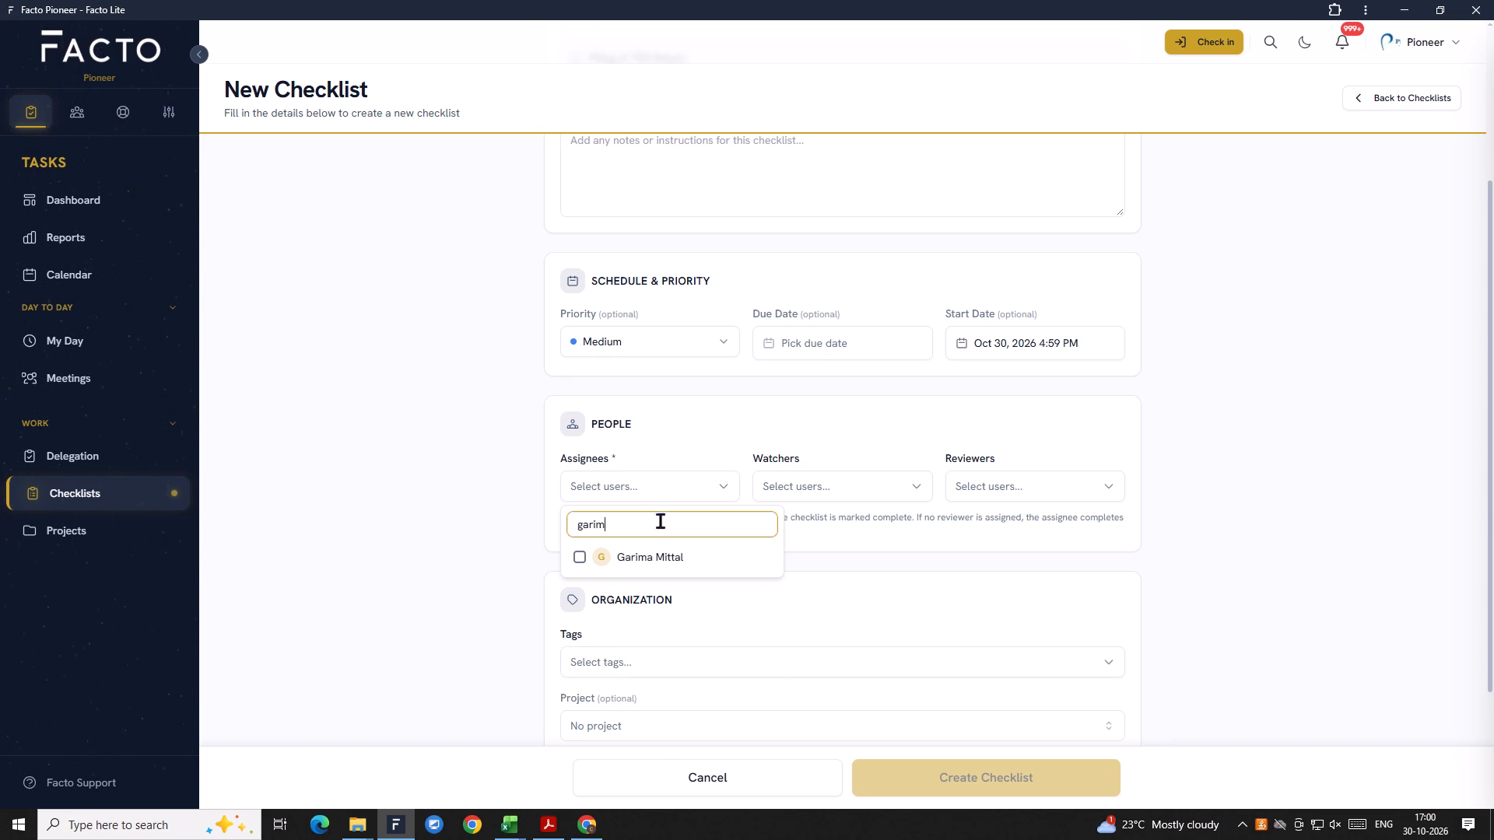
pyautogui.click(664, 550)
pyautogui.click(667, 525)
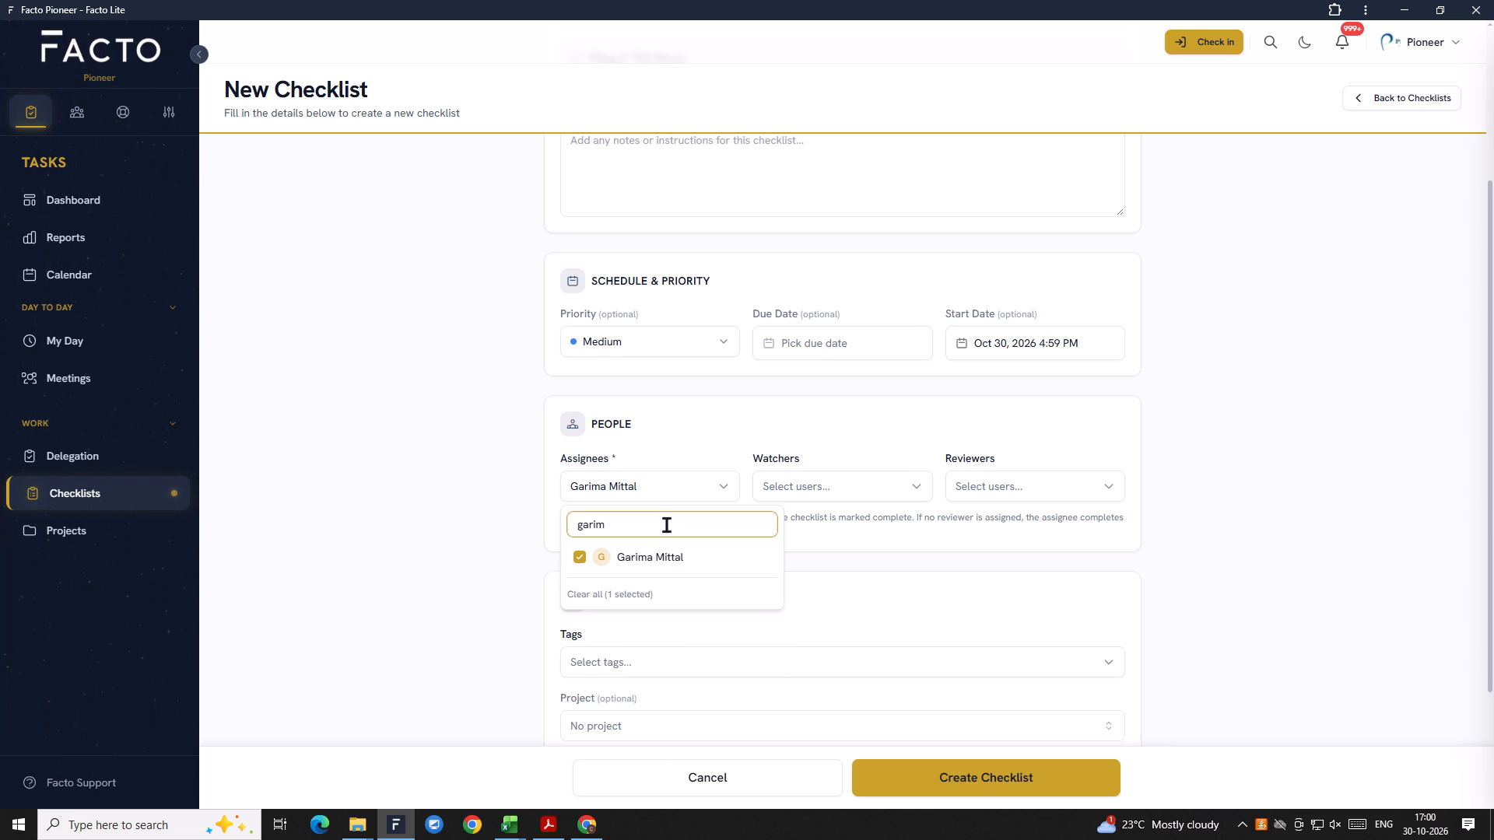
pyautogui.press('BackSpace')
pyautogui.press('BackSpace')
pyautogui.press('BackSpace')
pyautogui.press('BackSpace')
pyautogui.press('BackSpace')
pyautogui.press('BackSpace')
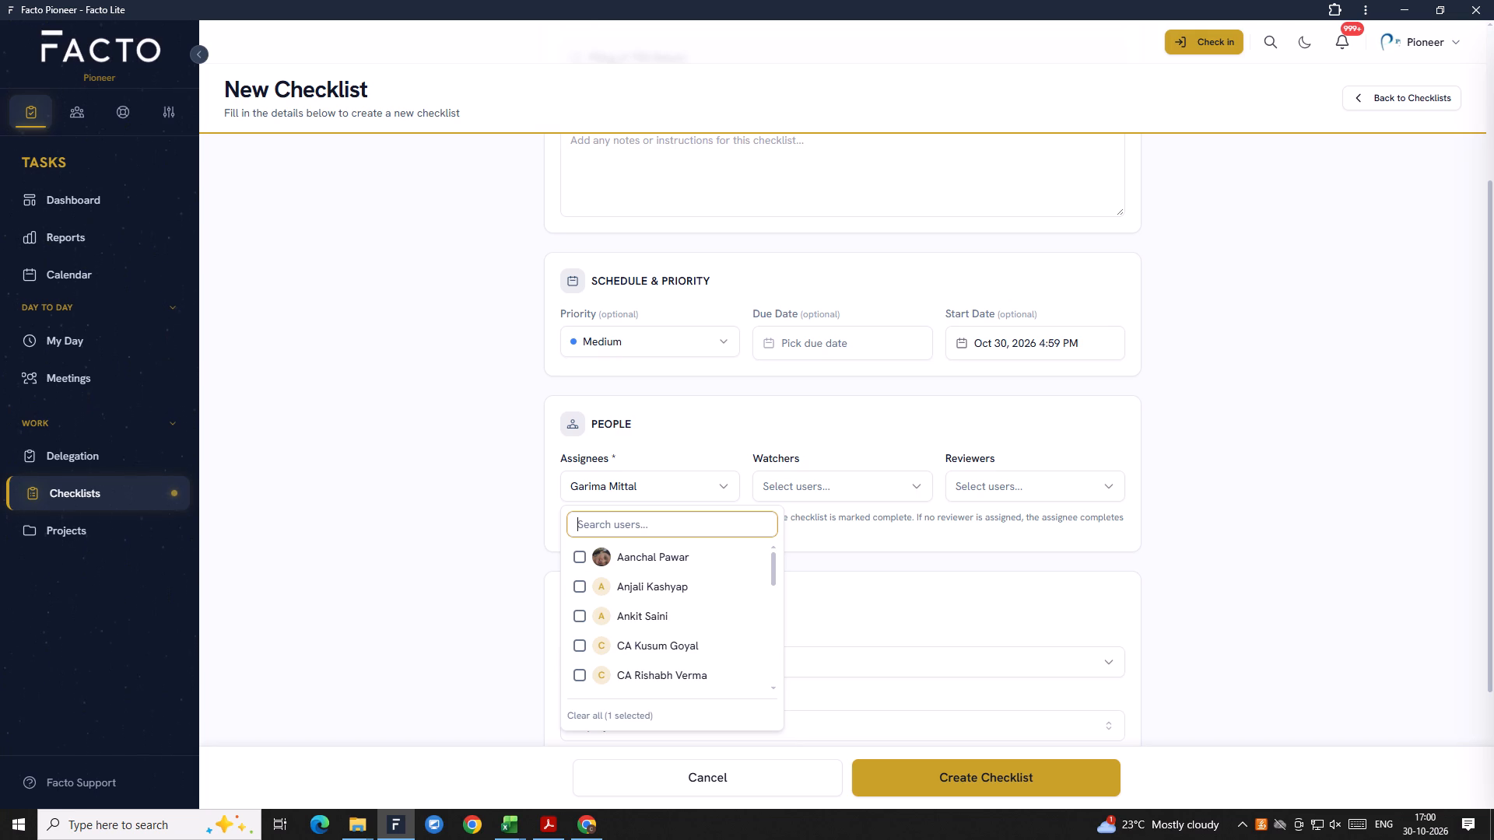
pyautogui.write('moh')
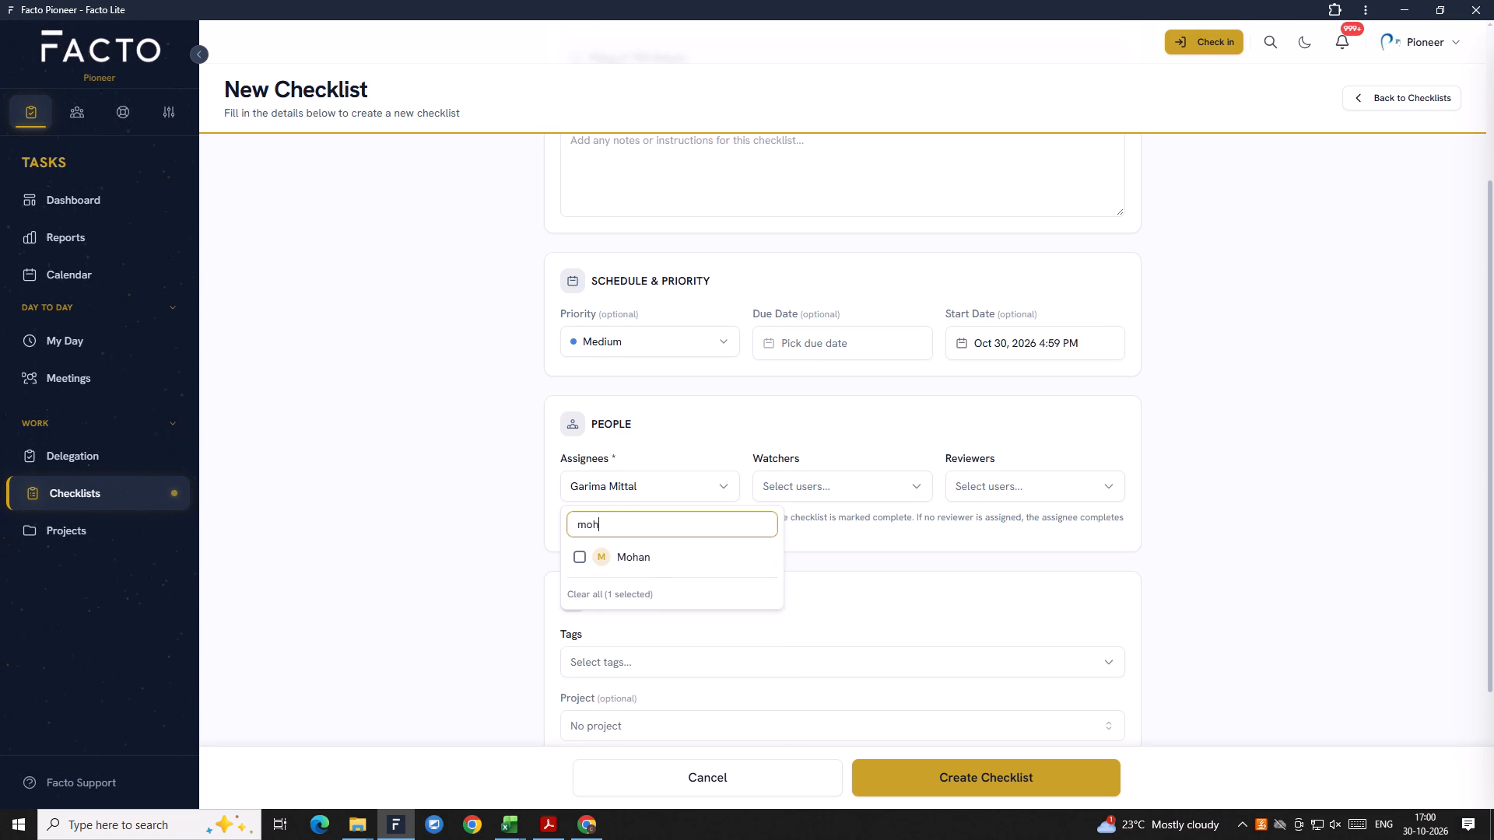
pyautogui.click(651, 553)
# Set CA Saurabh as the reviewer of the new checklist.
pyautogui.click(995, 494)
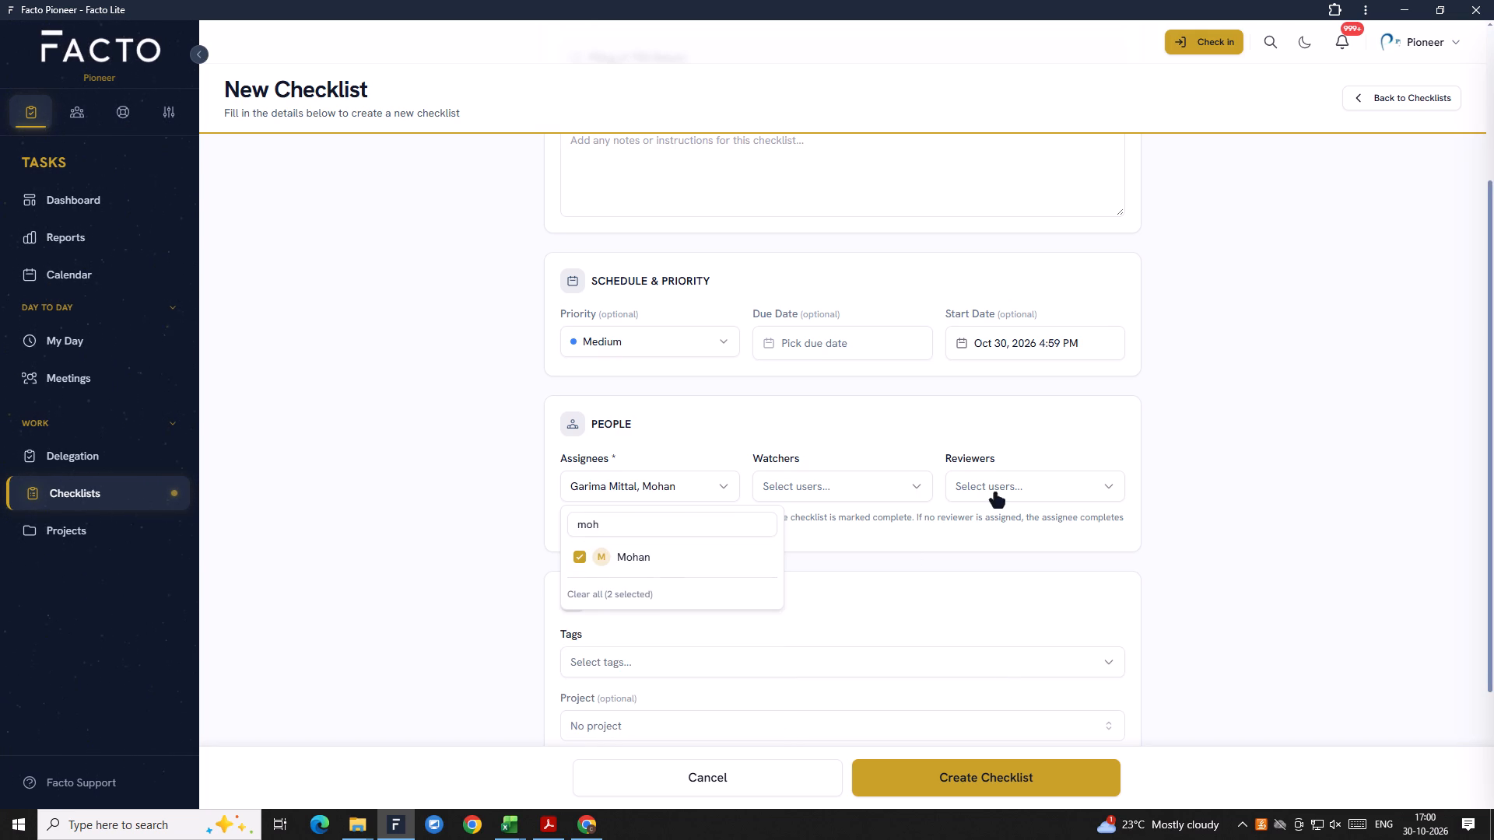
pyautogui.click(1021, 620)
pyautogui.click(756, 621)
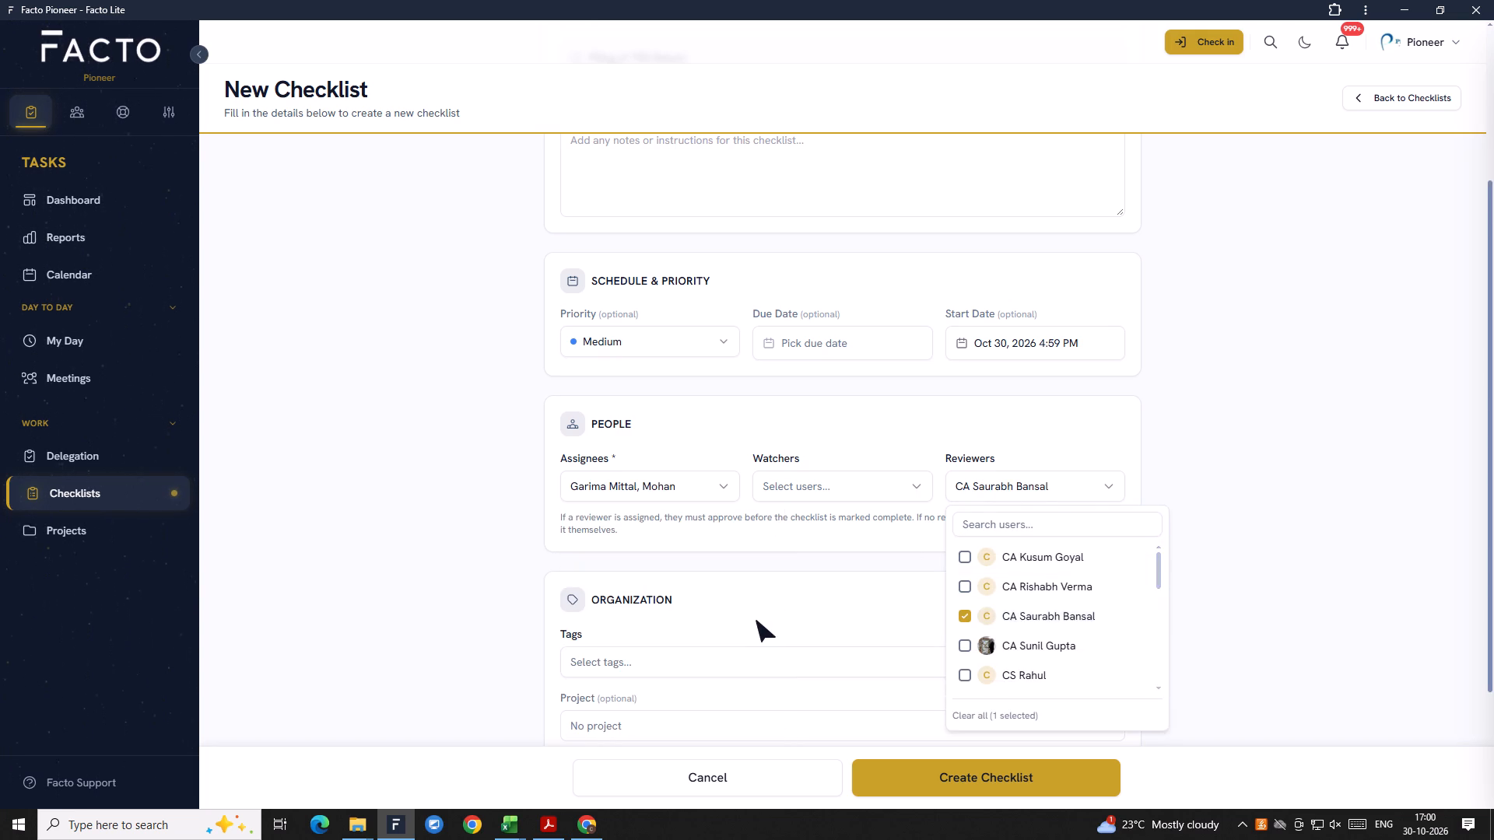
# Add the TDS tag to the new Filing of TDS Return checklist.
pyautogui.scroll(-2, 745, 642)
pyautogui.click(609, 499)
pyautogui.scroll(-3, 640, 653)
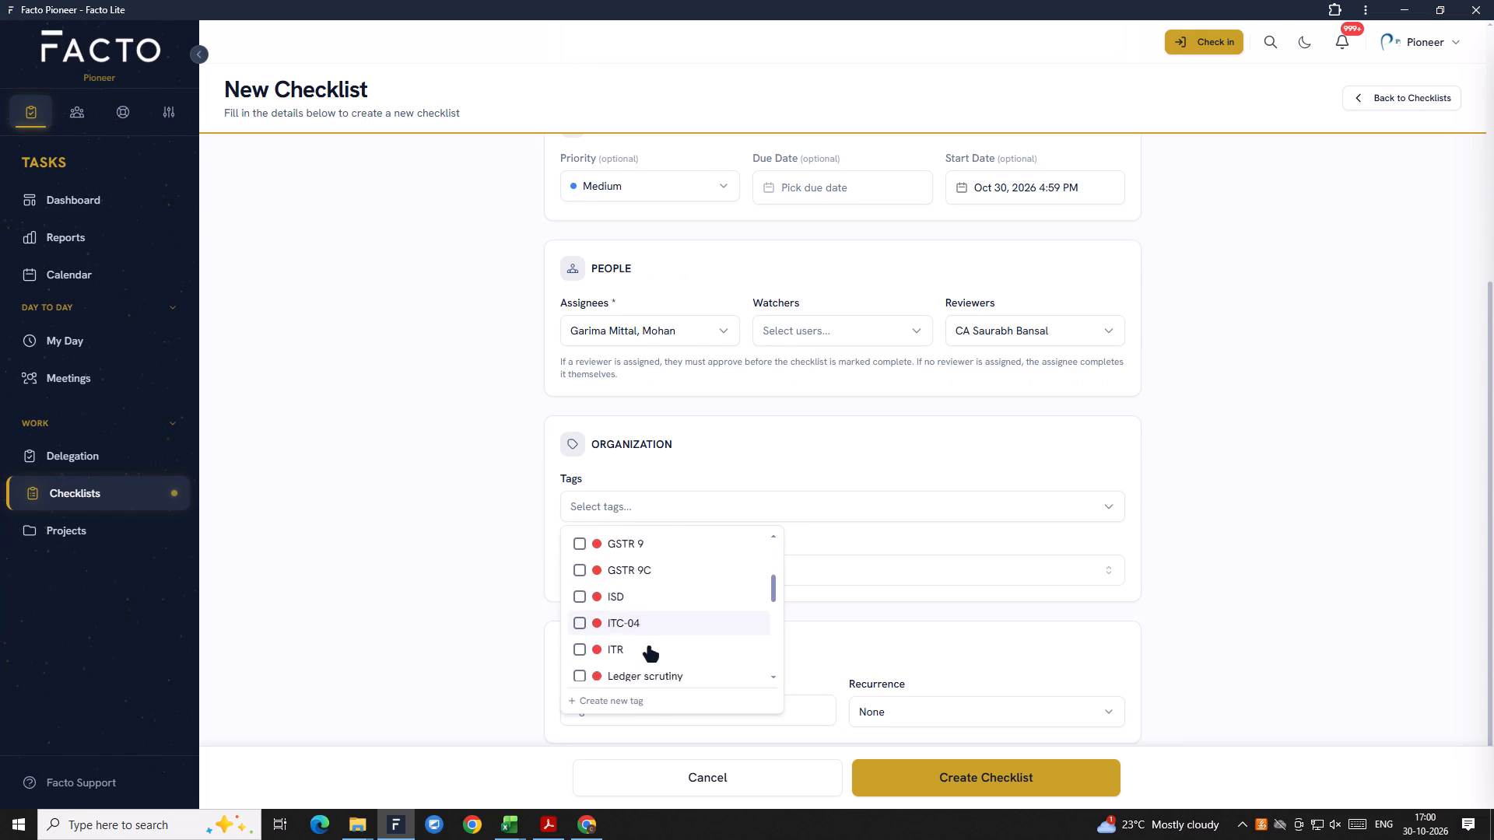
pyautogui.scroll(-5, 649, 648)
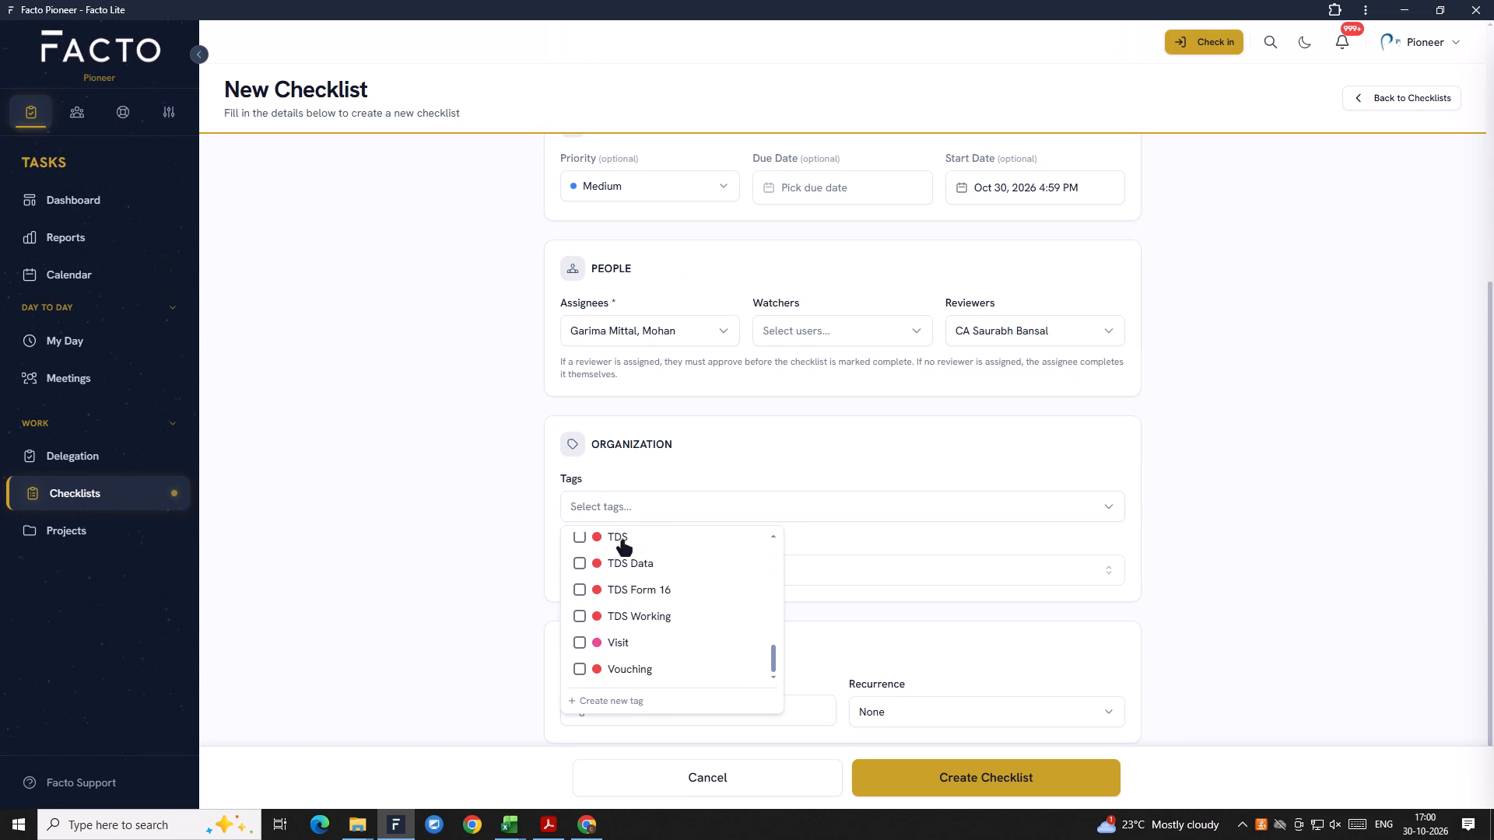
pyautogui.click(623, 538)
# Search the projects for "Sehwag Hatchery" and link the new checklist to the project YIPL-Sehwag Hatchery.
pyautogui.click(885, 559)
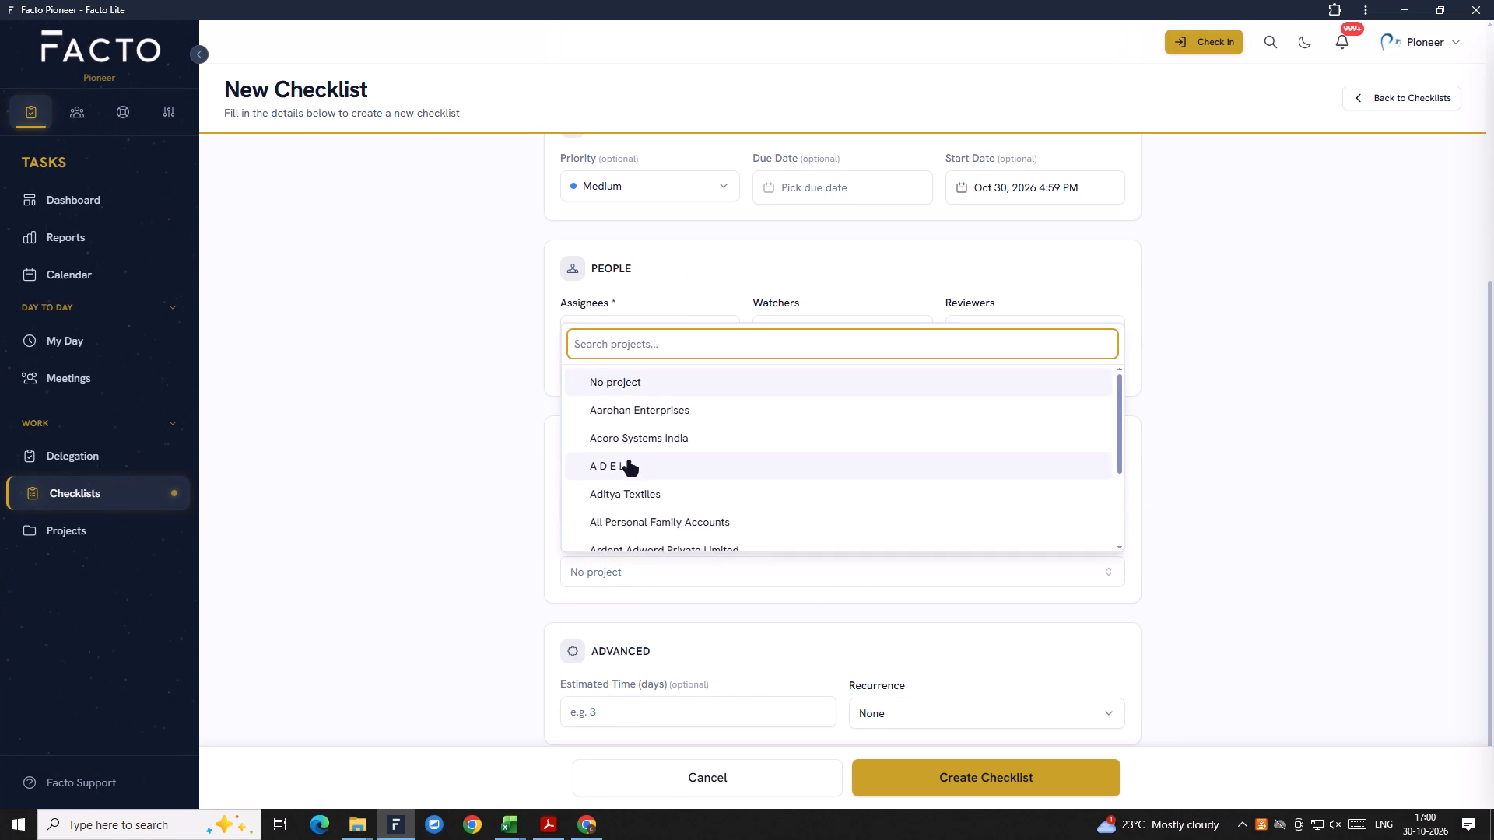
pyautogui.scroll(-1, 629, 467)
pyautogui.scroll(2, 629, 467)
pyautogui.hotkey('ctrl', 'v')
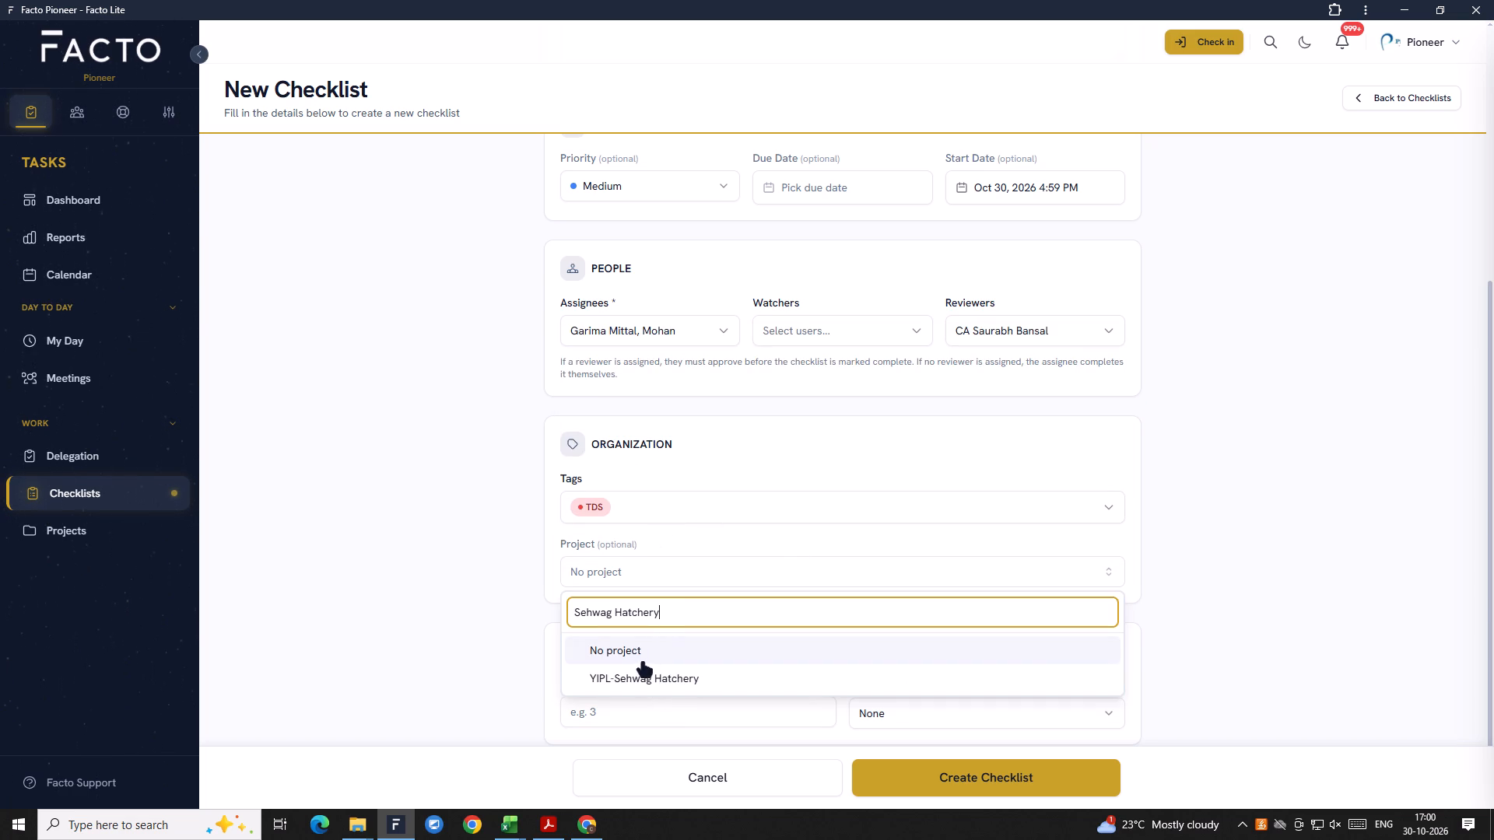
pyautogui.click(640, 674)
pyautogui.scroll(-3, 662, 663)
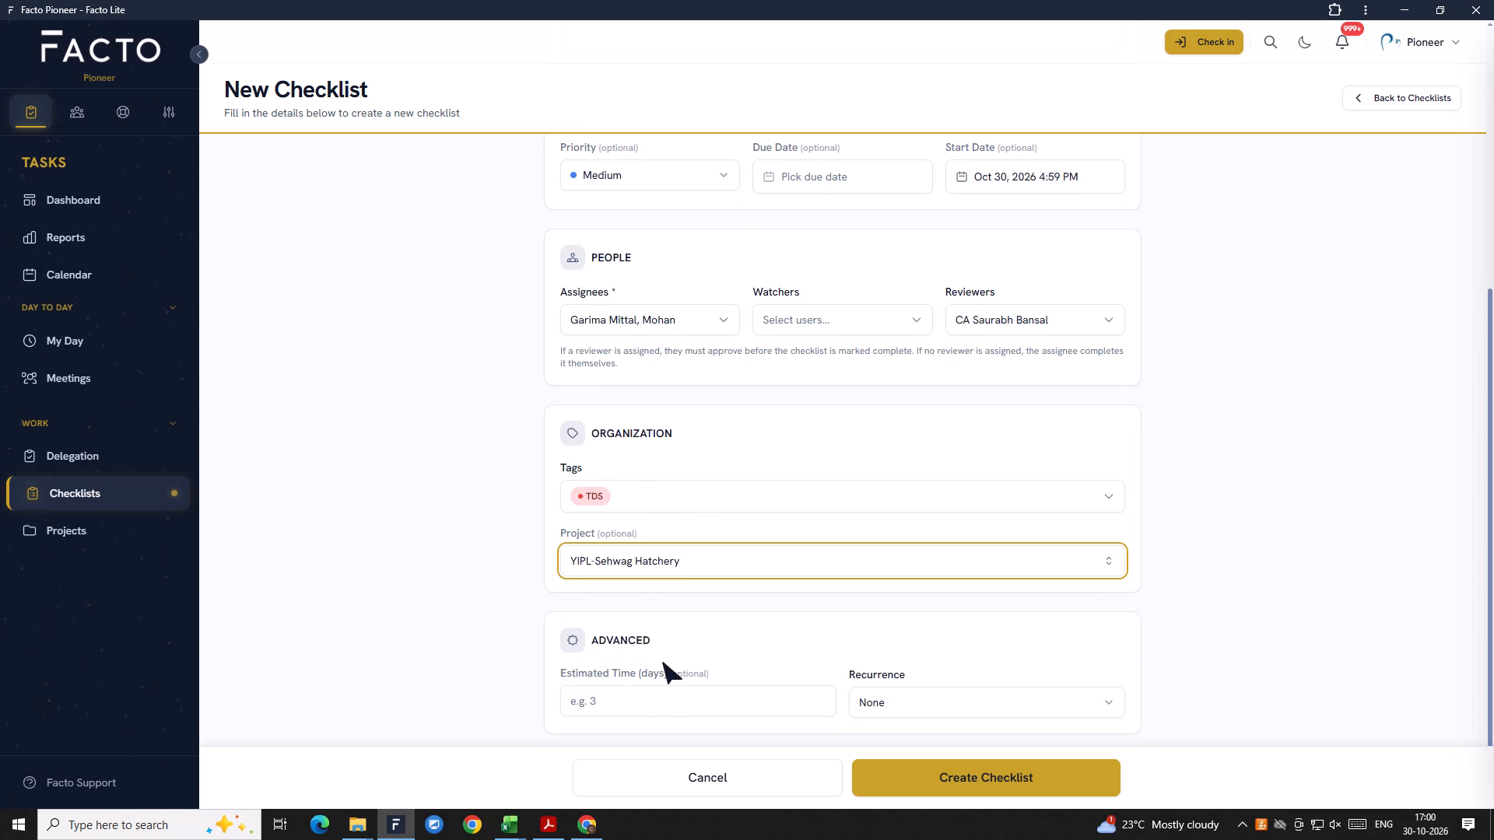
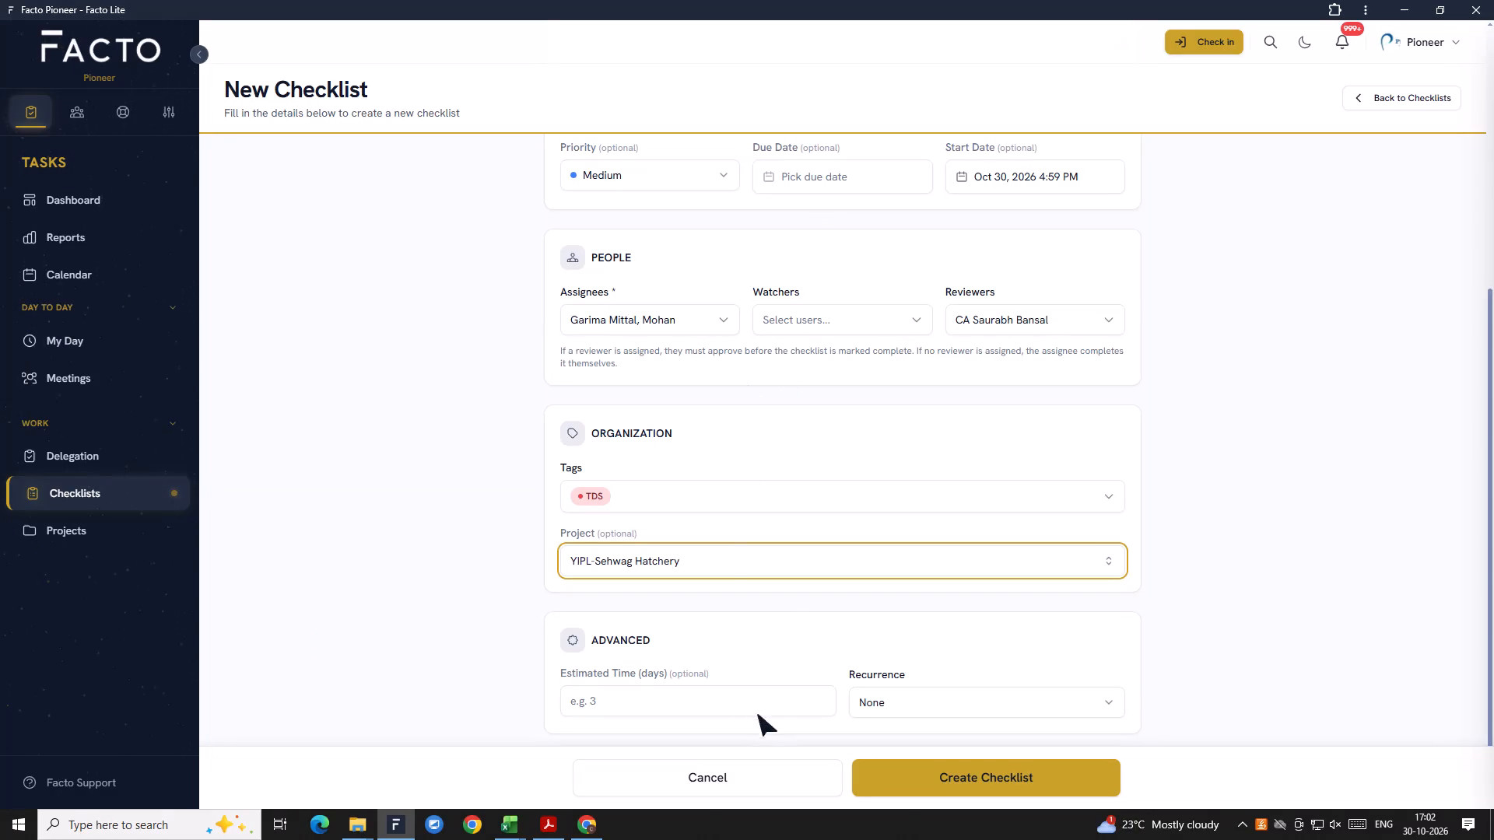
# Make the new Filing of TDS Return checklist recur monthly.
pyautogui.scroll(-3, 777, 589)
pyautogui.click(871, 690)
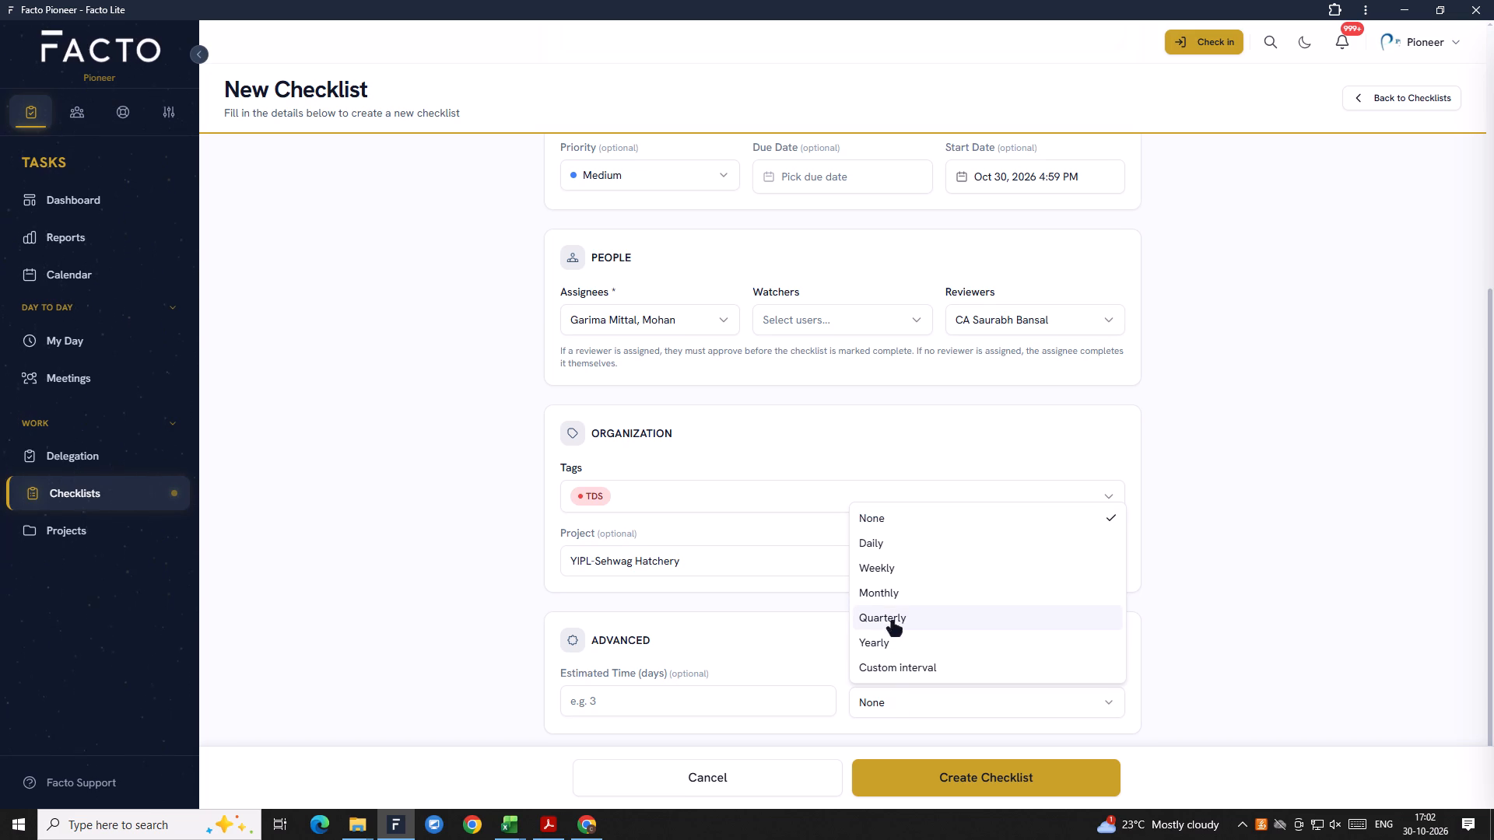
pyautogui.click(896, 591)
# Set the due date to October 31, 2026 and create the Filing of TDS Return checklist for YIPL-Sehwag Hatchery.
pyautogui.scroll(5, 896, 591)
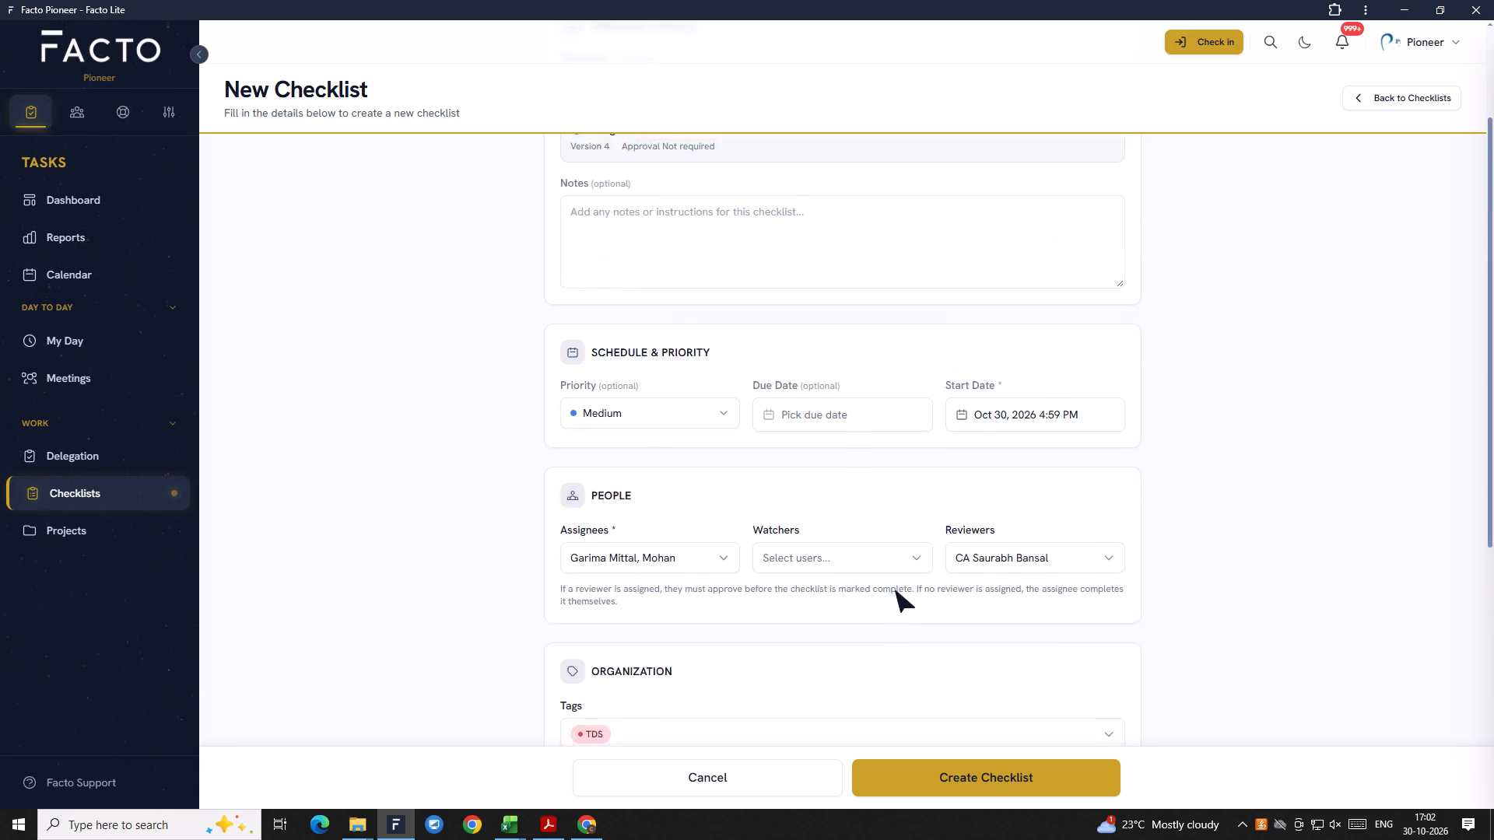
pyautogui.click(817, 576)
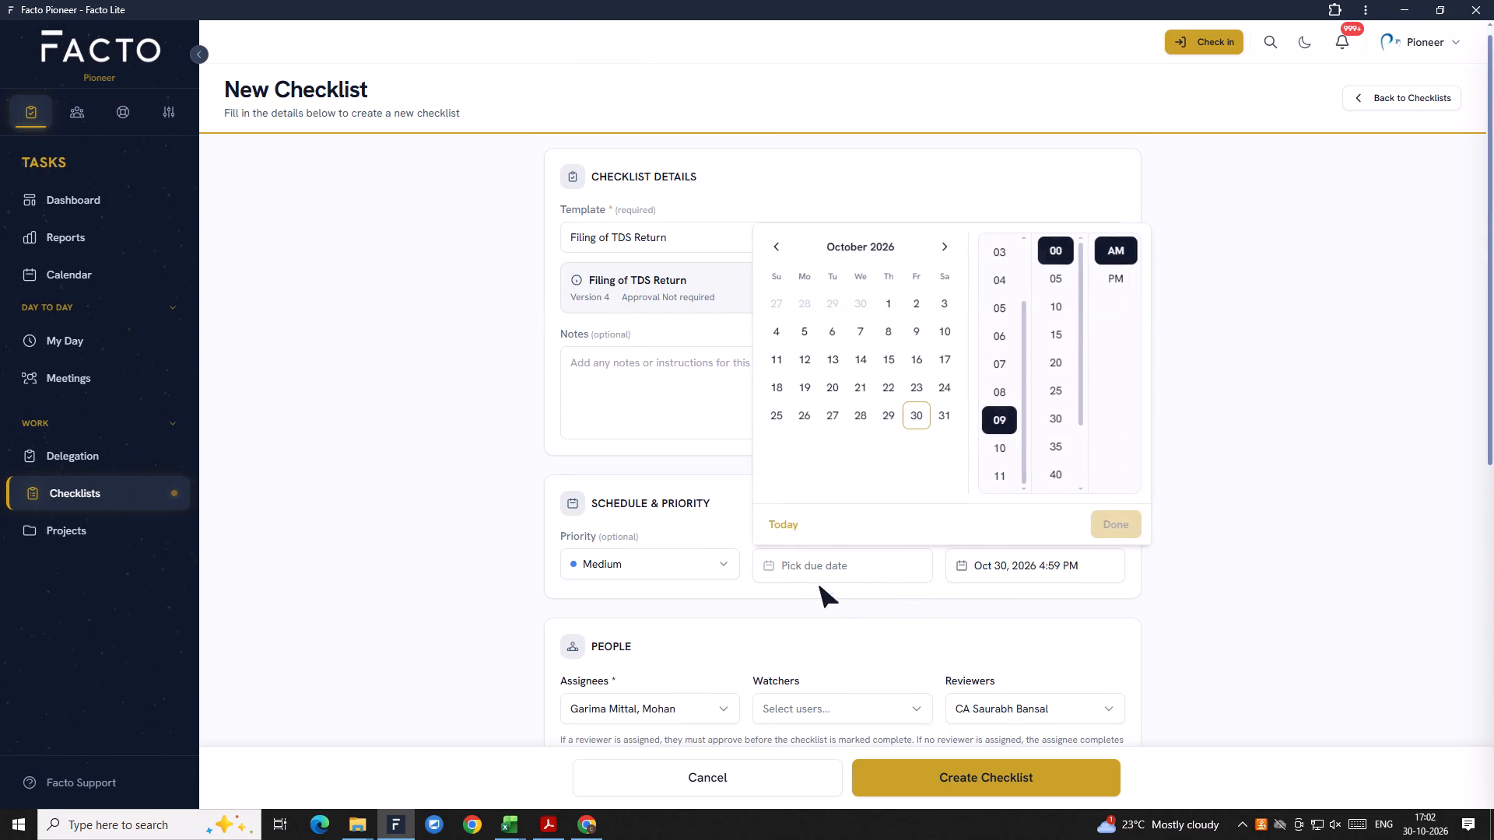
pyautogui.click(936, 419)
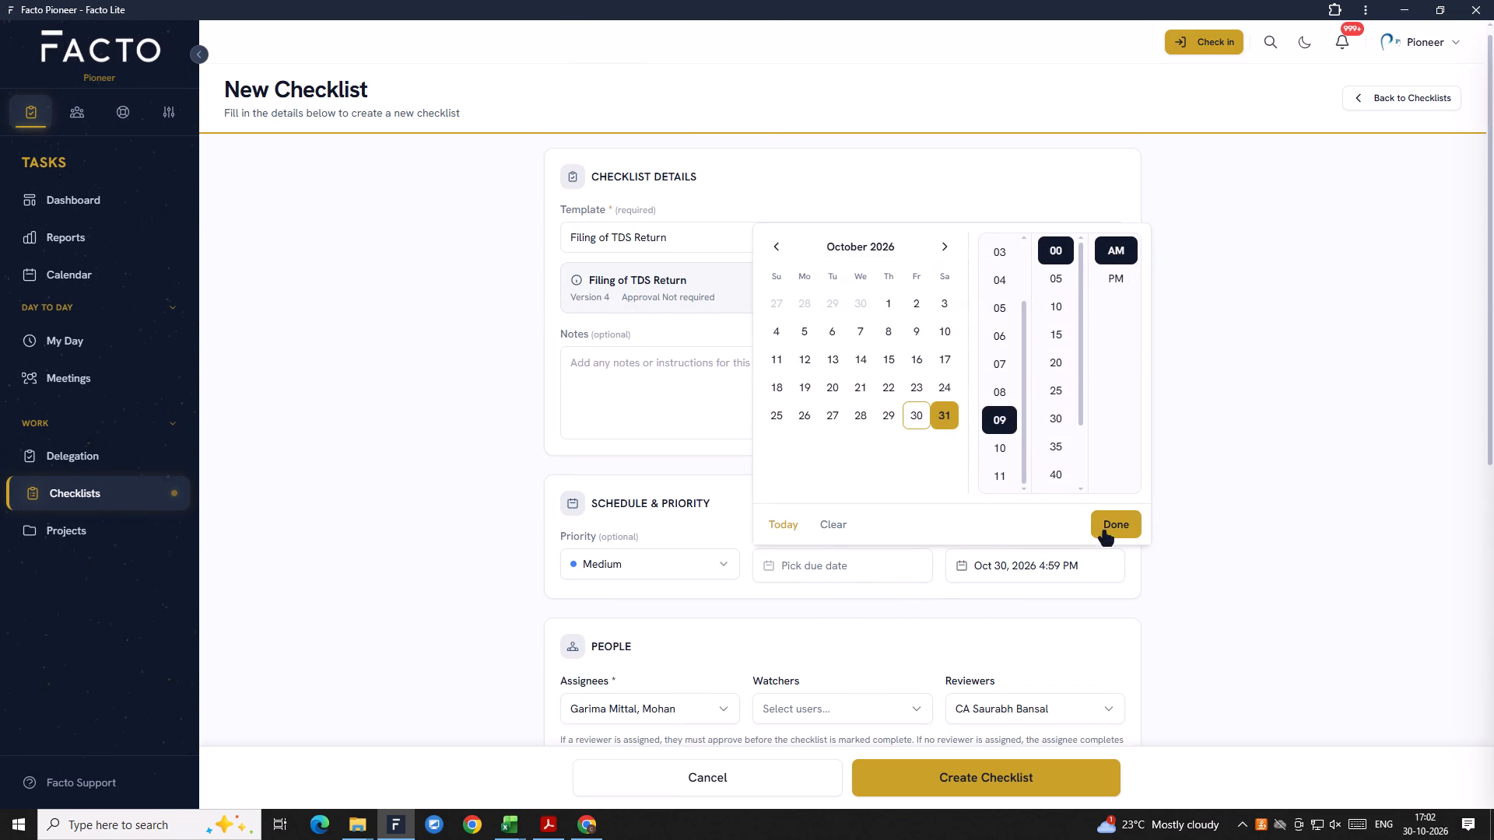
pyautogui.click(1107, 527)
pyautogui.scroll(2, 754, 596)
pyautogui.click(944, 782)
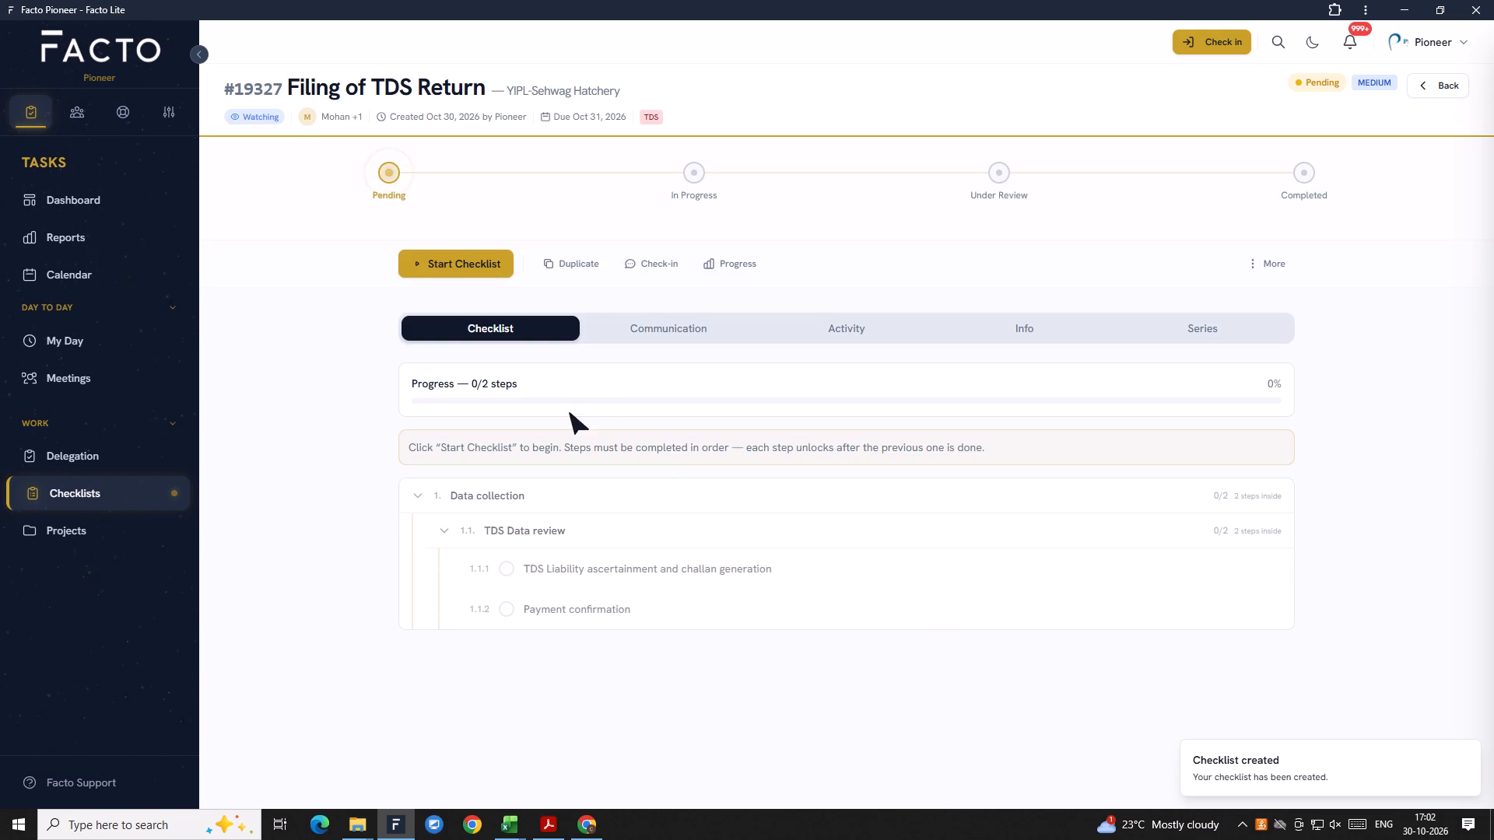
# Start another new checklist, search the templates for "meeting" and choose the Meeting (Online) template.
pyautogui.click(1447, 86)
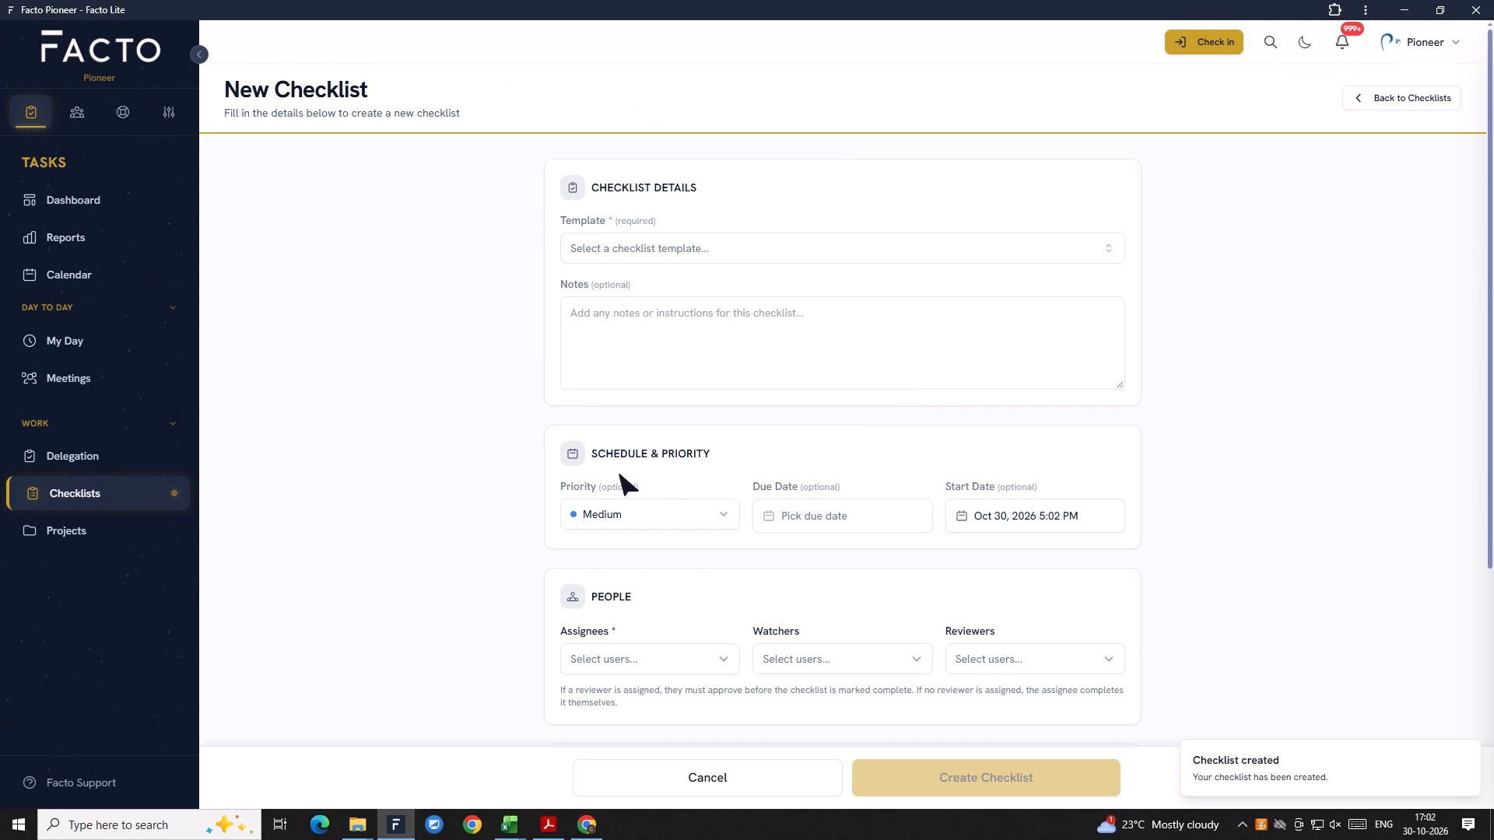
pyautogui.scroll(3, 565, 474)
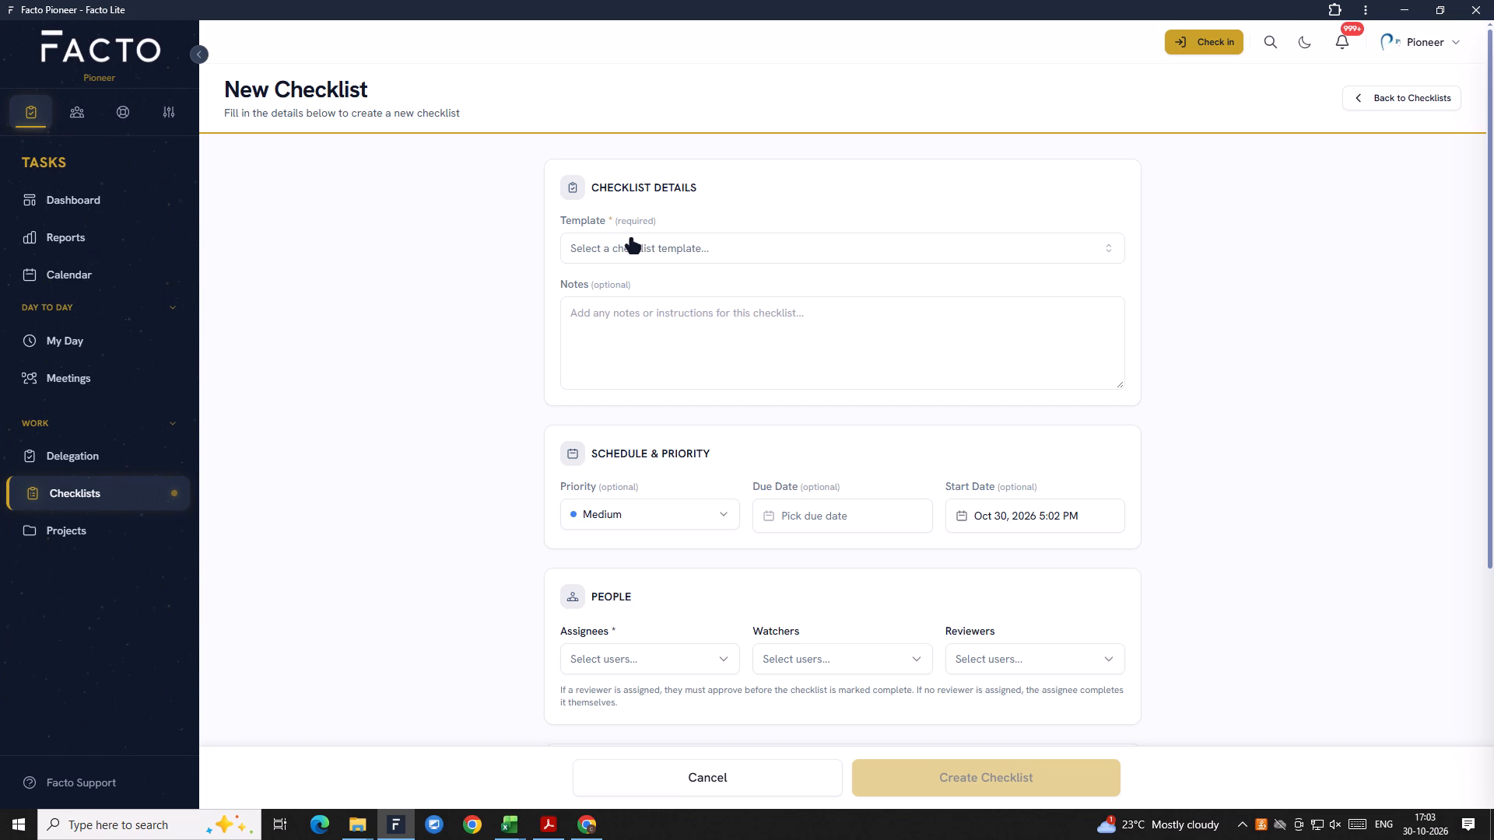
pyautogui.click(631, 240)
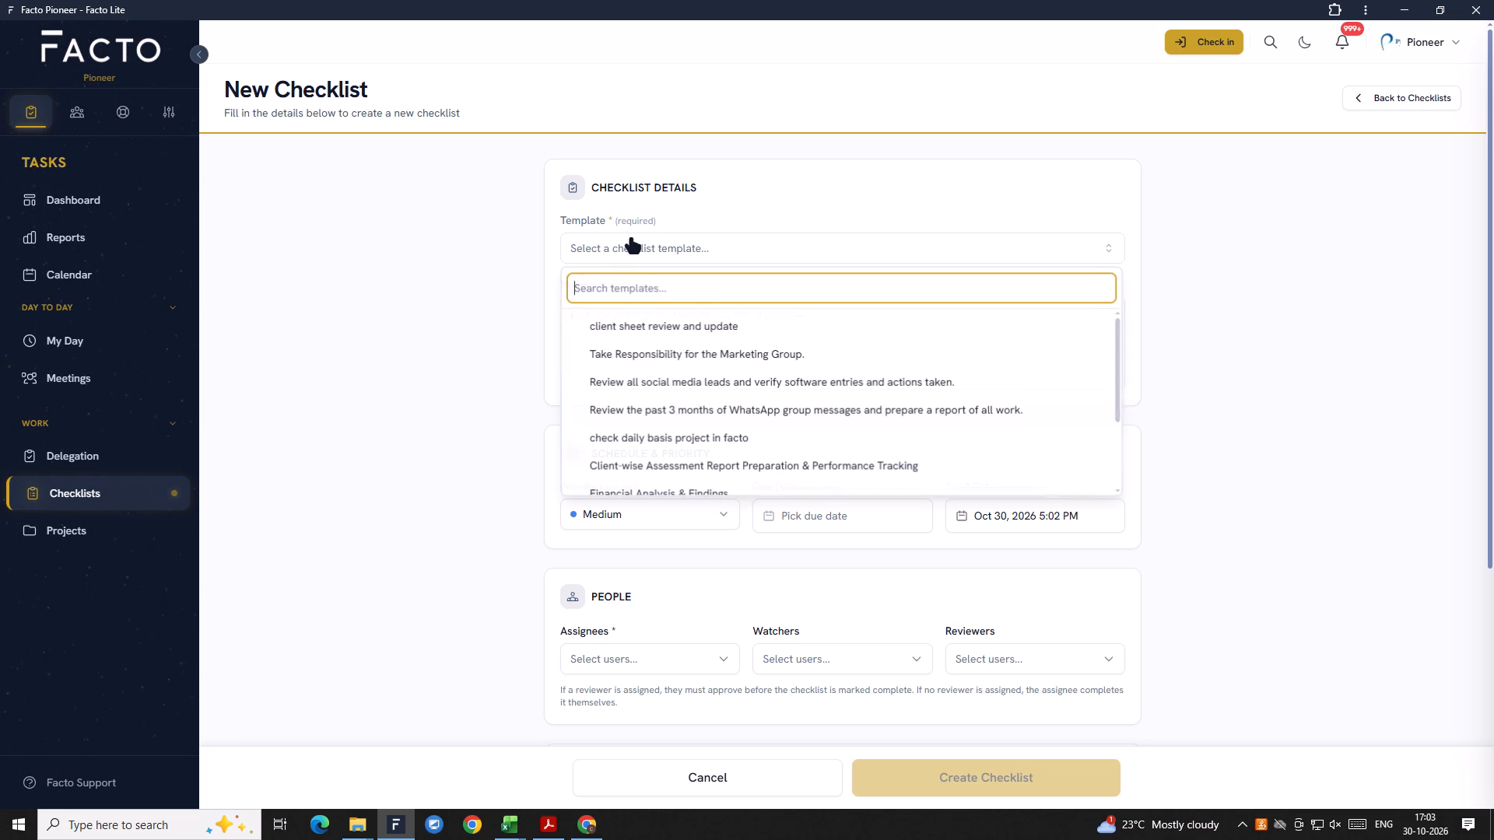
pyautogui.scroll(-2, 686, 494)
pyautogui.scroll(3, 663, 436)
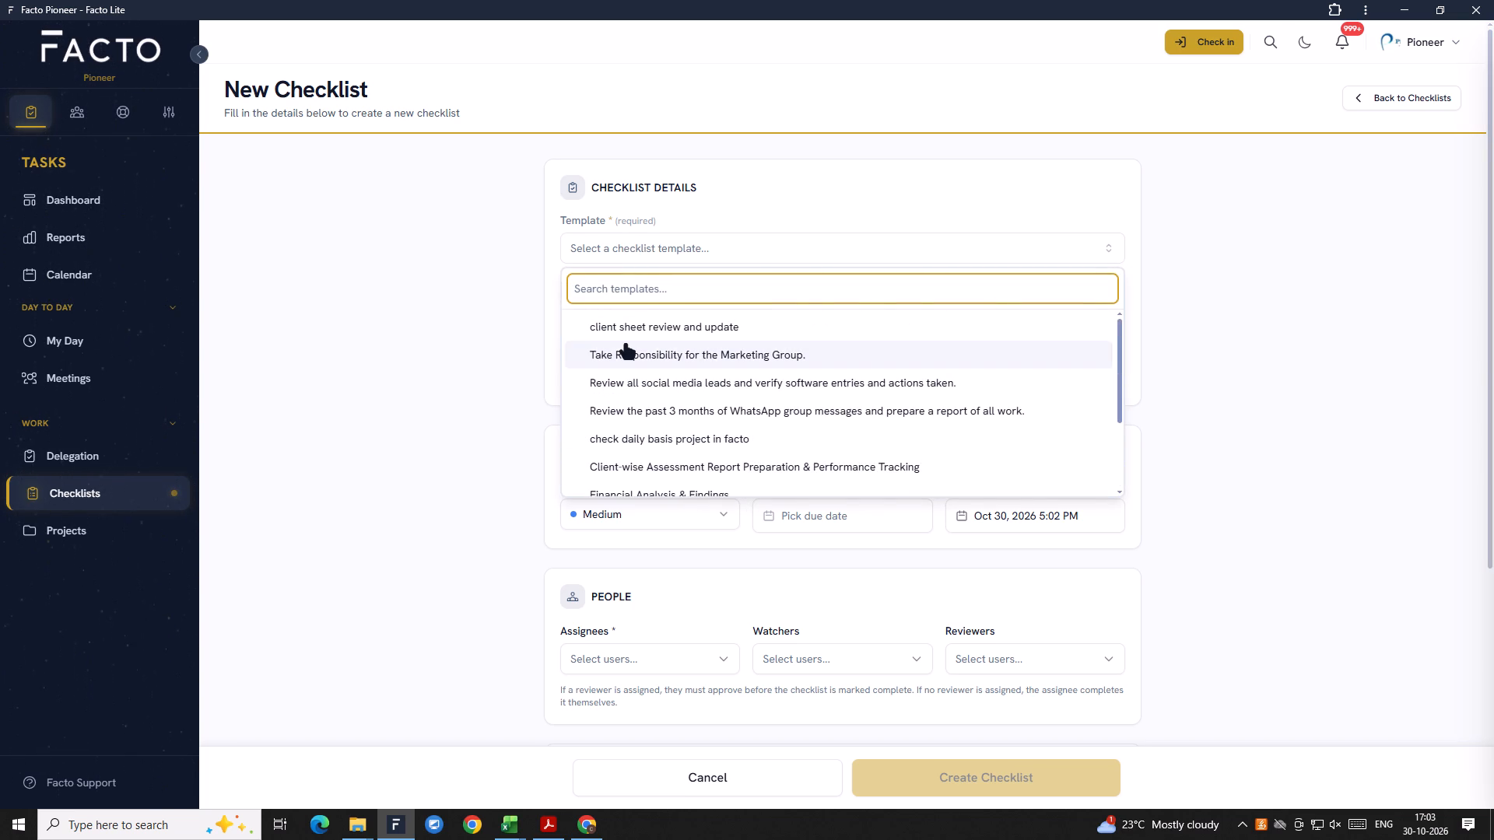
pyautogui.write('meet')
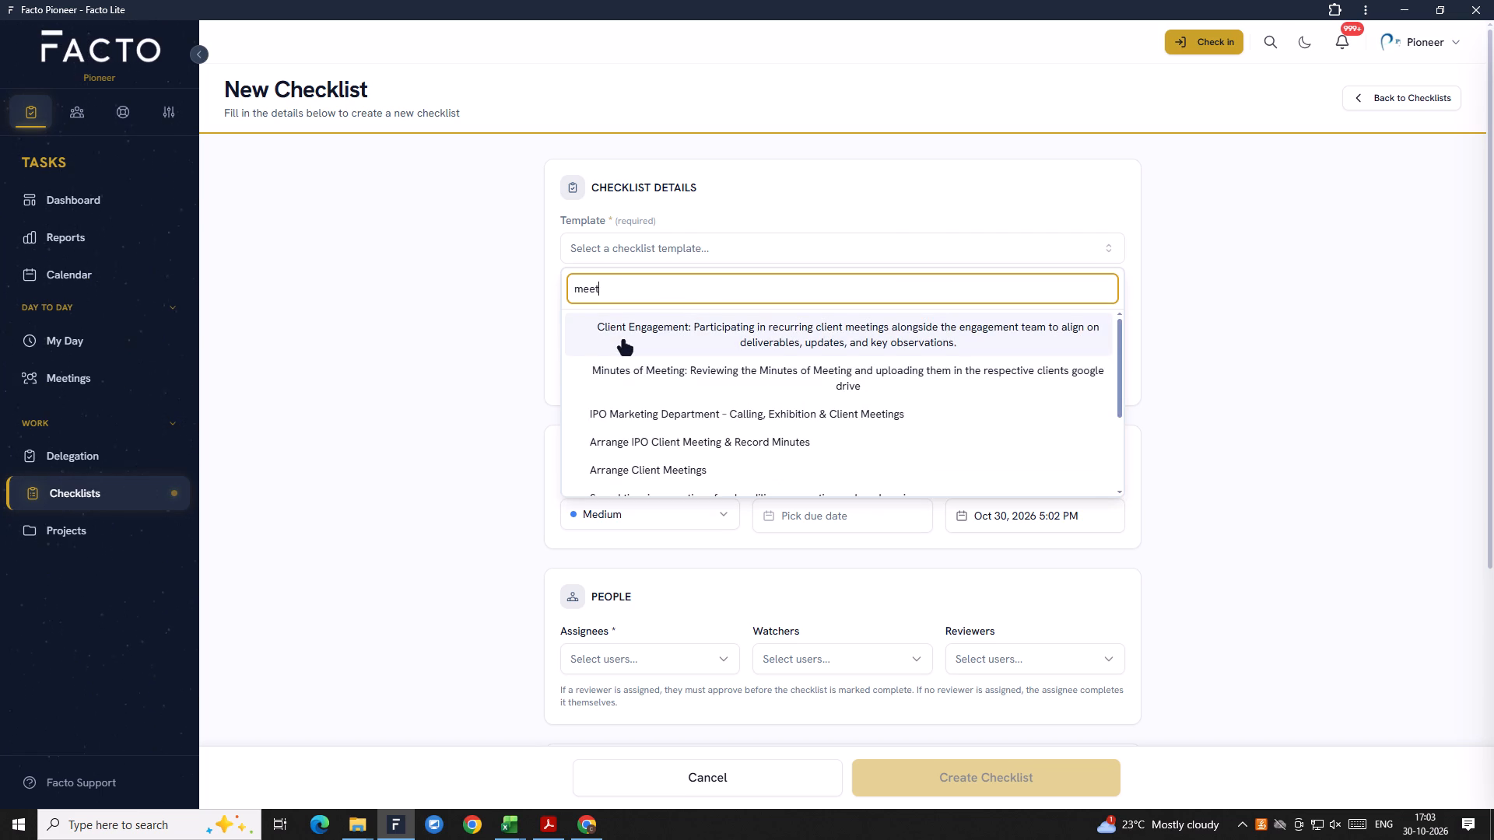
pyautogui.write('ing')
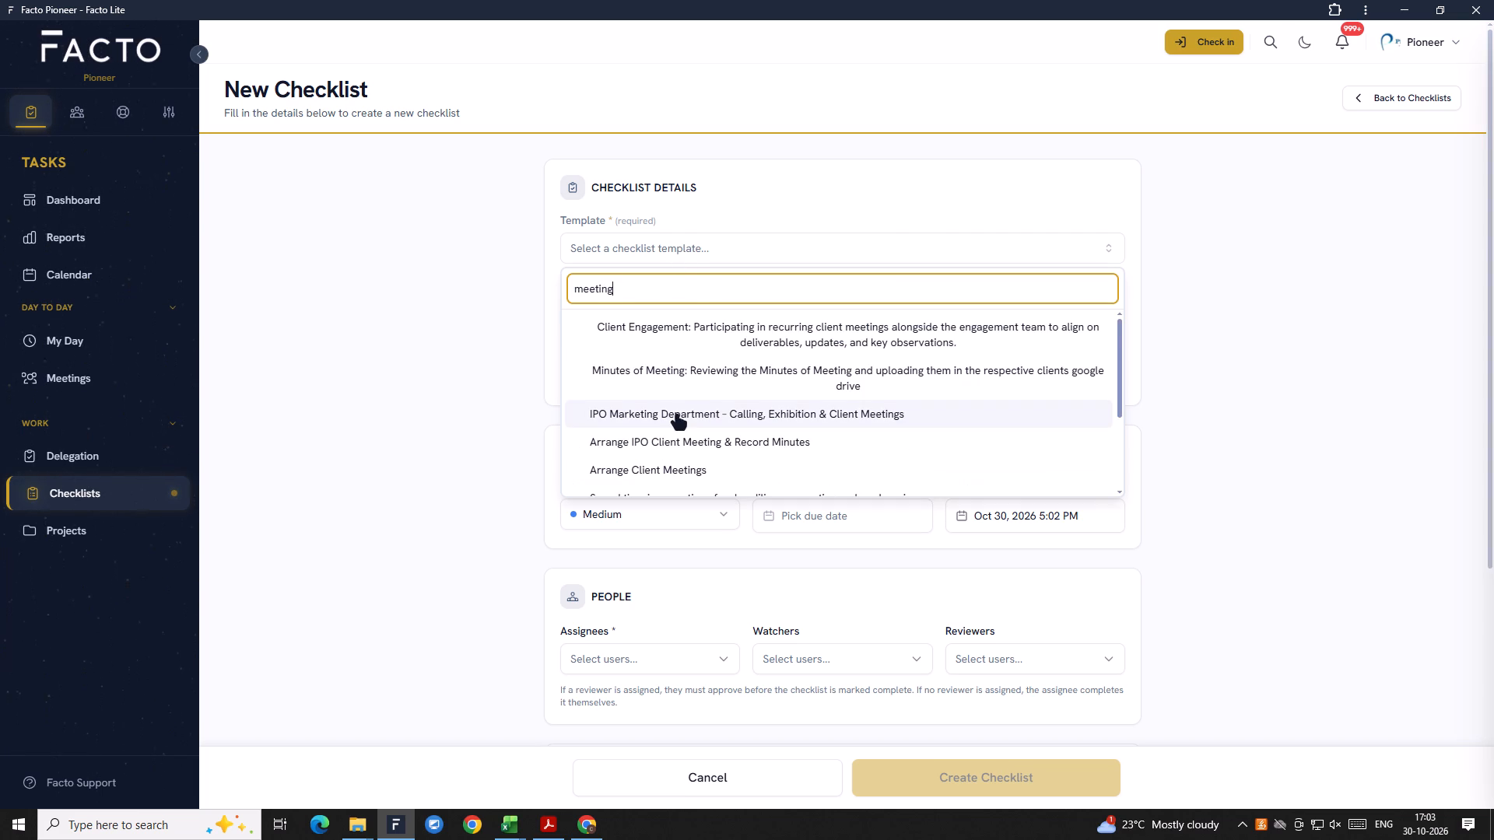
pyautogui.press('space')
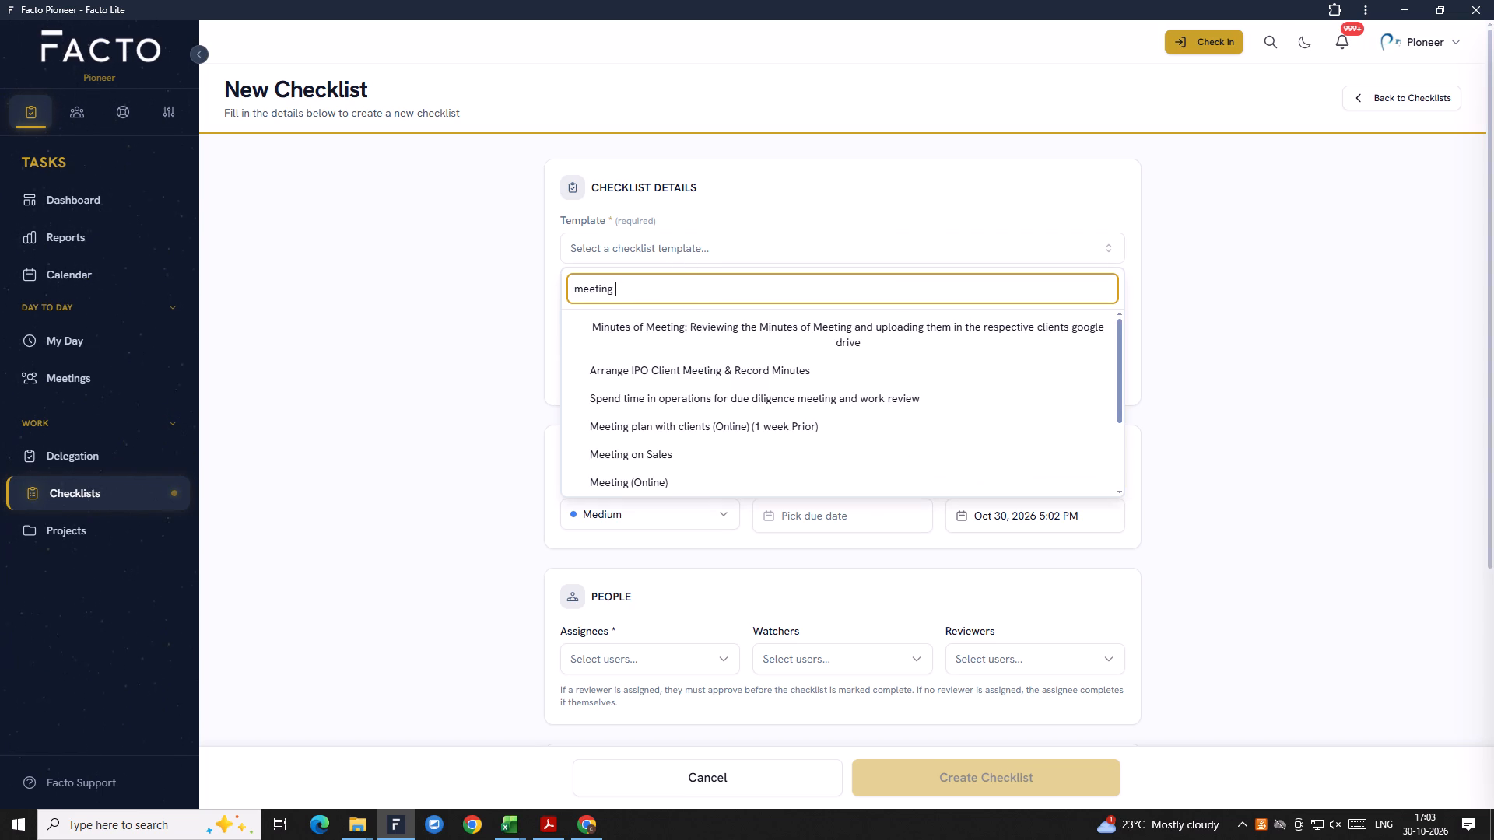
pyautogui.click(589, 481)
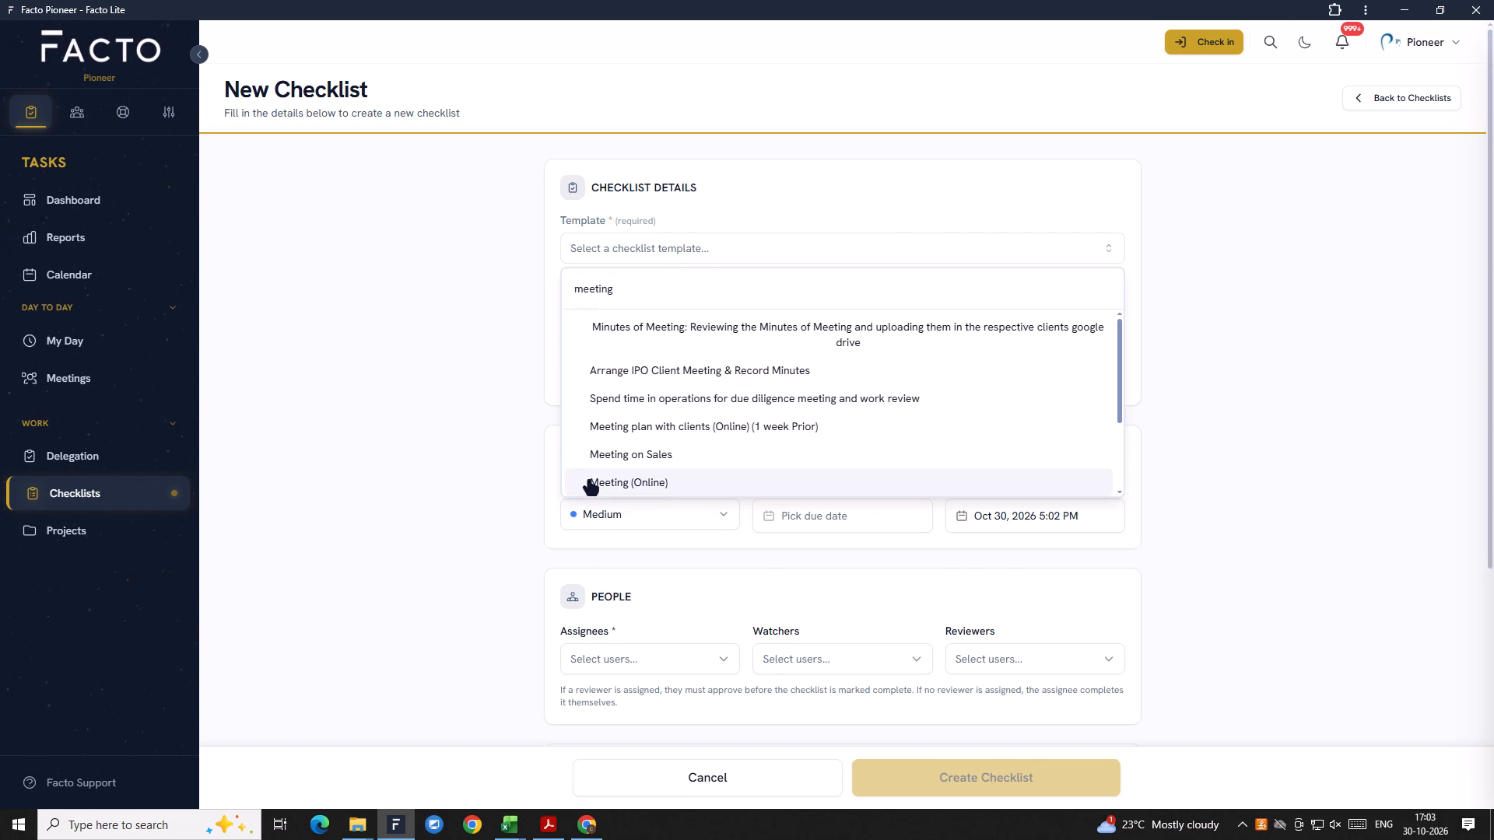
# Assign the new Meeting (Online) checklist to Garima and Mohan, finding them with the user searches "garim" and "moh".
pyautogui.scroll(-2, 715, 481)
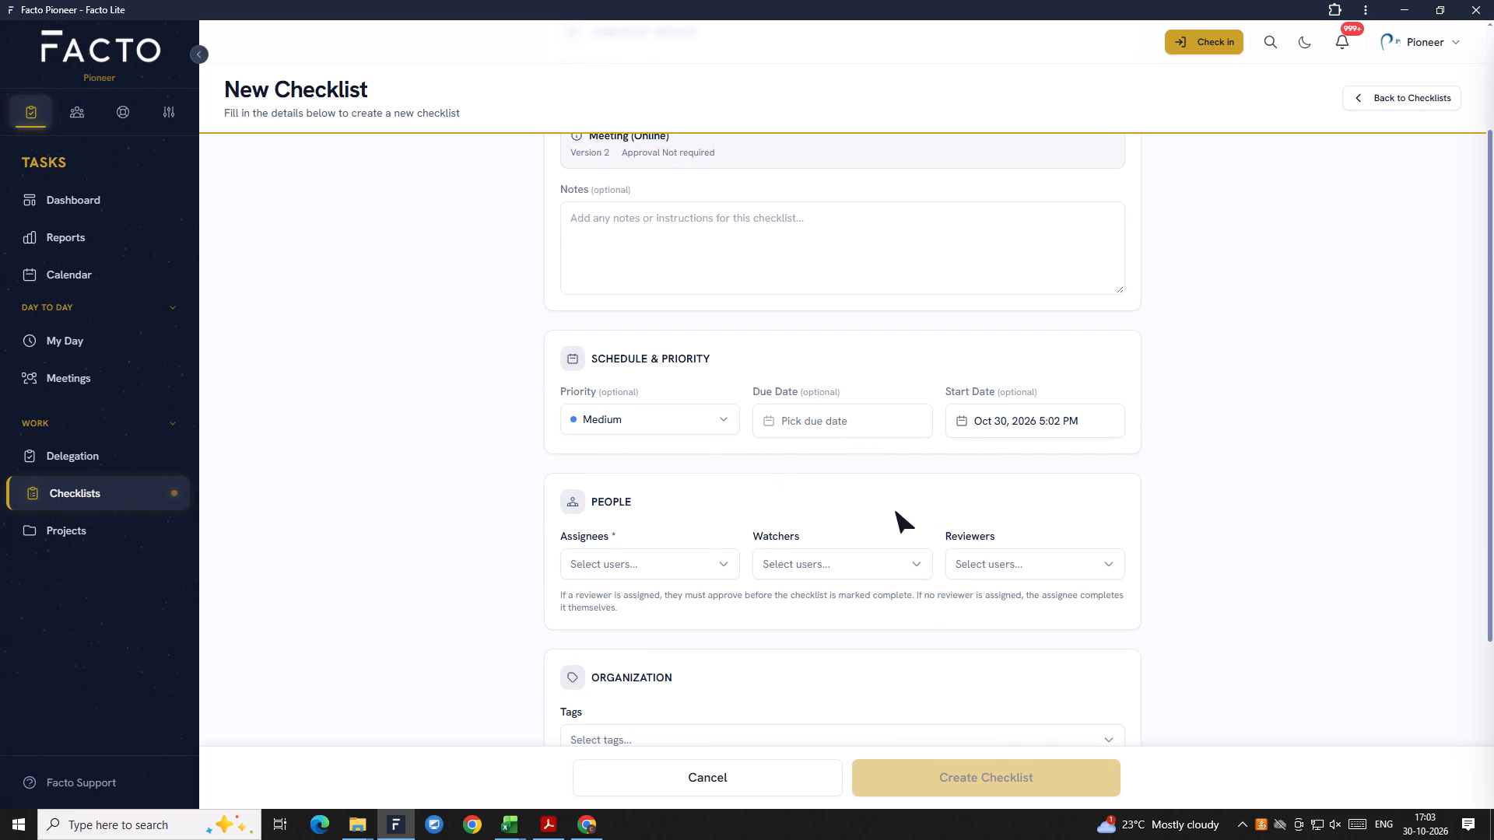
pyautogui.scroll(-2, 896, 554)
pyautogui.click(633, 404)
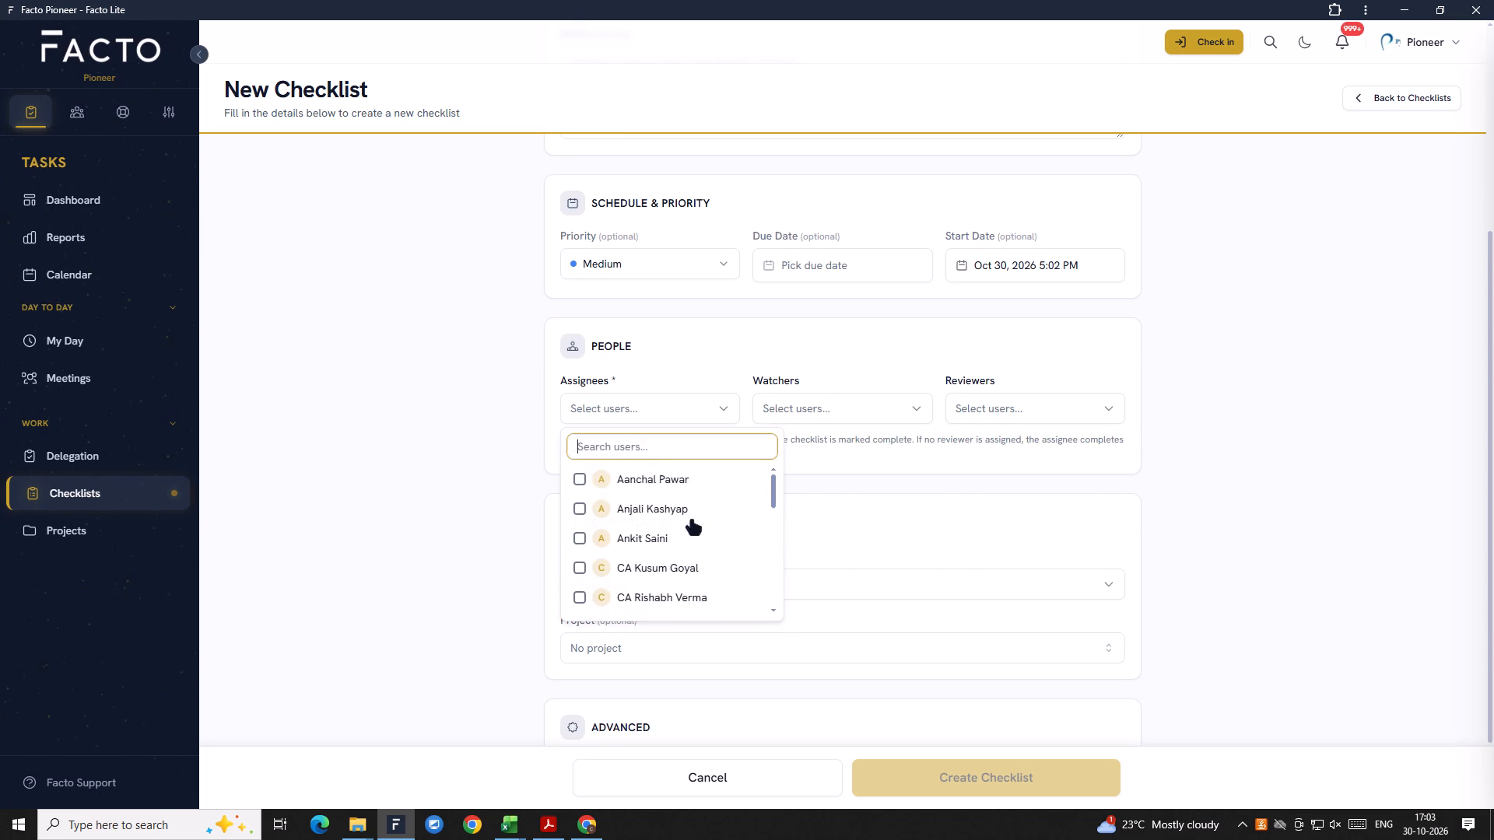
pyautogui.press('g')
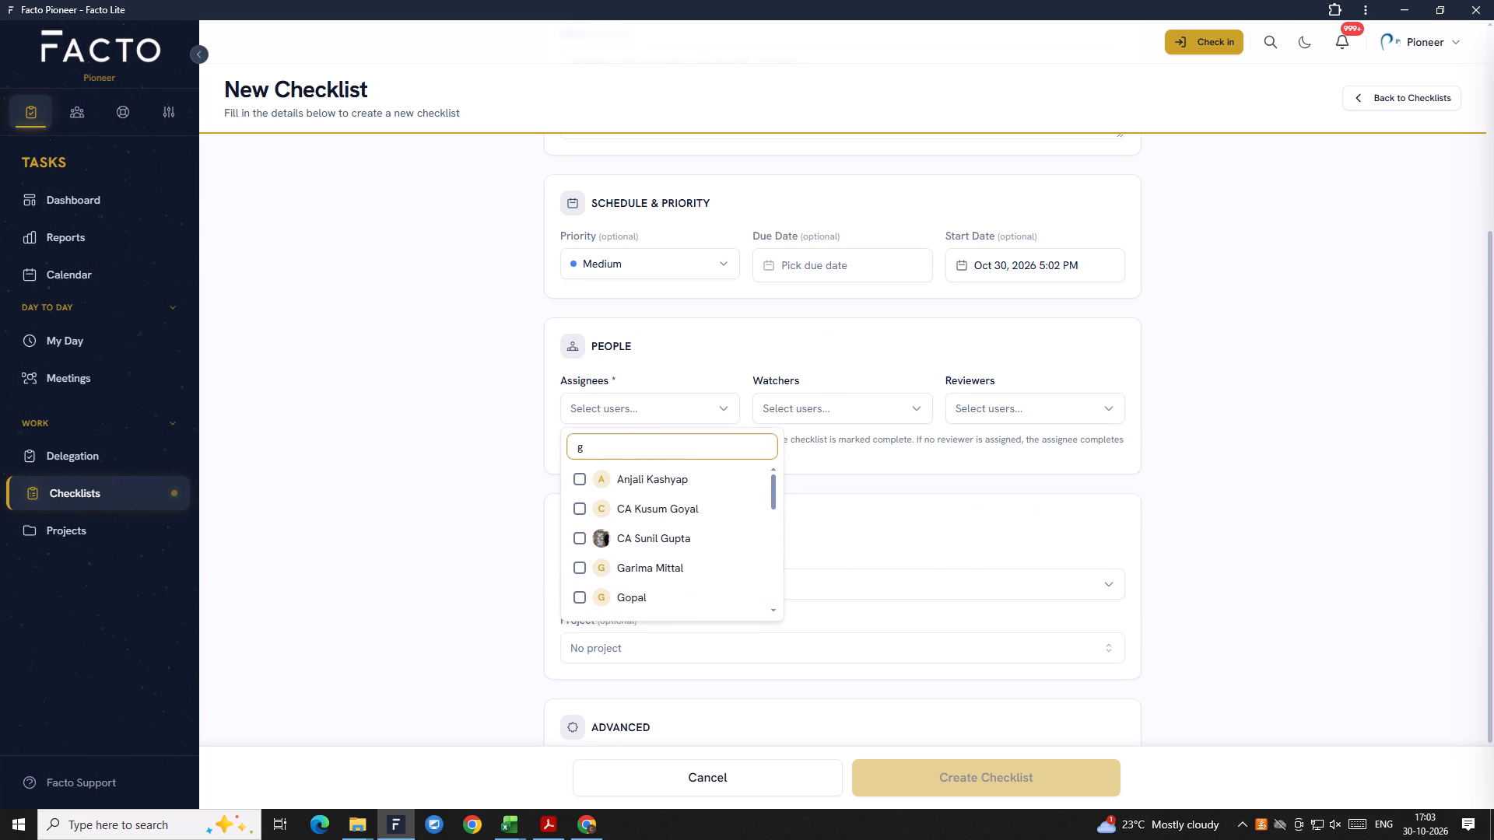
pyautogui.write('arim')
pyautogui.click(655, 479)
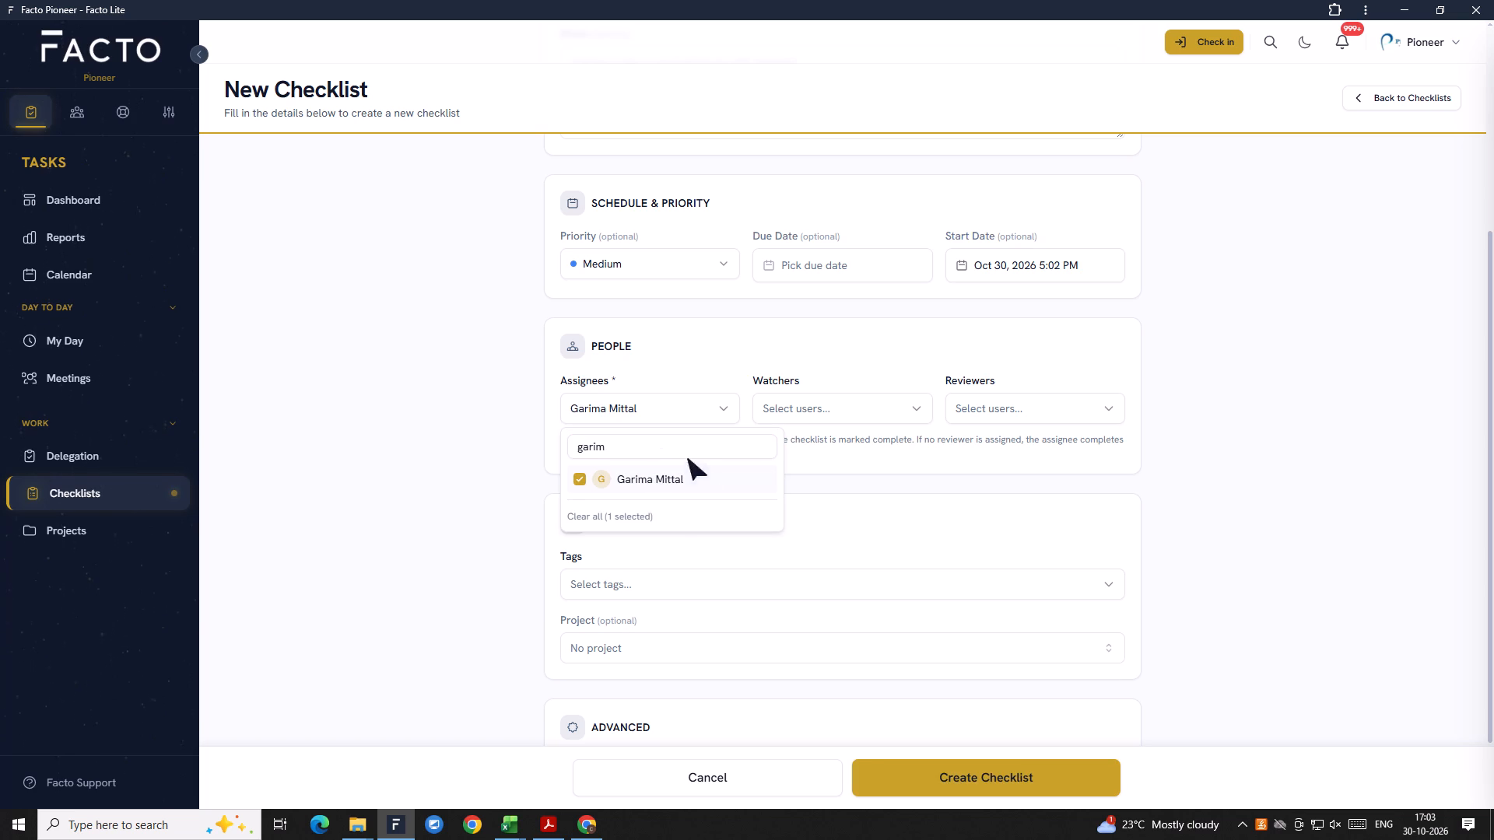
pyautogui.click(659, 440)
pyautogui.click(668, 412)
pyautogui.click(668, 402)
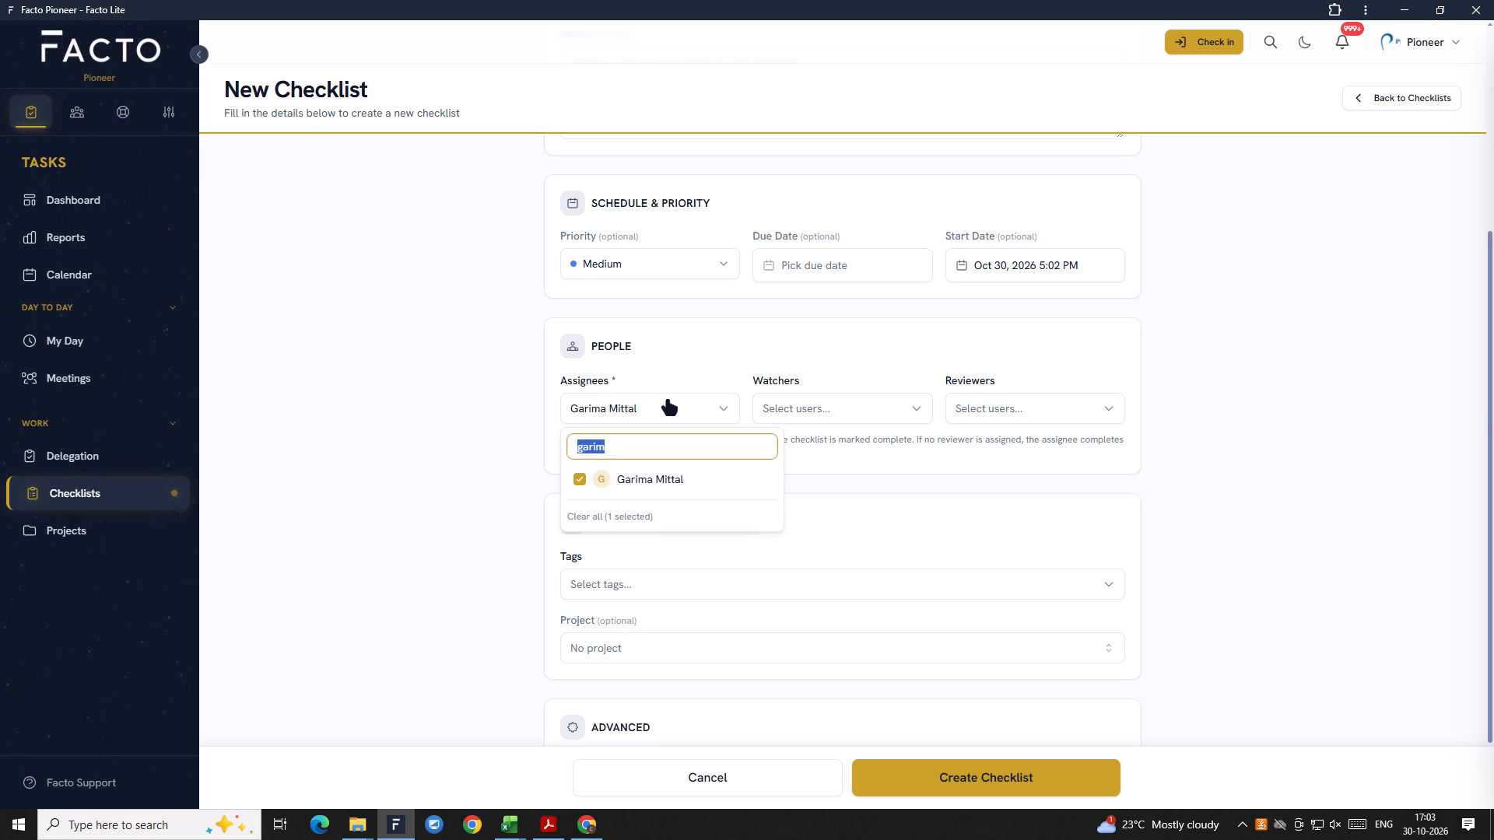
pyautogui.press('BackSpace')
pyautogui.write('moh')
pyautogui.click(662, 488)
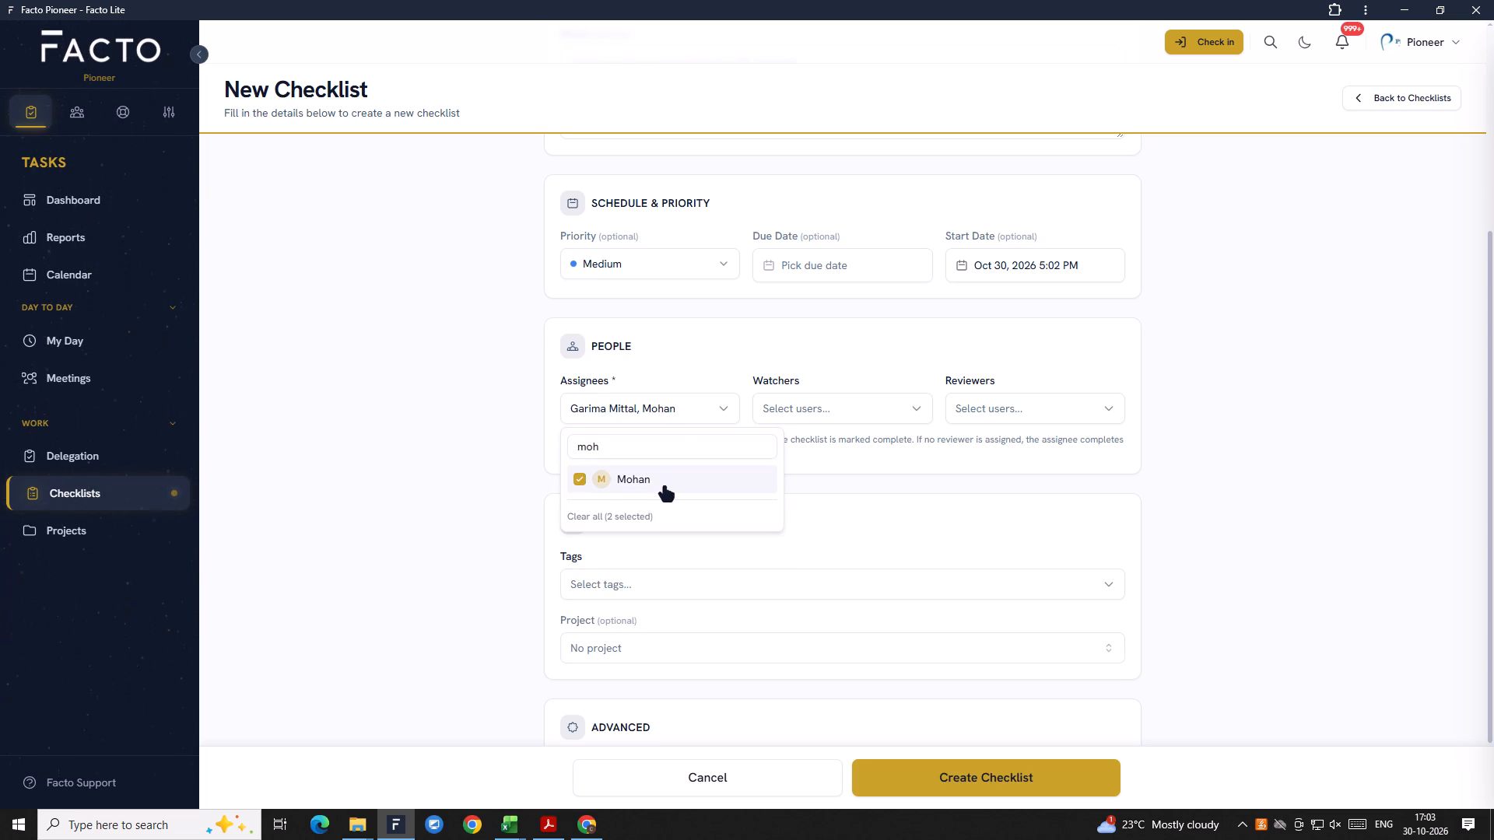
pyautogui.click(914, 537)
# Set CA Saurabh as the reviewer of the new Meeting (Online) checklist.
pyautogui.click(984, 404)
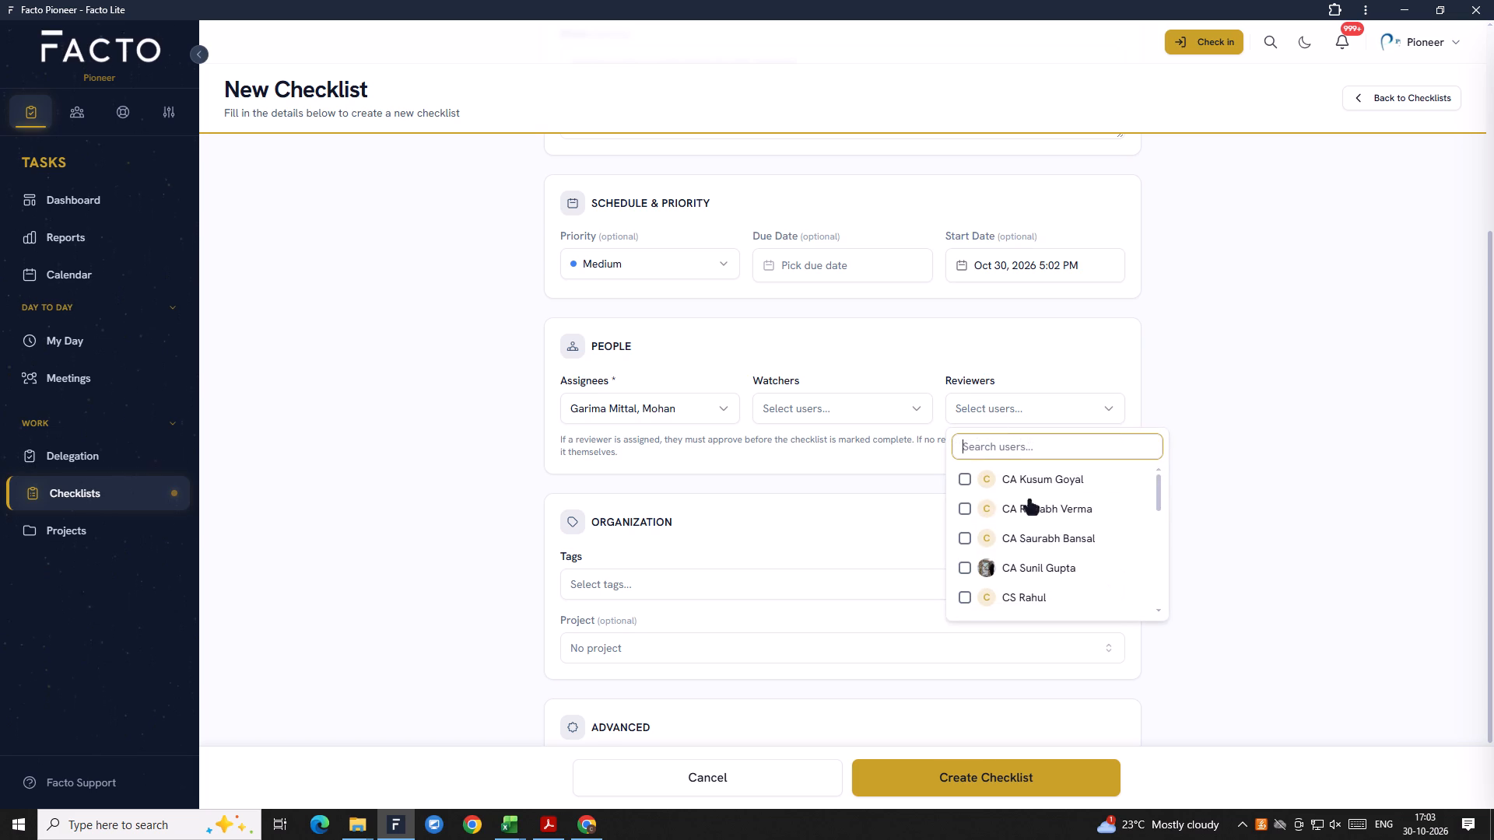
pyautogui.click(1066, 536)
pyautogui.click(856, 598)
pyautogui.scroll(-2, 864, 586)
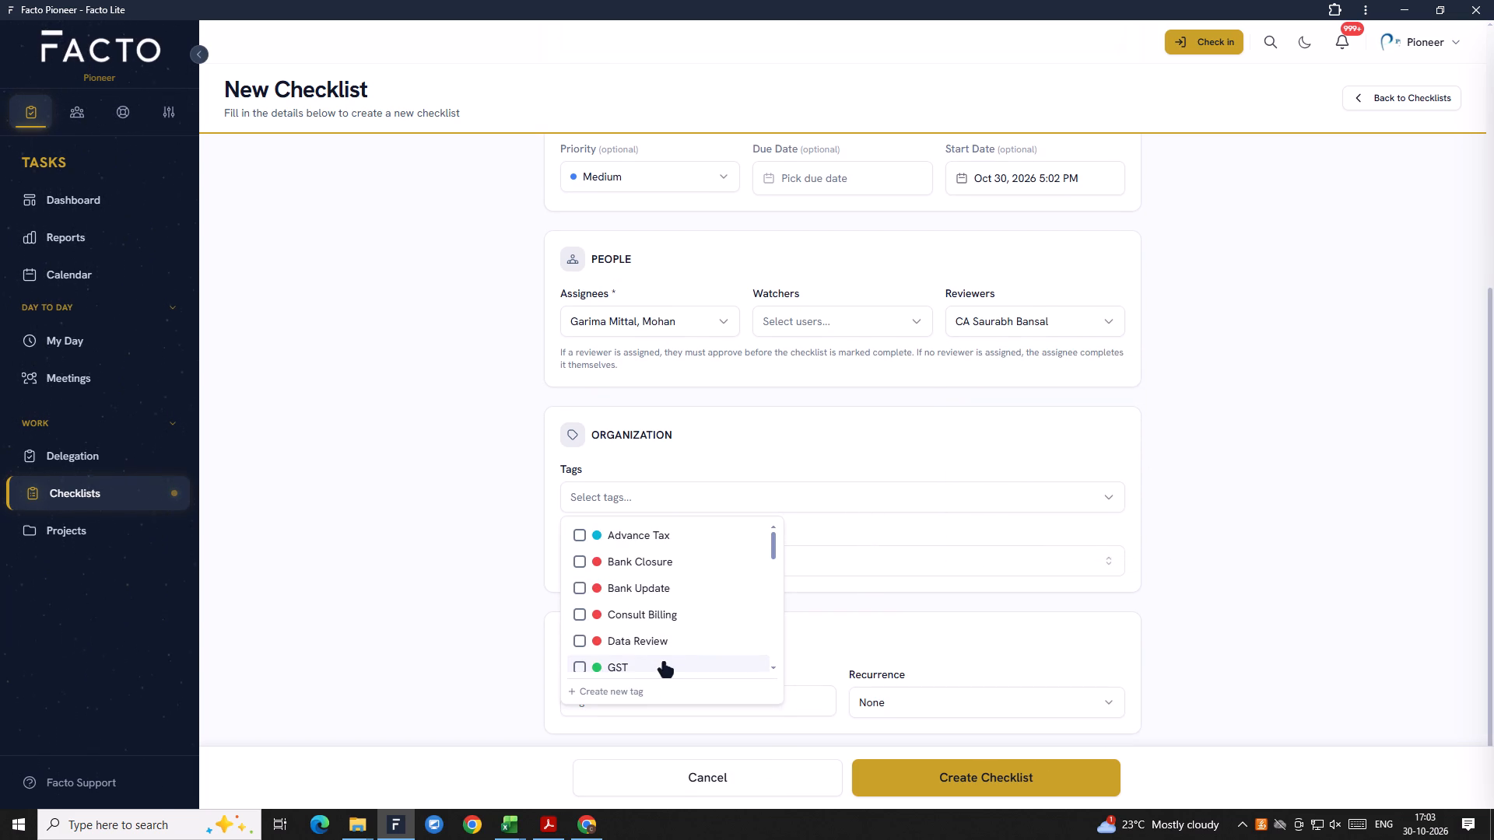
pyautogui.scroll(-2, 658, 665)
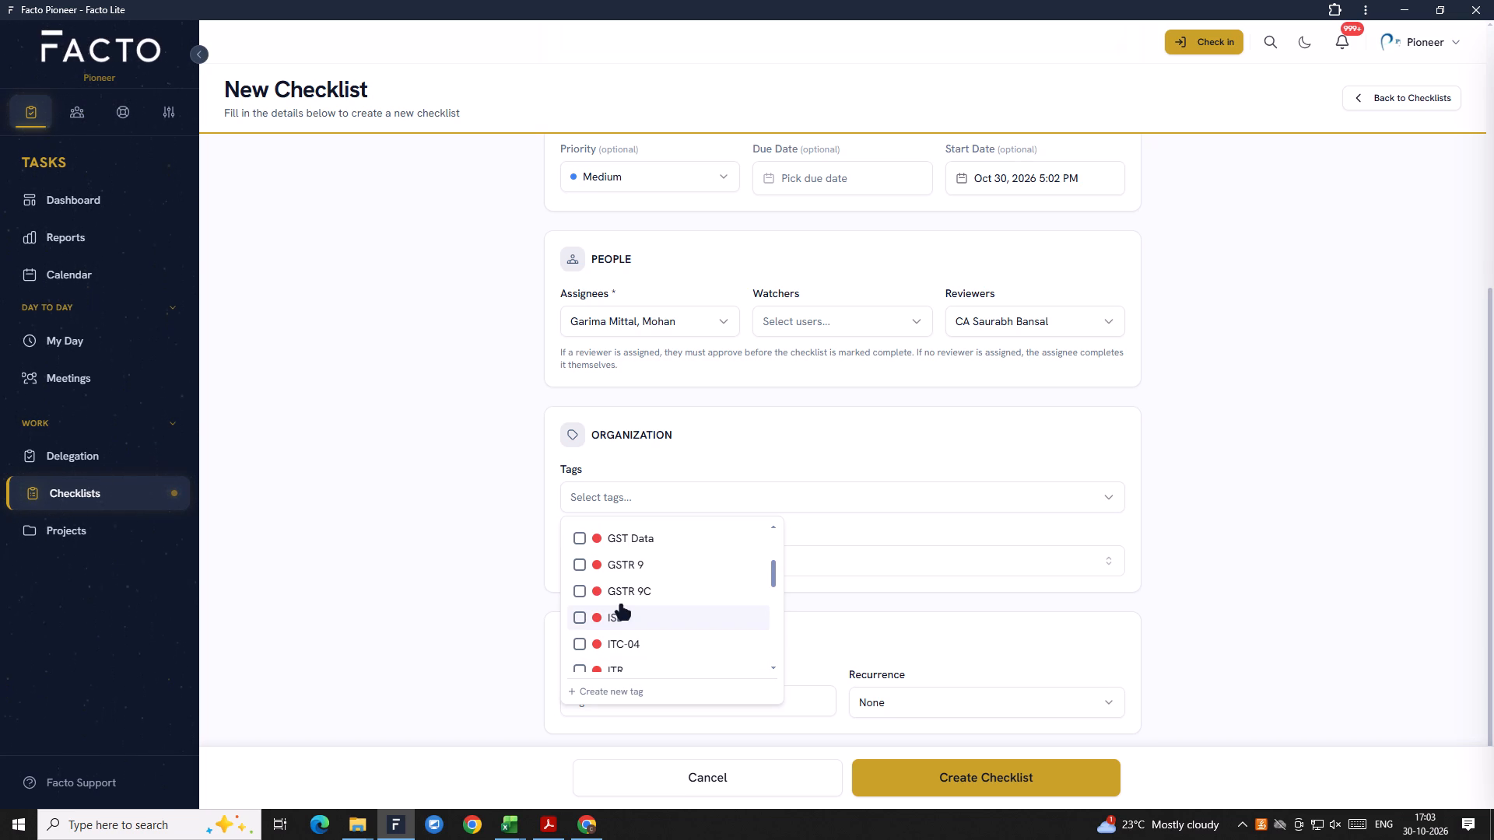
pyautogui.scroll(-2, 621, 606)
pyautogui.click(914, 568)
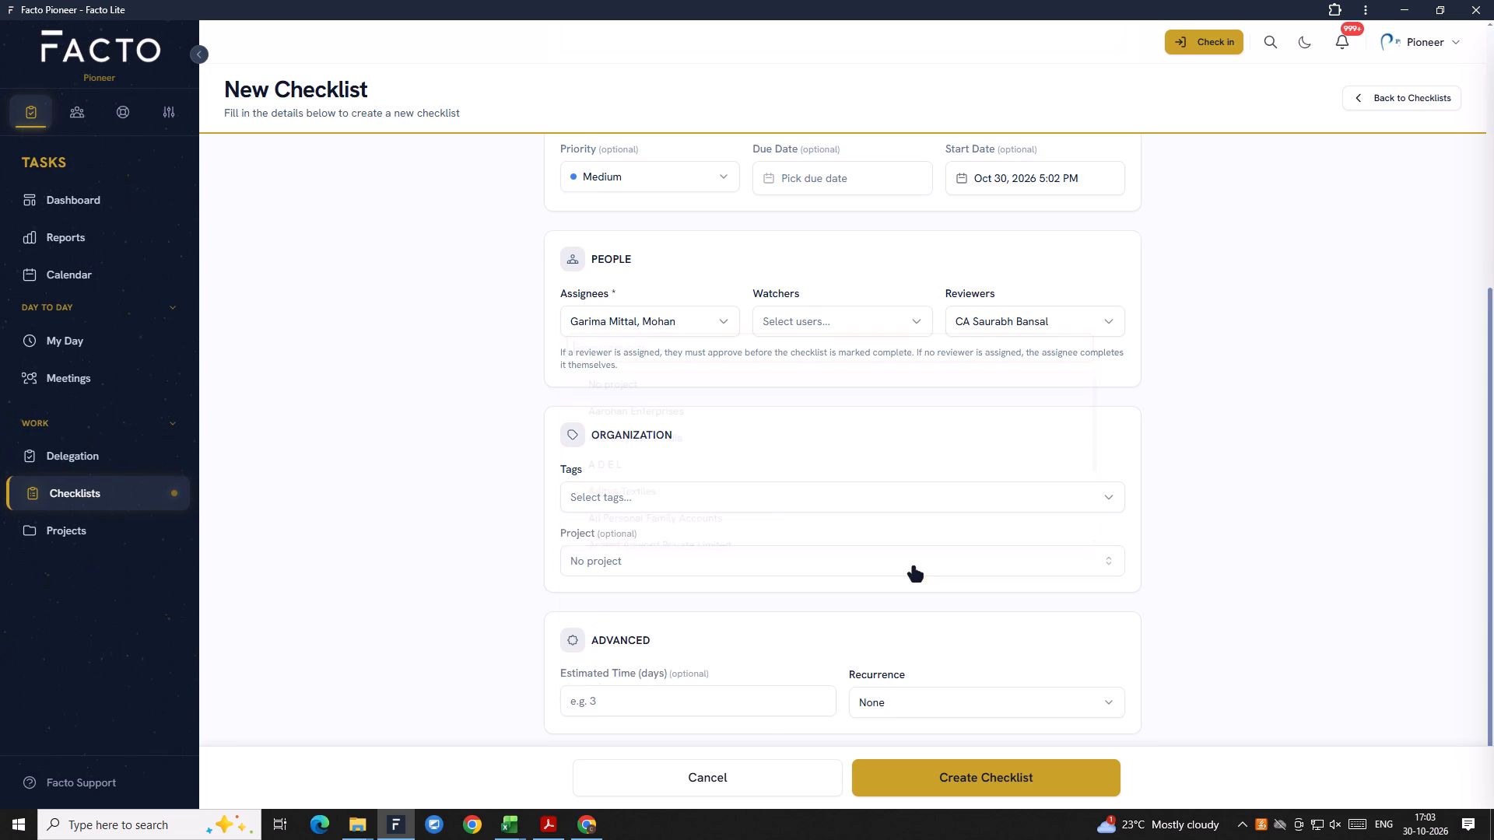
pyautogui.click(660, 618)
# Search the projects for "Sehwag Hatchery" and link the new checklist to the project YIPL-Sehwag Hatchery.
pyautogui.click(626, 562)
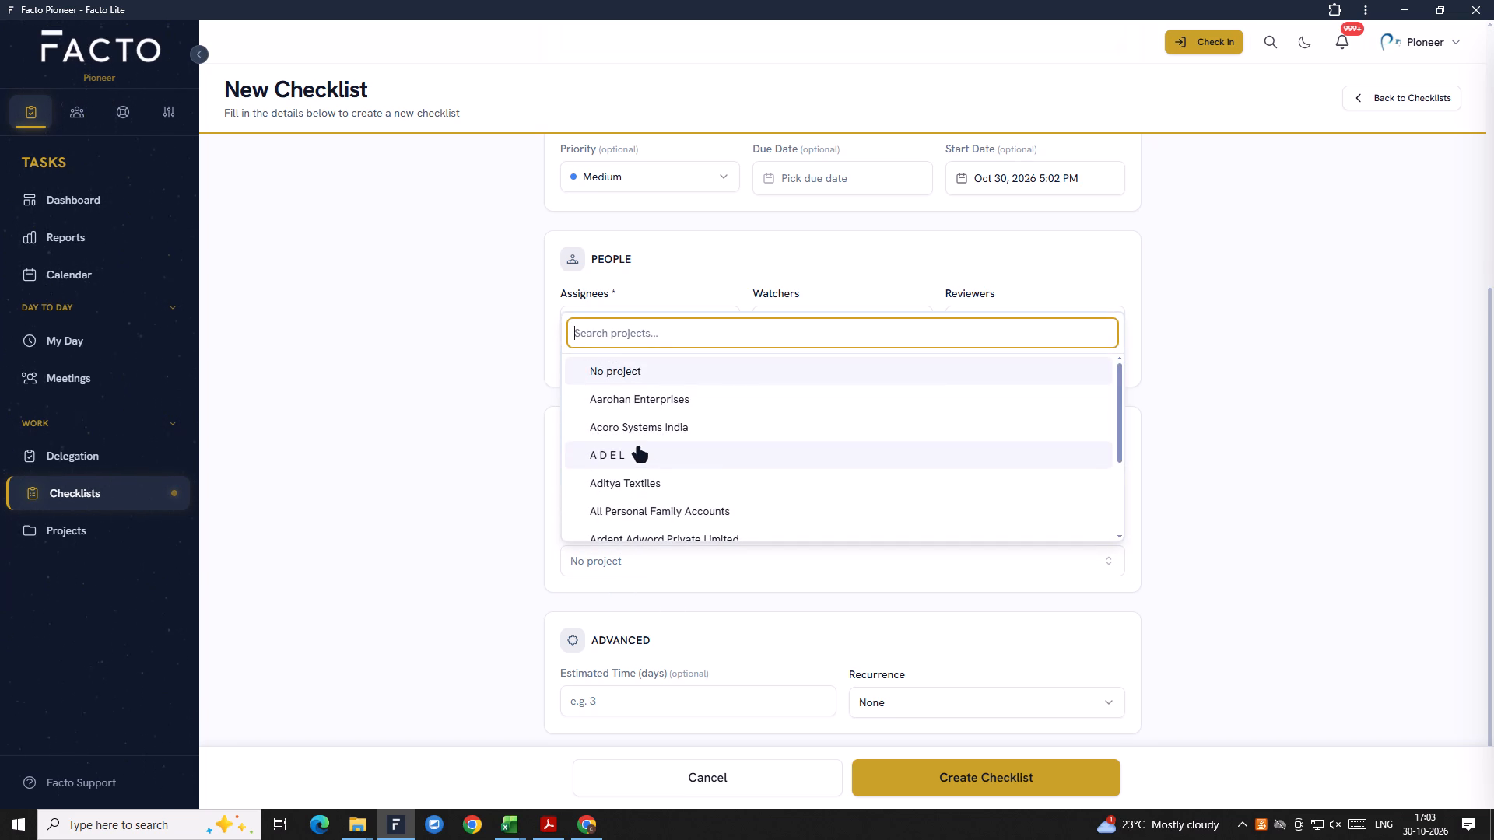
pyautogui.hotkey('ctrl', 'v')
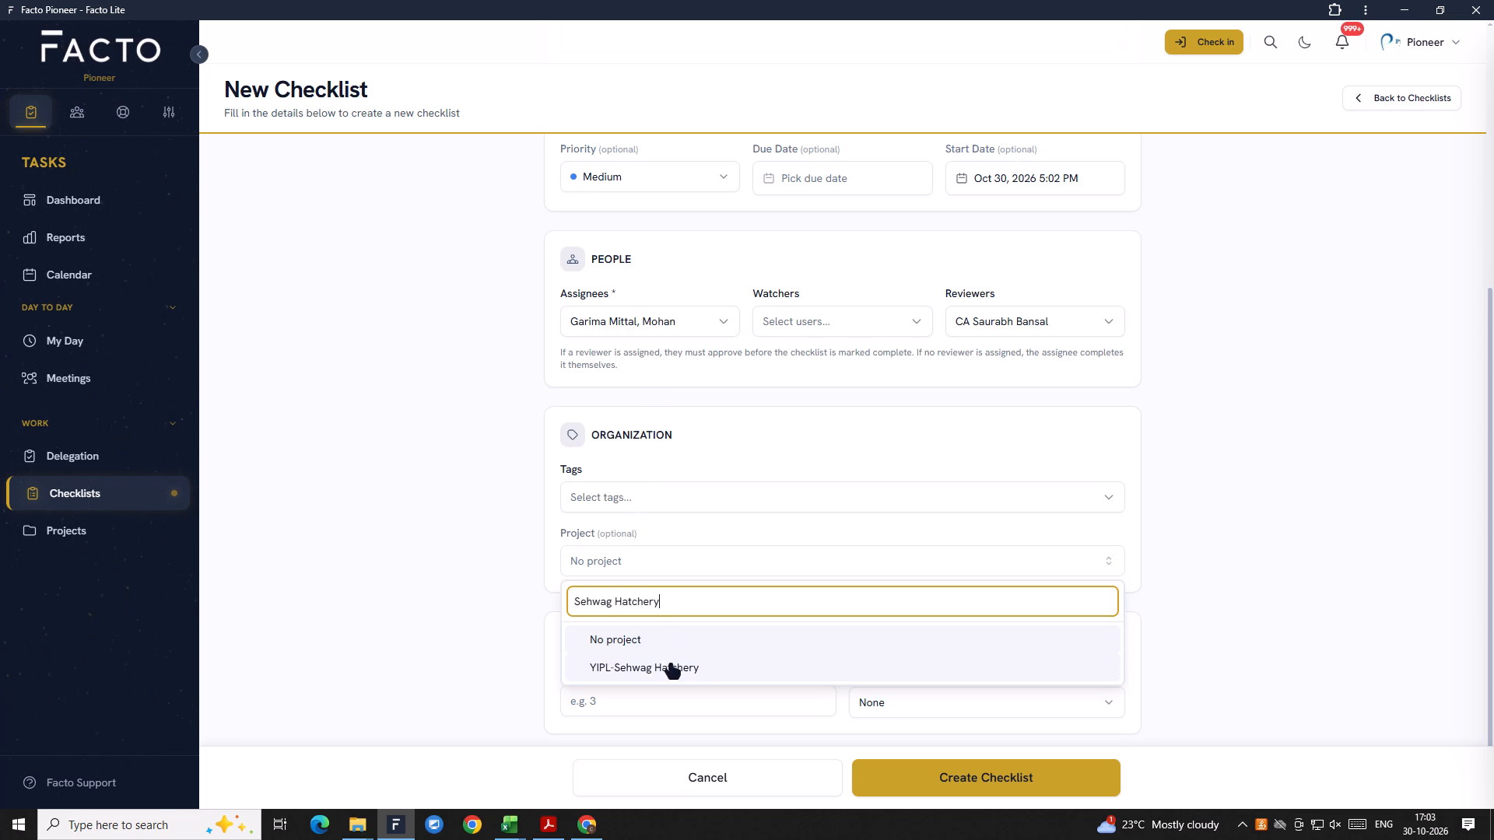
pyautogui.click(671, 665)
# Add the Online Meeting tag to the new Meeting (Online) checklist.
pyautogui.click(612, 492)
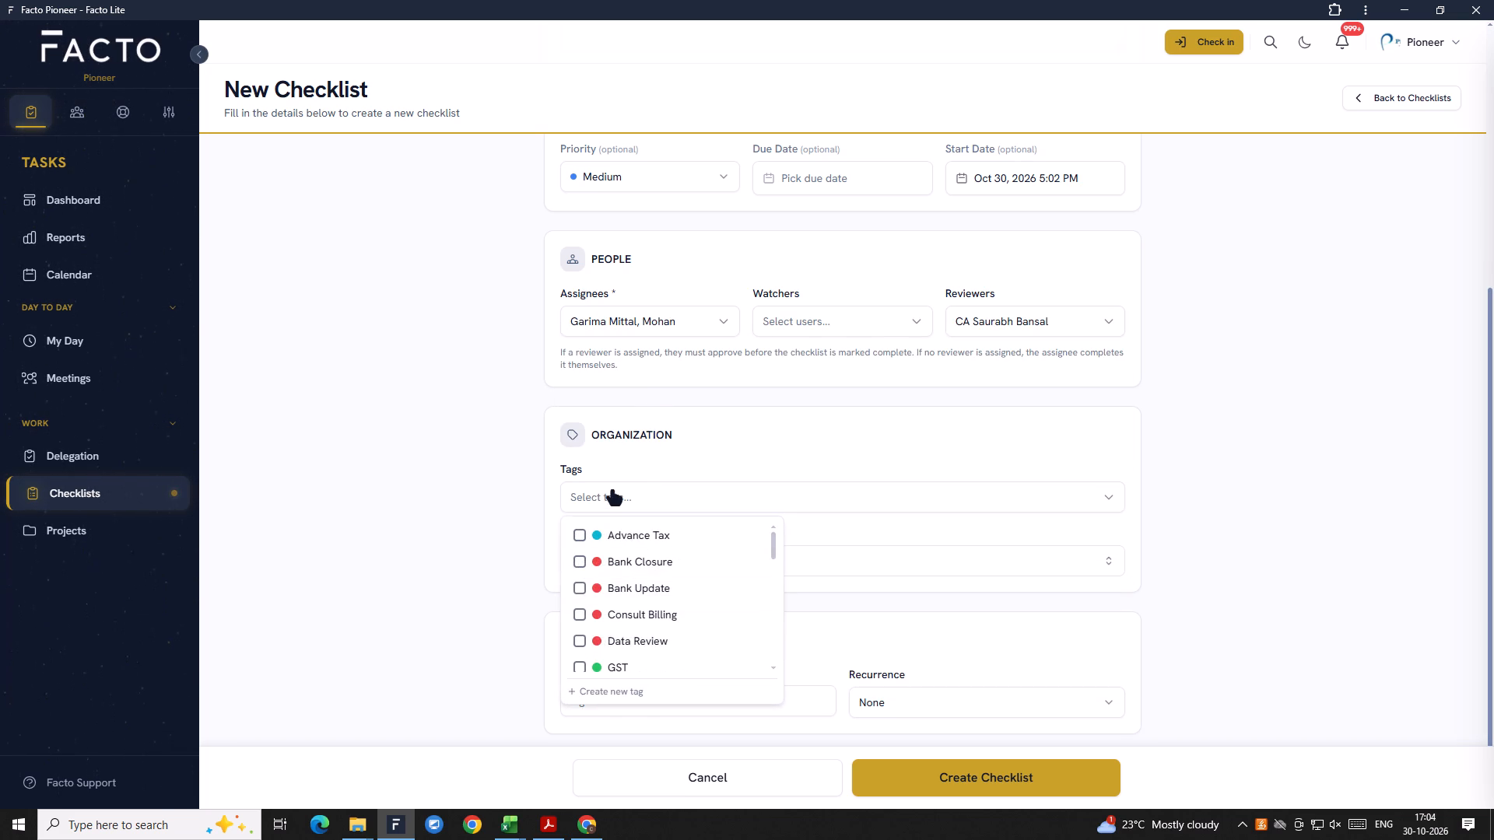
pyautogui.scroll(-5, 676, 638)
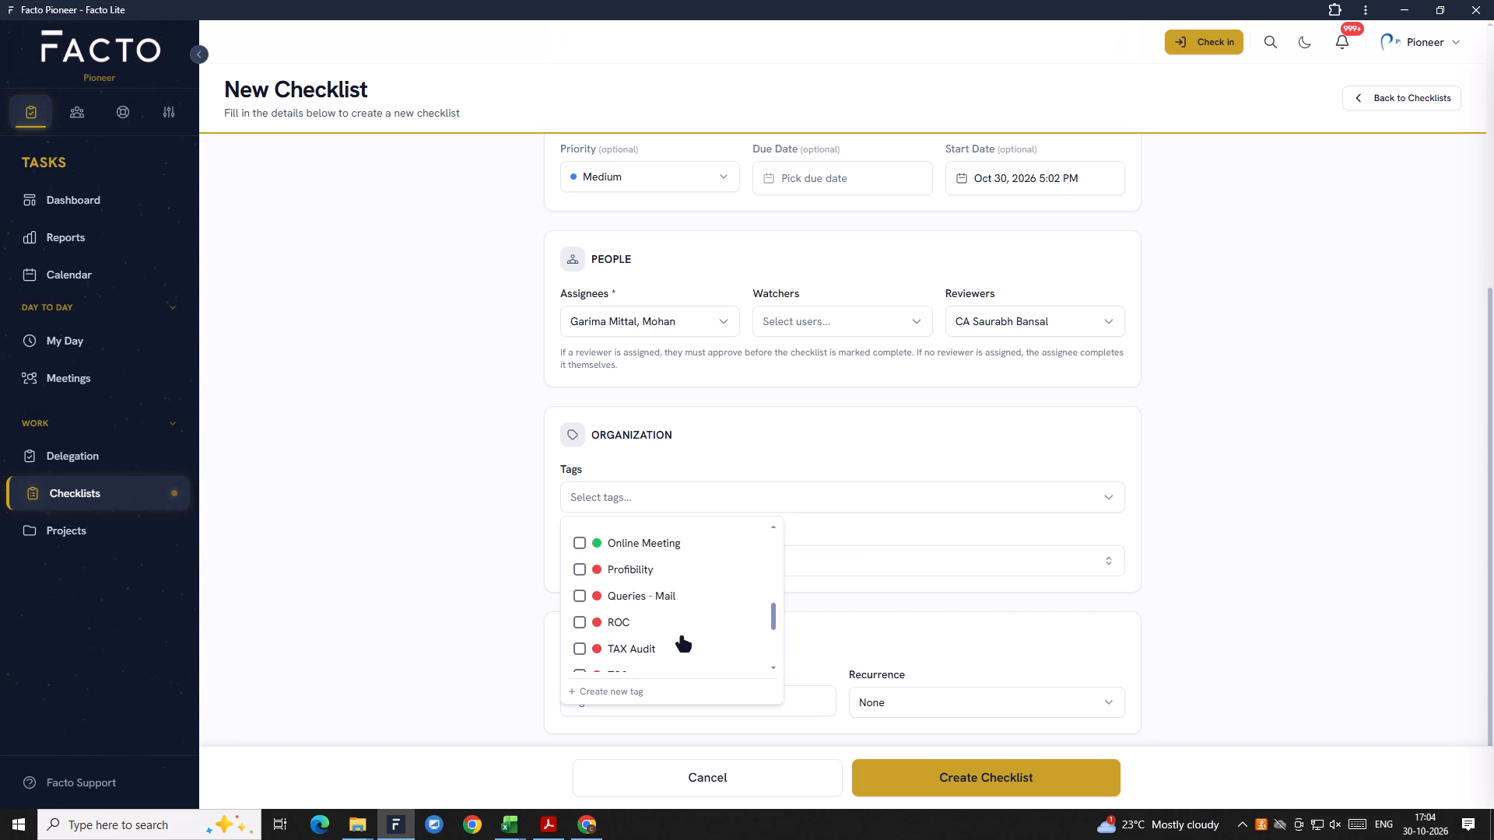
pyautogui.scroll(-6, 682, 638)
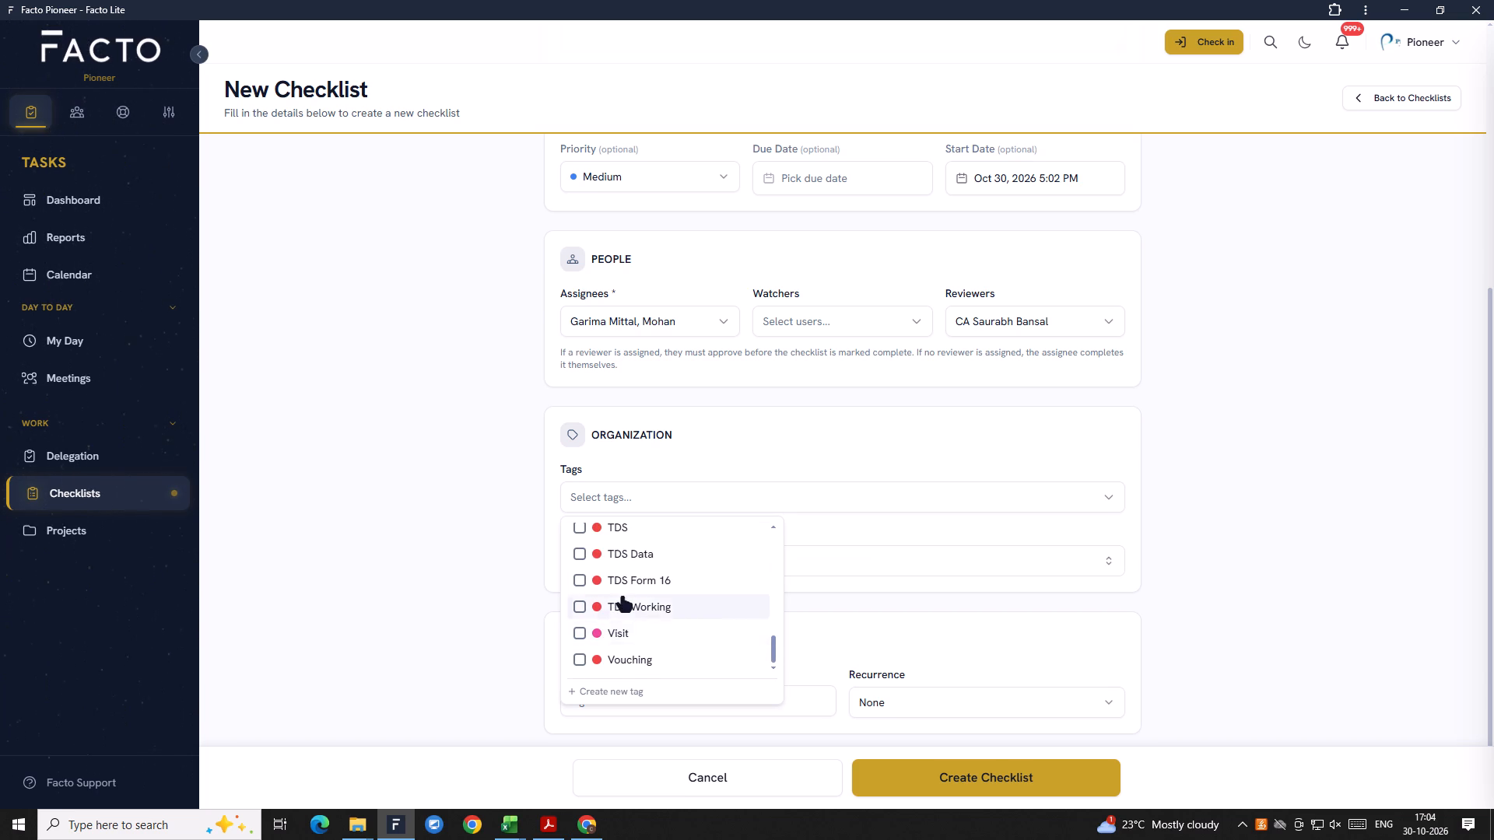
pyautogui.scroll(4, 622, 598)
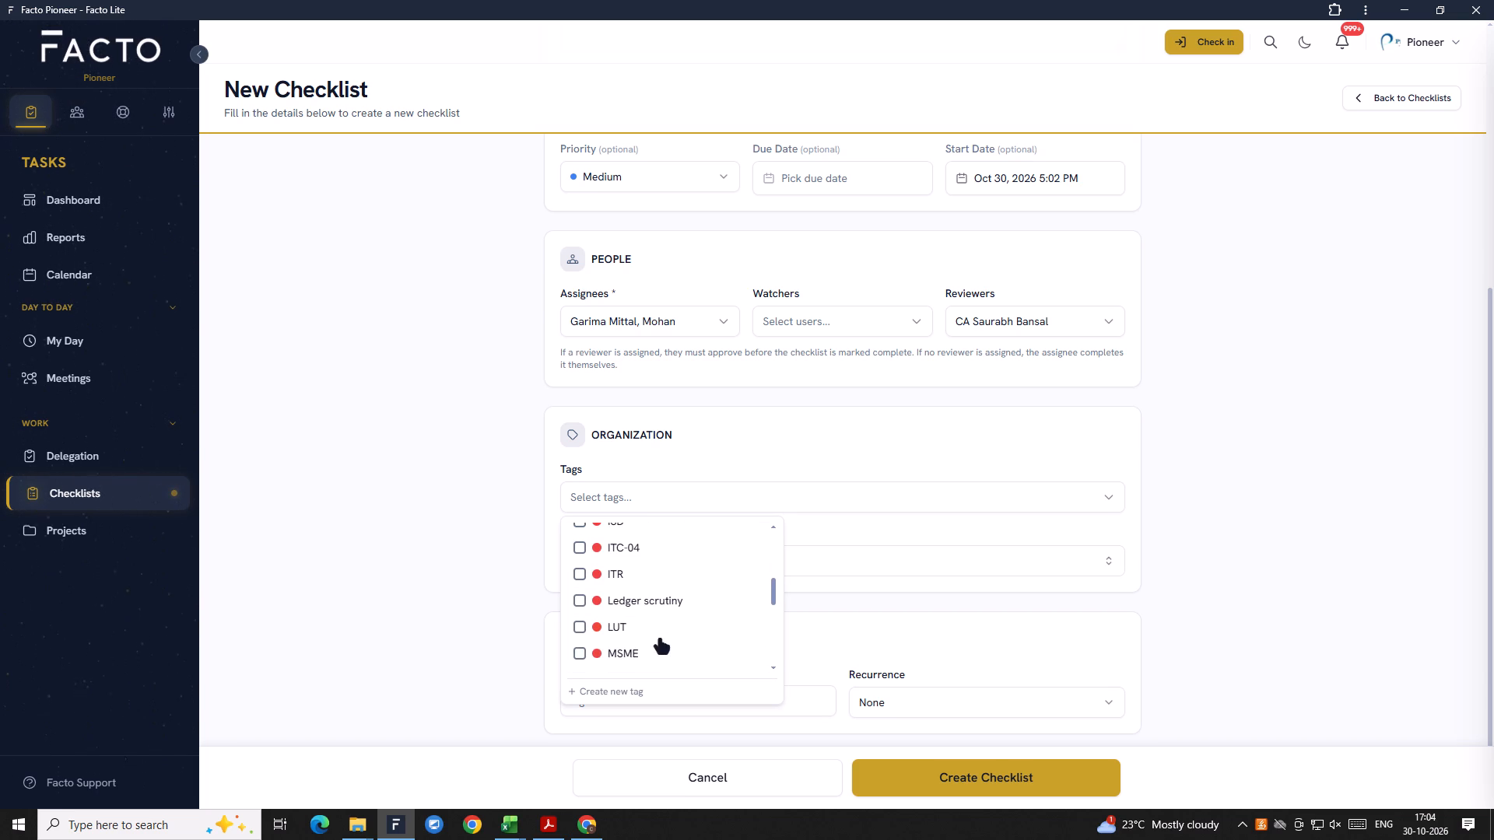
pyautogui.scroll(-2, 684, 663)
pyautogui.scroll(1, 677, 614)
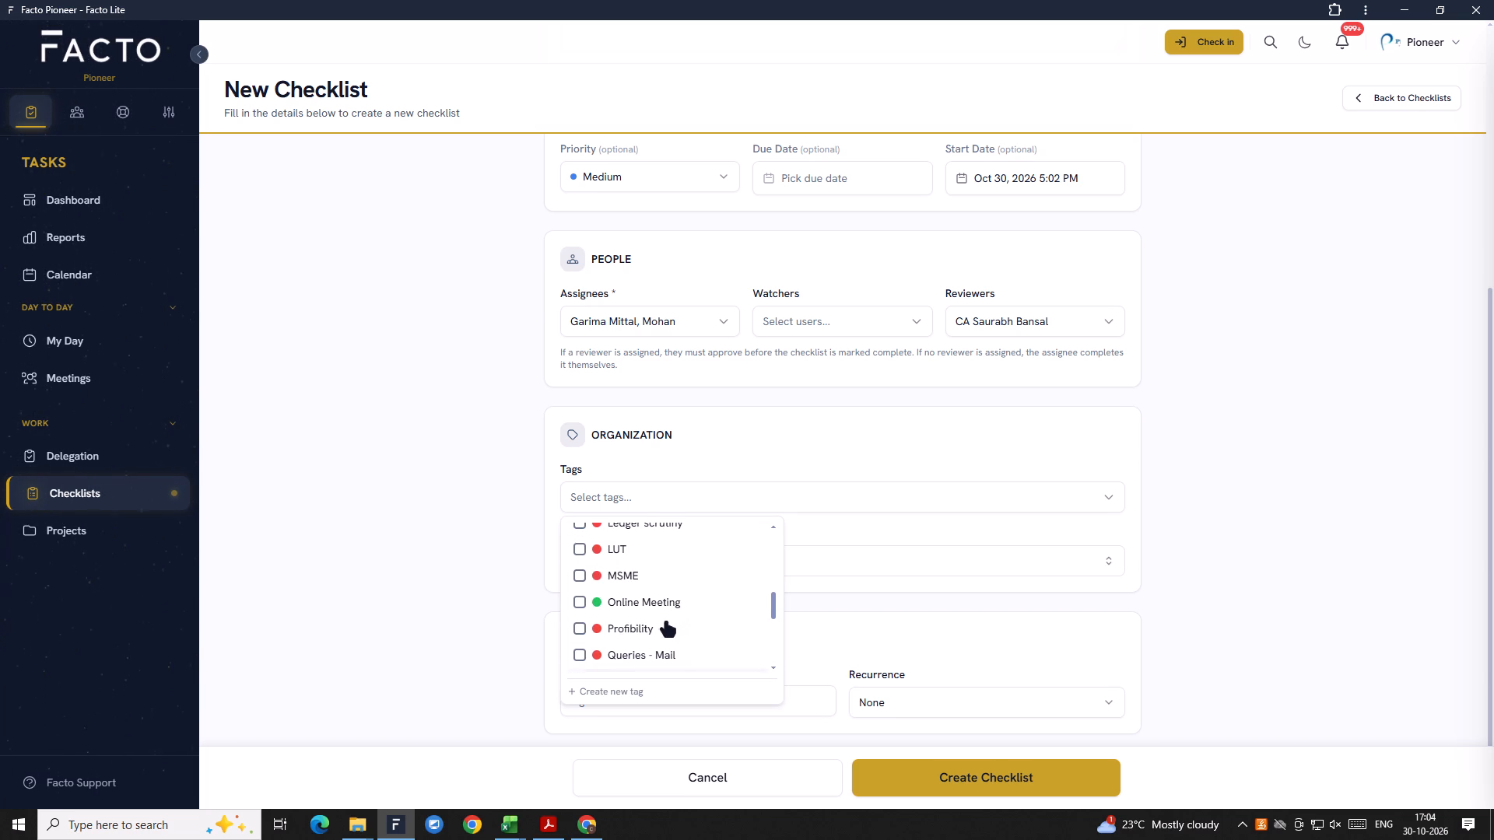
pyautogui.click(651, 614)
pyautogui.click(645, 604)
pyautogui.click(843, 600)
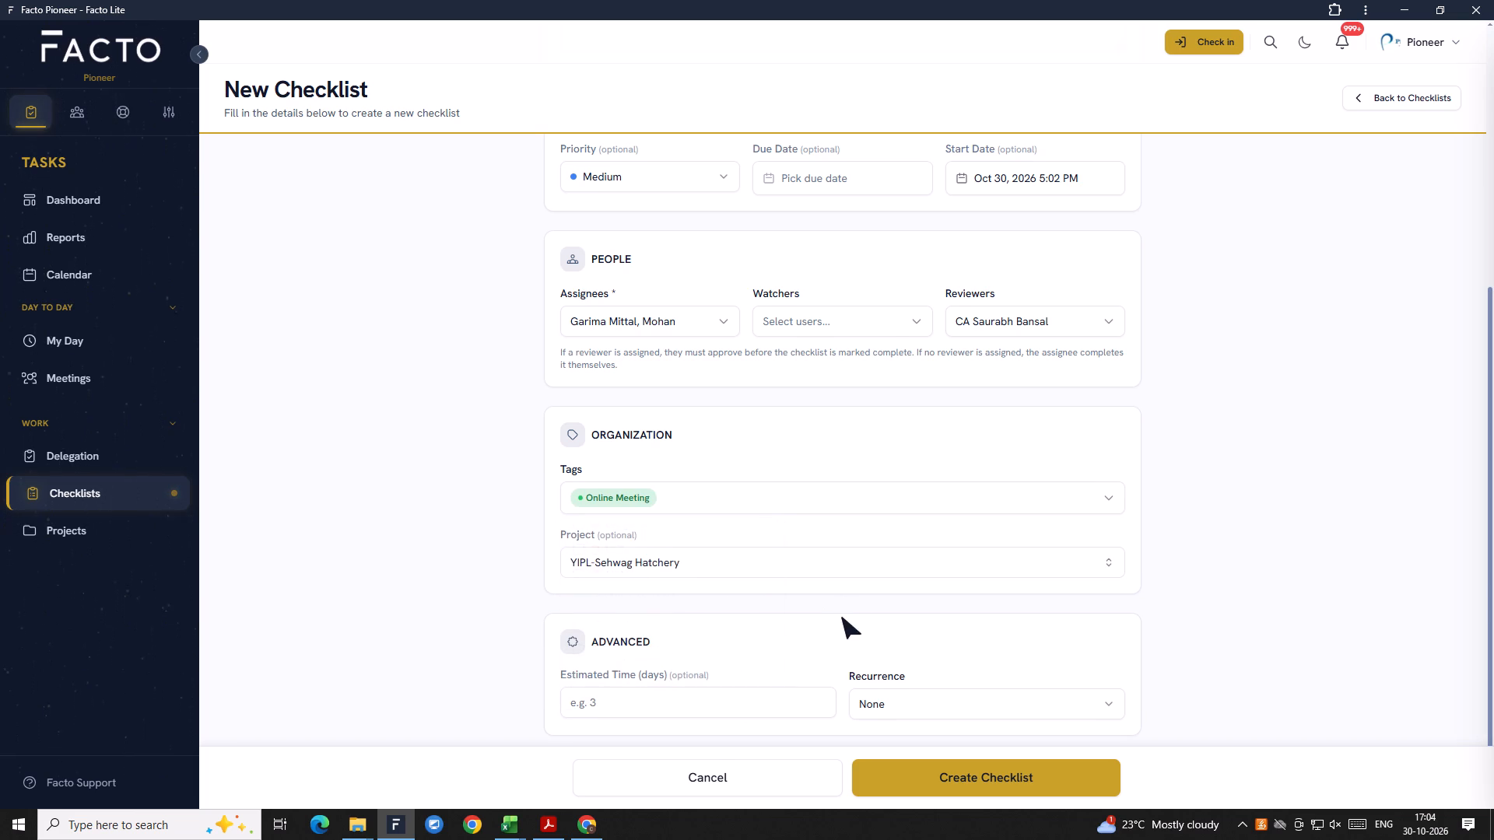
# Make the new Meeting (Online) checklist recur monthly.
pyautogui.scroll(-2, 839, 631)
pyautogui.scroll(-2, 769, 677)
pyautogui.click(865, 691)
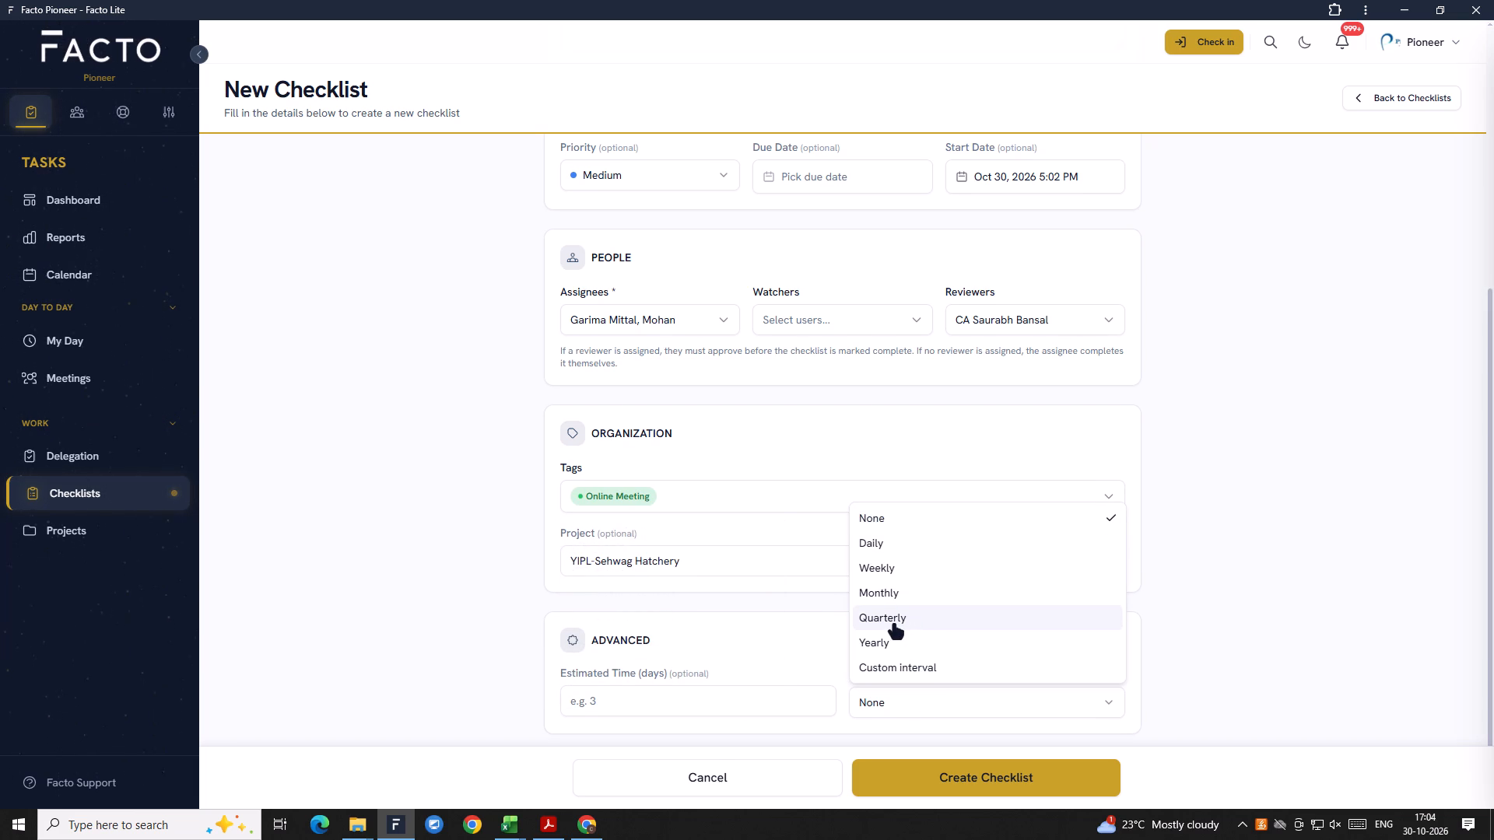
pyautogui.click(890, 600)
# Check the filled-in details of the new Meeting (Online) checklist for YIPL-Sehwag Hatchery and create it.
pyautogui.scroll(2, 723, 585)
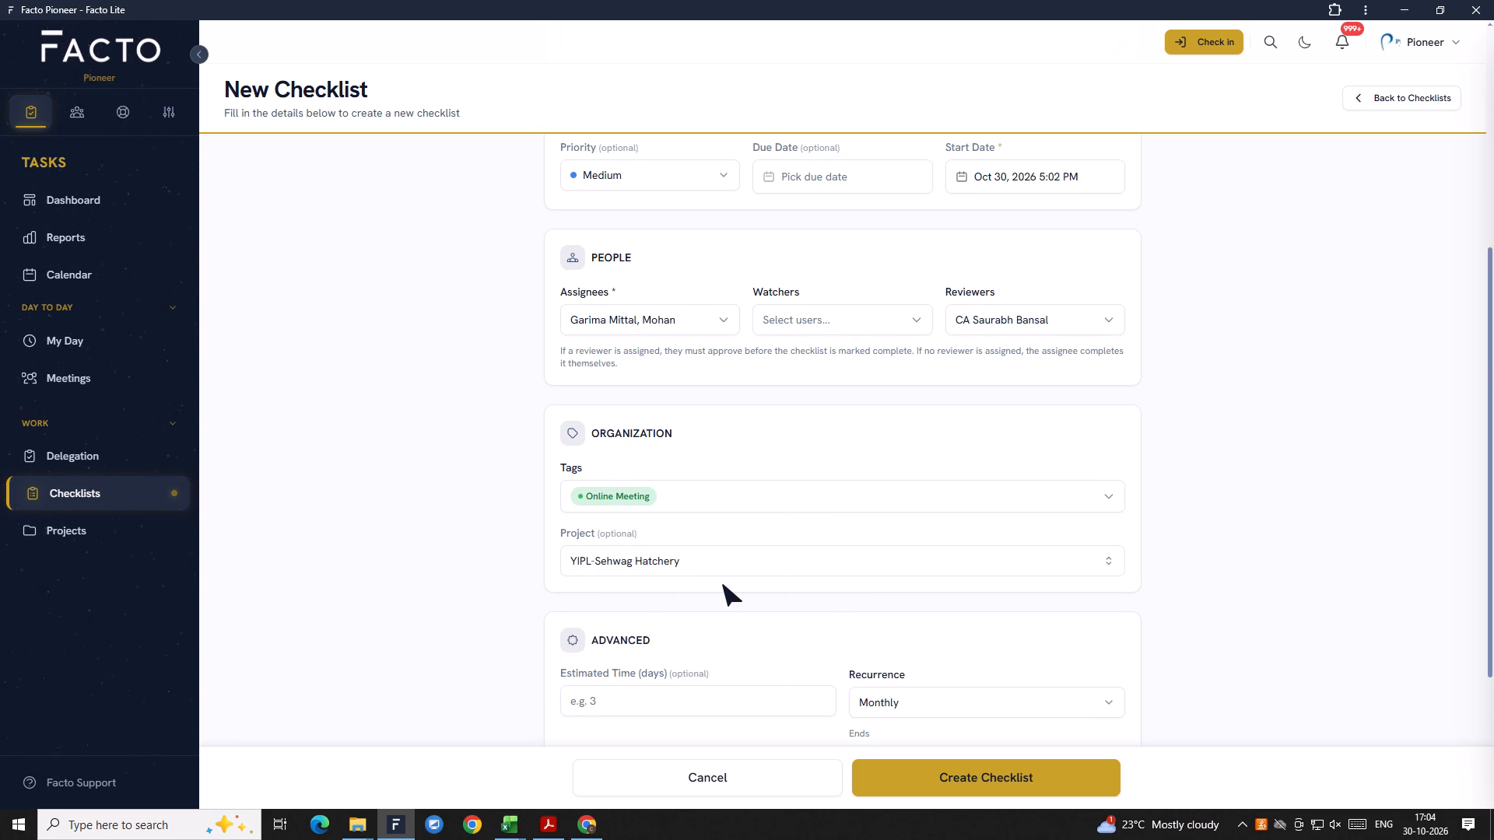
pyautogui.scroll(6, 723, 585)
pyautogui.scroll(-2, 723, 585)
pyautogui.scroll(4, 723, 585)
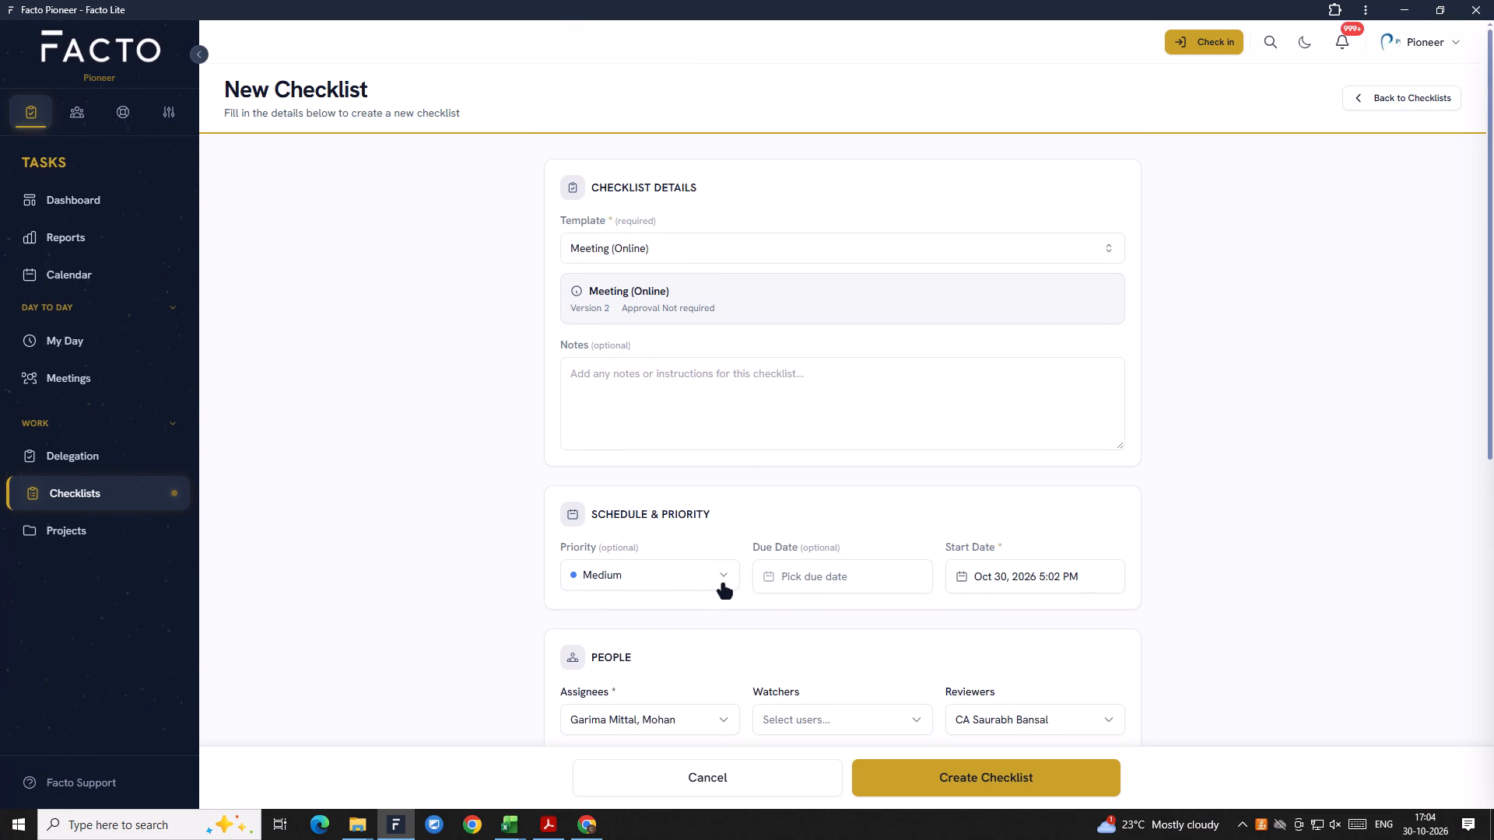
pyautogui.scroll(-3, 723, 585)
pyautogui.scroll(11, 723, 585)
pyautogui.click(986, 786)
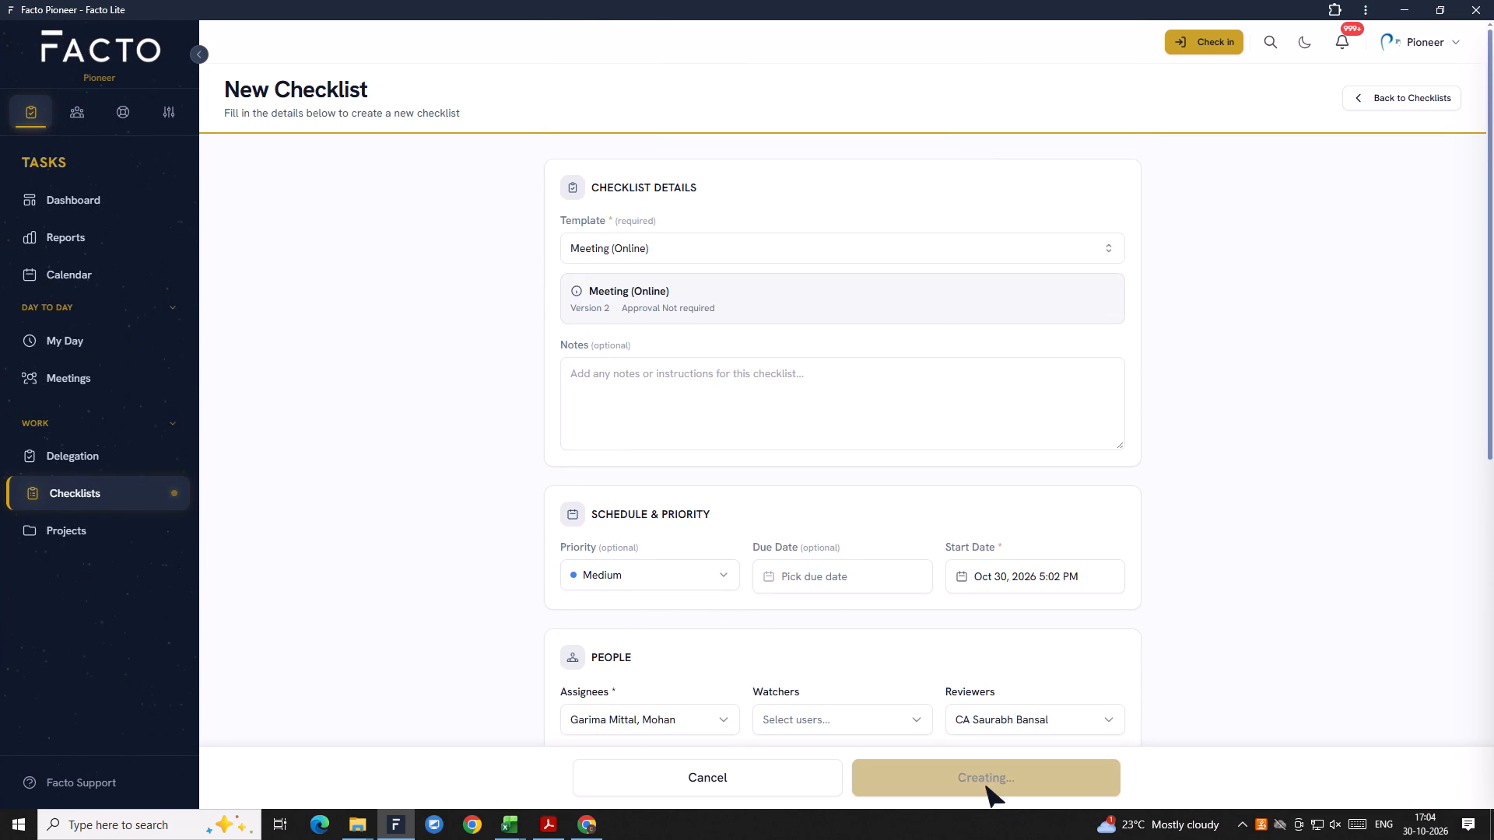
# Return to the checklist overview, search the project filter for "Sehwag Hatchery", and filter to YIPL-Sehwag Hatchery to review its checklists.
pyautogui.click(85, 488)
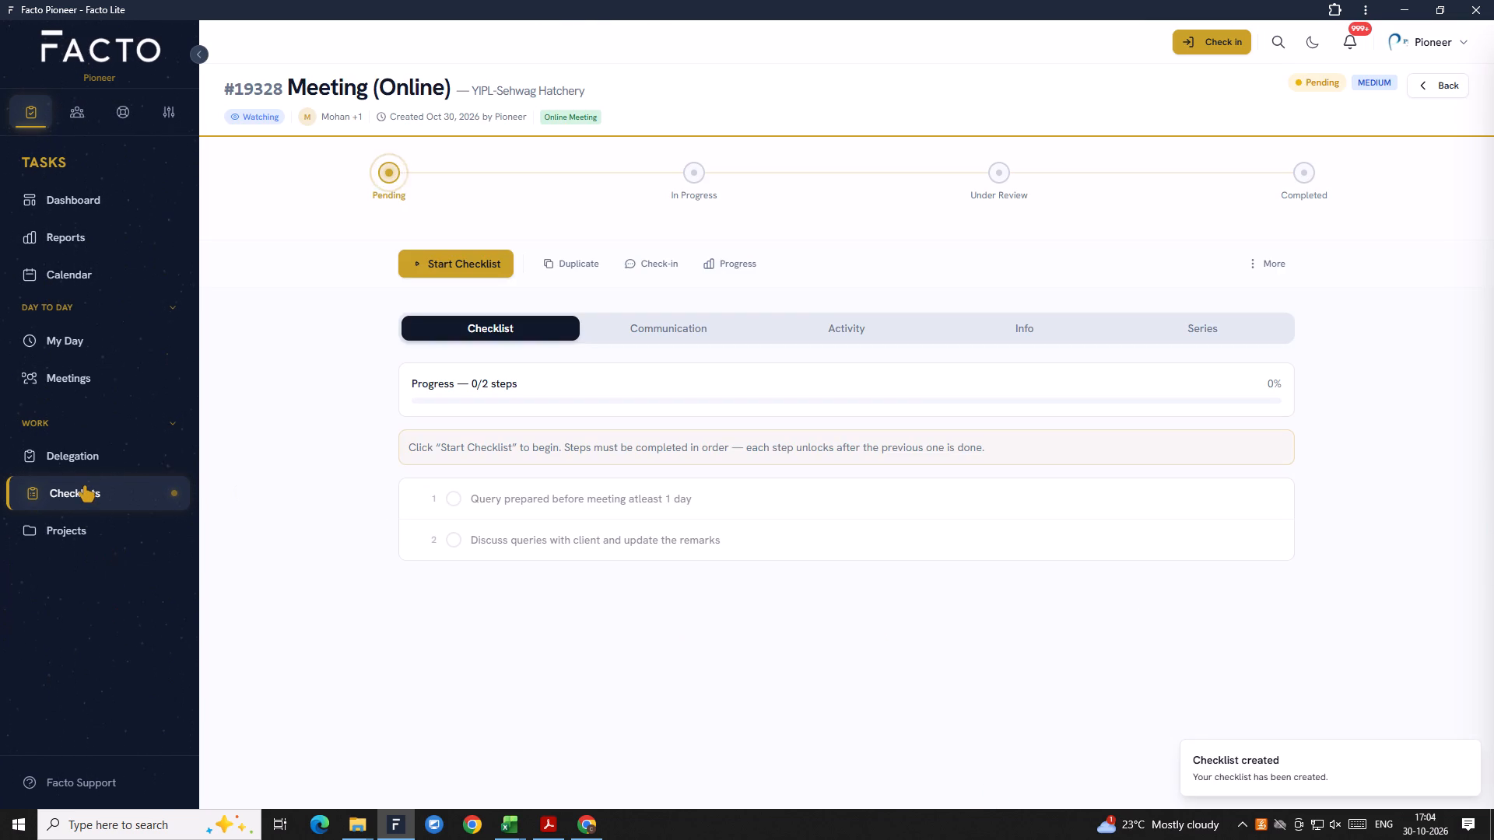
pyautogui.click(100, 494)
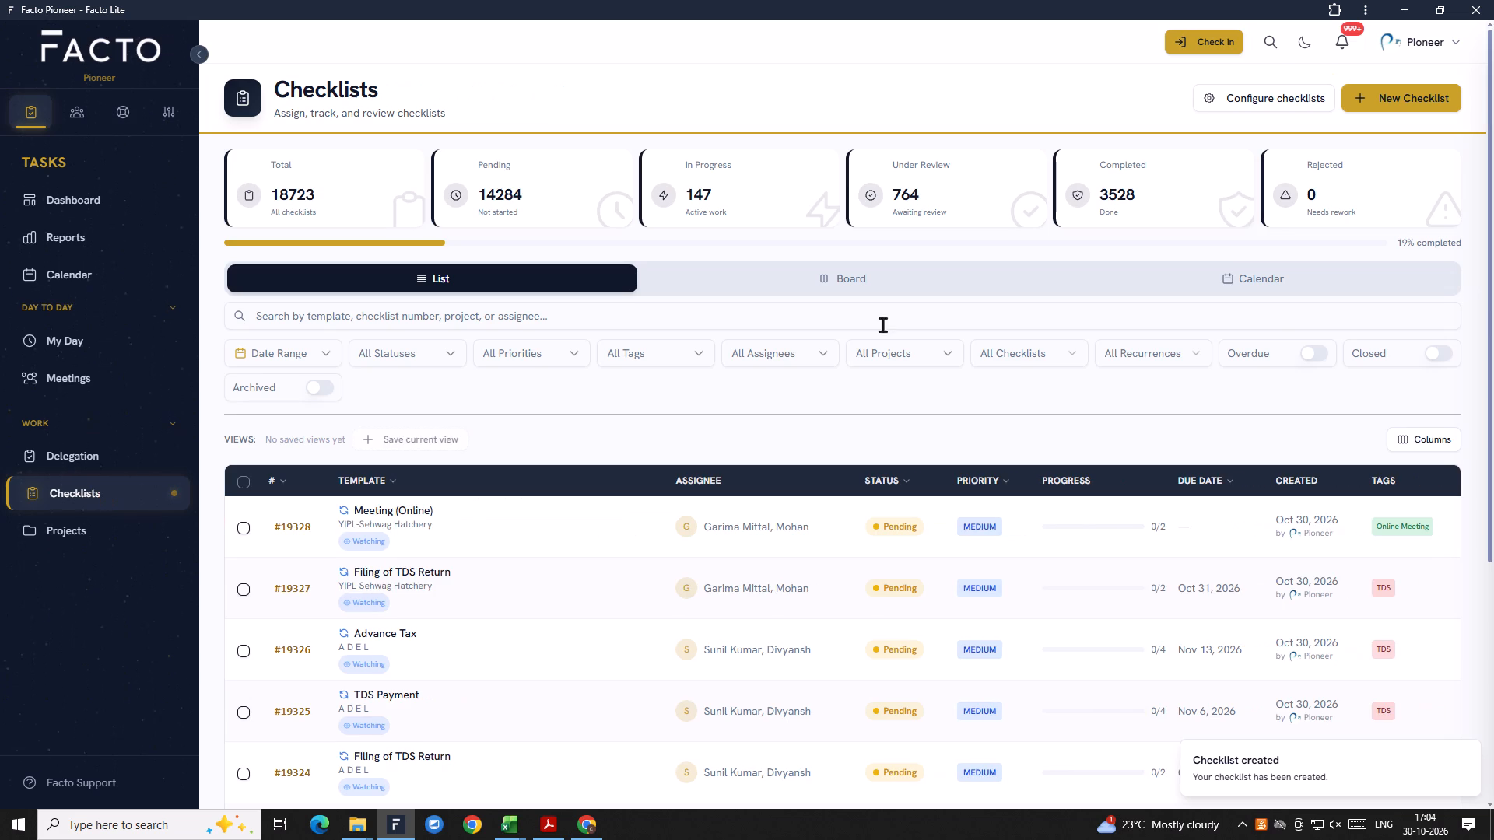
pyautogui.click(904, 351)
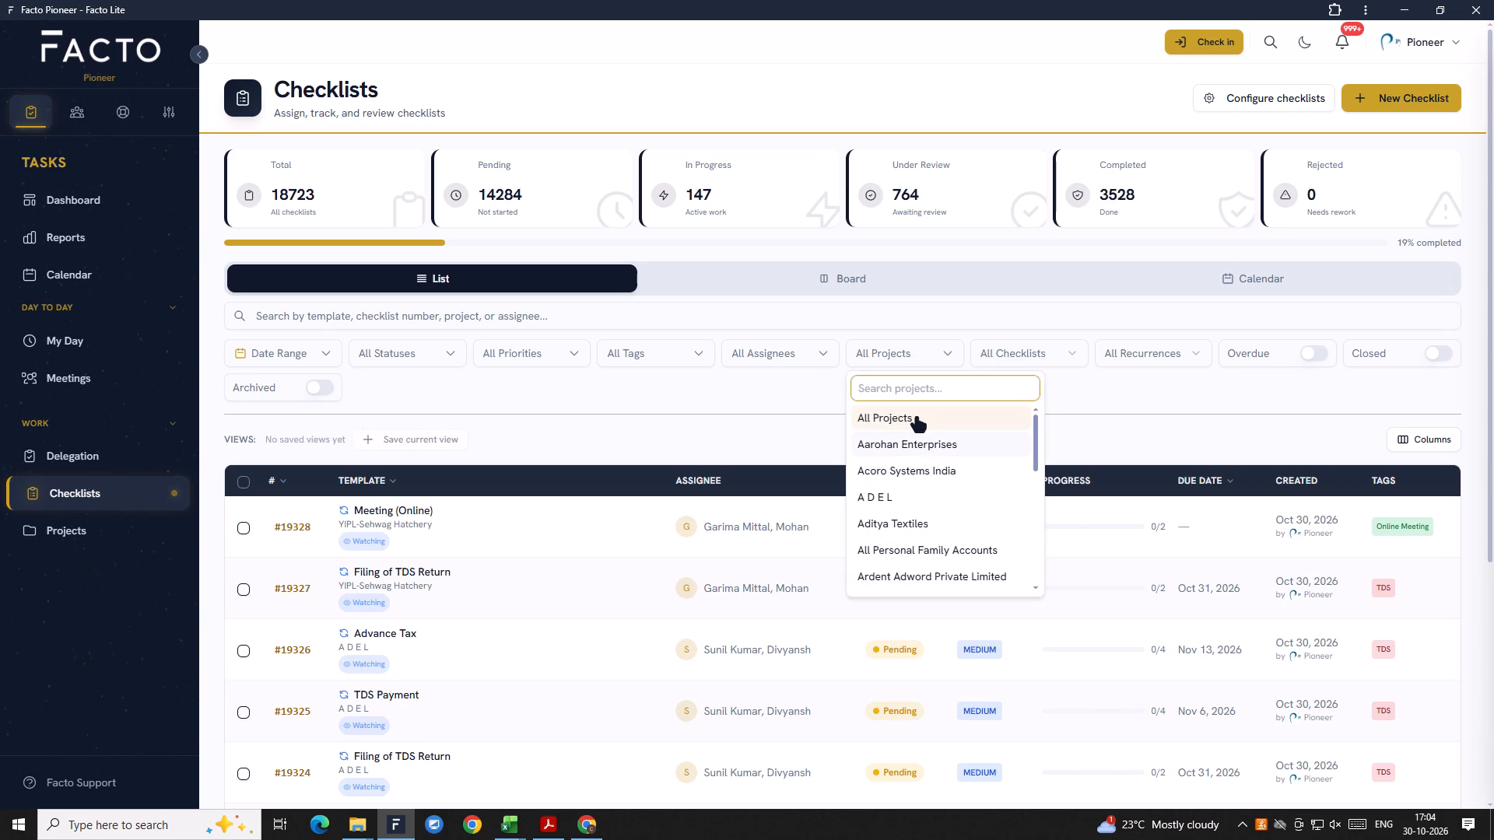
pyautogui.hotkey('ctrl', 'v')
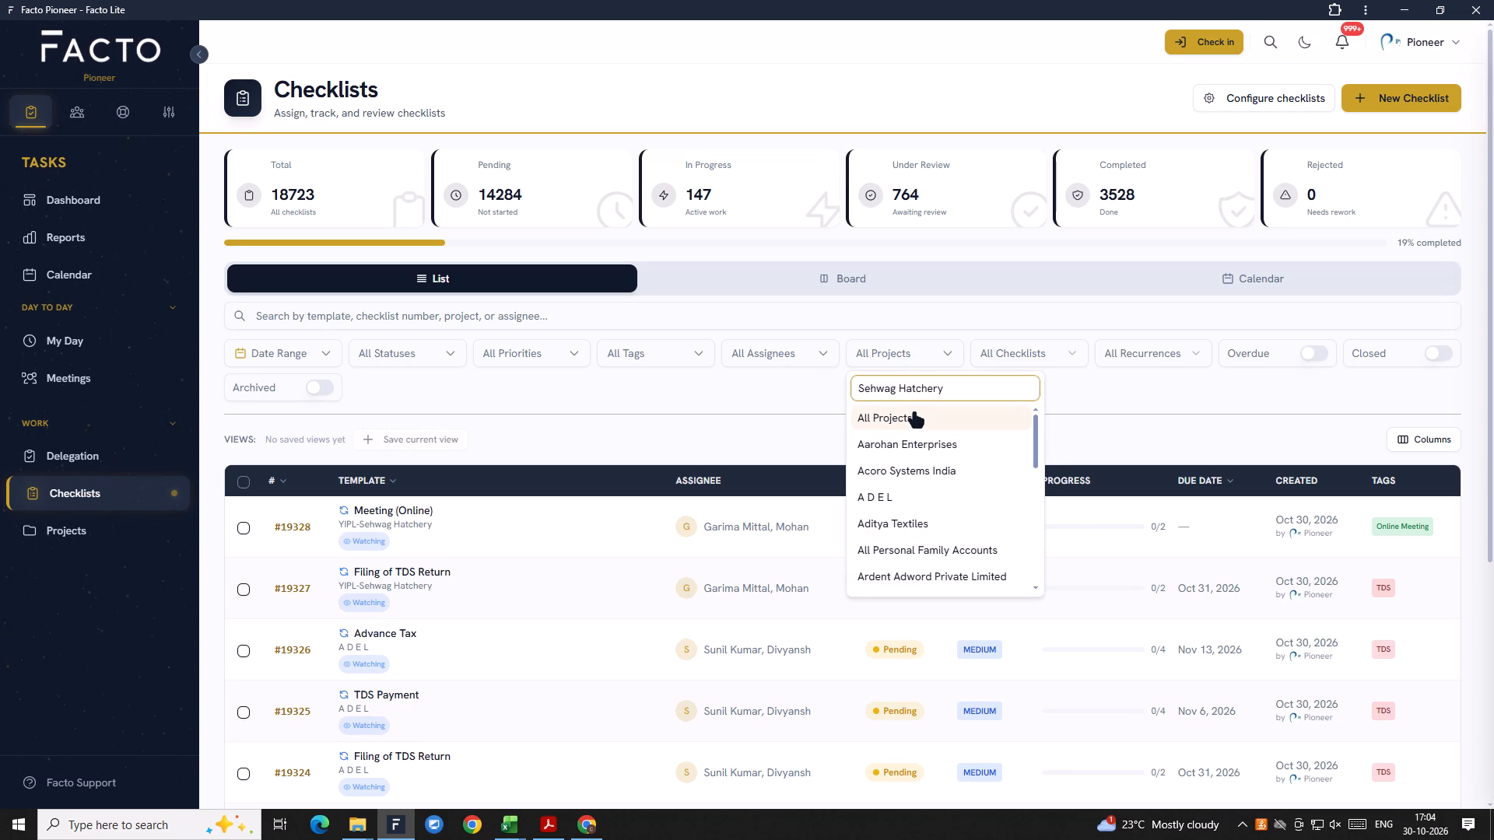
pyautogui.click(915, 439)
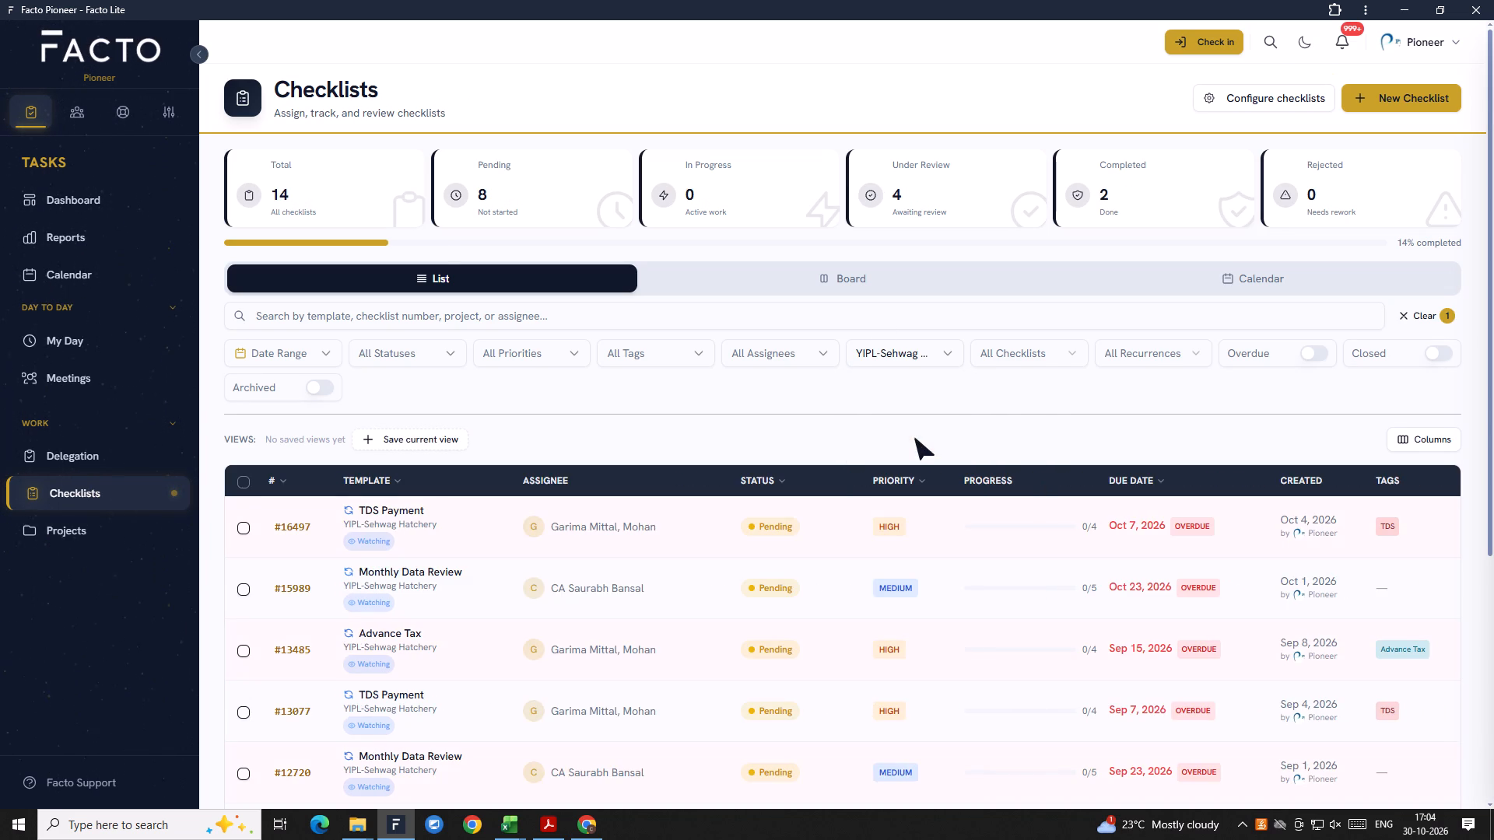
pyautogui.scroll(-2, 718, 632)
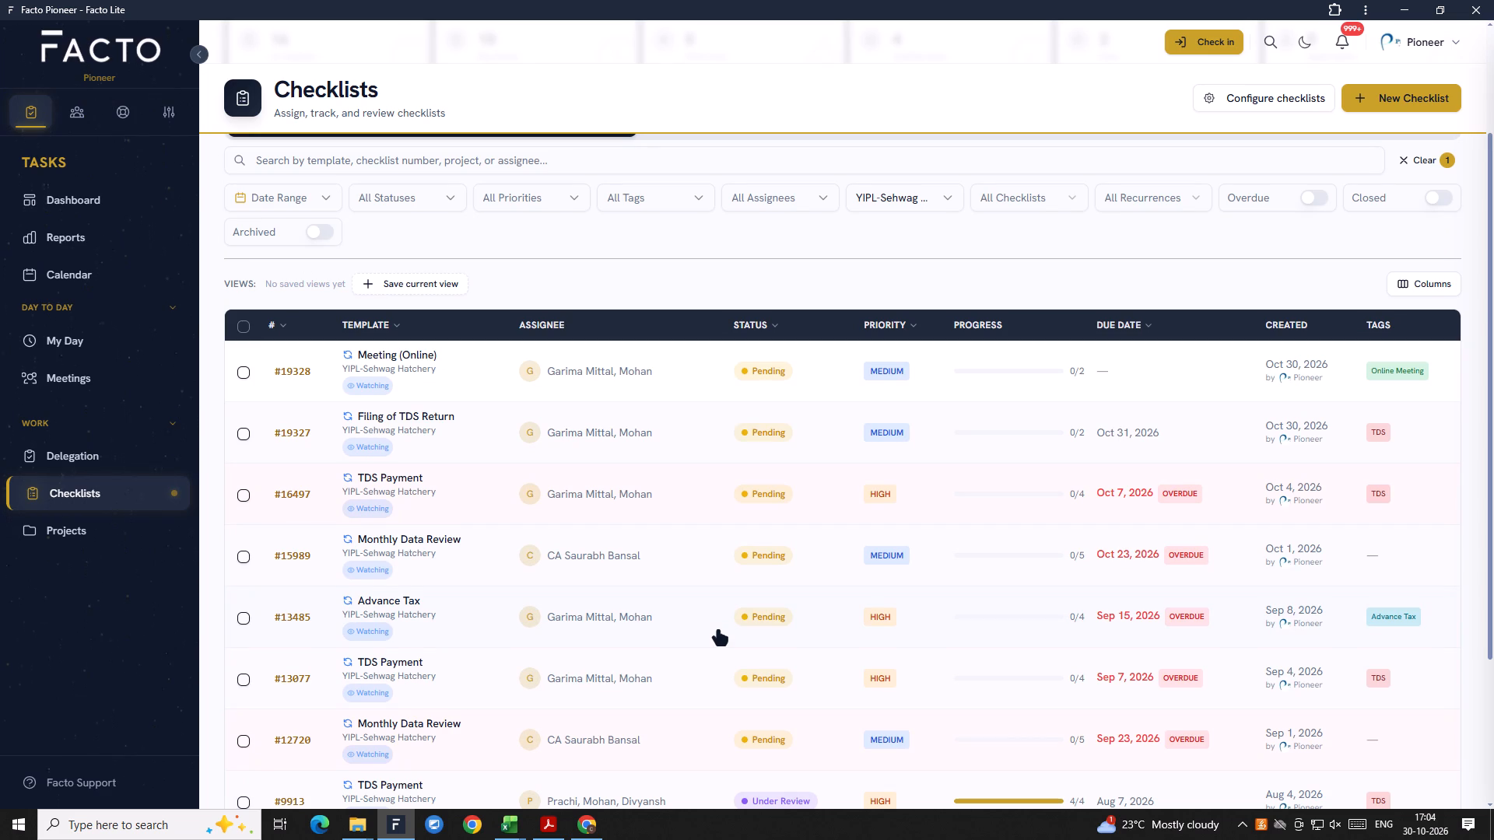
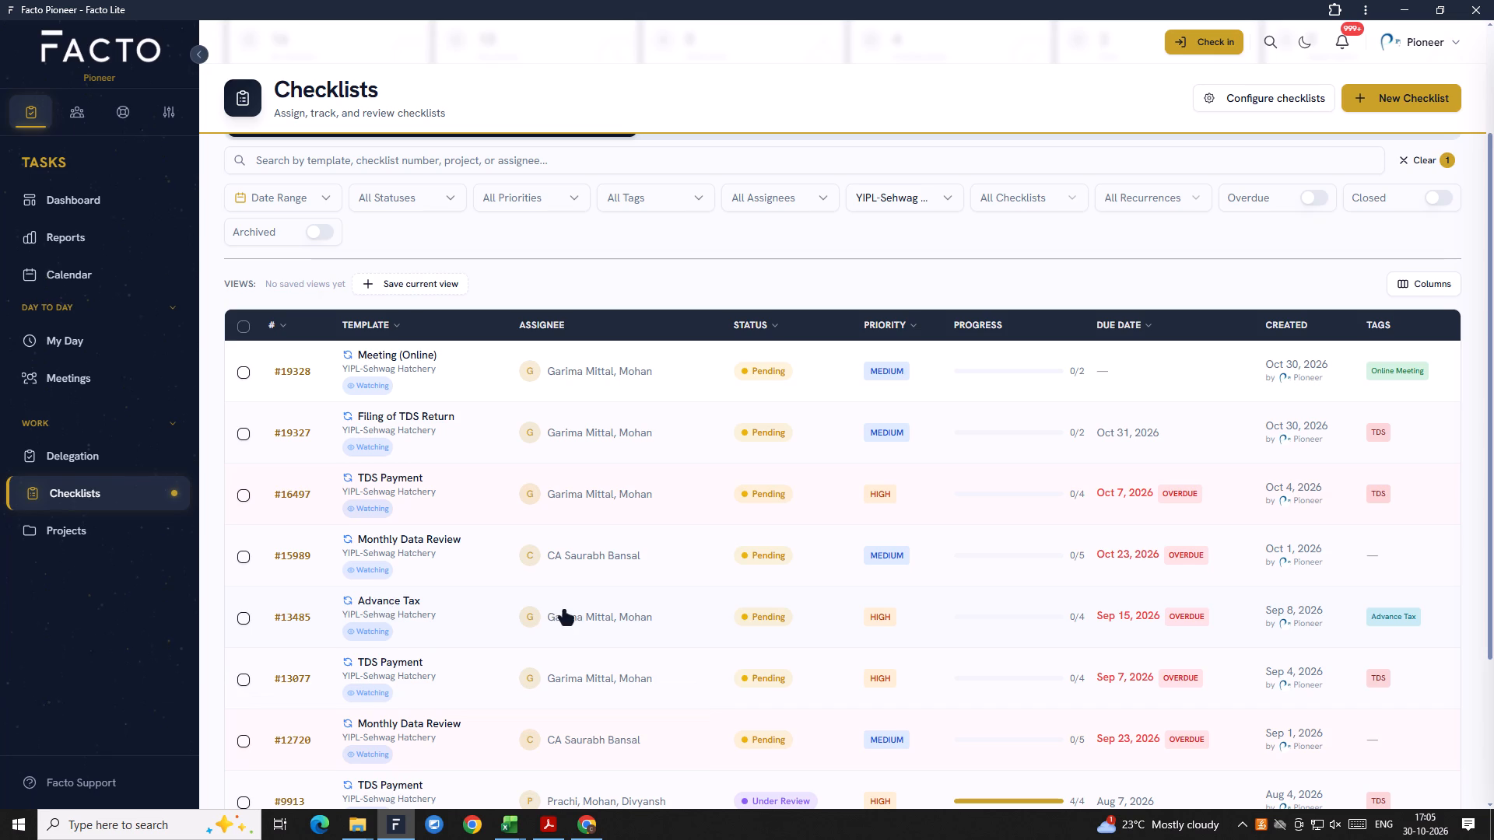
# Check the listed YIPL-Sehwag Hatchery checklists and start a new checklist from the Ledger Scrutiny template.
pyautogui.scroll(-3, 491, 696)
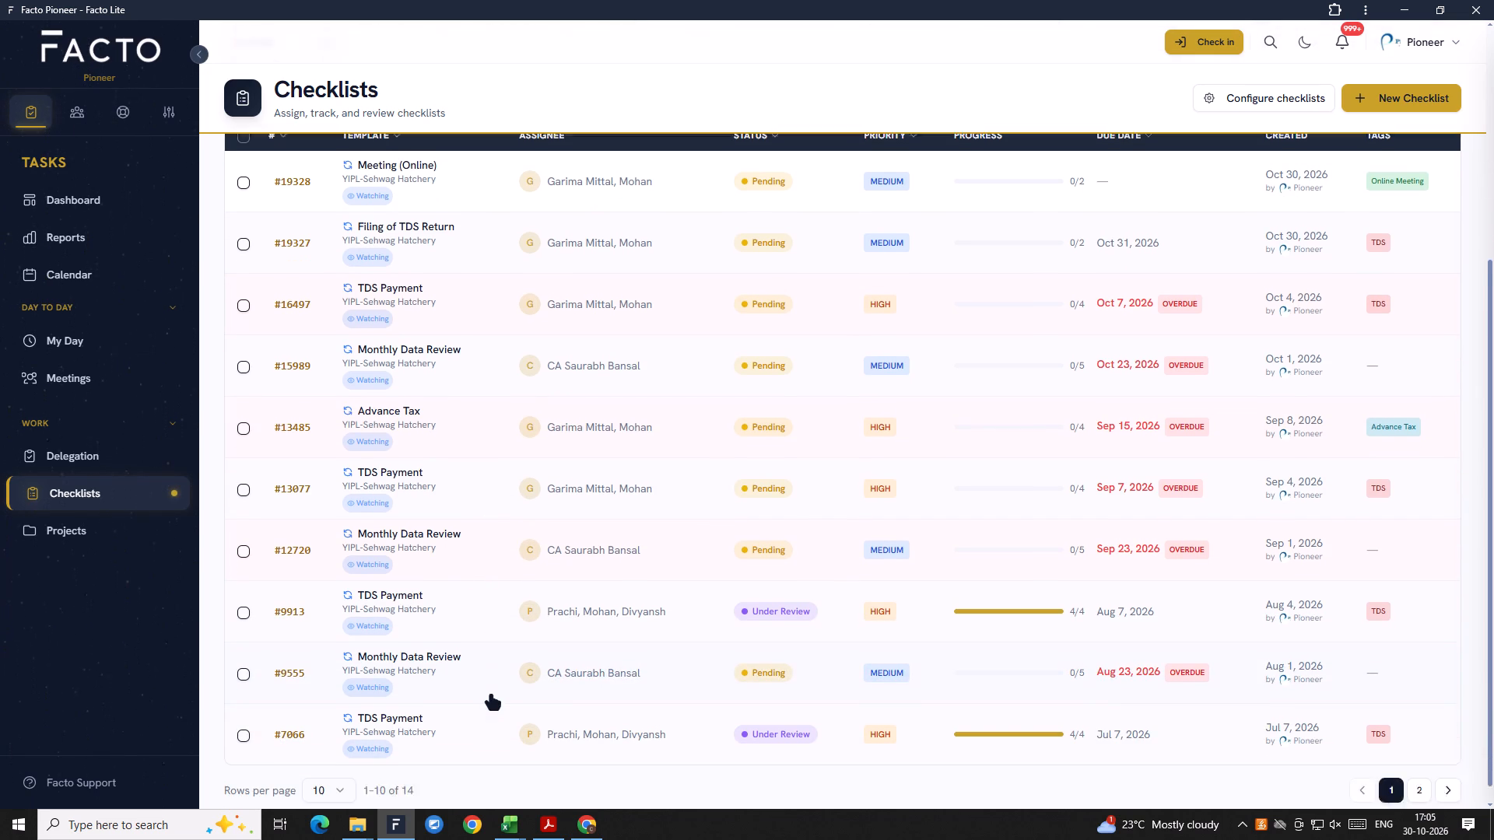
pyautogui.scroll(2, 491, 696)
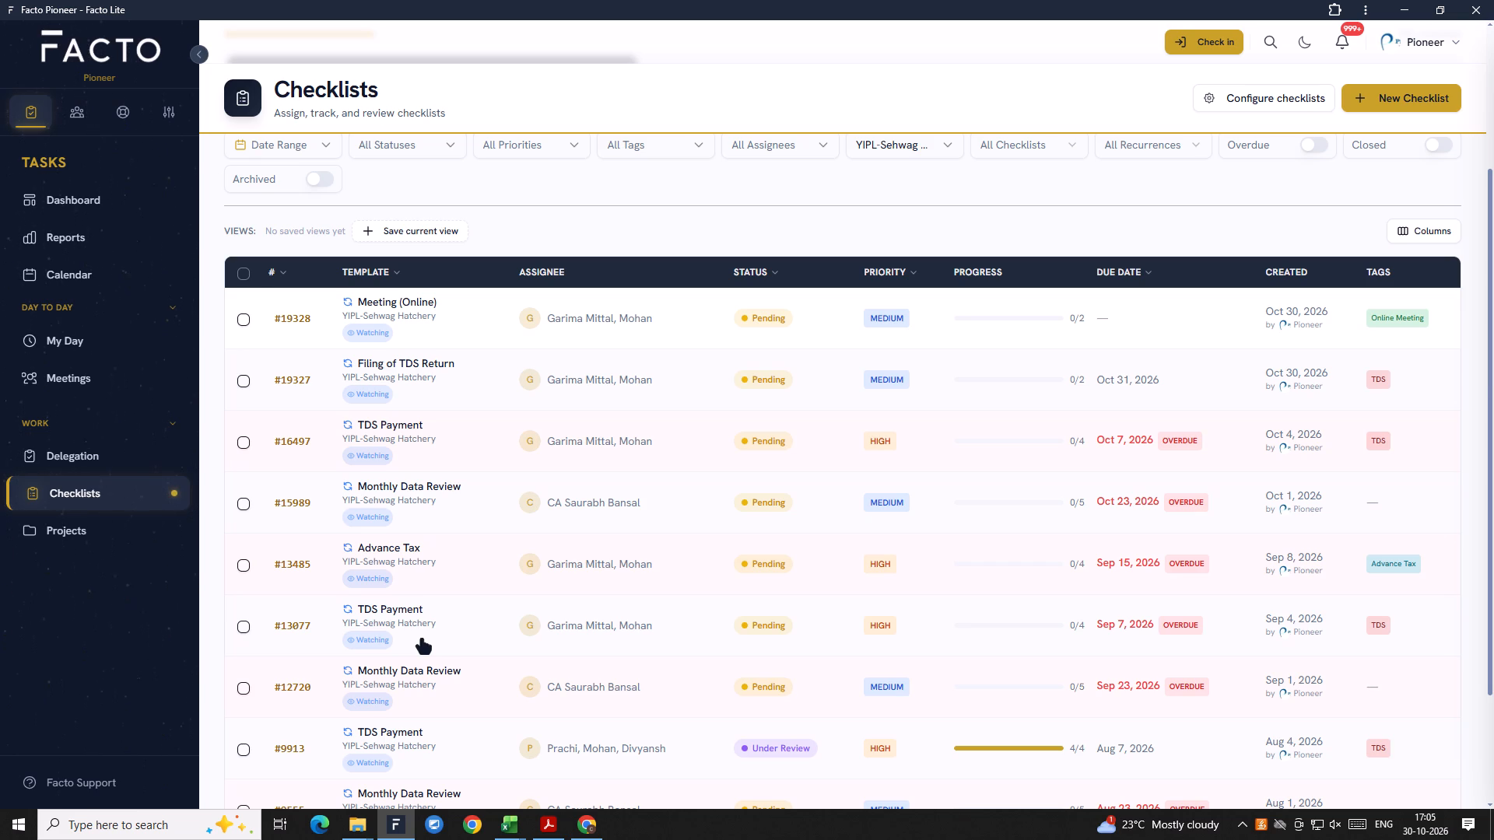
pyautogui.scroll(-2, 422, 640)
pyautogui.scroll(5, 422, 640)
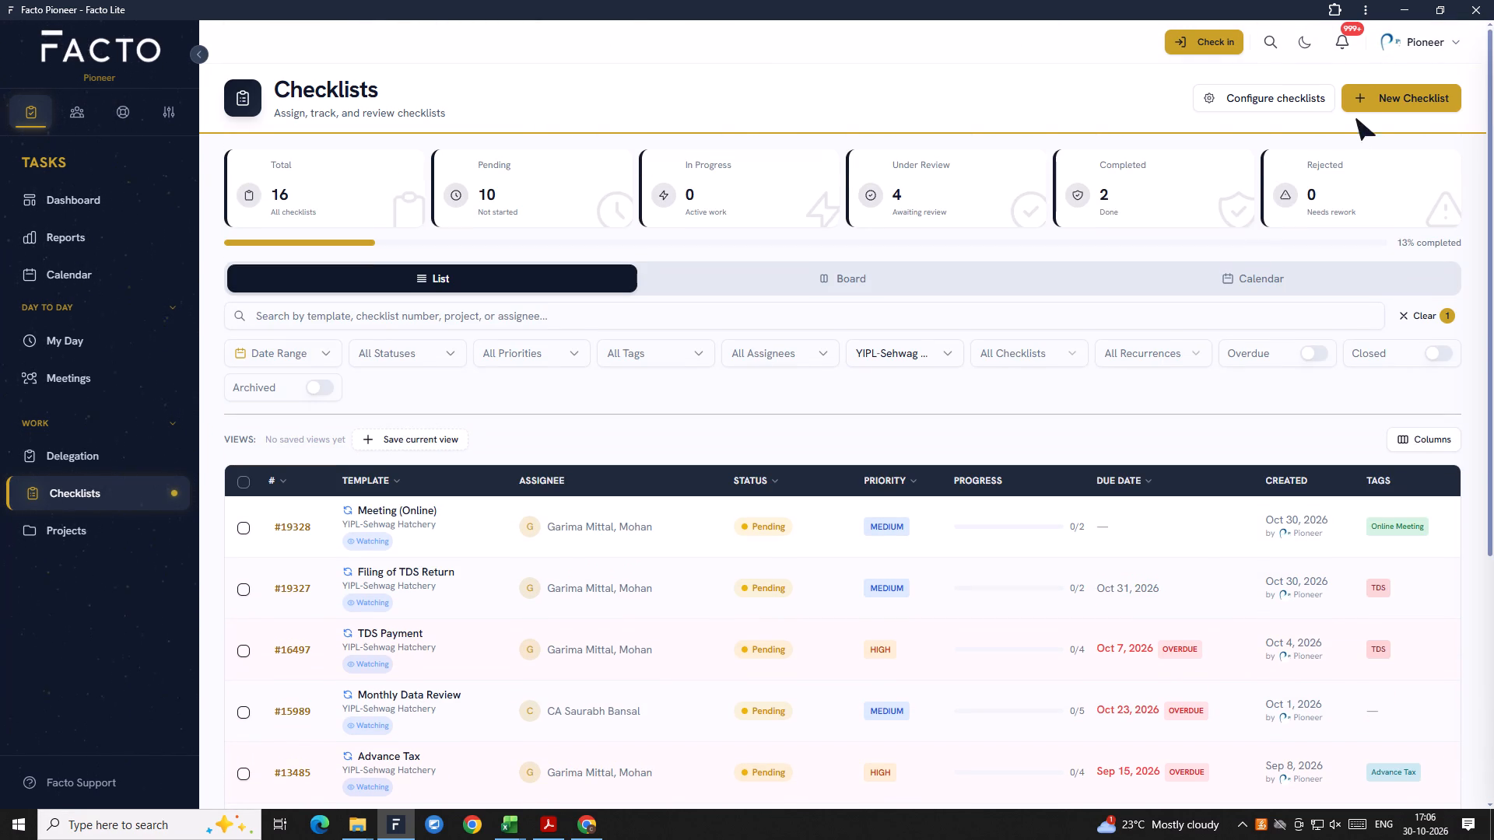
pyautogui.click(1378, 88)
pyautogui.click(599, 254)
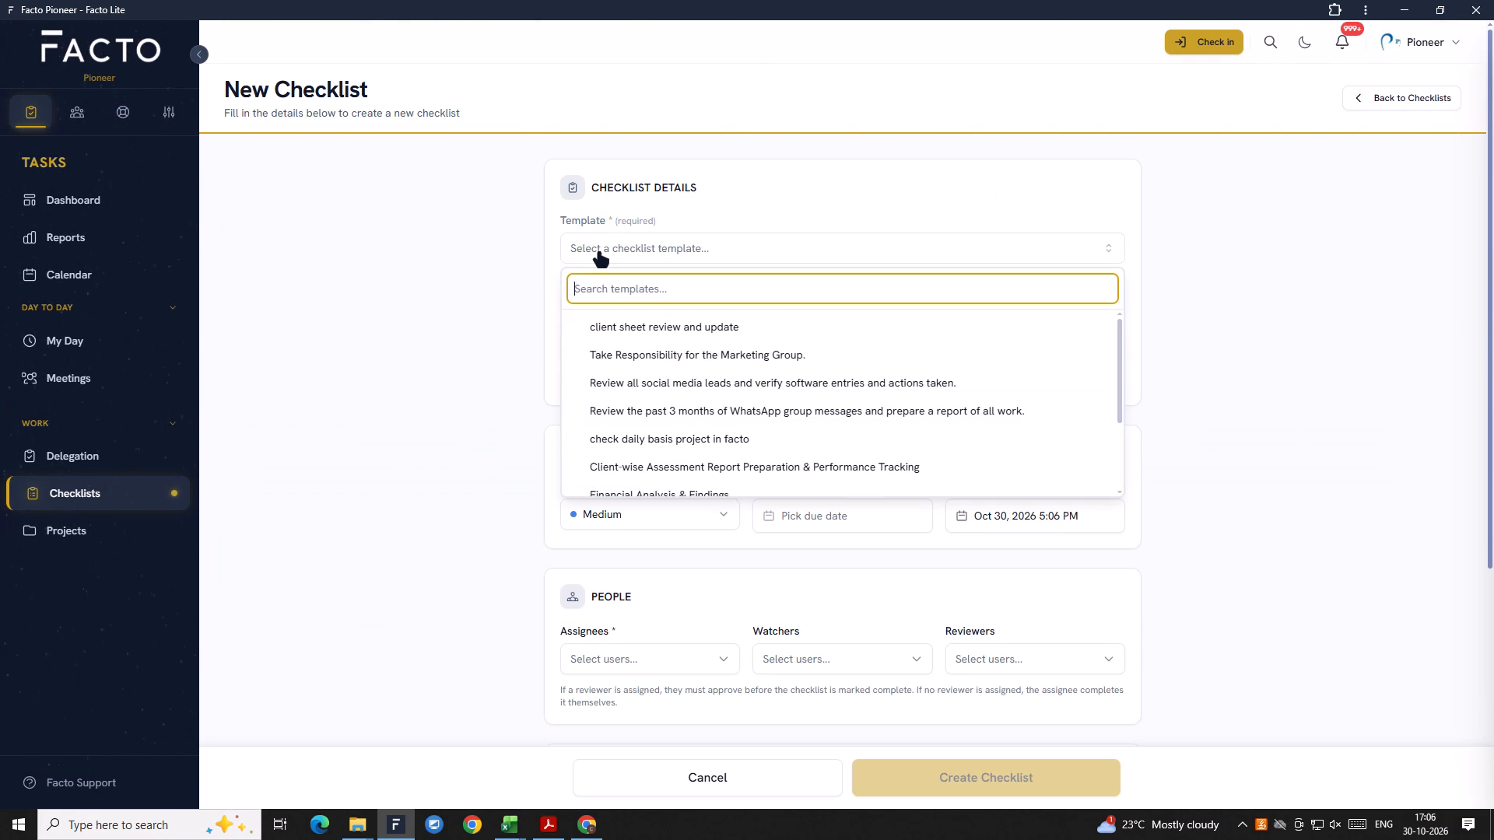
pyautogui.write('le')
pyautogui.write('dger')
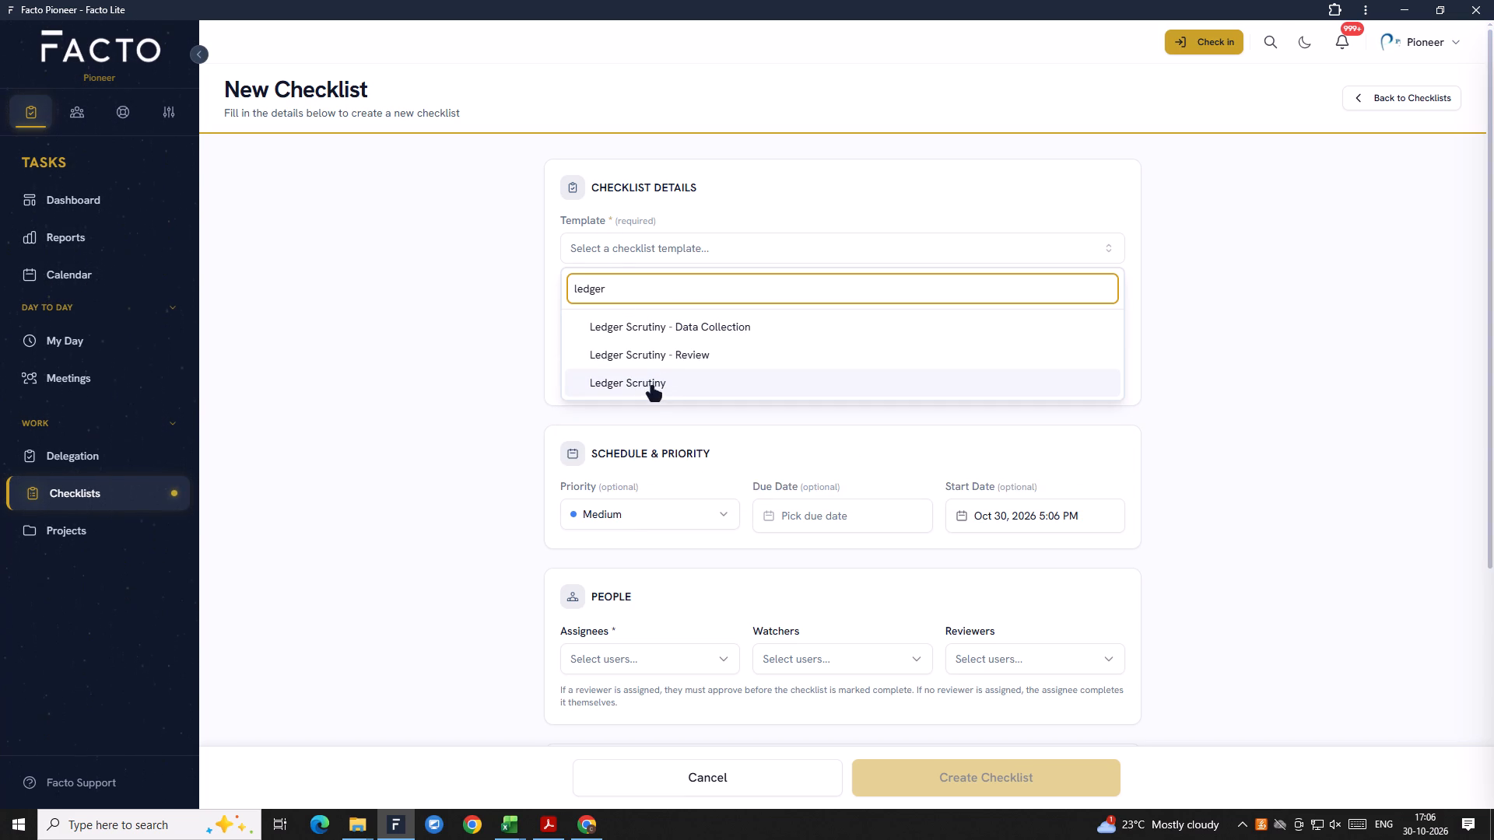
pyautogui.click(652, 388)
# Assign the new Ledger Scrutiny checklist to Garima and Mohan.
pyautogui.scroll(-2, 862, 576)
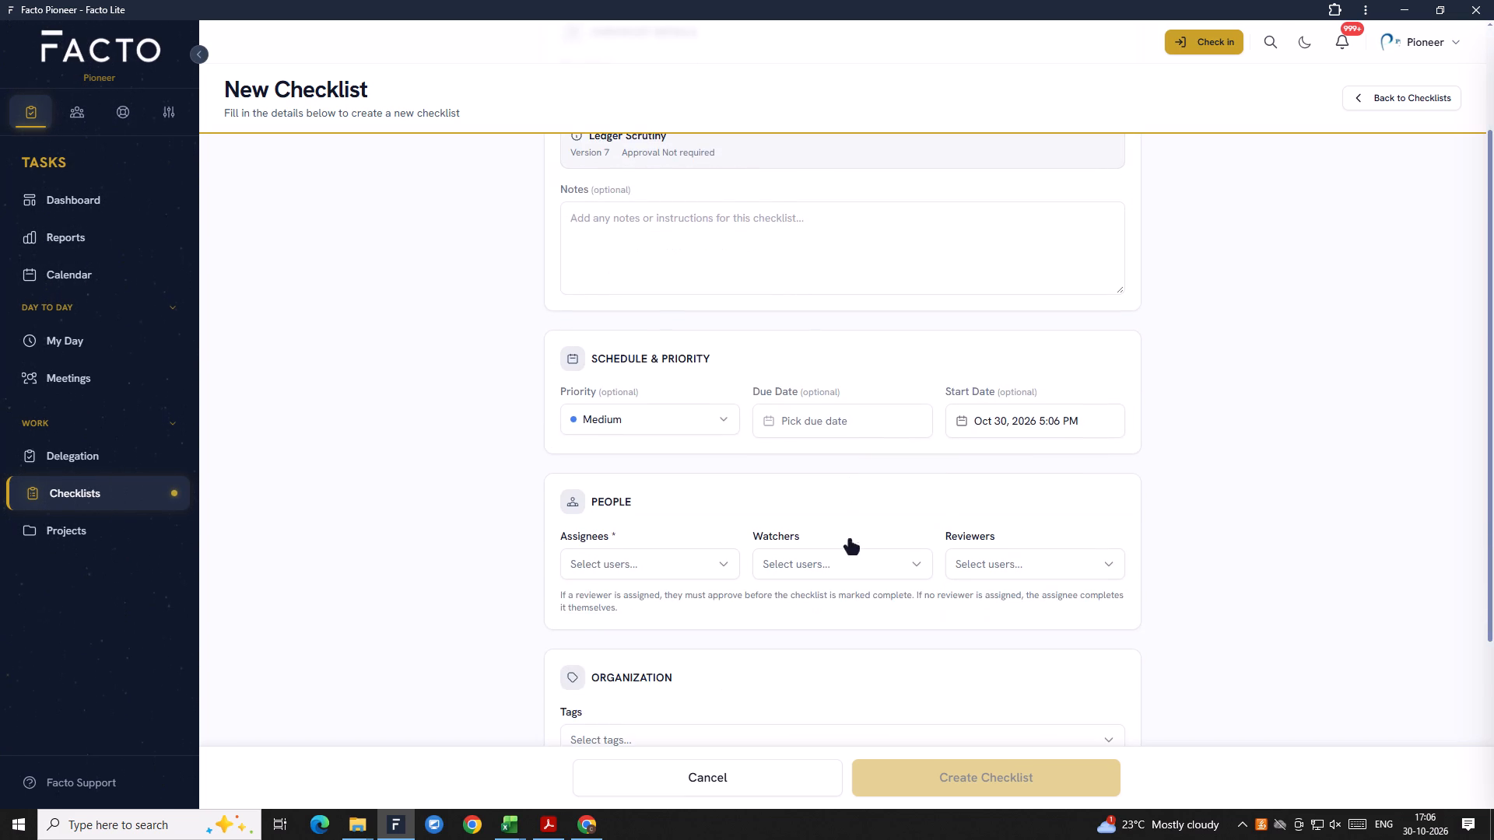
pyautogui.scroll(-1, 978, 485)
pyautogui.scroll(-1, 841, 489)
pyautogui.click(630, 409)
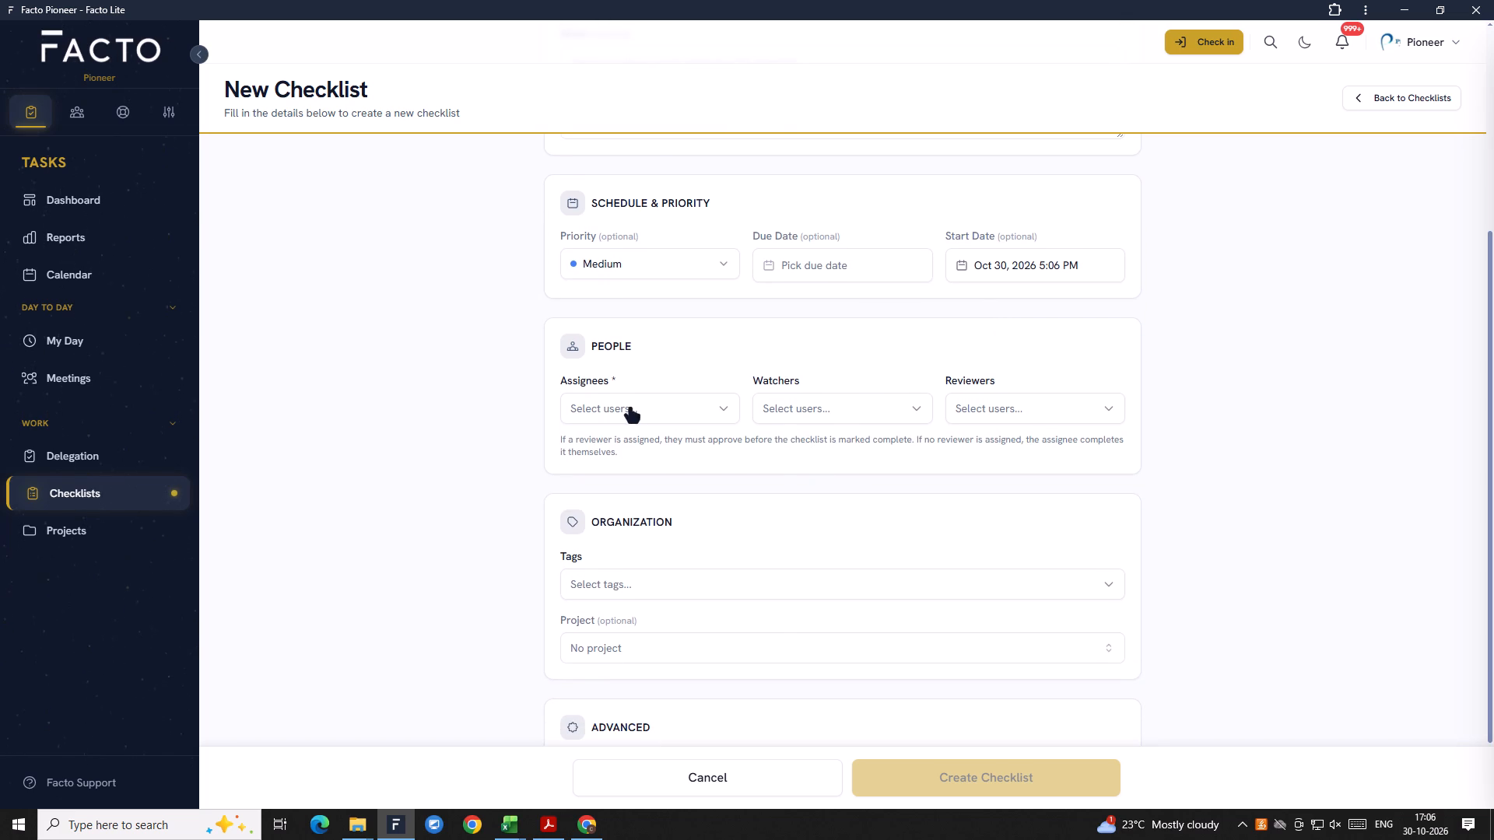
pyautogui.write('garim')
pyautogui.scroll(-1, 642, 530)
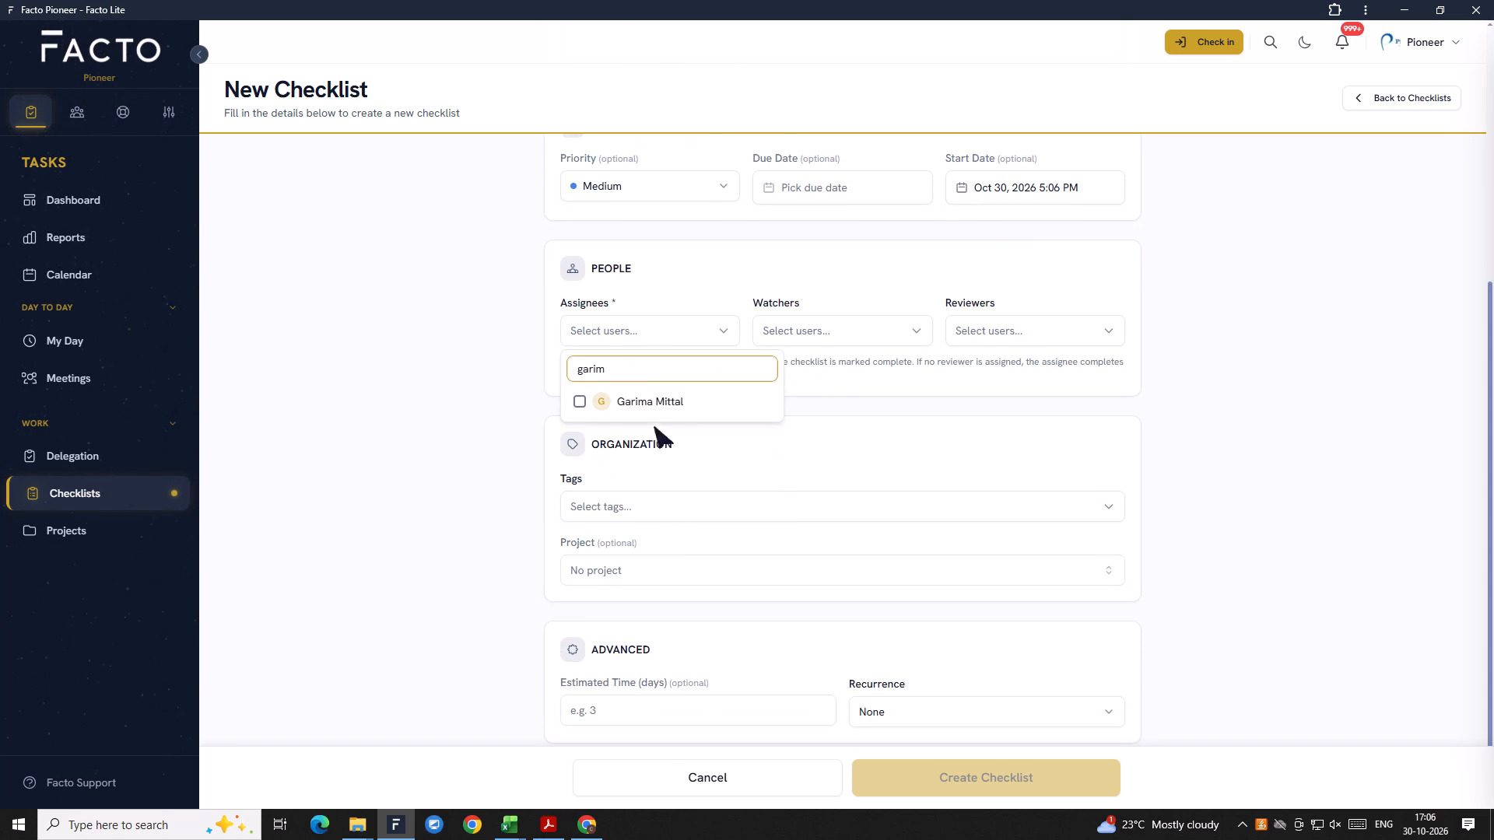
pyautogui.click(652, 394)
pyautogui.click(647, 327)
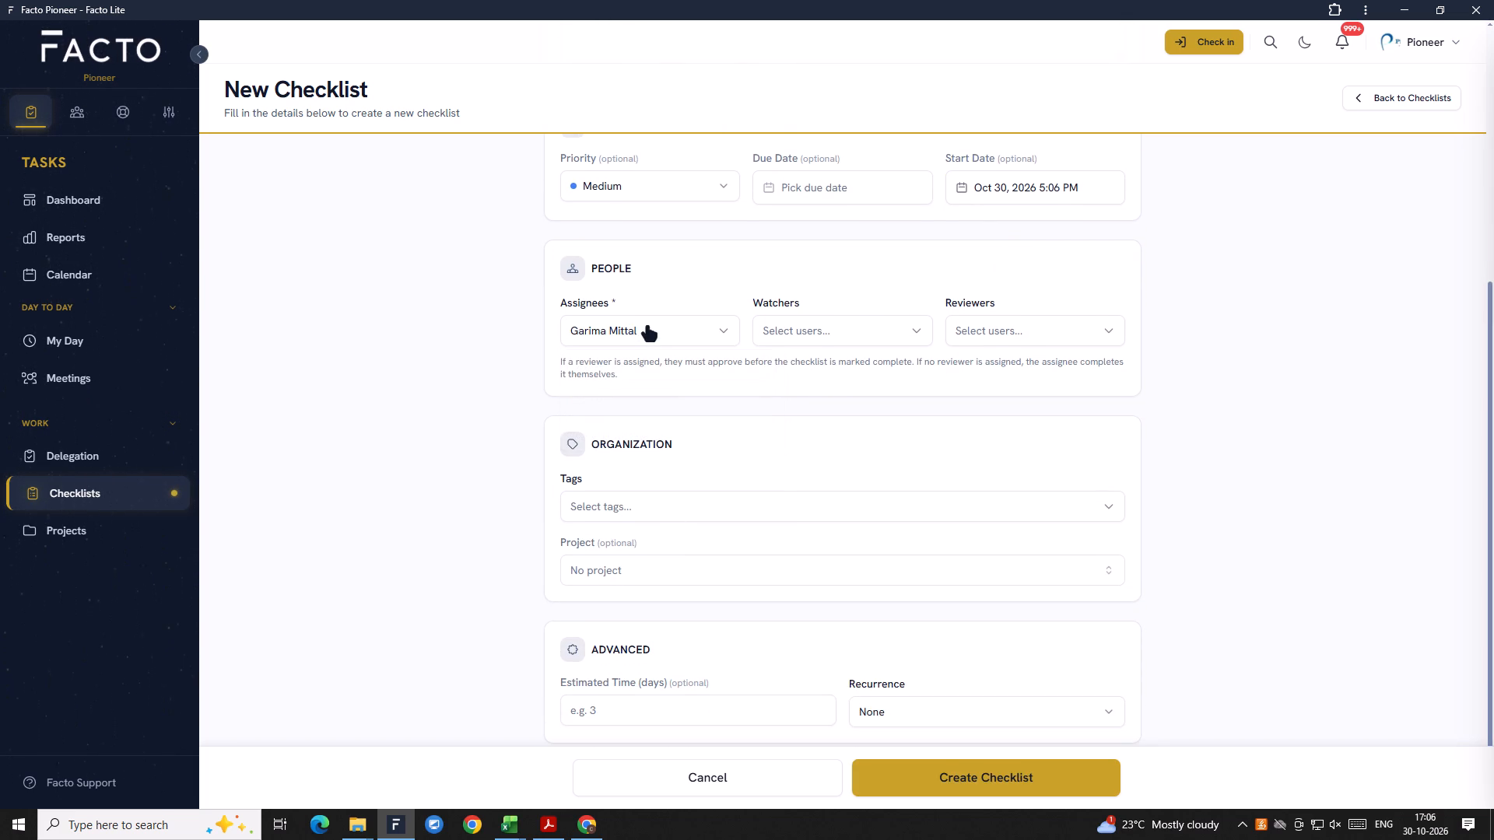
pyautogui.press('BackSpace')
pyautogui.doubleClick(648, 327)
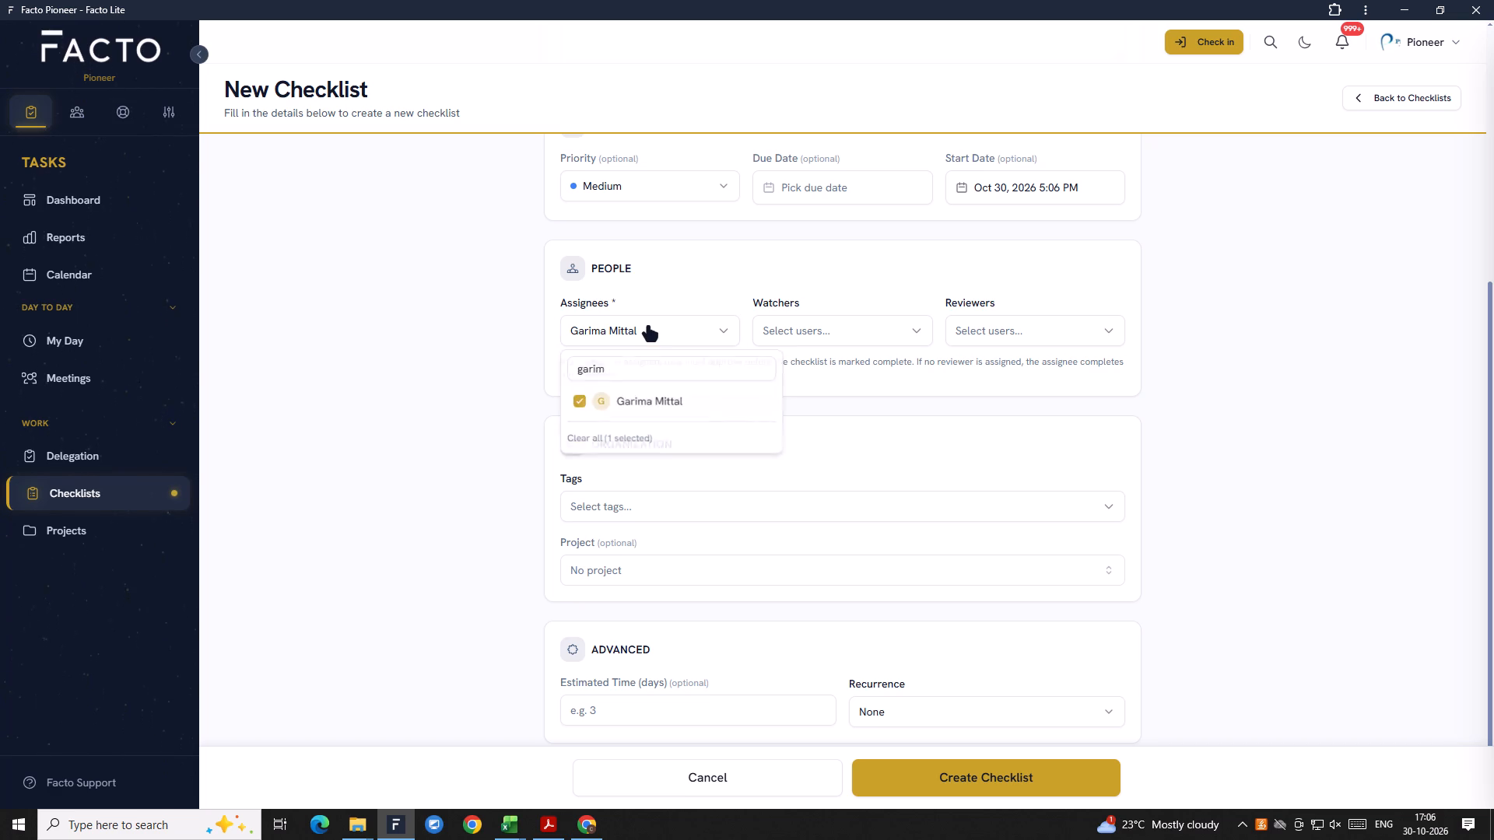
pyautogui.click(648, 327)
pyautogui.press('BackSpace')
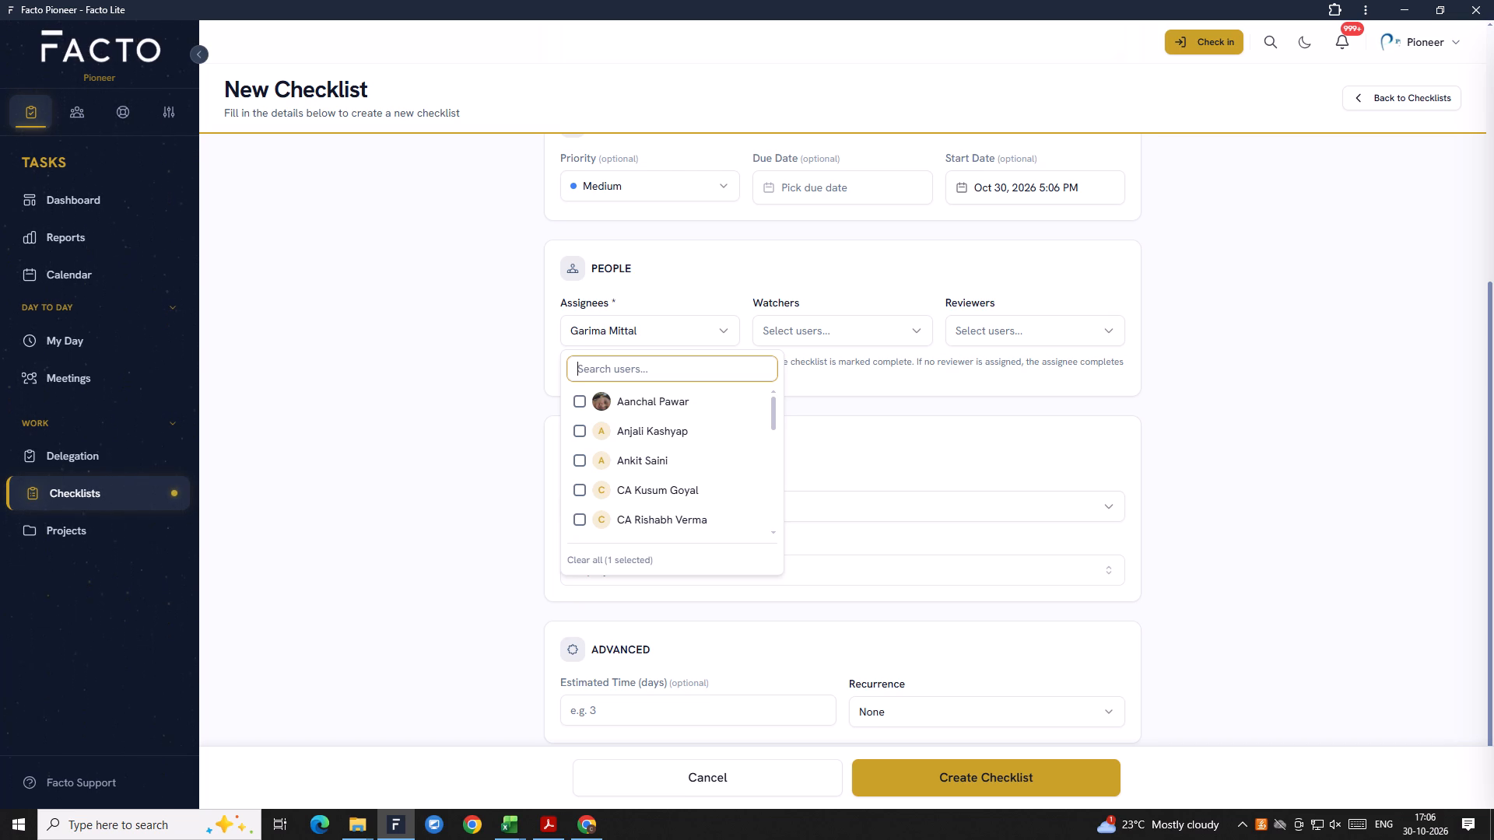
pyautogui.write('moha')
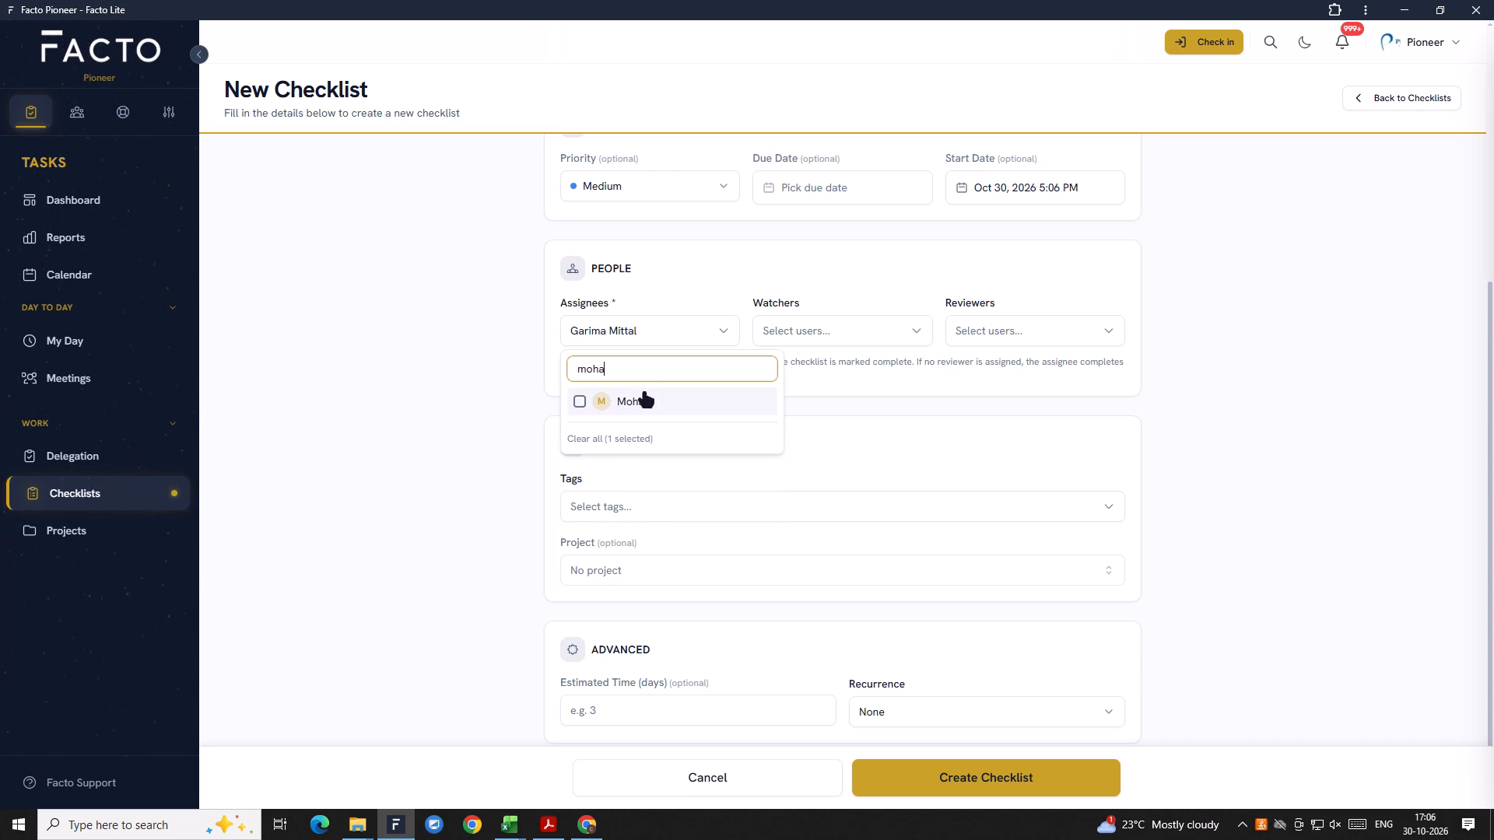
pyautogui.click(644, 394)
pyautogui.click(874, 436)
# Set CA Saurabh as the reviewer of the Ledger Scrutiny checklist.
pyautogui.click(979, 323)
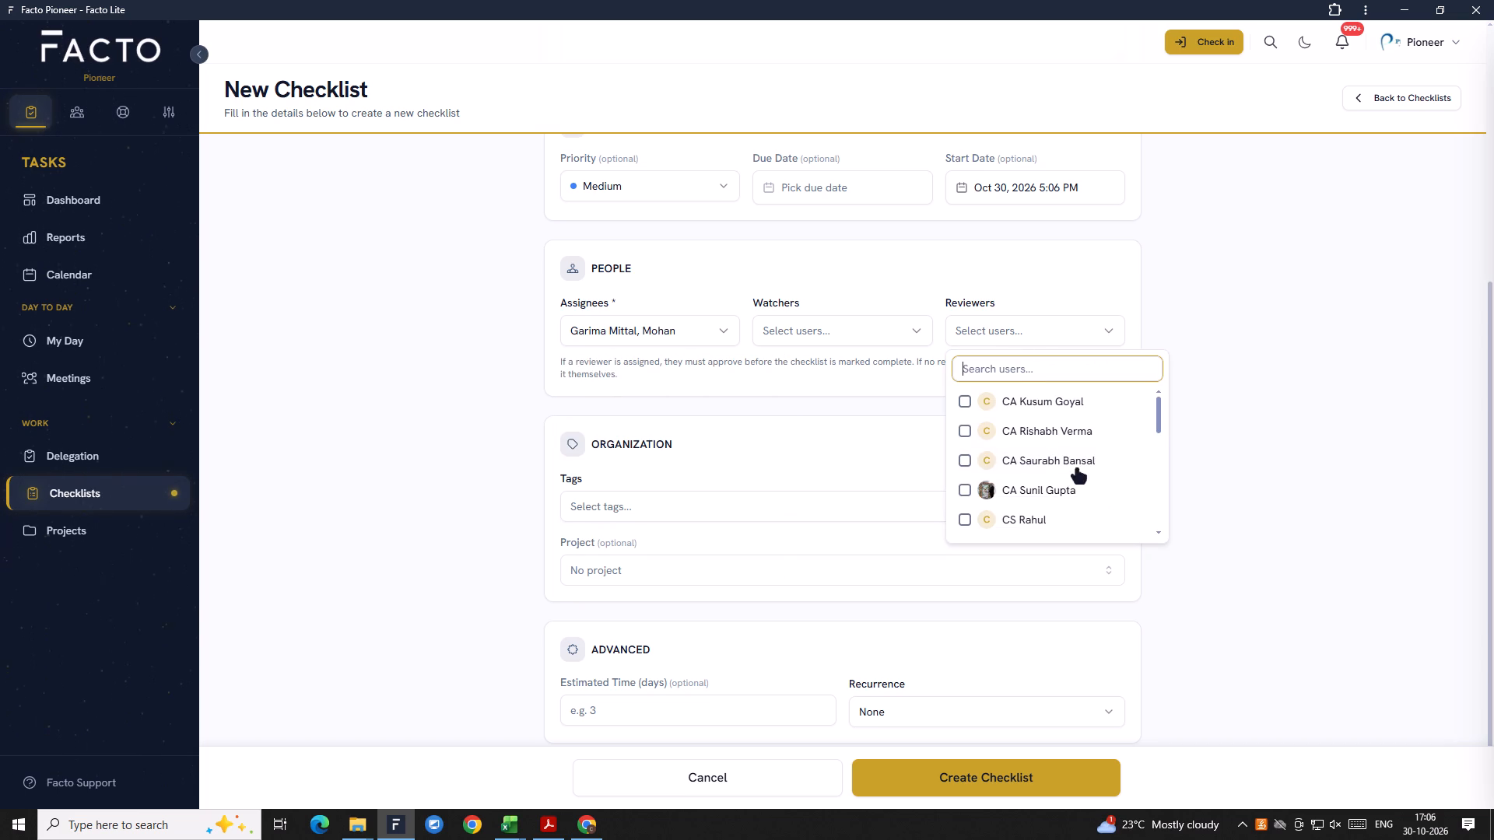
pyautogui.click(1049, 463)
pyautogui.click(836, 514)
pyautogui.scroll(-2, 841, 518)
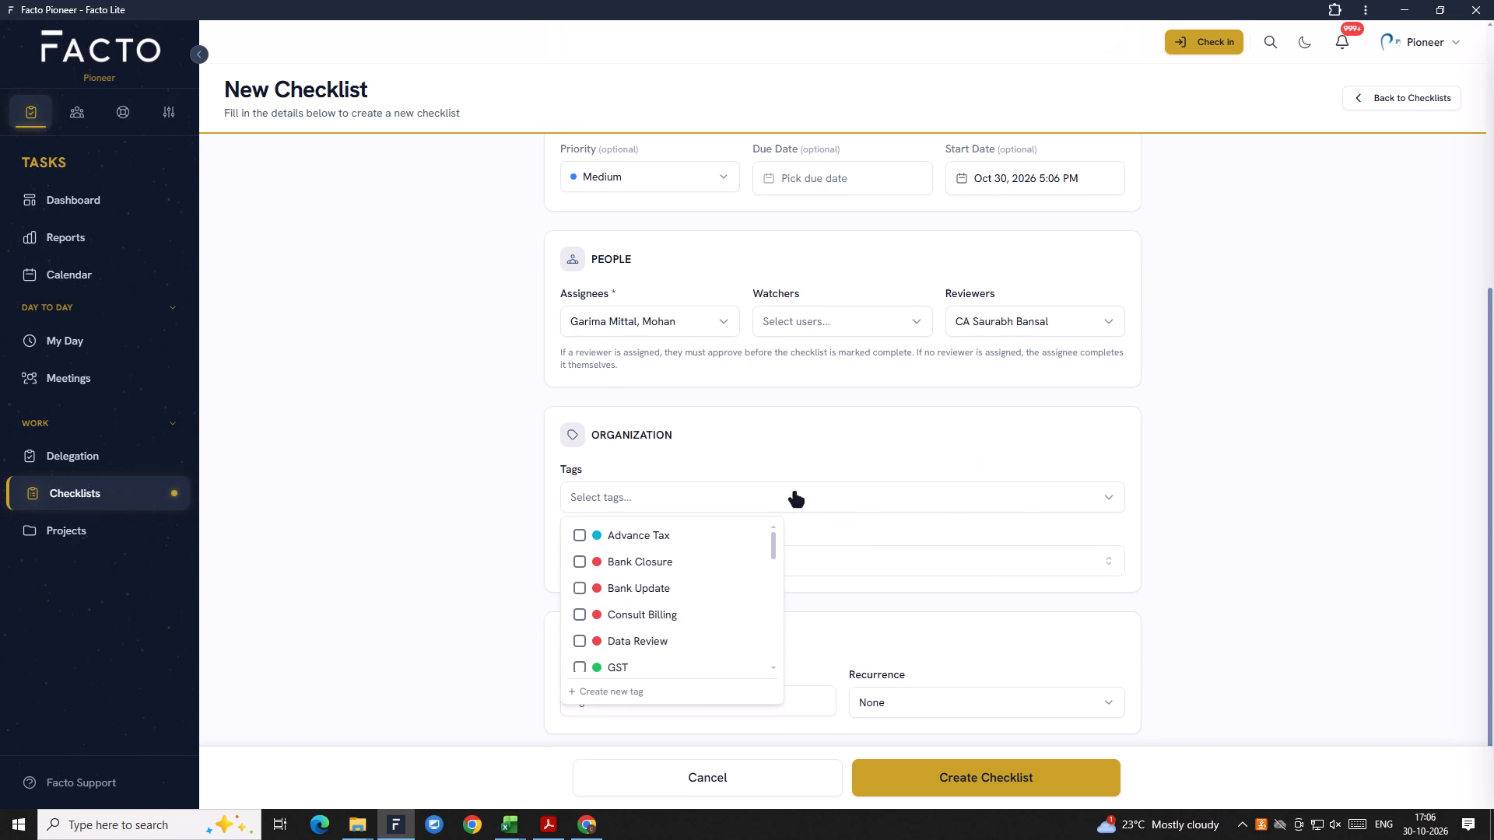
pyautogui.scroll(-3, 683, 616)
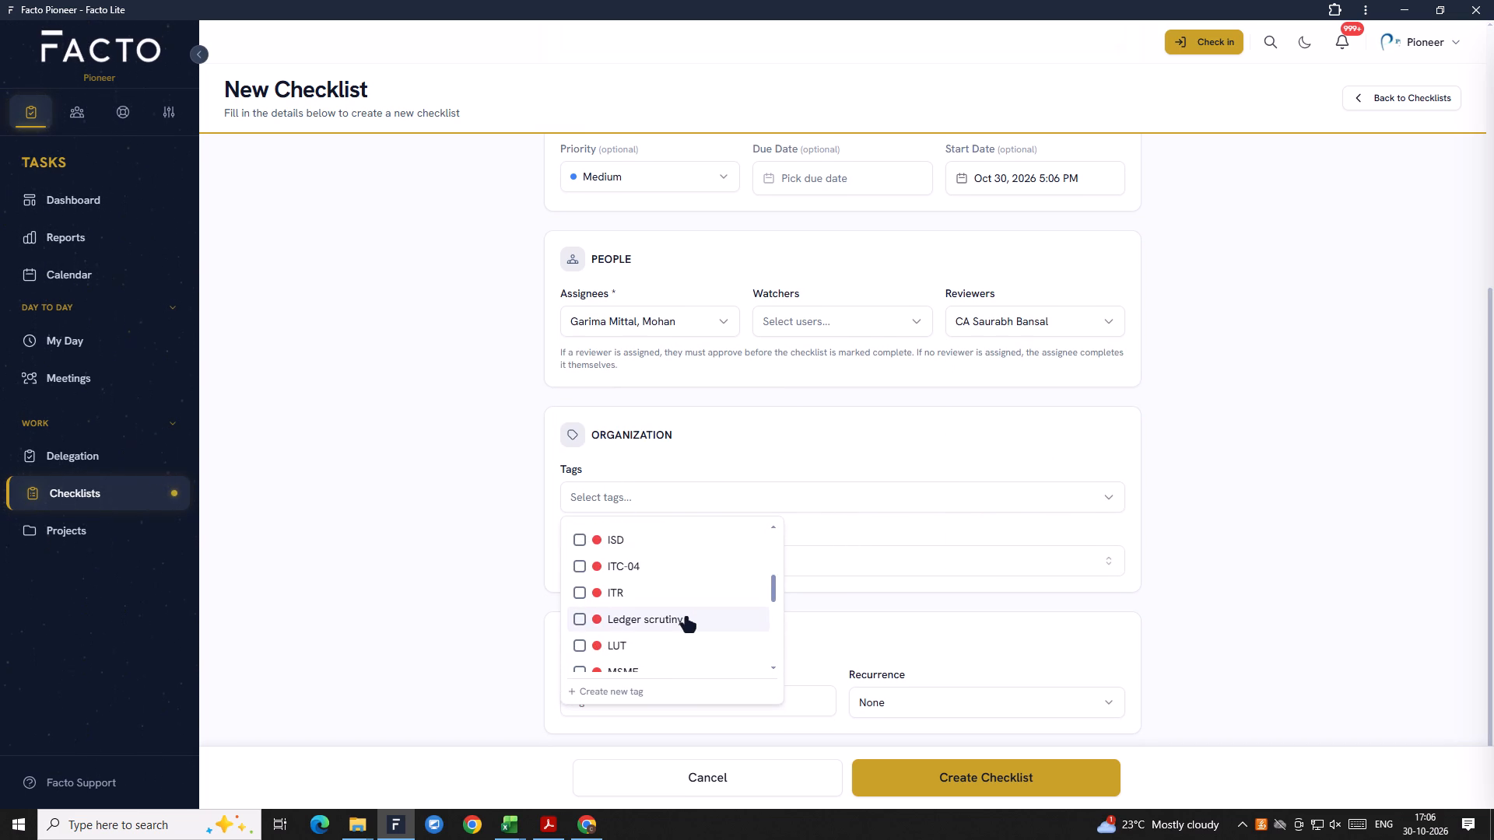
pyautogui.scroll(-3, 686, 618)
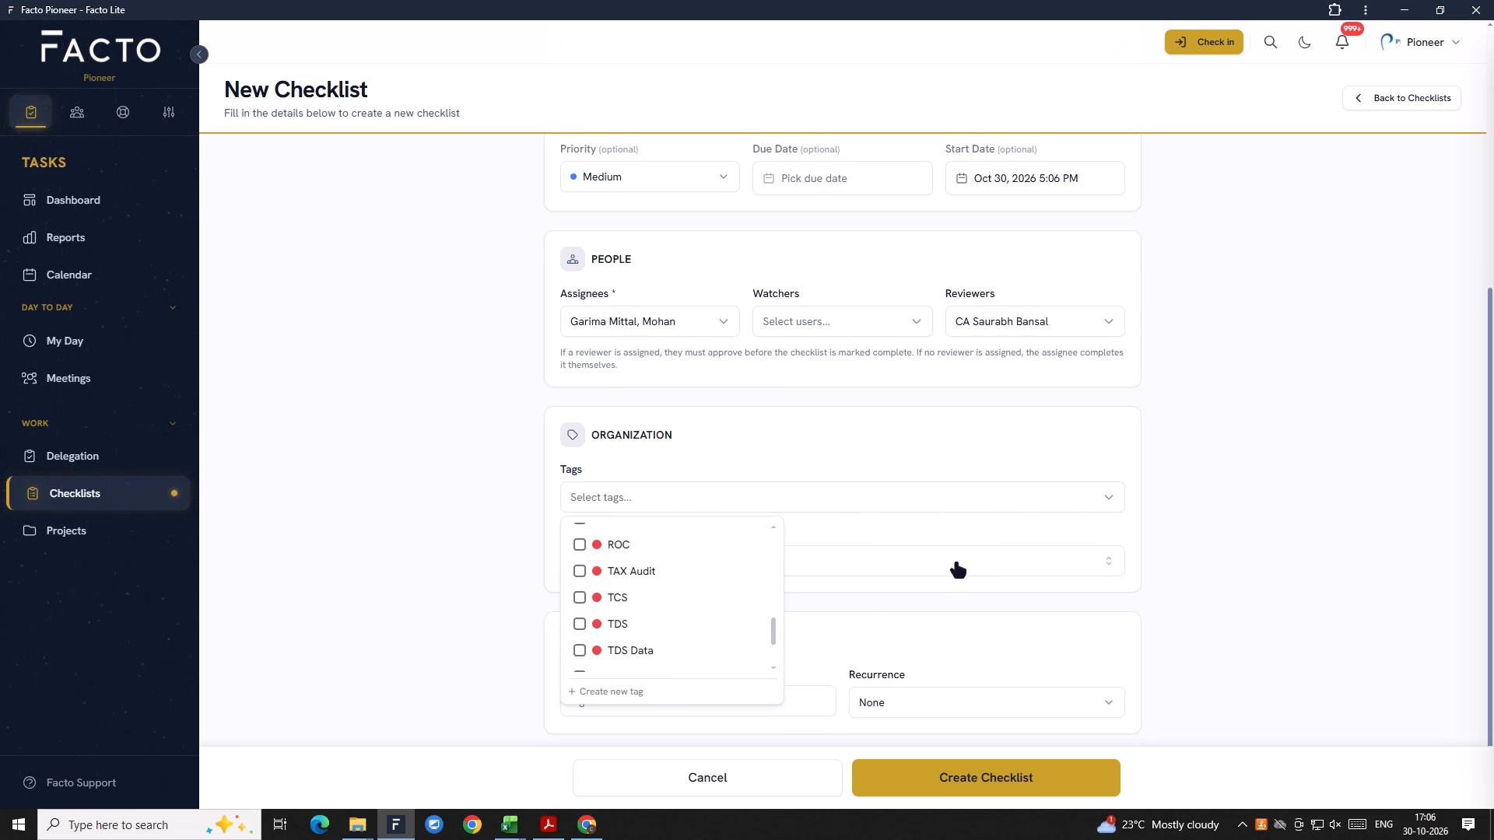
# Search the projects for "Sehwag Hatchery" and link the Ledger Scrutiny checklist to YIPL-Sehwag Hatchery.
pyautogui.click(956, 564)
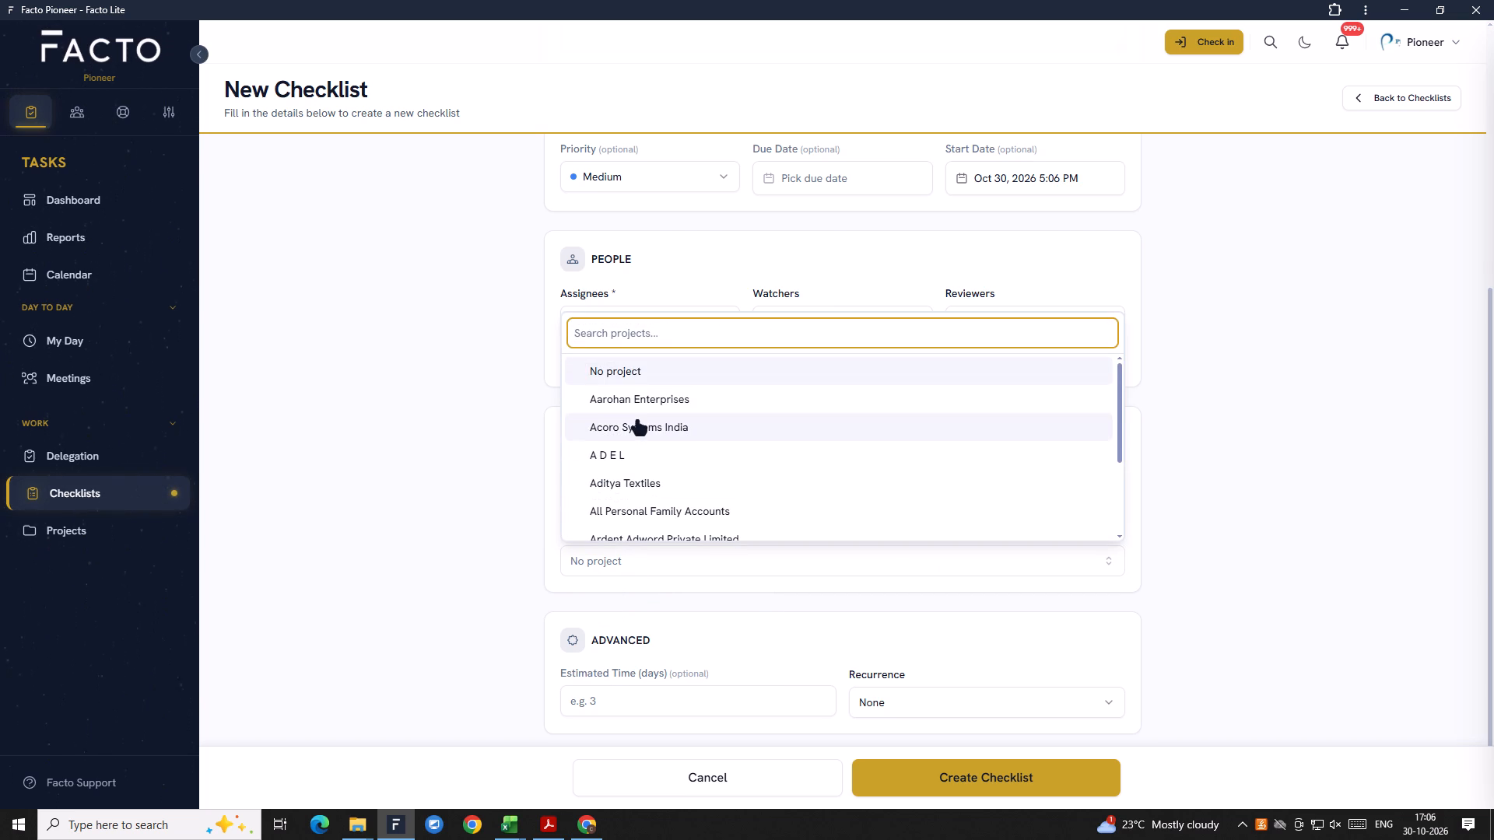
pyautogui.hotkey('ctrl', 'n')
pyautogui.click(1089, 317)
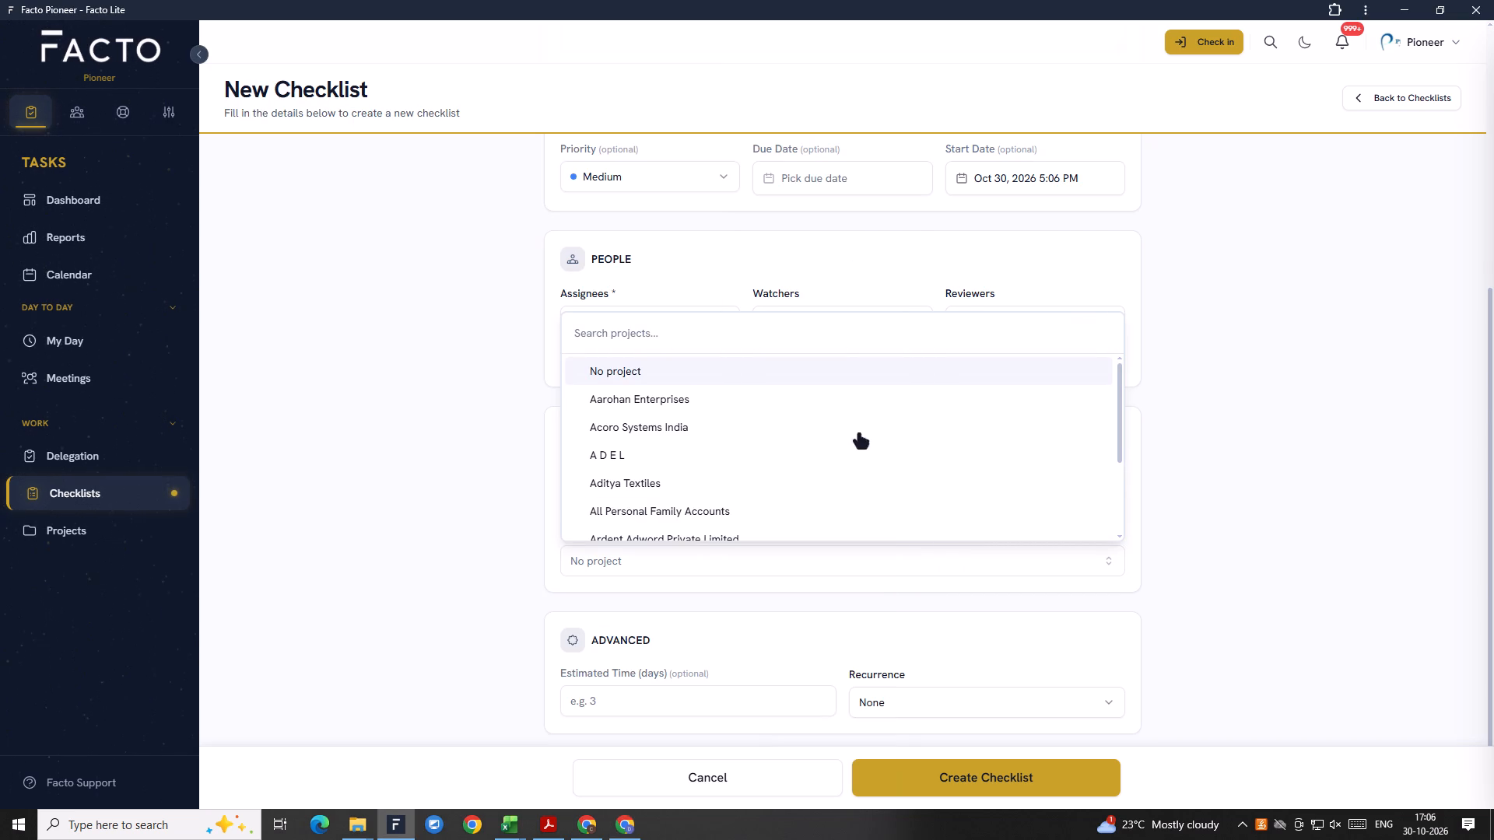
pyautogui.click(623, 336)
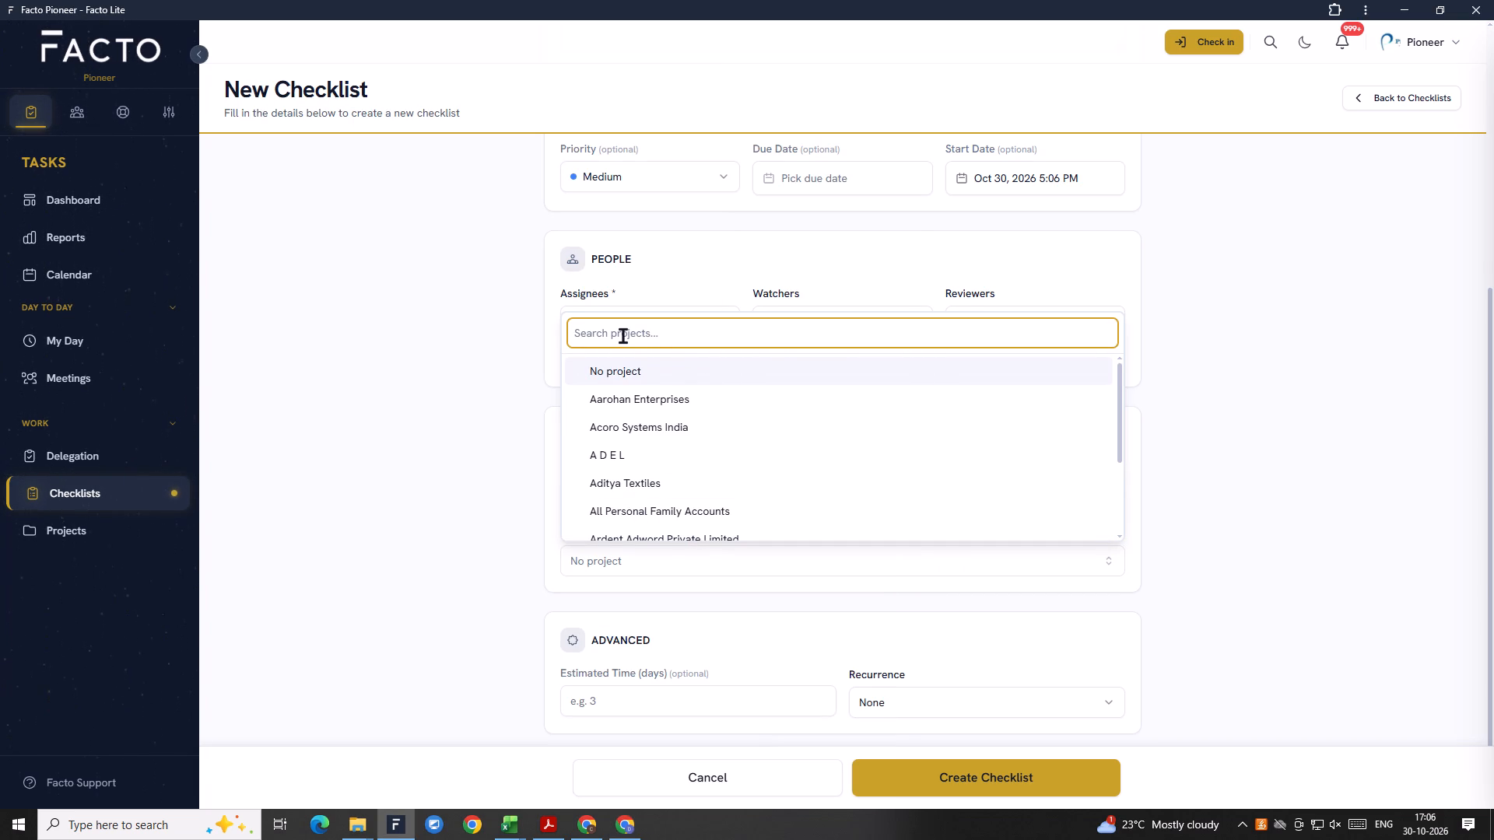
pyautogui.hotkey('ctrl', 'v')
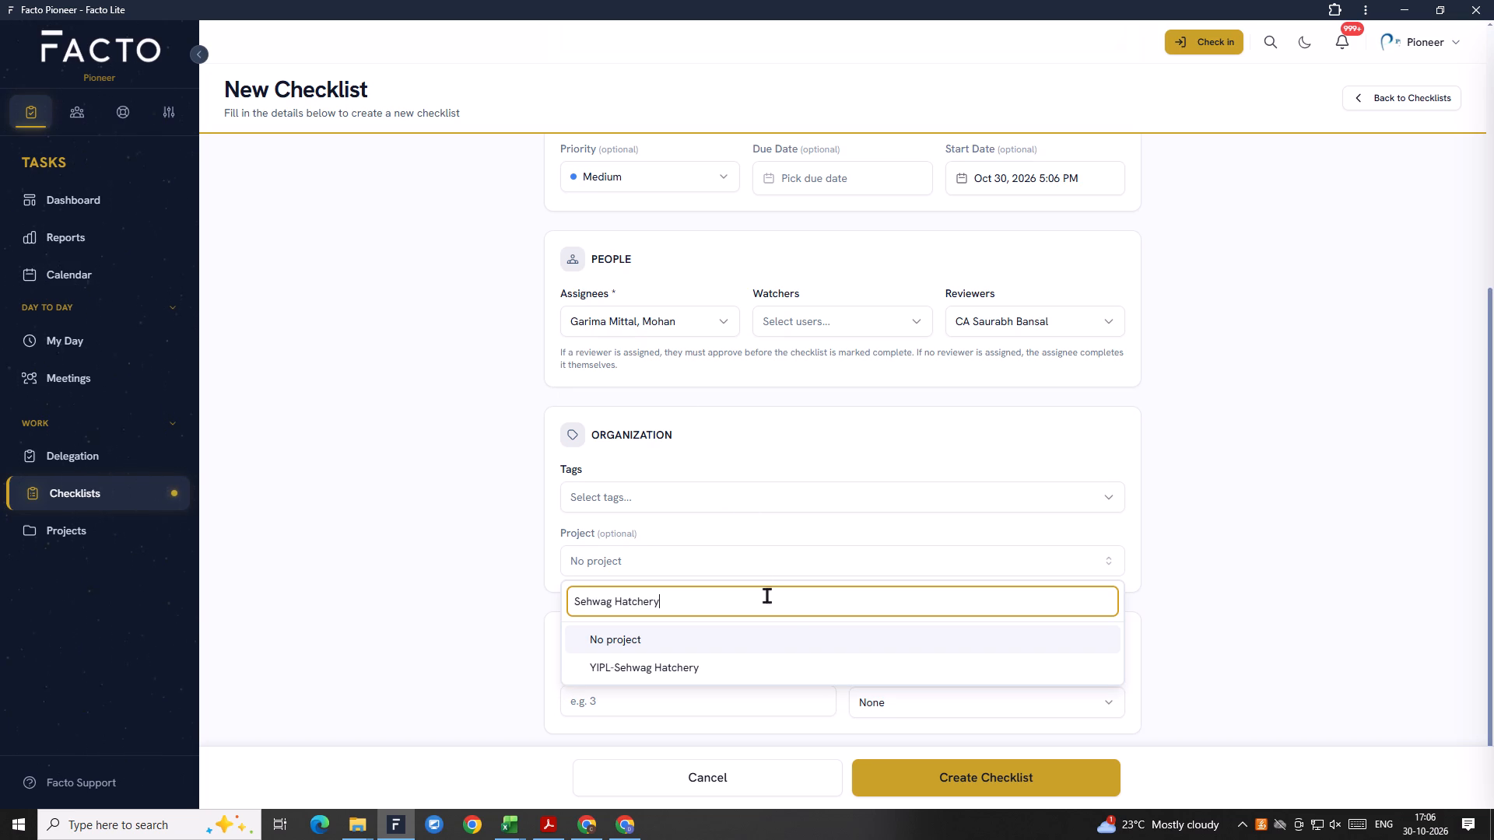
pyautogui.scroll(-1, 787, 637)
pyautogui.click(654, 667)
# Make the Ledger Scrutiny checklist recur monthly, moving to the previous working day on holidays and weekends, and create it.
pyautogui.scroll(-3, 762, 526)
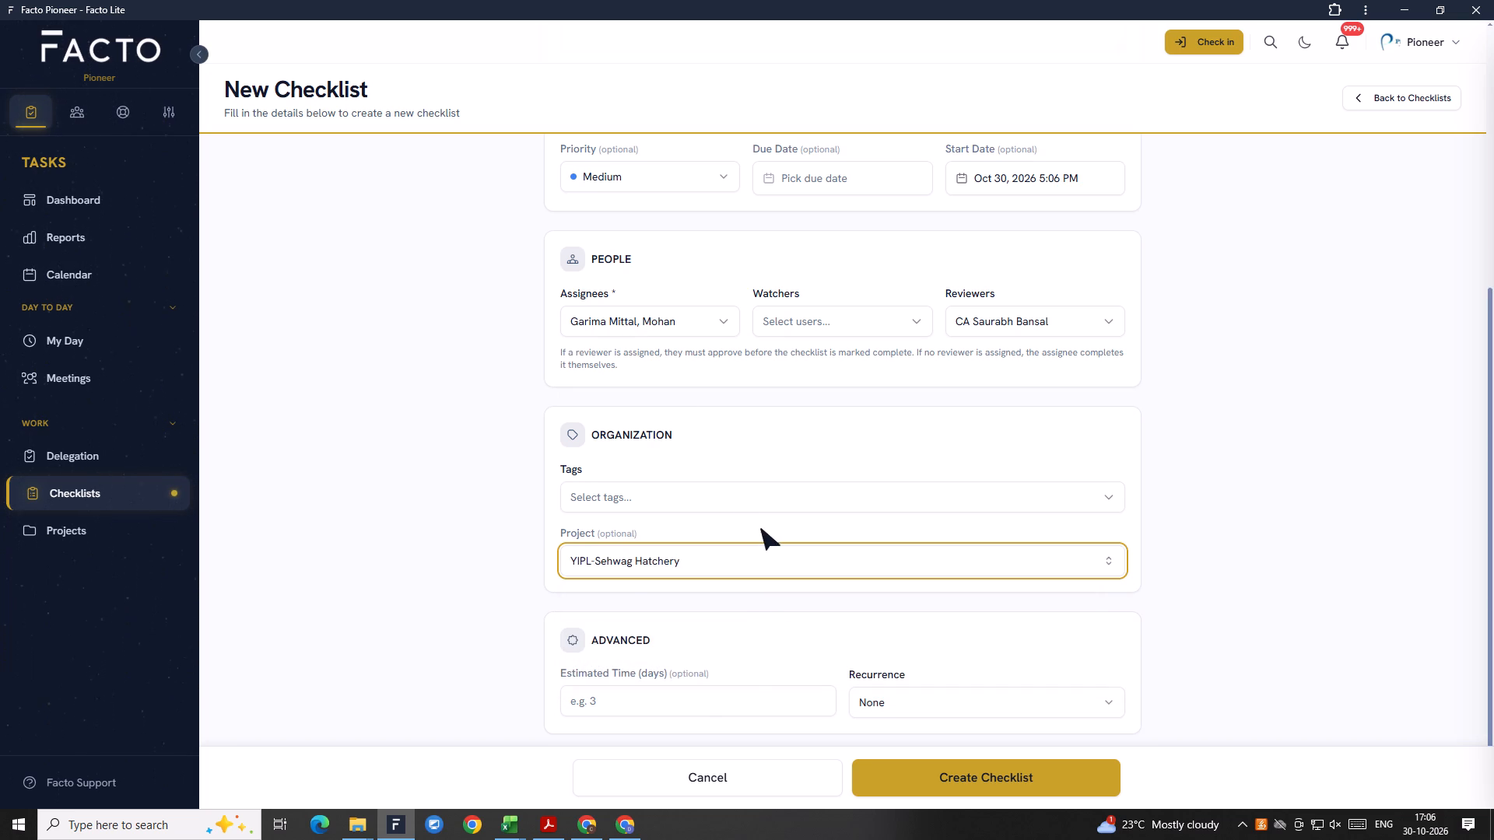
pyautogui.scroll(-2, 902, 663)
pyautogui.click(912, 706)
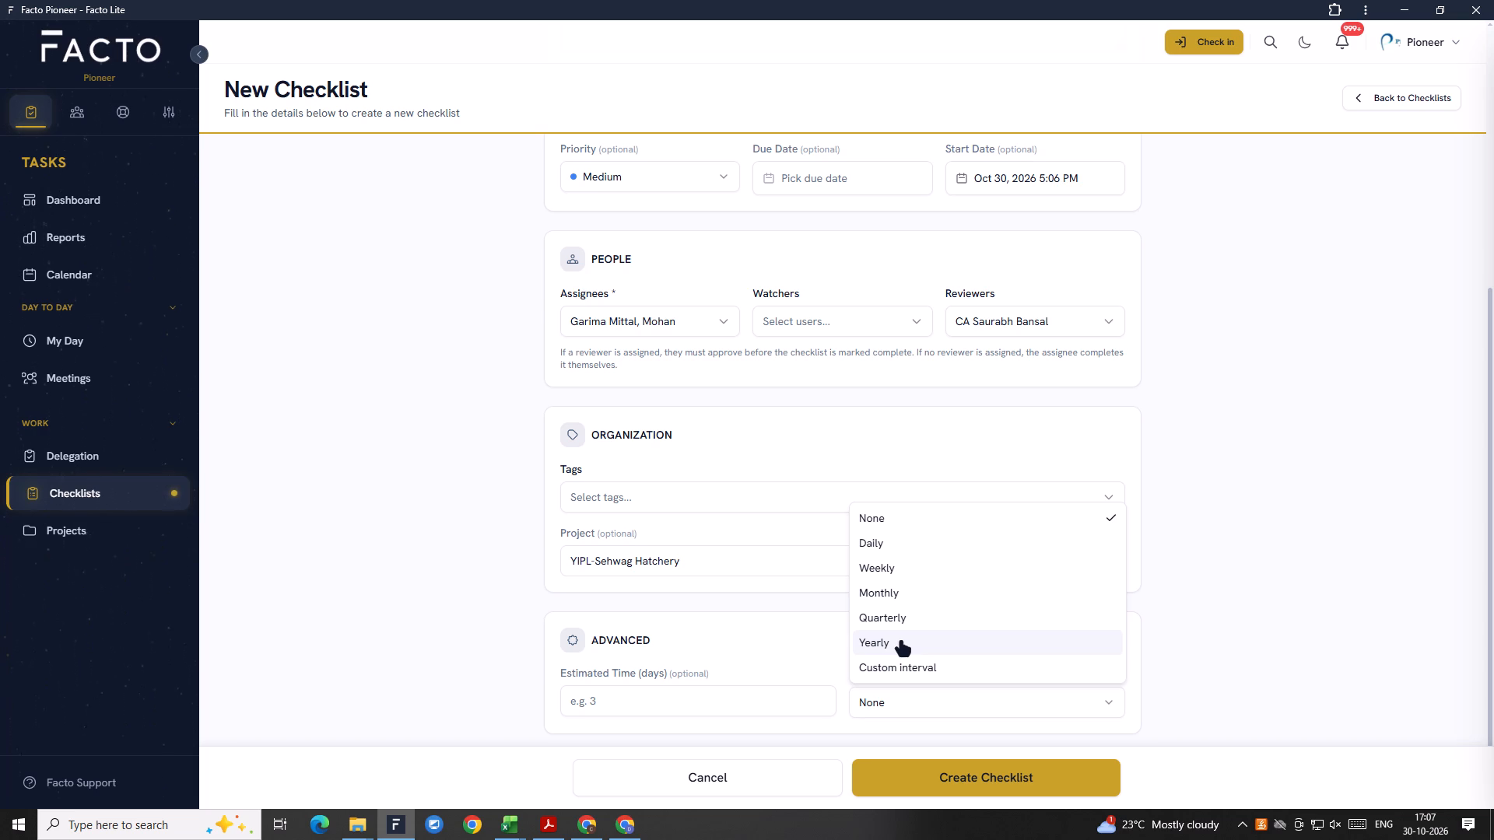
pyautogui.click(900, 597)
pyautogui.scroll(-2, 876, 684)
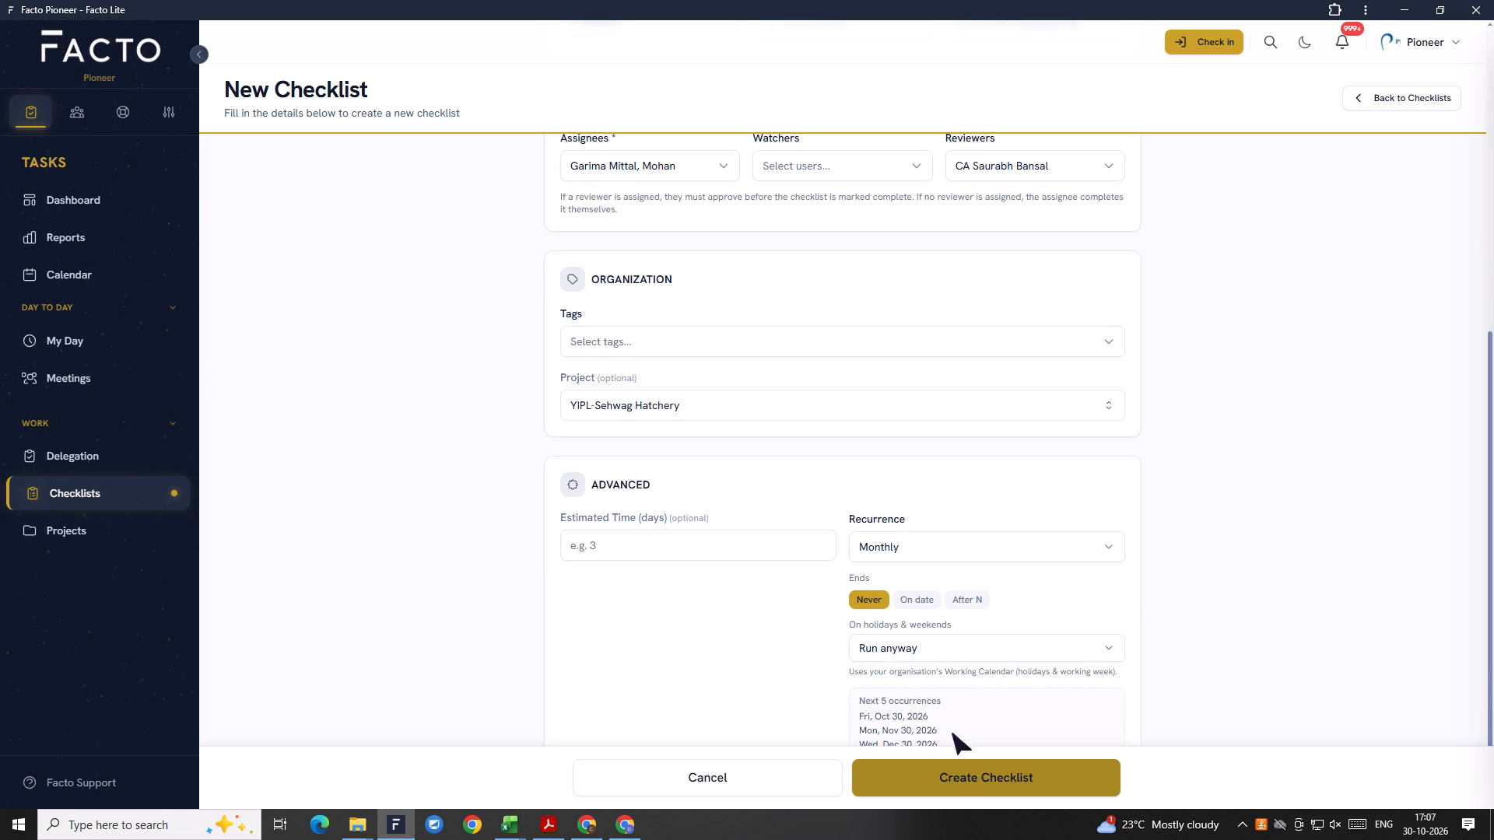
pyautogui.click(917, 653)
pyautogui.click(945, 762)
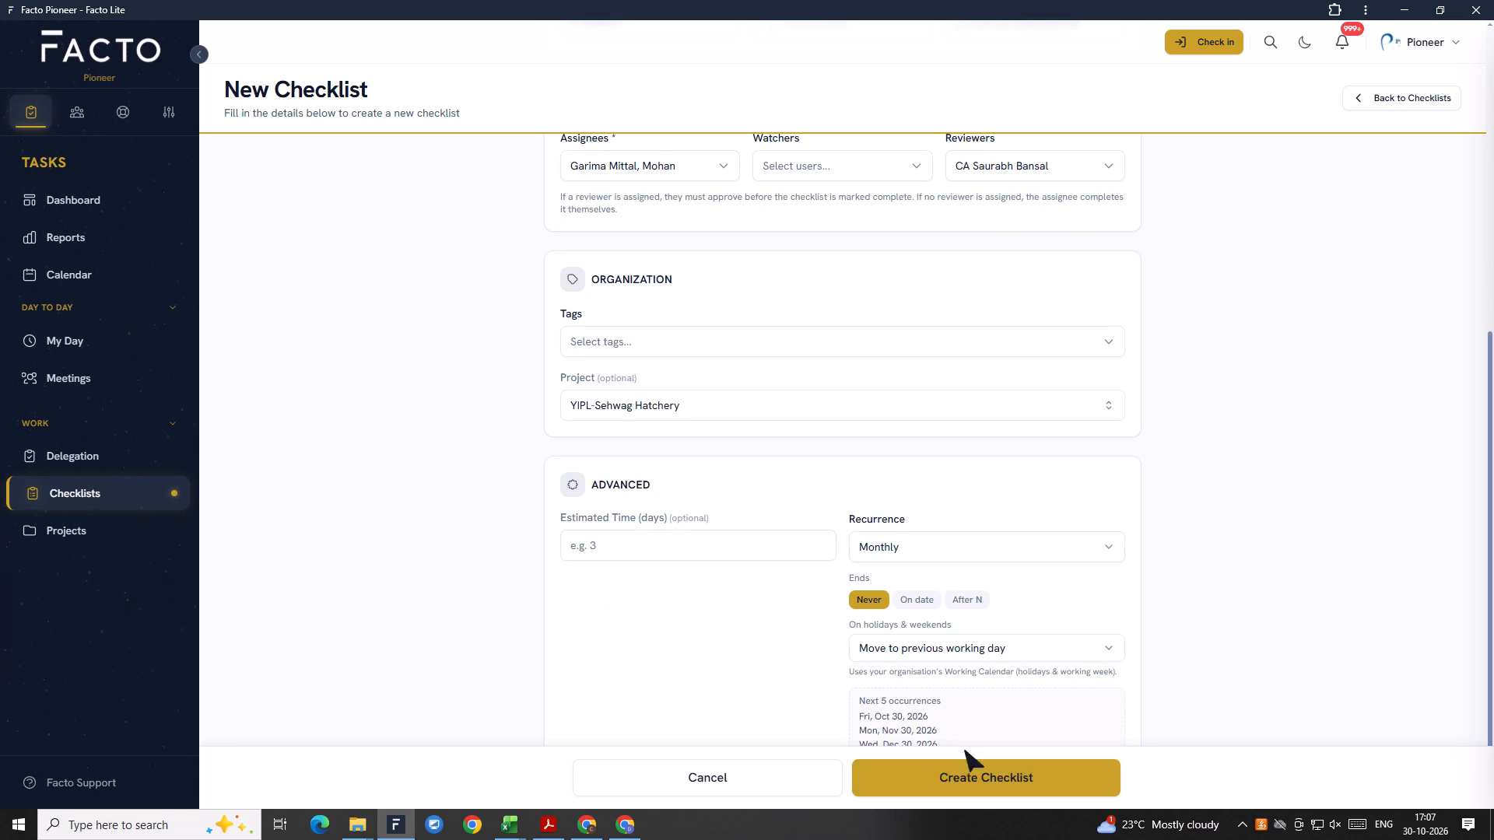
pyautogui.click(953, 783)
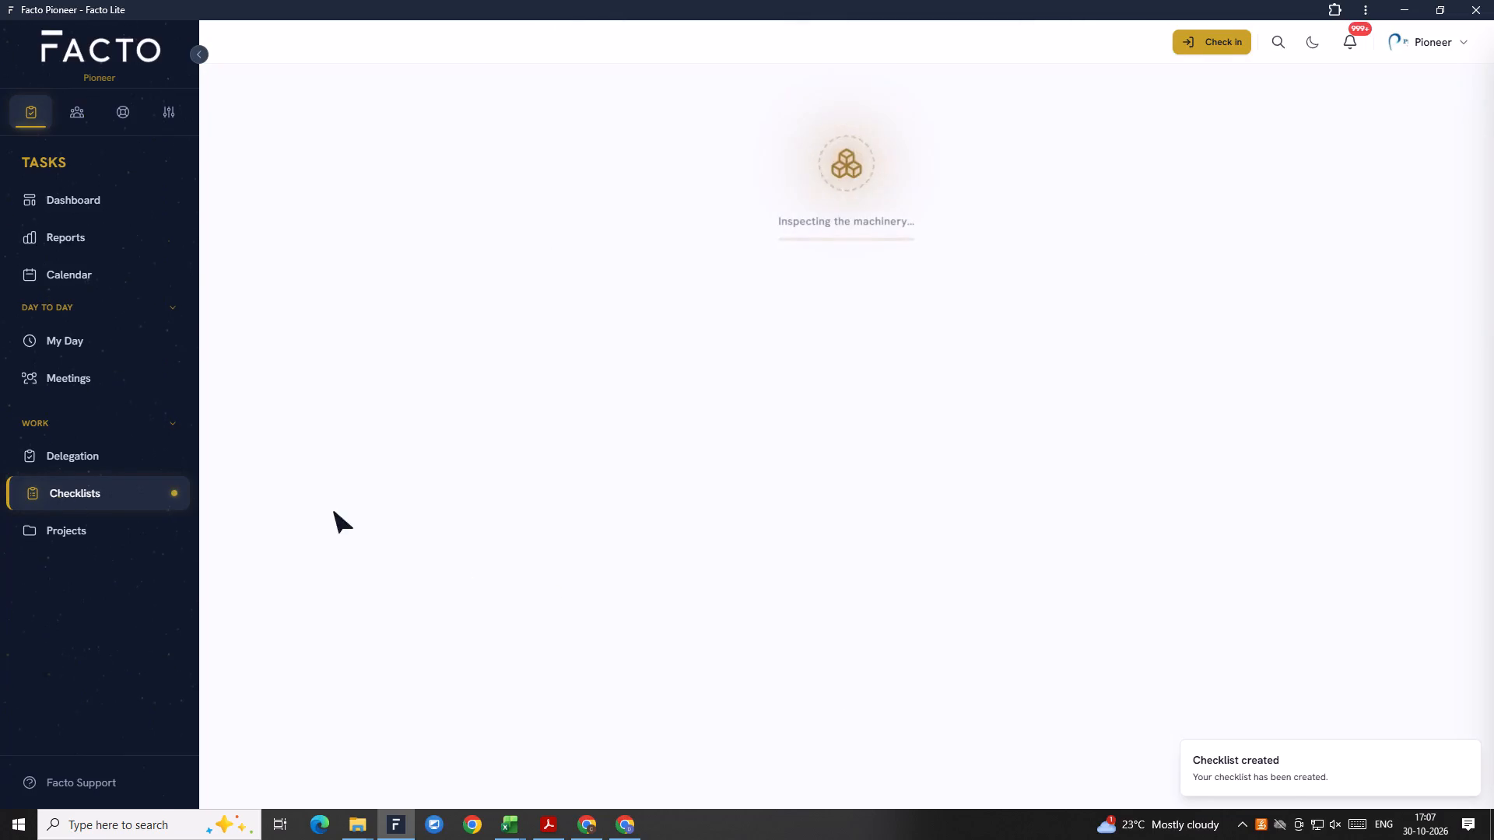
# Find the YIPL-Sehwag Hatchery project by searching the projects for "Sehwag Hatchery", and review its custom fields and members.
pyautogui.click(83, 541)
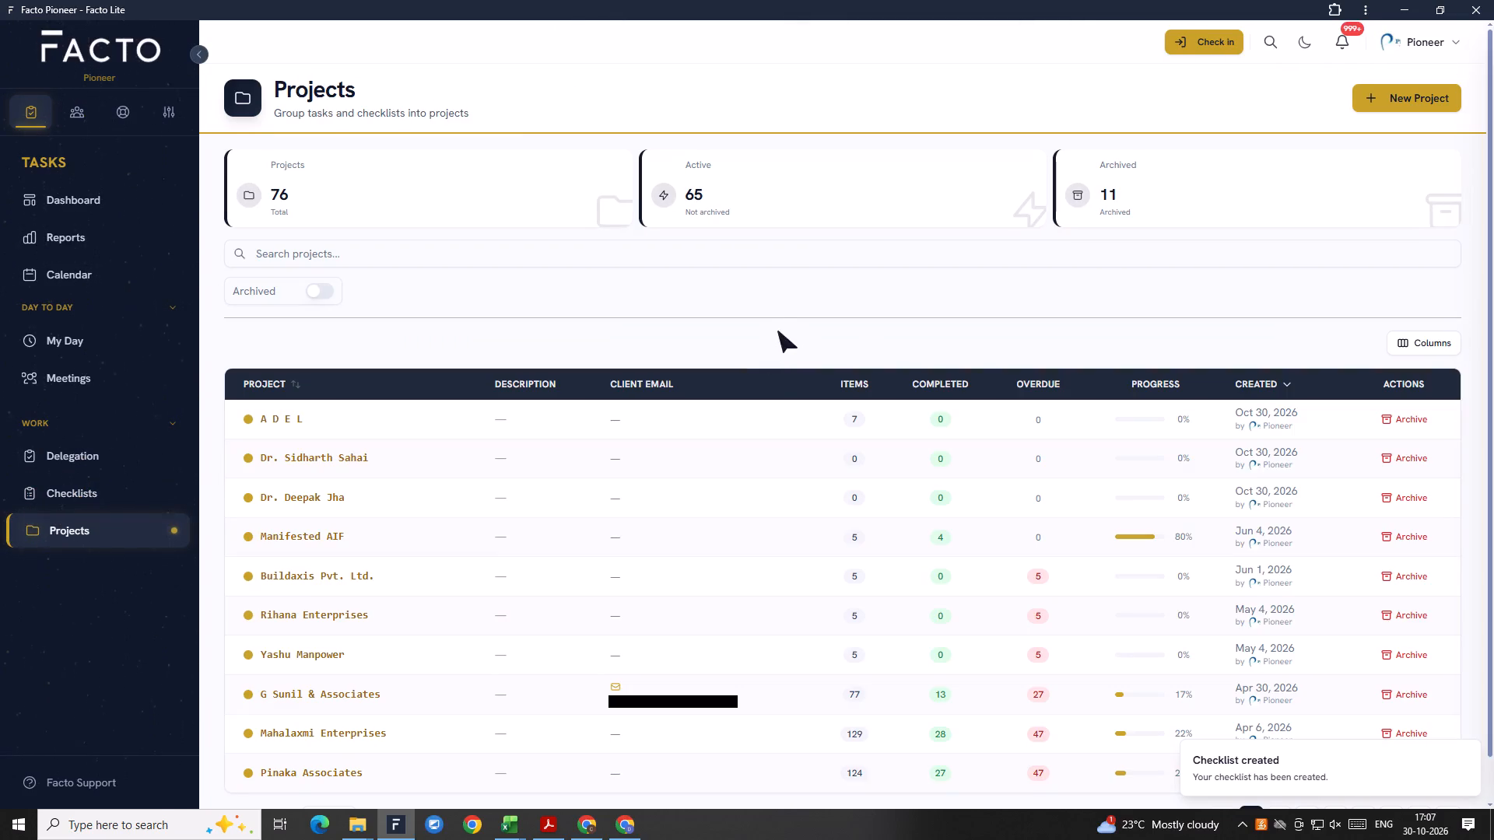
pyautogui.scroll(1, 783, 392)
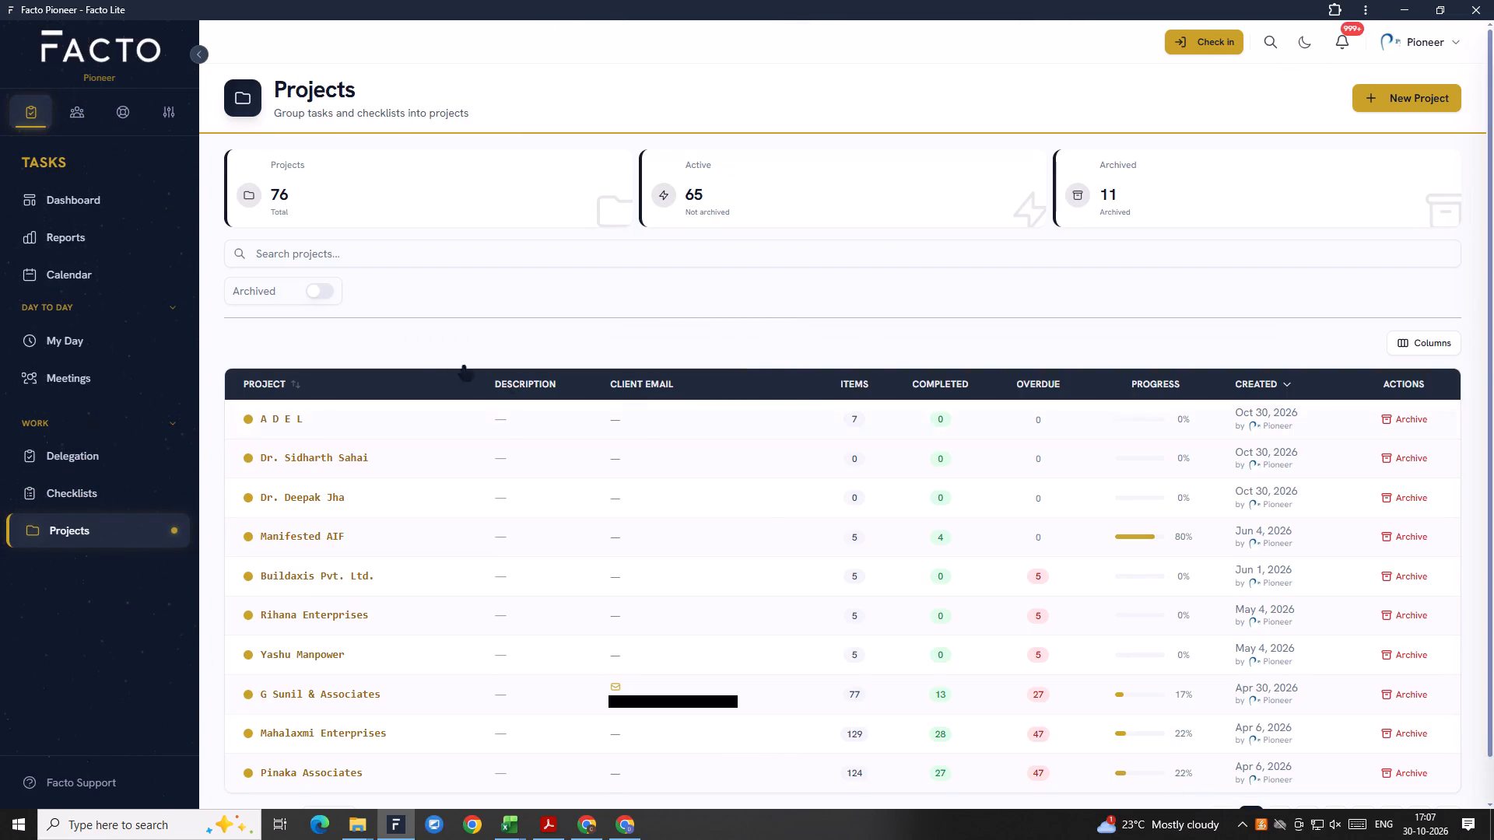
pyautogui.click(316, 253)
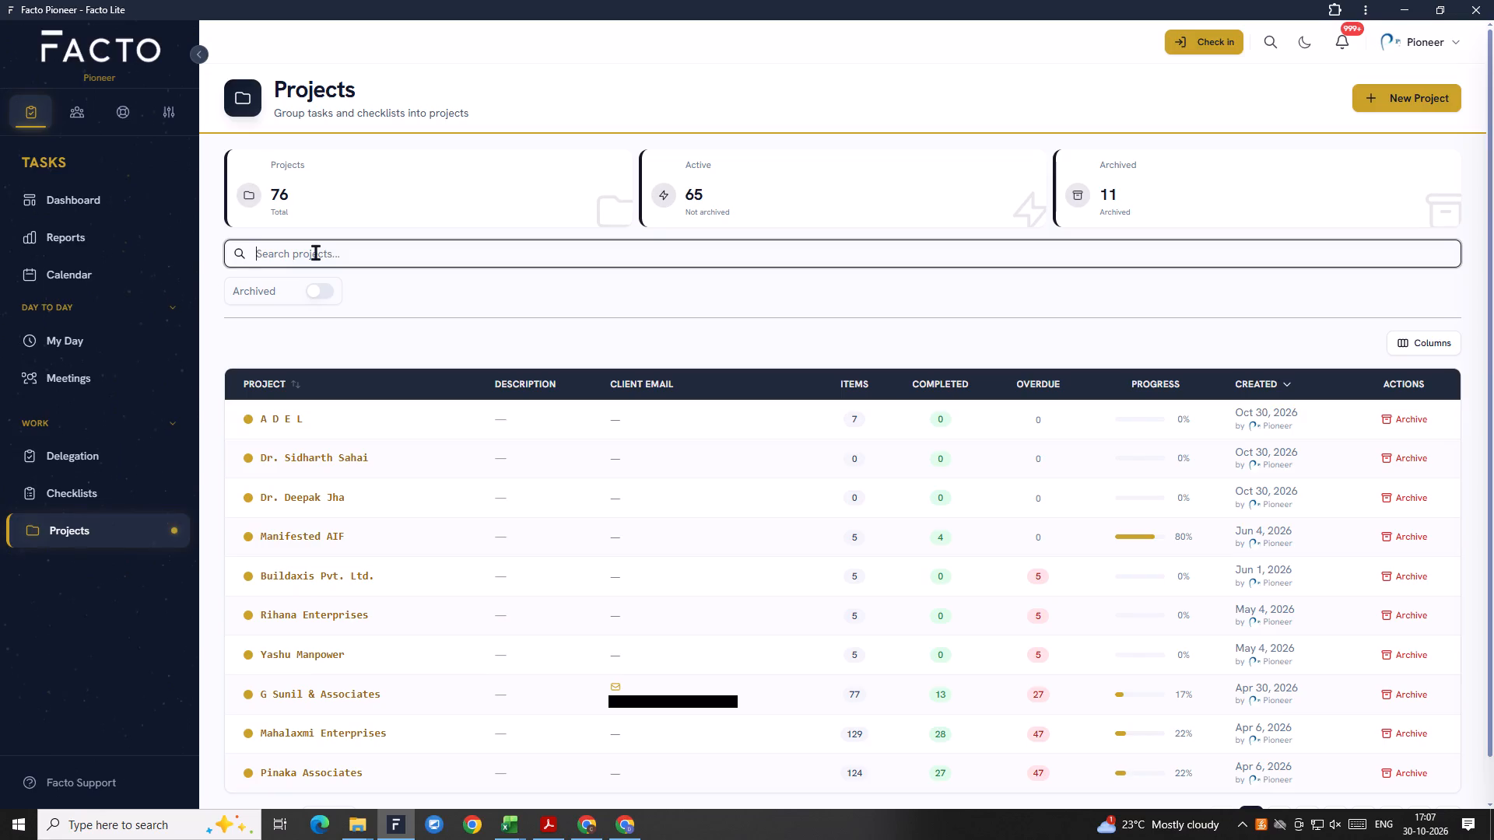
pyautogui.hotkey('ctrl', 'v')
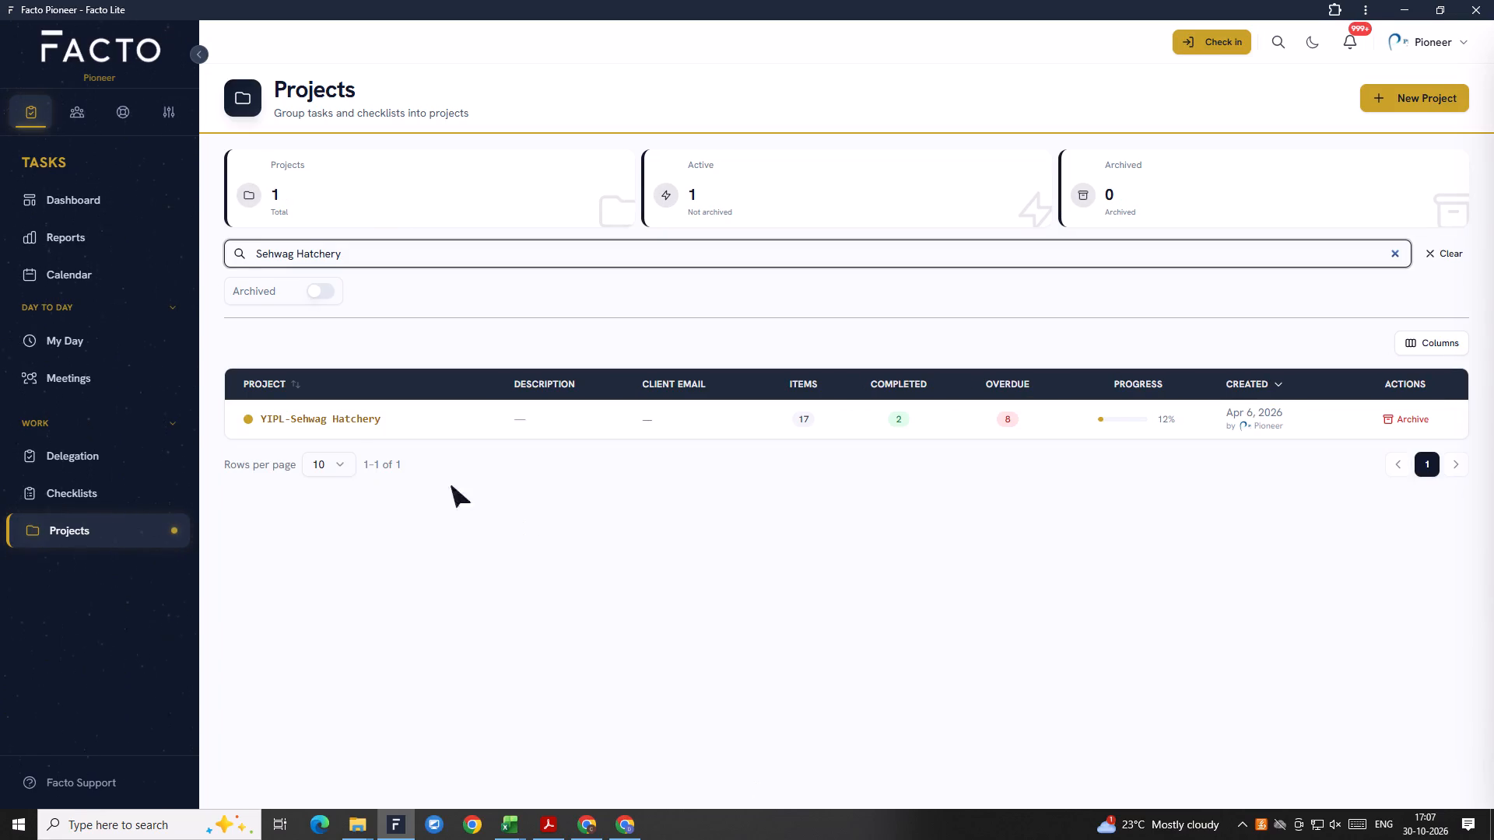
pyautogui.click(346, 429)
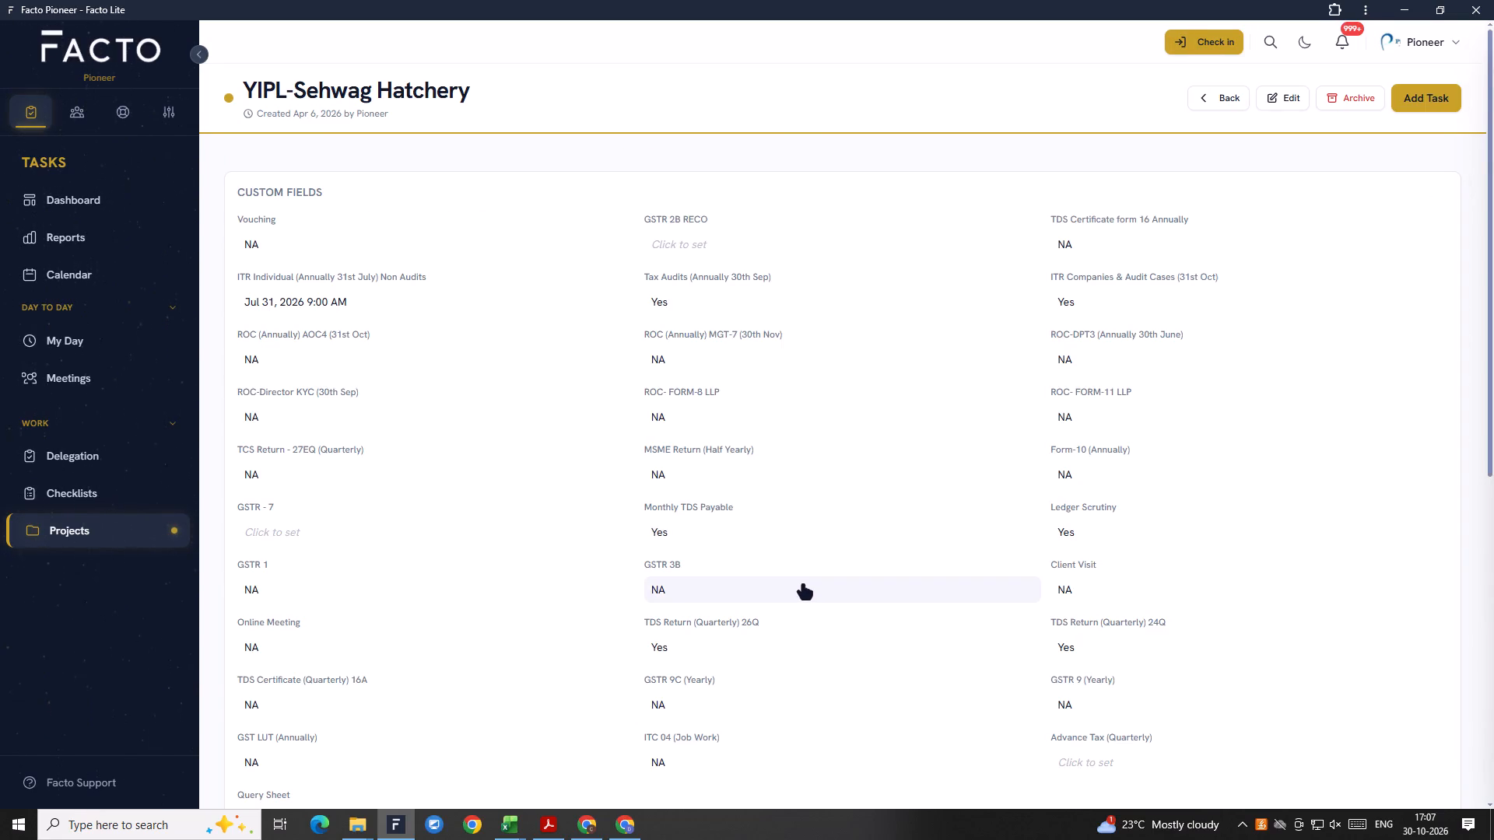
pyautogui.scroll(-12, 803, 586)
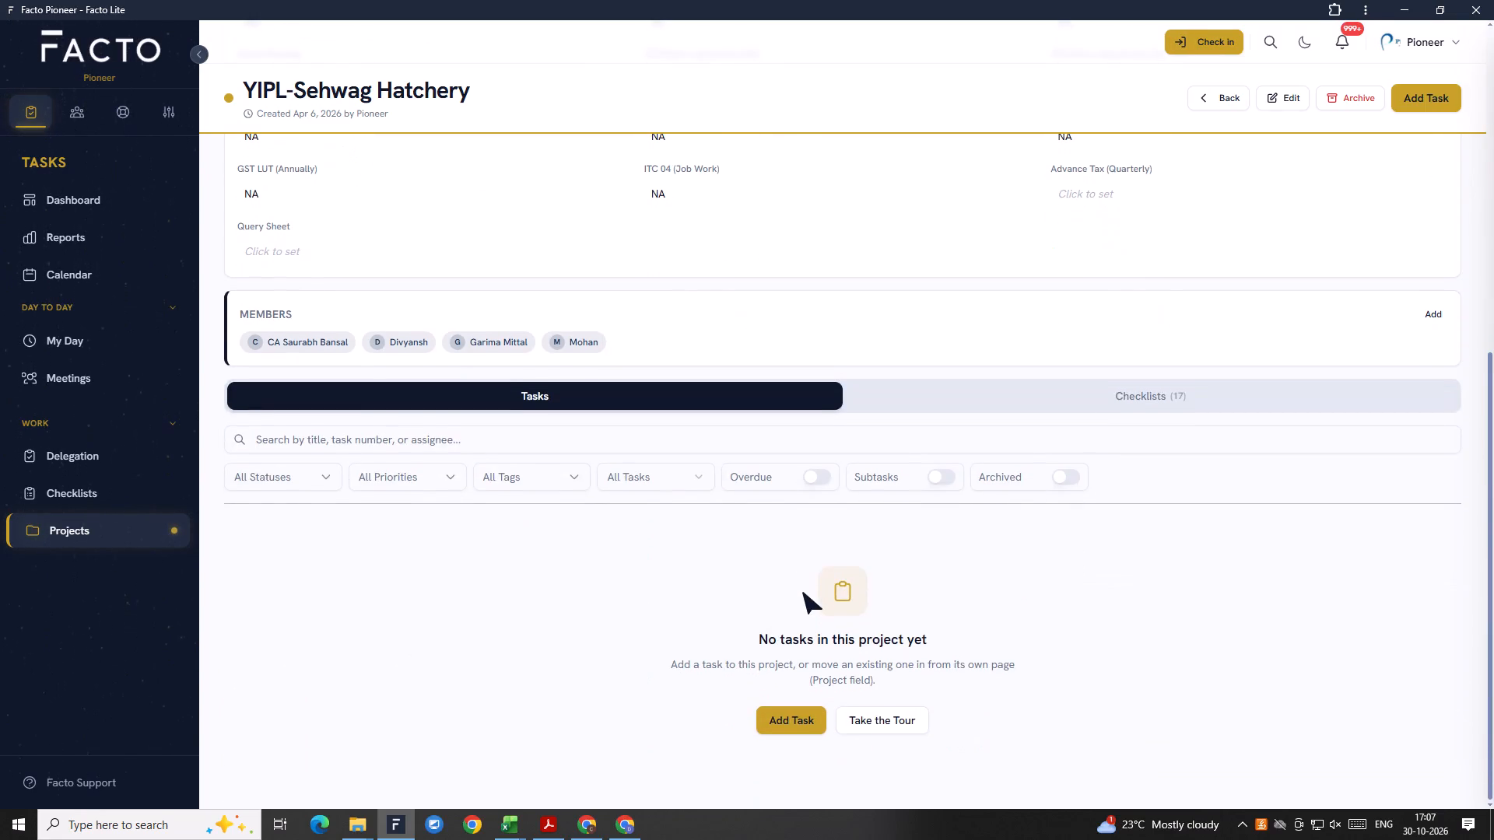
pyautogui.scroll(6, 803, 593)
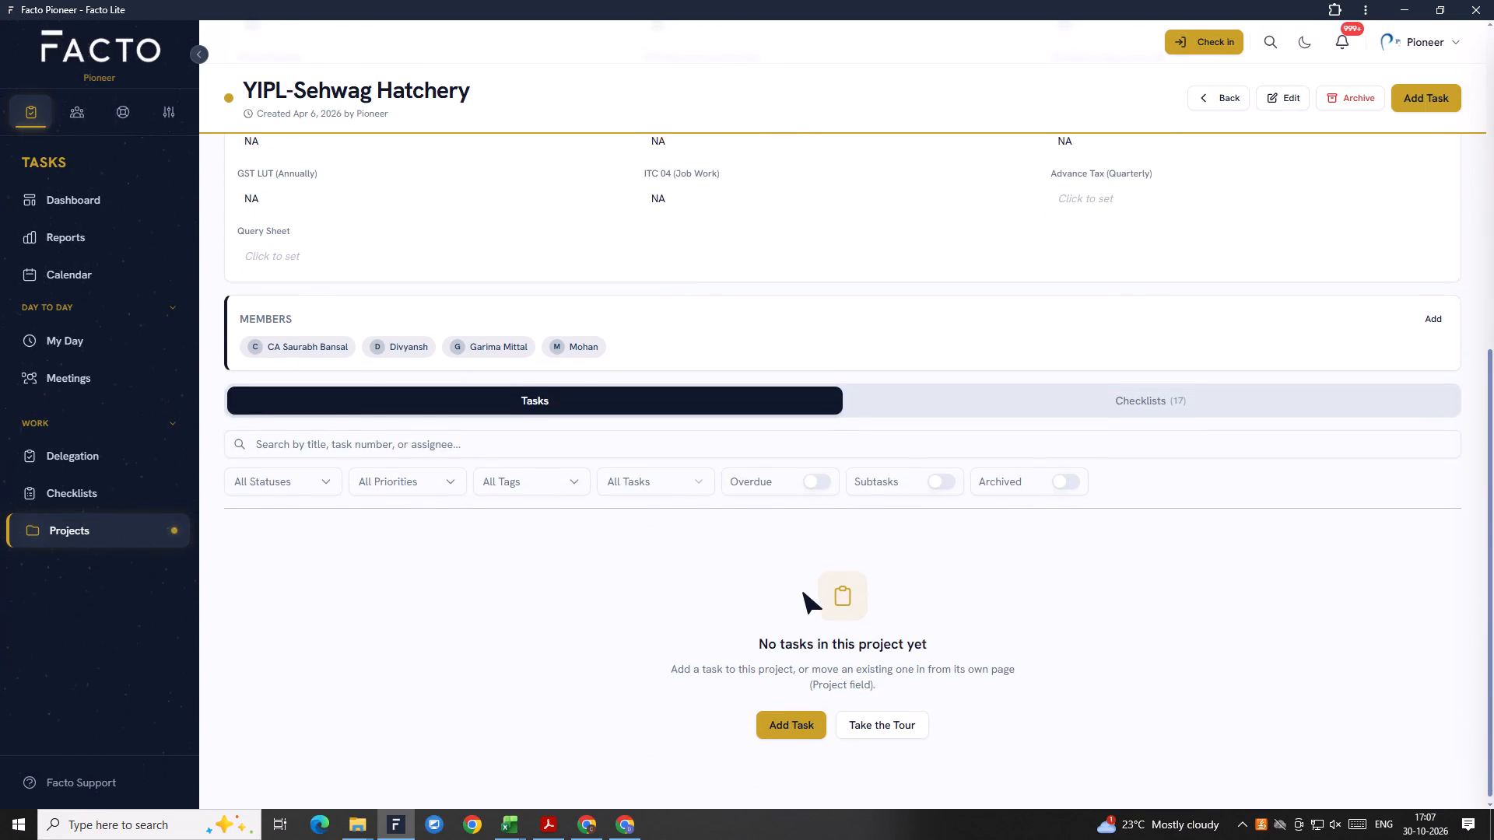
pyautogui.scroll(2, 803, 593)
pyautogui.click(1216, 90)
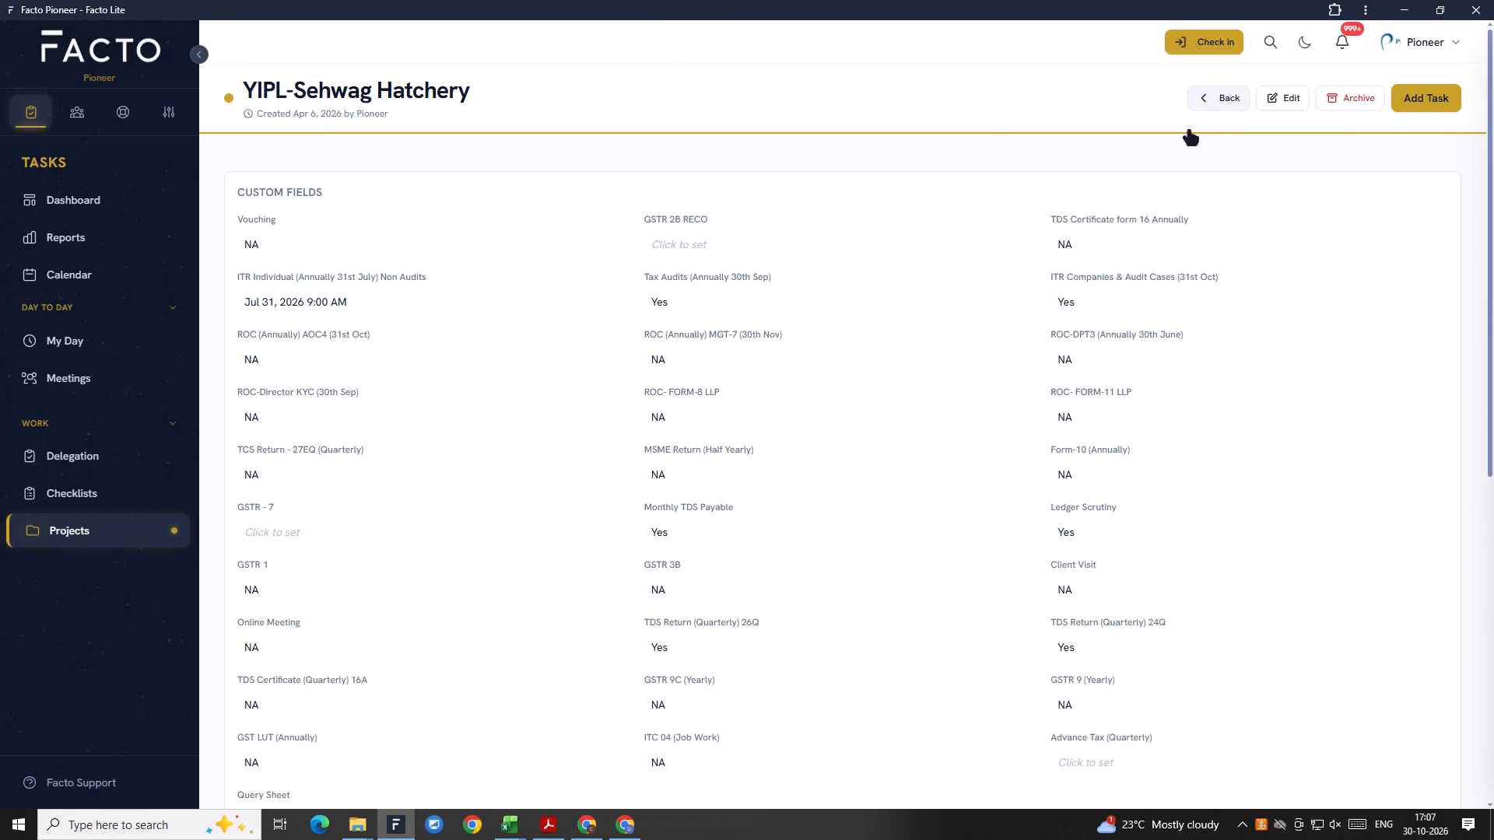
# Leave the project page and filter the checklists to the YIPL-Sehwag Hatchery project by searching for "Sehwag Hatchery".
pyautogui.scroll(2, 245, 583)
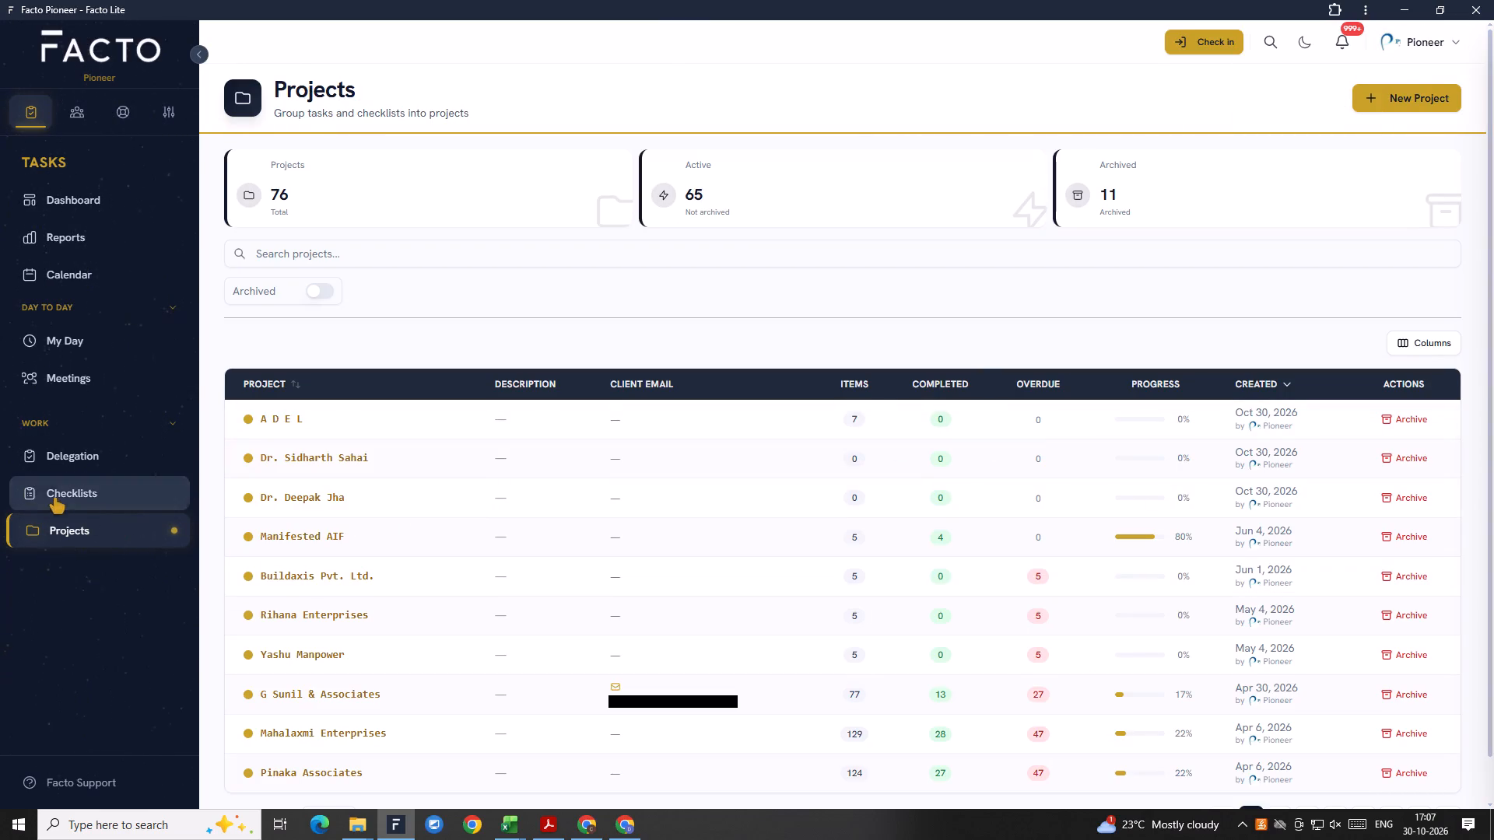
pyautogui.click(74, 537)
pyautogui.click(85, 492)
pyautogui.click(89, 534)
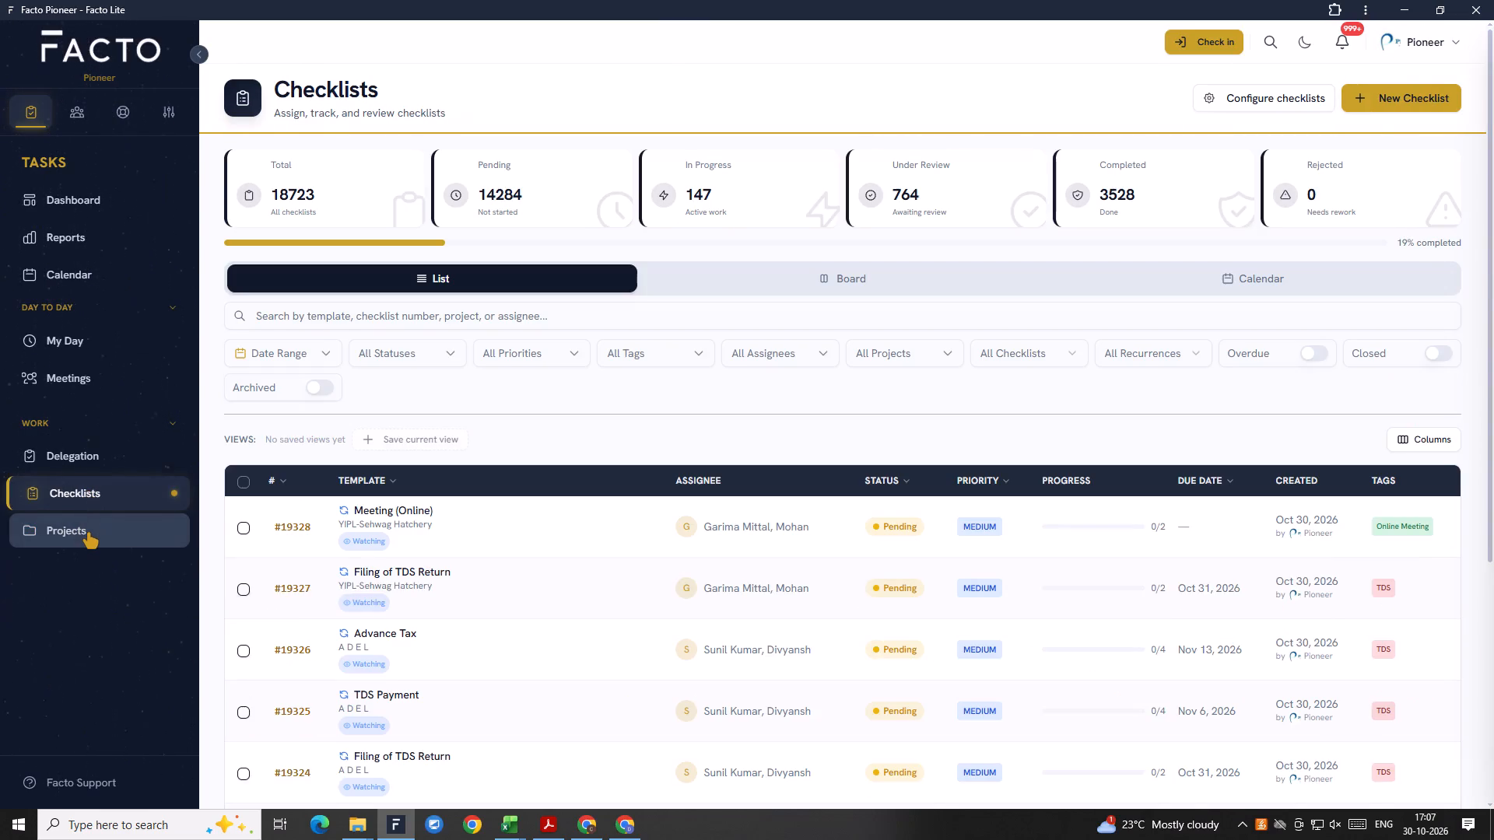
pyautogui.click(89, 495)
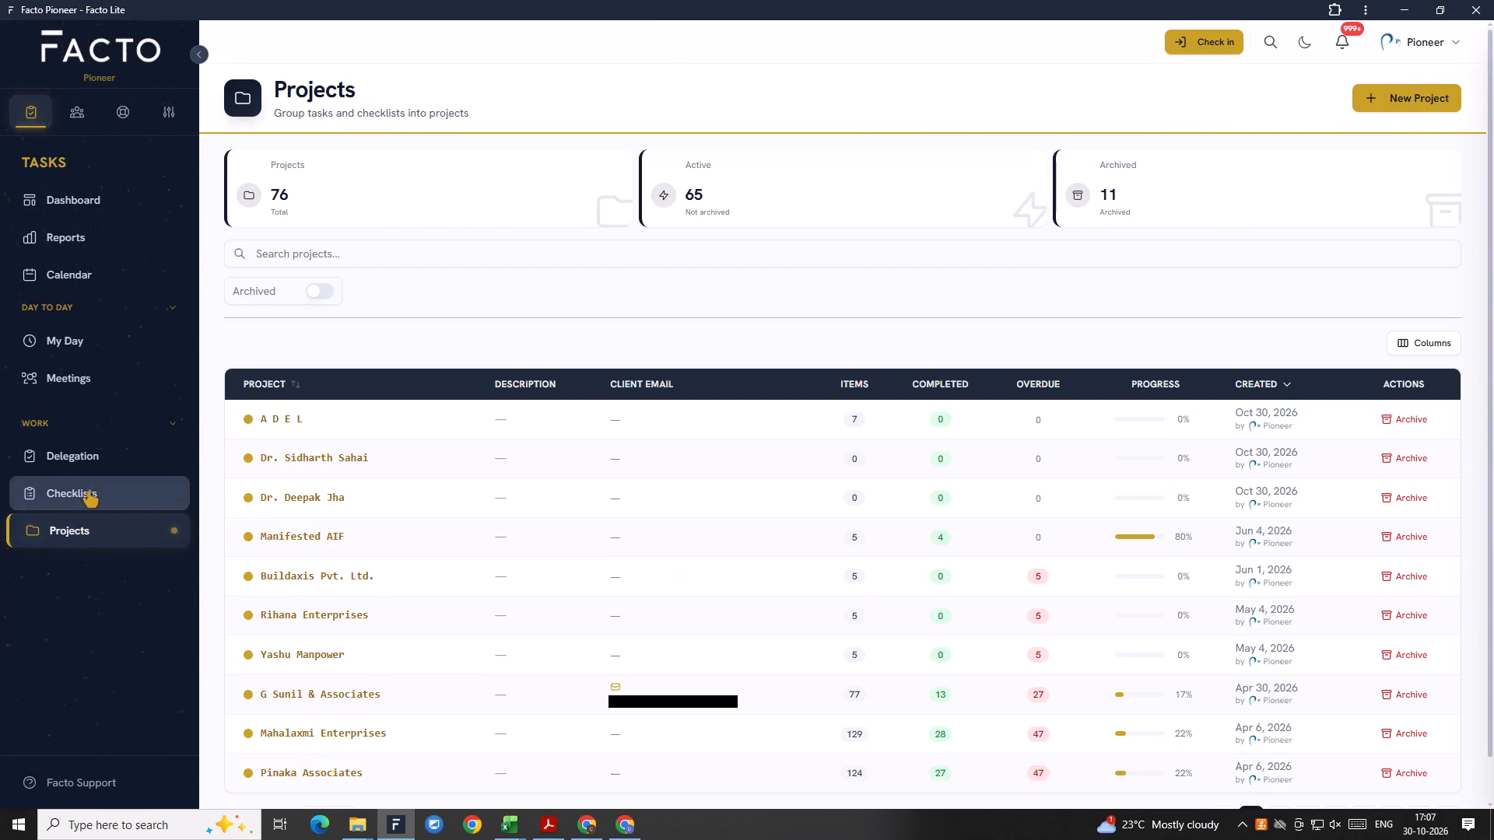
pyautogui.click(893, 355)
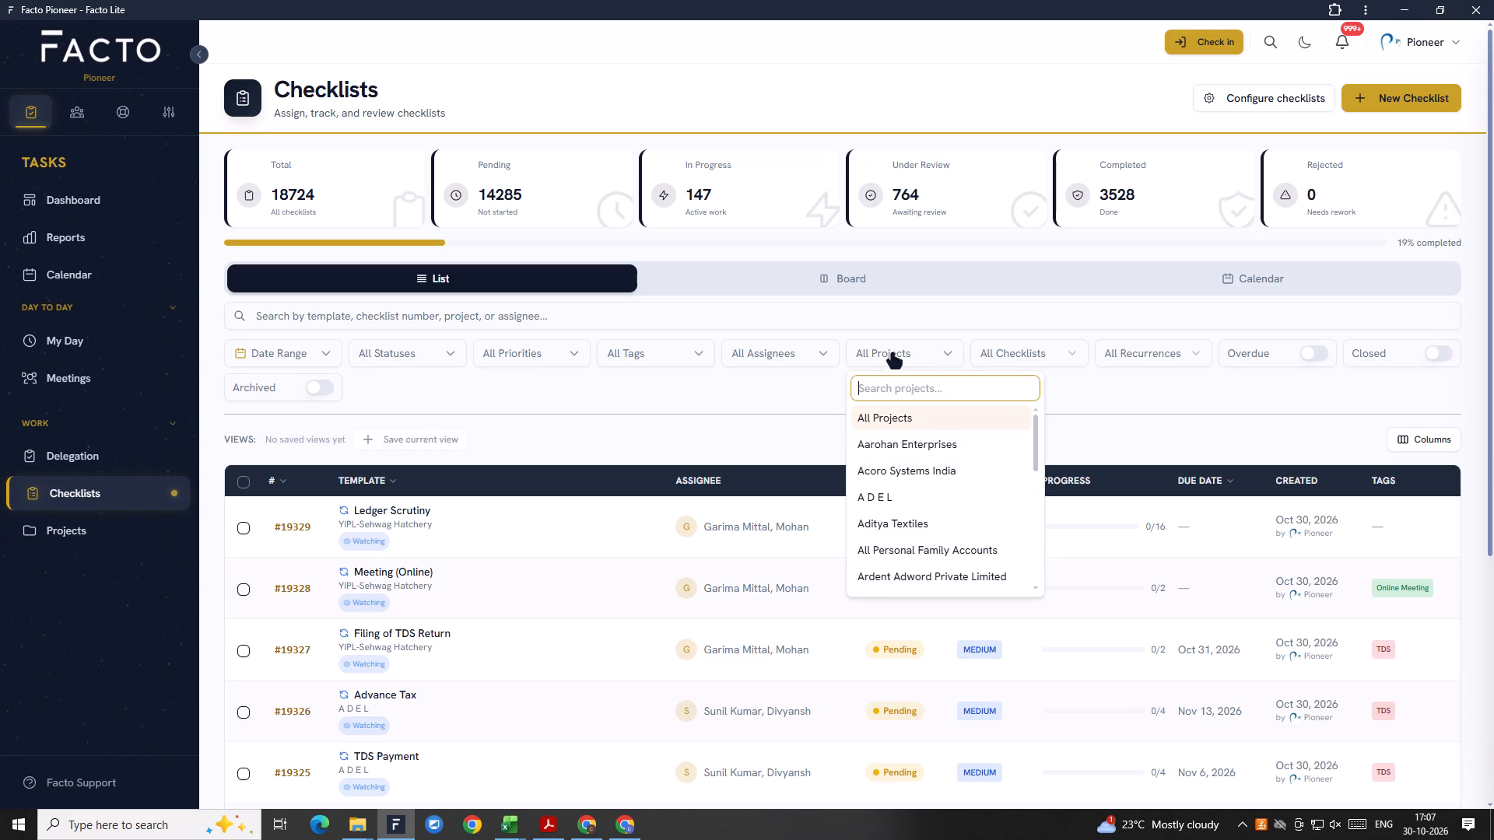
pyautogui.hotkey('ctrl', 'v')
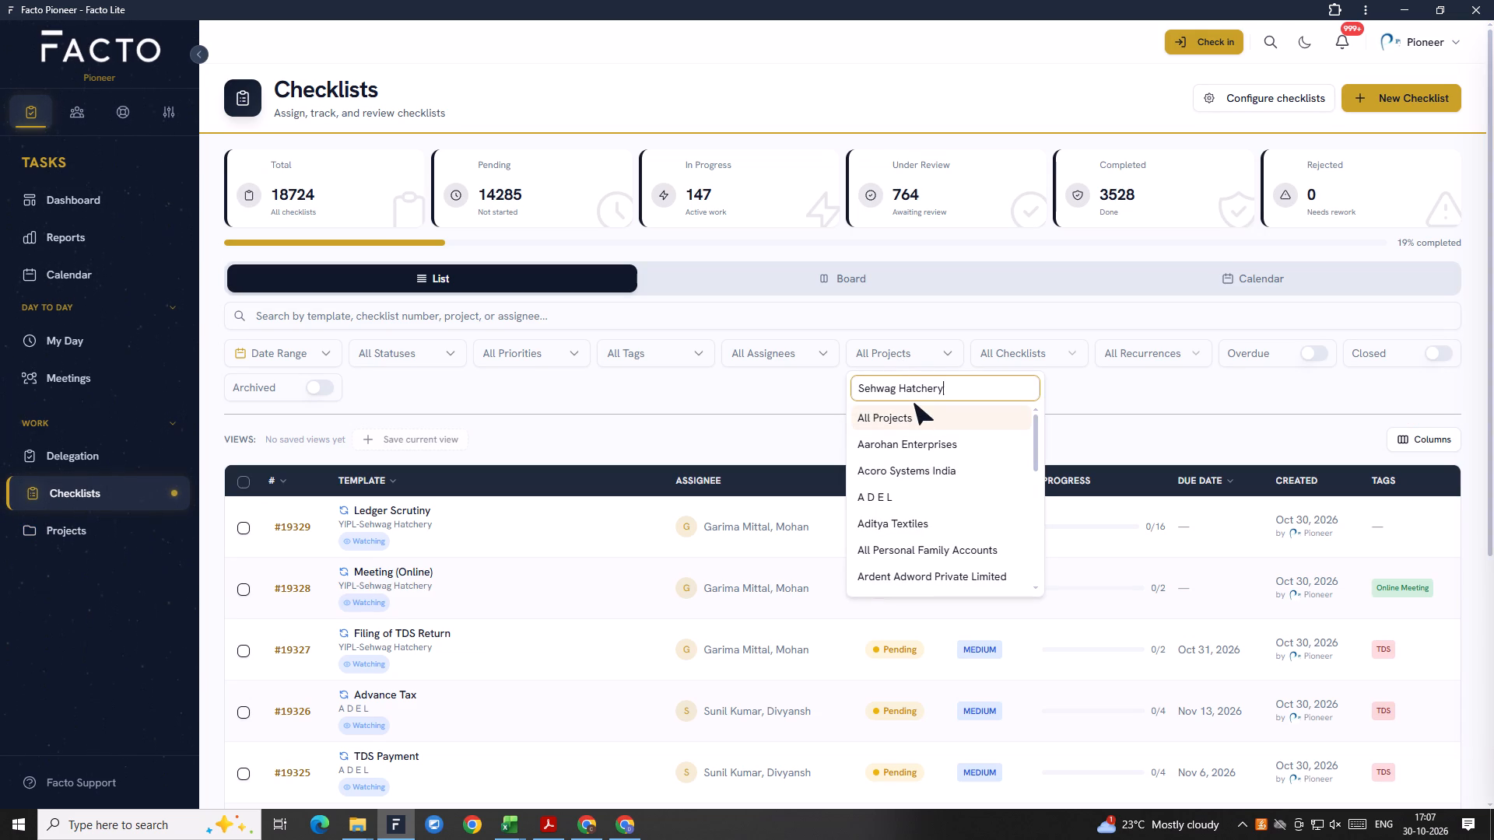
pyautogui.click(914, 445)
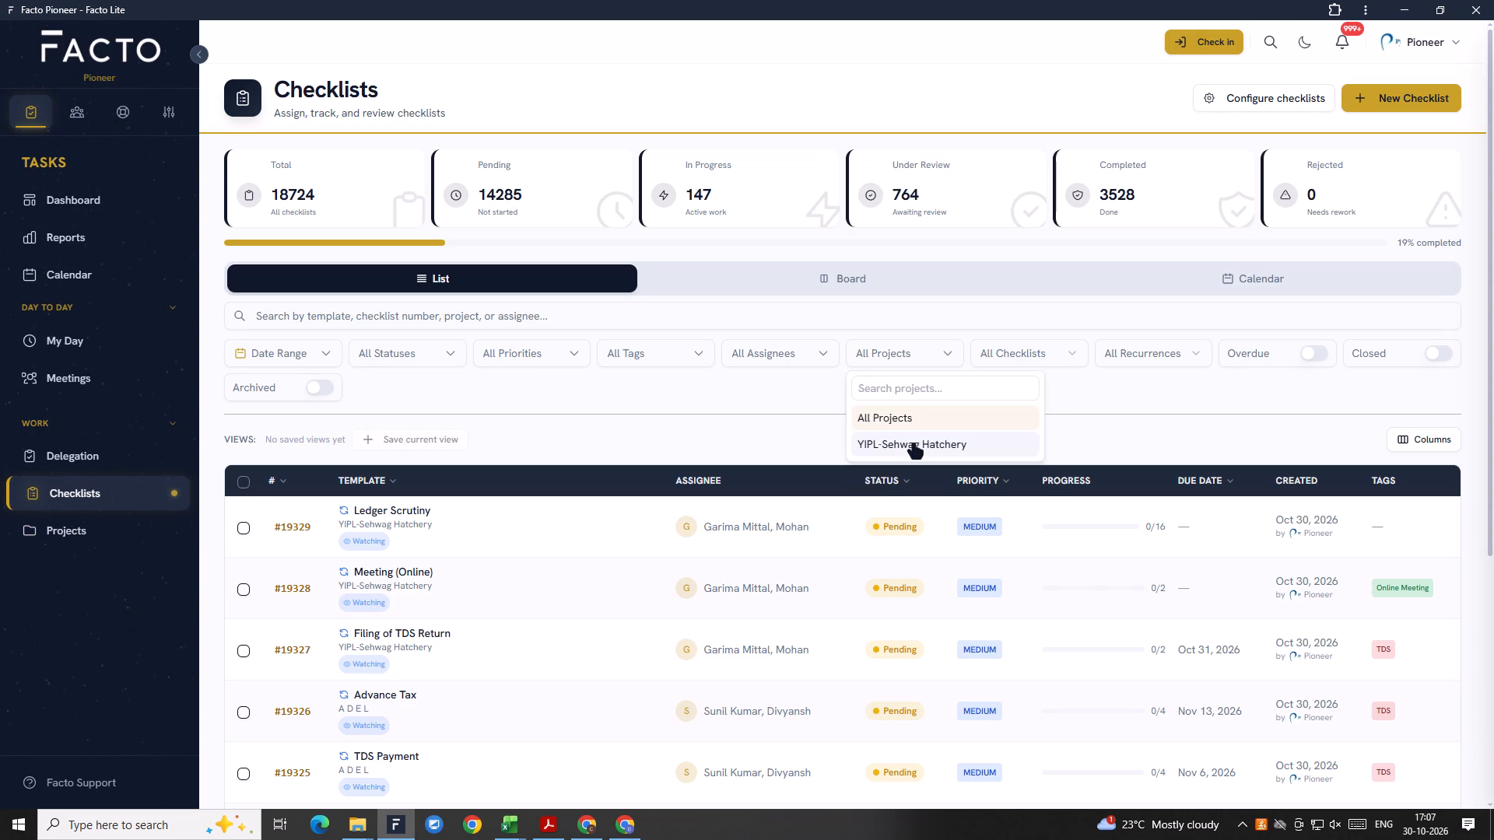
# Review the templates, assignees, statuses and due dates of the YIPL-Sehwag Hatchery checklists, and clear the project filter.
pyautogui.scroll(-2, 870, 617)
pyautogui.scroll(-2, 967, 629)
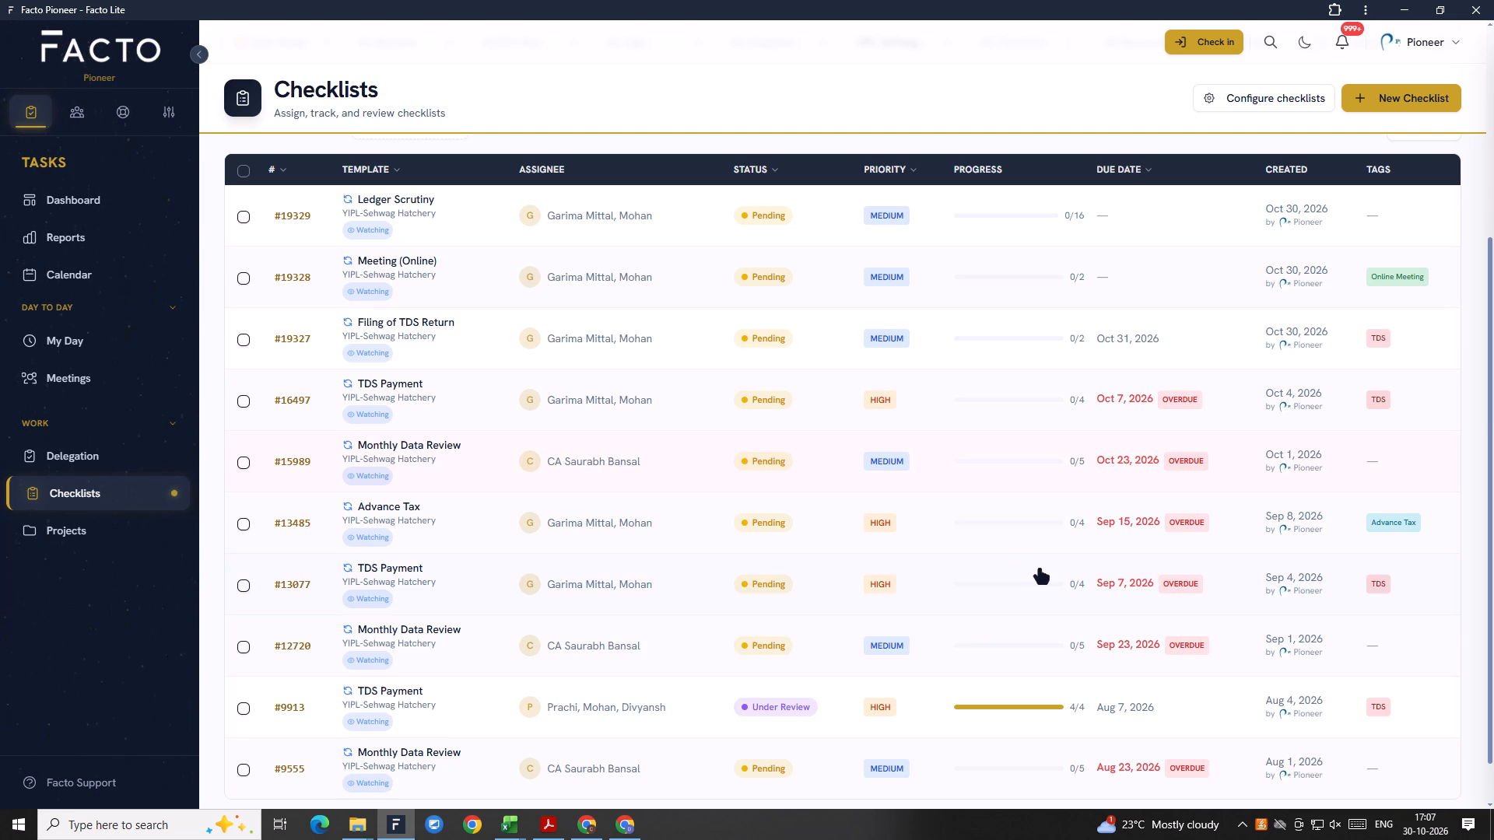
pyautogui.scroll(6, 1040, 570)
pyautogui.scroll(-12, 1035, 576)
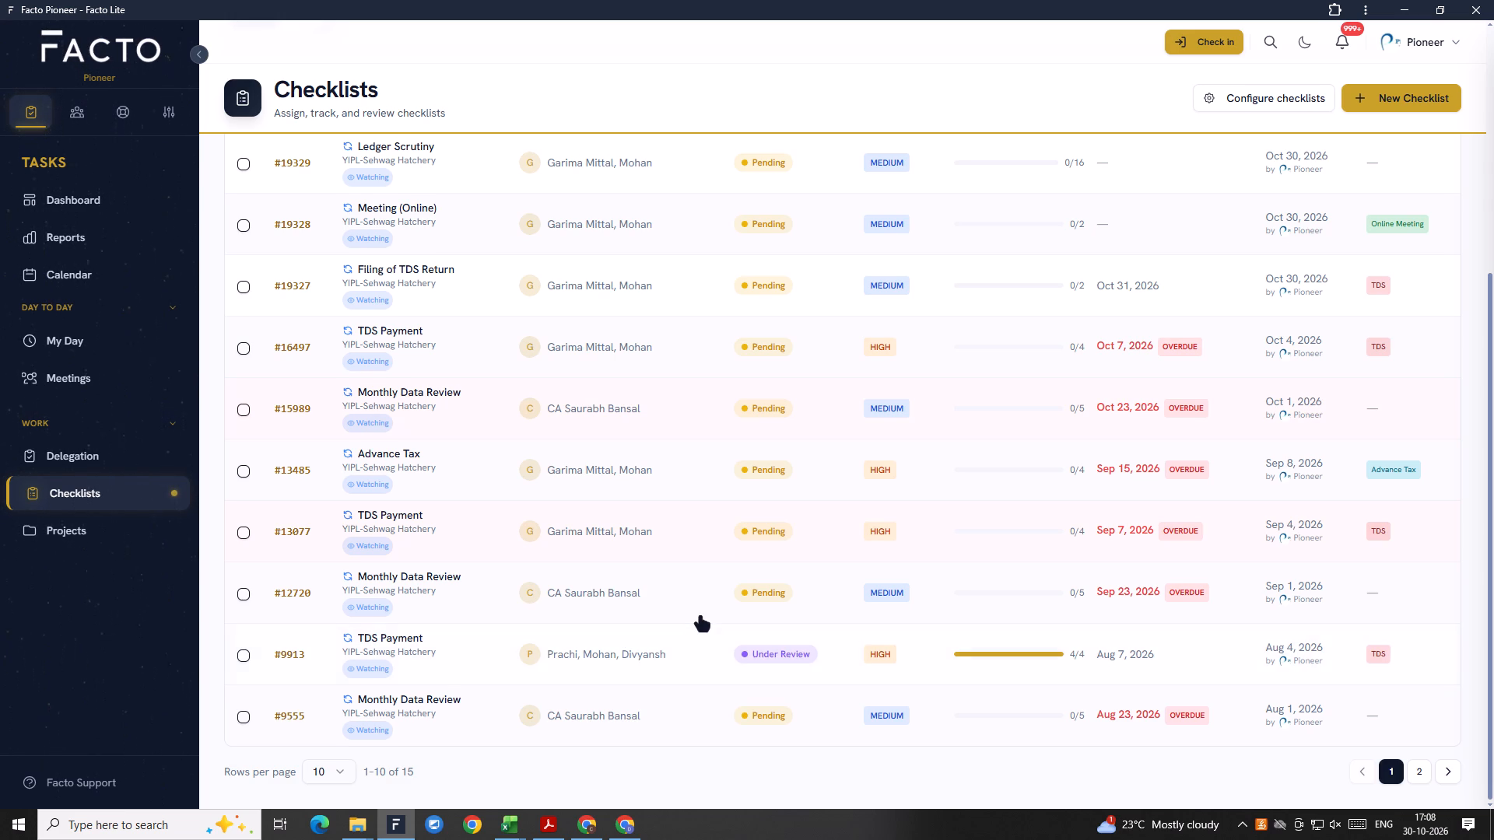
pyautogui.scroll(8, 700, 618)
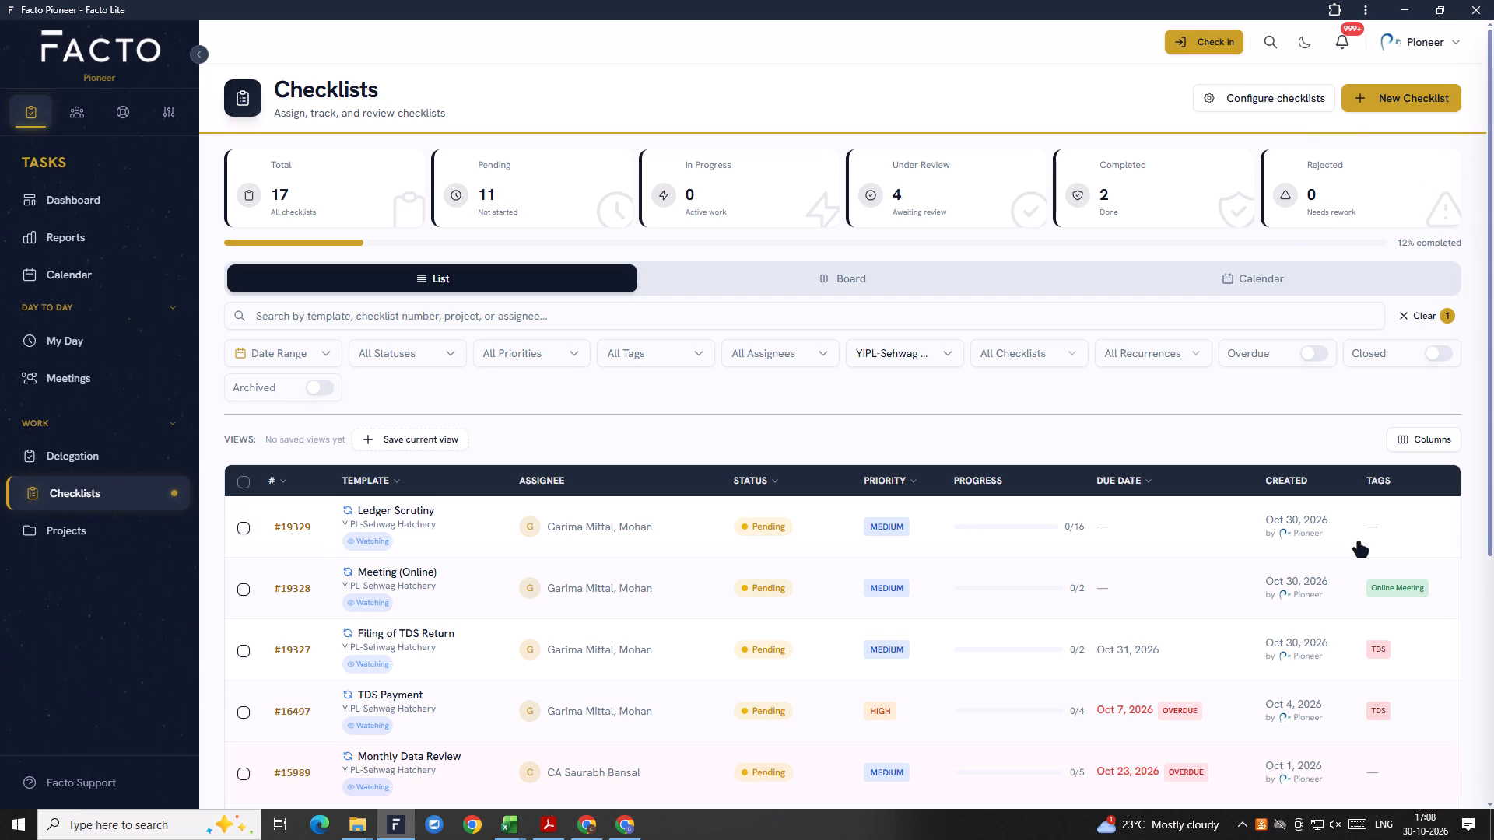
pyautogui.scroll(3, 1310, 320)
pyautogui.click(1410, 324)
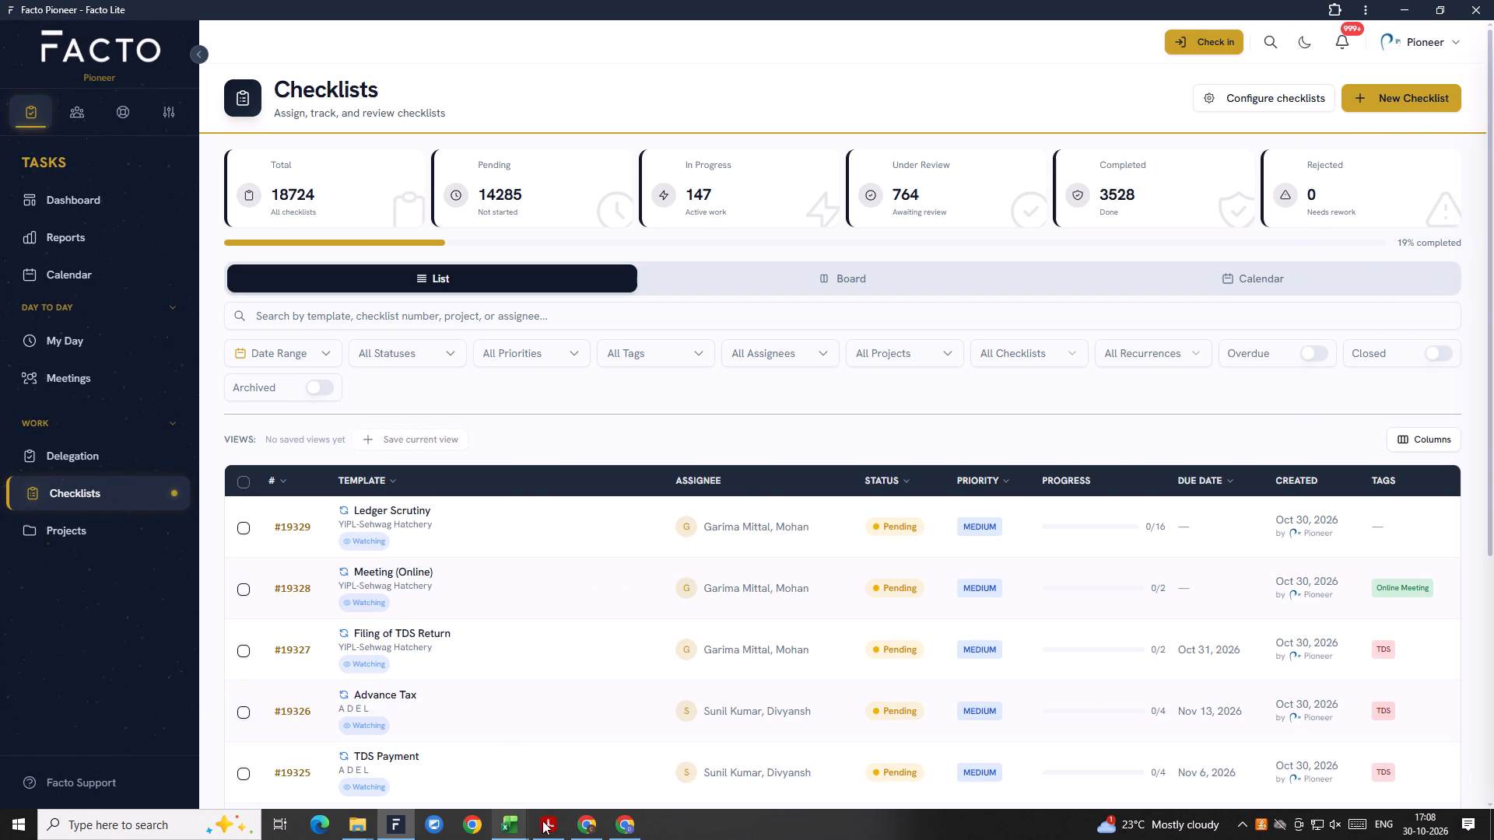
# Switch to the Client List fy 26-27 workbook and fill the Sehwag Hatchery row with the light orange used on the rows above.
pyautogui.click(505, 830)
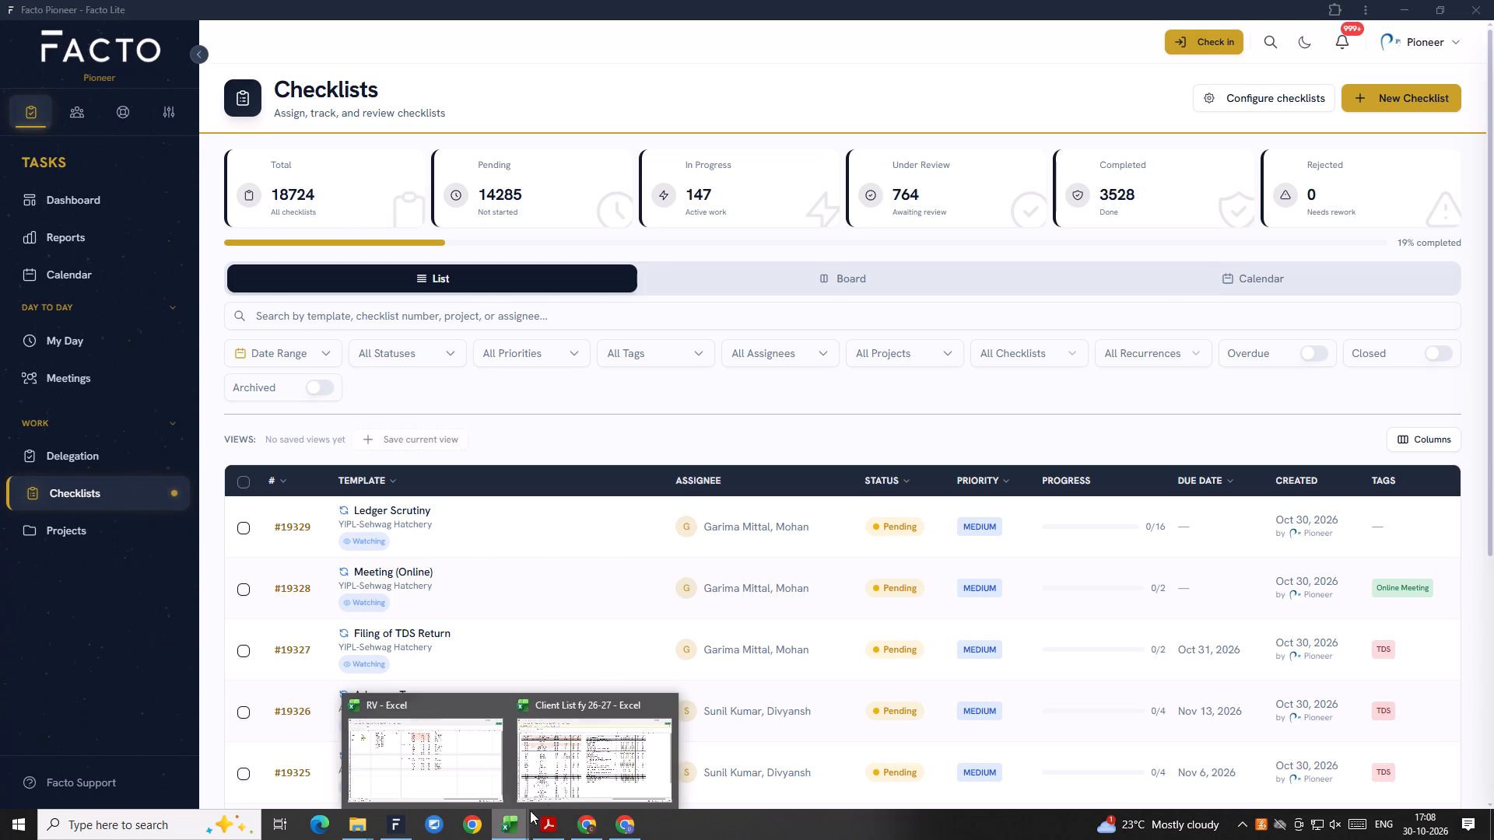
pyautogui.click(552, 777)
pyautogui.moveTo(58, 278); pyautogui.dragTo(598, 268)
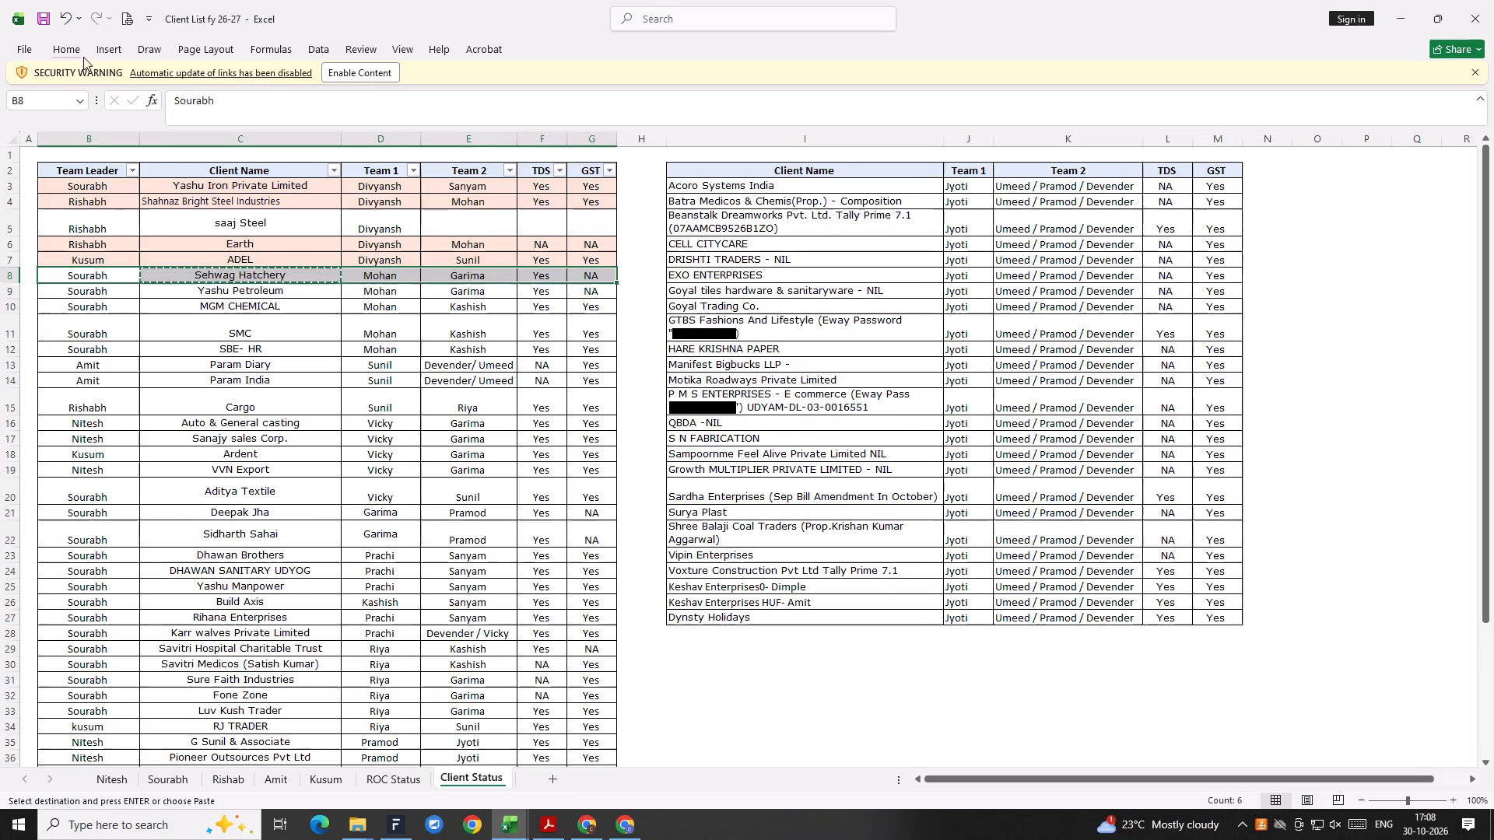
pyautogui.click(85, 55)
pyautogui.click(272, 103)
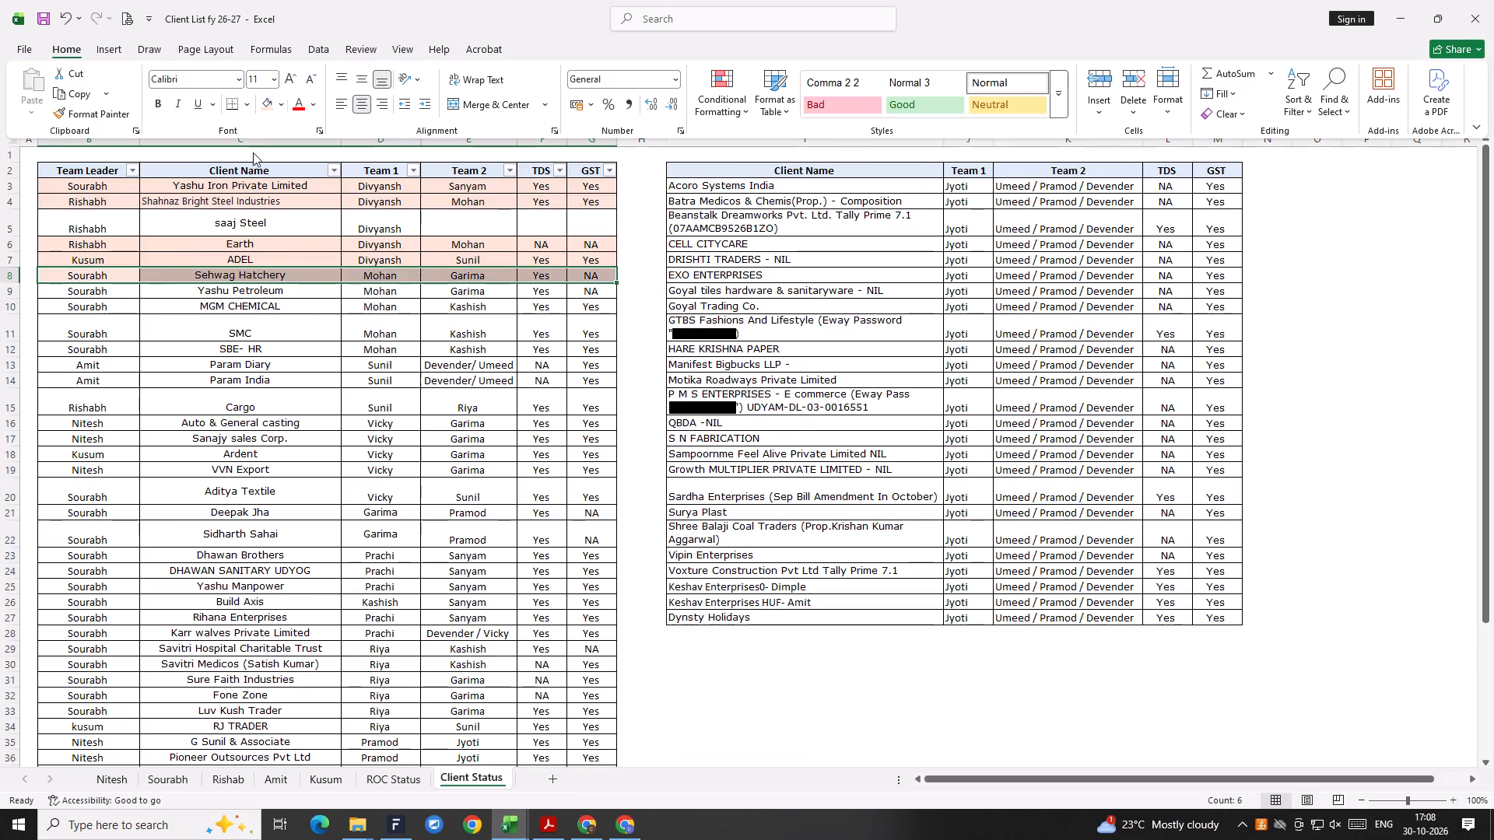
pyautogui.click(238, 376)
# Check Yashu Petroleum's team leader, team members, TDS and GST entries in the Client Status sheet.
pyautogui.click(211, 305)
pyautogui.click(222, 290)
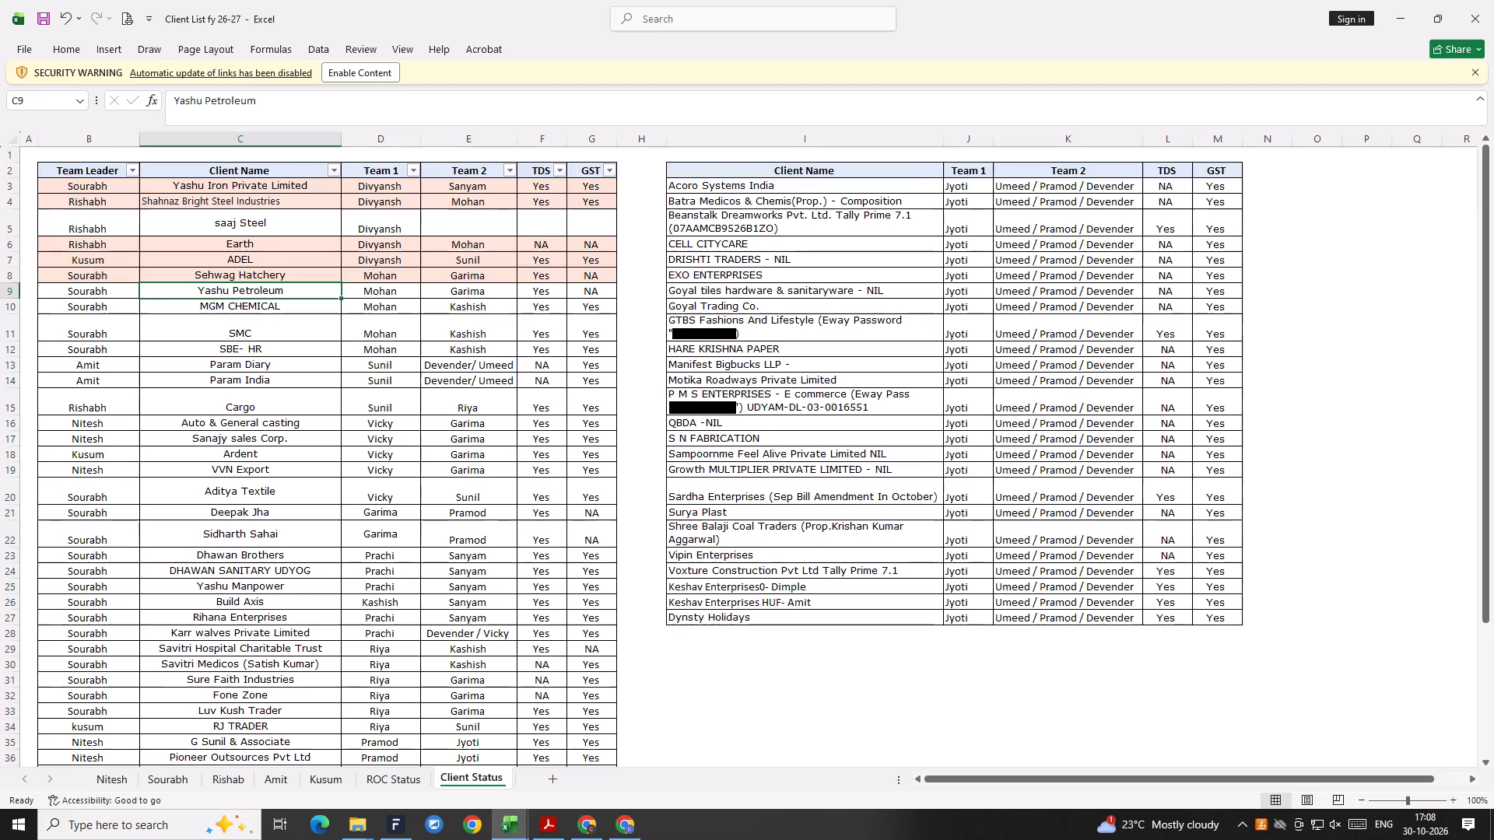
pyautogui.click(275, 275)
pyautogui.moveTo(82, 293); pyautogui.dragTo(244, 276)
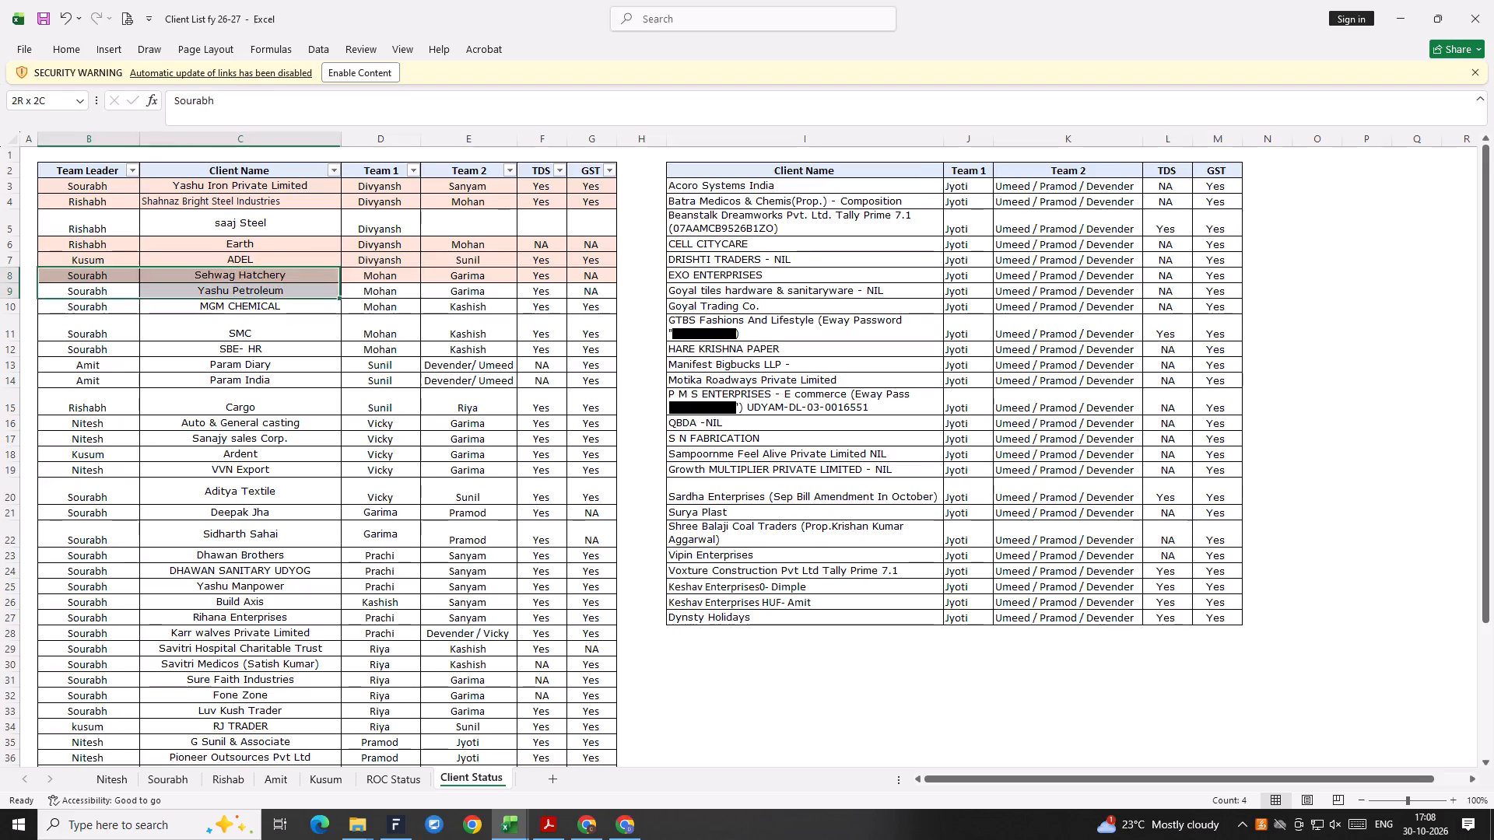
pyautogui.moveTo(244, 276); pyautogui.dragTo(591, 292)
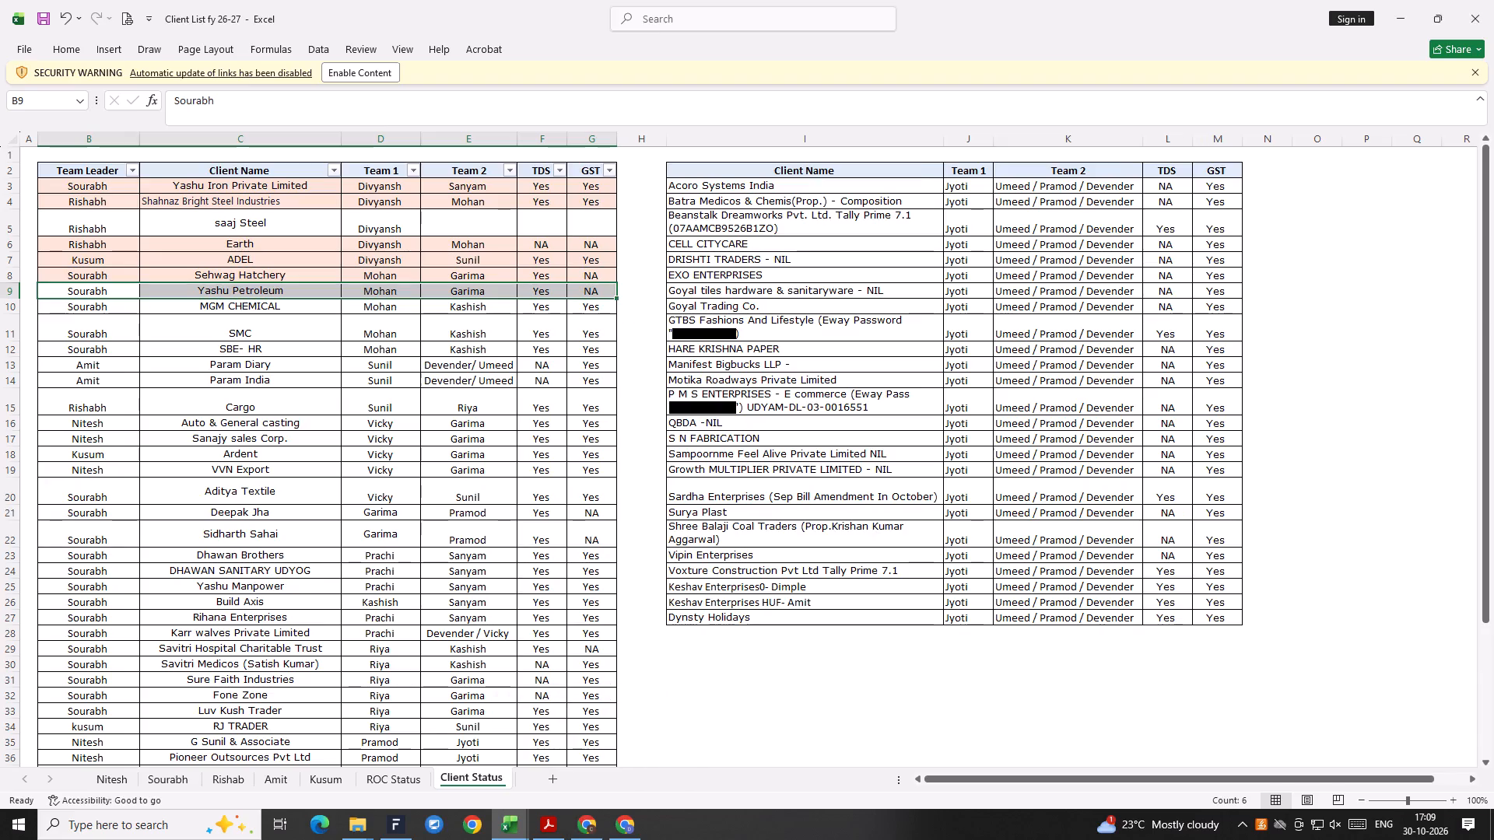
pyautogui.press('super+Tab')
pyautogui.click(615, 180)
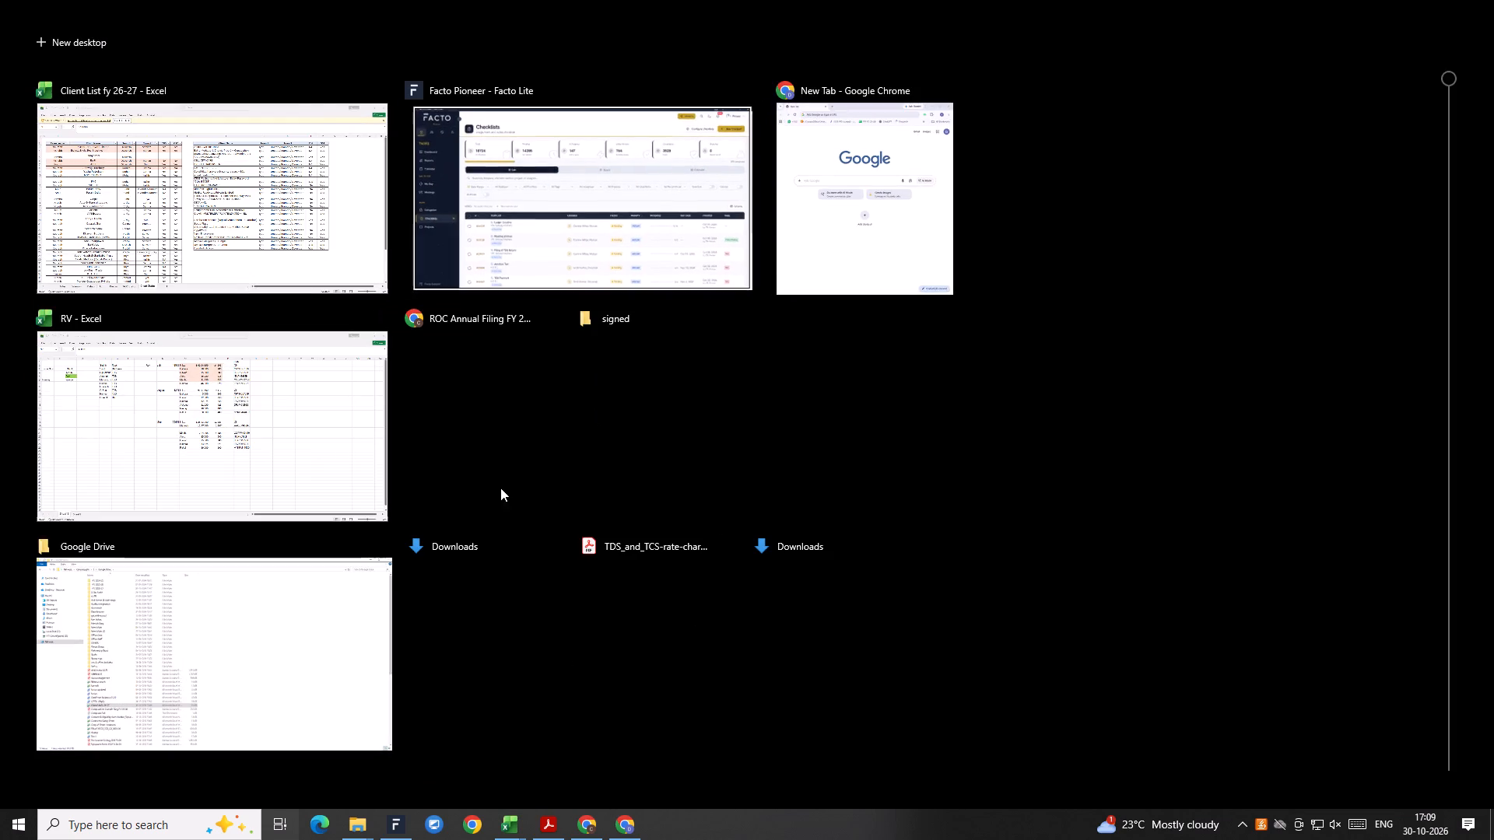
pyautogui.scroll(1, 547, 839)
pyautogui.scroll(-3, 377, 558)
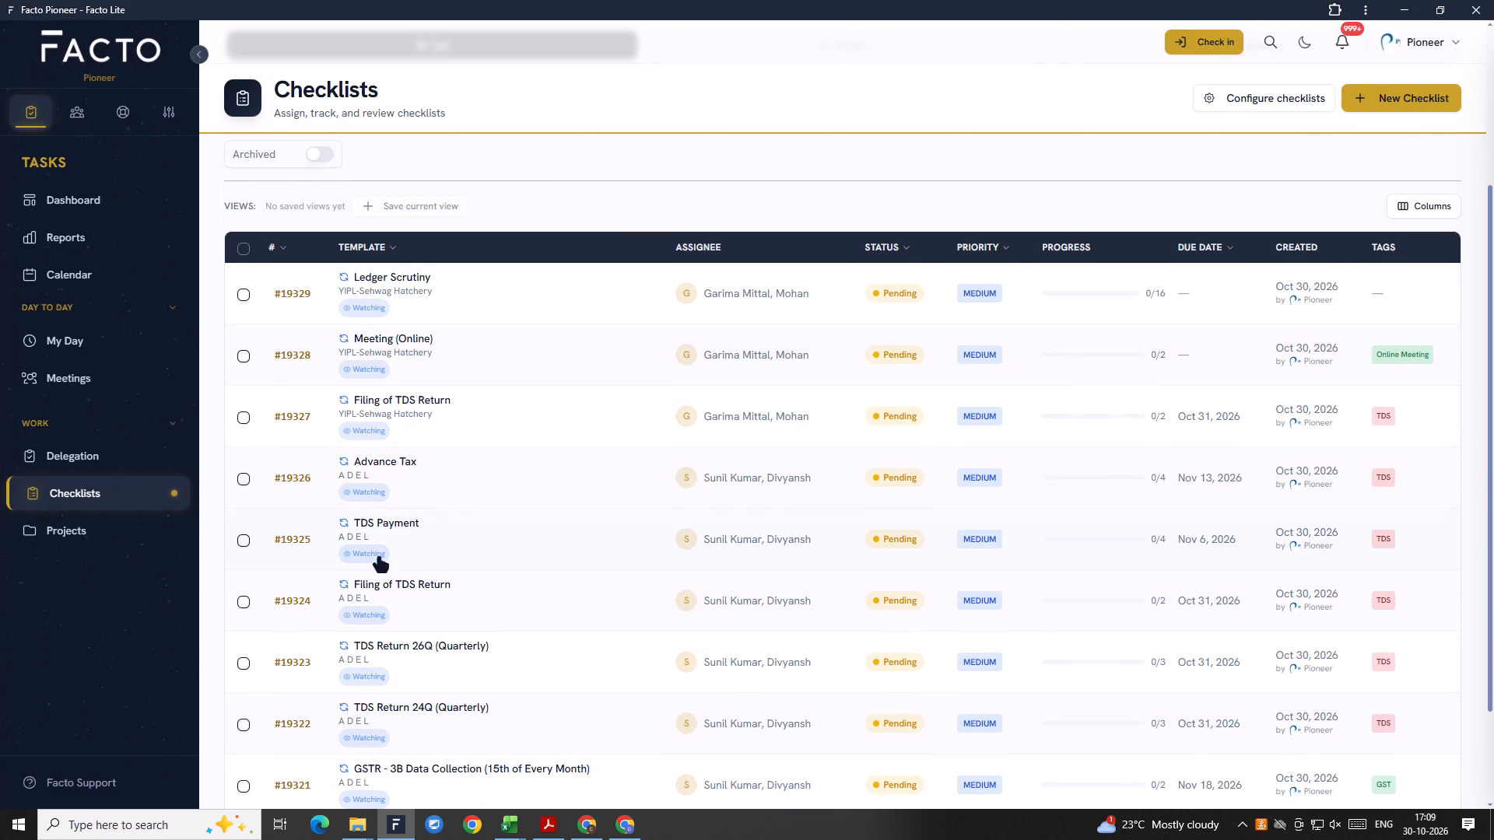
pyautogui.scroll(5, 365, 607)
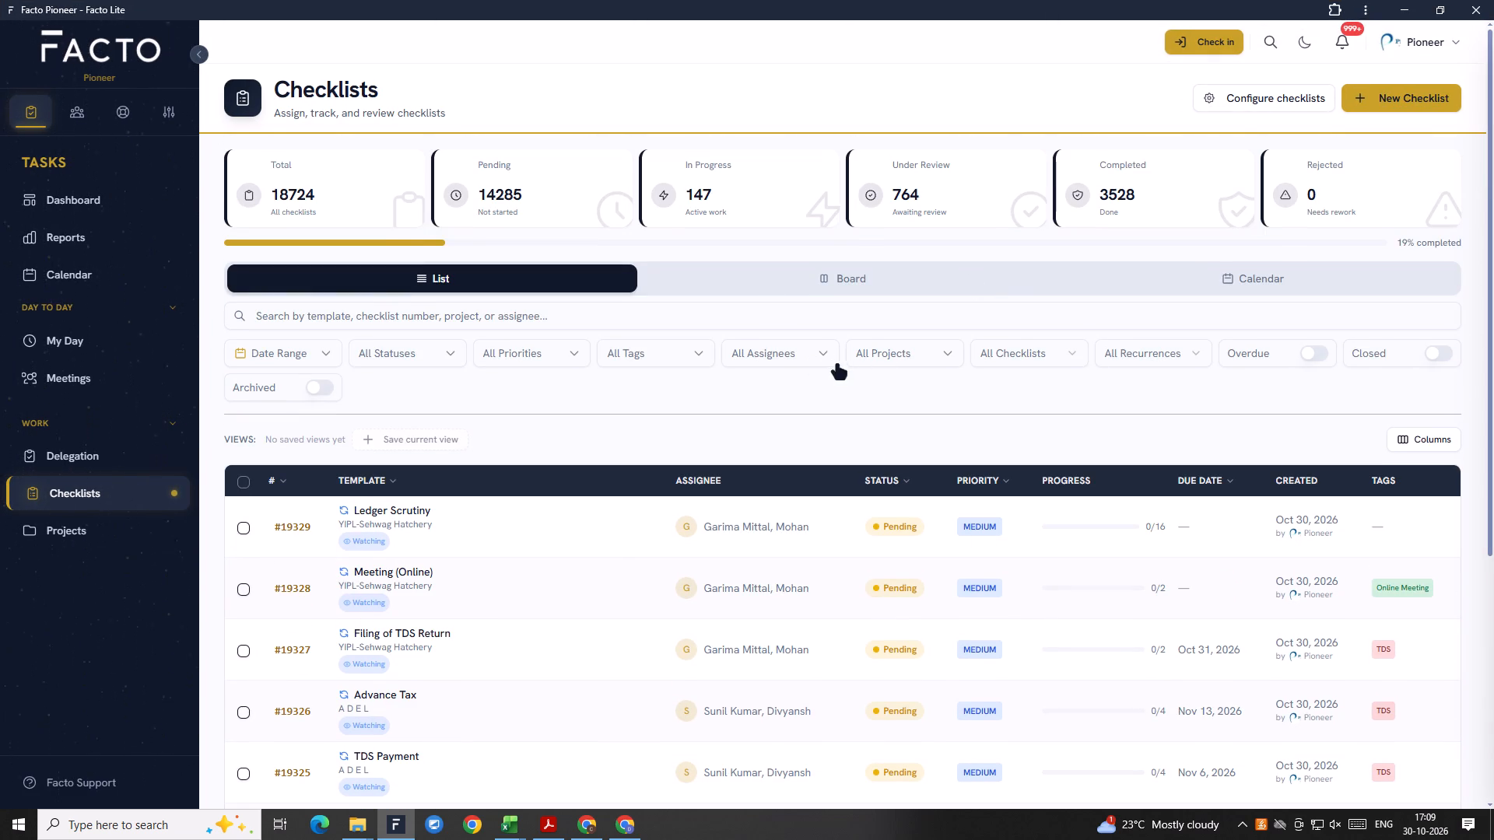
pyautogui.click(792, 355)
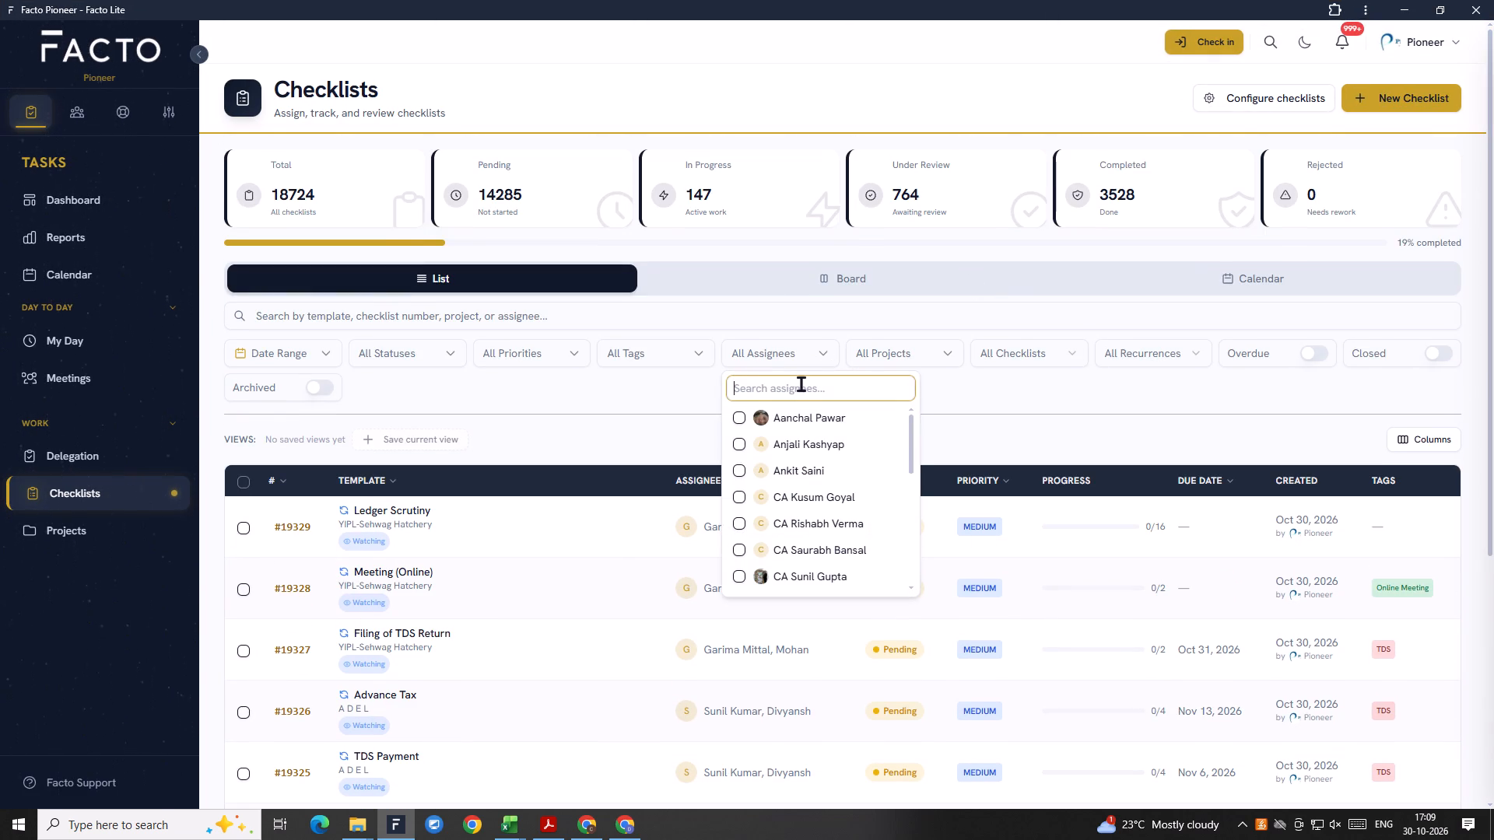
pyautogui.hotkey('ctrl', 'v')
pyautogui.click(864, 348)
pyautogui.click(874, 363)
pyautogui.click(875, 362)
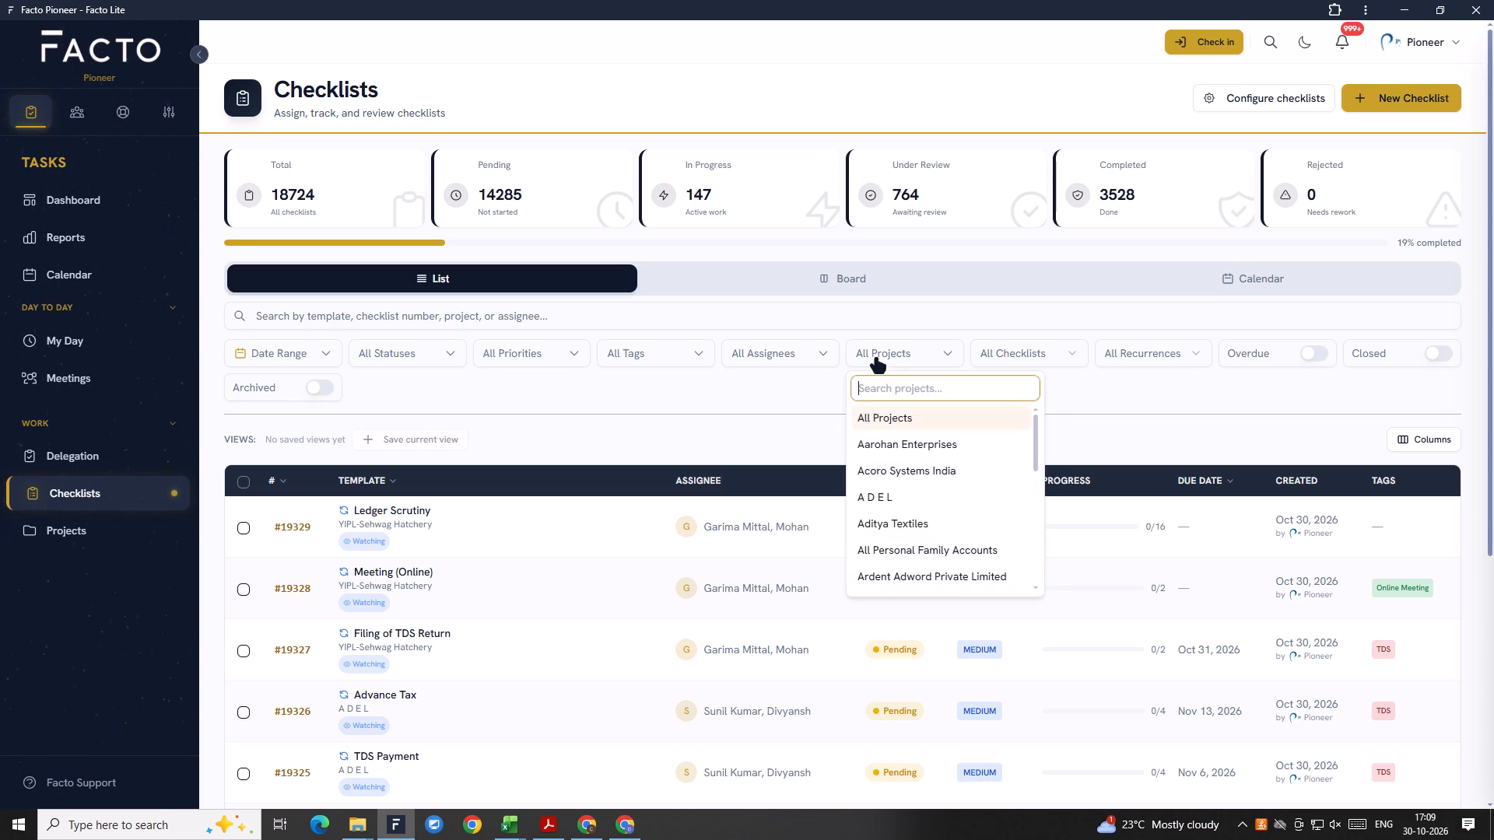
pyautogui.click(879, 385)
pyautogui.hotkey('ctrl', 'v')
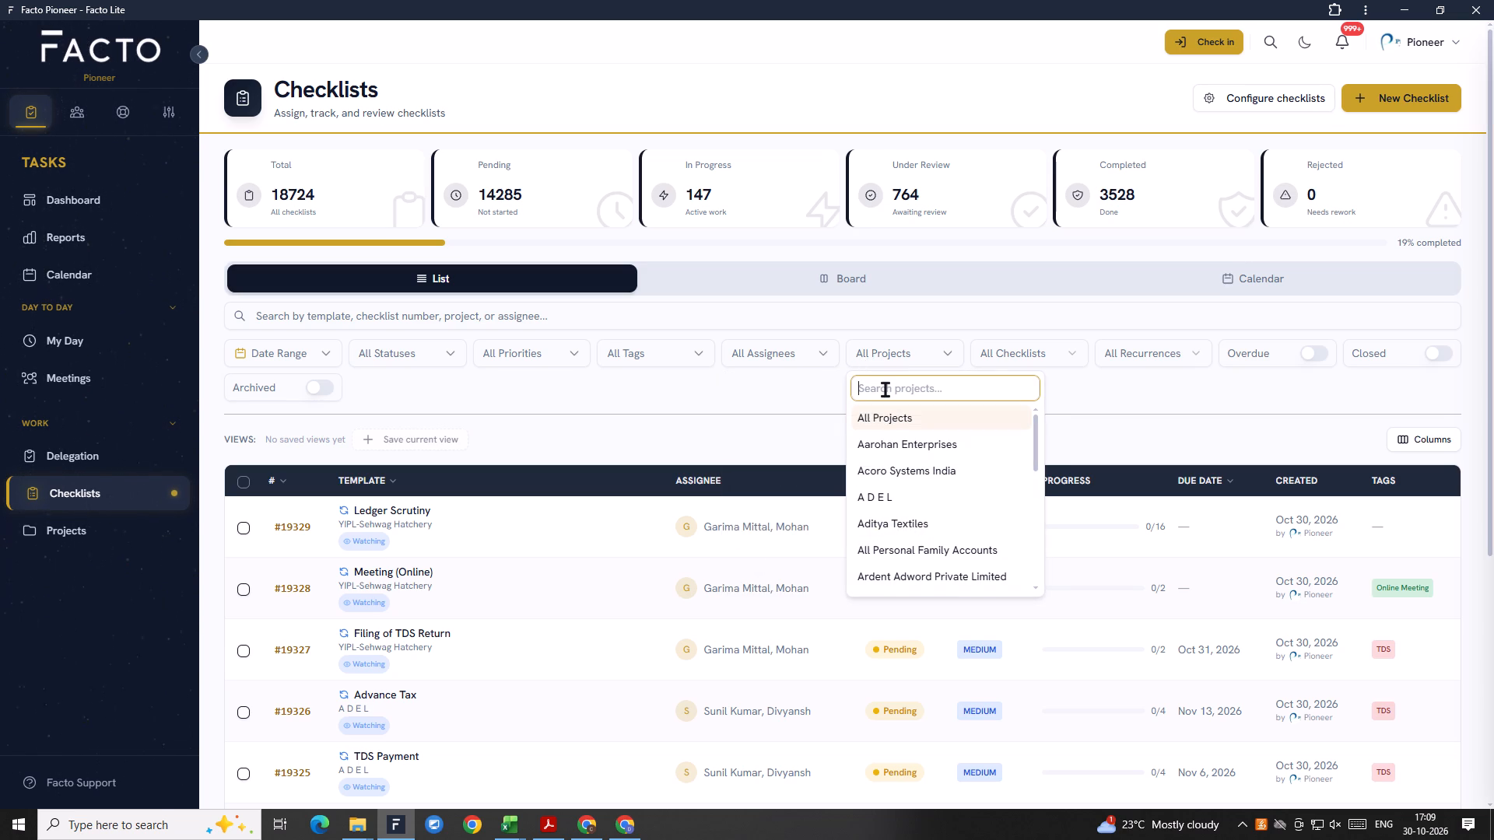
# Copy "Yashu Petroleum" from the Client Status sheet and filter the Facto Lite checklists to YIPL-Yashu Petroleum to review them.
pyautogui.press('super+Tab')
pyautogui.click(608, 222)
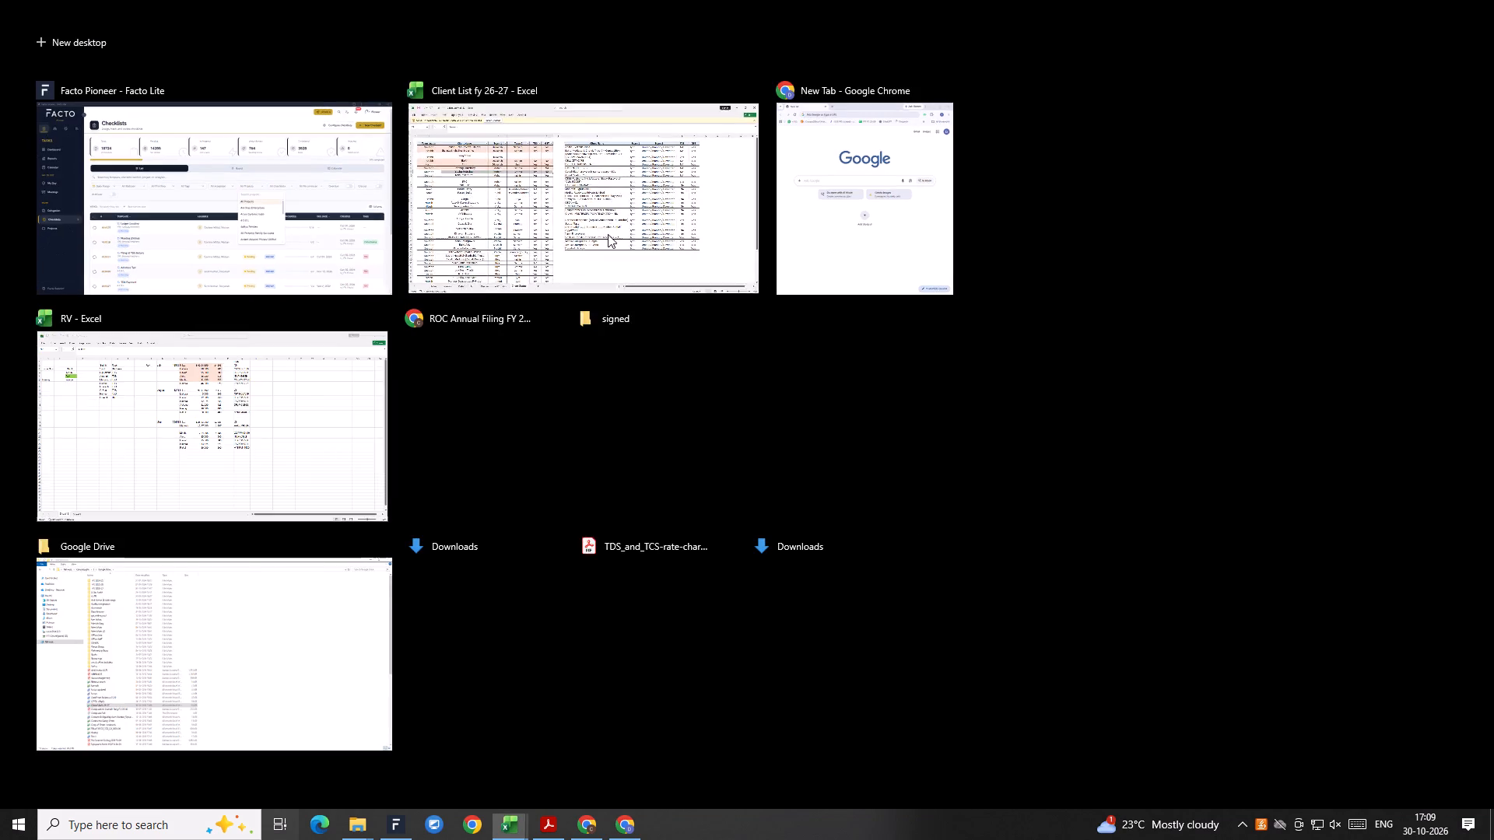
pyautogui.click(260, 312)
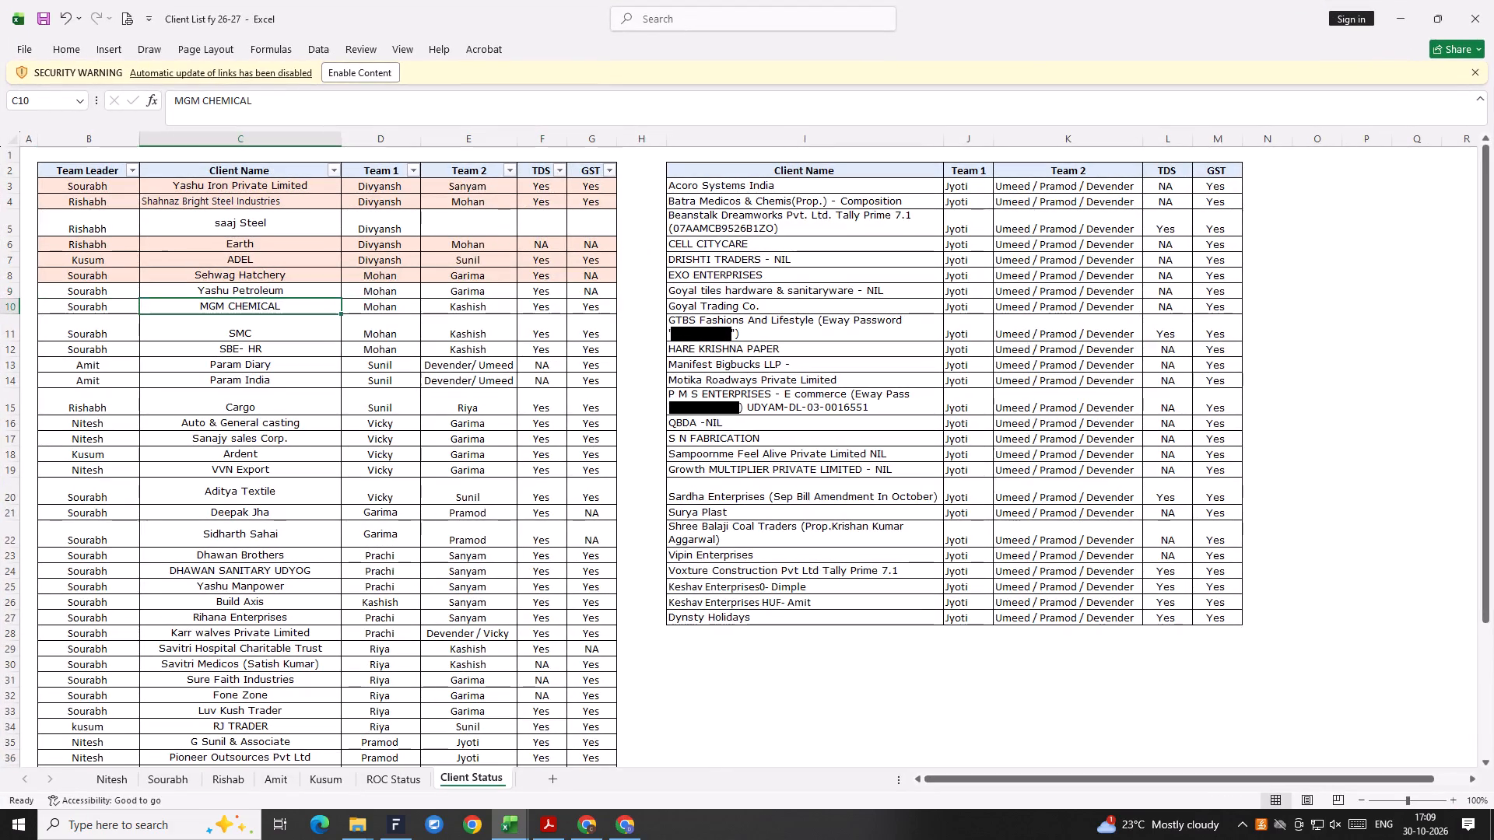
pyautogui.click(263, 292)
pyautogui.hotkey('ctrl', 'c')
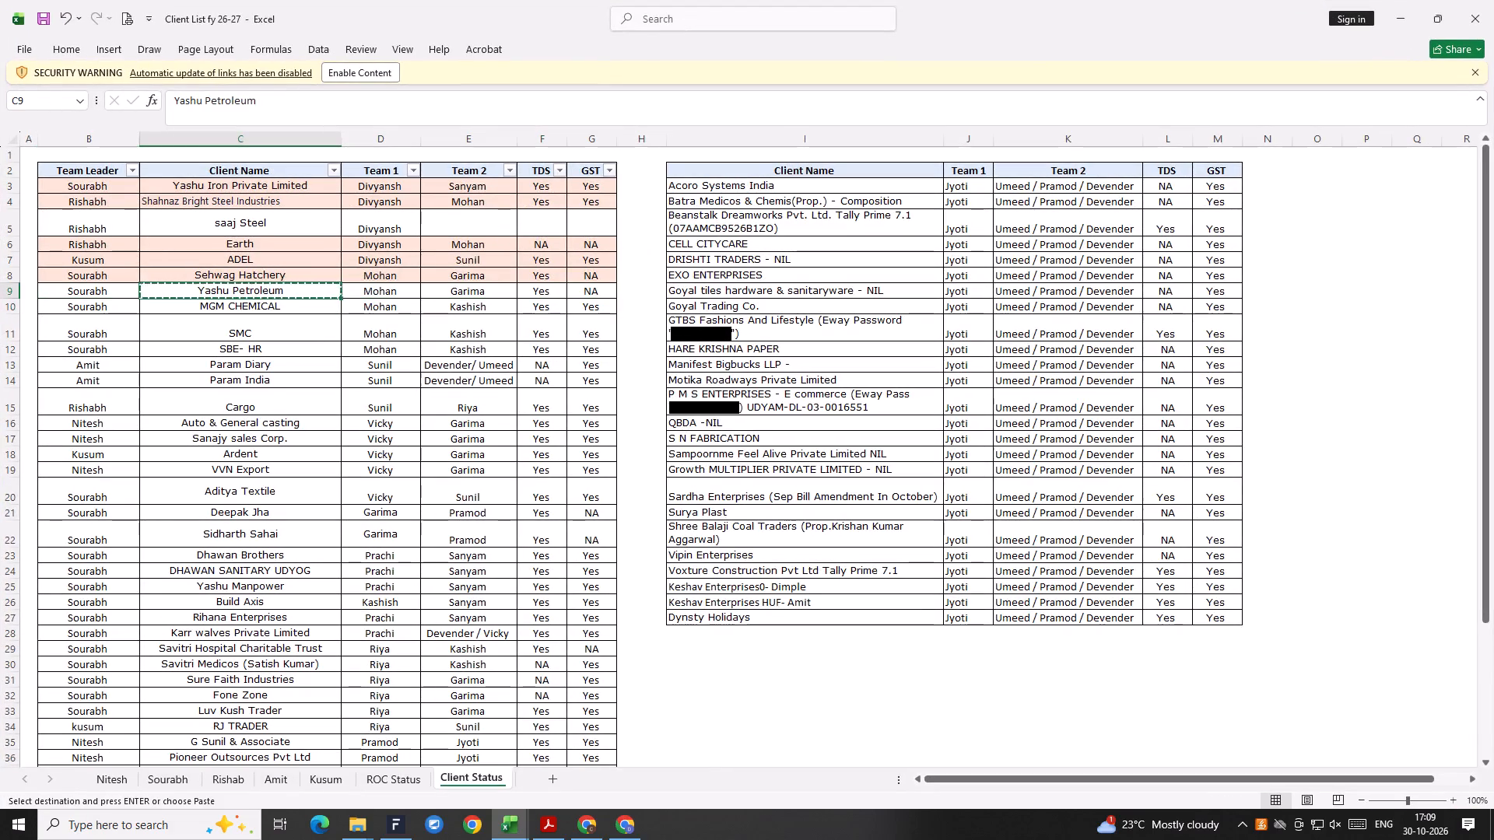
pyautogui.press('super+Tab')
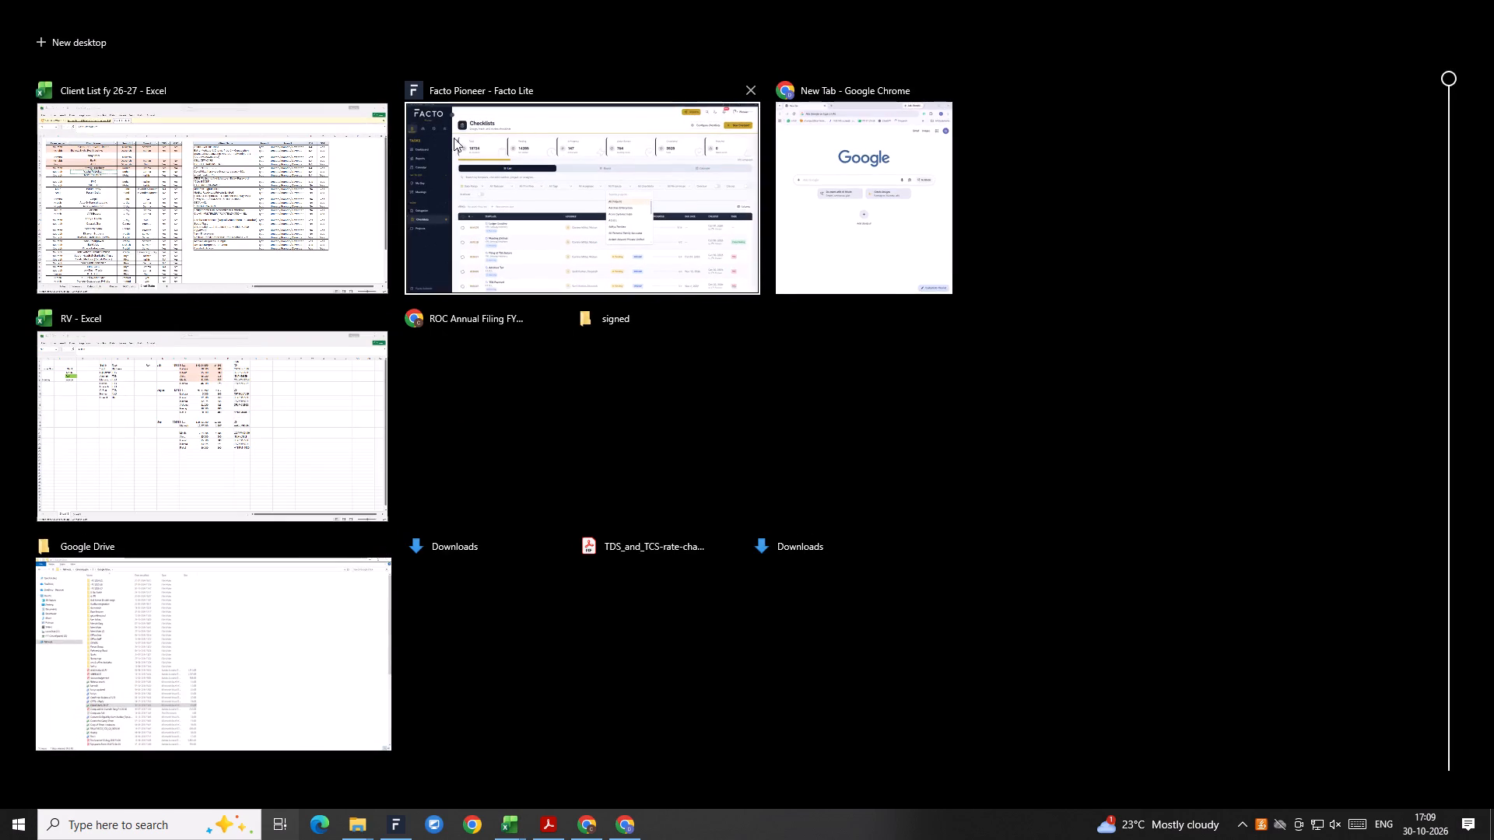
pyautogui.click(541, 247)
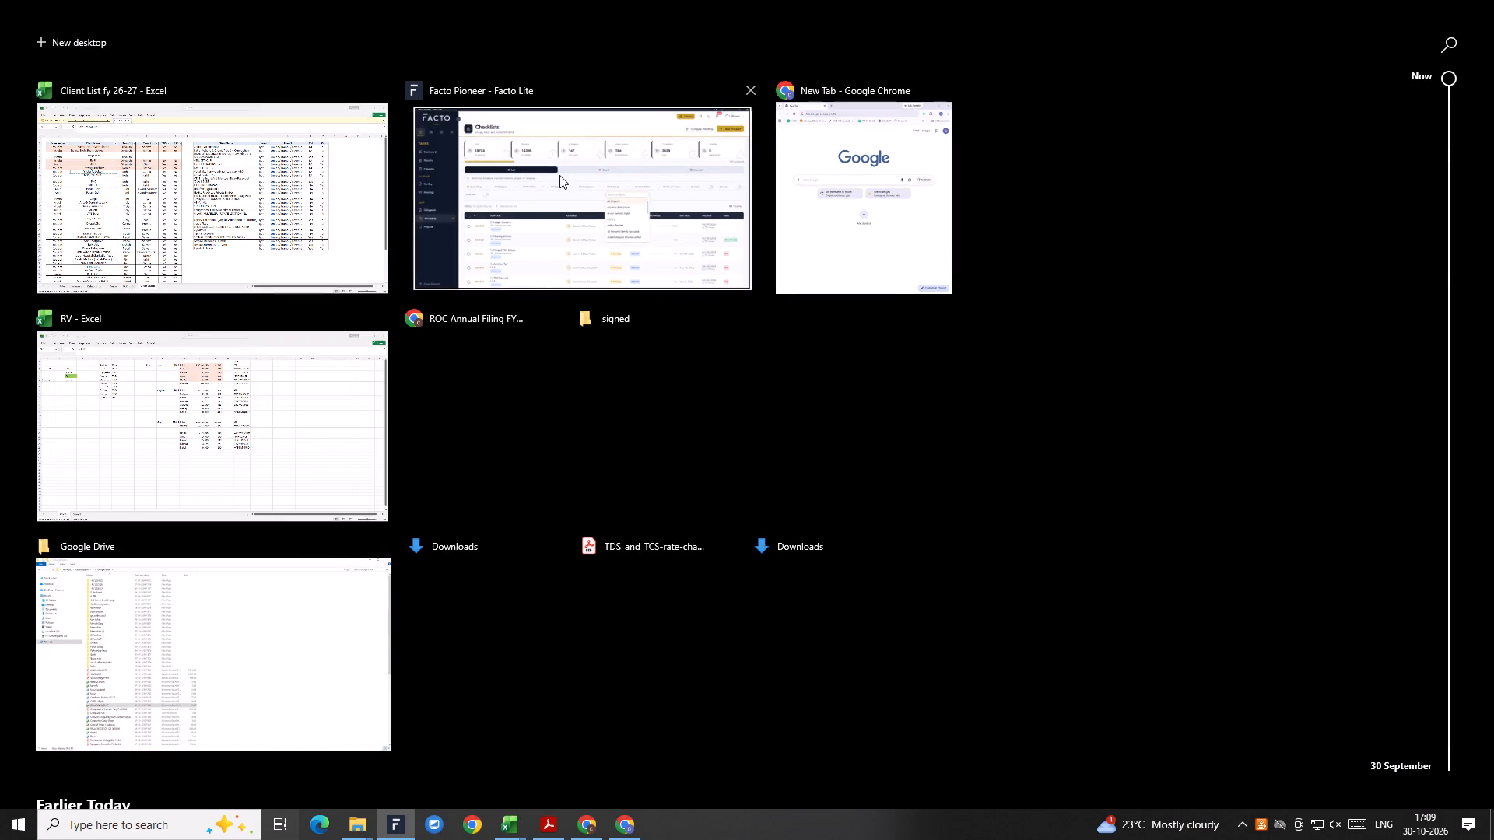
pyautogui.click(553, 185)
pyautogui.click(873, 356)
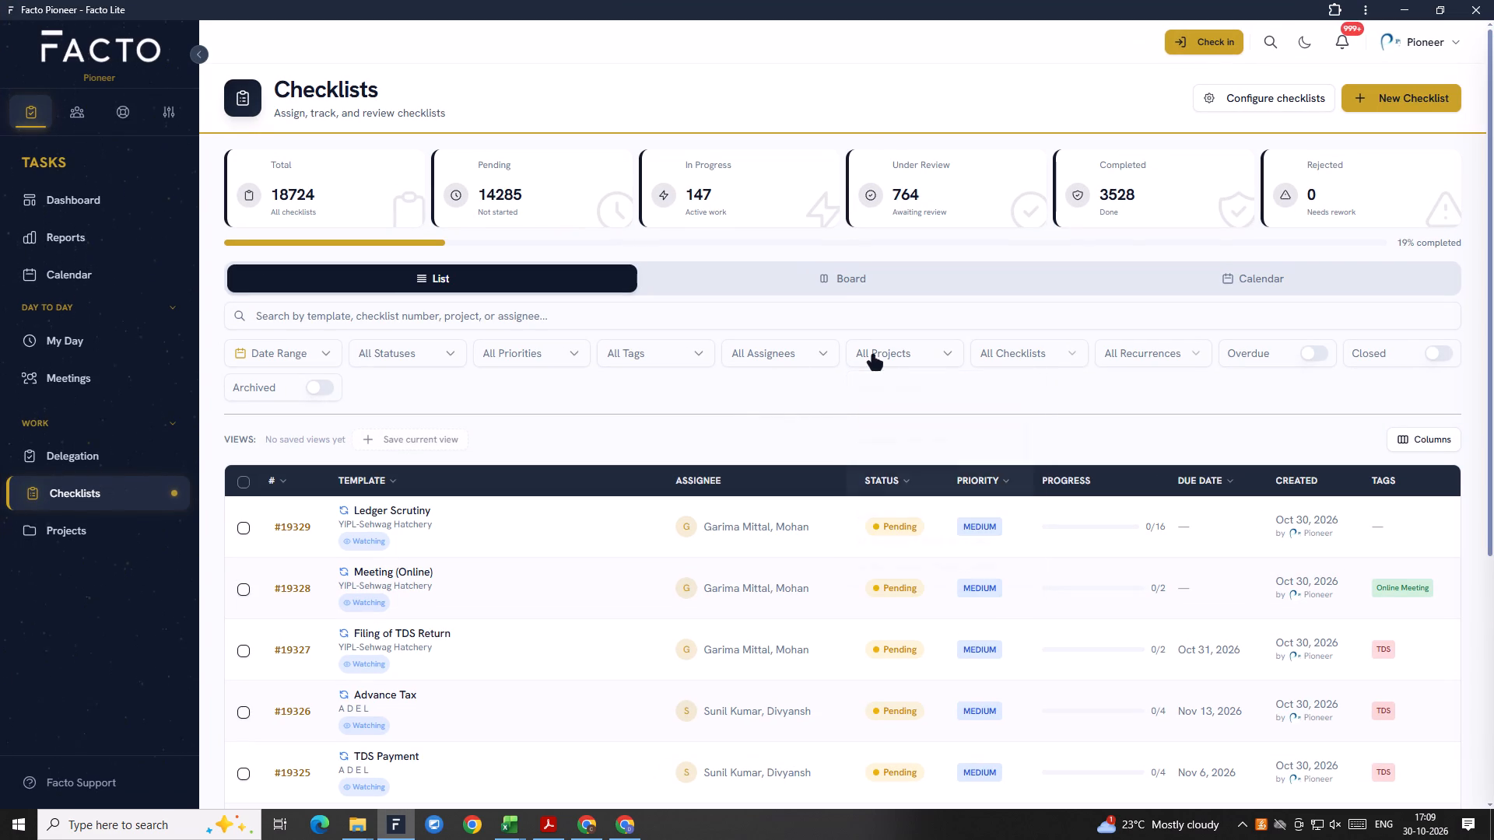
pyautogui.click(883, 364)
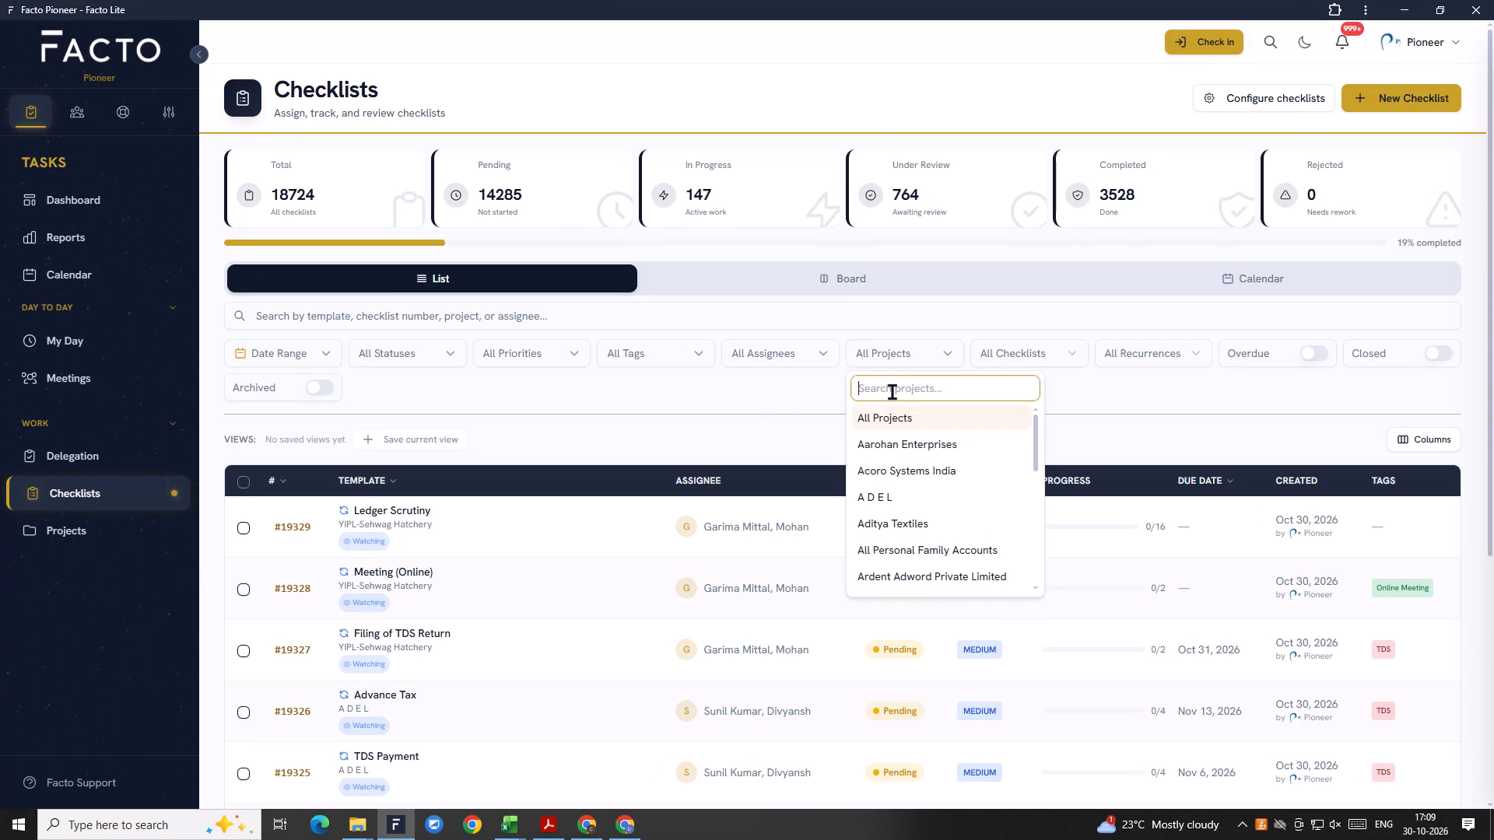
pyautogui.hotkey('ctrl', 'v')
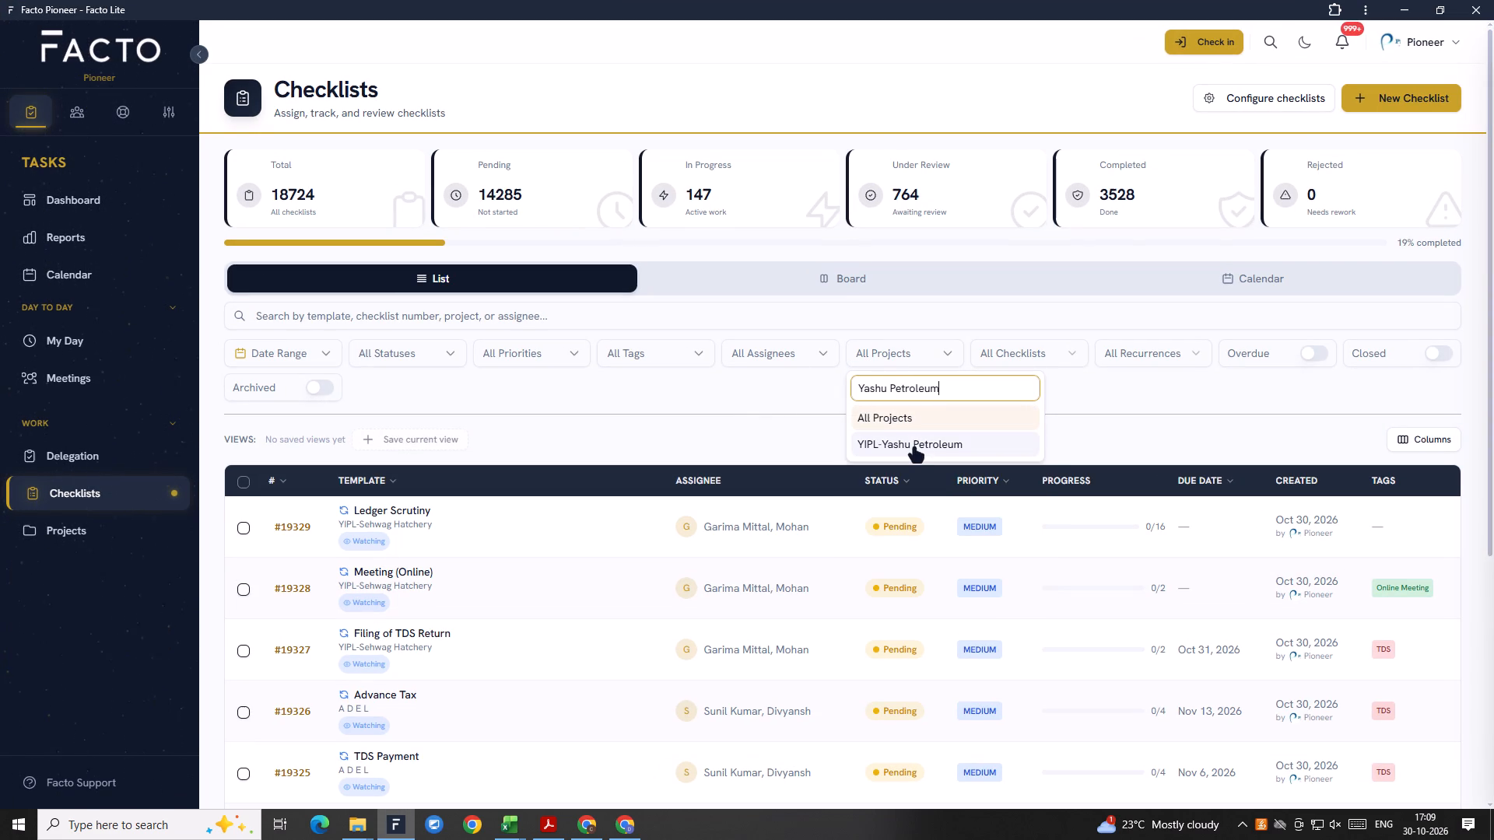
pyautogui.click(914, 449)
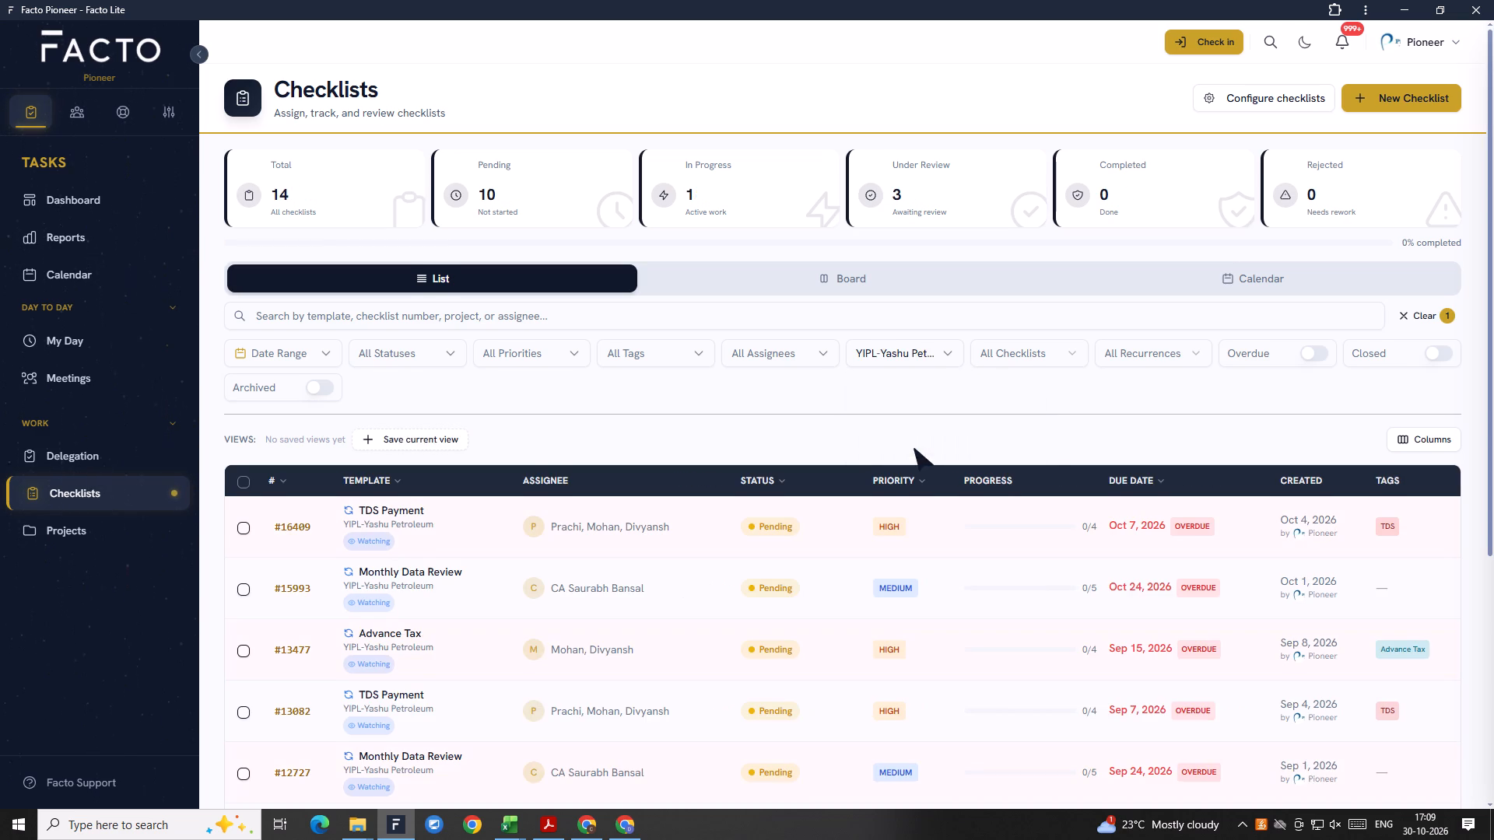
pyautogui.scroll(-2, 914, 449)
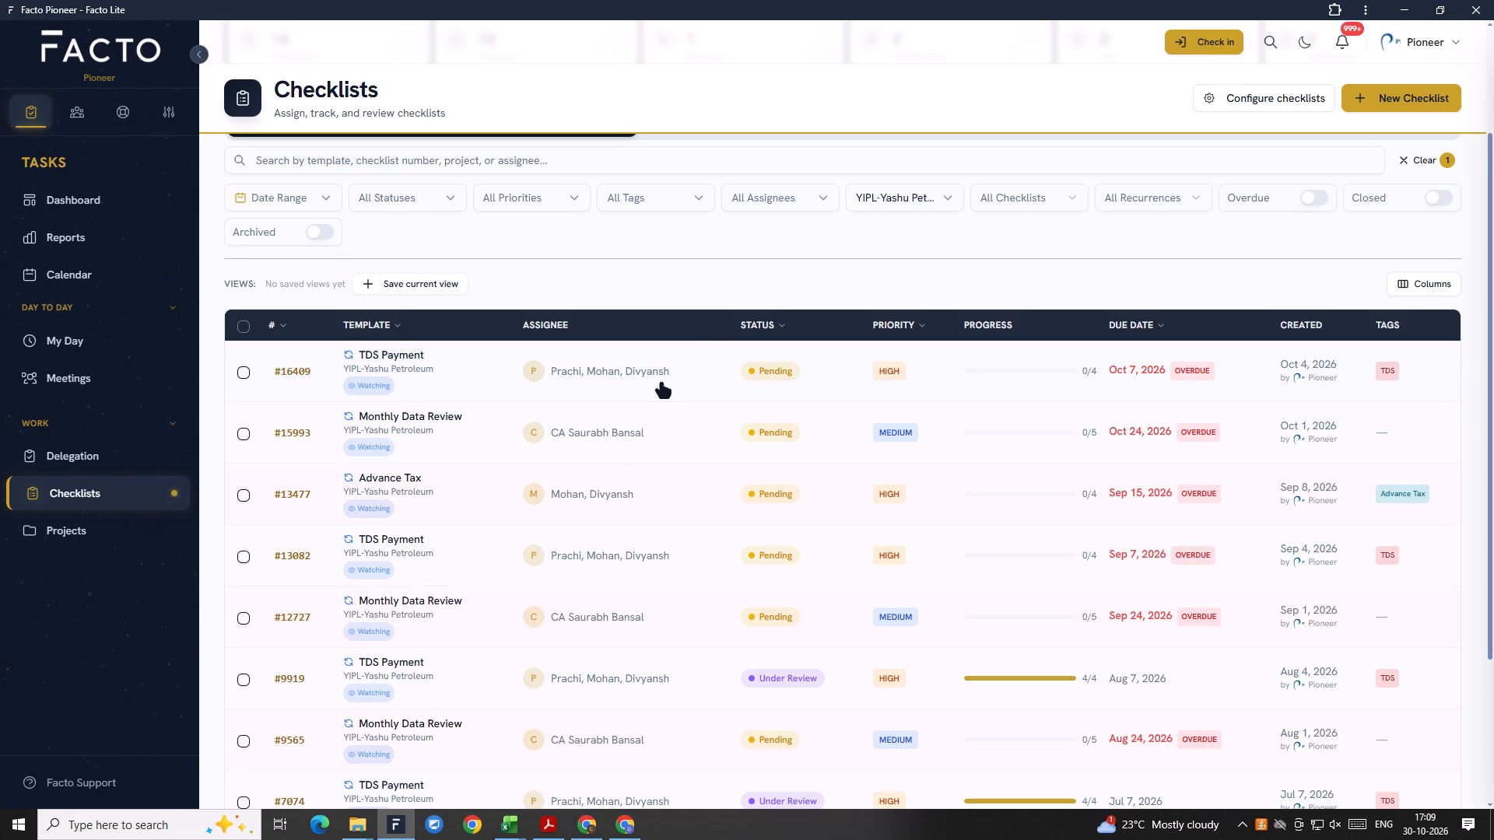
pyautogui.scroll(1, 647, 454)
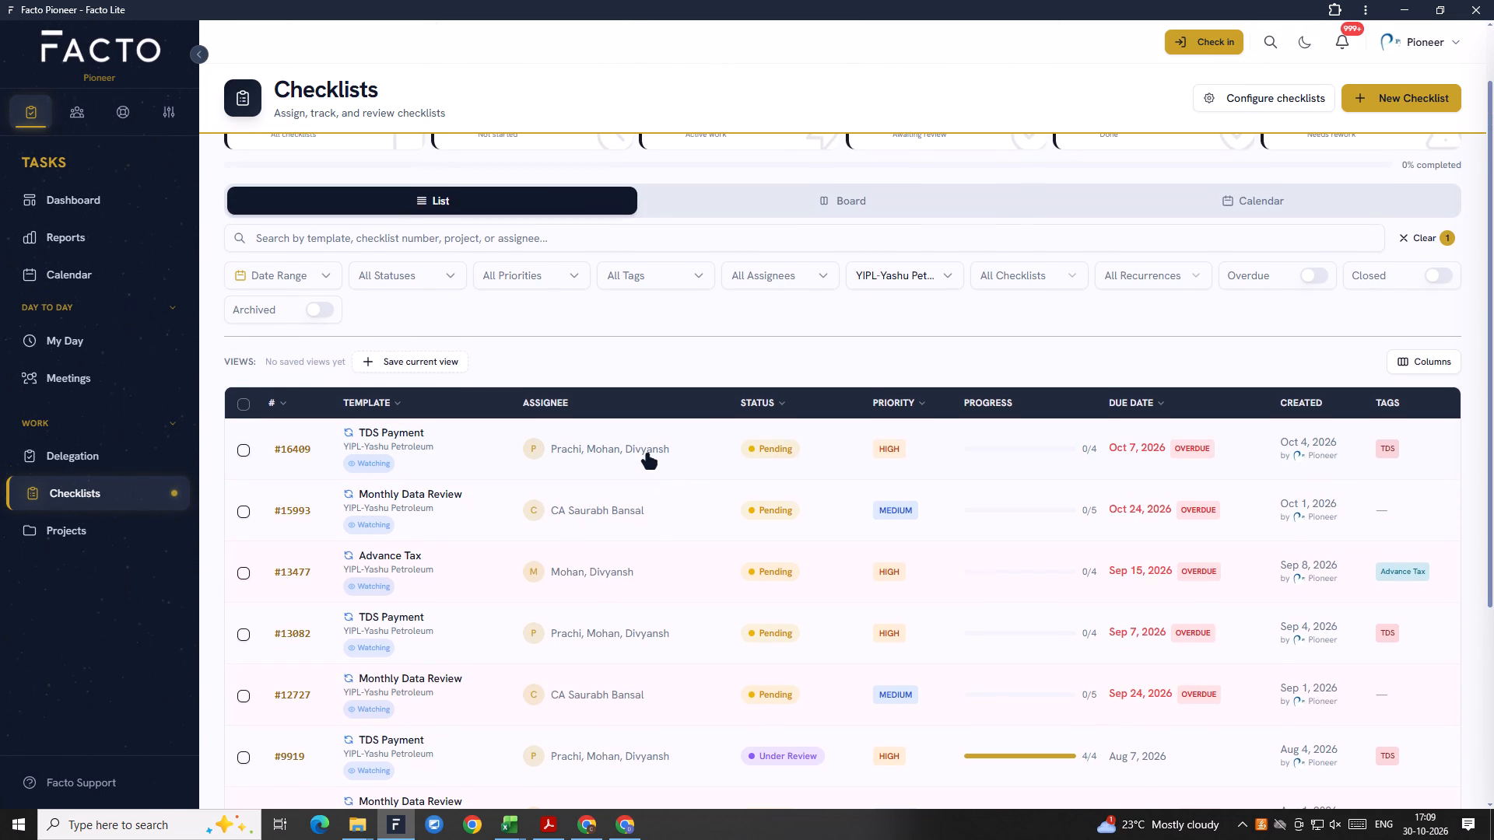
# Open the YIPL-Yashu Petroleum TDS Payment checklist #16409 due Oct 7, 2026 and deselect Divyansh from its assignees.
pyautogui.scroll(-2, 647, 455)
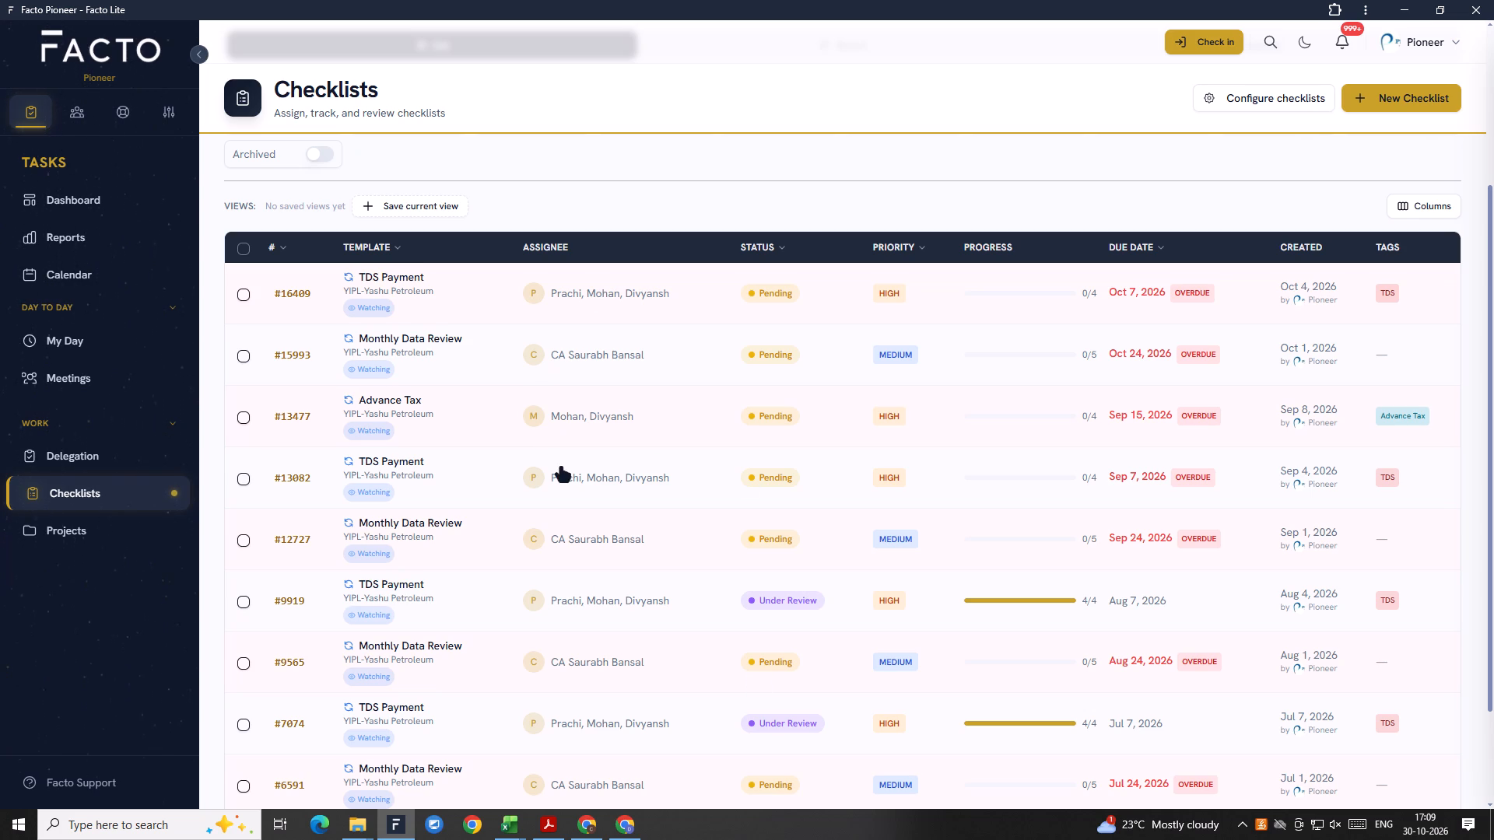
pyautogui.scroll(2, 569, 489)
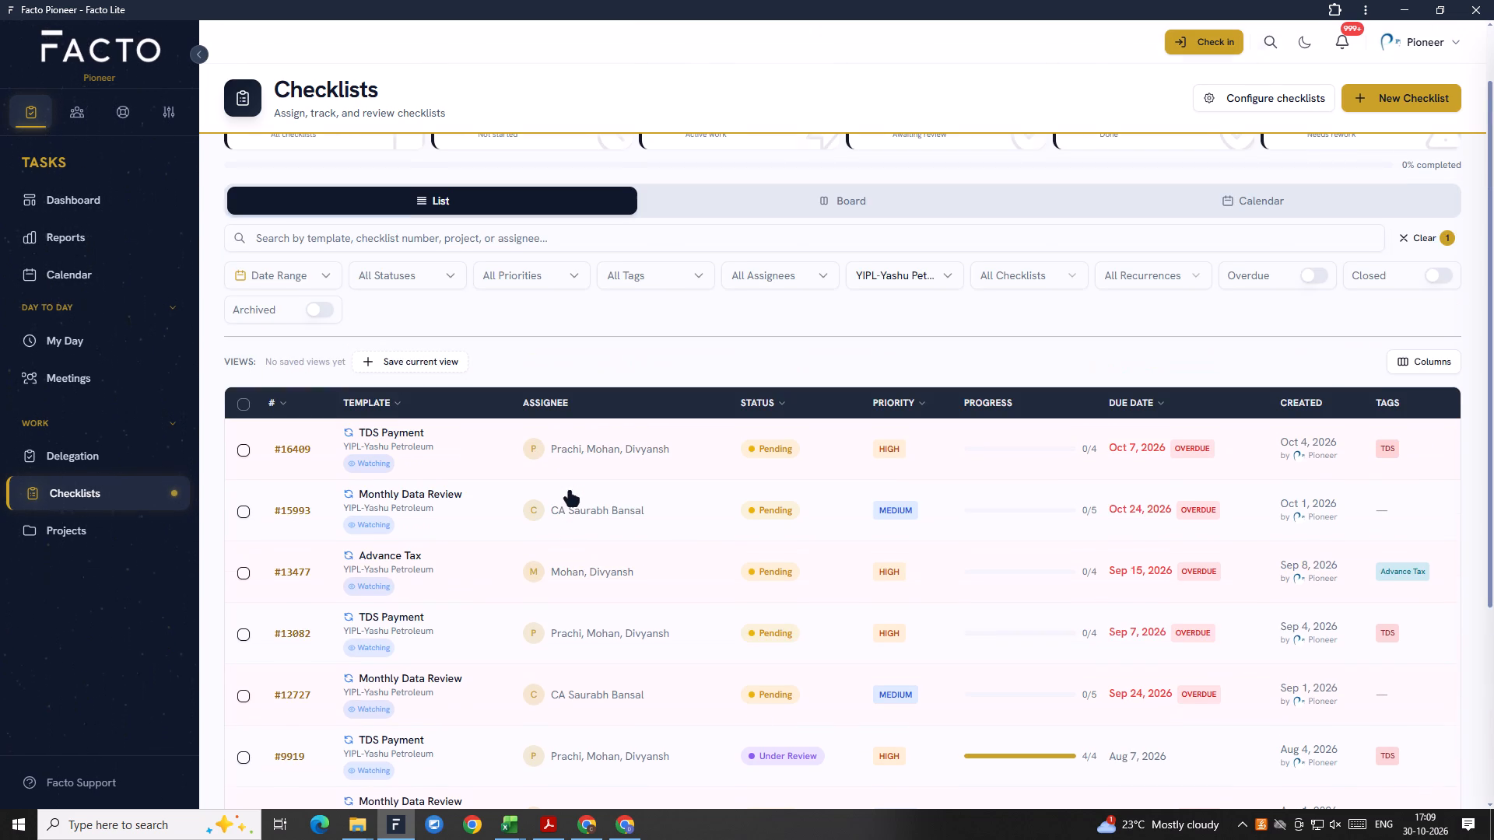
pyautogui.click(585, 452)
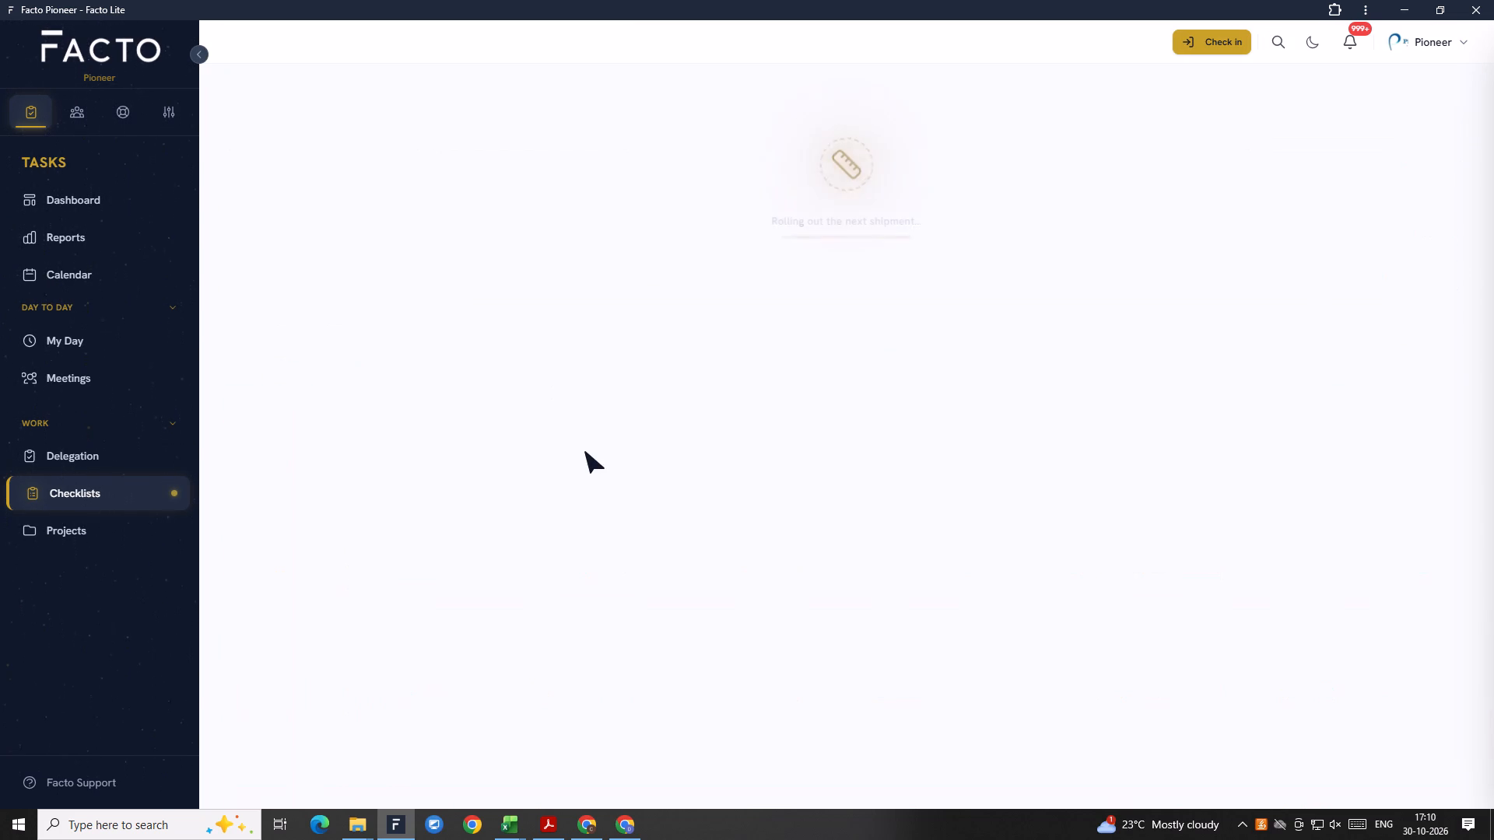
pyautogui.click(1215, 346)
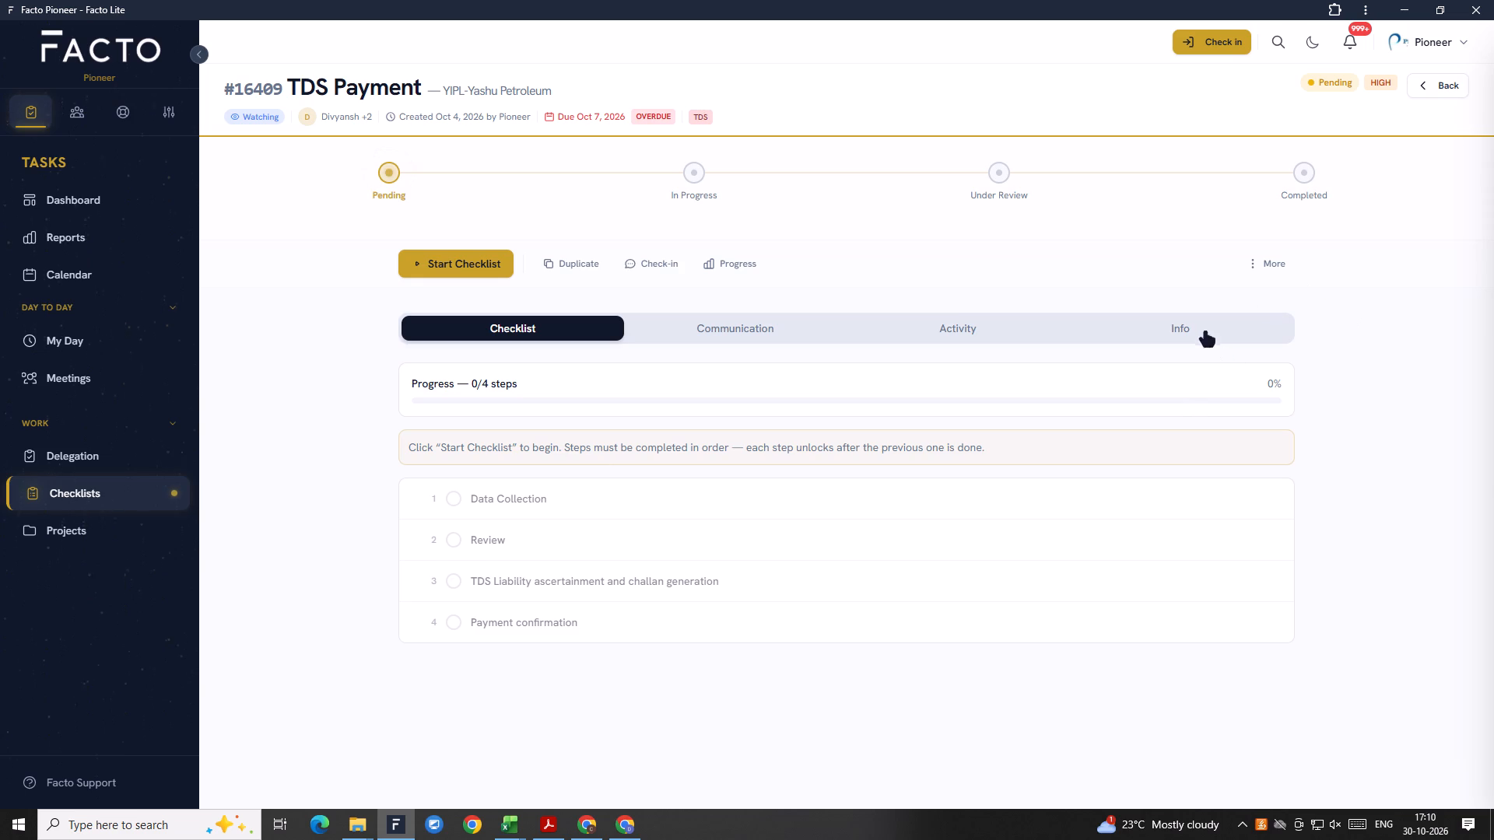
pyautogui.click(1205, 331)
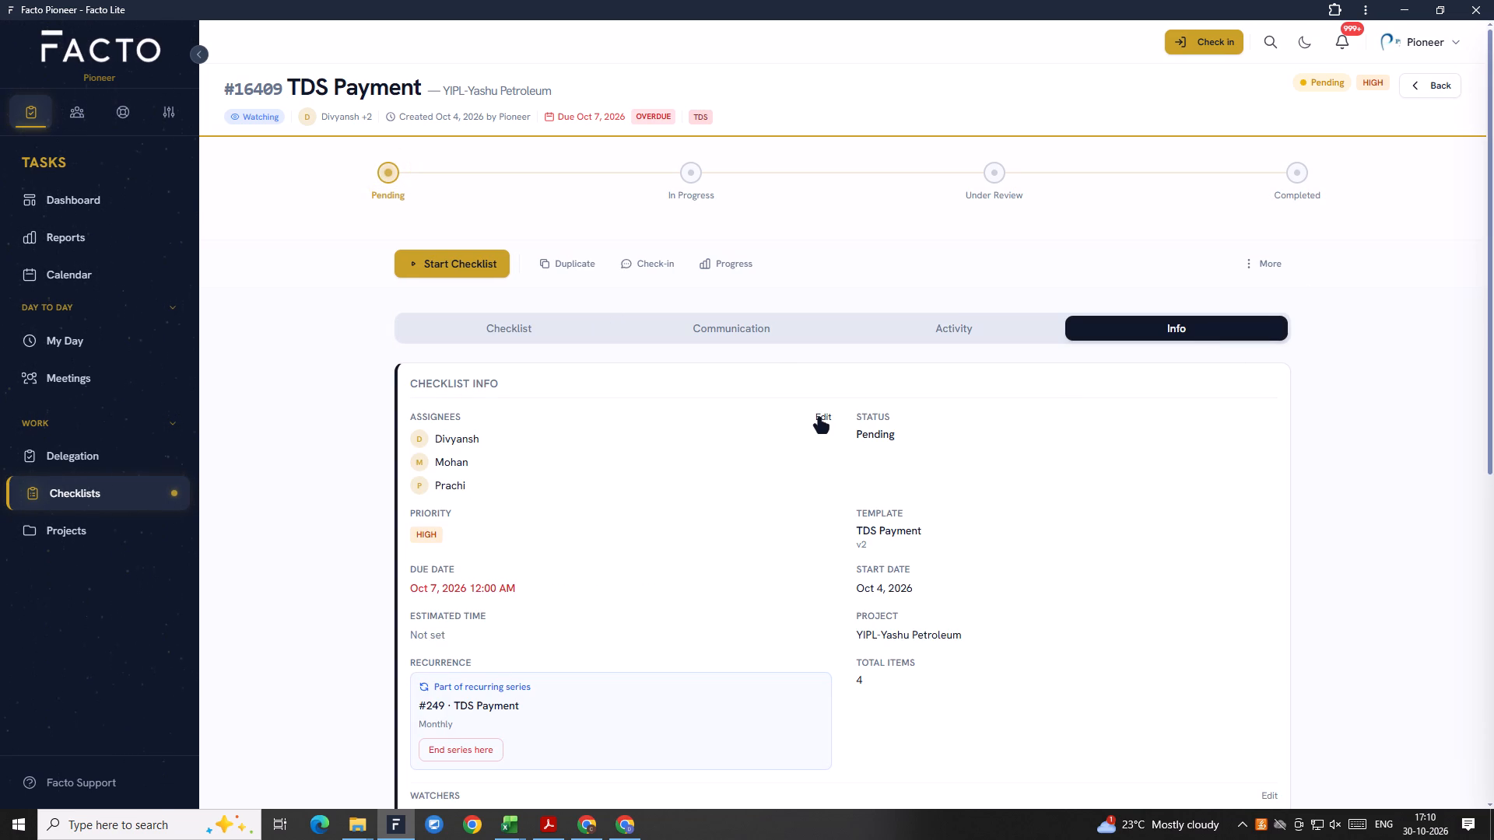
pyautogui.click(819, 419)
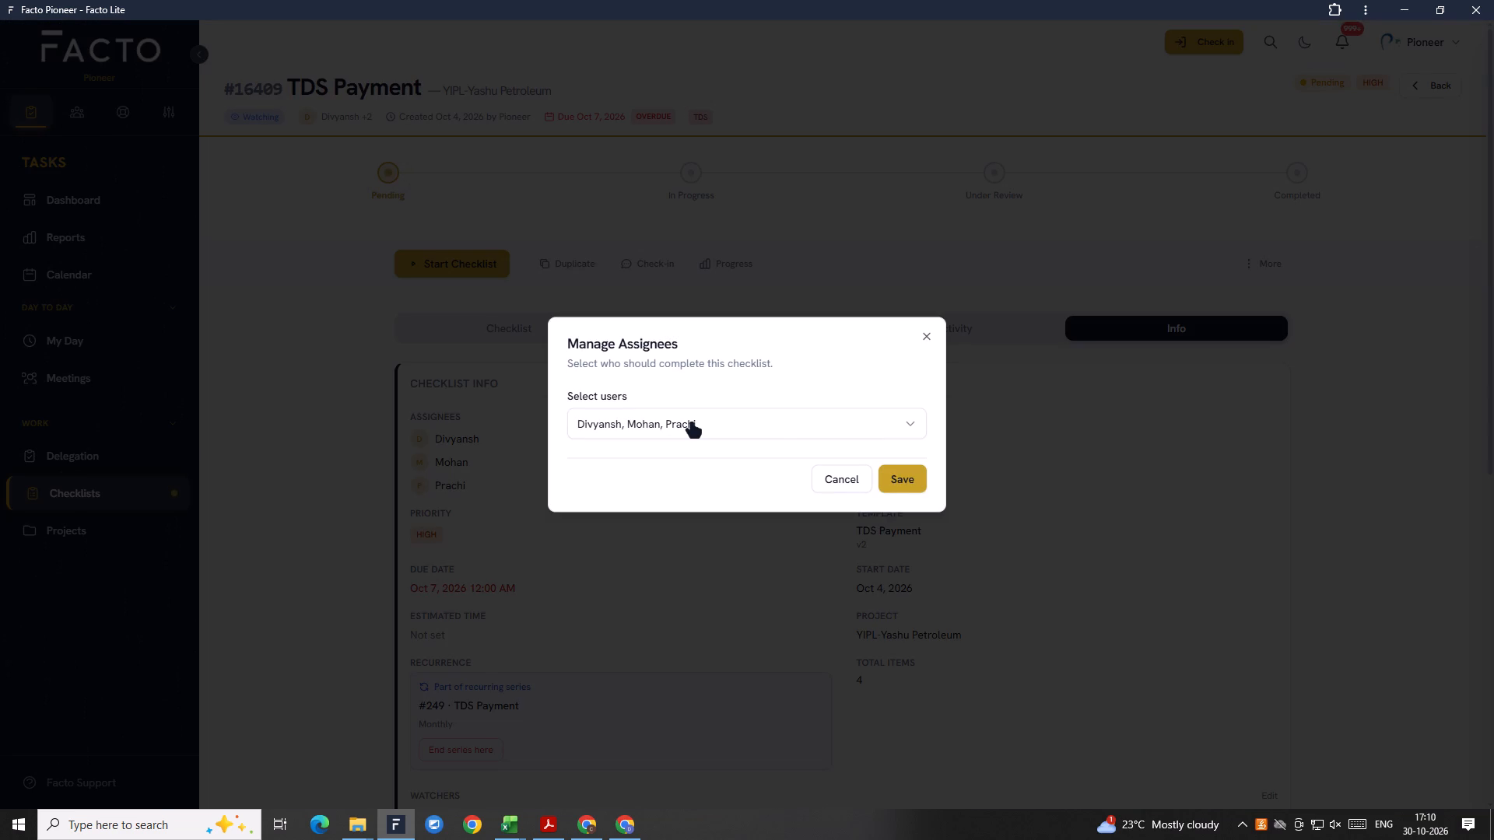
pyautogui.click(692, 424)
pyautogui.scroll(-4, 682, 539)
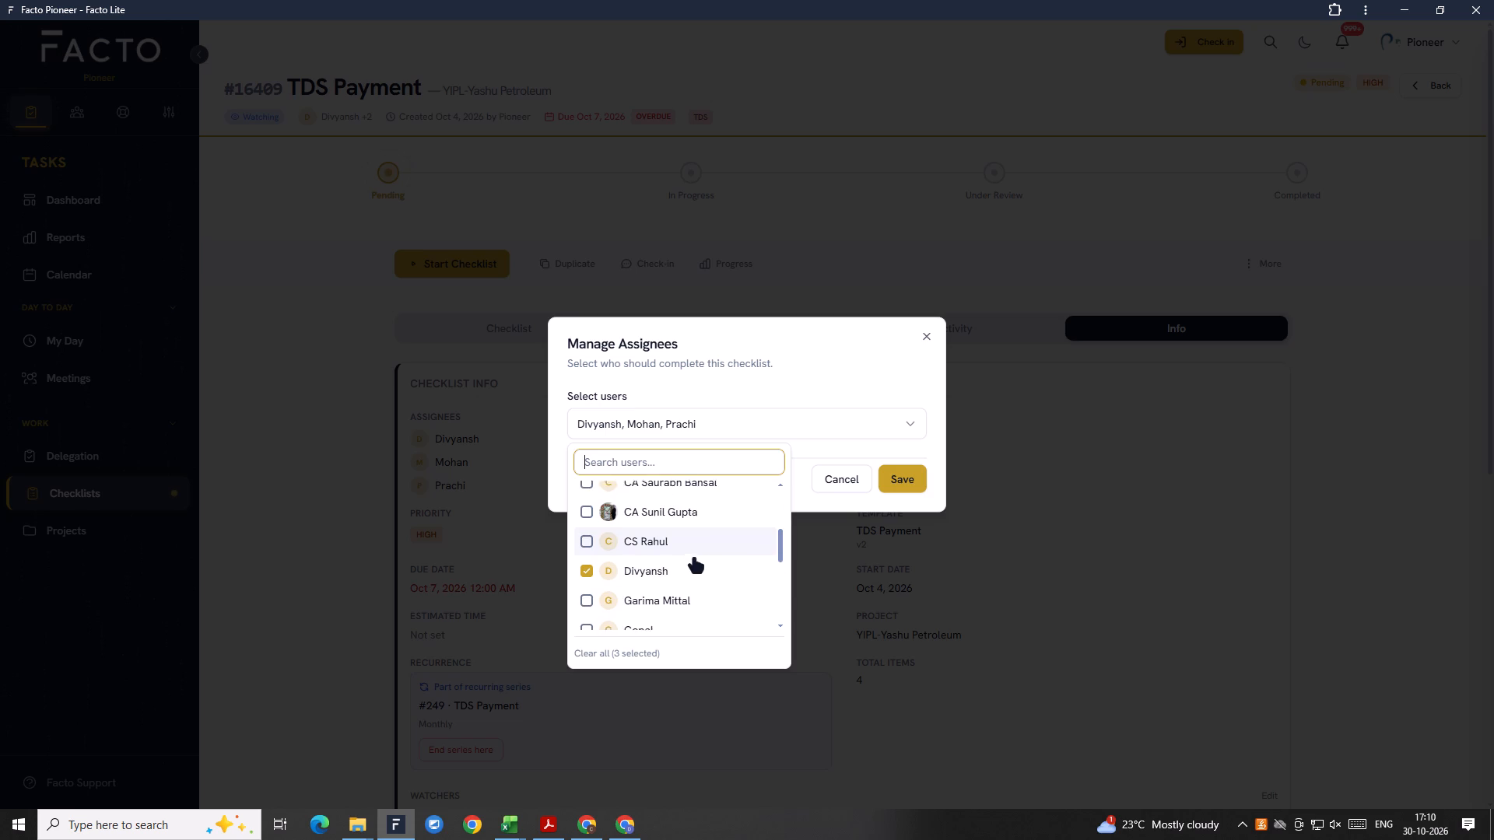
pyautogui.scroll(1, 660, 567)
pyautogui.click(592, 498)
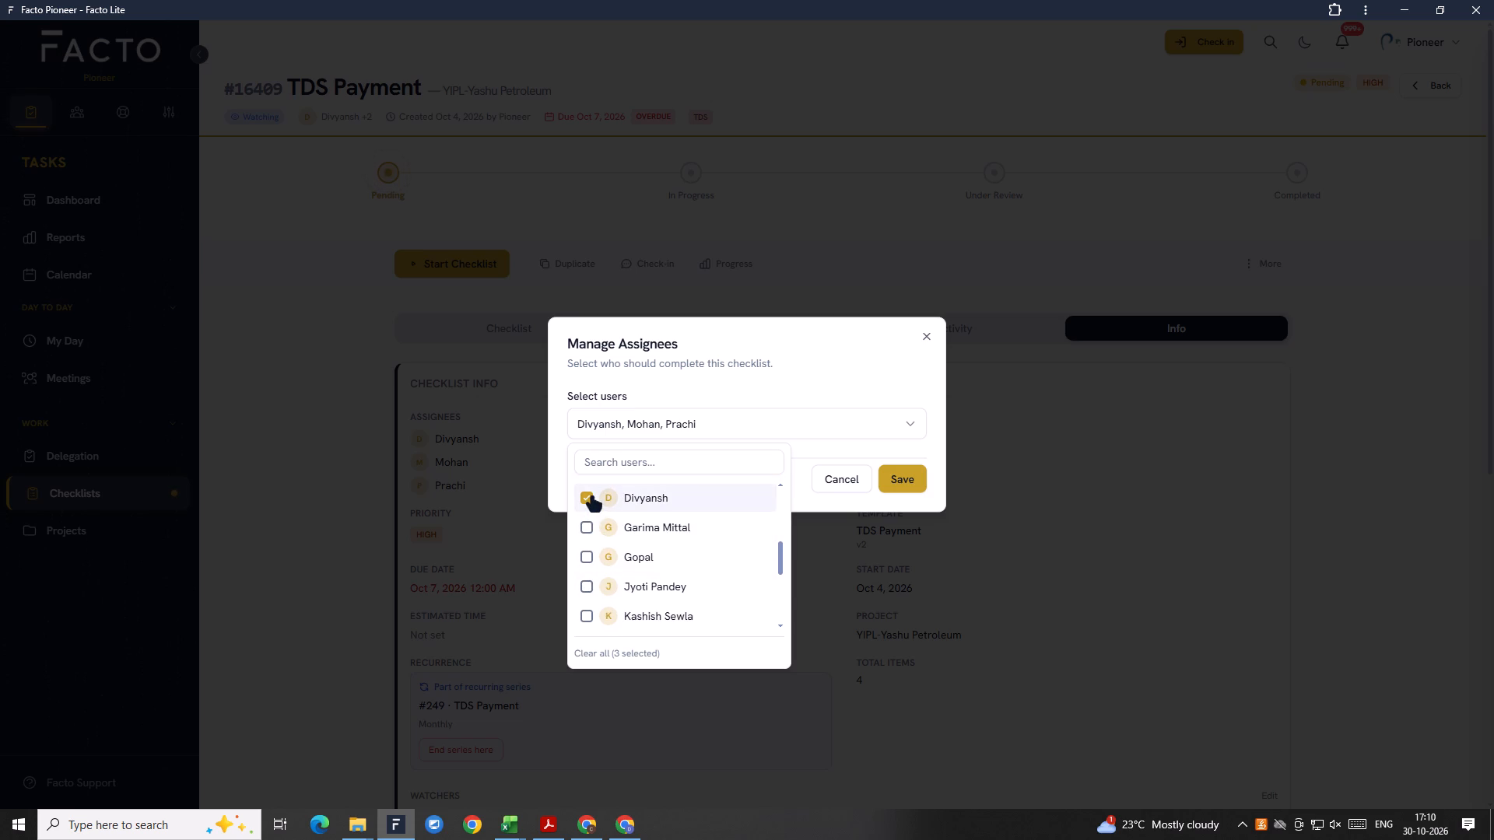
# Deselect Prachi as well, keeping Mohan, and save the TDS Payment checklist's assignees.
pyautogui.scroll(-6, 655, 589)
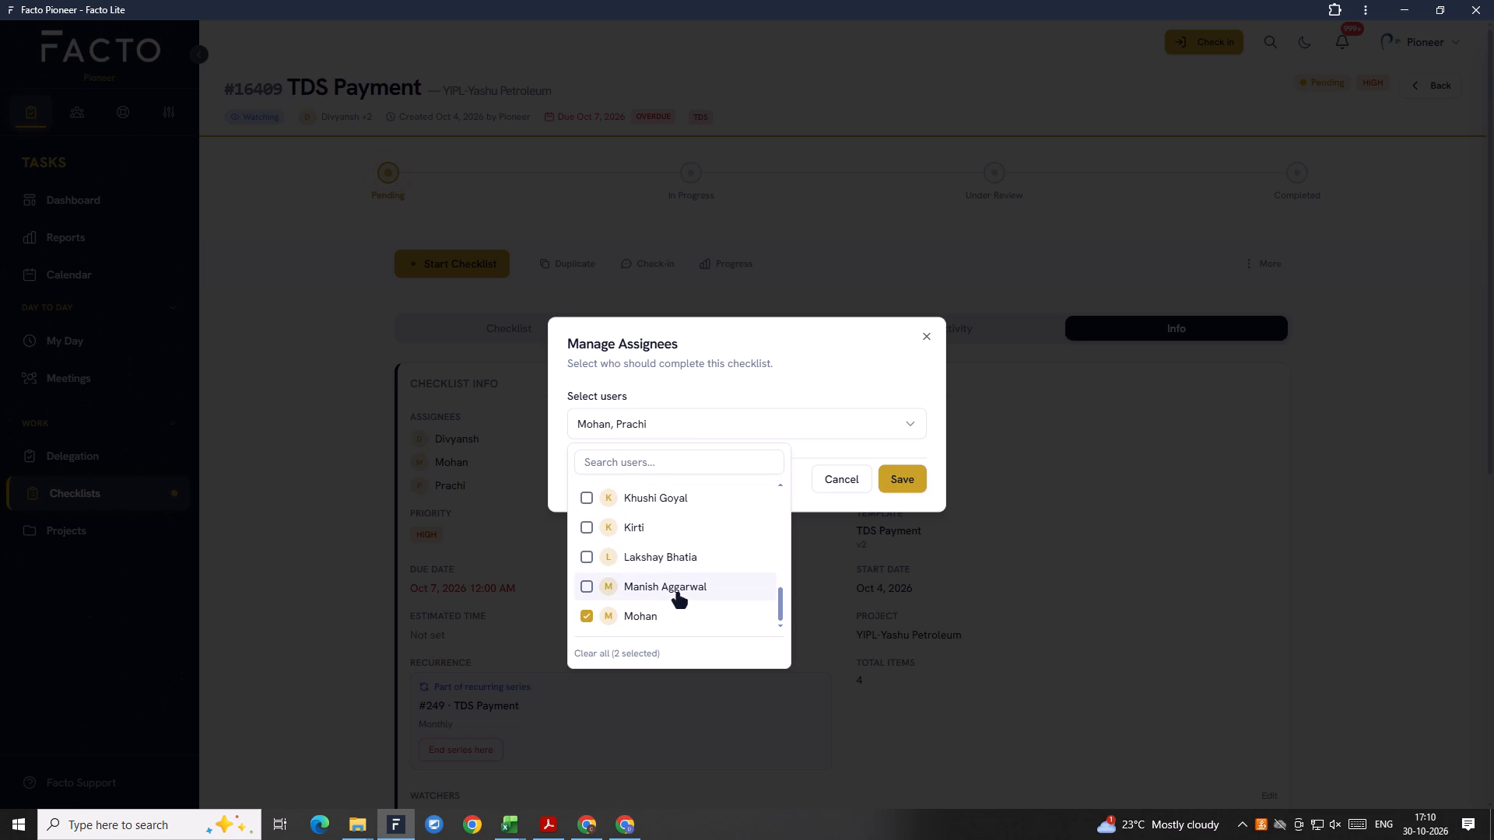
pyautogui.scroll(8, 639, 608)
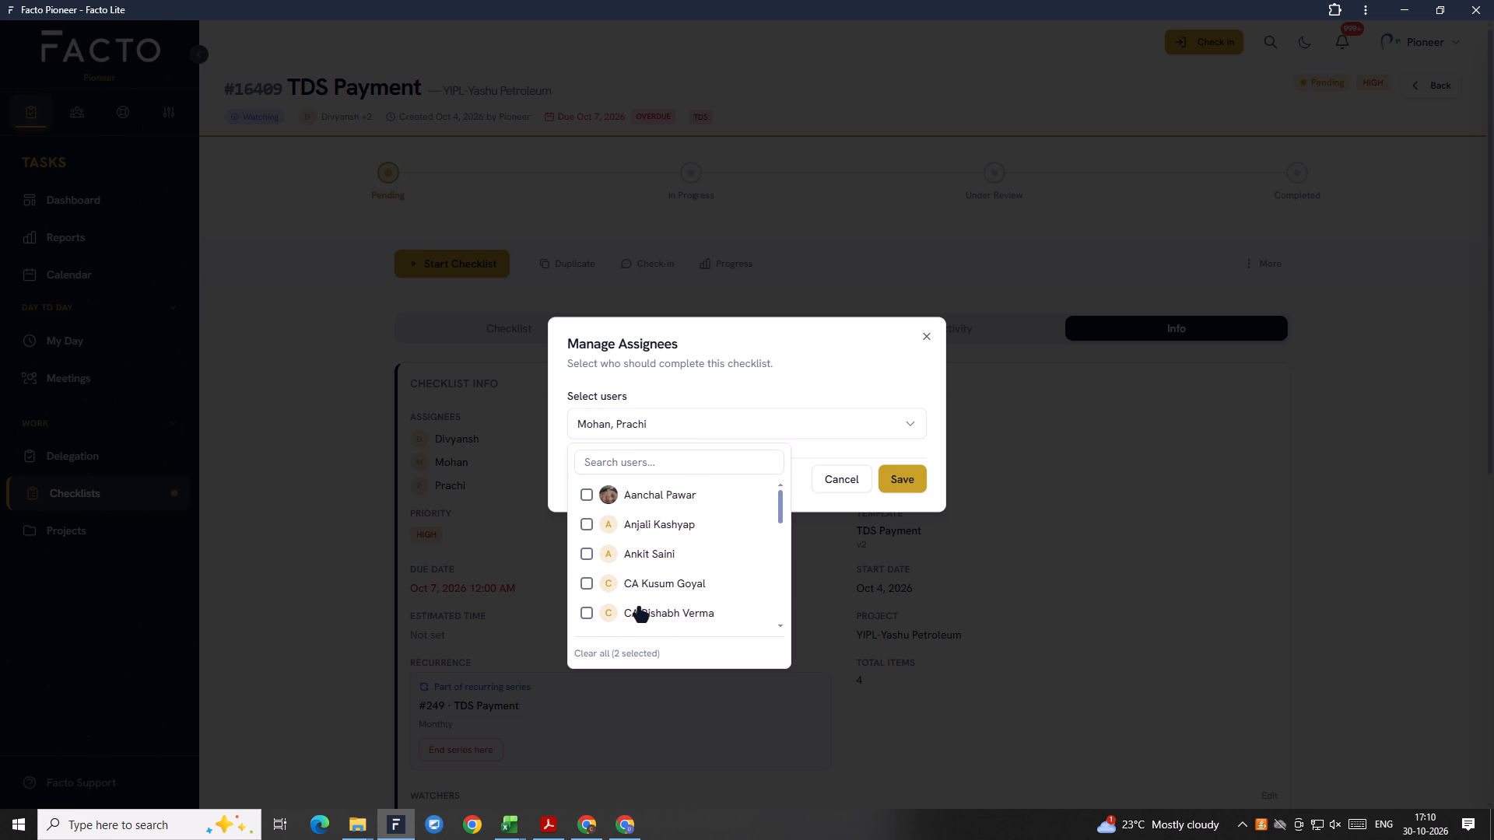
pyautogui.scroll(1, 639, 608)
pyautogui.click(647, 457)
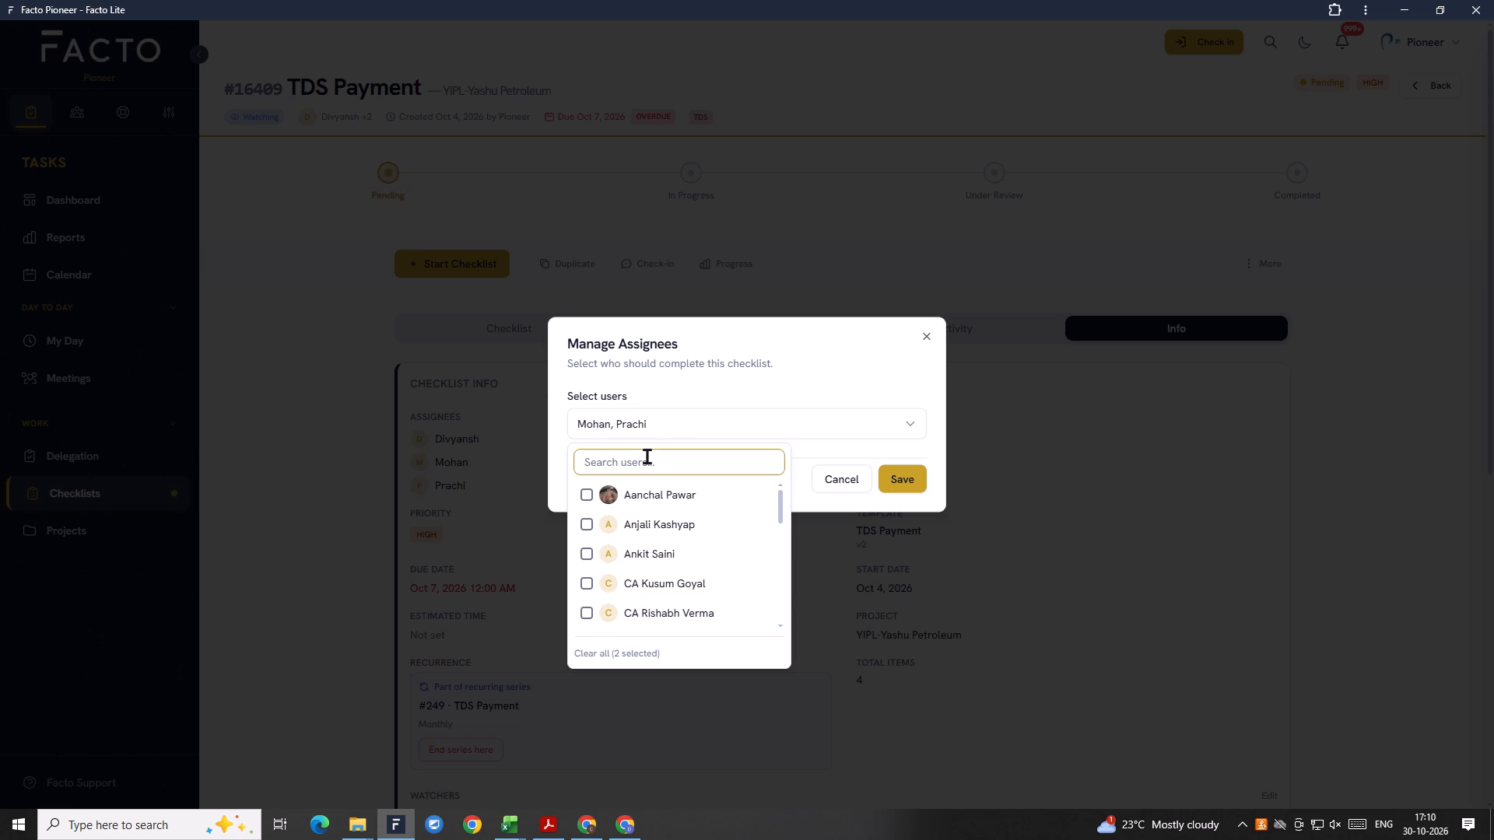
pyautogui.press('p')
pyautogui.write('RACH')
pyautogui.click(647, 512)
pyautogui.click(647, 503)
pyautogui.click(903, 474)
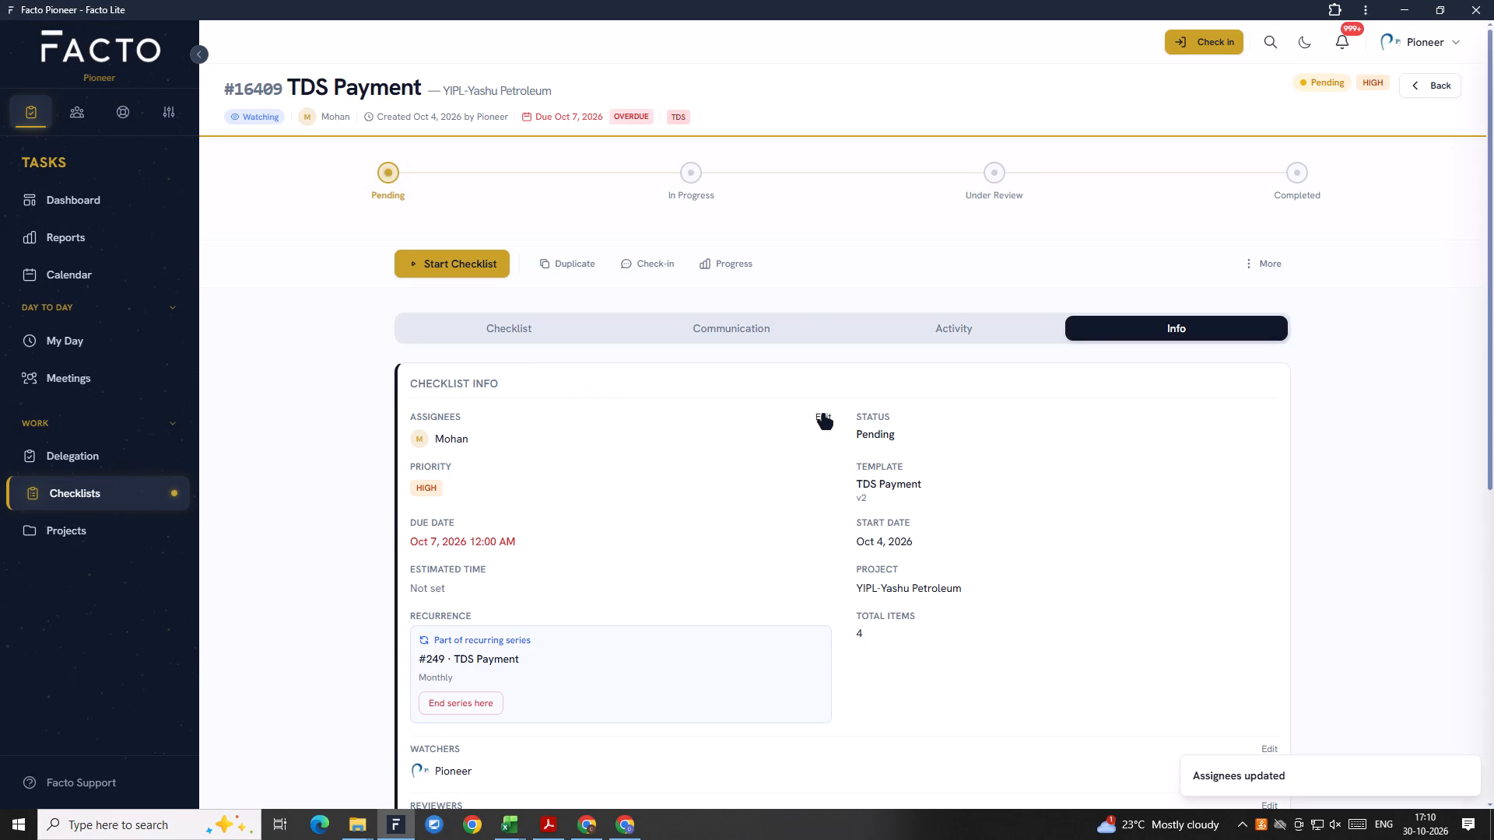
# Add Garima as an assignee of TDS Payment checklist #16409, save, check its details and return to the checklist list.
pyautogui.click(823, 415)
pyautogui.click(627, 423)
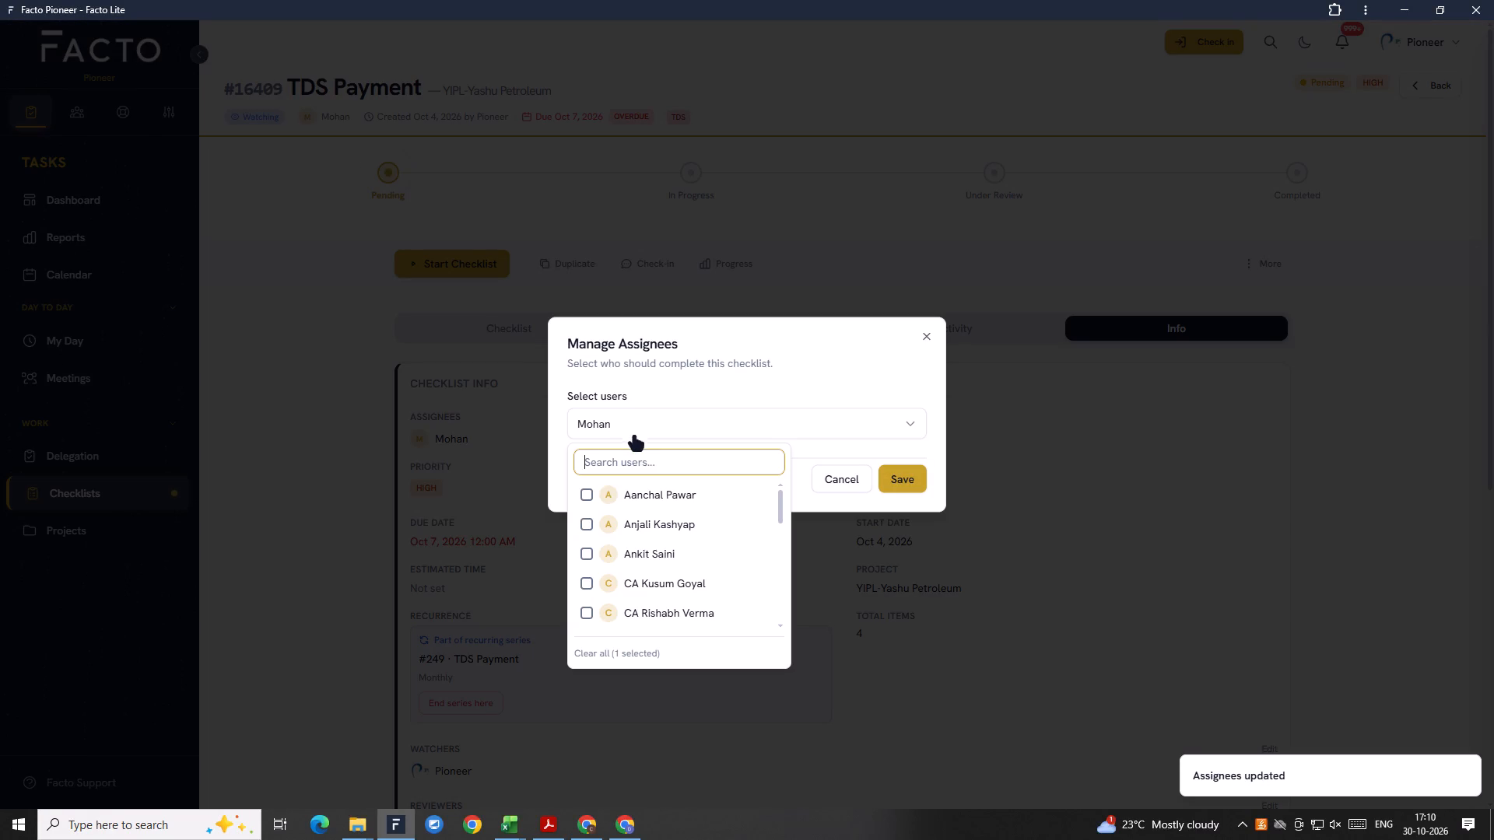
pyautogui.write('GARIM')
pyautogui.click(653, 496)
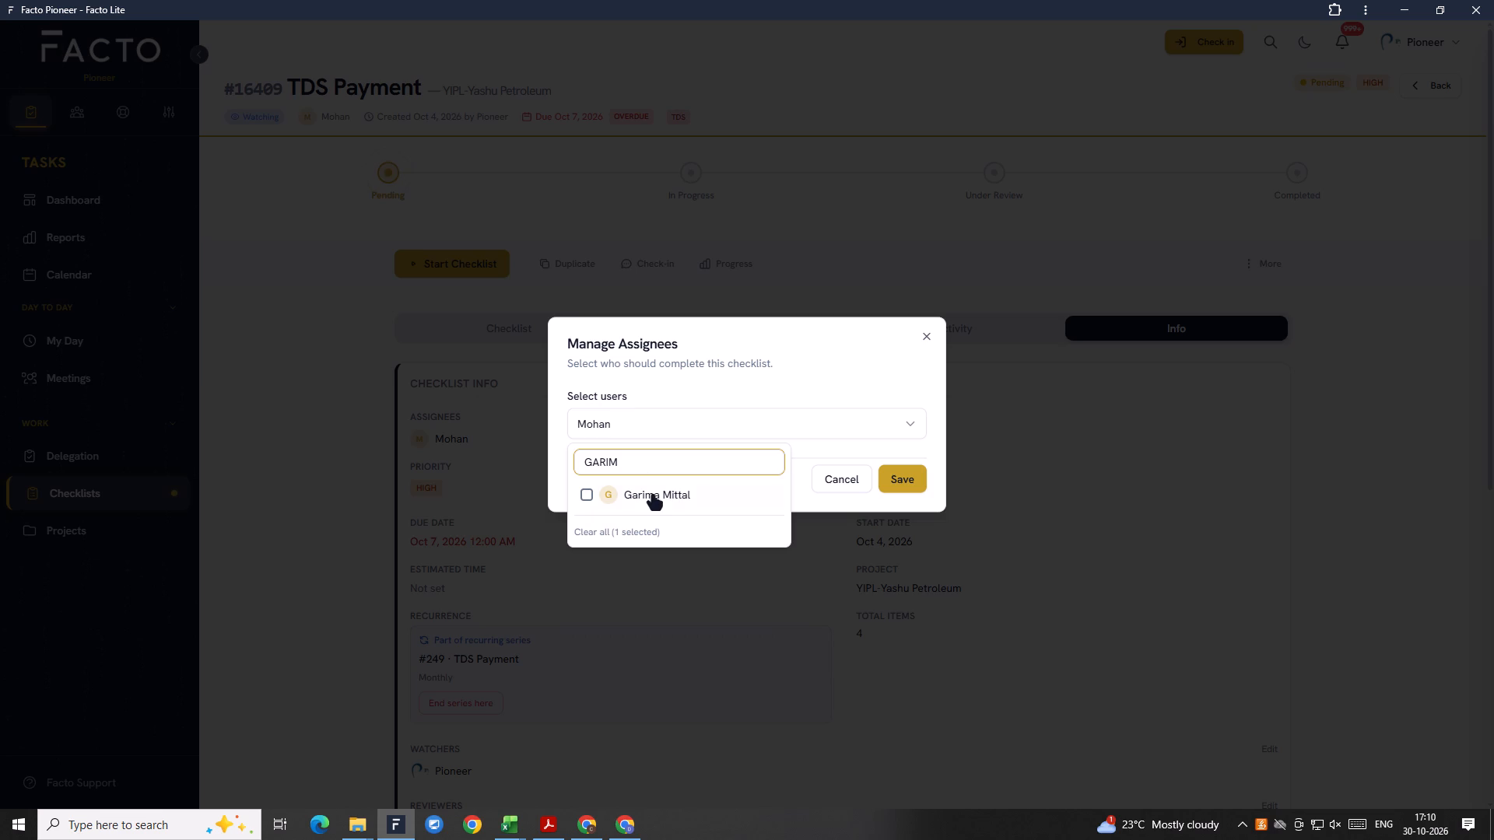
pyautogui.click(921, 480)
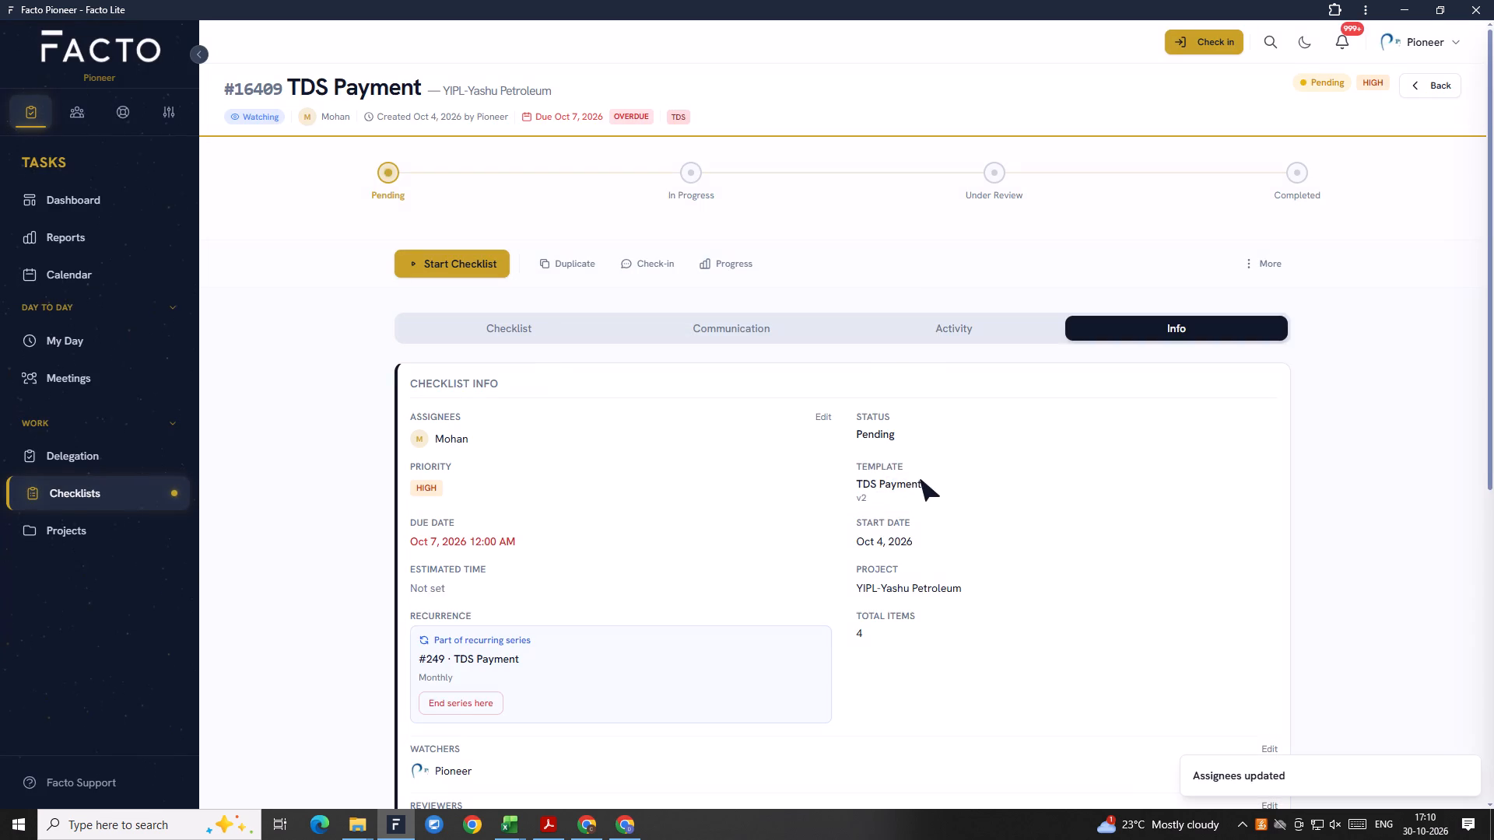
pyautogui.scroll(-2, 780, 586)
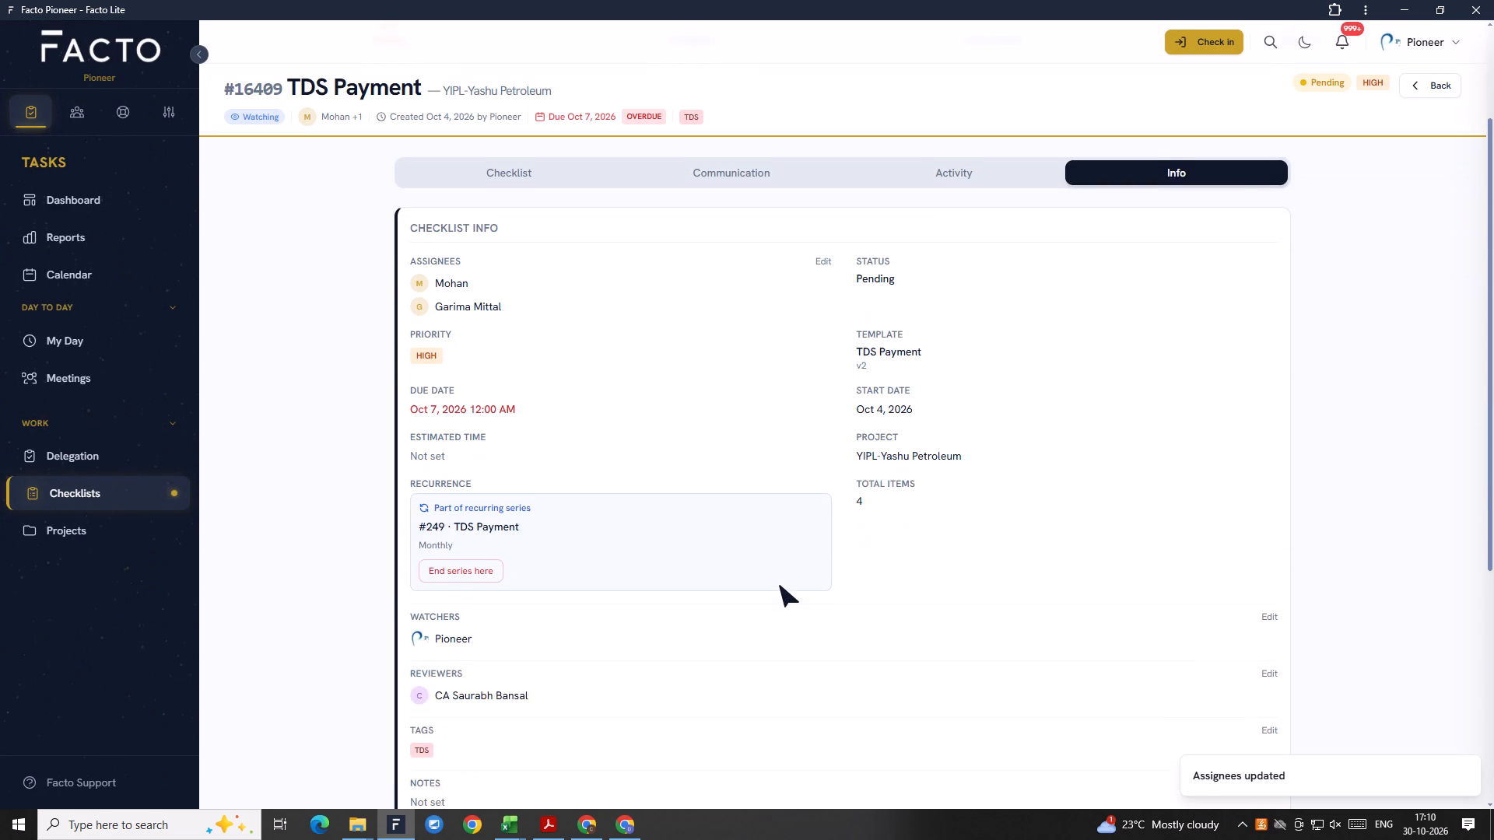
pyautogui.scroll(-12, 780, 586)
pyautogui.scroll(4, 777, 580)
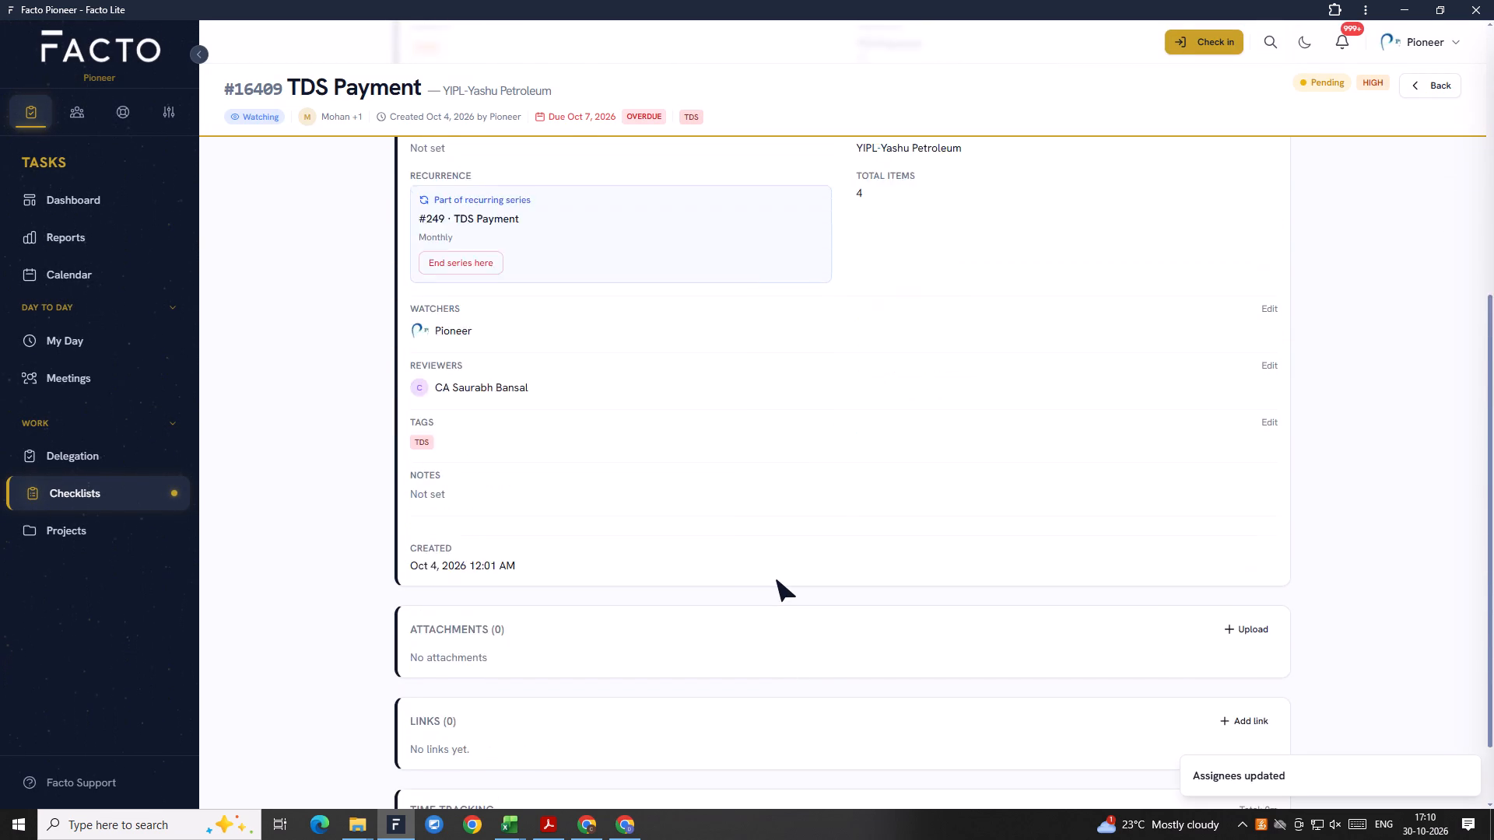
pyautogui.scroll(14, 777, 580)
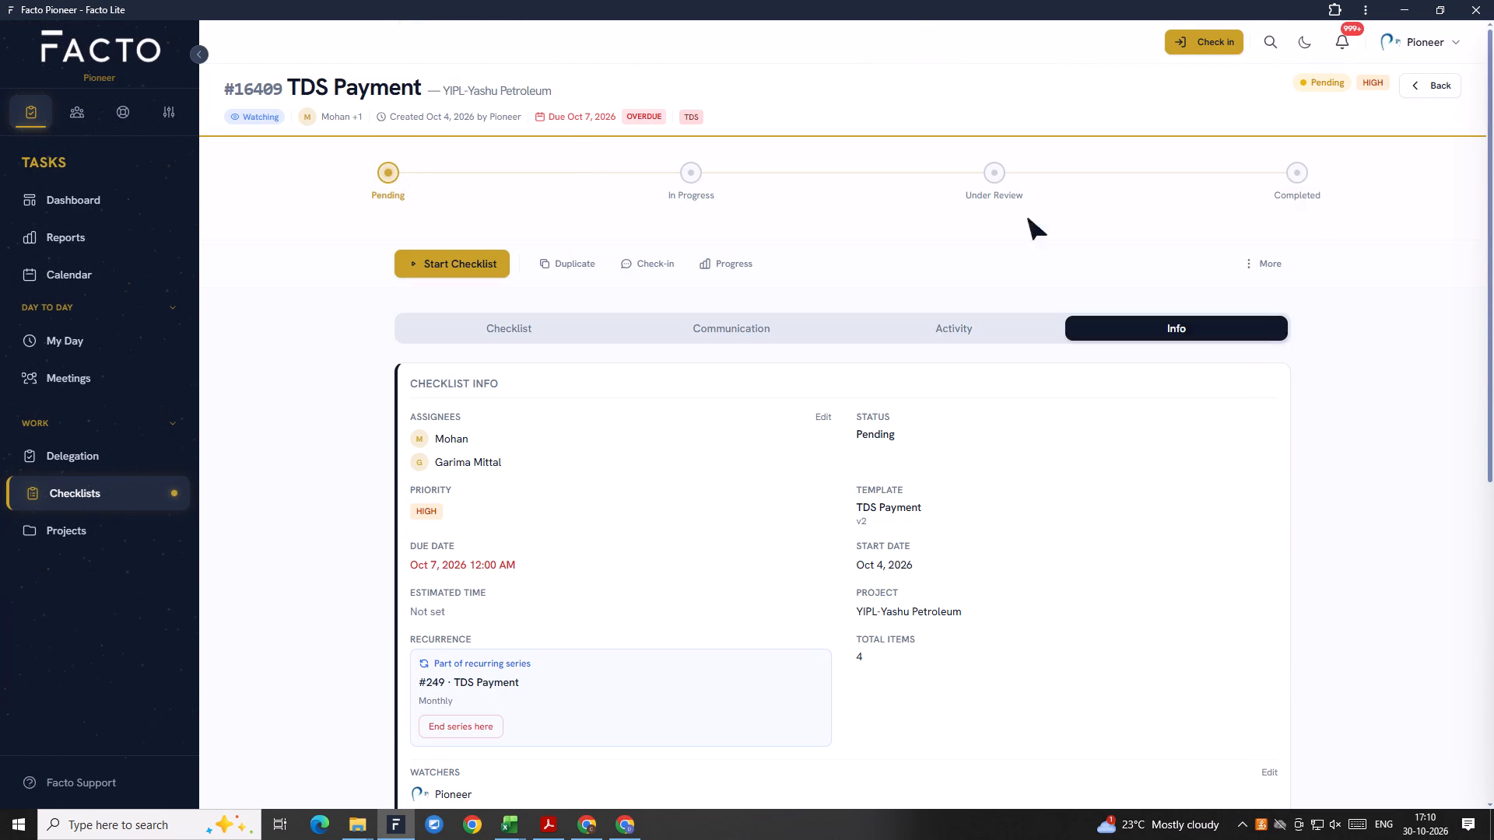
pyautogui.click(1430, 86)
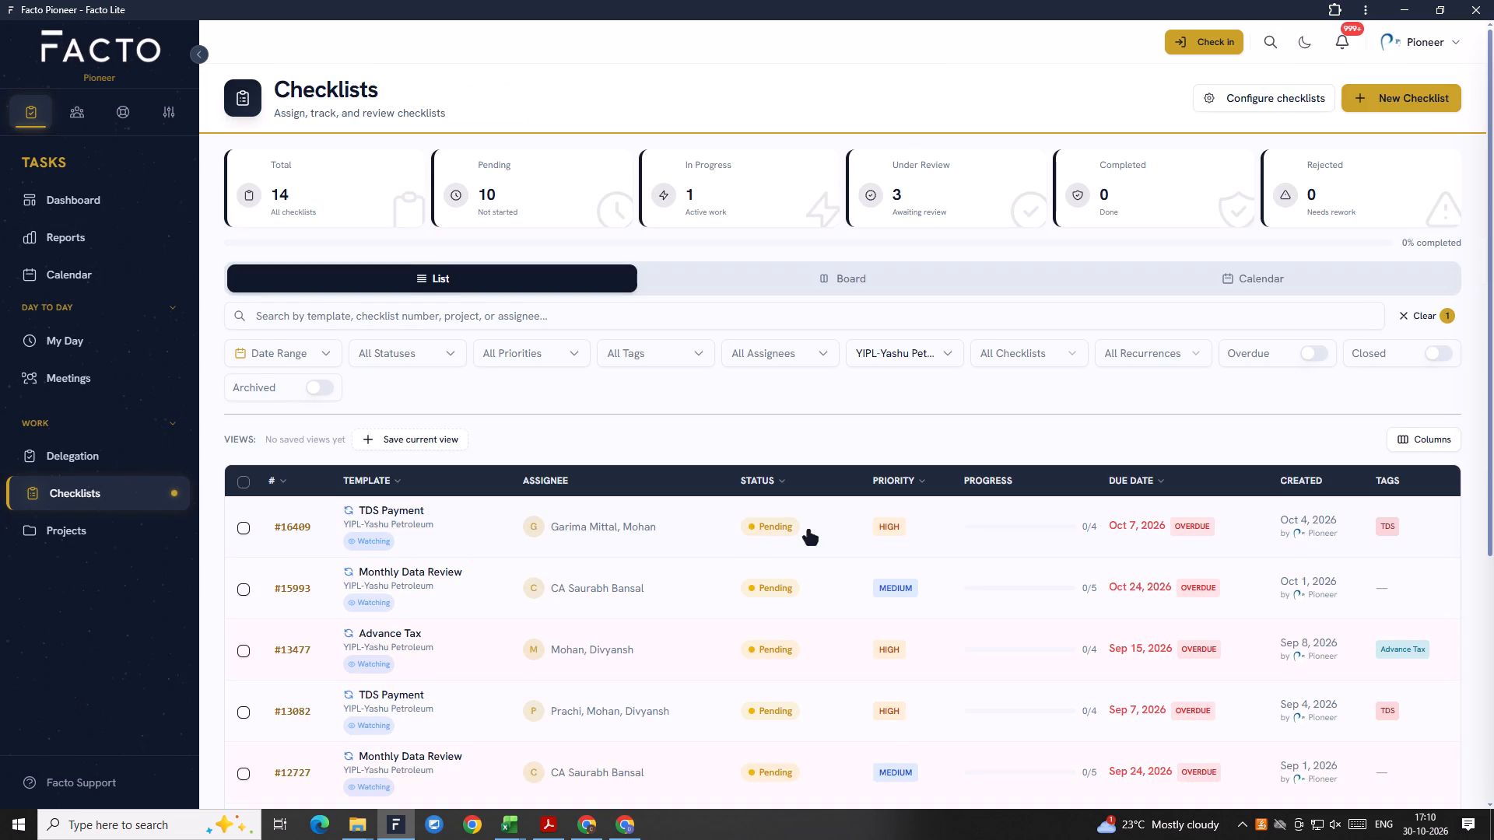
# Open the YIPL-Yashu Petroleum Advance Tax checklist #13477 and deselect Divyansh from its assignees.
pyautogui.scroll(-2, 739, 524)
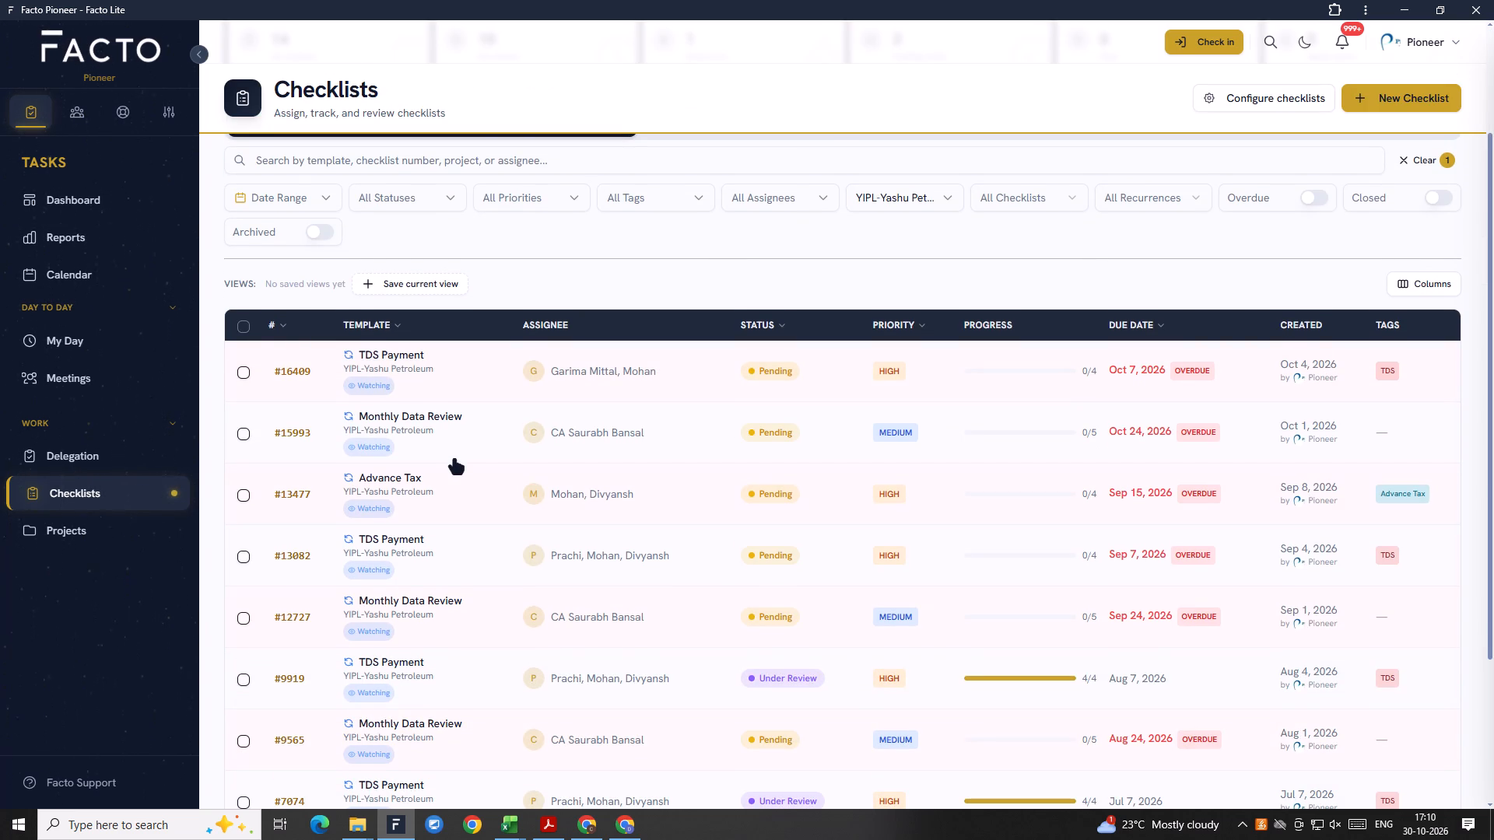
pyautogui.scroll(-1, 454, 460)
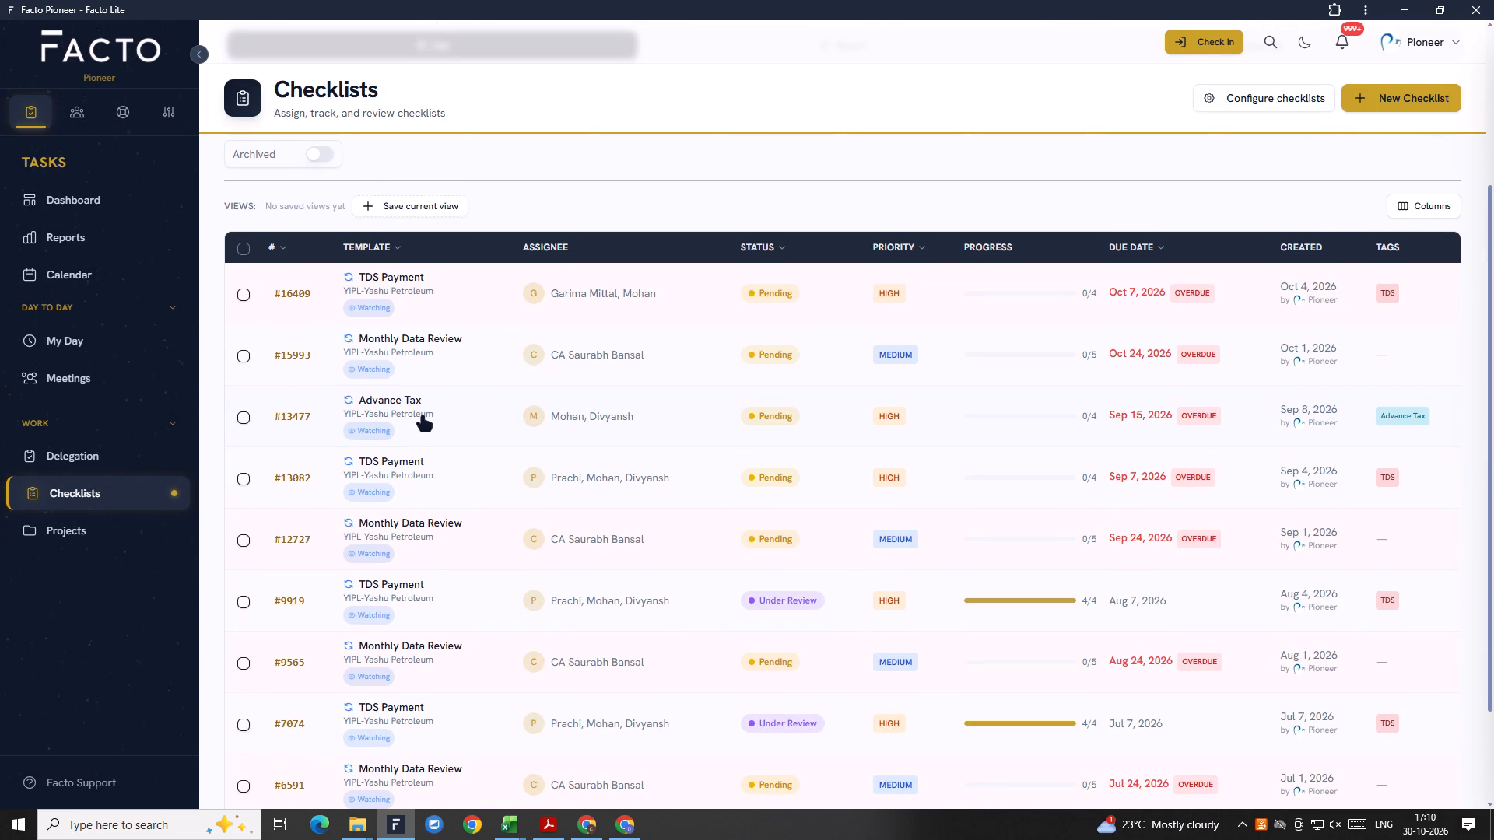
pyautogui.click(422, 417)
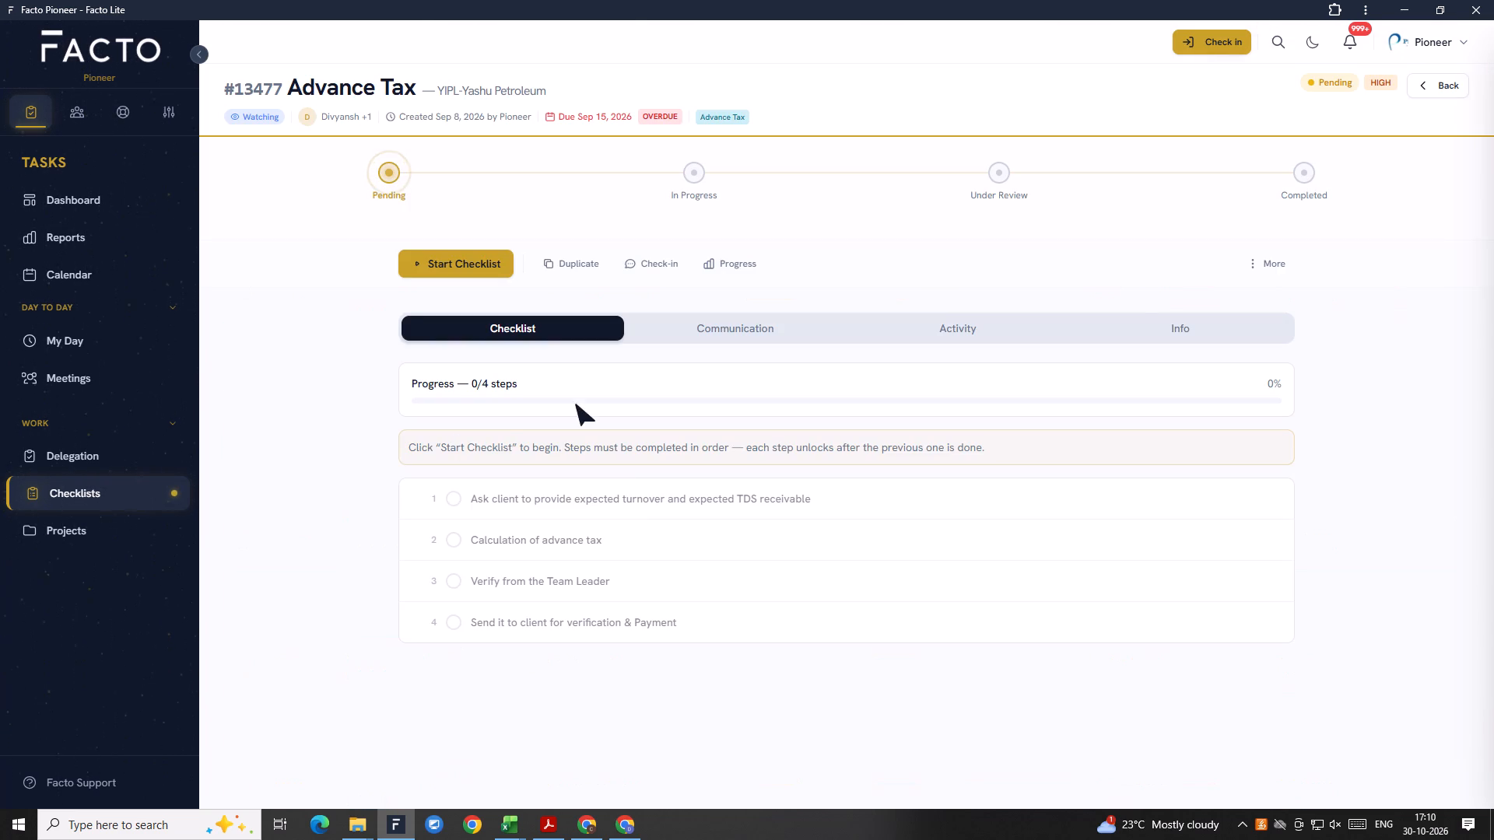
pyautogui.click(1170, 322)
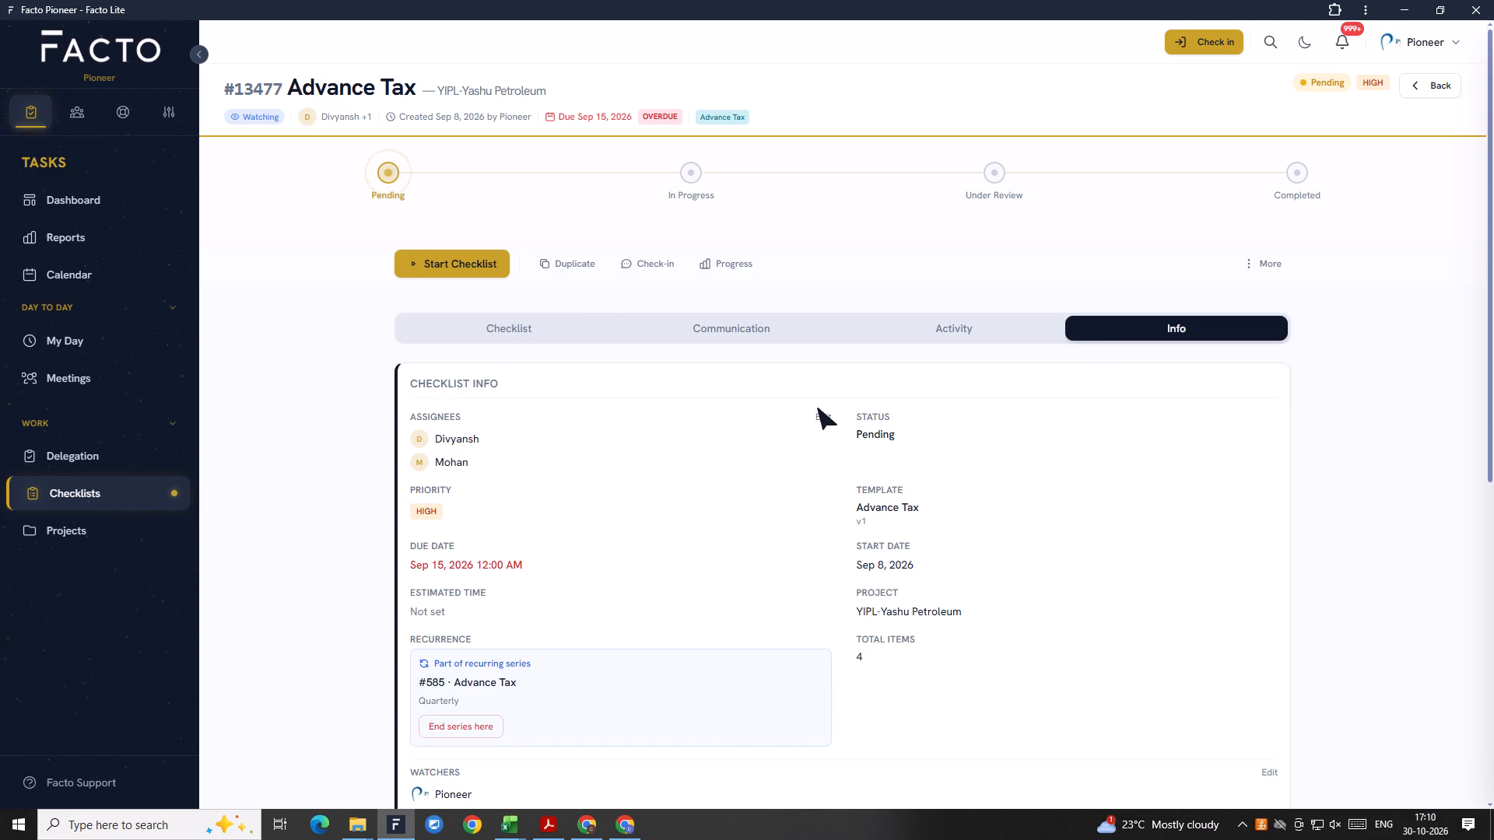
pyautogui.click(828, 415)
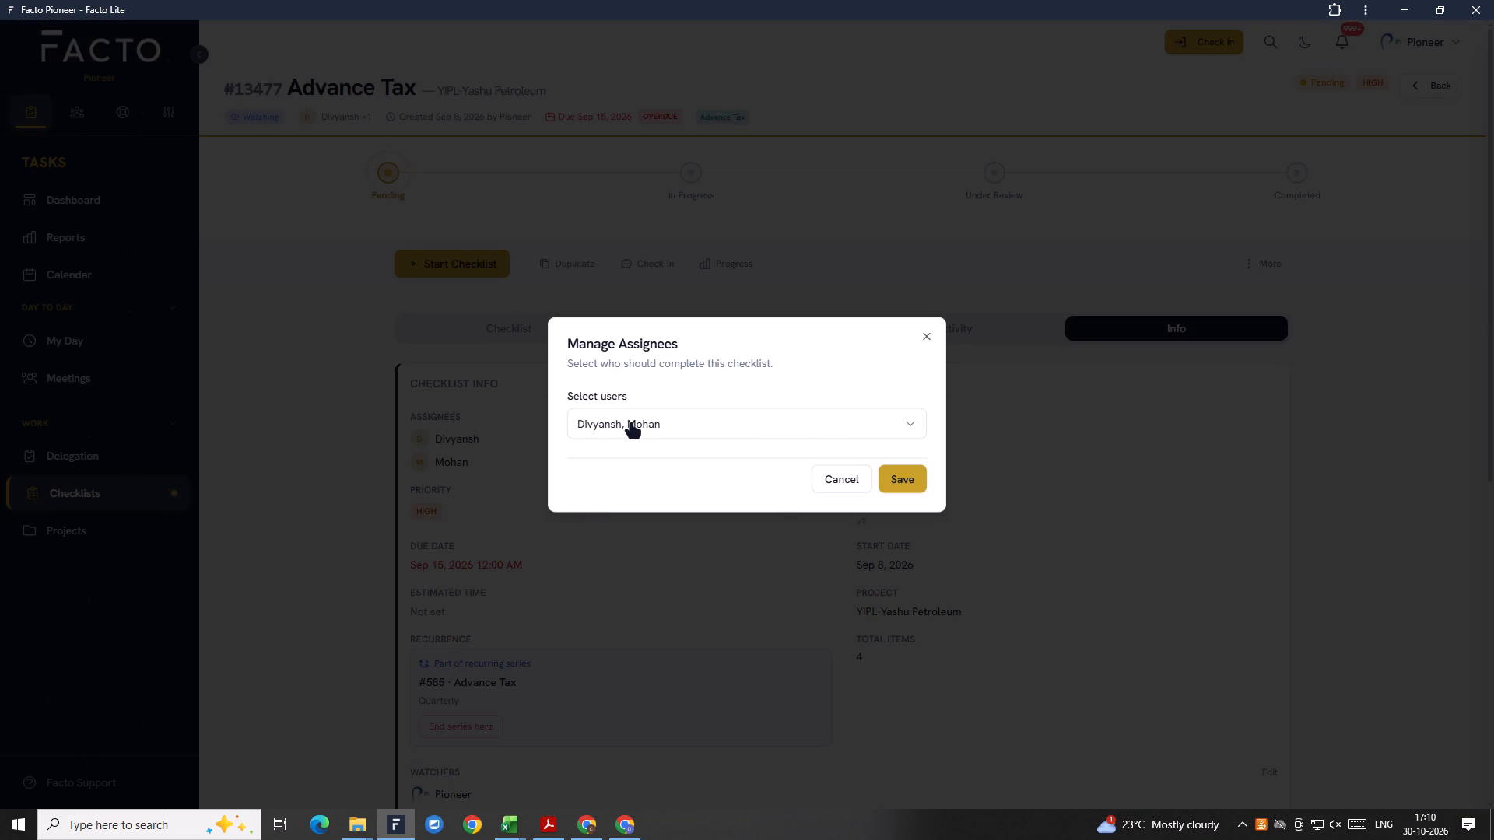
pyautogui.click(631, 425)
pyautogui.scroll(-4, 636, 474)
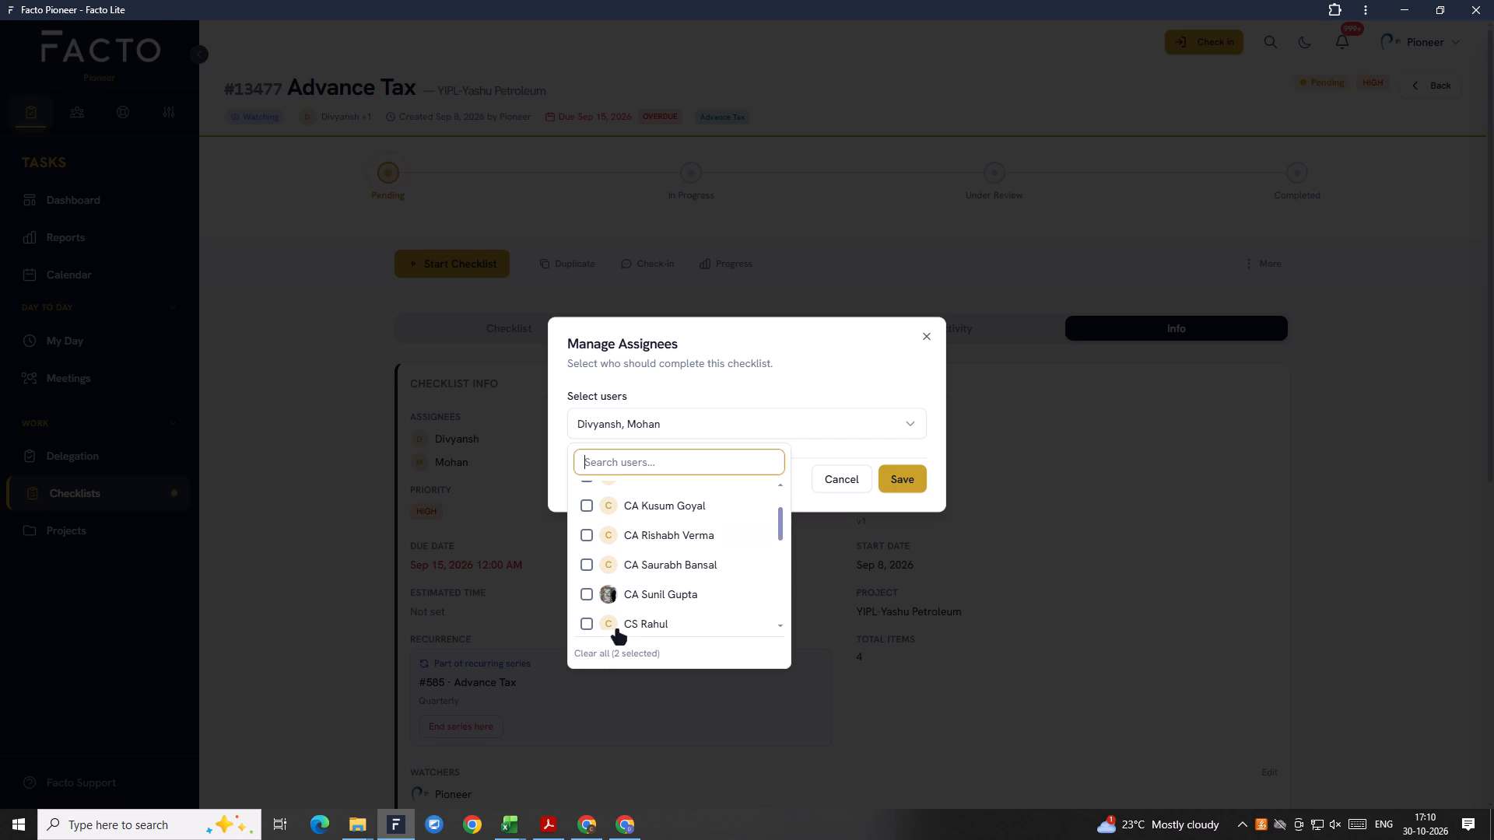
pyautogui.write('DI')
pyautogui.press('v')
pyautogui.press('y')
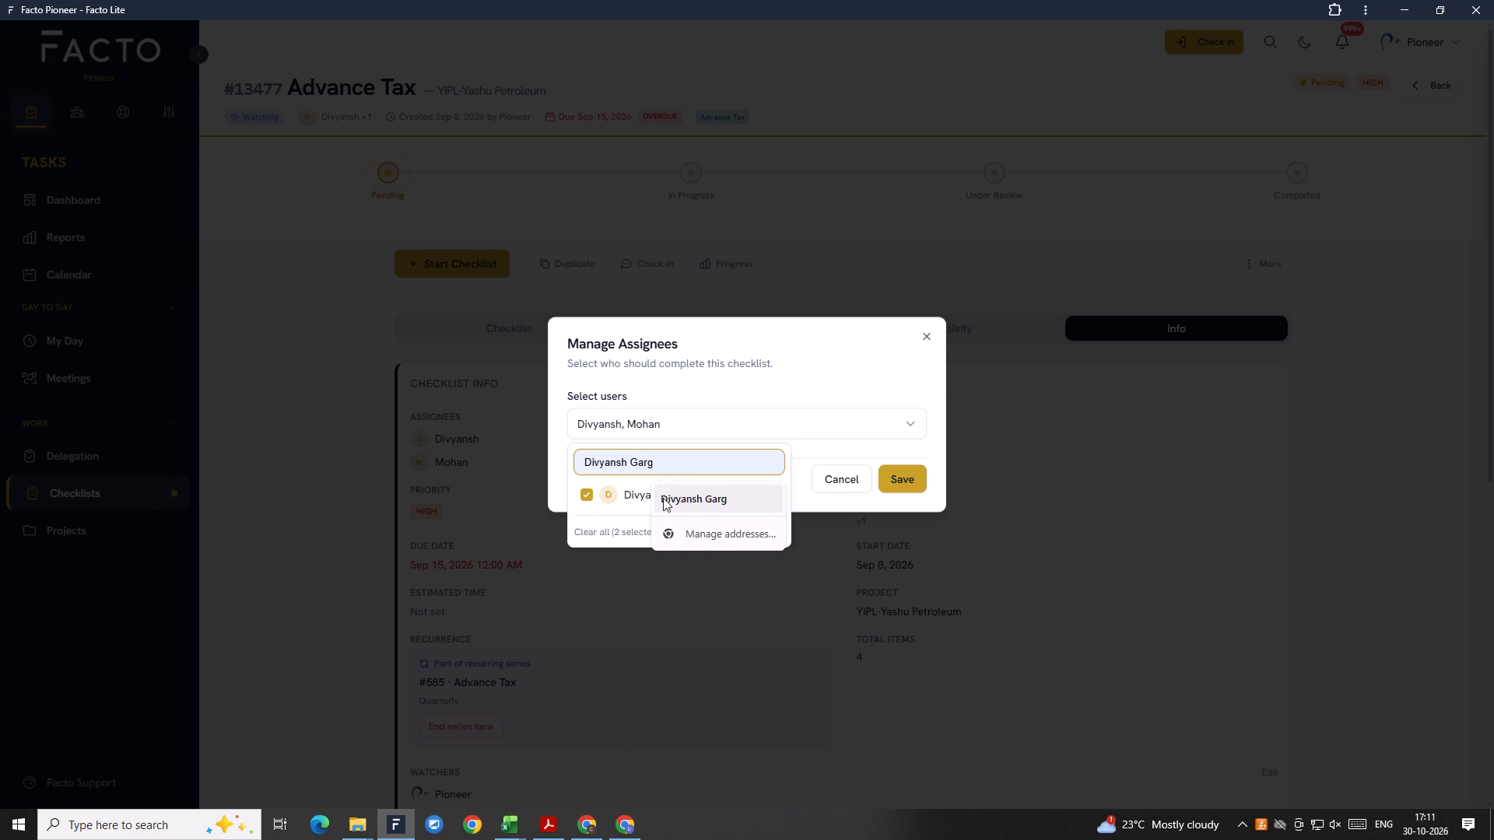
pyautogui.click(602, 494)
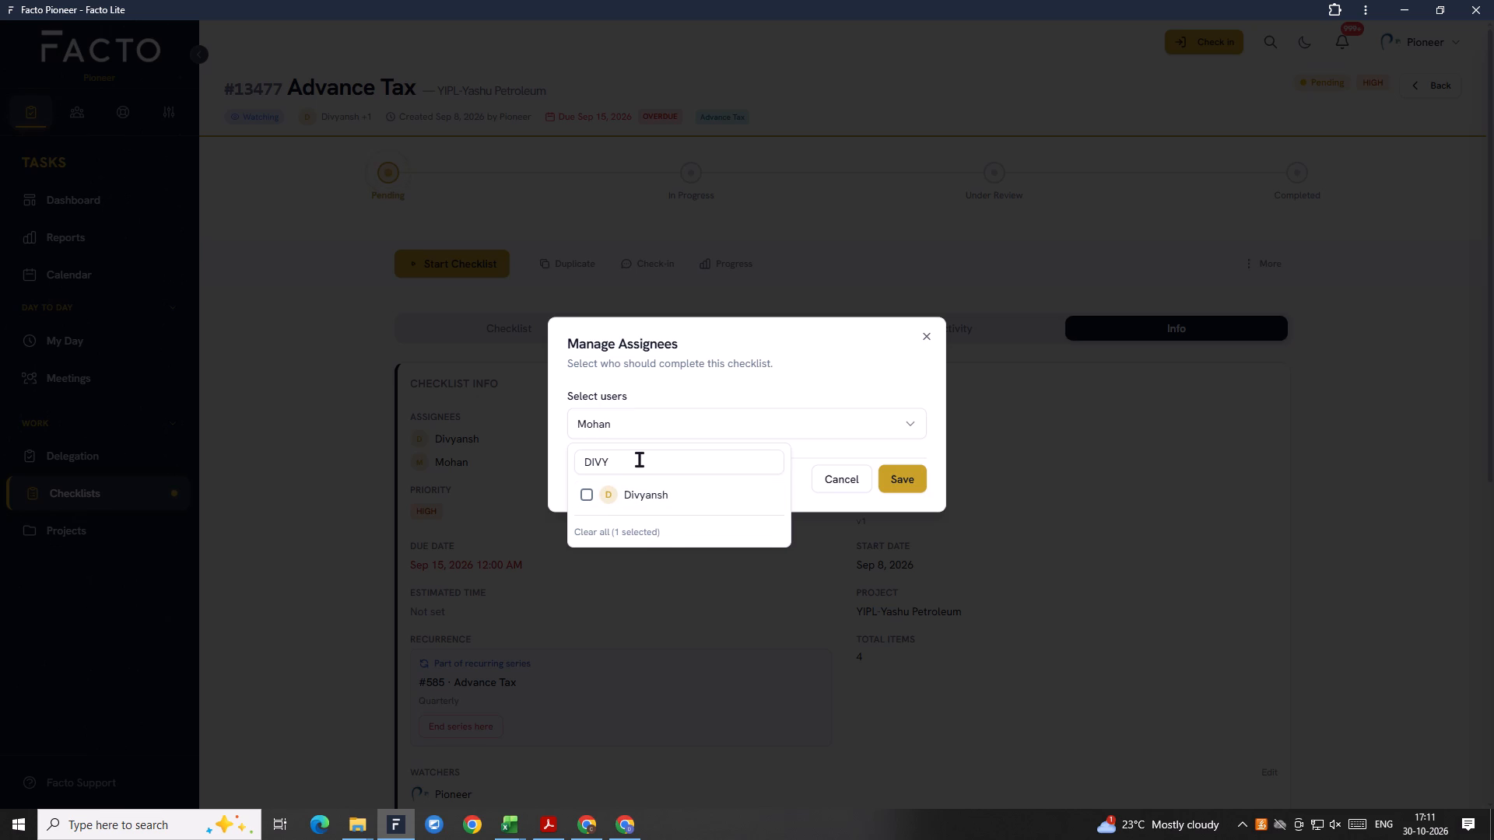
# Add Garima alongside Mohan on Advance Tax checklist #13477, save the assignees, check its details and return to the list.
pyautogui.click(640, 460)
pyautogui.press('BackSpace')
pyautogui.press('BackSpace')
pyautogui.press('BackSpace')
pyautogui.press('BackSpace')
pyautogui.press('BackSpace')
pyautogui.press('BackSpace')
pyautogui.press('BackSpace')
pyautogui.press('BackSpace')
pyautogui.press('BackSpace')
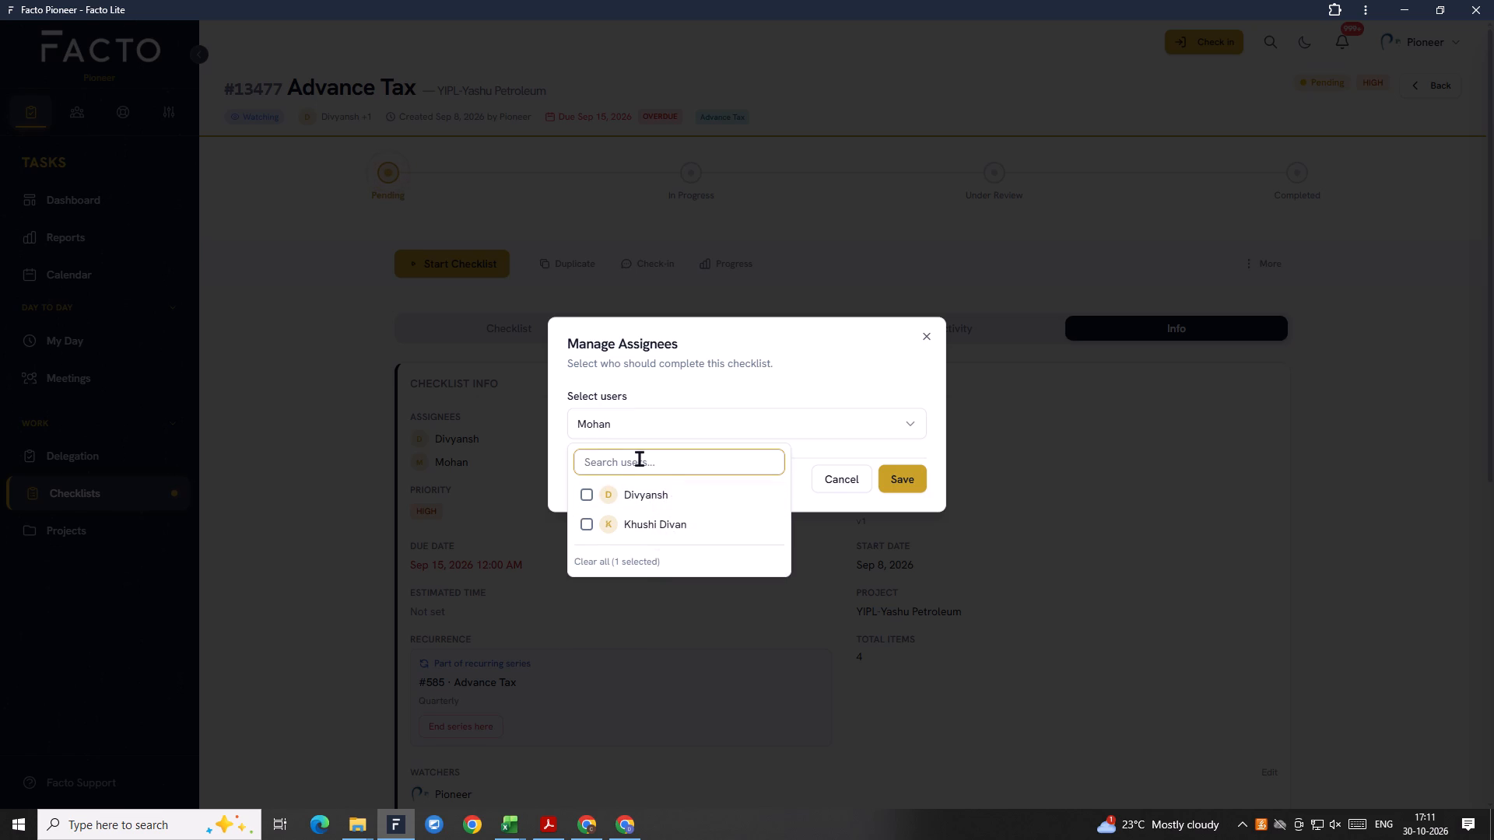
pyautogui.press('h')
pyautogui.press('BackSpace')
pyautogui.write('GARIM')
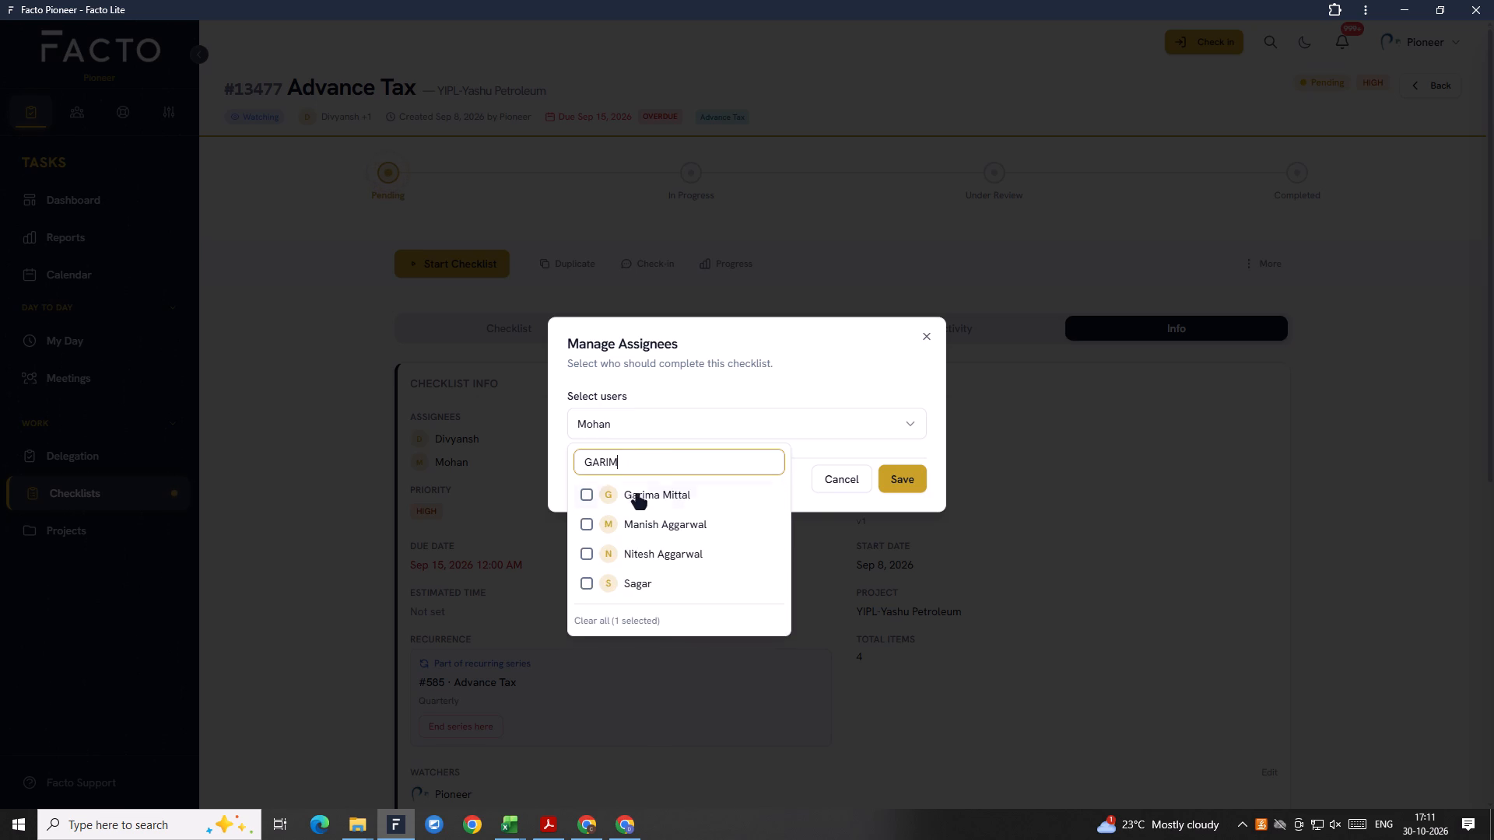
pyautogui.click(638, 499)
pyautogui.click(910, 486)
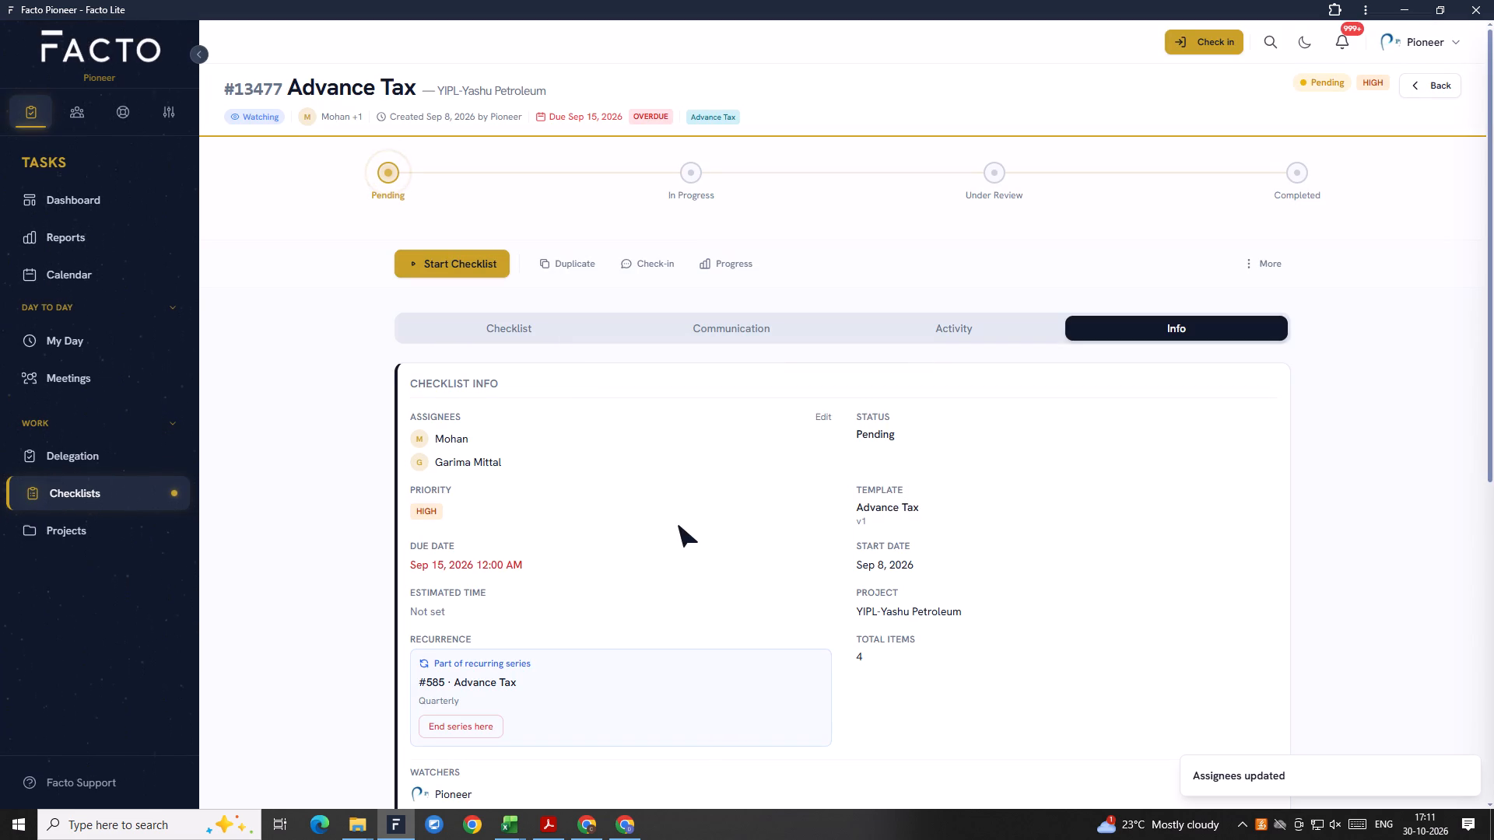
pyautogui.scroll(-11, 766, 551)
pyautogui.scroll(3, 766, 551)
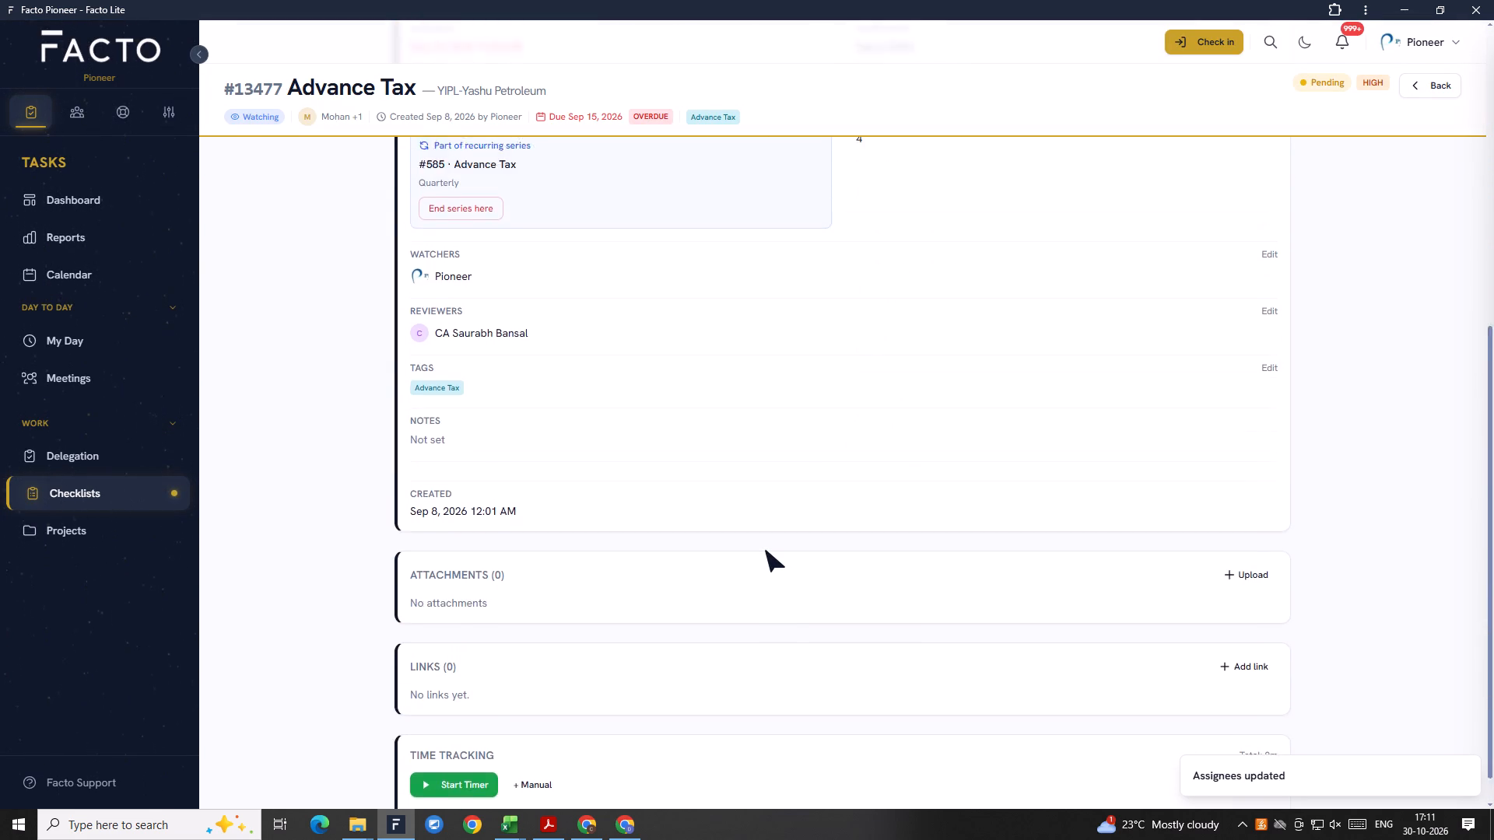
pyautogui.scroll(14, 766, 551)
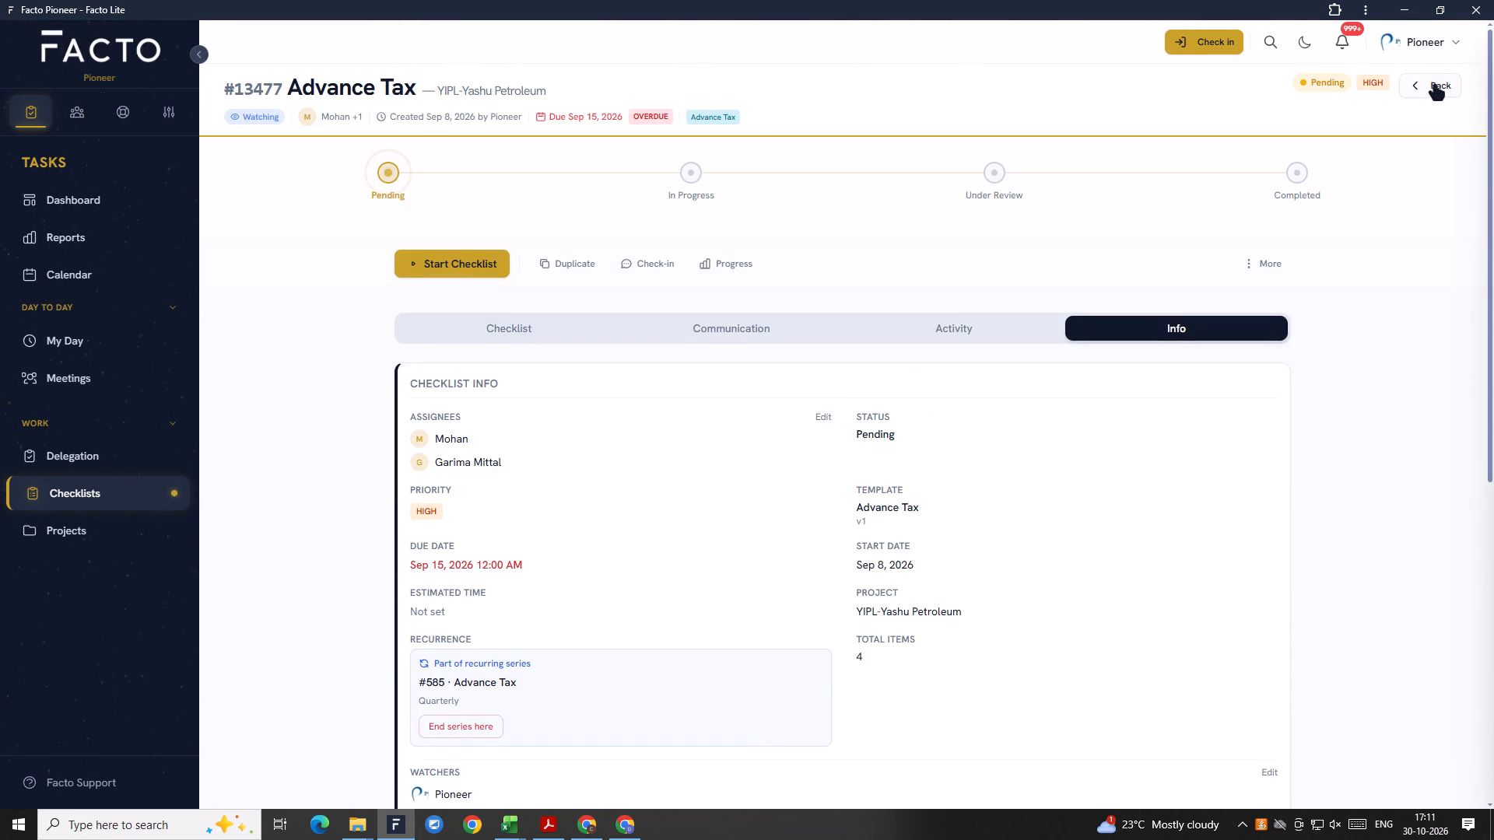
pyautogui.click(1434, 88)
# Open the YIPL-Yashu Petroleum TDS Payment checklist #13082 and deselect Divyansh from its assignees.
pyautogui.scroll(-1, 689, 460)
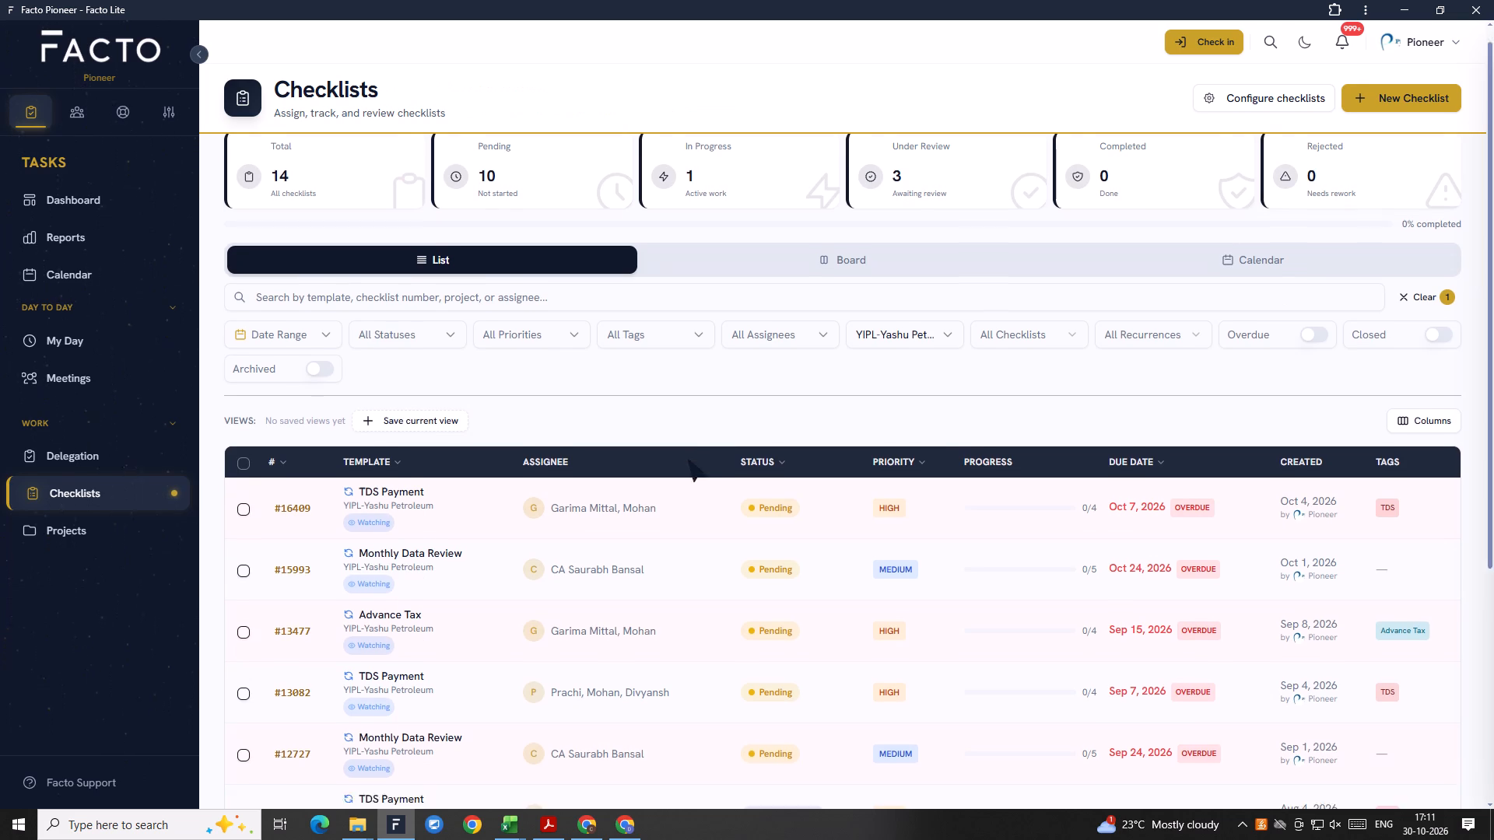
pyautogui.scroll(-2, 512, 528)
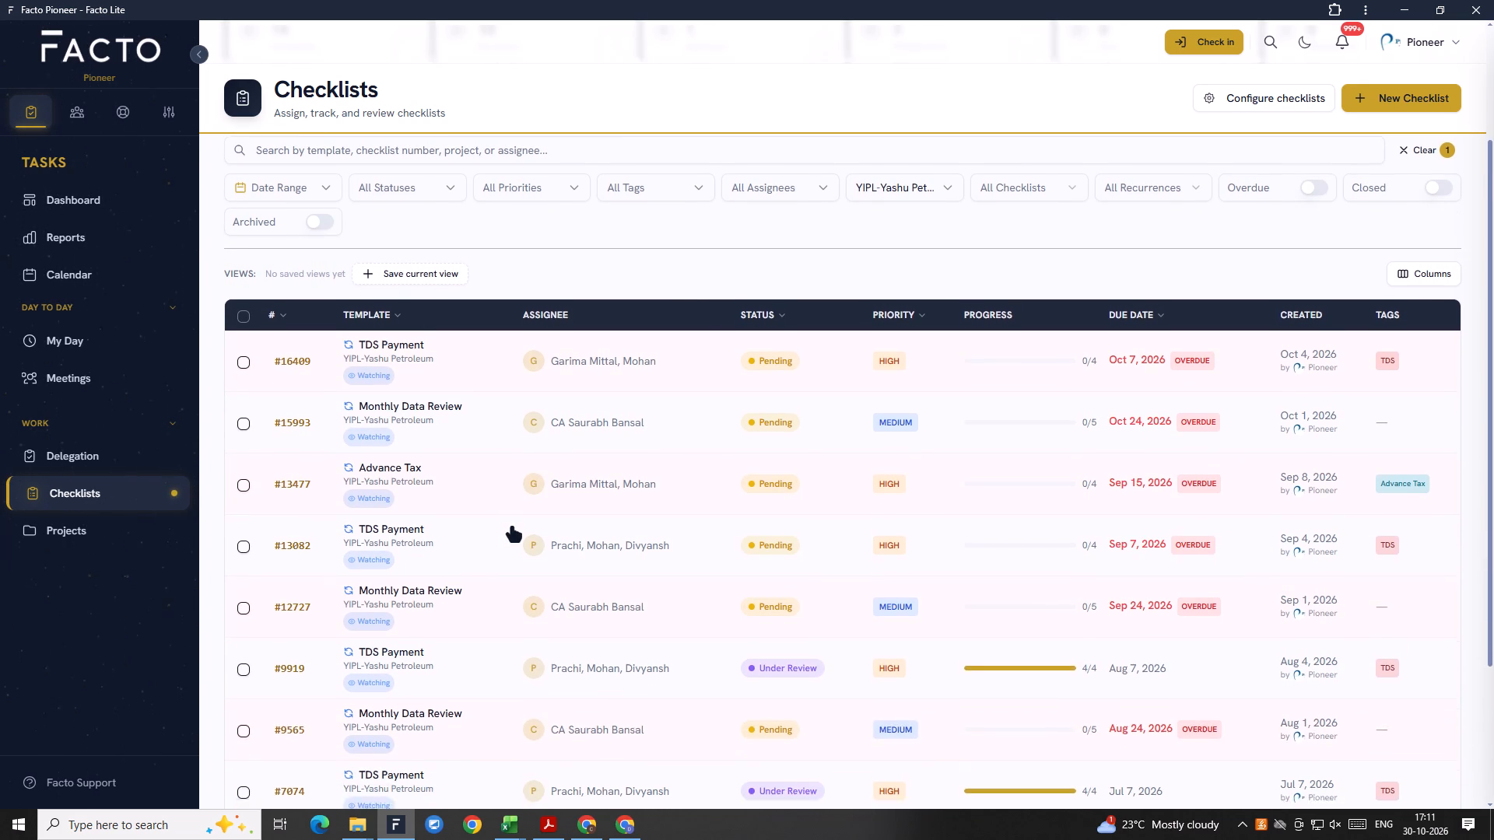
pyautogui.scroll(-1, 512, 528)
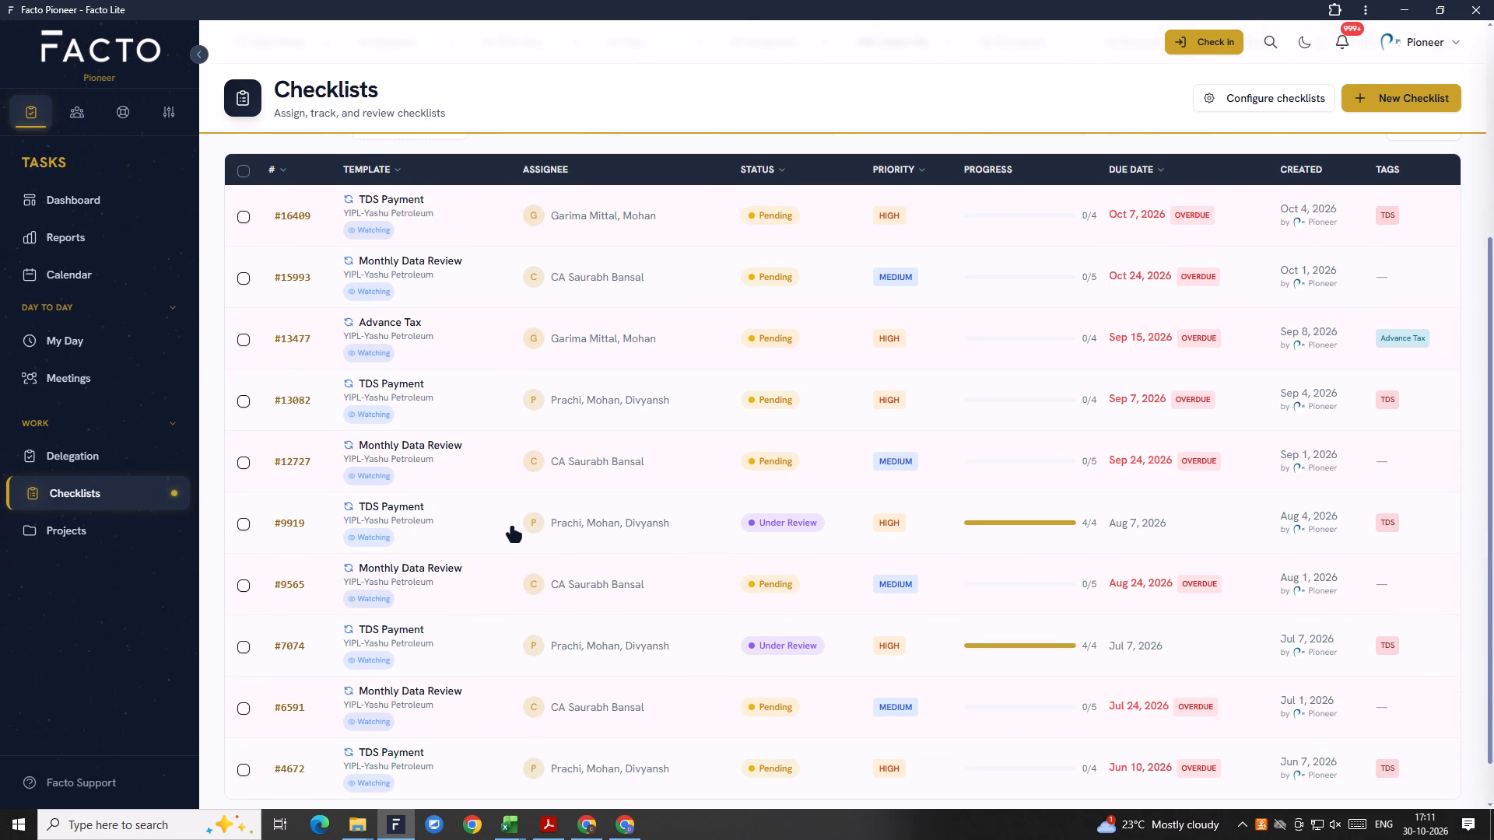
pyautogui.scroll(-1, 512, 528)
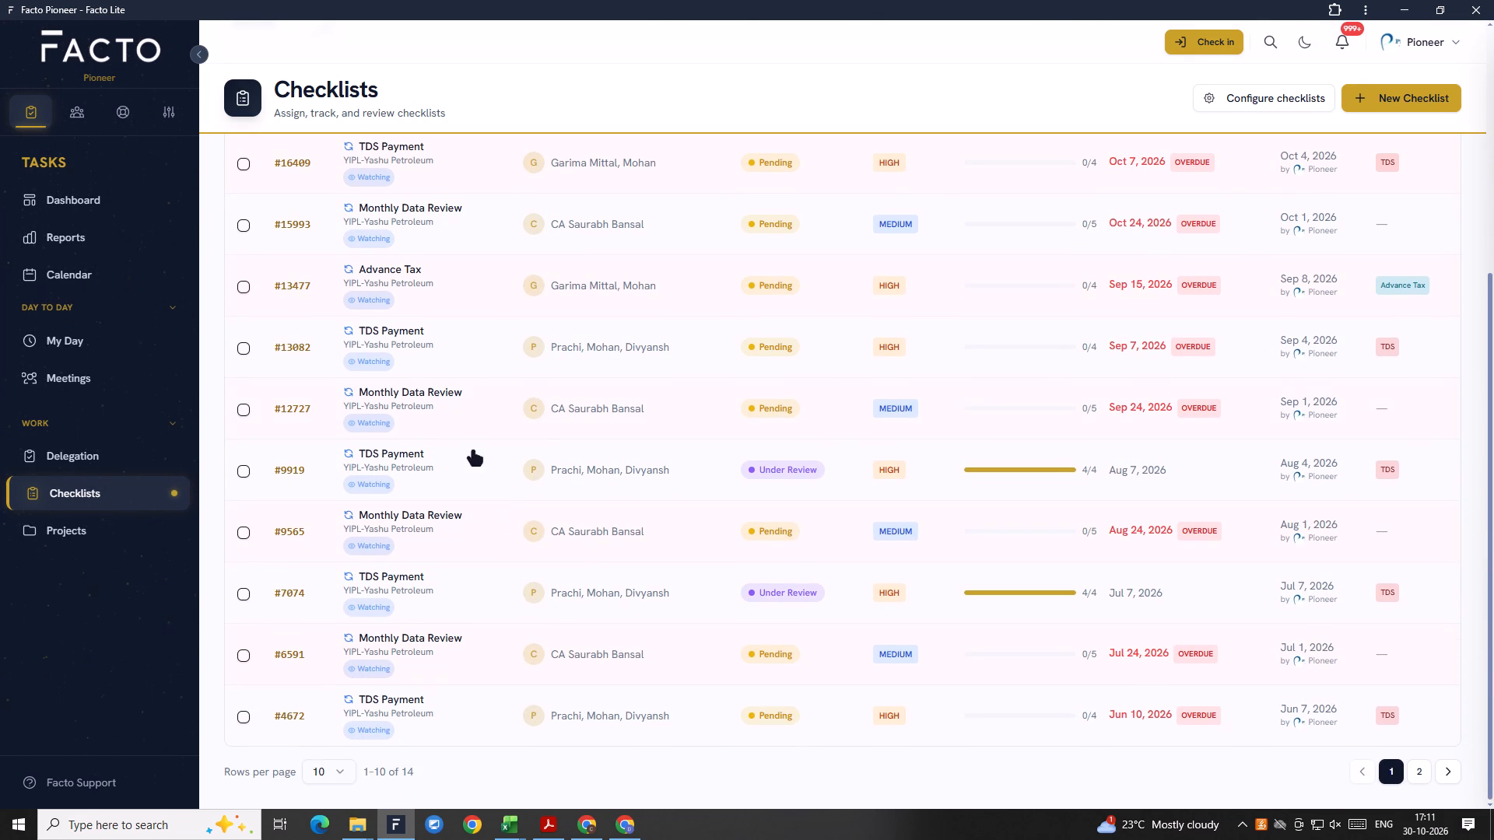
pyautogui.click(436, 344)
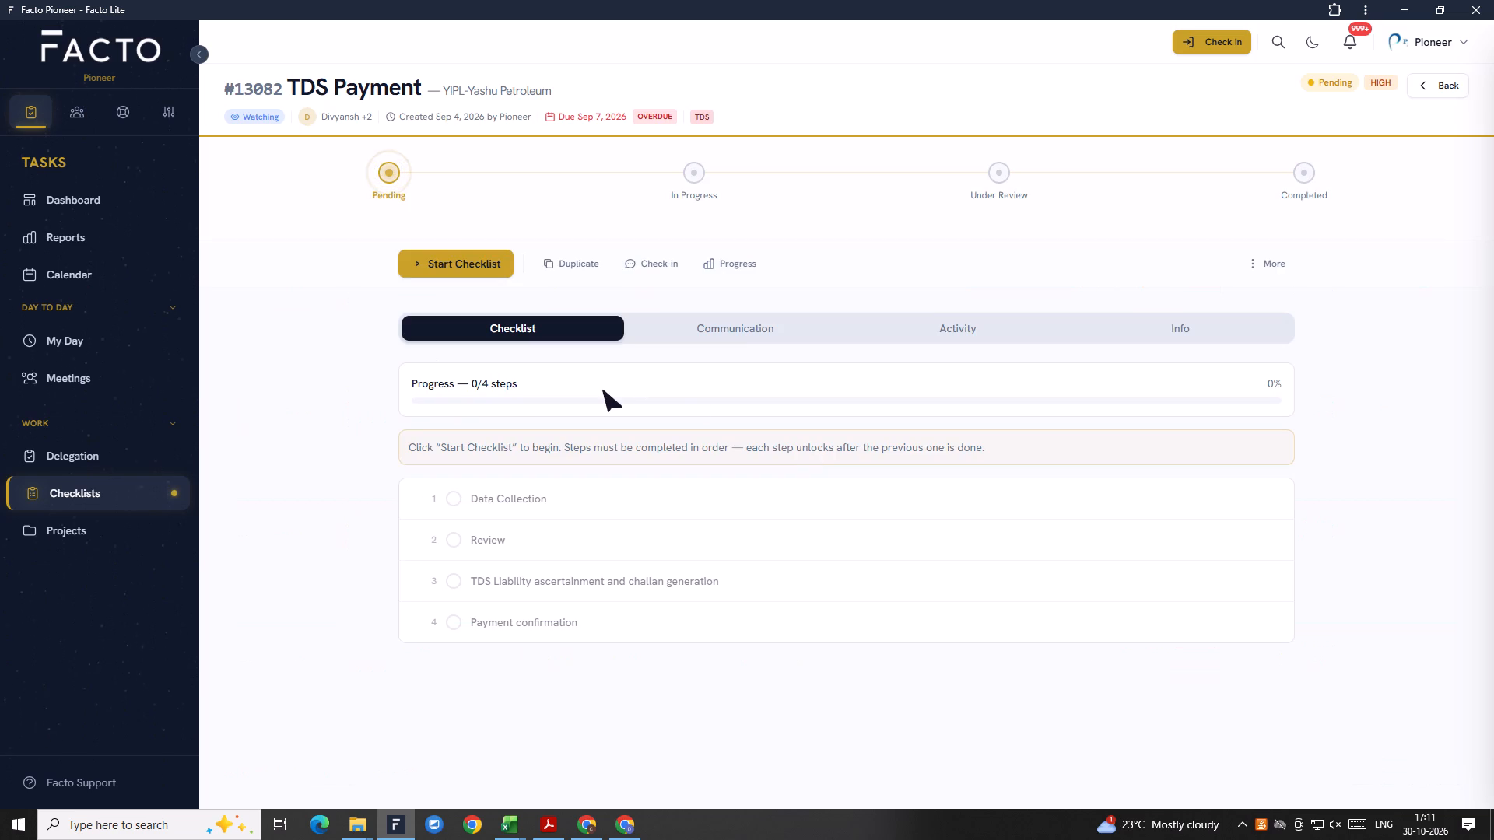
pyautogui.click(1123, 319)
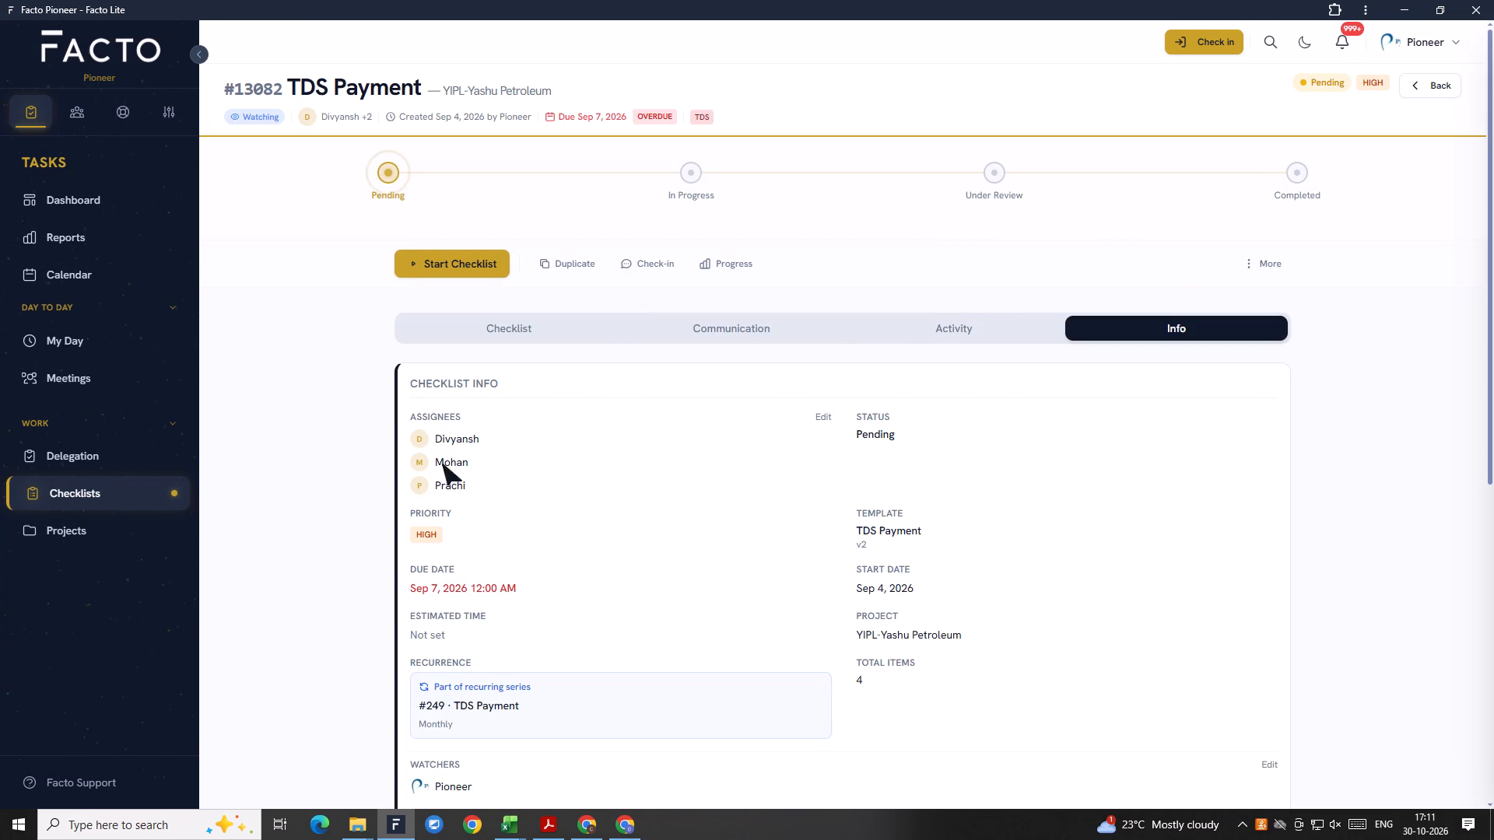
pyautogui.click(816, 418)
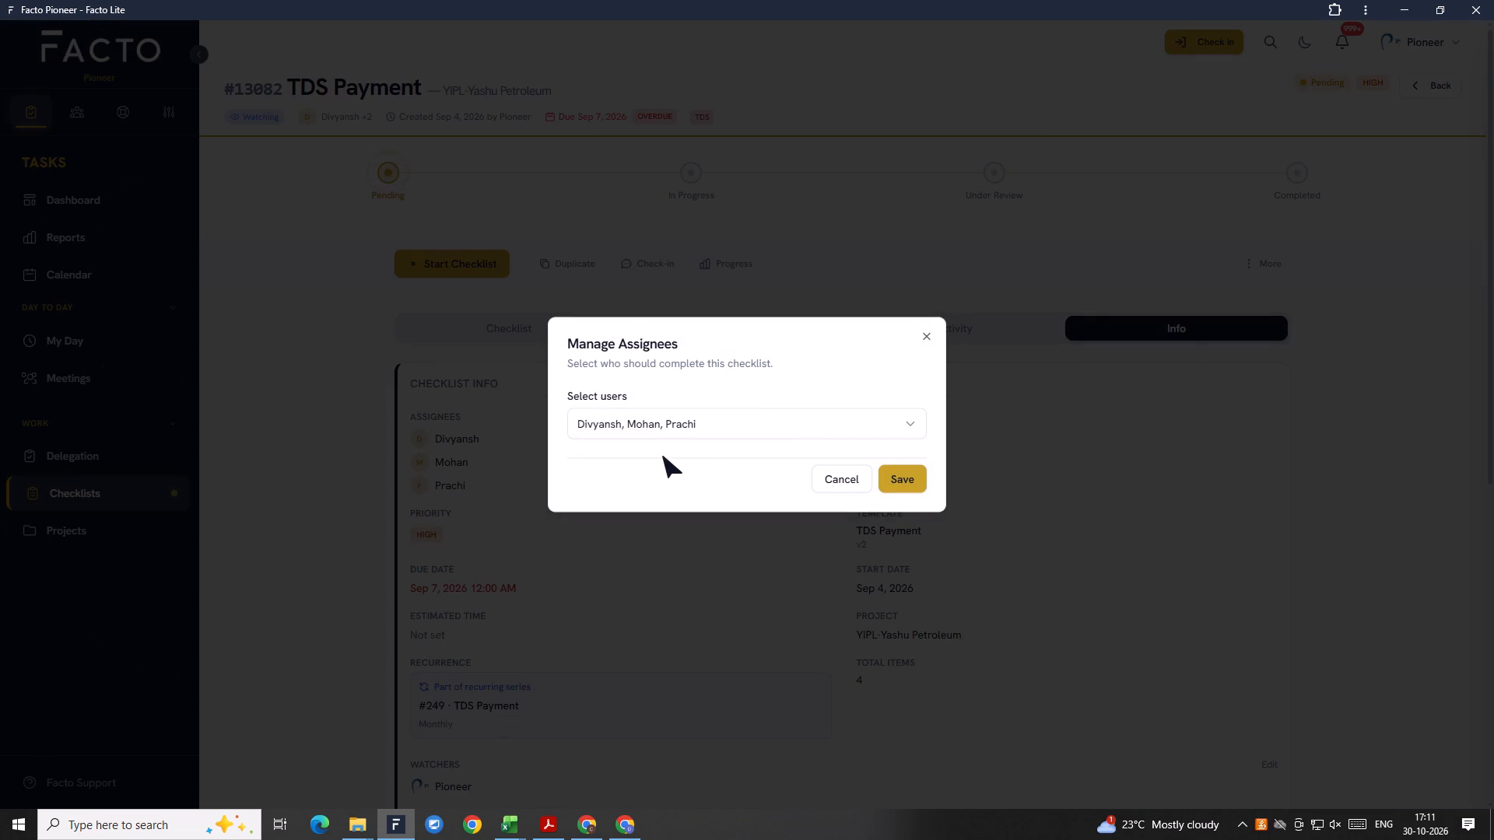
pyautogui.click(660, 435)
pyautogui.scroll(-3, 656, 521)
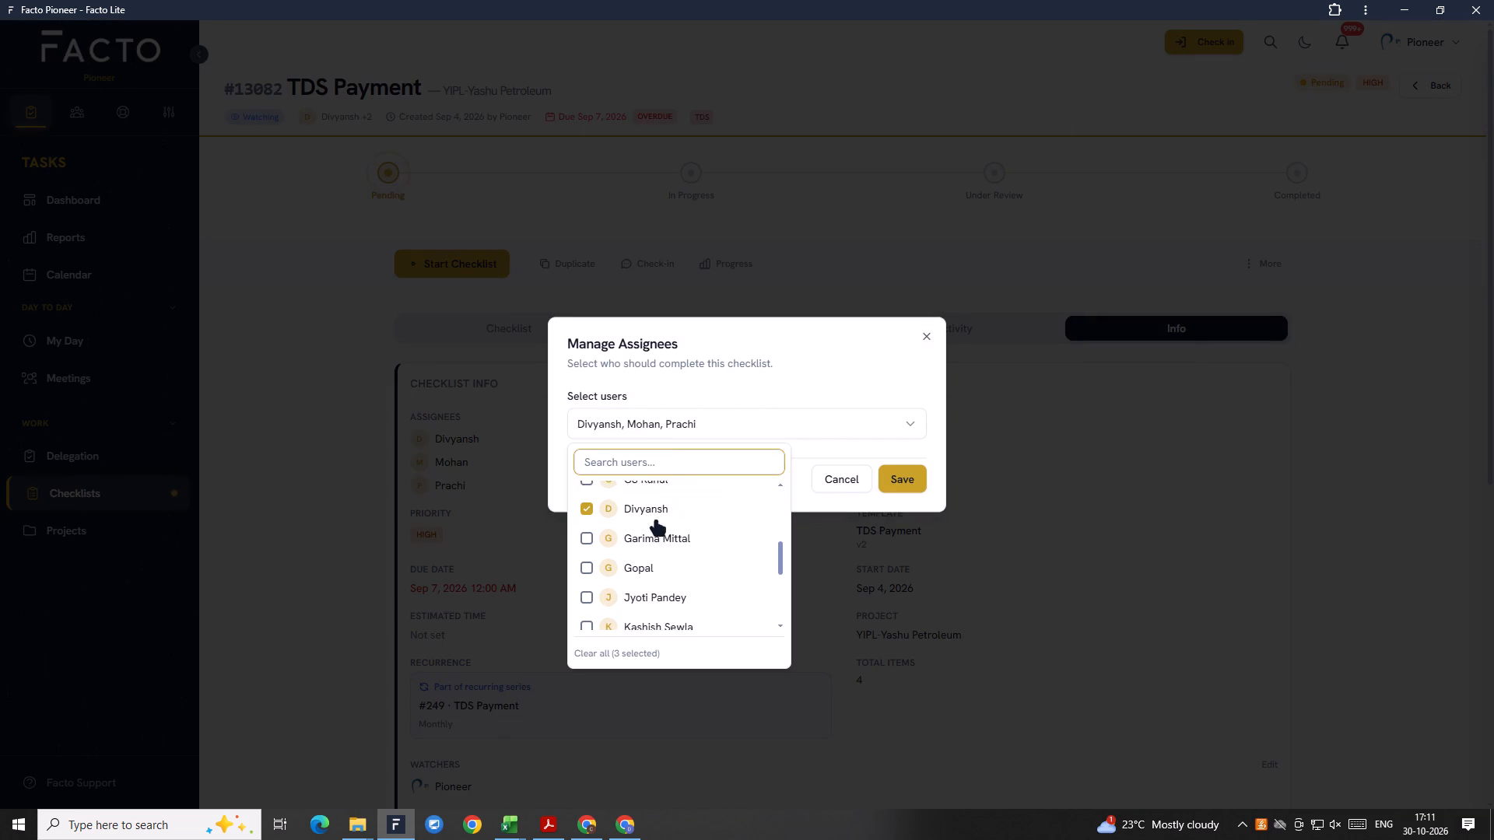
pyautogui.click(614, 502)
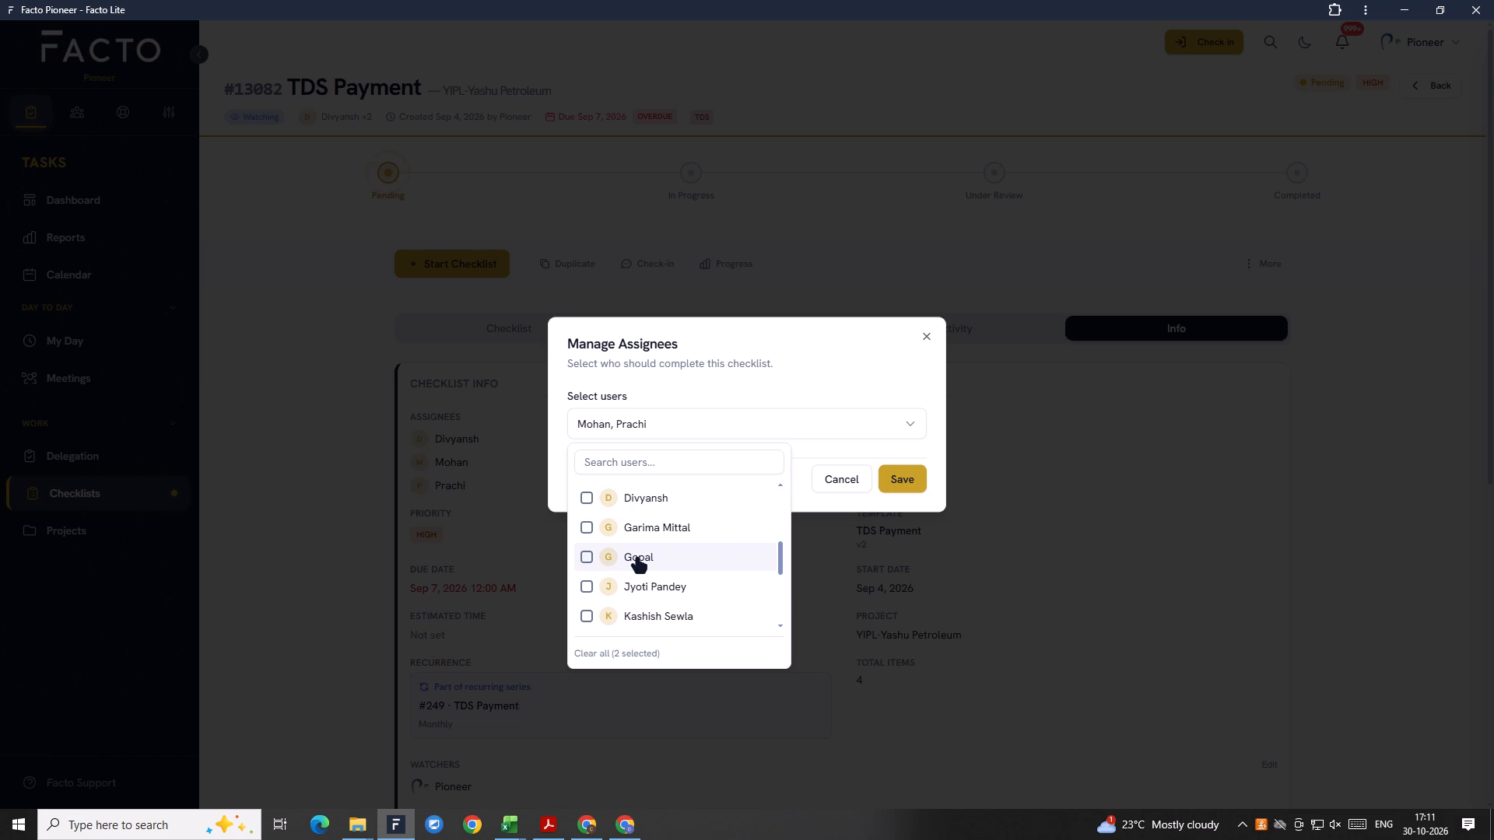
# Find Prachi among the users and deselect her from the assignees of TDS Payment checklist #13082.
pyautogui.scroll(-5, 637, 559)
pyautogui.scroll(1, 637, 560)
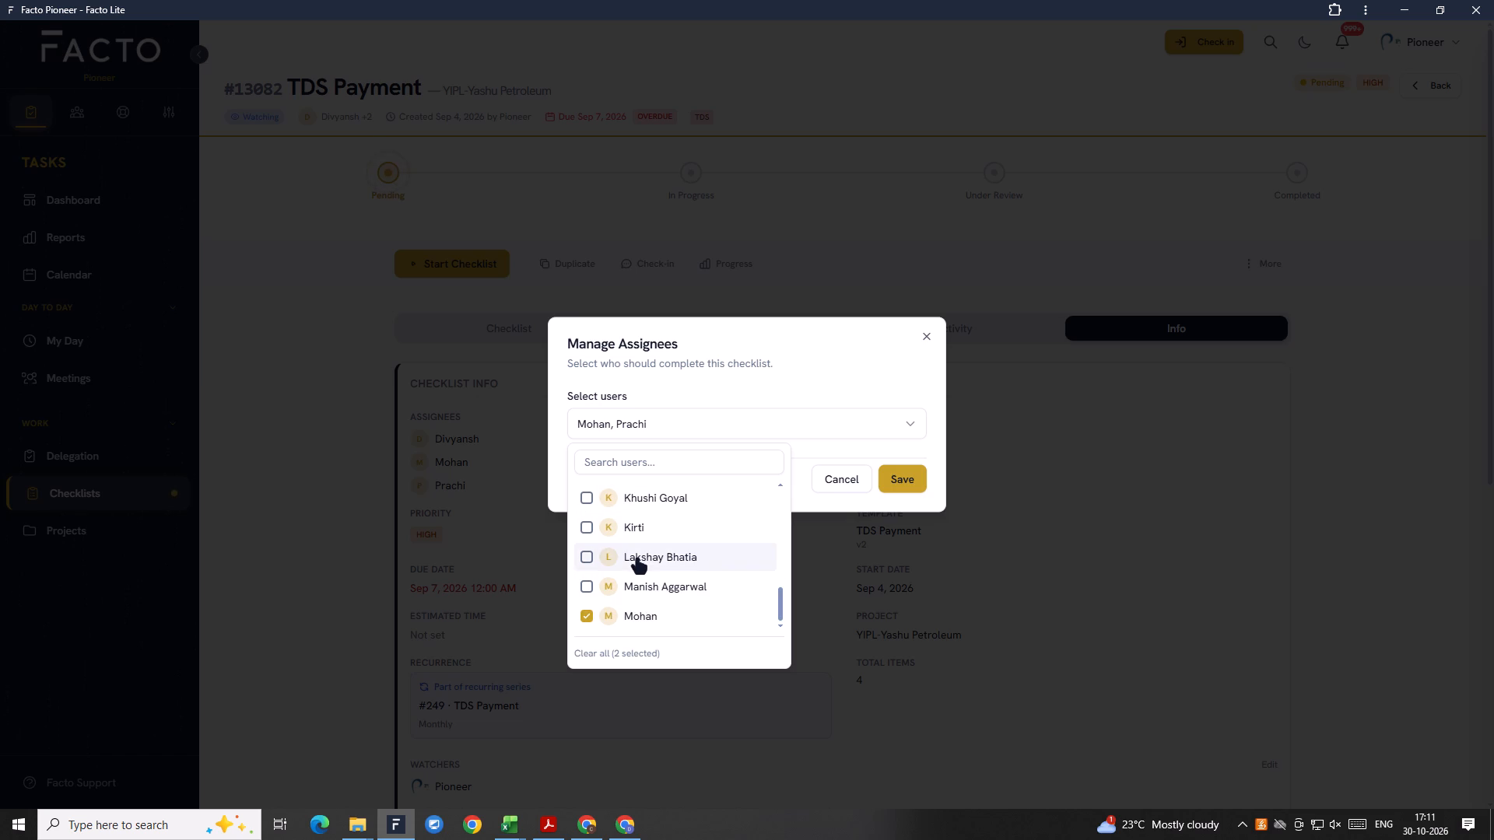
pyautogui.scroll(5, 637, 560)
pyautogui.click(622, 465)
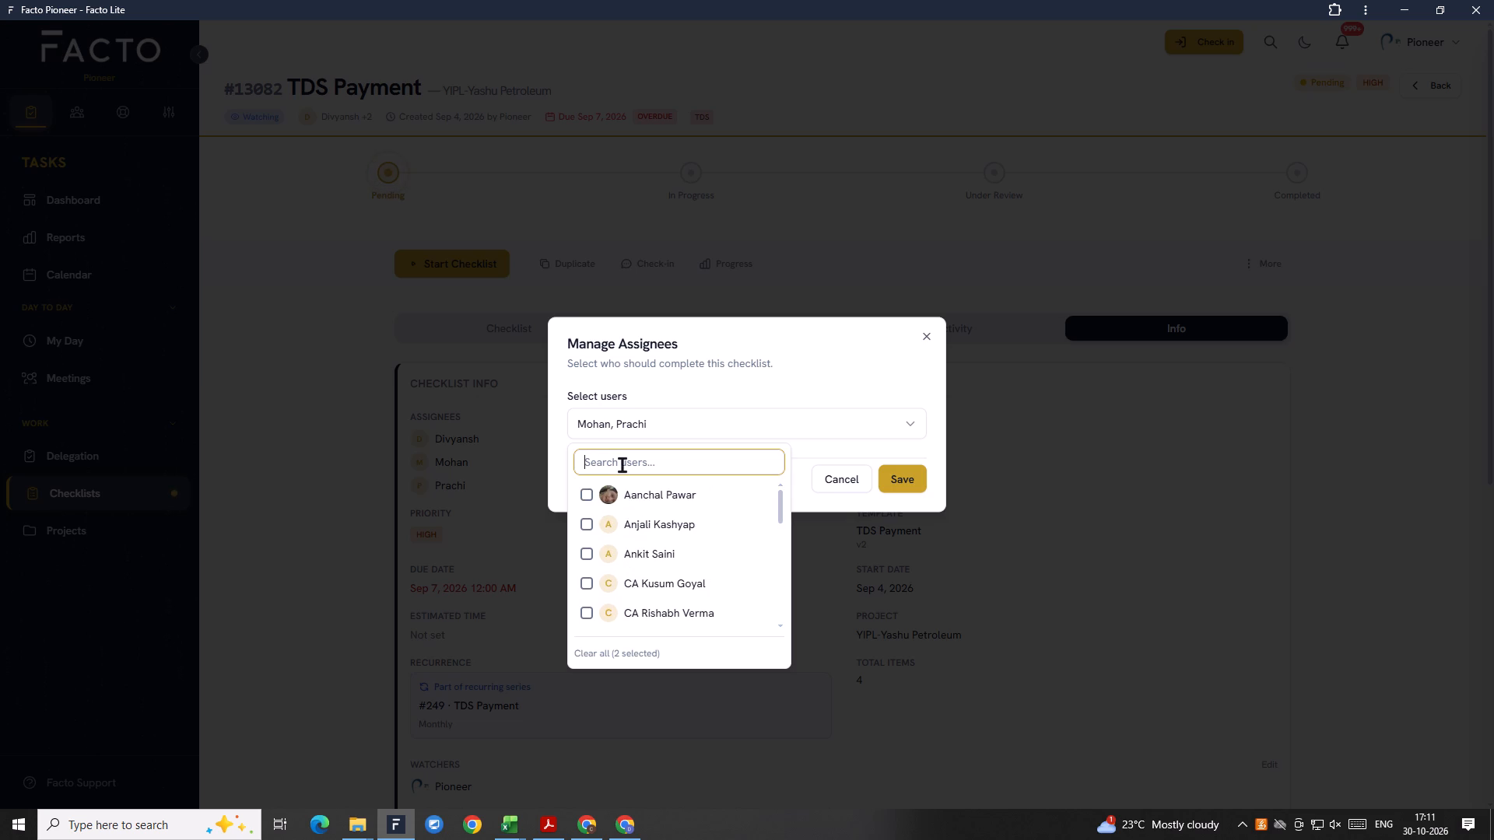
pyautogui.write('PRACHI')
pyautogui.click(617, 494)
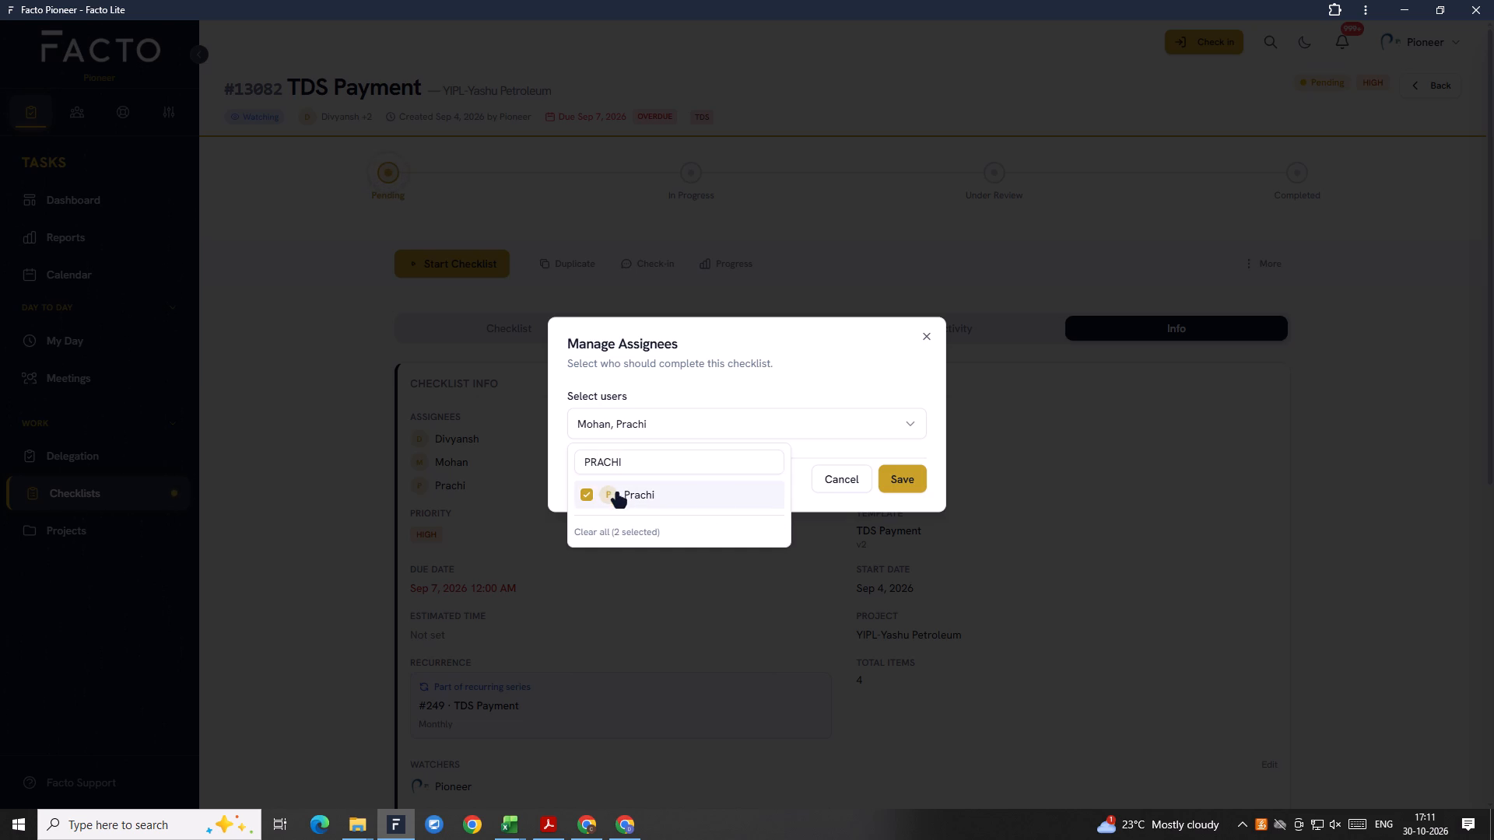
# Add Garima alongside Mohan on TDS Payment checklist #13082 and save the assignees.
pyautogui.click(636, 457)
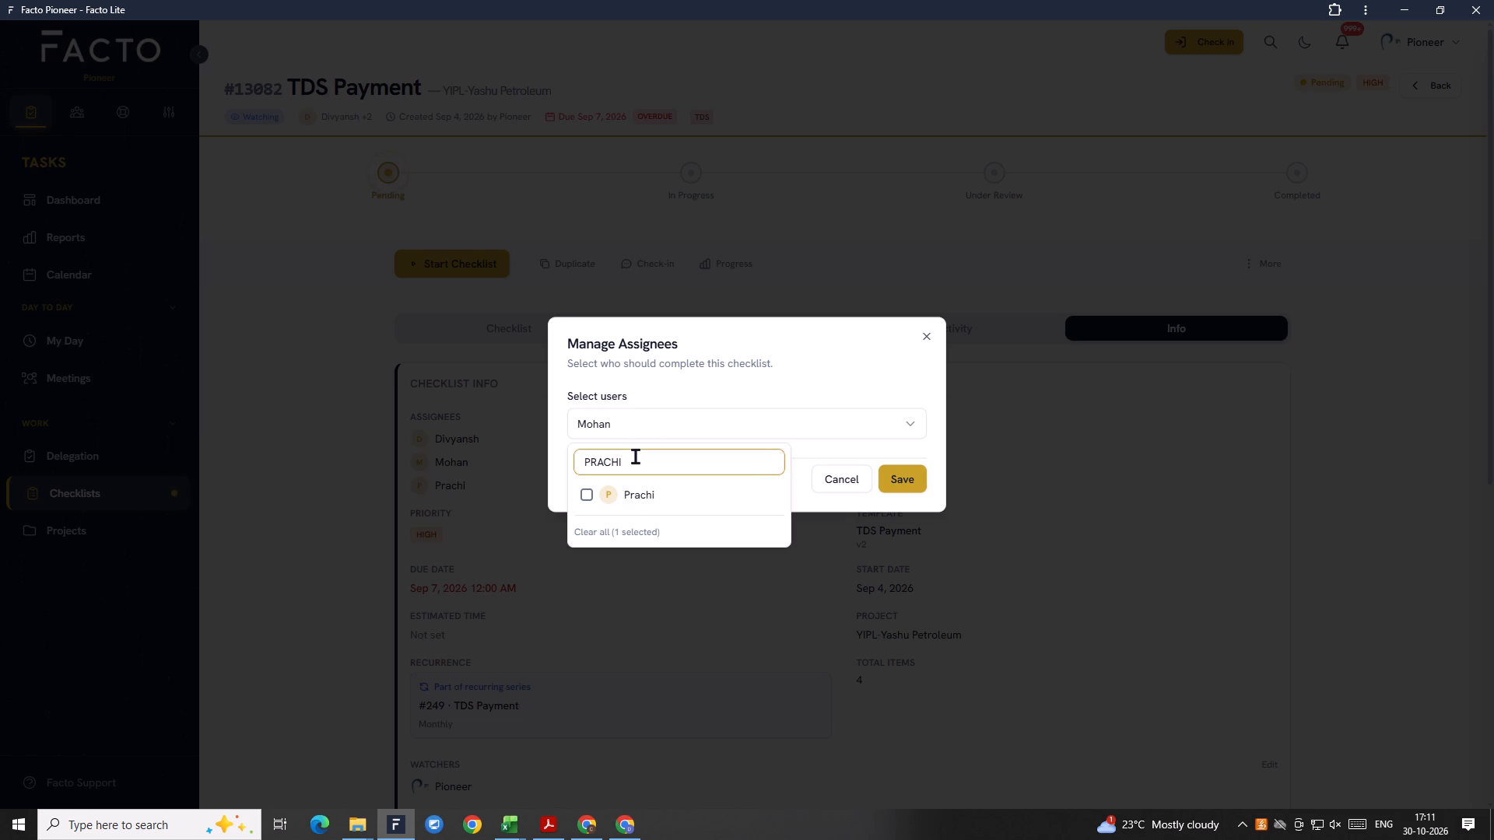
pyautogui.press('BackSpace')
pyautogui.press('BackSpace')
pyautogui.press('BackSpace')
pyautogui.press('BackSpace')
pyautogui.press('BackSpace')
pyautogui.press('BackSpace')
pyautogui.press('BackSpace')
pyautogui.press('BackSpace')
pyautogui.press('BackSpace')
pyautogui.press('BackSpace')
pyautogui.press('BackSpace')
pyautogui.press('BackSpace')
pyautogui.press('BackSpace')
pyautogui.press('BackSpace')
pyautogui.press('BackSpace')
pyautogui.press('BackSpace')
pyautogui.press('BackSpace')
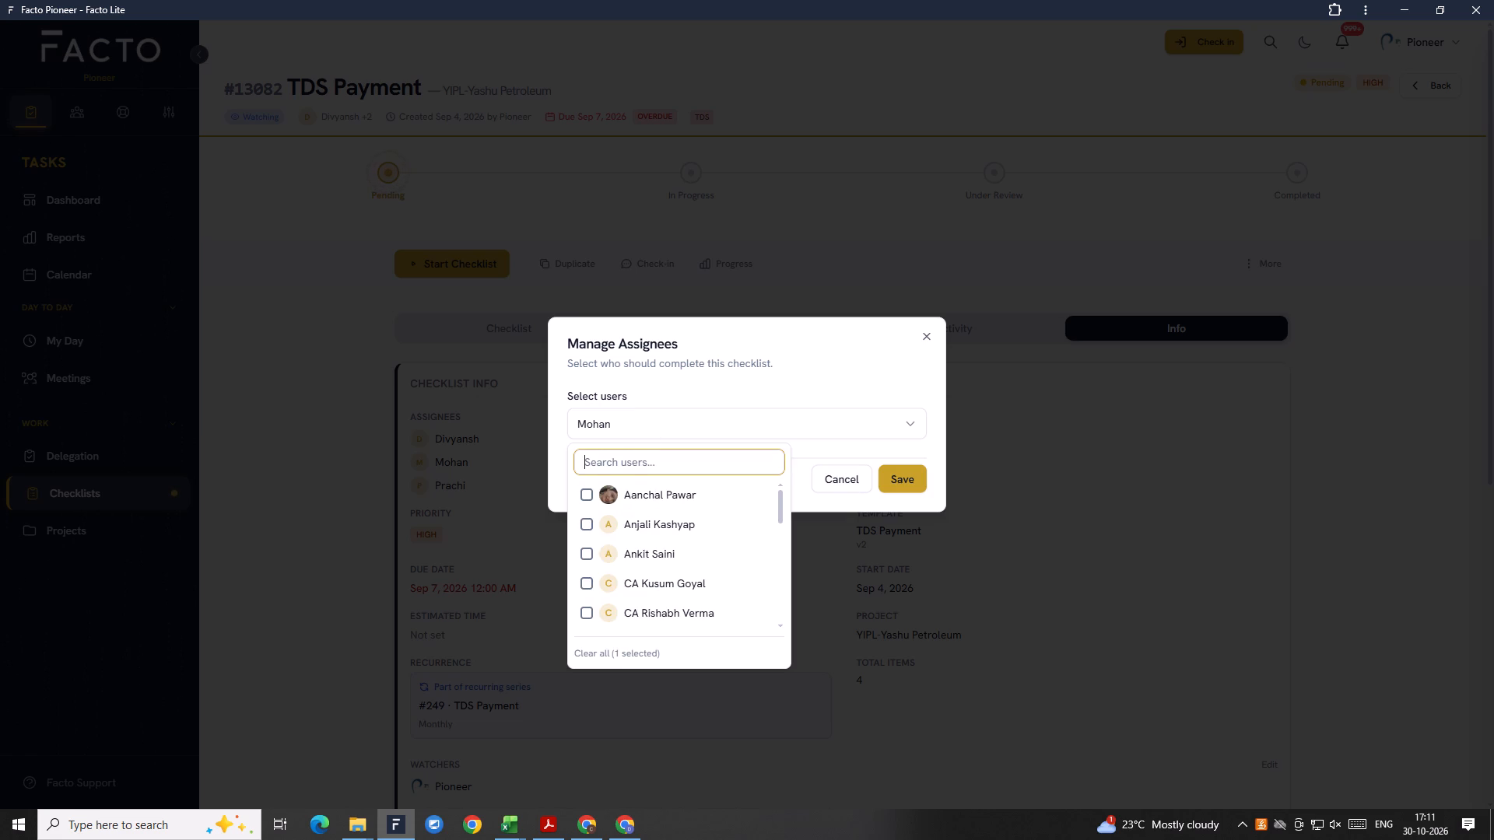
pyautogui.write('GARIM')
pyautogui.click(666, 484)
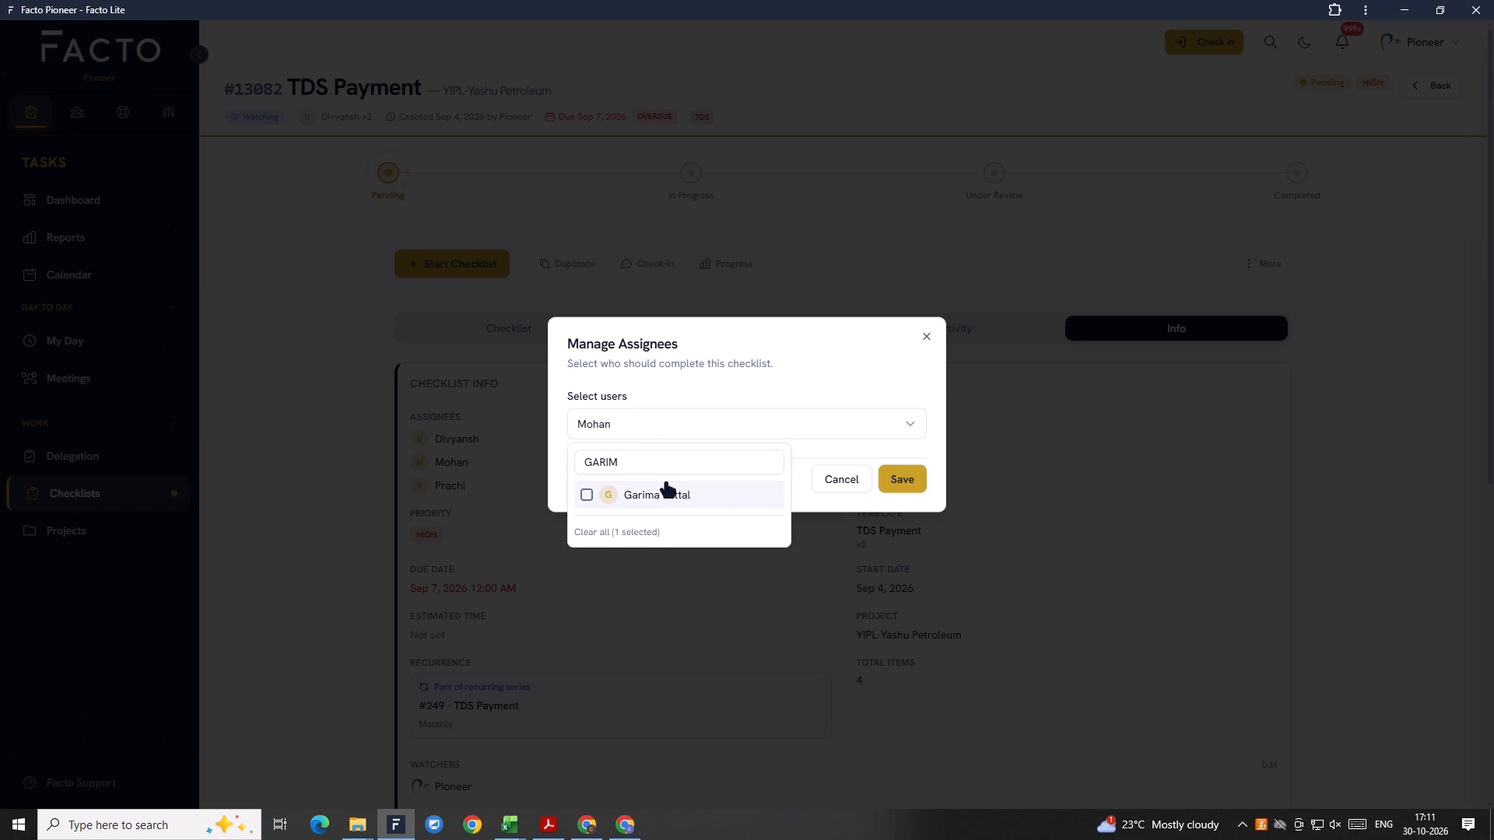
pyautogui.click(908, 478)
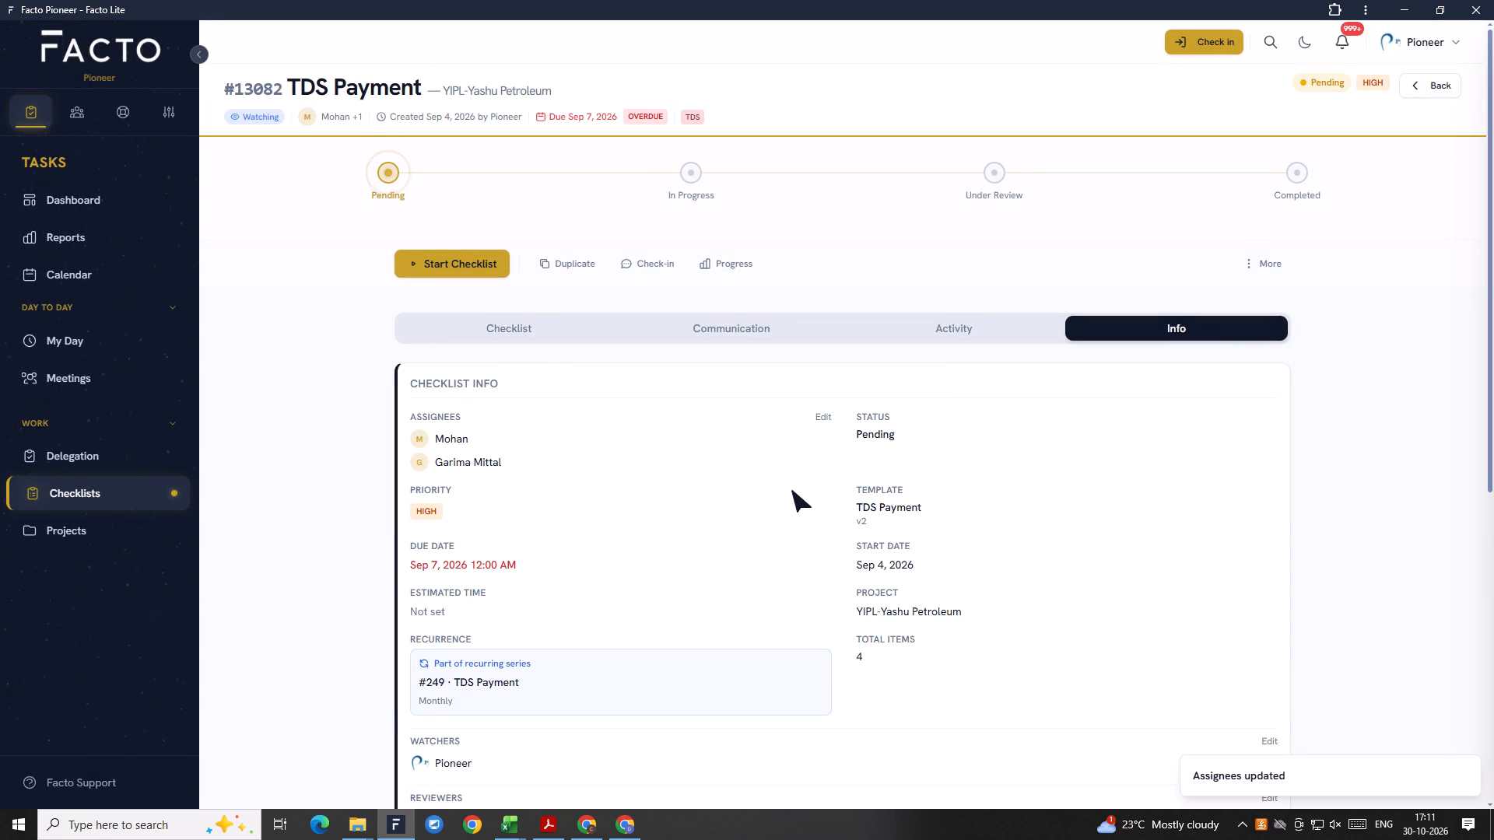
# Examine the details of TDS Payment checklist #13082, including recurrence, watchers and reviewers, and return to the checklist list.
pyautogui.scroll(-4, 792, 491)
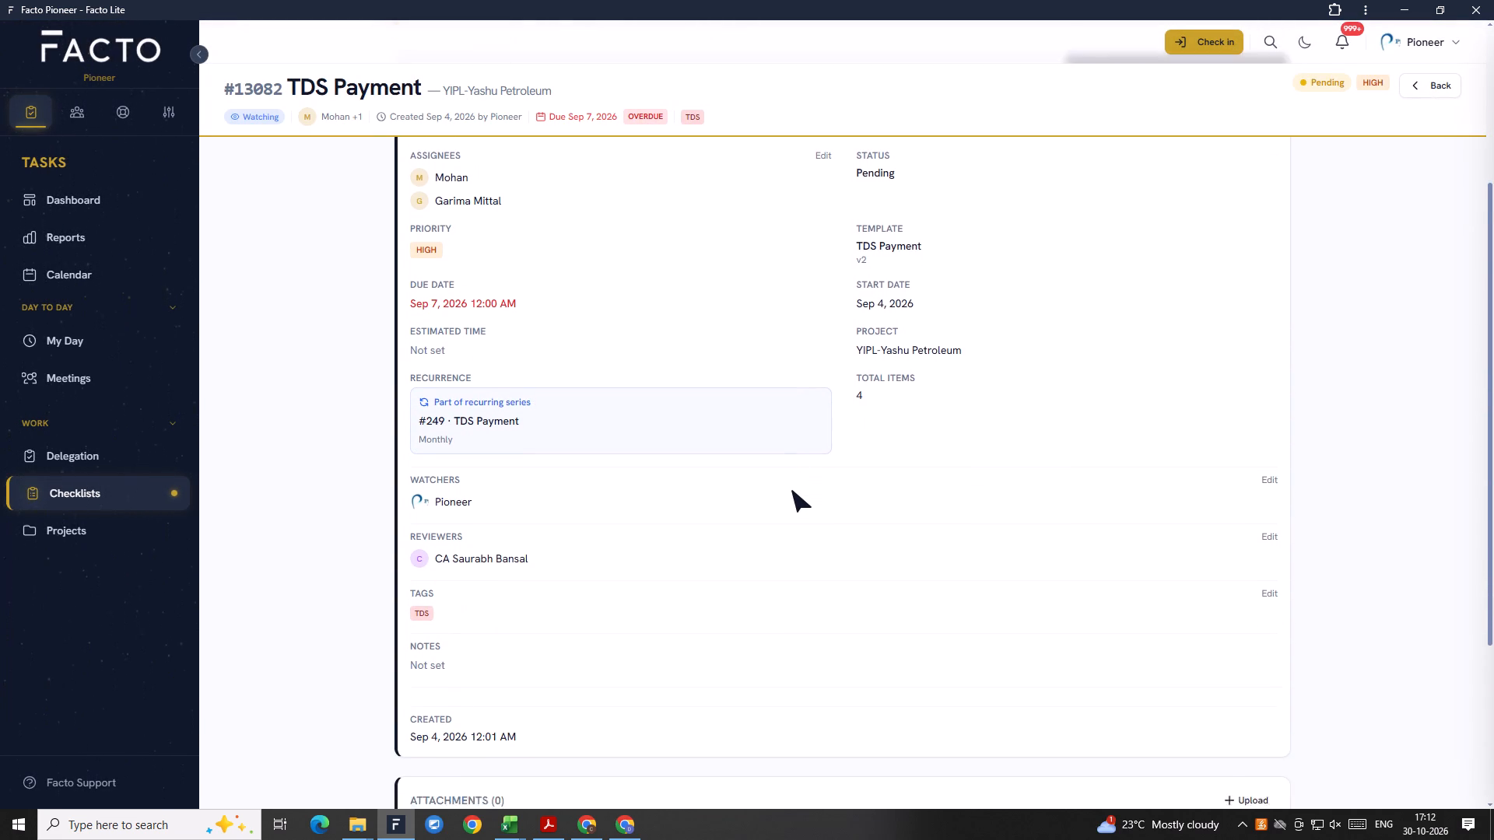
pyautogui.scroll(-1, 792, 491)
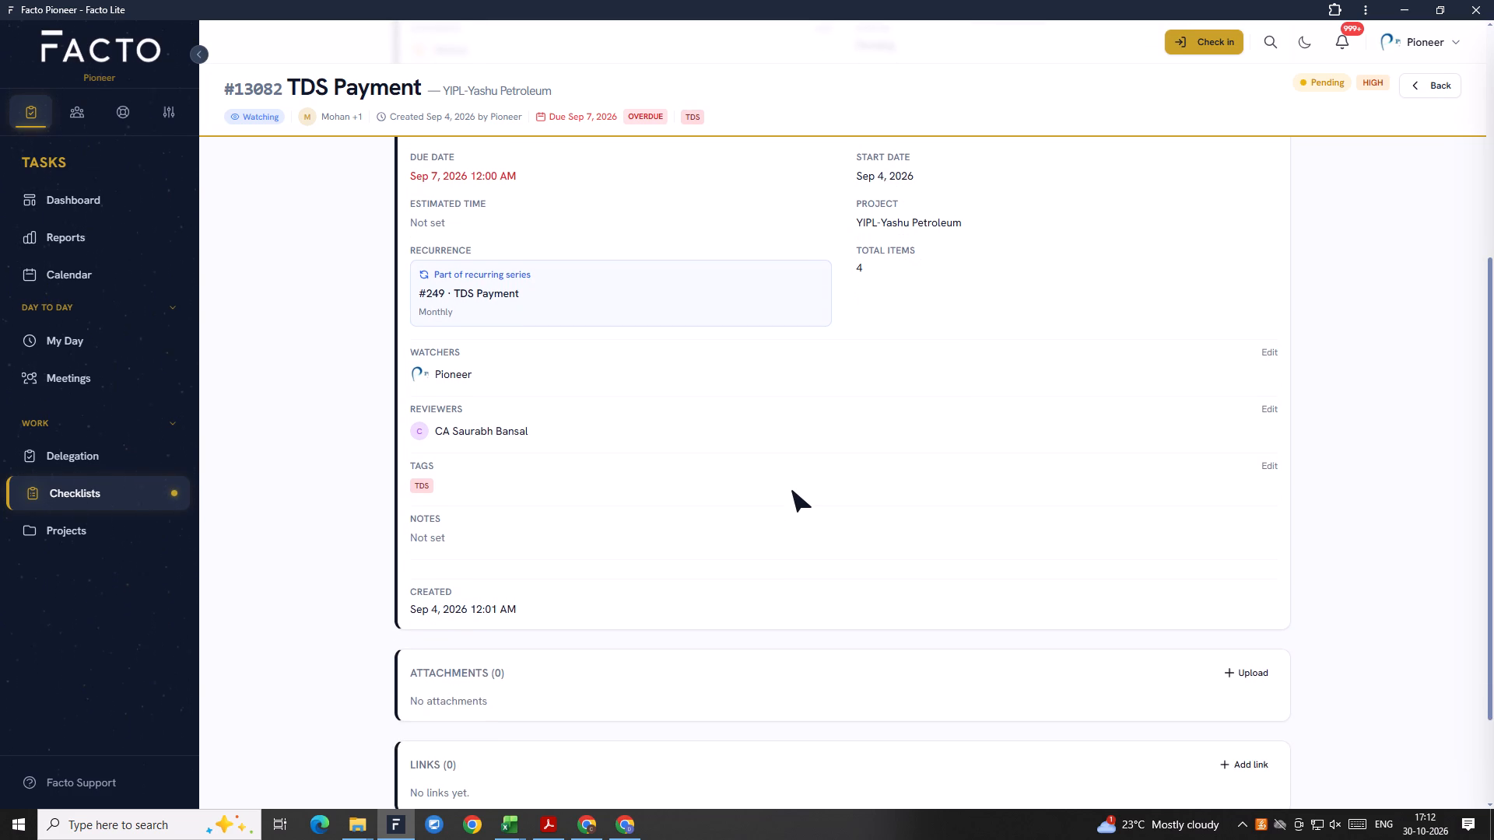
pyautogui.scroll(-4, 792, 491)
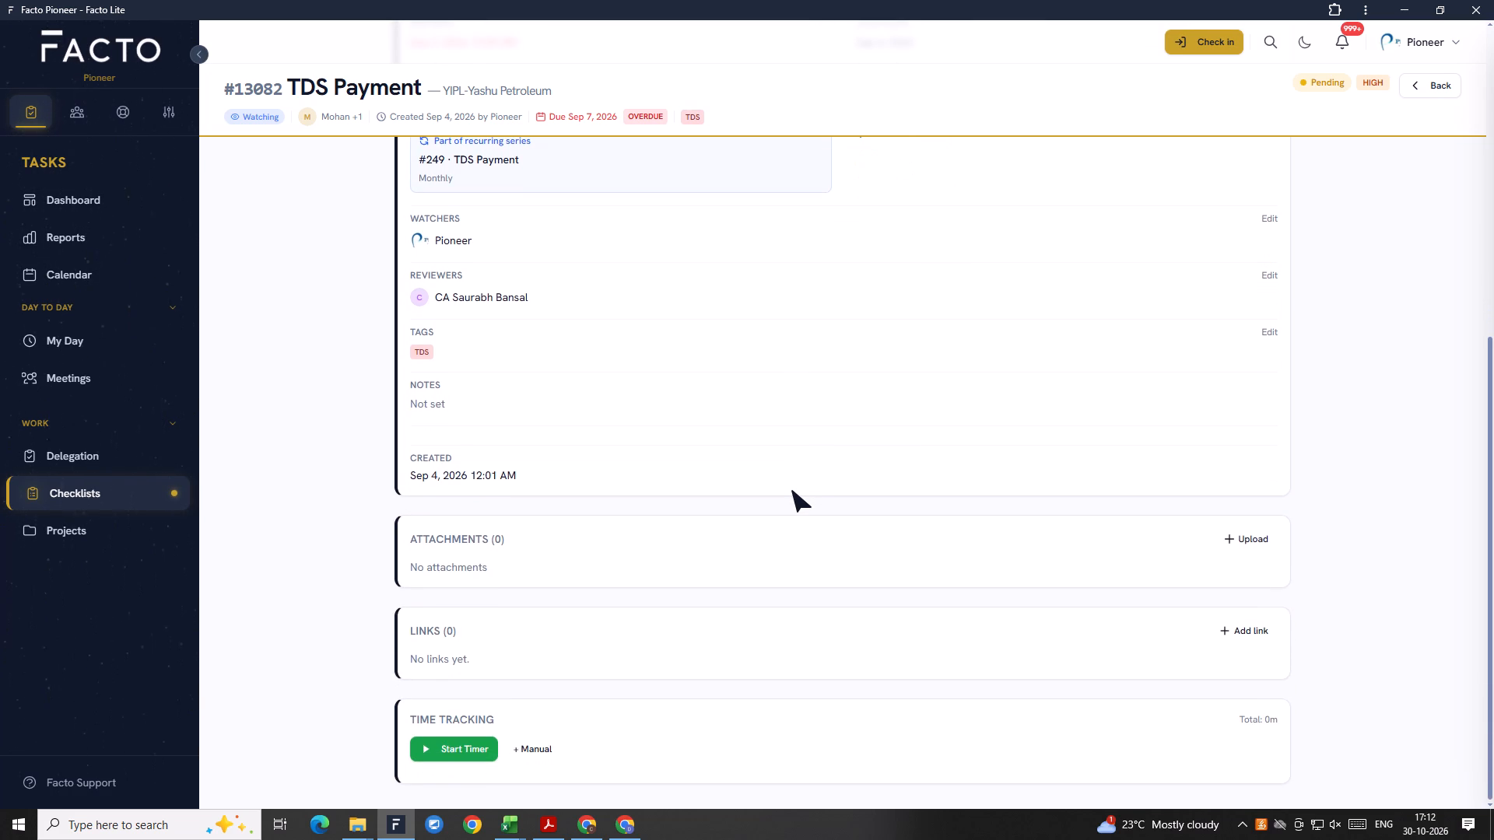
pyautogui.scroll(9, 792, 491)
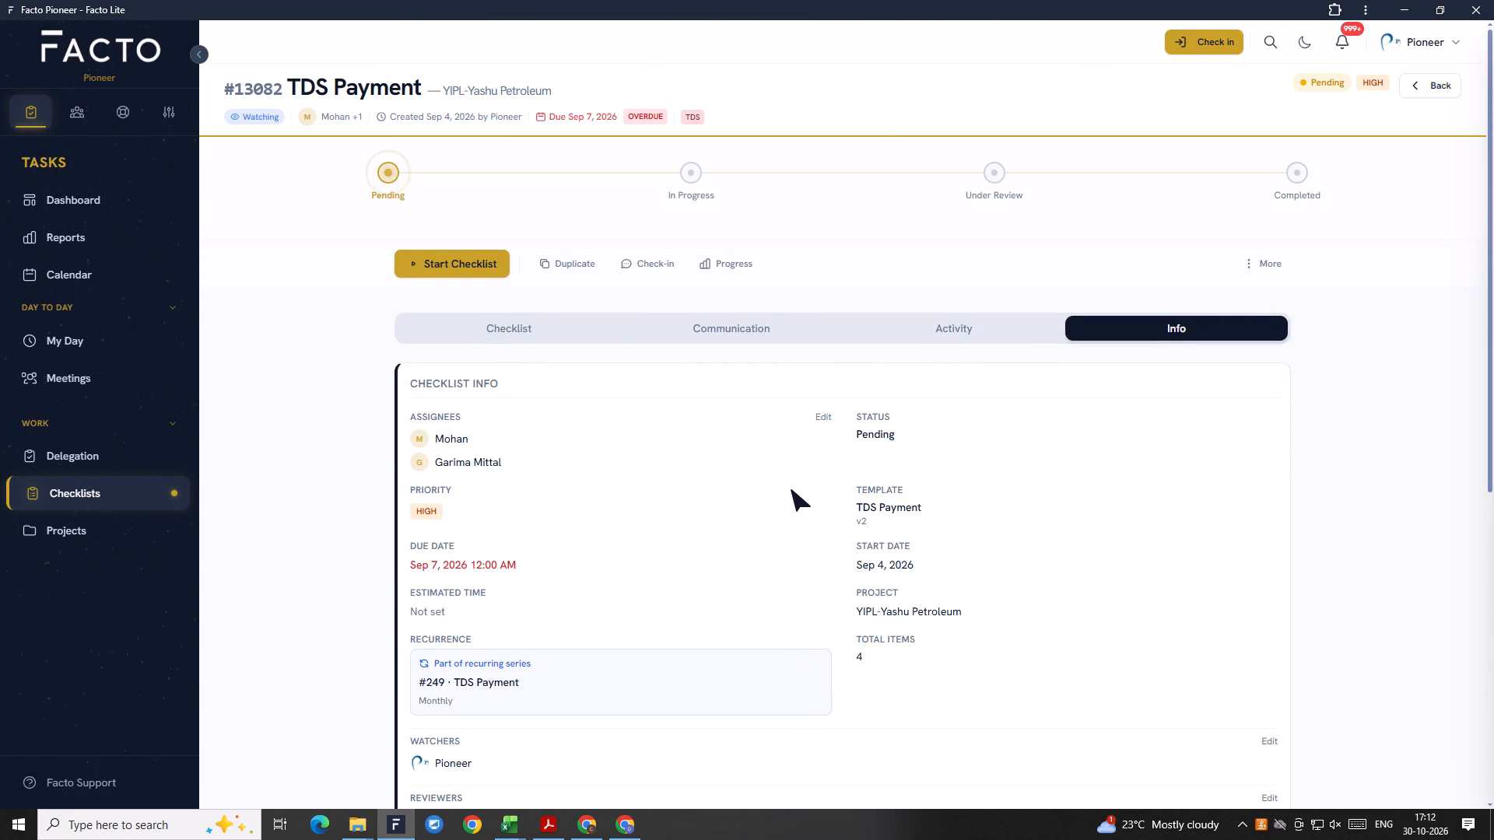
pyautogui.scroll(2, 791, 489)
pyautogui.click(1406, 96)
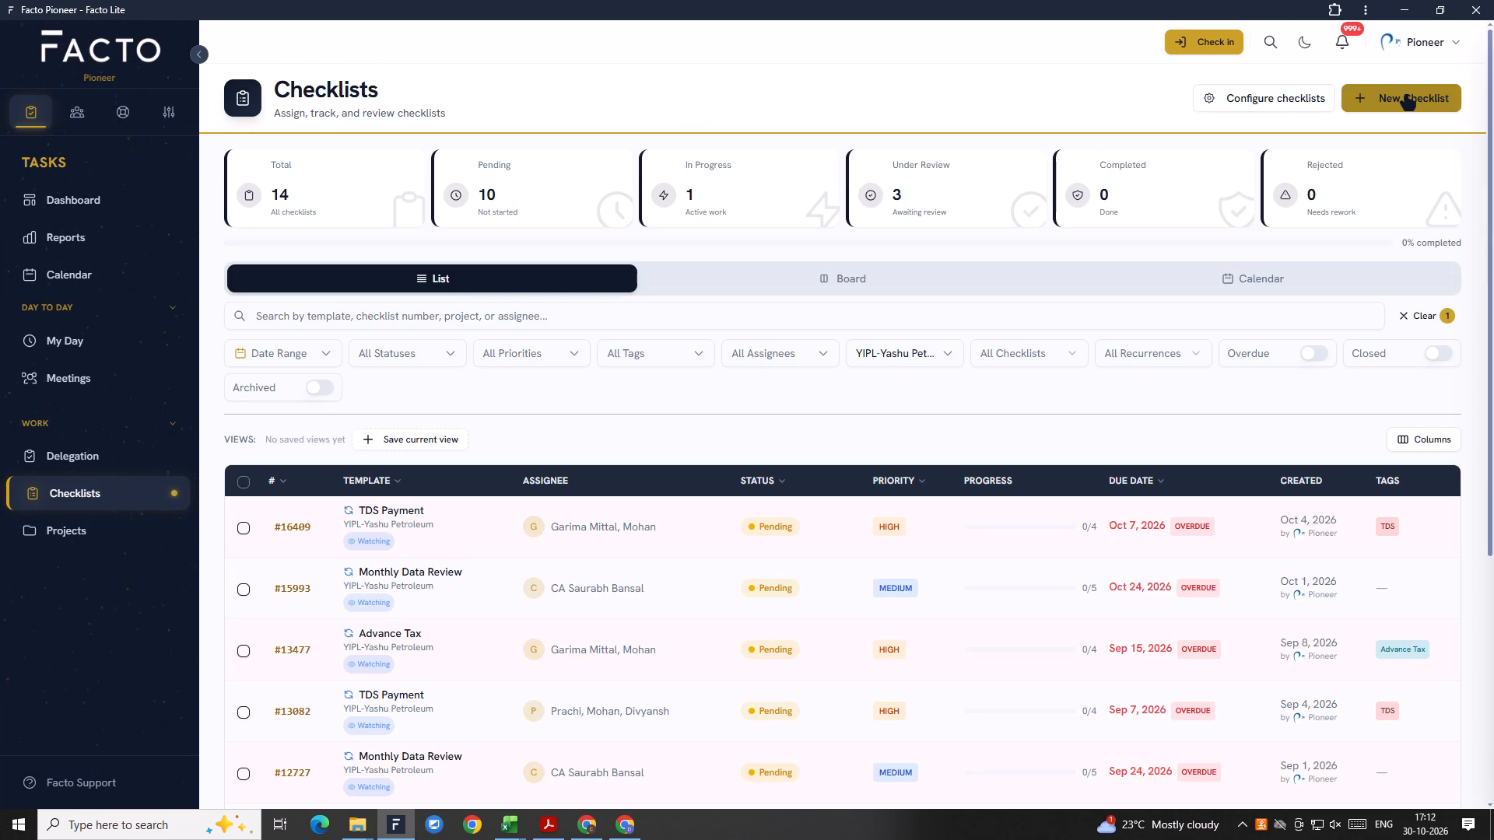
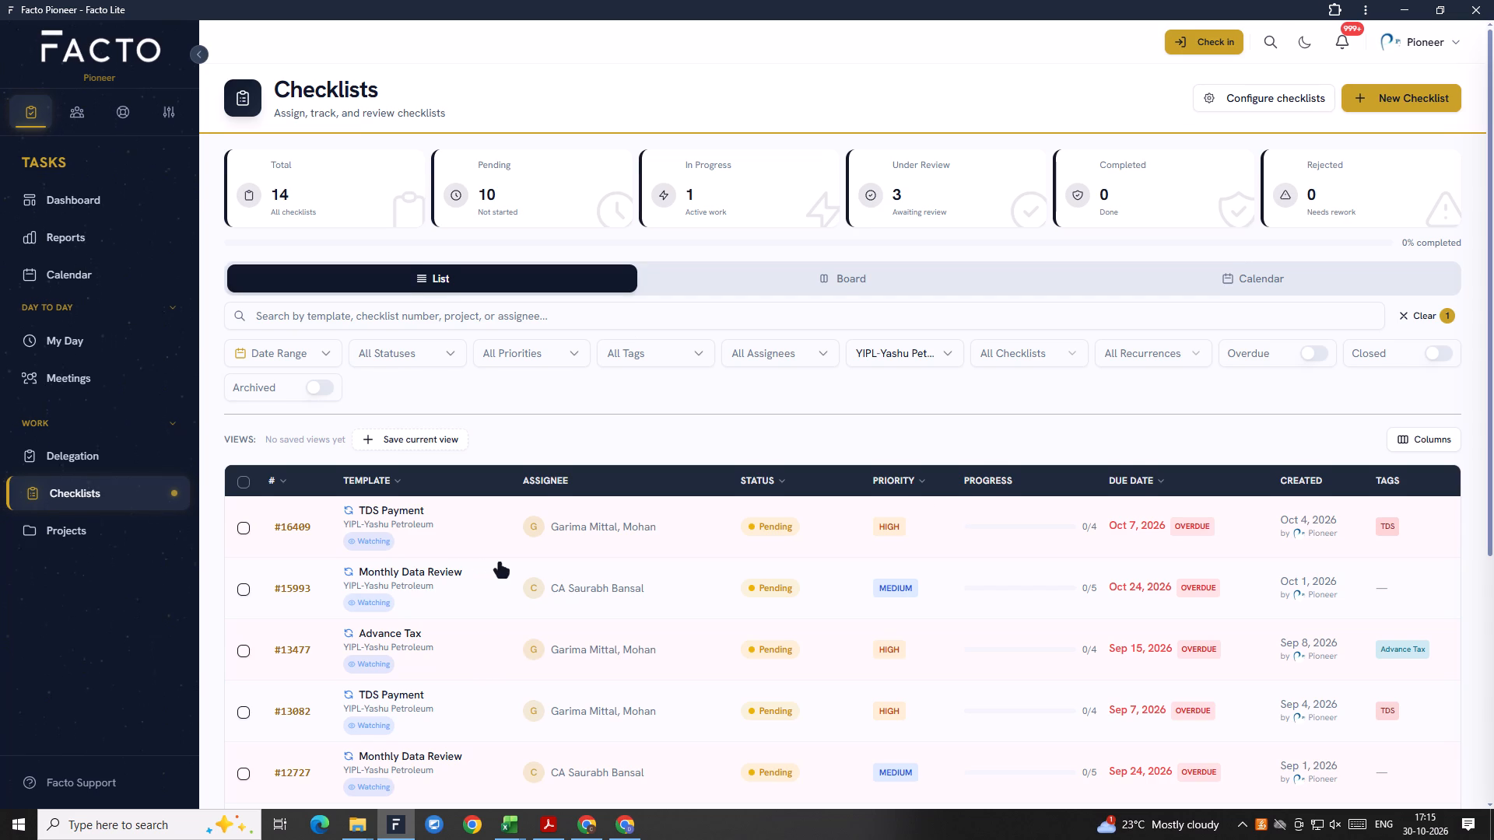
# Open the info details of TDS Payment checklist #9919 for YIPL-Yashu Petroleum, due Aug 7, 2026.
pyautogui.scroll(-2, 500, 564)
pyautogui.scroll(1, 496, 530)
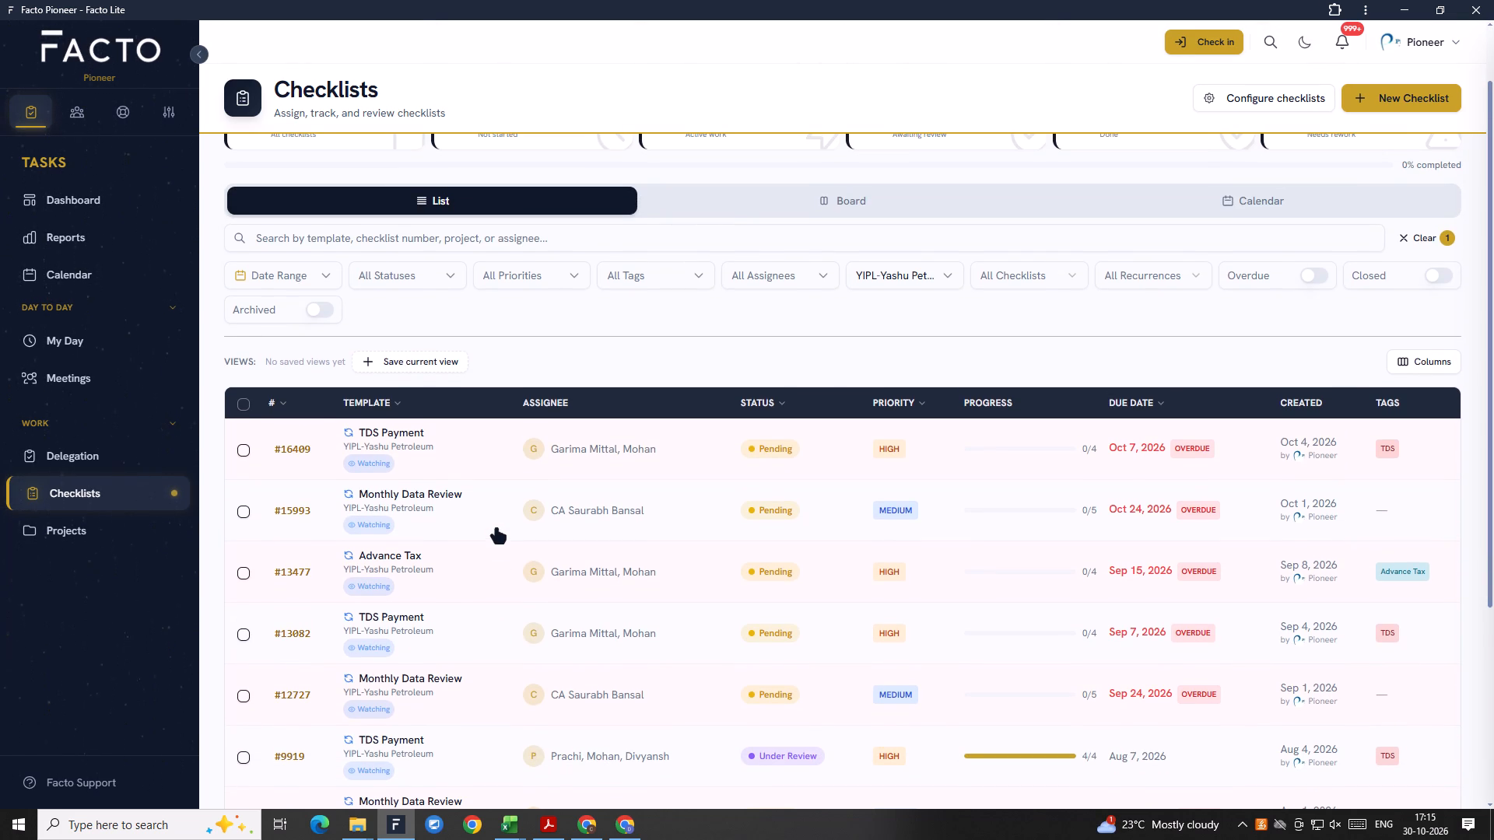
pyautogui.scroll(-2, 464, 597)
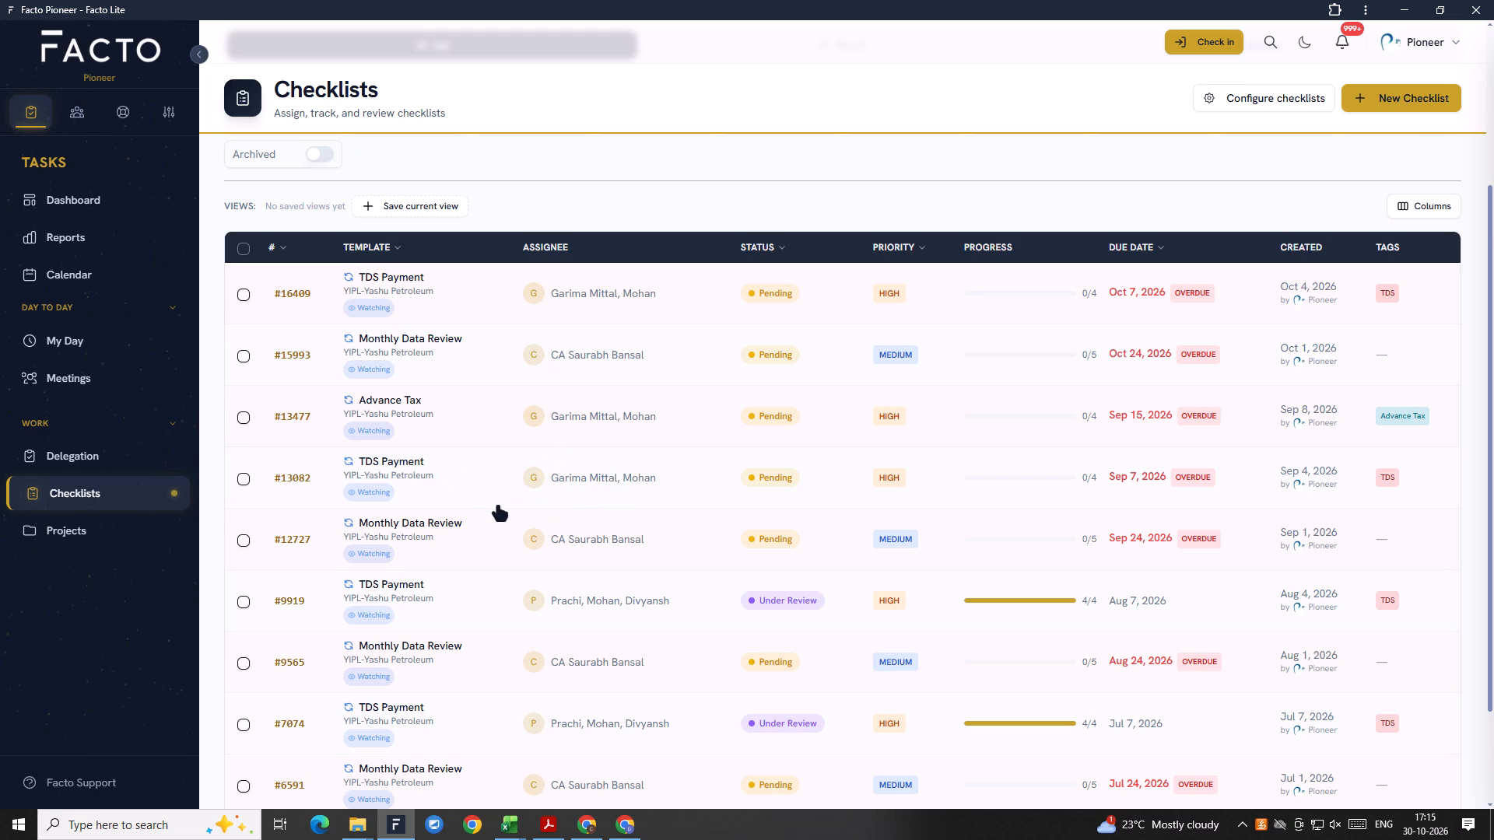
pyautogui.scroll(-1, 488, 518)
pyautogui.scroll(3, 488, 518)
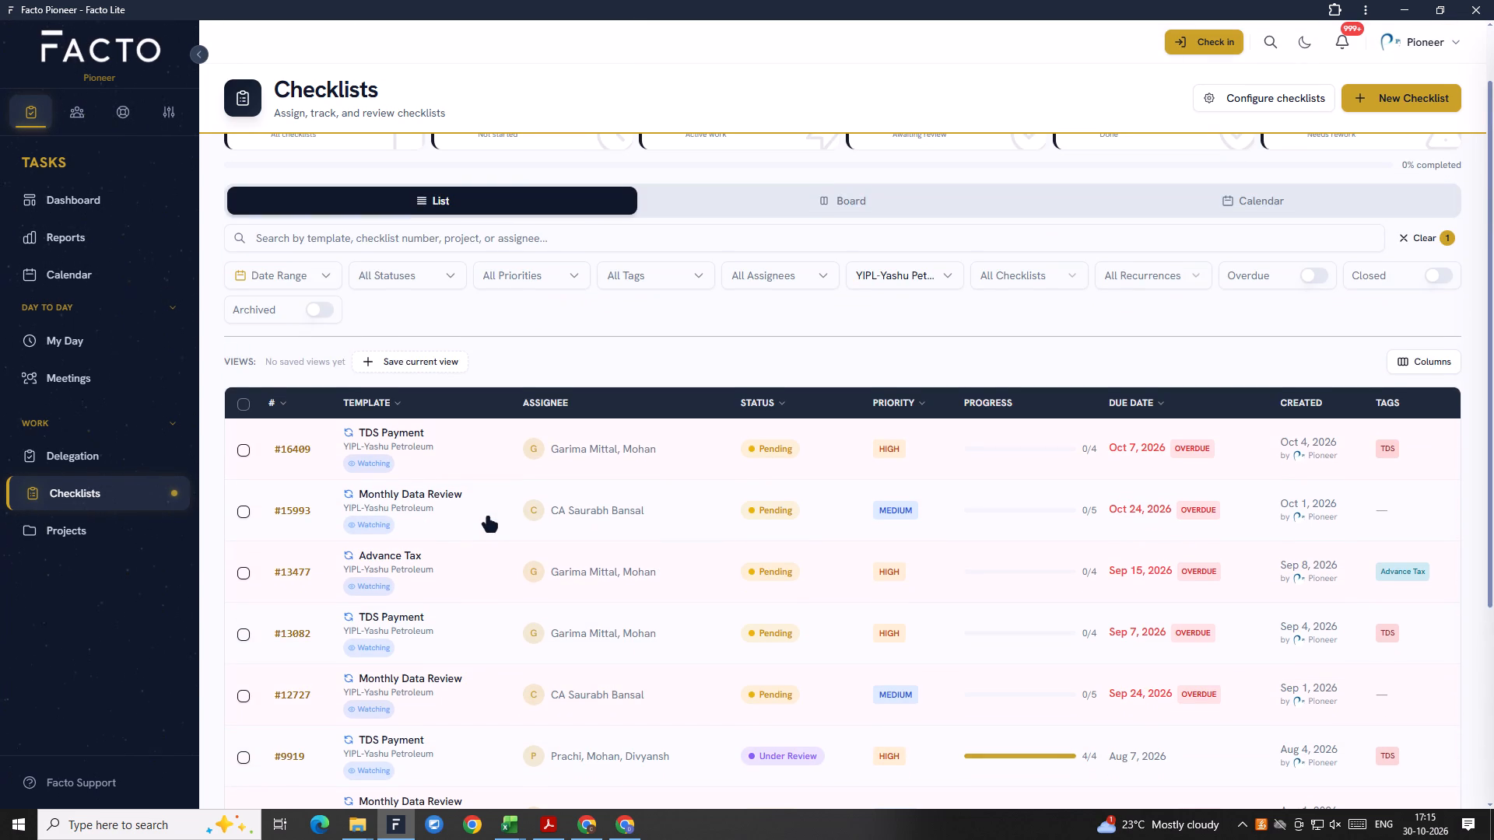
pyautogui.scroll(-3, 488, 518)
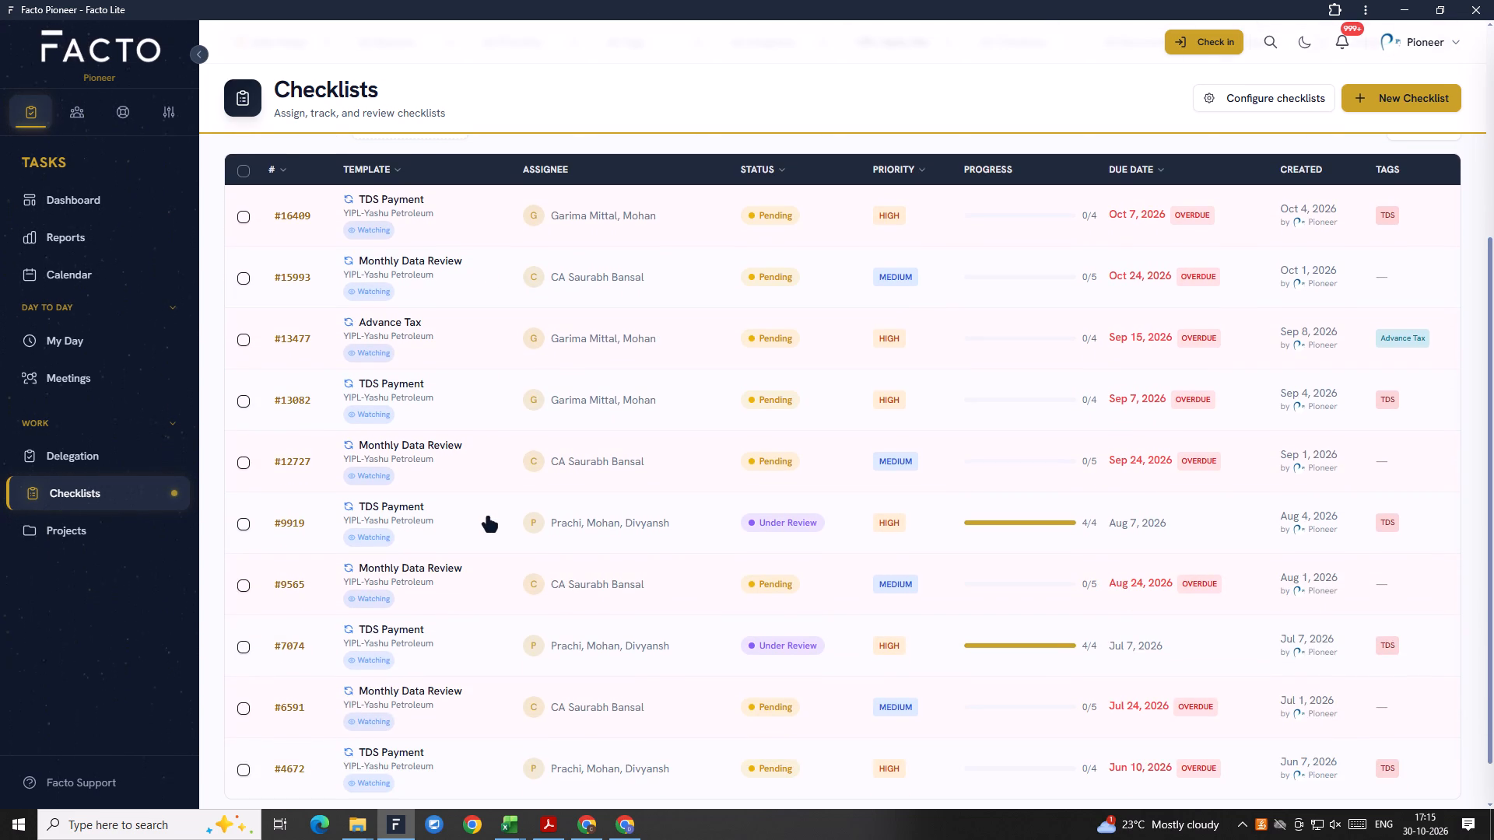
pyautogui.click(426, 521)
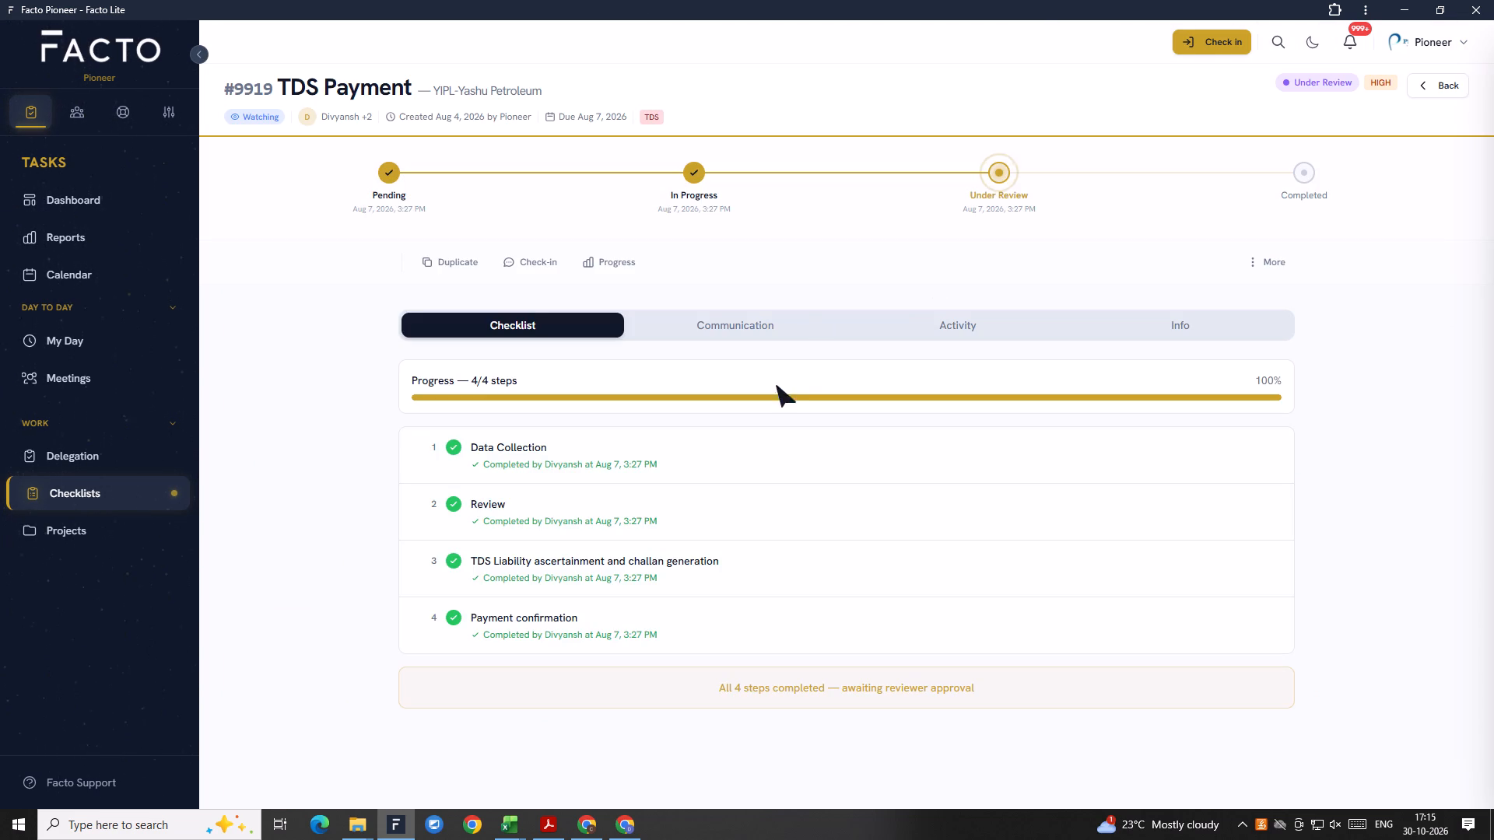
pyautogui.click(1122, 329)
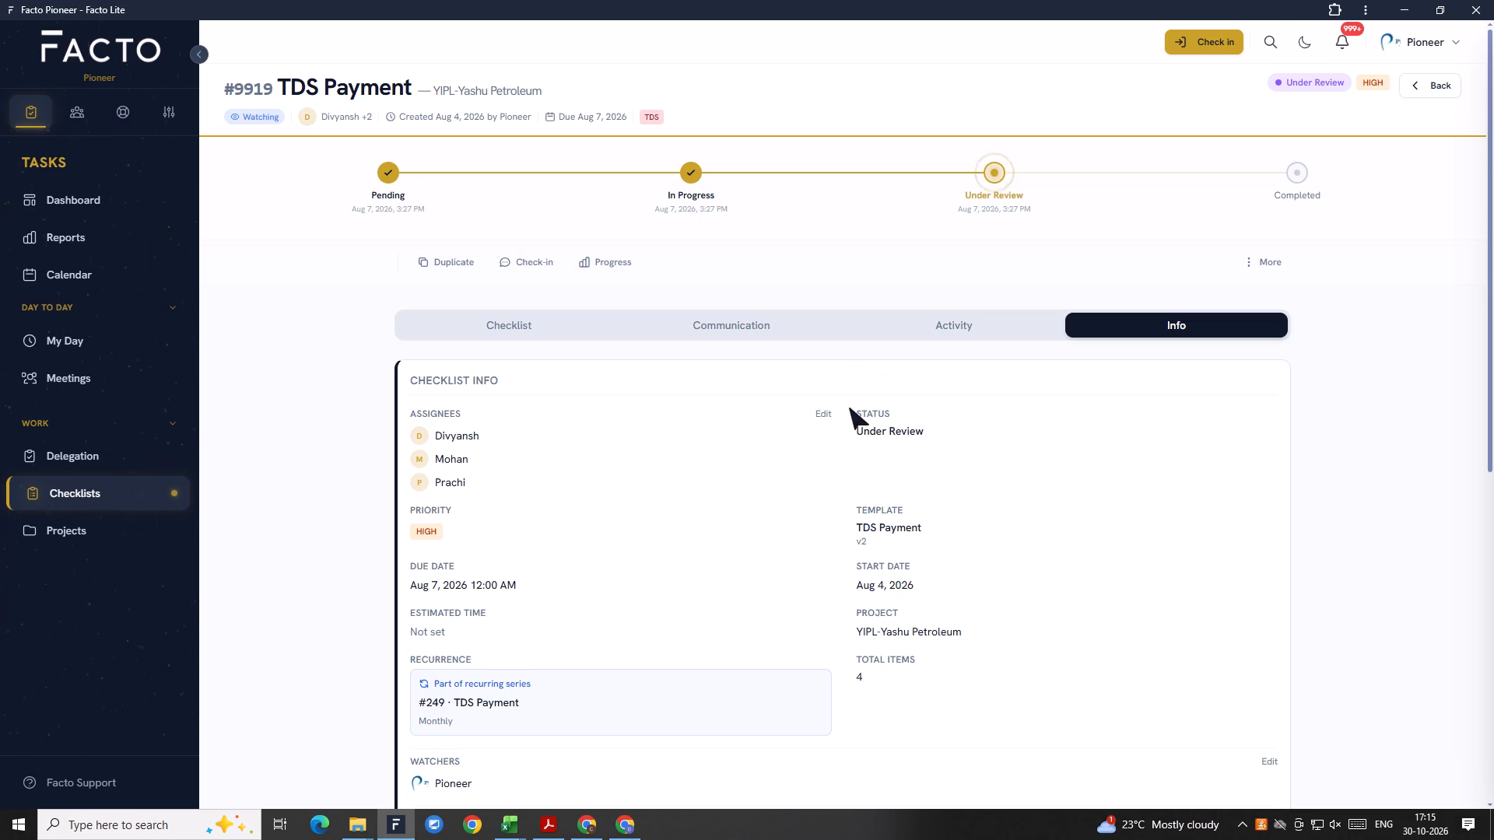
# Edit the assignees of checklist #9919 and deselect Divyansh.
pyautogui.click(823, 411)
pyautogui.click(682, 429)
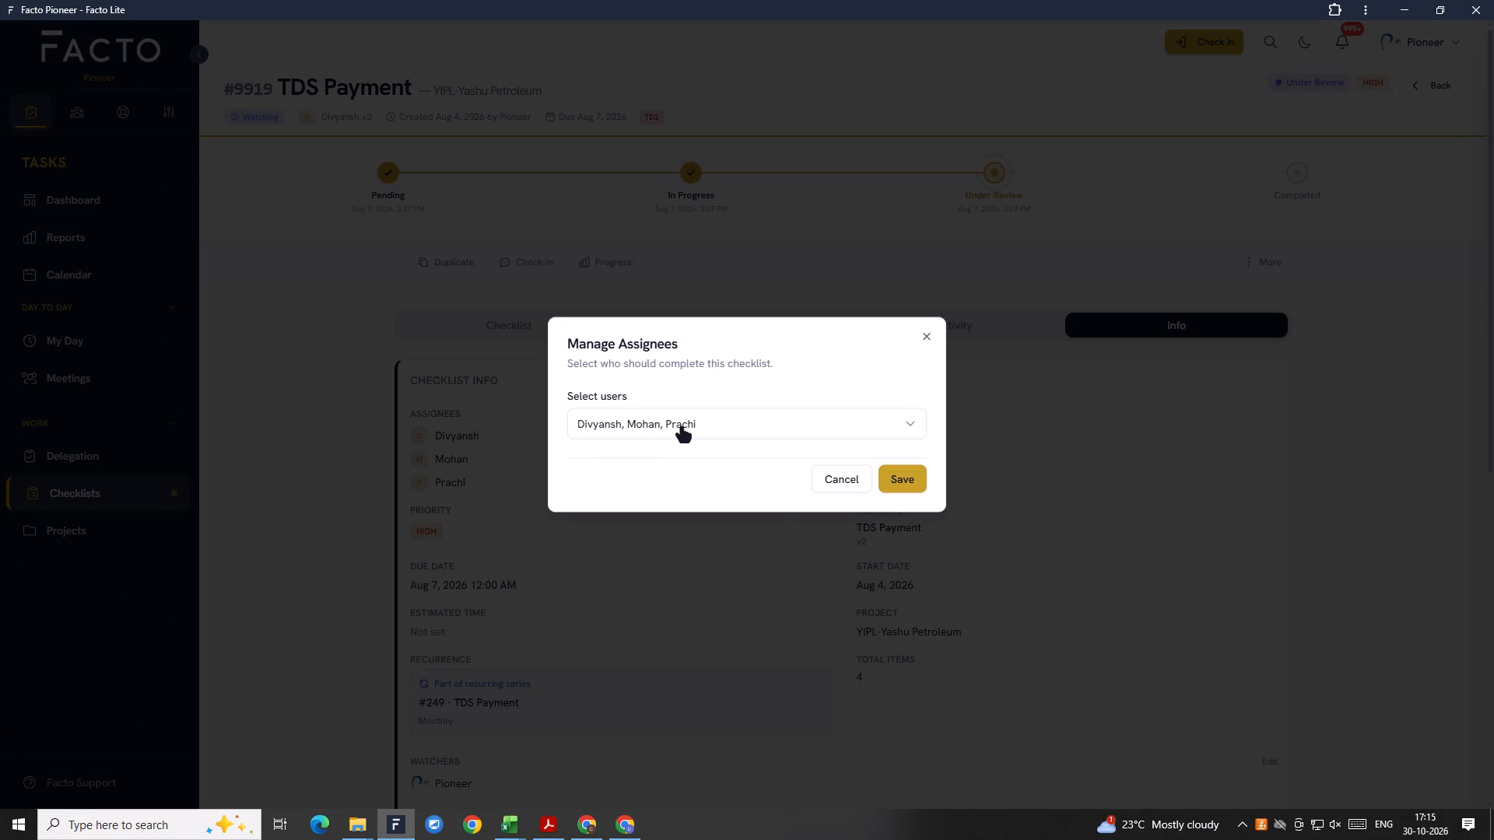
pyautogui.scroll(-6, 665, 559)
pyautogui.scroll(2, 665, 559)
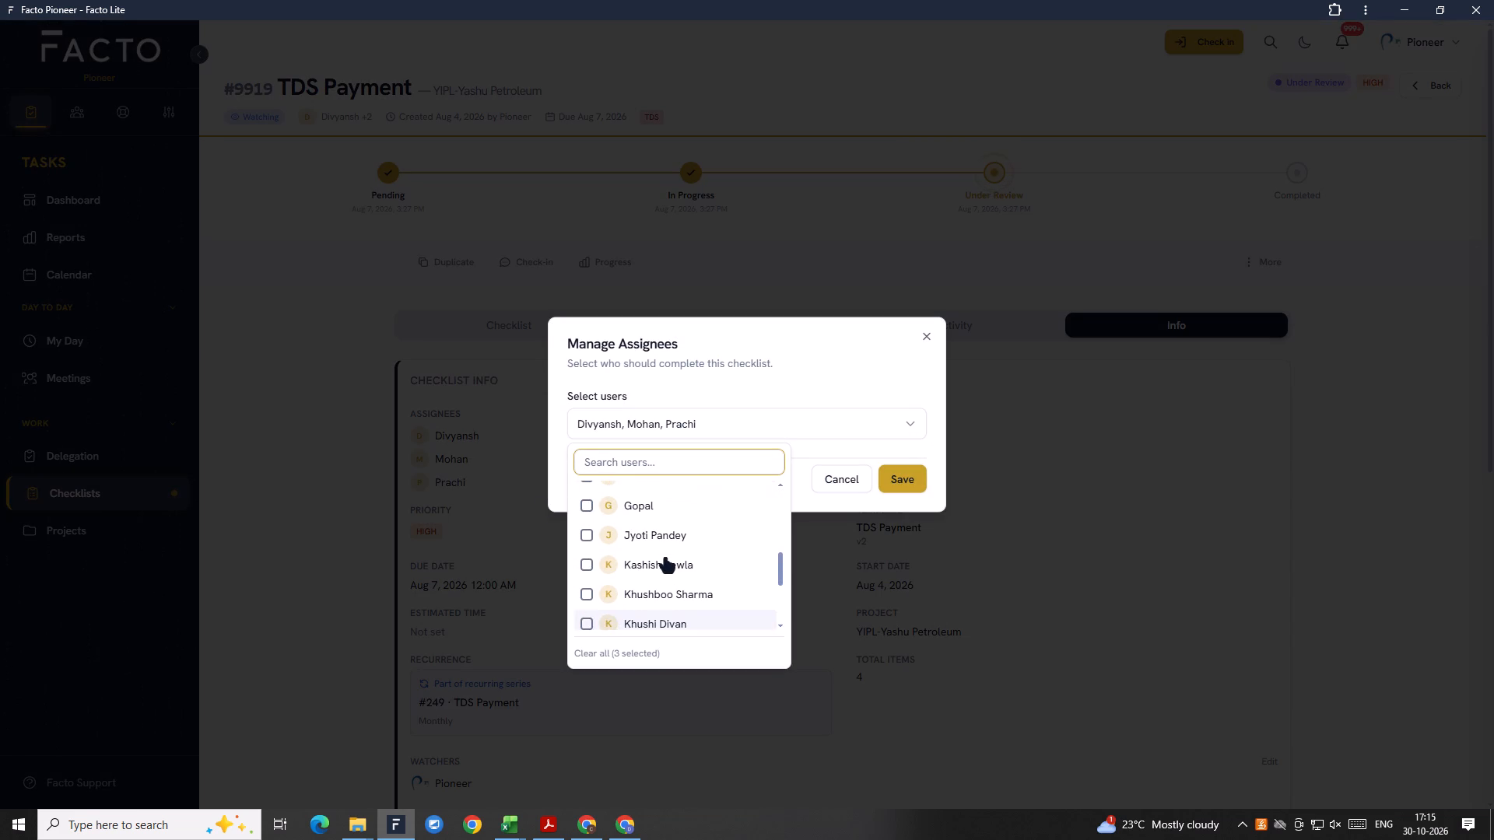
pyautogui.scroll(-4, 665, 559)
pyautogui.scroll(2, 665, 559)
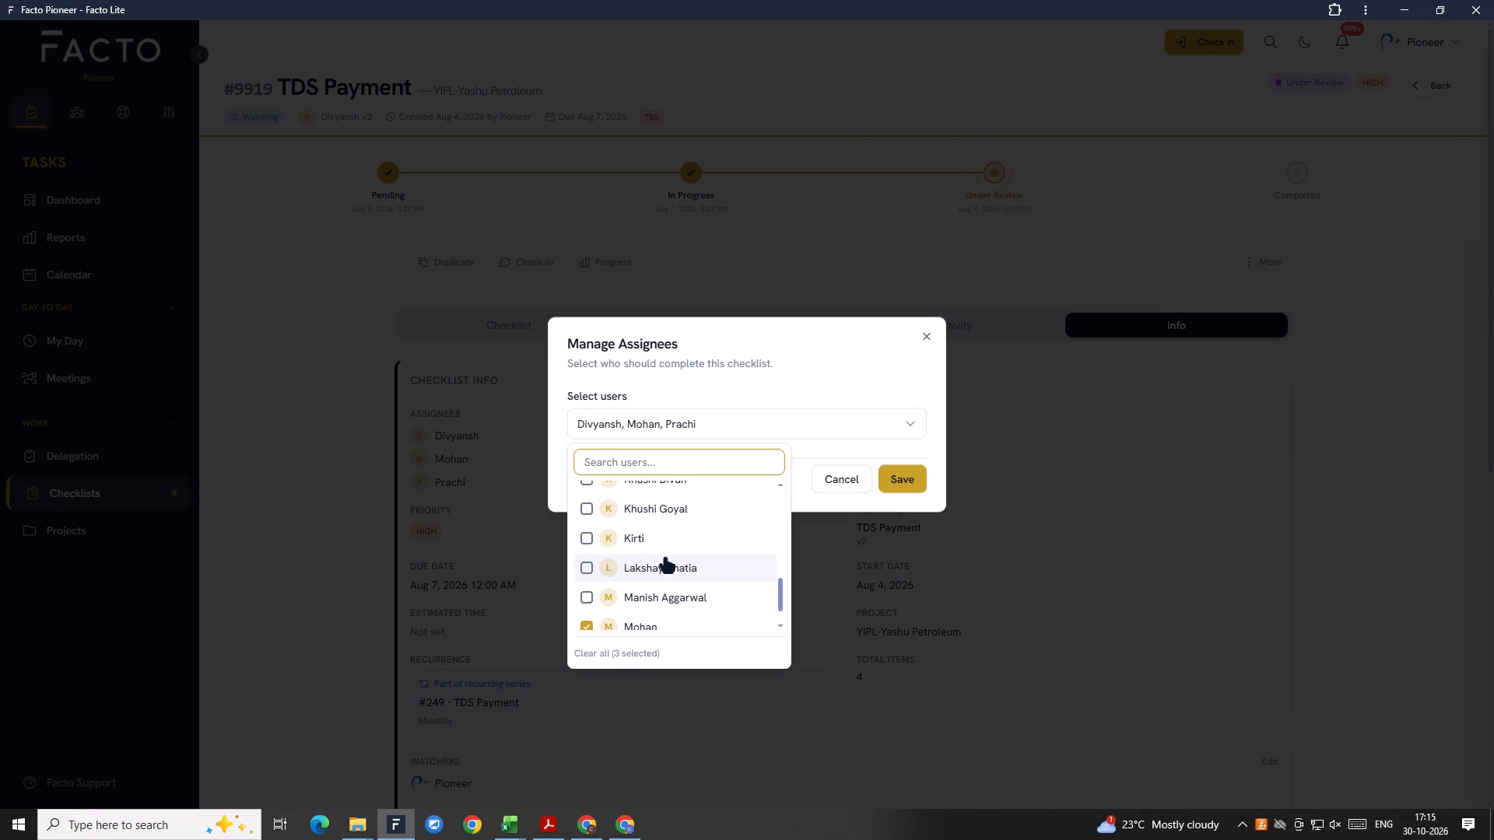
pyautogui.scroll(2, 665, 559)
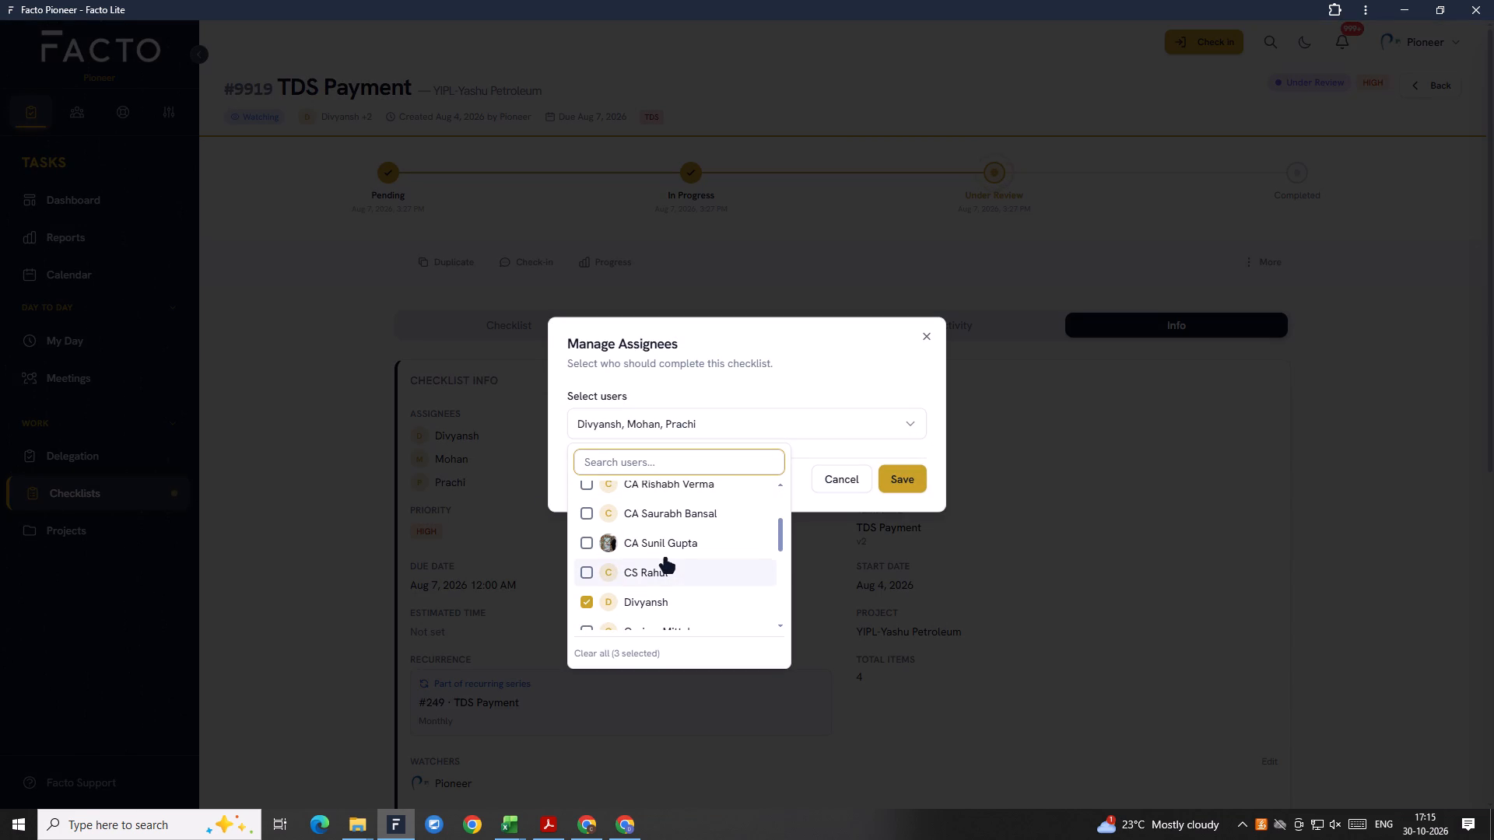
pyautogui.scroll(1, 665, 559)
pyautogui.scroll(-1, 665, 559)
pyautogui.click(651, 596)
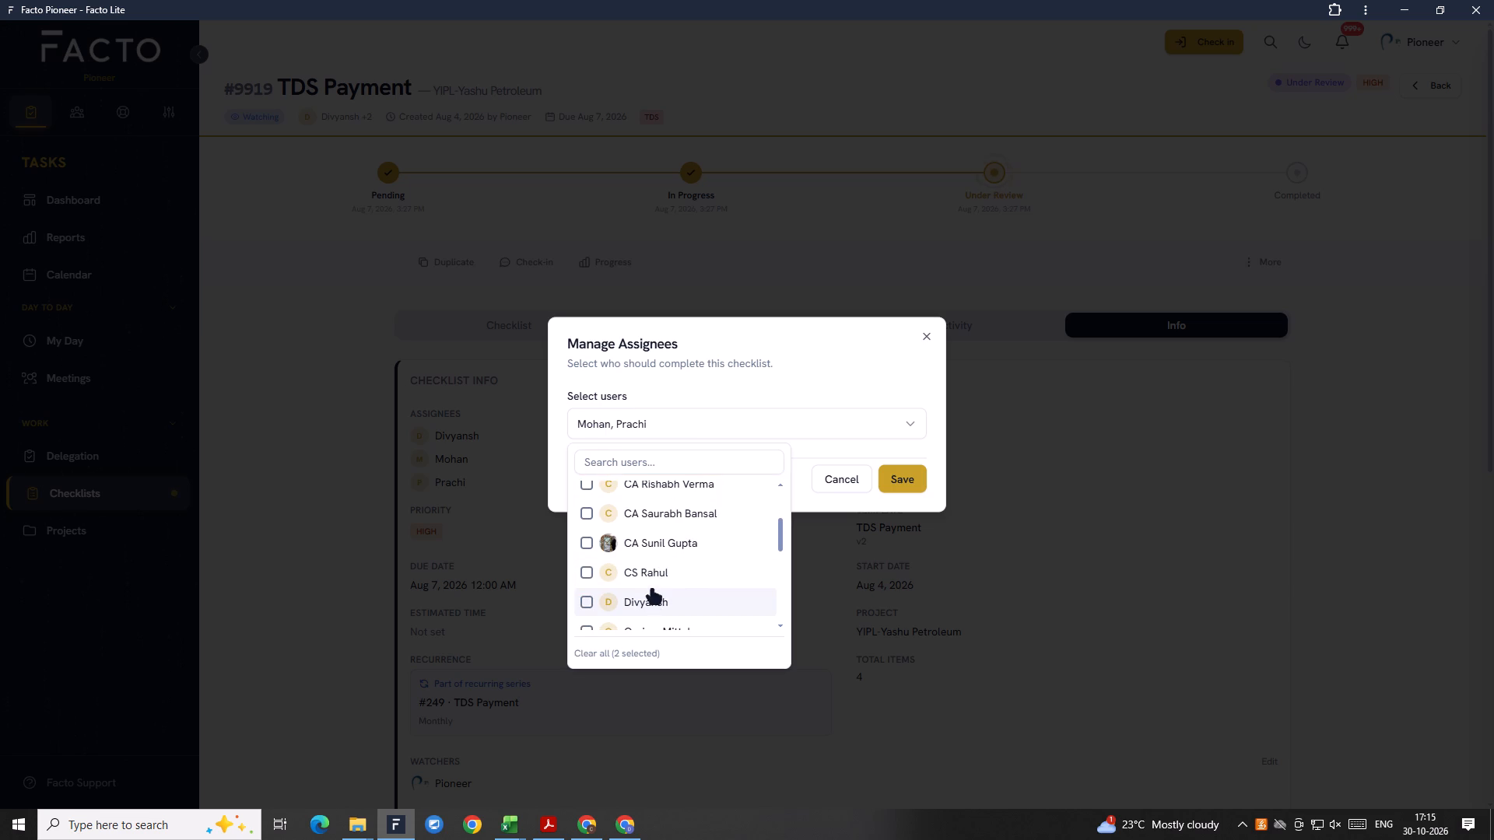
# Find Garima in the user list and add her to the checklist's assignees.
pyautogui.scroll(1, 652, 566)
pyautogui.click(599, 455)
pyautogui.write('GARI')
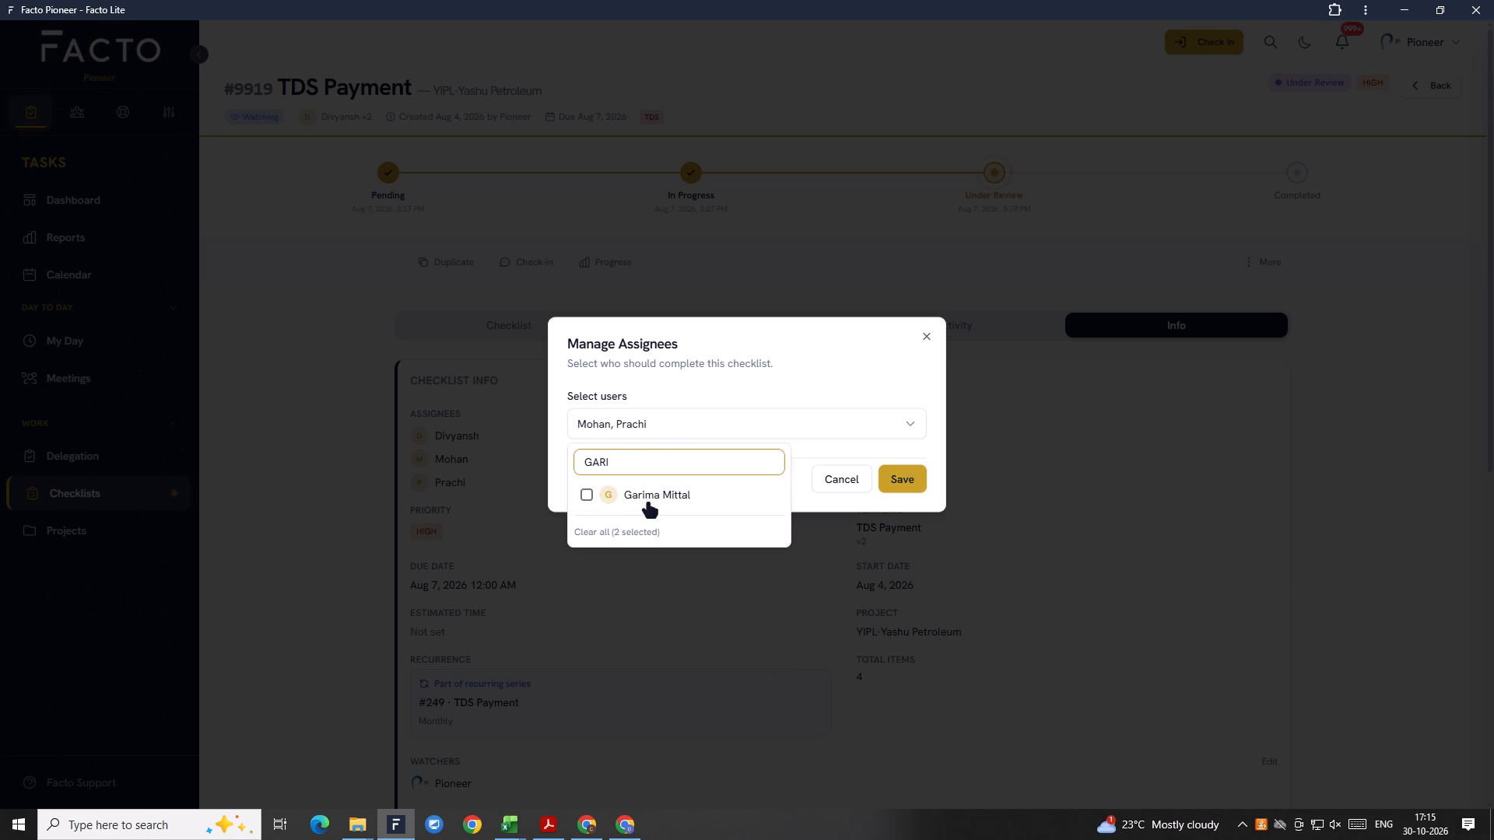
pyautogui.click(651, 502)
# Find Prachi in the user list, remove her from the assignees, and save the assignee changes.
pyautogui.click(663, 471)
pyautogui.press('BackSpace')
pyautogui.press('BackSpace')
pyautogui.press('BackSpace')
pyautogui.press('BackSpace')
pyautogui.press('BackSpace')
pyautogui.press('BackSpace')
pyautogui.press('BackSpace')
pyautogui.press('BackSpace')
pyautogui.press('BackSpace')
pyautogui.press('BackSpace')
pyautogui.press('BackSpace')
pyautogui.press('BackSpace')
pyautogui.write('PRACHI')
pyautogui.click(638, 499)
pyautogui.click(930, 490)
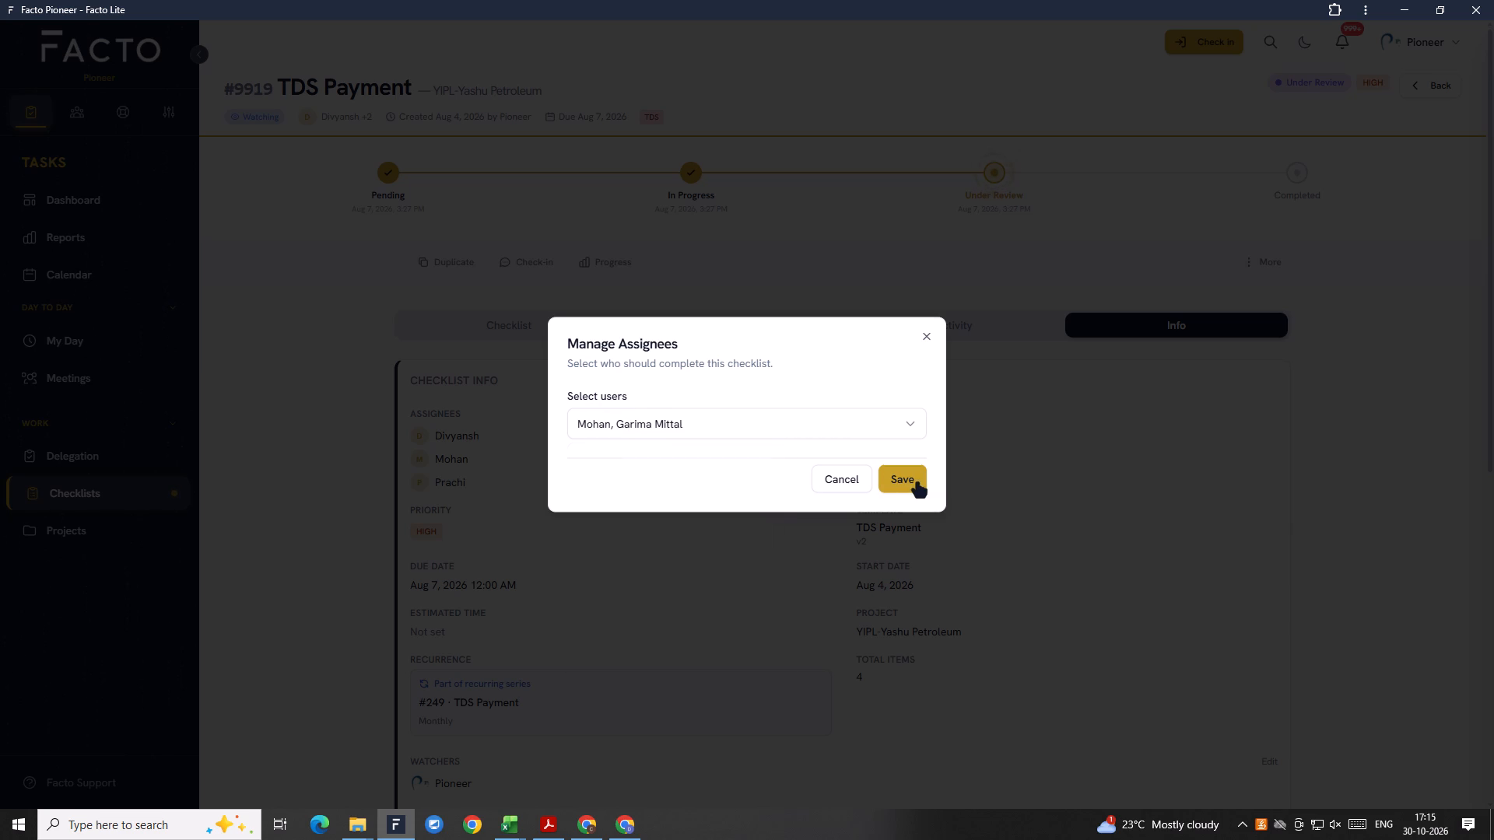
pyautogui.click(917, 484)
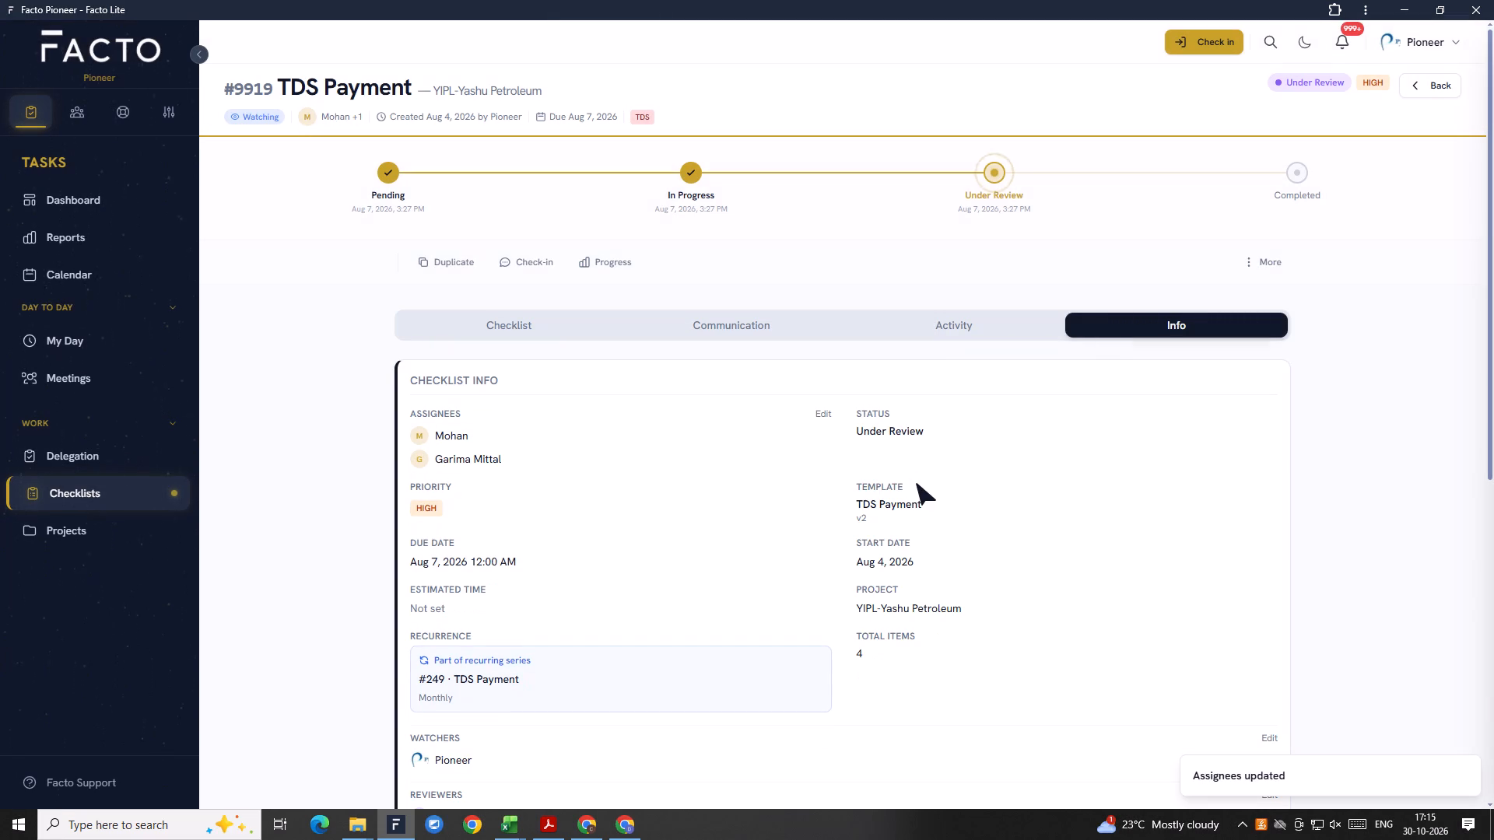
# Check the remaining info sections of checklist #9919, including watchers and reviewers, and return to the checklists list.
pyautogui.scroll(-4, 728, 611)
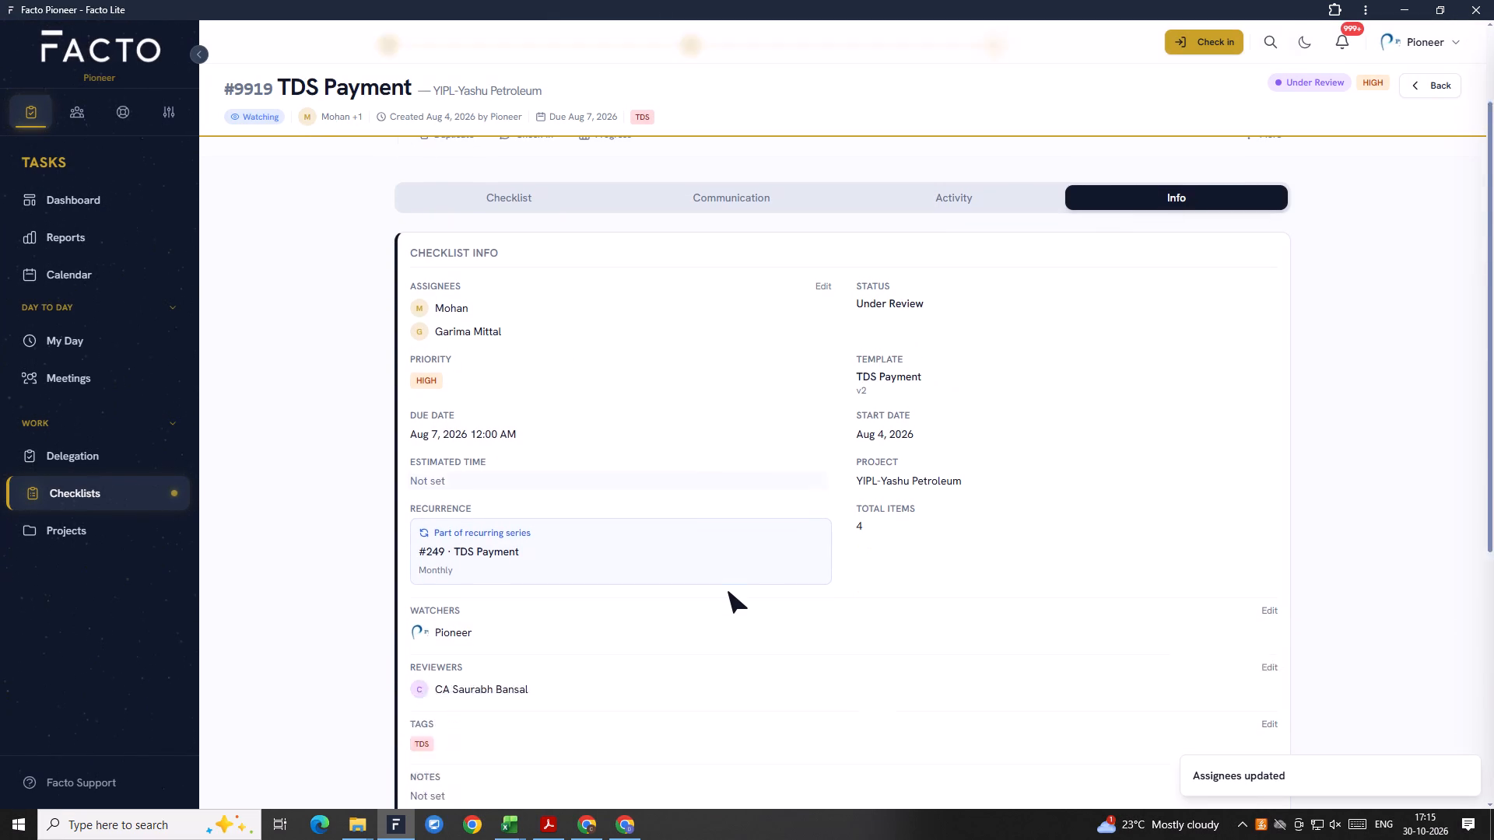
pyautogui.scroll(-10, 728, 584)
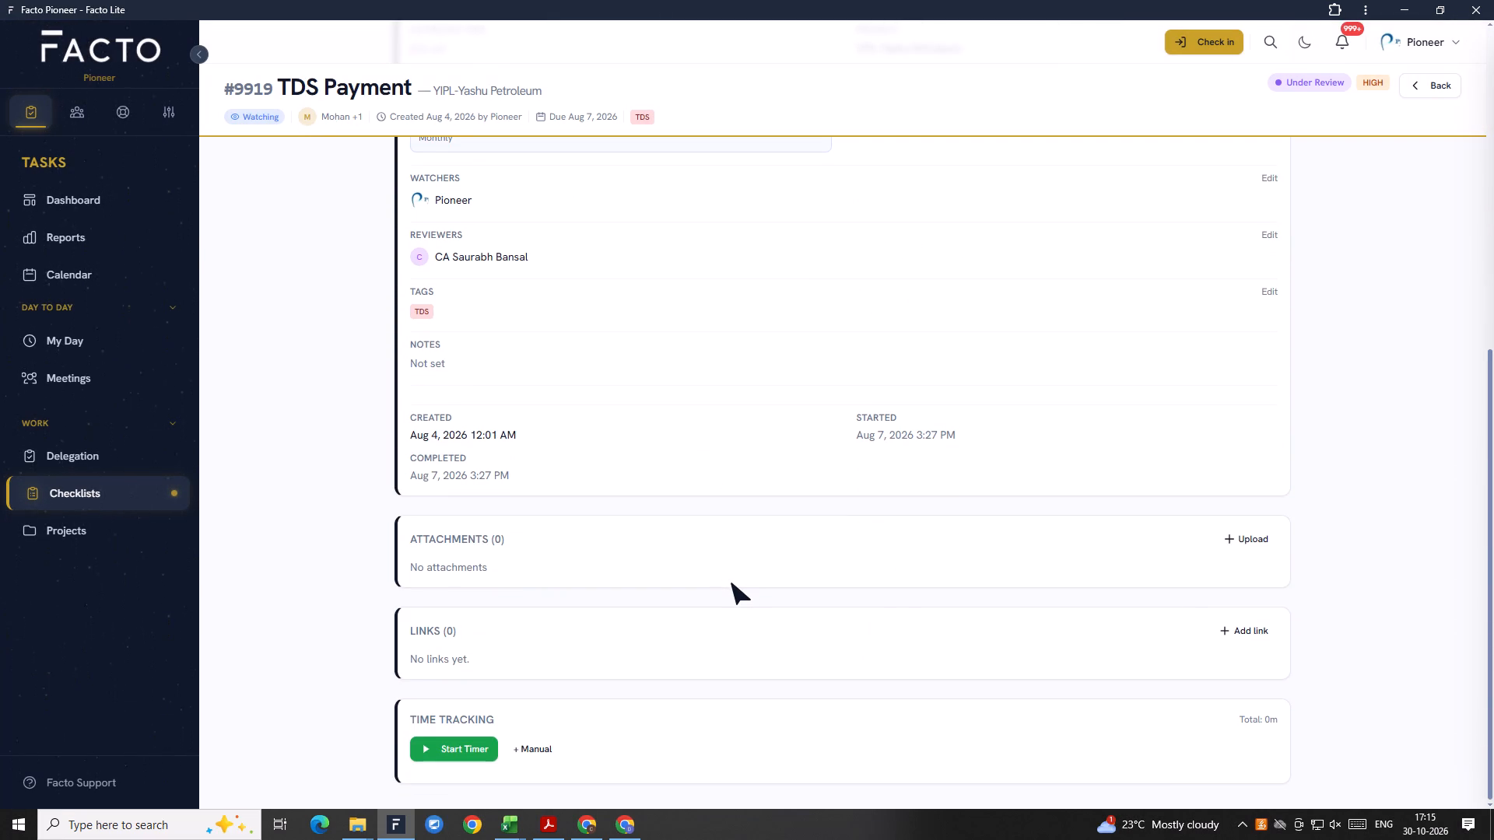
pyautogui.scroll(13, 731, 583)
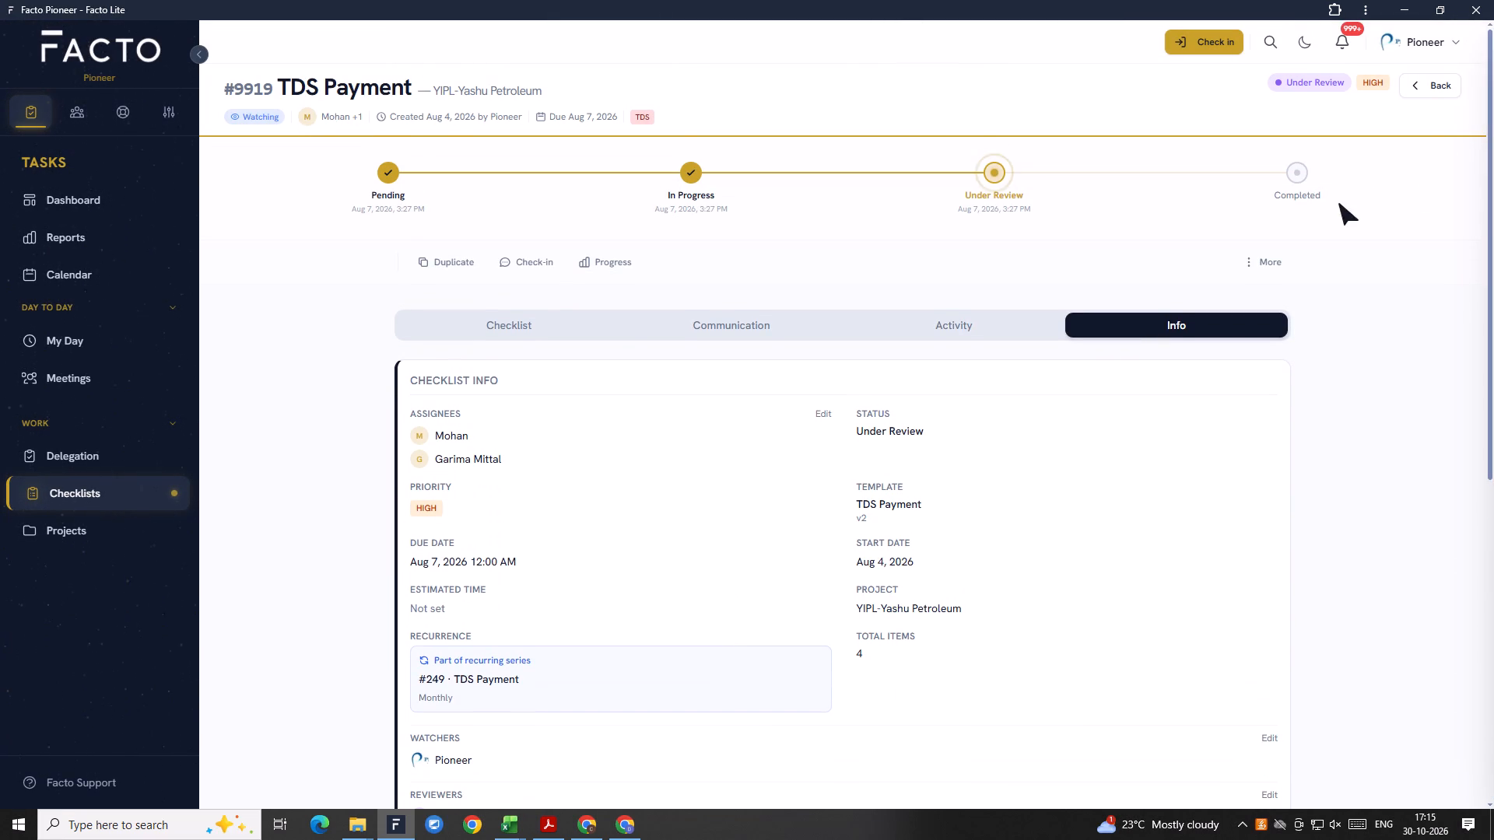
pyautogui.click(1421, 79)
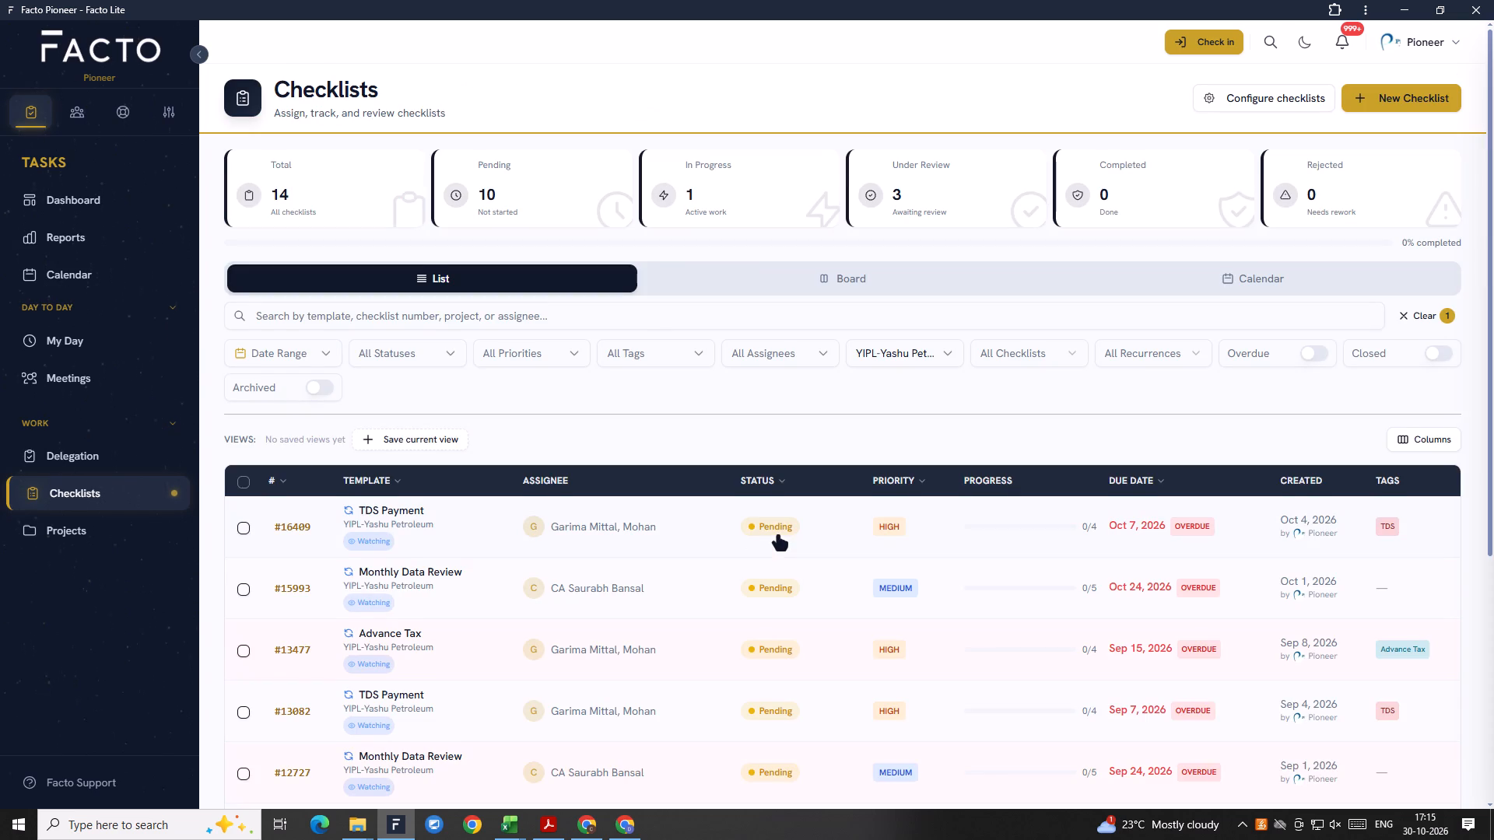
# Examine the assignees, statuses and due dates of the YIPL-Yashu Petroleum checklists.
pyautogui.scroll(-2, 717, 530)
pyautogui.scroll(-1, 454, 523)
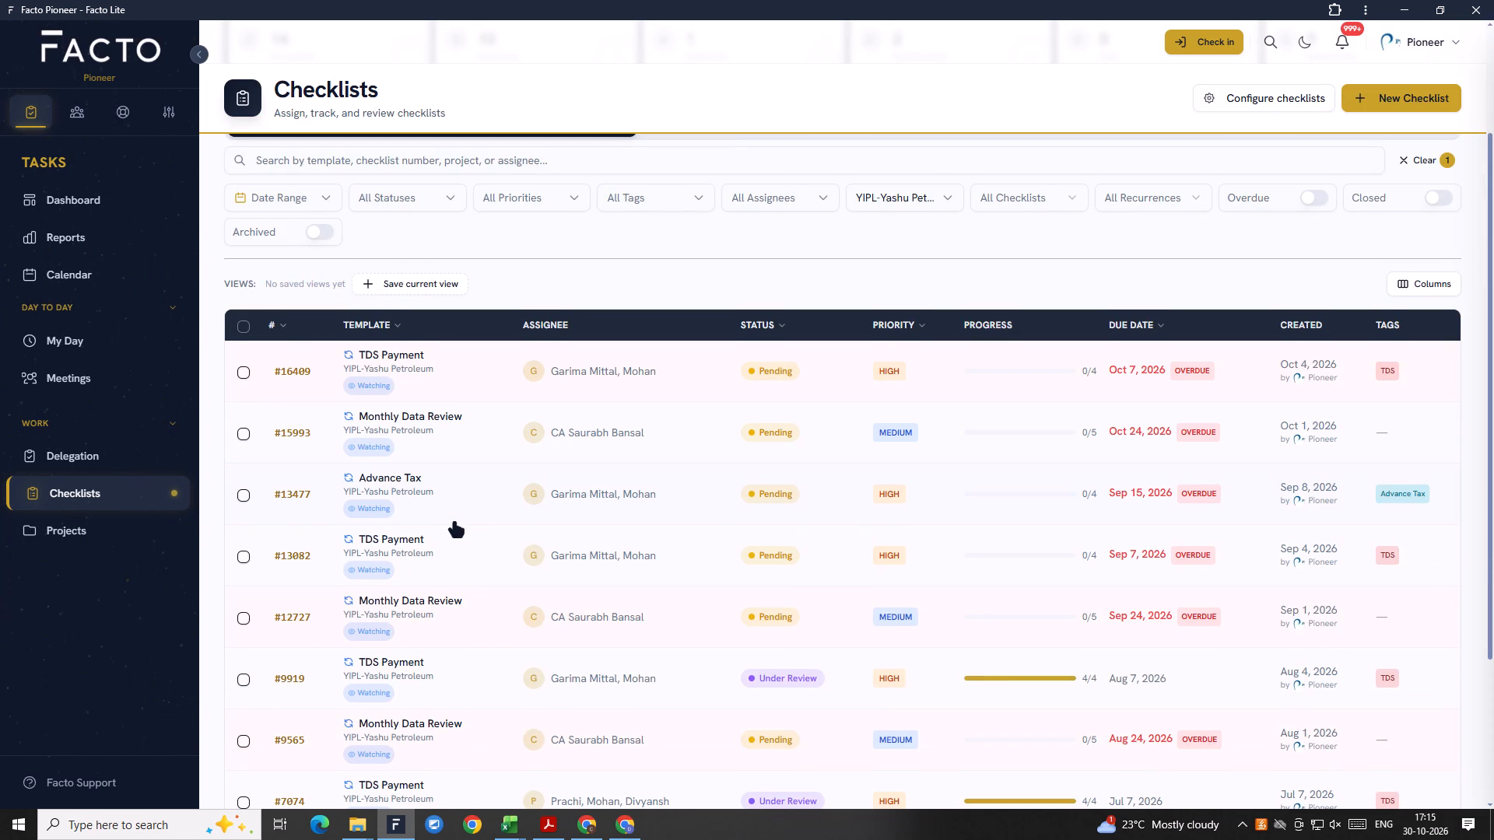
pyautogui.scroll(-2, 454, 523)
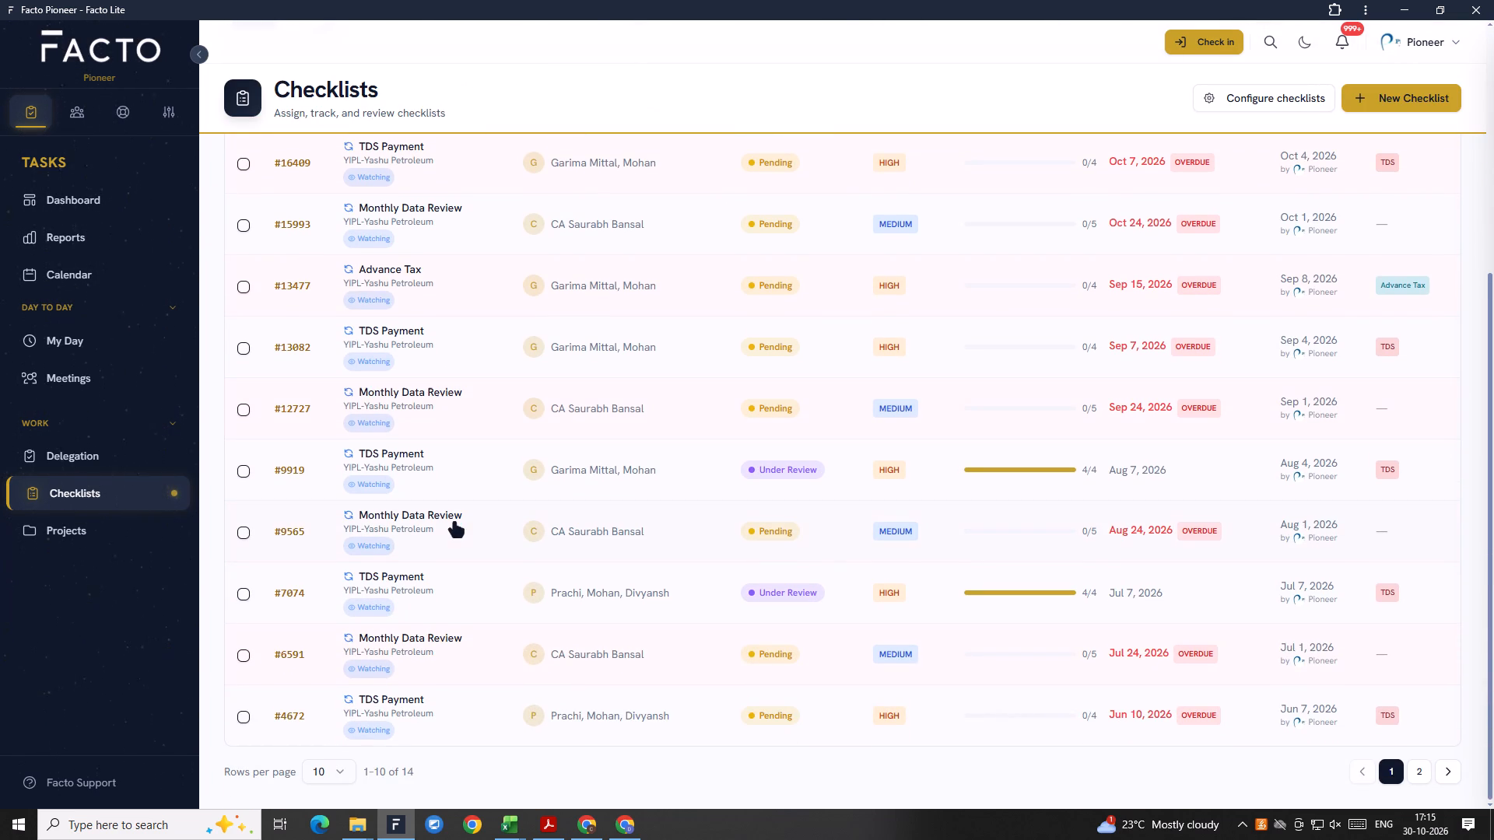
pyautogui.scroll(-1, 454, 523)
pyautogui.scroll(2, 443, 597)
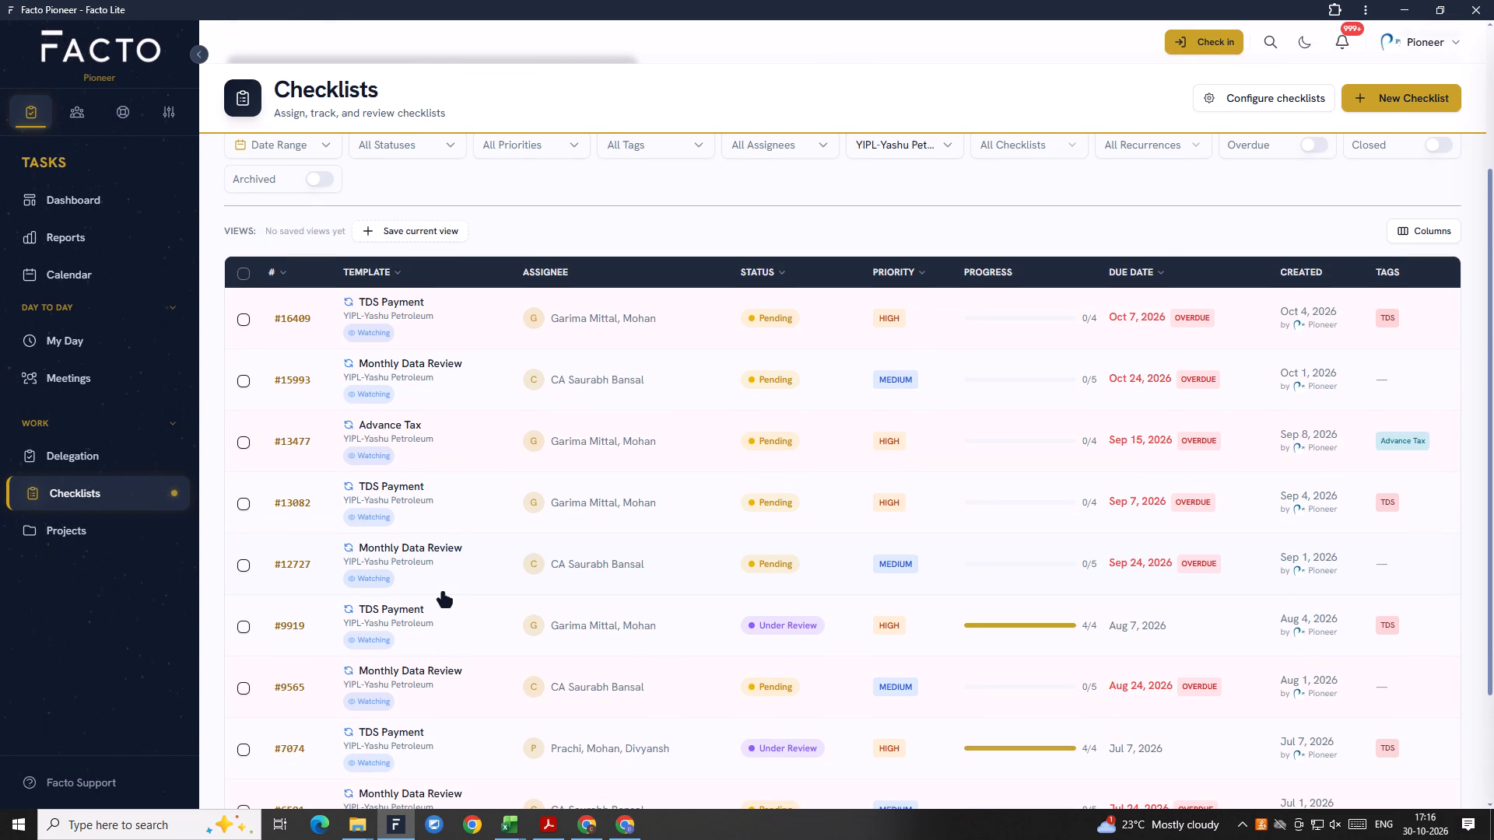
pyautogui.scroll(-1, 443, 593)
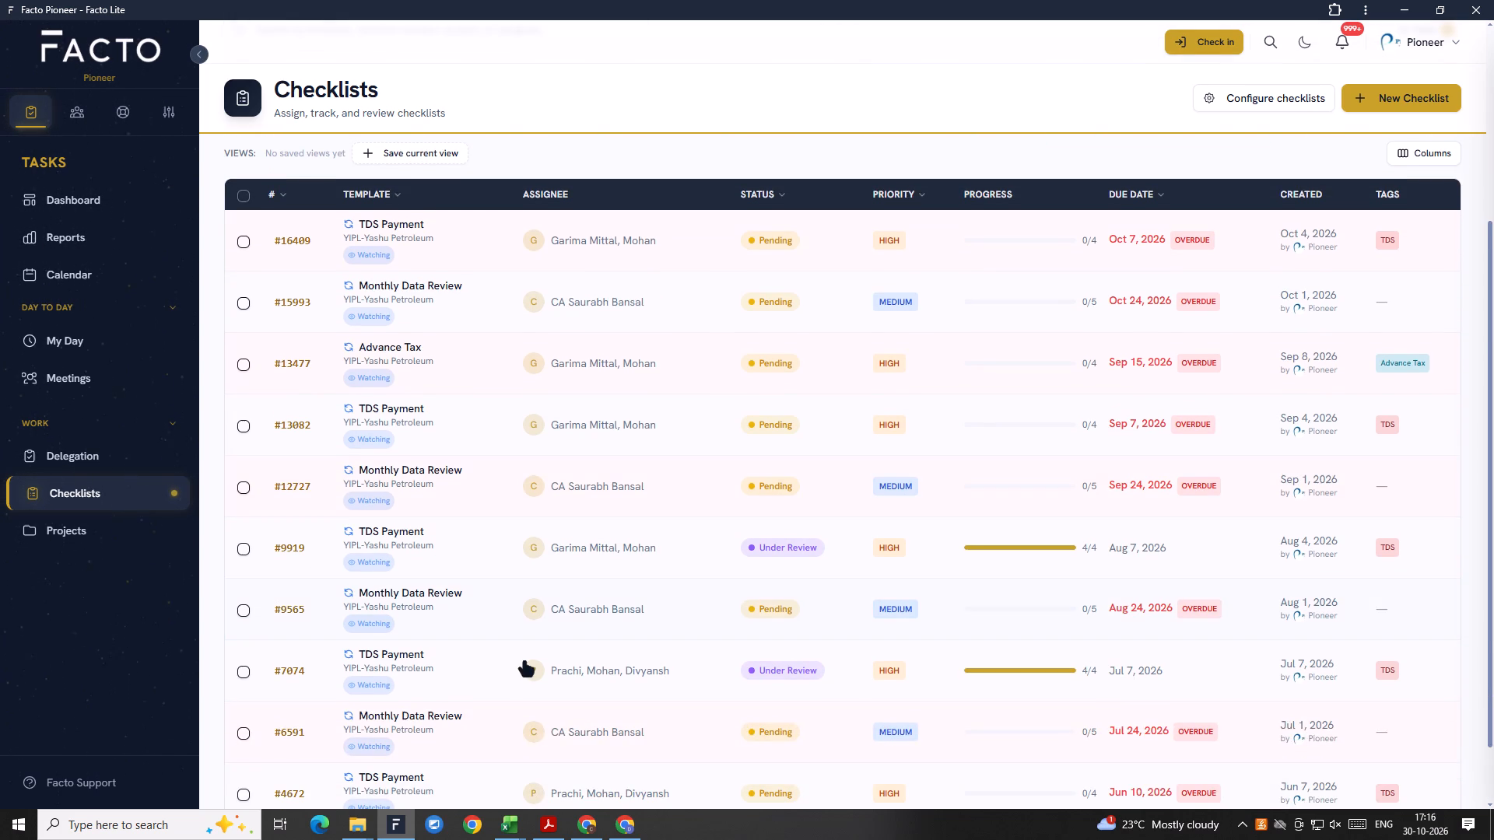
pyautogui.scroll(2, 527, 664)
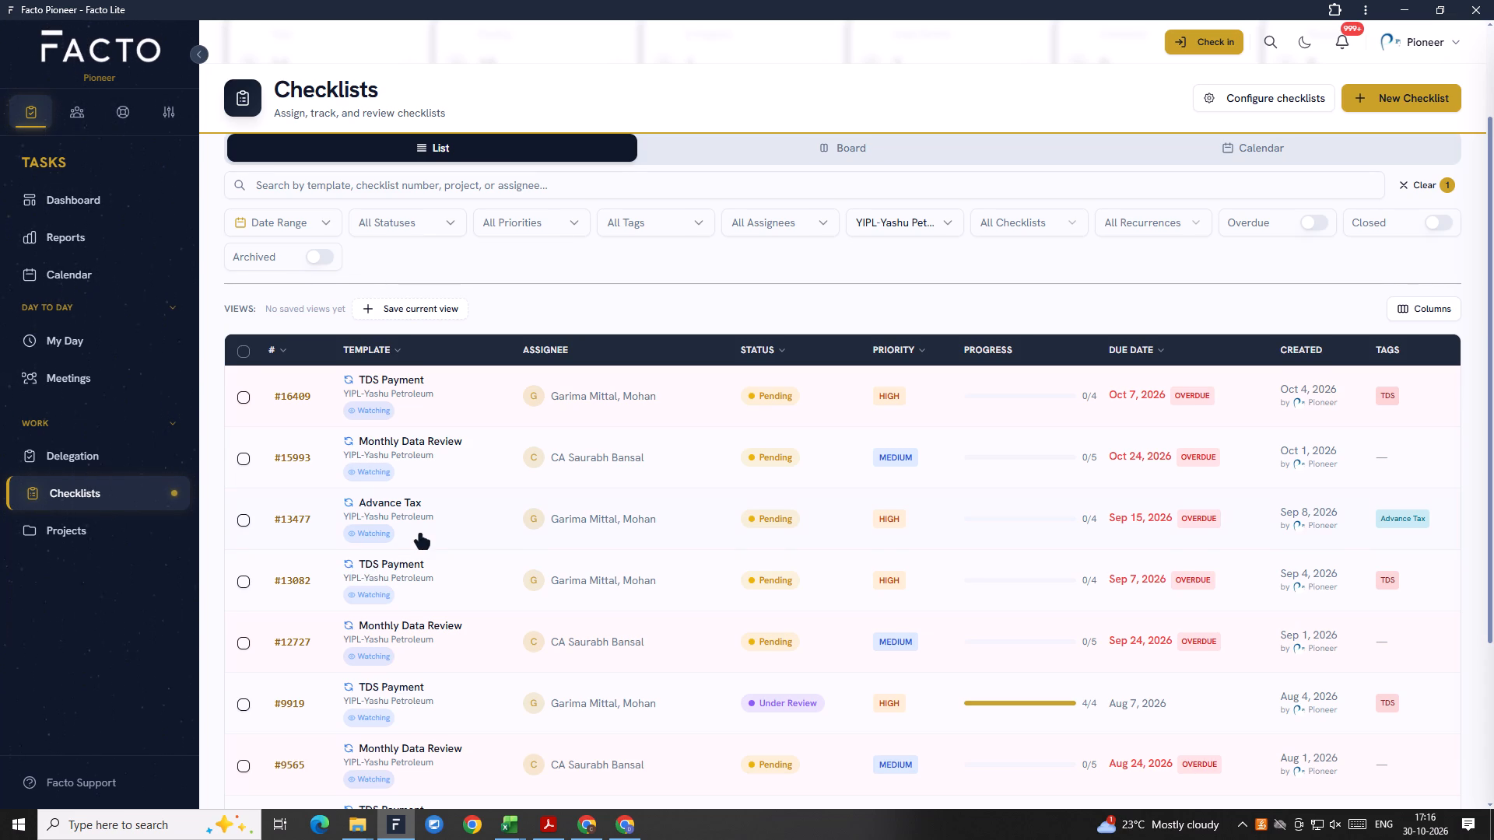
pyautogui.scroll(-2, 420, 535)
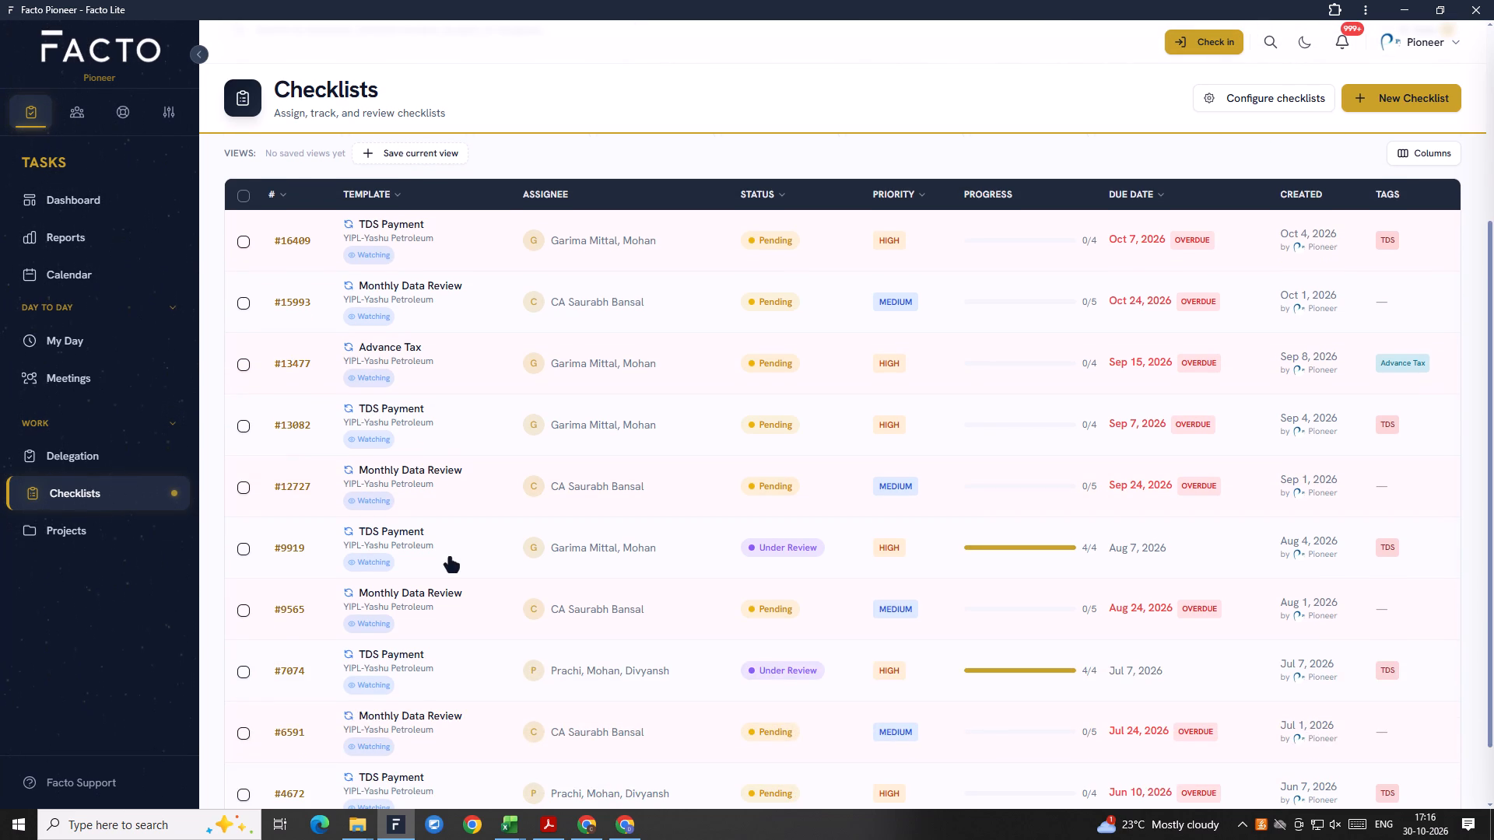
pyautogui.scroll(10, 450, 558)
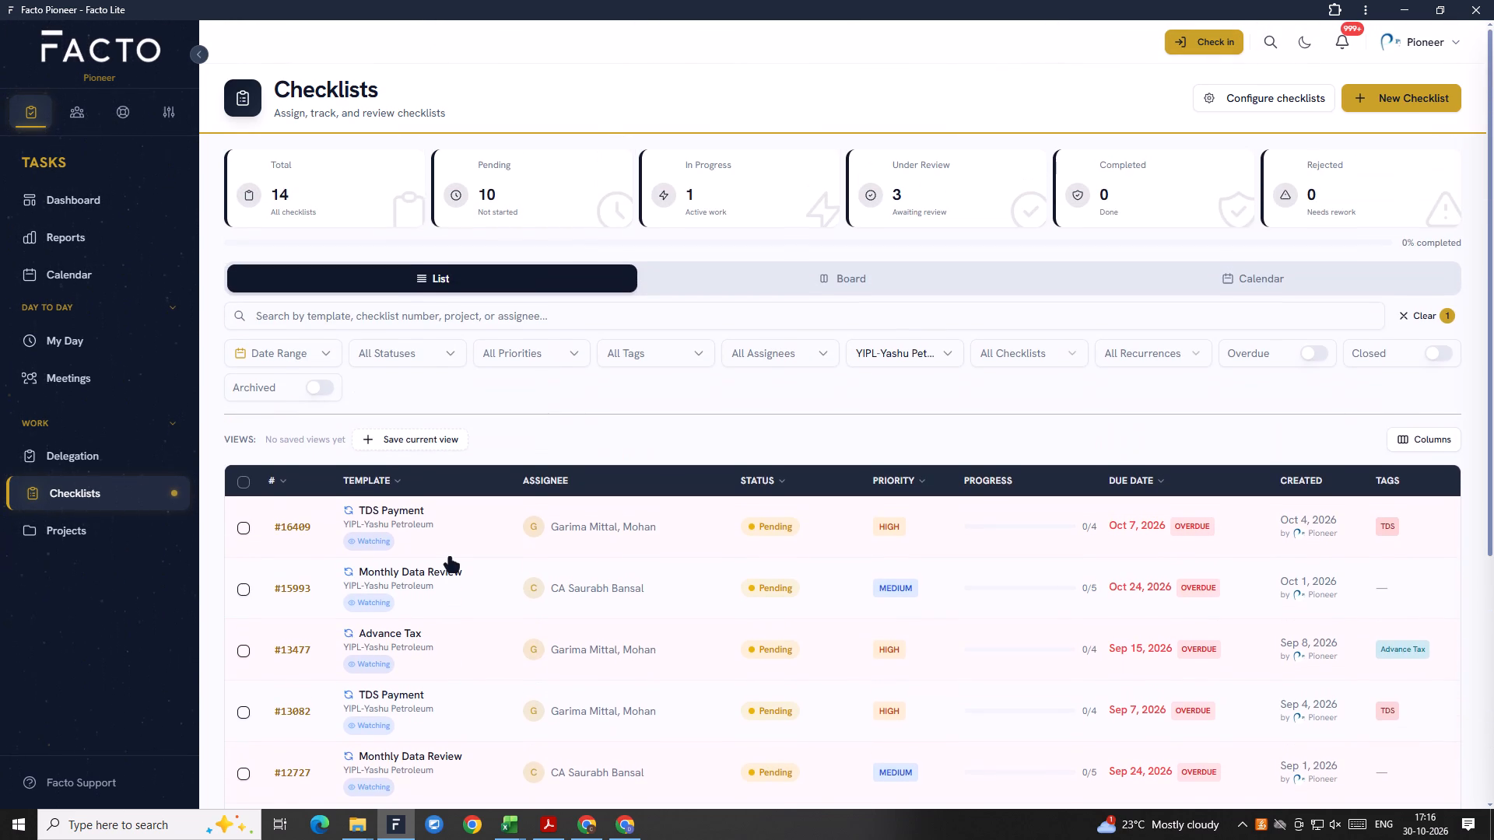
# Reset the checklists list to all projects and look over the most recently created entries.
pyautogui.click(82, 504)
pyautogui.scroll(-1, 1064, 405)
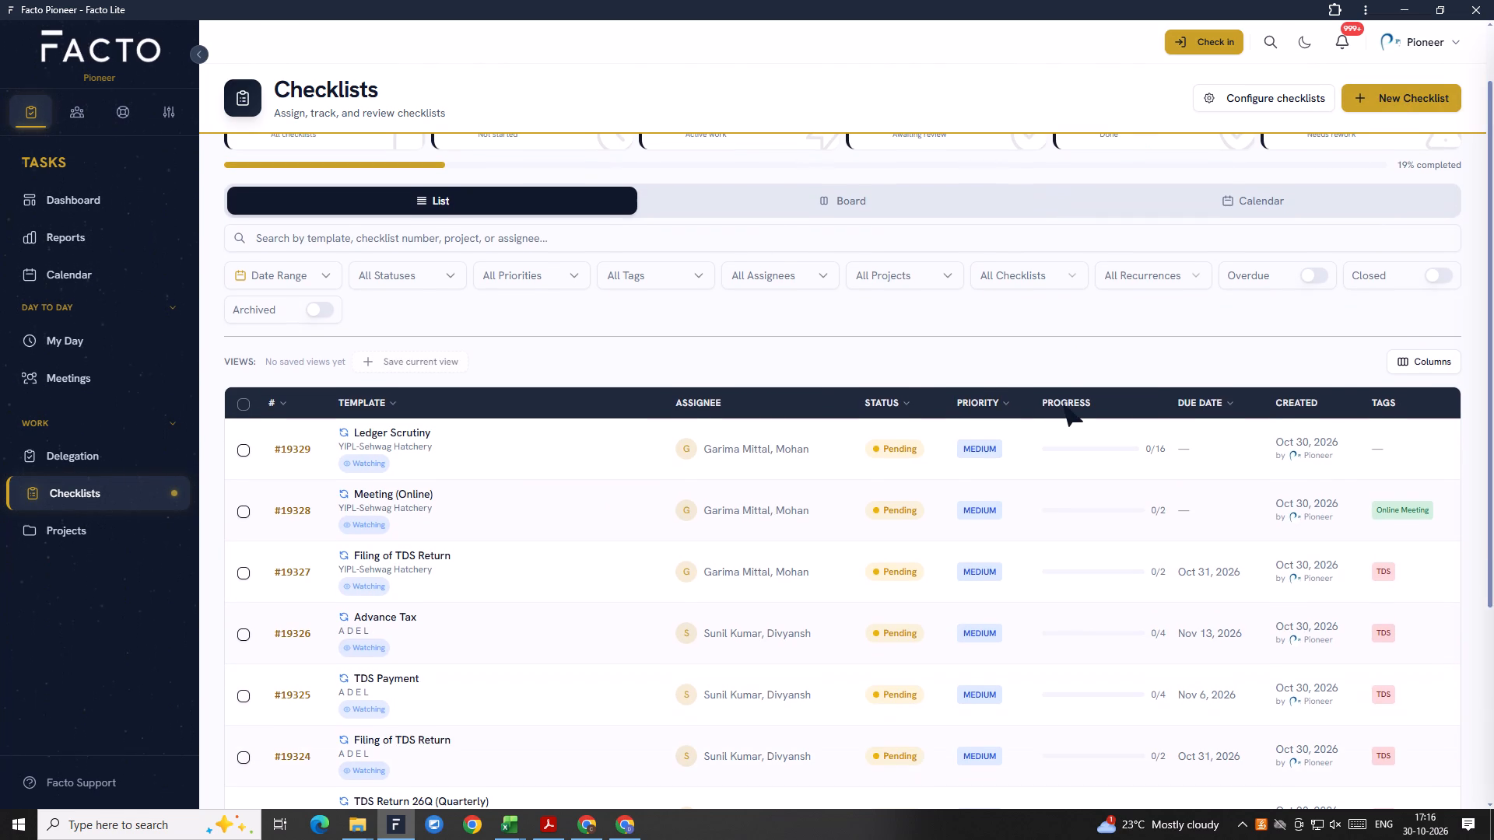
pyautogui.scroll(-1, 1064, 405)
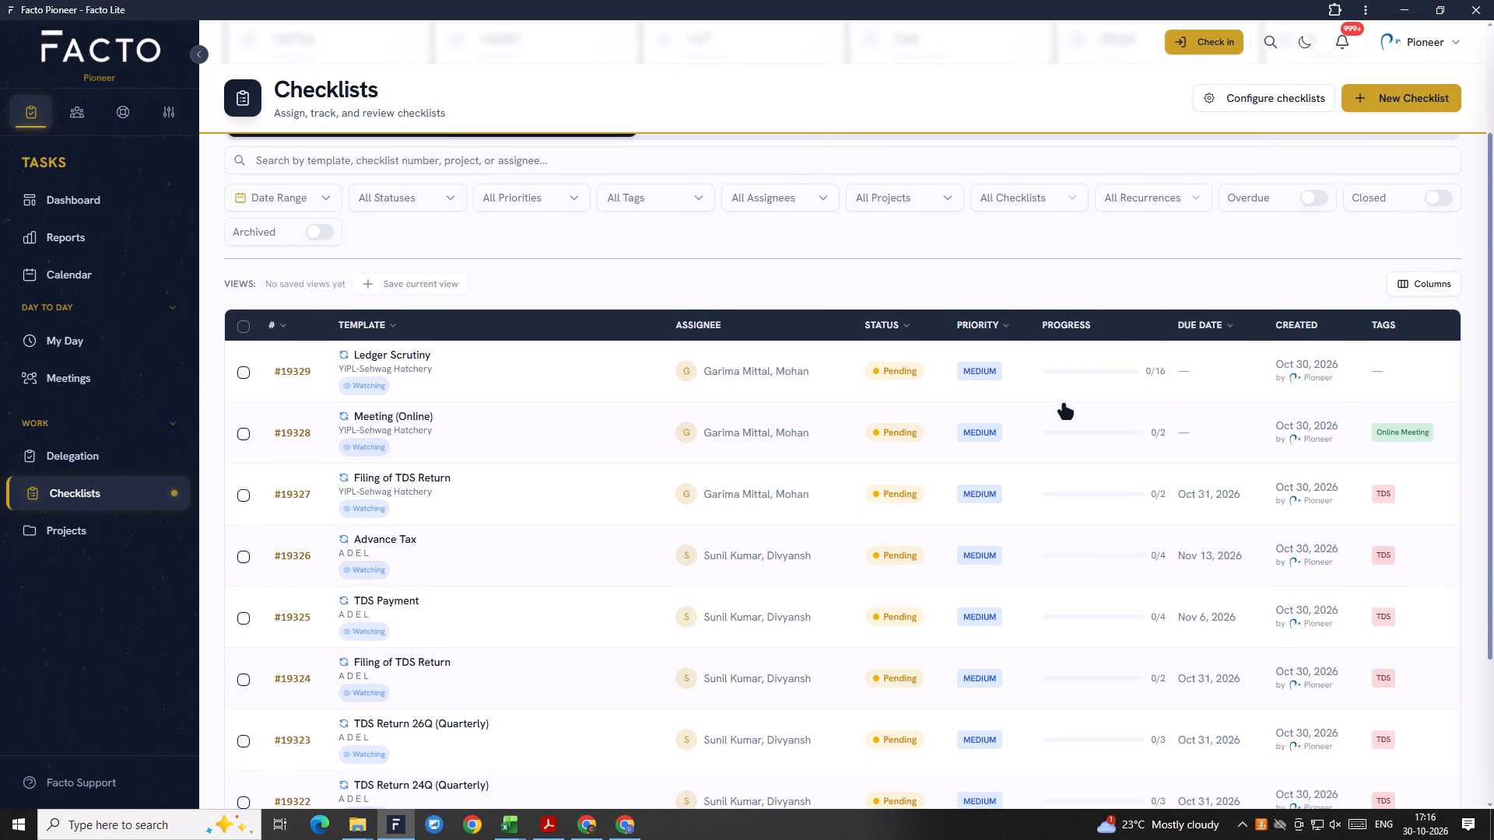
pyautogui.scroll(1, 1133, 307)
# Start a new checklist and choose the Meeting (Online) template for it.
pyautogui.click(1422, 102)
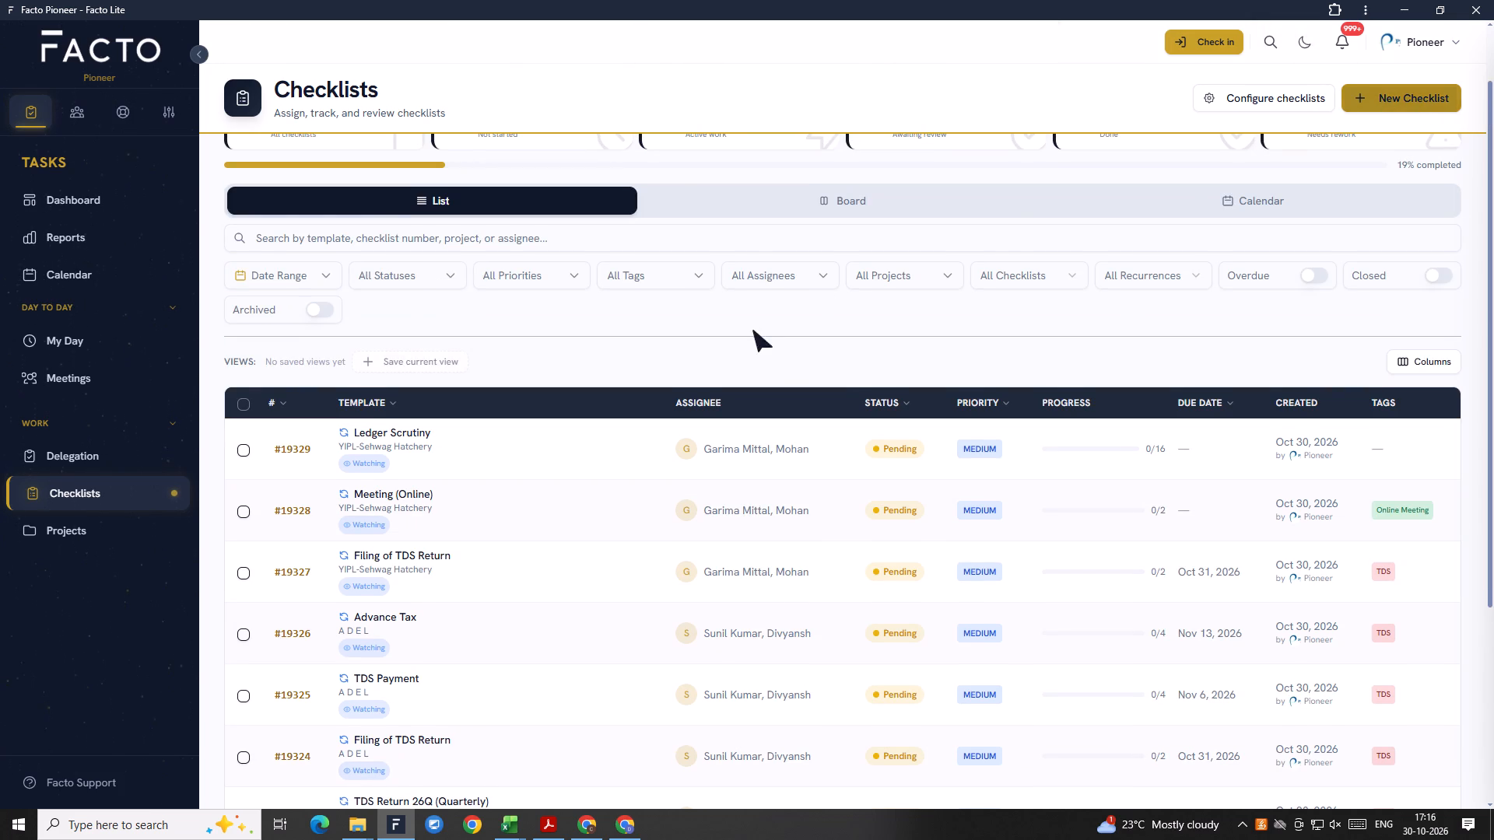
pyautogui.scroll(1, 841, 375)
pyautogui.scroll(1, 672, 277)
pyautogui.click(656, 255)
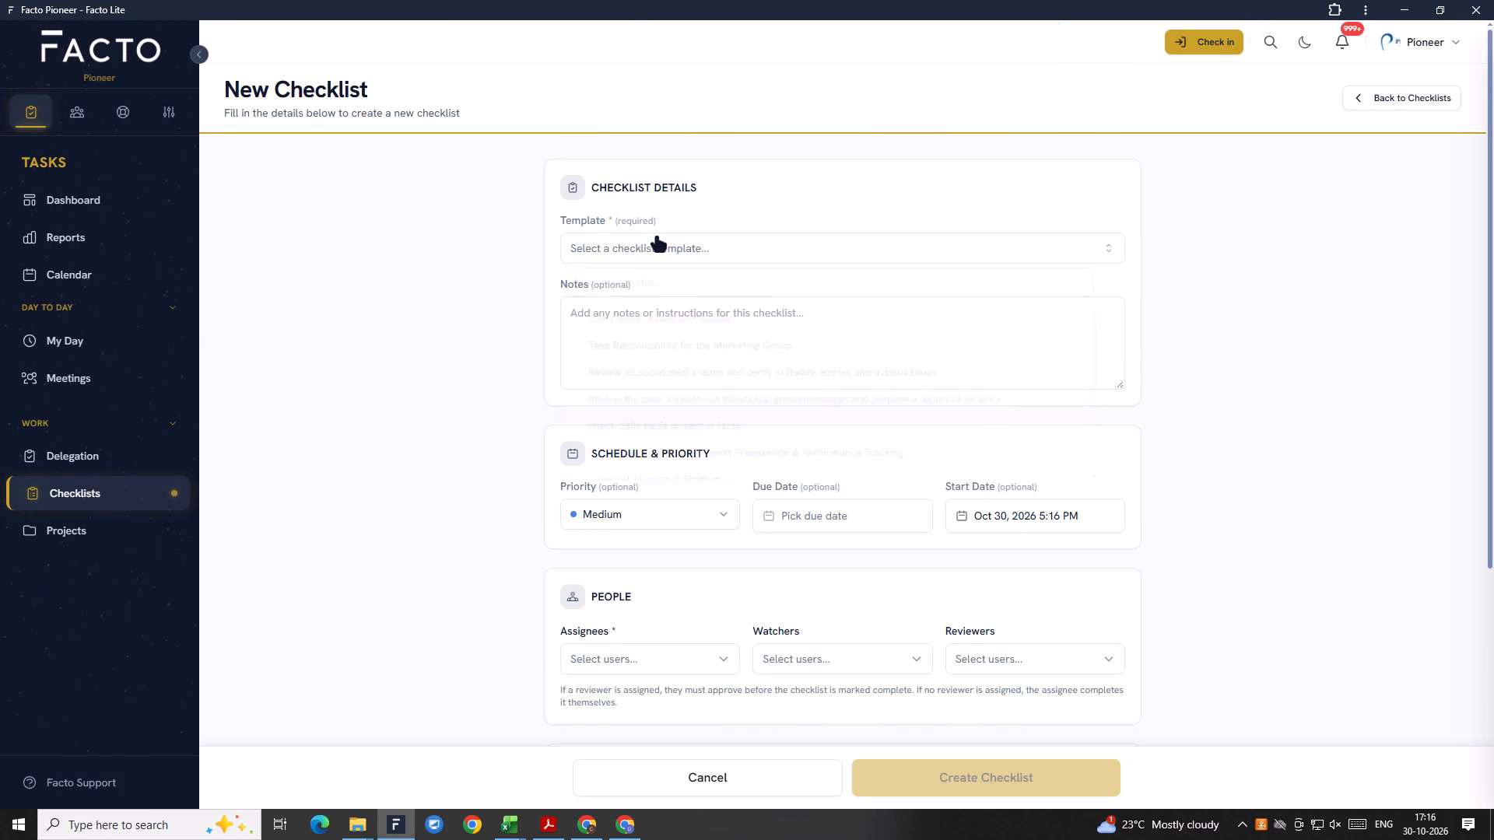
pyautogui.write('MEETING')
pyautogui.press('space')
pyautogui.write('OM')
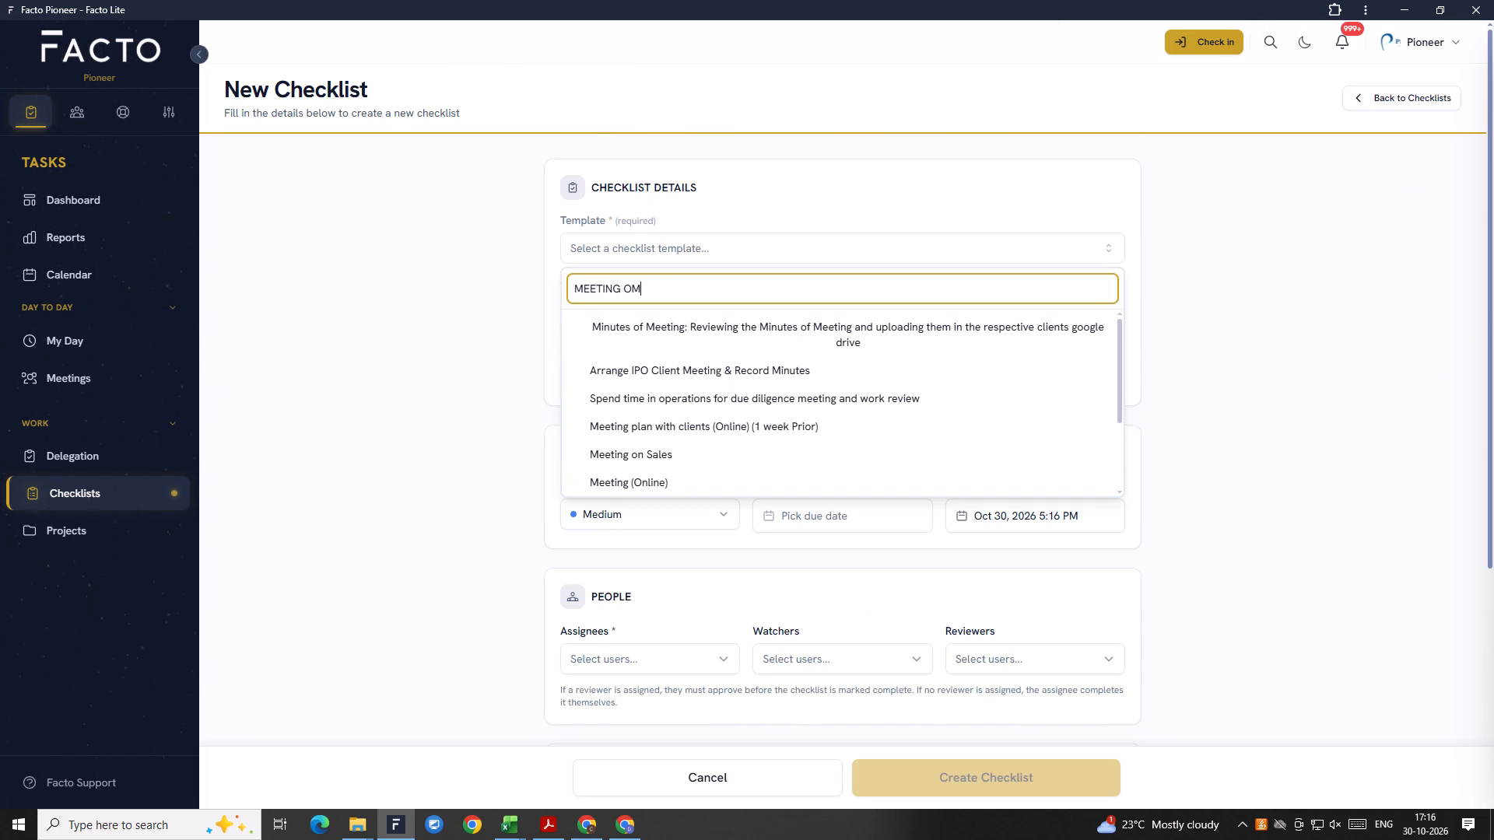
pyautogui.press('BackSpace')
pyautogui.press('n')
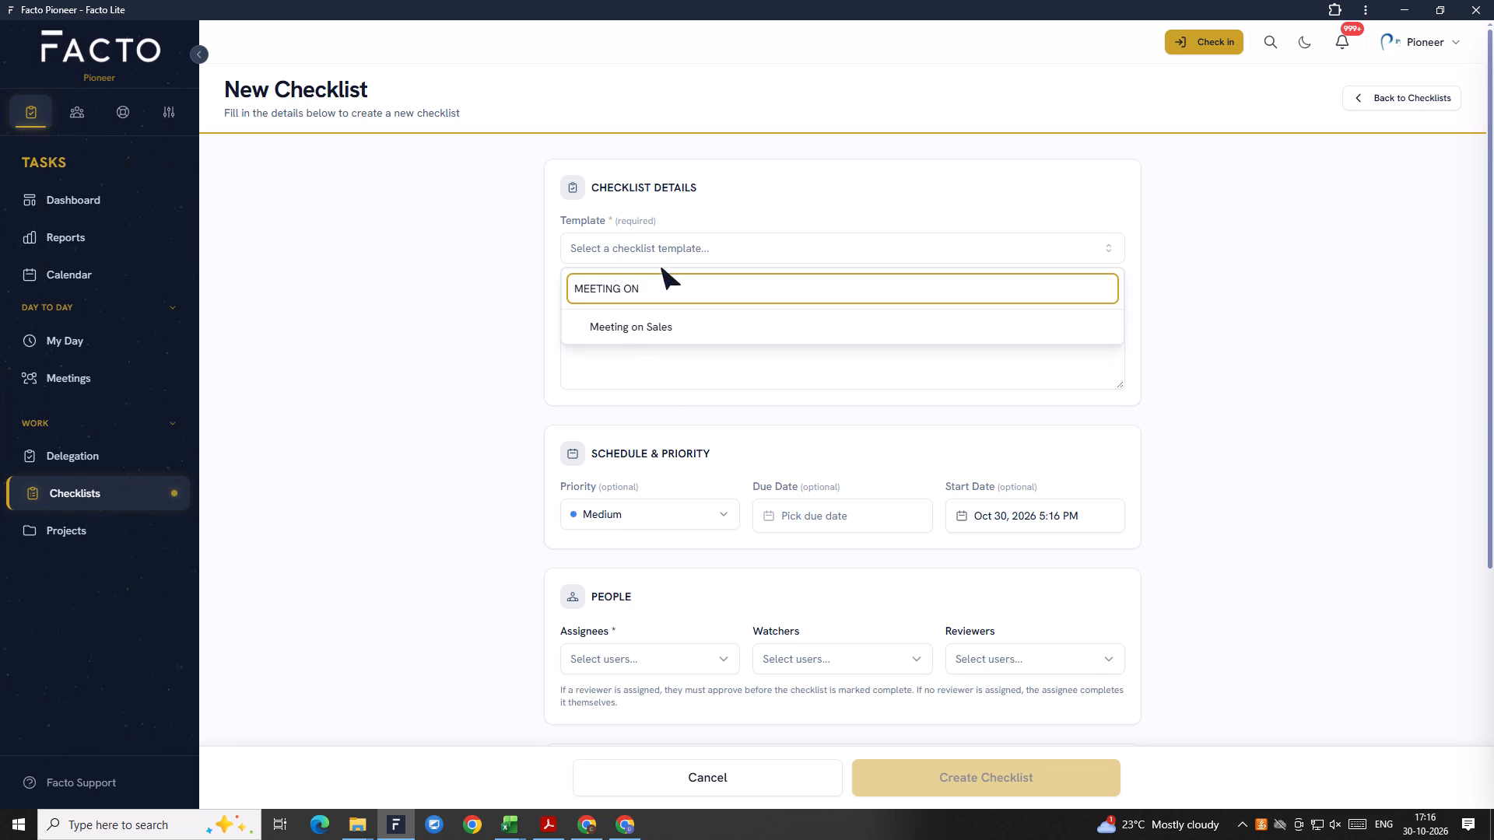
pyautogui.press('BackSpace')
pyautogui.press('BackSpace')
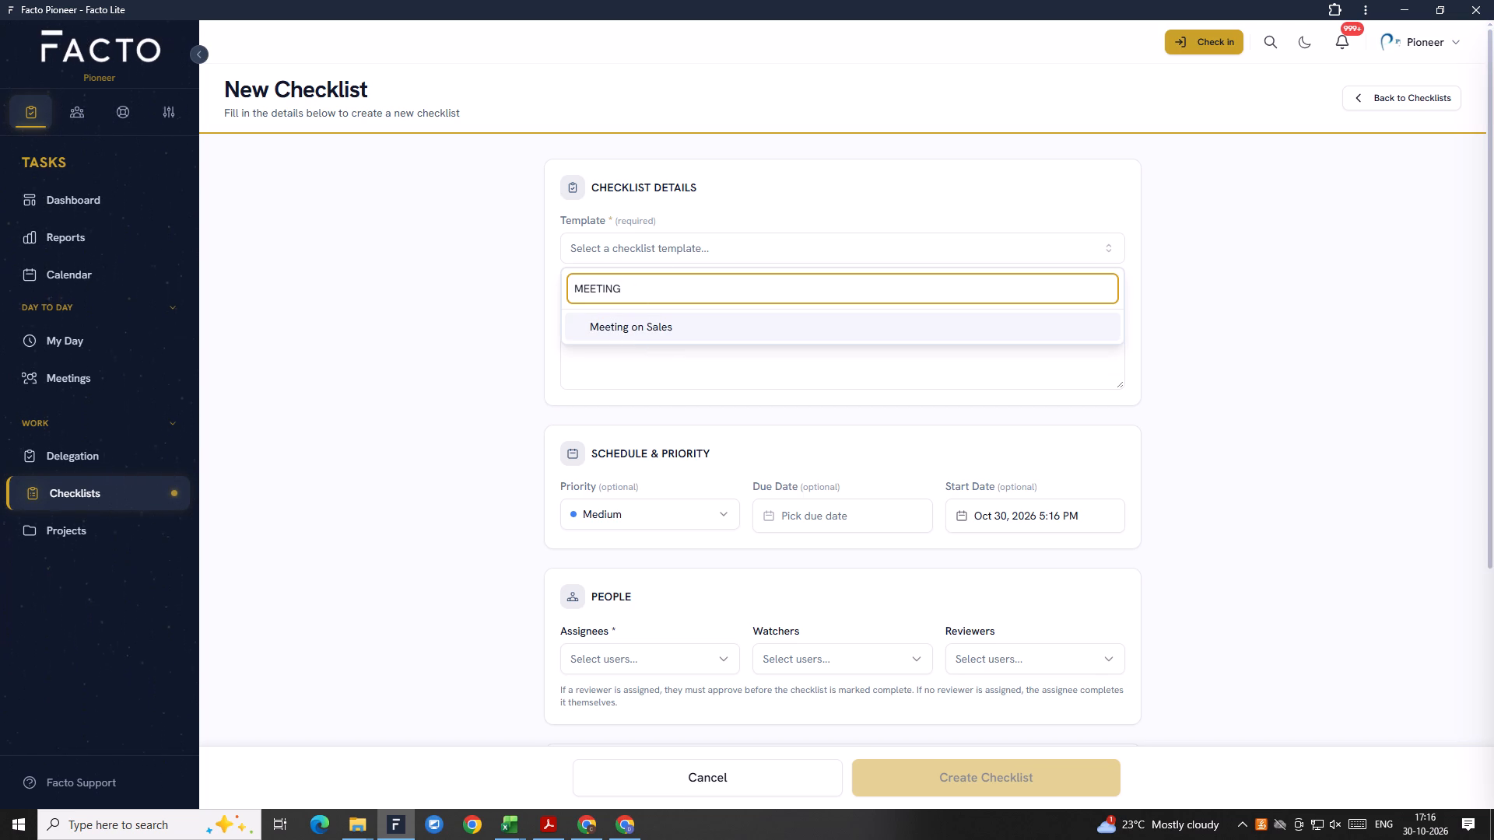
pyautogui.scroll(-1, 768, 350)
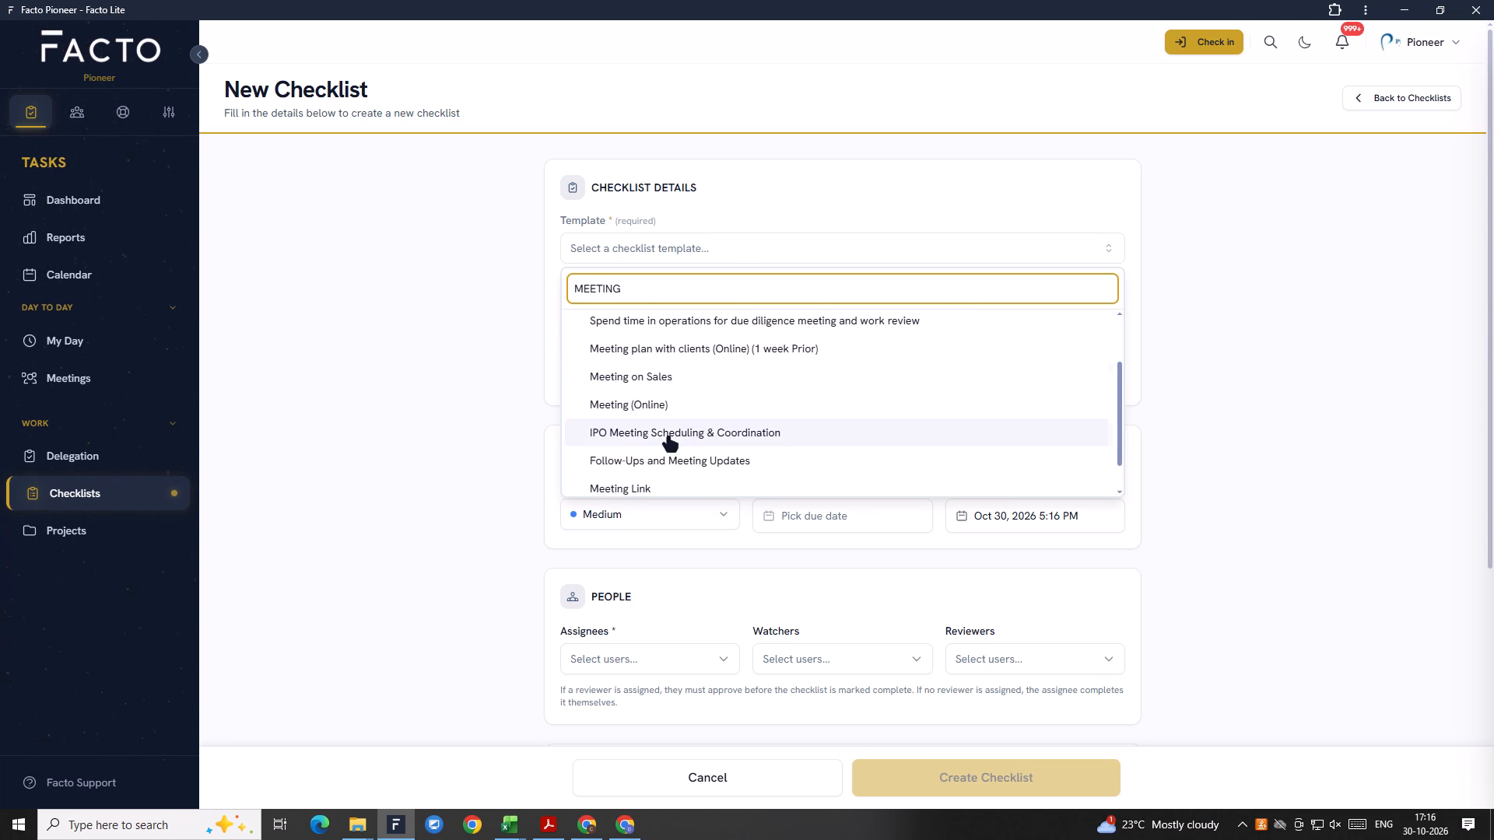
pyautogui.click(660, 410)
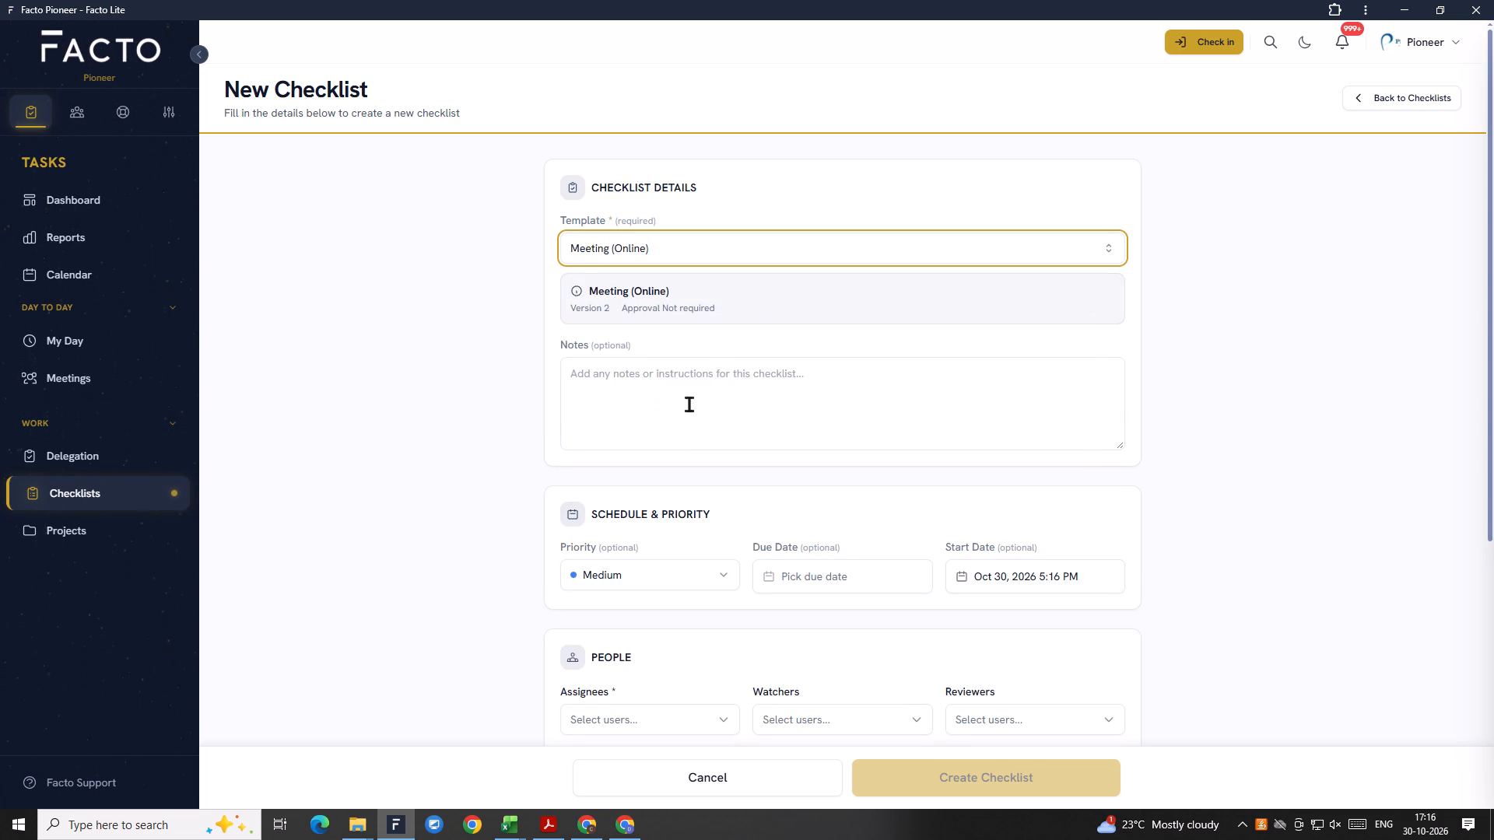
pyautogui.scroll(-2, 714, 431)
pyautogui.click(801, 428)
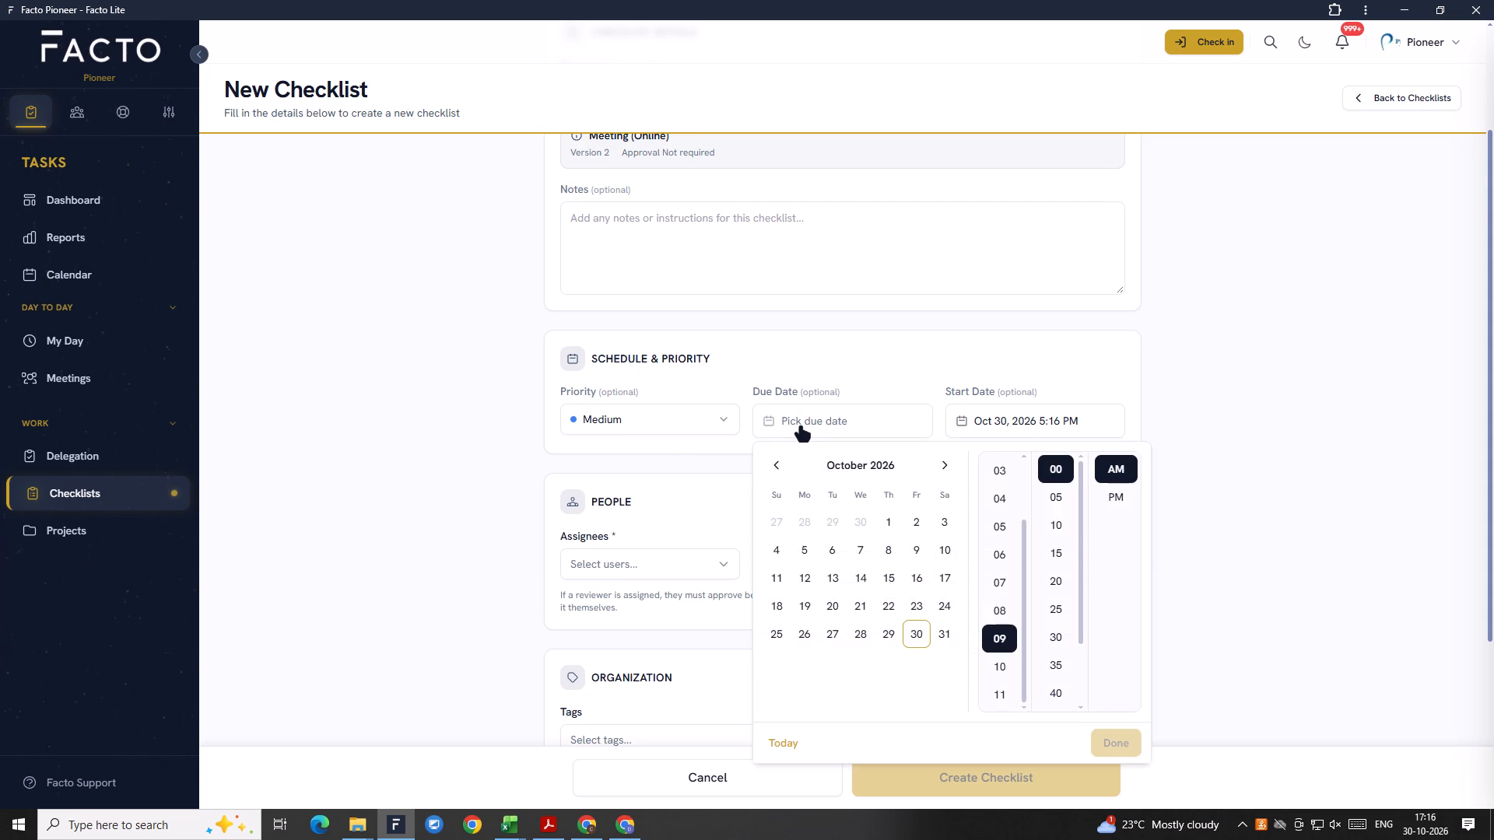
pyautogui.click(801, 428)
# Find Garima in the user list and add her as an assignee of the Meeting (Online) checklist.
pyautogui.scroll(-2, 744, 503)
pyautogui.click(686, 430)
pyautogui.click(686, 411)
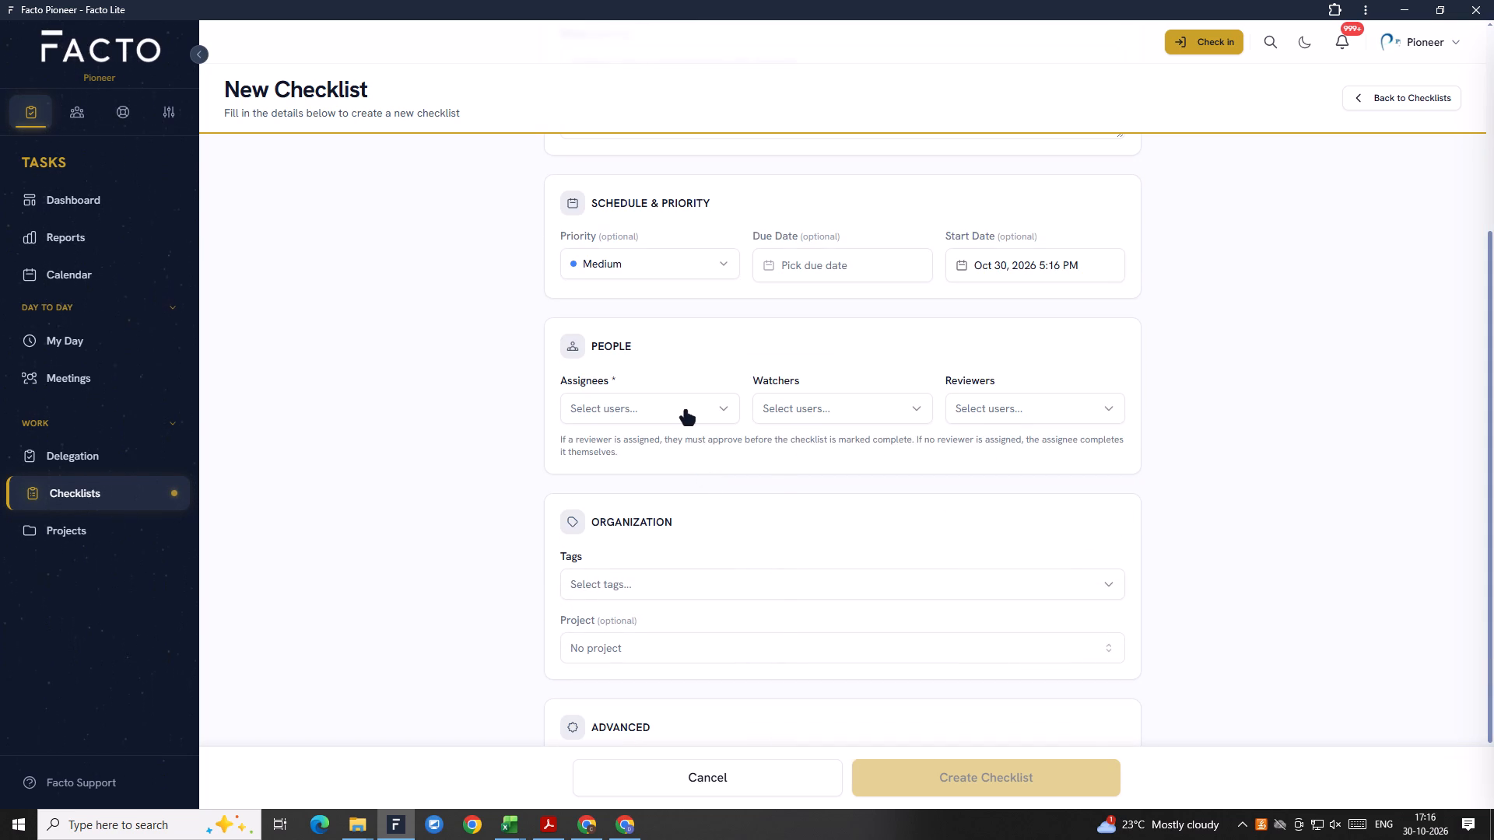
pyautogui.press('m')
pyautogui.press('p')
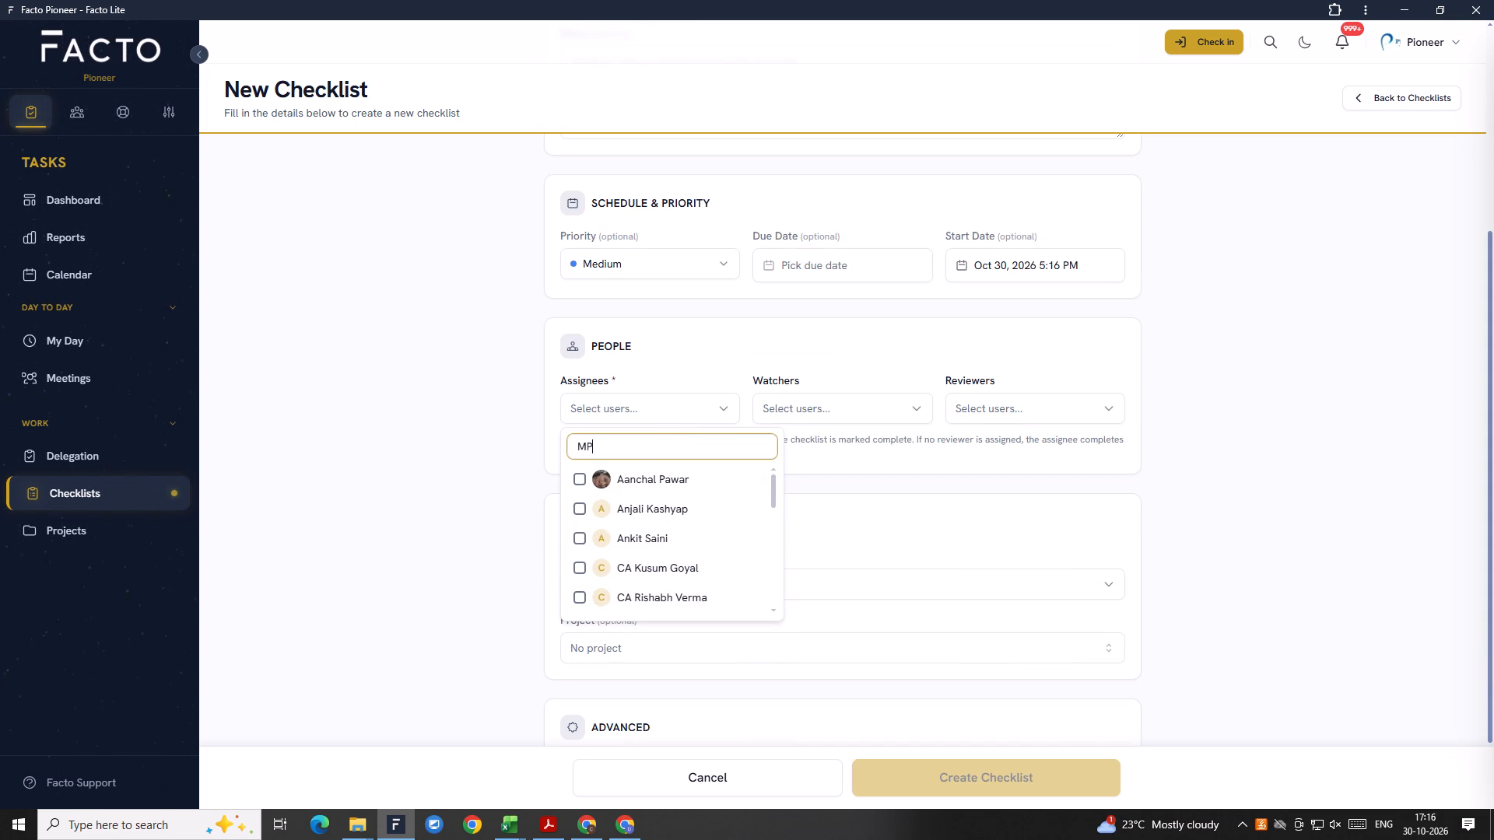
pyautogui.press('BackSpace')
pyautogui.press('BackSpace')
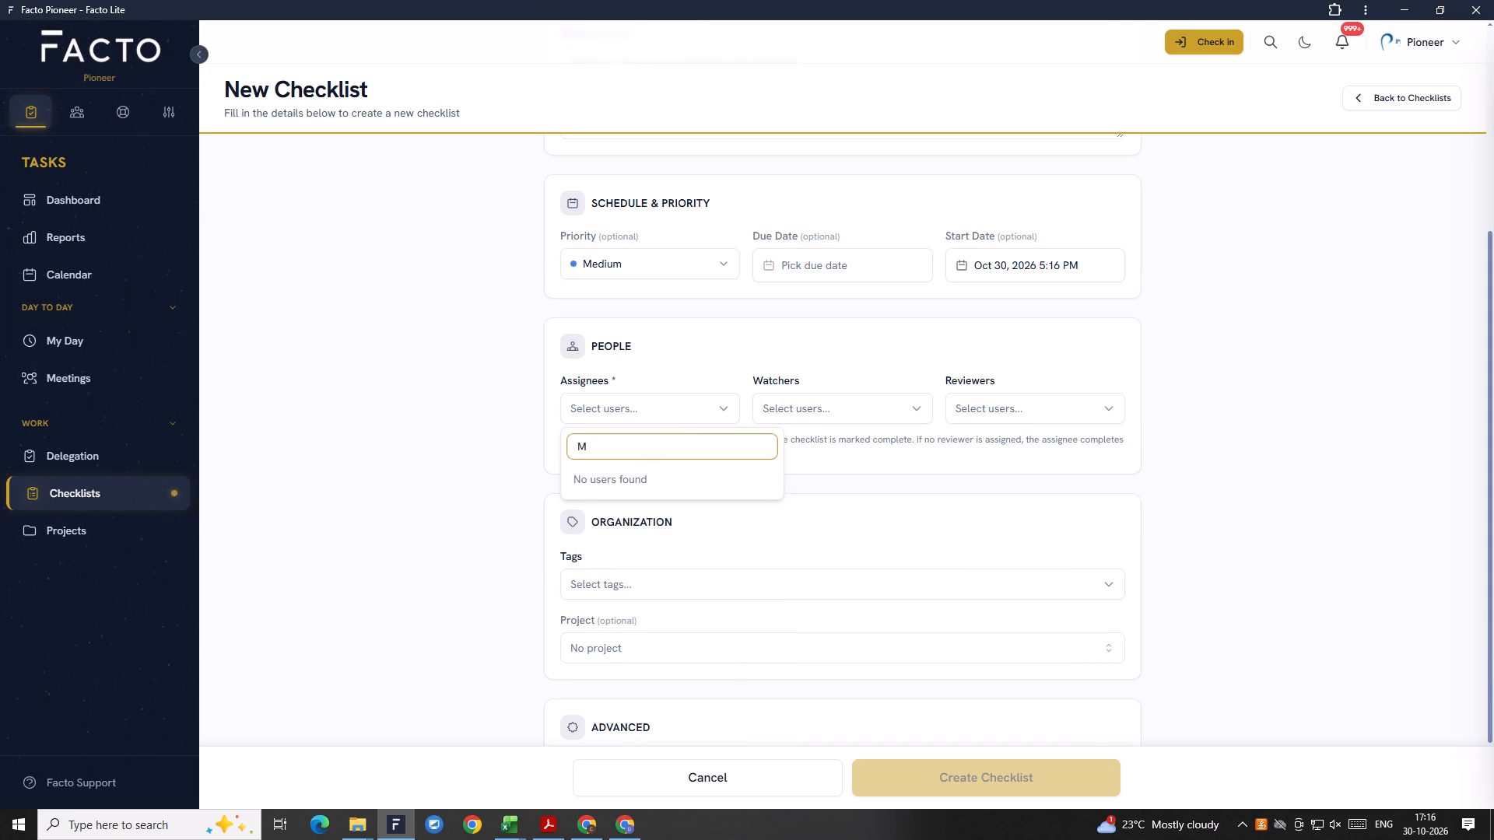
pyautogui.press('g')
pyautogui.write('AR')
pyautogui.press('i')
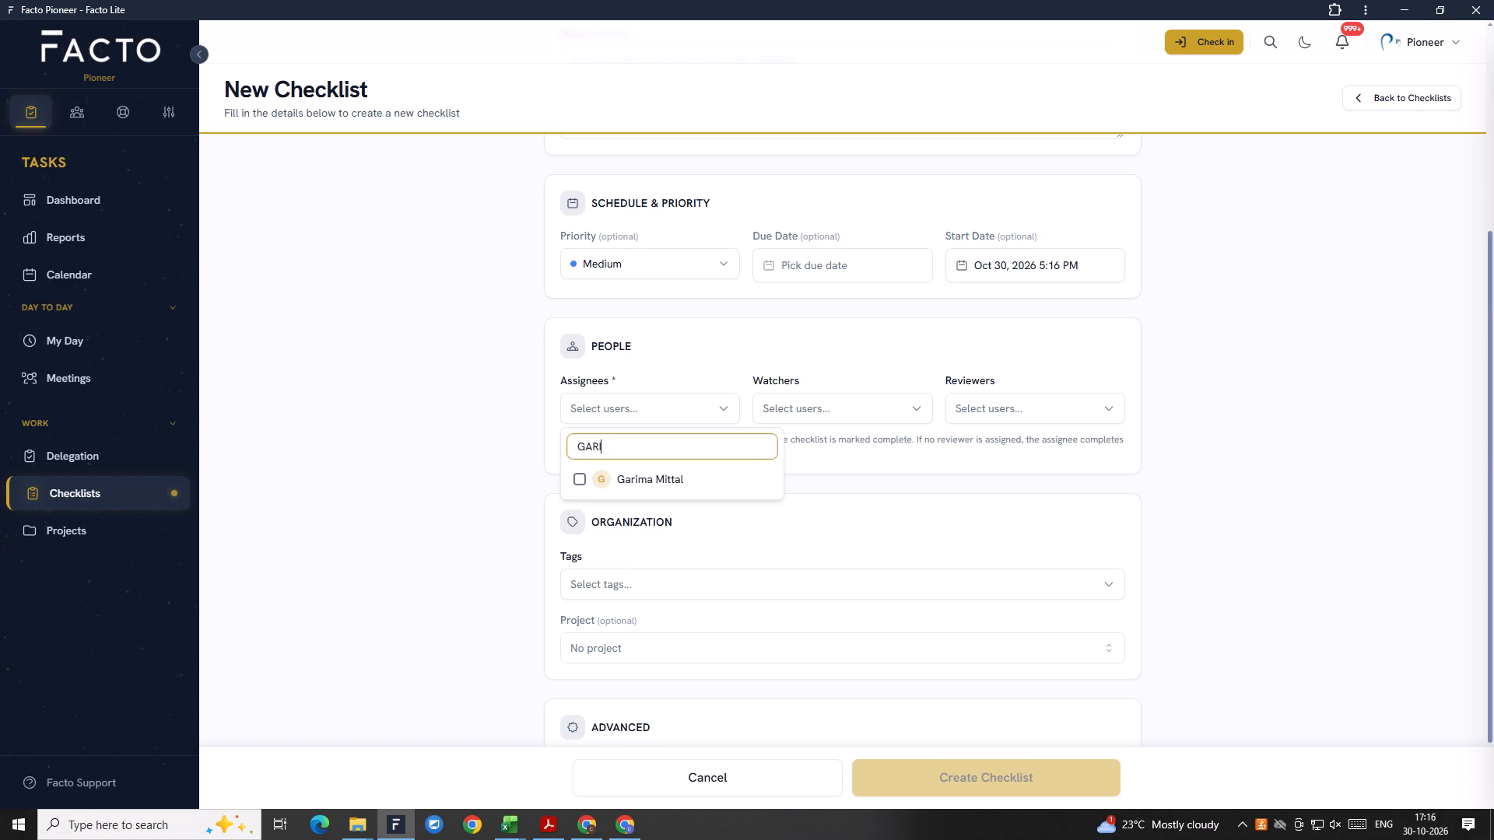
pyautogui.click(678, 488)
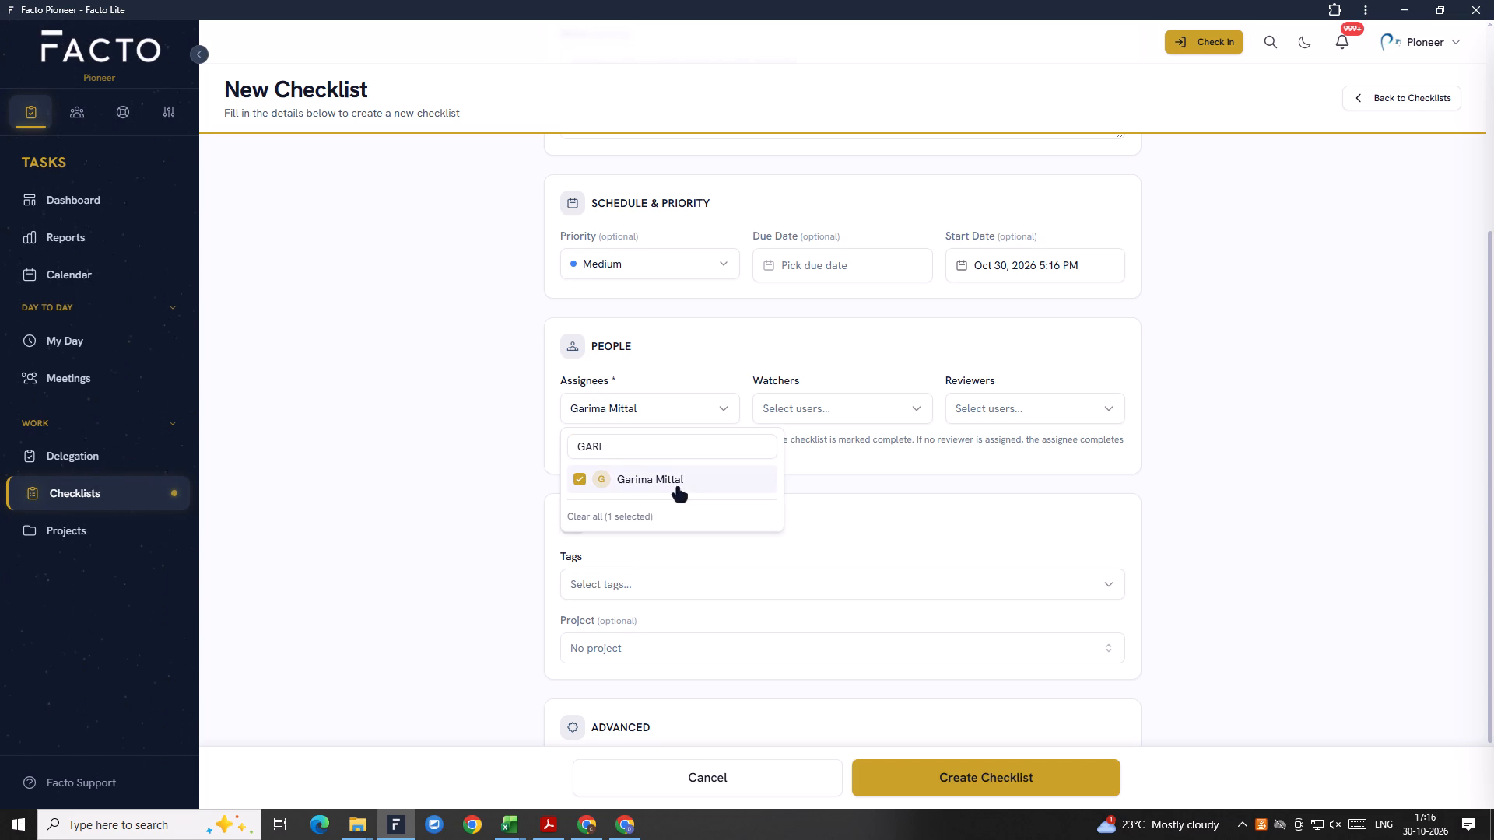
# Search the assignee list for Mohan and add him as a second assignee.
pyautogui.click(665, 464)
pyautogui.click(653, 427)
pyautogui.click(630, 446)
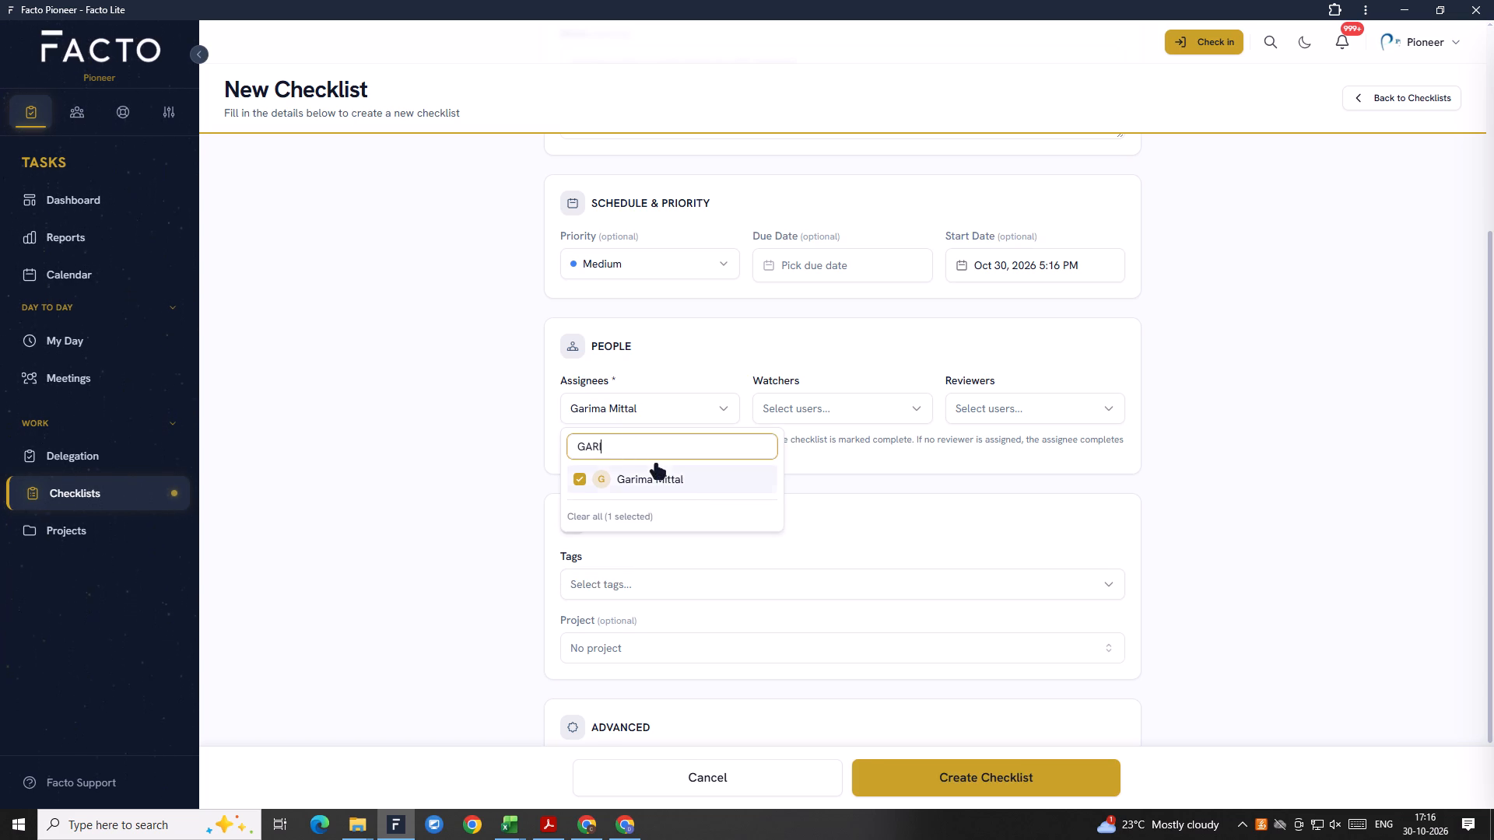
pyautogui.press('BackSpace')
pyautogui.press('BackSpace')
pyautogui.press('BackSpace')
pyautogui.press('BackSpace')
pyautogui.press('BackSpace')
pyautogui.press('BackSpace')
pyautogui.press('BackSpace')
pyautogui.press('BackSpace')
pyautogui.press('BackSpace')
pyautogui.press('BackSpace')
pyautogui.write('MOHAN')
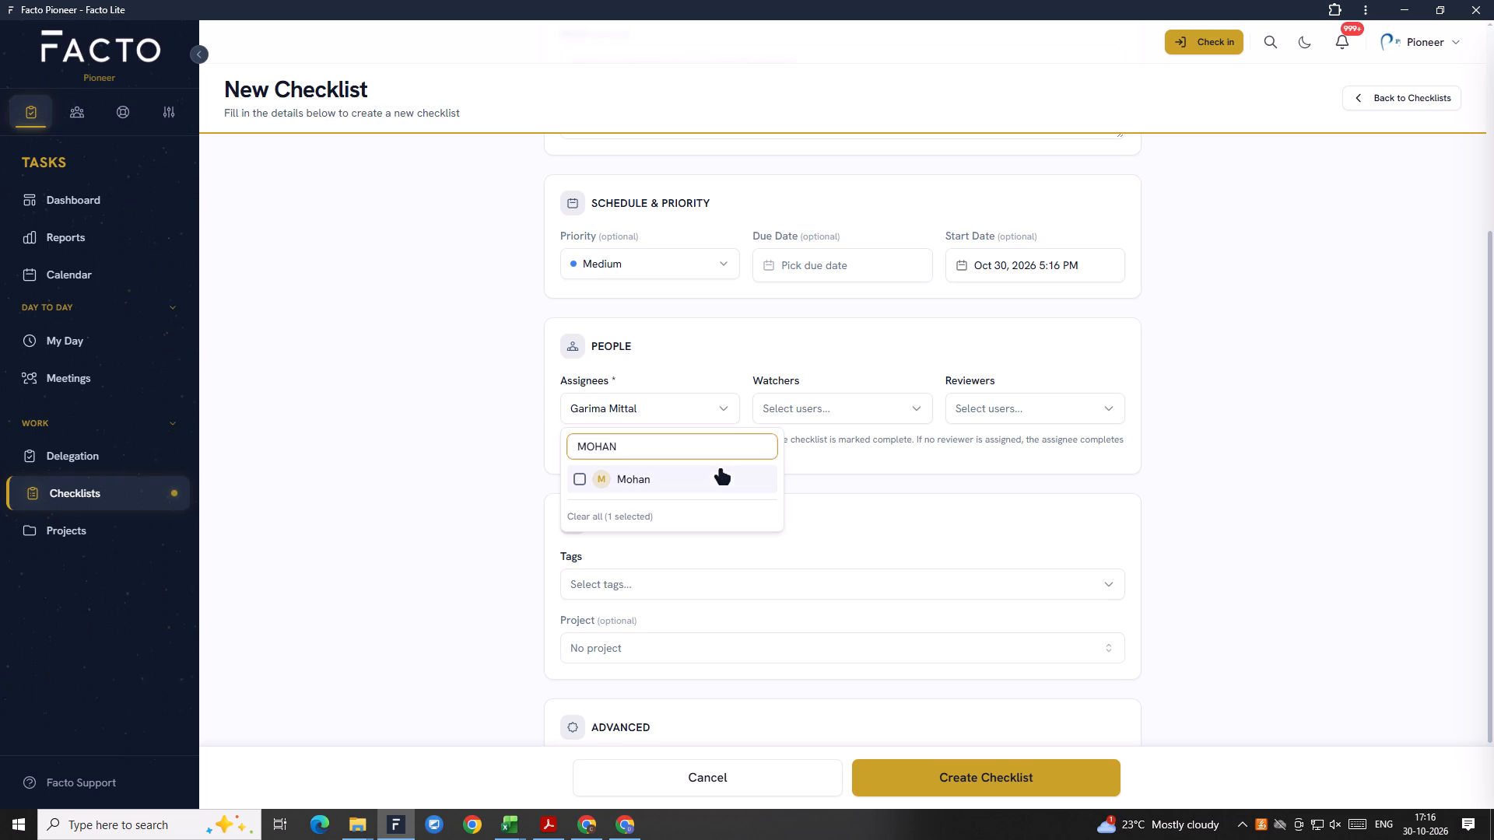
pyautogui.click(704, 470)
pyautogui.click(874, 493)
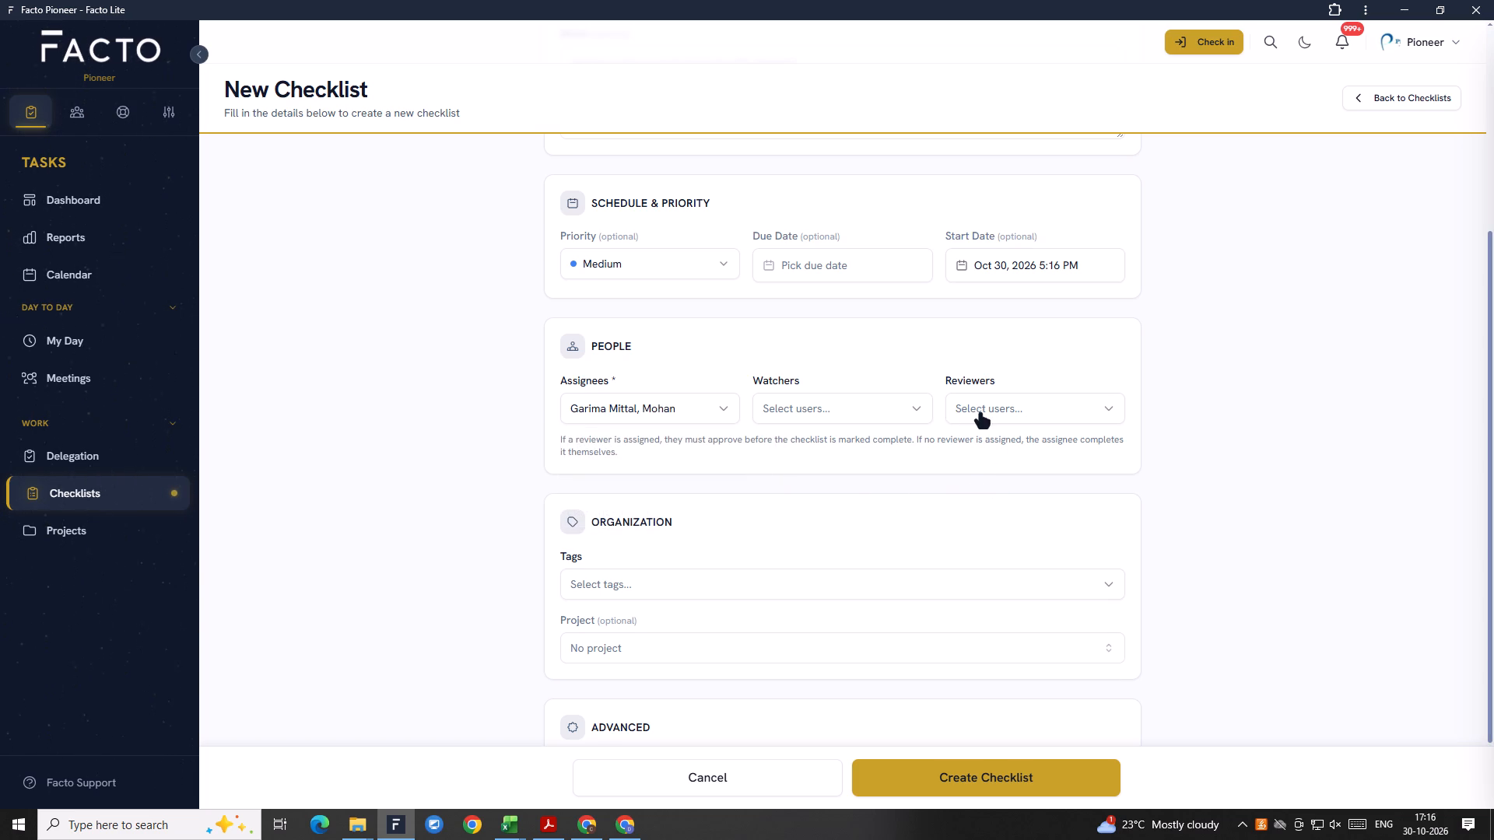
# Set CA Saurabh as the reviewer of the new checklist.
pyautogui.click(986, 415)
pyautogui.click(1041, 548)
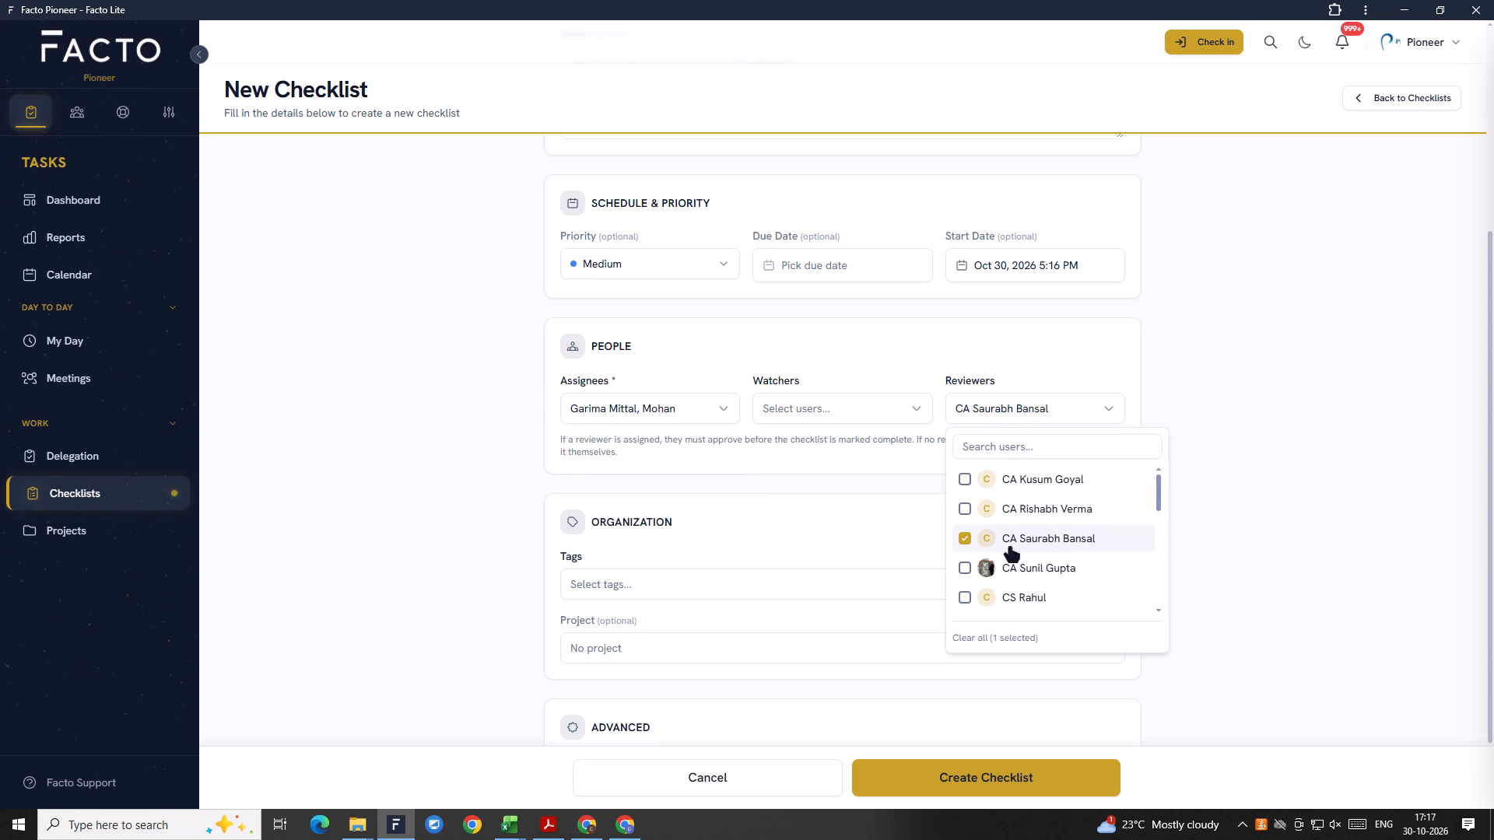
pyautogui.click(840, 553)
# Add the TDS tag to the new checklist.
pyautogui.scroll(-2, 760, 601)
pyautogui.click(605, 502)
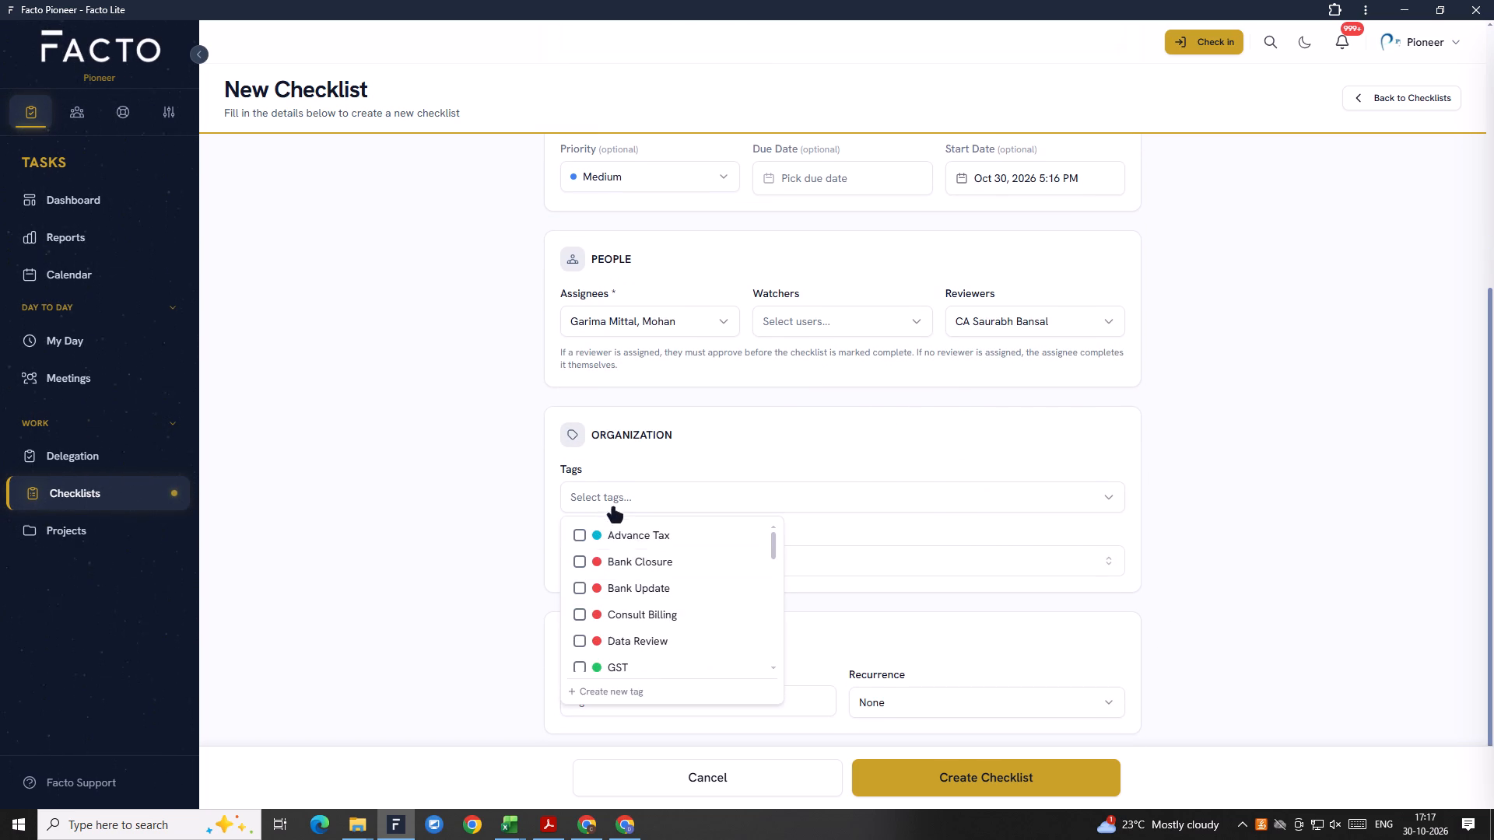
pyautogui.scroll(-2, 651, 661)
pyautogui.scroll(-1, 657, 585)
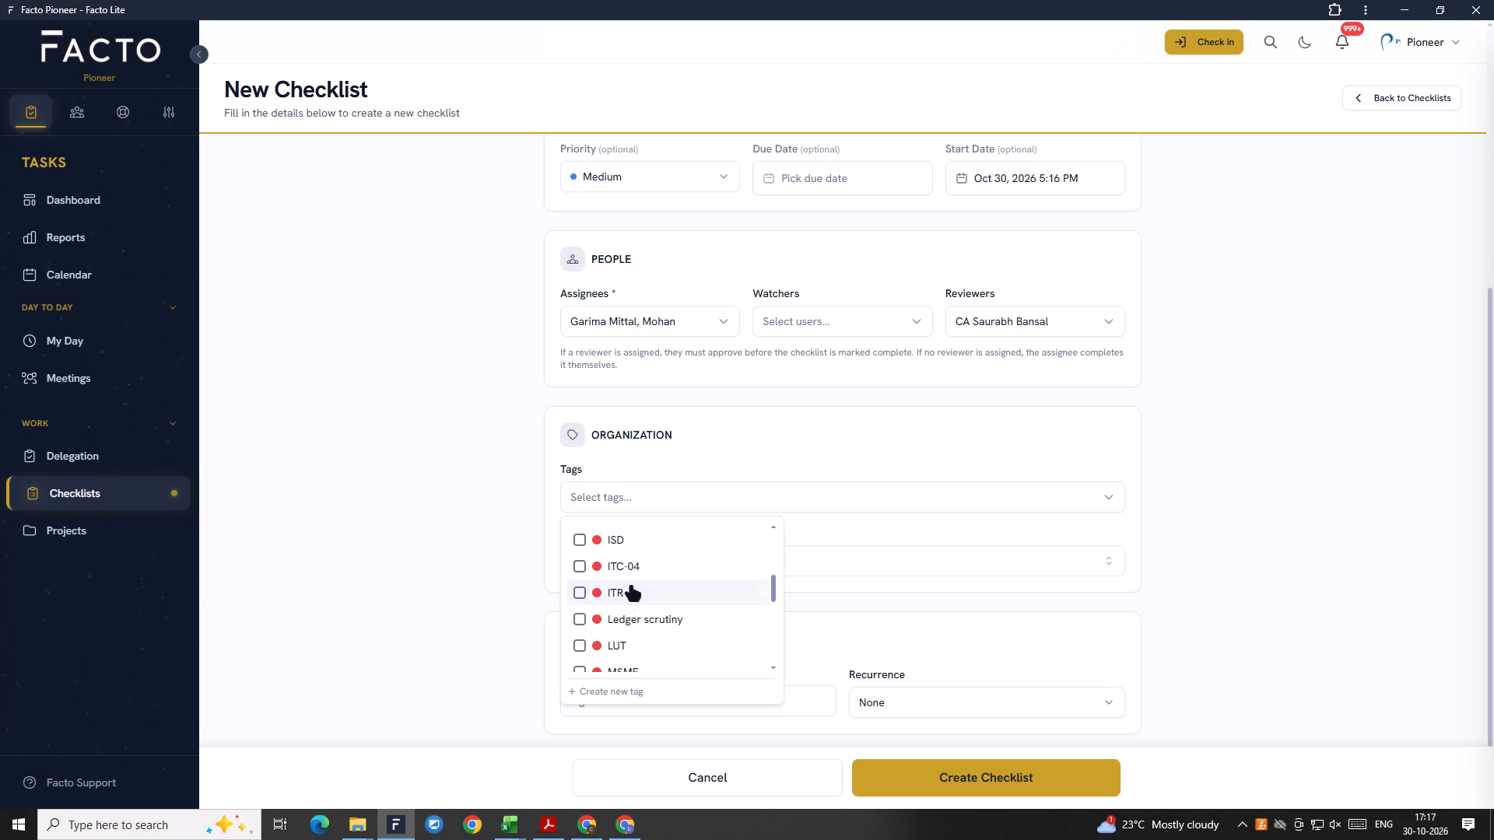
pyautogui.scroll(-3, 634, 614)
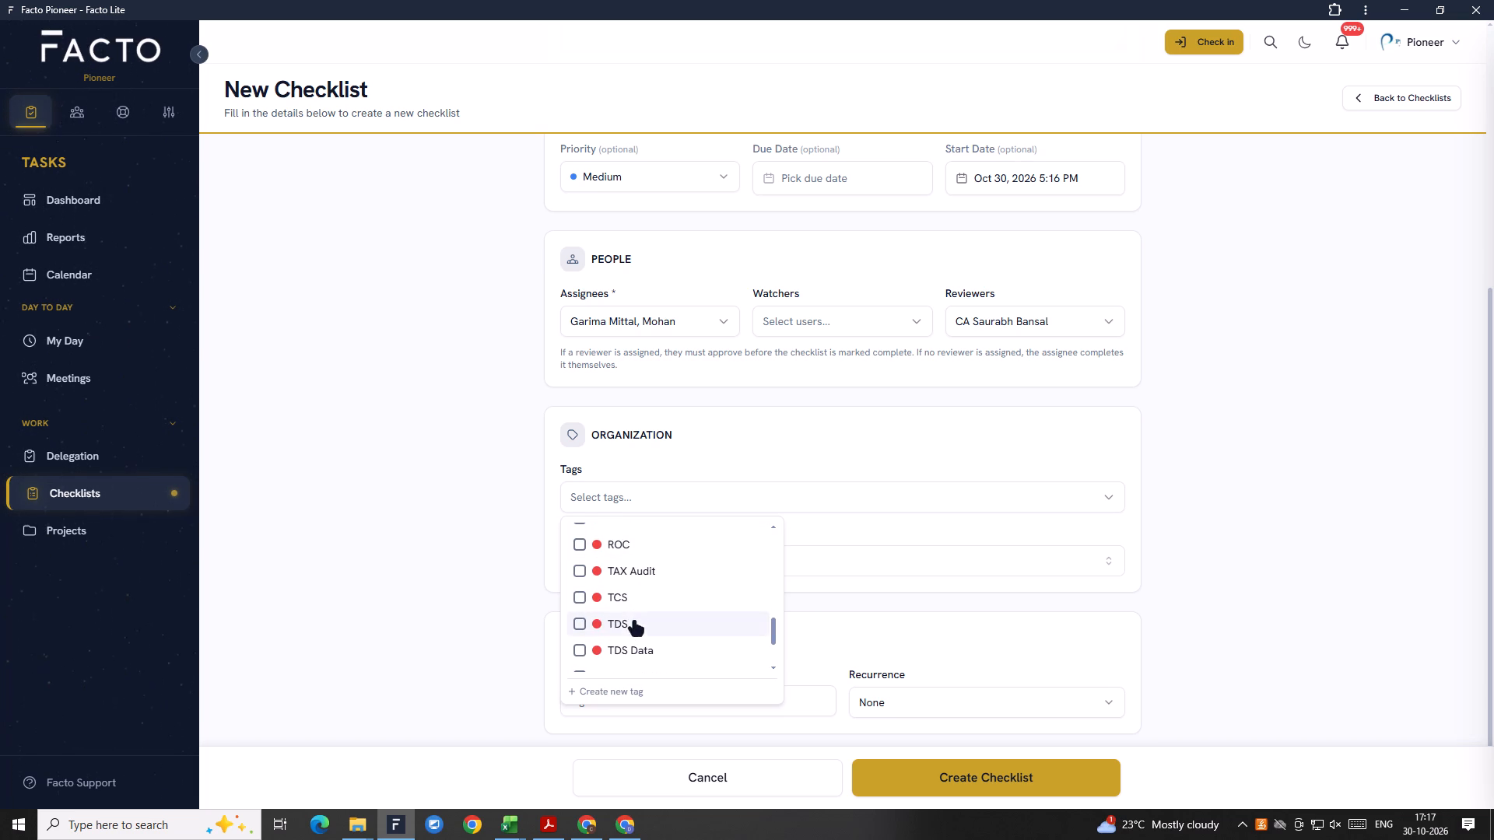
pyautogui.click(626, 634)
pyautogui.scroll(-1, 741, 637)
pyautogui.click(875, 595)
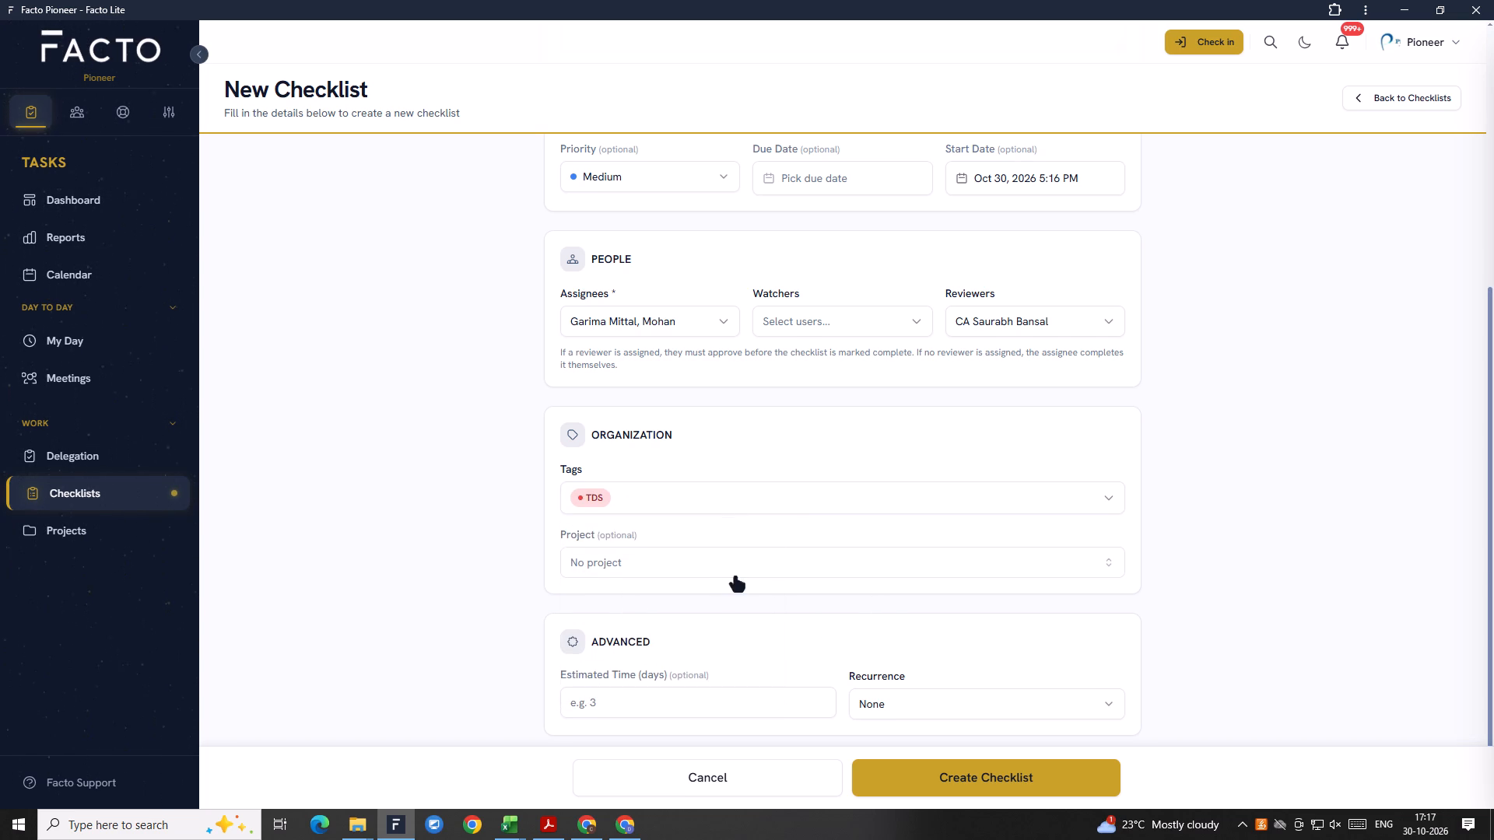
# Find the Yashu Petroleum project with the copied name and assign YIPL-Yashu Petroleum to the checklist.
pyautogui.scroll(-1, 705, 587)
pyautogui.click(595, 578)
pyautogui.click(601, 563)
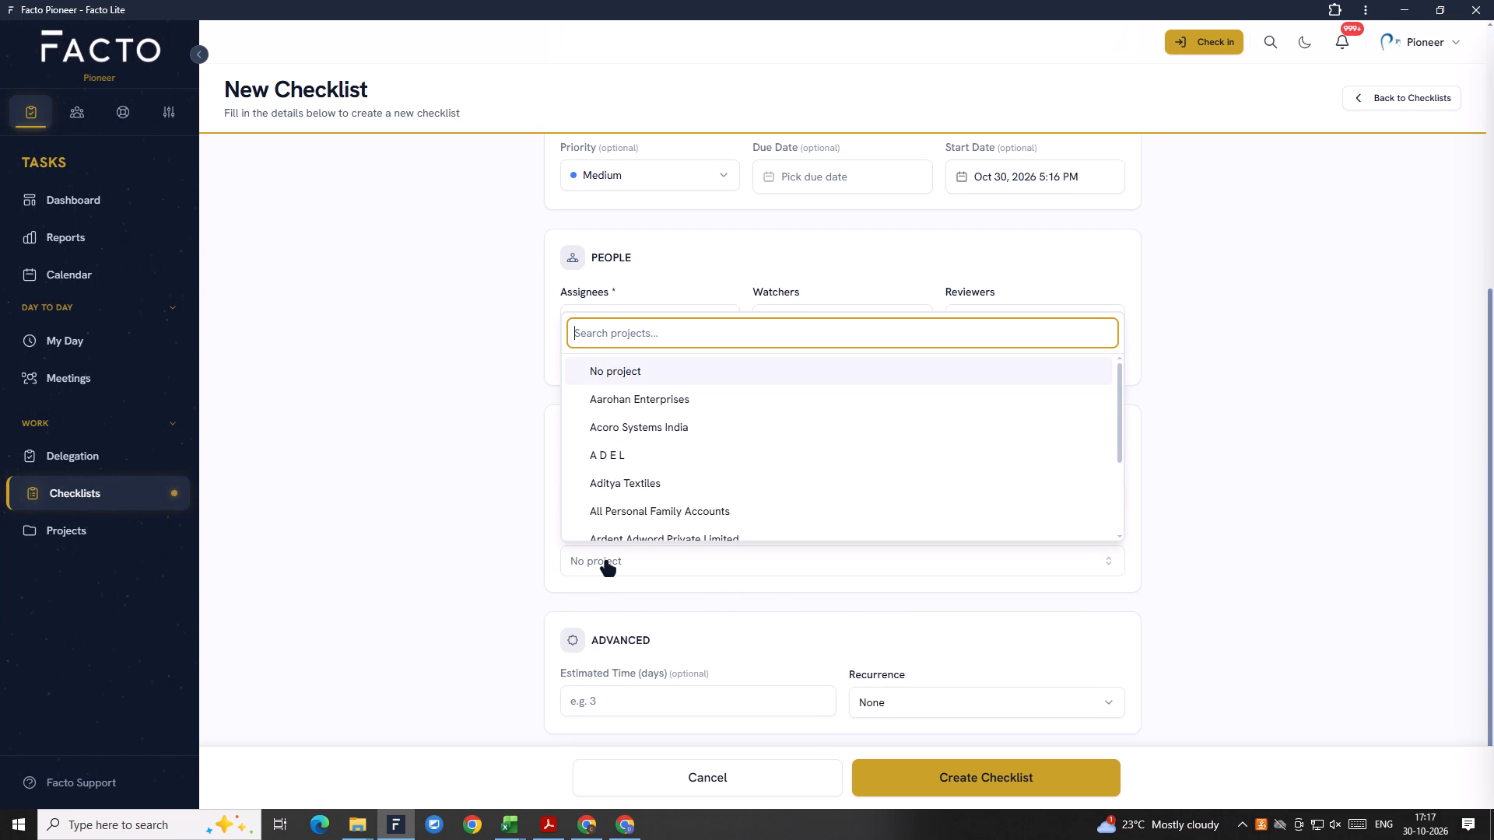
pyautogui.hotkey('ctrl', 'v')
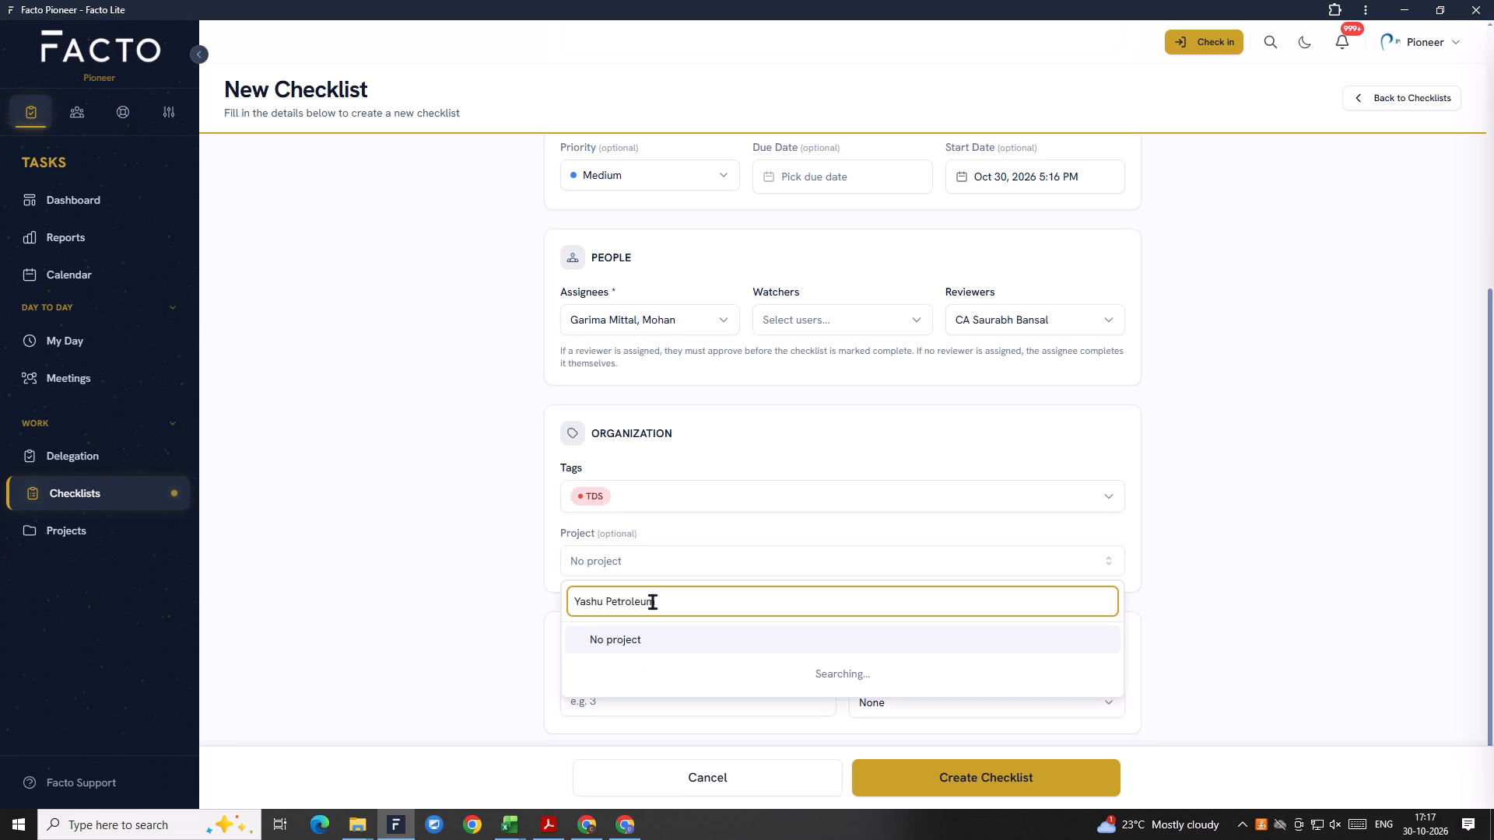
pyautogui.click(646, 671)
# Set a monthly recurrence that moves holiday and weekend occurrences to the previous working day, and create the checklist.
pyautogui.scroll(-4, 698, 621)
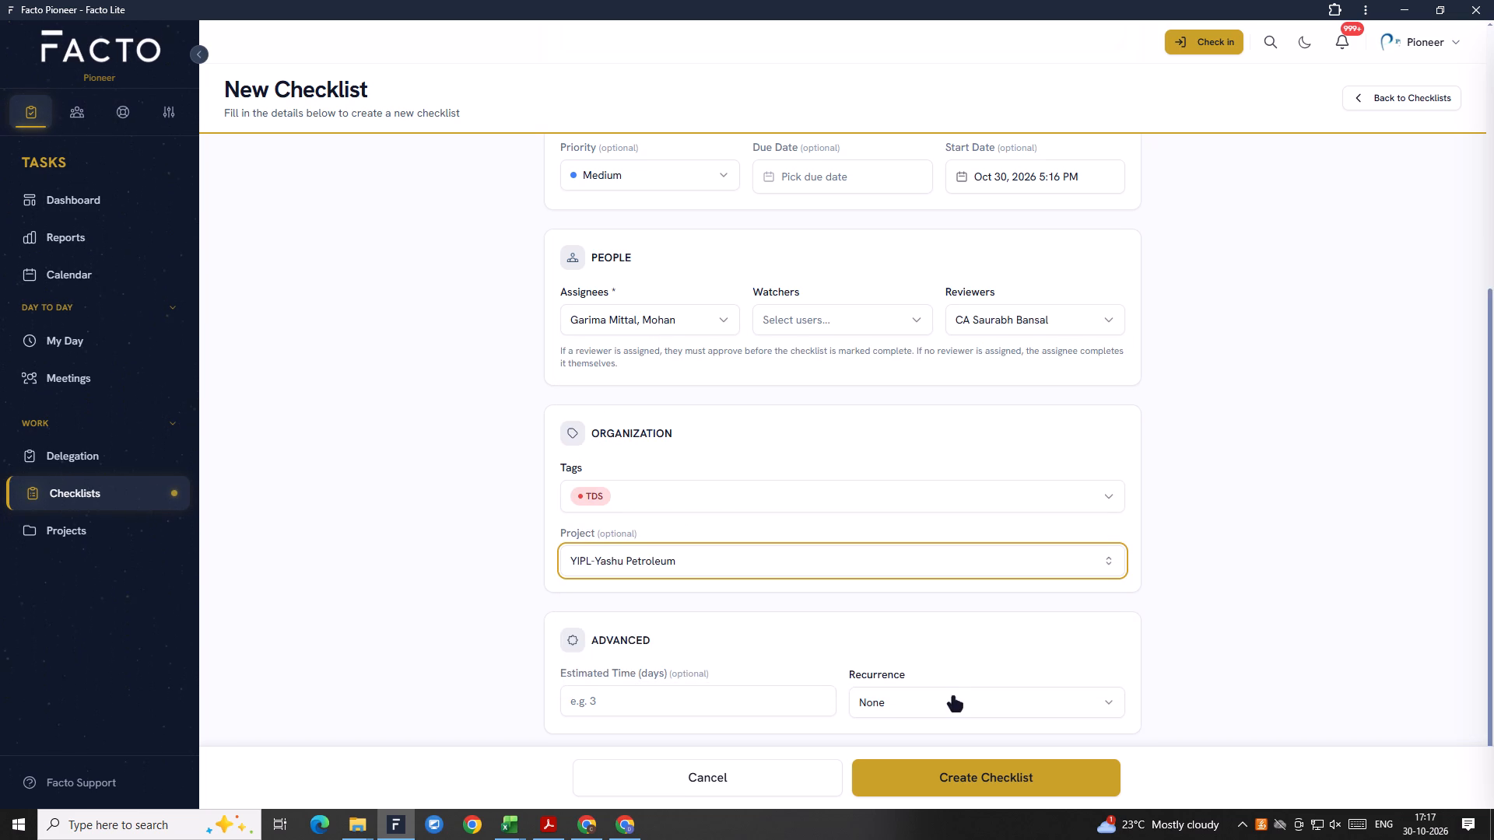
pyautogui.scroll(-1, 954, 698)
pyautogui.click(913, 698)
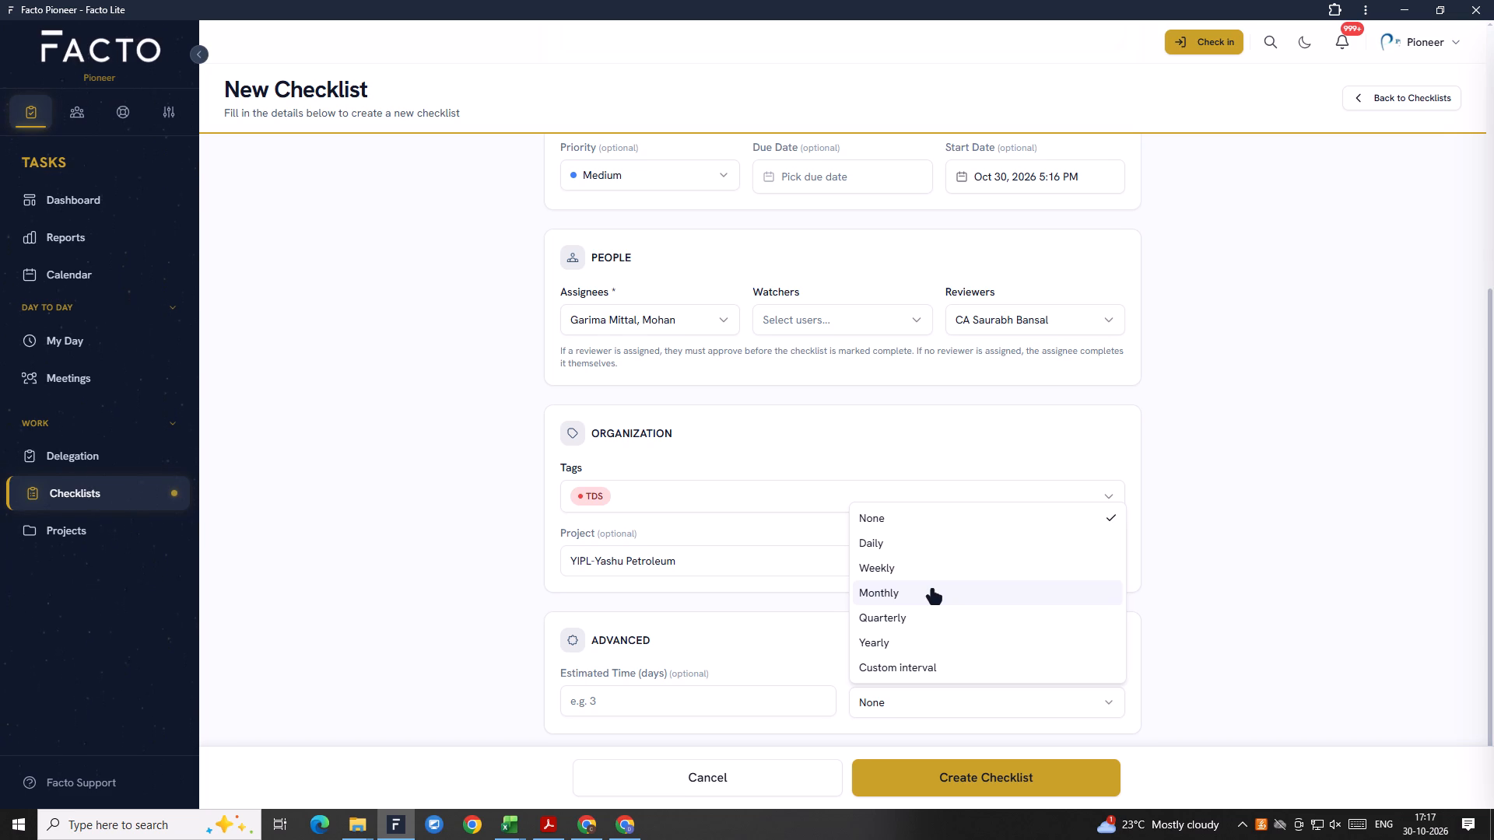
pyautogui.click(919, 596)
pyautogui.scroll(-2, 903, 646)
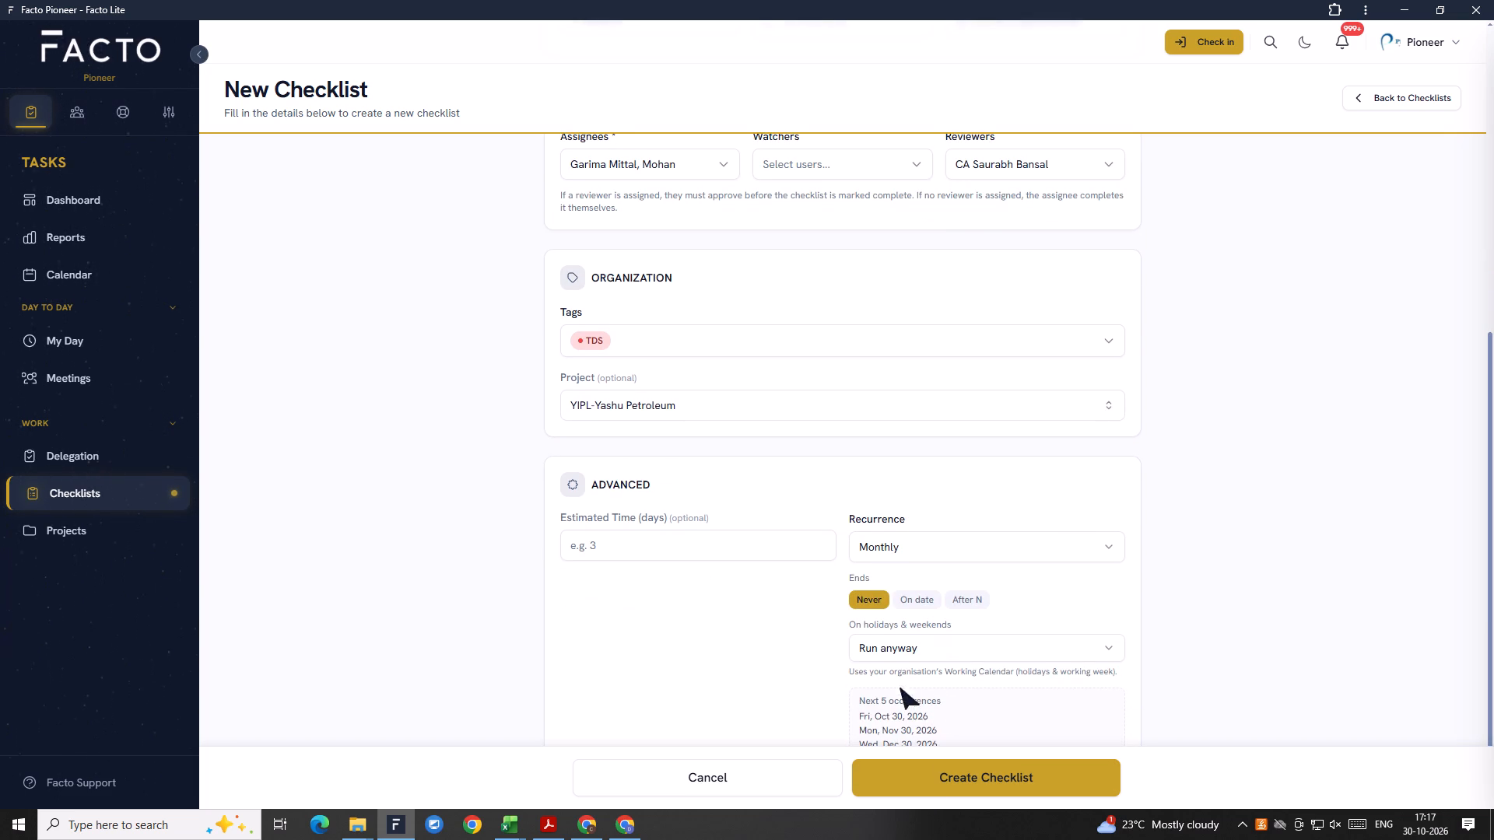
pyautogui.click(893, 651)
pyautogui.click(926, 759)
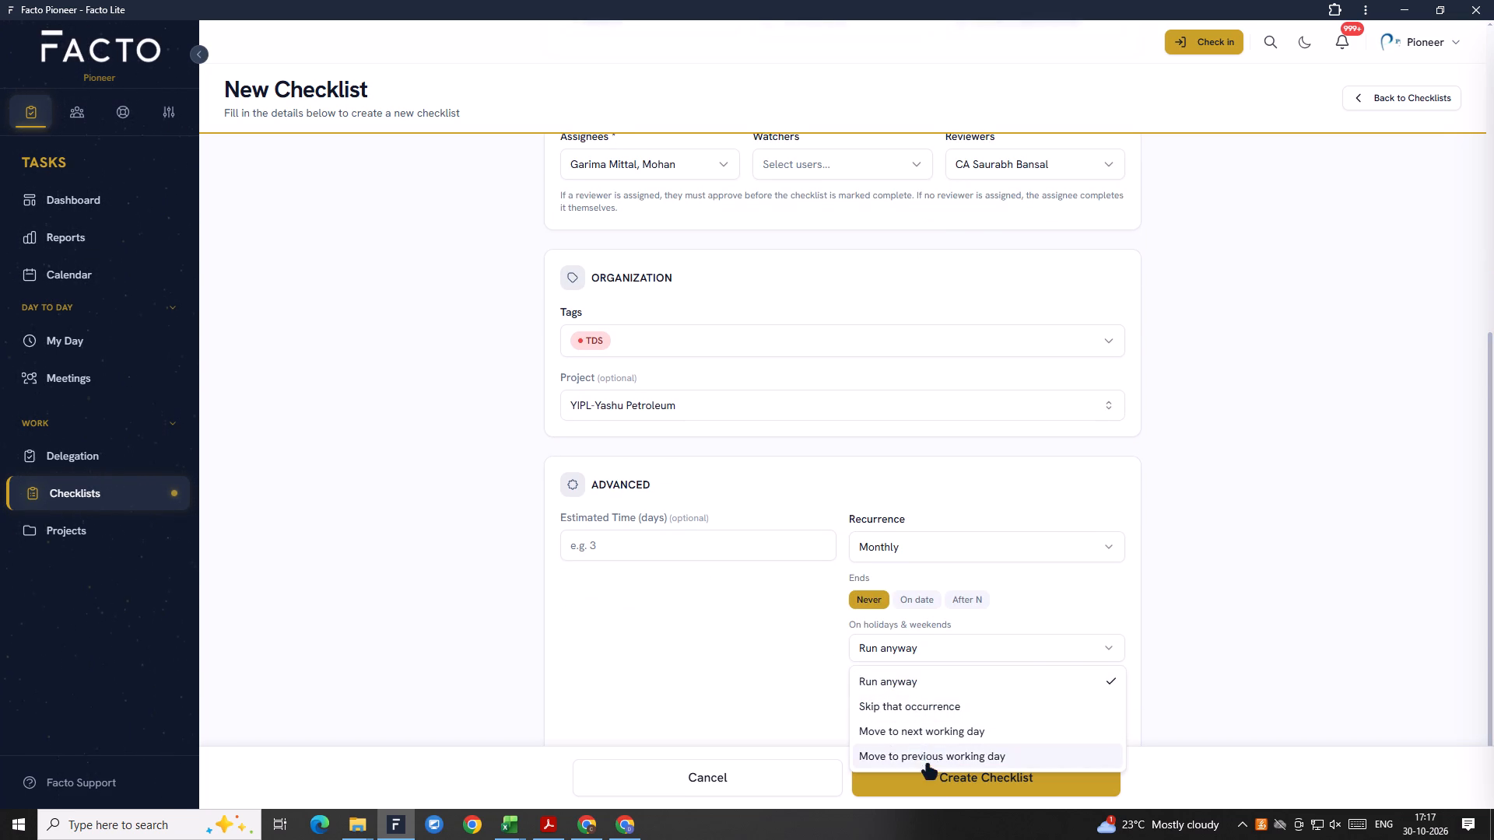
pyautogui.click(933, 775)
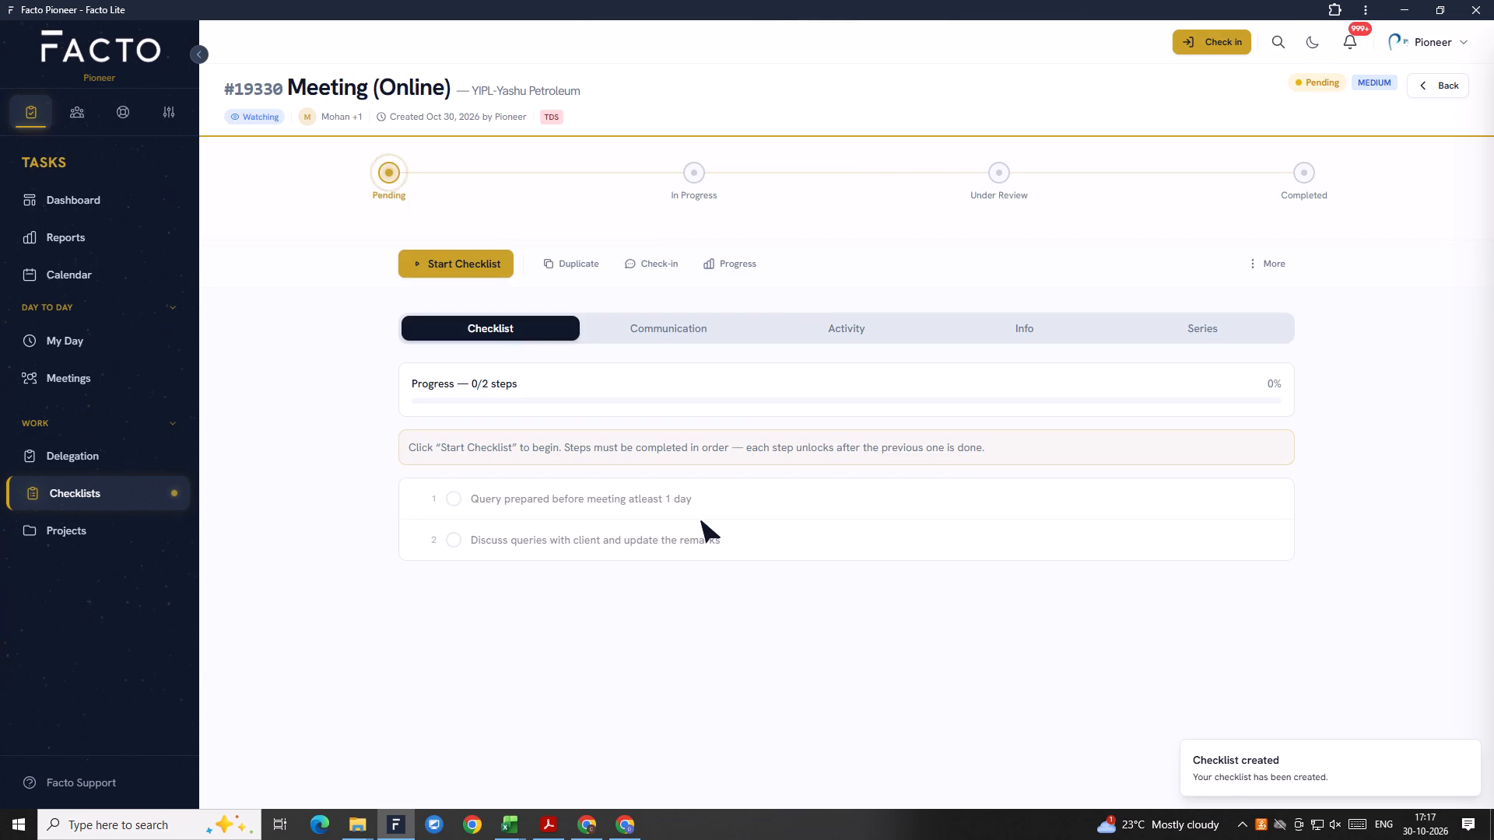
# Return to a blank new checklist form and choose the Ledger Scrutiny template.
pyautogui.click(1426, 79)
pyautogui.click(634, 254)
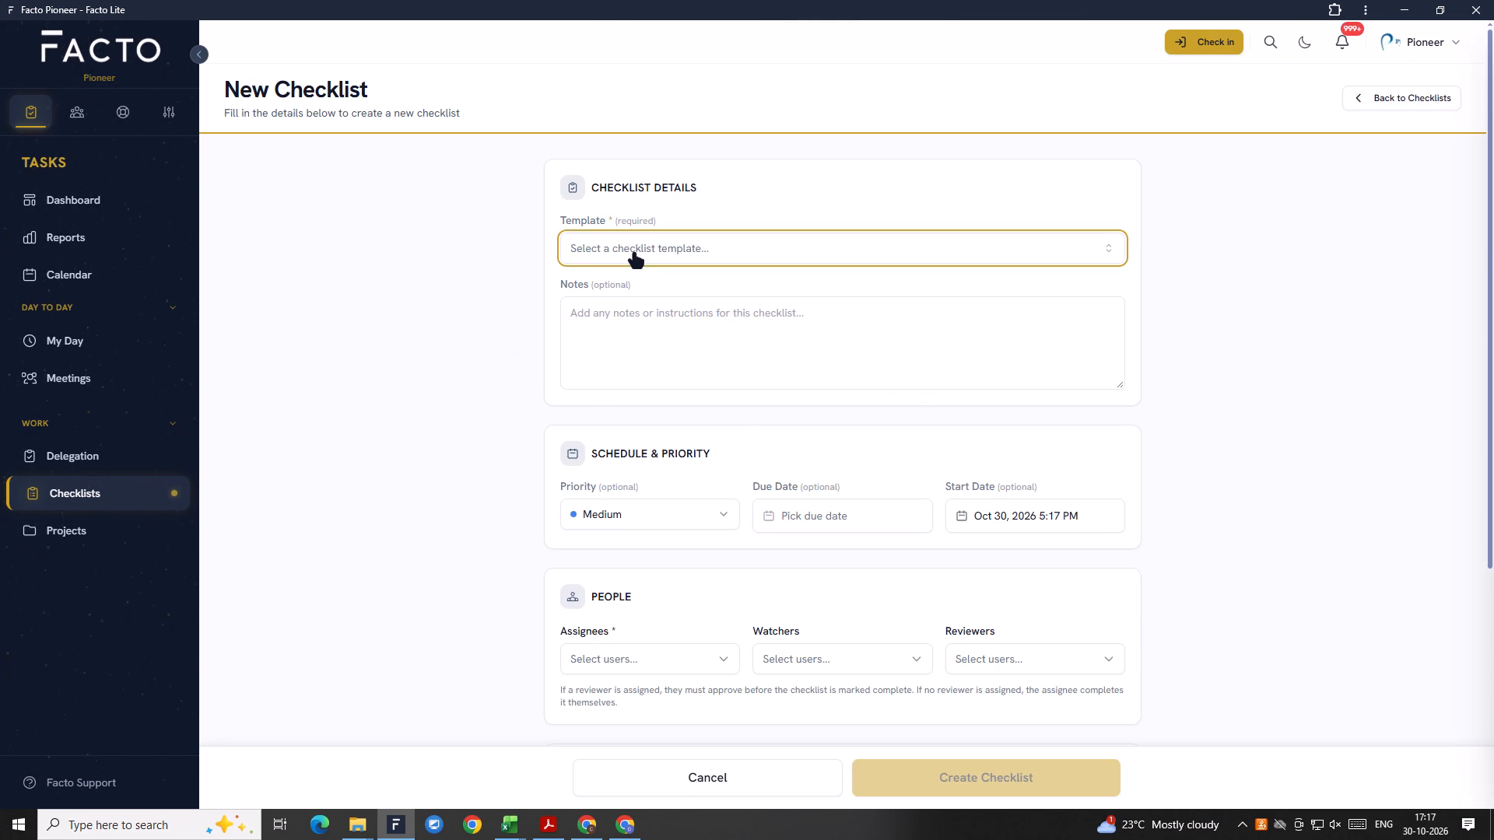
pyautogui.write('LEDG')
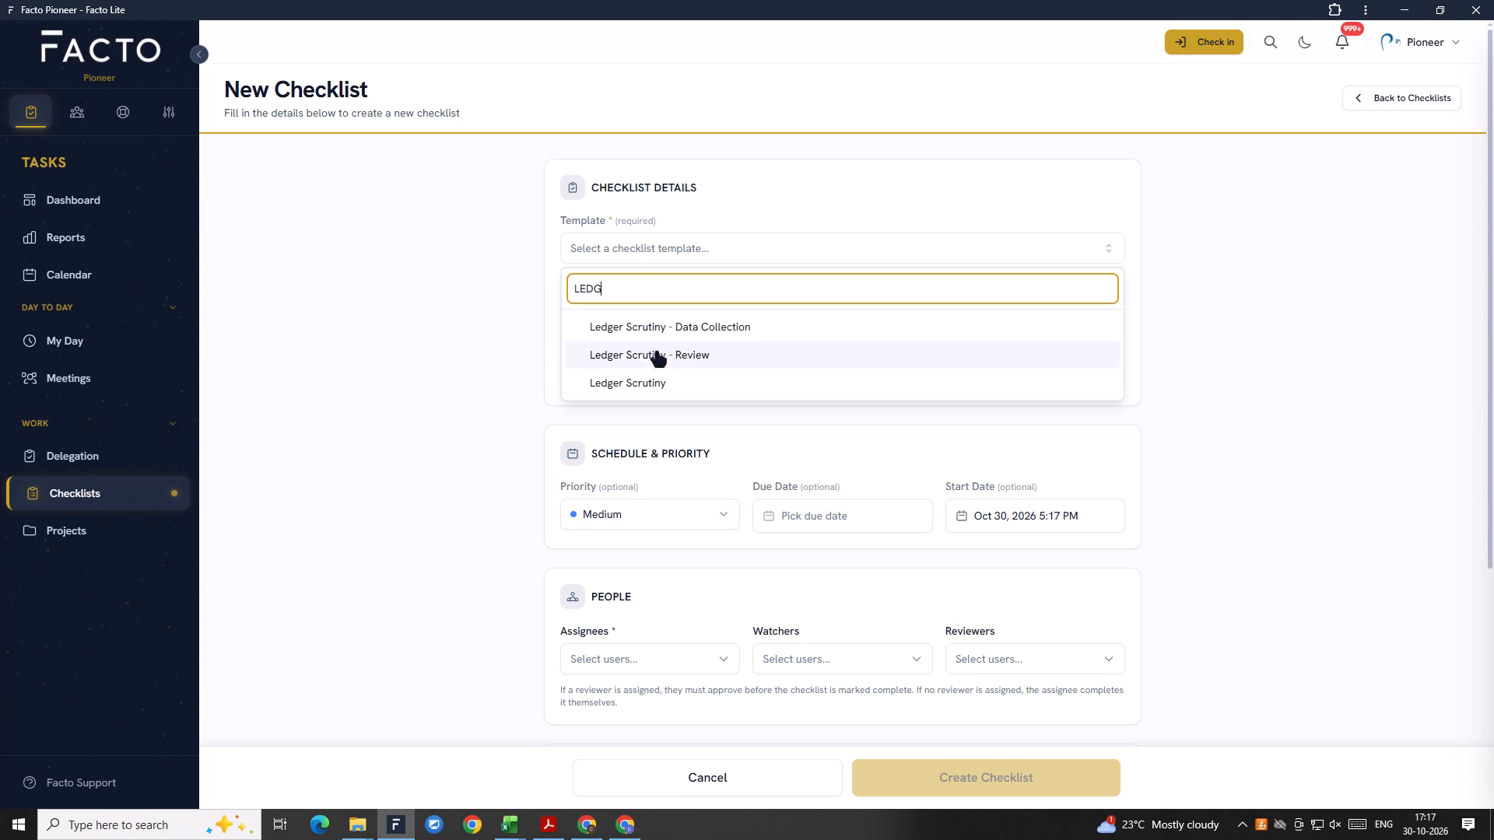
pyautogui.click(637, 383)
# Assign the Ledger Scrutiny checklist to Garima, finding her by searching the users for "GARI".
pyautogui.scroll(-2, 816, 558)
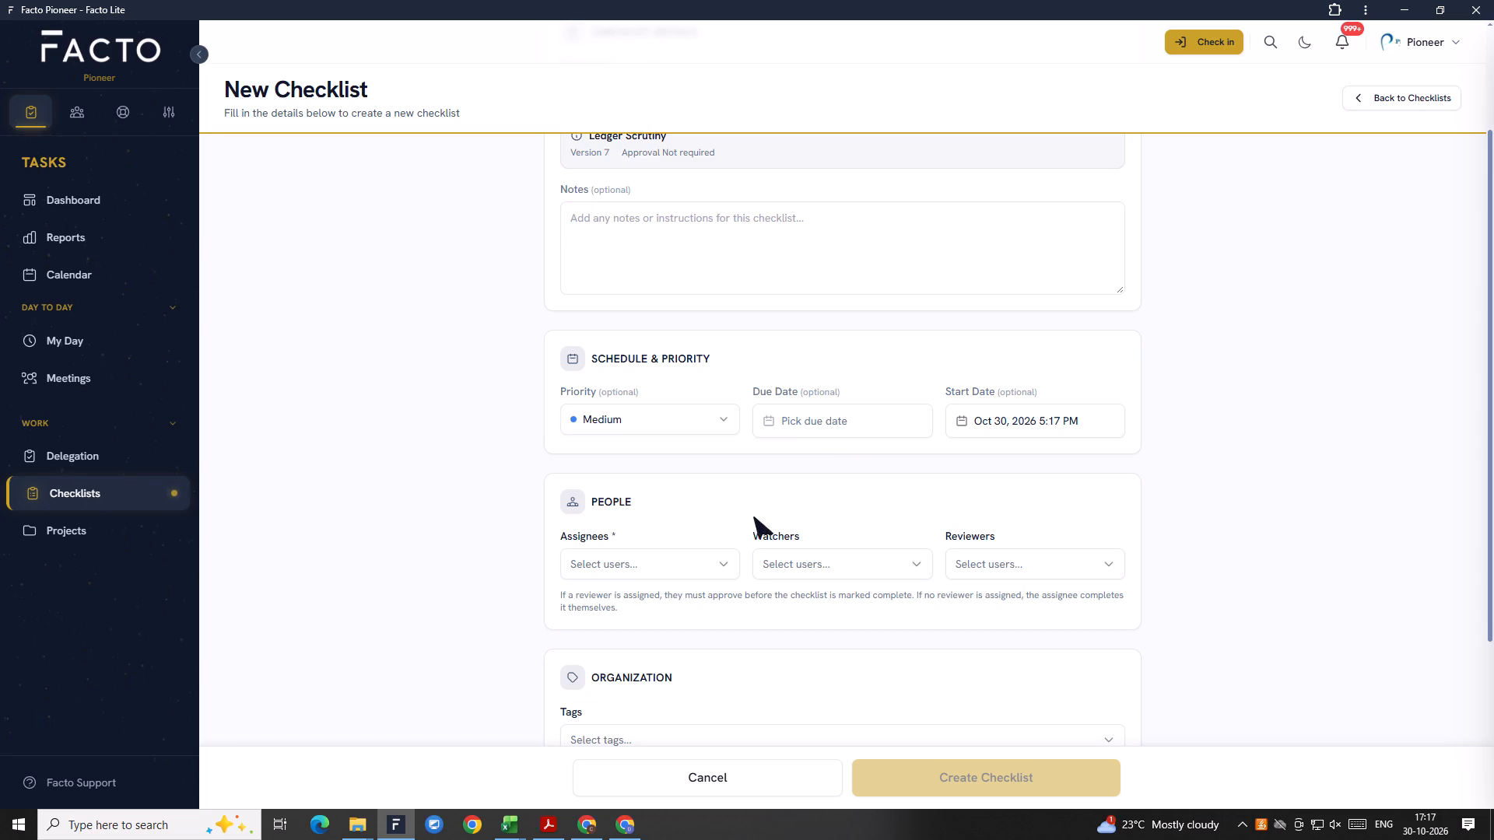
pyautogui.scroll(-1, 751, 526)
pyautogui.click(700, 492)
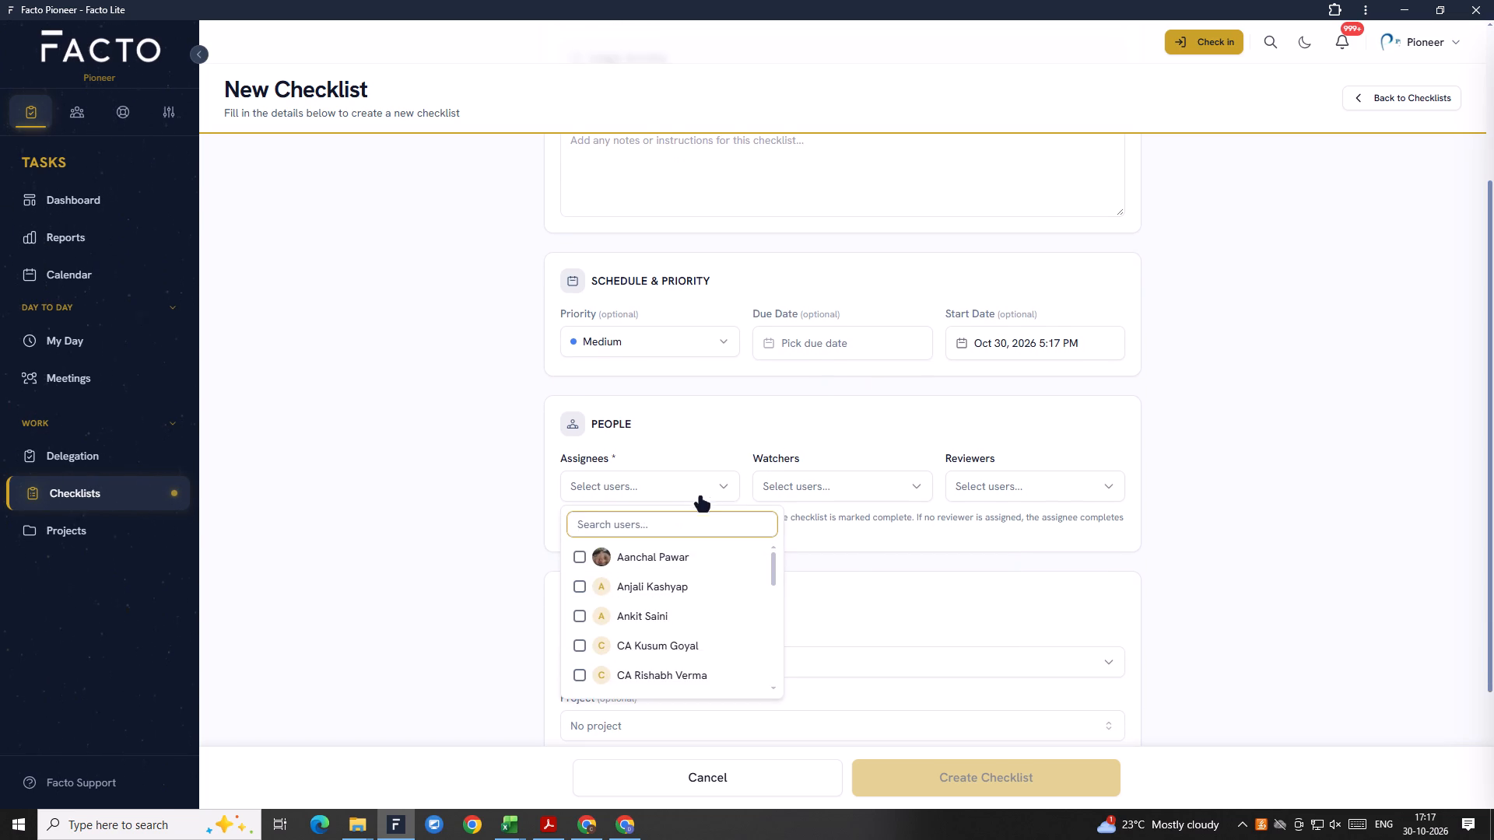
pyautogui.scroll(-3, 686, 564)
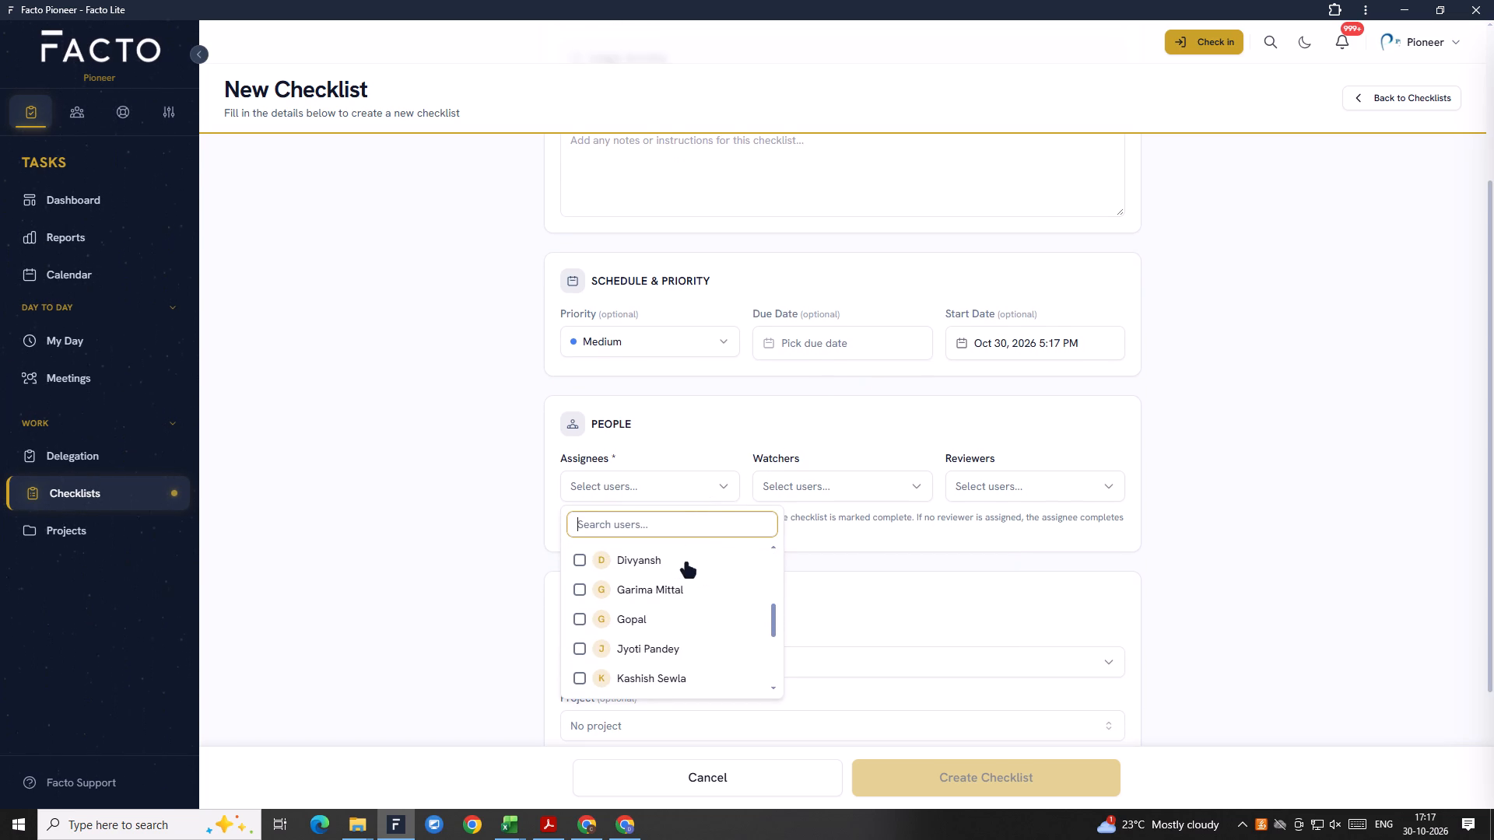
pyautogui.scroll(3, 686, 561)
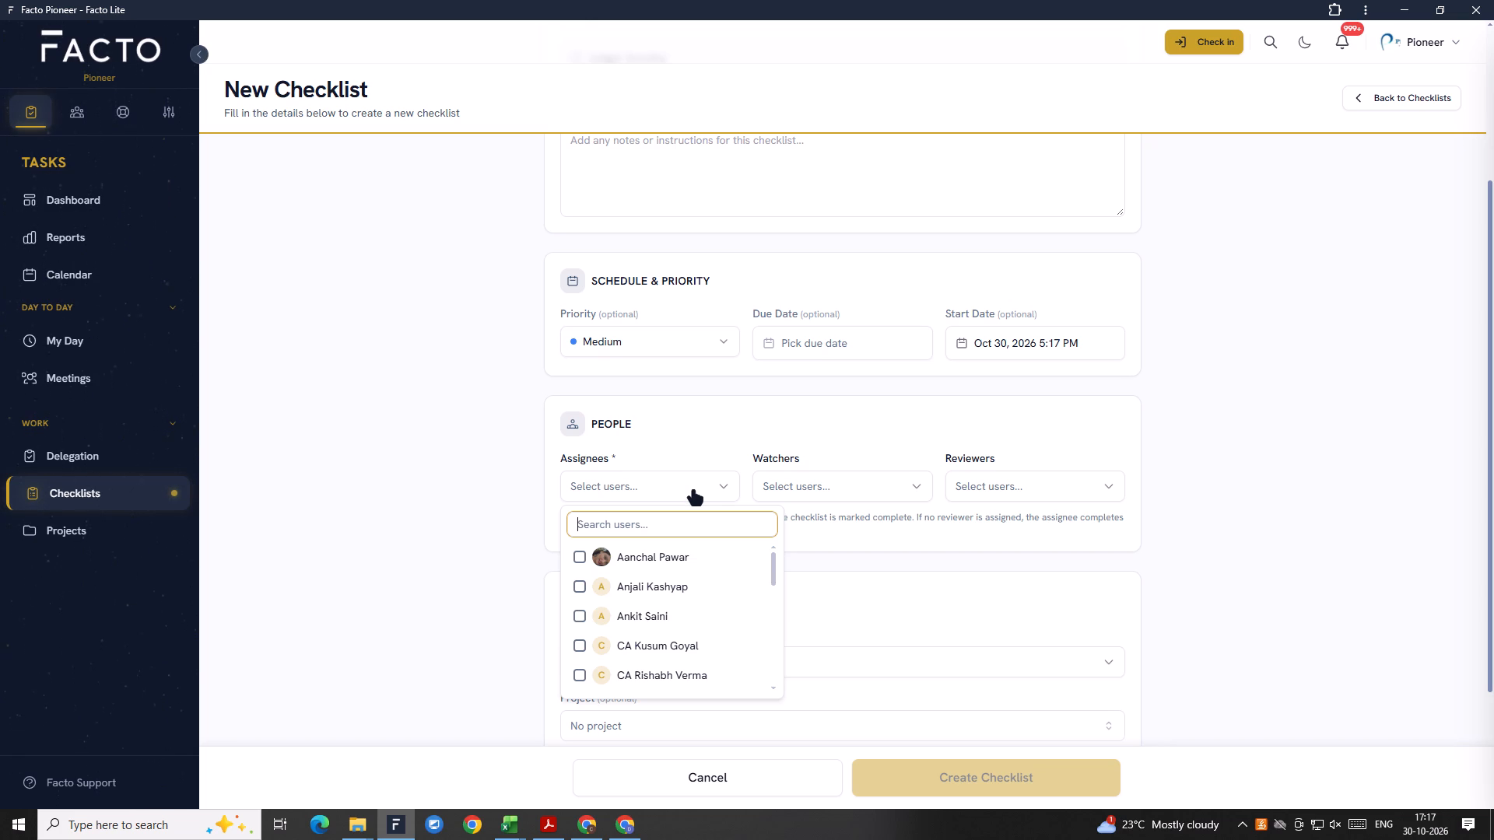
pyautogui.write('GAR')
pyautogui.press('i')
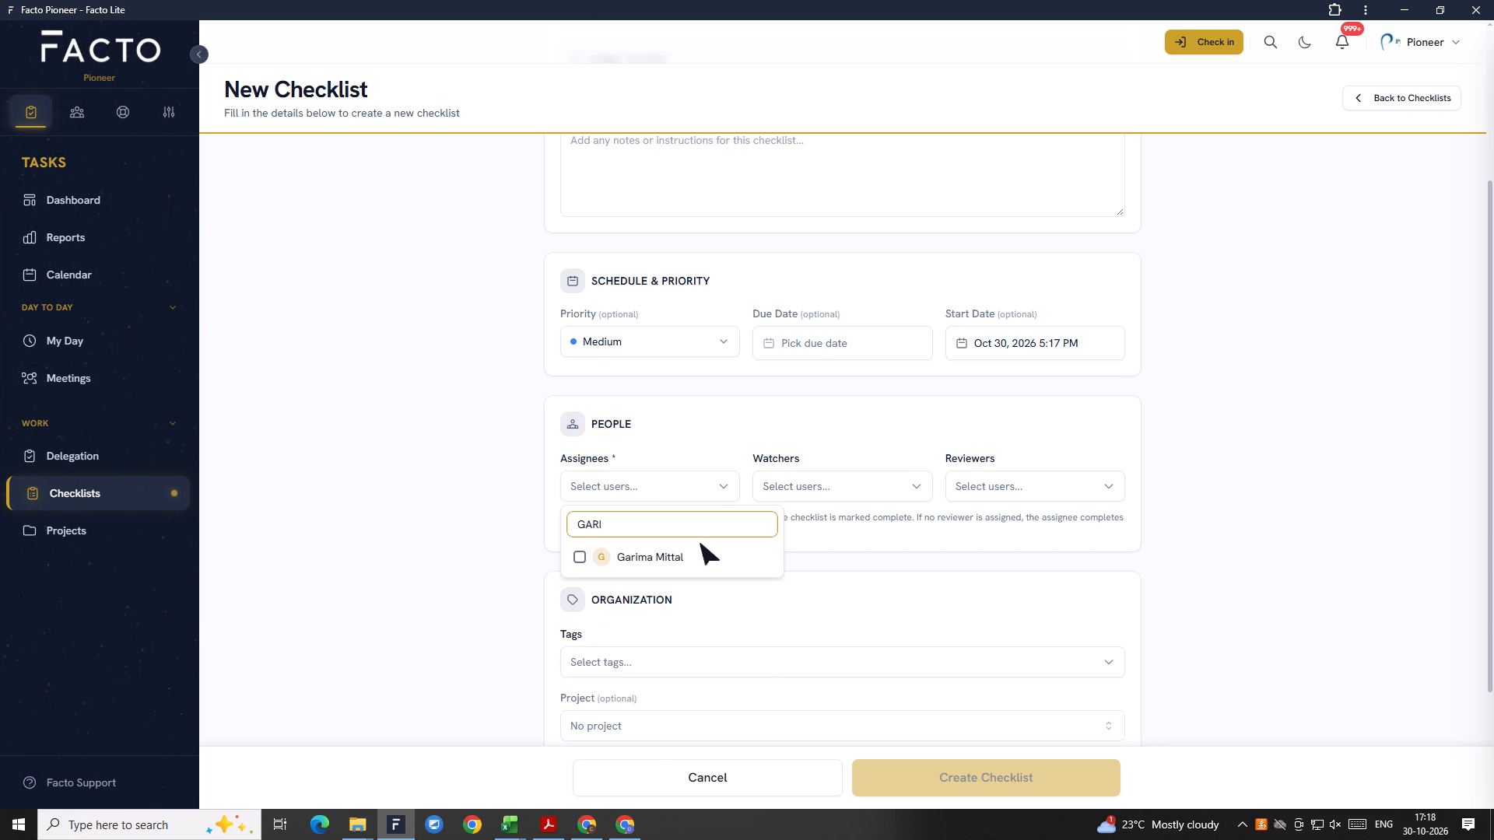
pyautogui.click(692, 556)
# Add Mohan as a second assignee by replacing the user search with "MOHAN".
pyautogui.click(647, 520)
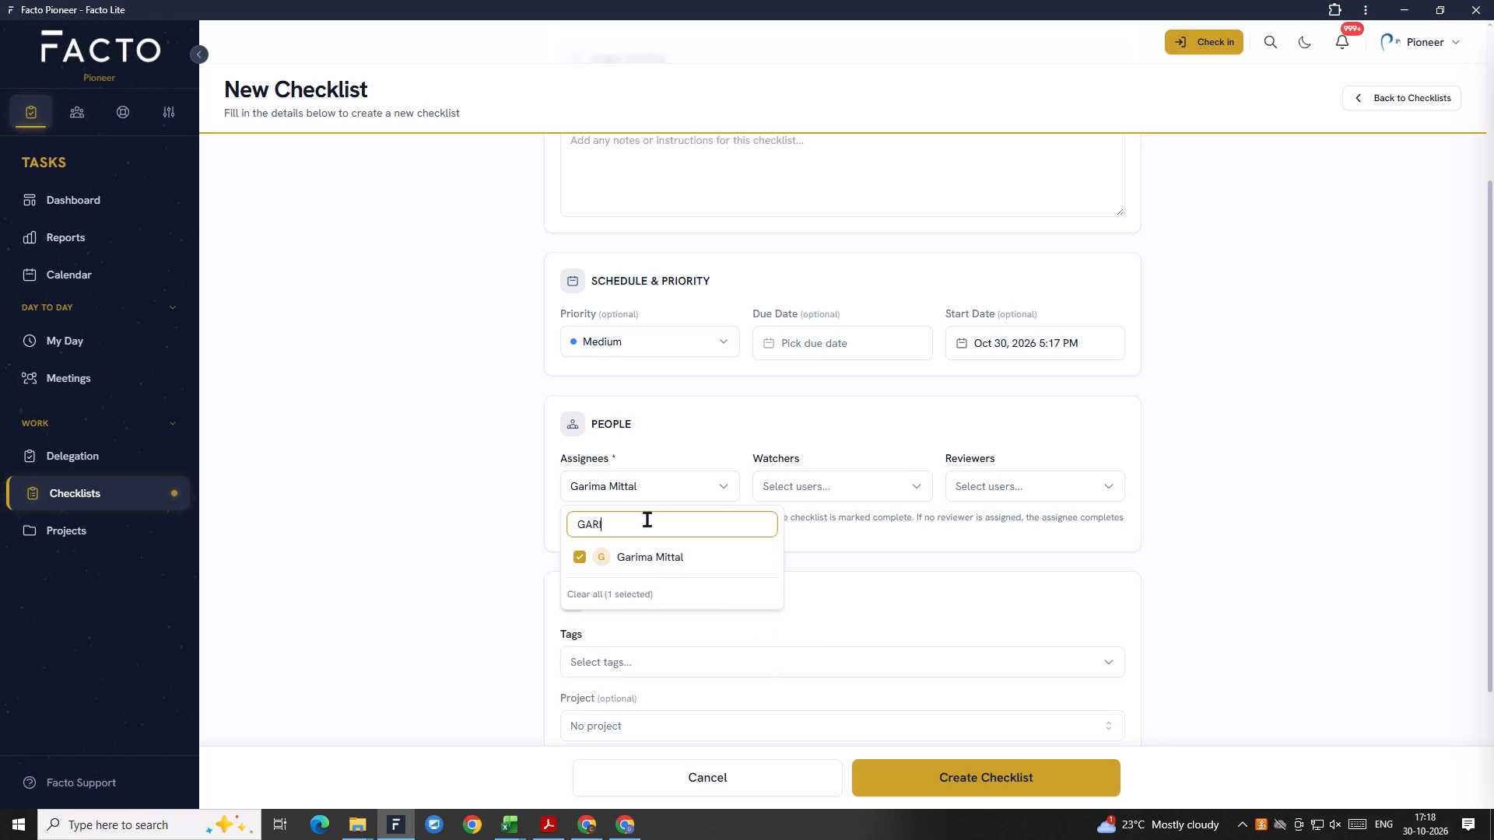
pyautogui.press('BackSpace')
pyautogui.press('BackSpace')
pyautogui.press('BackSpace')
pyautogui.press('BackSpace')
pyautogui.press('BackSpace')
pyautogui.press('BackSpace')
pyautogui.press('BackSpace')
pyautogui.press('BackSpace')
pyautogui.press('BackSpace')
pyautogui.press('BackSpace')
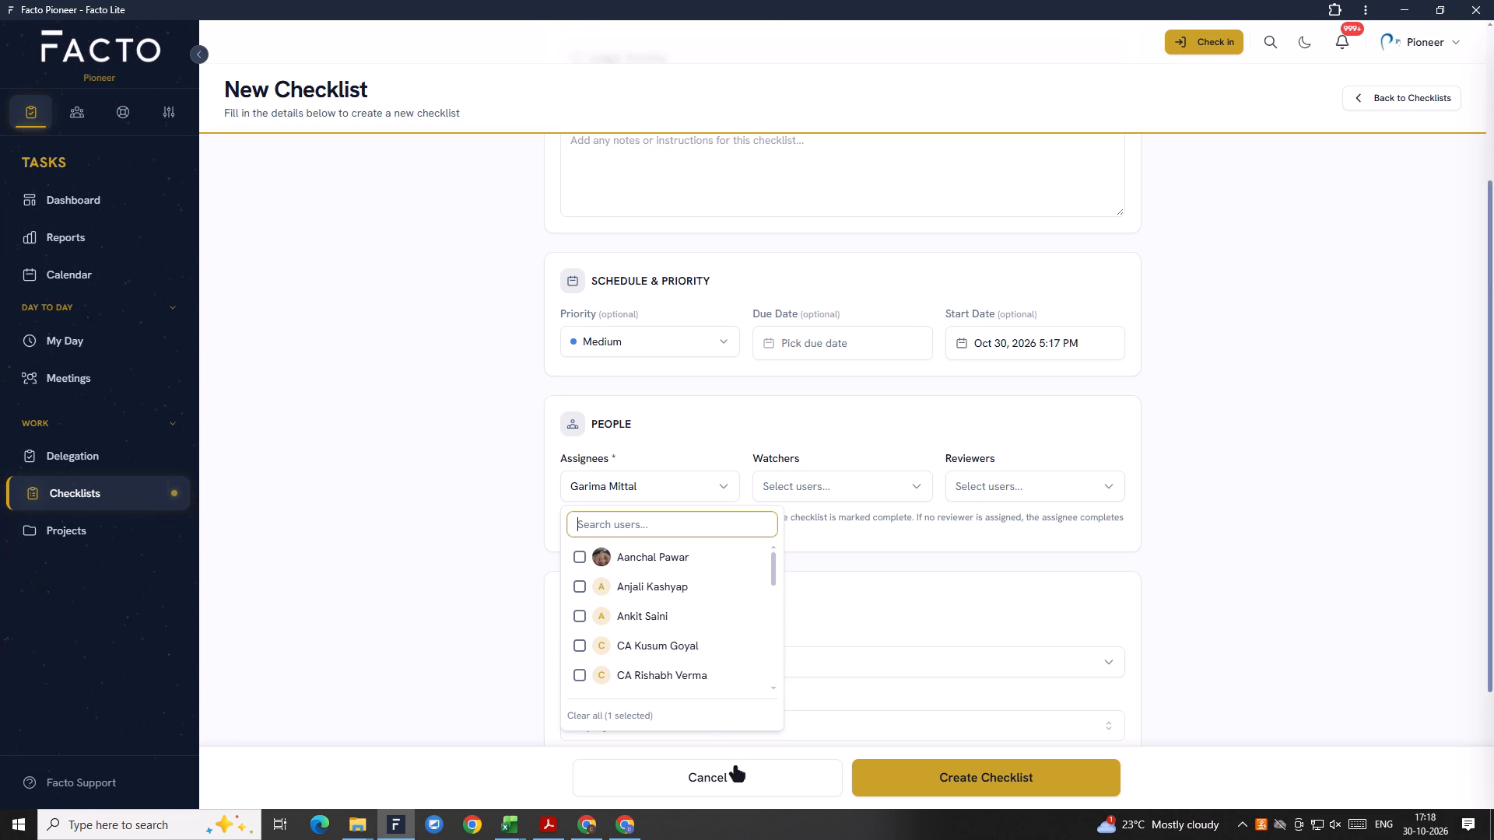
pyautogui.click(641, 523)
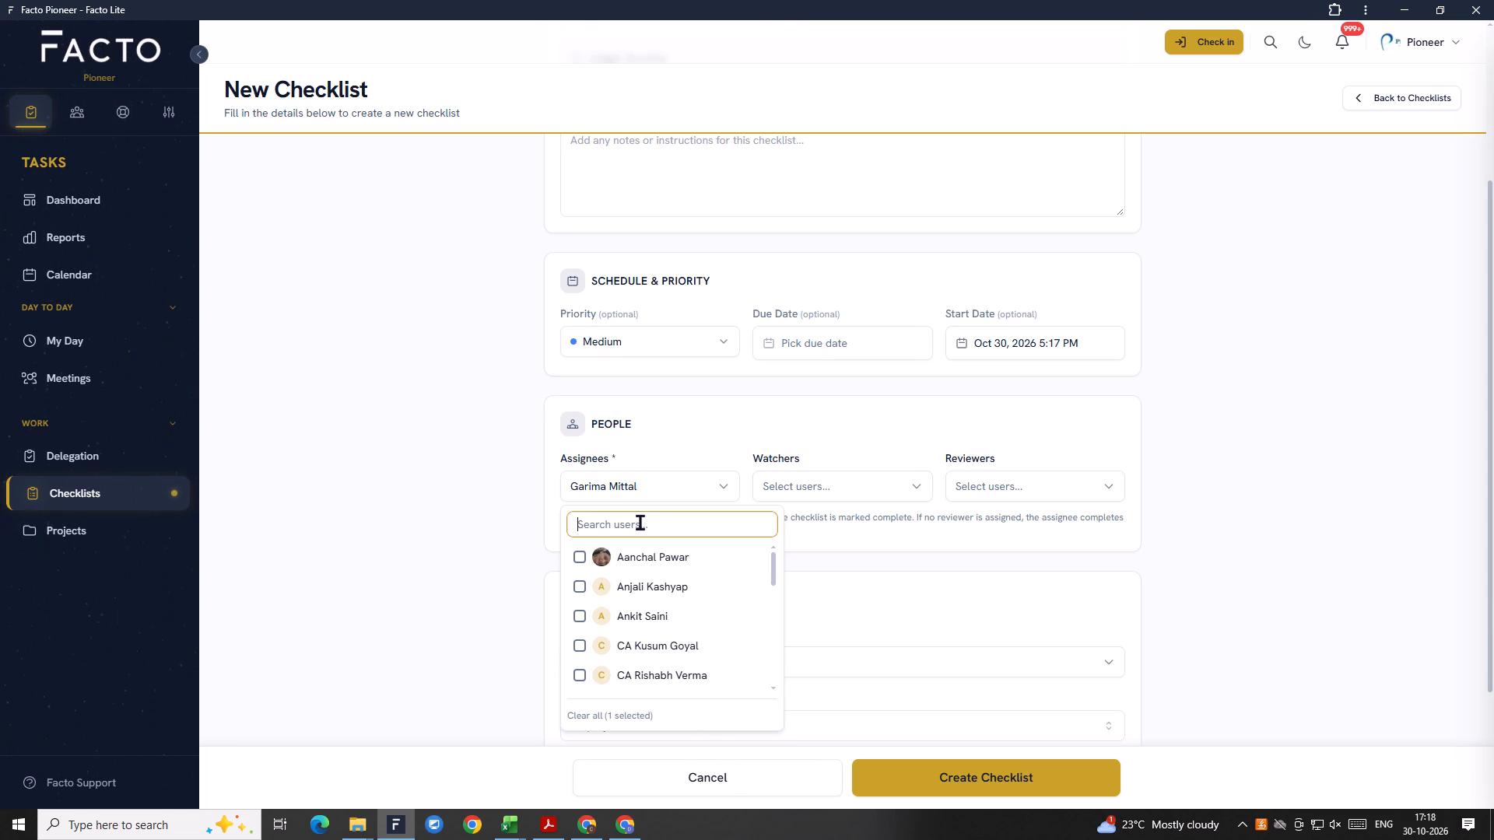
pyautogui.press('m')
pyautogui.write('OHAN')
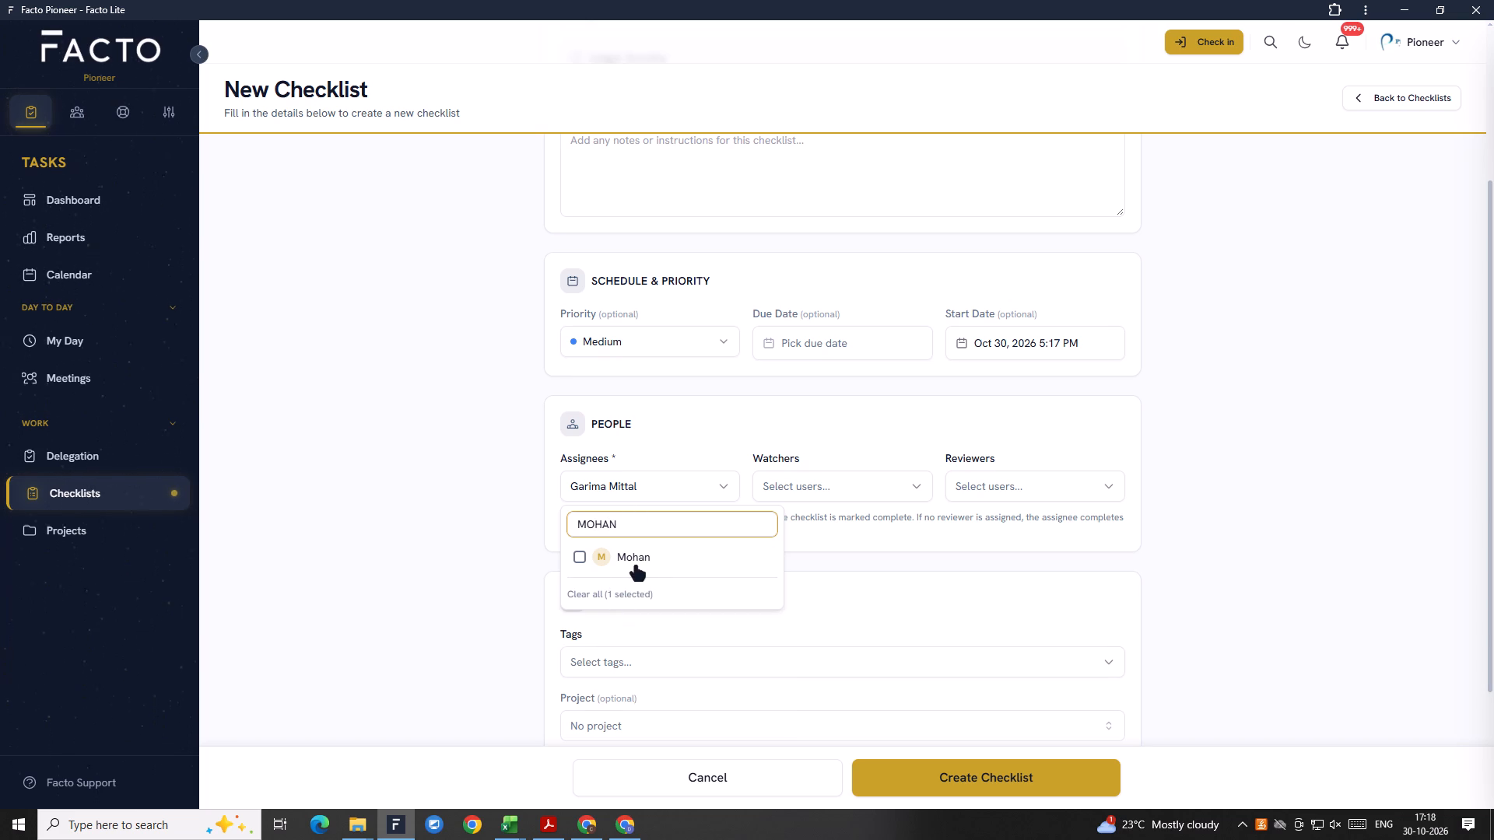
pyautogui.click(636, 567)
pyautogui.doubleClick(850, 608)
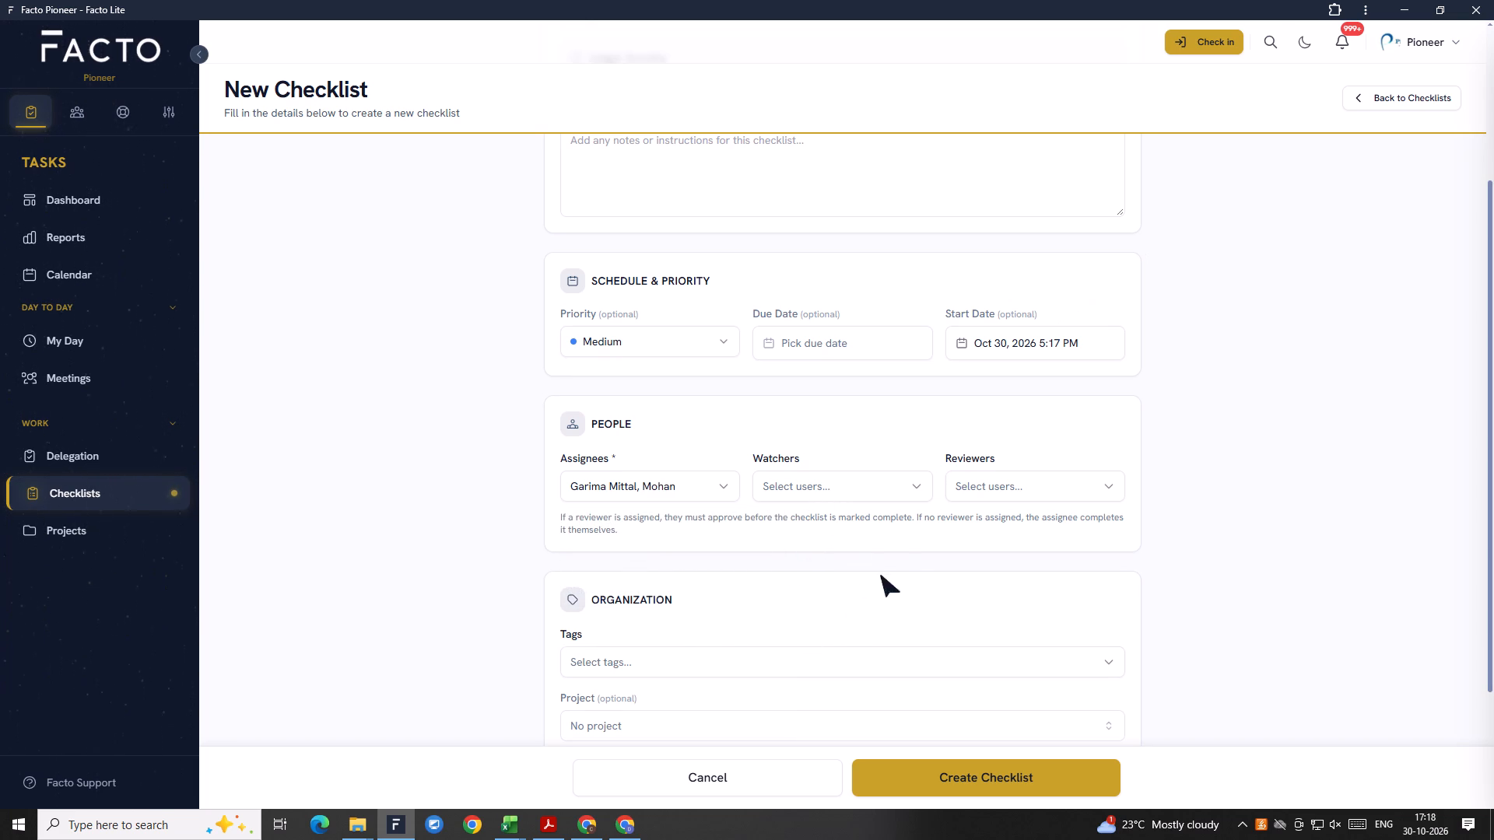
# Set CA Saurabh as the checklist's reviewer.
pyautogui.click(967, 485)
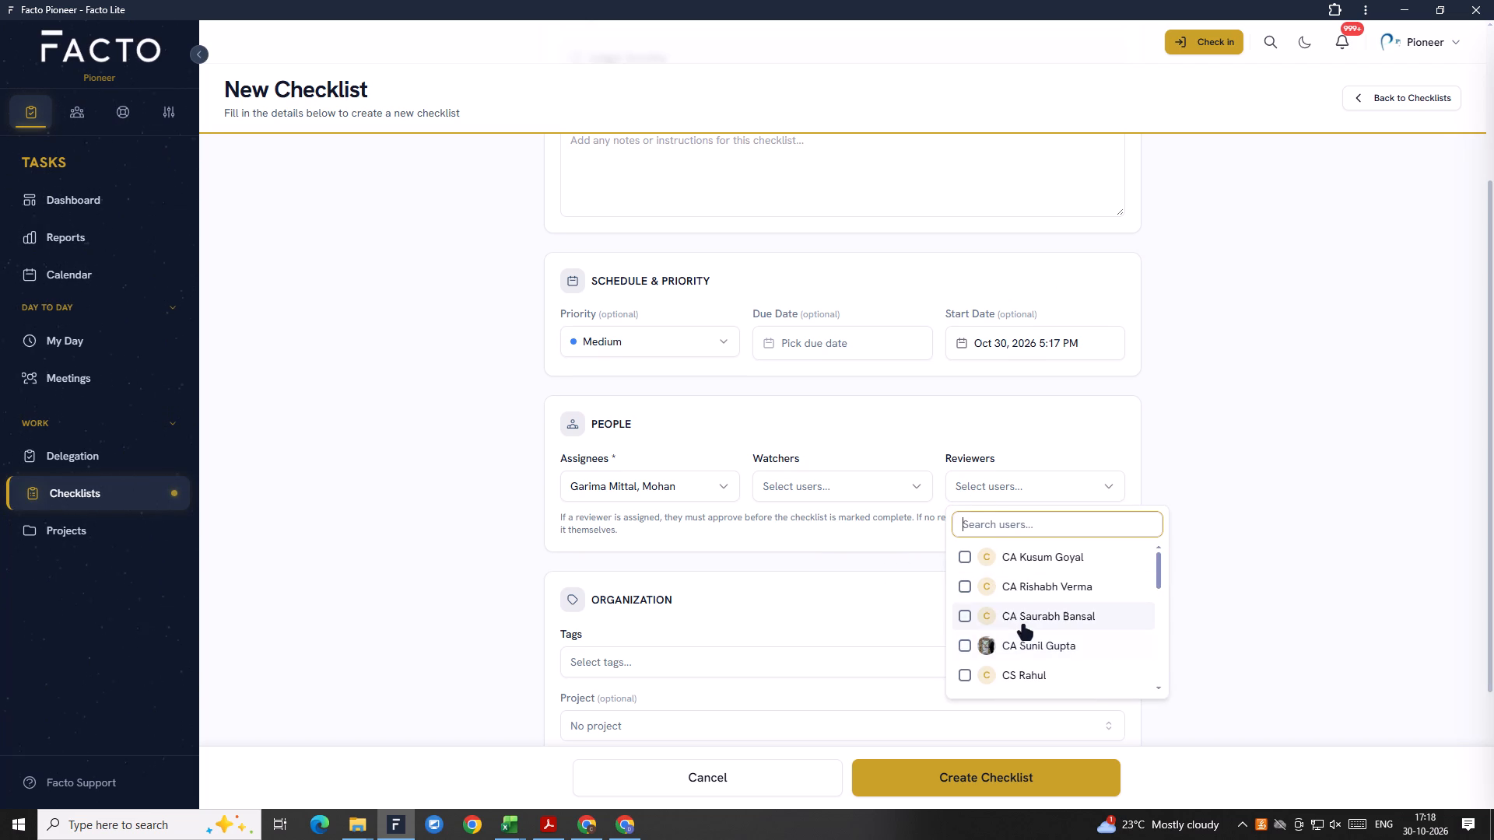
pyautogui.click(1023, 626)
pyautogui.click(836, 627)
# Look through the available tags for one that suits the Ledger Scrutiny checklist.
pyautogui.scroll(-1, 676, 580)
pyautogui.click(635, 575)
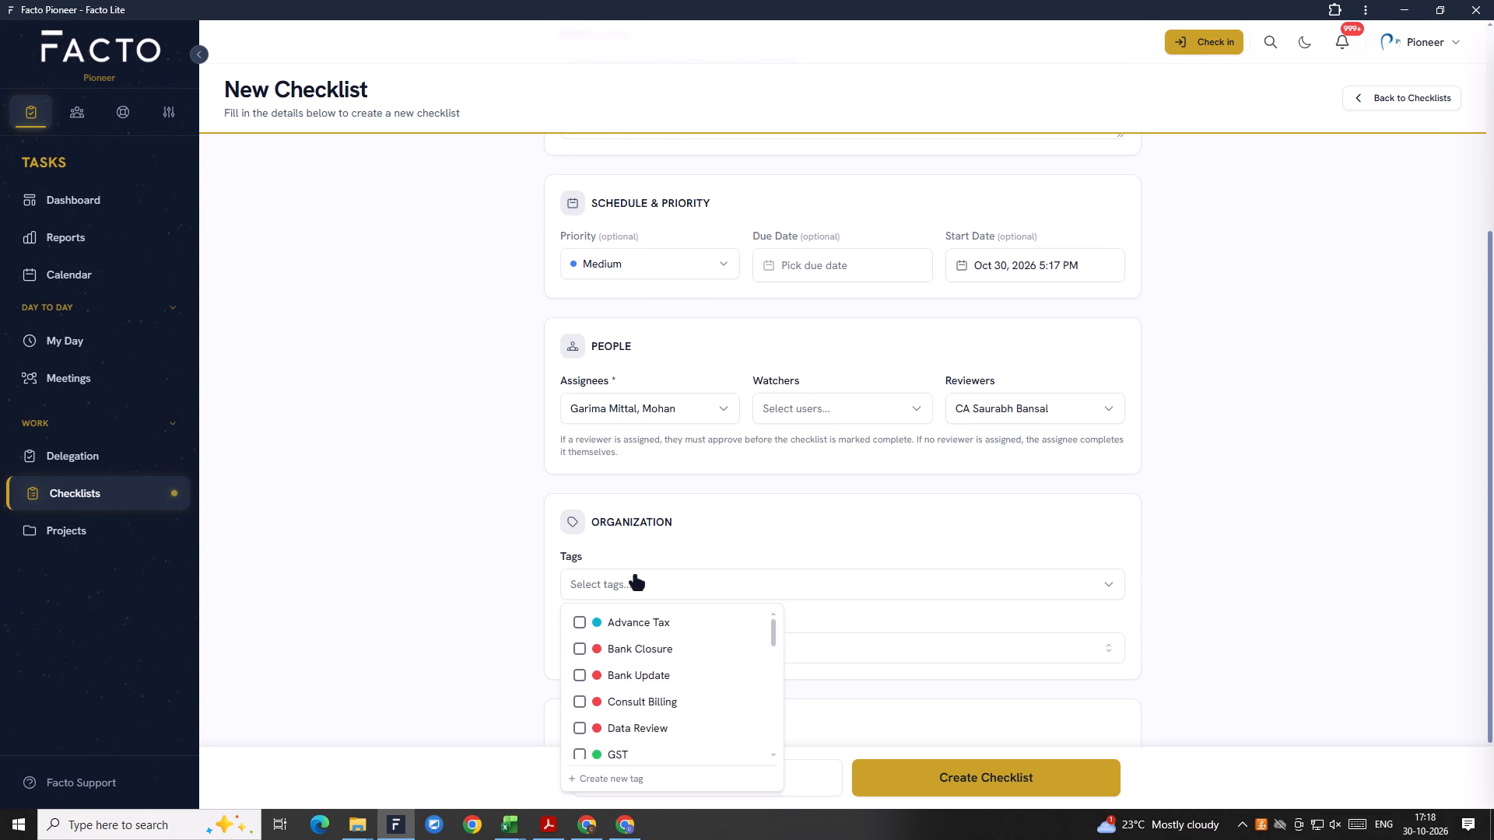
pyautogui.scroll(-2, 686, 684)
pyautogui.scroll(1, 650, 645)
pyautogui.scroll(-1, 662, 656)
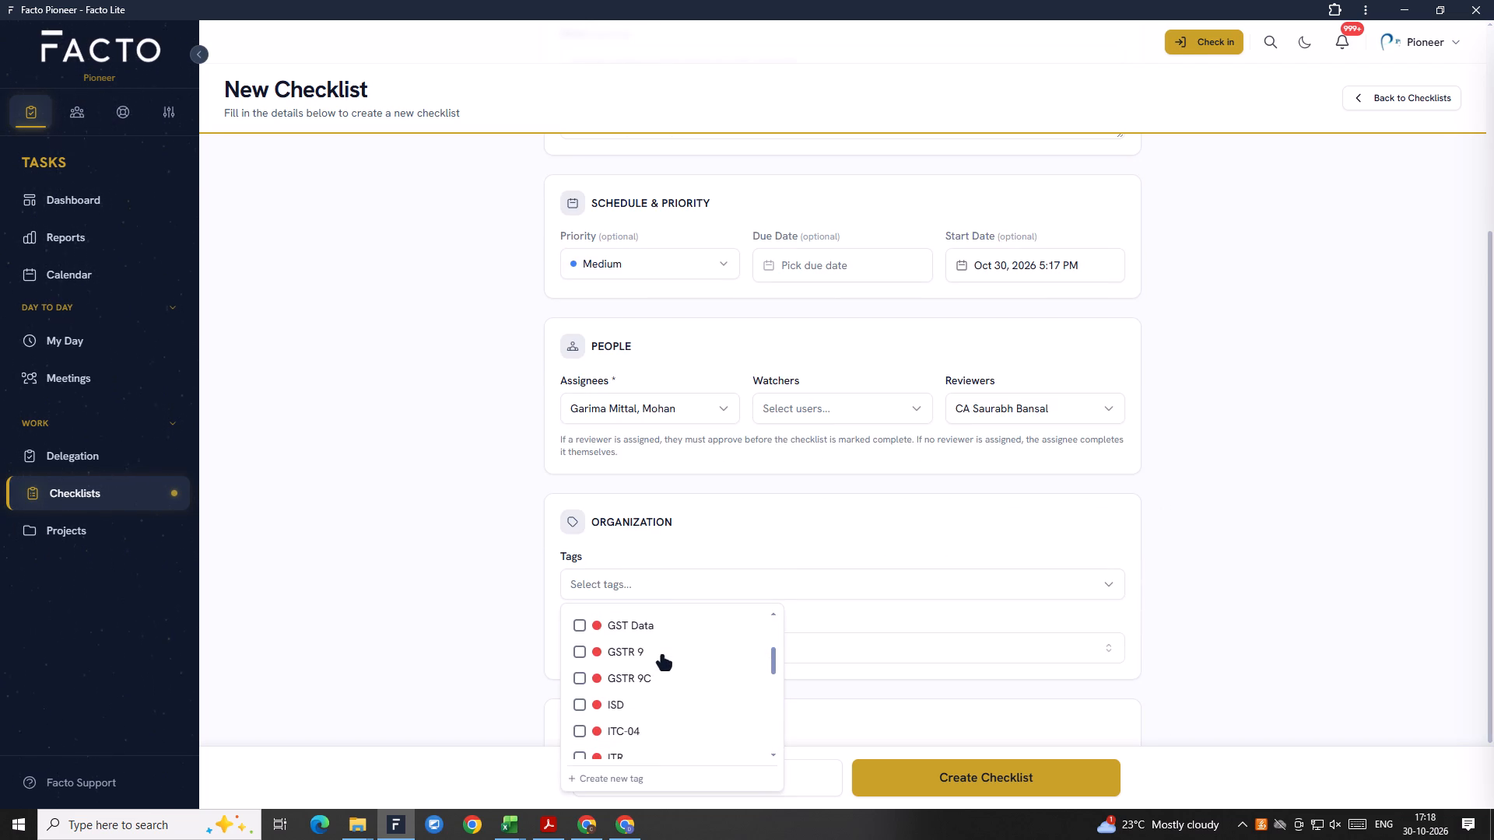
pyautogui.scroll(-4, 662, 656)
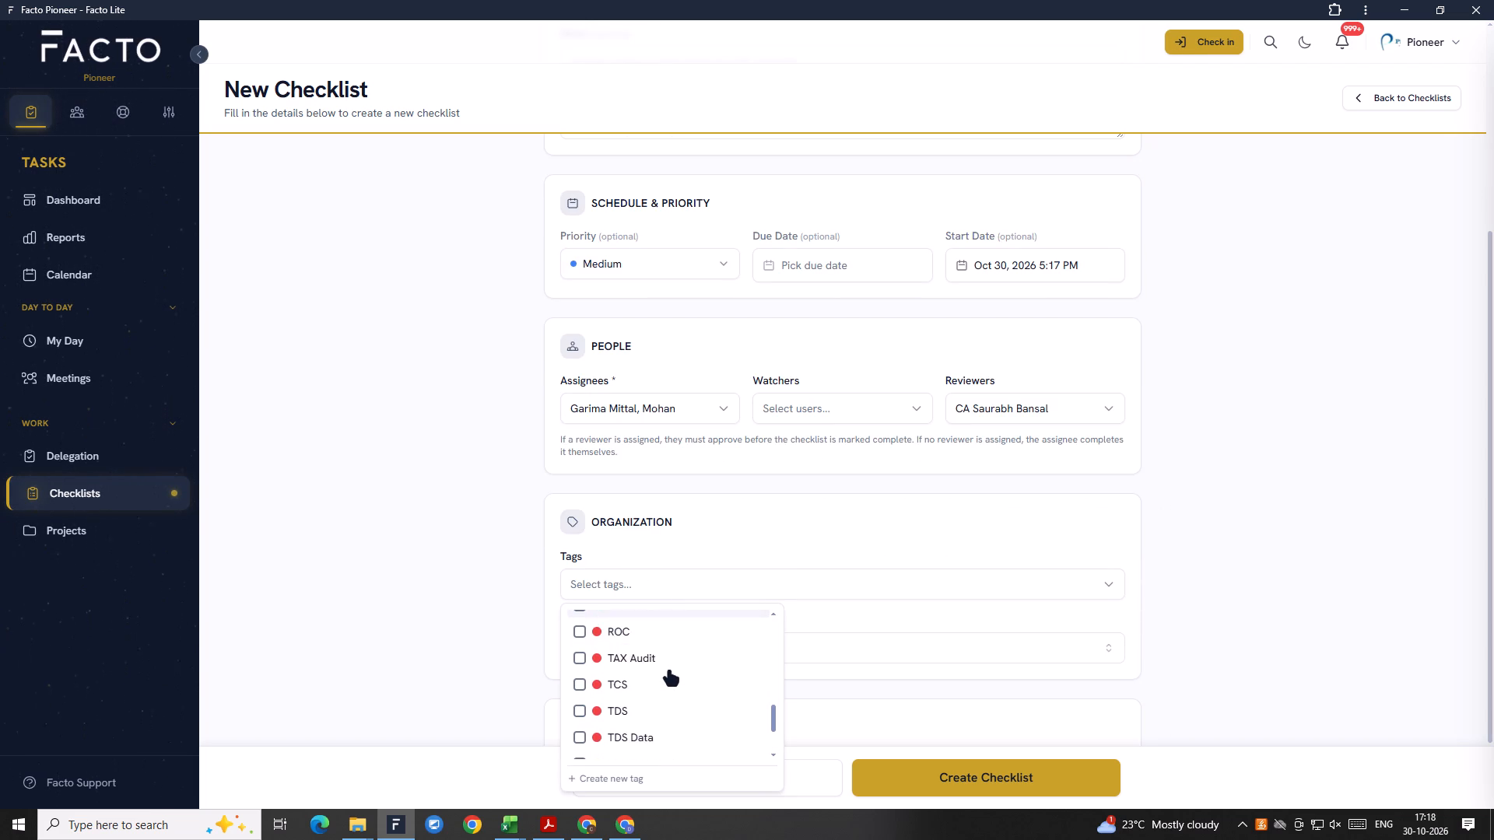
pyautogui.scroll(-2, 669, 672)
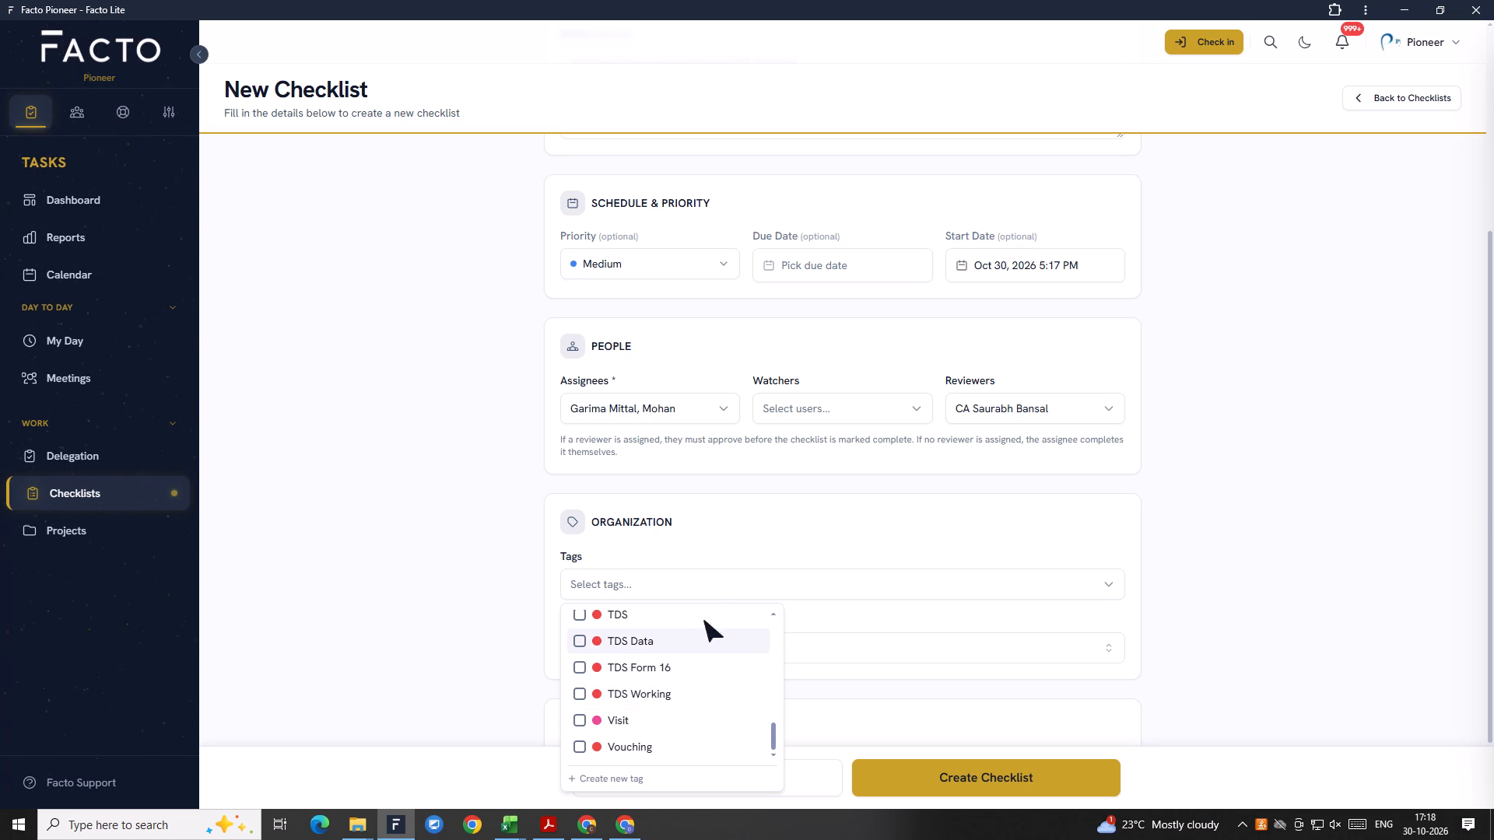
pyautogui.click(833, 535)
pyautogui.scroll(5, 833, 534)
pyautogui.scroll(-3, 833, 534)
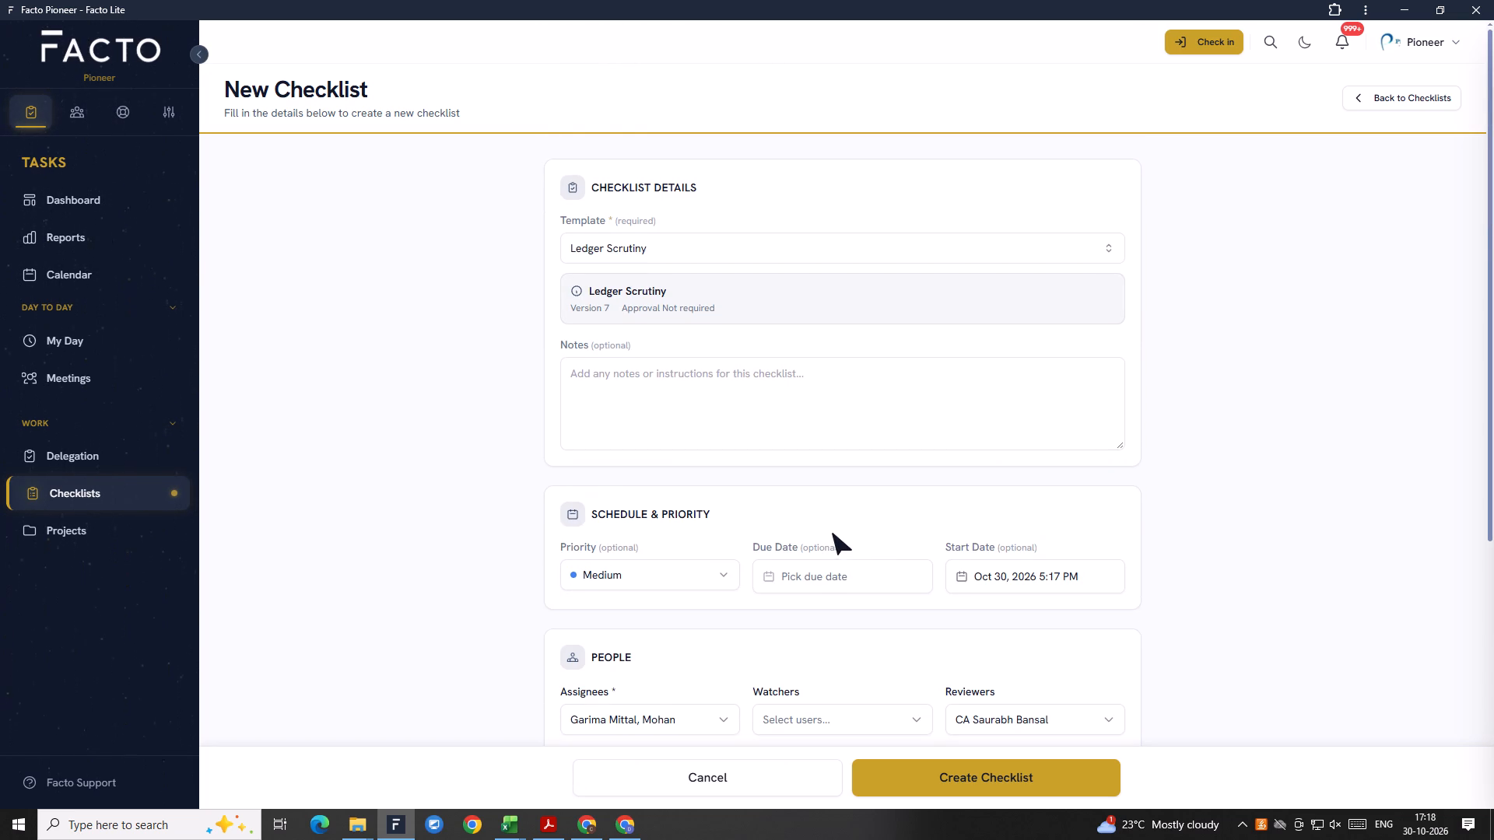
pyautogui.scroll(-7, 833, 534)
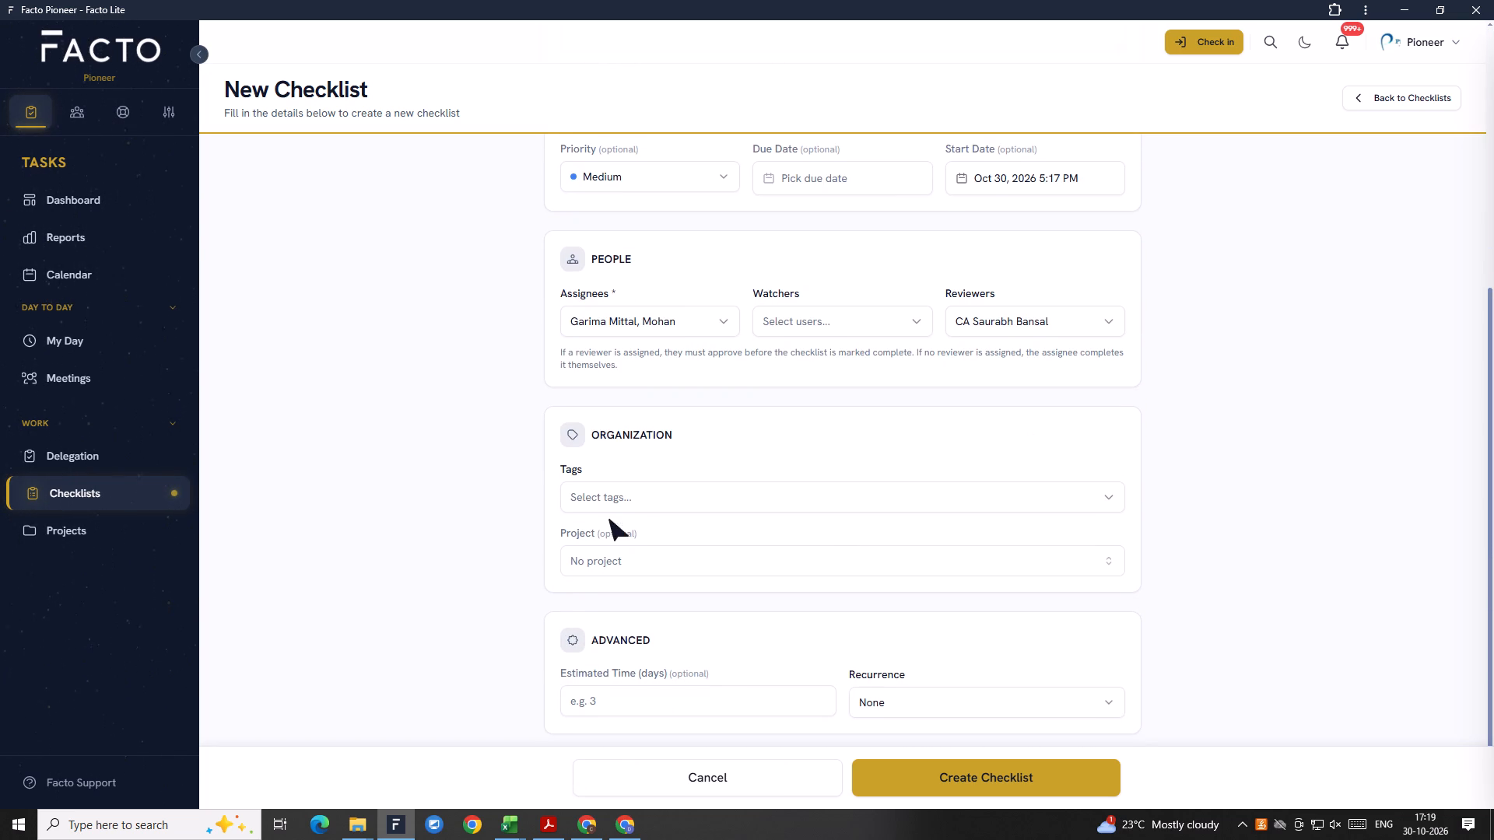
pyautogui.click(606, 502)
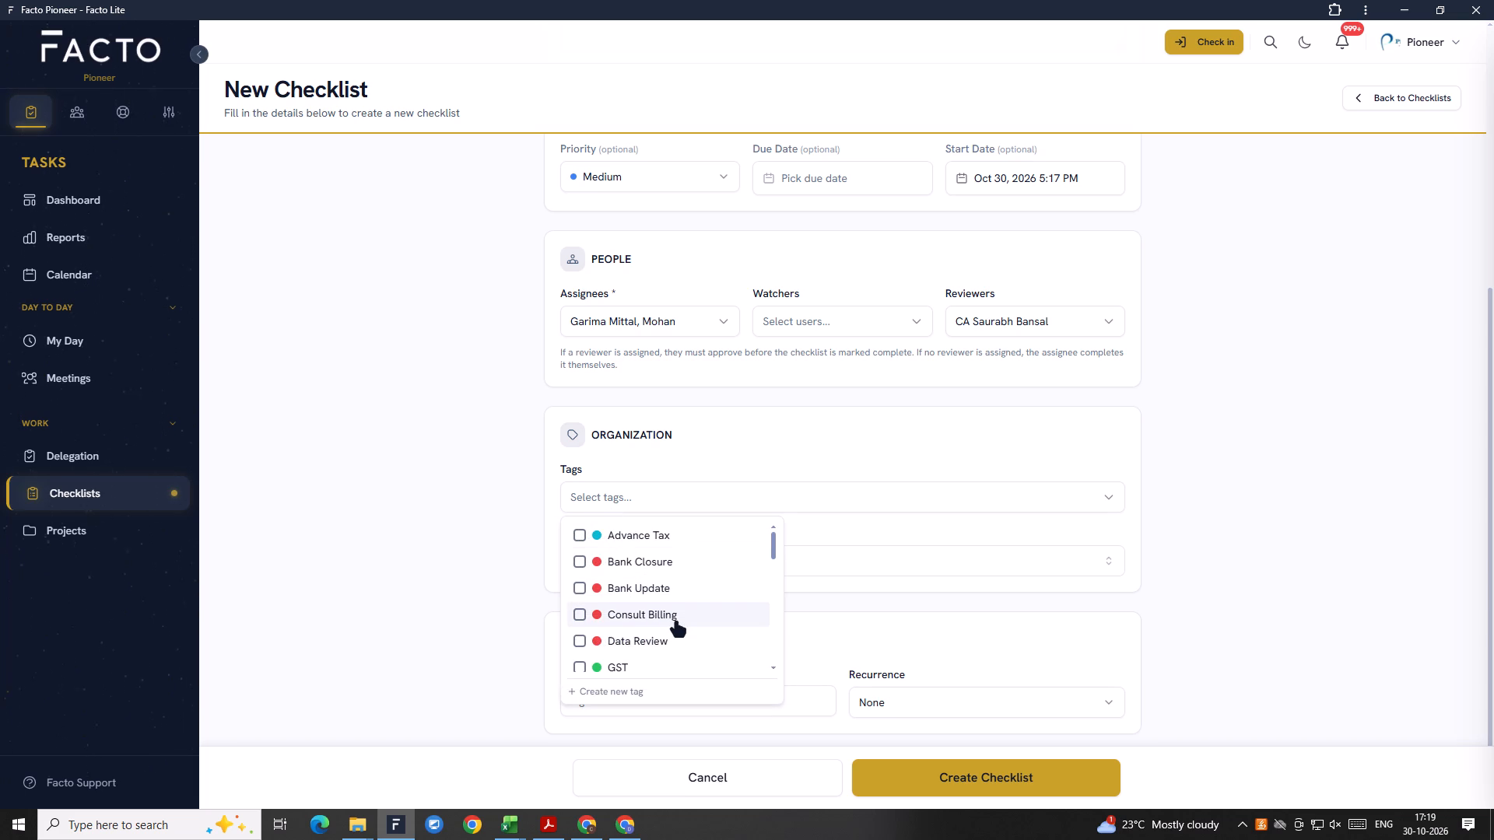
pyautogui.scroll(-8, 676, 623)
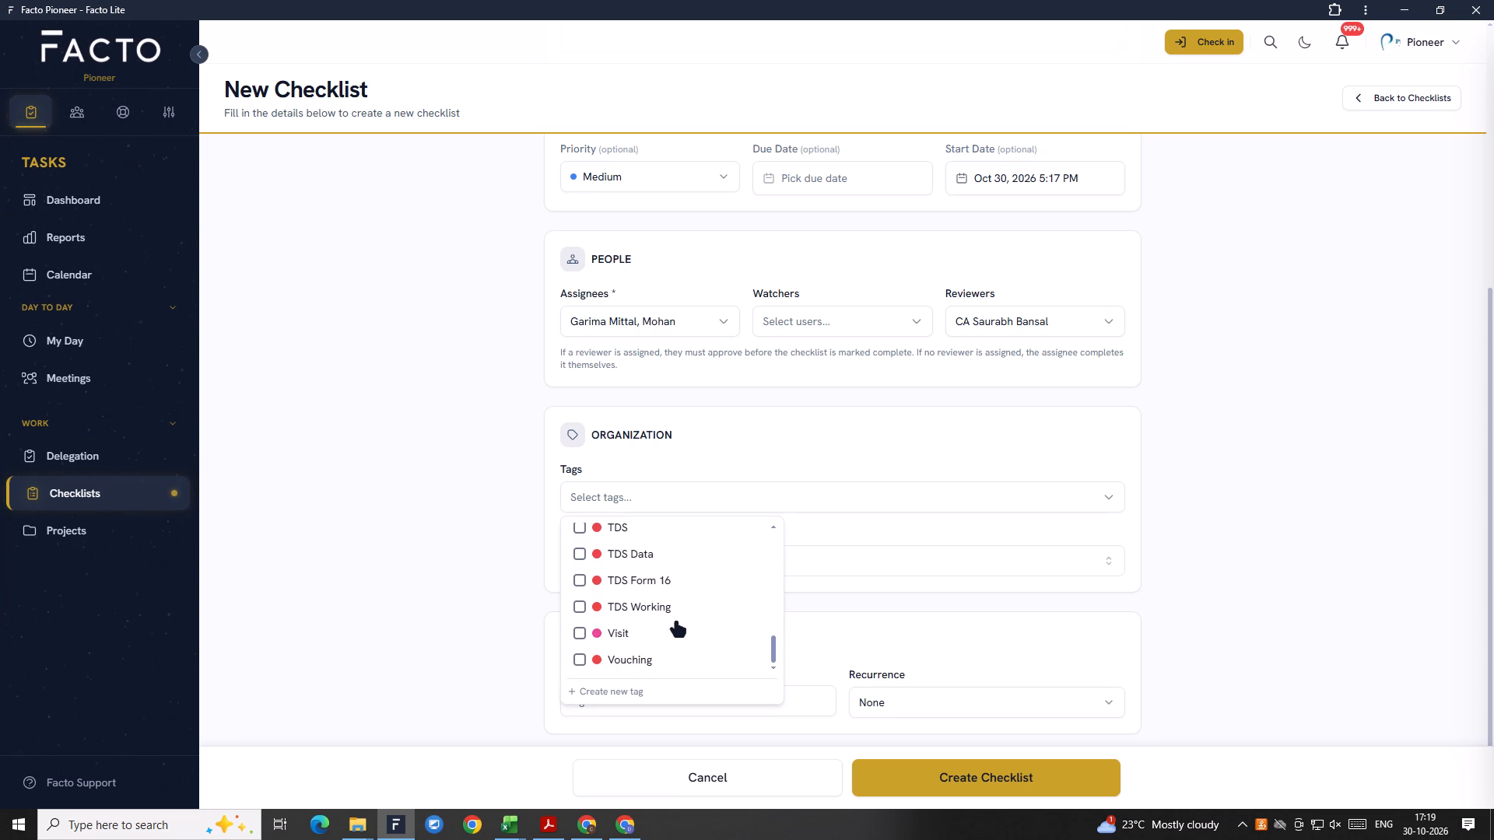
pyautogui.scroll(-3, 676, 623)
pyautogui.click(966, 635)
# Find the project with the copied name Yashu Petroleum and assign YIPL-Yashu Petroleum to the checklist.
pyautogui.scroll(-3, 752, 573)
pyautogui.click(668, 562)
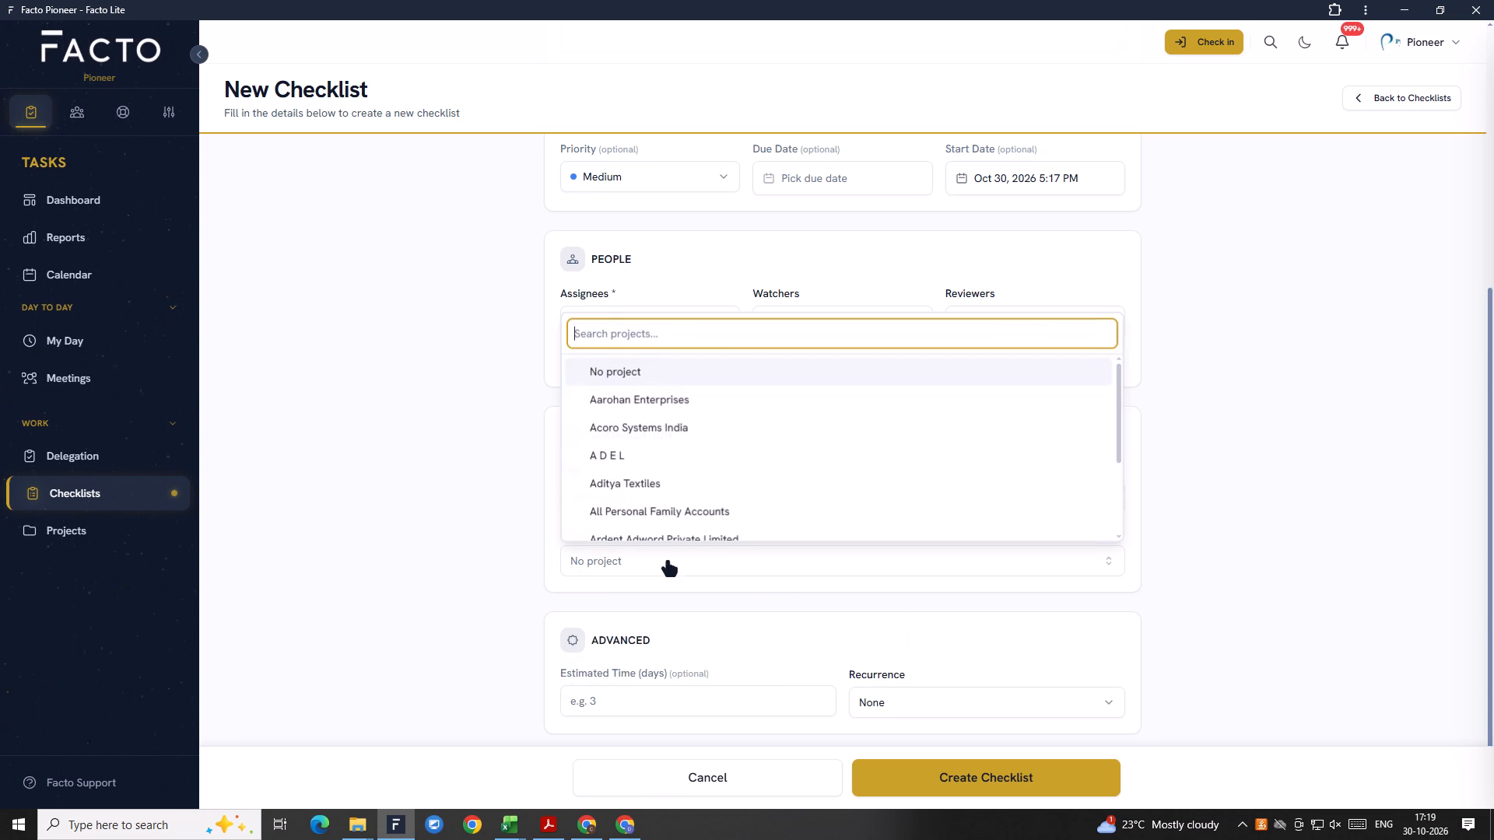
pyautogui.hotkey('ctrl', 'v')
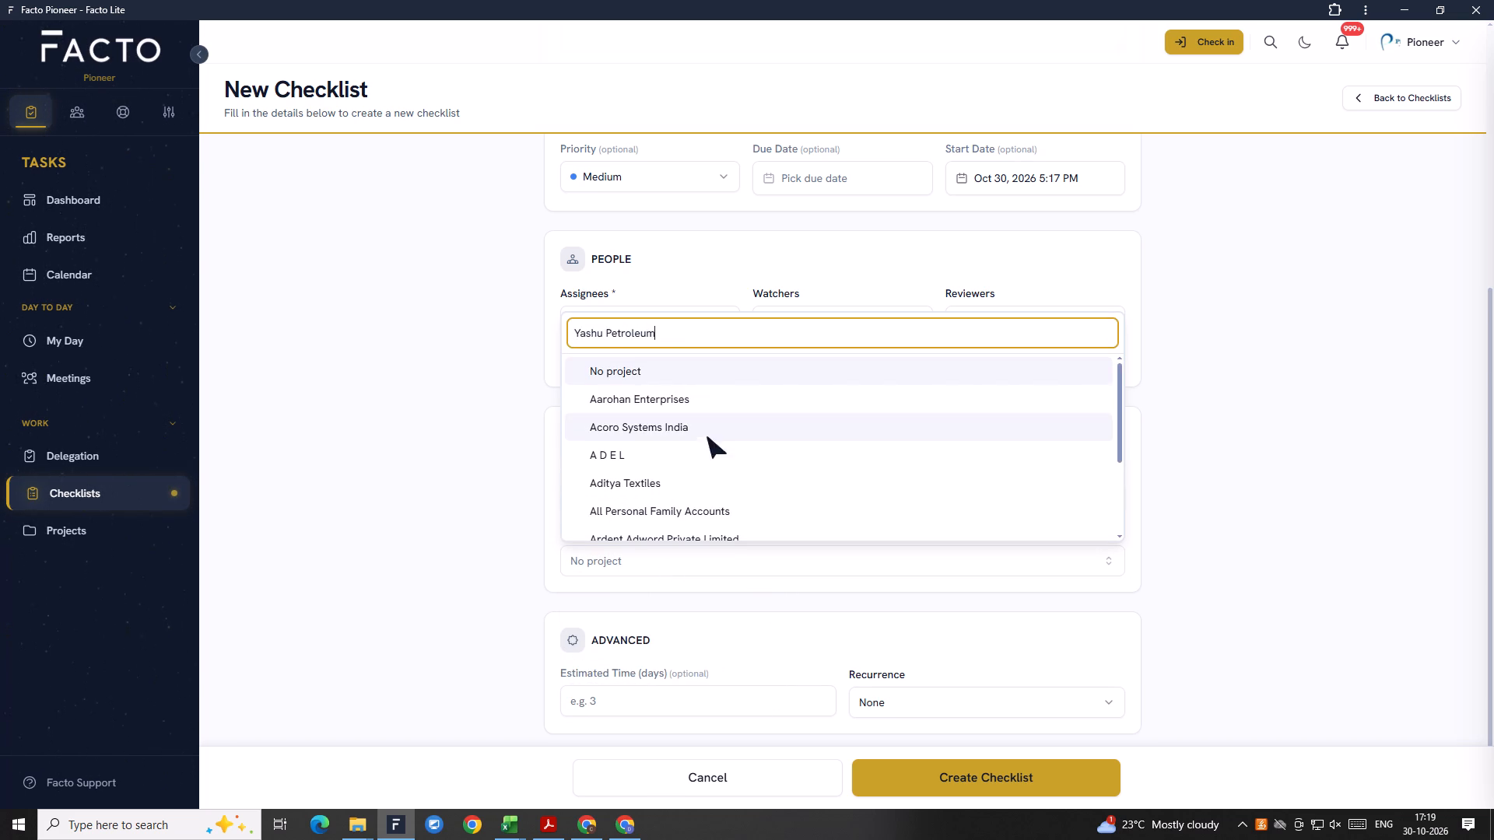
pyautogui.click(642, 667)
# Set a monthly recurrence that moves holiday and weekend occurrences to the next working day, and create the checklist.
pyautogui.scroll(-2, 659, 645)
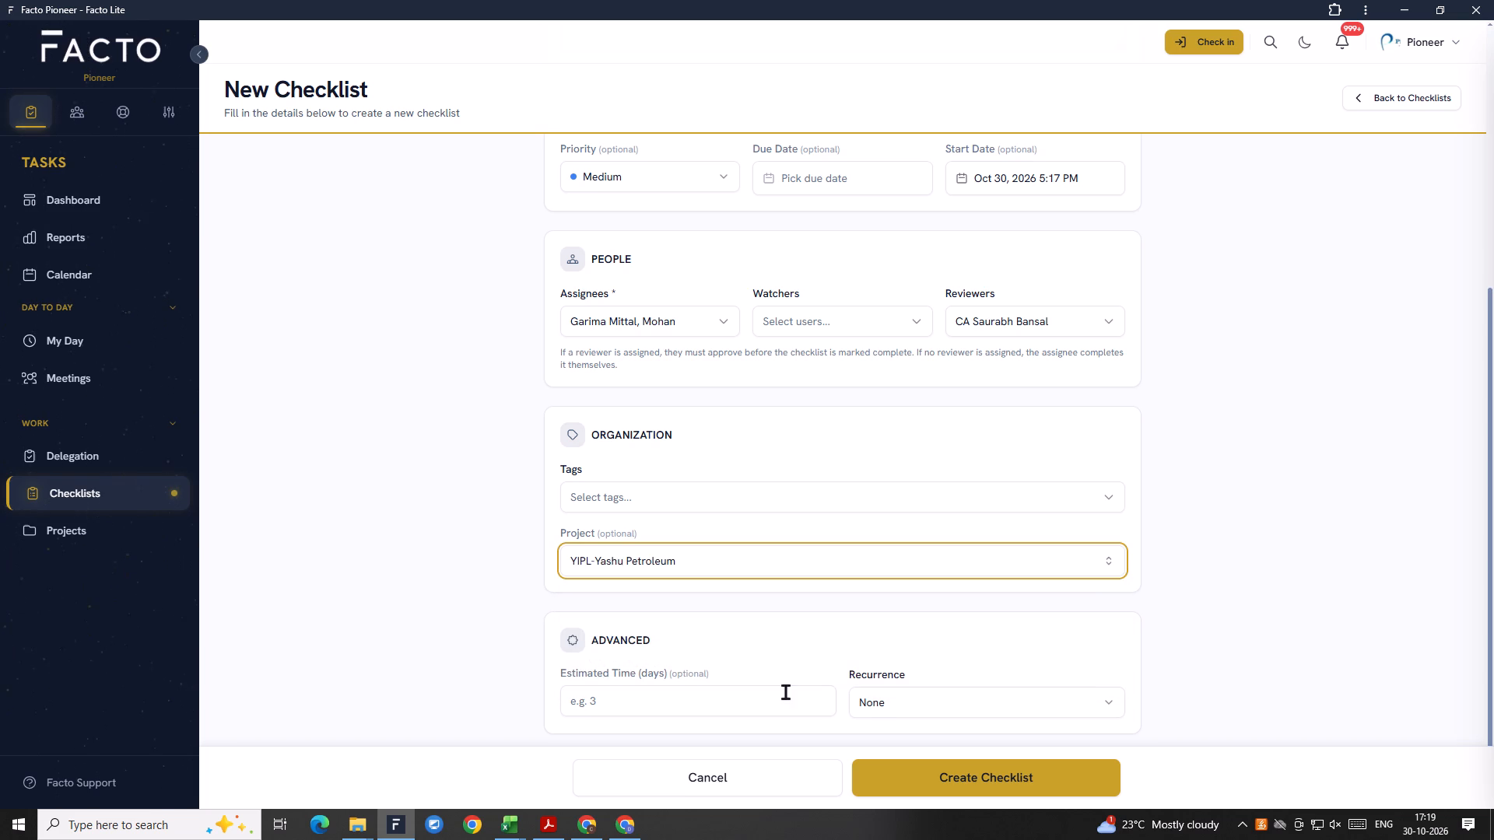
pyautogui.click(873, 715)
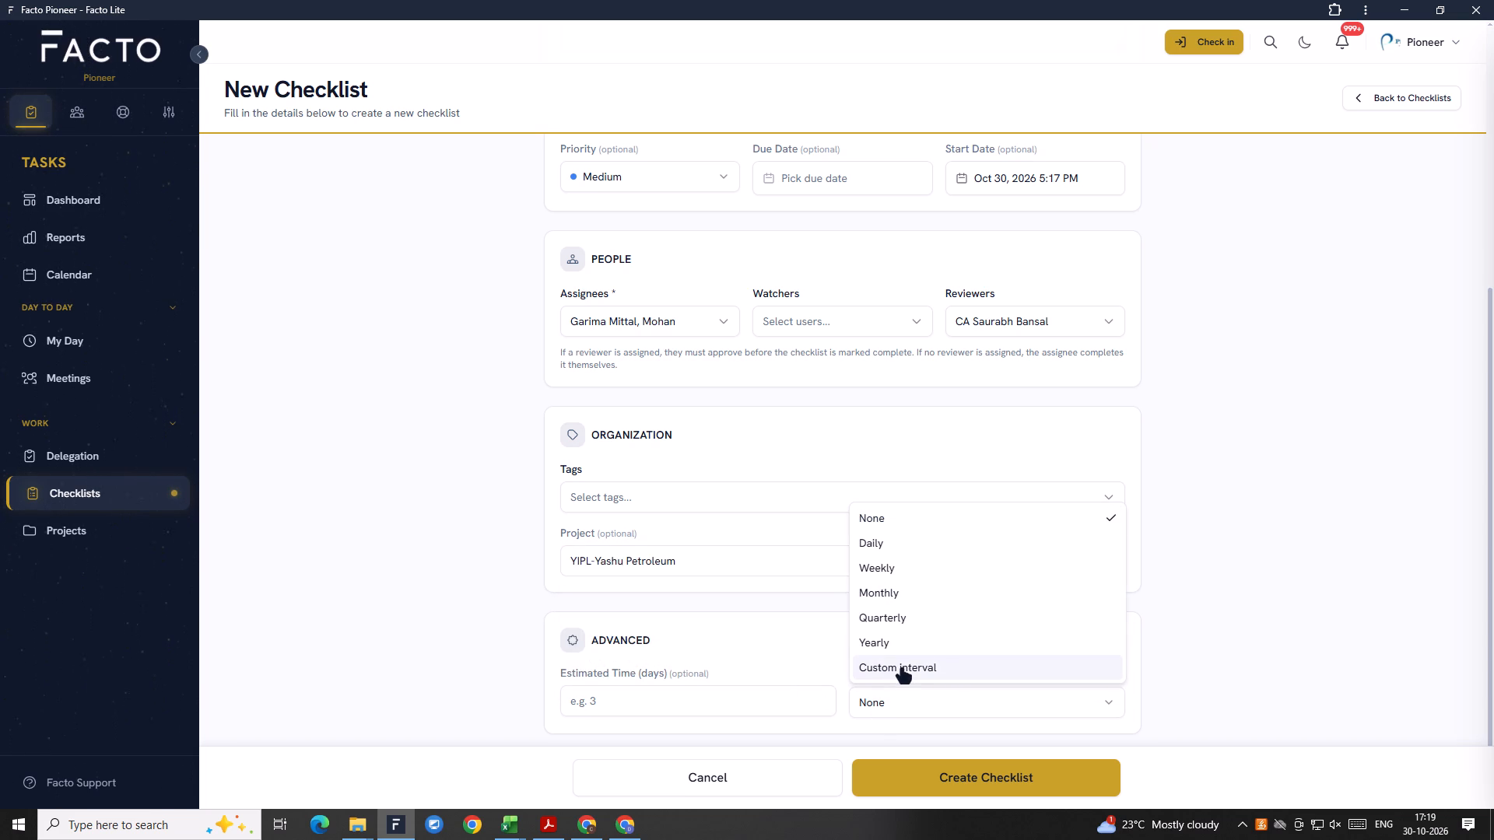
pyautogui.click(910, 591)
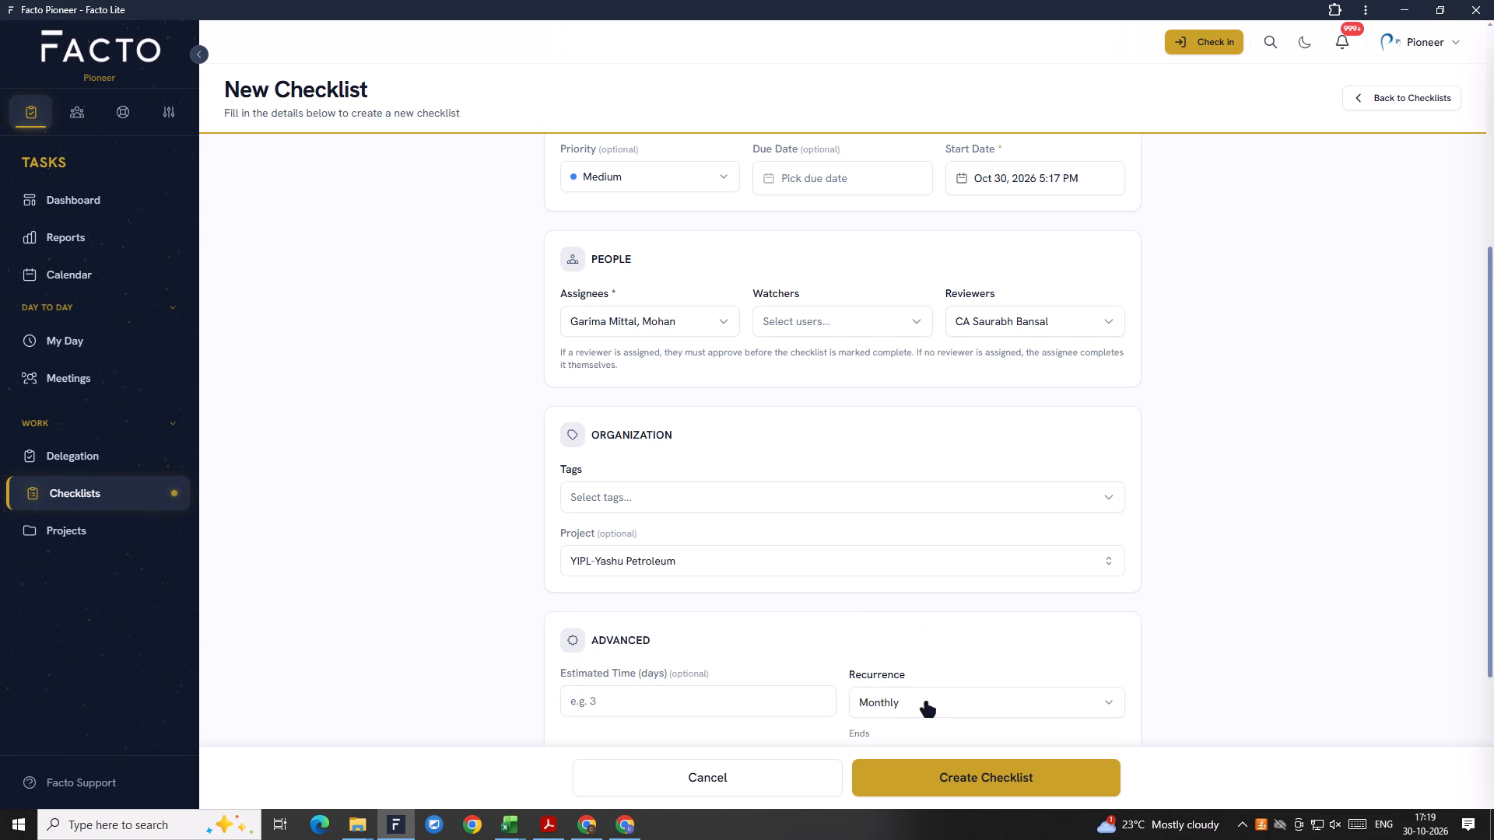
pyautogui.scroll(-1, 926, 703)
pyautogui.scroll(11, 914, 686)
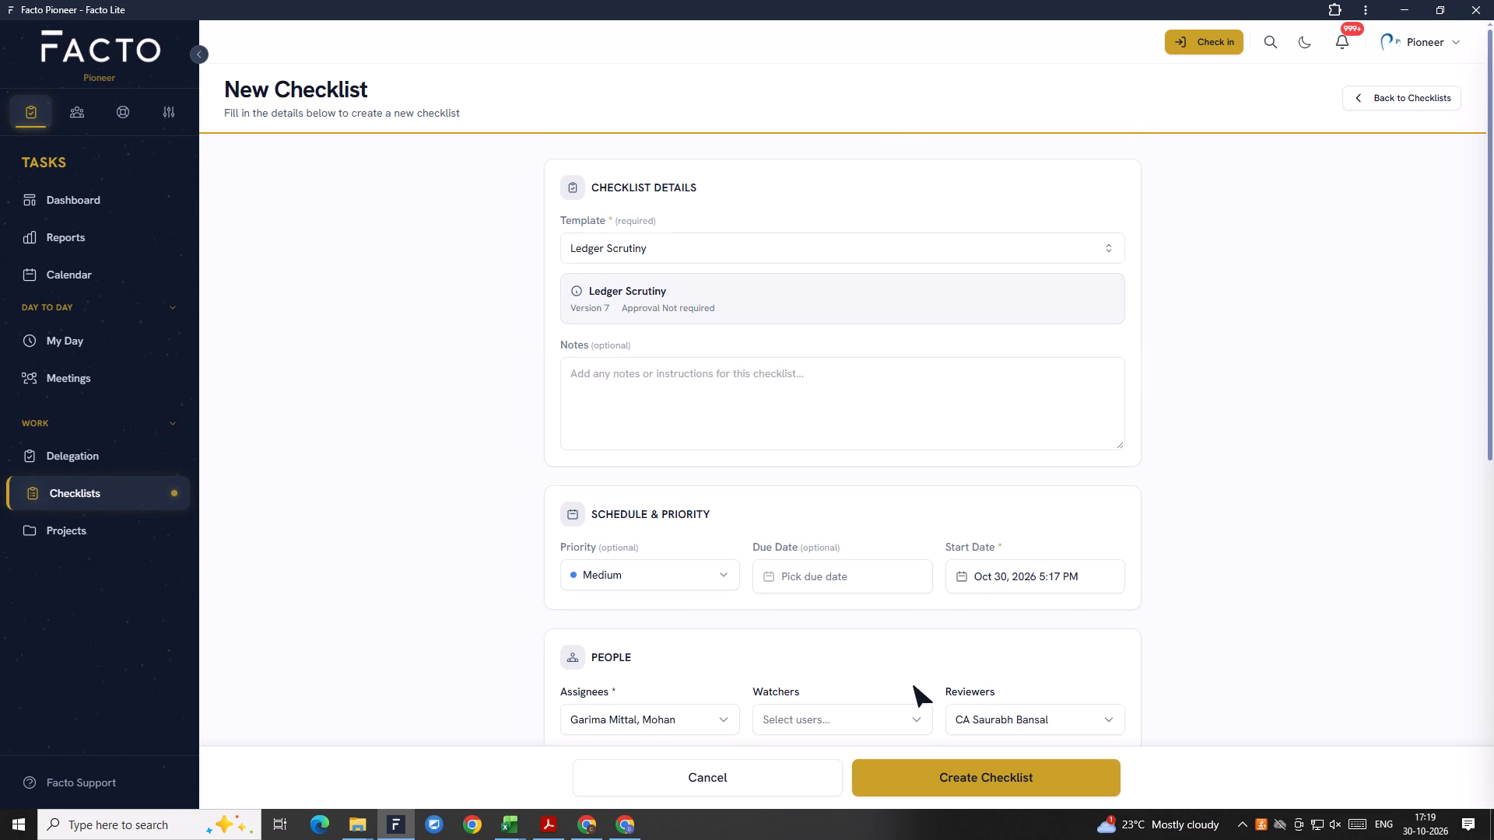
pyautogui.scroll(-12, 912, 687)
pyautogui.click(924, 587)
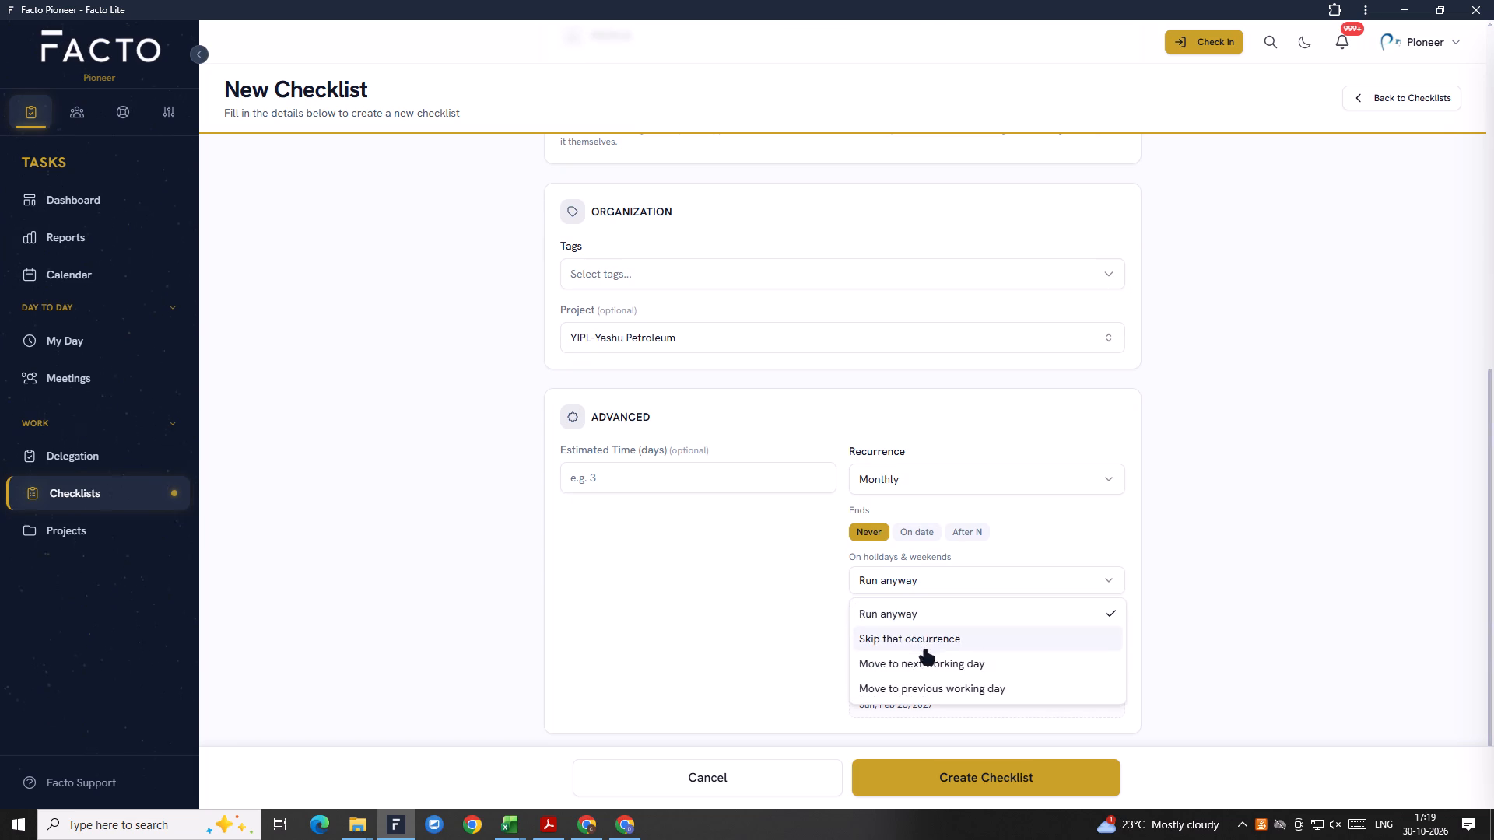
pyautogui.click(925, 667)
pyautogui.scroll(16, 910, 644)
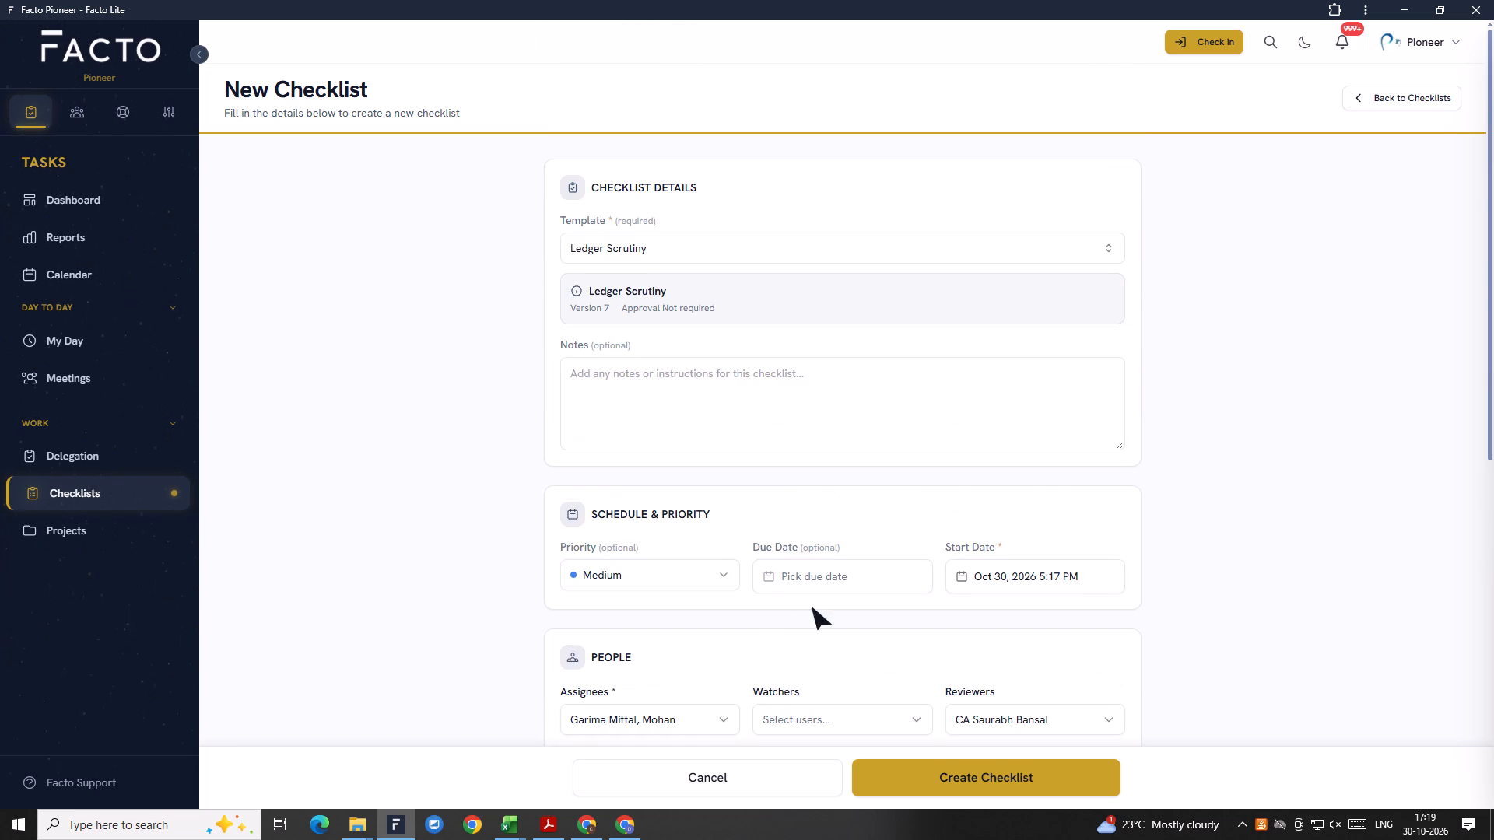
pyautogui.scroll(-5, 762, 595)
pyautogui.click(921, 778)
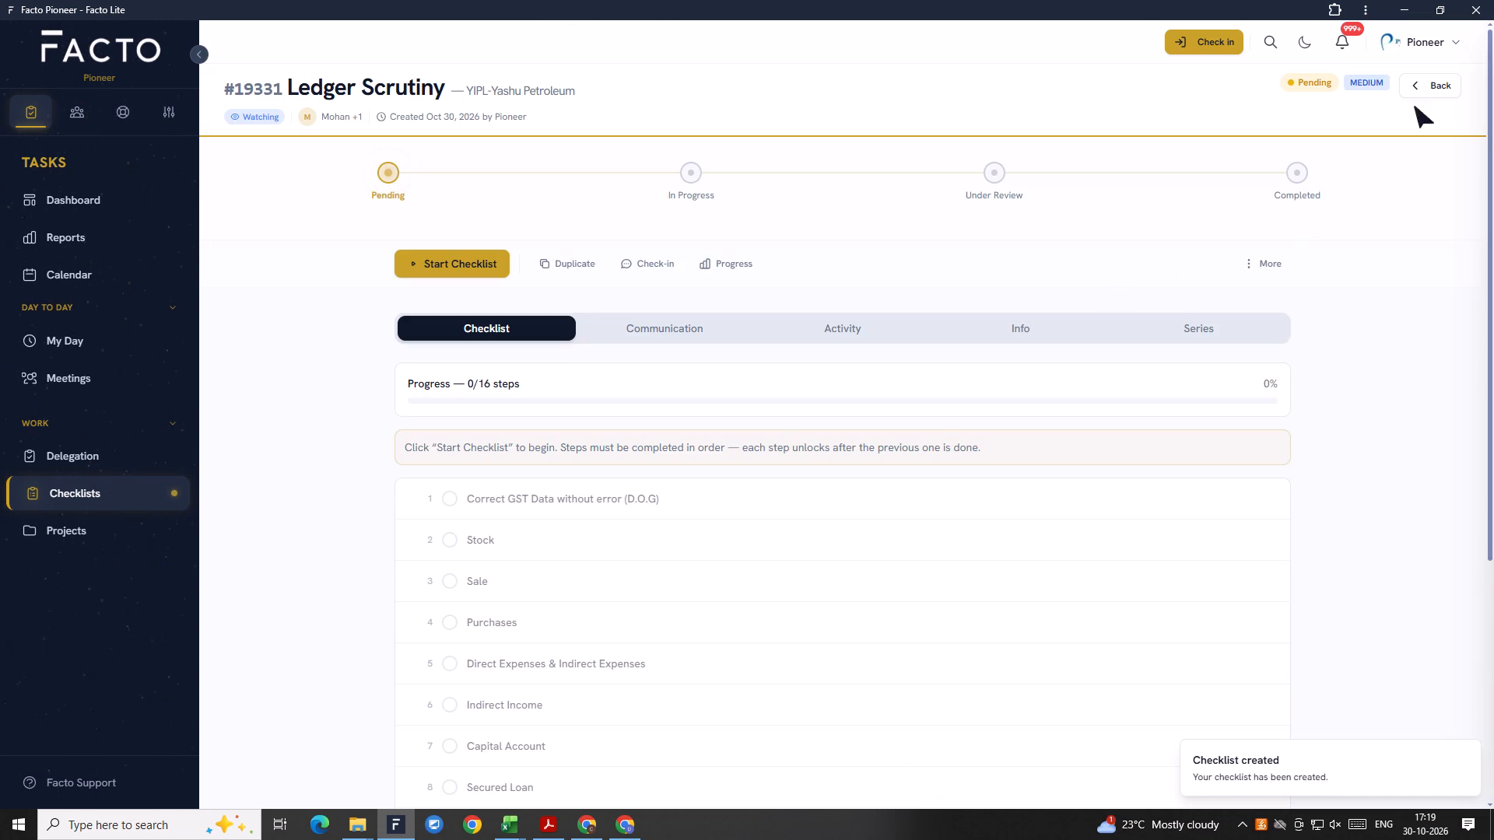
# Return to a blank new checklist form, search the templates for "FIL" and choose Filing of TDS Return.
pyautogui.click(1443, 86)
pyautogui.doubleClick(642, 252)
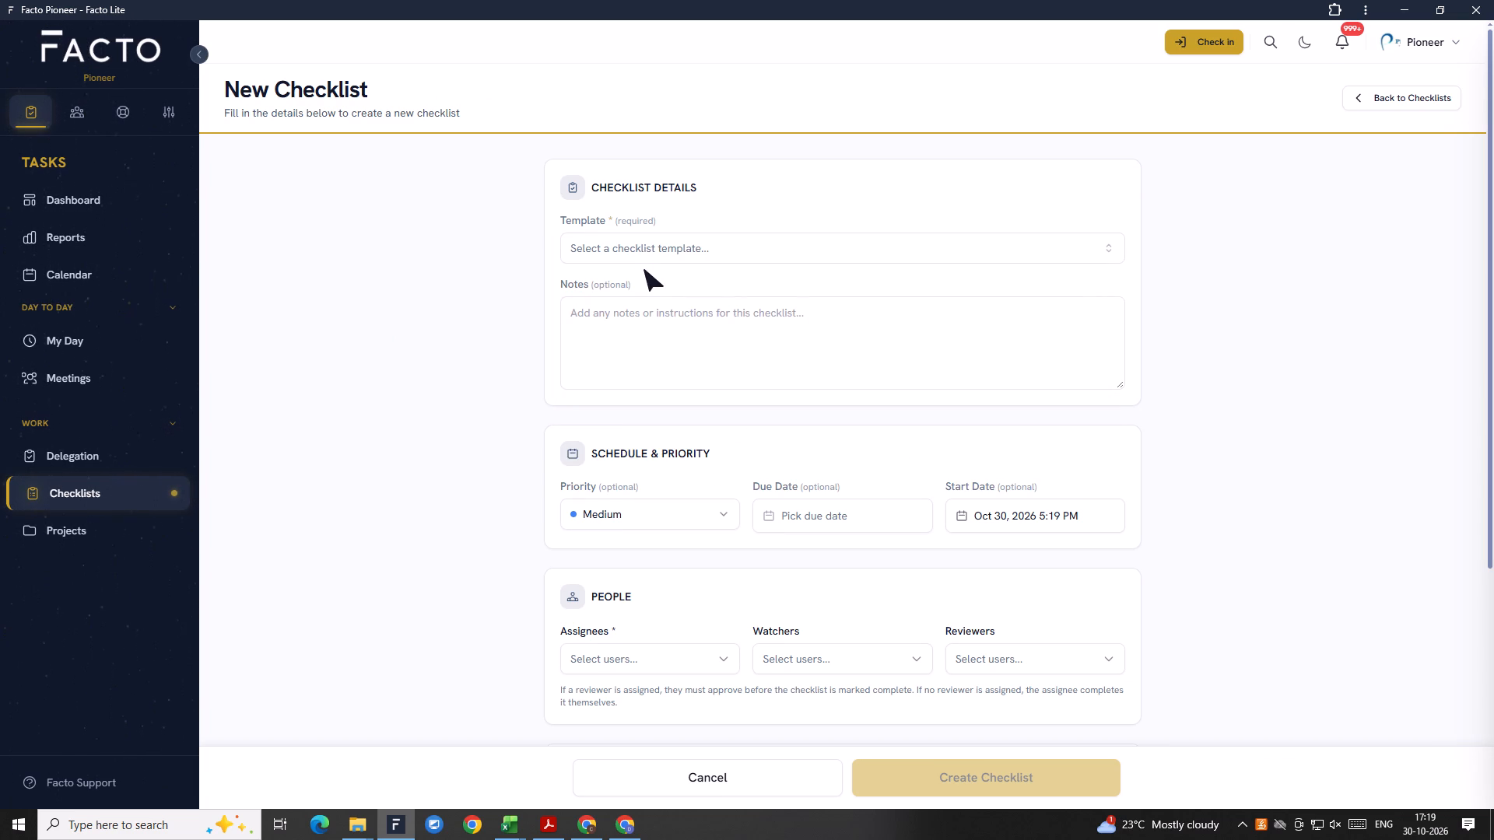
pyautogui.click(632, 244)
pyautogui.write('FI')
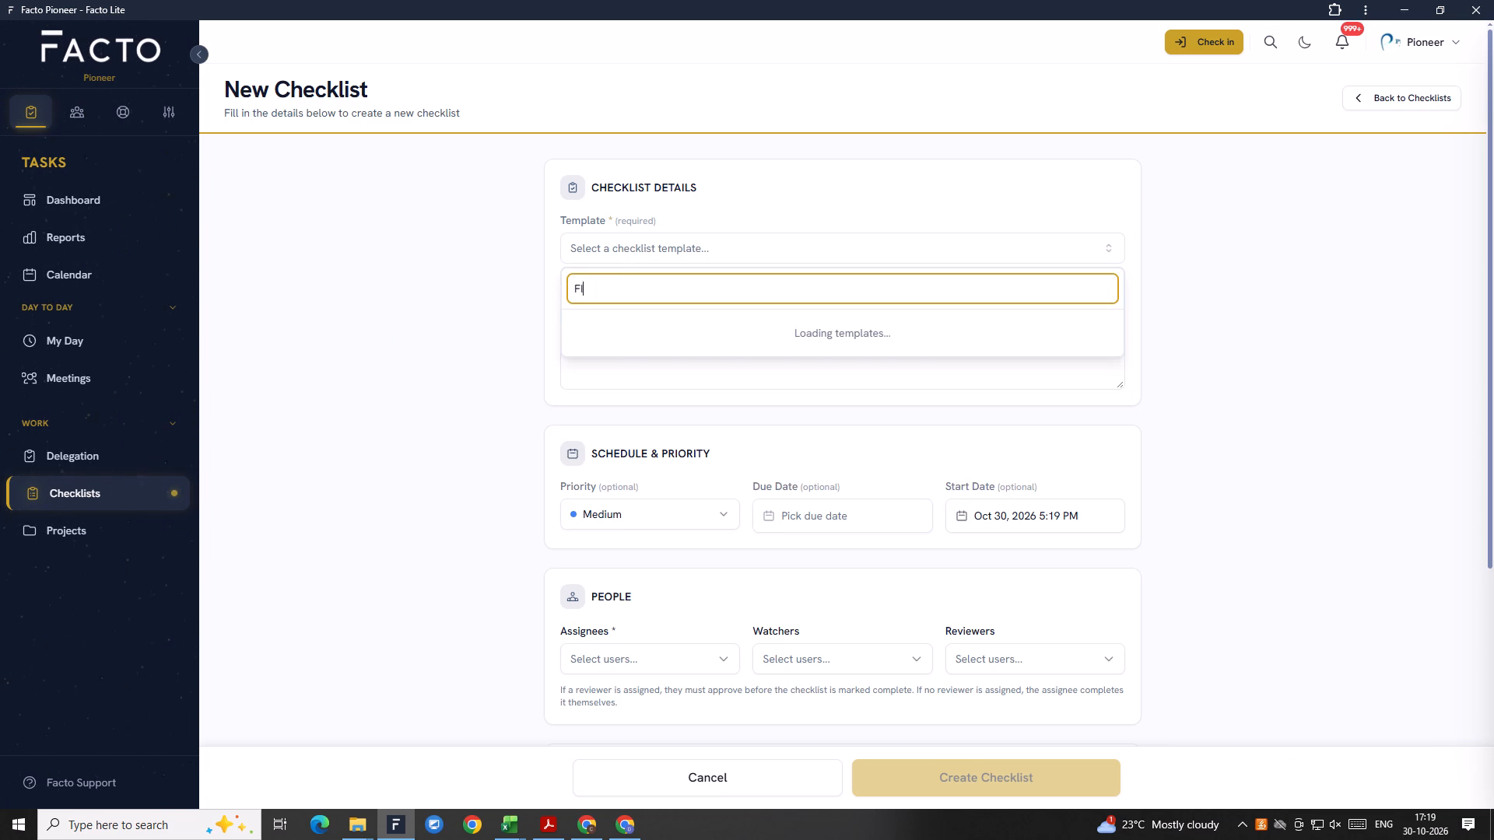
pyautogui.press('l')
pyautogui.scroll(-1, 668, 440)
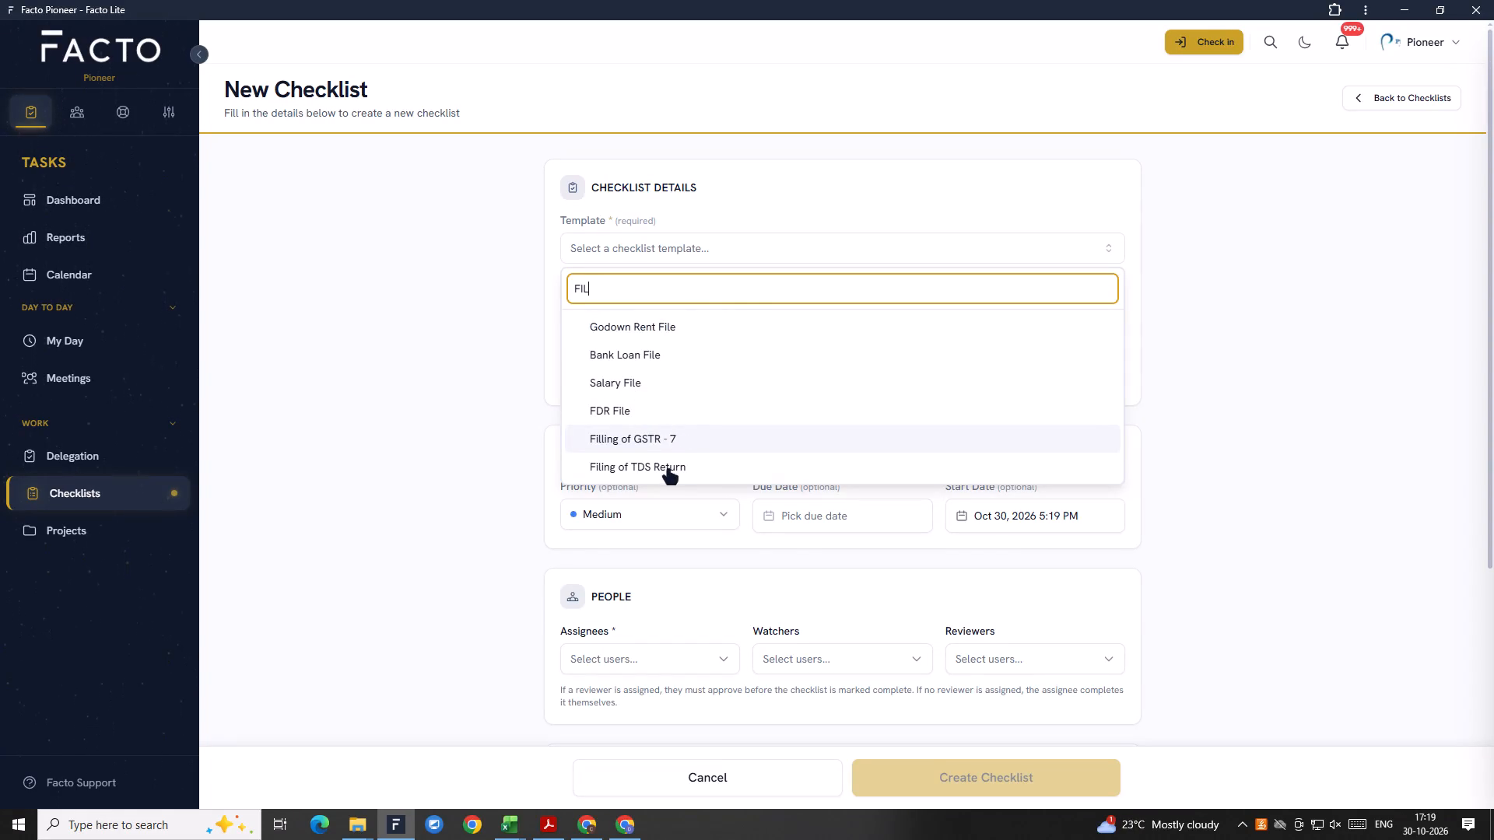
pyautogui.click(667, 472)
# Set the checklist's due date to Oct 31, 2026 at 9:00 AM.
pyautogui.scroll(-2, 745, 472)
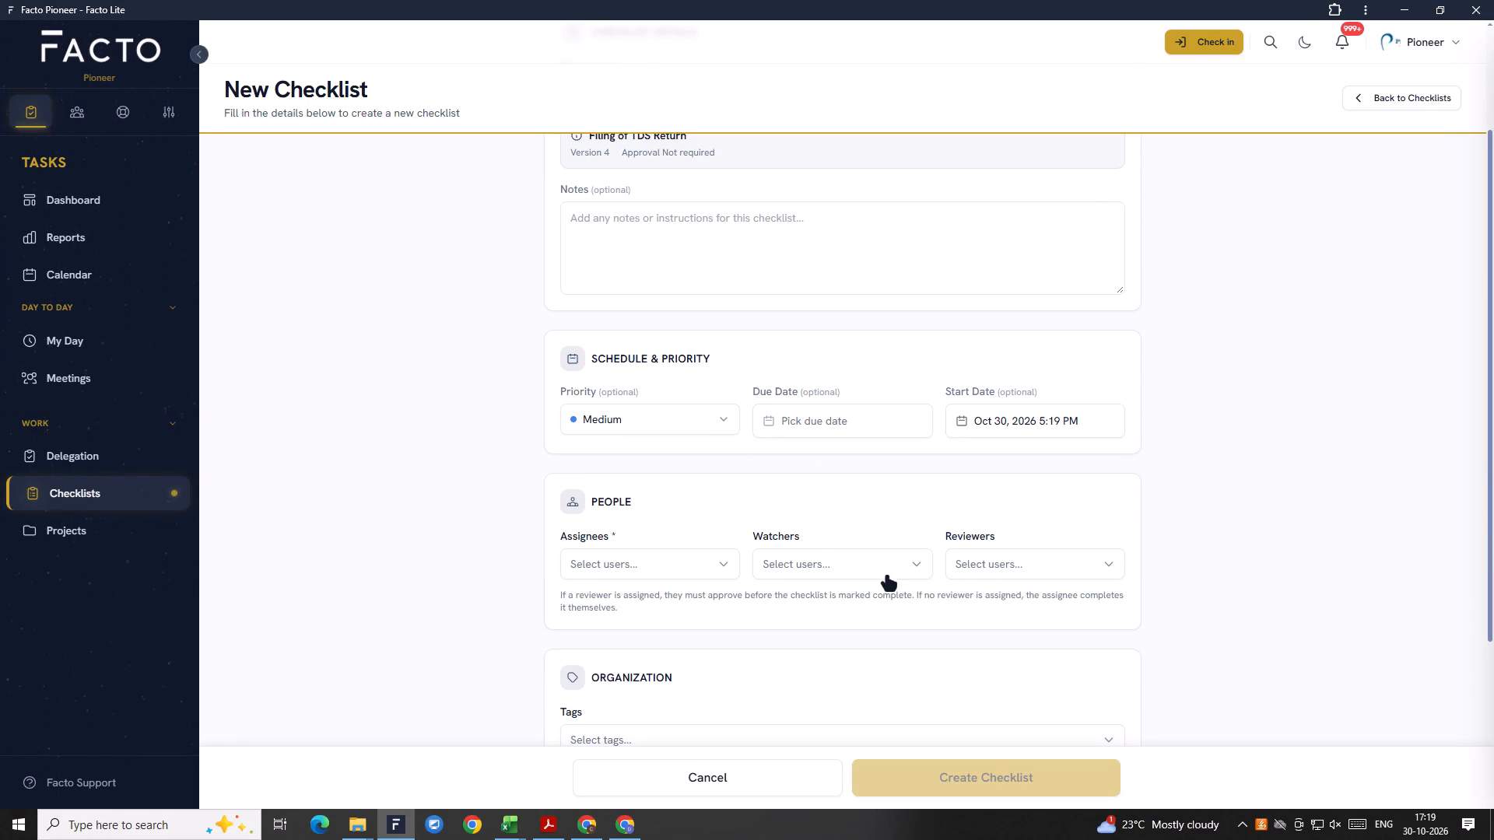
pyautogui.click(809, 416)
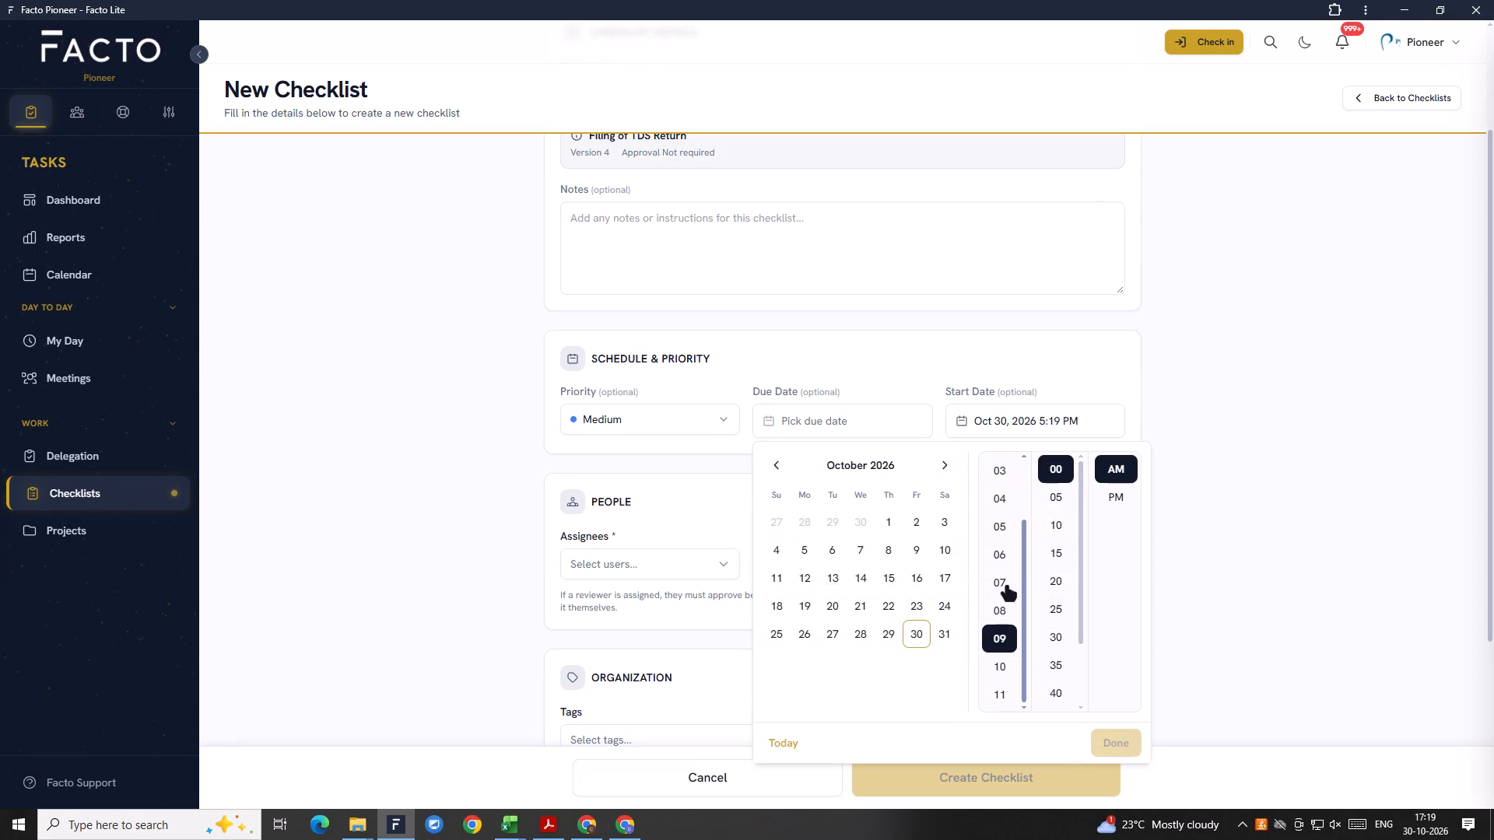
pyautogui.click(950, 634)
pyautogui.click(1108, 740)
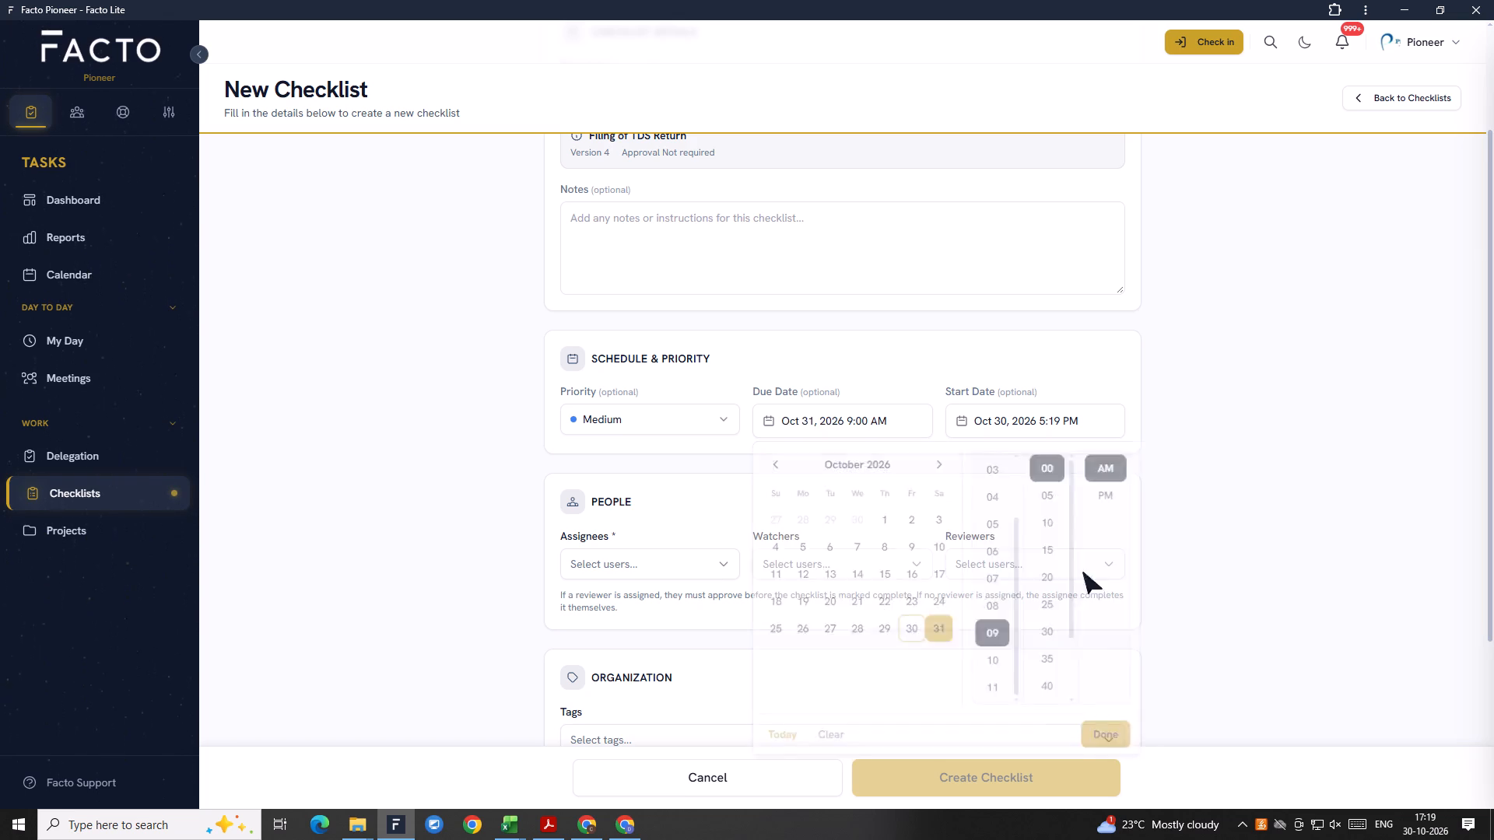
# Select Garima and Mohan as the checklist's assignees.
pyautogui.scroll(-1, 1006, 497)
pyautogui.scroll(-1, 651, 443)
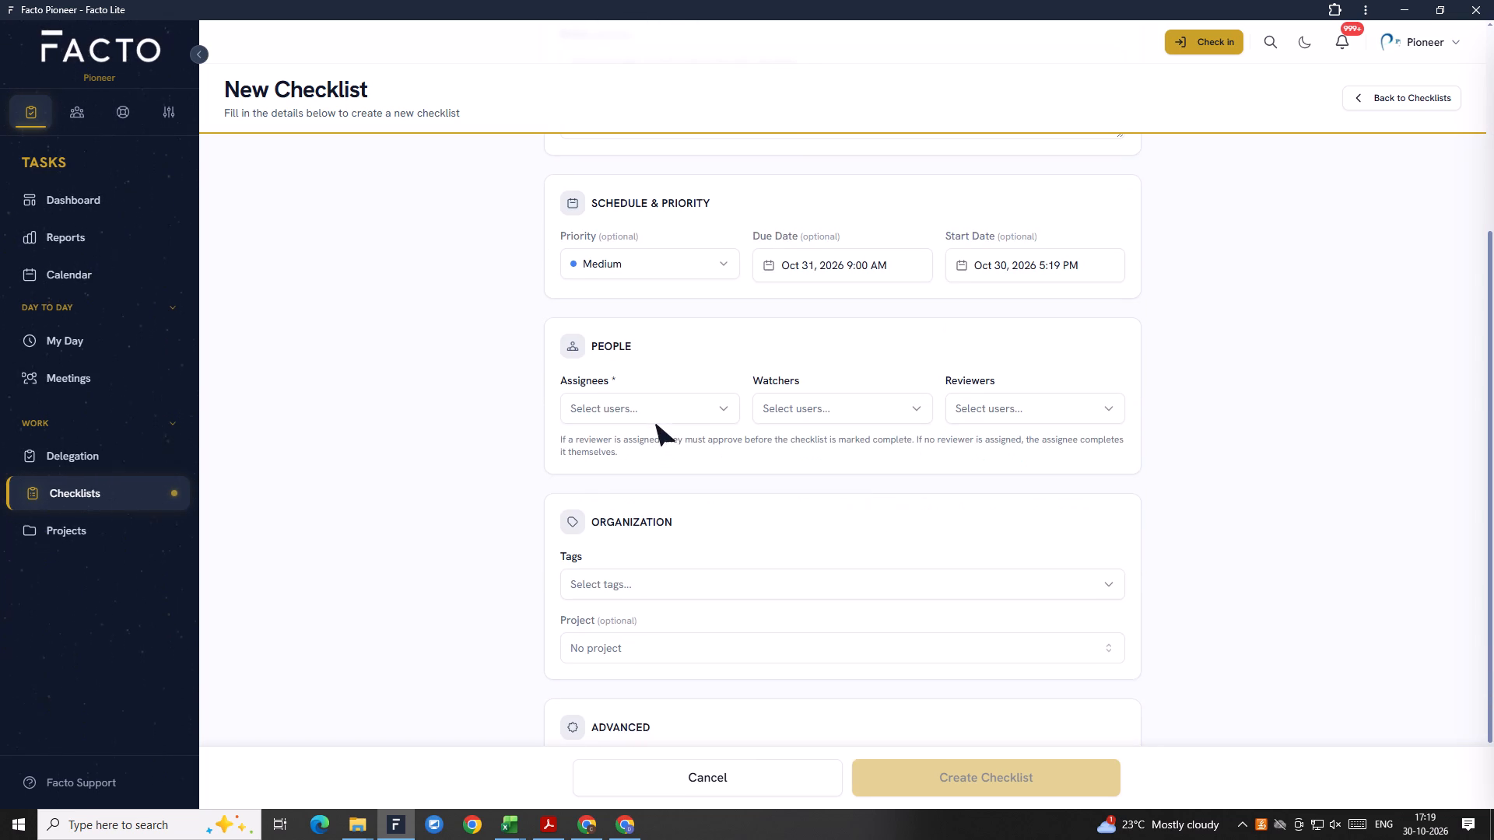
pyautogui.click(656, 415)
pyautogui.scroll(-1, 712, 415)
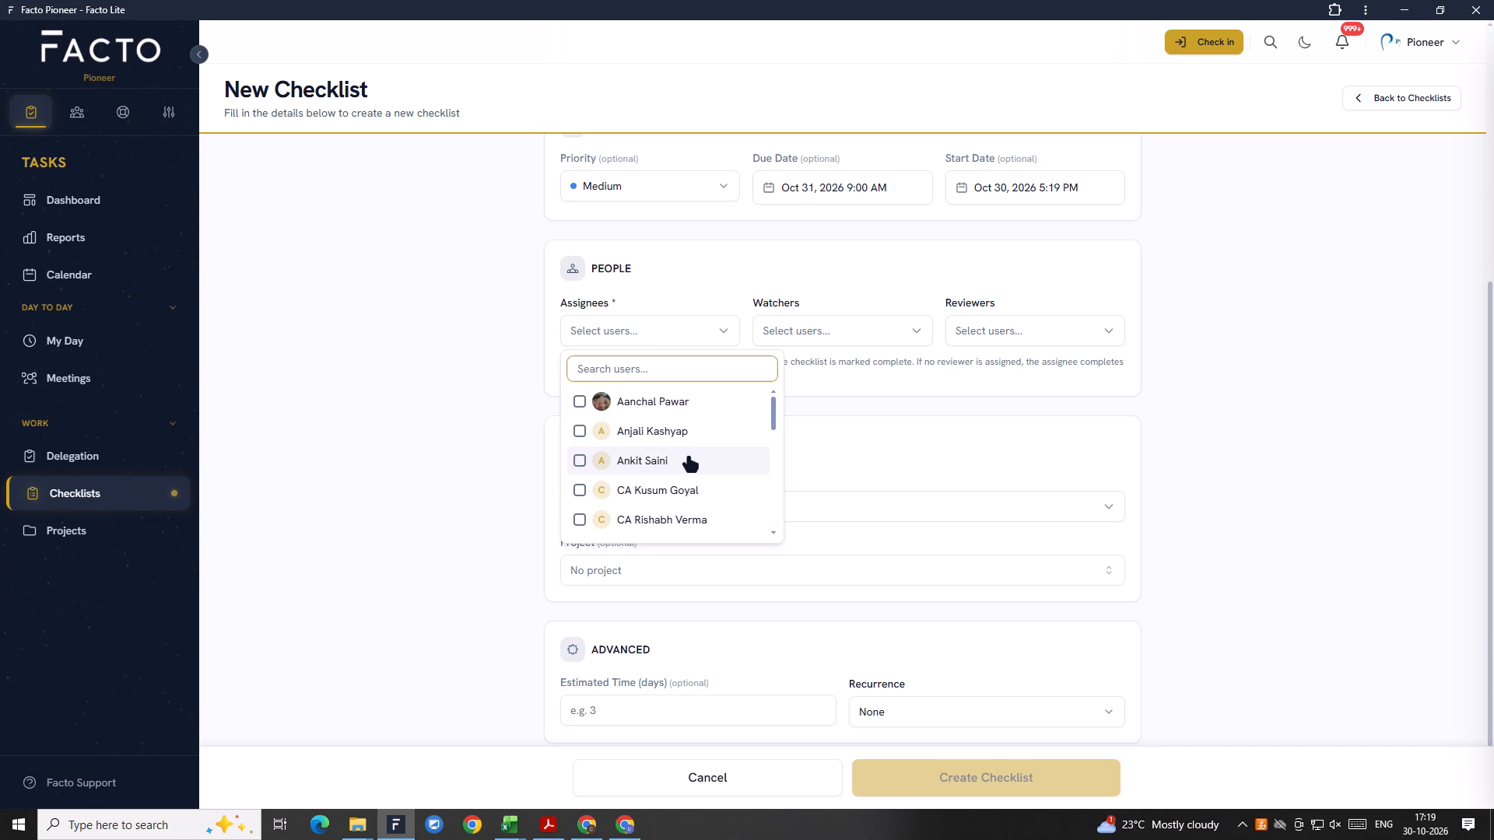
pyautogui.scroll(-3, 689, 458)
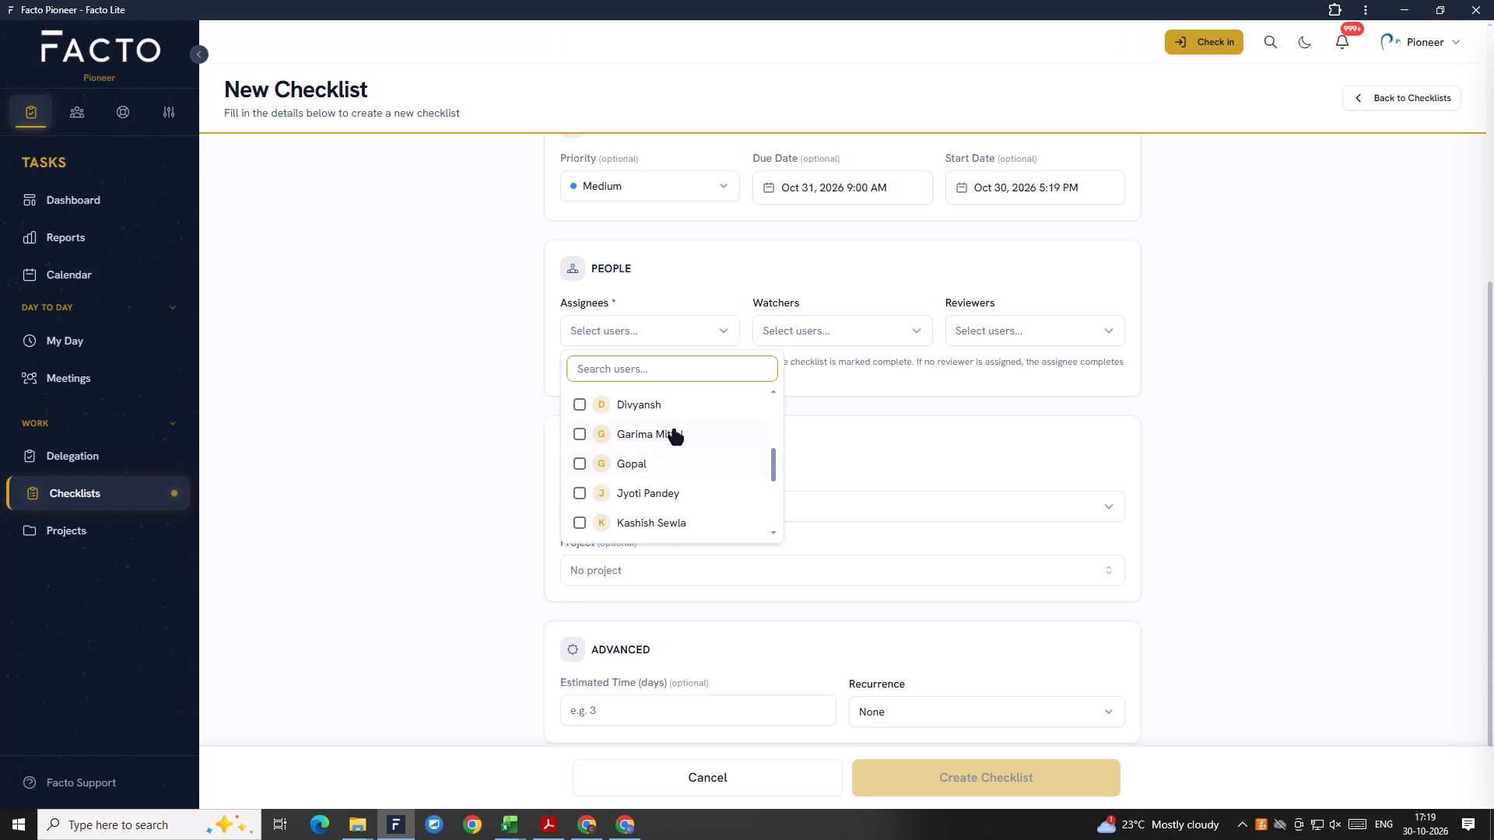
pyautogui.click(674, 430)
pyautogui.scroll(-3, 692, 442)
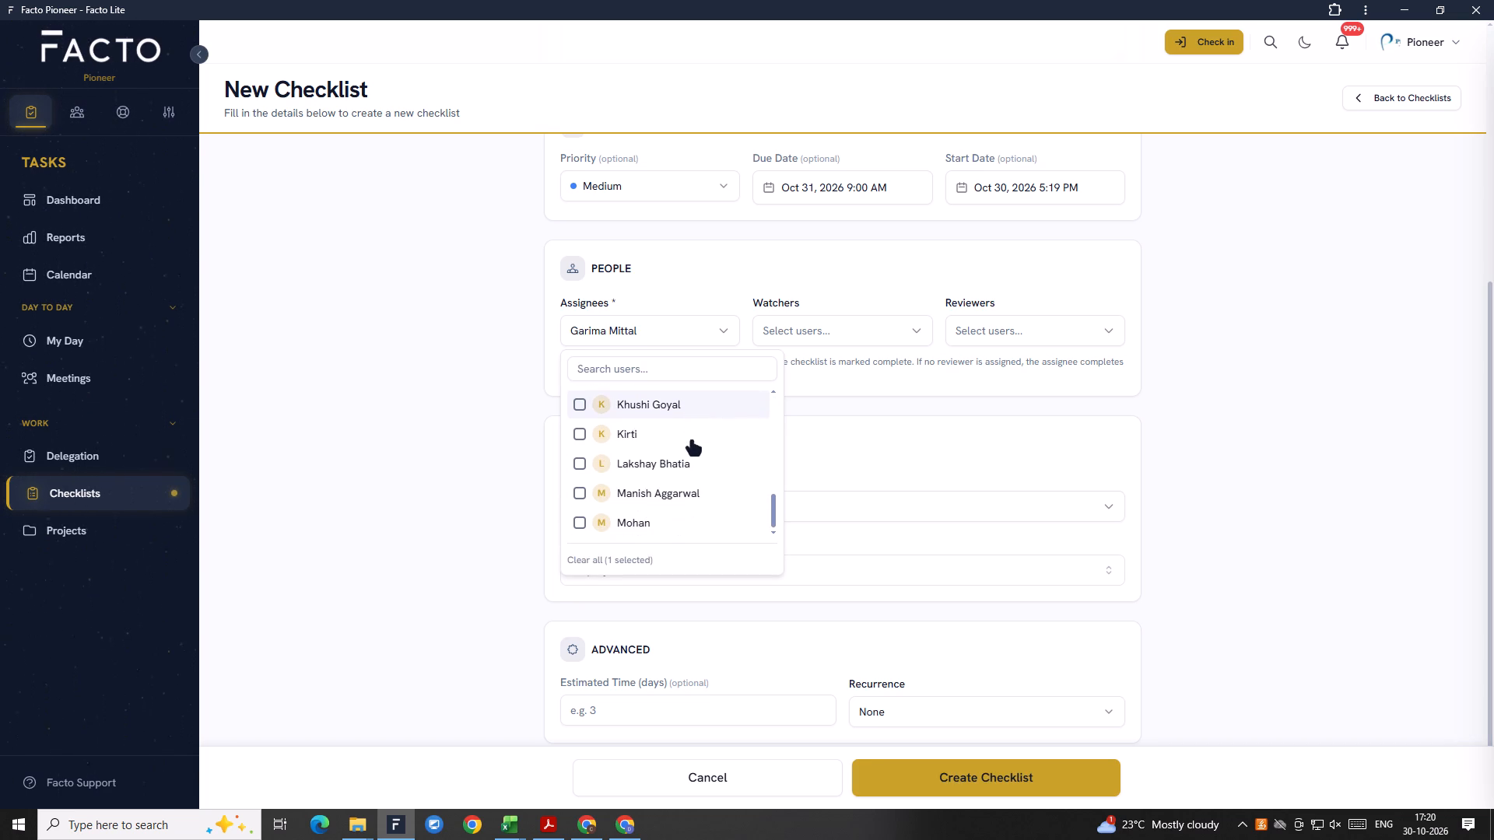
pyautogui.scroll(-3, 692, 442)
pyautogui.click(680, 519)
pyautogui.click(857, 432)
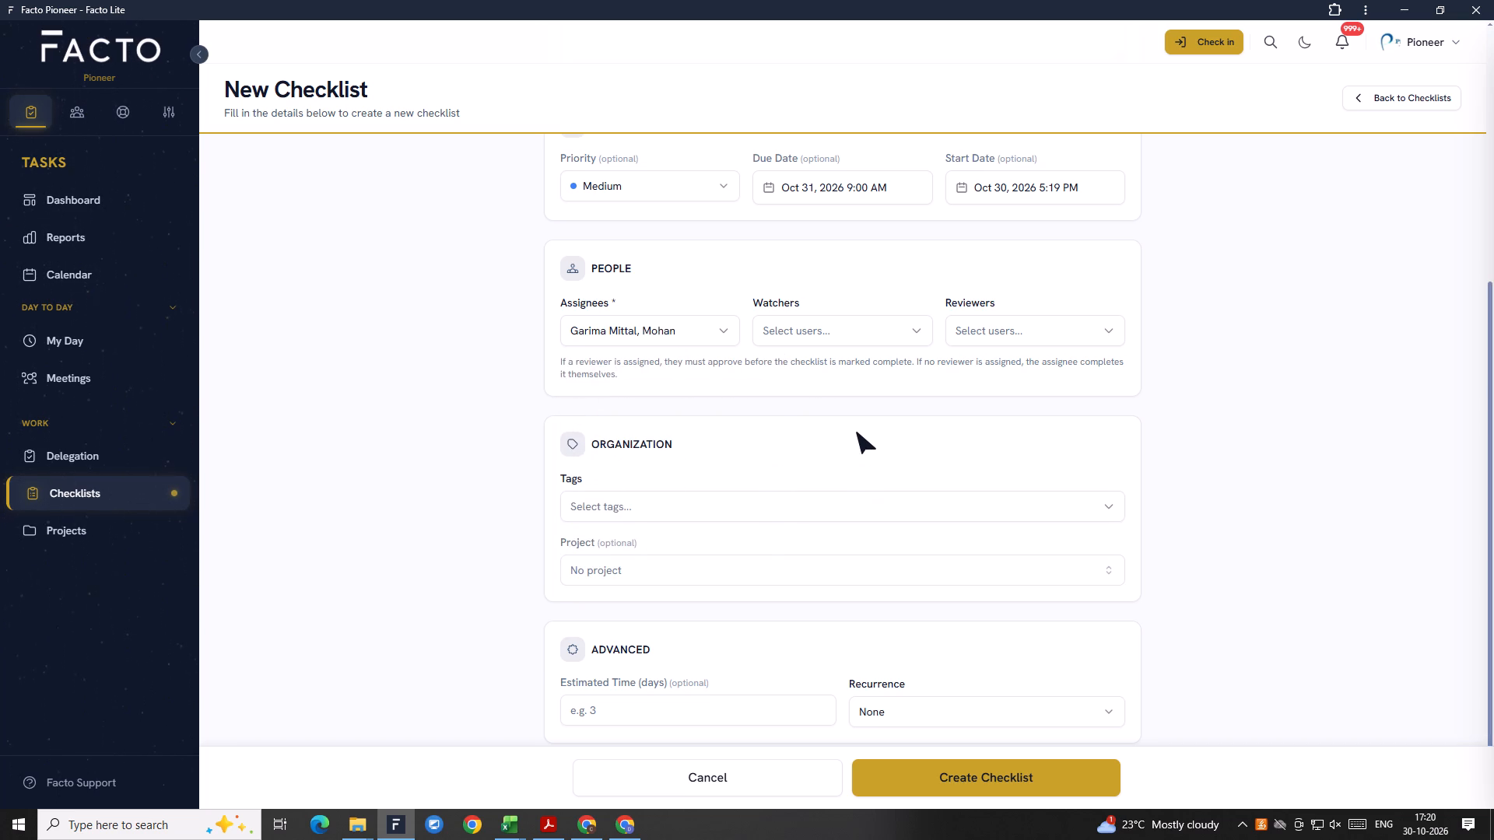
# Select CA Saurabh as the checklist's reviewer.
pyautogui.click(819, 332)
pyautogui.click(819, 332)
pyautogui.doubleClick(979, 344)
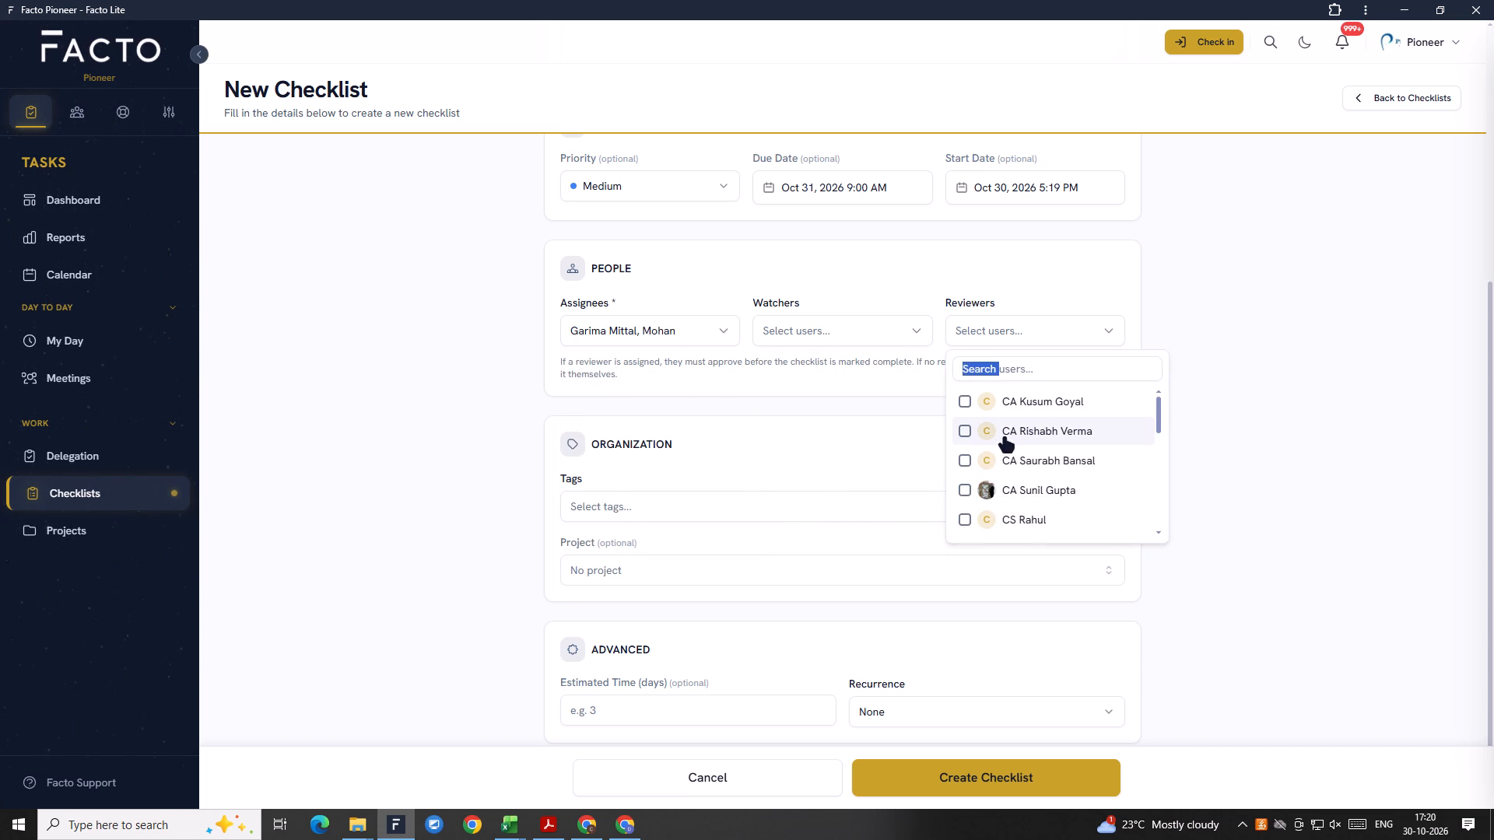
pyautogui.scroll(-4, 1005, 439)
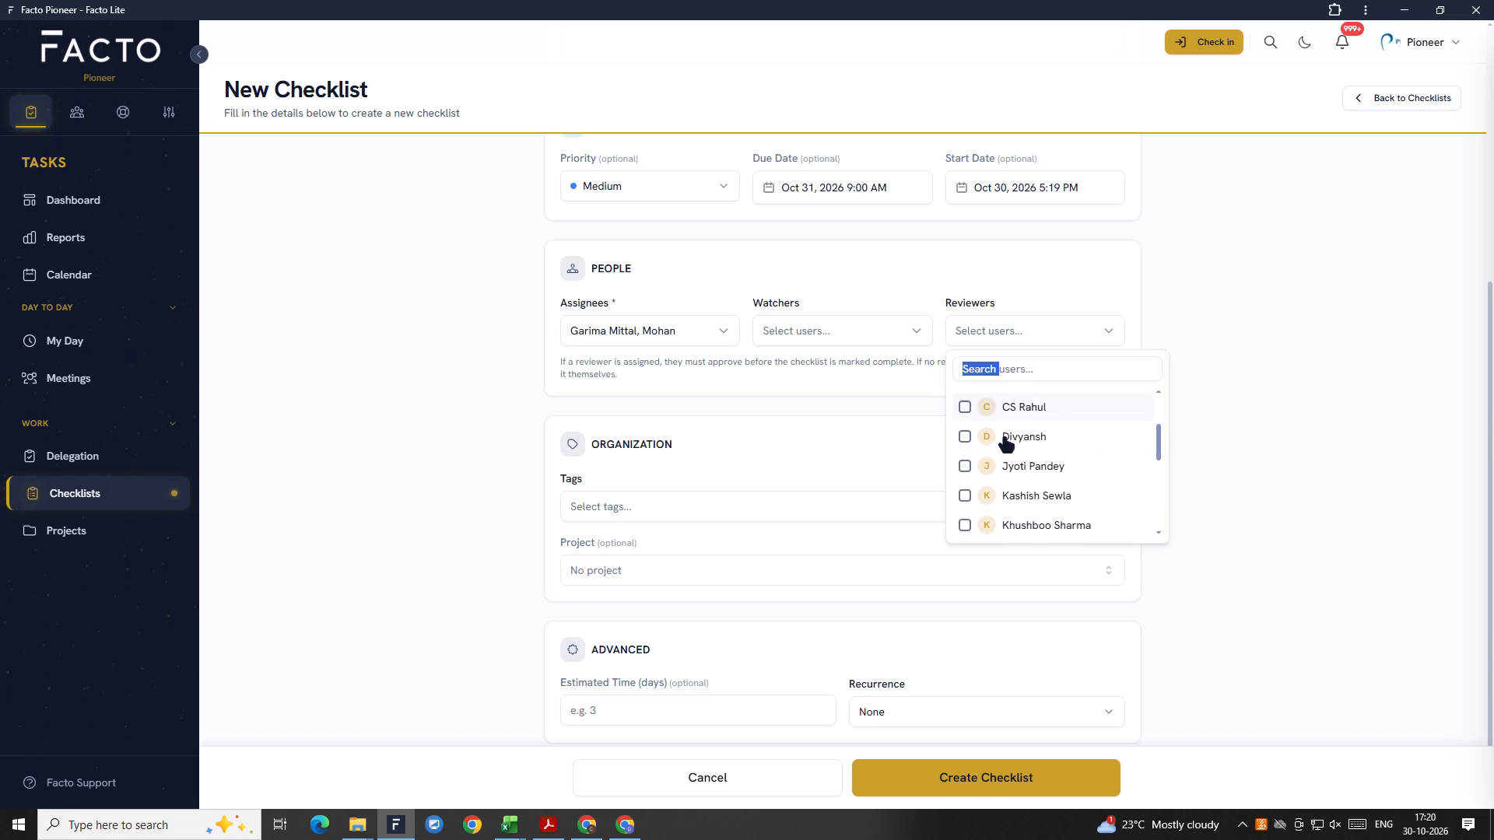
pyautogui.scroll(-3, 1005, 439)
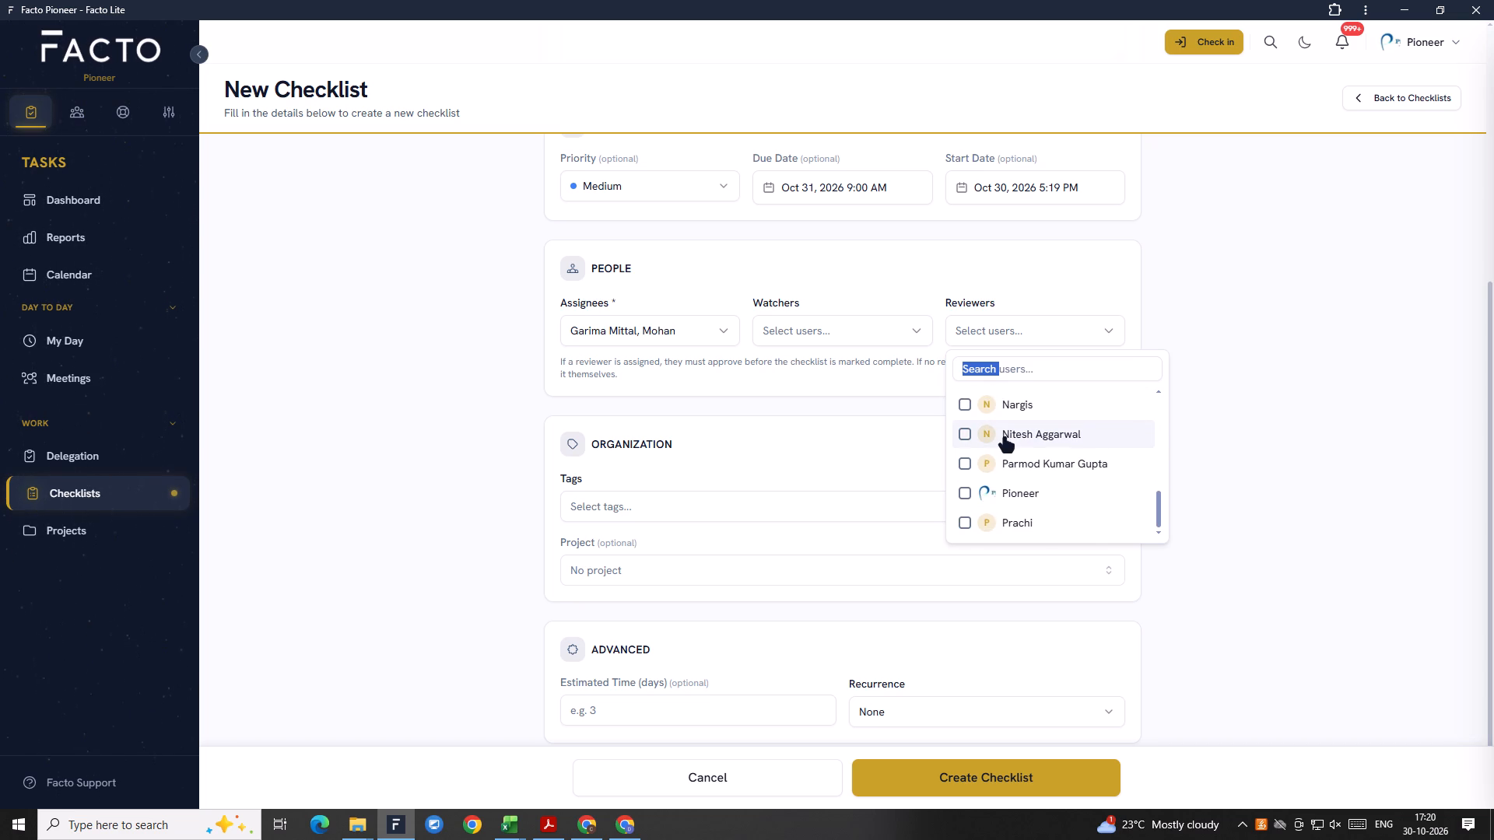
pyautogui.scroll(2, 1005, 439)
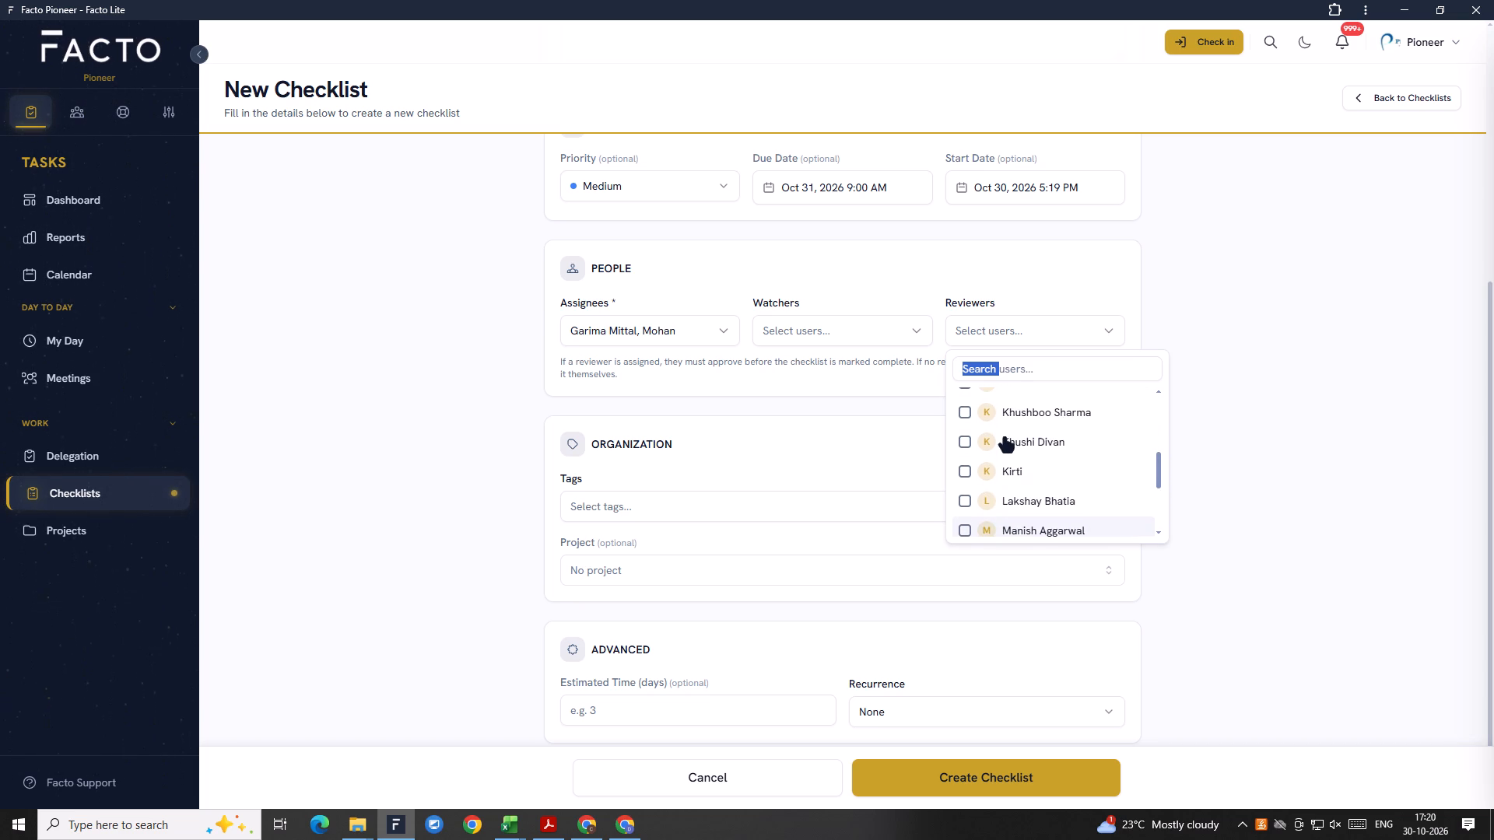
pyautogui.scroll(5, 1005, 439)
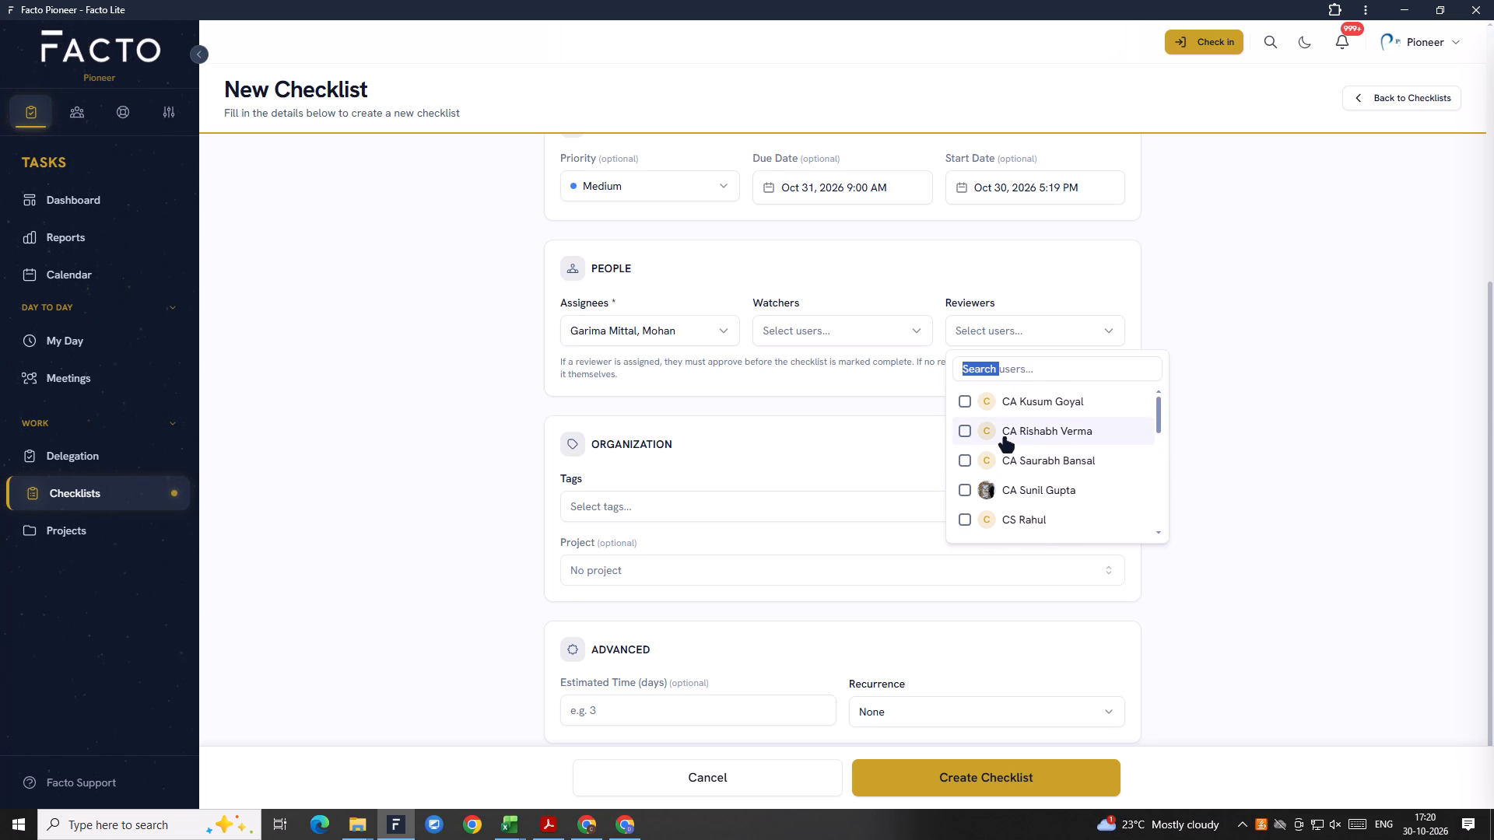
pyautogui.scroll(1, 1005, 439)
pyautogui.click(1043, 467)
pyautogui.click(847, 460)
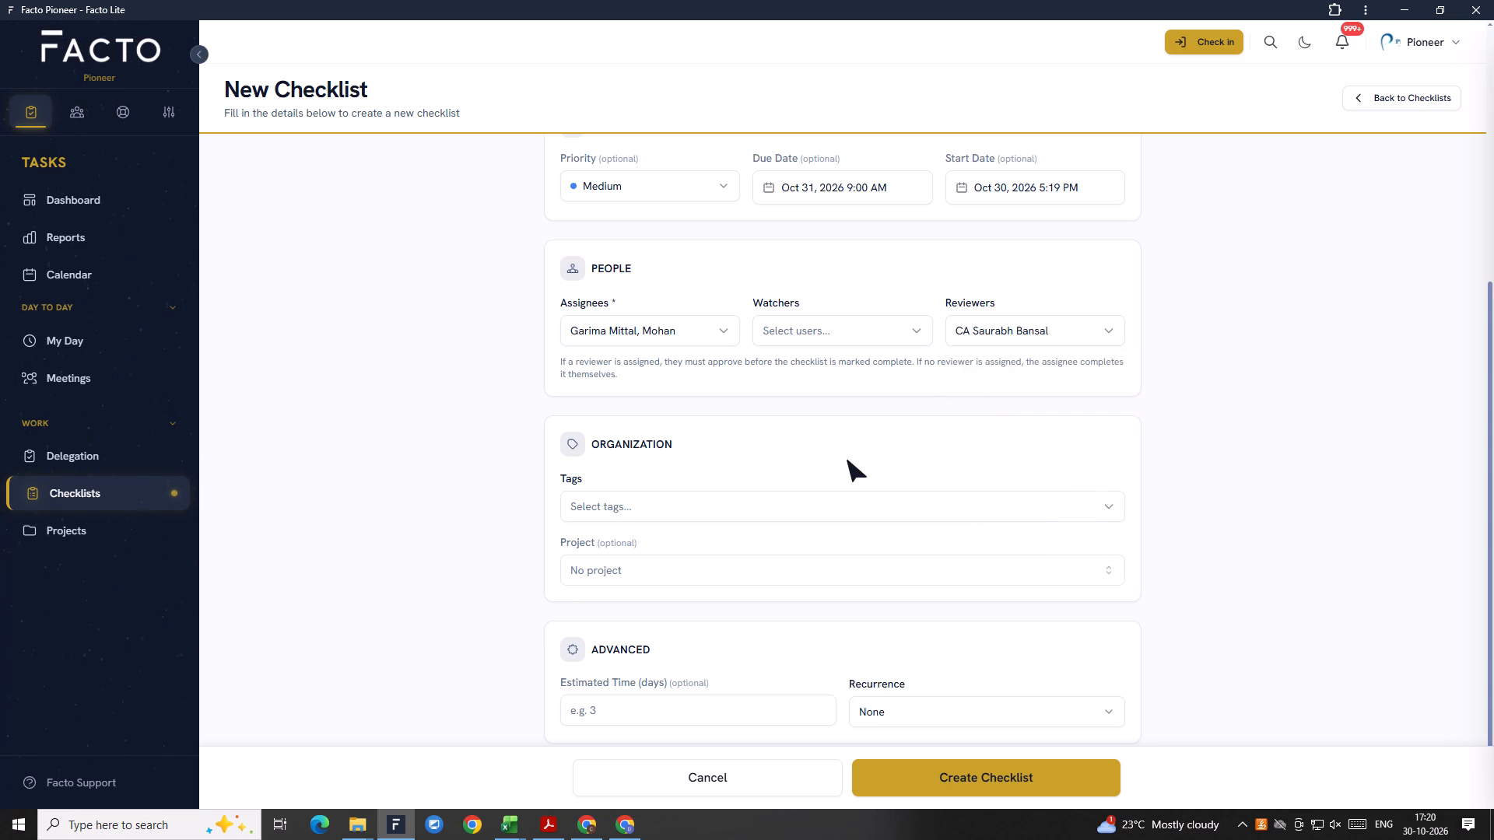
# Find the project with the copied name Yashu Petroleum and assign YIPL-Yashu Petroleum to the checklist.
pyautogui.scroll(-2, 851, 460)
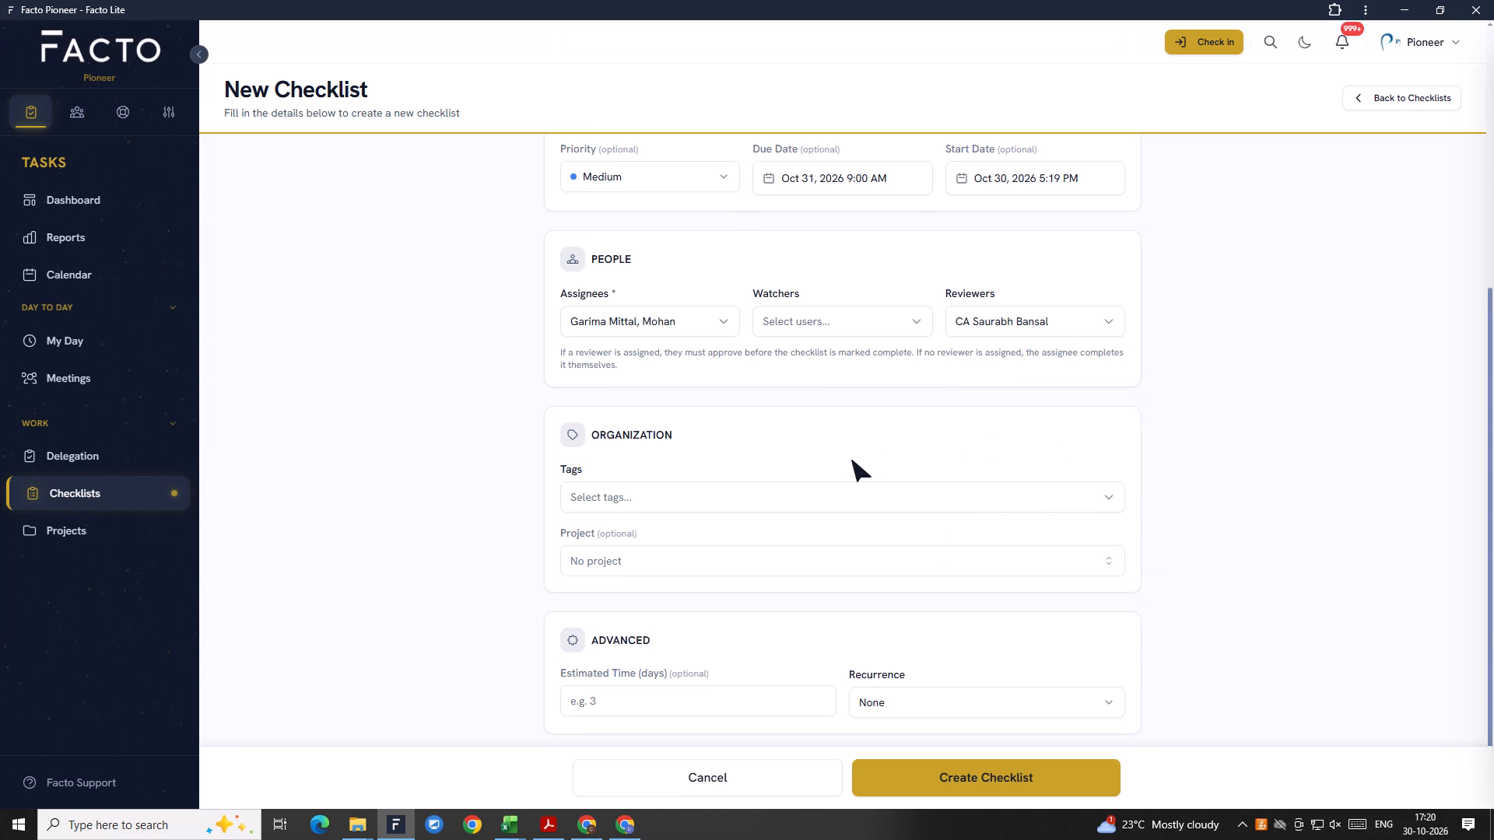
pyautogui.scroll(-1, 852, 460)
pyautogui.scroll(-2, 786, 471)
pyautogui.click(814, 484)
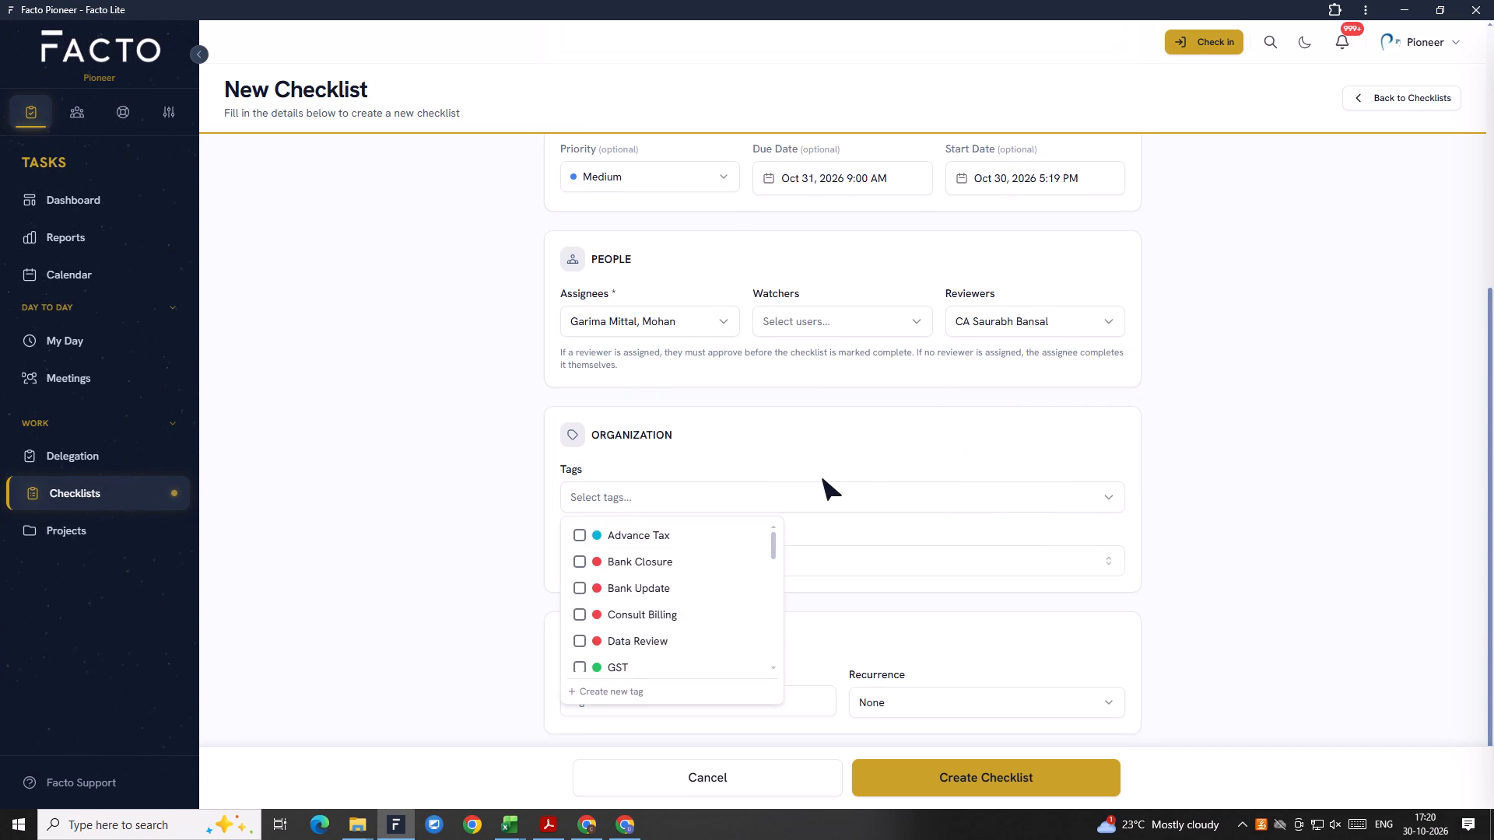
pyautogui.click(822, 479)
pyautogui.scroll(-3, 825, 478)
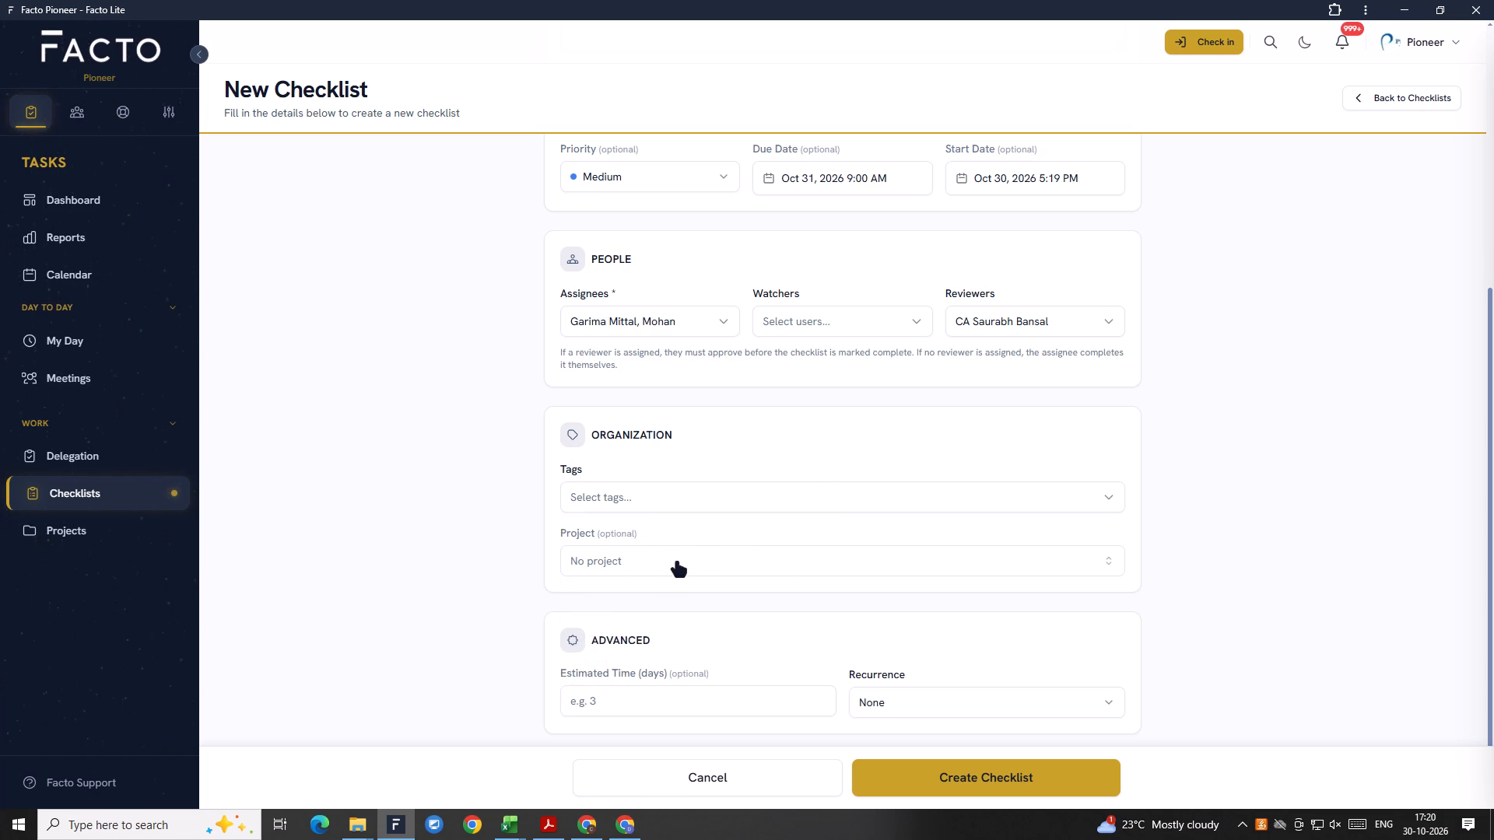
pyautogui.click(677, 563)
pyautogui.click(659, 345)
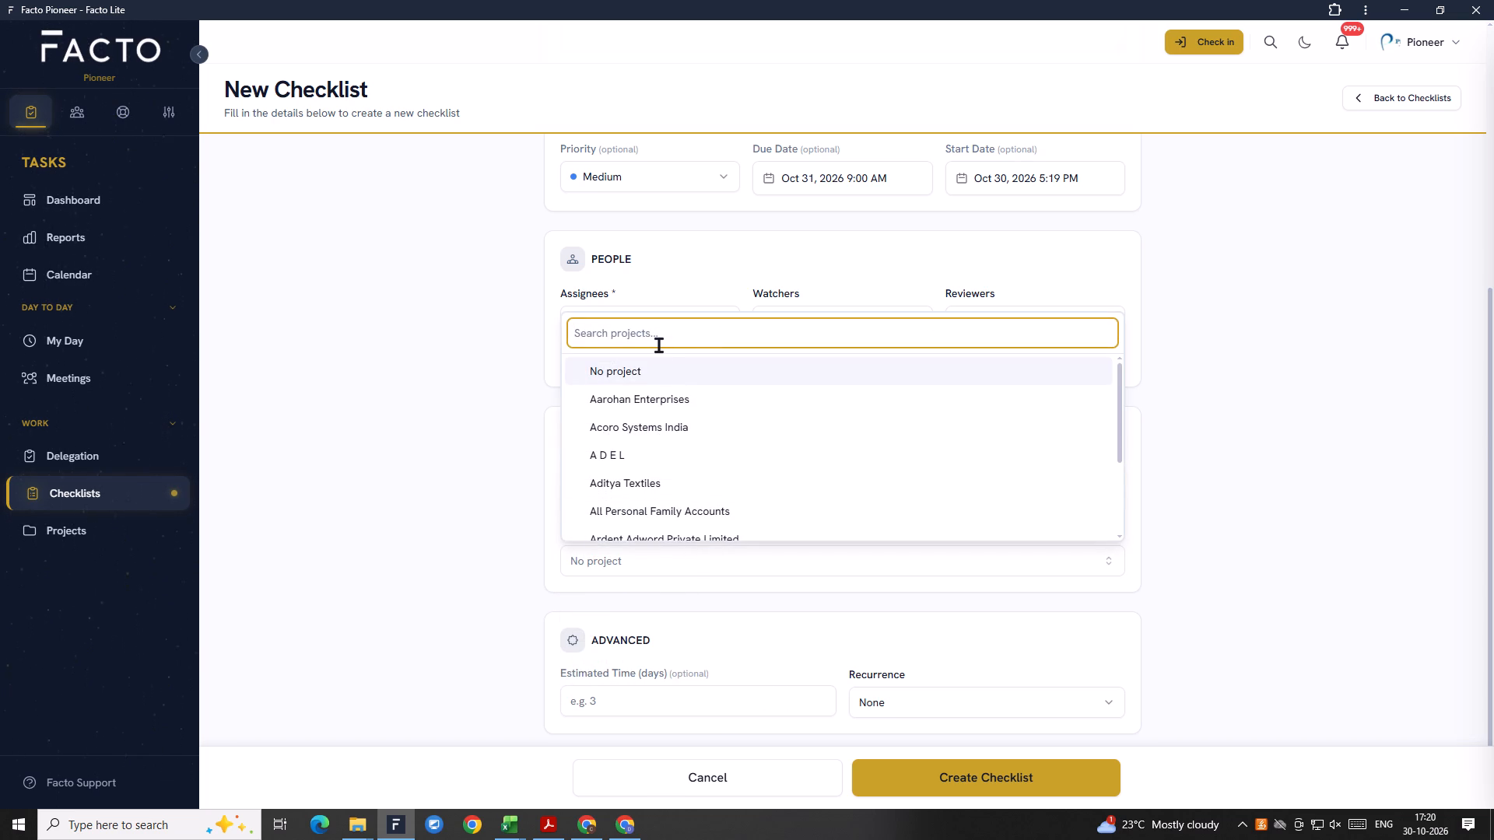
pyautogui.hotkey('ctrl', 'v')
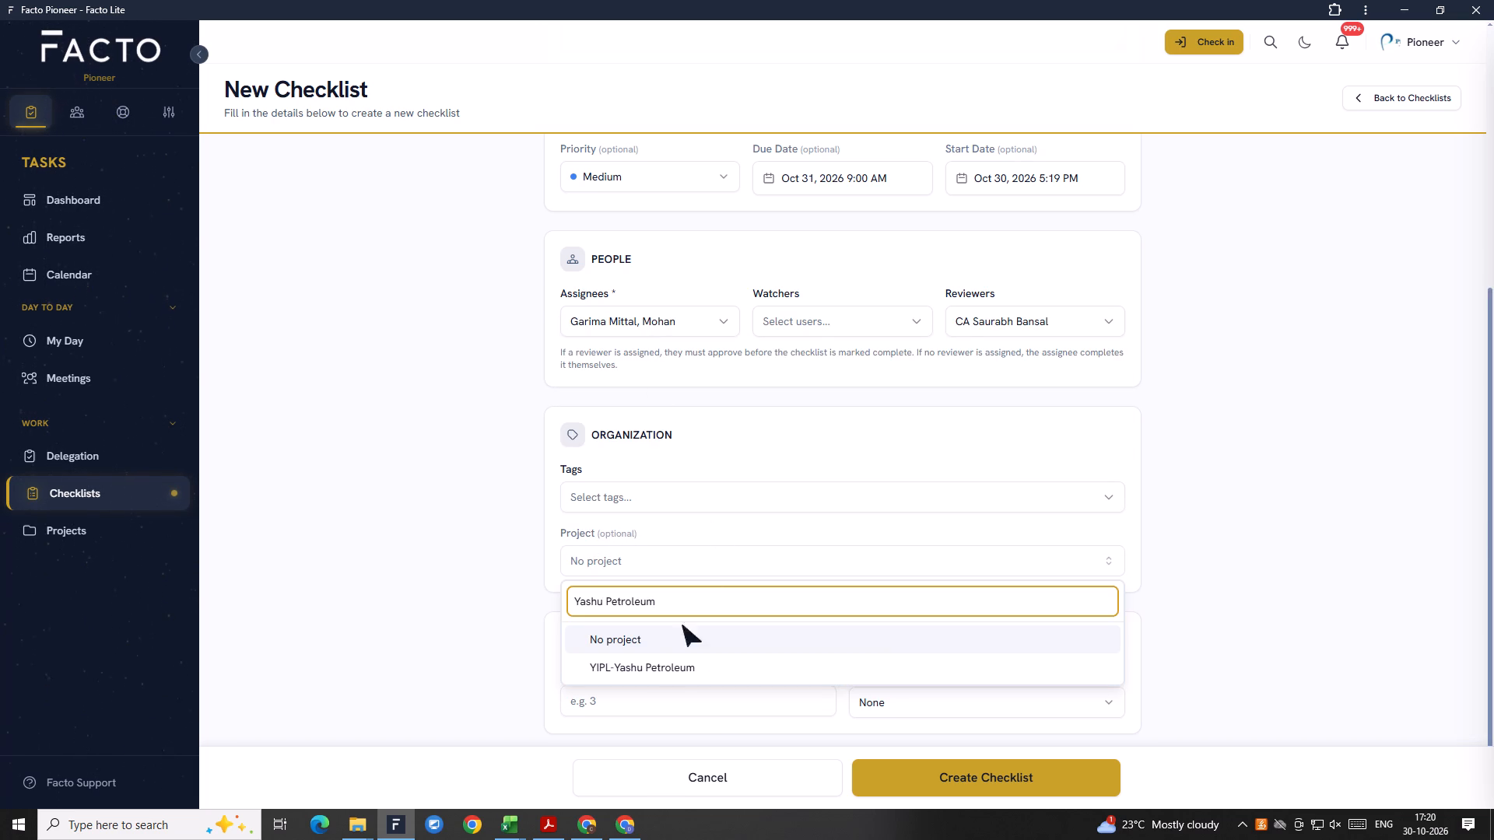
pyautogui.click(670, 664)
# Choose a recurrence interval for the Filing of TDS Return checklist and create the checklist.
pyautogui.scroll(-2, 871, 674)
pyautogui.click(885, 696)
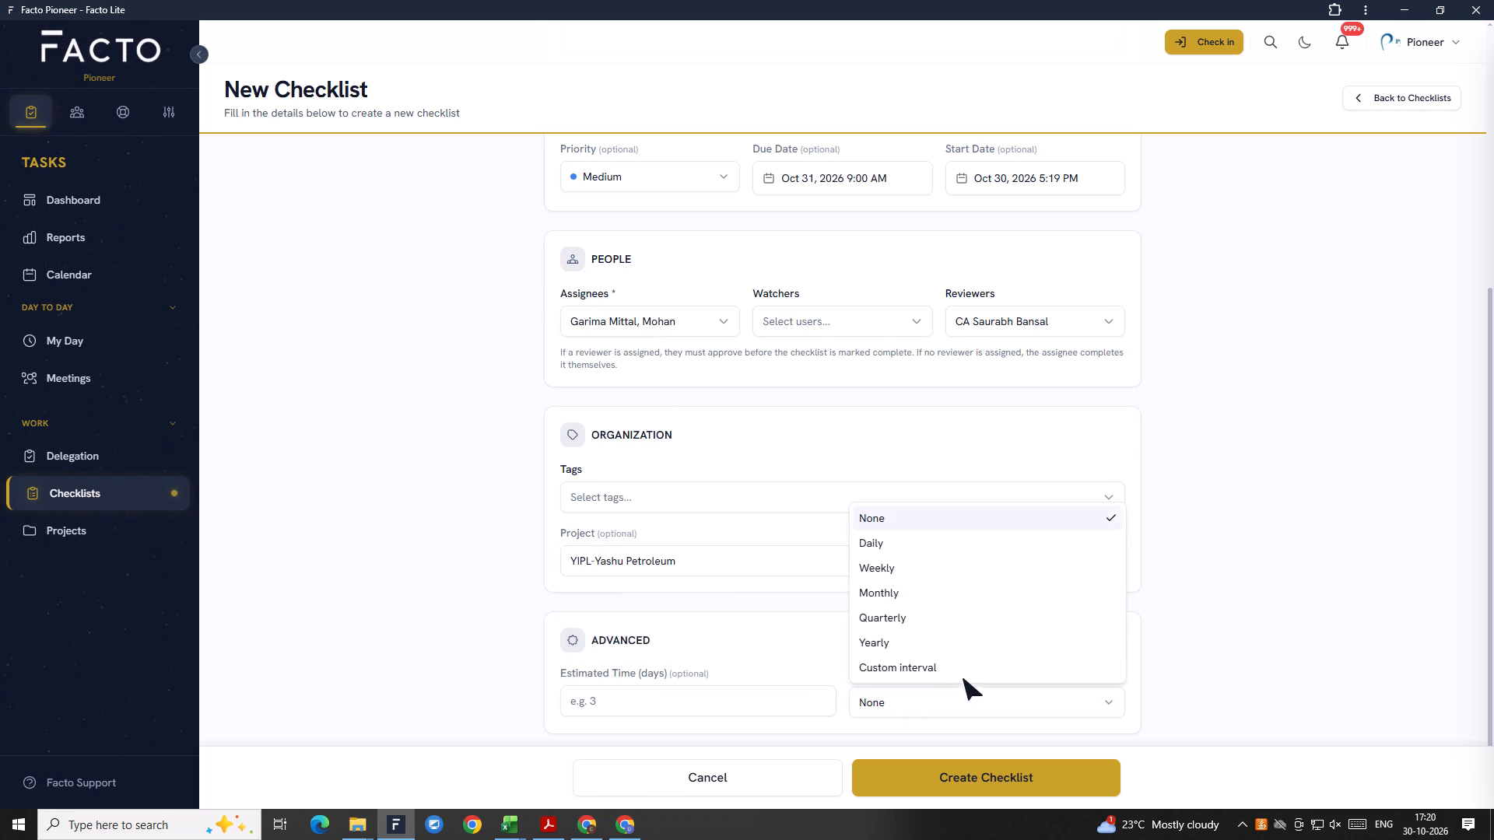
pyautogui.click(917, 598)
pyautogui.click(938, 779)
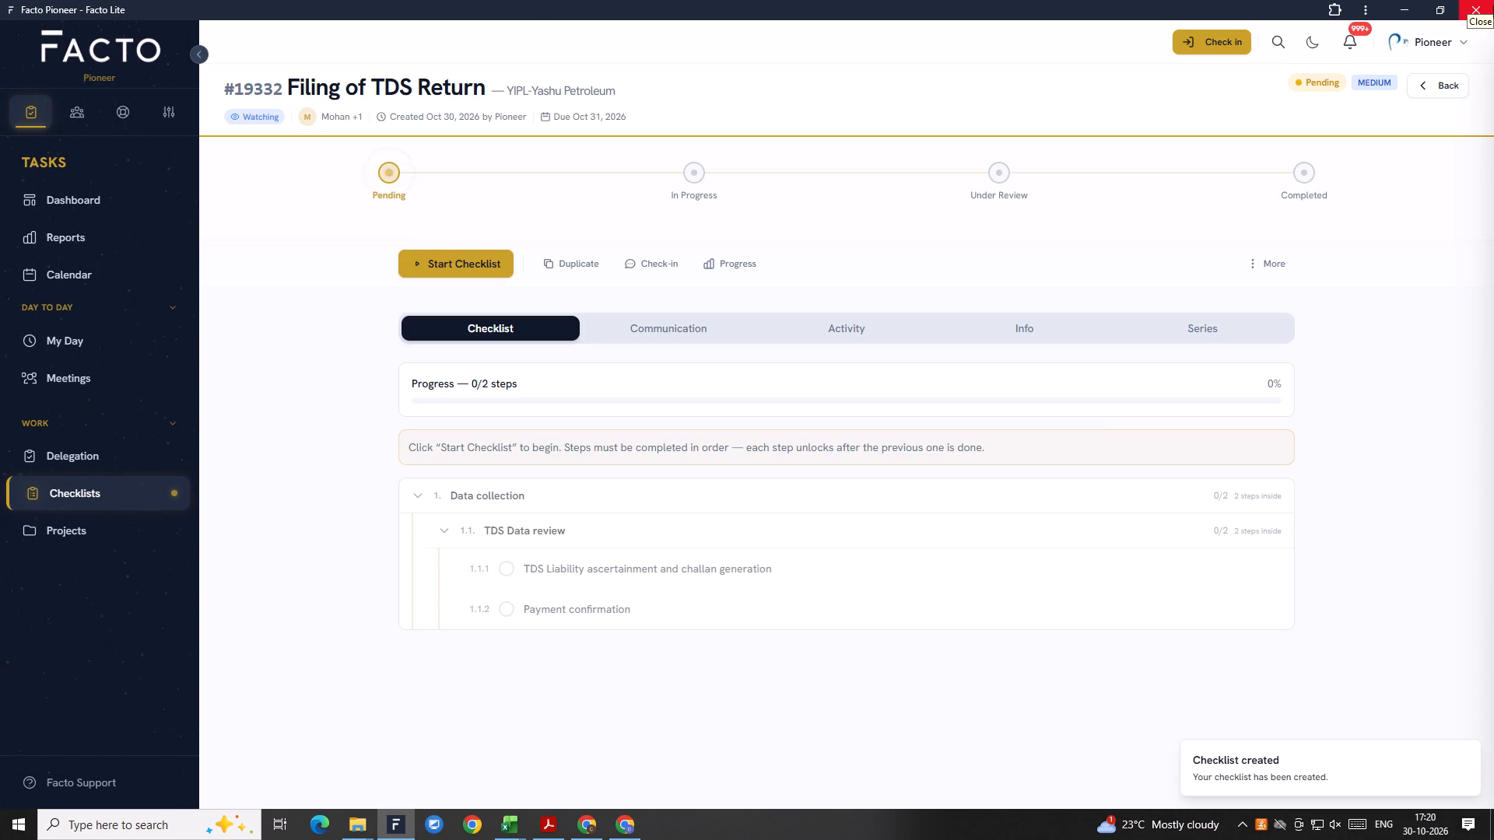
# Return to the checklists overview and filter it by project to YIPL-Yashu Petroleum, using the copied name Yashu Petroleum.
pyautogui.click(85, 503)
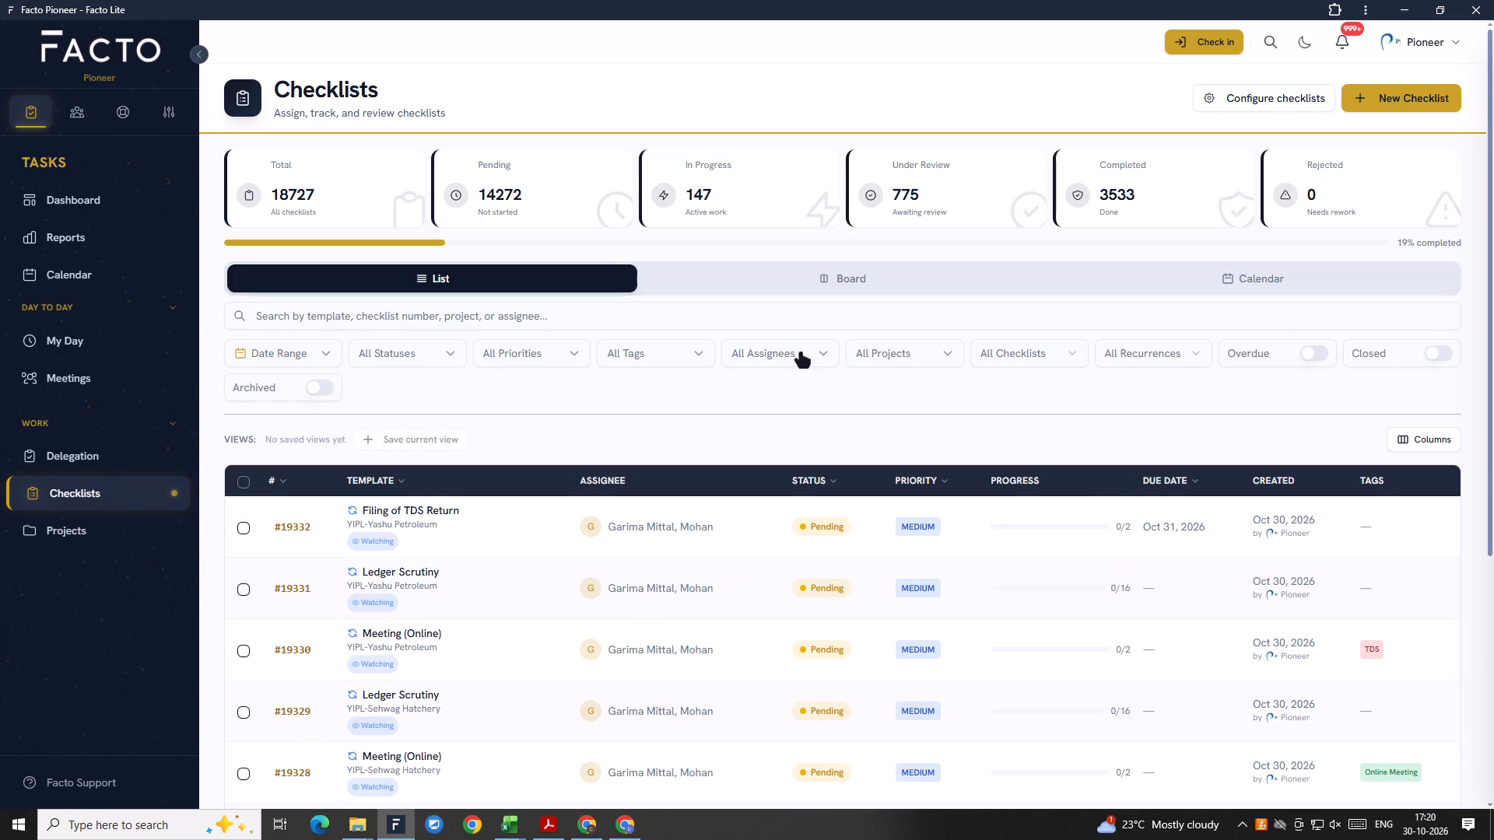
pyautogui.click(925, 355)
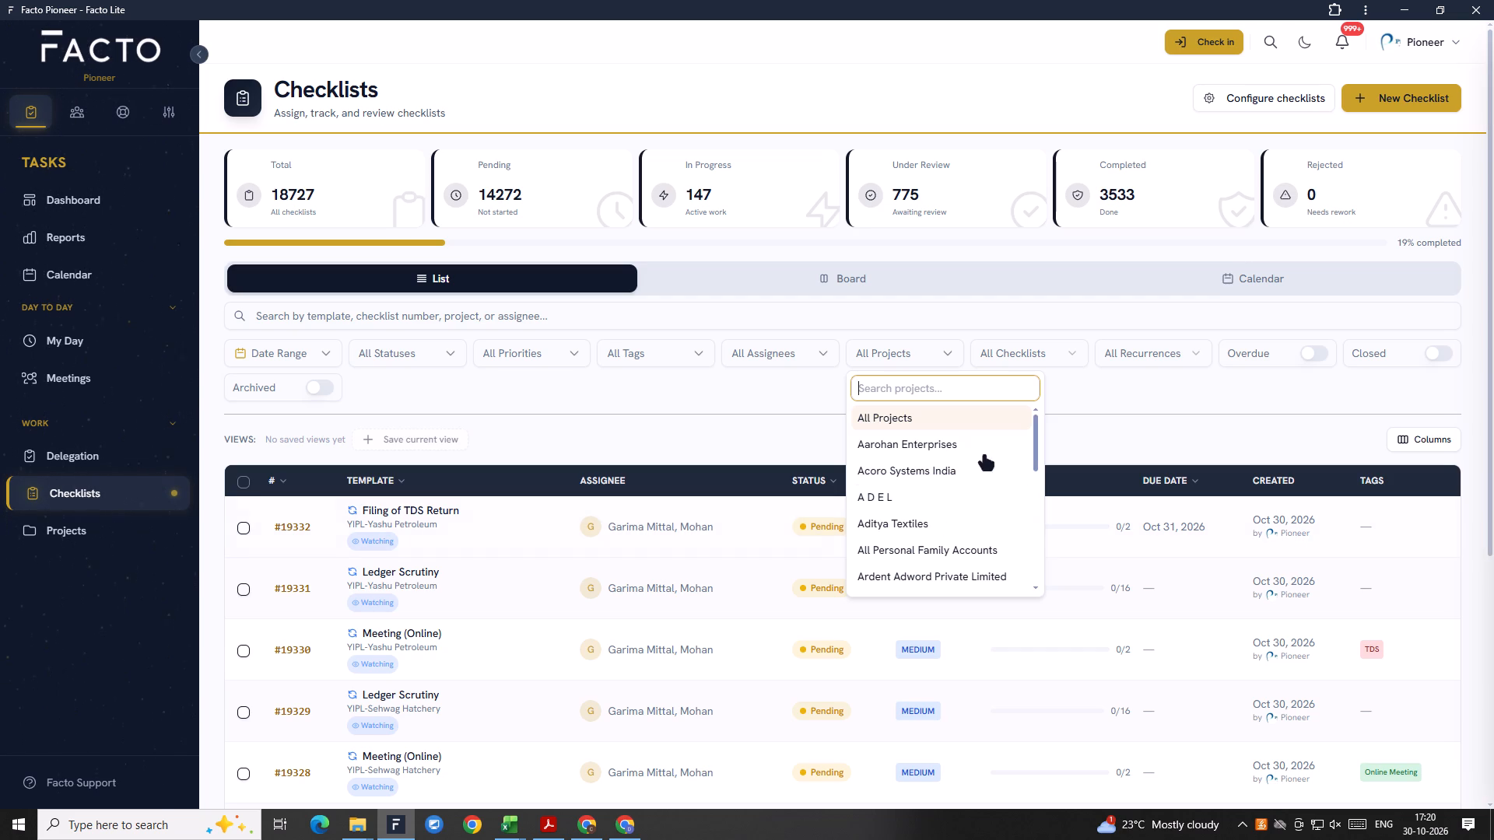
pyautogui.click(785, 355)
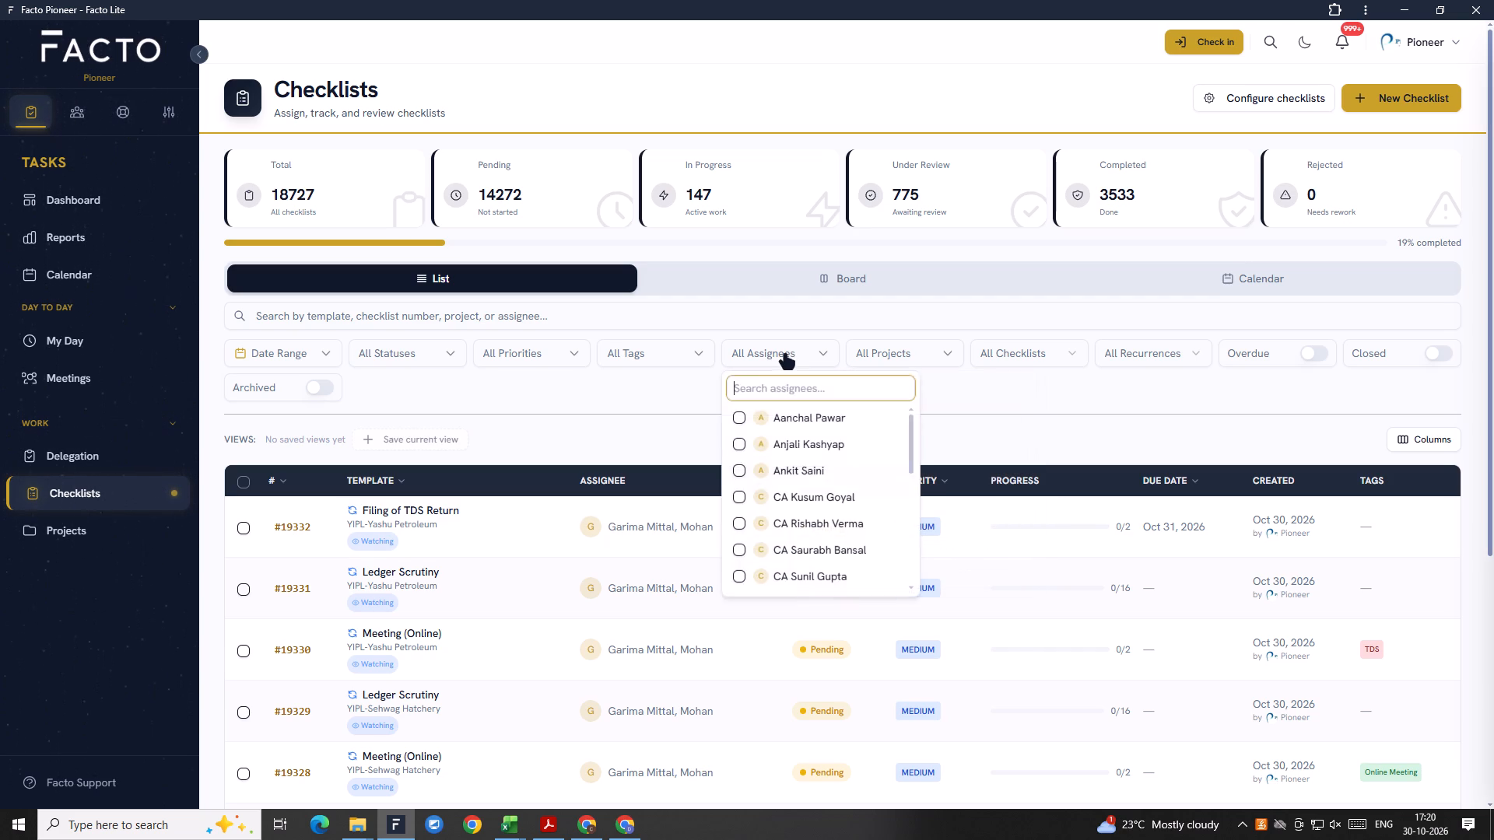
pyautogui.click(785, 355)
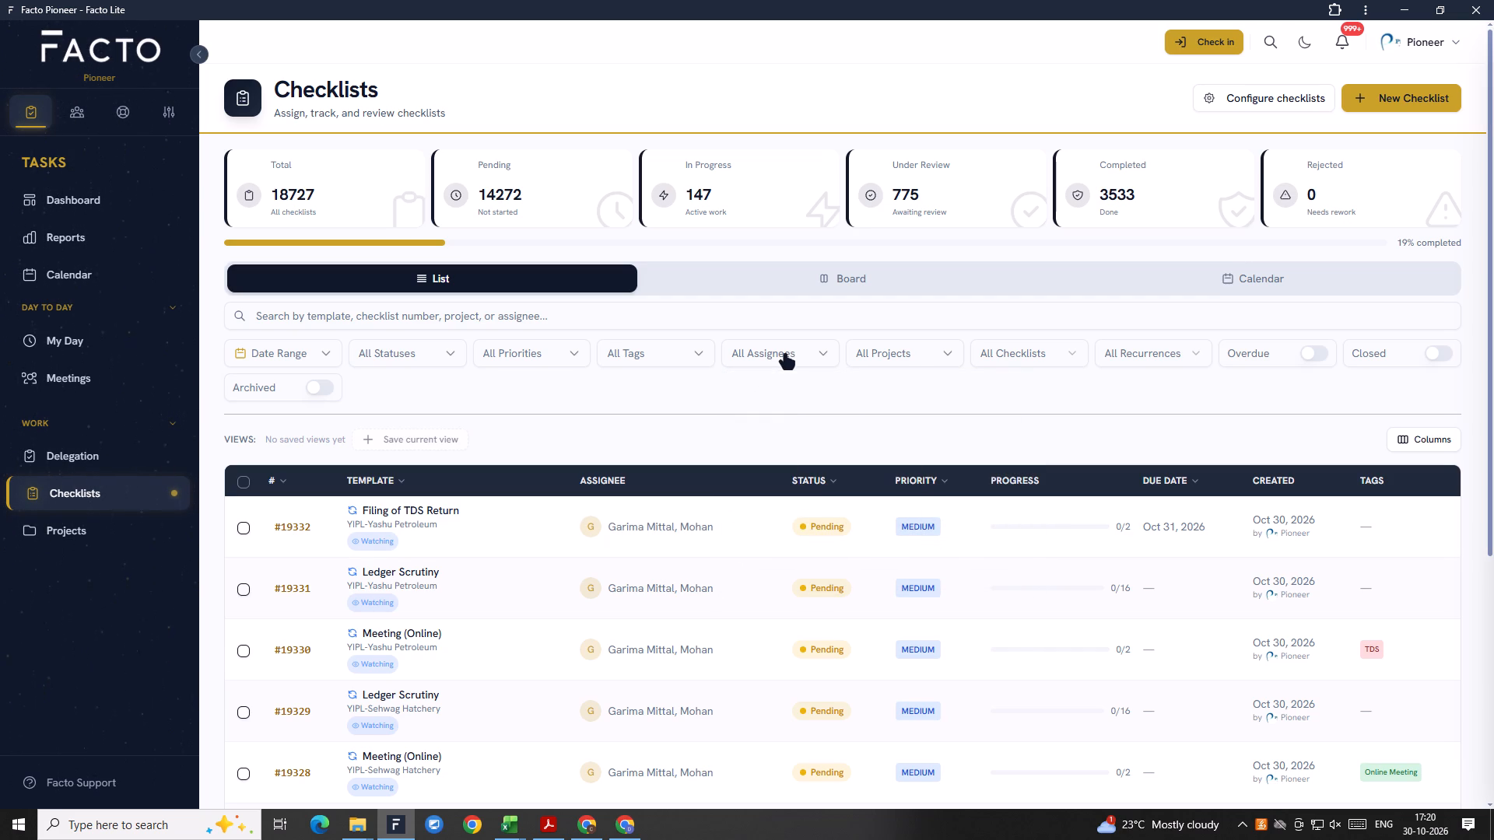
pyautogui.click(785, 355)
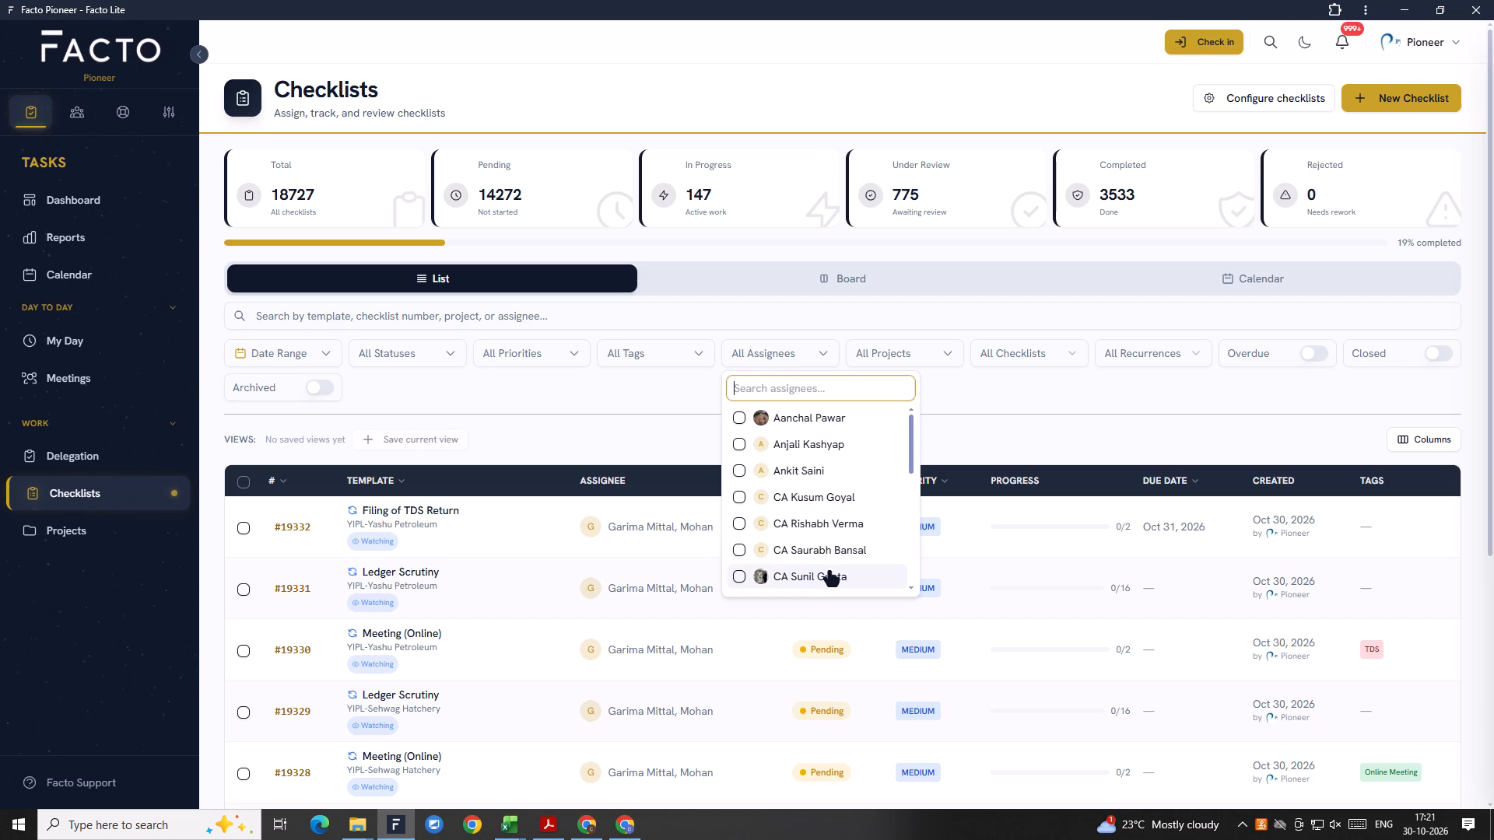
pyautogui.click(926, 348)
pyautogui.click(926, 348)
pyautogui.click(926, 348)
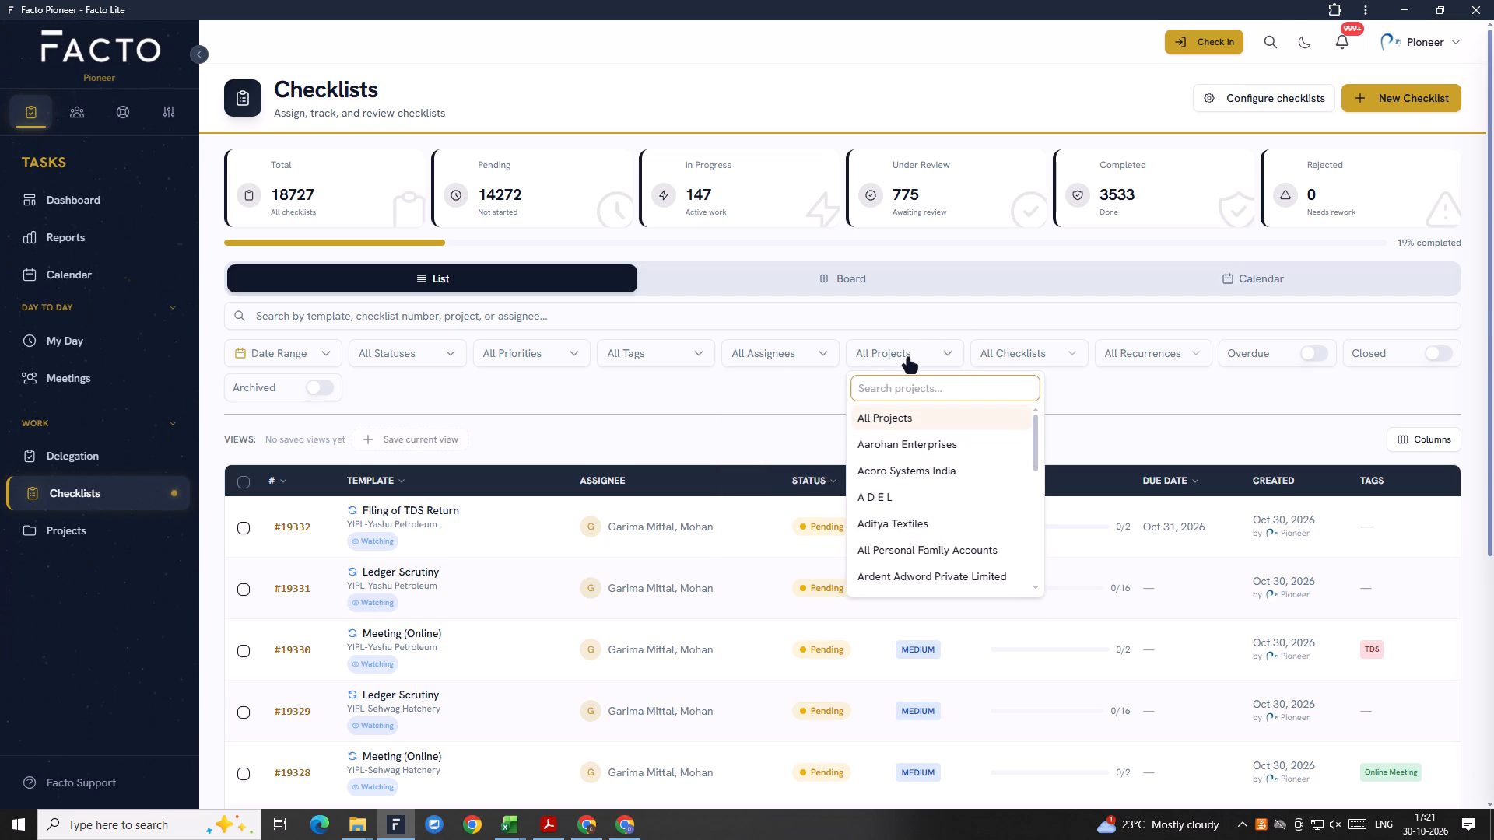
pyautogui.hotkey('ctrl', 'v')
pyautogui.click(900, 440)
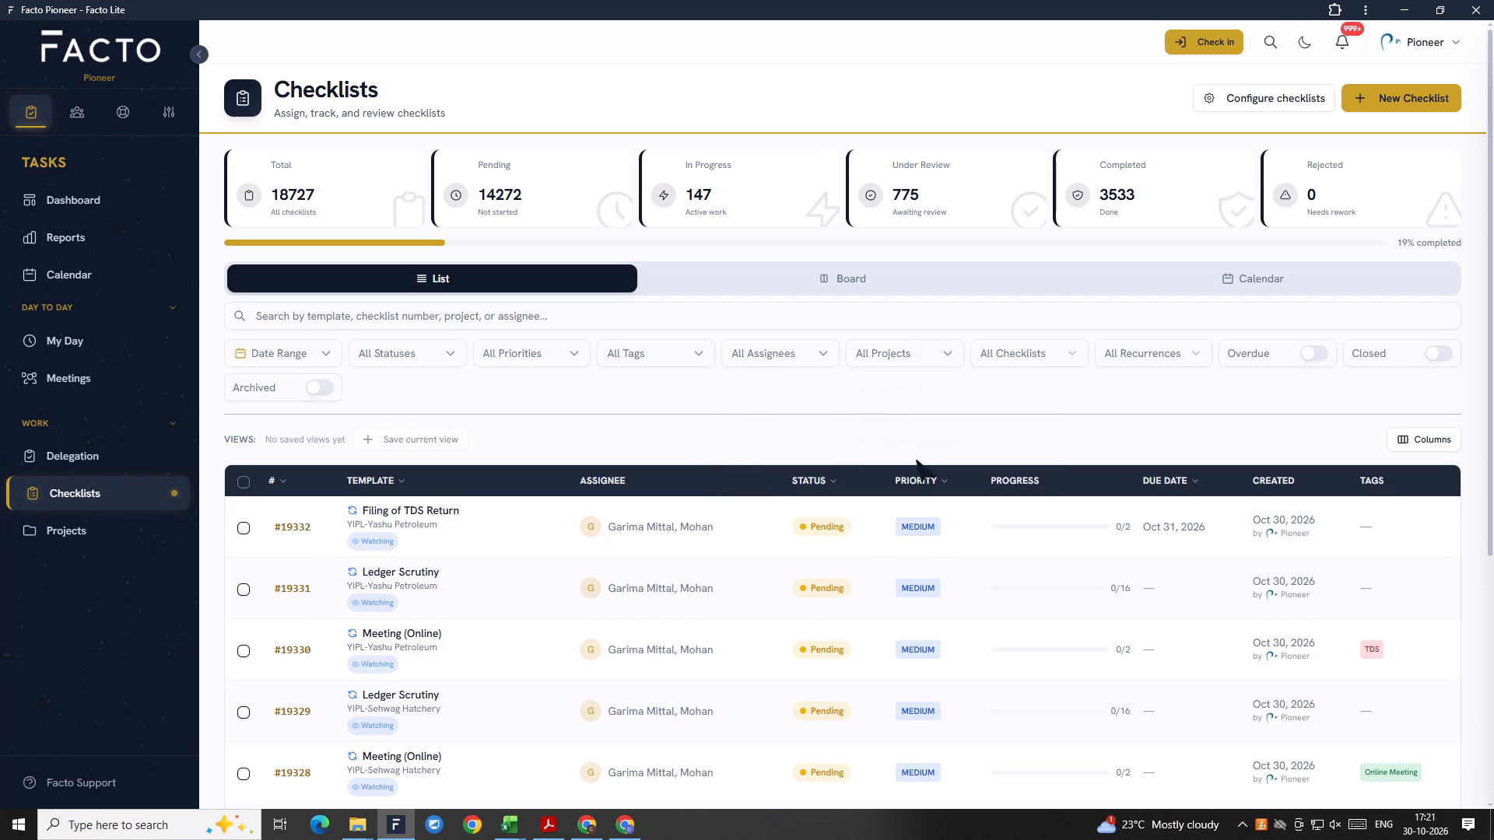
pyautogui.scroll(-2, 942, 553)
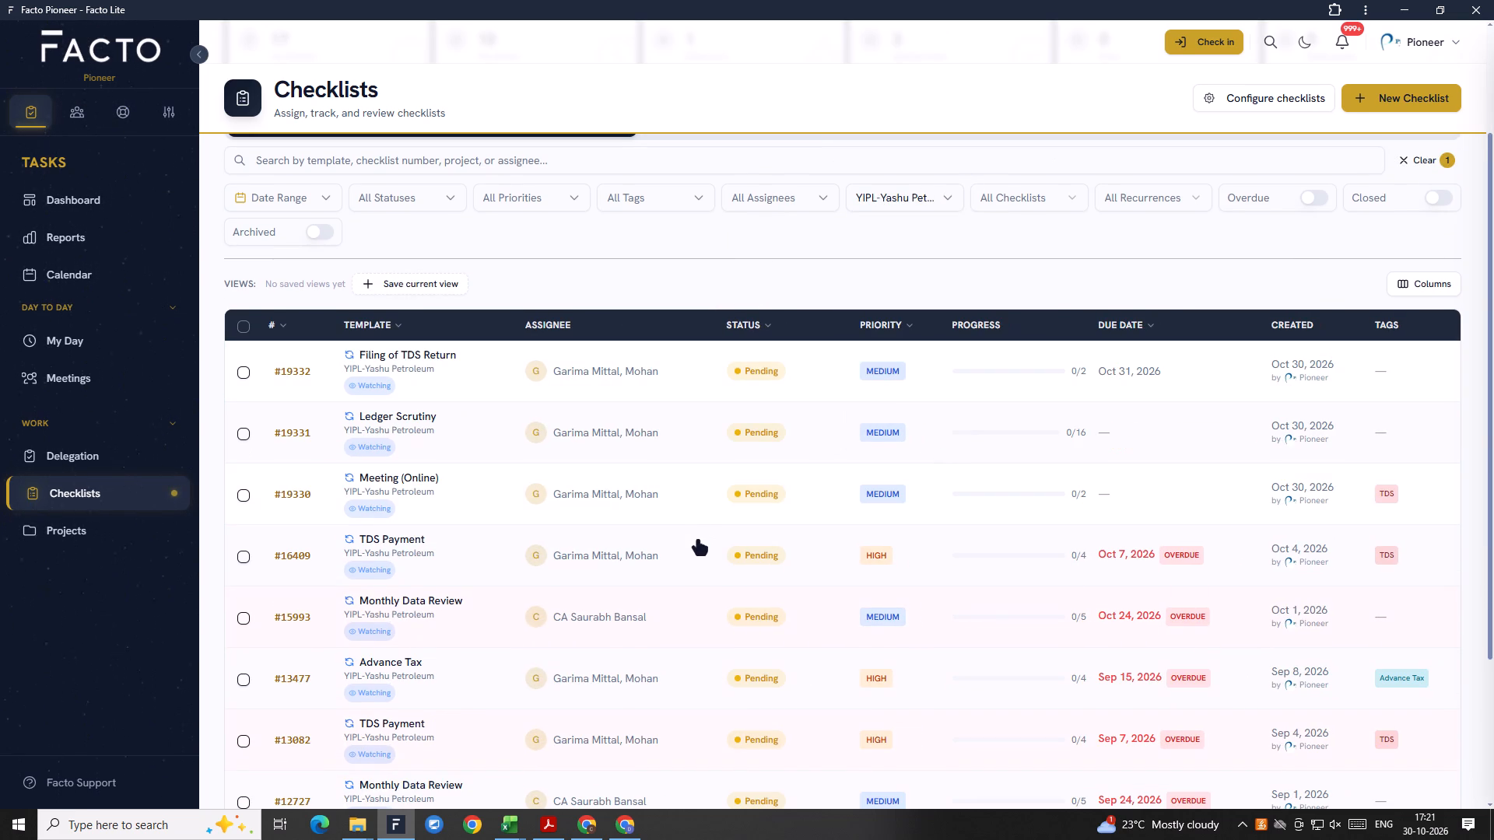
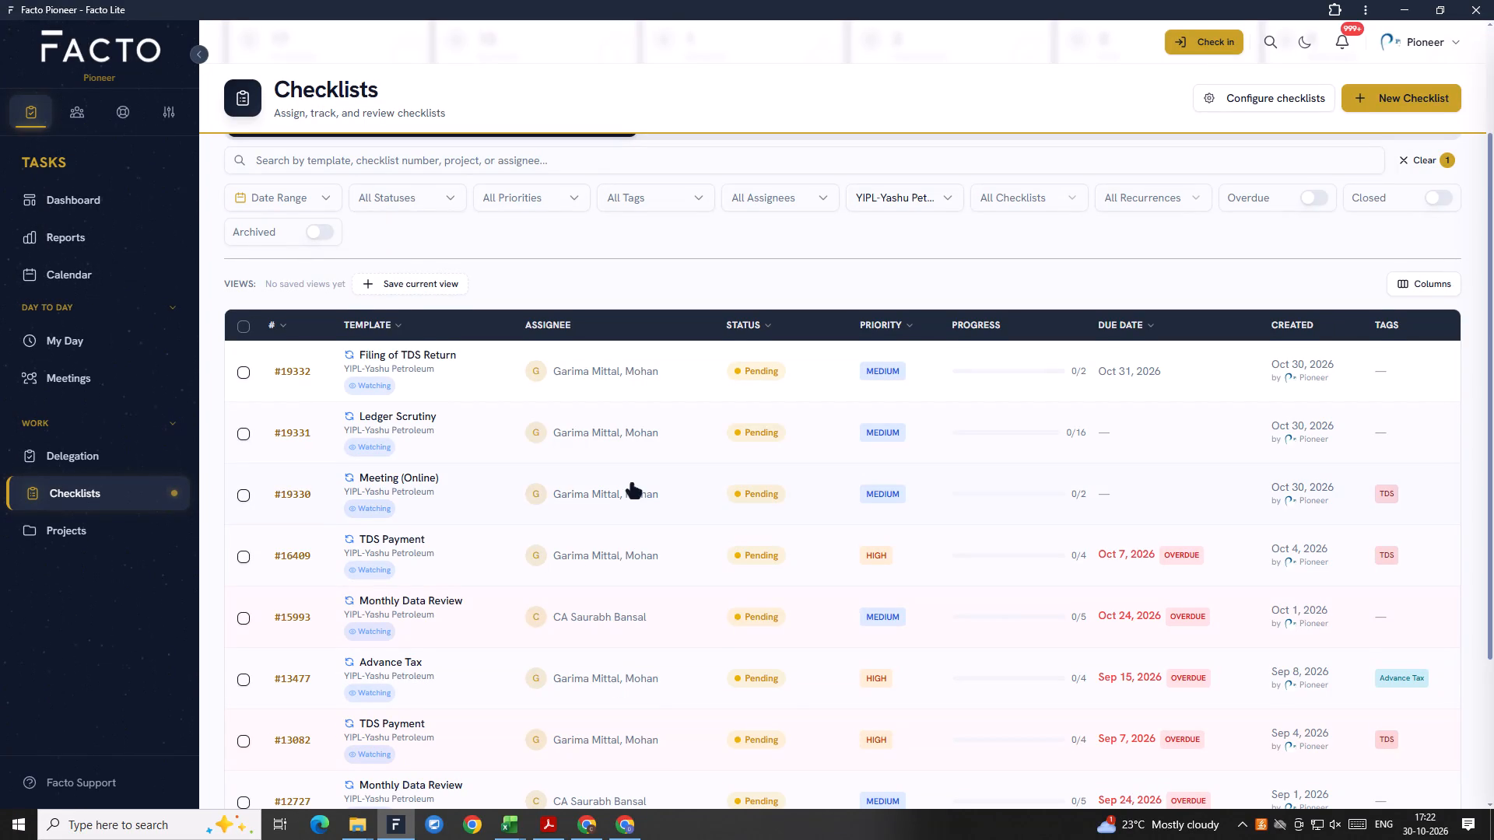
# Review the filtered YIPL-Yashu Petroleum checklists, examining their assignees, statuses, priorities and due dates.
pyautogui.scroll(-1, 638, 488)
pyautogui.scroll(-5, 467, 528)
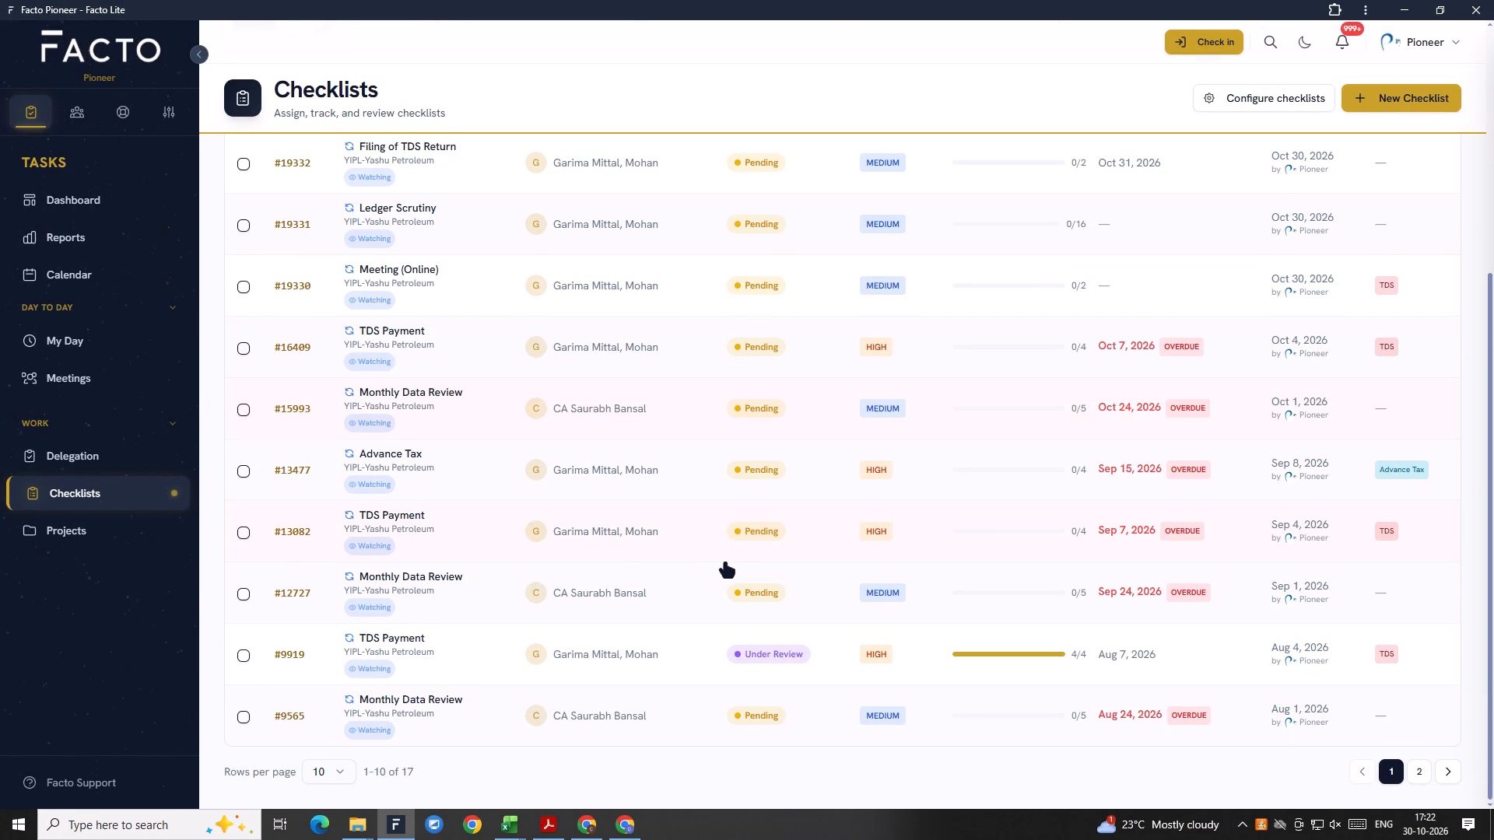
pyautogui.scroll(6, 721, 562)
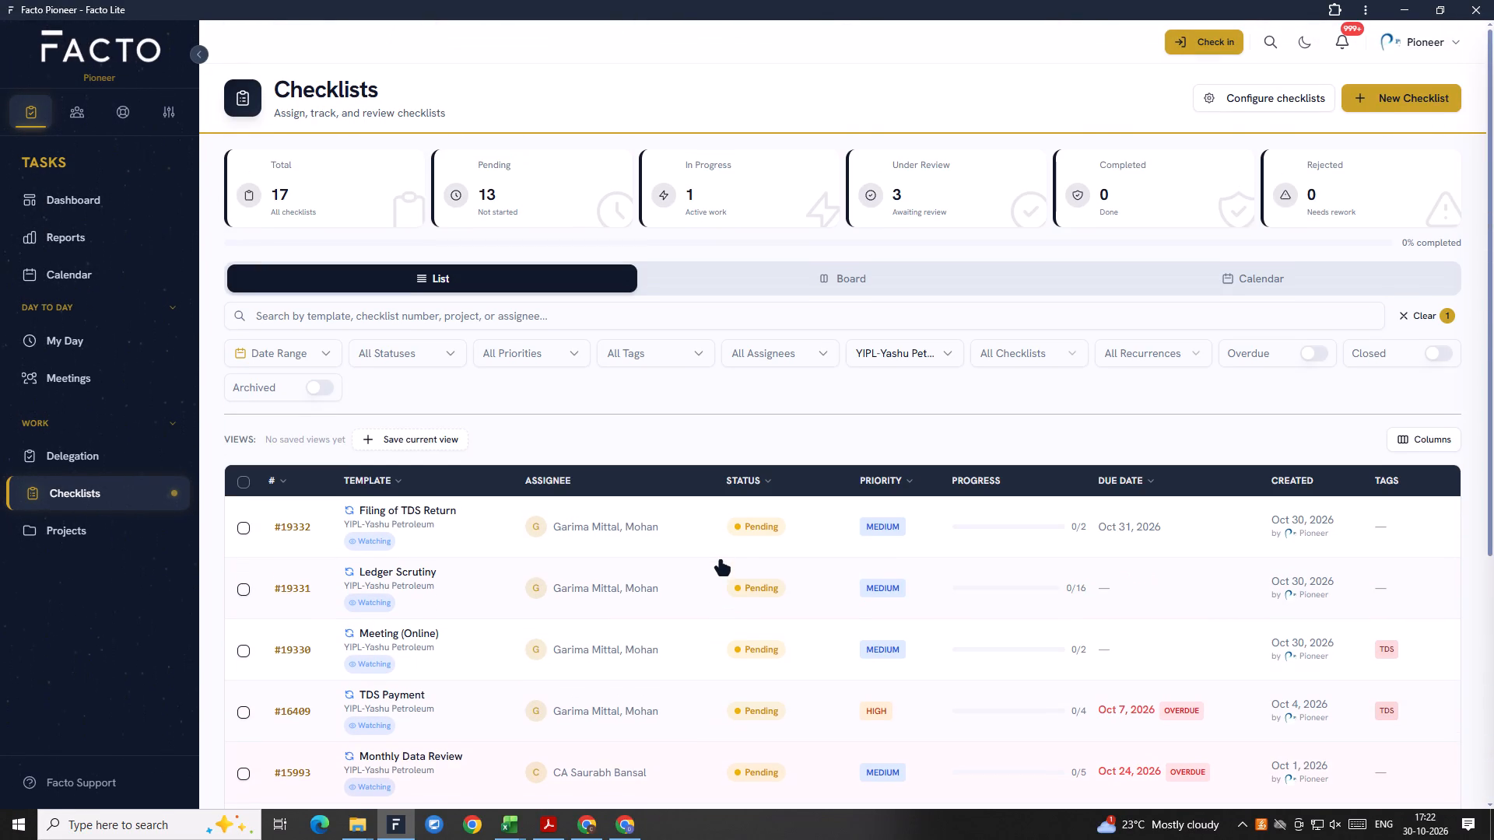
pyautogui.scroll(5, 721, 562)
# Switch to the Client List fy 26-27 workbook in Excel and select a client cell just below Yashu Petroleum.
pyautogui.click(500, 832)
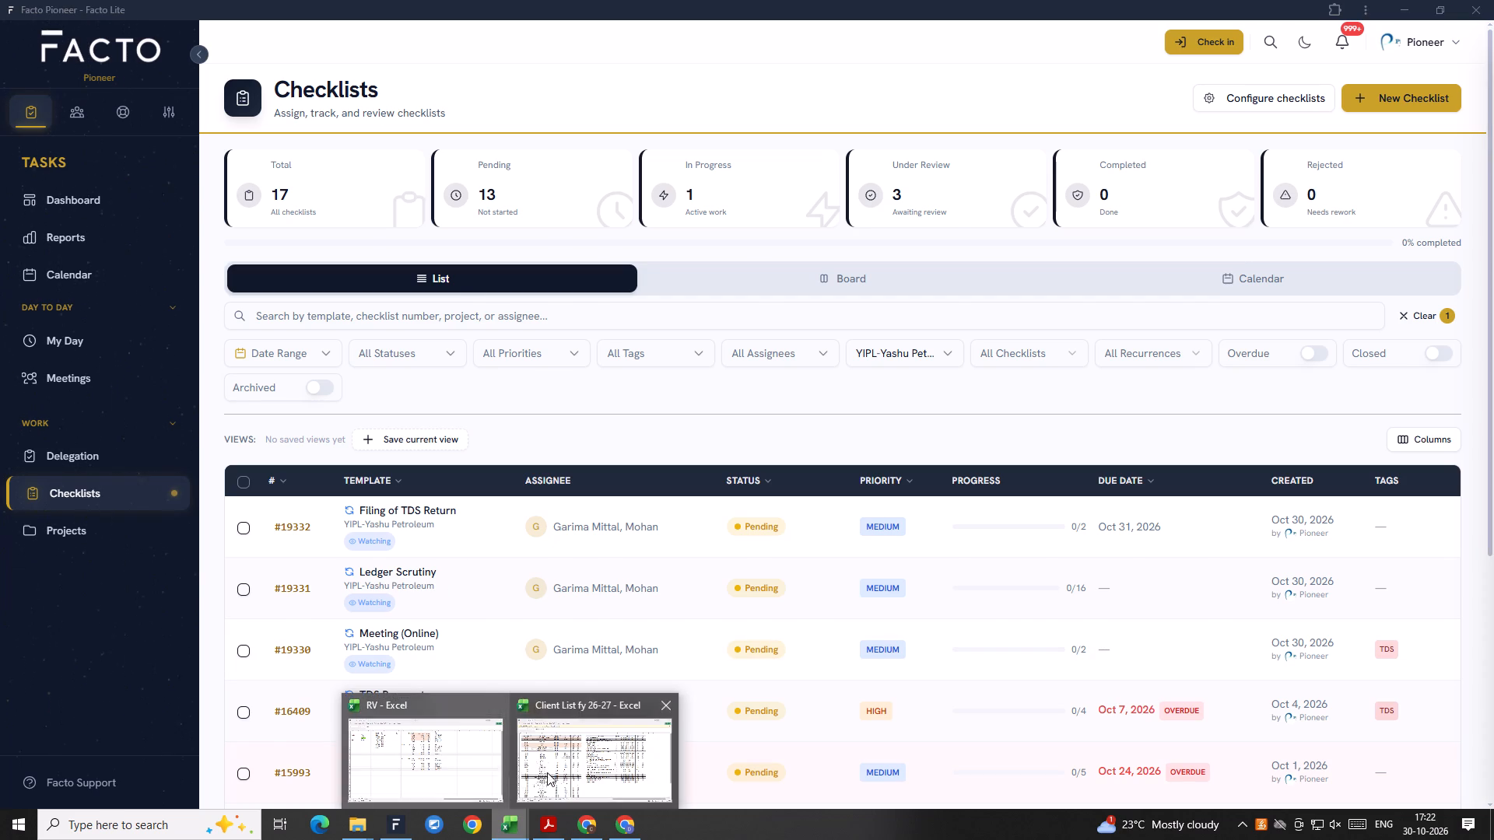
pyautogui.click(551, 766)
pyautogui.click(309, 317)
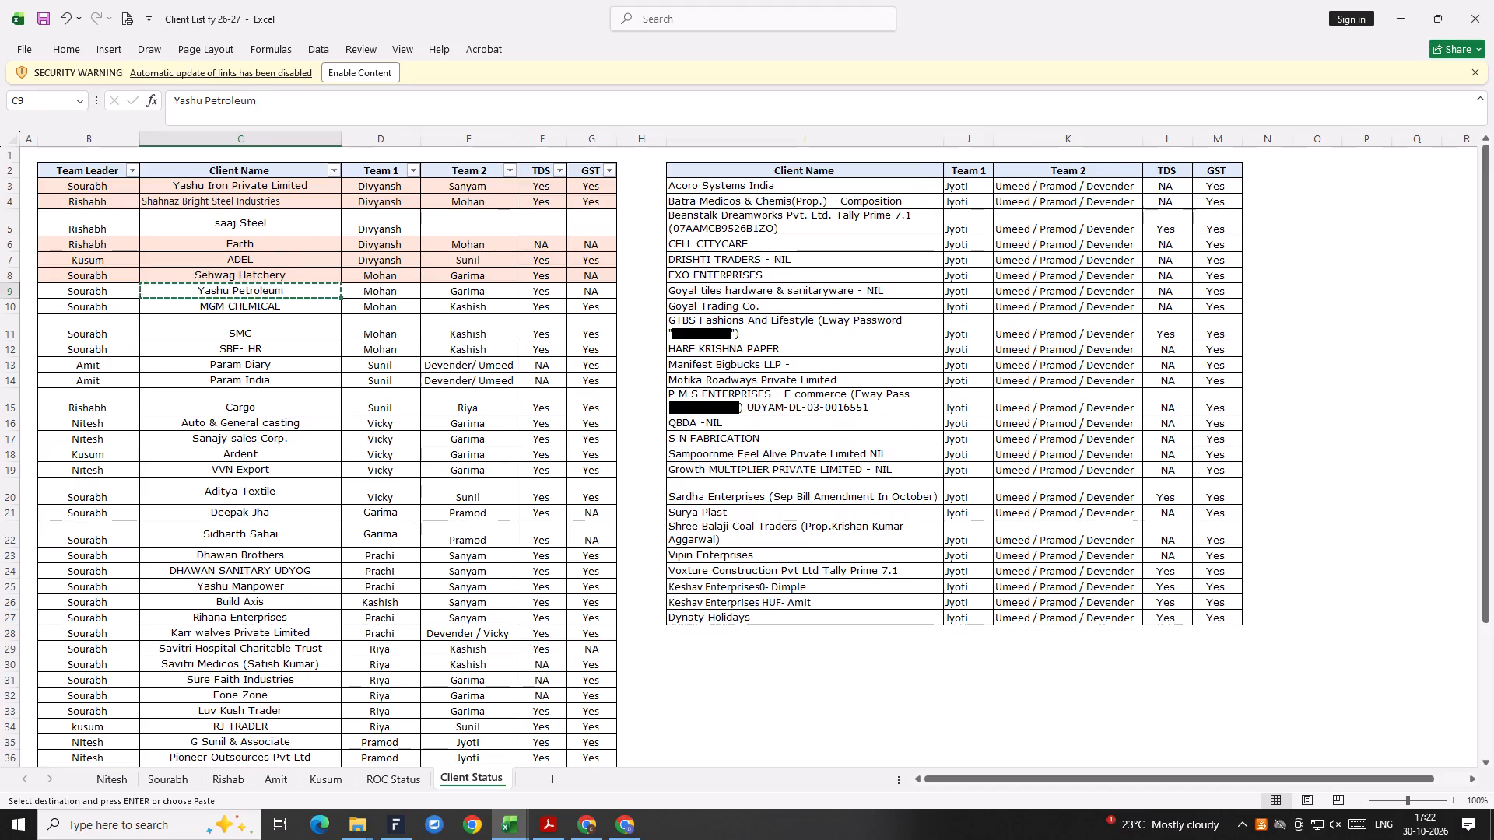
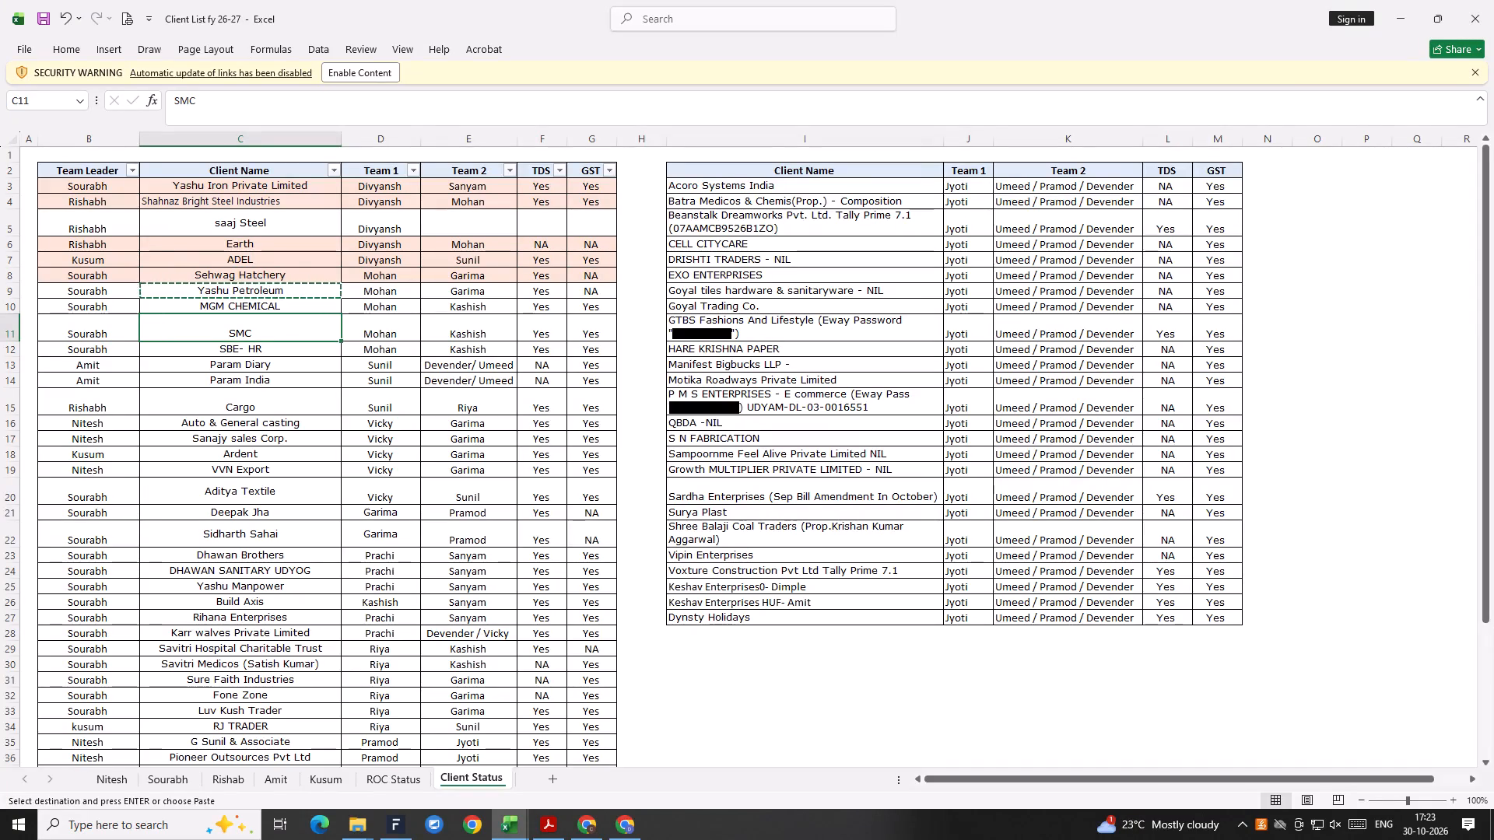
# Copy the MGM CHEMICAL client name from the Client Status sheet and switch to the Checklists page in Facto.
pyautogui.click(221, 307)
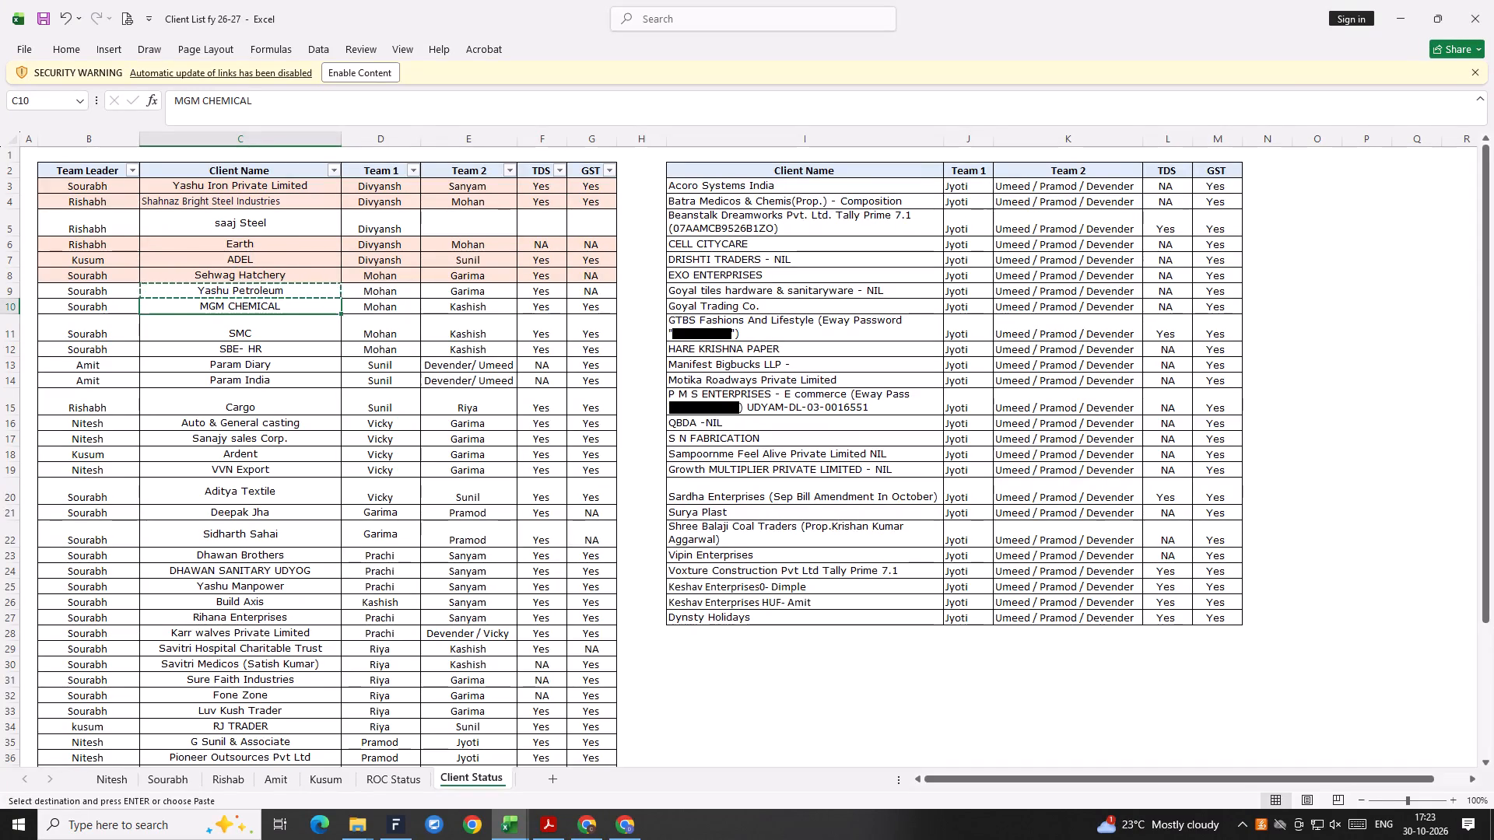
pyautogui.hotkey('ctrl', 'c')
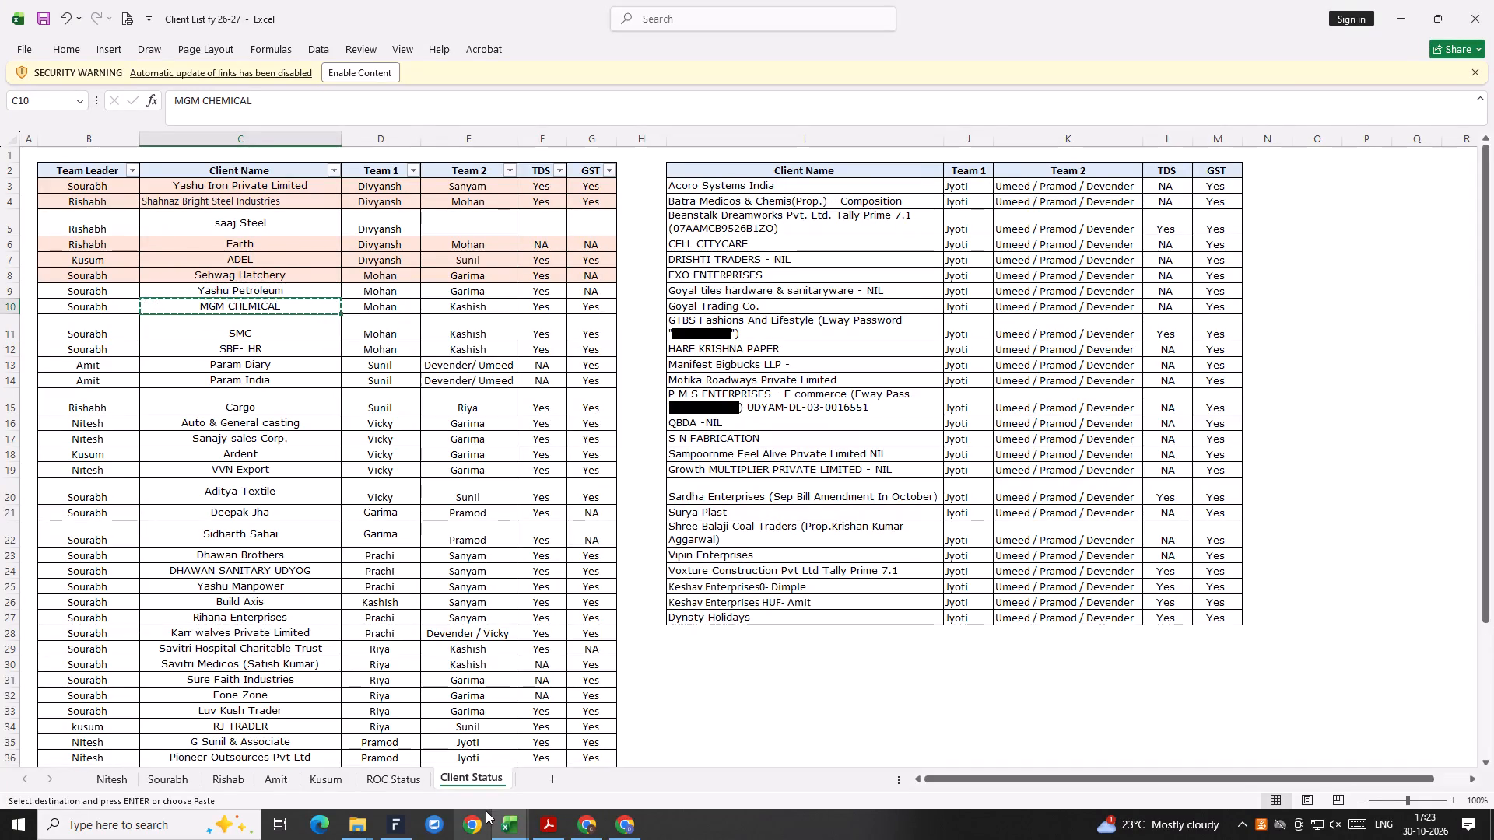
pyautogui.press('super+Tab')
pyautogui.click(686, 206)
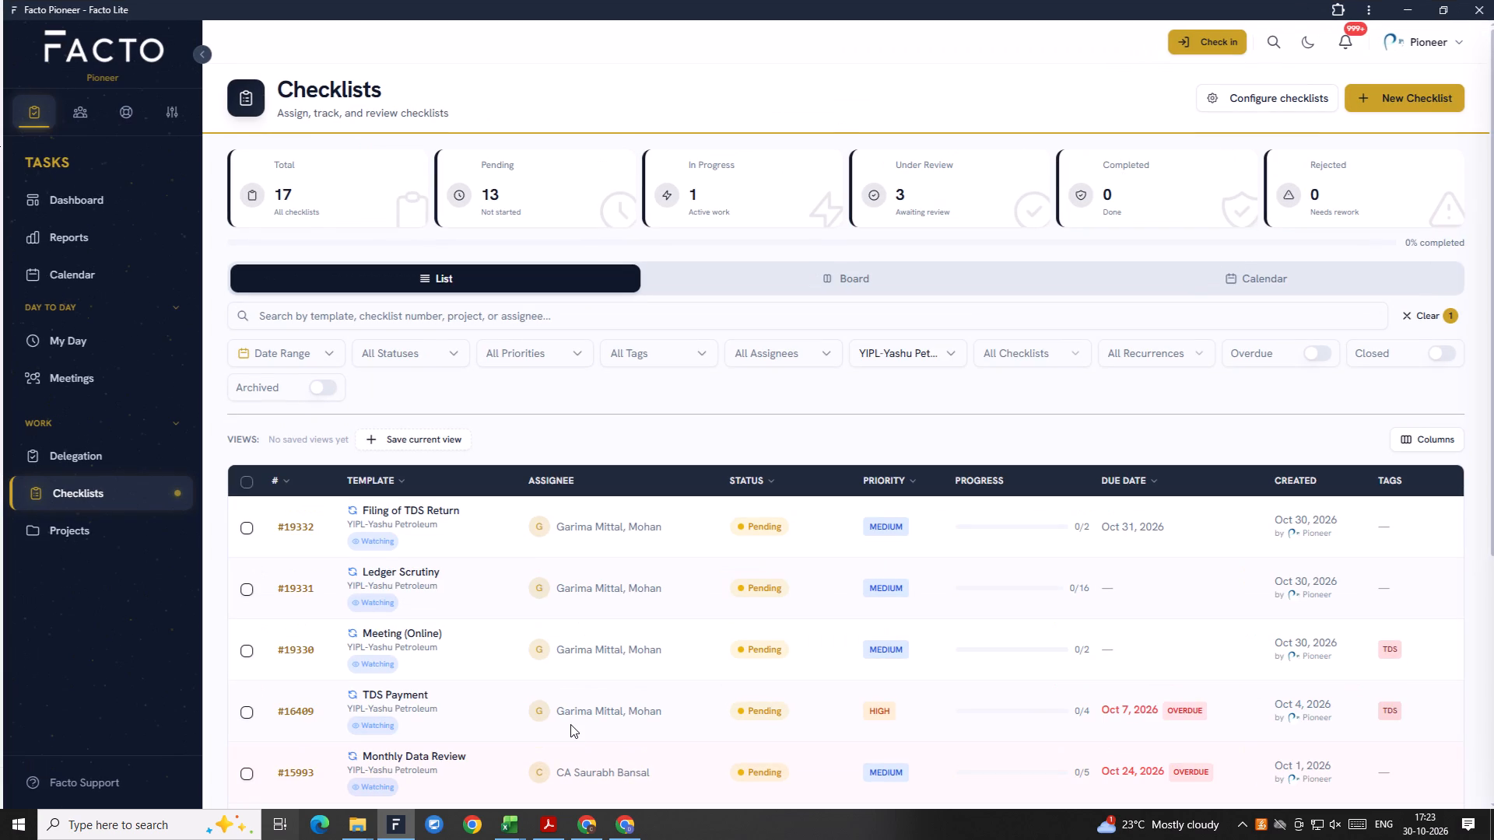
# Switch from Facto back to the Client List fy 26-27 workbook in Excel to check the client entries.
pyautogui.press('super+Tab')
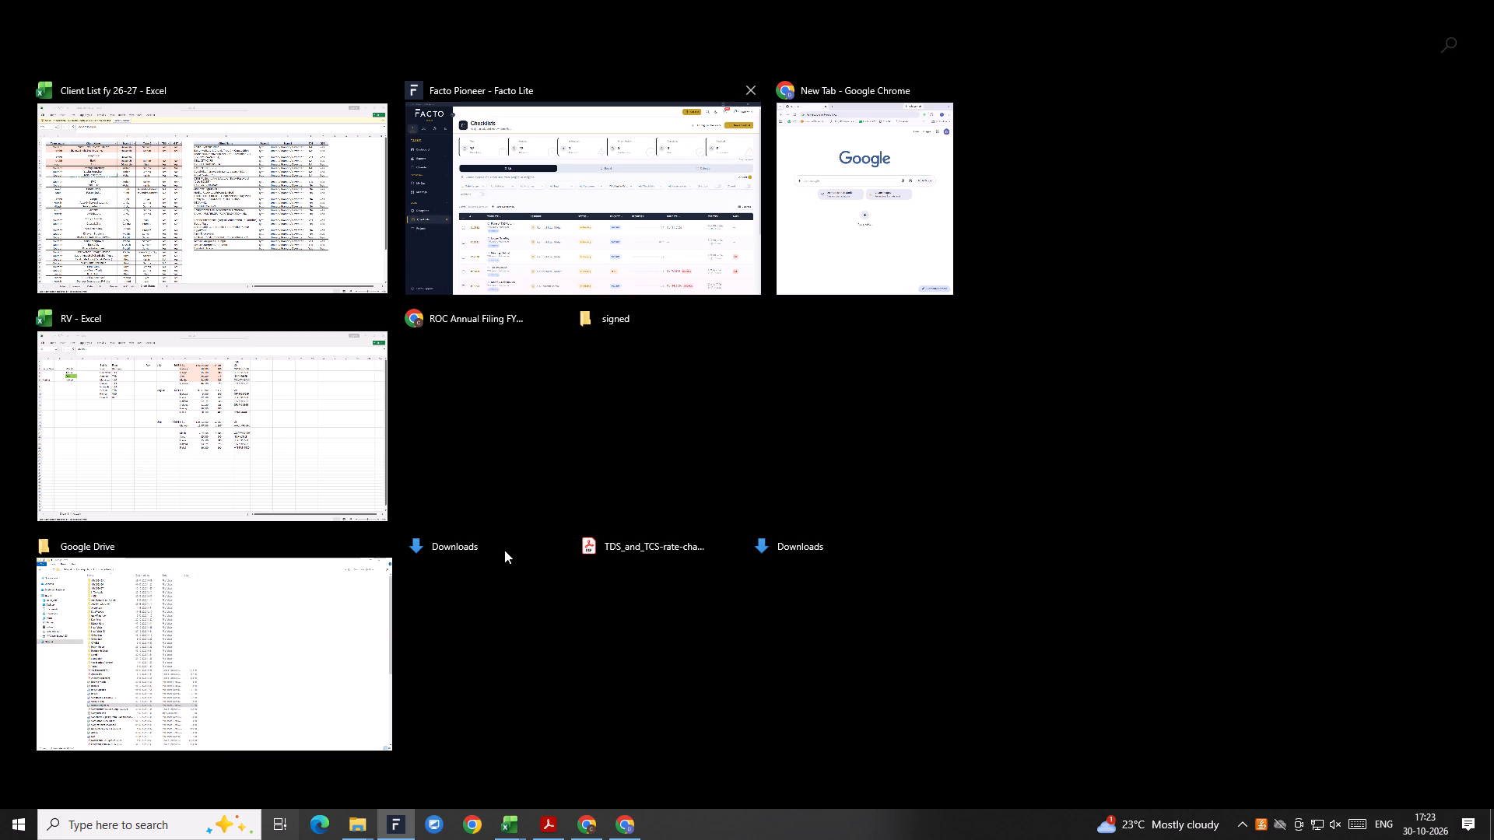
pyautogui.press('super+Tab')
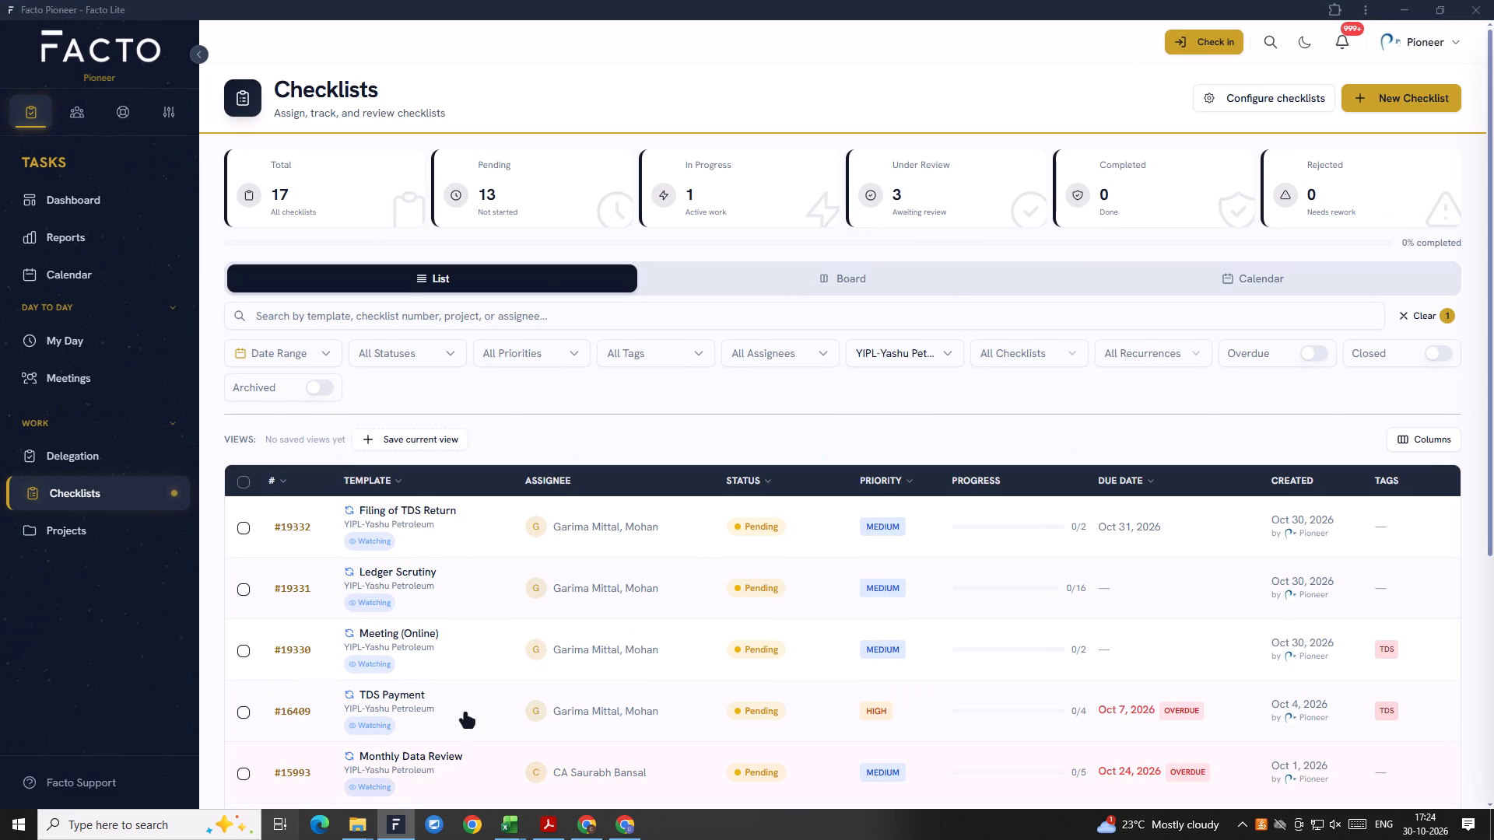
pyautogui.click(480, 237)
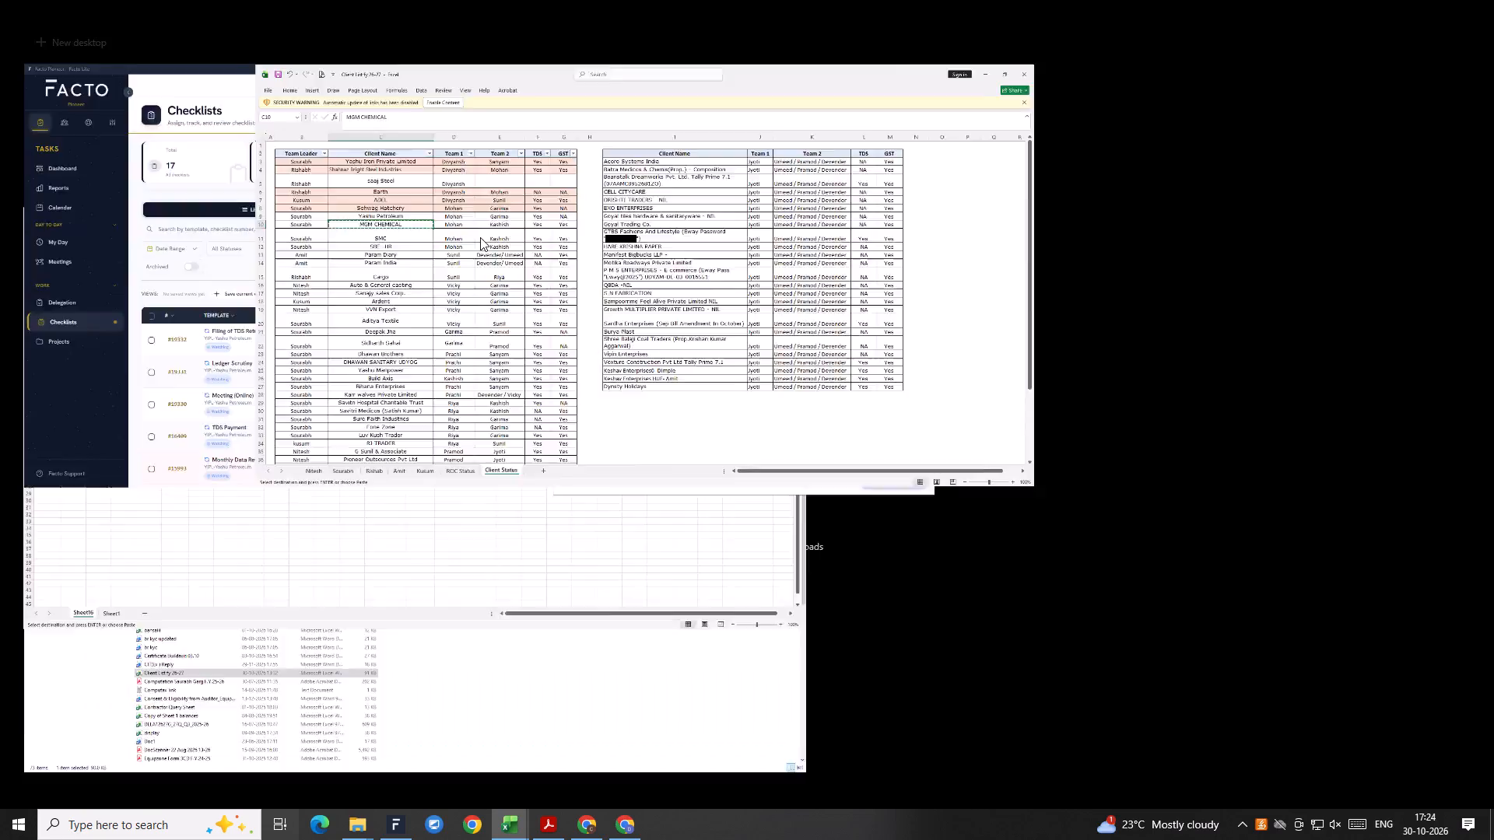
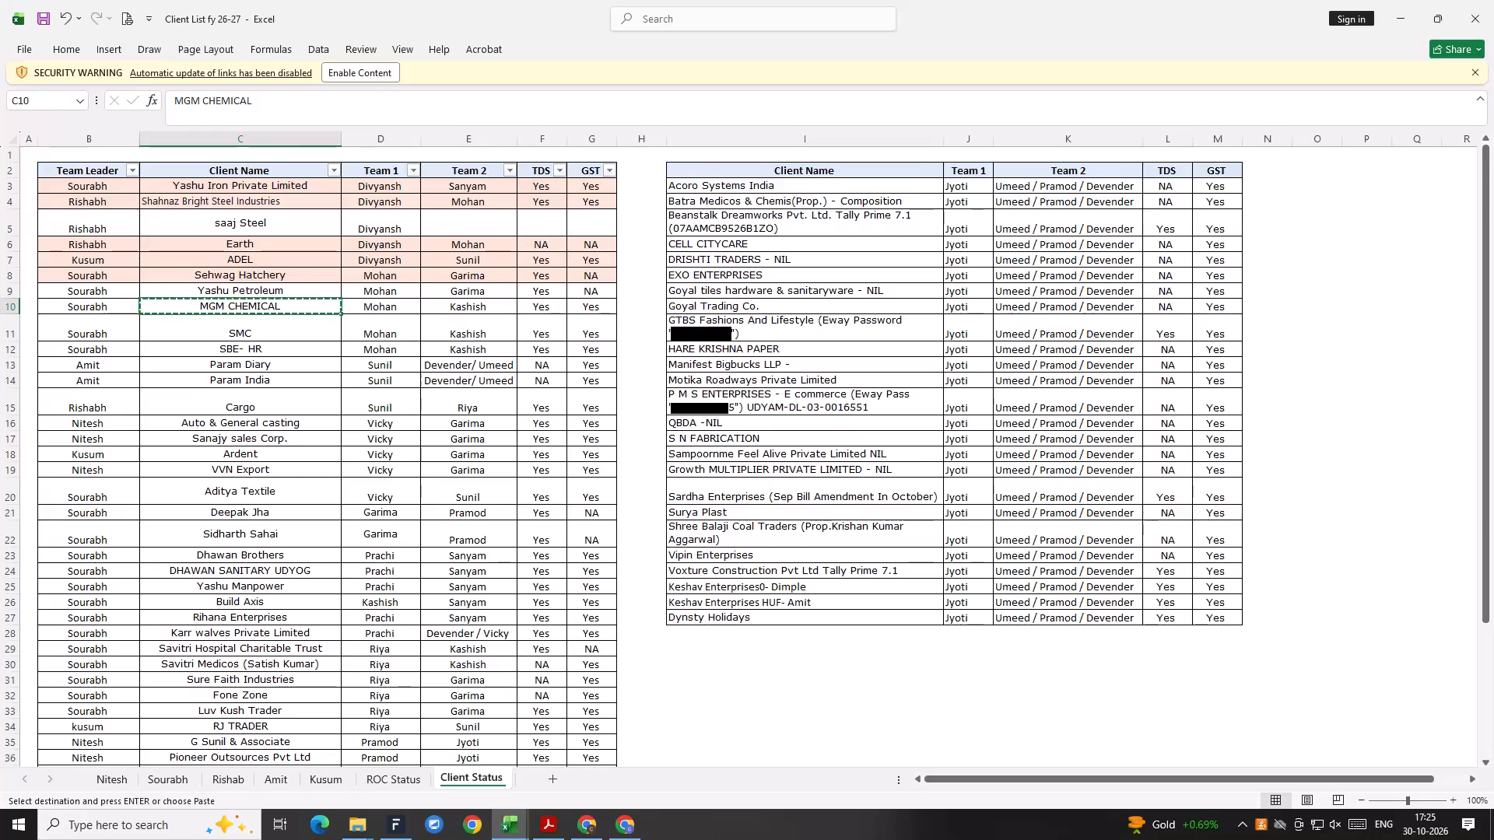
# Copy the MGM CHEMICAL client name from the workbook, switch to Facto and filter the checklists by the Mgm Chemicals project.
pyautogui.hotkey('ctrl', 'c')
pyautogui.press('super+Tab')
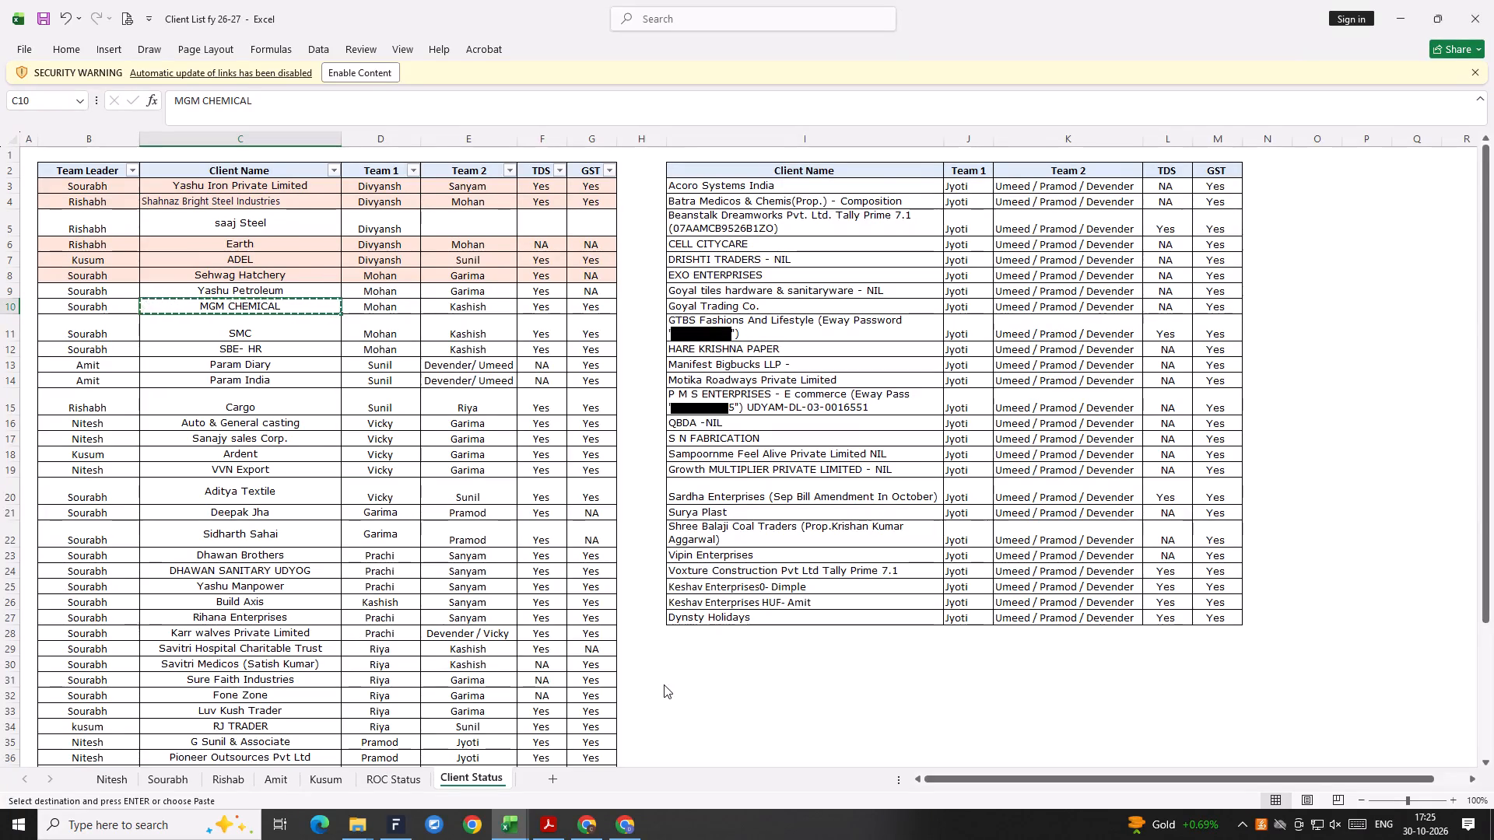
pyautogui.click(516, 175)
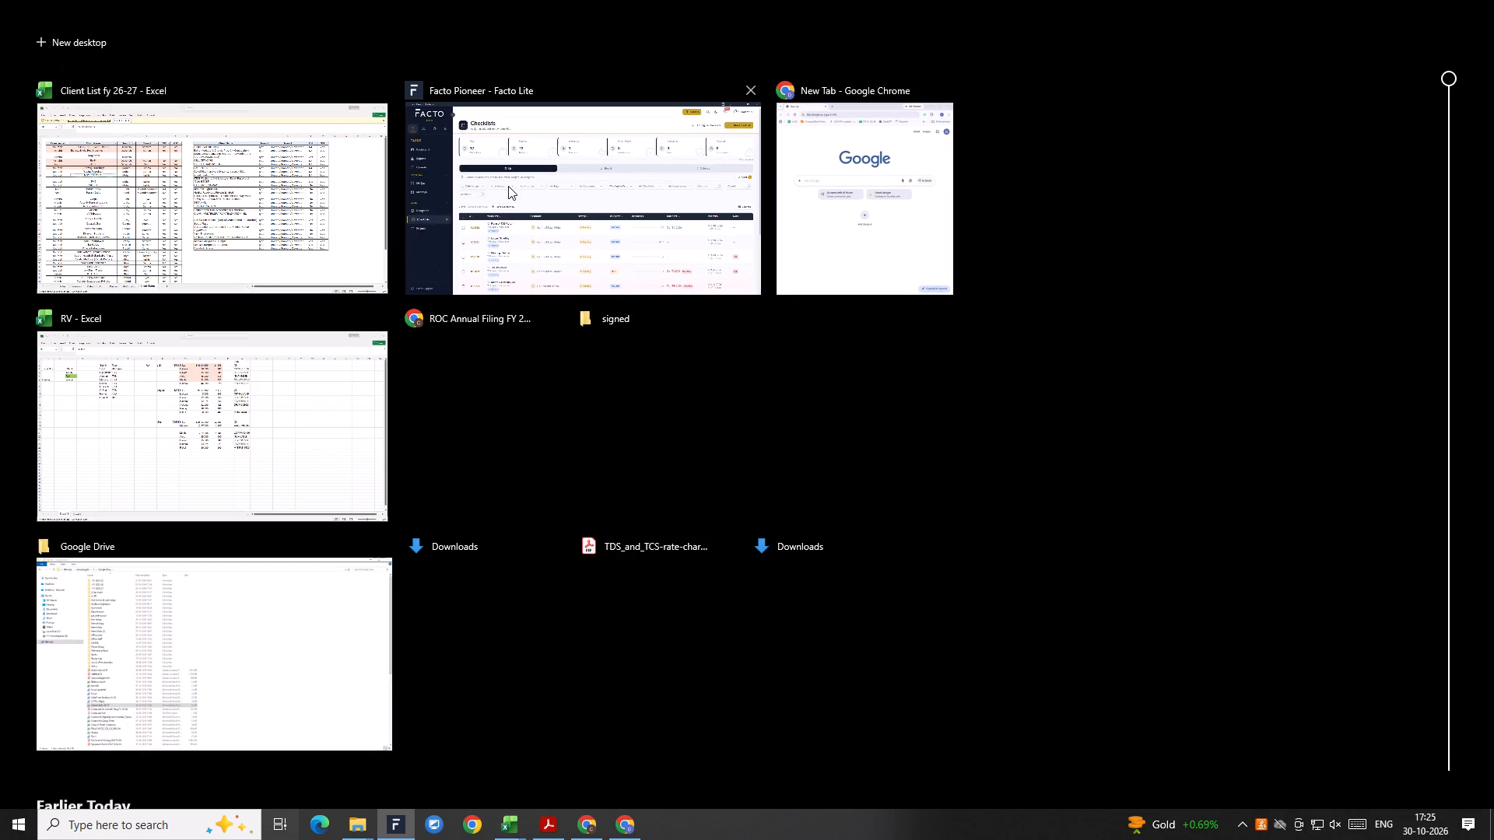
pyautogui.click(529, 231)
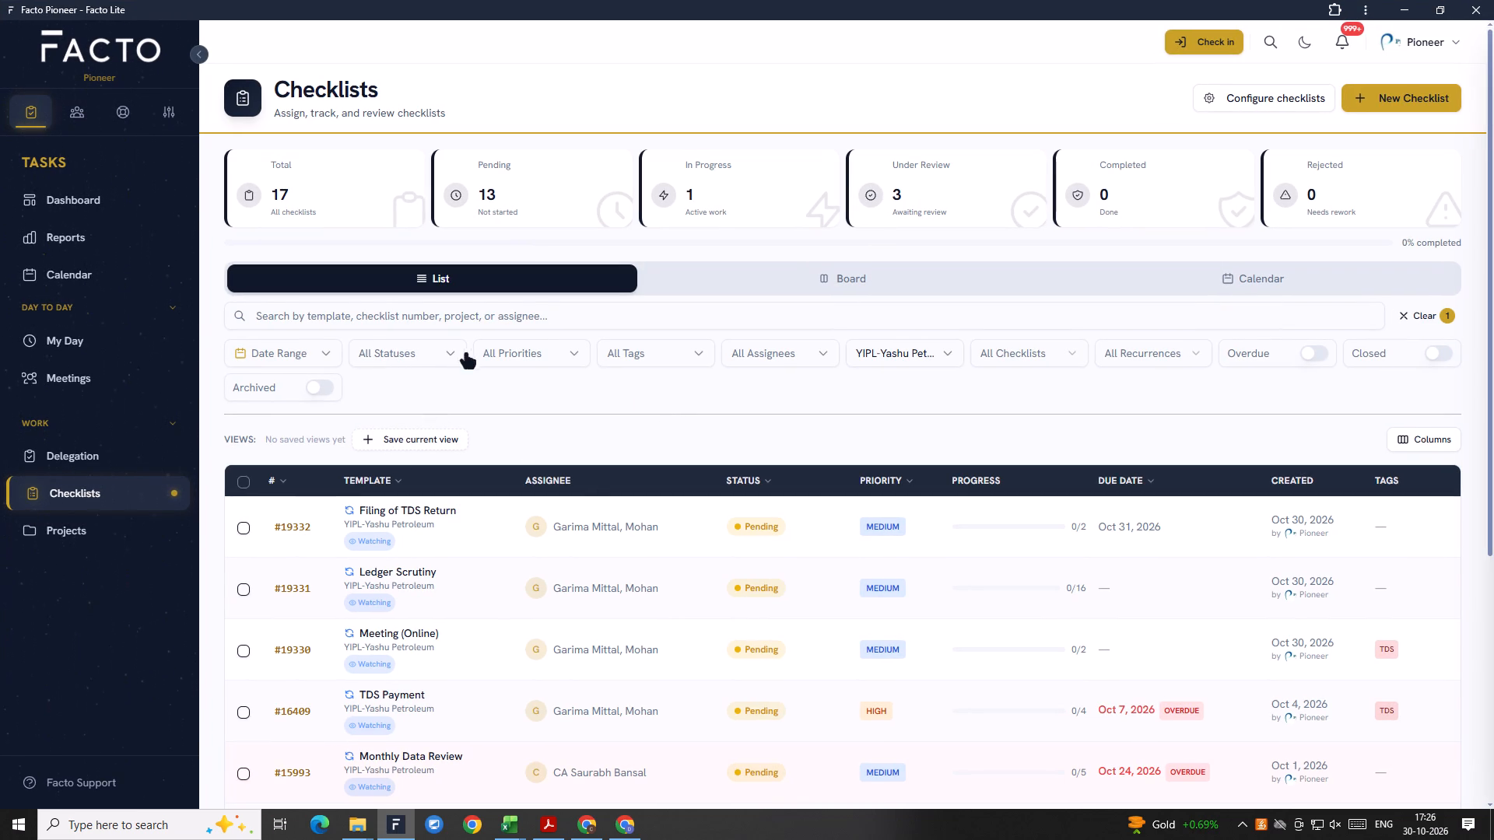
pyautogui.click(729, 345)
pyautogui.click(881, 362)
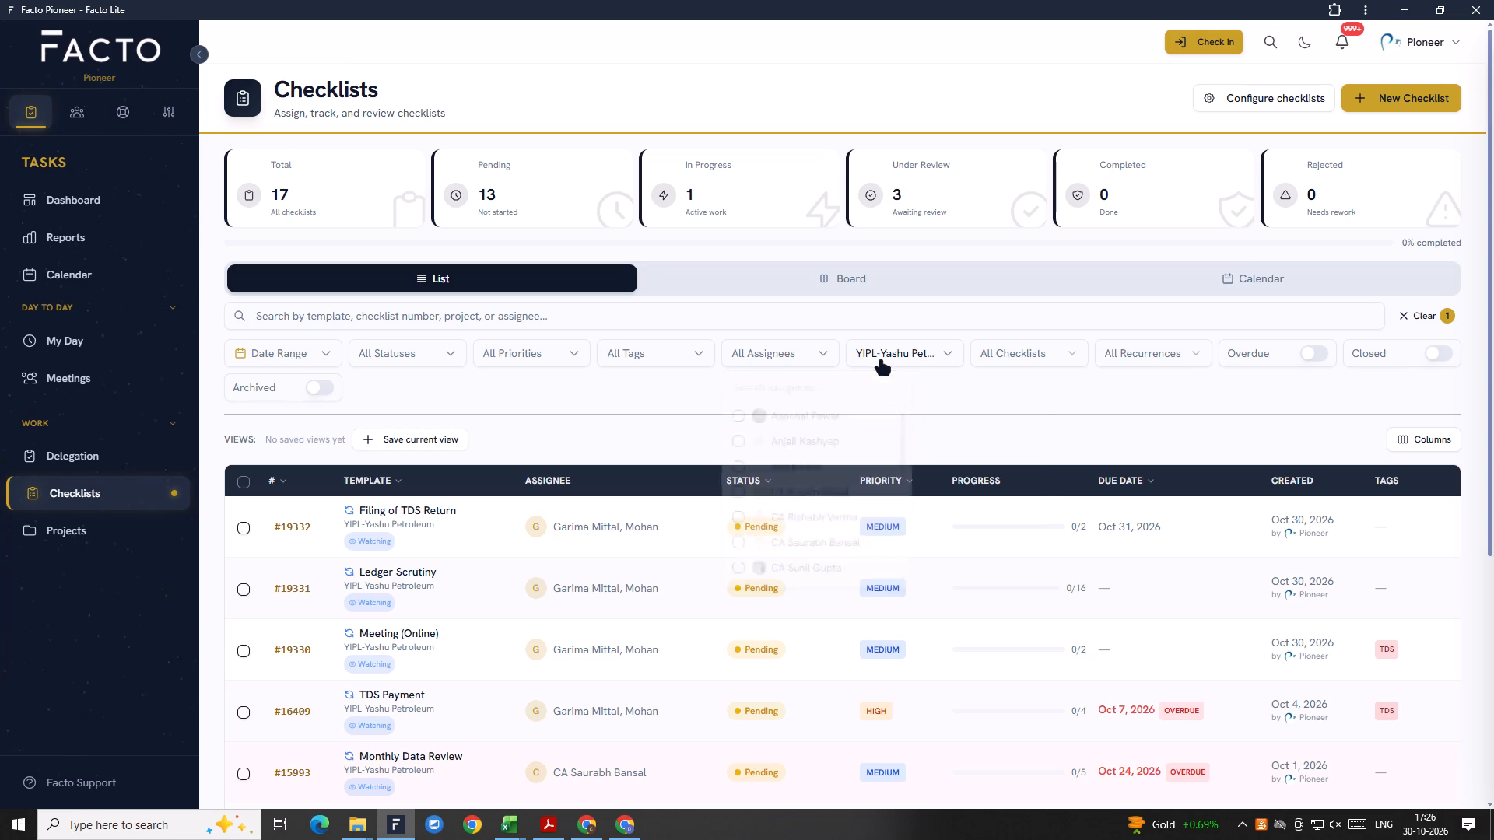
pyautogui.click(886, 359)
pyautogui.click(886, 359)
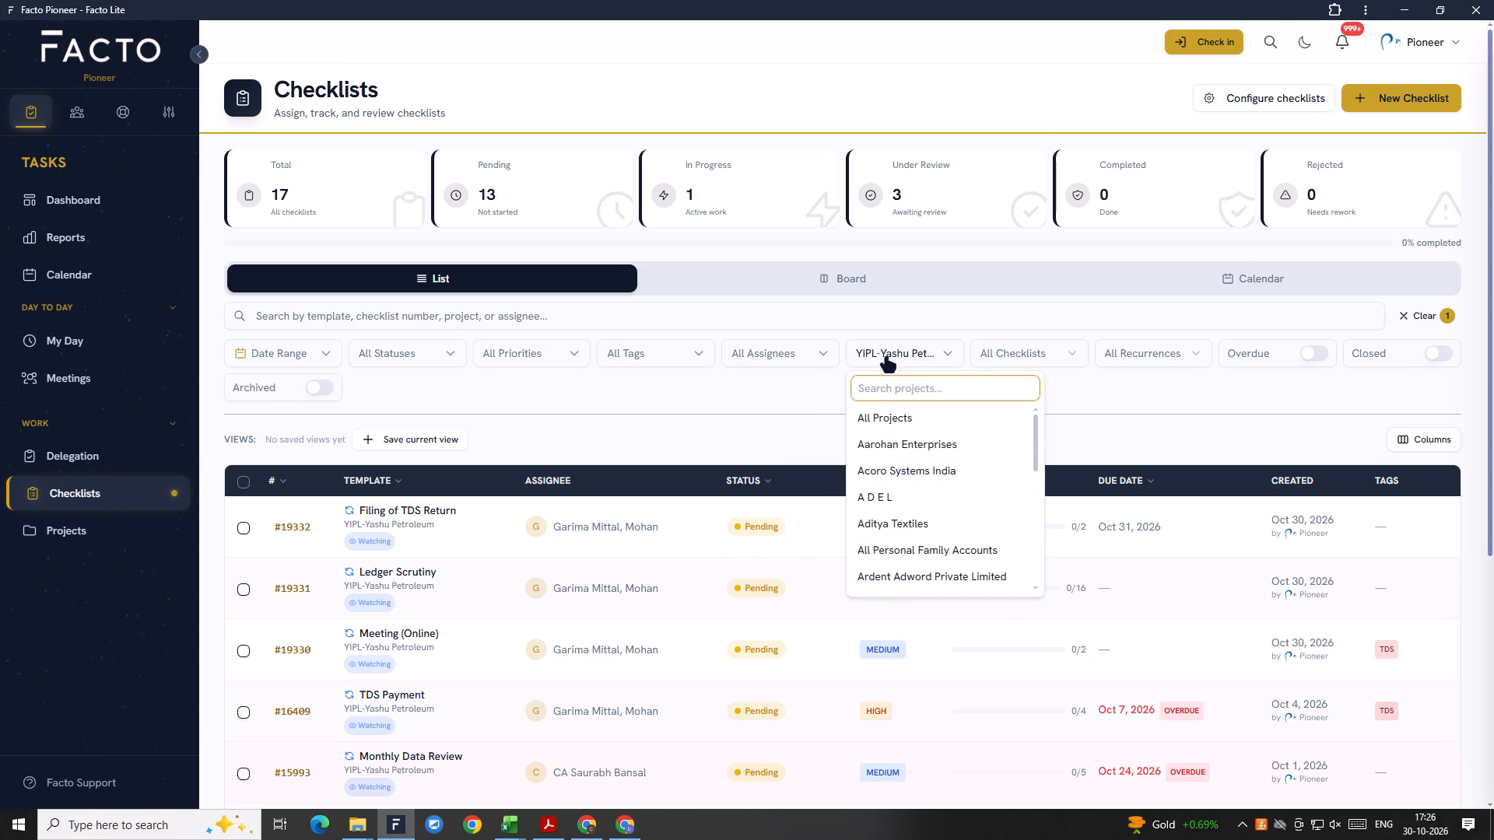
pyautogui.hotkey('ctrl', 'v')
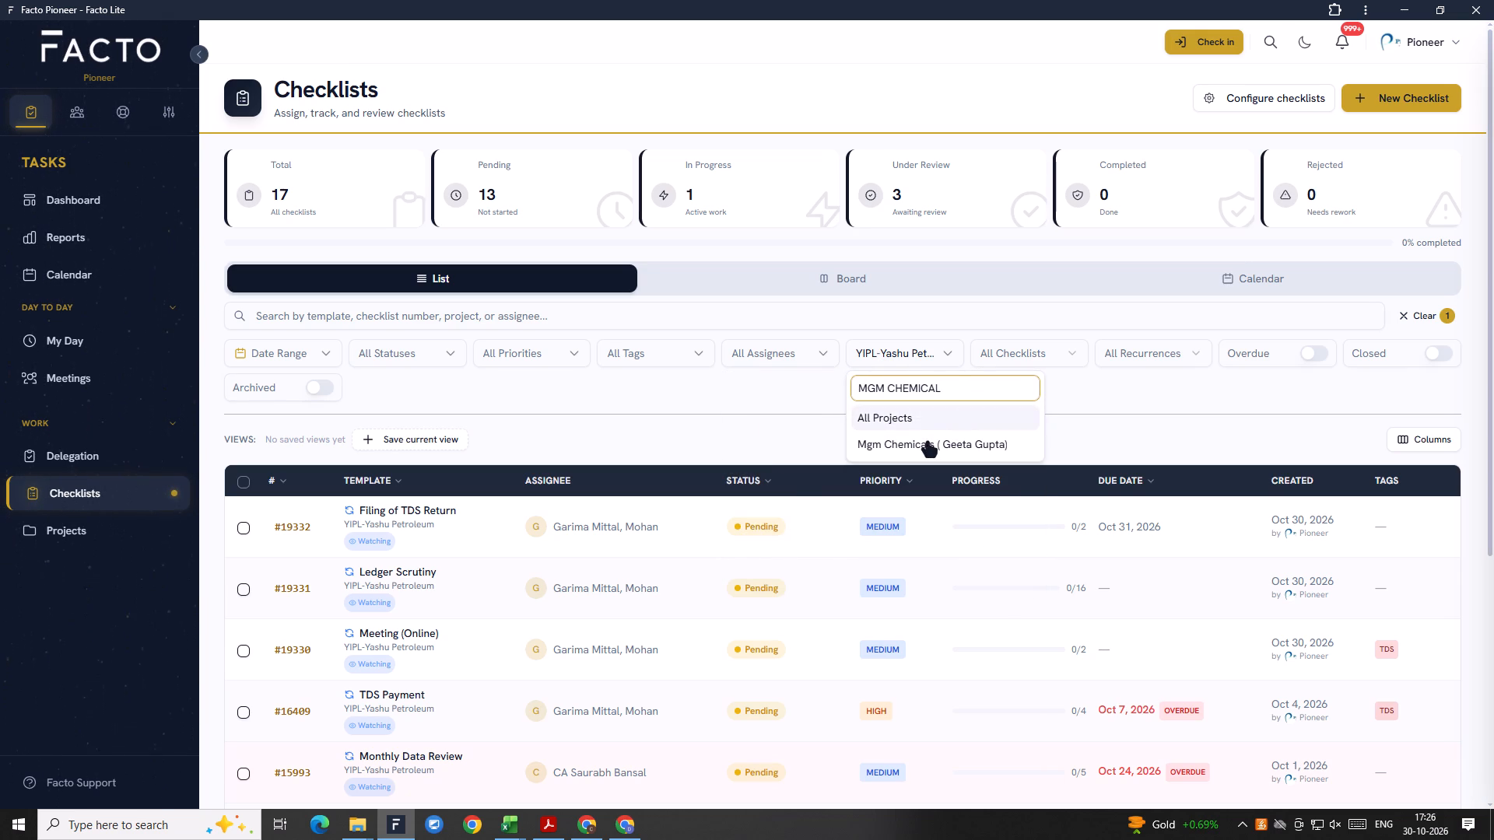
pyautogui.click(926, 445)
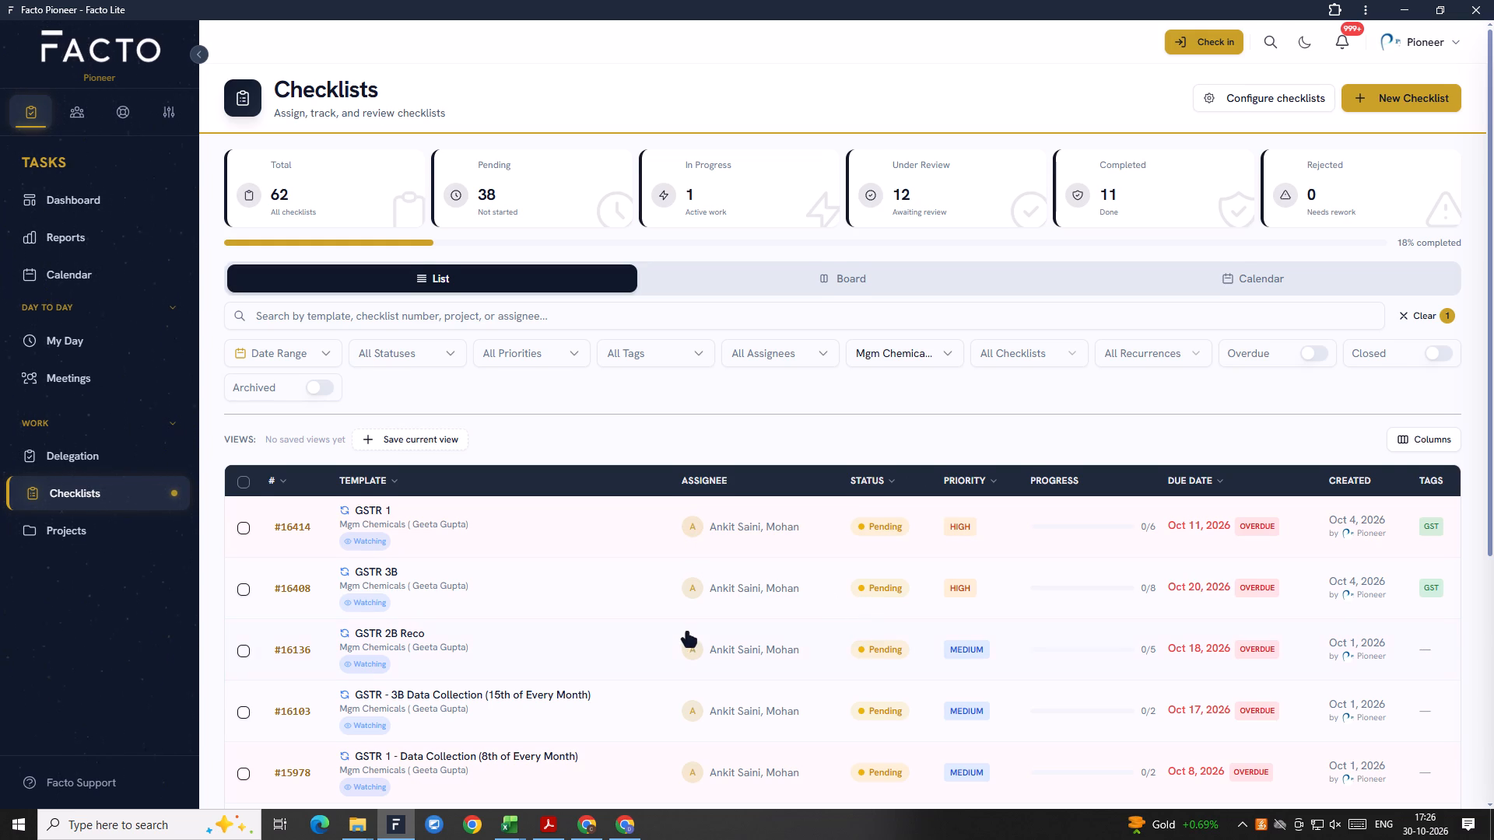
# On the Mgm Chemicals GSTR 1 checklist, replace assignee Ankit with Kashish, save, and return to the checklist list.
pyautogui.scroll(-4, 687, 633)
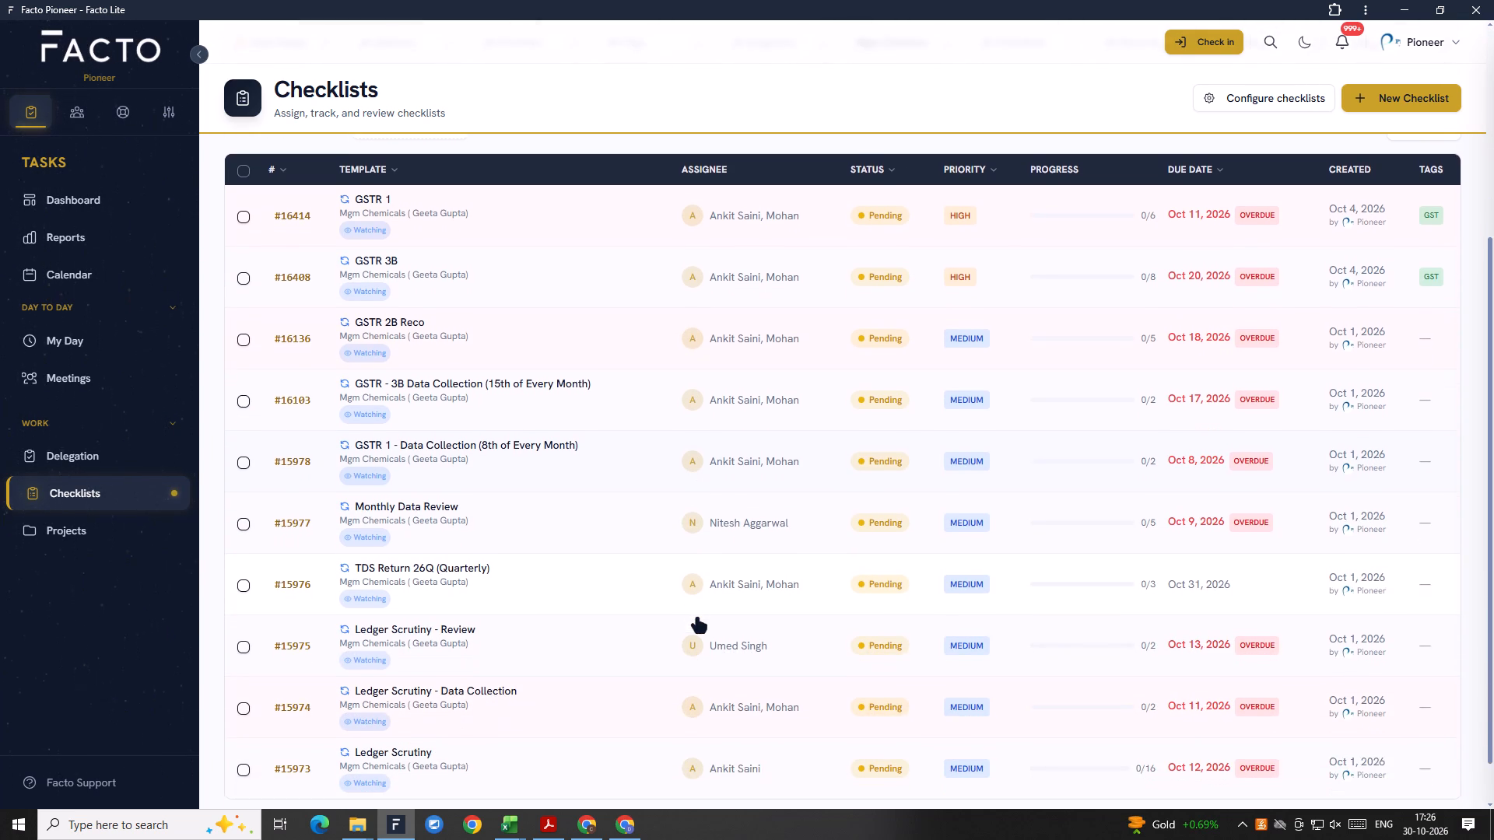
pyautogui.scroll(-2, 697, 619)
pyautogui.scroll(4, 699, 617)
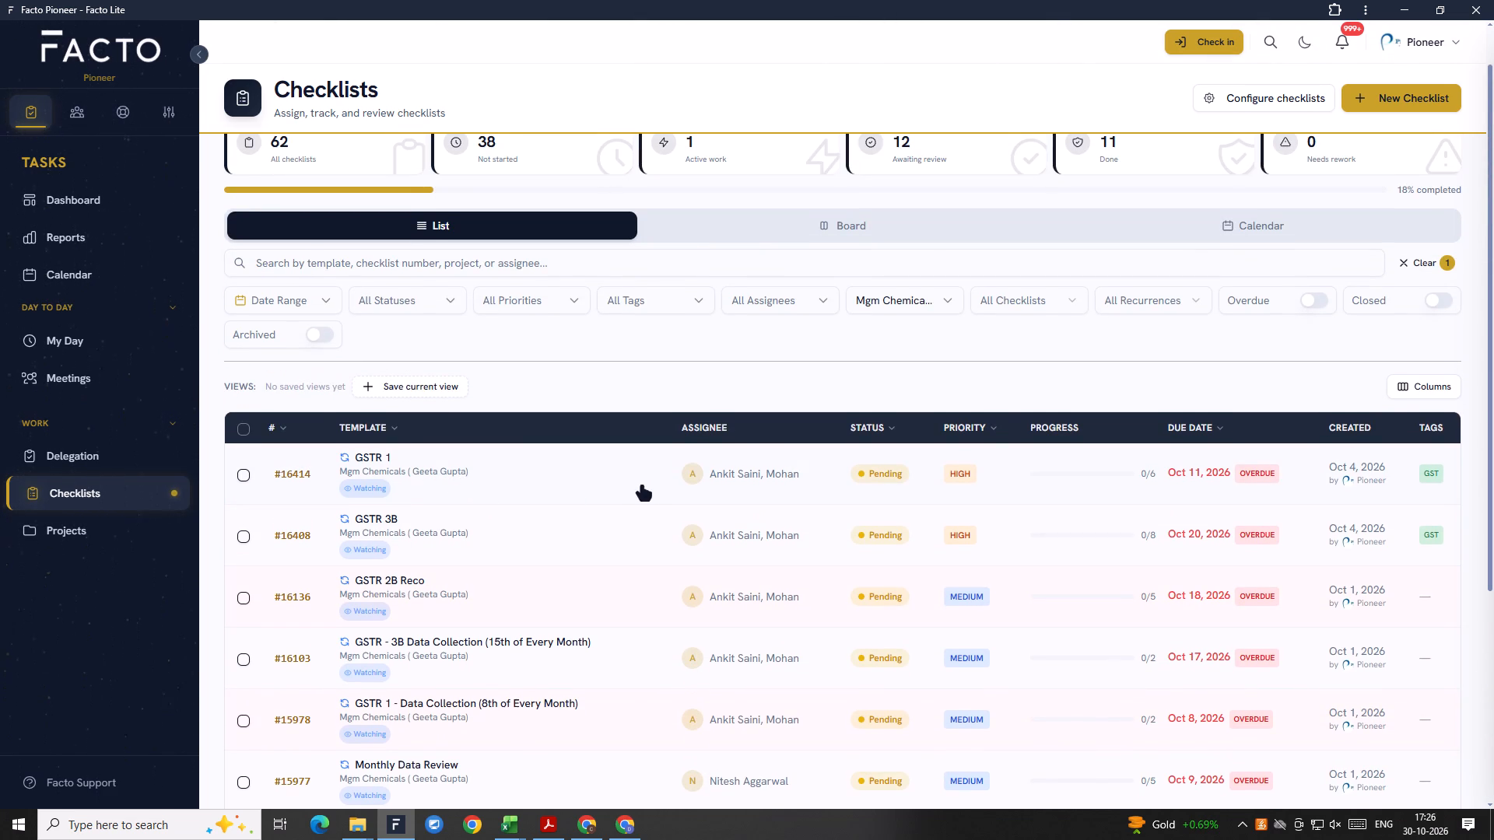
pyautogui.click(719, 476)
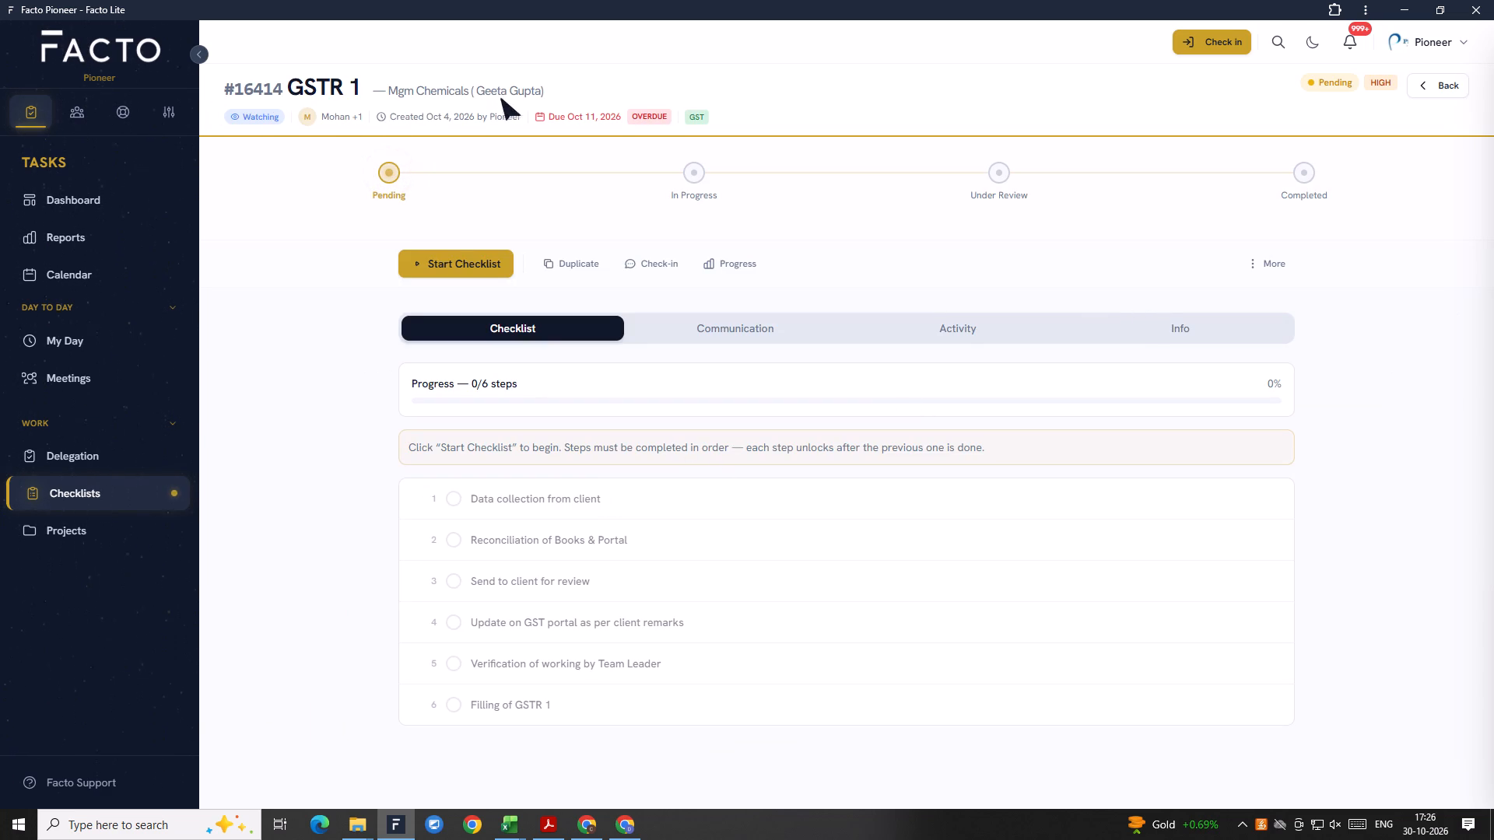
pyautogui.click(1190, 327)
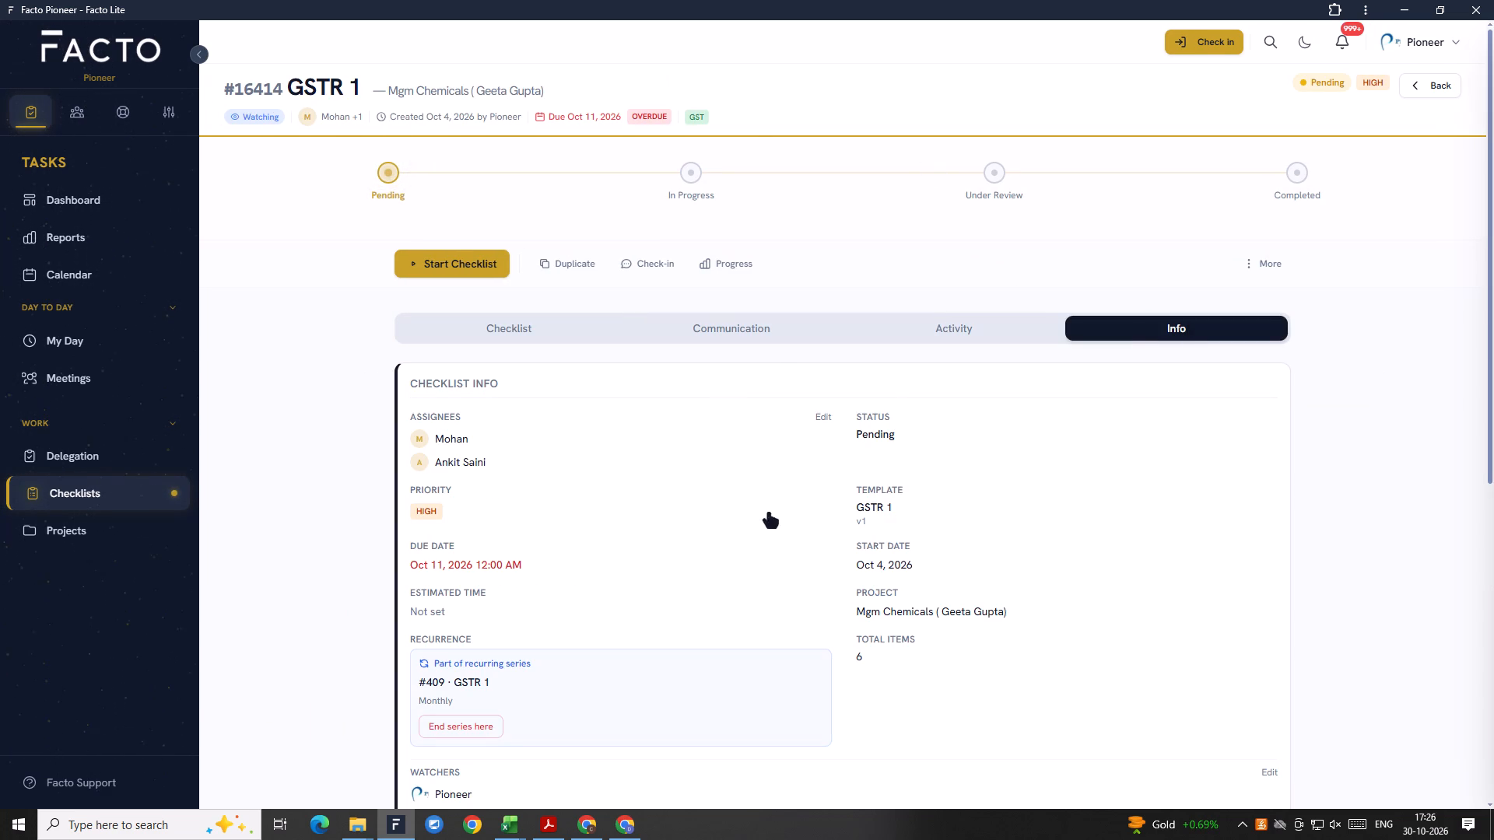
pyautogui.doubleClick(826, 417)
pyautogui.click(678, 434)
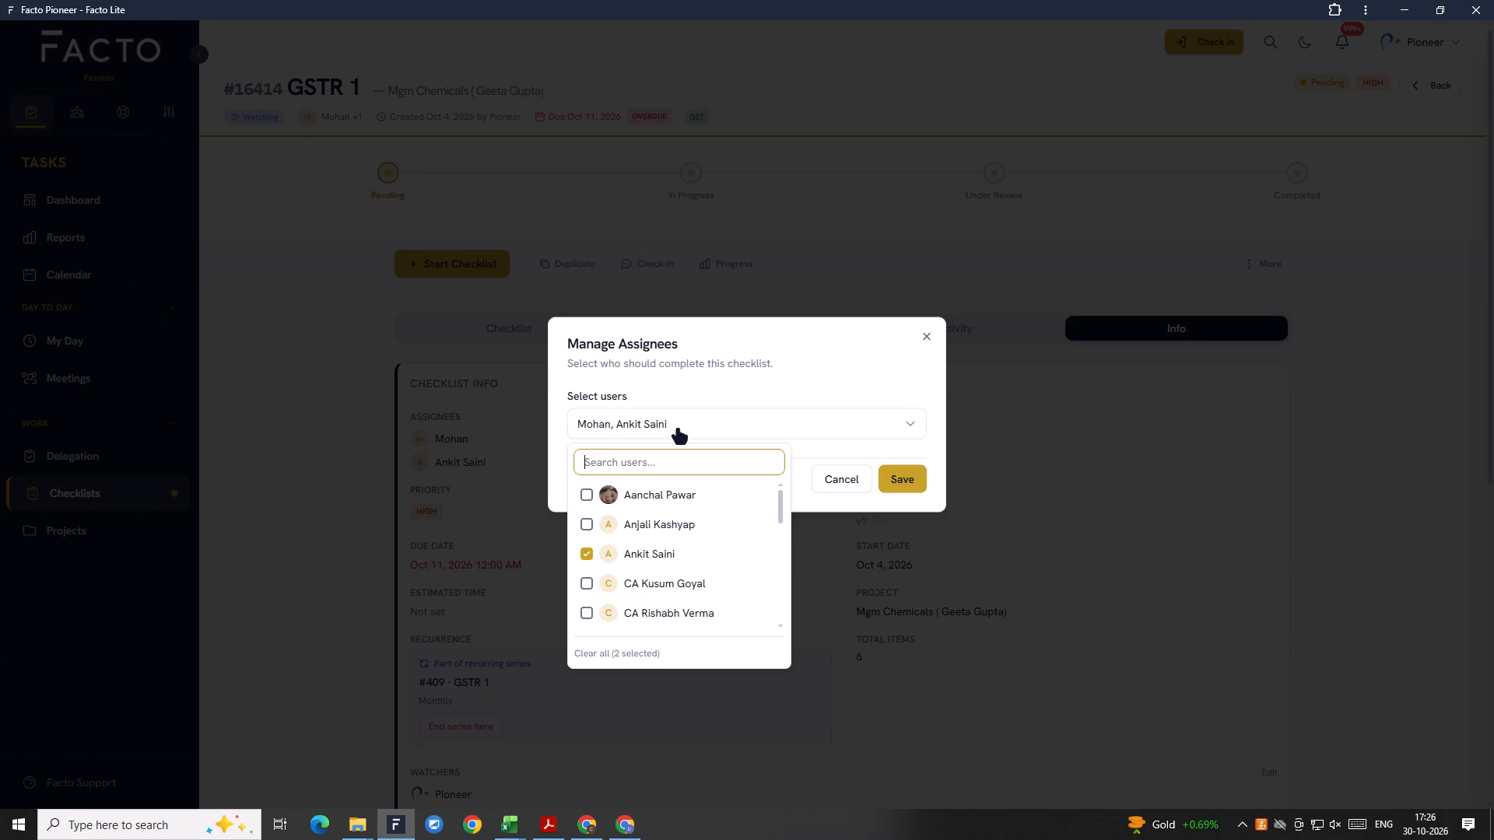
pyautogui.click(651, 564)
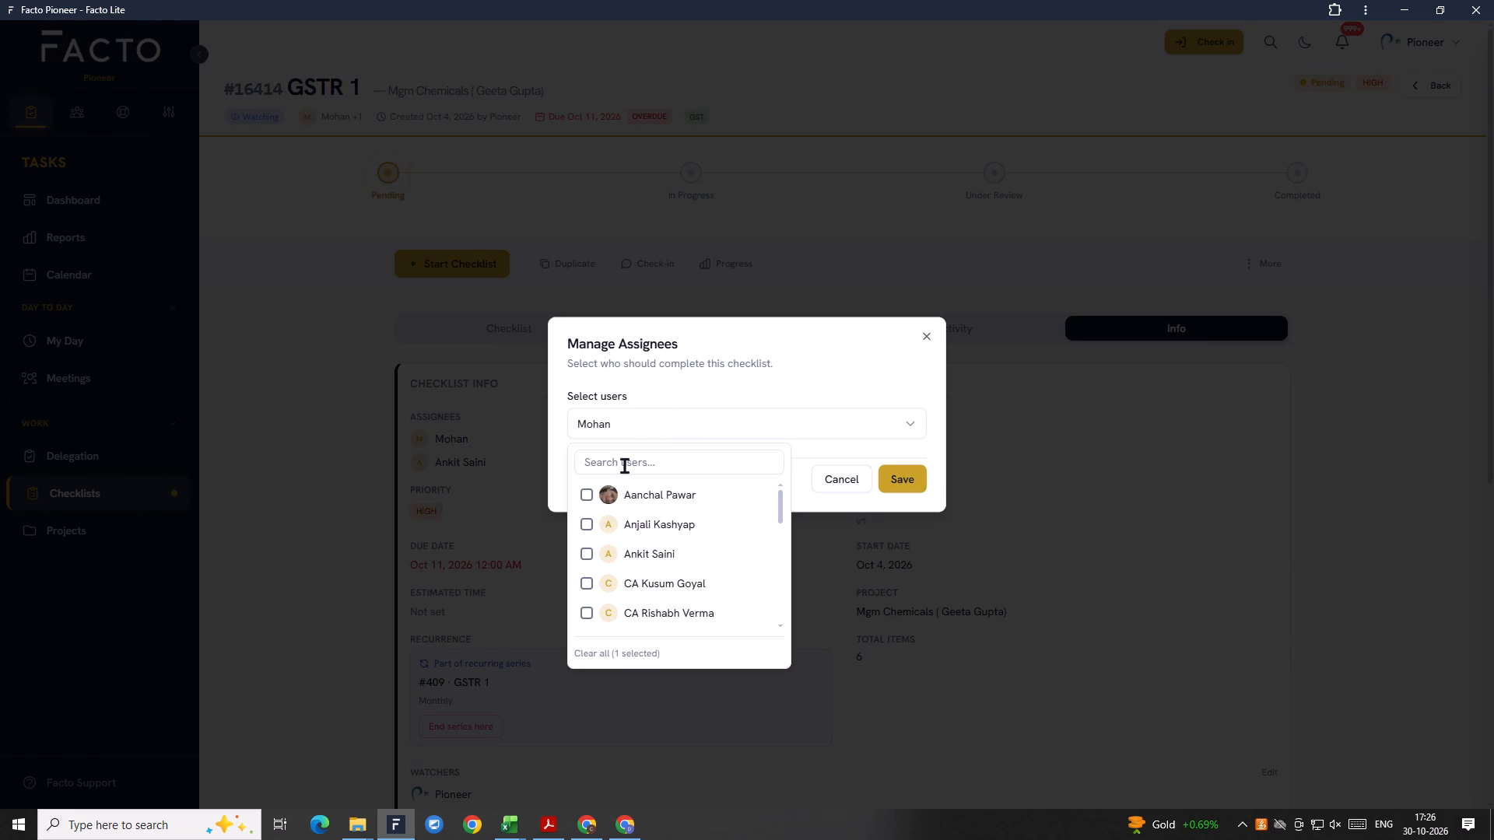
pyautogui.click(625, 466)
pyautogui.press('k')
pyautogui.write('ASHI')
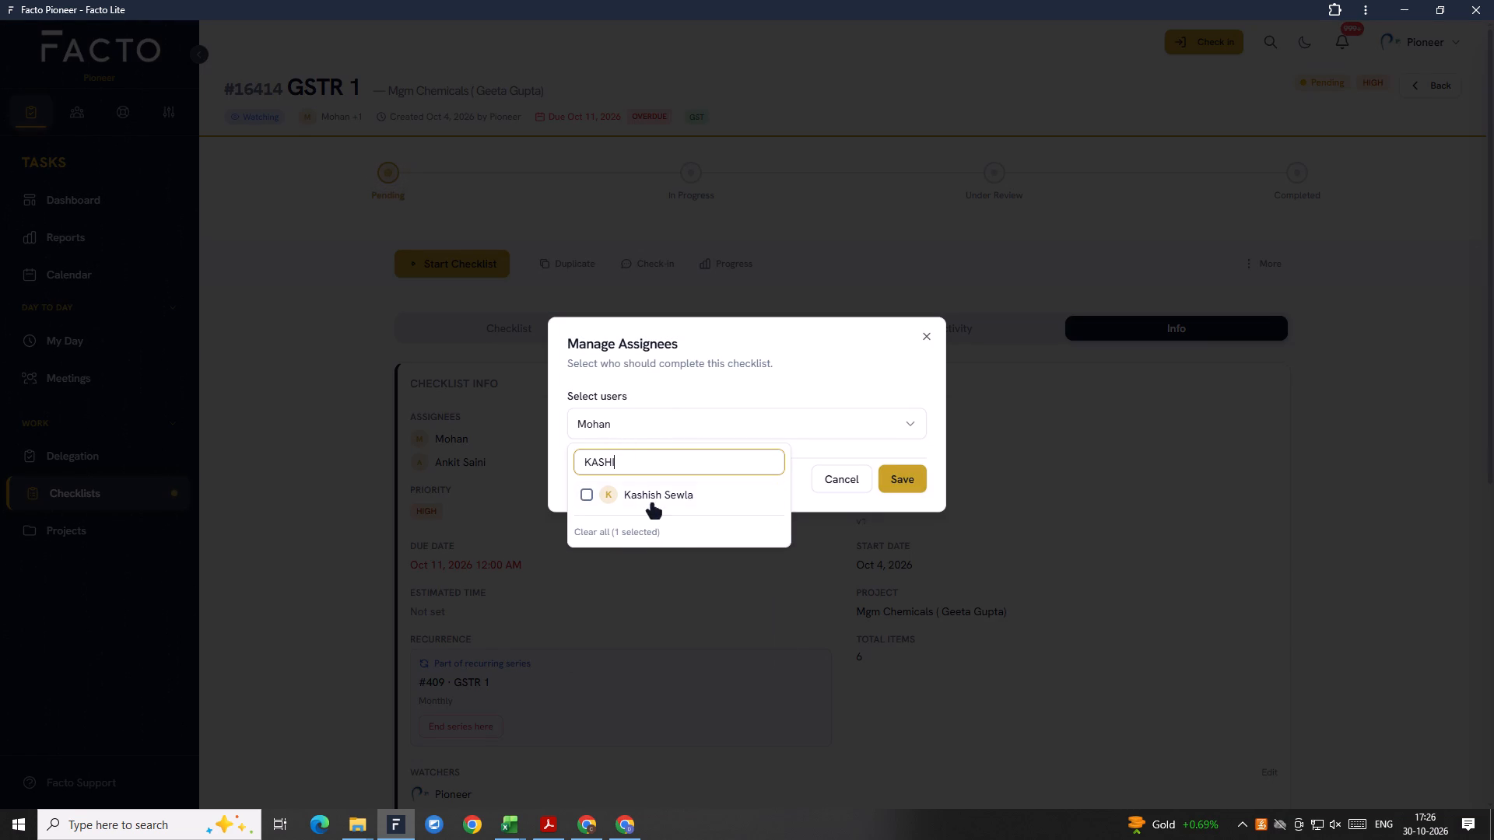
pyautogui.click(654, 487)
pyautogui.click(907, 484)
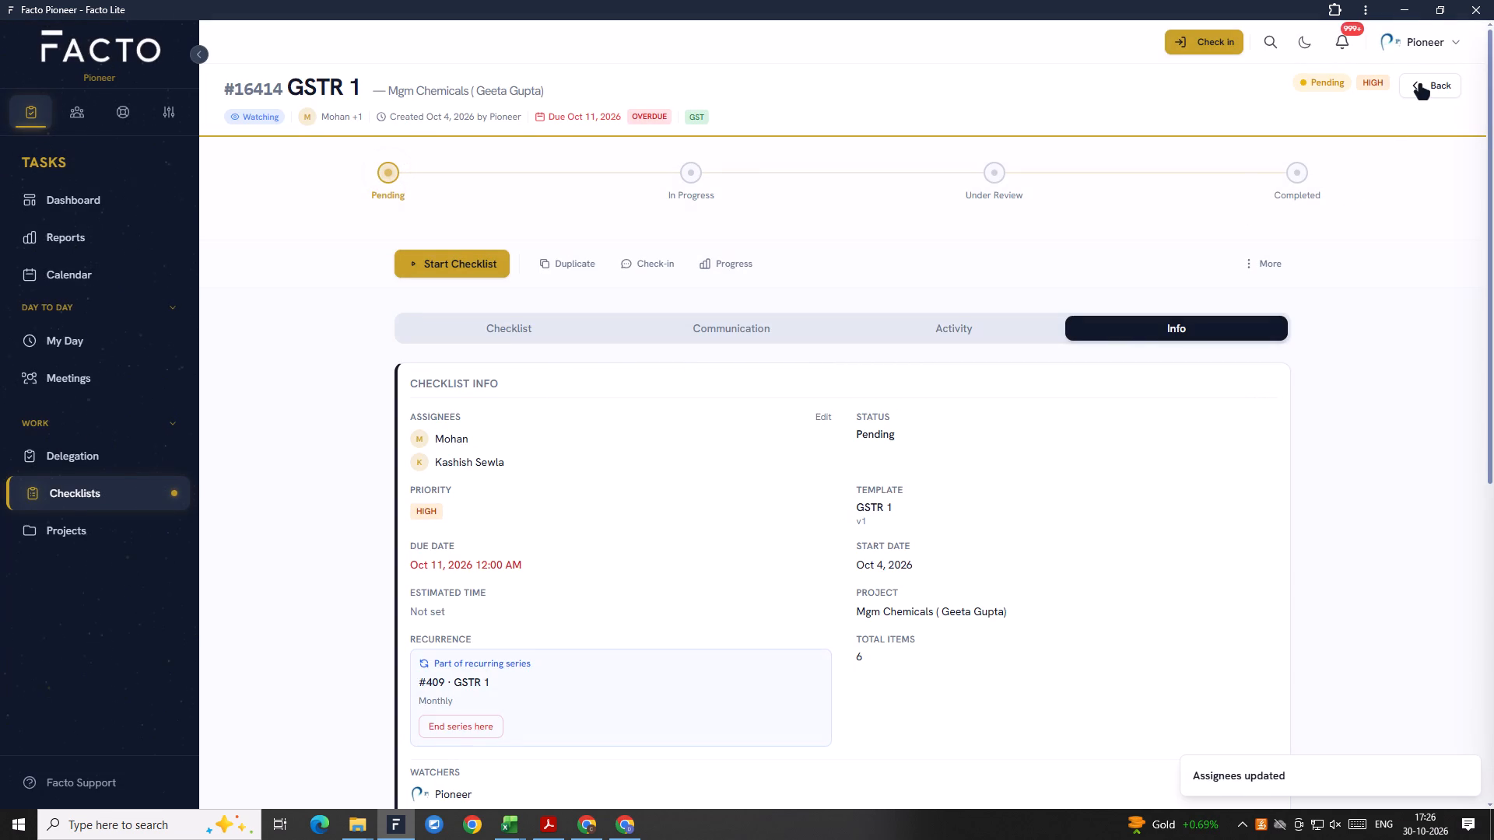
pyautogui.click(1420, 86)
# On the Mgm Chemicals GSTR 3B checklist, replace assignee Ankit with Garima and save the assignees.
pyautogui.scroll(-1, 637, 532)
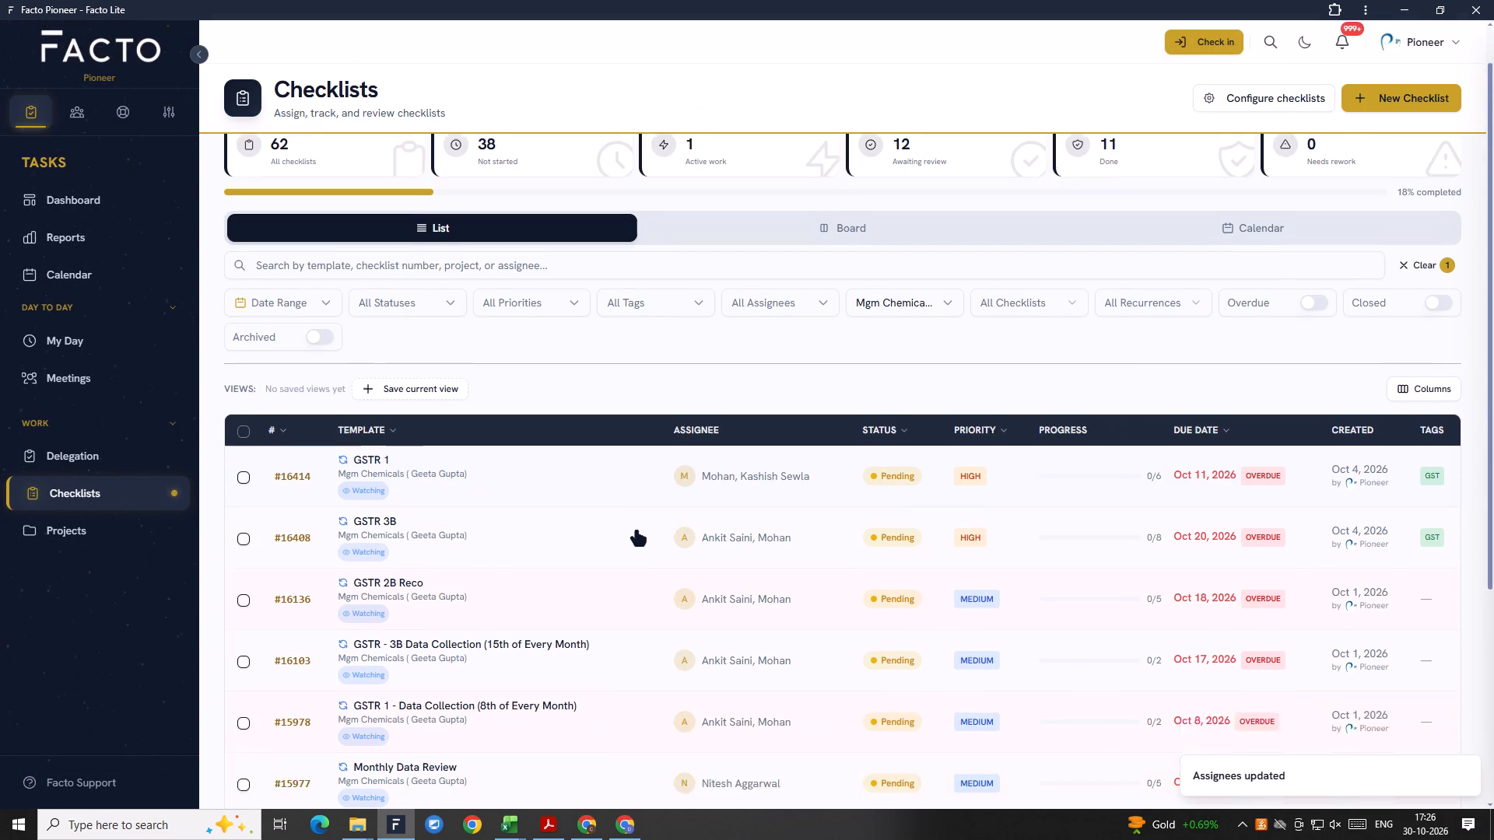
pyautogui.click(450, 505)
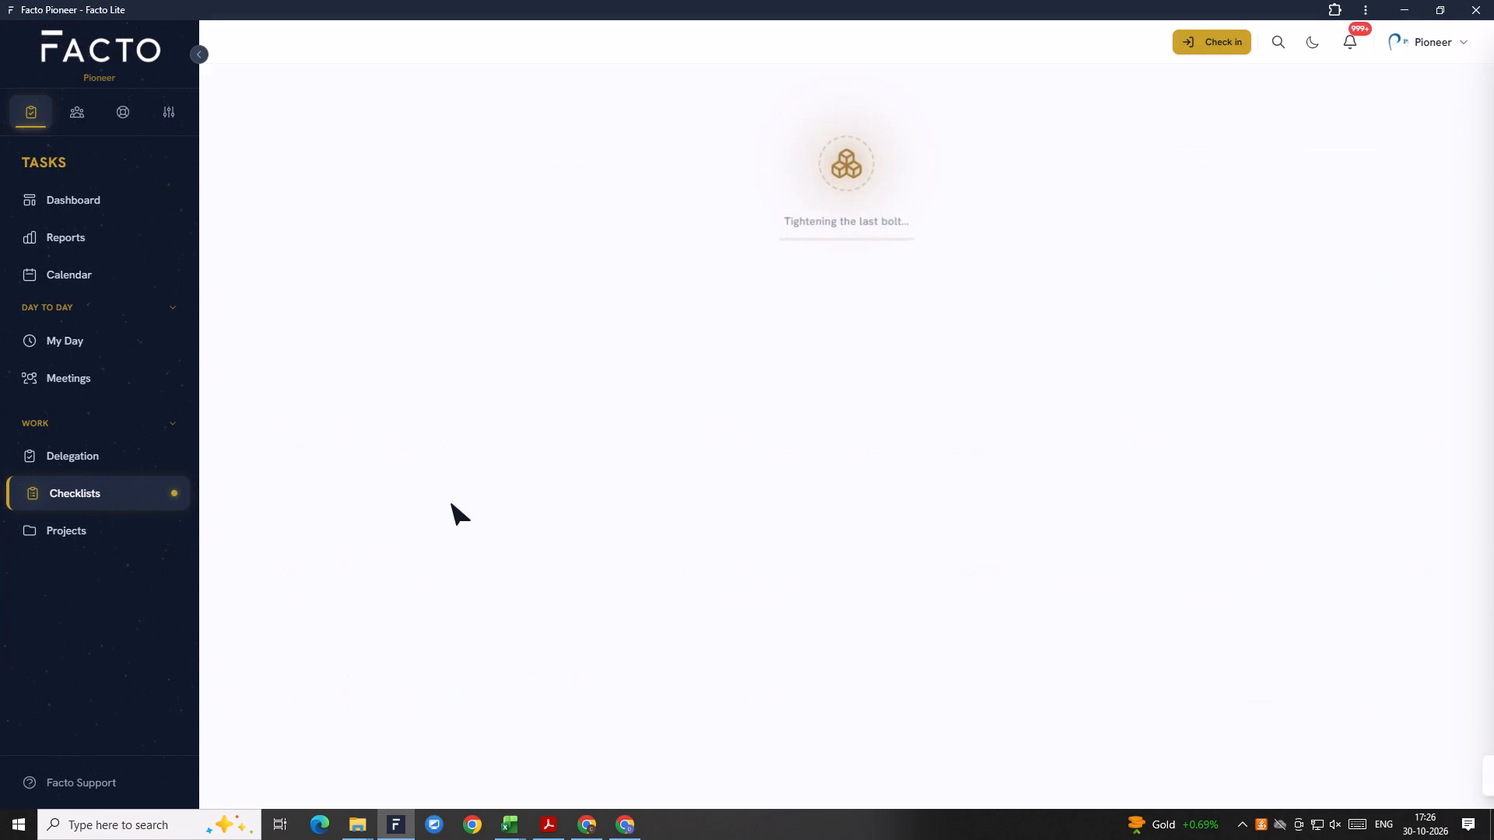
pyautogui.click(1201, 335)
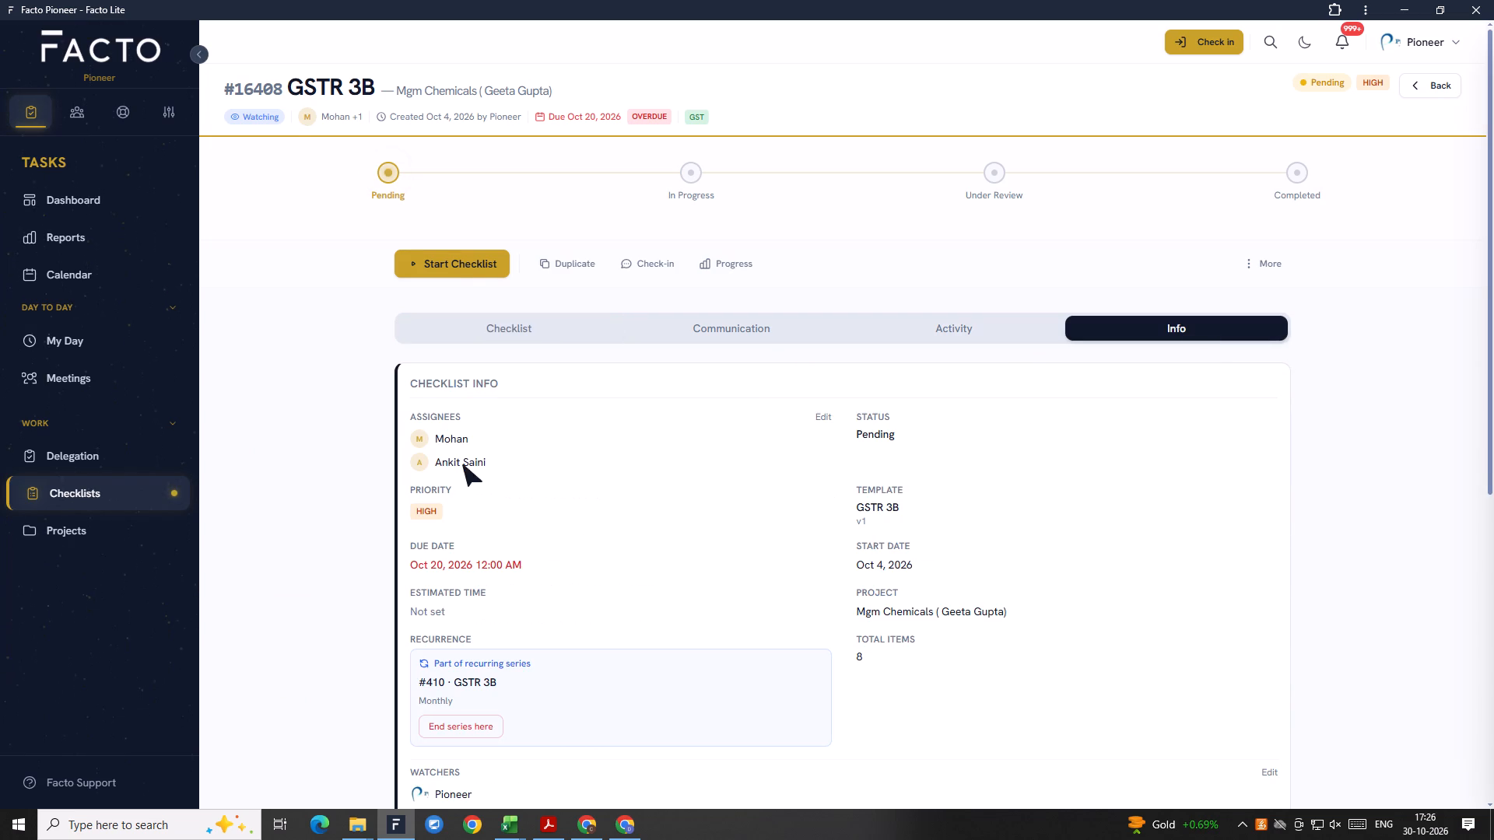
pyautogui.click(822, 418)
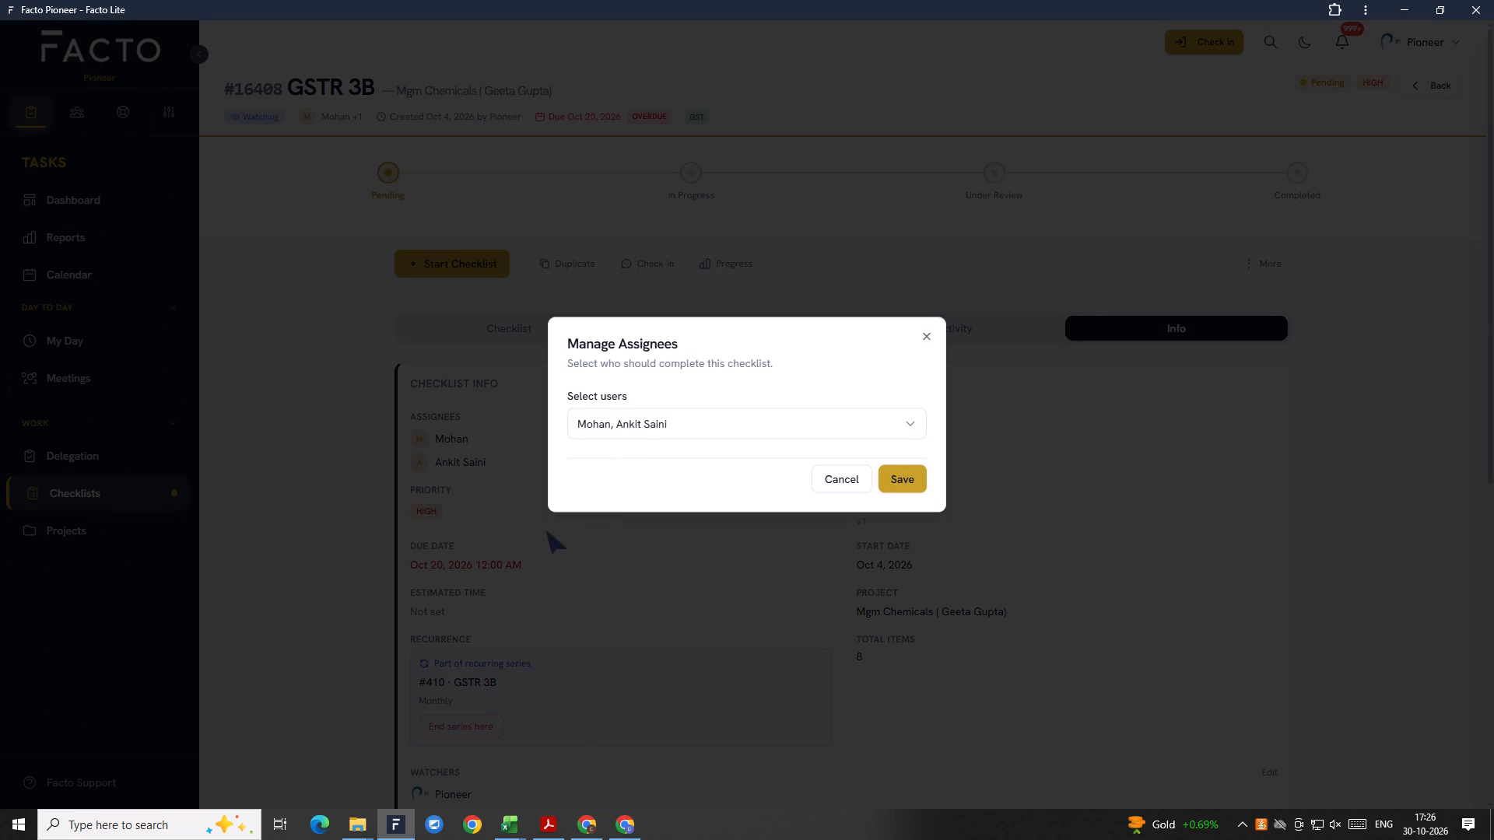
pyautogui.click(710, 406)
pyautogui.click(706, 417)
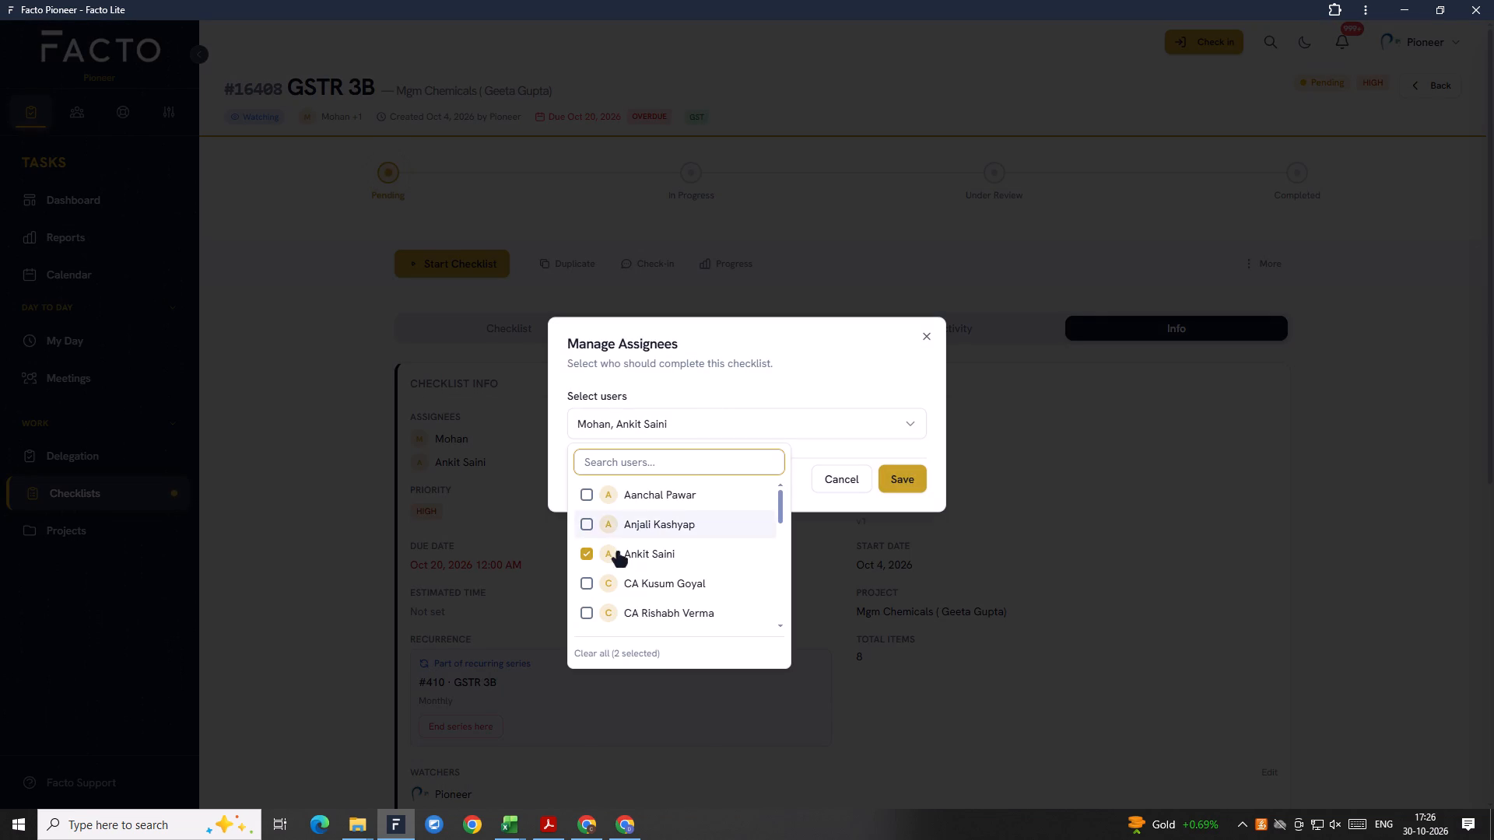
pyautogui.click(611, 559)
pyautogui.press('g')
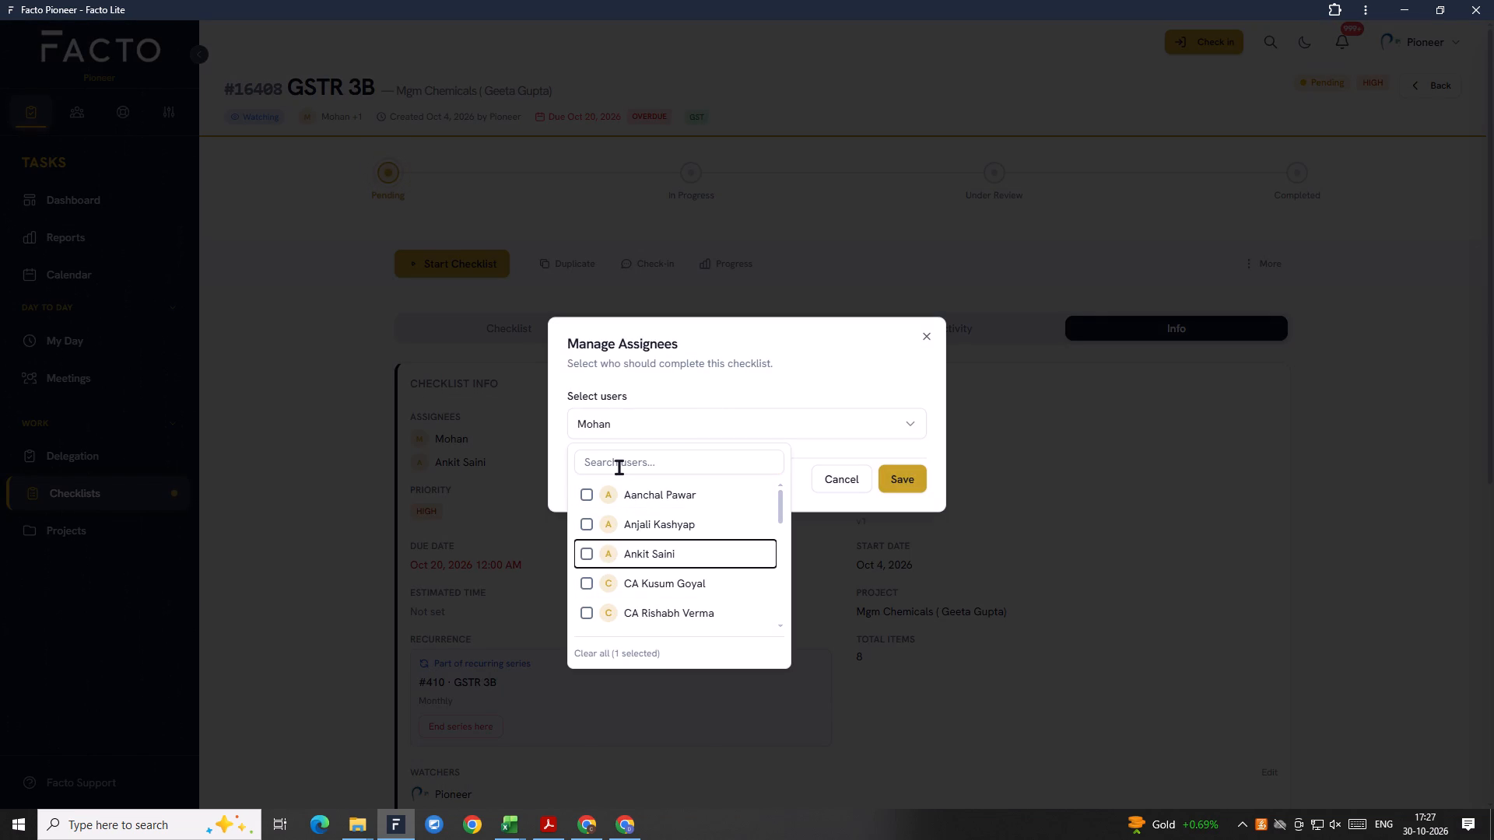
pyautogui.write('ARIM')
pyautogui.click(611, 460)
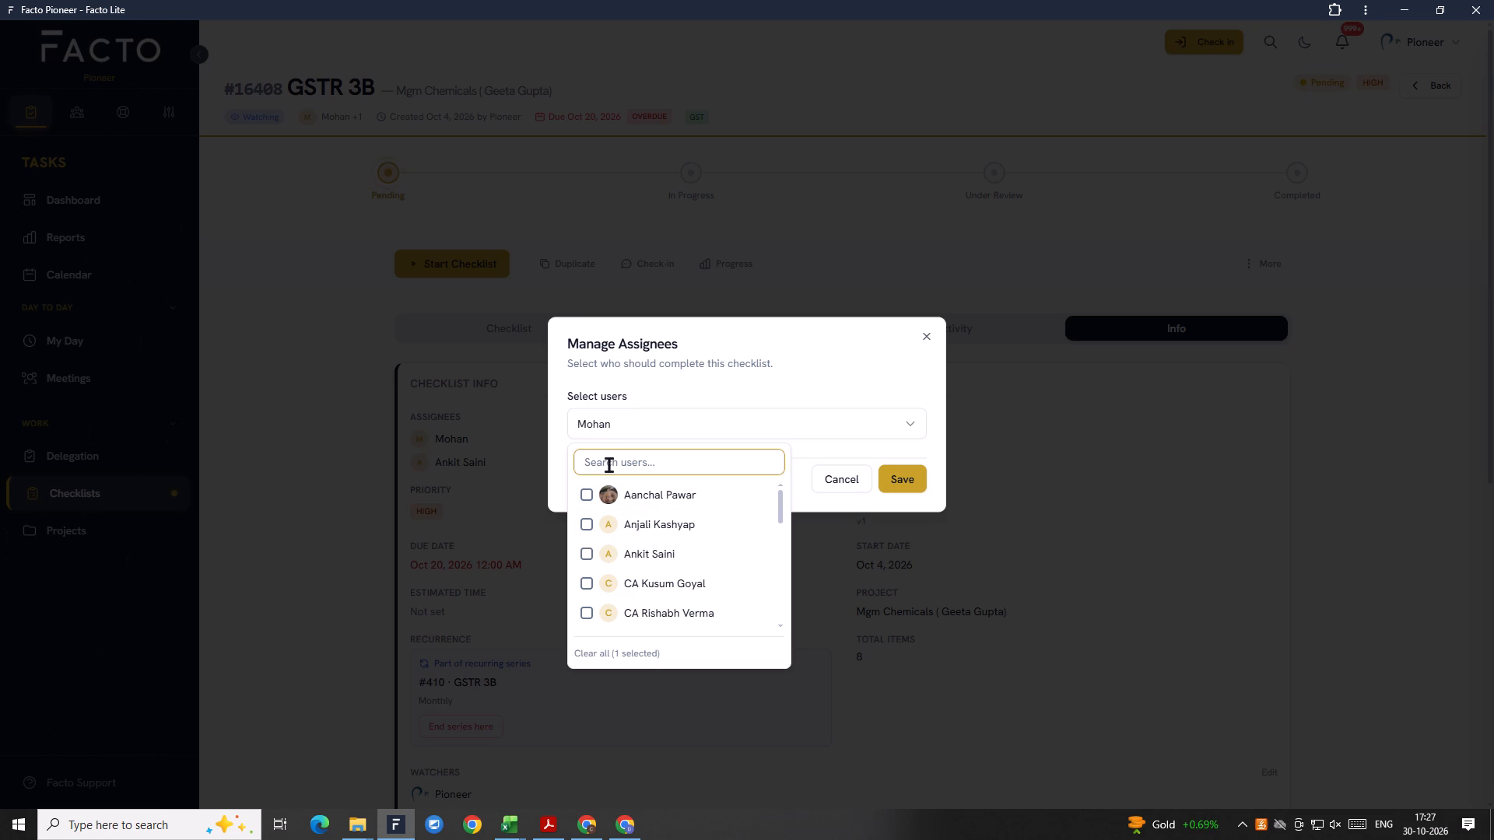
pyautogui.write('GARI')
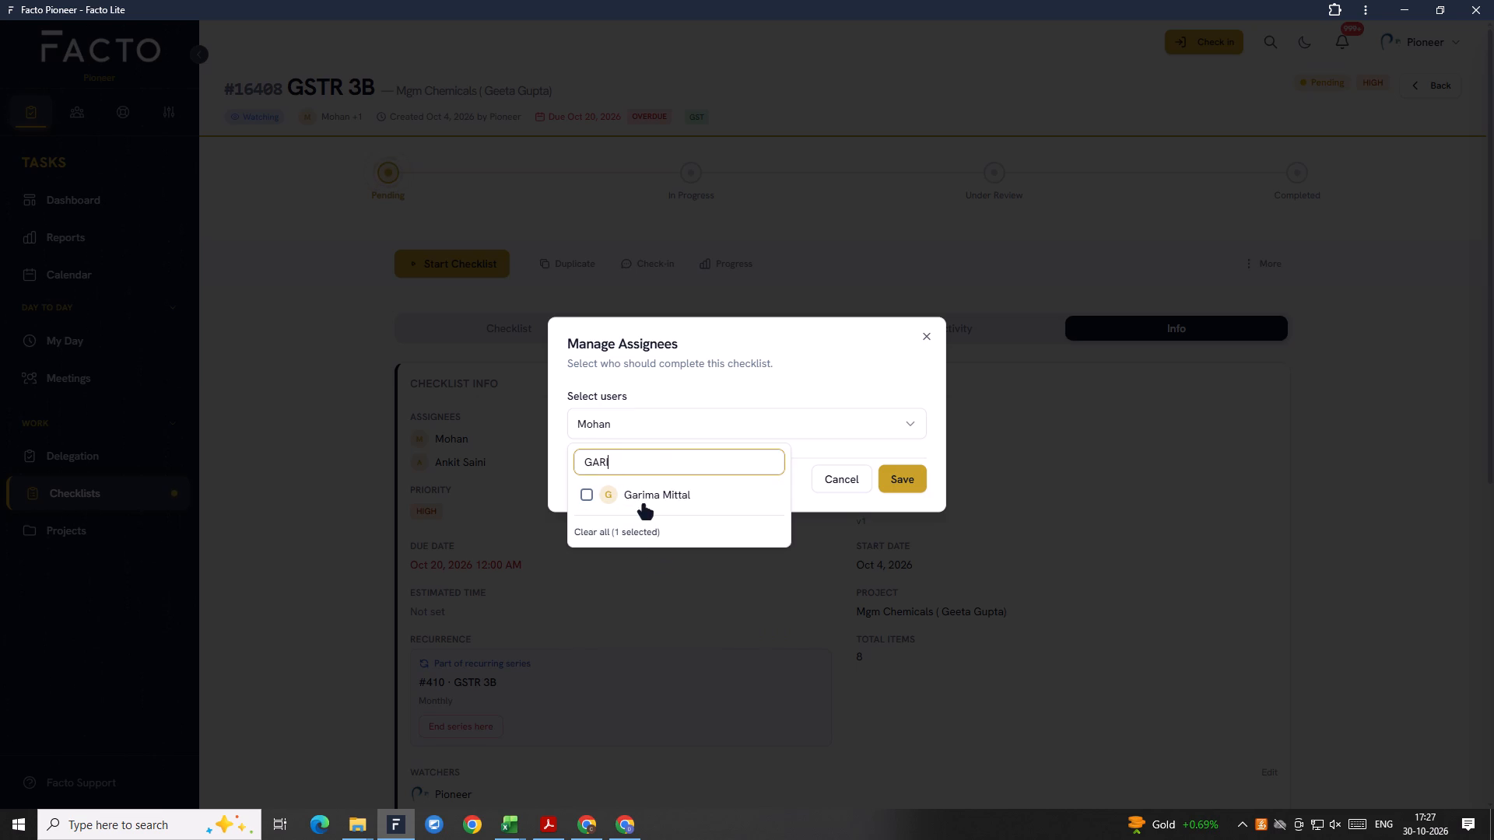
pyautogui.click(644, 504)
pyautogui.click(899, 481)
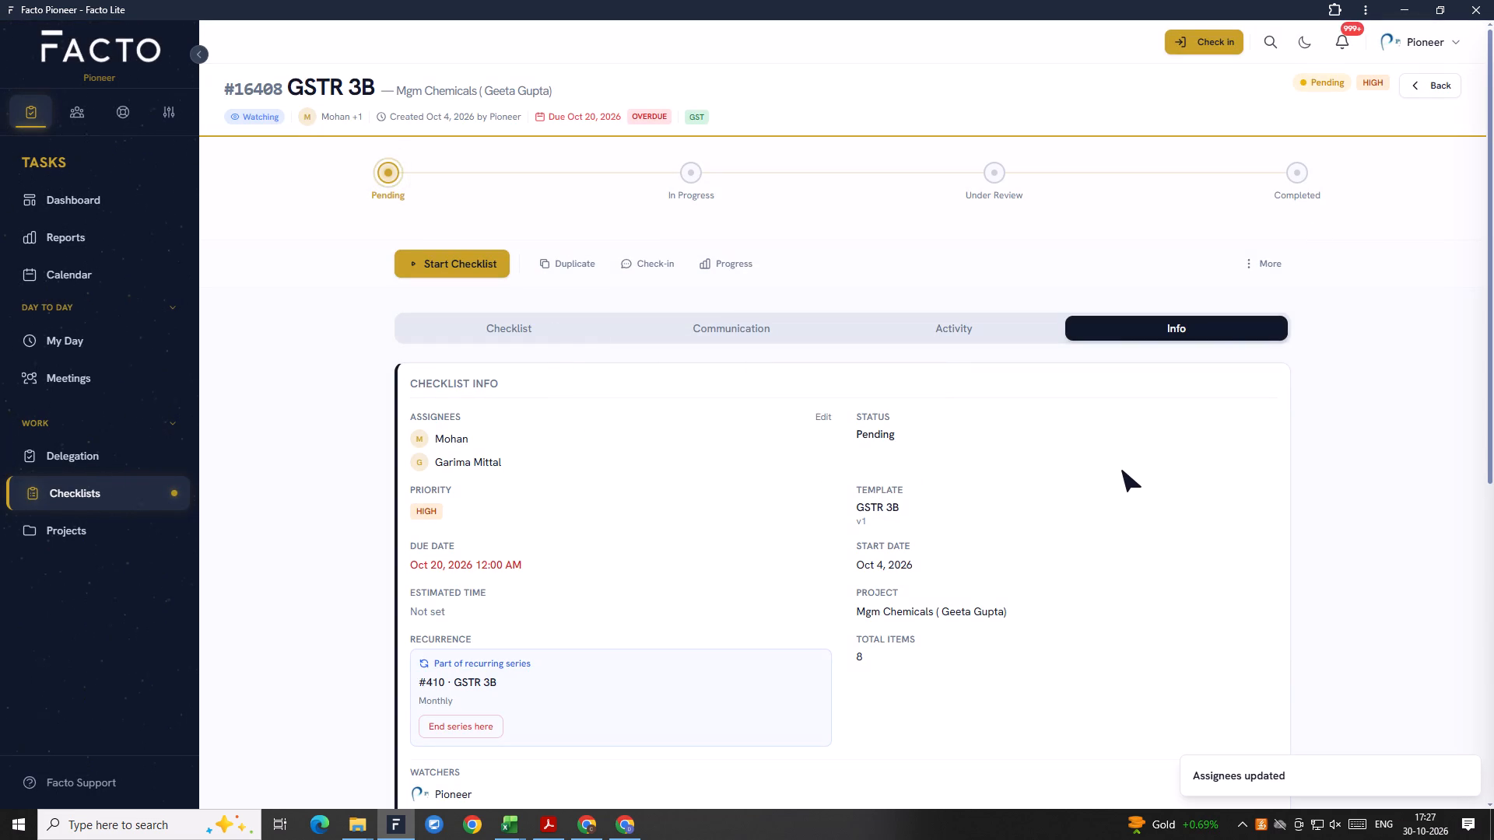
pyautogui.click(1420, 72)
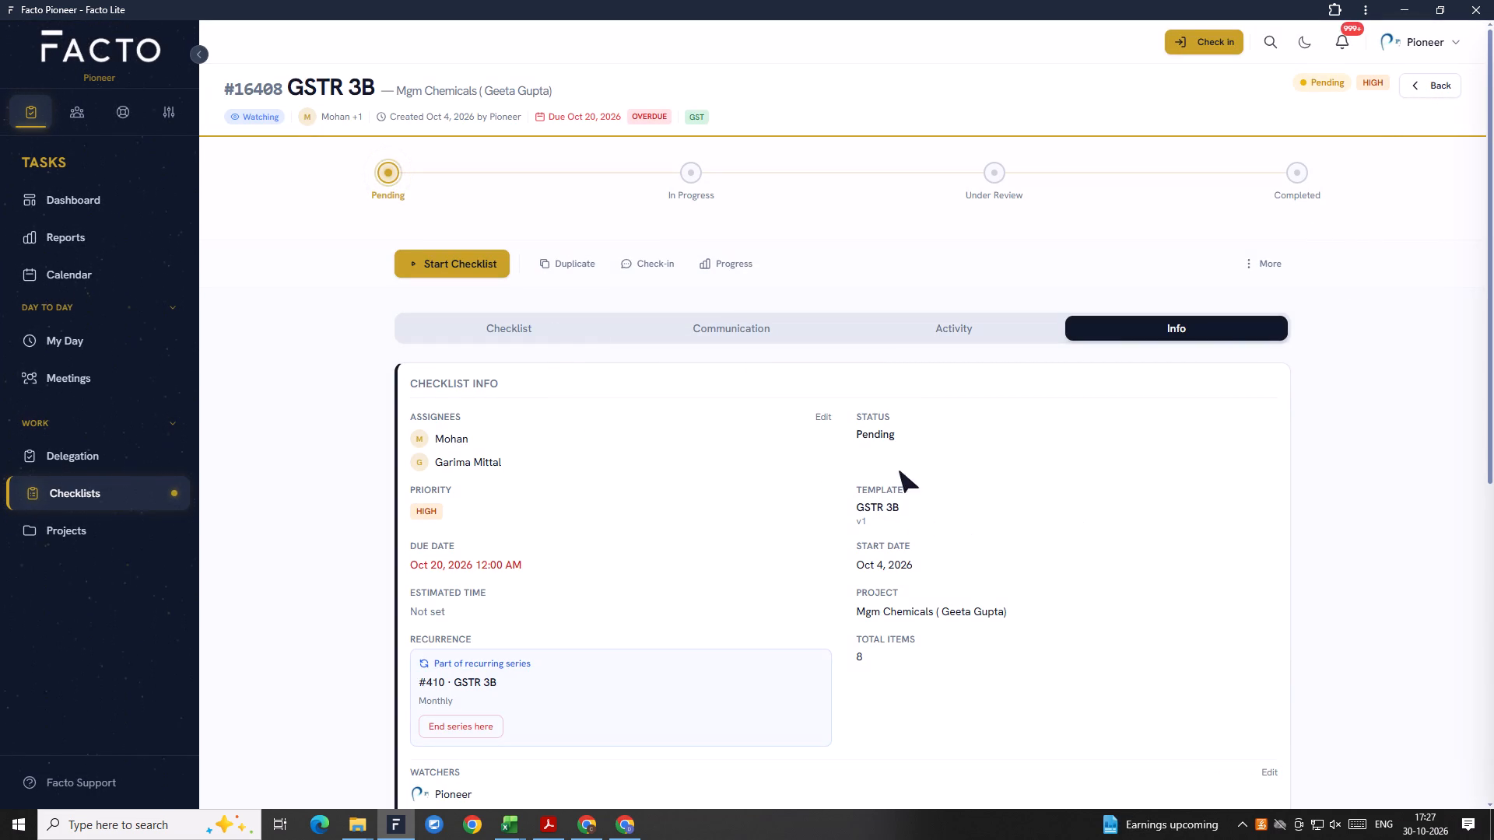
# Edit the GSTR 3B checklist's assignees again, adding Kashish and removing Garima, and save.
pyautogui.click(830, 419)
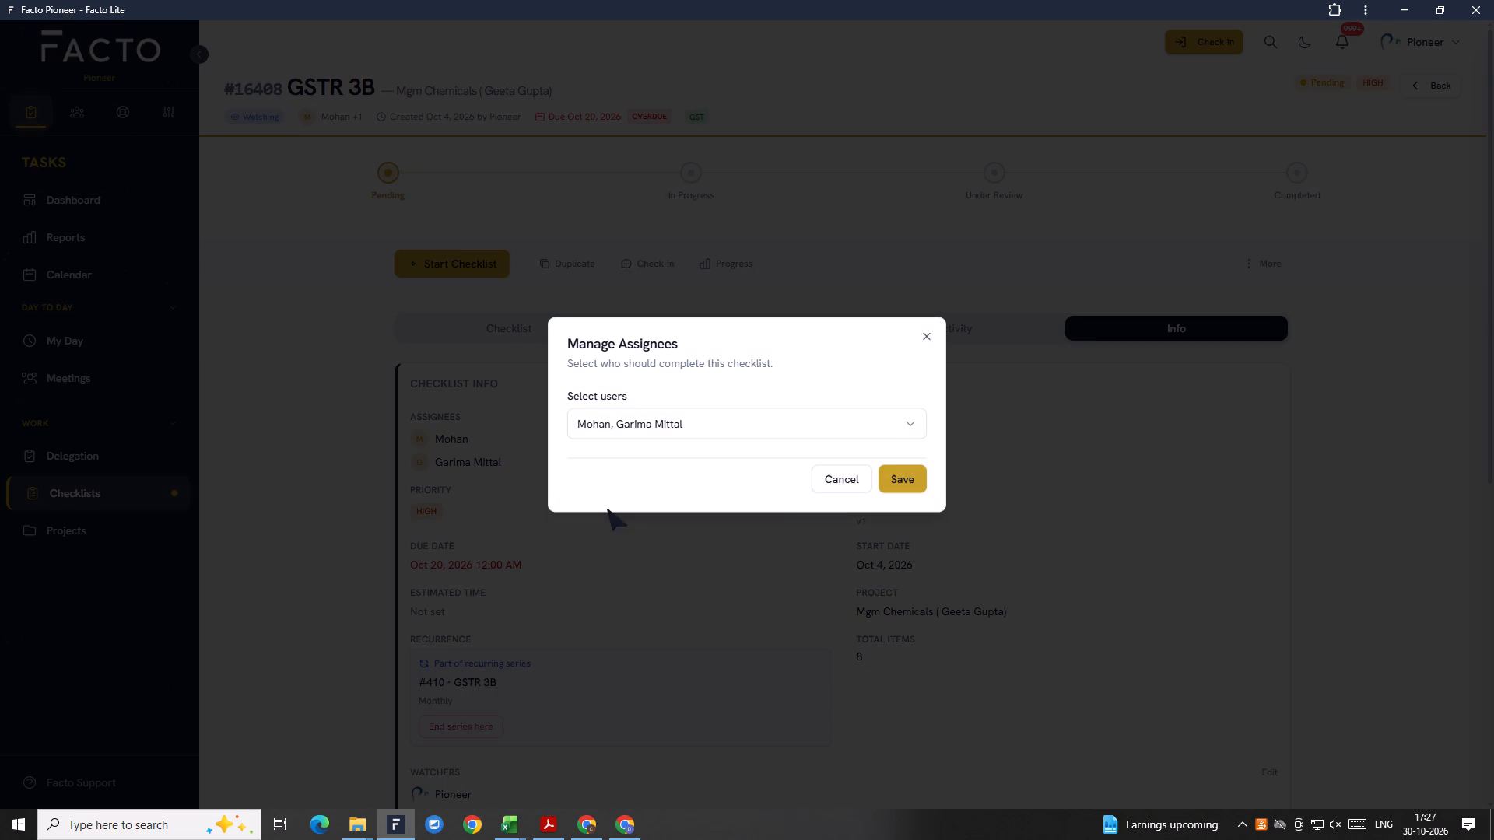
pyautogui.click(684, 430)
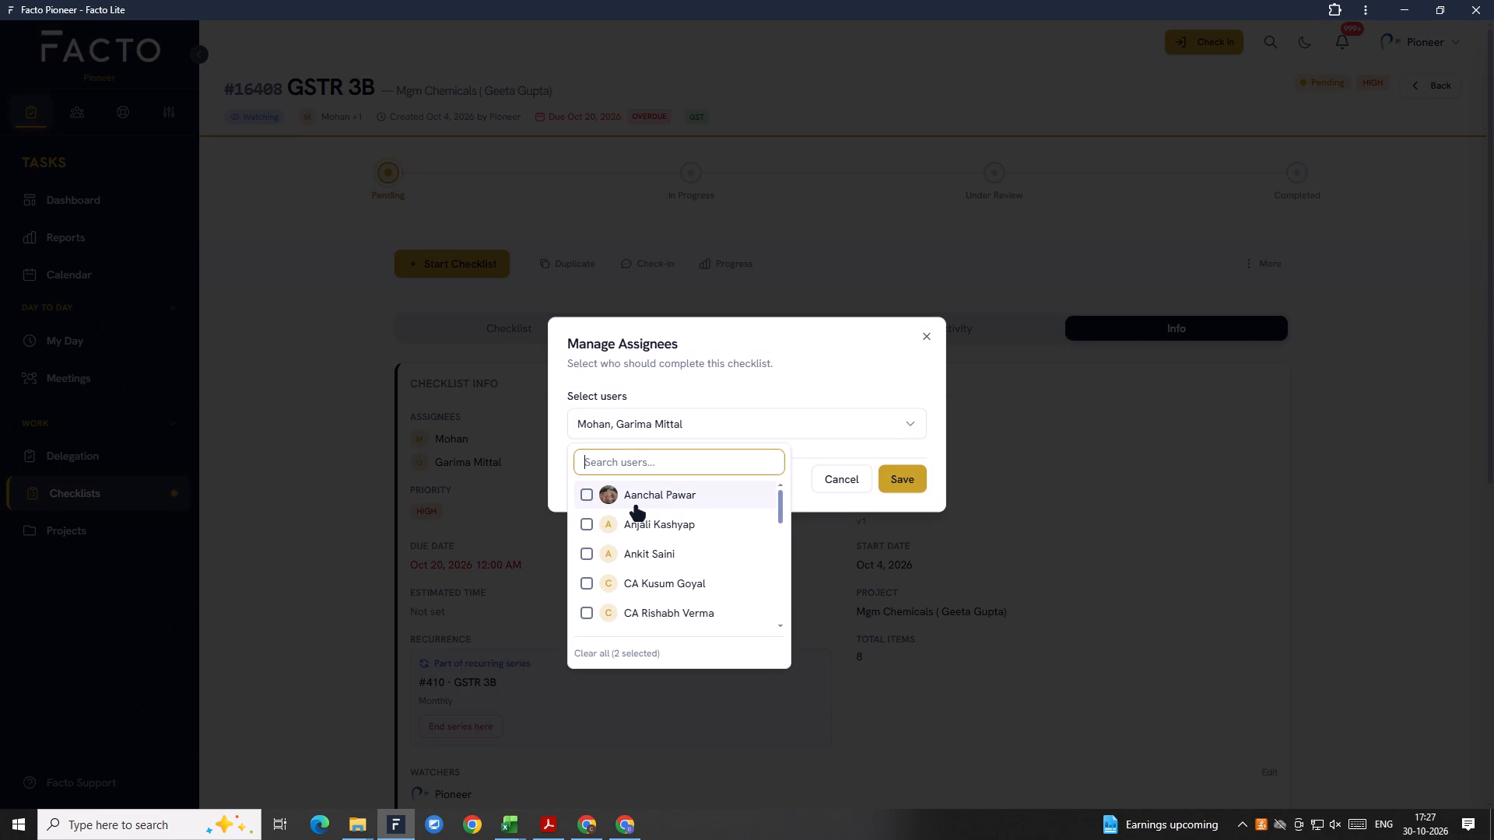
pyautogui.write('KAS')
pyautogui.click(679, 522)
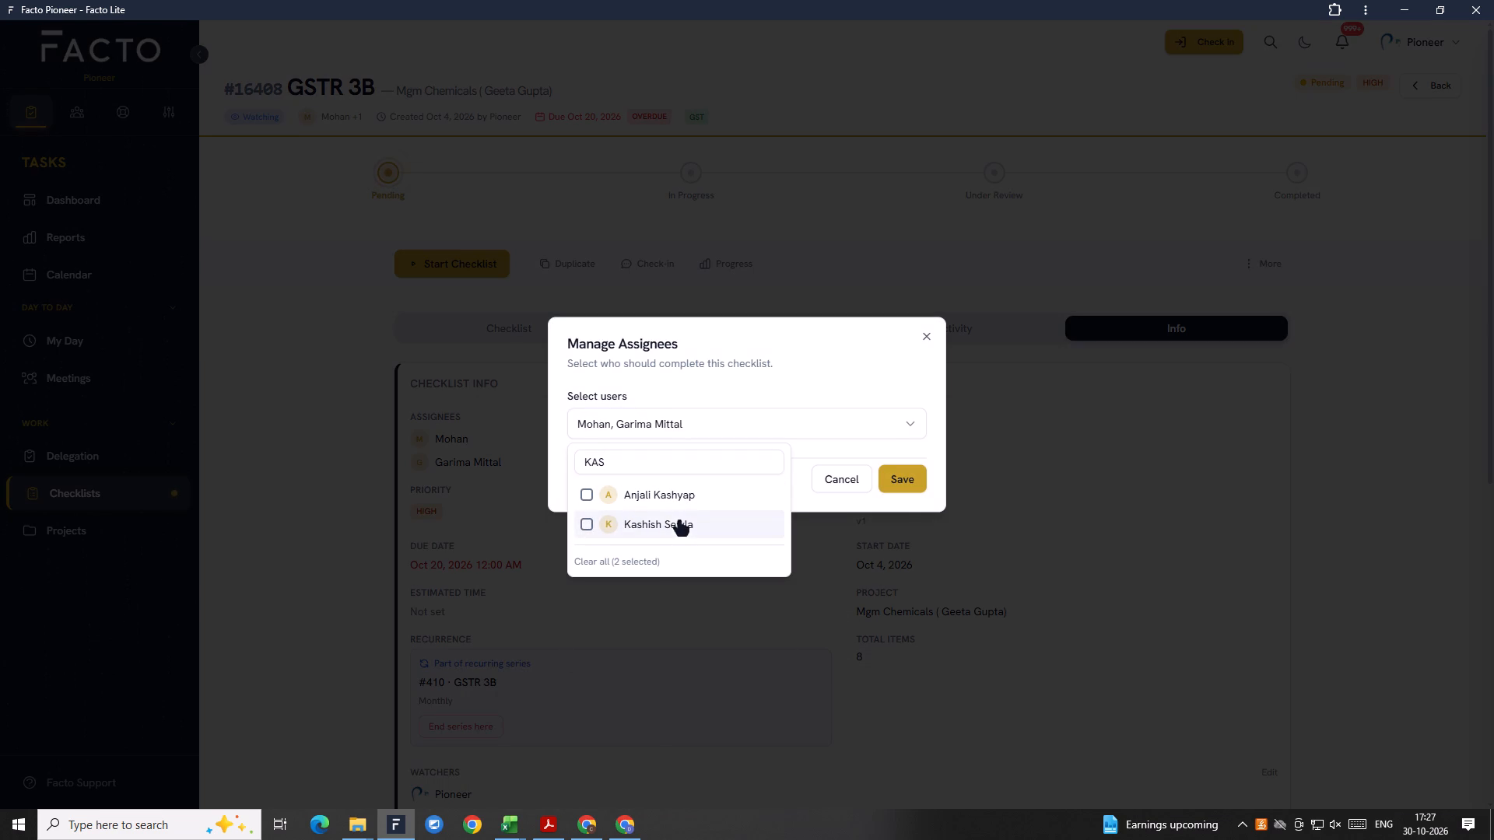
pyautogui.click(640, 467)
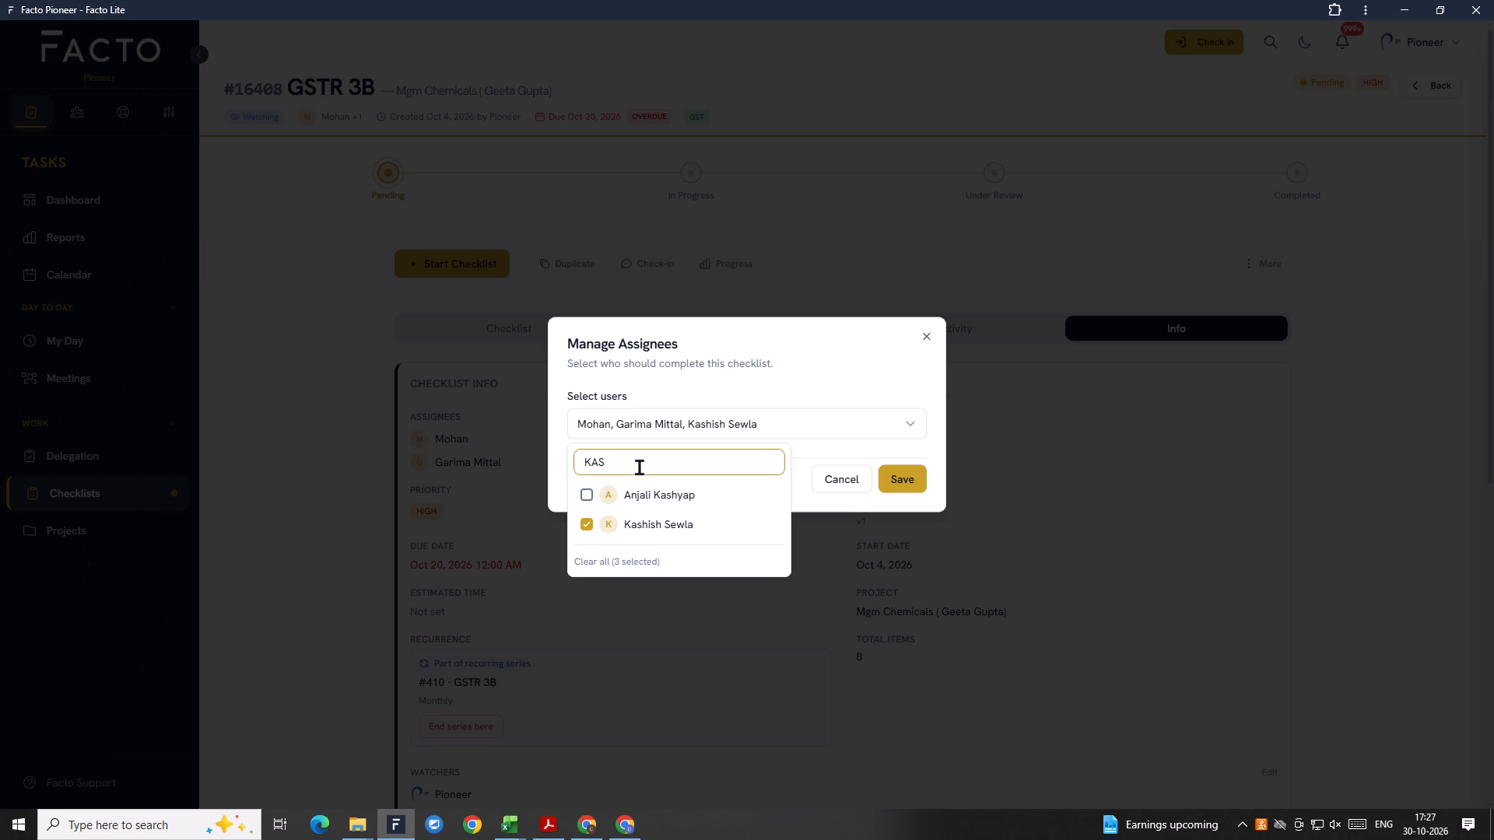
pyautogui.press('BackSpace')
pyautogui.press('BackSpace')
pyautogui.press('BackSpace')
pyautogui.press('BackSpace')
pyautogui.press('BackSpace')
pyautogui.press('BackSpace')
pyautogui.press('BackSpace')
pyautogui.press('BackSpace')
pyautogui.press('BackSpace')
pyautogui.press('g')
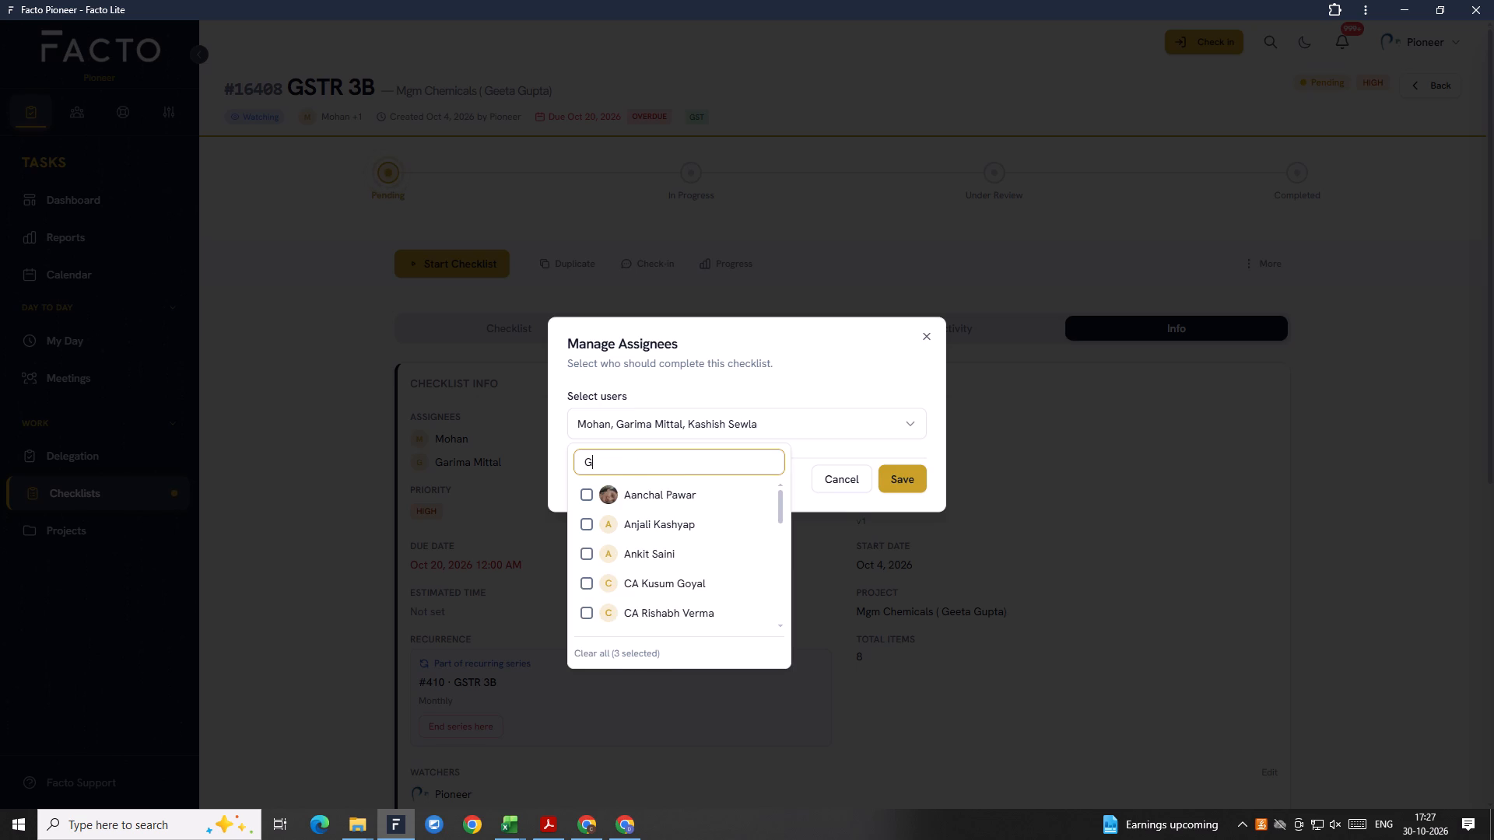
pyautogui.write('ARIM')
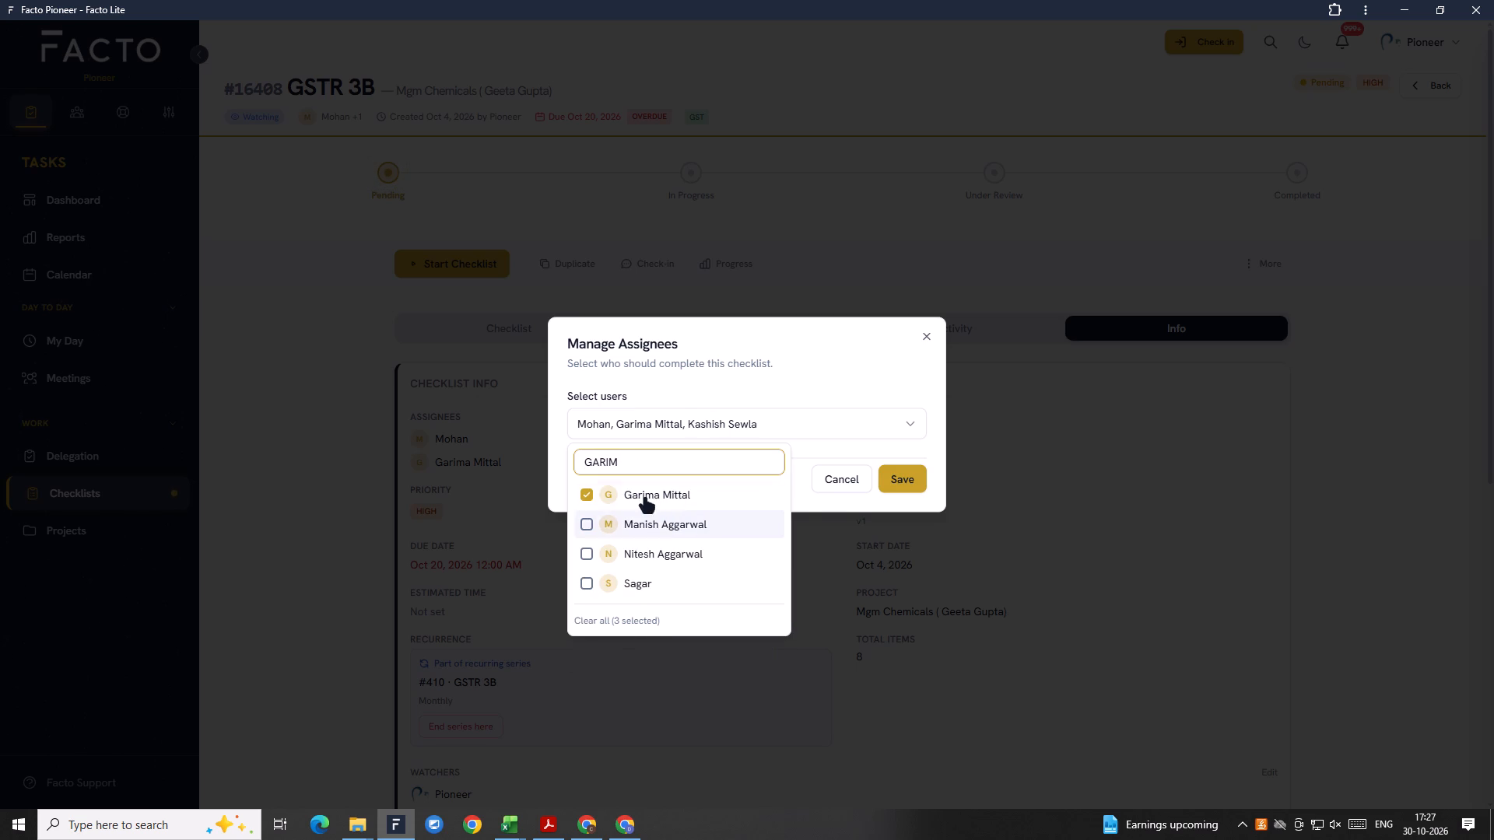
pyautogui.click(644, 498)
pyautogui.click(908, 480)
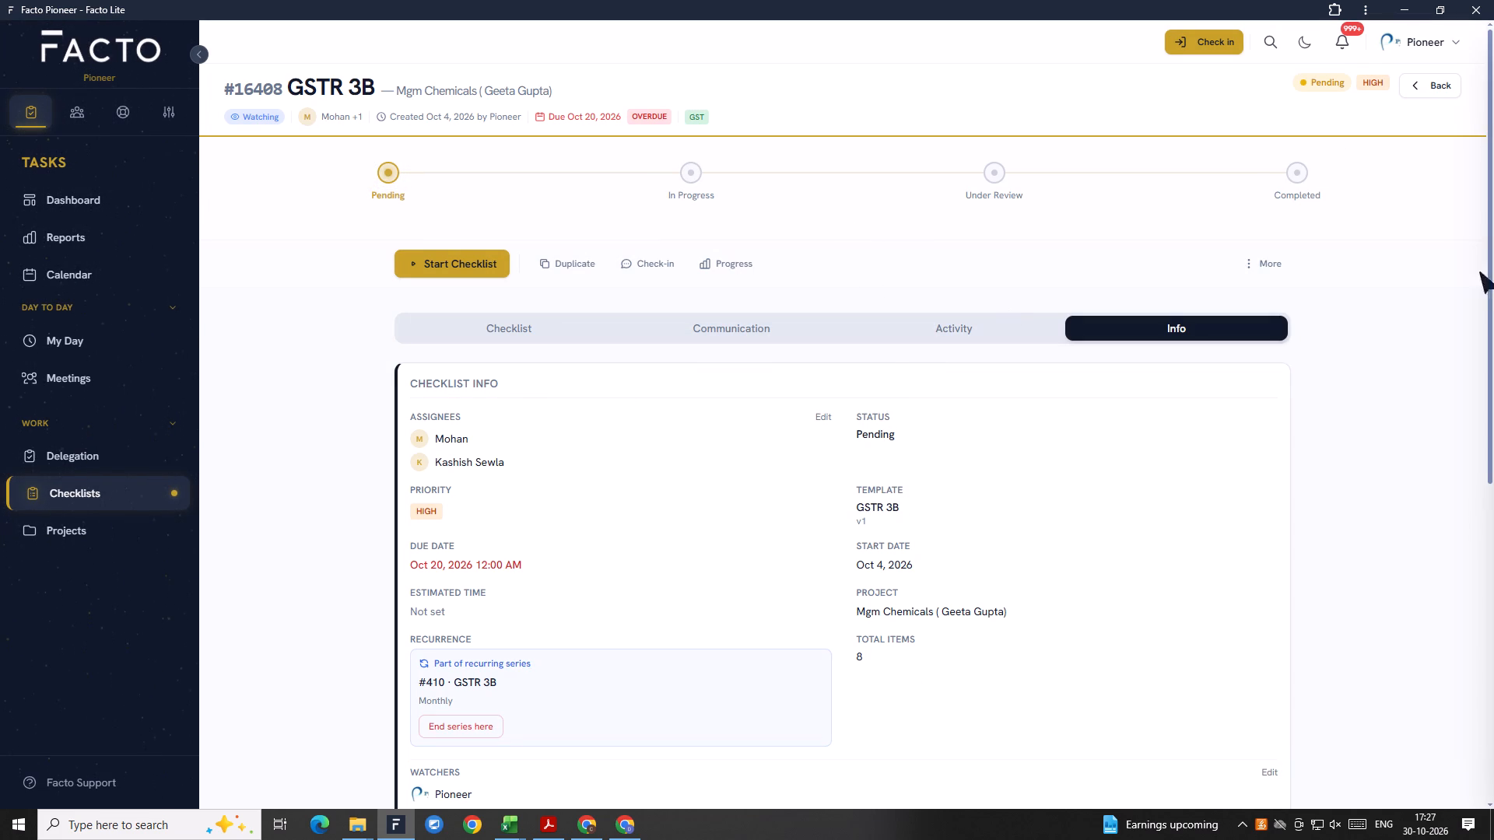
# On the Mgm Chemicals GSTR 2B Reco checklist, replace assignee Ankit with Kashish, save, and return to the checklist list.
pyautogui.click(1421, 82)
pyautogui.scroll(-1, 626, 493)
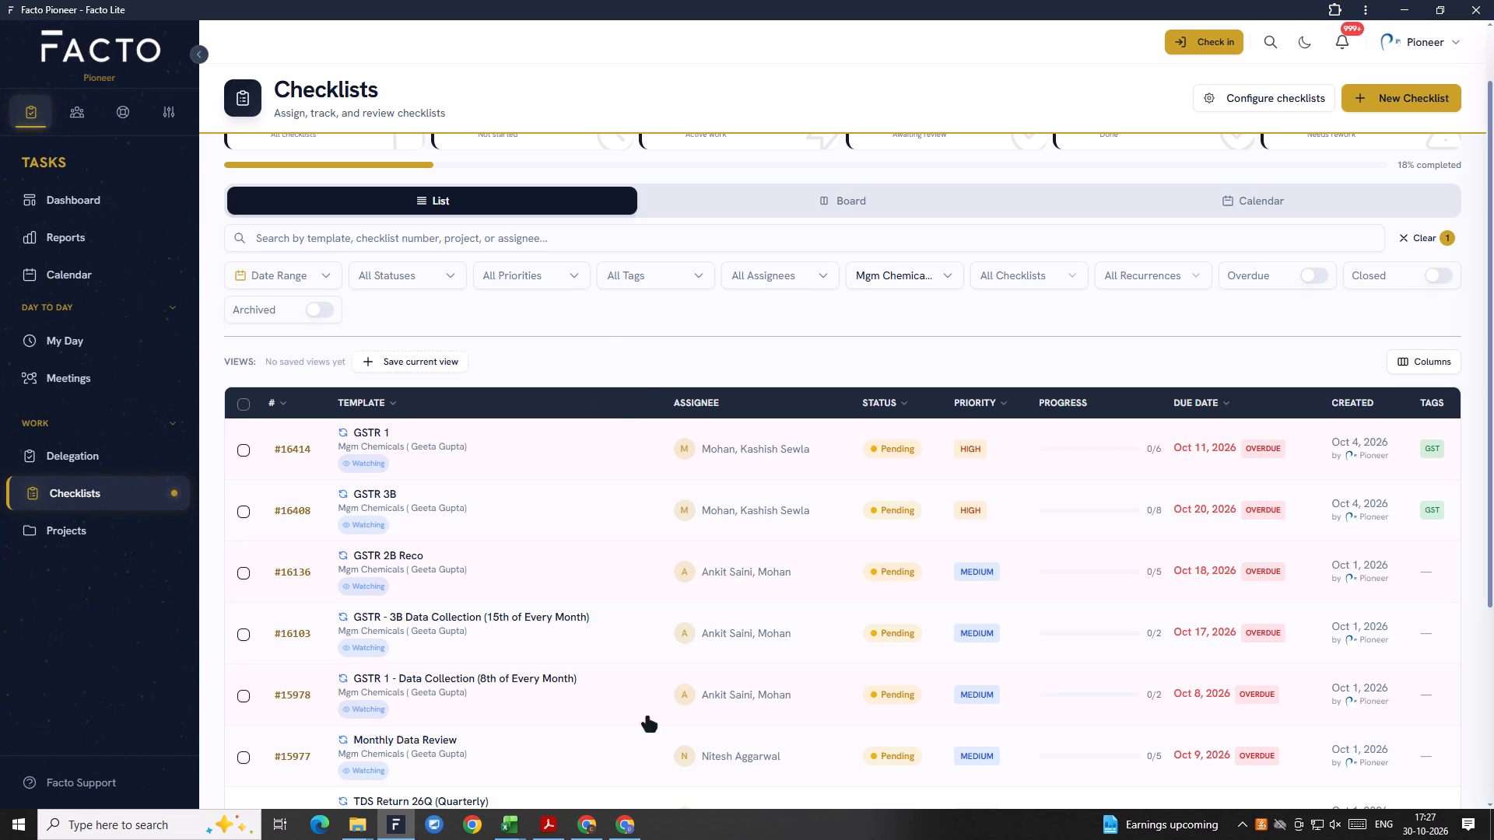
pyautogui.scroll(-2, 607, 583)
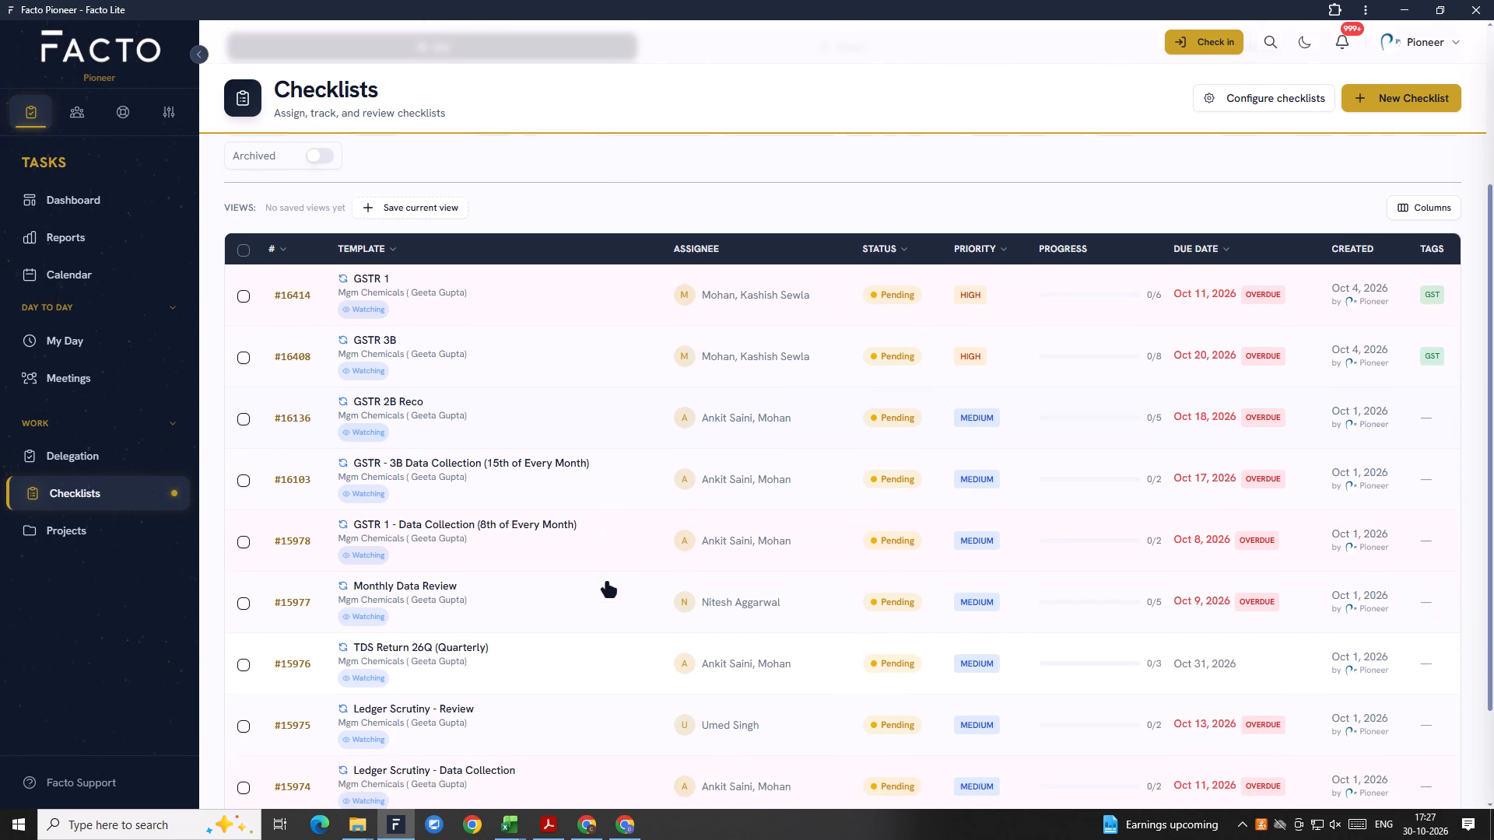
pyautogui.click(427, 410)
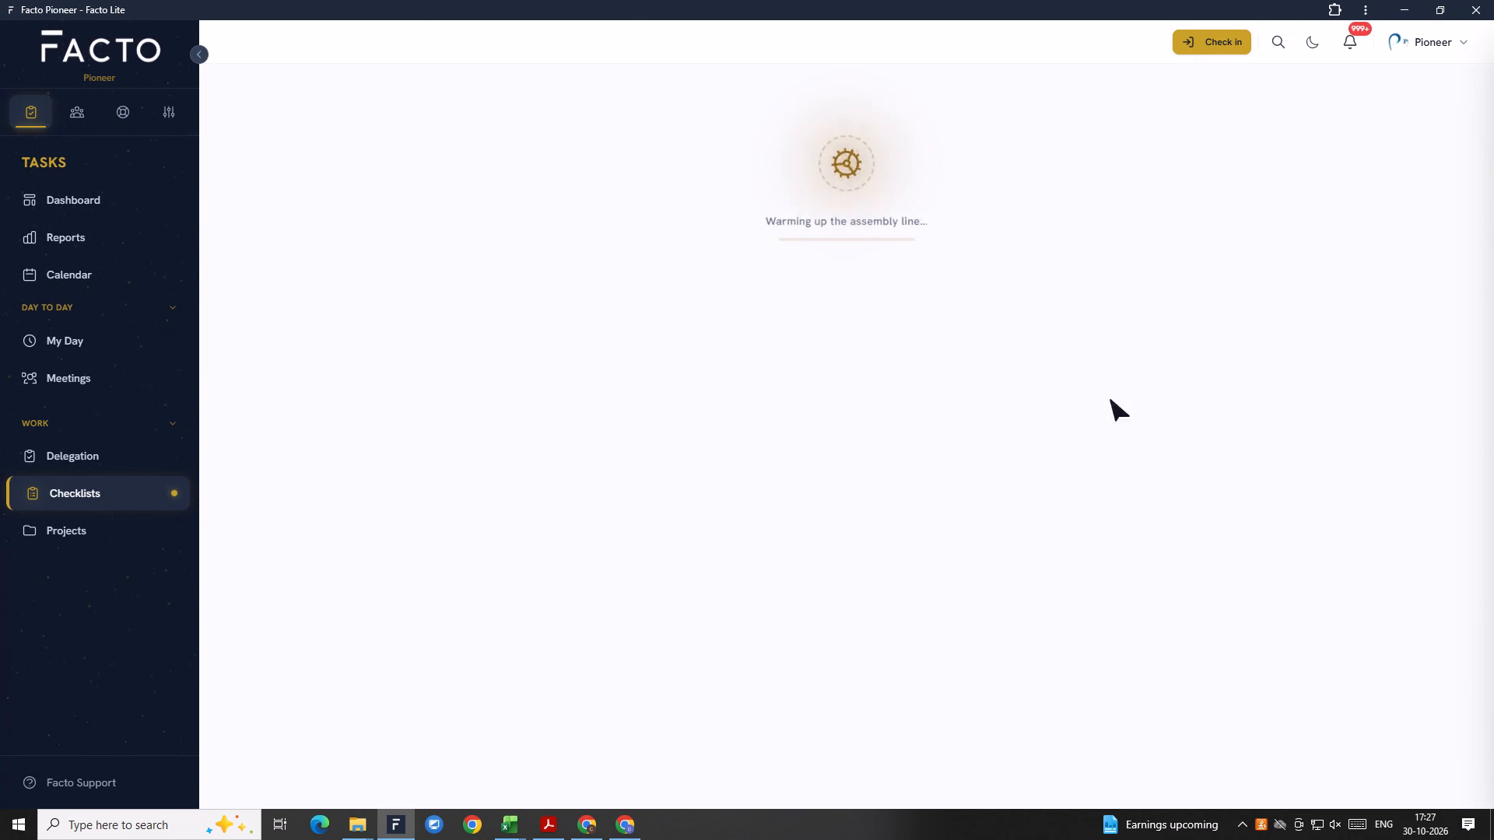
pyautogui.click(1212, 319)
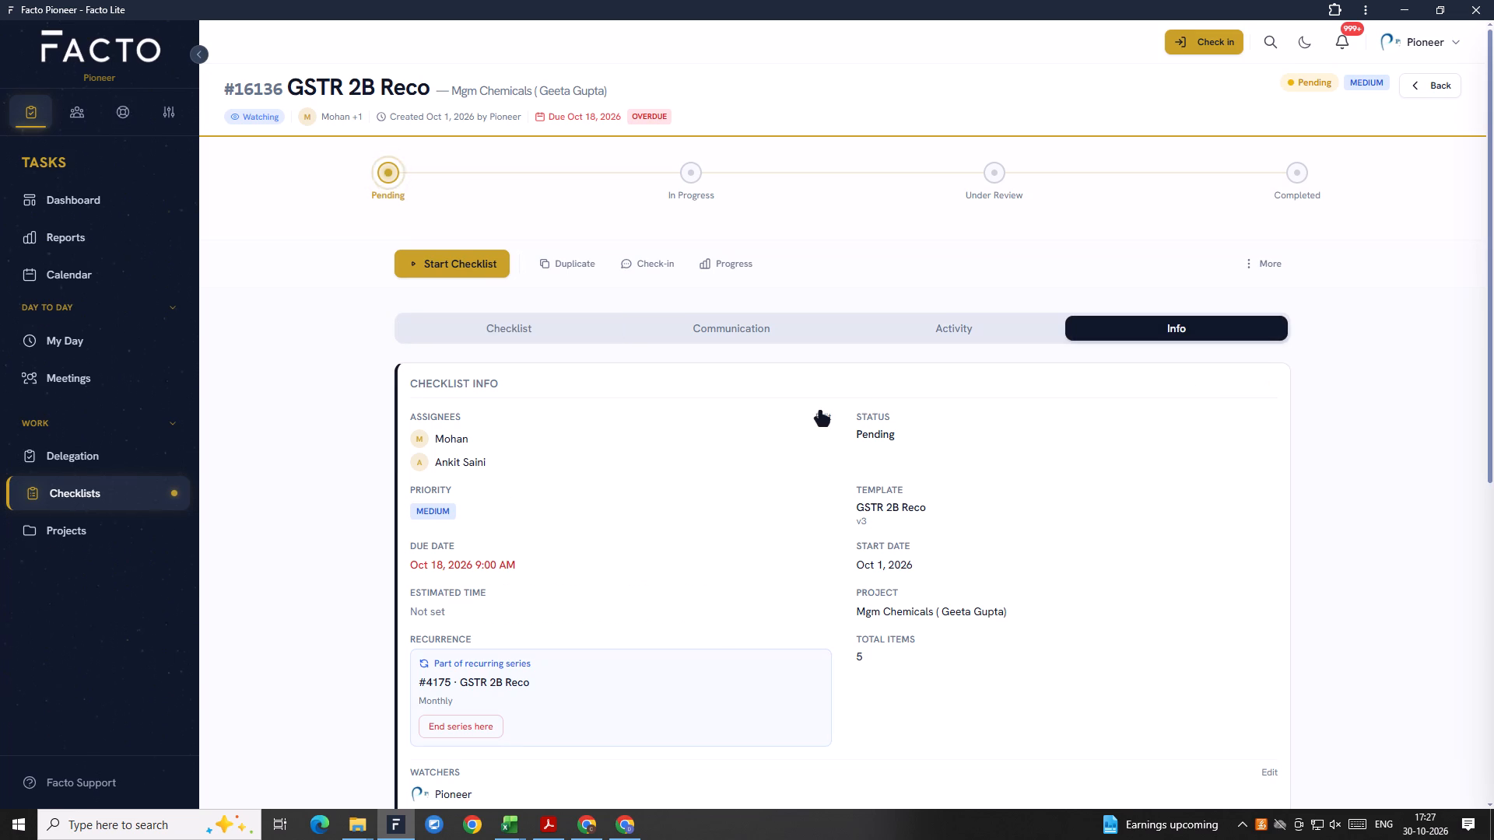
pyautogui.click(819, 413)
pyautogui.click(643, 433)
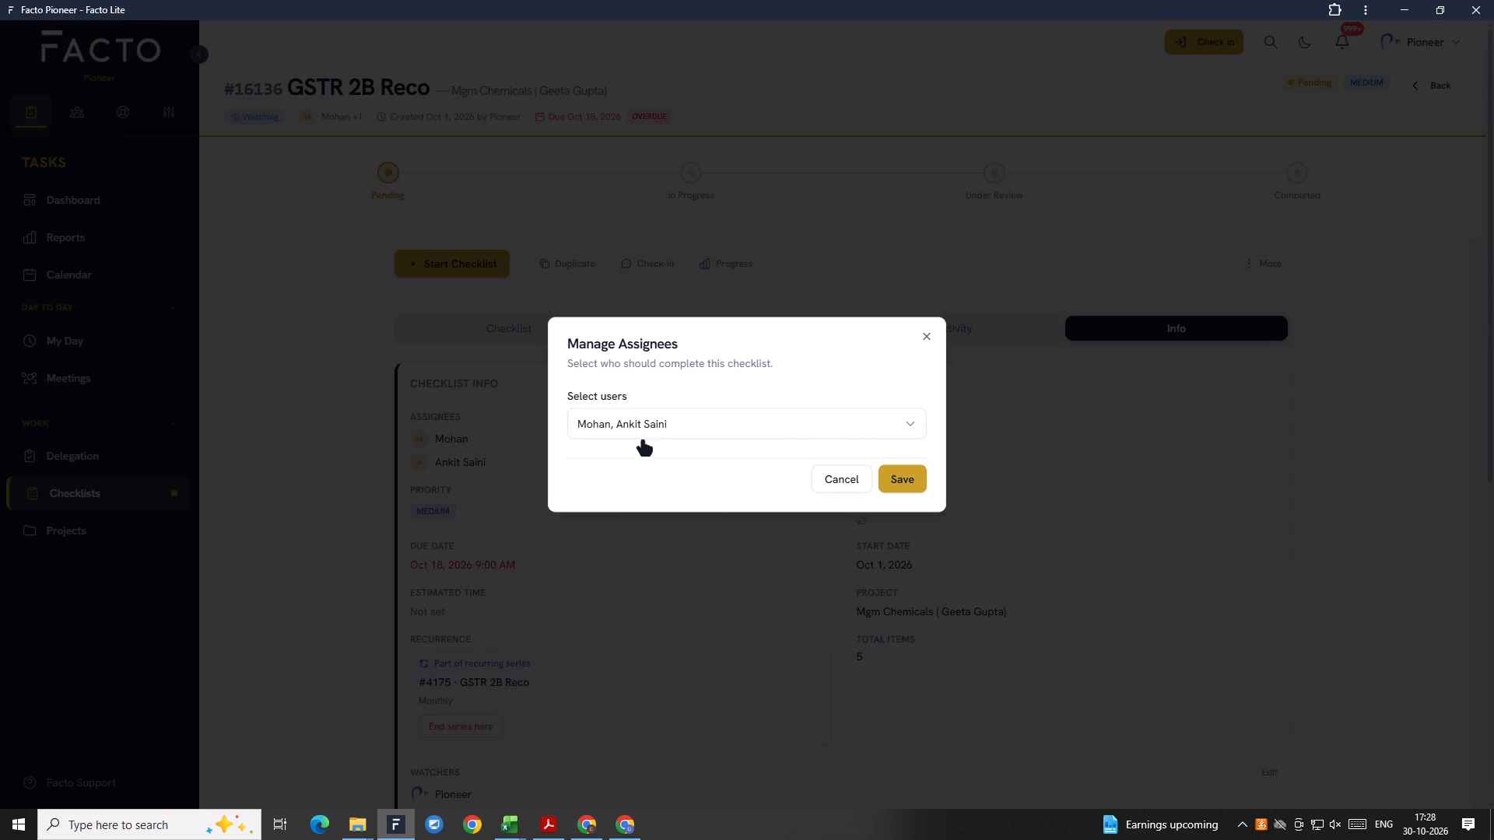
pyautogui.click(628, 556)
pyautogui.scroll(-1, 668, 544)
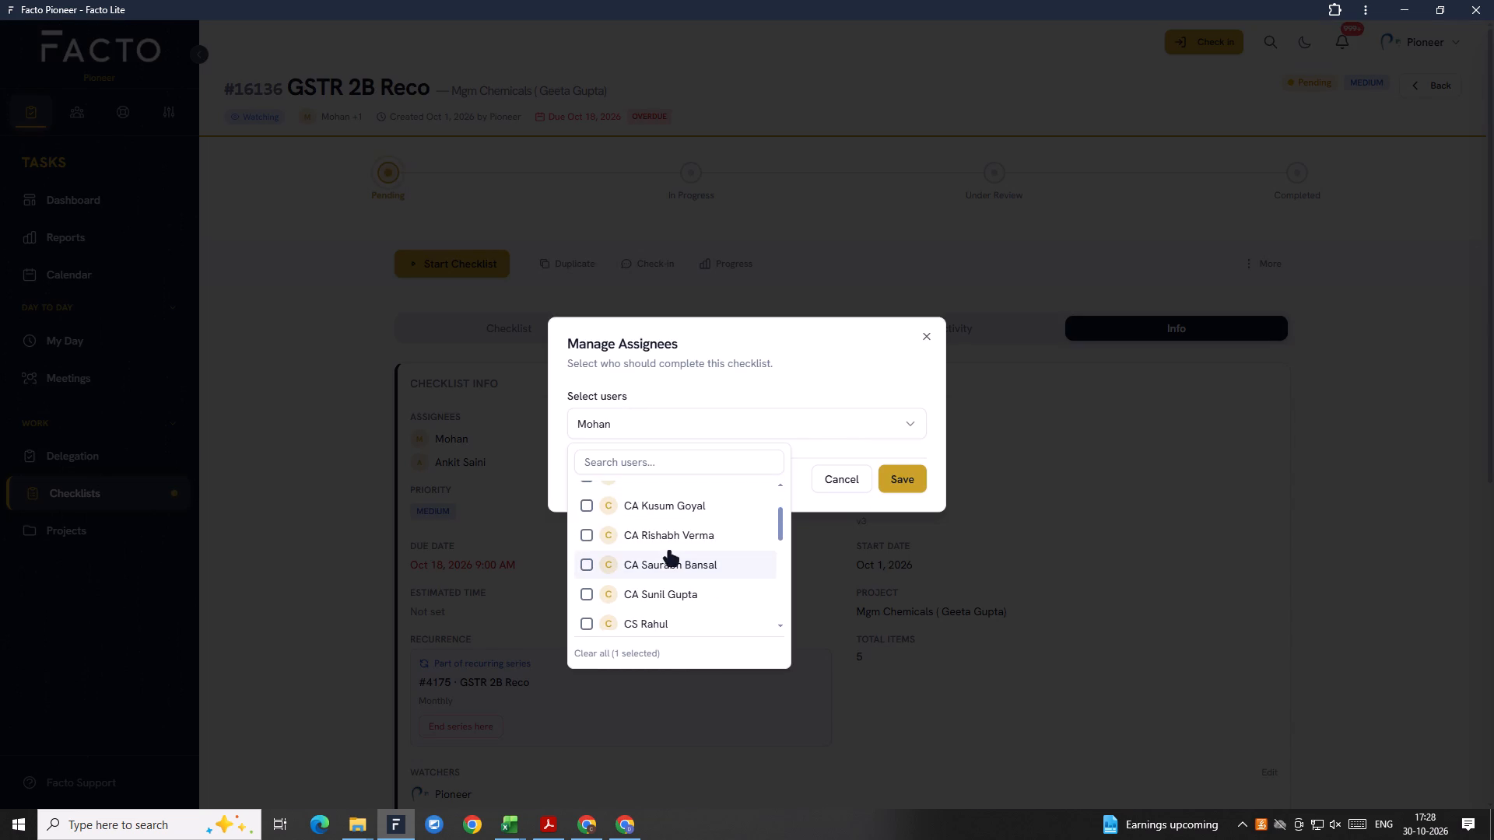
pyautogui.scroll(-3, 669, 552)
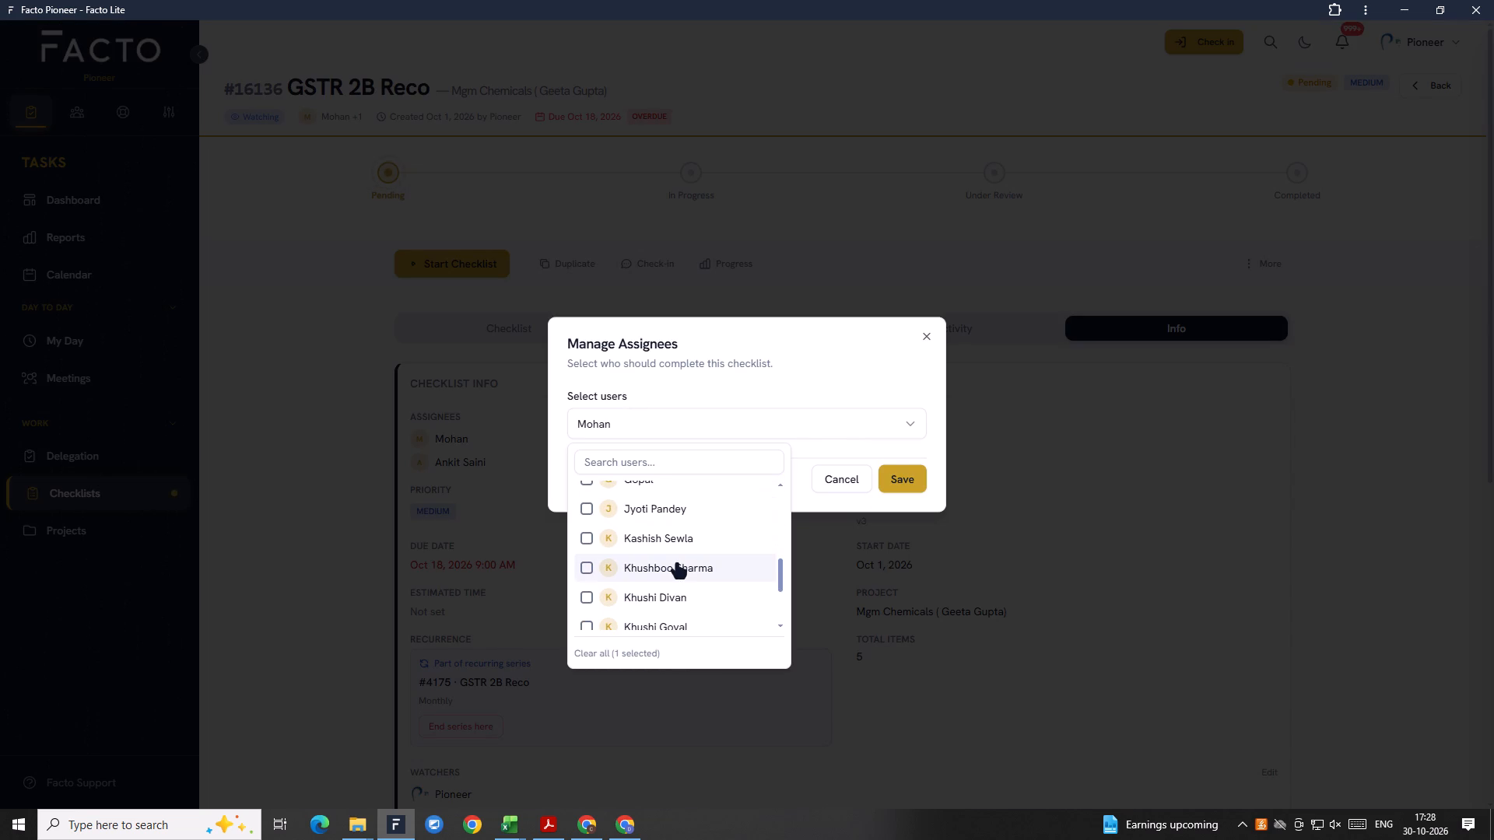
pyautogui.scroll(2, 677, 565)
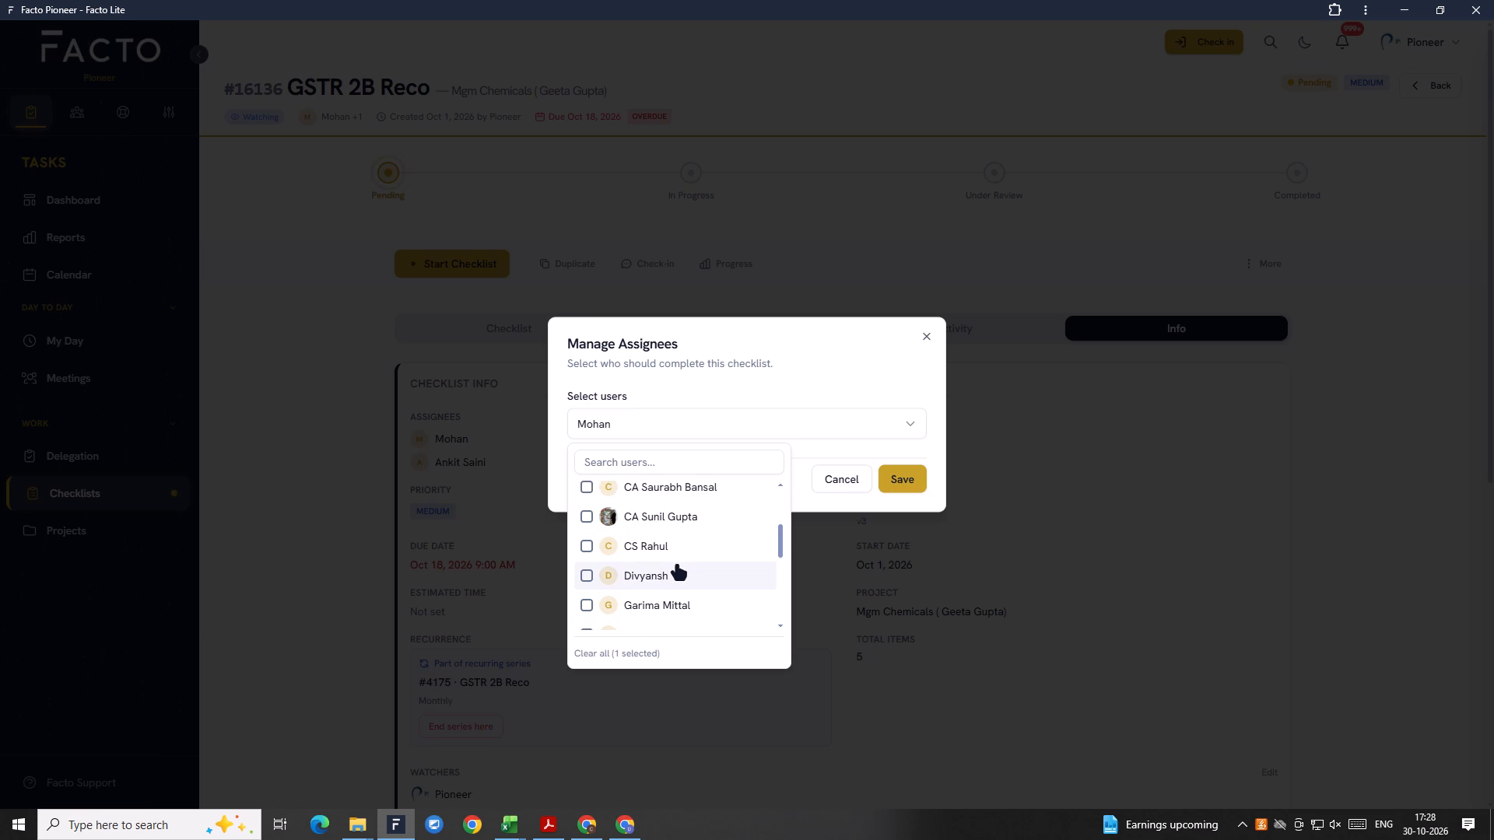
pyautogui.scroll(-3, 677, 566)
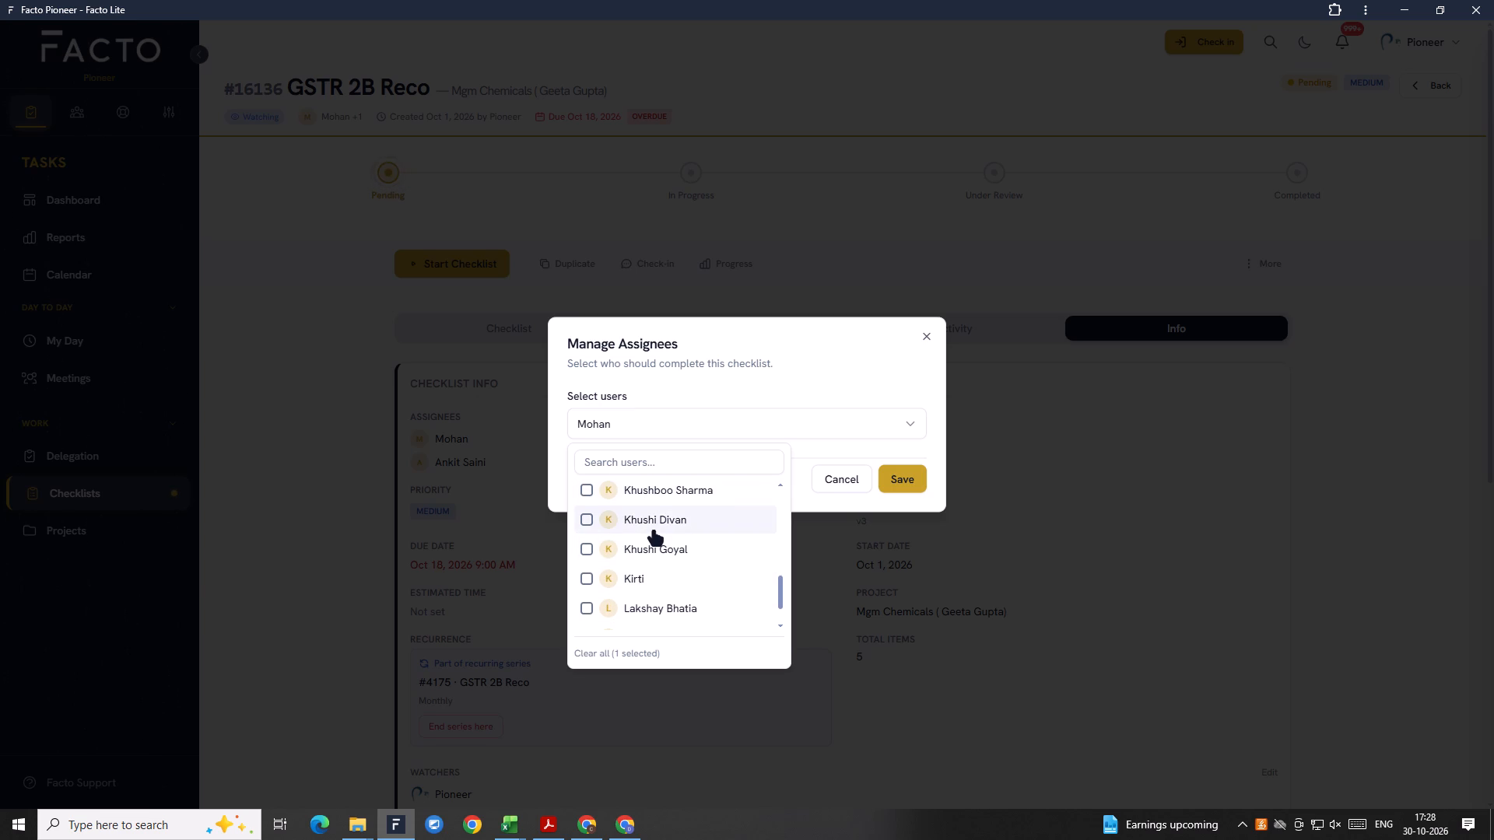
pyautogui.scroll(1, 654, 532)
pyautogui.click(673, 544)
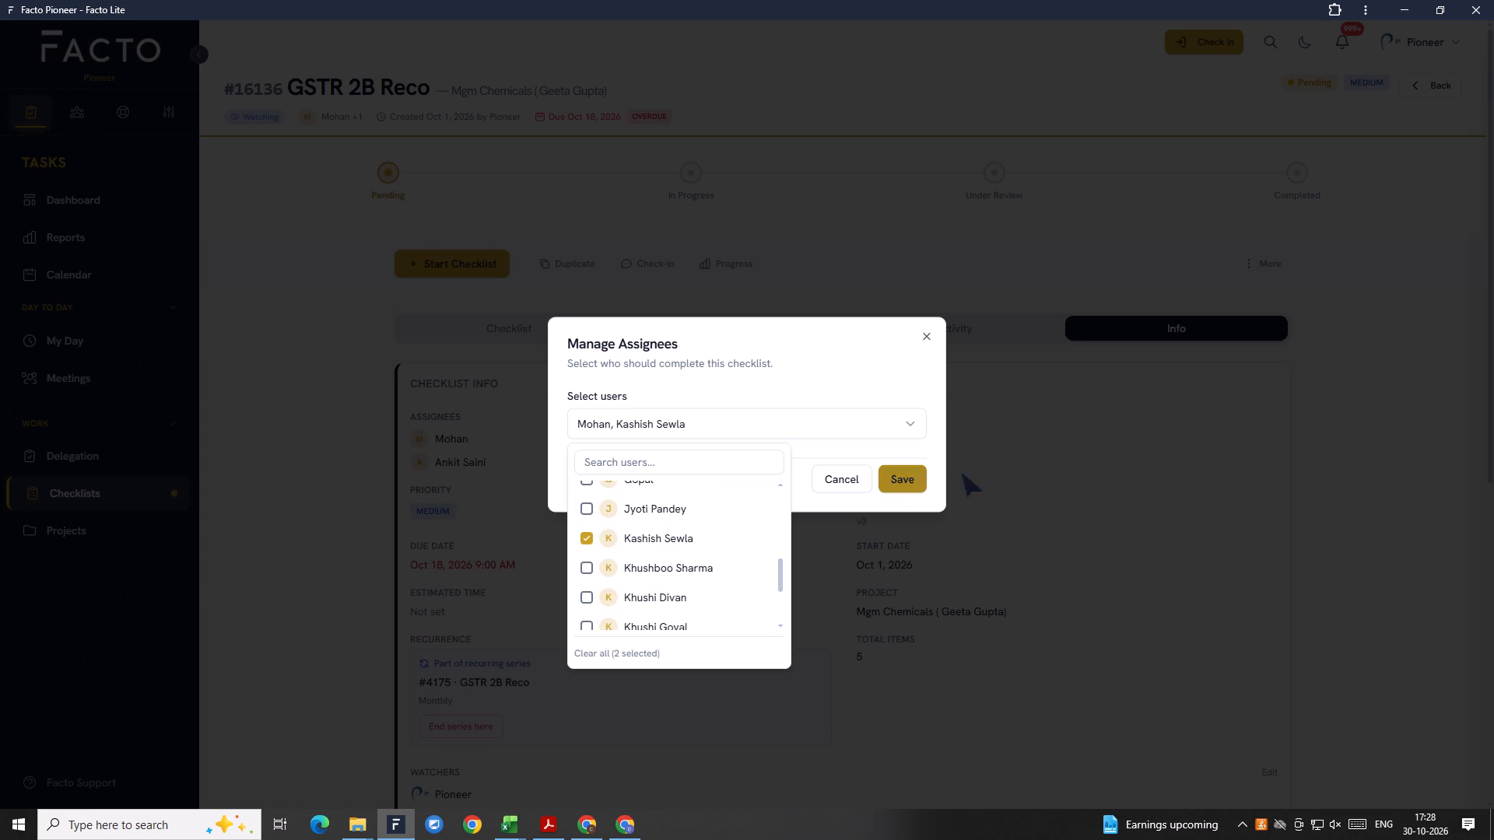
pyautogui.click(919, 492)
pyautogui.click(914, 486)
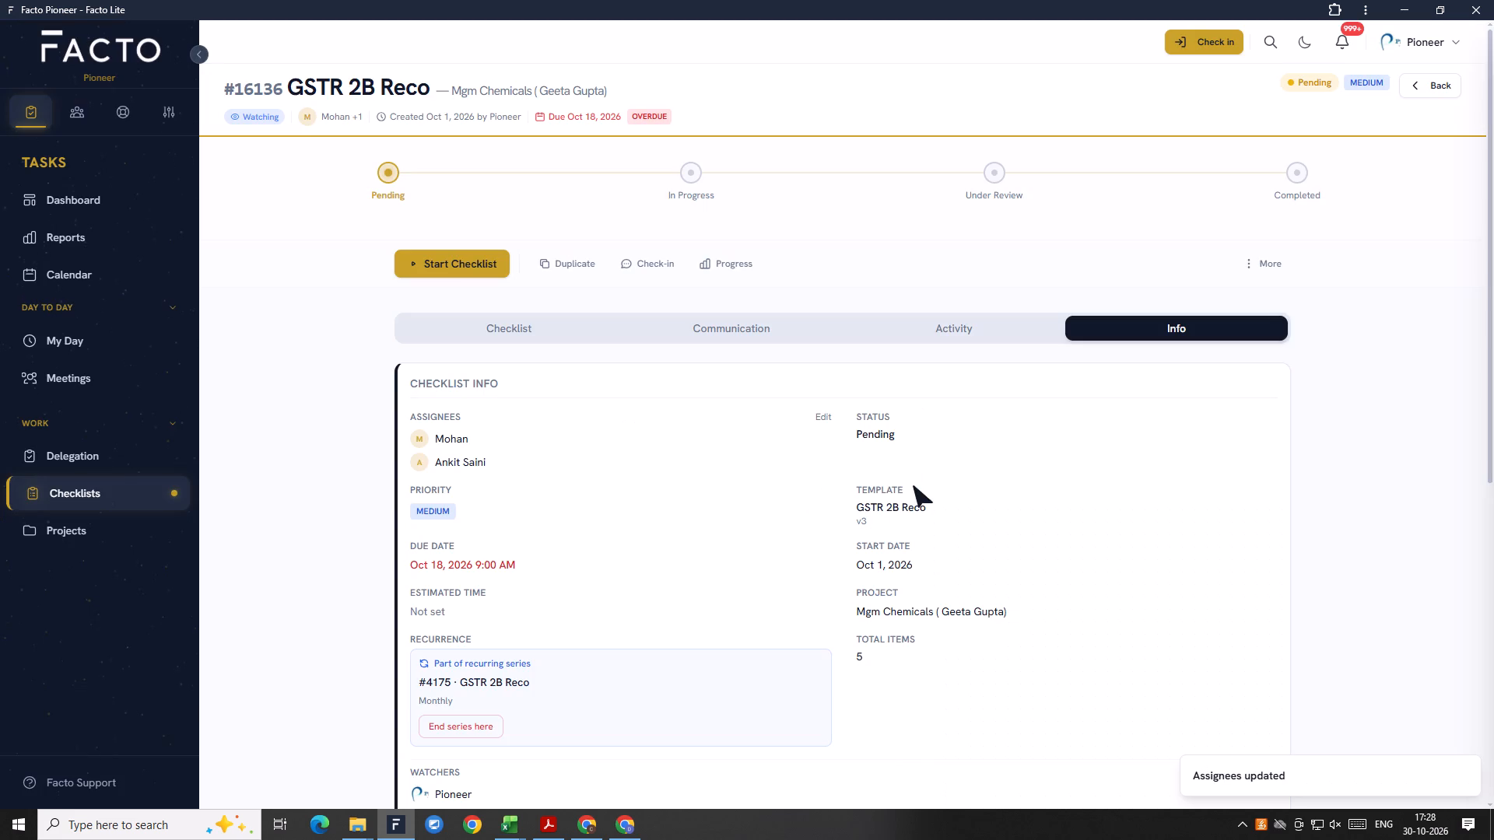
pyautogui.scroll(-2, 837, 660)
pyautogui.scroll(2, 836, 659)
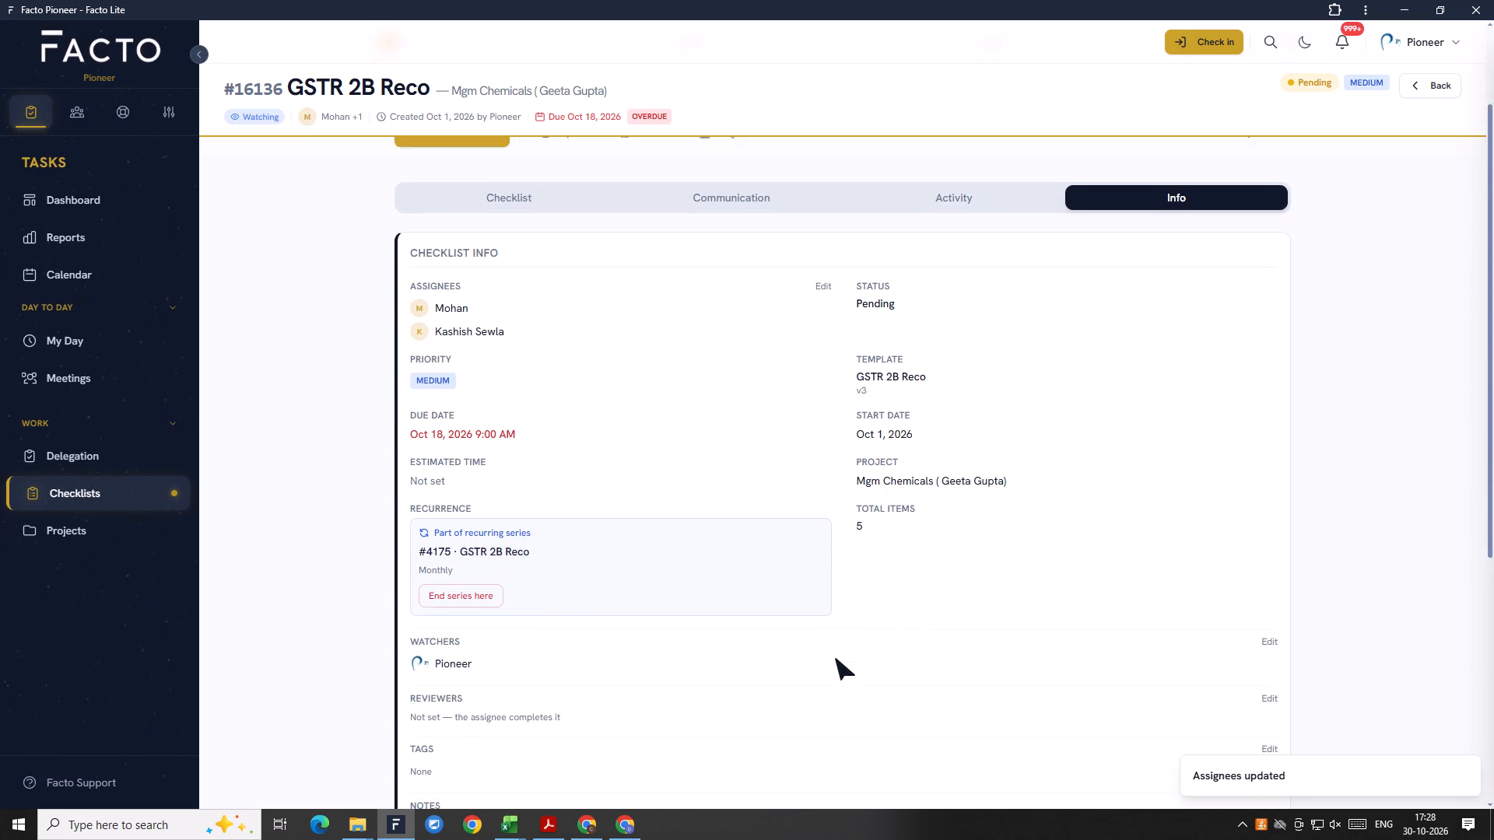
pyautogui.scroll(7, 836, 659)
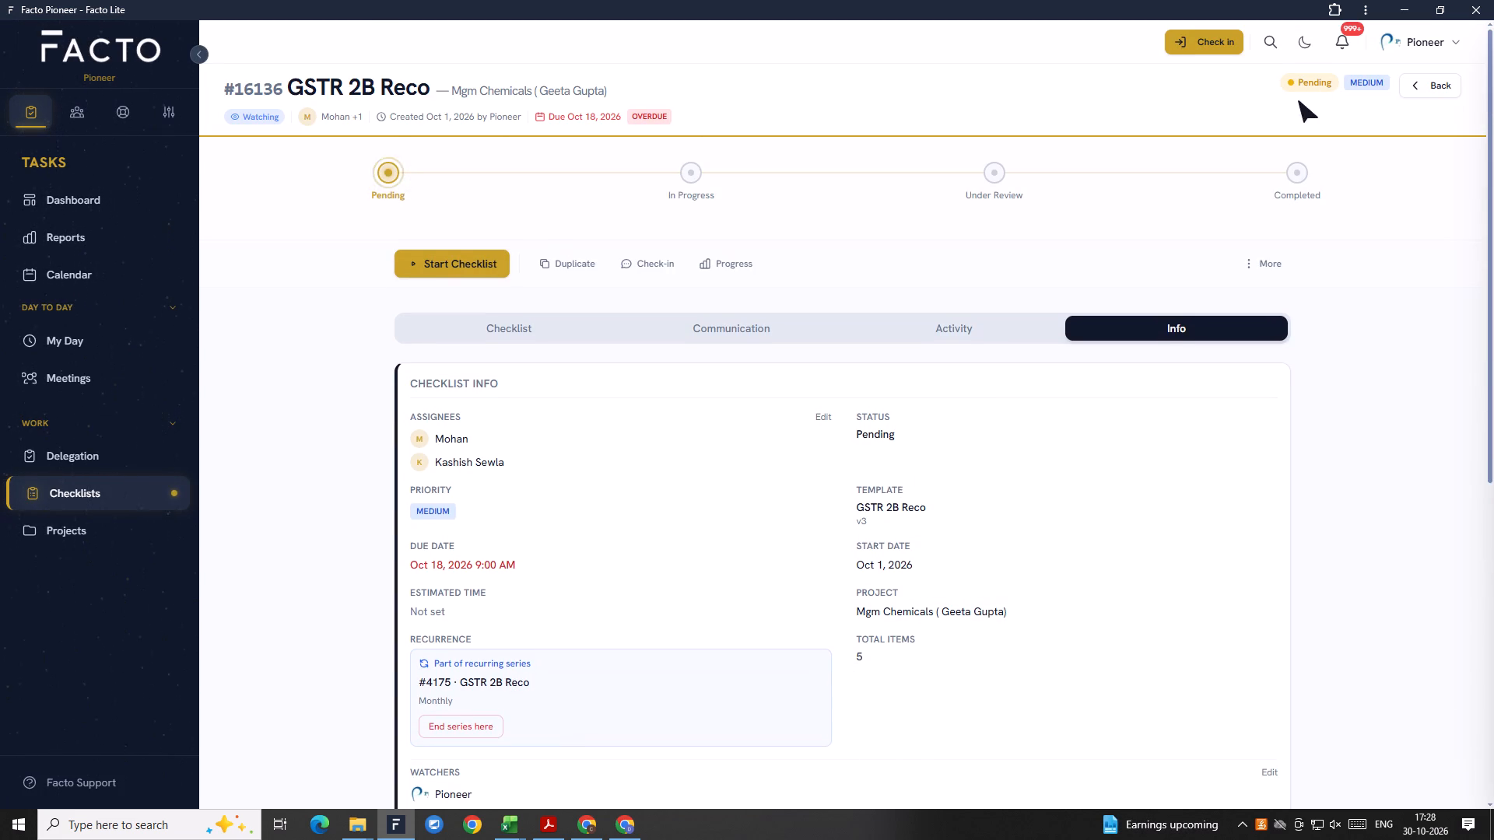
pyautogui.click(1422, 84)
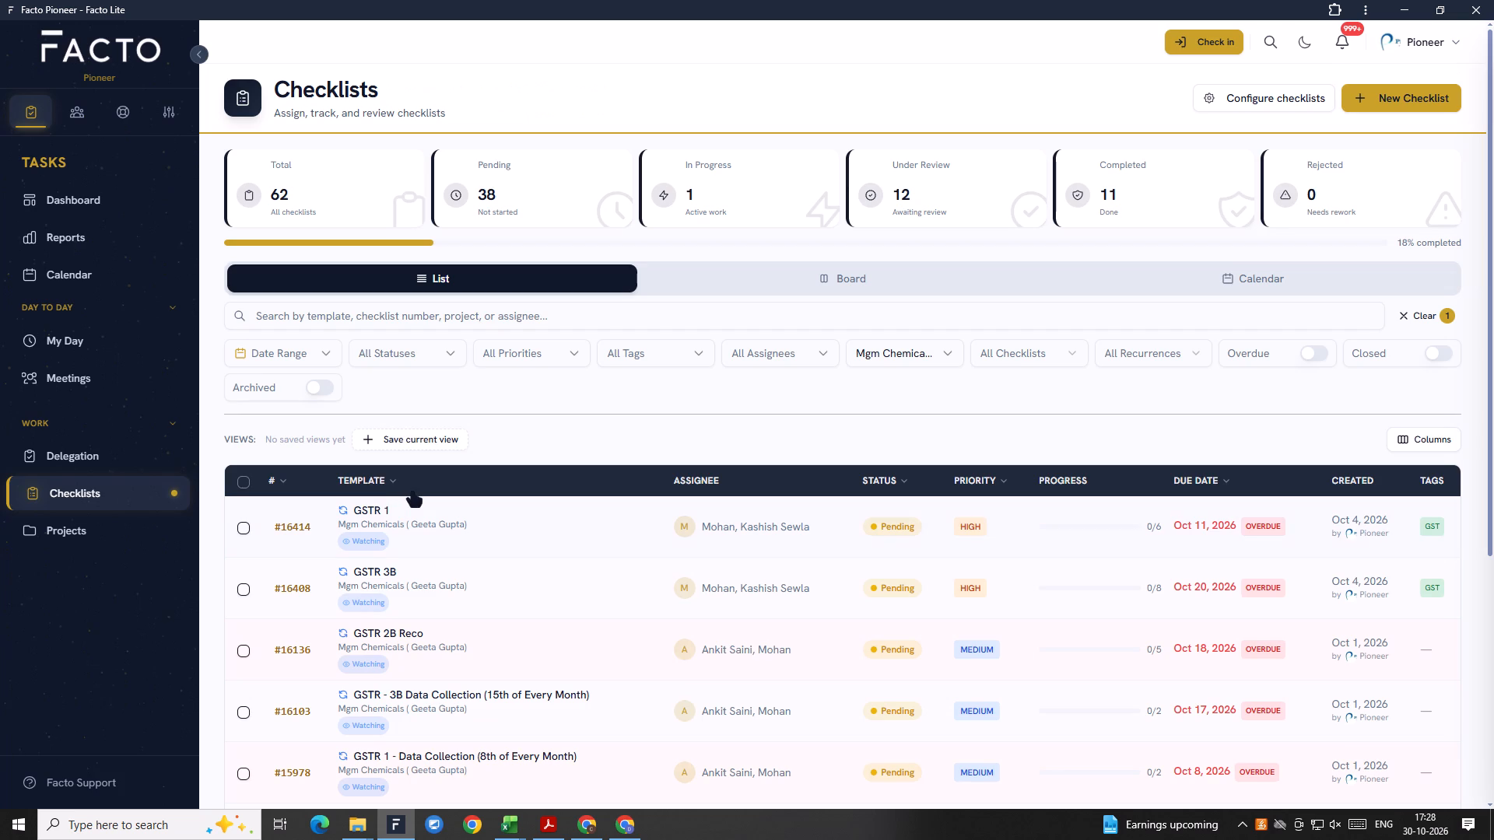
# Reopen the GSTR 2B Reco checklist to check its assignees and return to the checklist list.
pyautogui.scroll(-2, 416, 492)
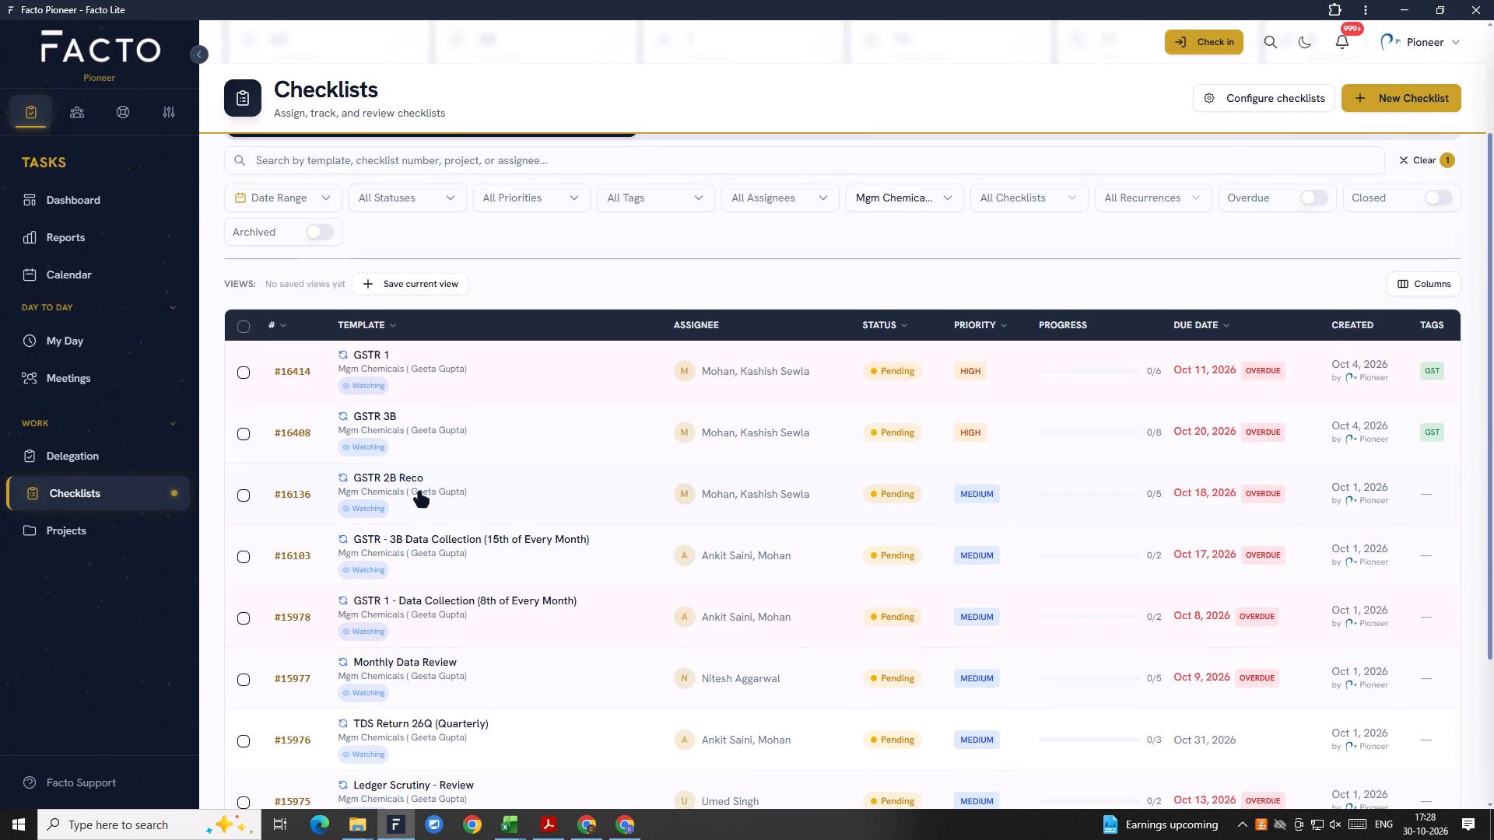
pyautogui.click(419, 493)
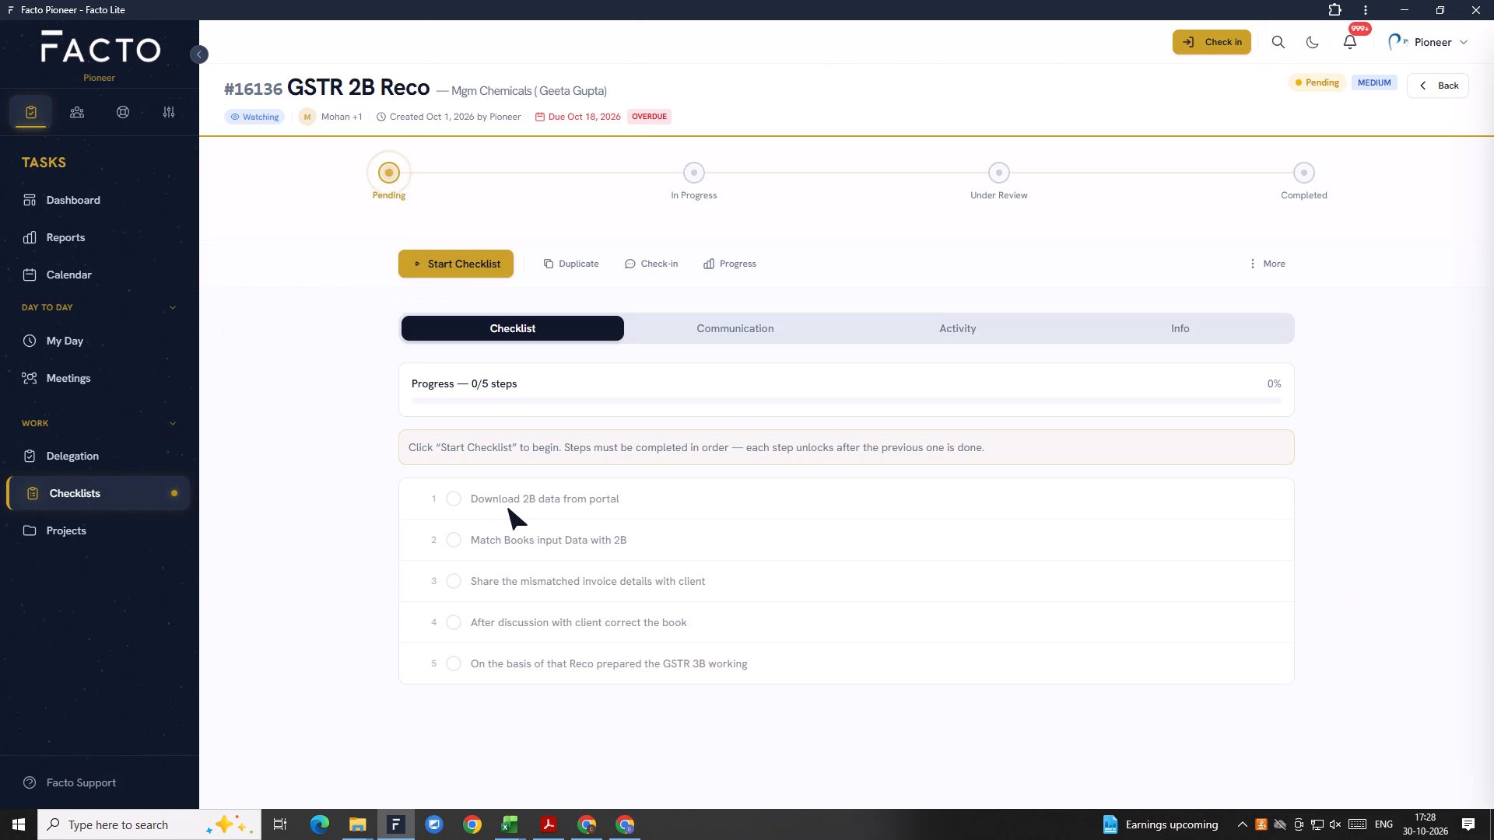
pyautogui.click(1153, 320)
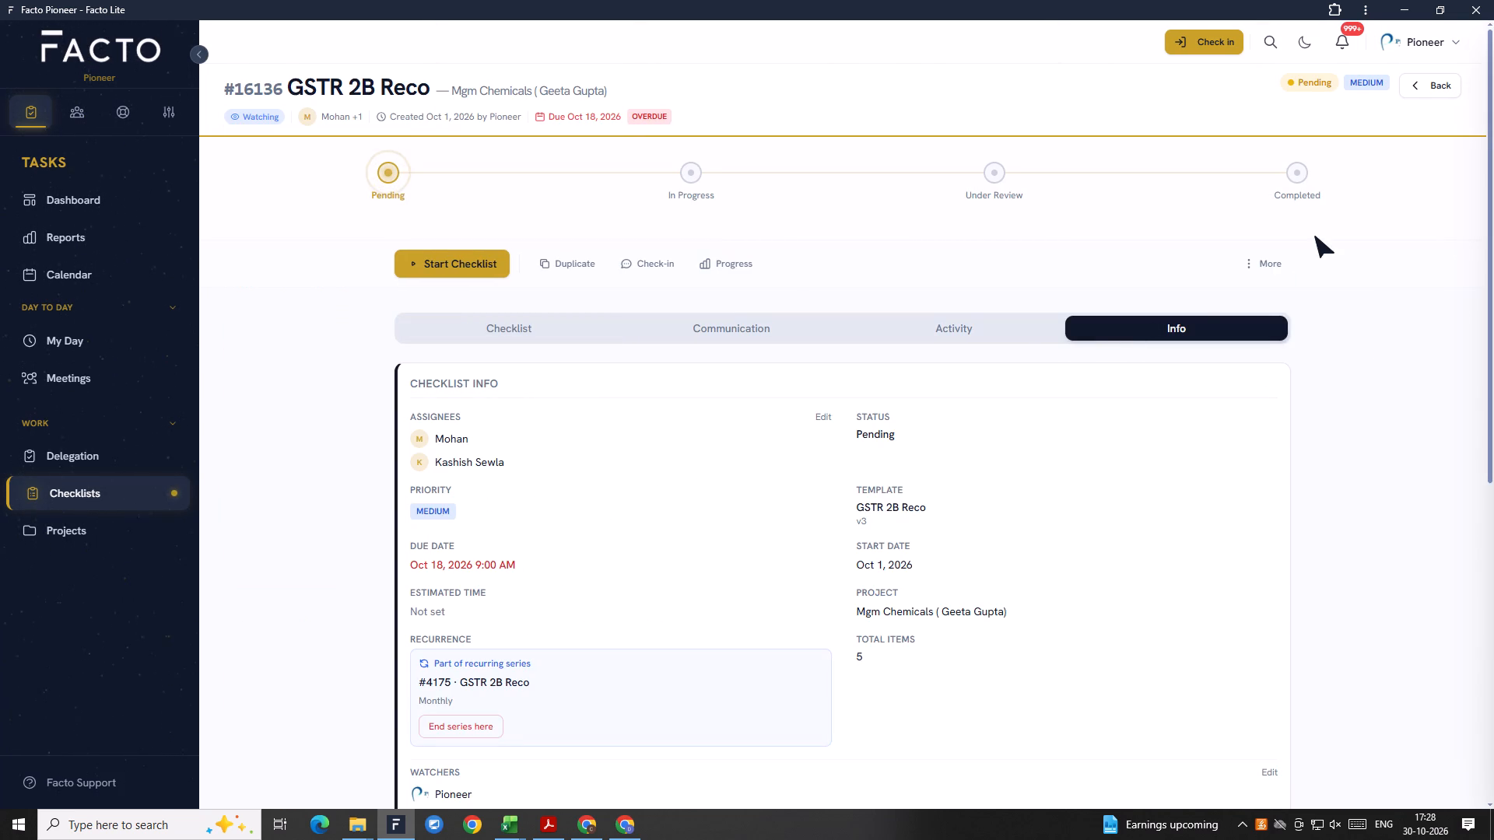
pyautogui.click(1437, 86)
# Review the assignees of the remaining Mgm Chemicals checklists in the list.
pyautogui.scroll(-2, 629, 565)
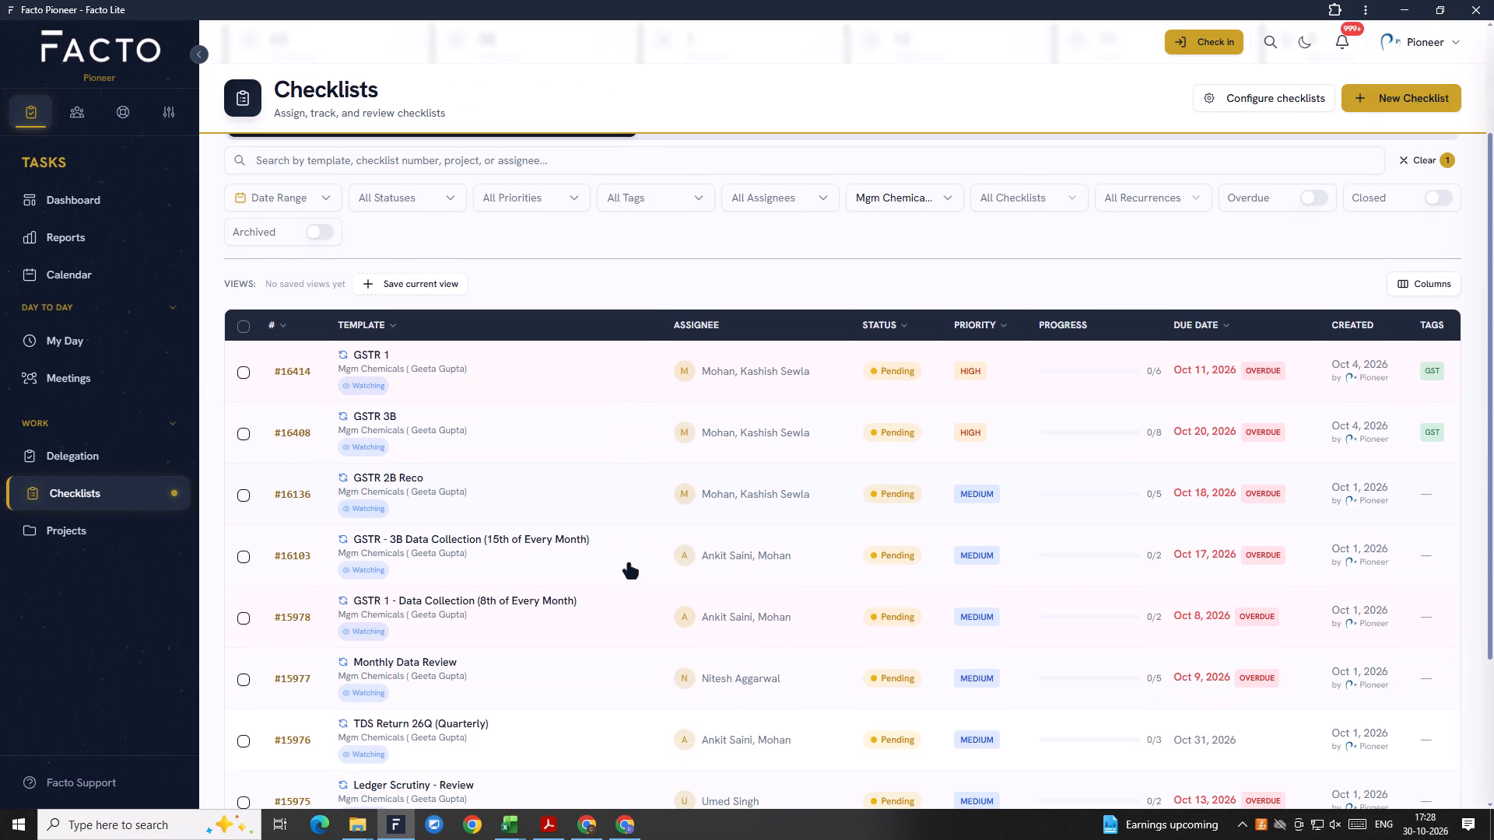
pyautogui.scroll(-1, 629, 565)
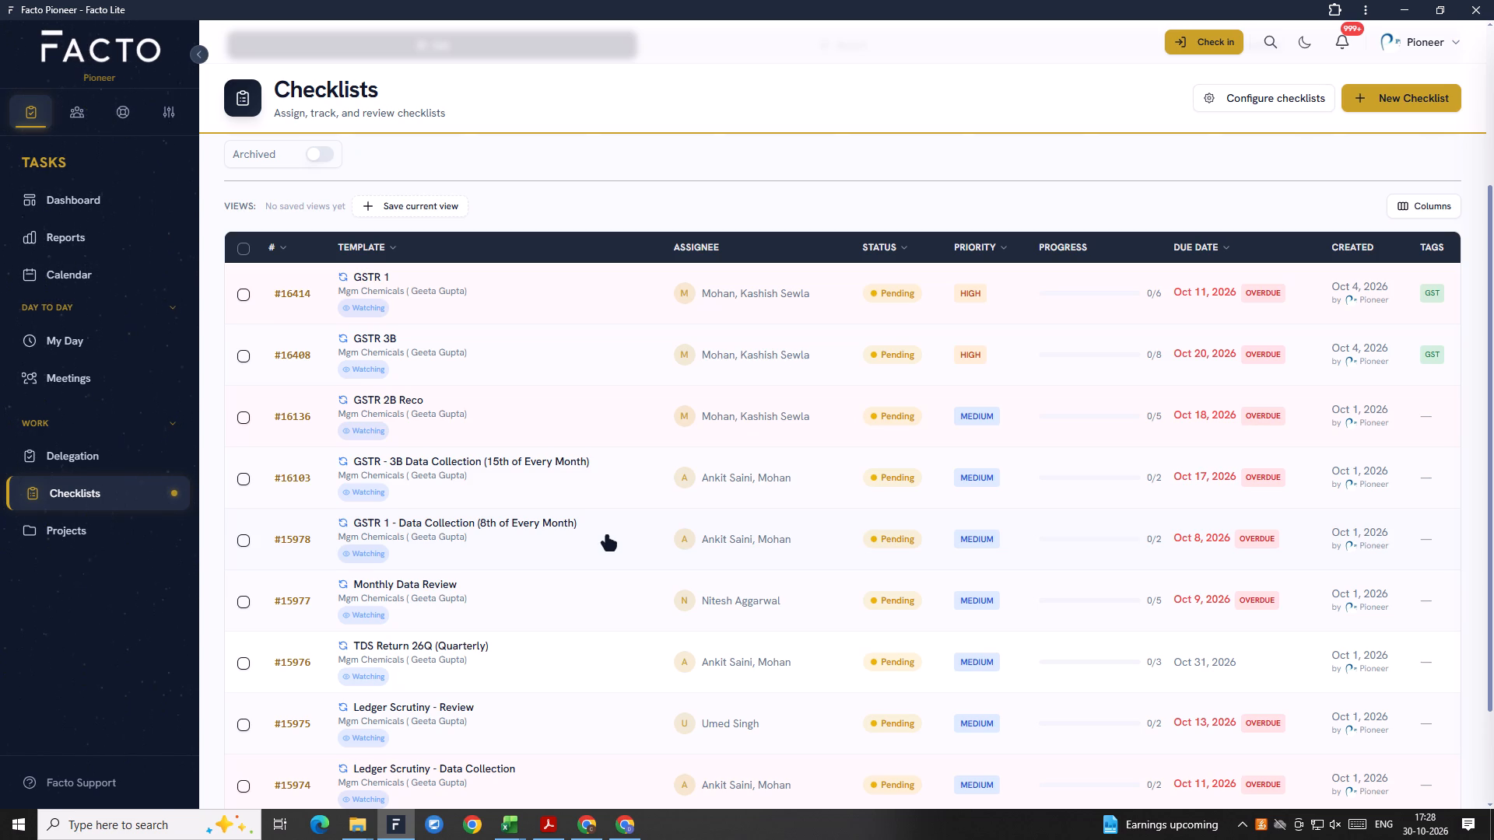
pyautogui.scroll(-1, 607, 537)
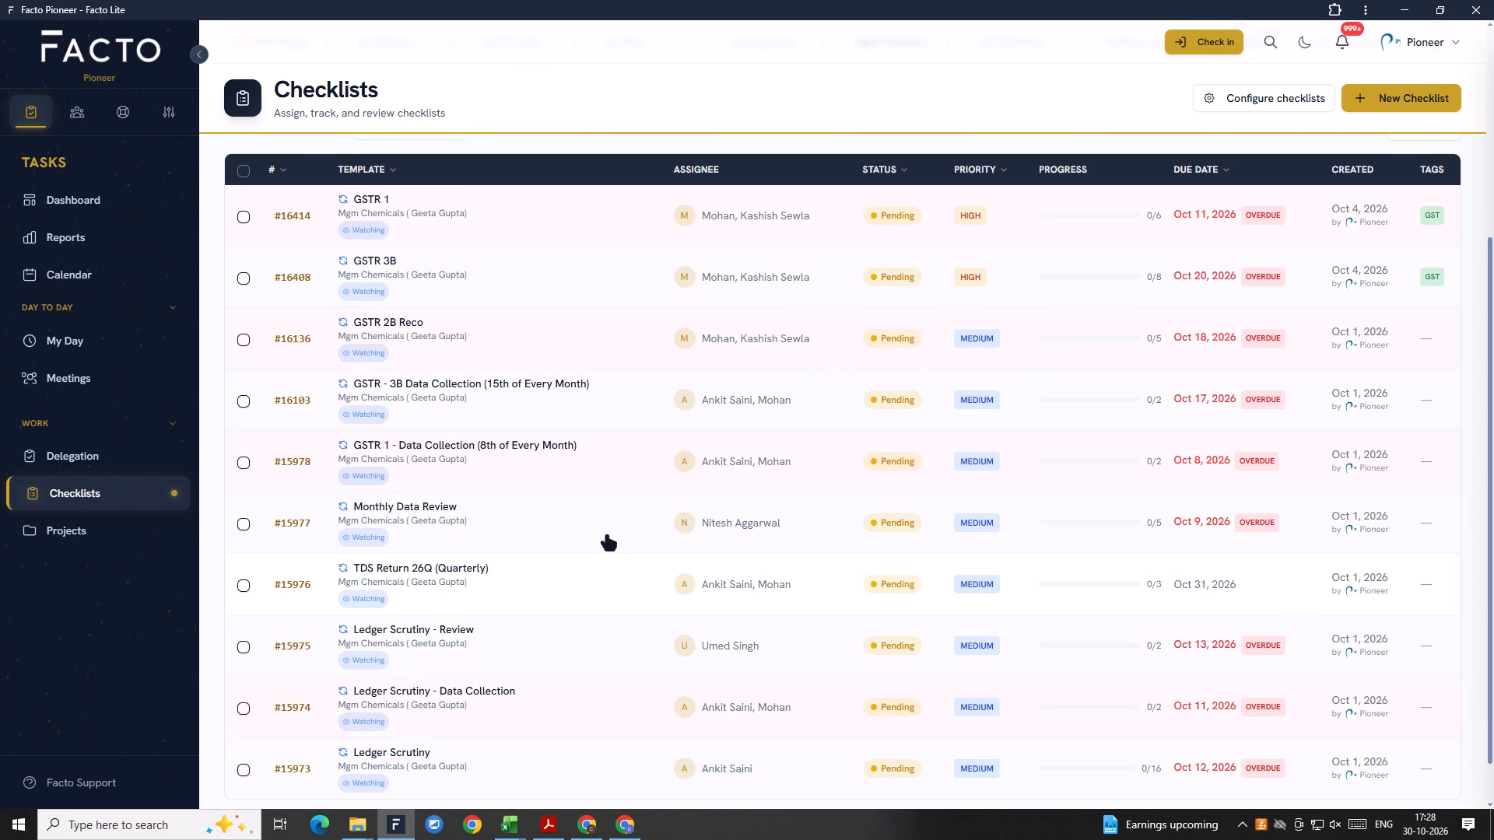
pyautogui.scroll(-1, 607, 537)
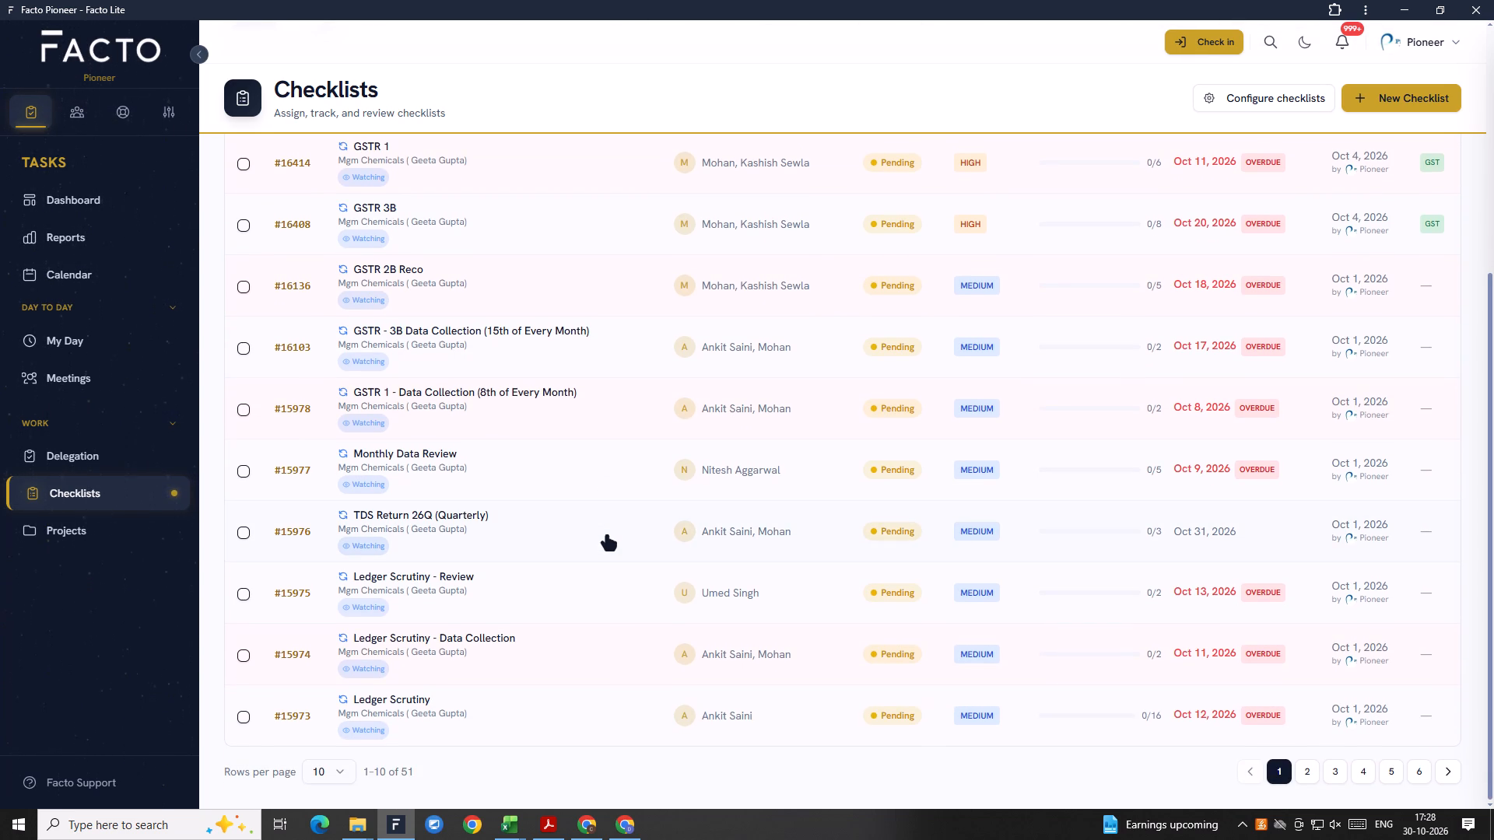
pyautogui.scroll(-2, 607, 537)
pyautogui.scroll(-1, 678, 552)
# On the Mgm Chemicals Monthly Data Review checklist, search the assignee options for NITES and deselect Nitesh.
pyautogui.click(736, 483)
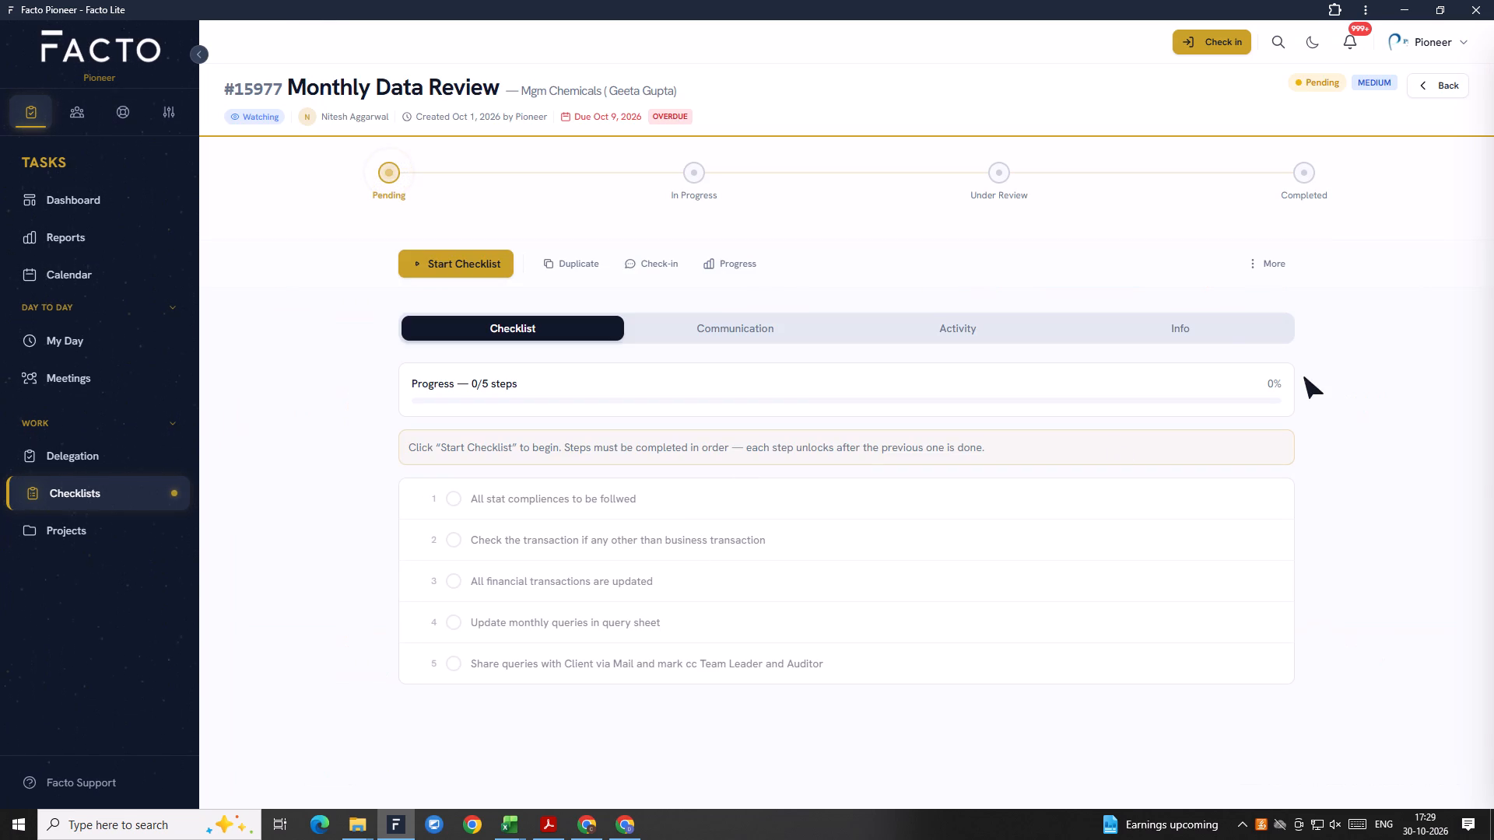
pyautogui.click(1175, 330)
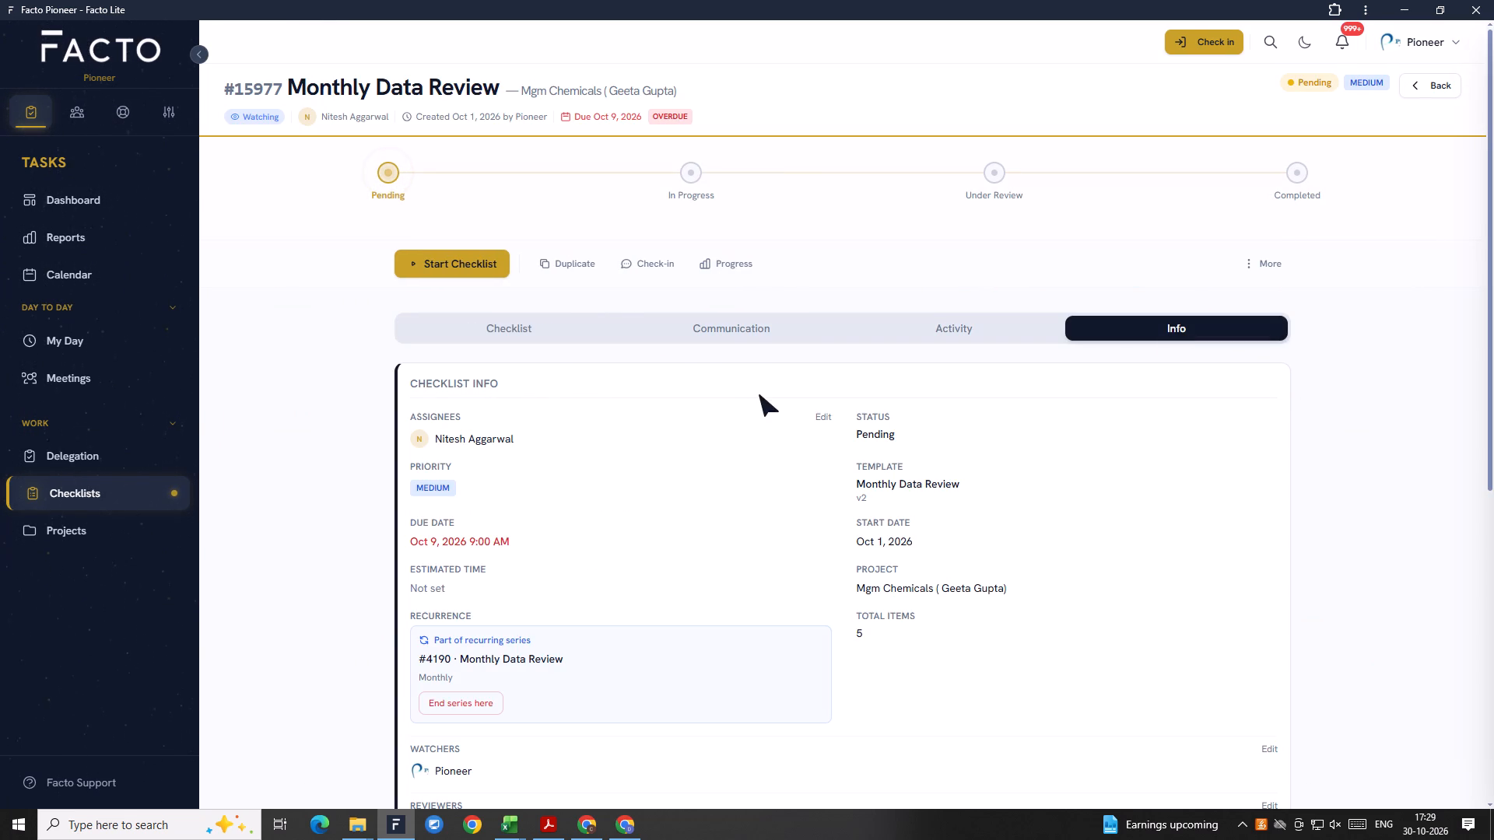
pyautogui.click(819, 423)
pyautogui.click(819, 414)
pyautogui.click(749, 431)
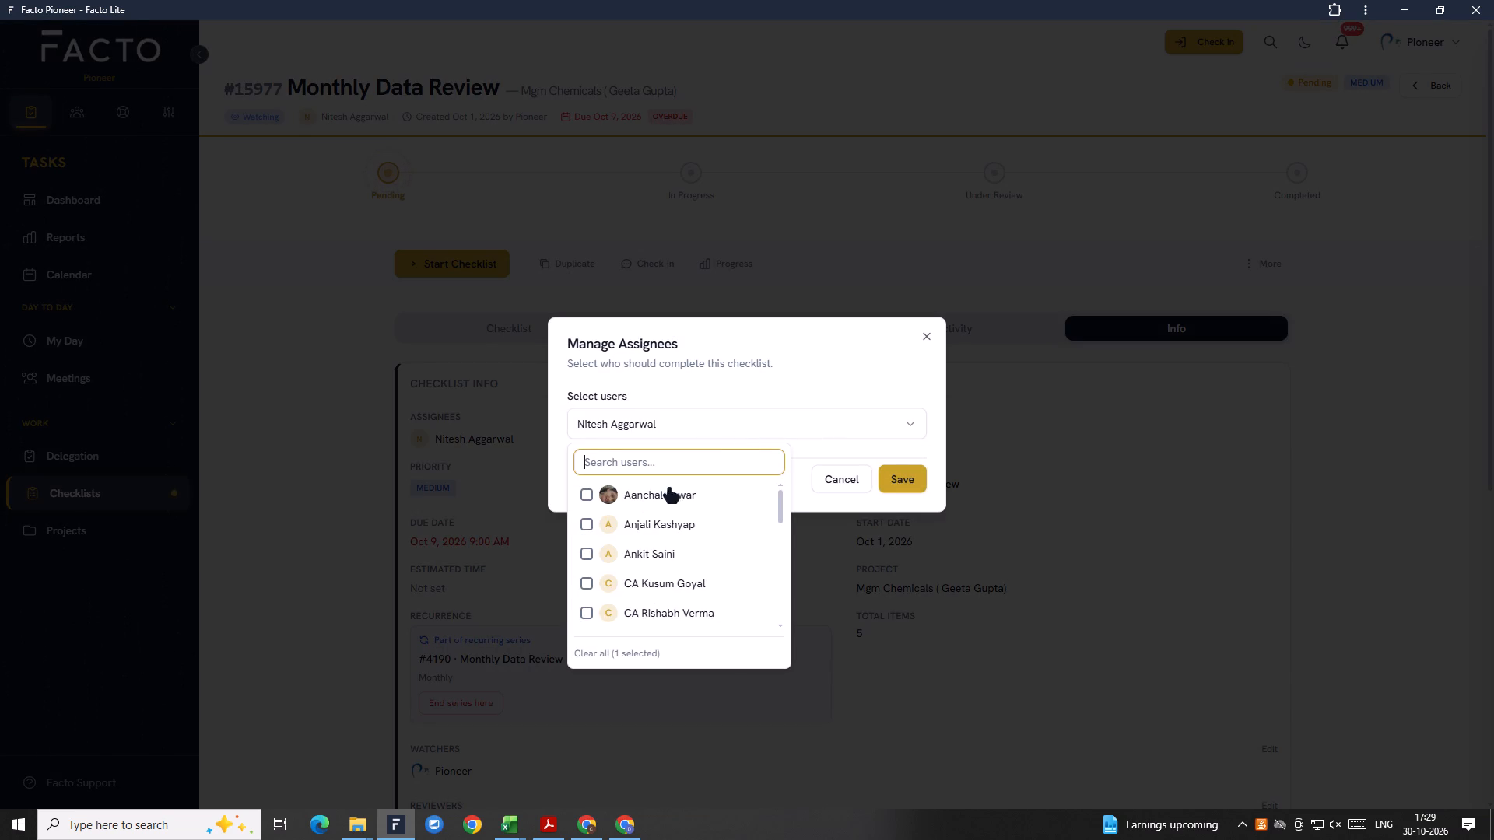
pyautogui.scroll(-5, 663, 515)
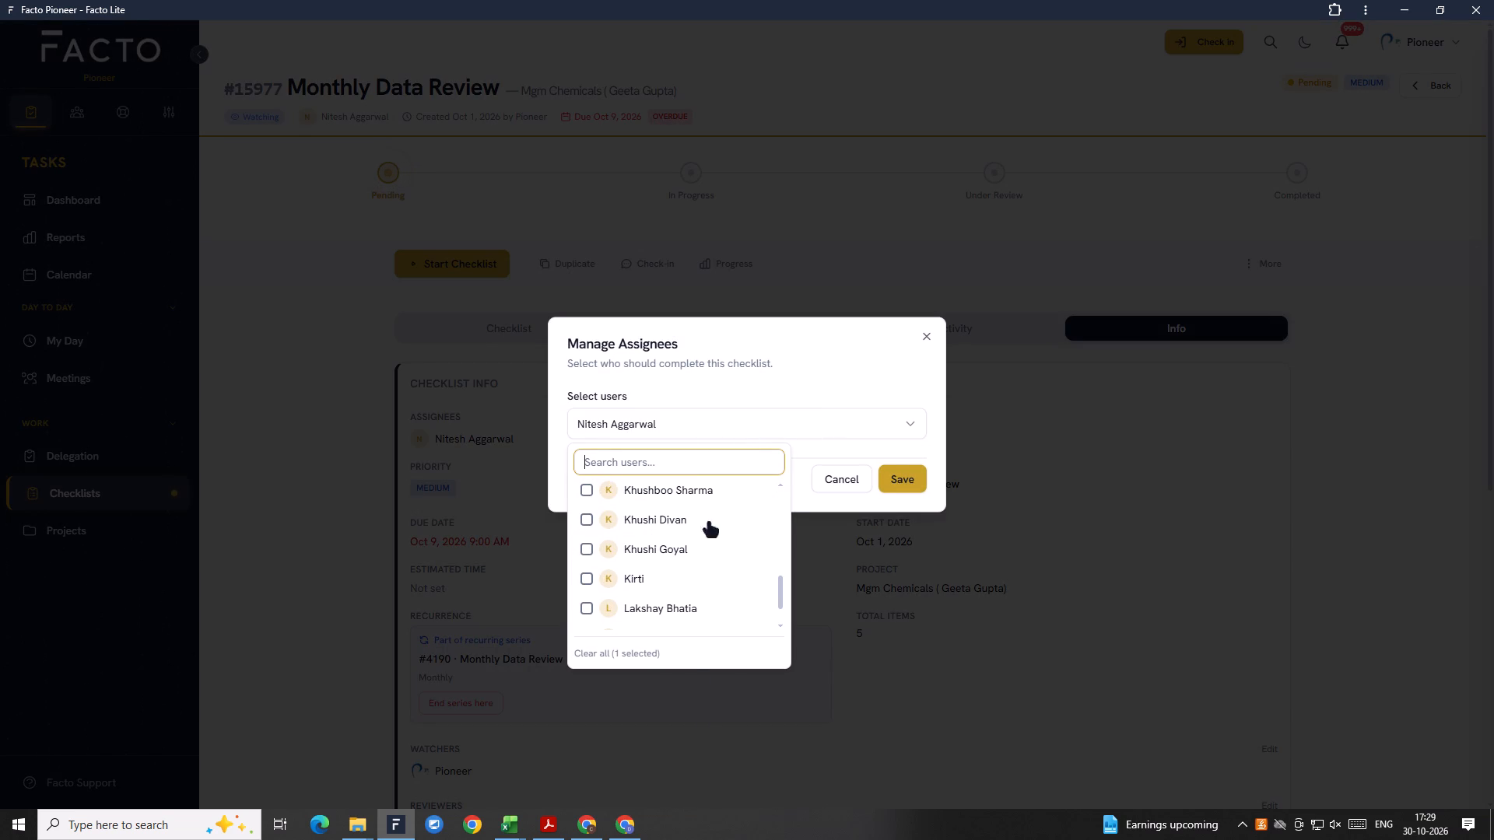
pyautogui.scroll(-13, 709, 505)
pyautogui.scroll(13, 707, 546)
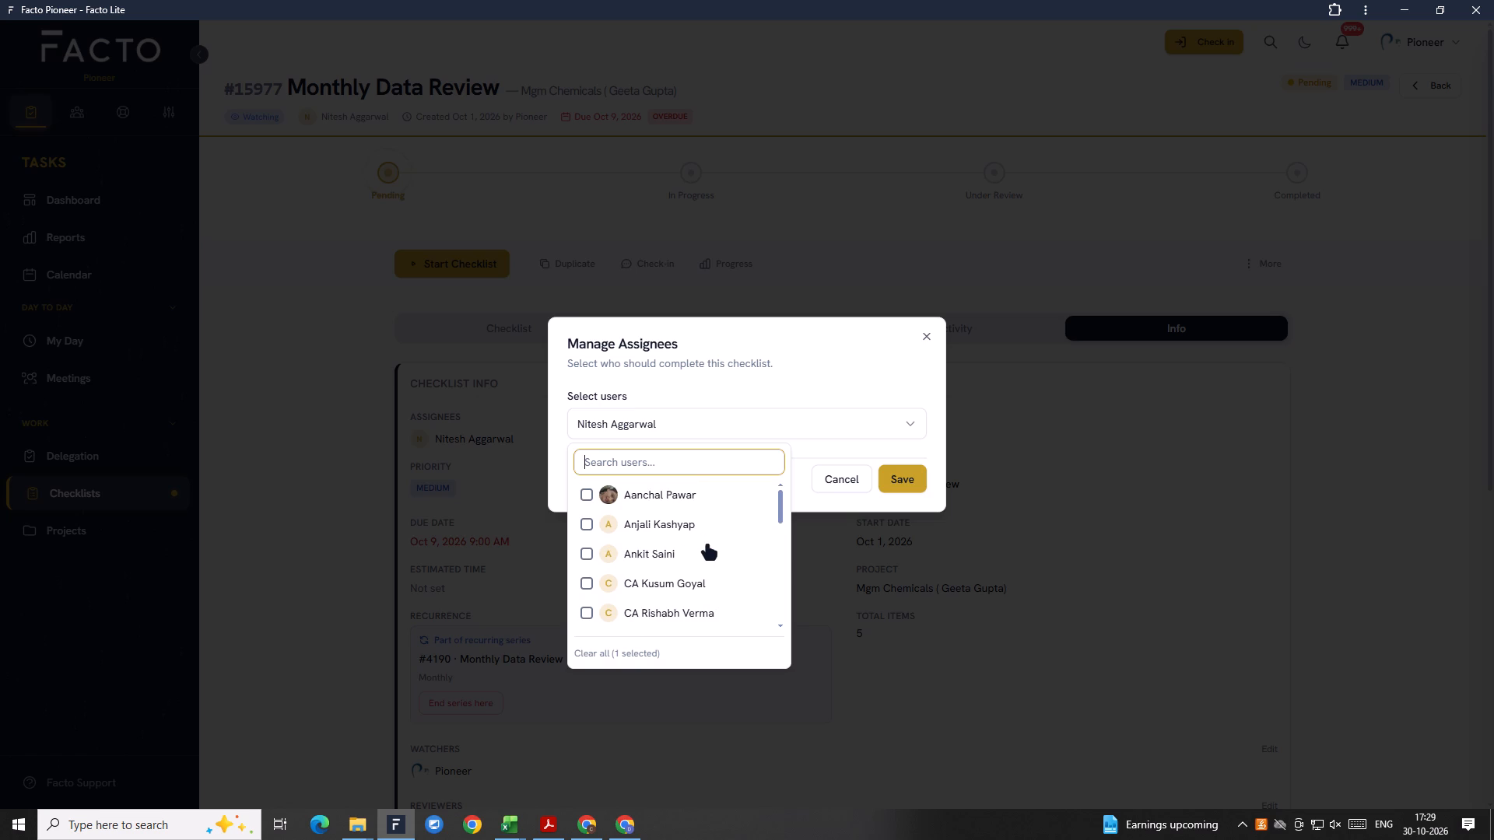
pyautogui.scroll(5, 707, 546)
pyautogui.write('NI')
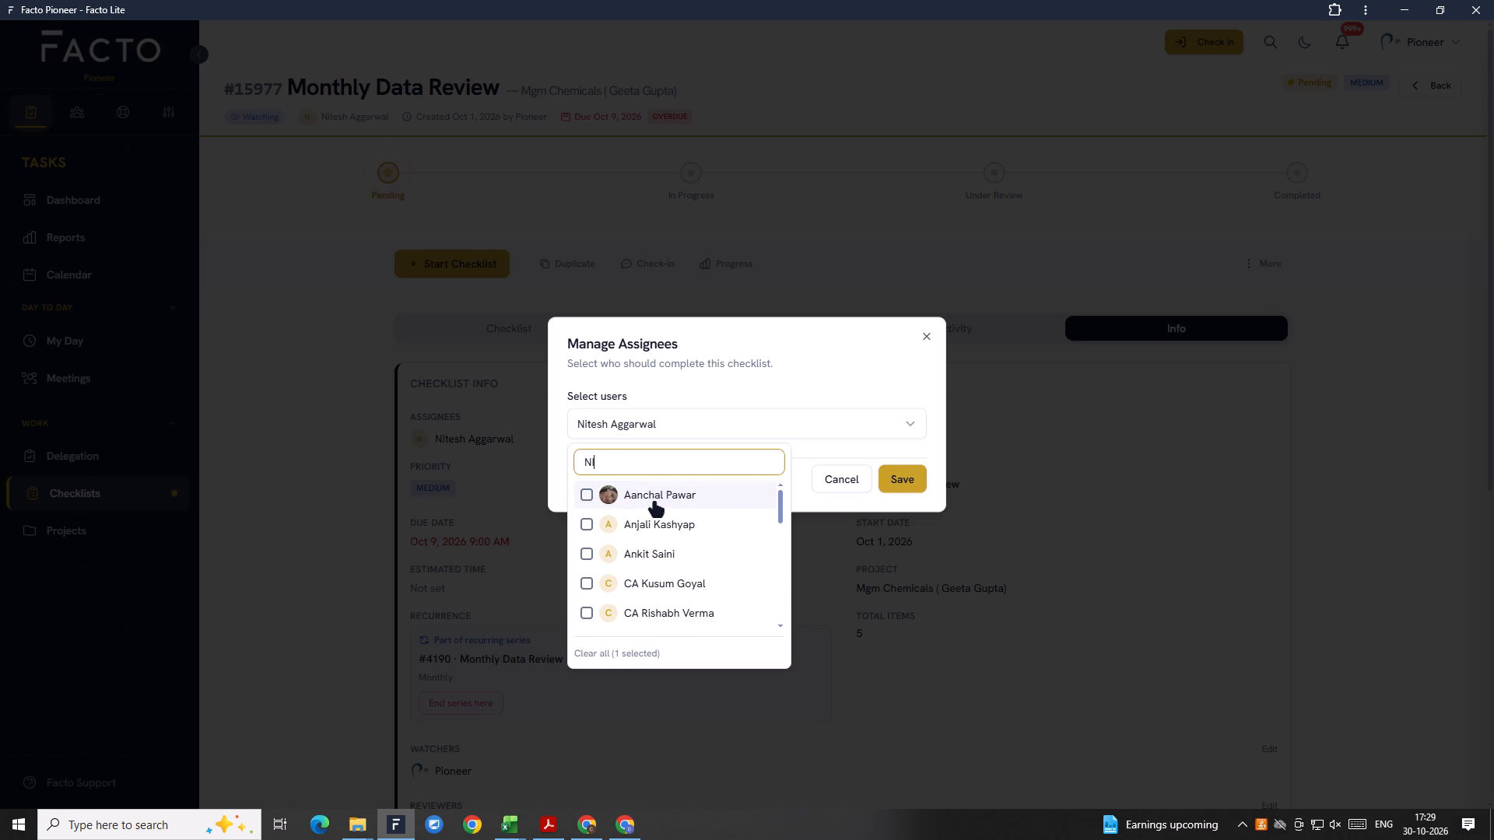
pyautogui.write('TE')
pyautogui.press('s')
pyautogui.click(658, 502)
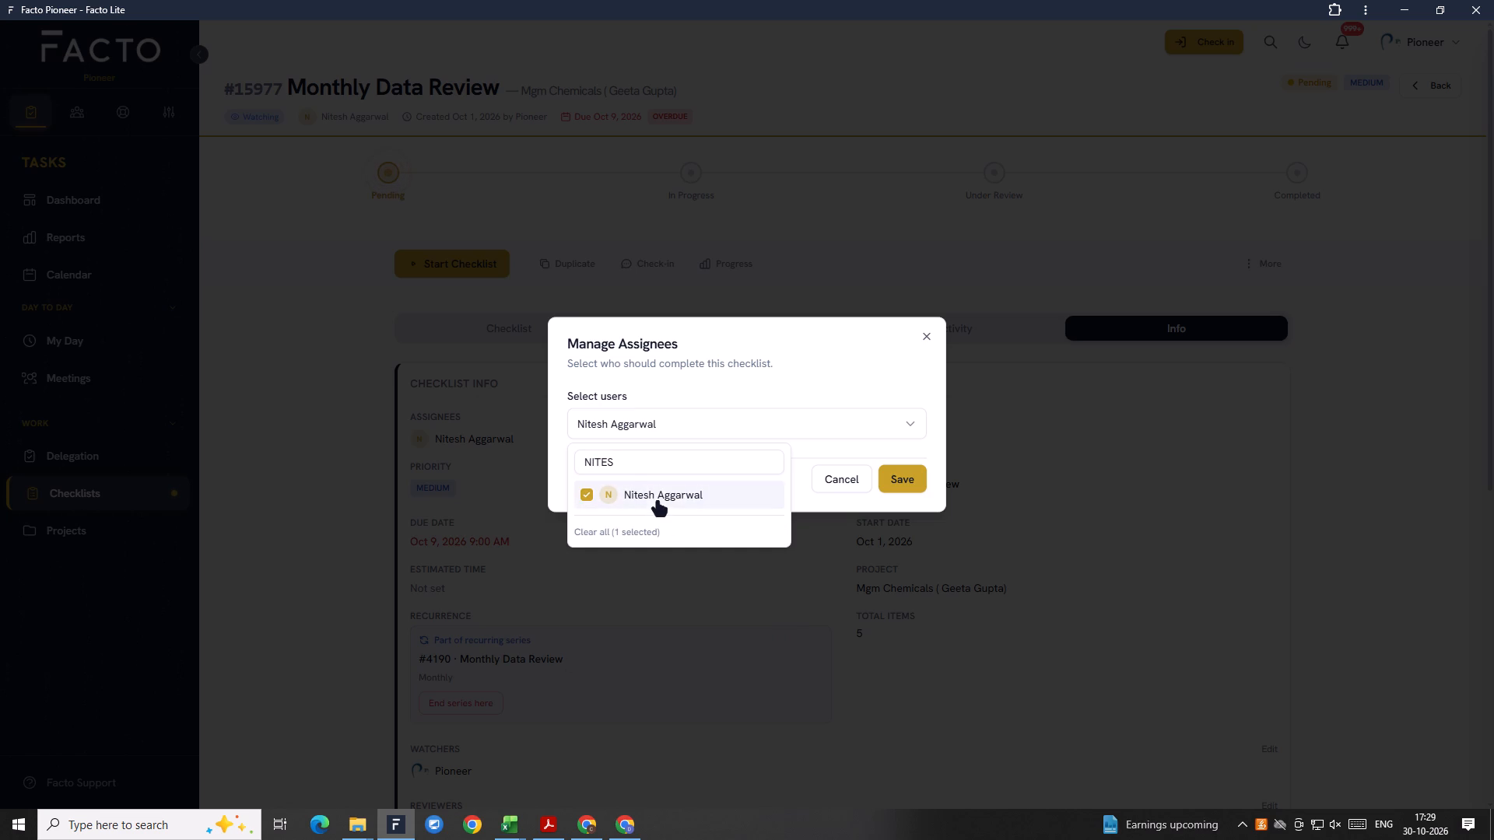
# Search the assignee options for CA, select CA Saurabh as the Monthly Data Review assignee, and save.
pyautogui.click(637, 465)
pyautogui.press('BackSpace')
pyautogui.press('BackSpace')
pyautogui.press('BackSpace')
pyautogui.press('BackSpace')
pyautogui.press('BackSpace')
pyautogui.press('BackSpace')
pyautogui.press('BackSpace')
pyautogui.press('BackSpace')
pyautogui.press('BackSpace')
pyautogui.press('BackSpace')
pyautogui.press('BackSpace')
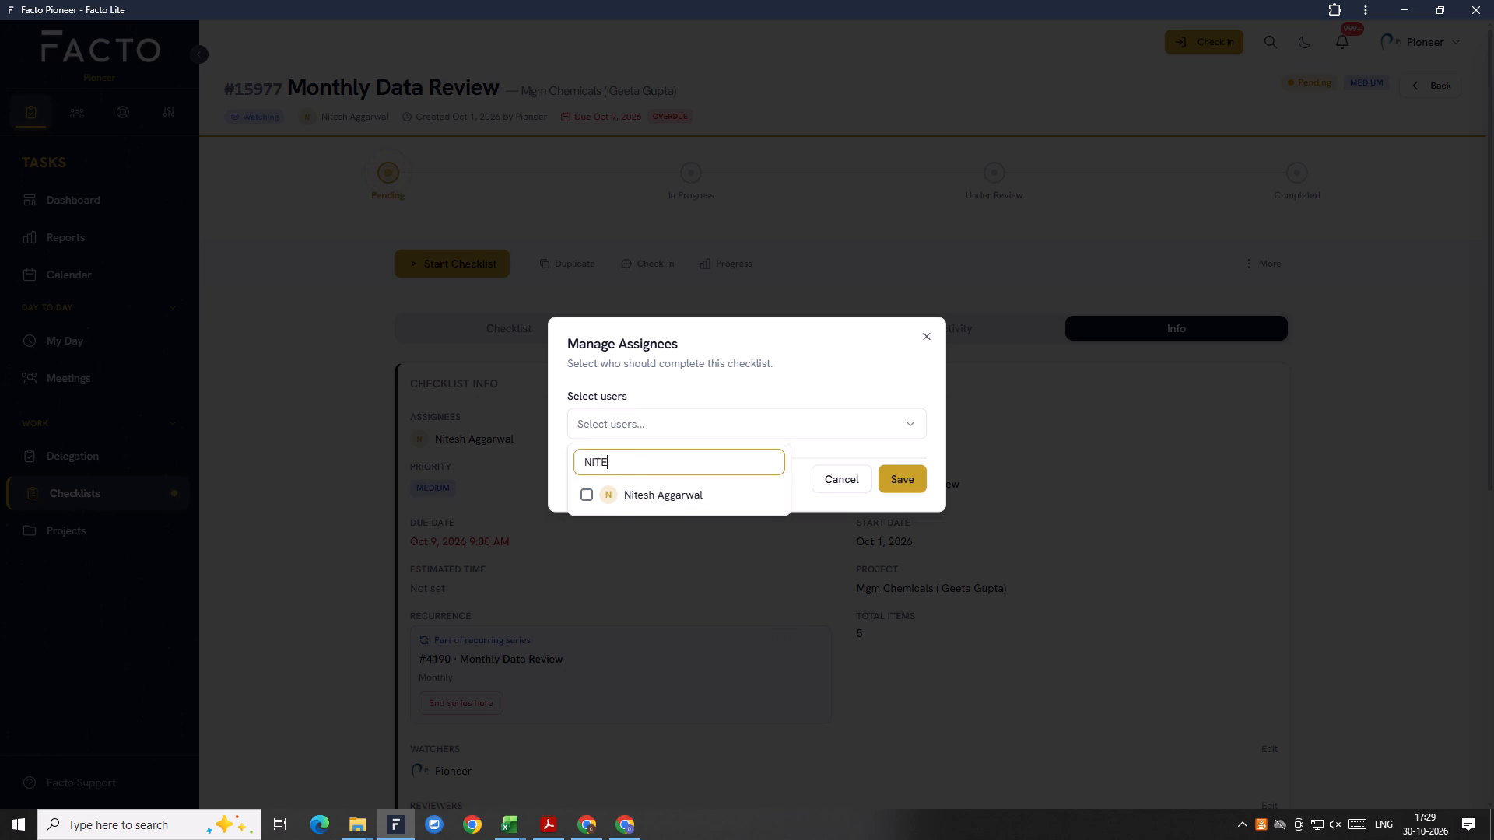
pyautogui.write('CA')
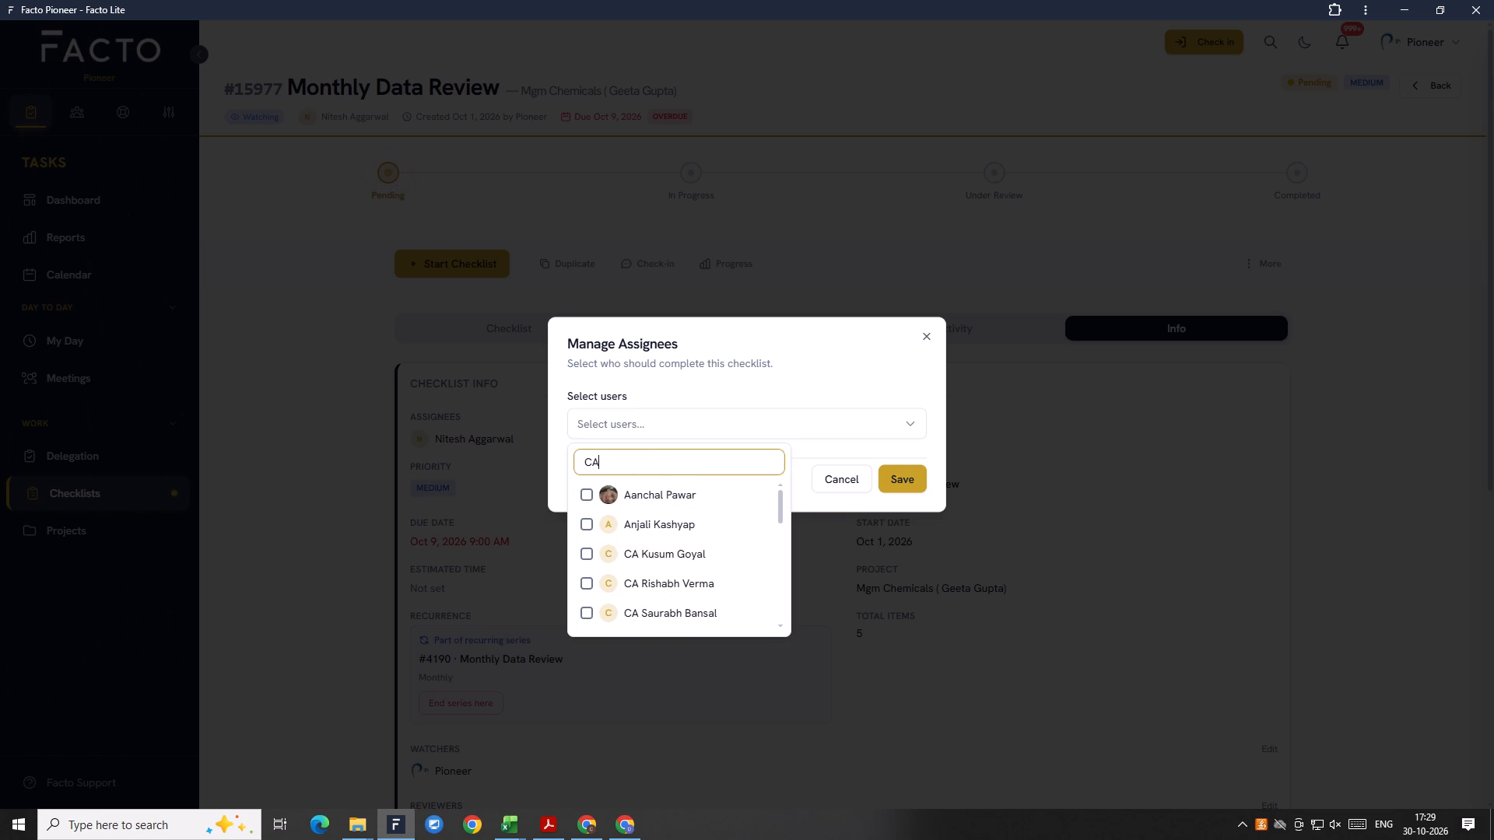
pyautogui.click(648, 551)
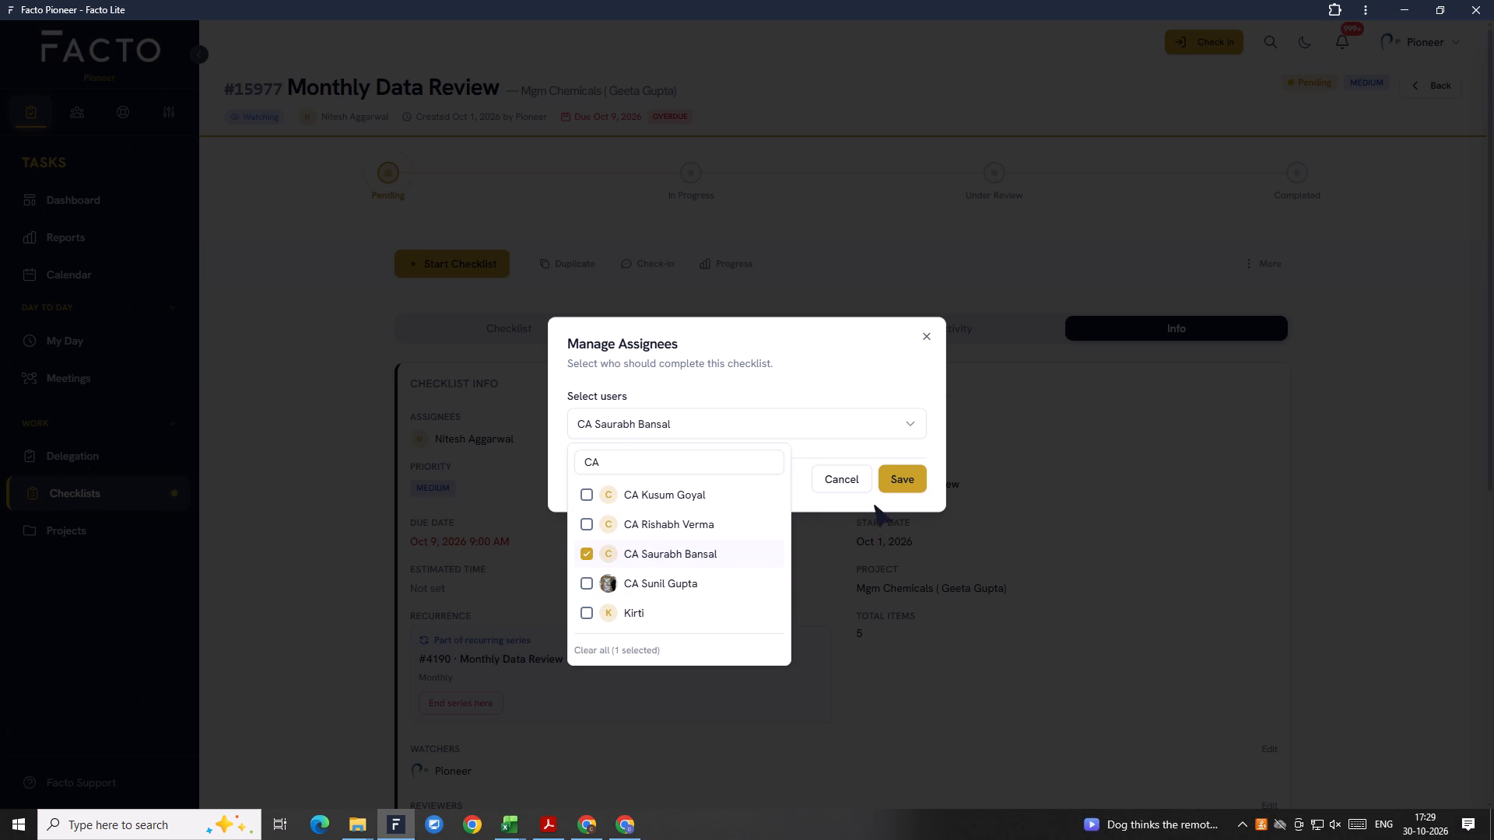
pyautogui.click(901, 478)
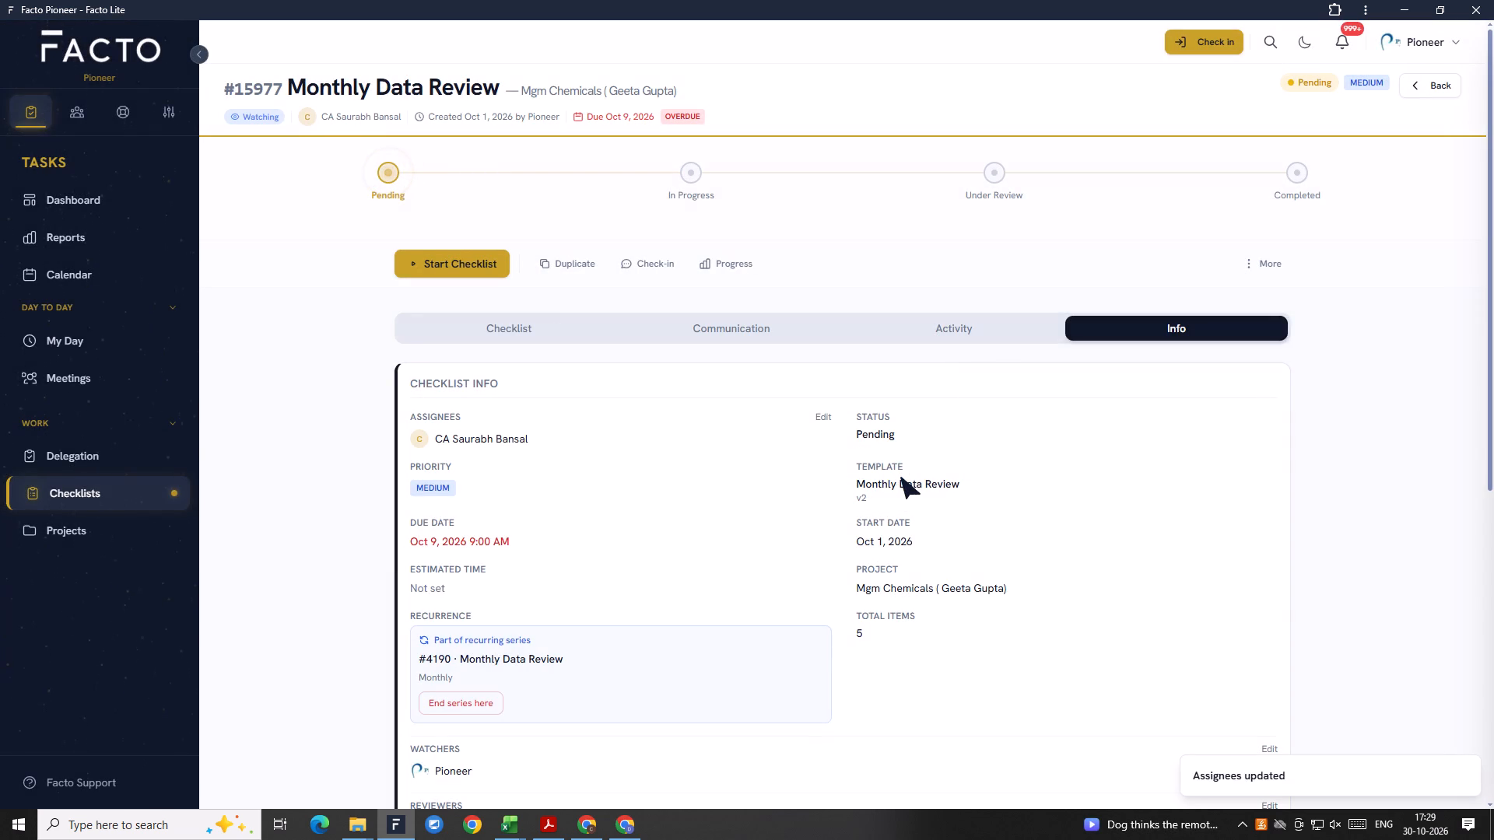
# Change the Monthly Data Review checklist's assignees to only Kashish and Mohan, and save.
pyautogui.scroll(1, 632, 505)
pyautogui.scroll(-3, 701, 506)
pyautogui.scroll(-3, 524, 403)
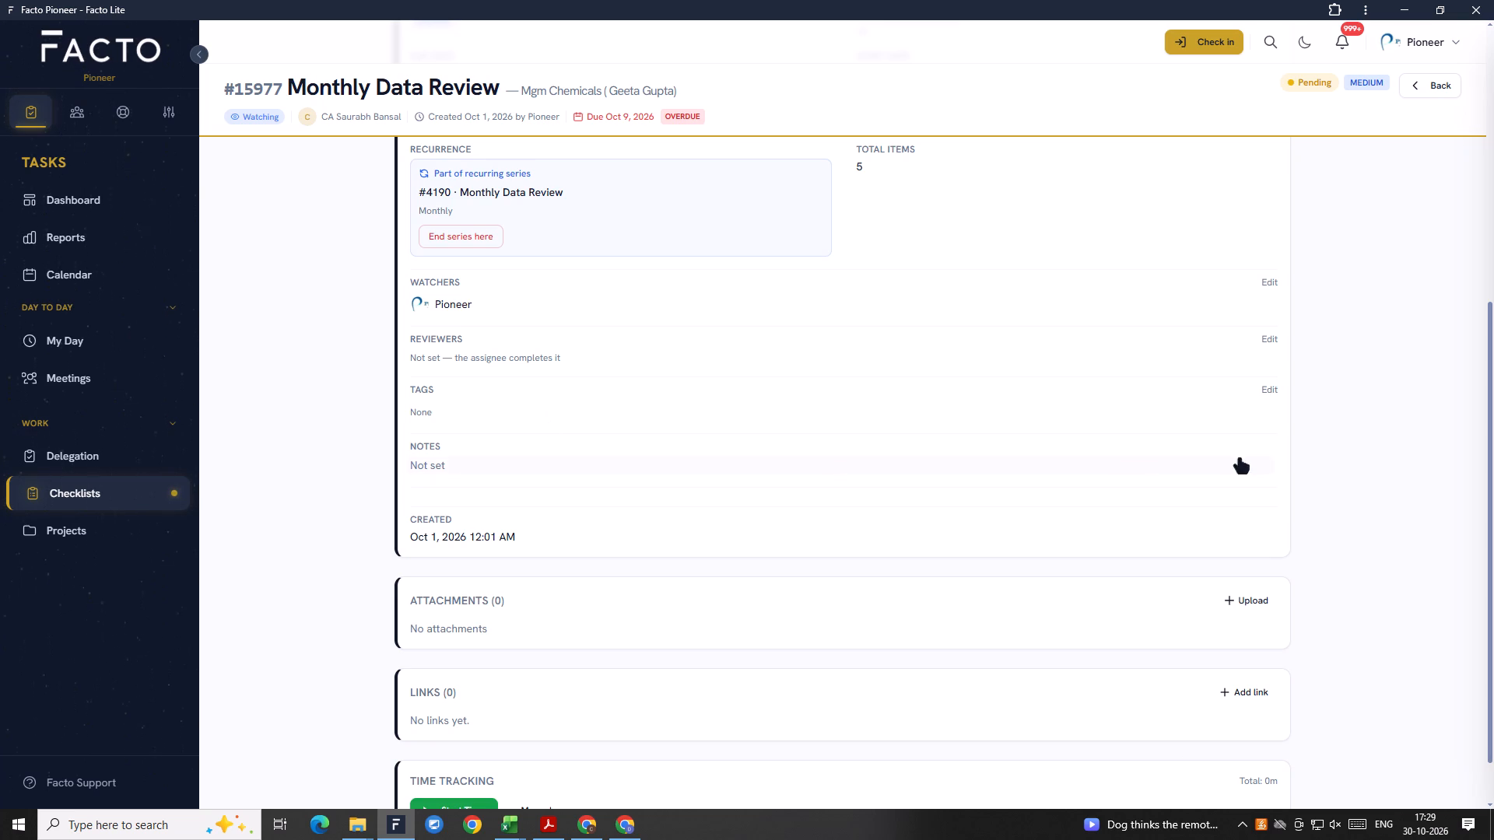
pyautogui.scroll(4, 670, 605)
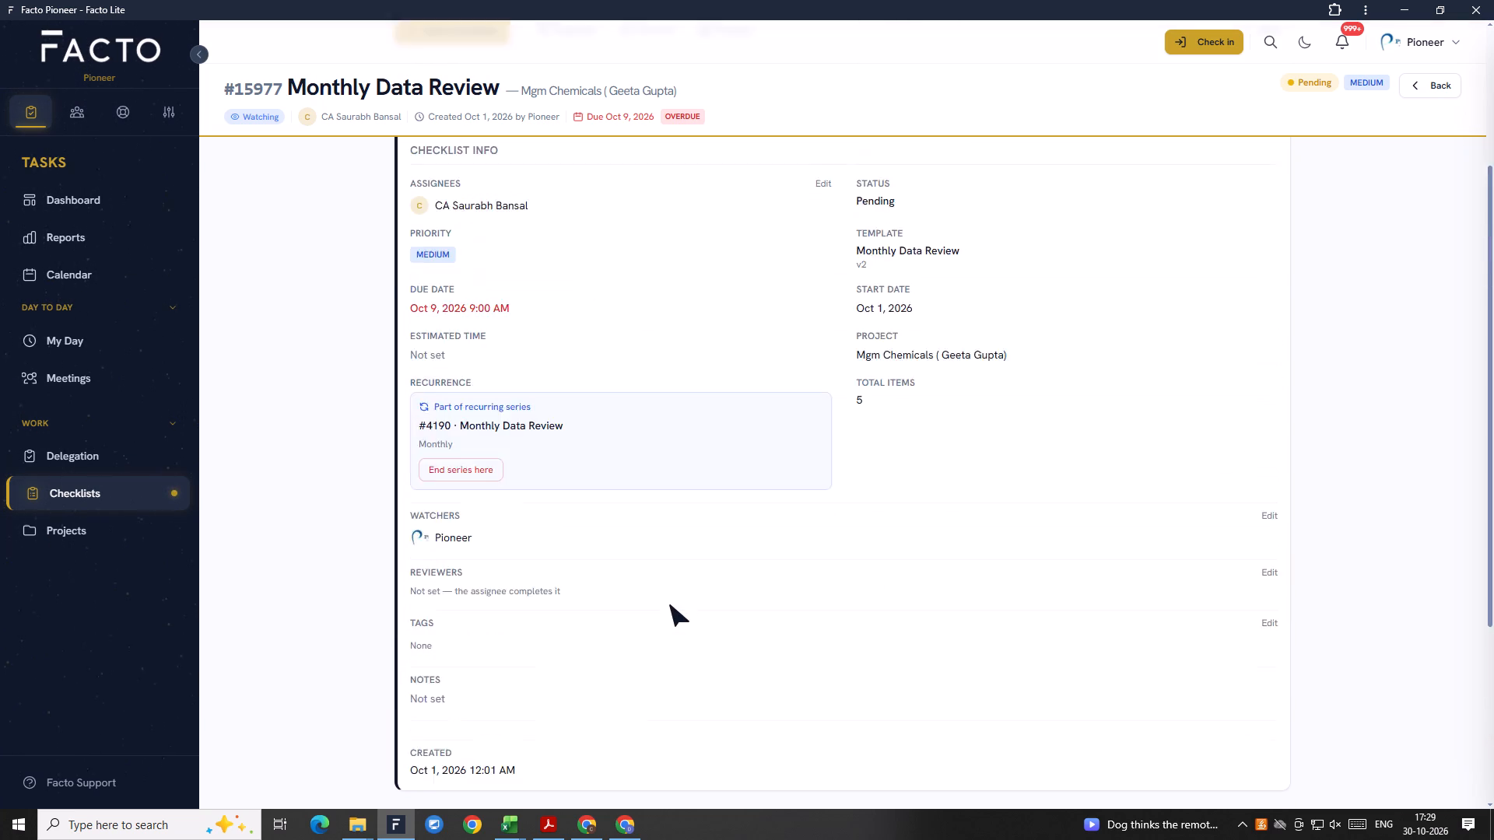
pyautogui.scroll(1, 670, 605)
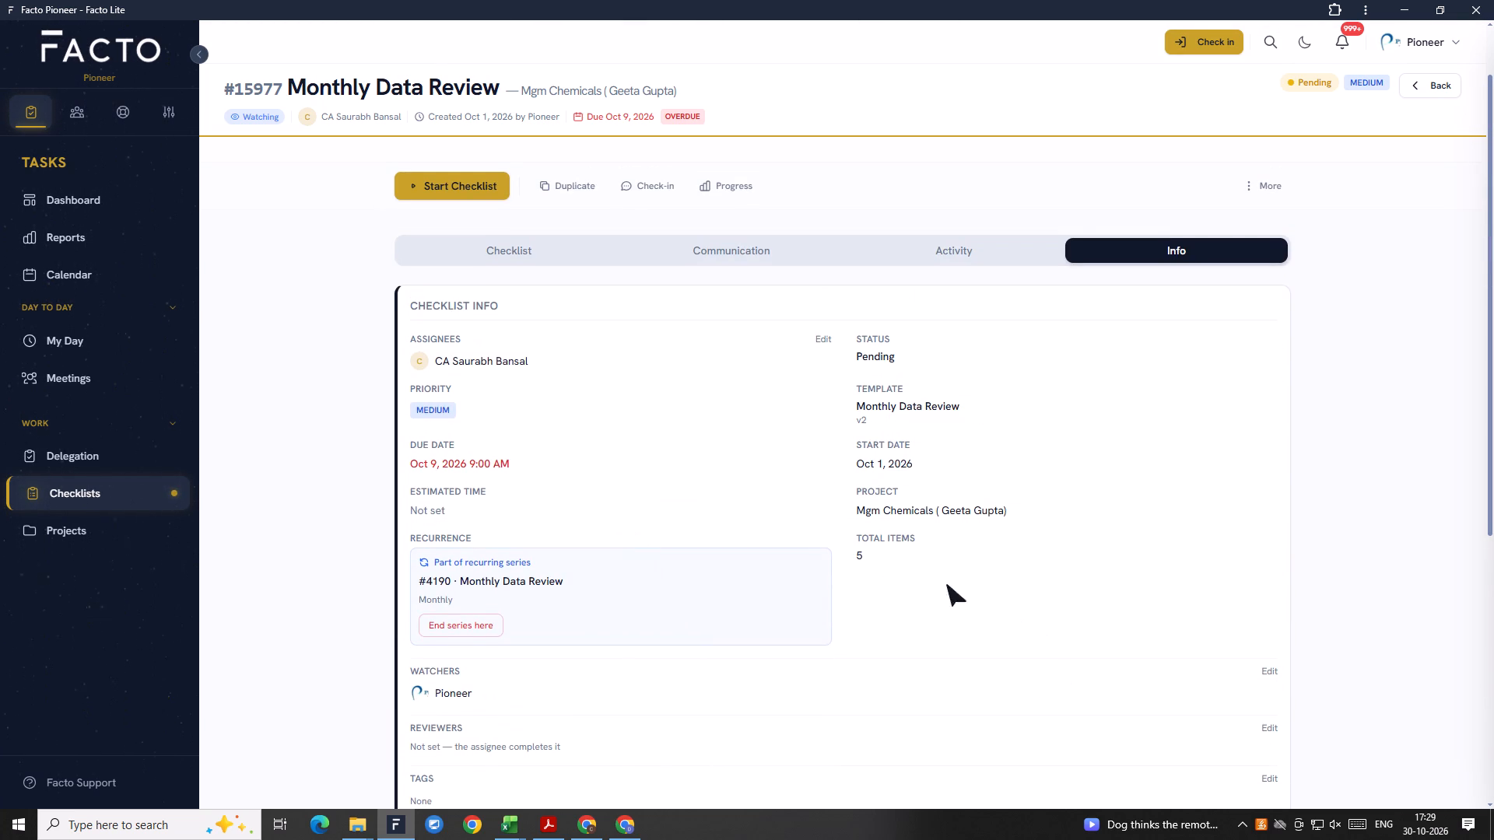
pyautogui.click(819, 341)
pyautogui.click(661, 434)
pyautogui.scroll(-1, 649, 551)
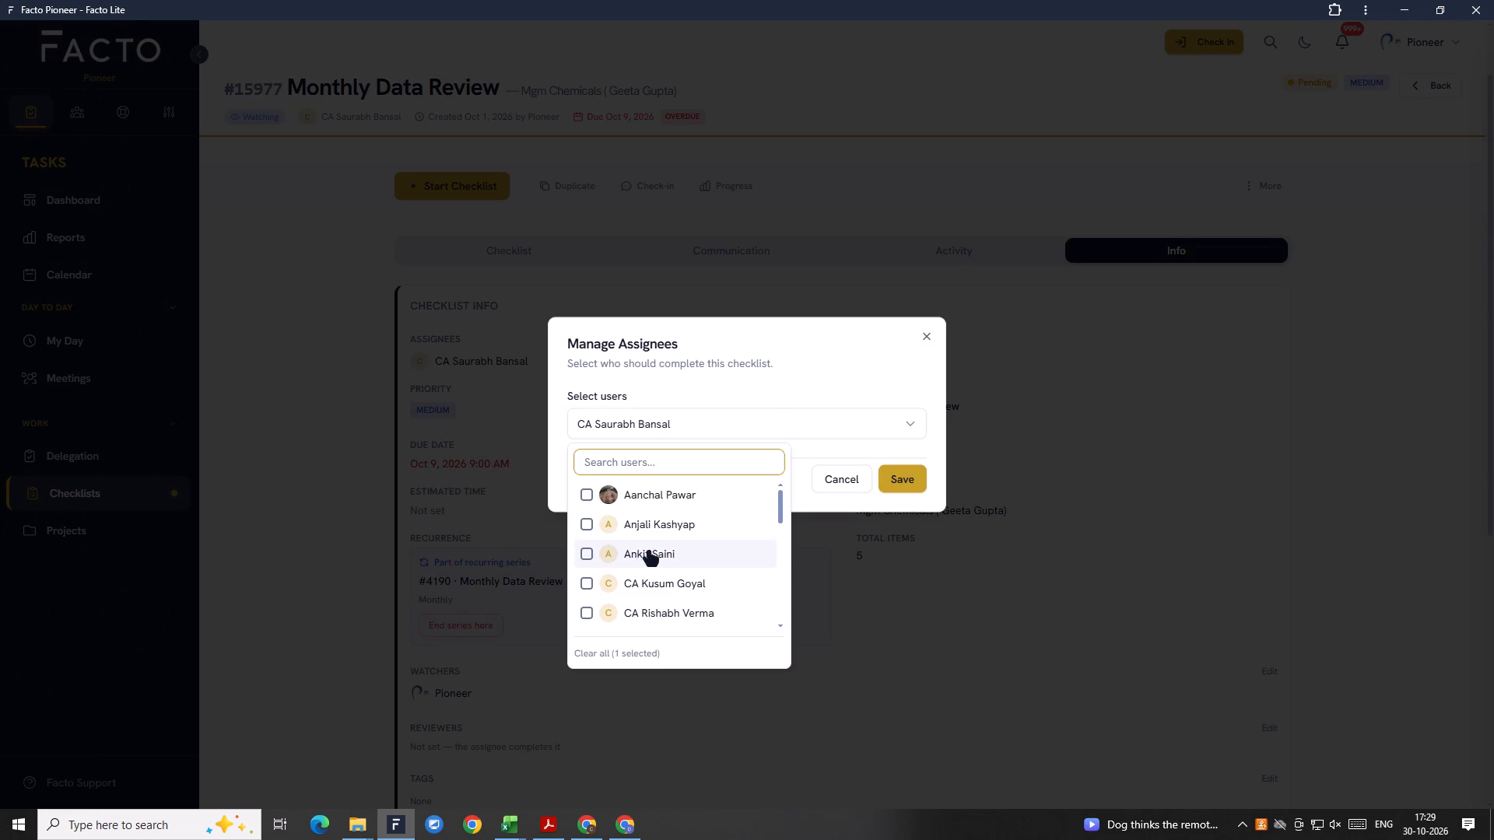
pyautogui.scroll(-1, 649, 552)
pyautogui.click(644, 491)
pyautogui.scroll(-1, 661, 586)
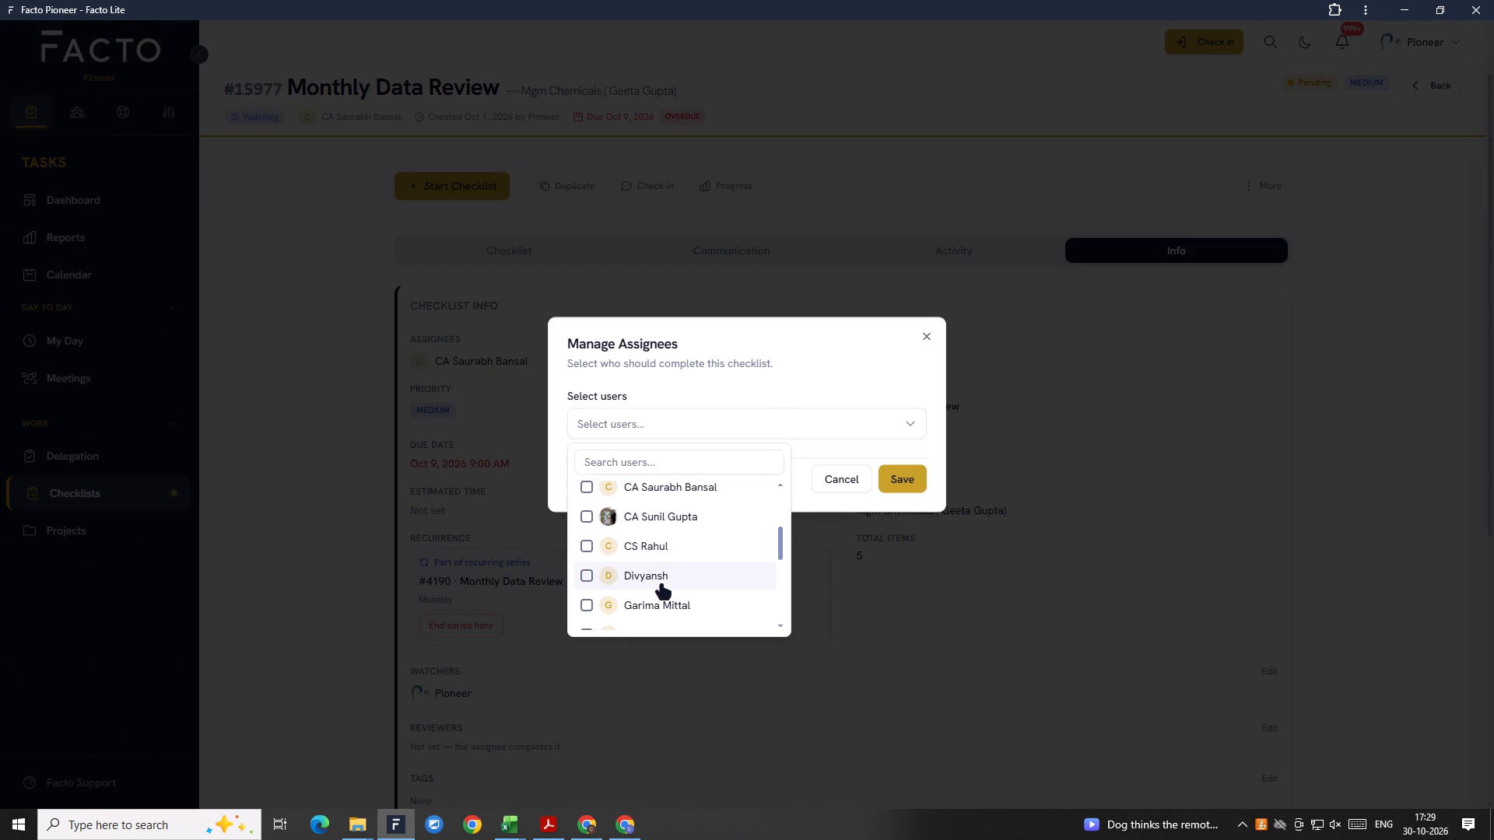
pyautogui.scroll(-2, 661, 586)
pyautogui.scroll(1, 657, 527)
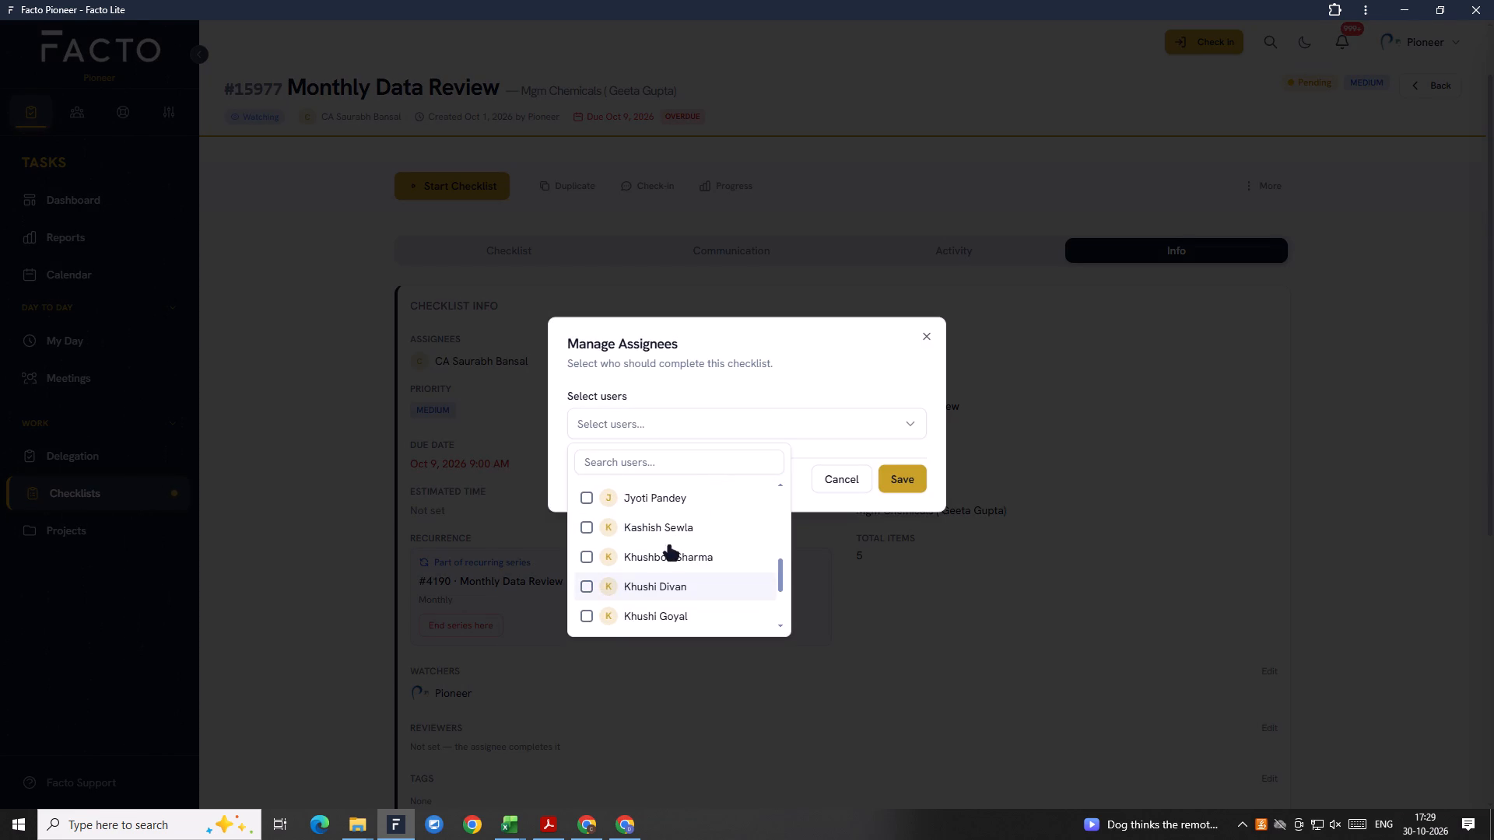
pyautogui.click(653, 545)
pyautogui.scroll(2, 652, 546)
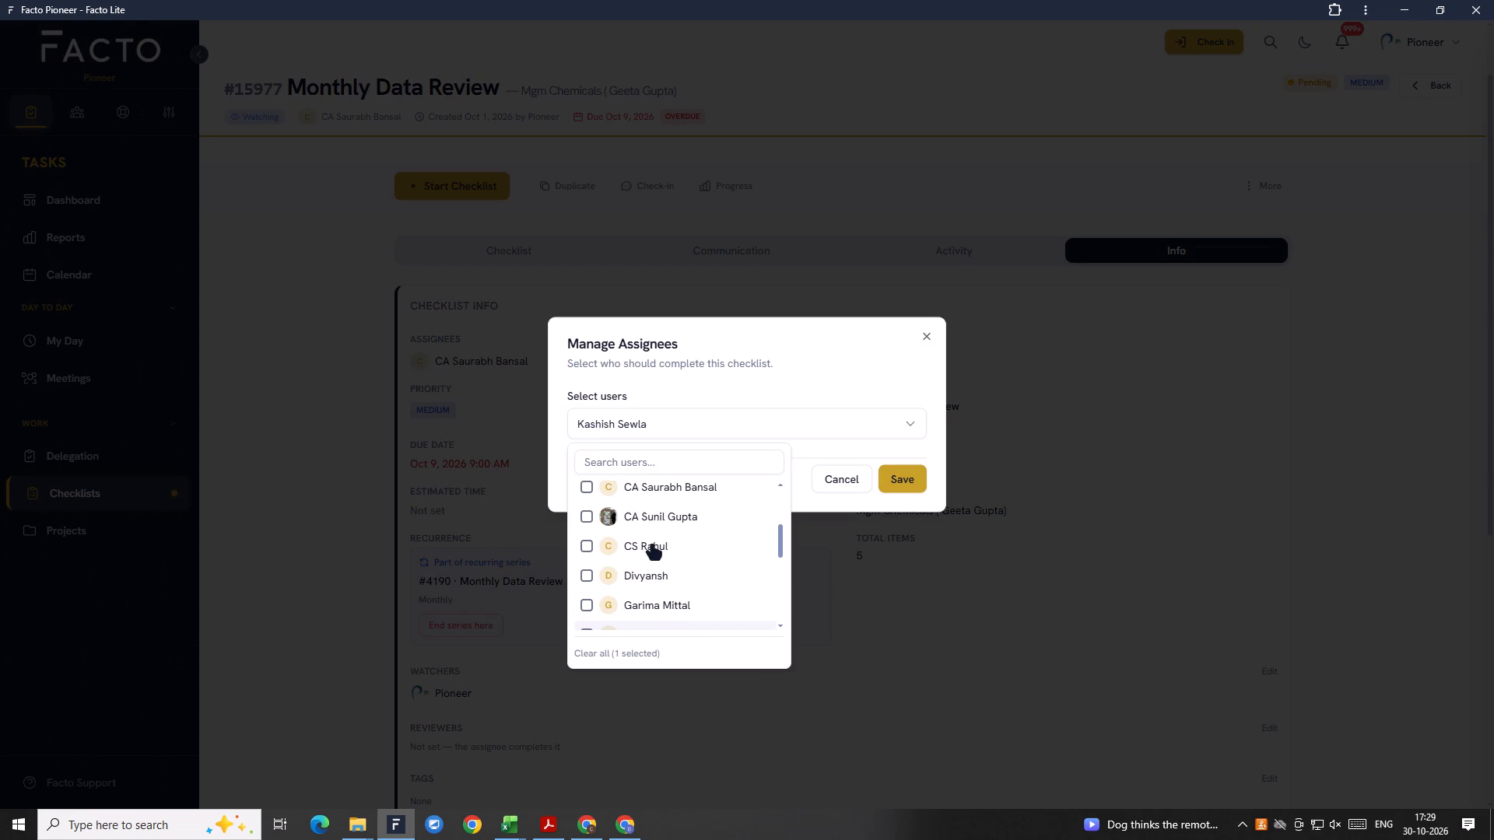
pyautogui.scroll(-5, 652, 553)
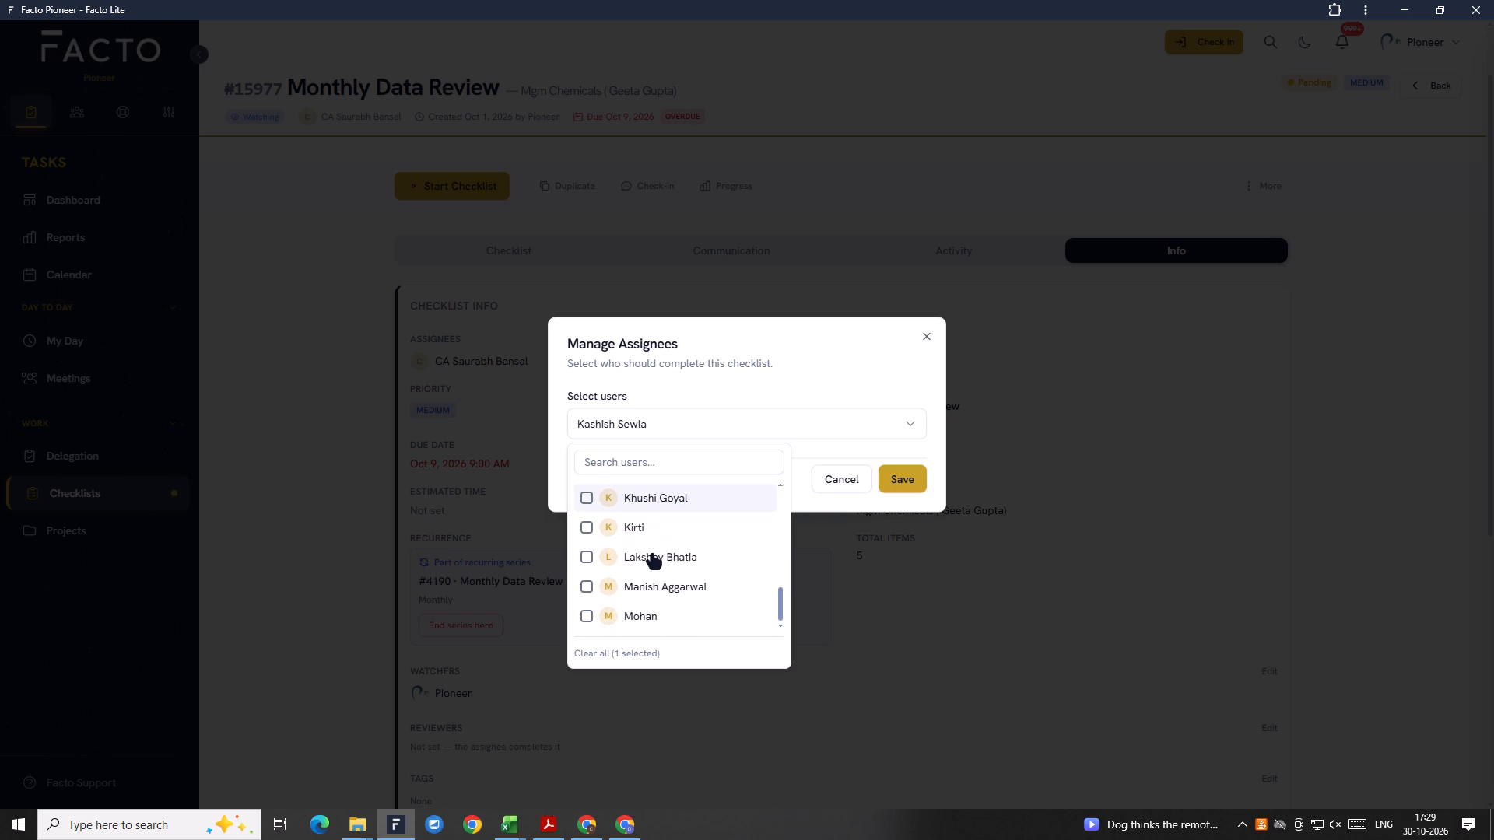
pyautogui.scroll(-1, 652, 555)
pyautogui.click(652, 625)
pyautogui.click(914, 486)
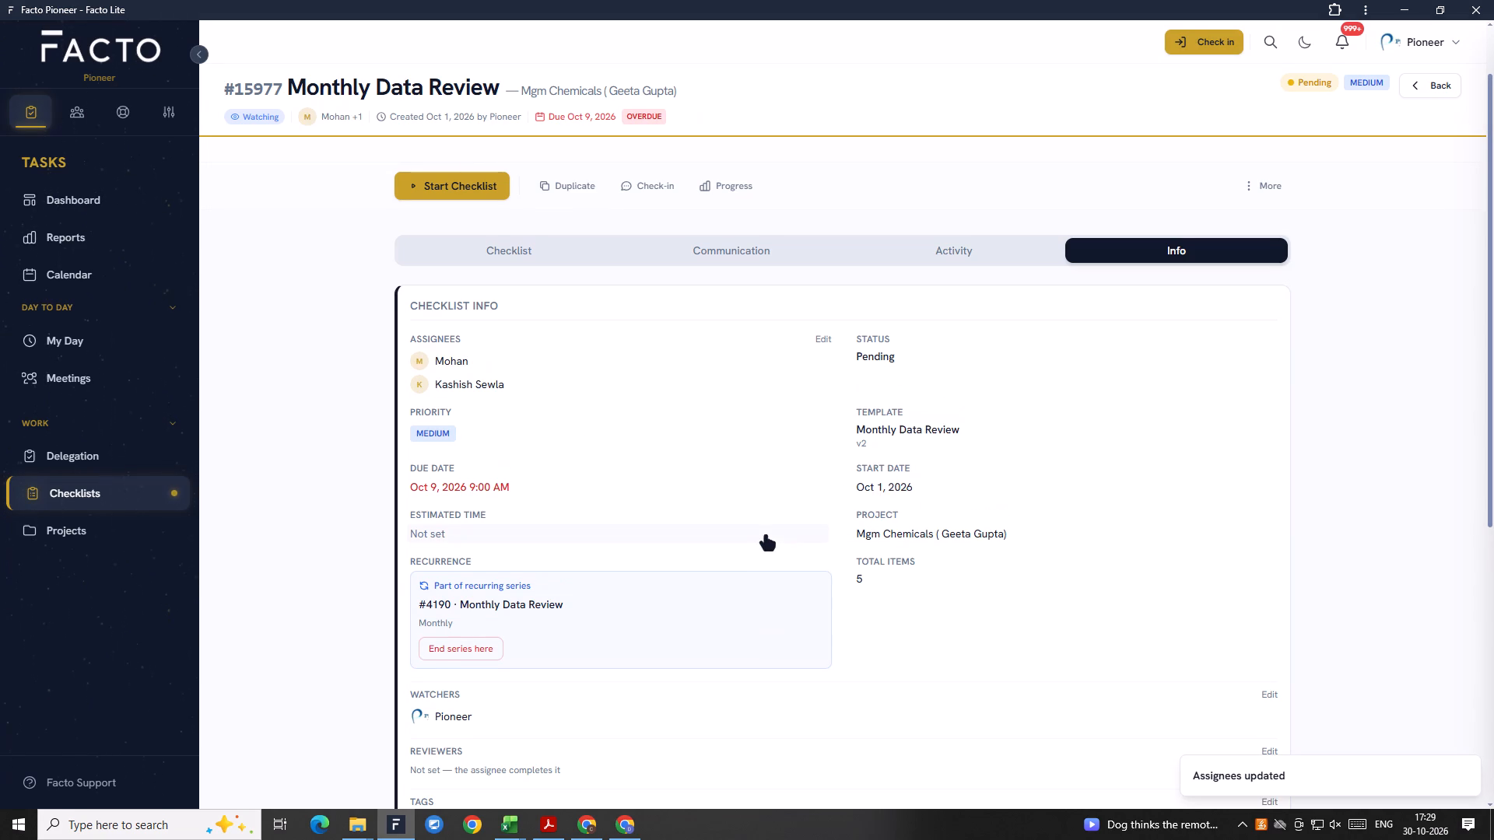
# Set CA Saurabh as reviewer of the Monthly Data Review checklist, save, and return to the checklist list.
pyautogui.scroll(-5, 766, 537)
pyautogui.scroll(-2, 690, 516)
pyautogui.scroll(1, 668, 501)
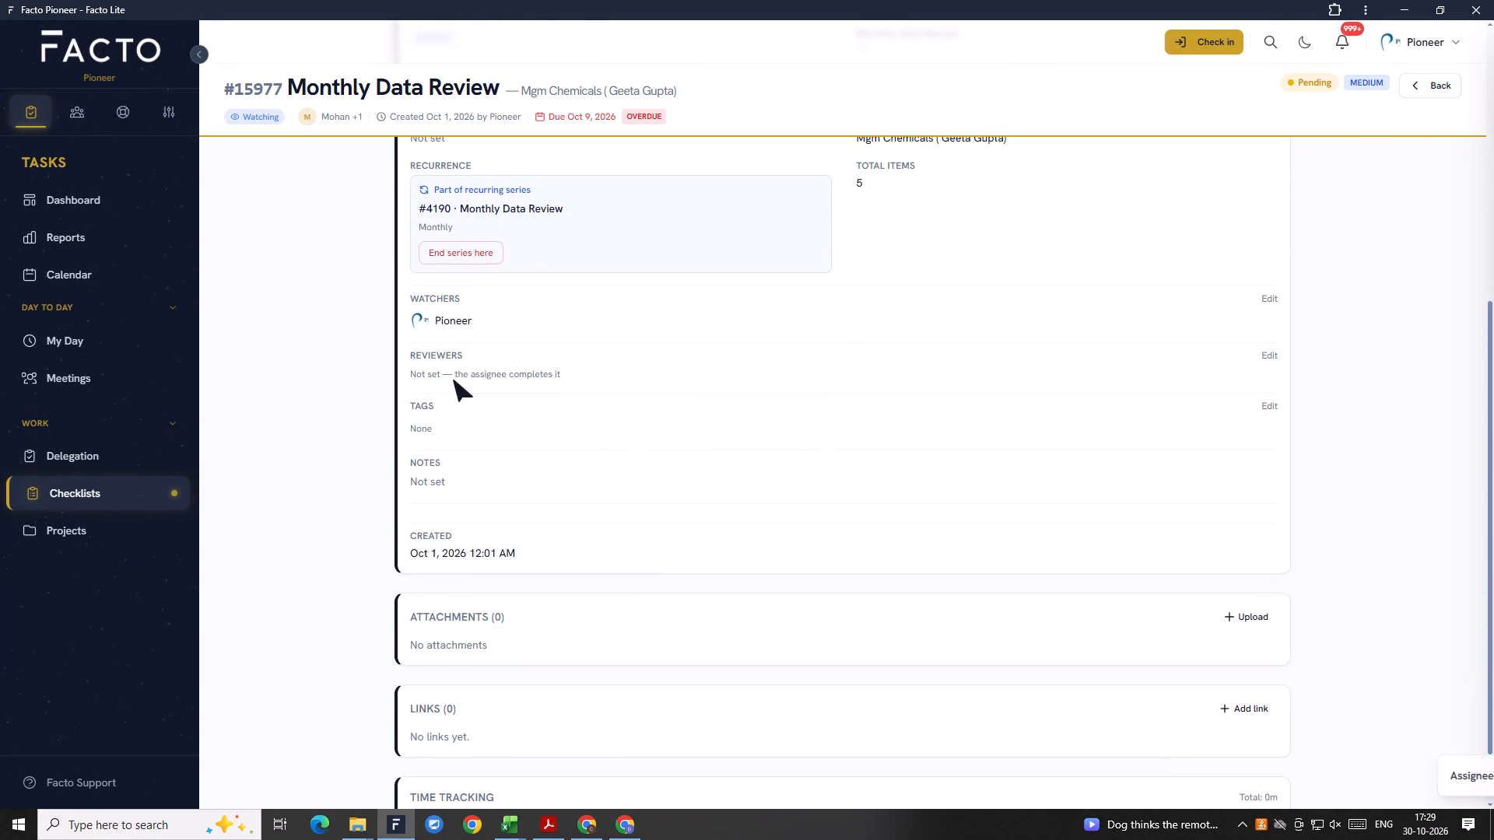
pyautogui.click(1270, 355)
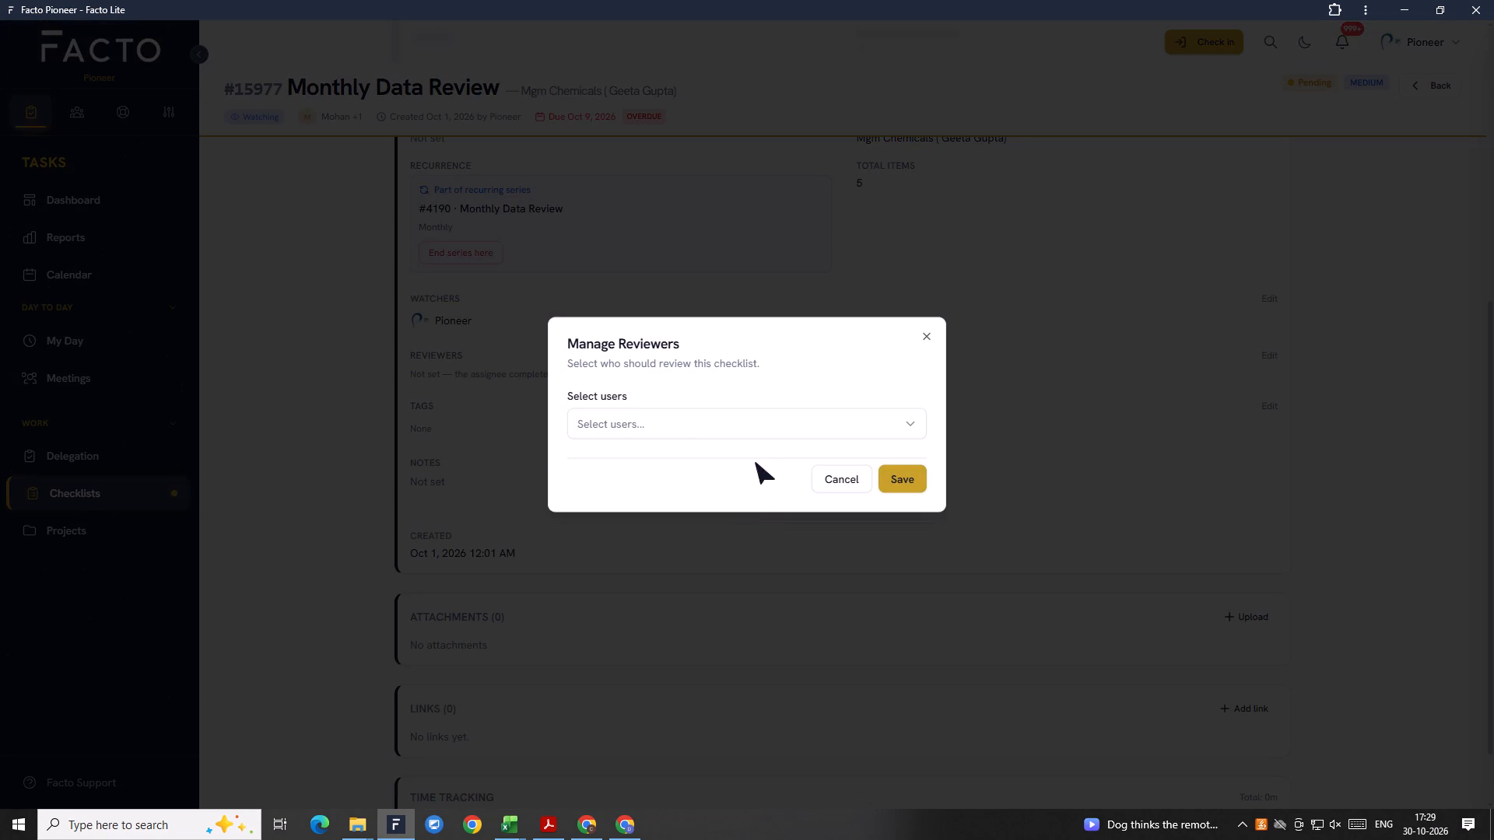
pyautogui.click(621, 425)
pyautogui.click(690, 550)
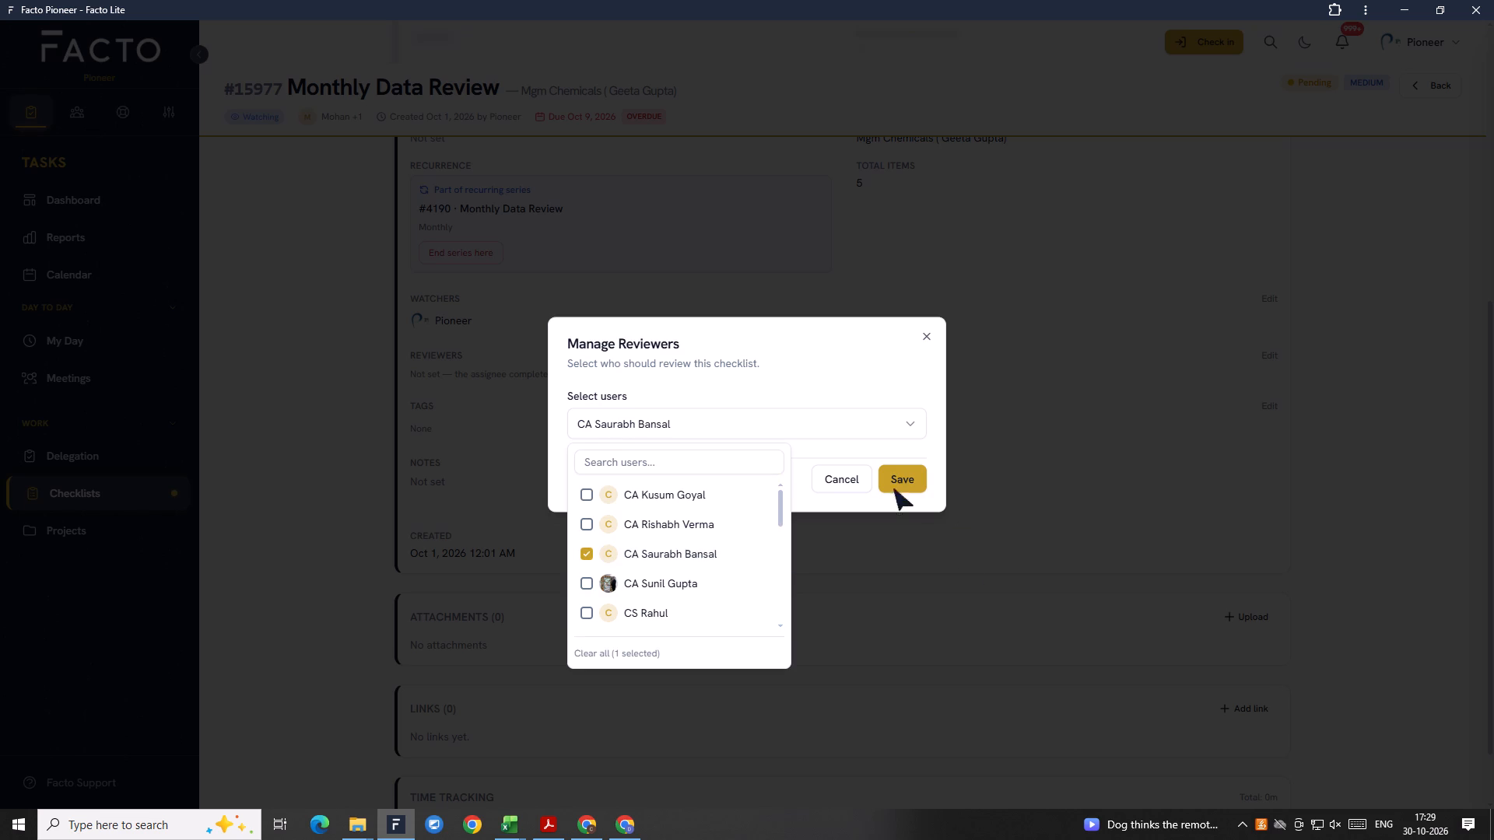
pyautogui.click(902, 481)
pyautogui.scroll(4, 902, 481)
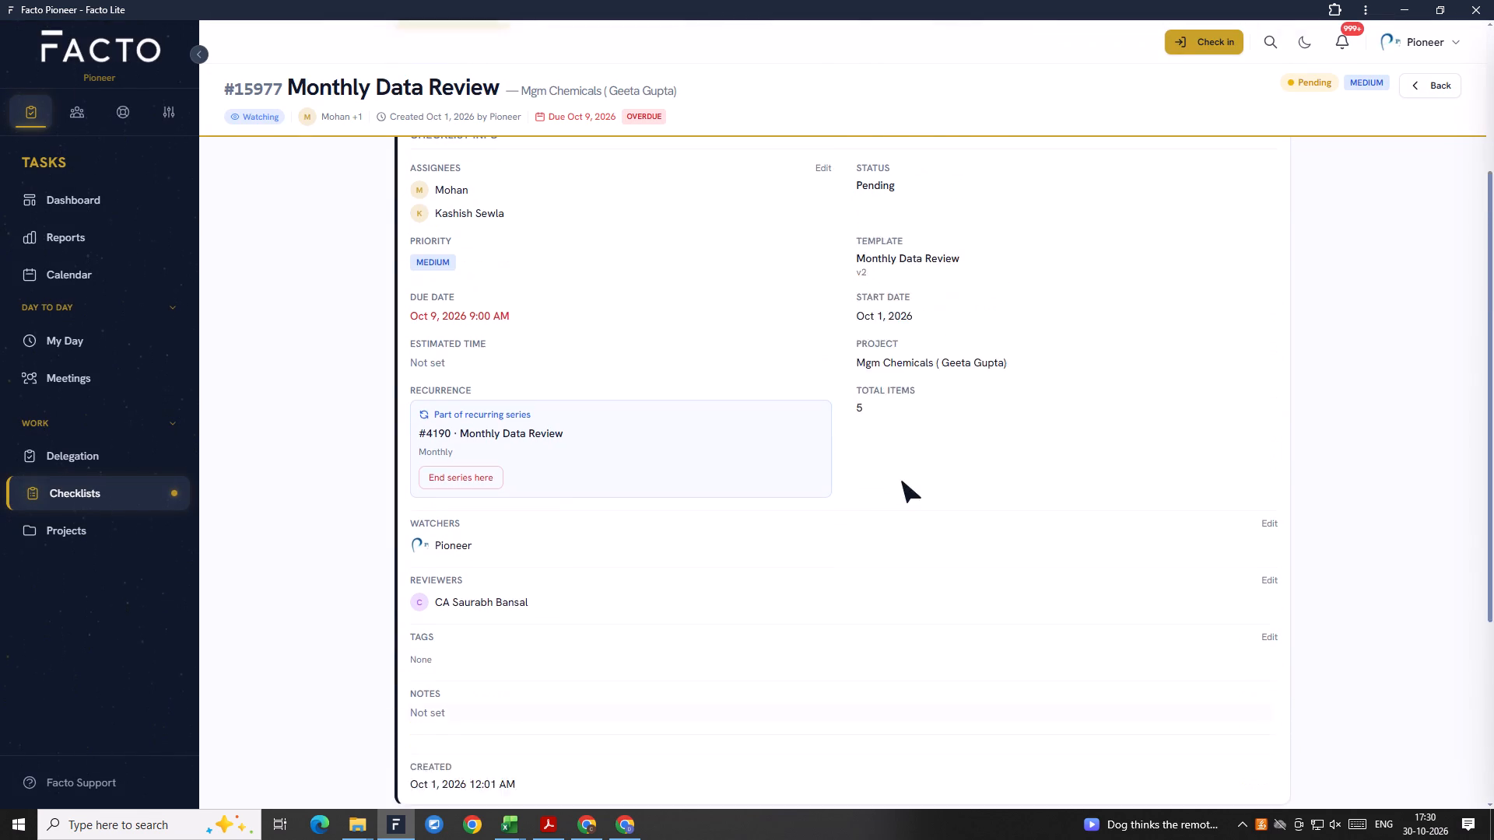
pyautogui.click(1410, 83)
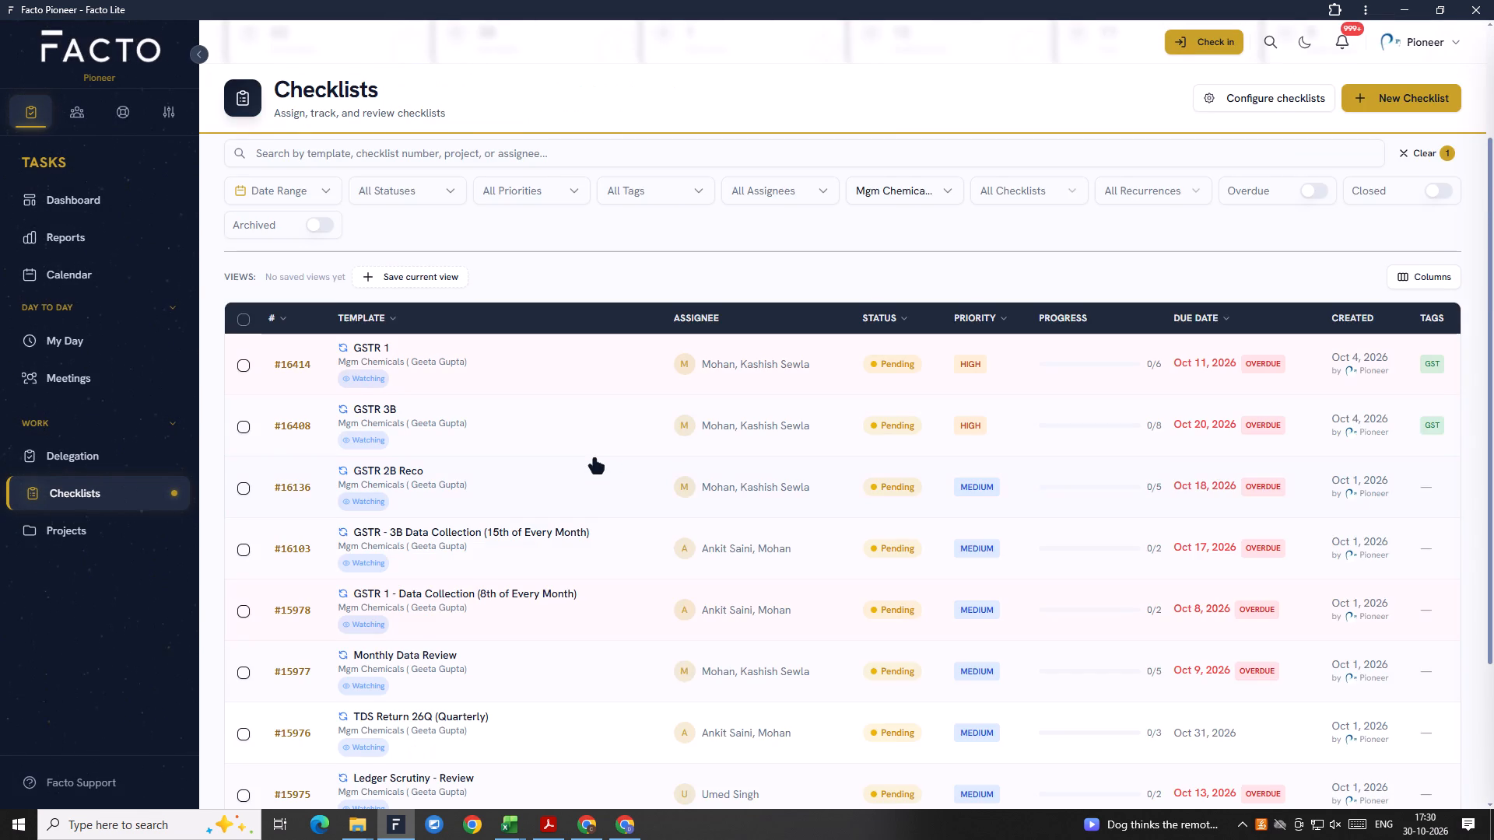
# On the Mgm Chemicals GSTR - 3B Data Collection checklist, set Mohan and Kashish as assignees, save, and return to the checklist list.
pyautogui.scroll(-2, 594, 460)
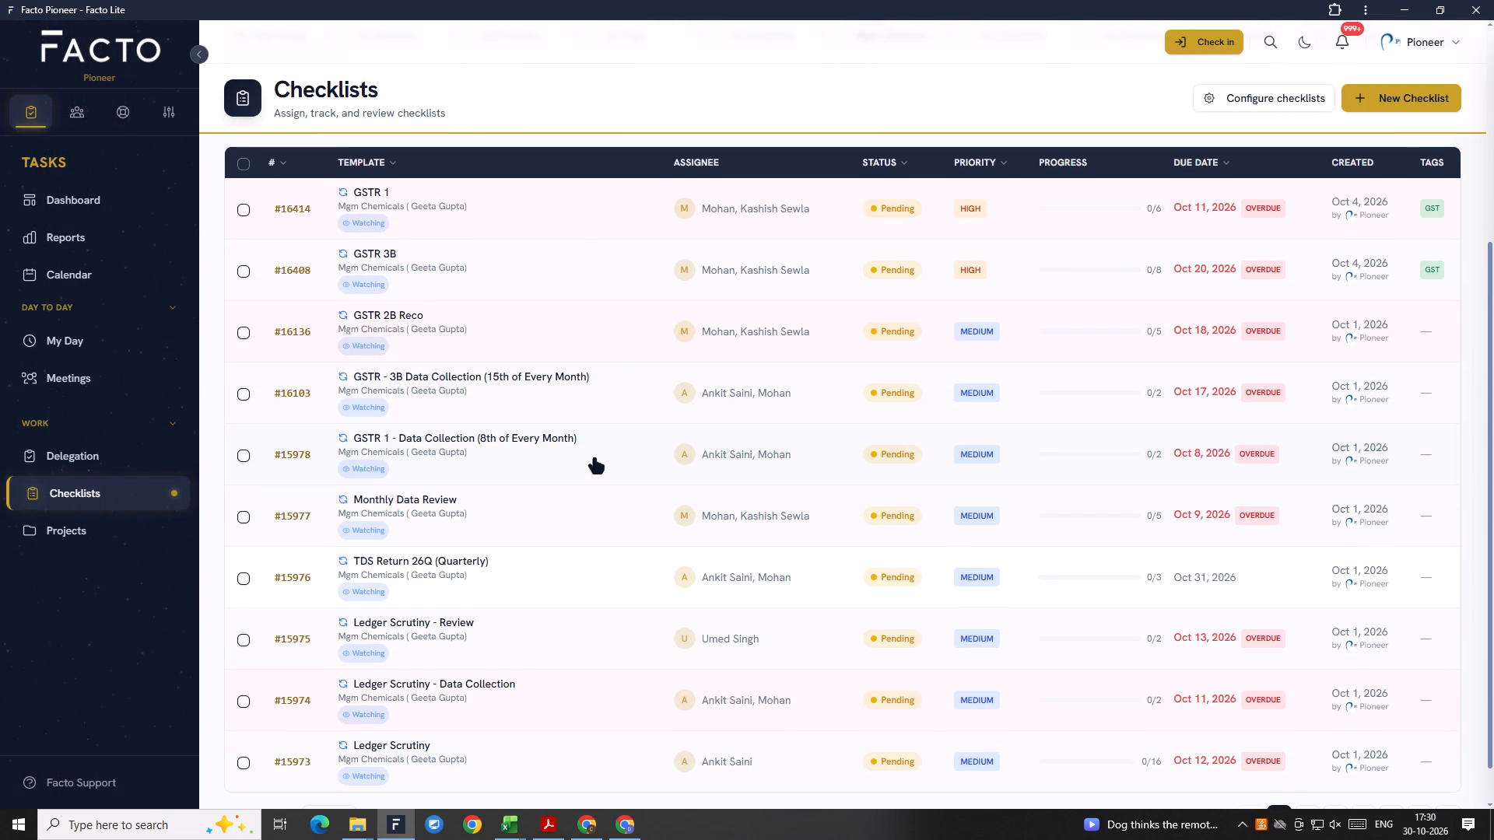
pyautogui.click(441, 383)
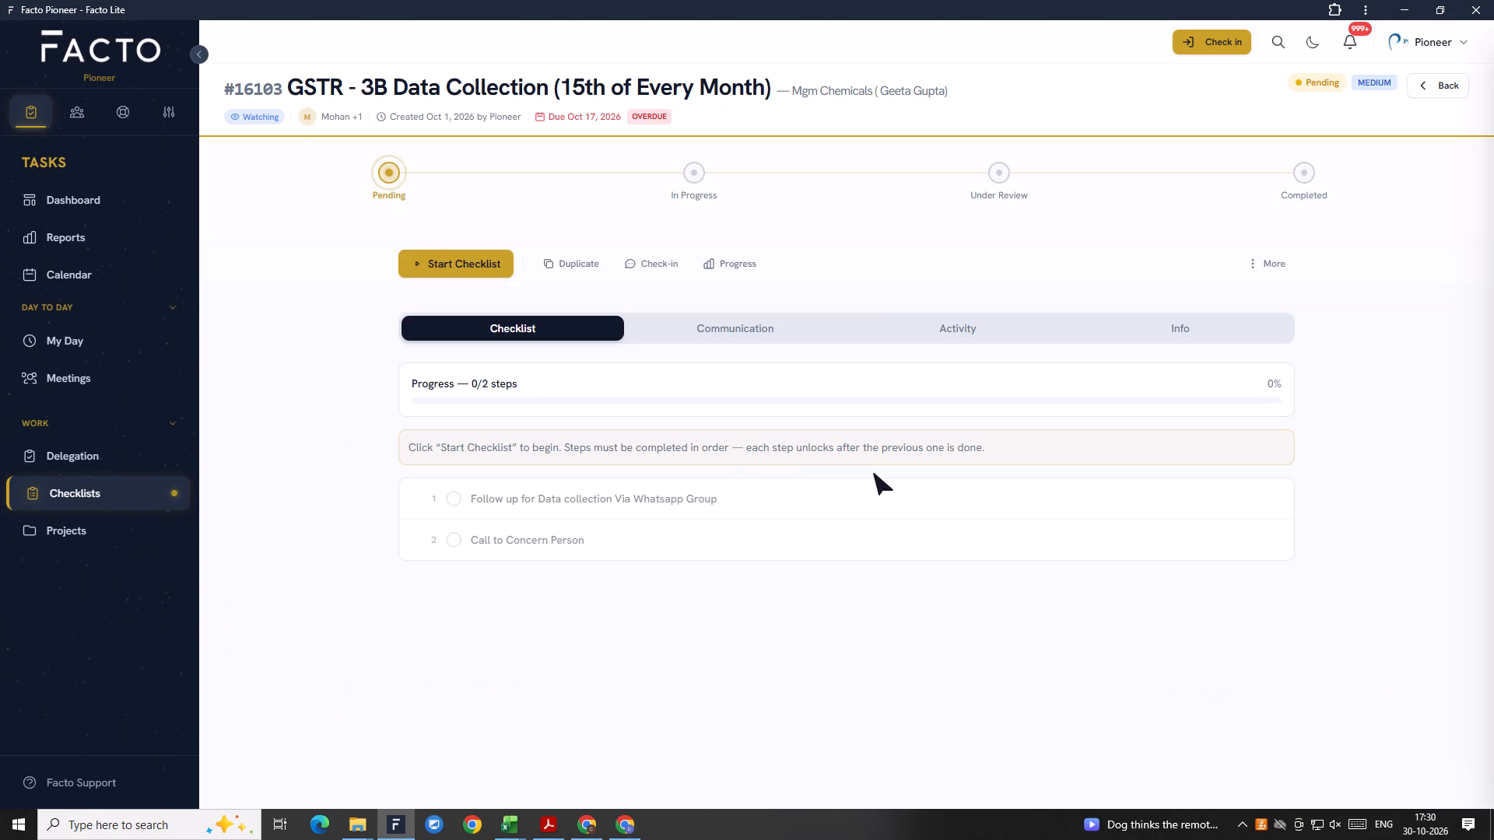
pyautogui.click(1163, 337)
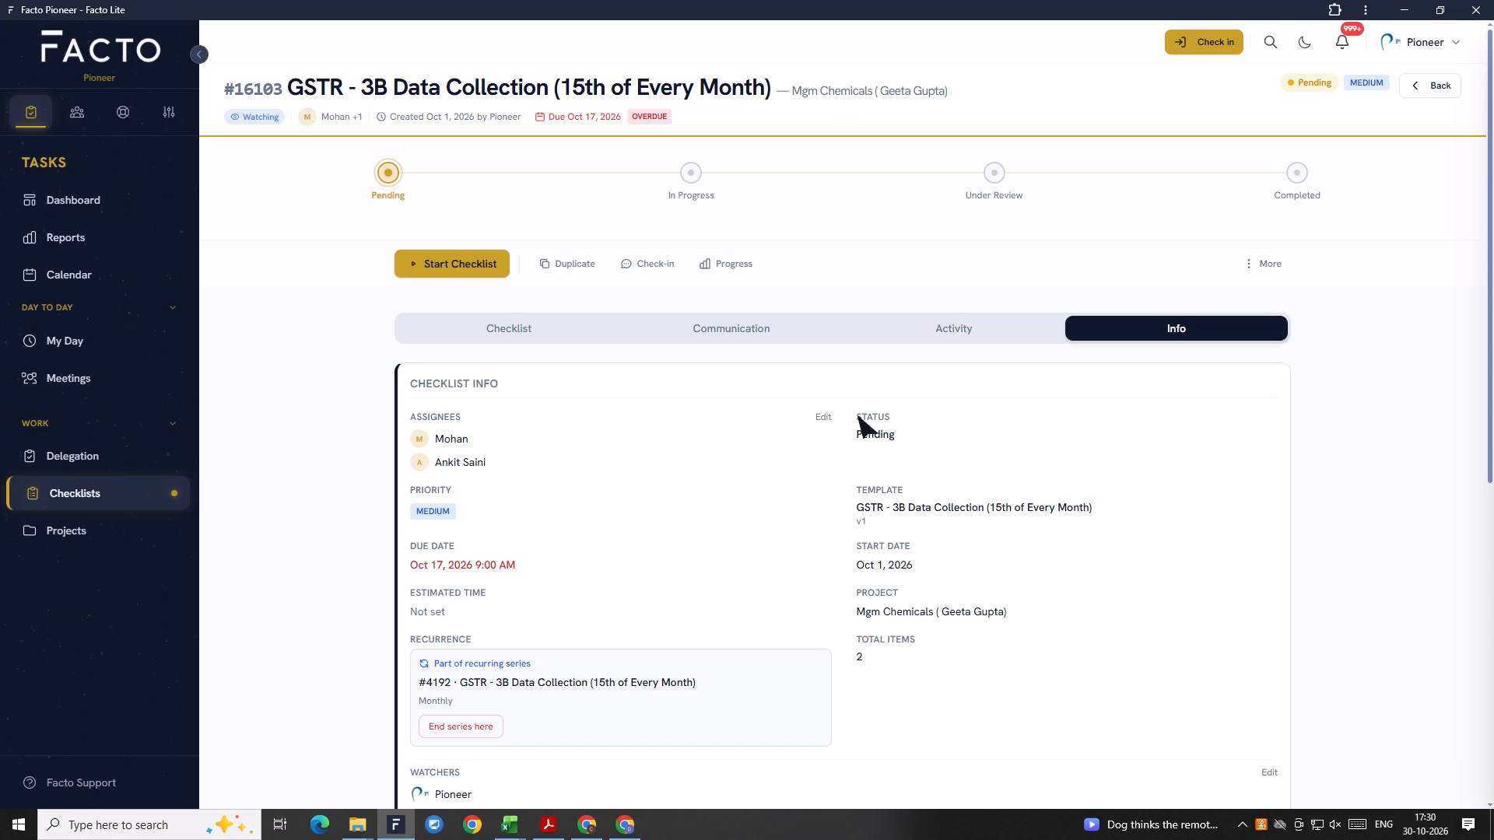
pyautogui.click(828, 415)
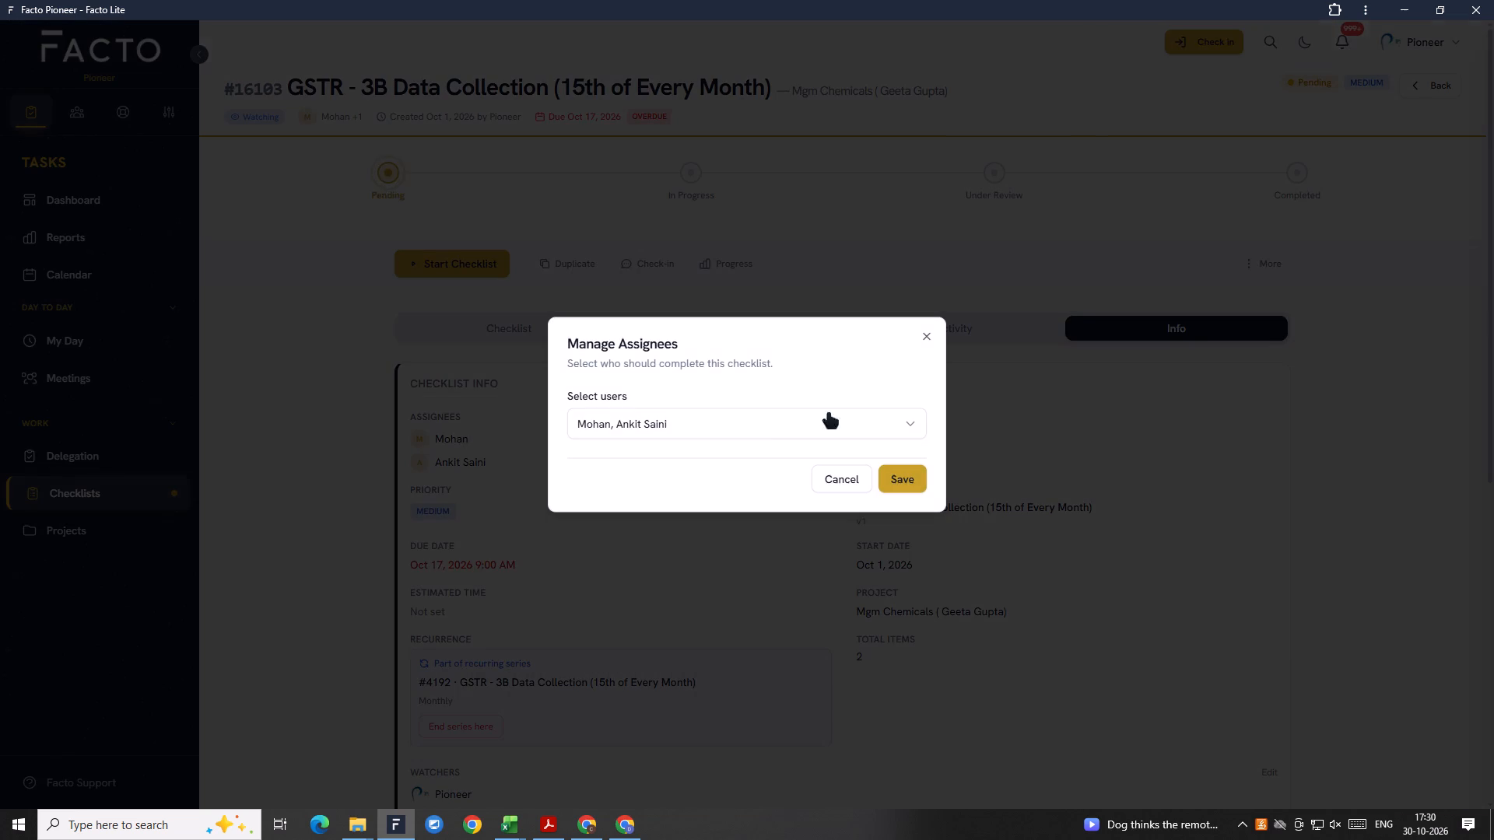
pyautogui.click(622, 403)
pyautogui.click(640, 415)
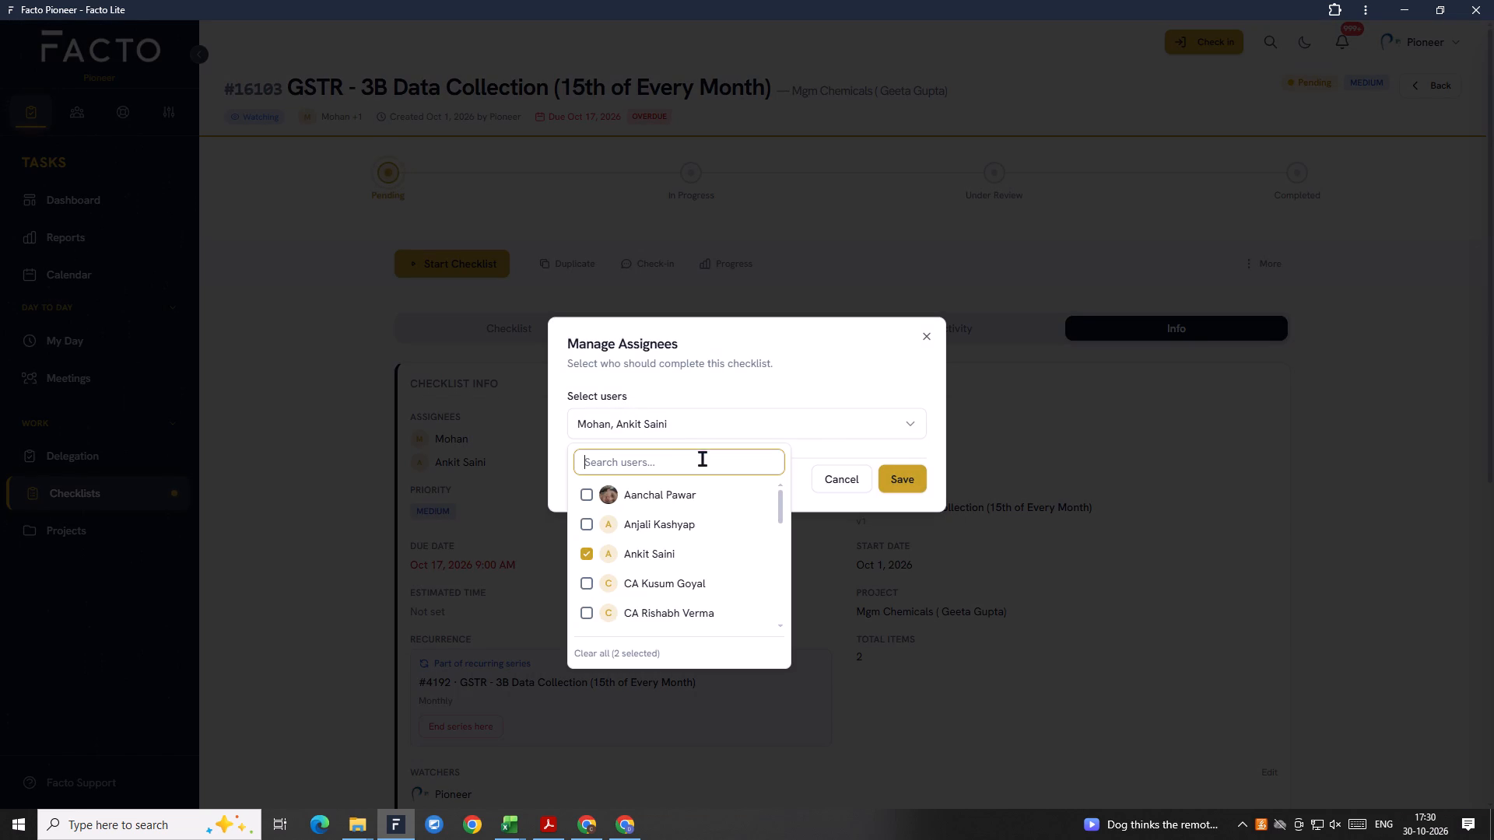
pyautogui.click(636, 568)
pyautogui.click(642, 555)
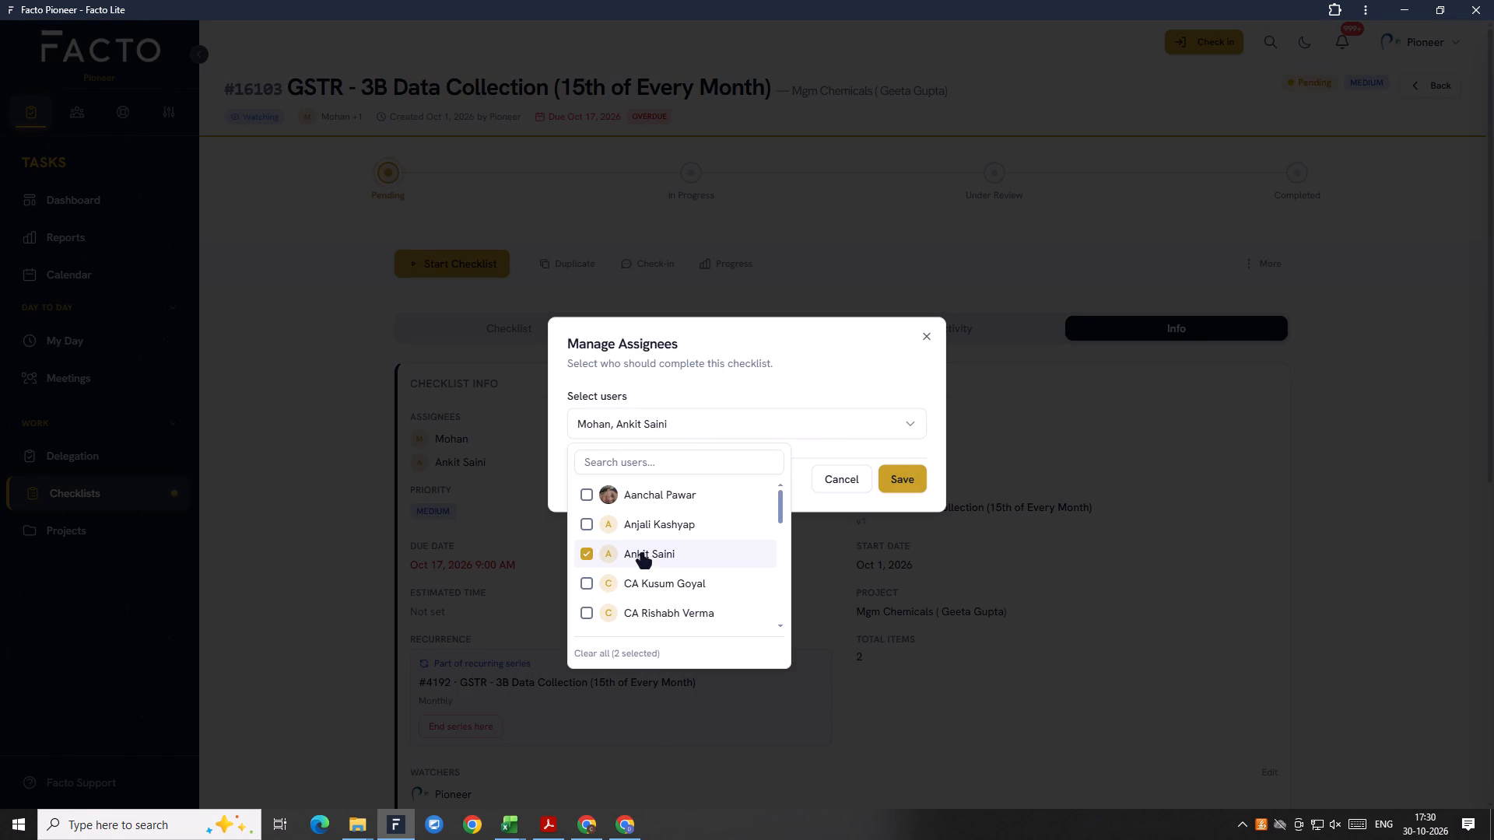
pyautogui.scroll(-14, 642, 555)
pyautogui.click(663, 628)
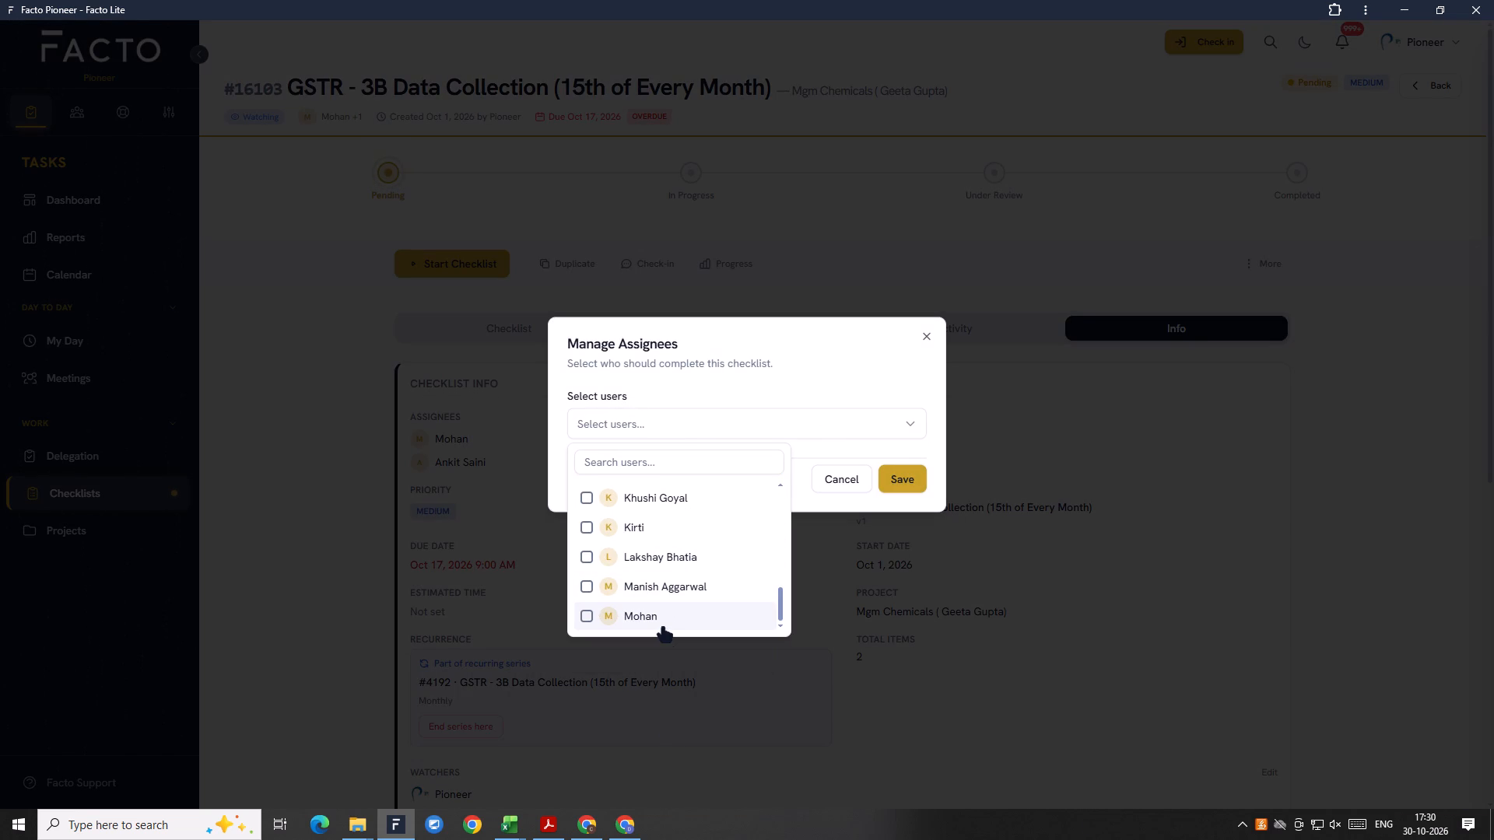
pyautogui.click(663, 628)
pyautogui.scroll(1, 651, 590)
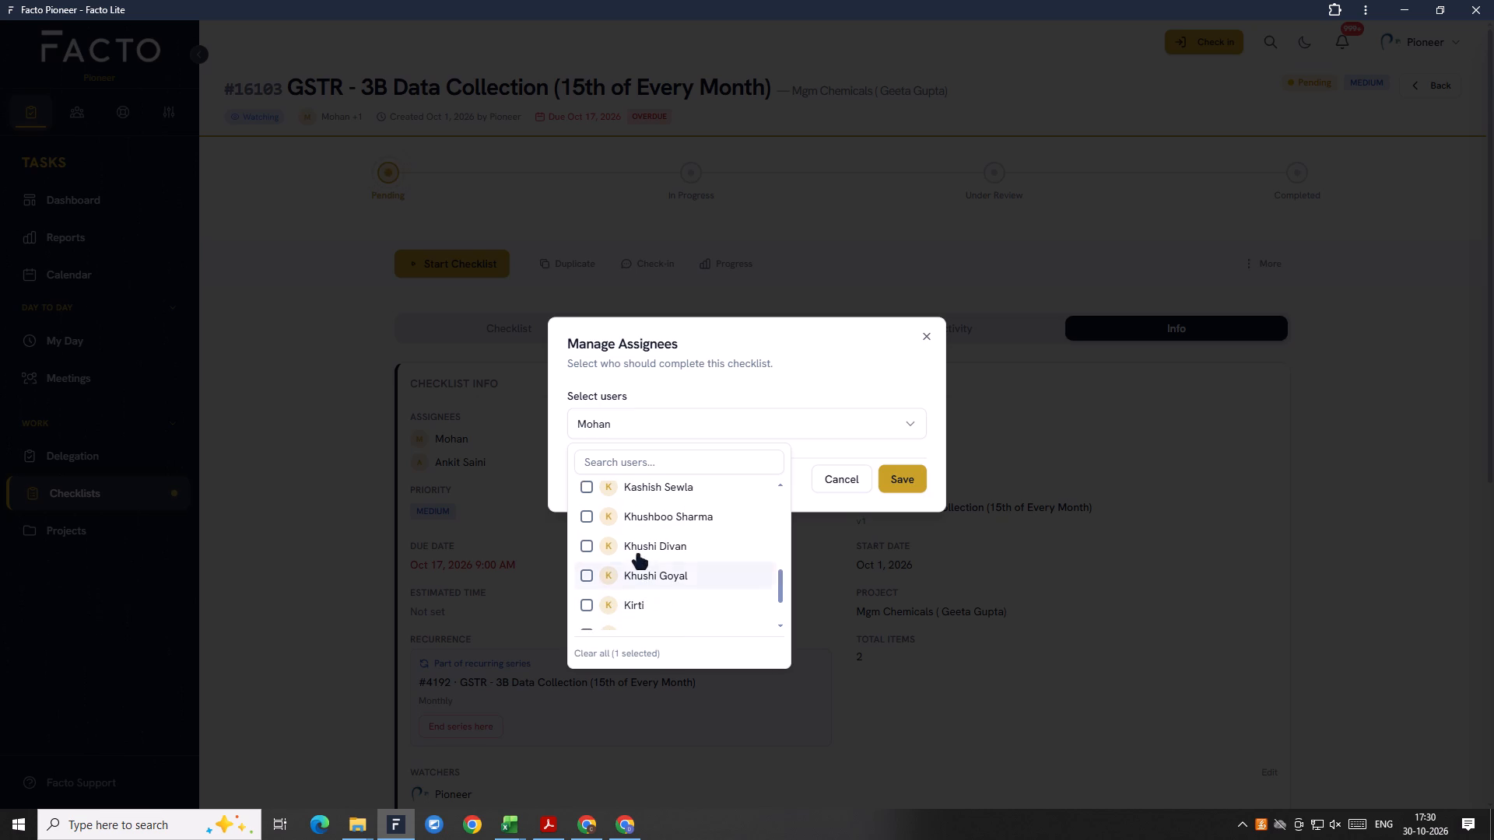
pyautogui.click(643, 485)
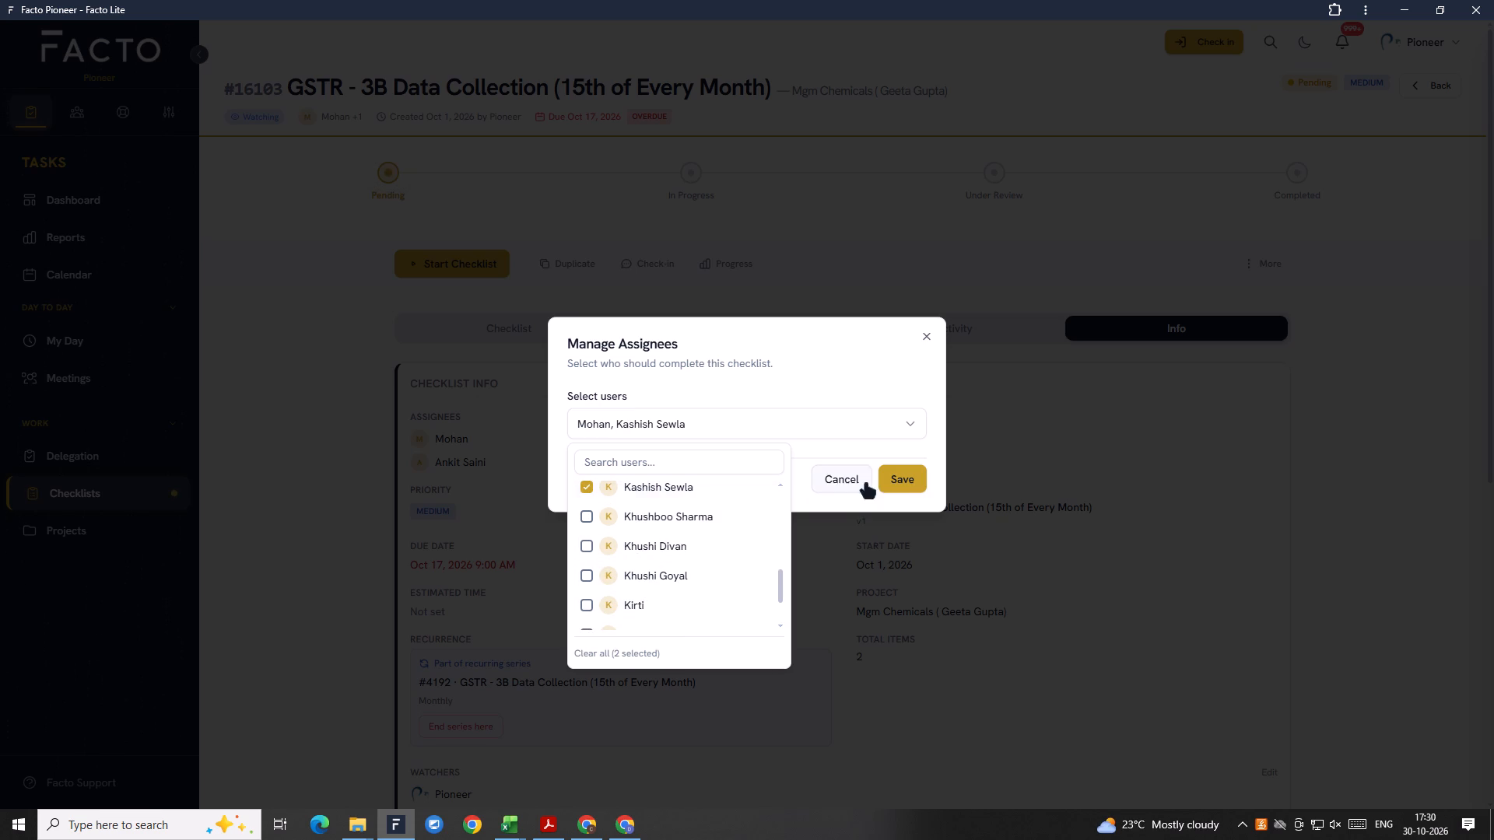
pyautogui.click(918, 480)
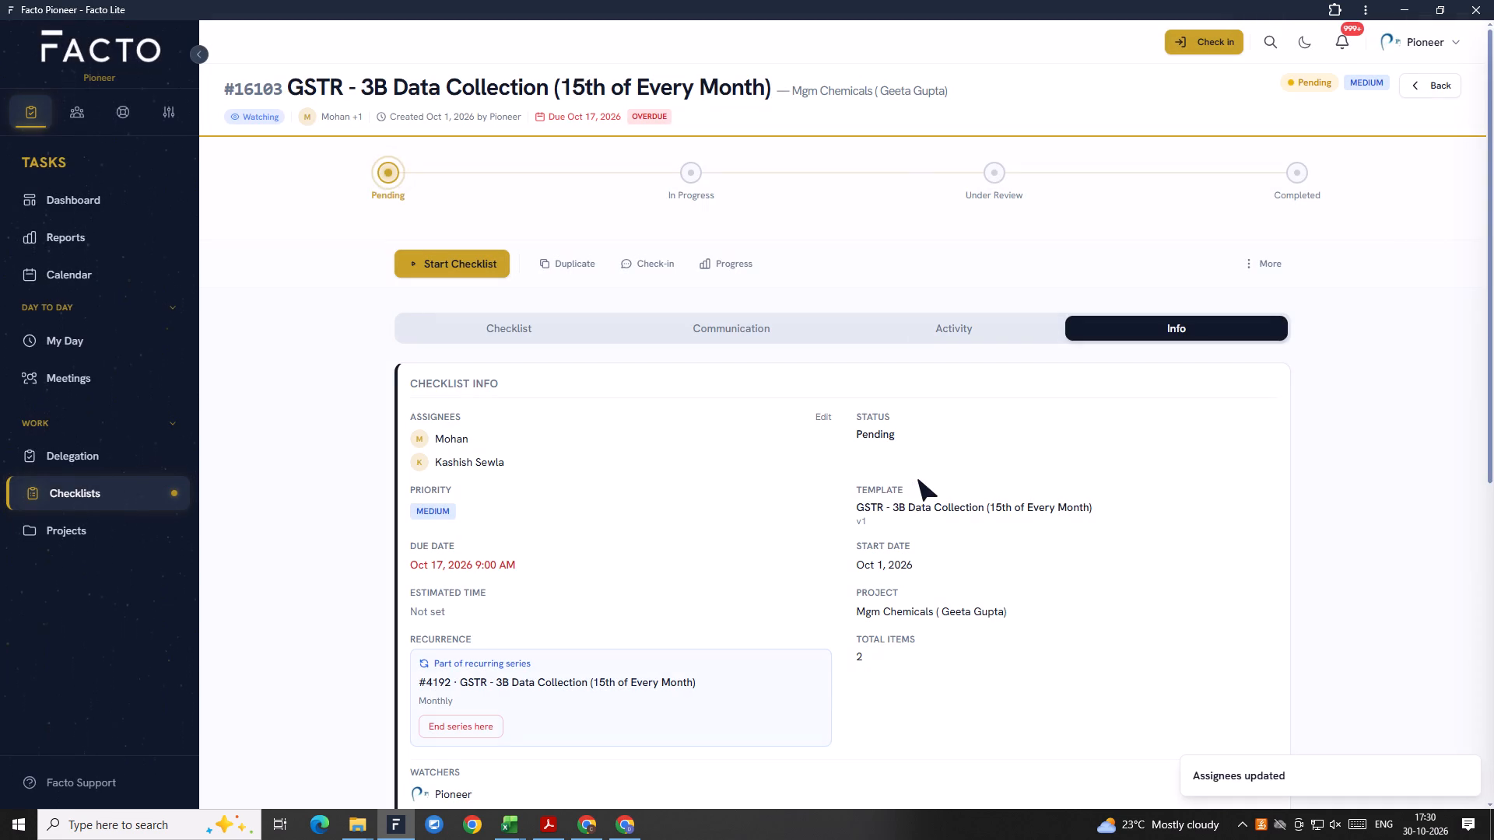
pyautogui.scroll(2, 668, 418)
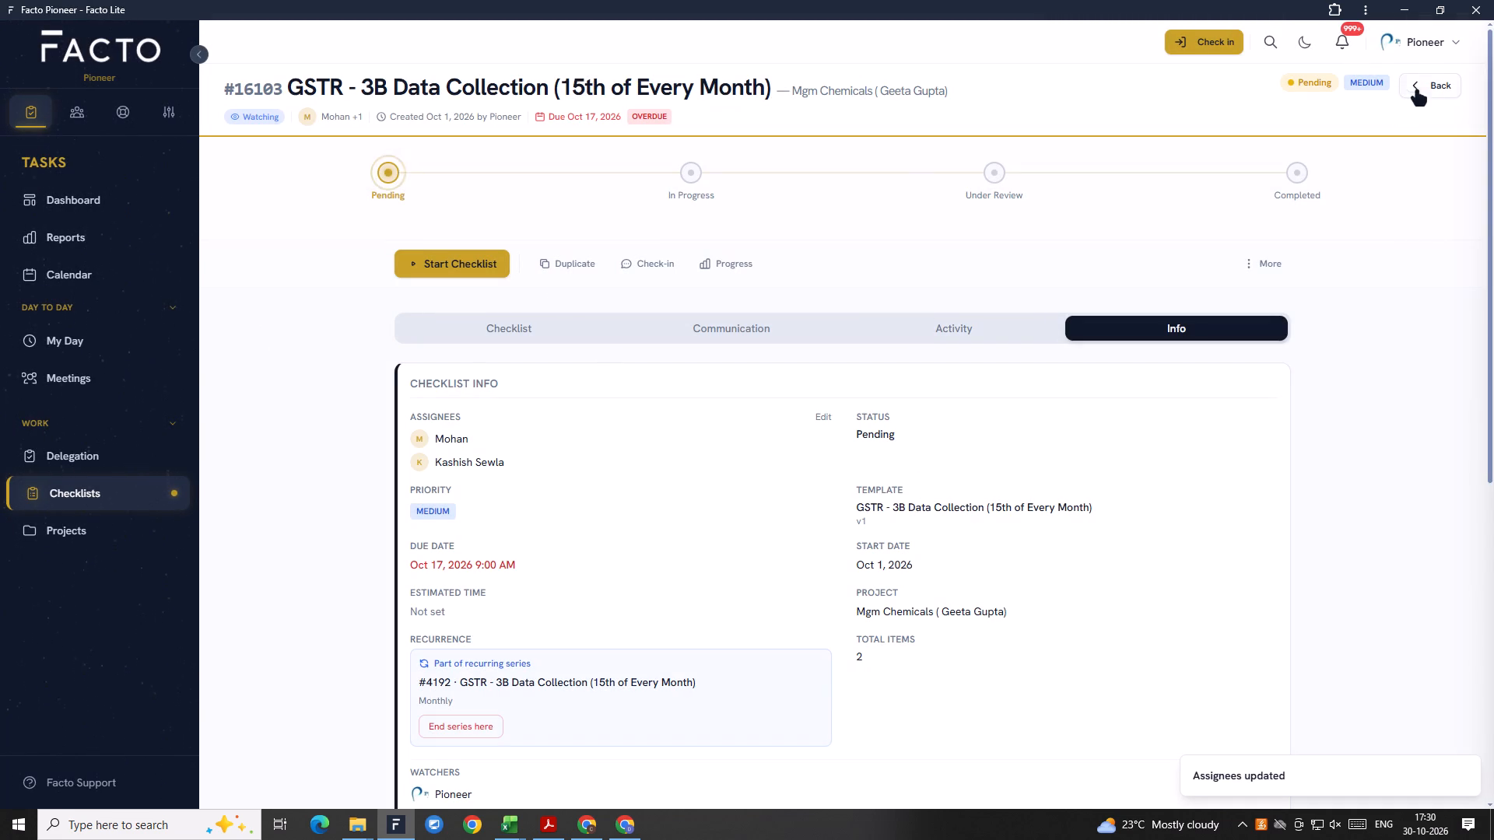
pyautogui.click(1417, 92)
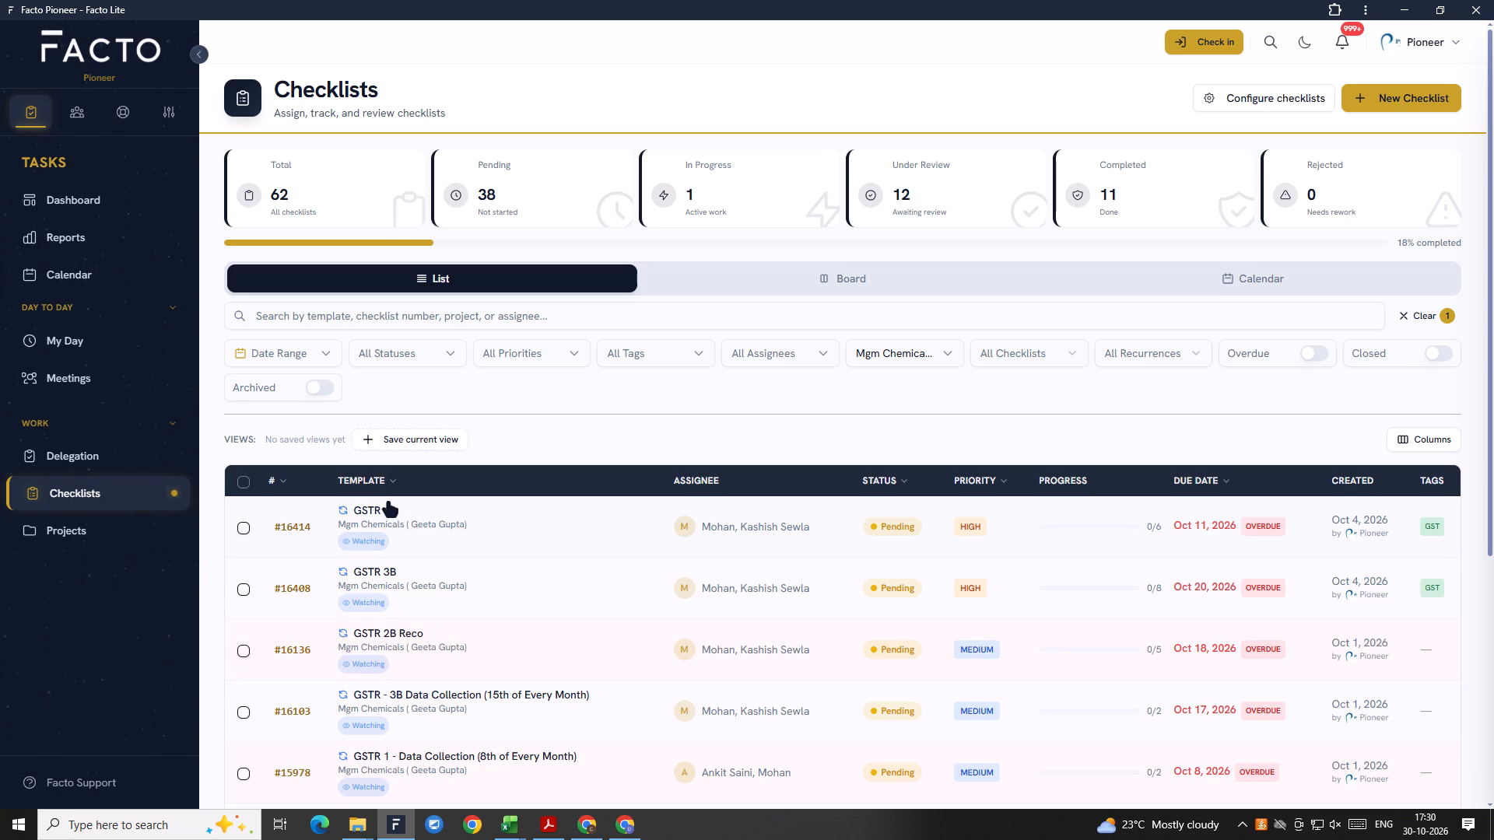
# Examine the steps of Mgm Chemicals' GSTR 1 and GSTR - 3B Data Collection checklists, returning to the list after each.
pyautogui.scroll(-2, 388, 503)
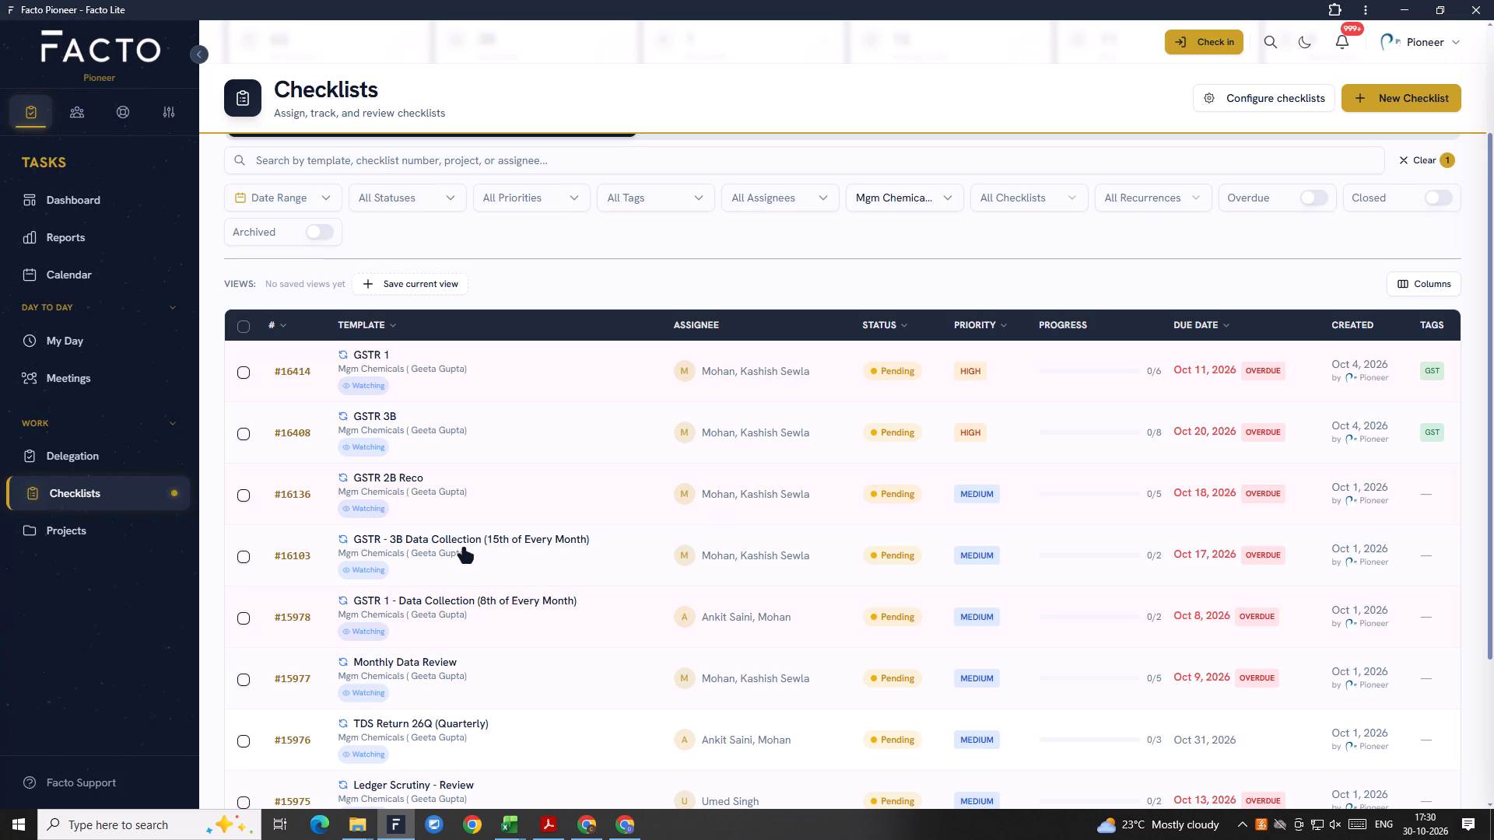
pyautogui.scroll(-1, 464, 549)
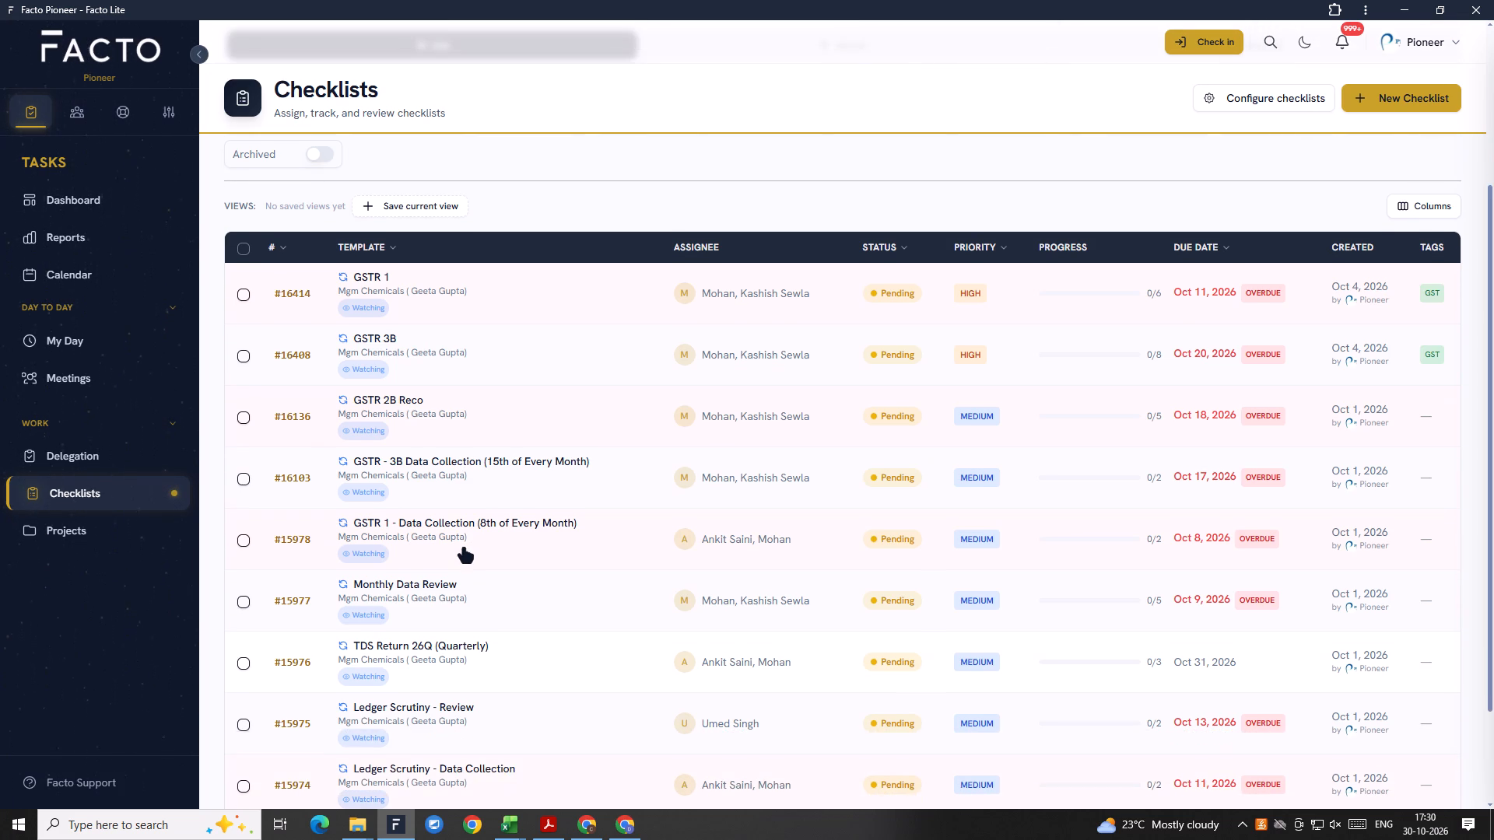
pyautogui.scroll(1, 465, 473)
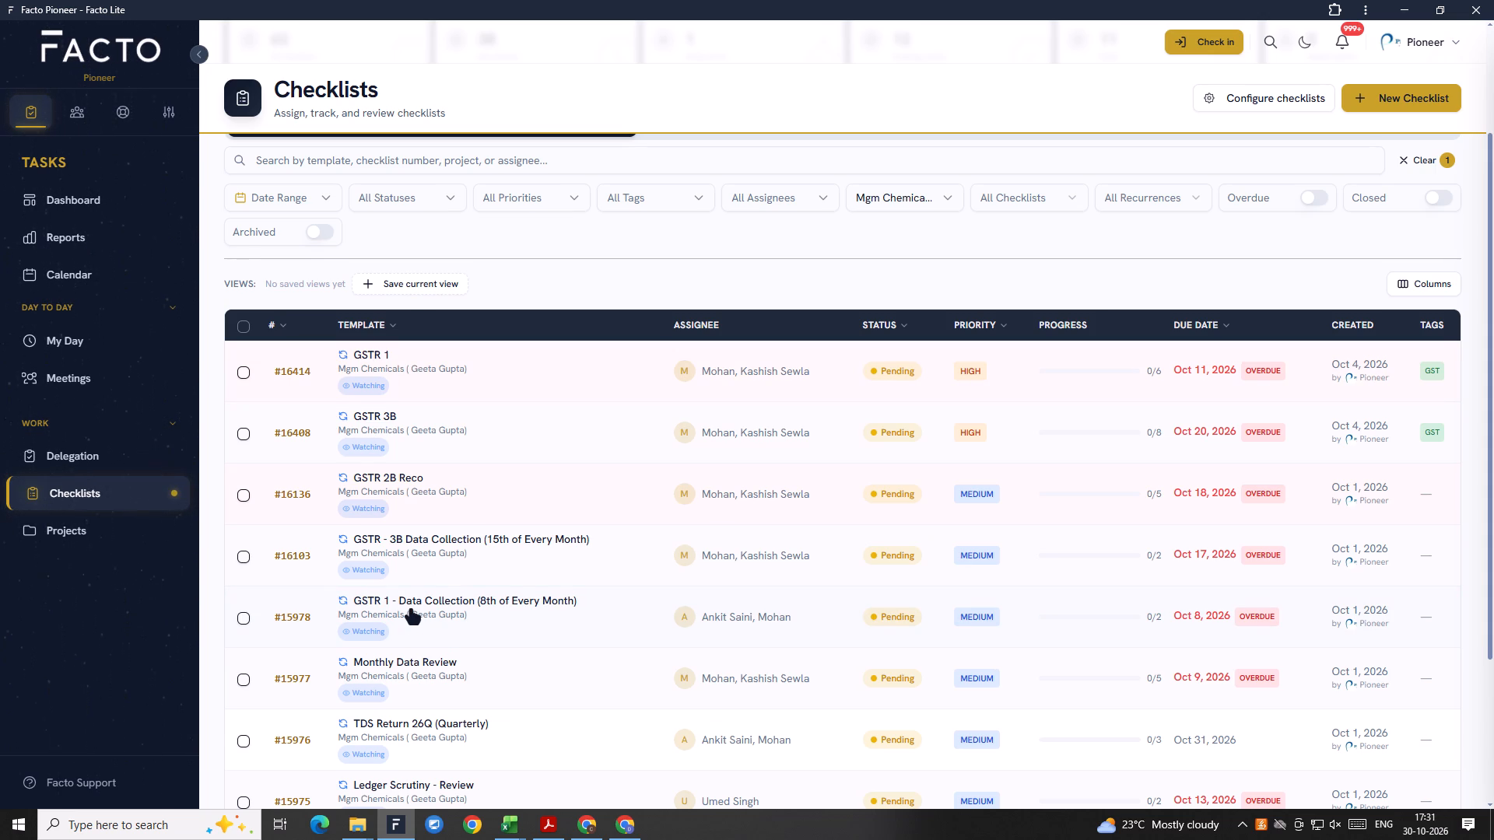
pyautogui.click(430, 359)
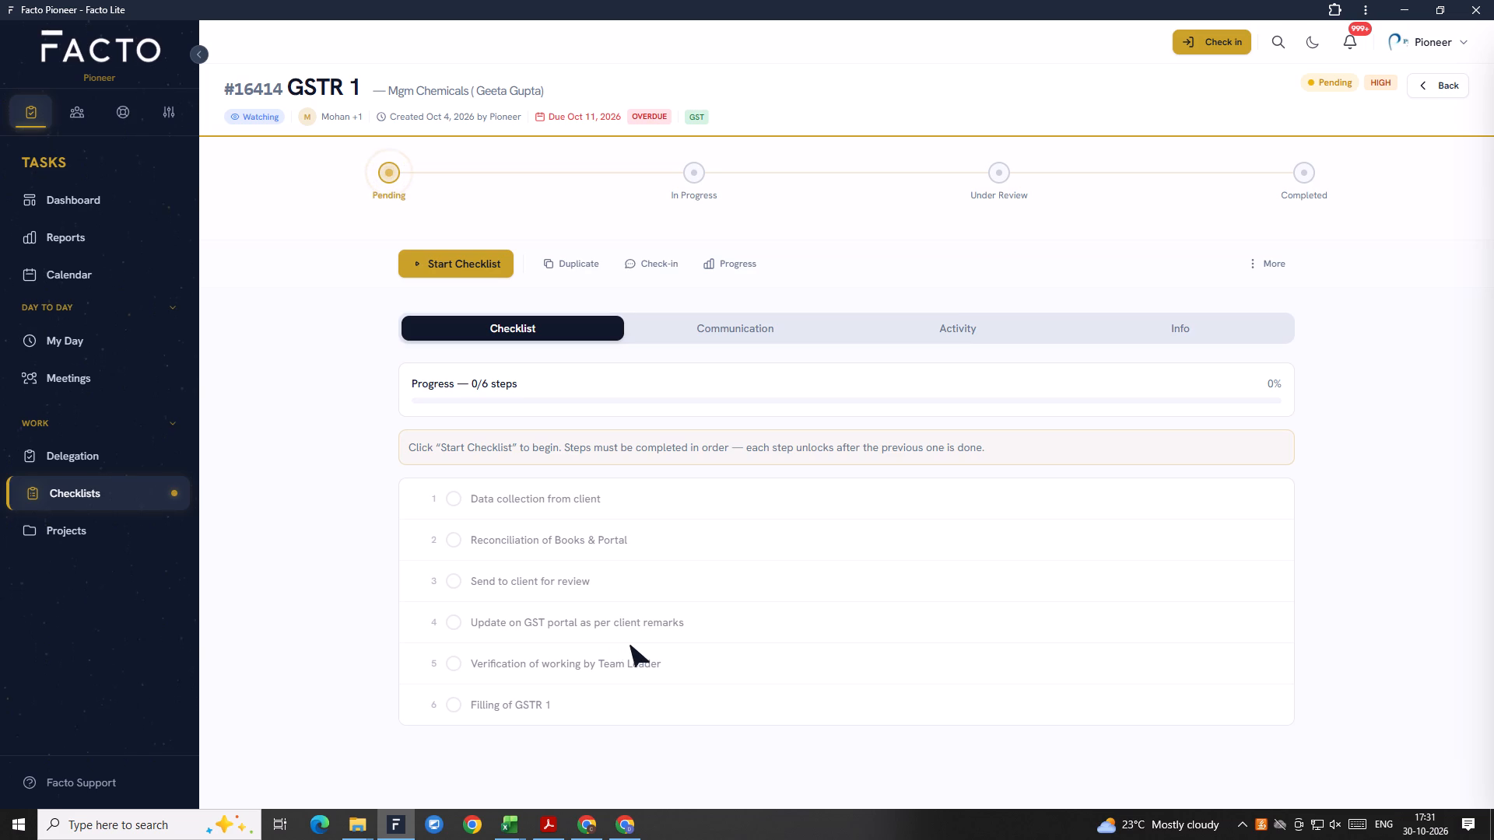
pyautogui.click(1429, 89)
pyautogui.scroll(-1, 472, 624)
pyautogui.click(468, 633)
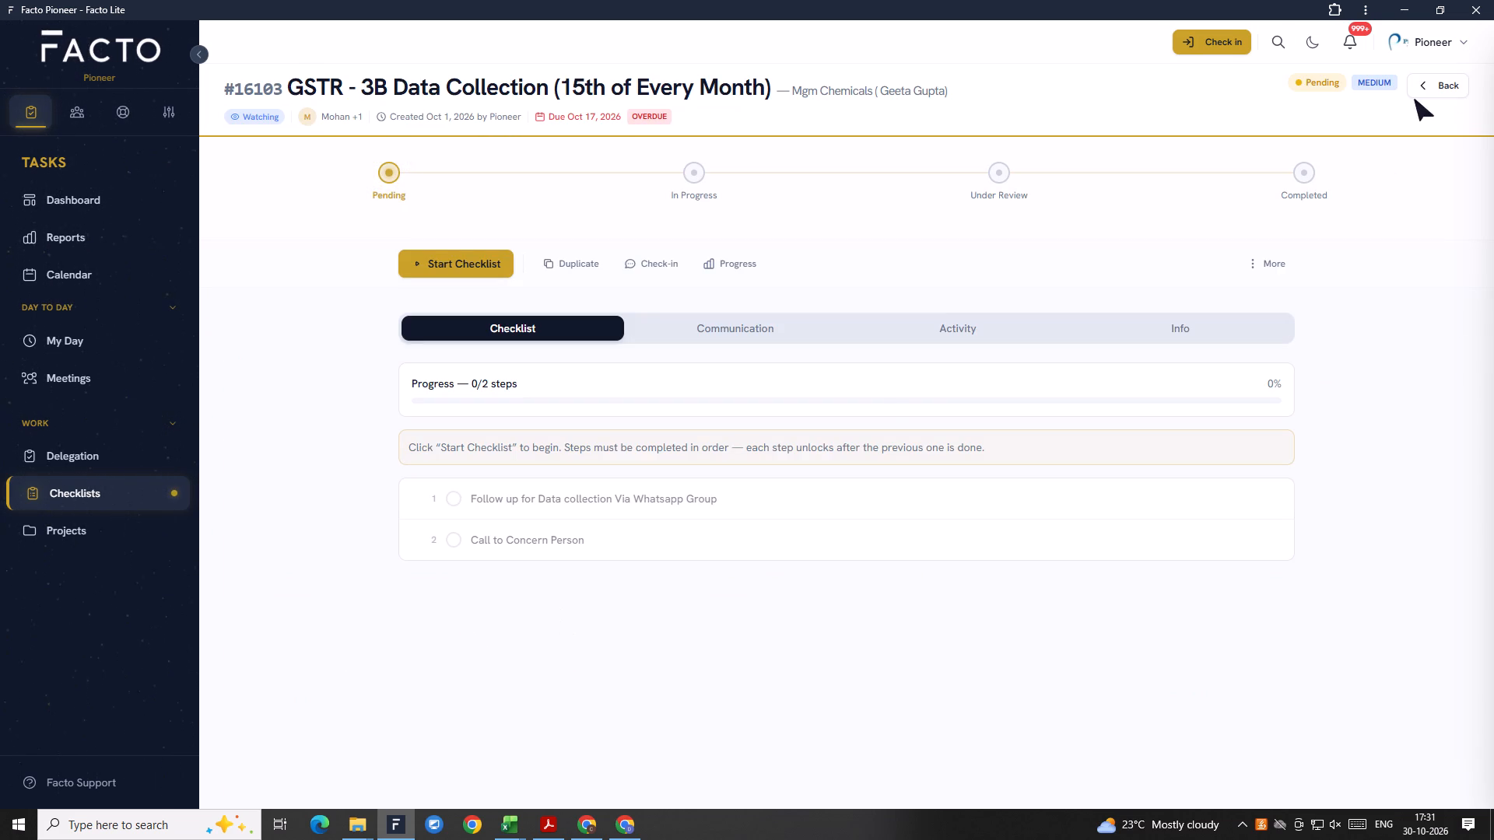
pyautogui.click(1420, 91)
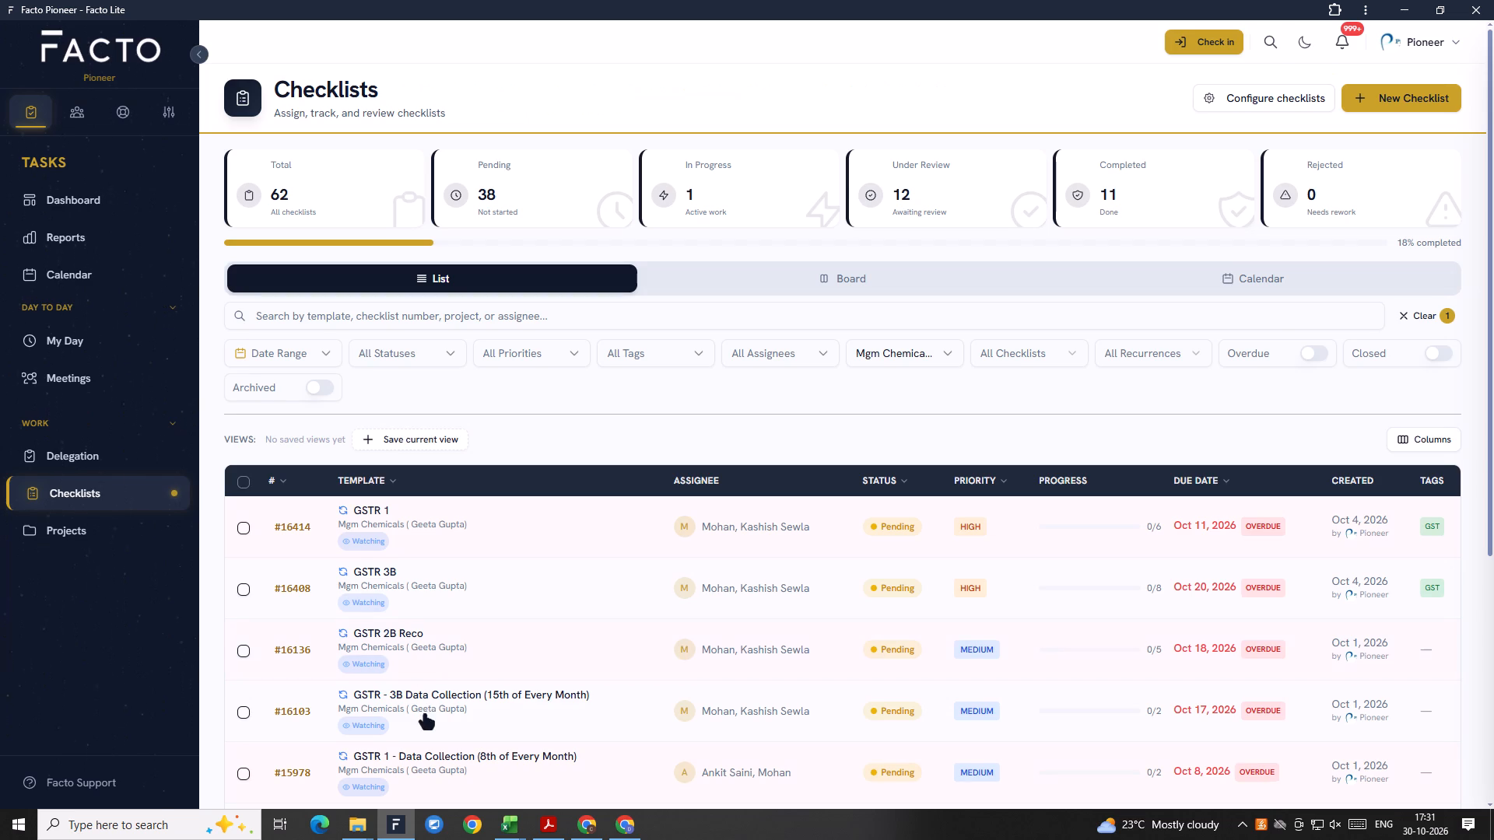
# Permanently delete the pending Mgm Chemicals checklist GSTR - 3B Data Collection (15th of Every Month), due Oct 17, 2026.
pyautogui.click(425, 716)
pyautogui.click(1243, 267)
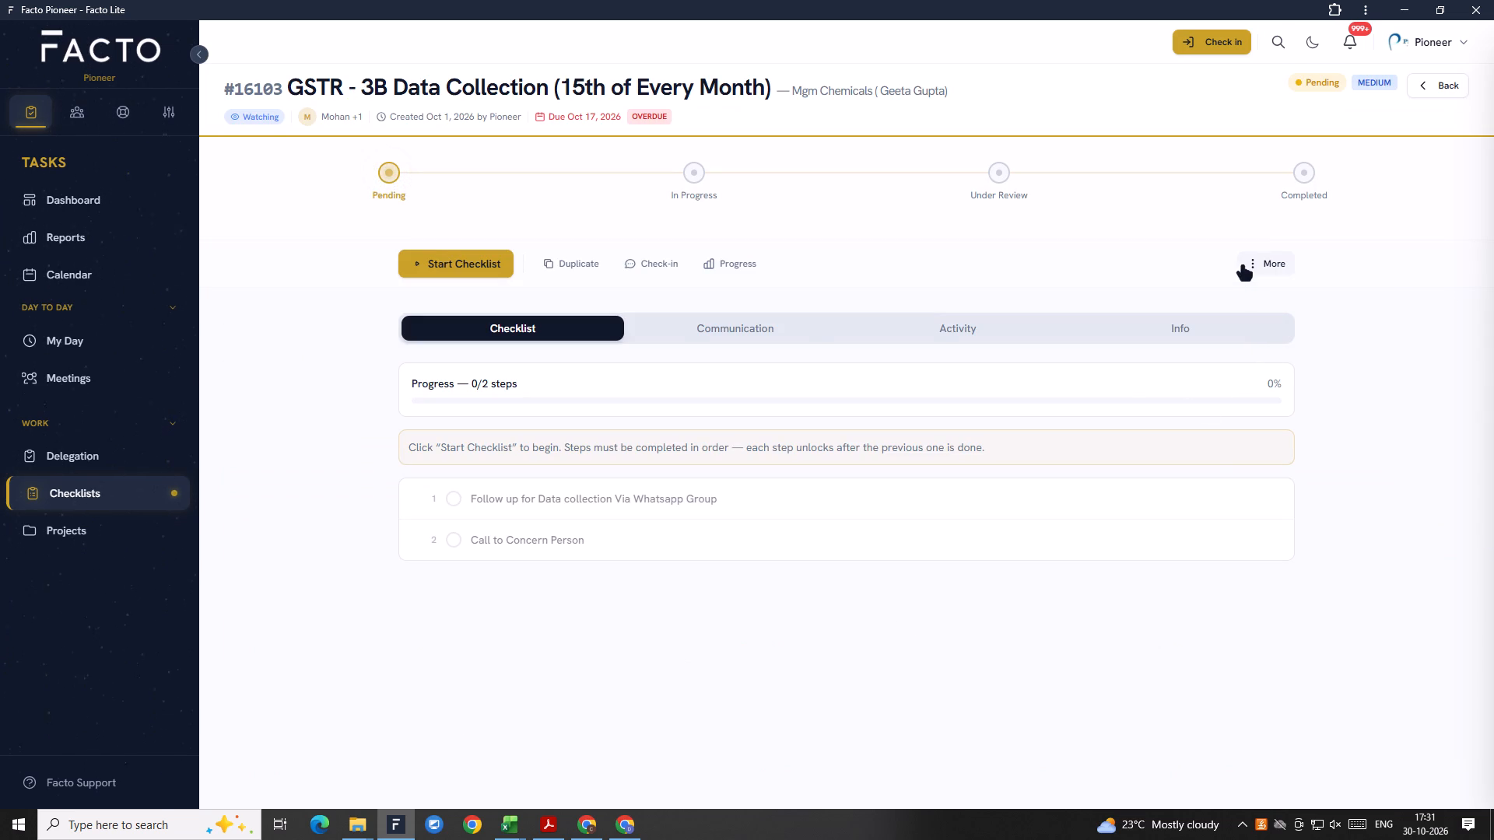
pyautogui.click(1206, 431)
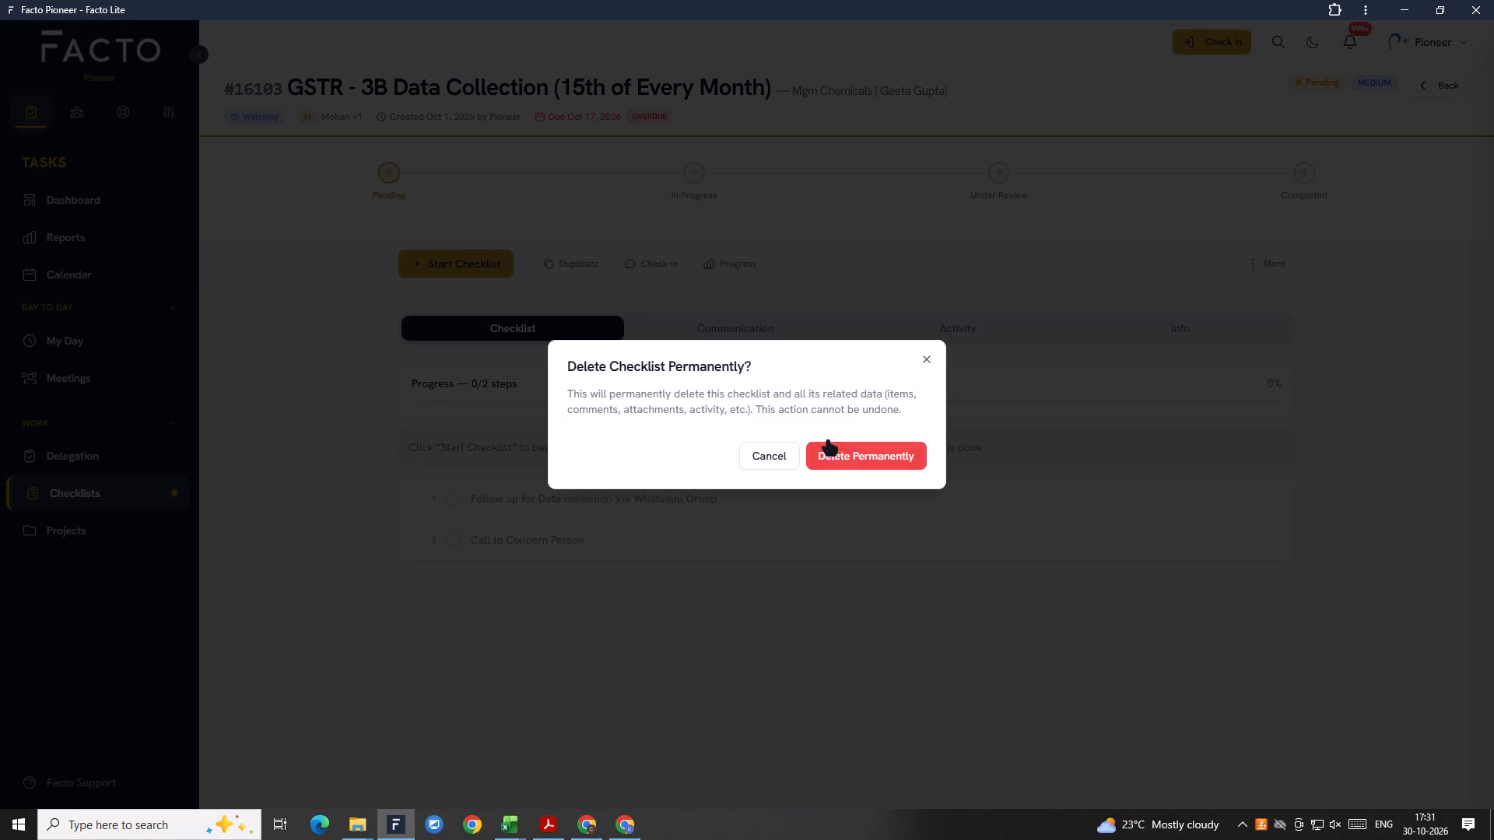
pyautogui.click(828, 442)
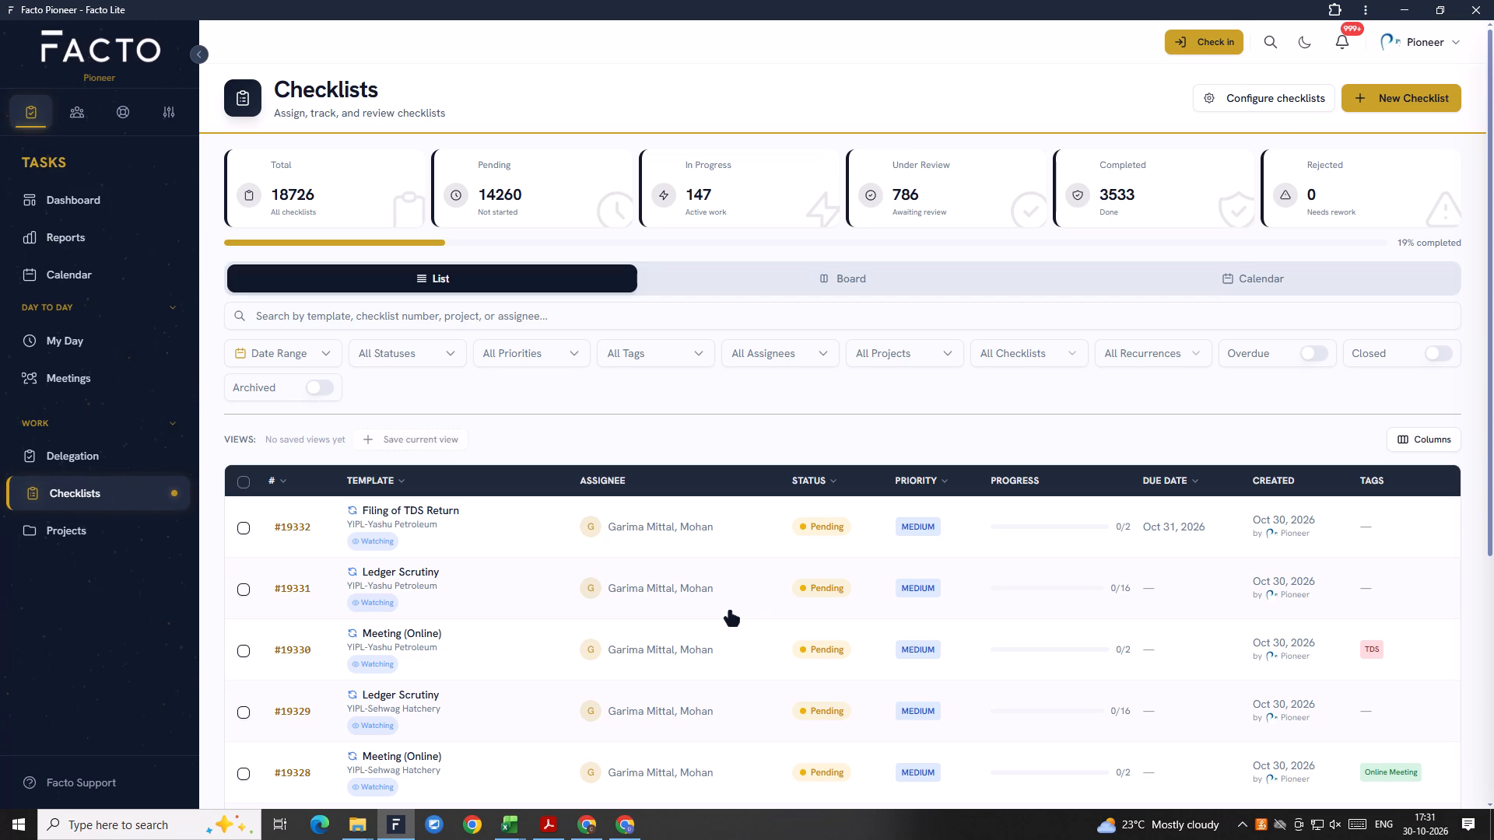
# Filter the checklist list by the Mgm Chemicals project.
pyautogui.click(868, 359)
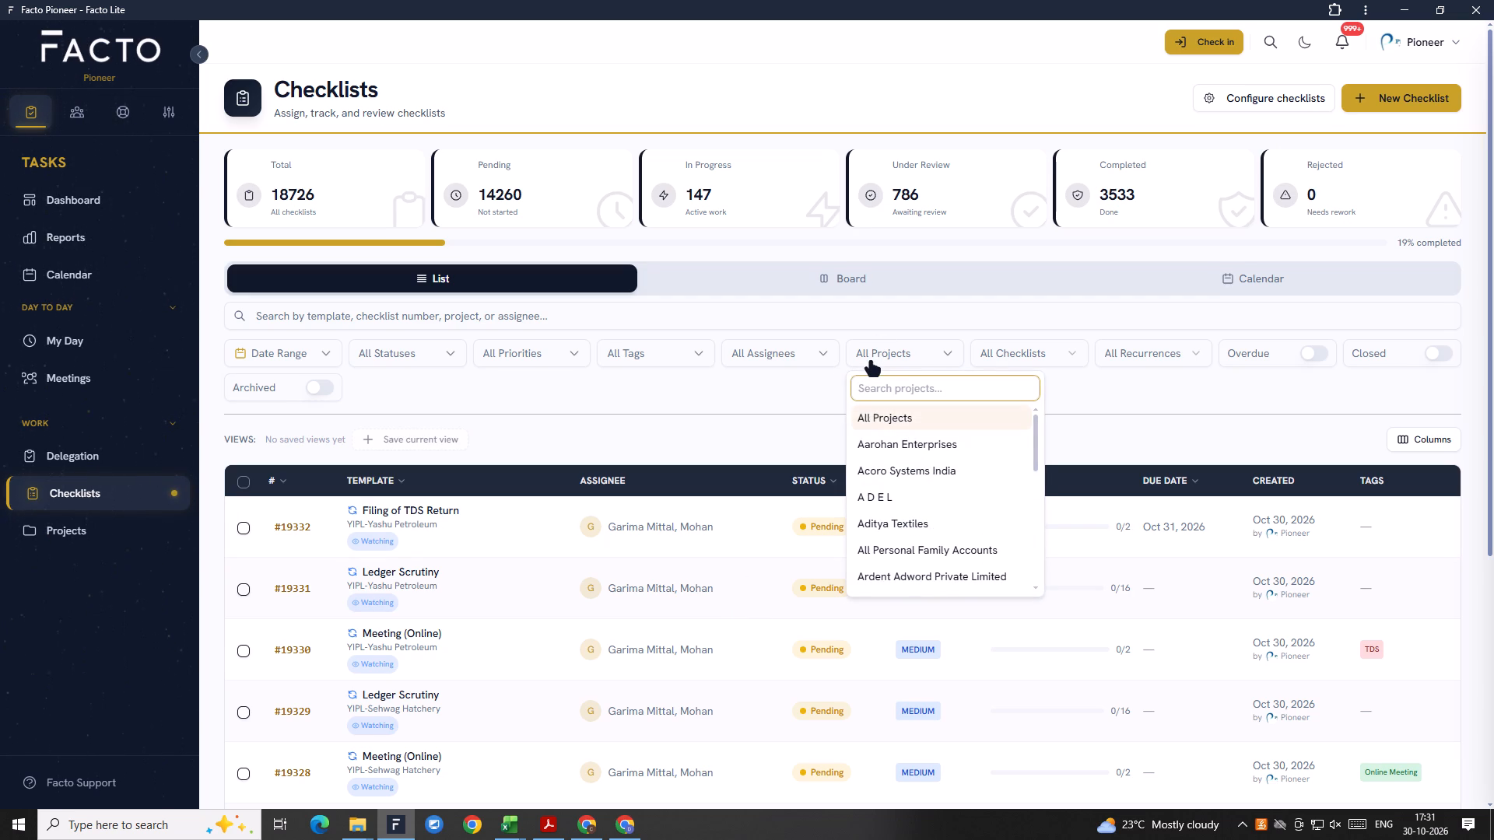
pyautogui.hotkey('ctrl', 'v')
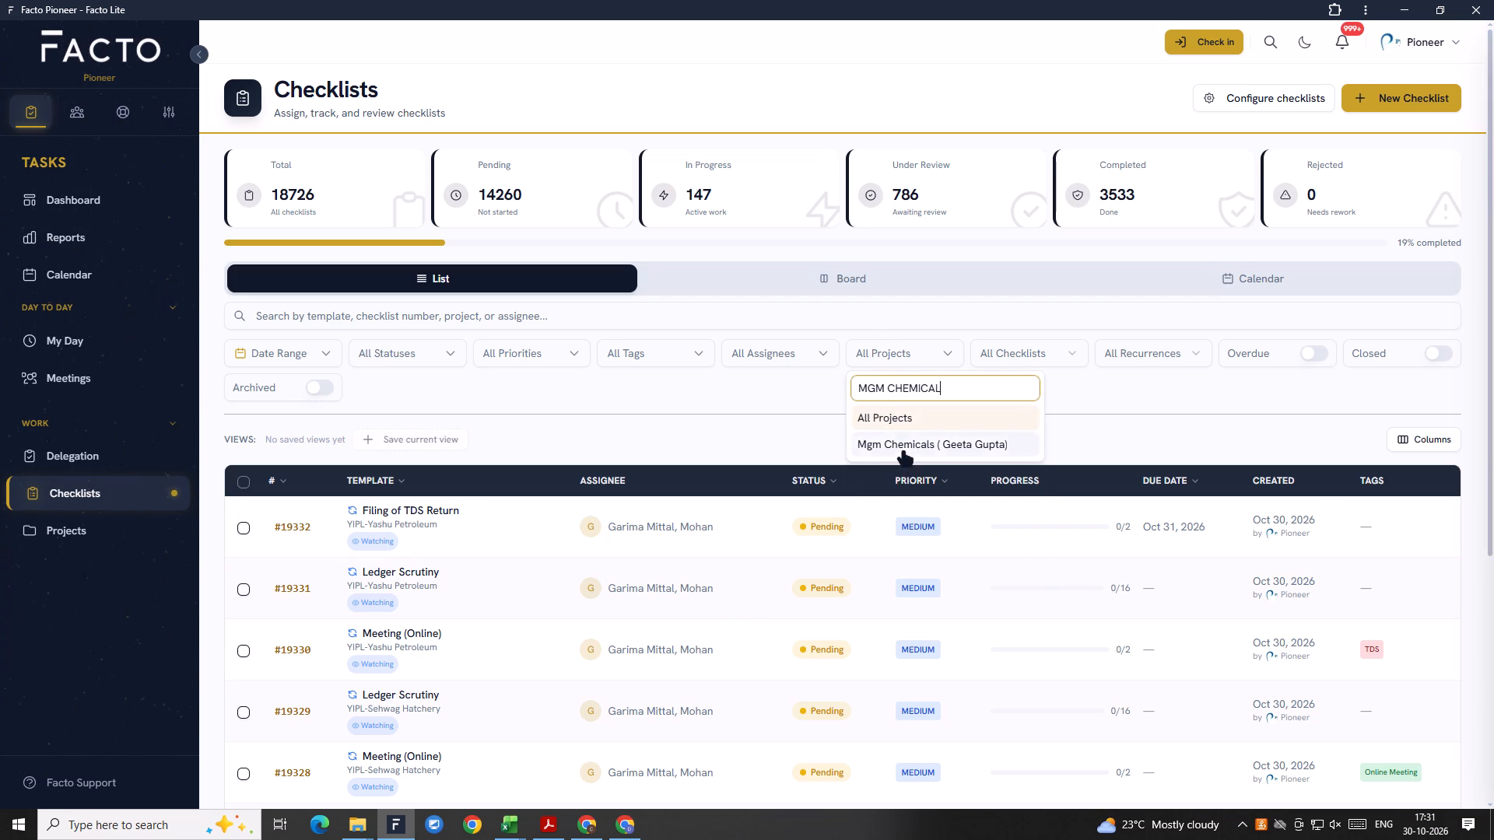
pyautogui.click(902, 446)
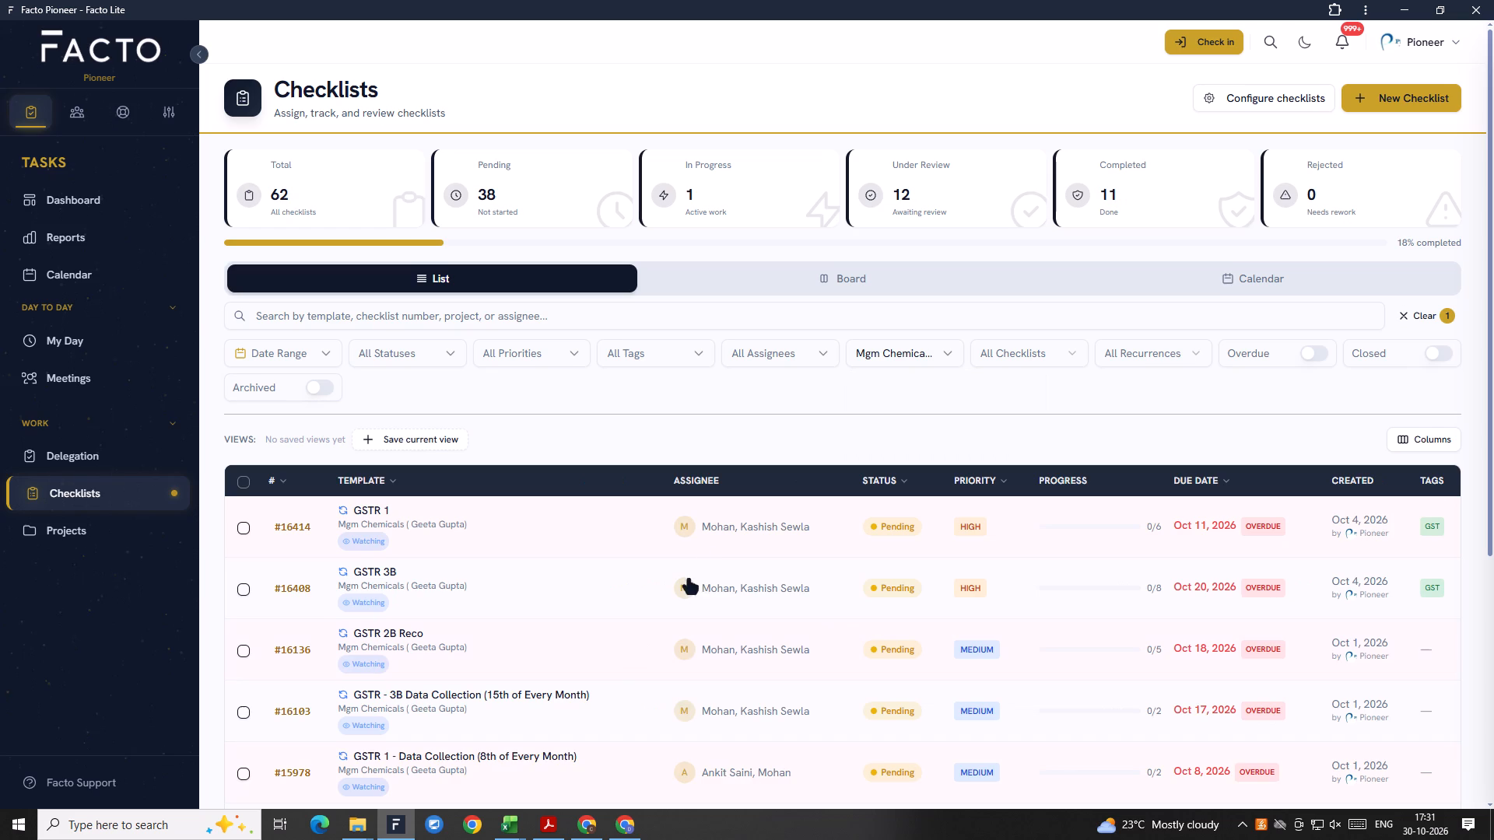
# Examine the steps of the pending Mgm Chemicals GSTR 3B checklist and return to the list.
pyautogui.scroll(-3, 632, 551)
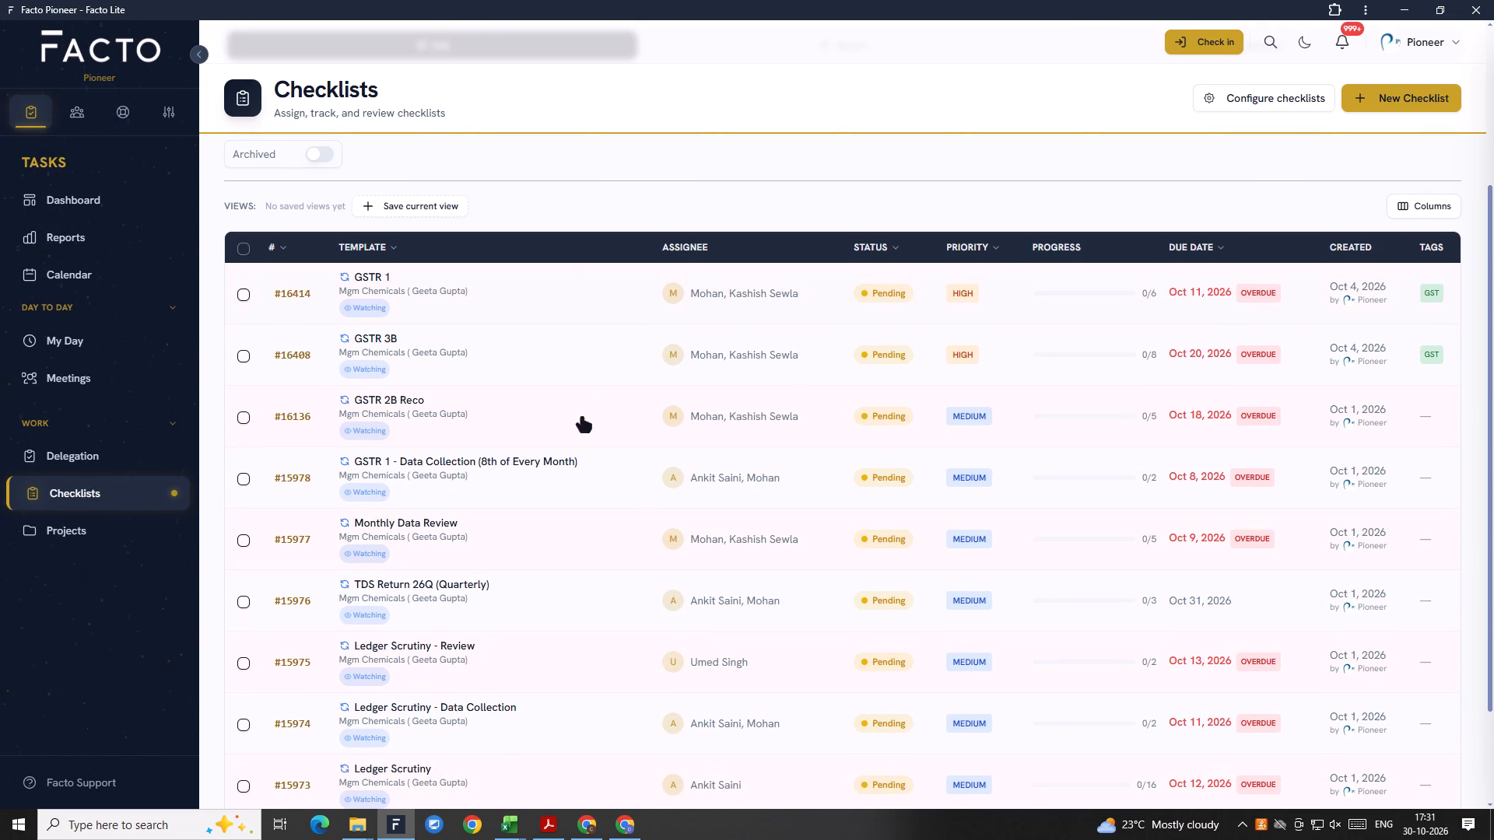
pyautogui.click(378, 332)
pyautogui.scroll(-3, 609, 591)
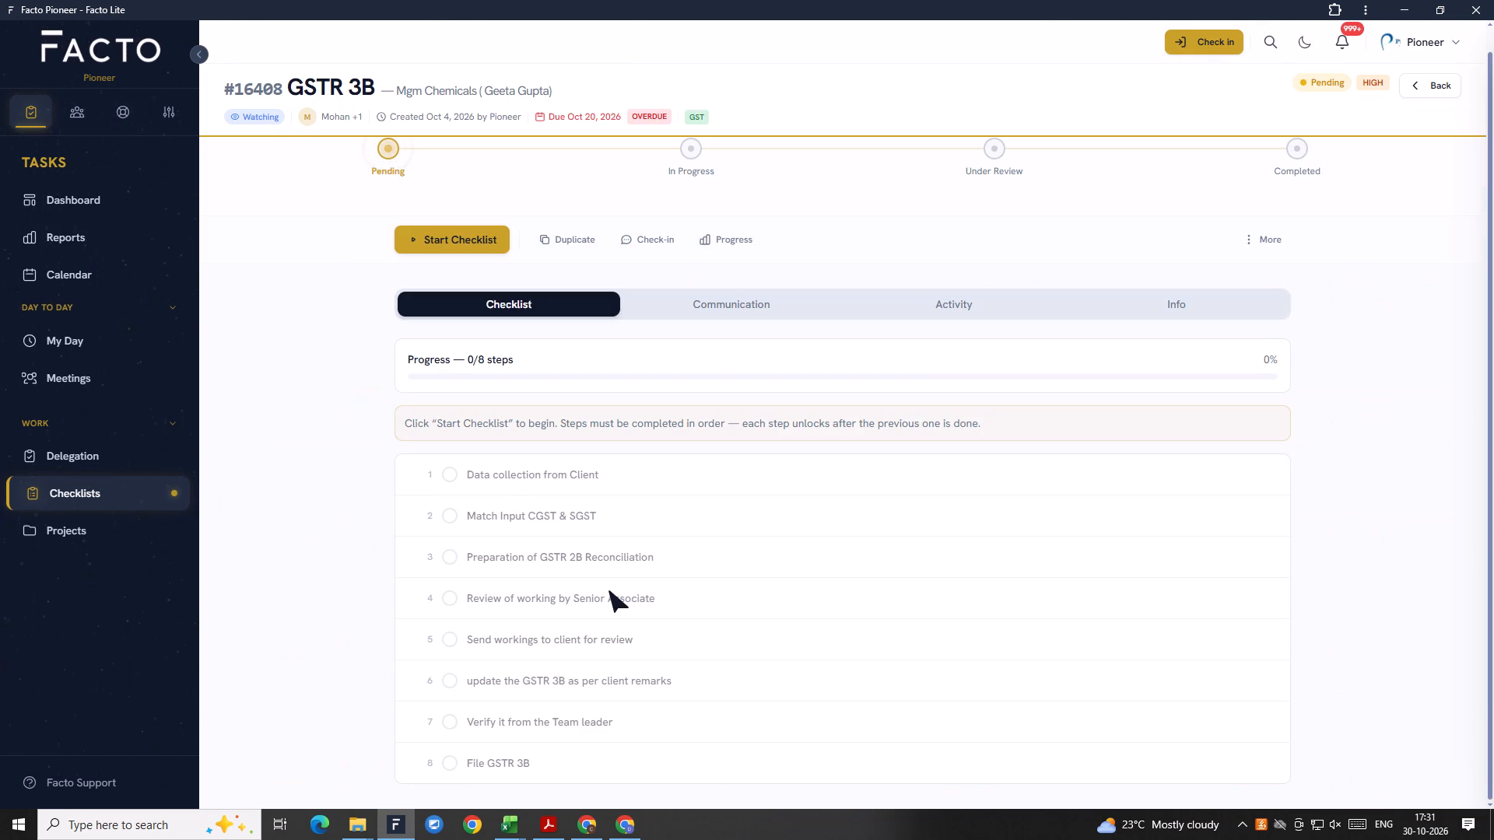
pyautogui.scroll(-1, 609, 591)
pyautogui.click(1413, 89)
# Permanently delete the pending Mgm Chemicals checklist GSTR 1 - Data Collection (8th of Every Month), due Oct 8, 2026.
pyautogui.scroll(-3, 527, 576)
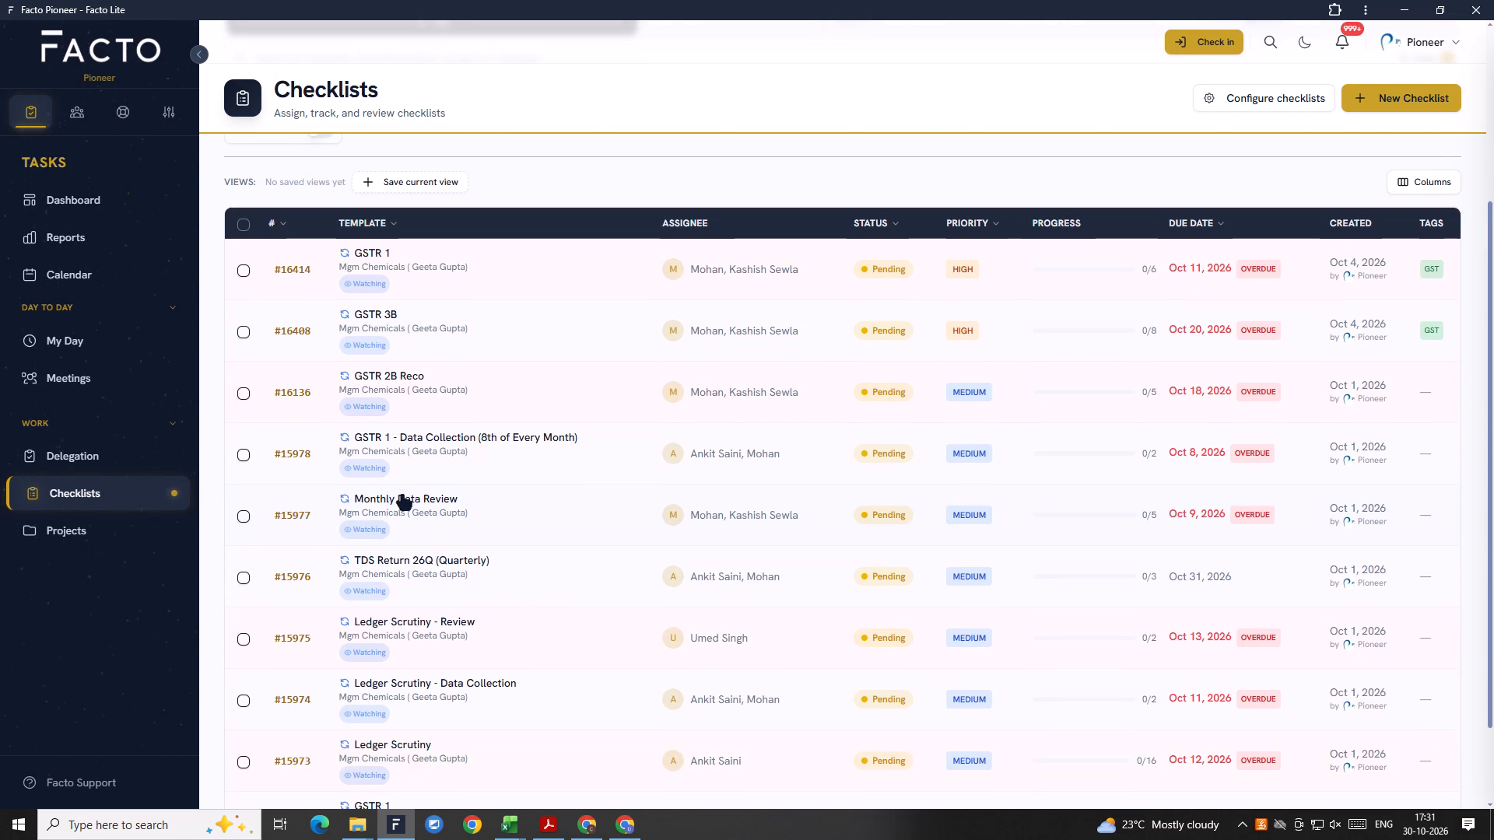
pyautogui.click(406, 434)
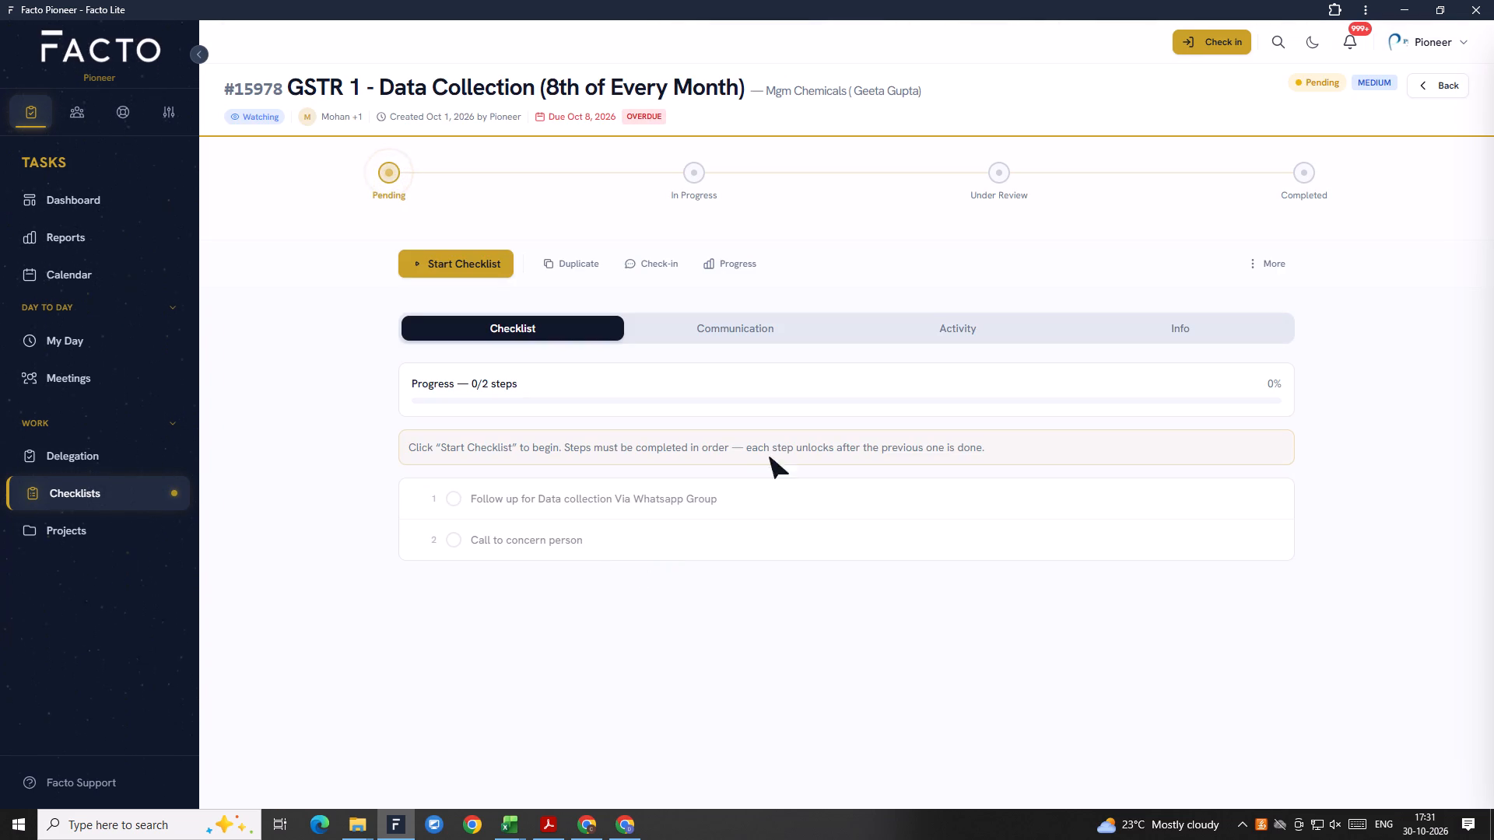
pyautogui.click(1258, 281)
pyautogui.click(1259, 268)
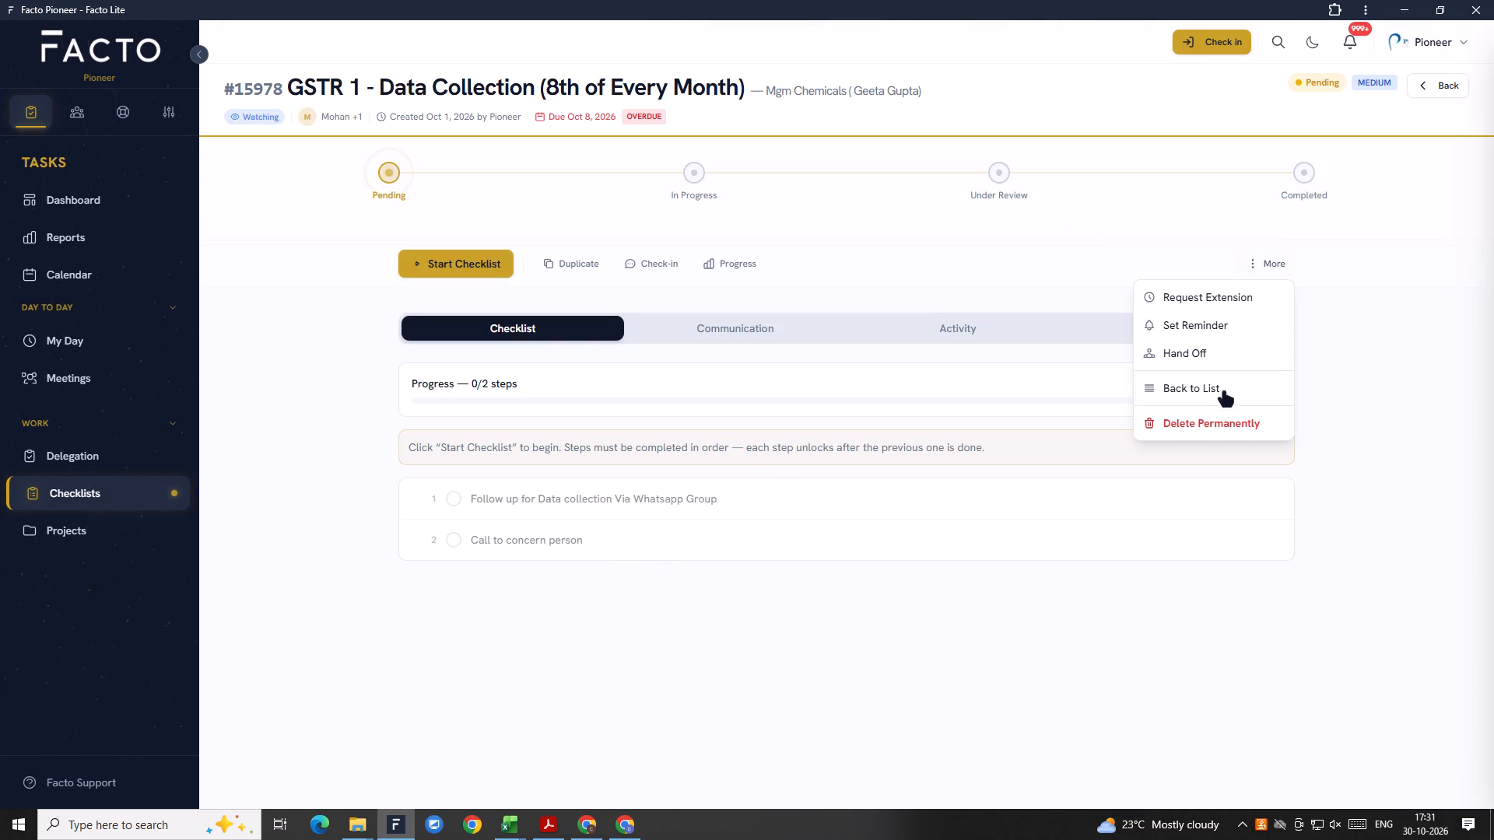
pyautogui.click(1201, 432)
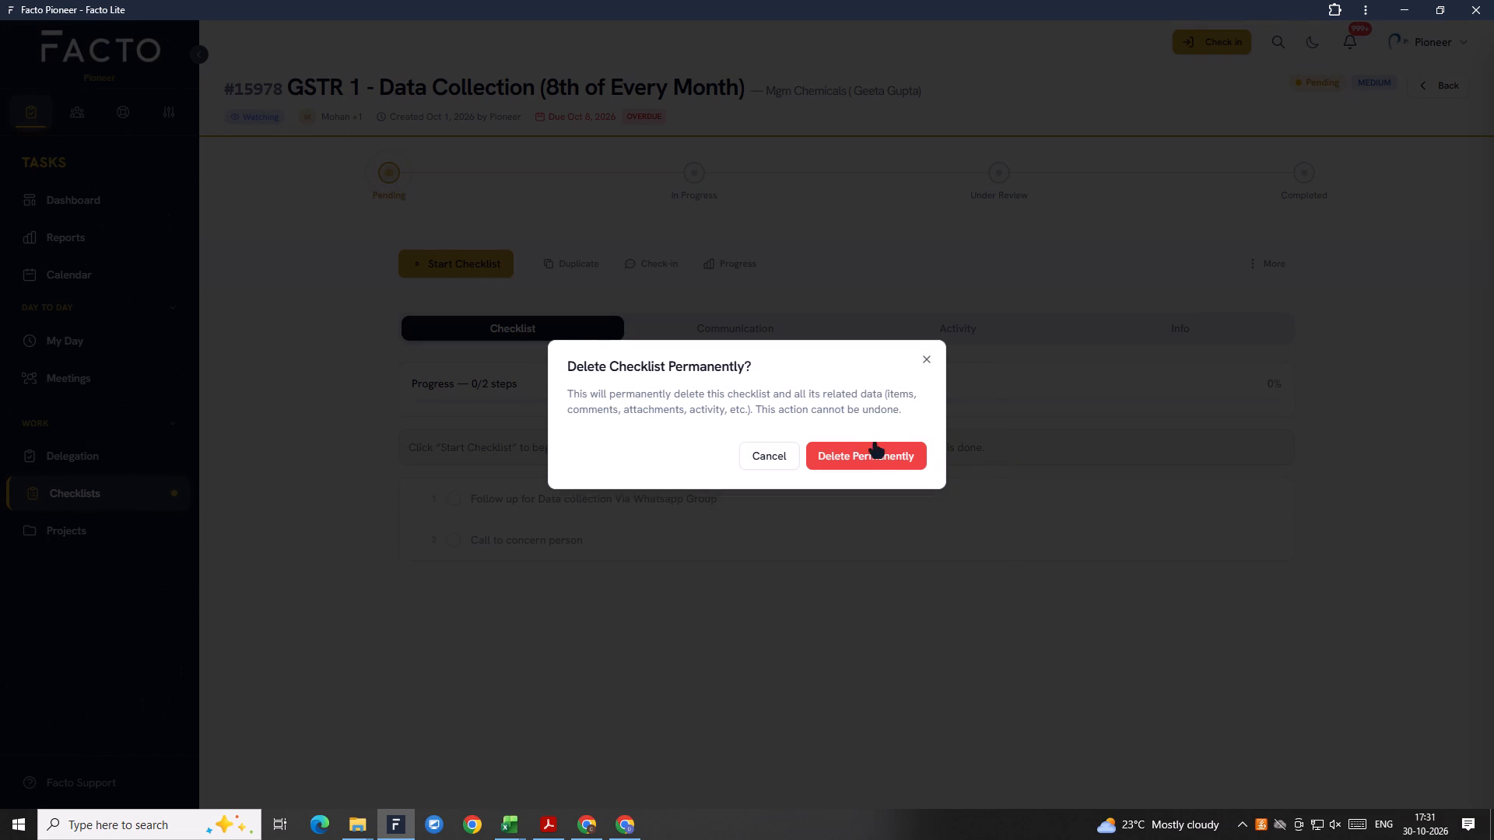
pyautogui.click(871, 450)
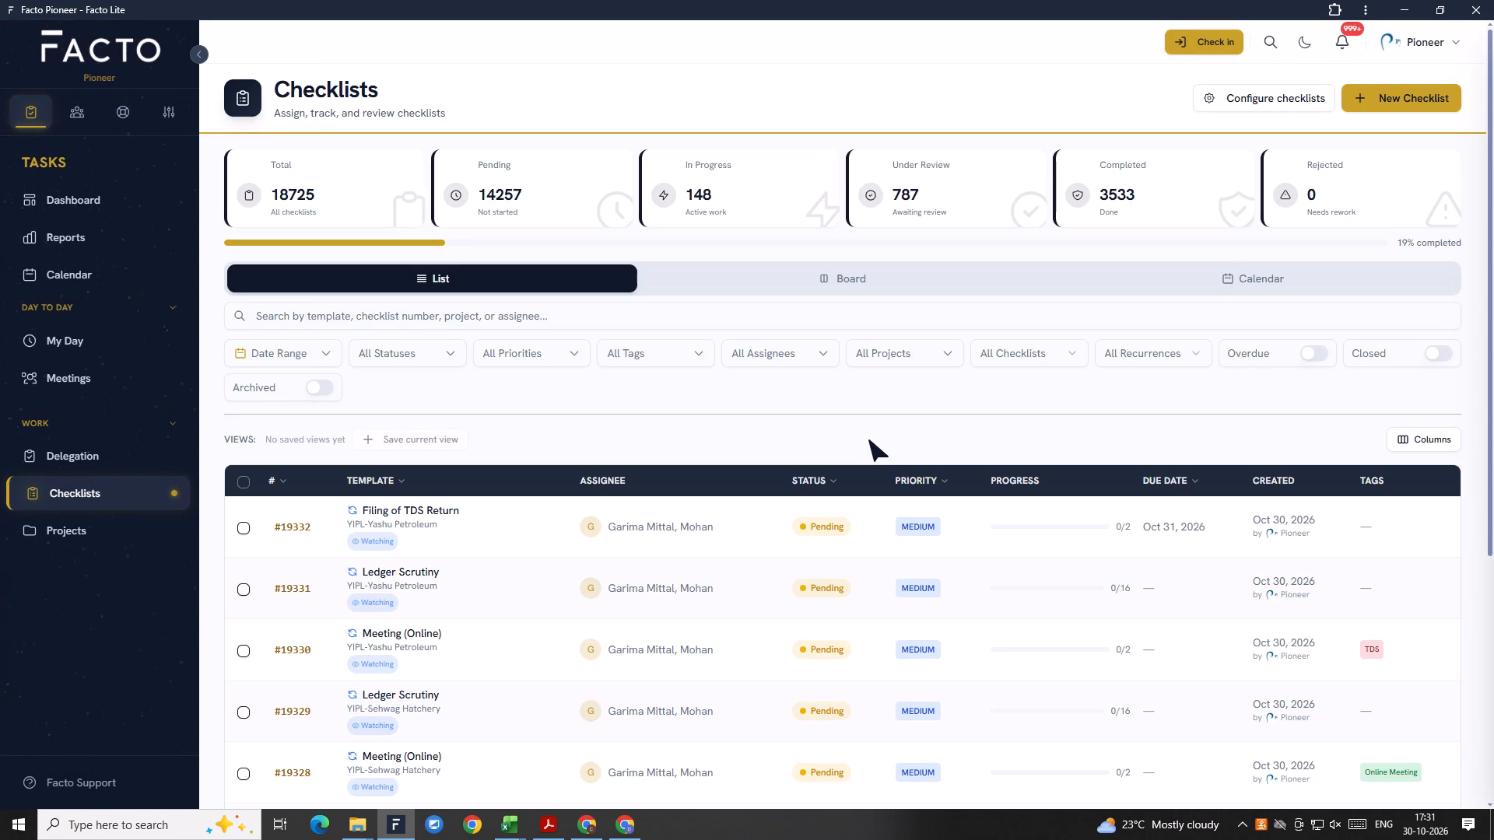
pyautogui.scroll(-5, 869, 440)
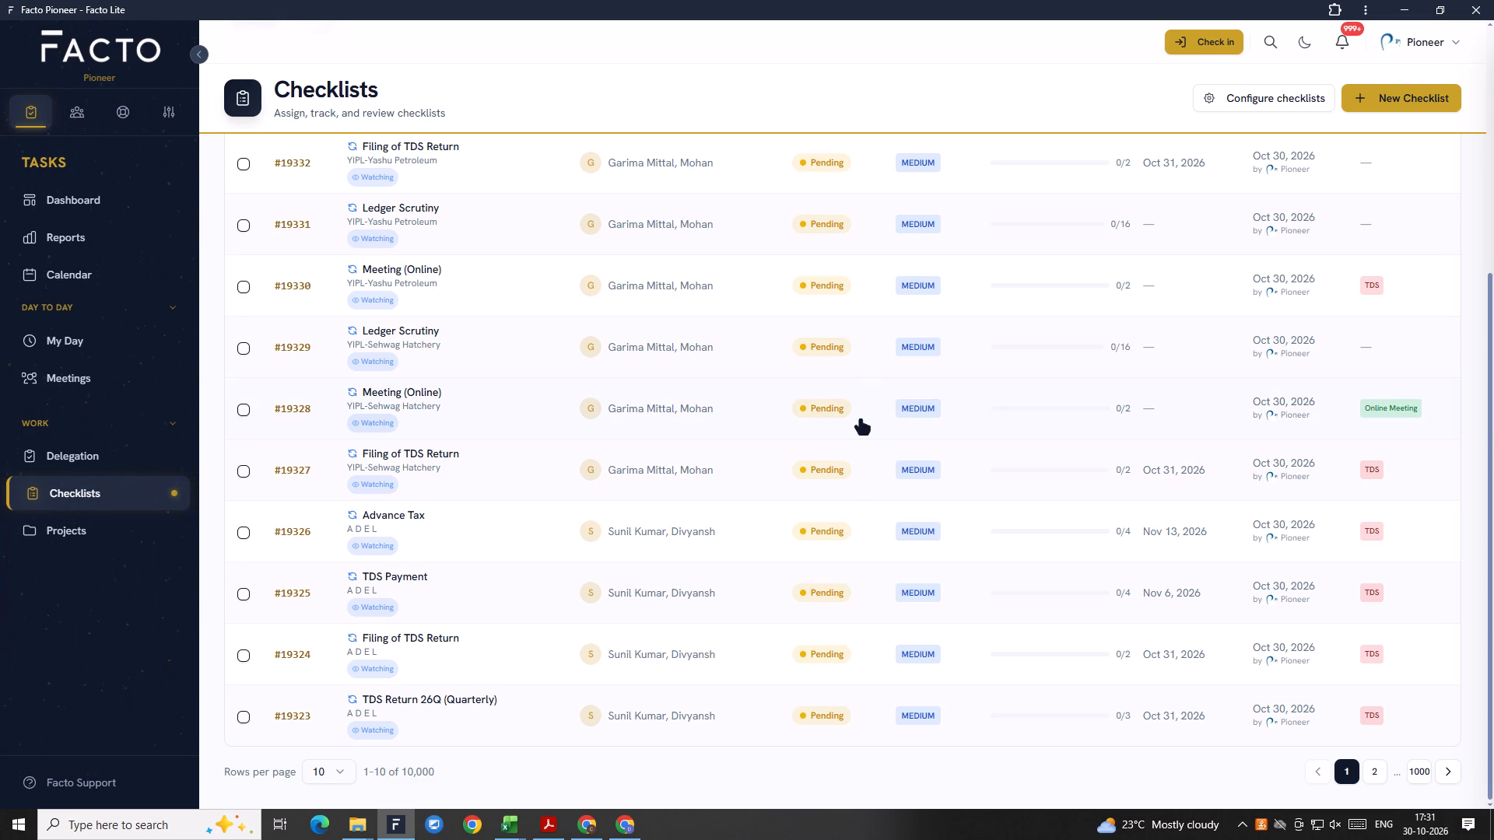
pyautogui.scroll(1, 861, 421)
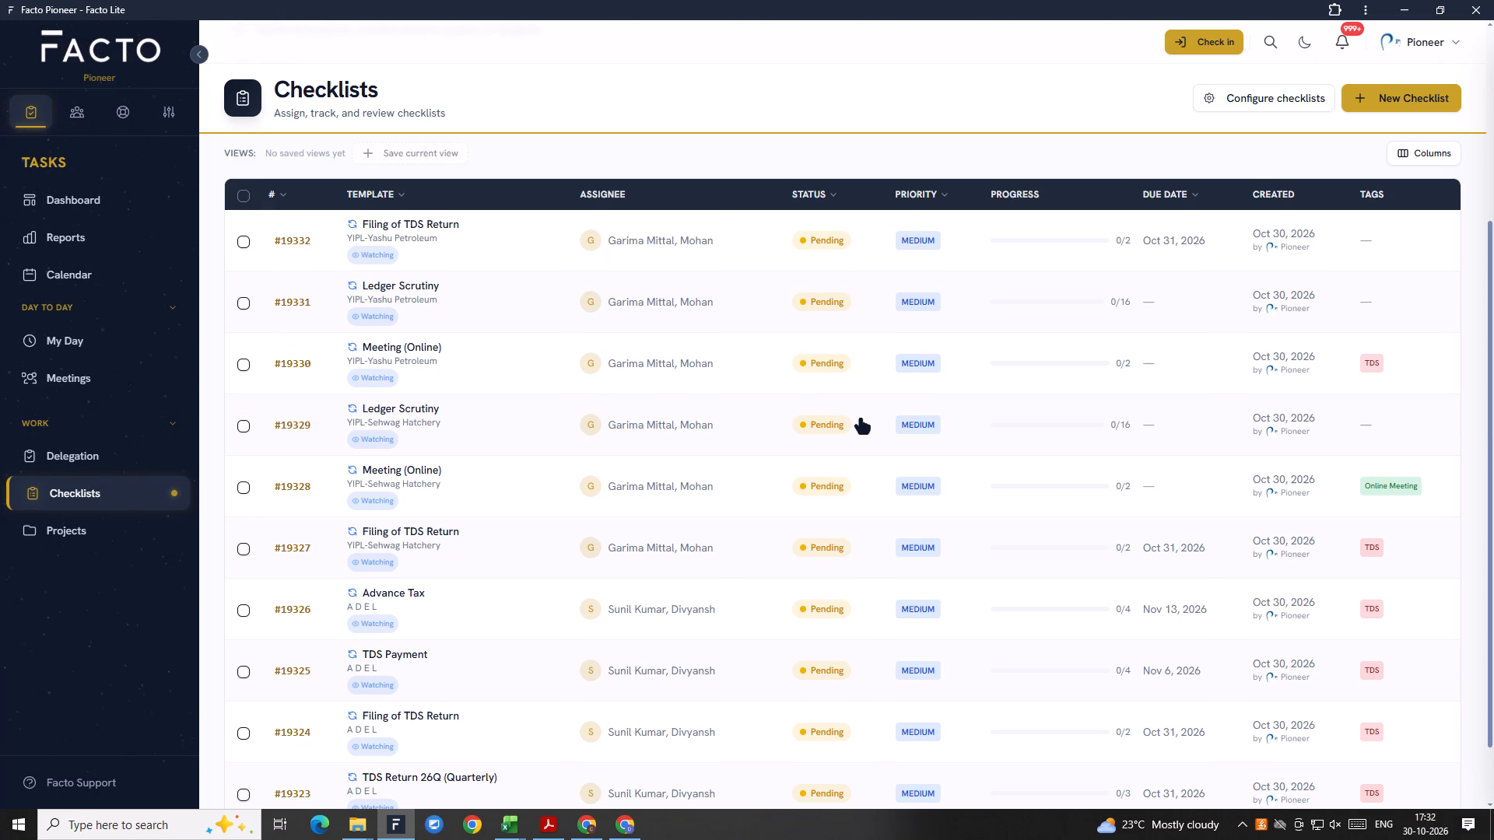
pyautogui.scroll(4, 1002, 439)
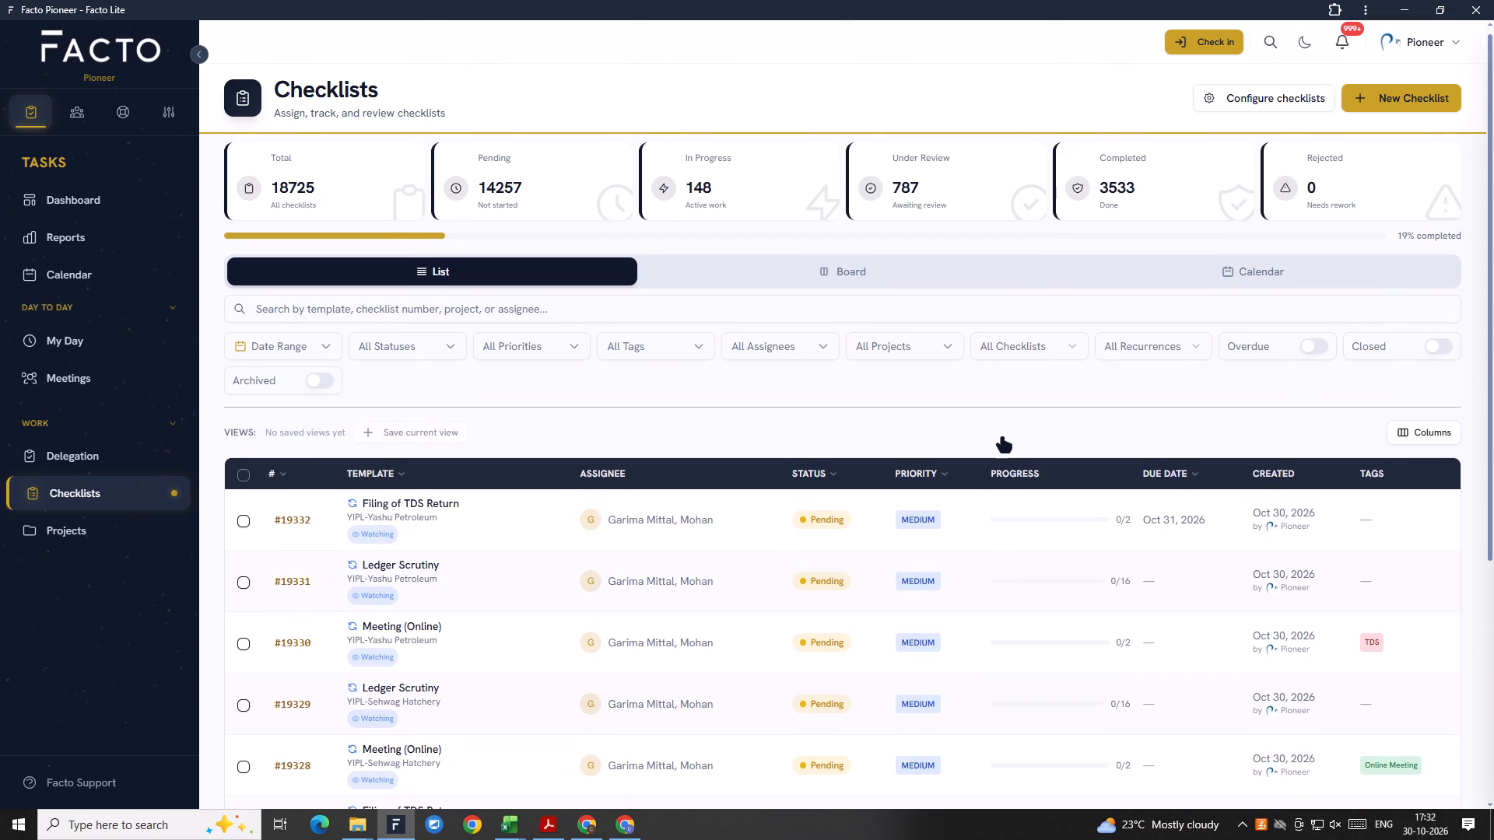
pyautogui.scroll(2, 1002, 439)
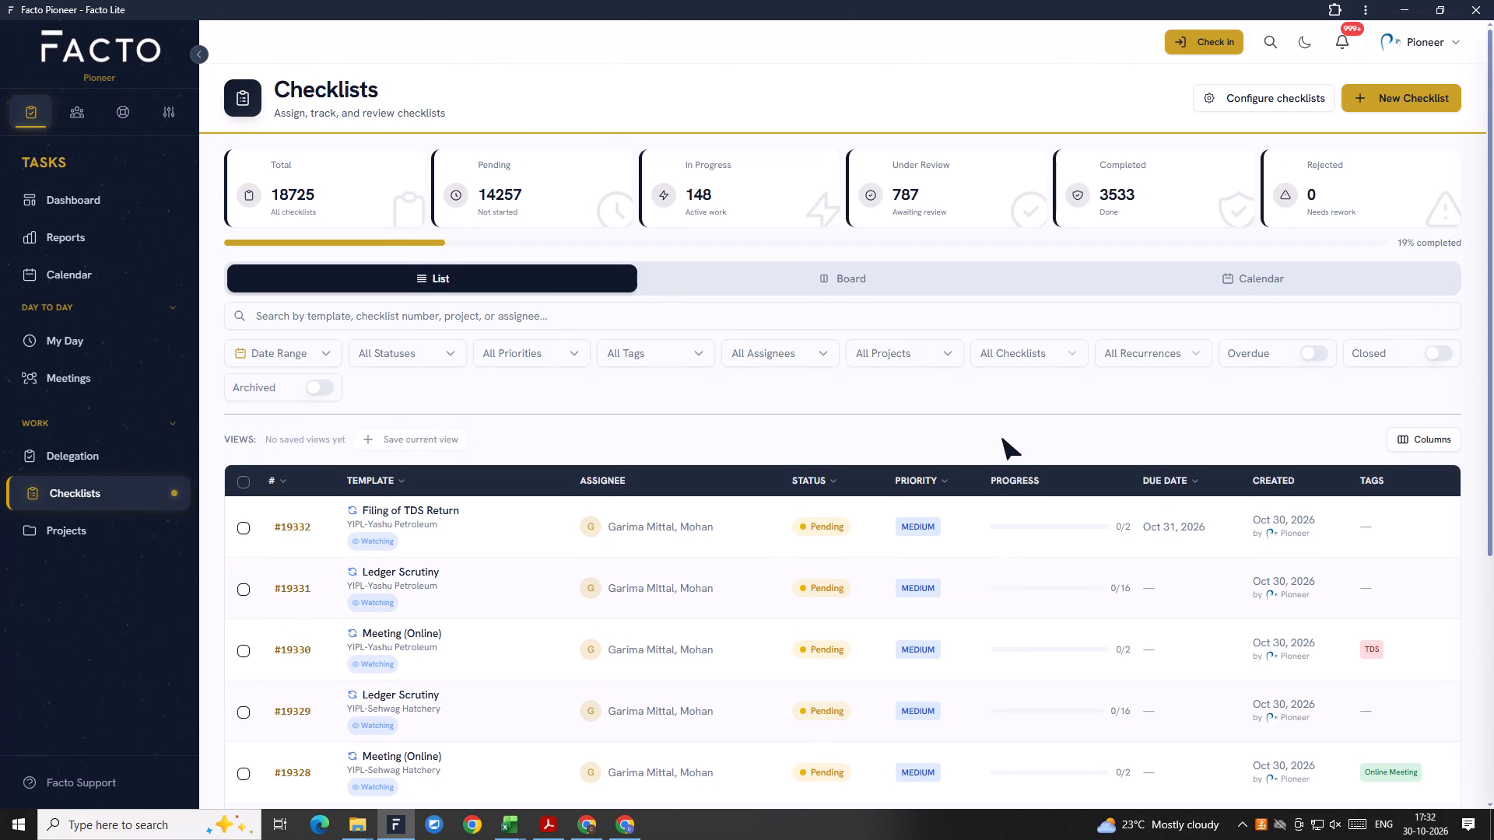
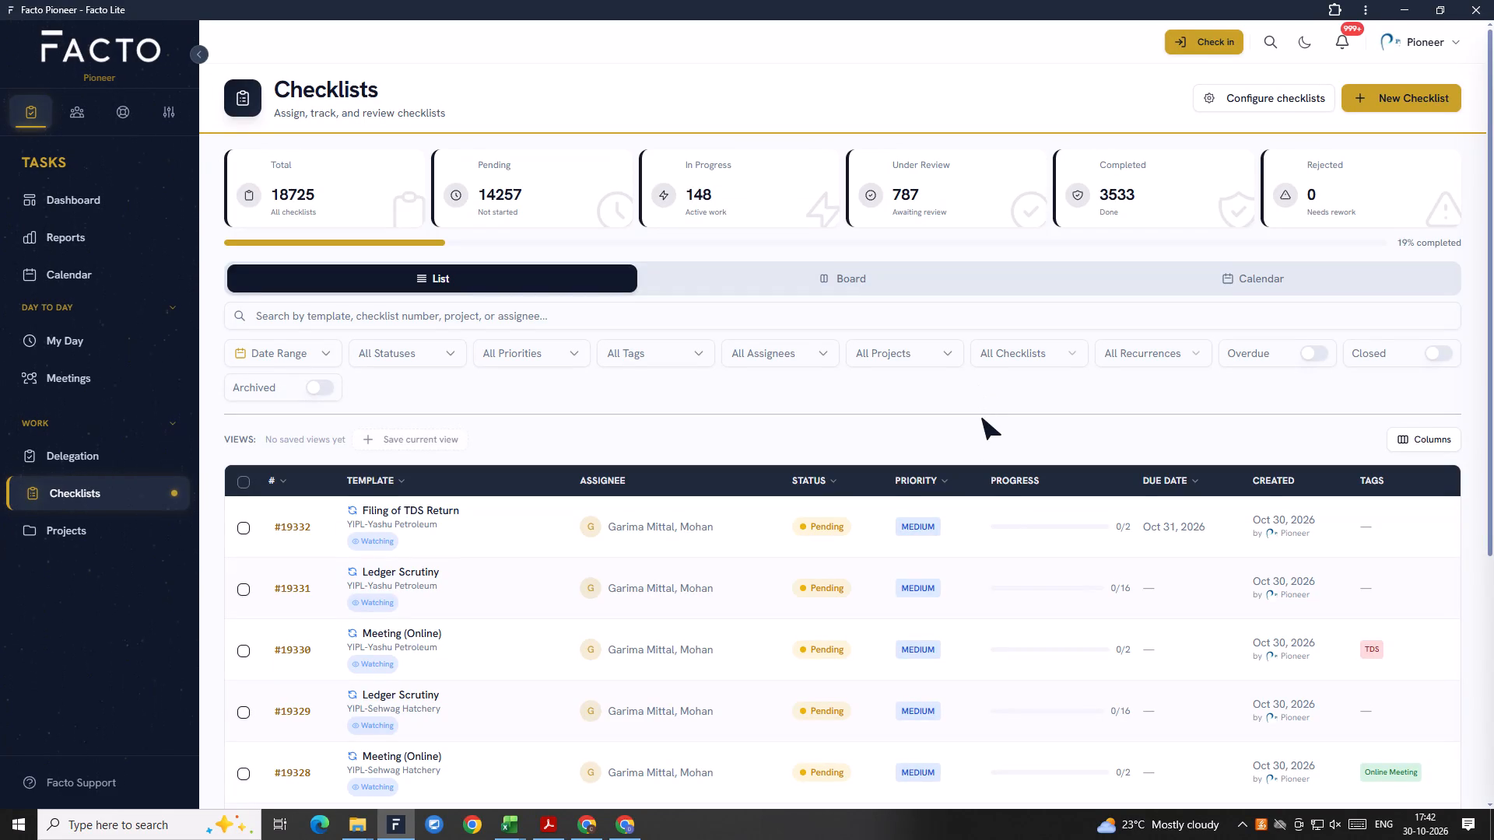
# Filter the checklist list by the Mgm Chemicals project.
pyautogui.scroll(-1, 598, 703)
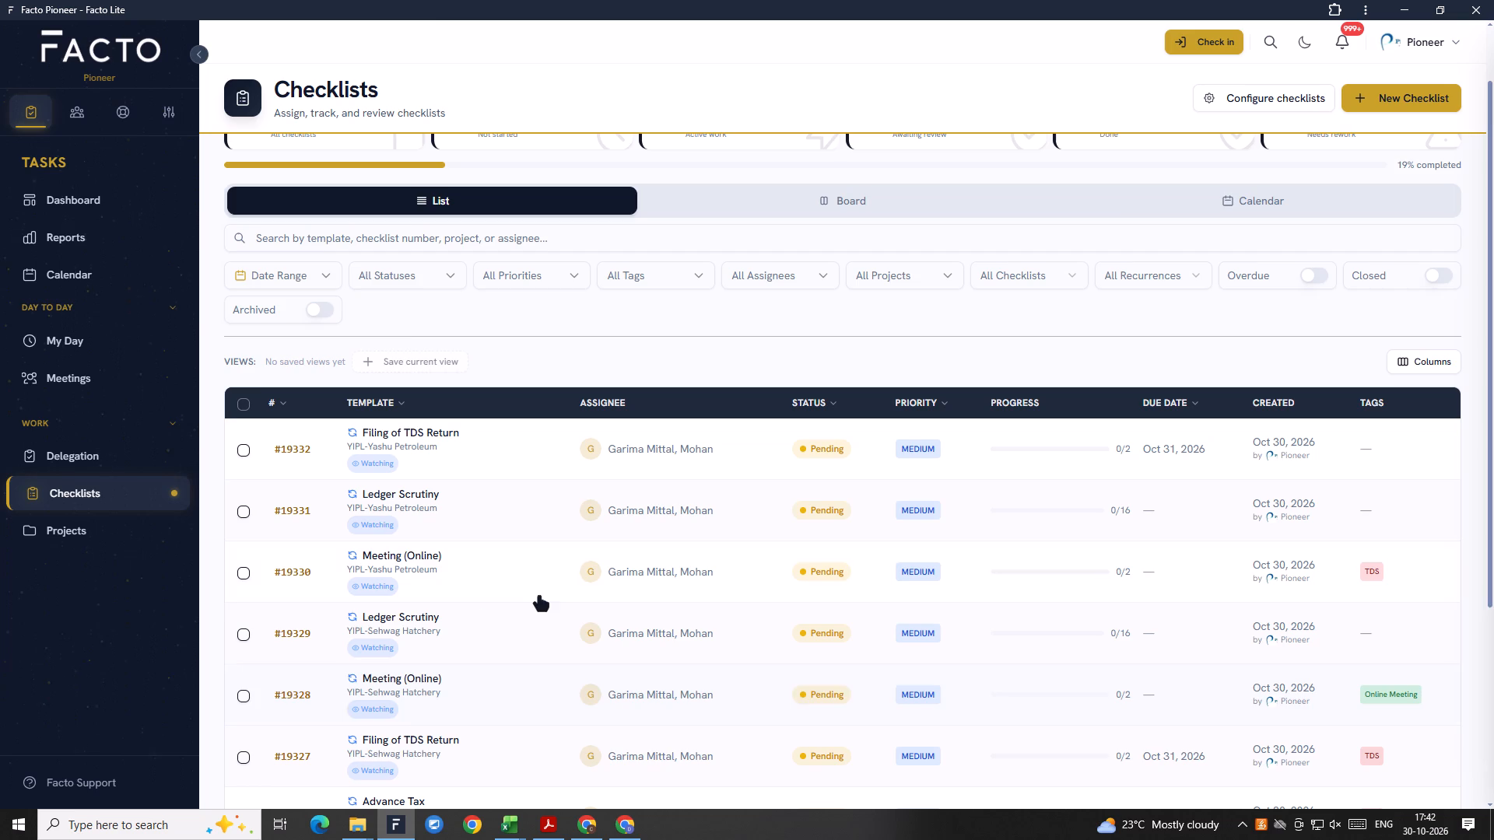
pyautogui.scroll(-2, 484, 612)
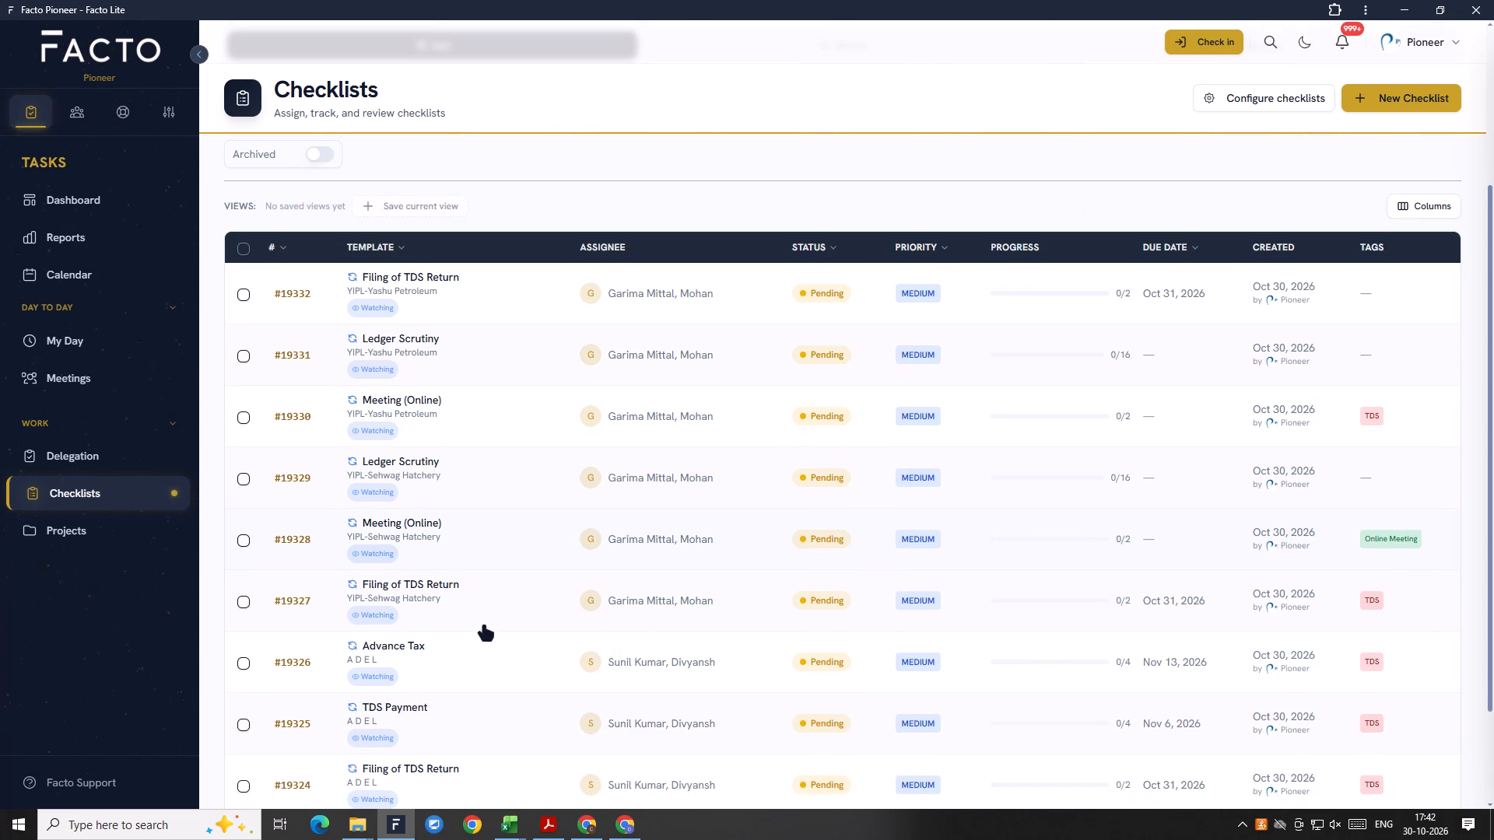
pyautogui.scroll(-1, 484, 627)
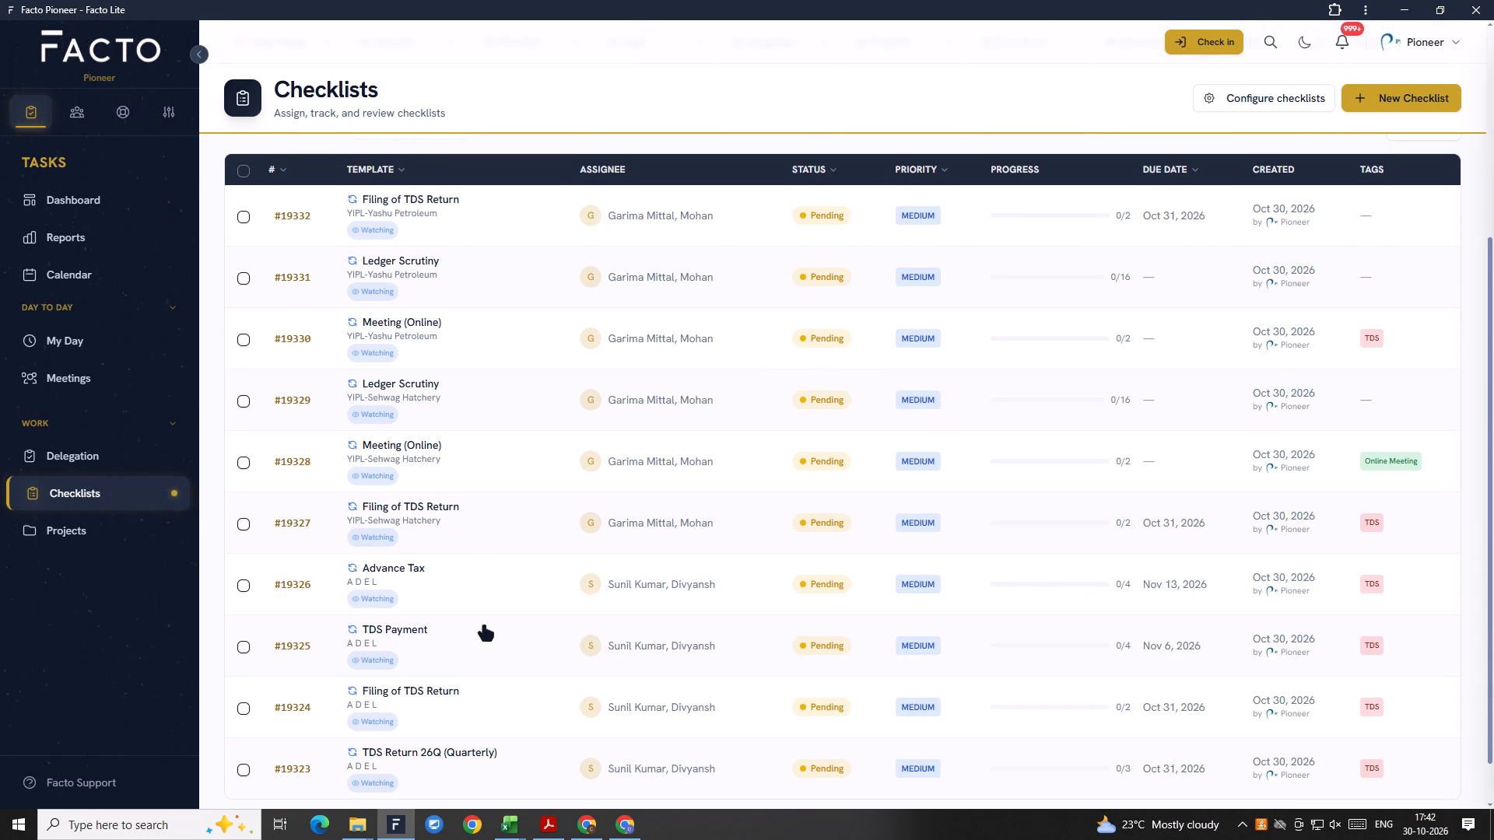
pyautogui.scroll(1, 484, 627)
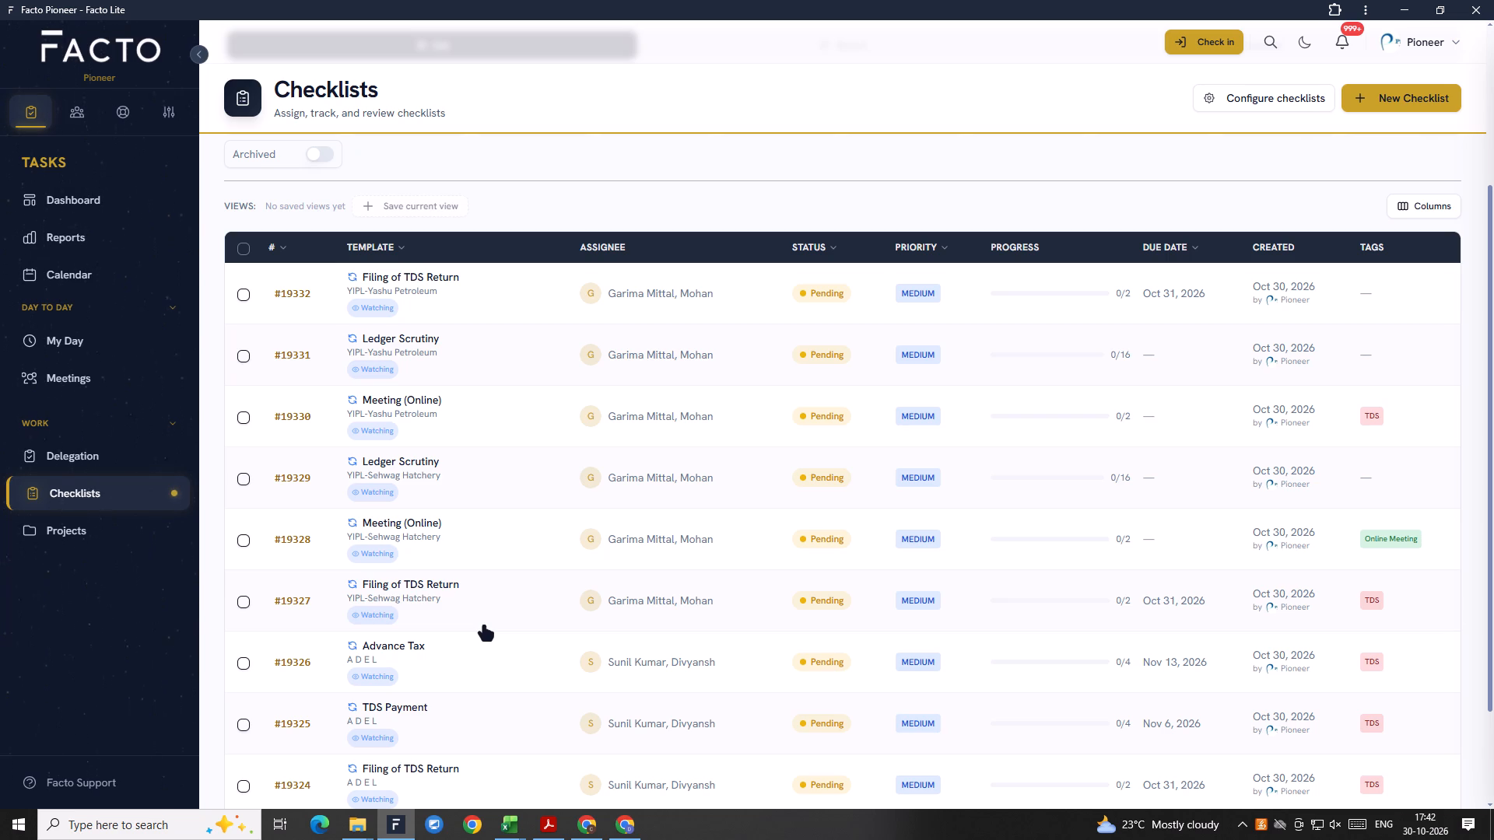
pyautogui.scroll(-2, 484, 627)
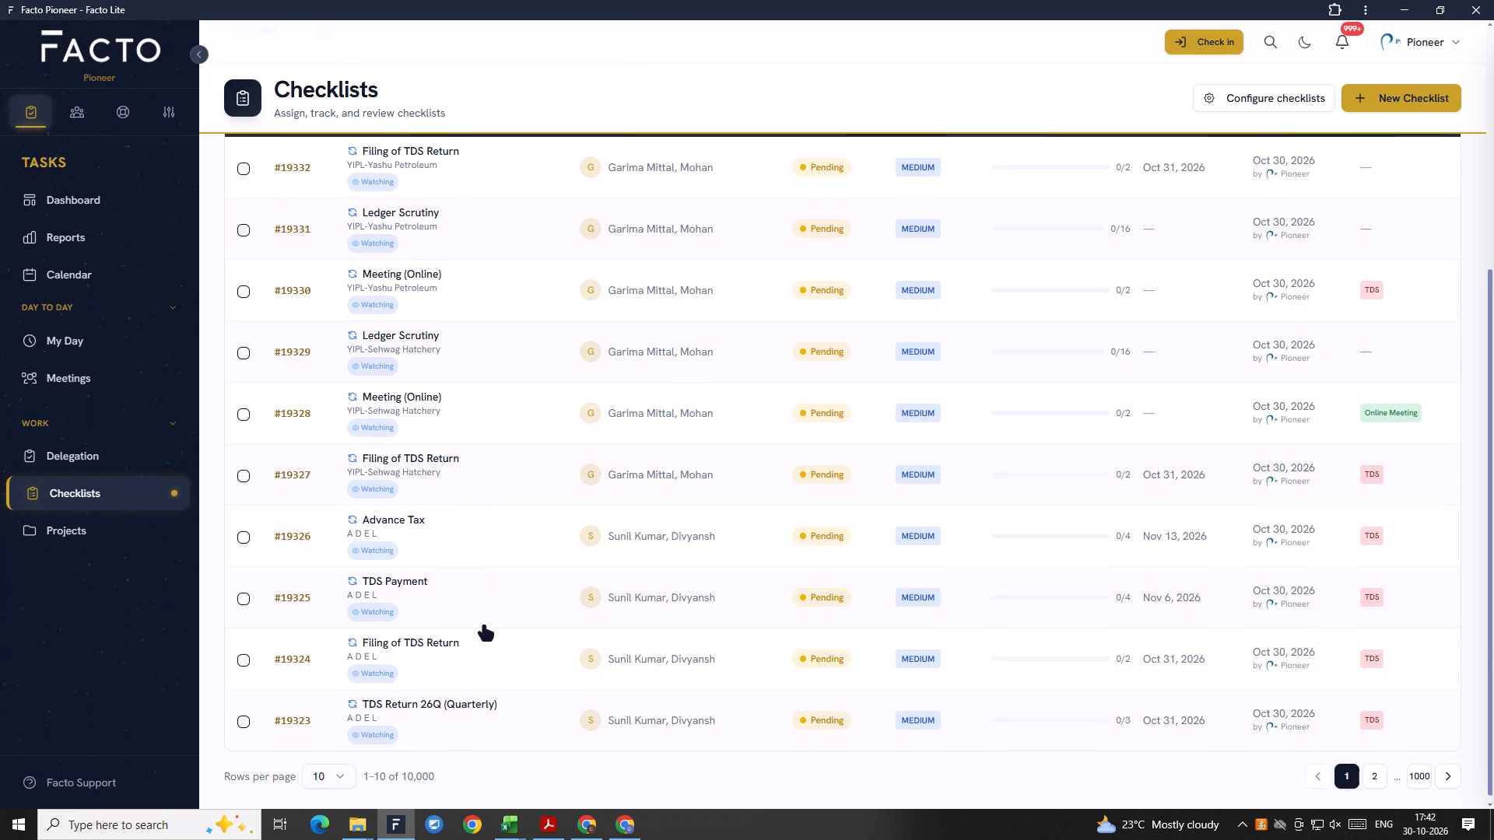
pyautogui.scroll(-1, 484, 627)
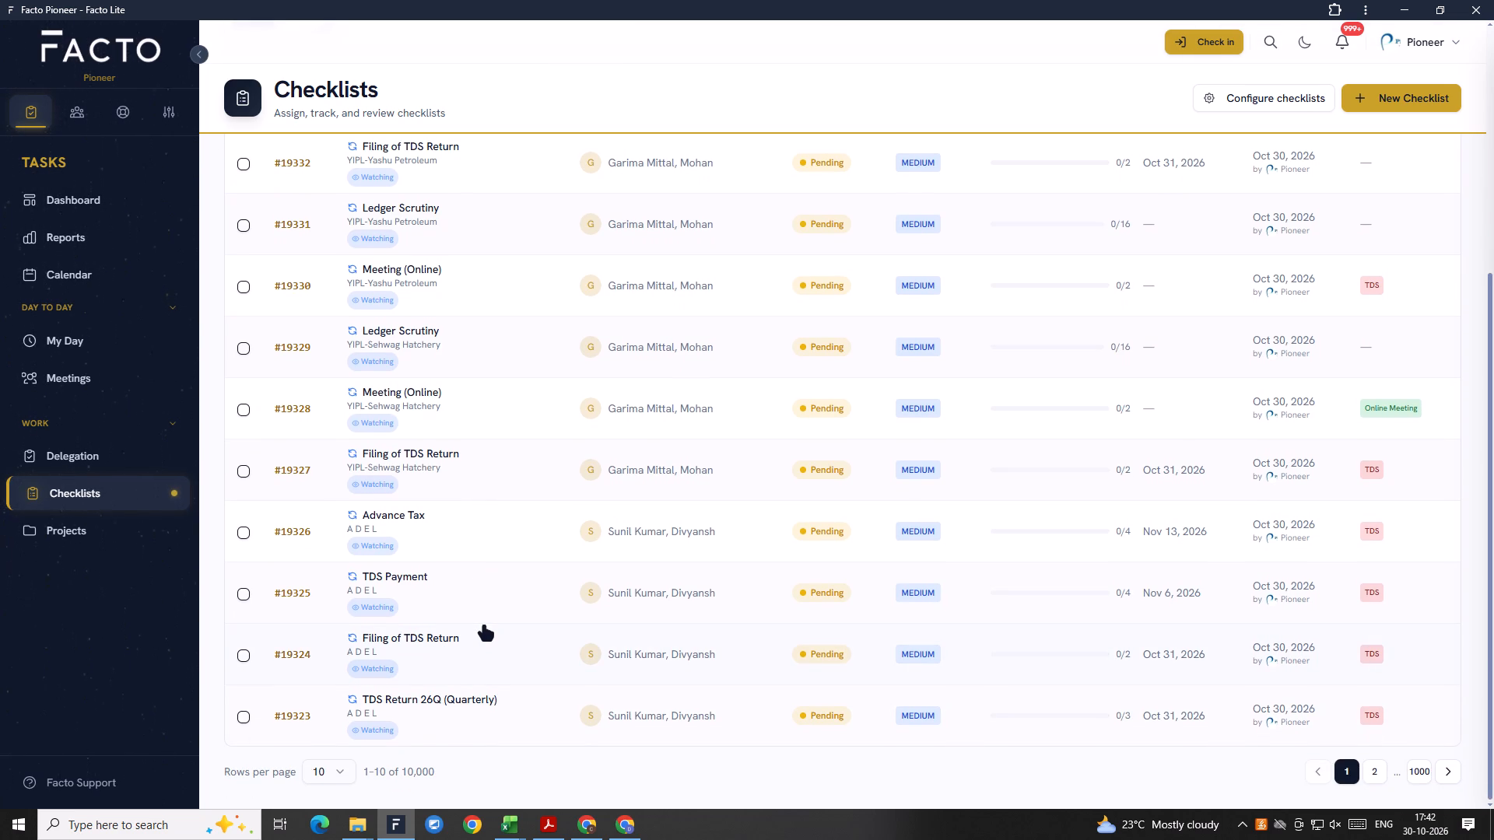
pyautogui.scroll(5, 484, 627)
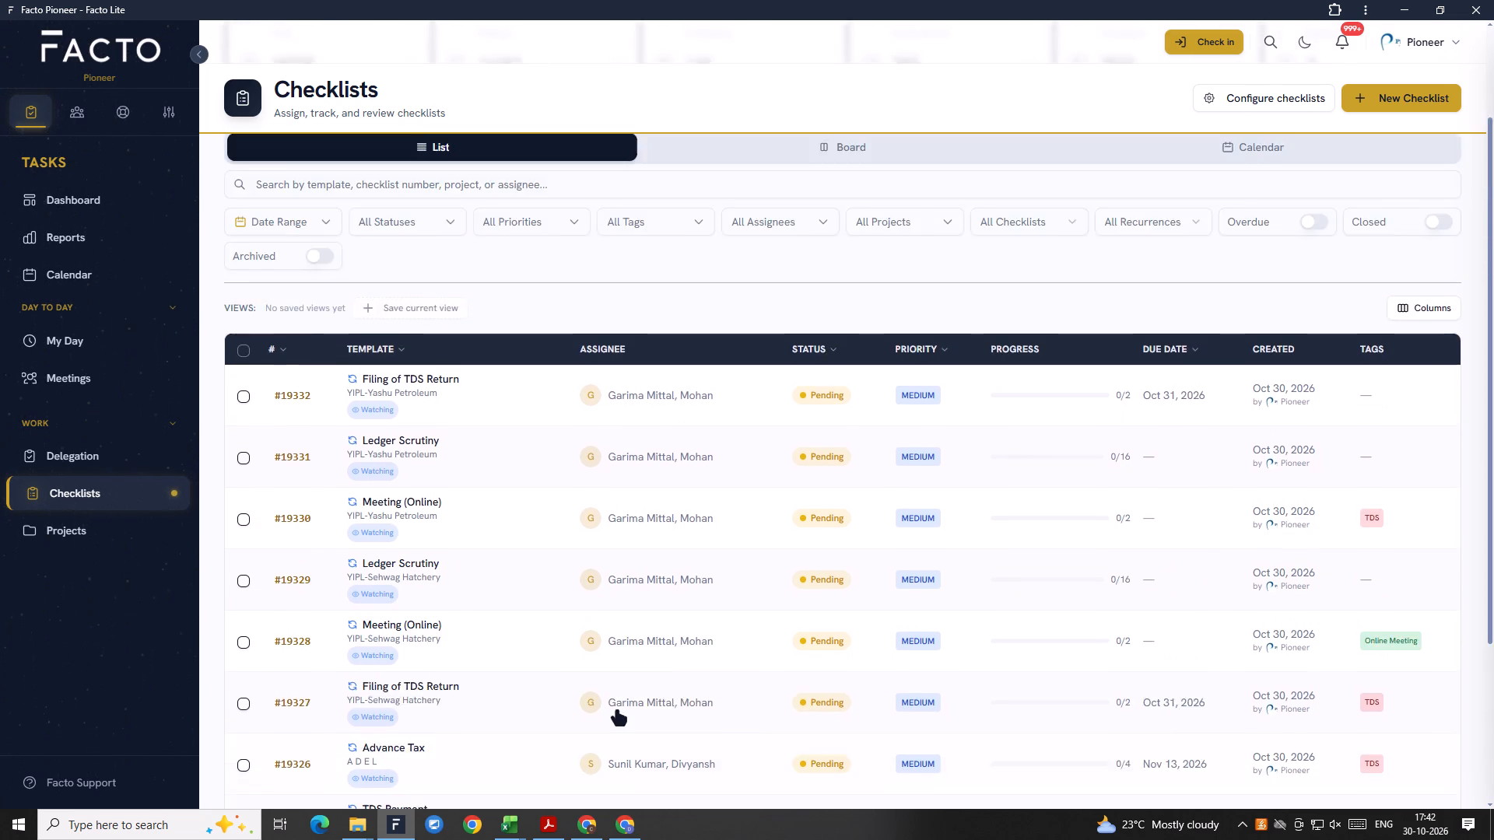
pyautogui.scroll(1, 617, 712)
pyautogui.click(906, 355)
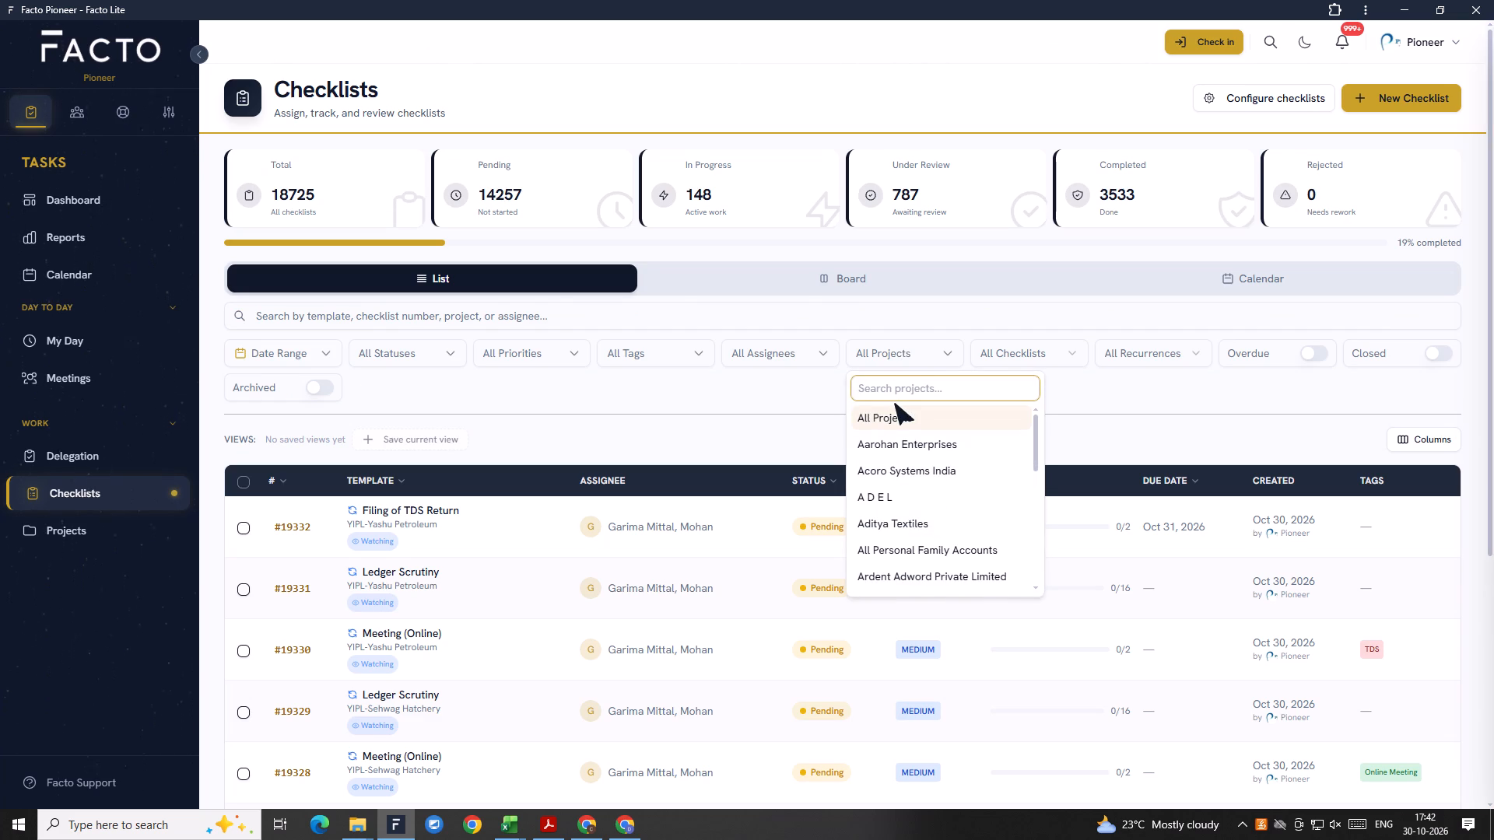
pyautogui.hotkey('ctrl', 'v')
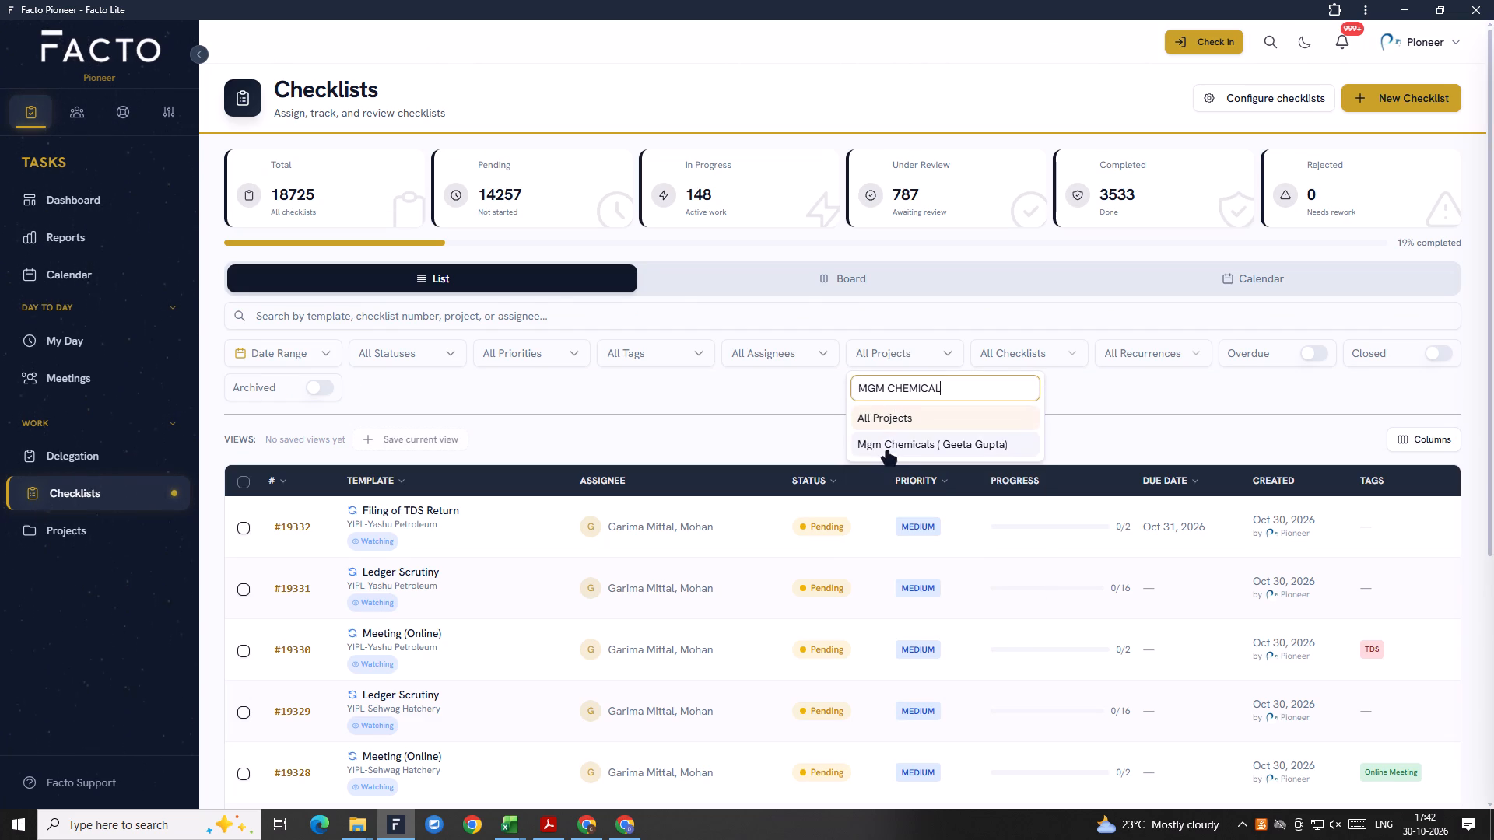
pyautogui.click(888, 447)
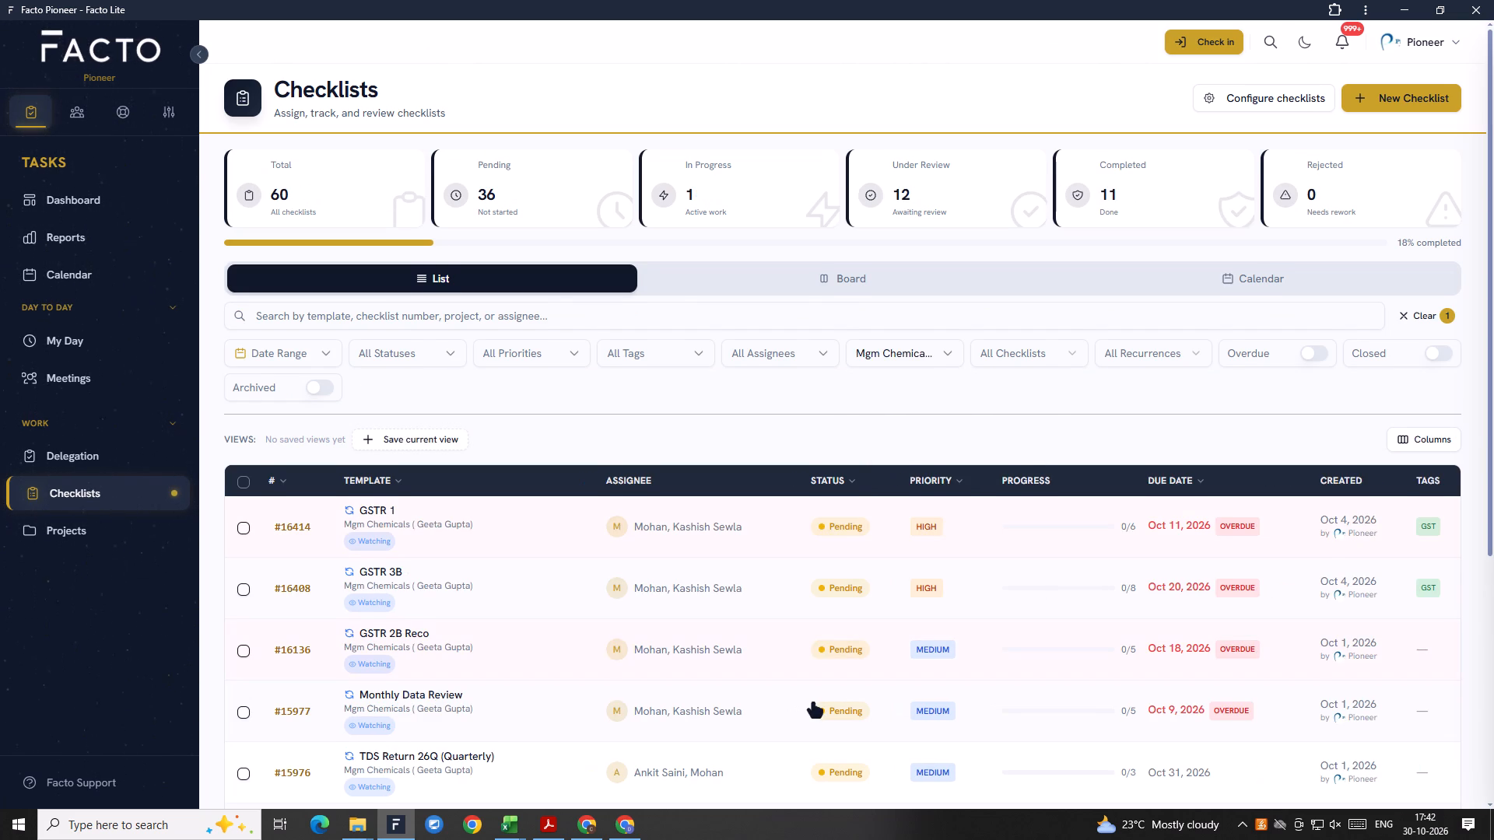
# Examine the Mgm Chemicals checklists with their templates, assignees, statuses and due dates.
pyautogui.scroll(-2, 813, 704)
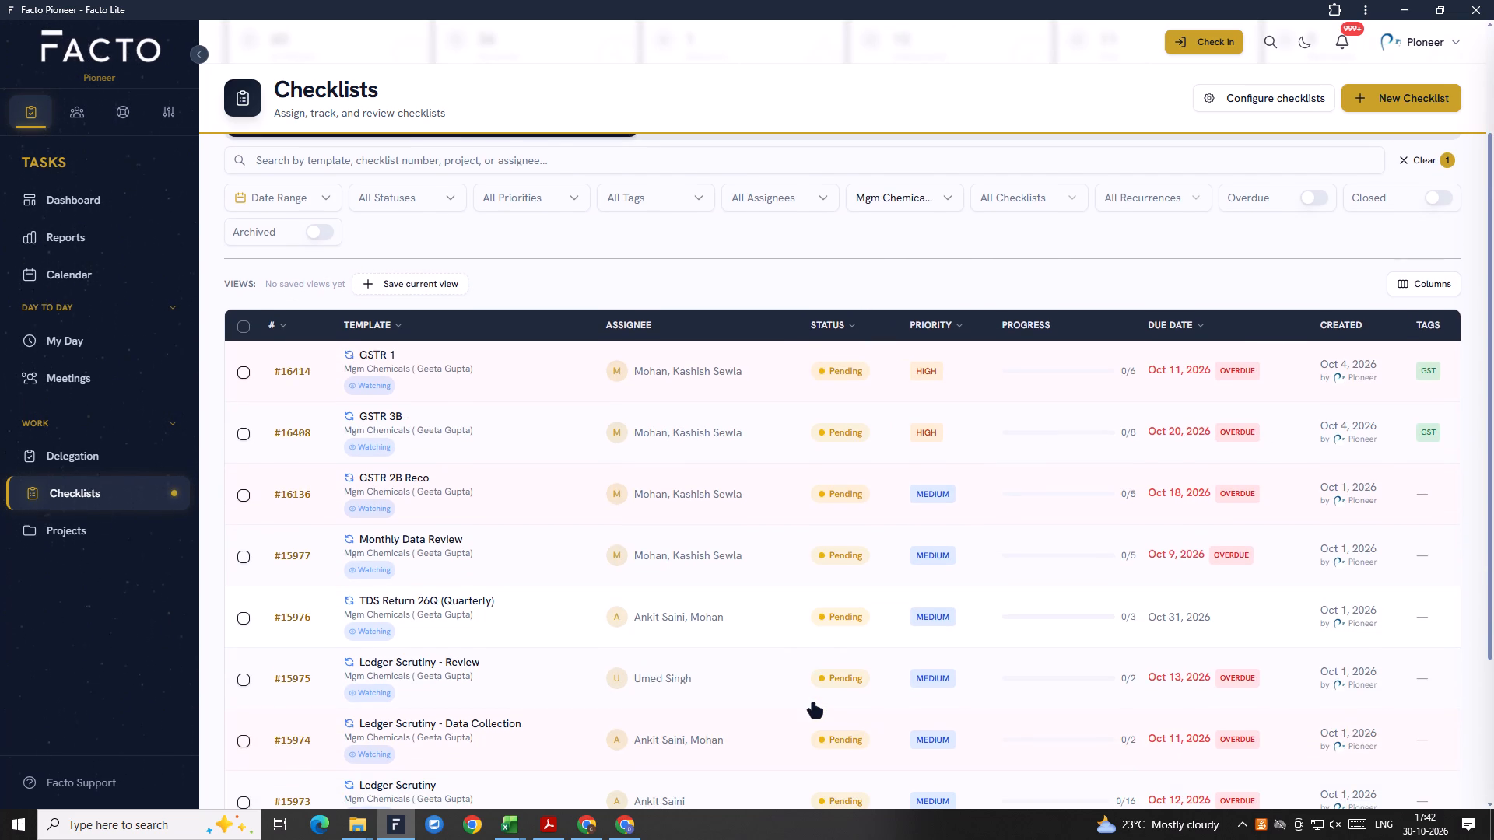
pyautogui.scroll(-2, 813, 704)
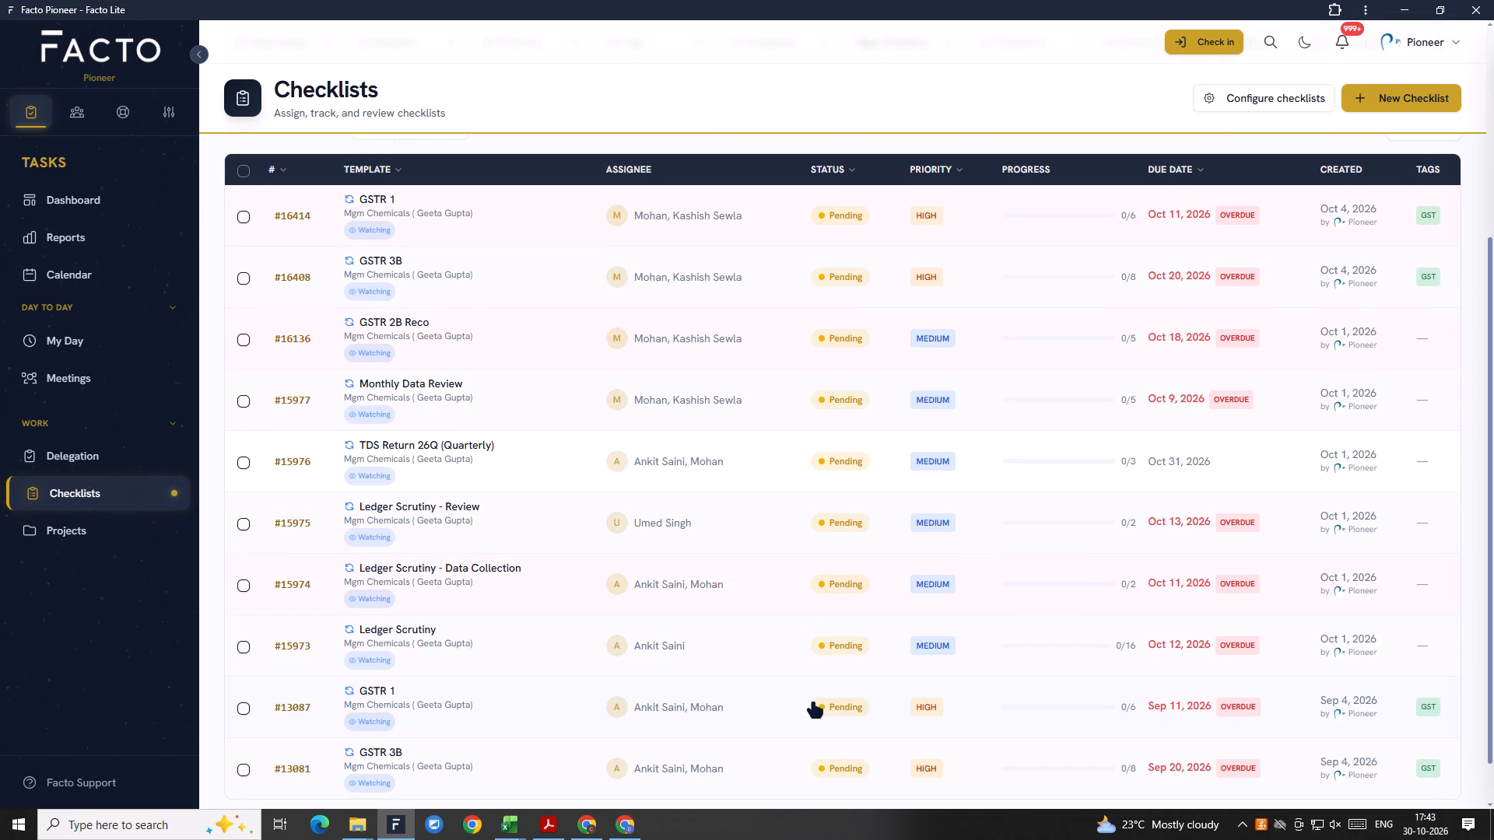
pyautogui.scroll(-2, 813, 704)
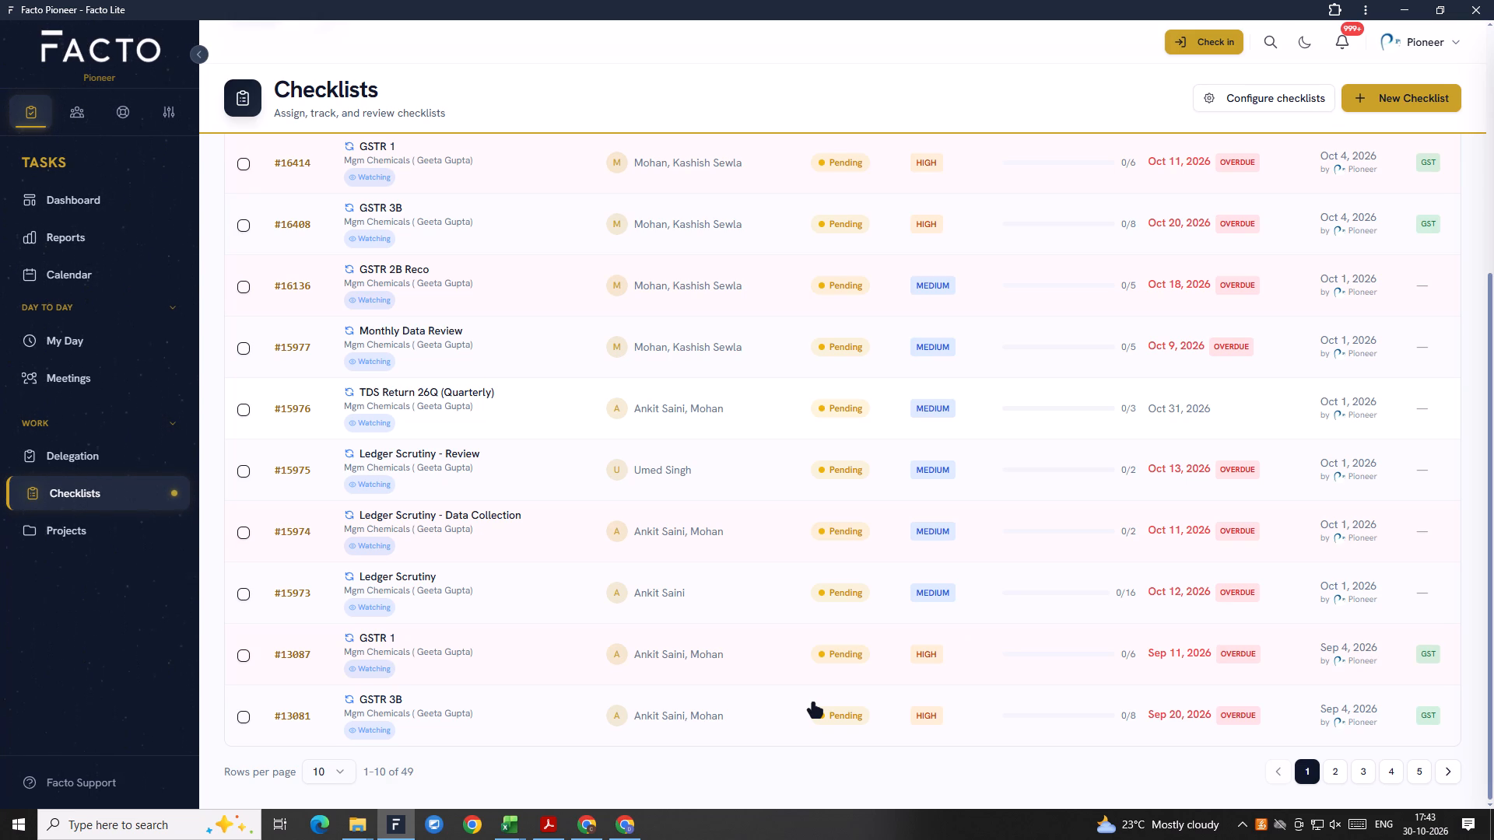
pyautogui.scroll(1, 813, 704)
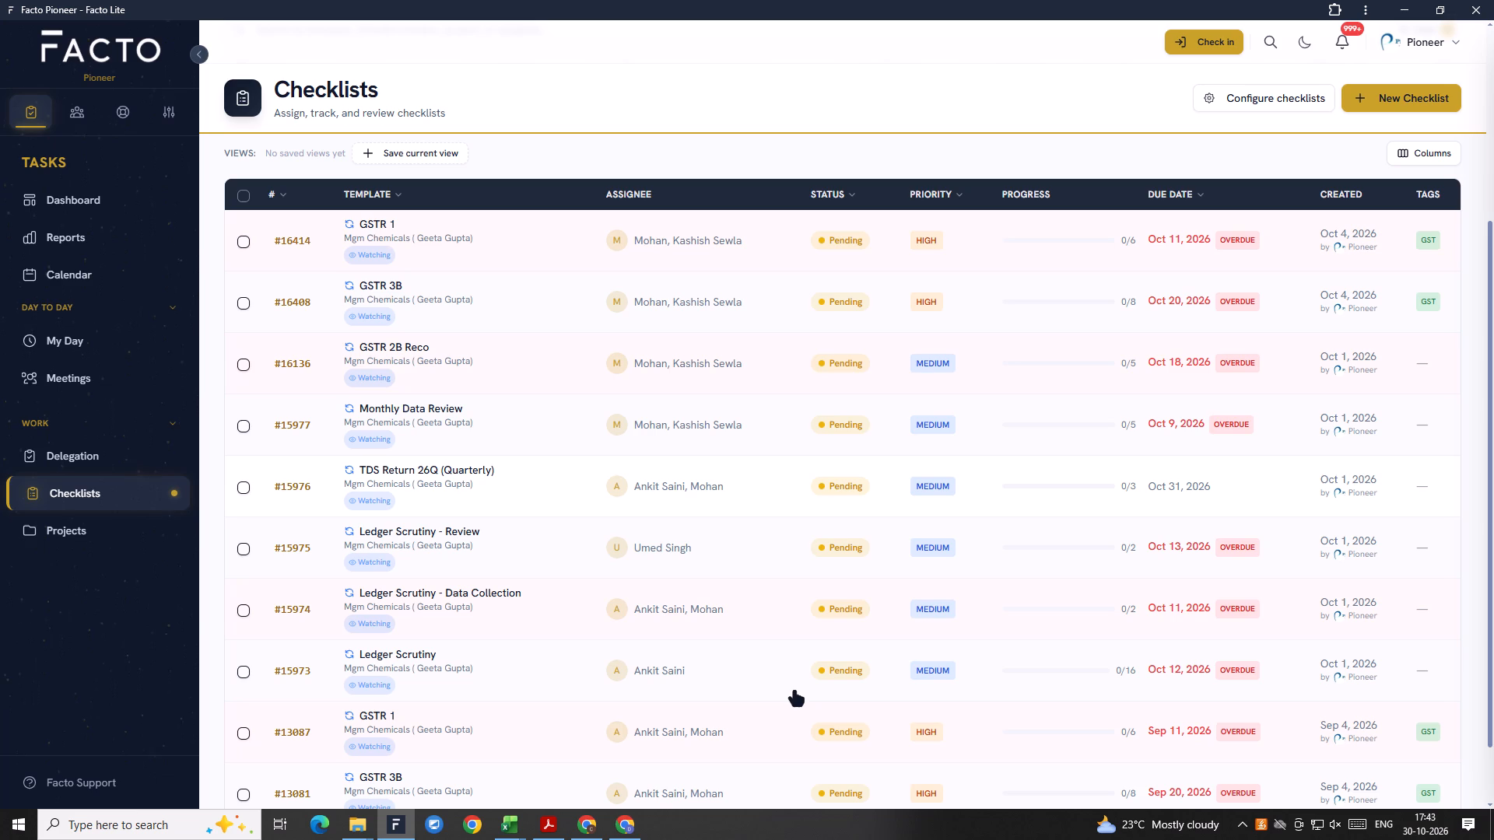
pyautogui.scroll(5, 766, 729)
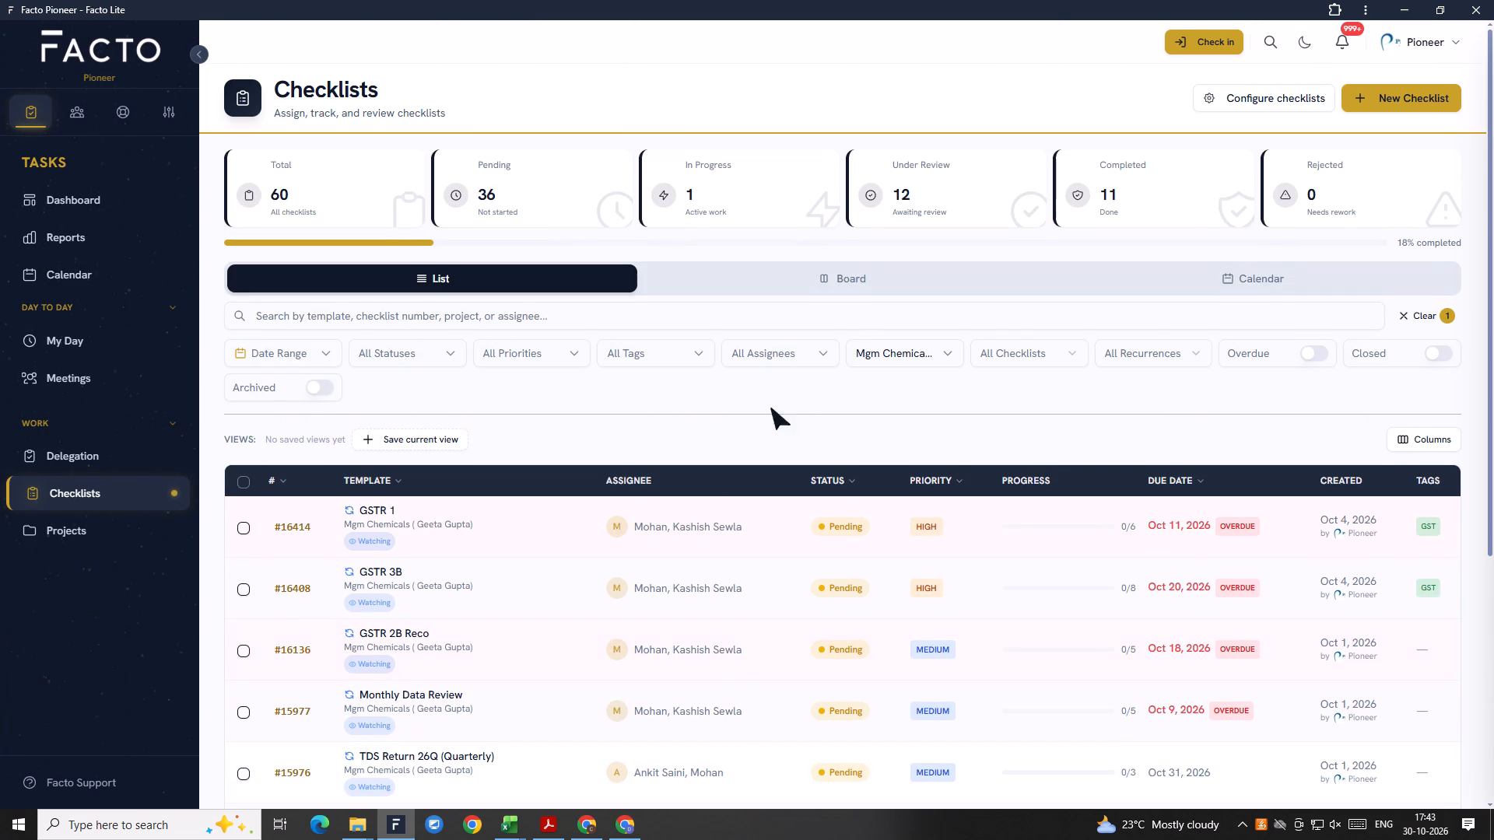
pyautogui.scroll(-2, 826, 626)
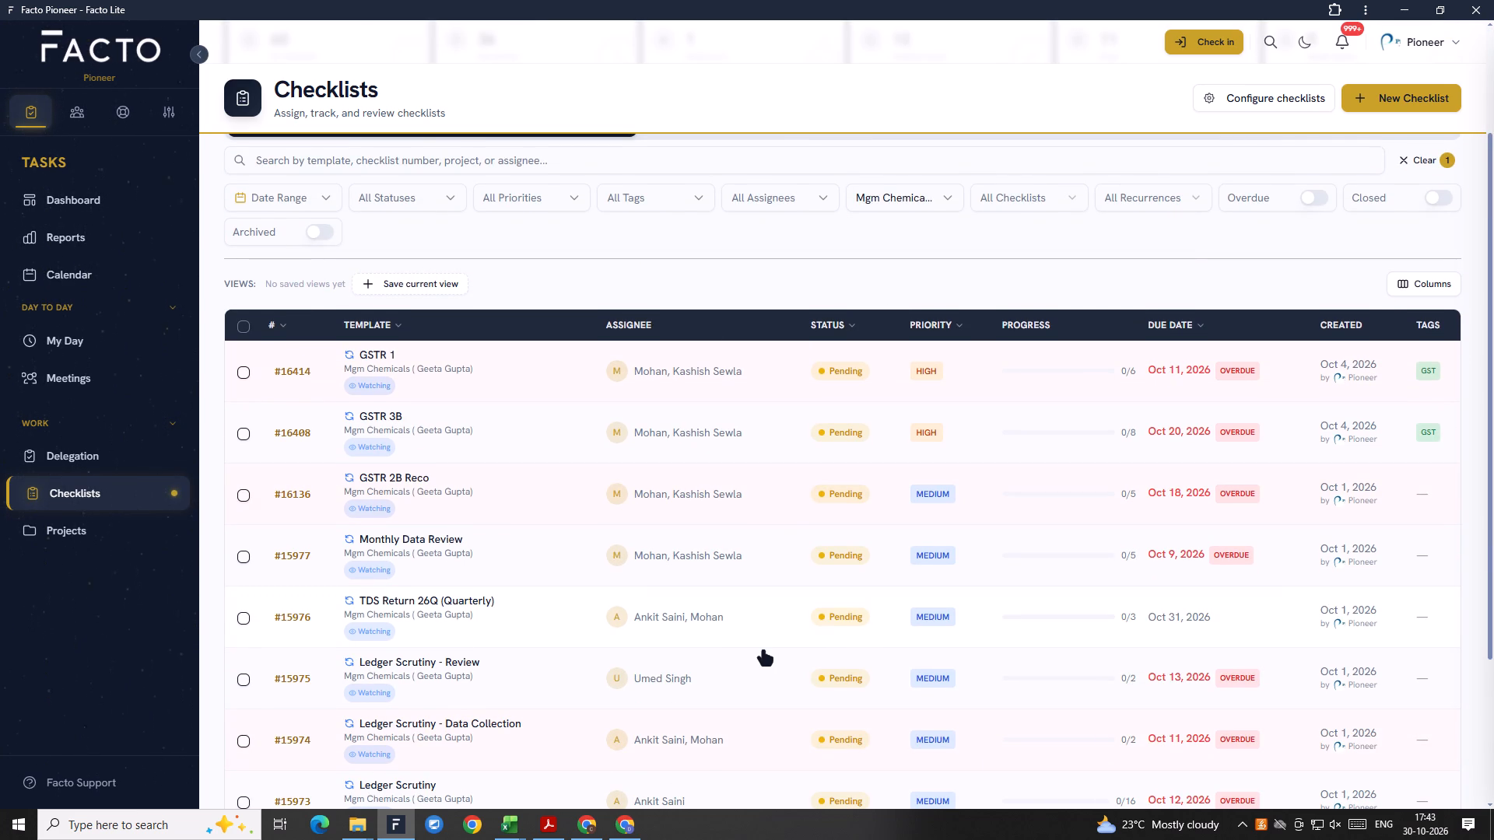
pyautogui.scroll(1, 714, 774)
pyautogui.scroll(1, 721, 571)
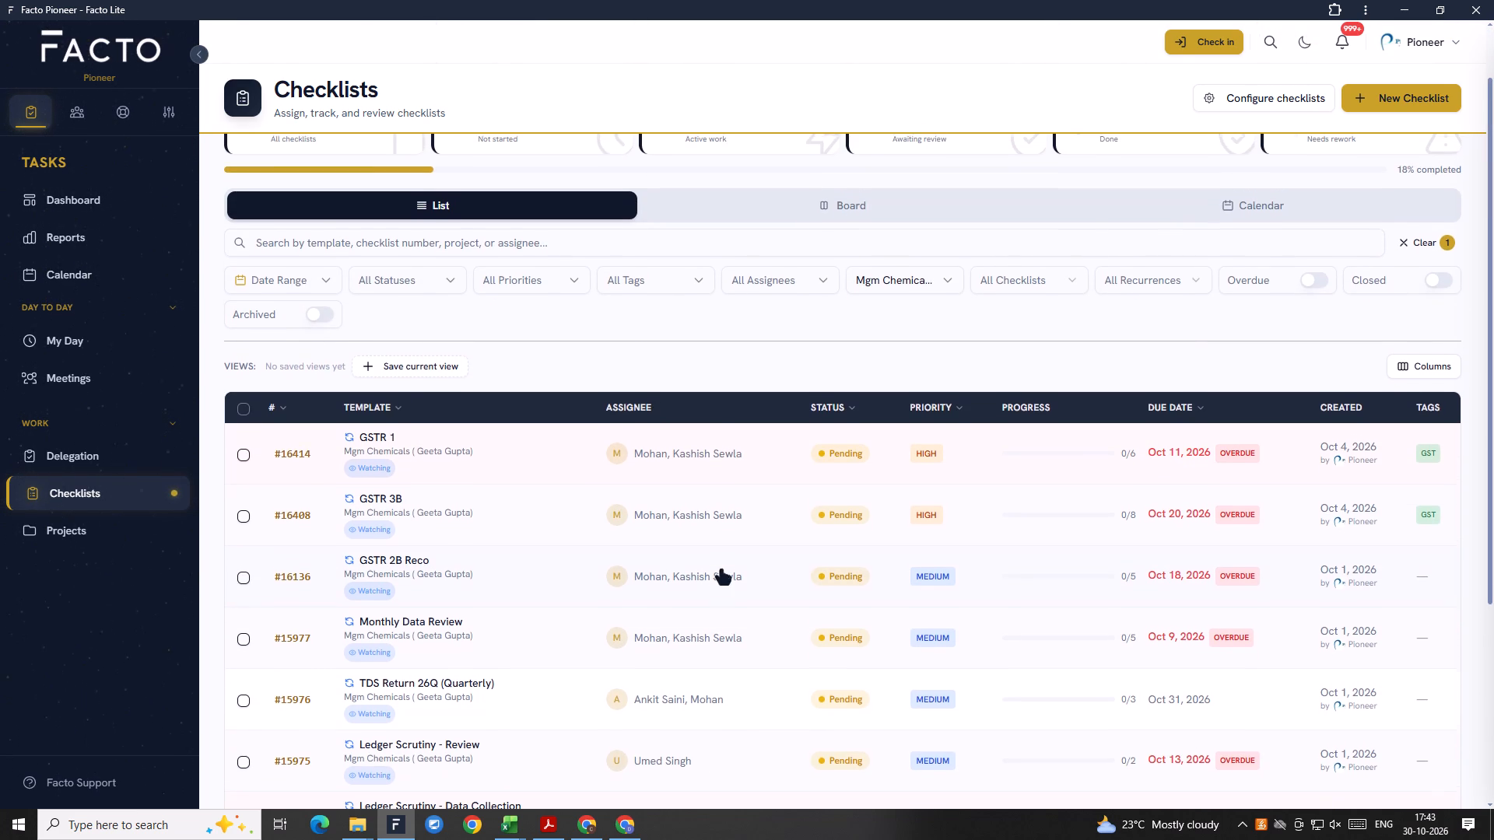
pyautogui.scroll(1, 721, 571)
pyautogui.scroll(-2, 721, 571)
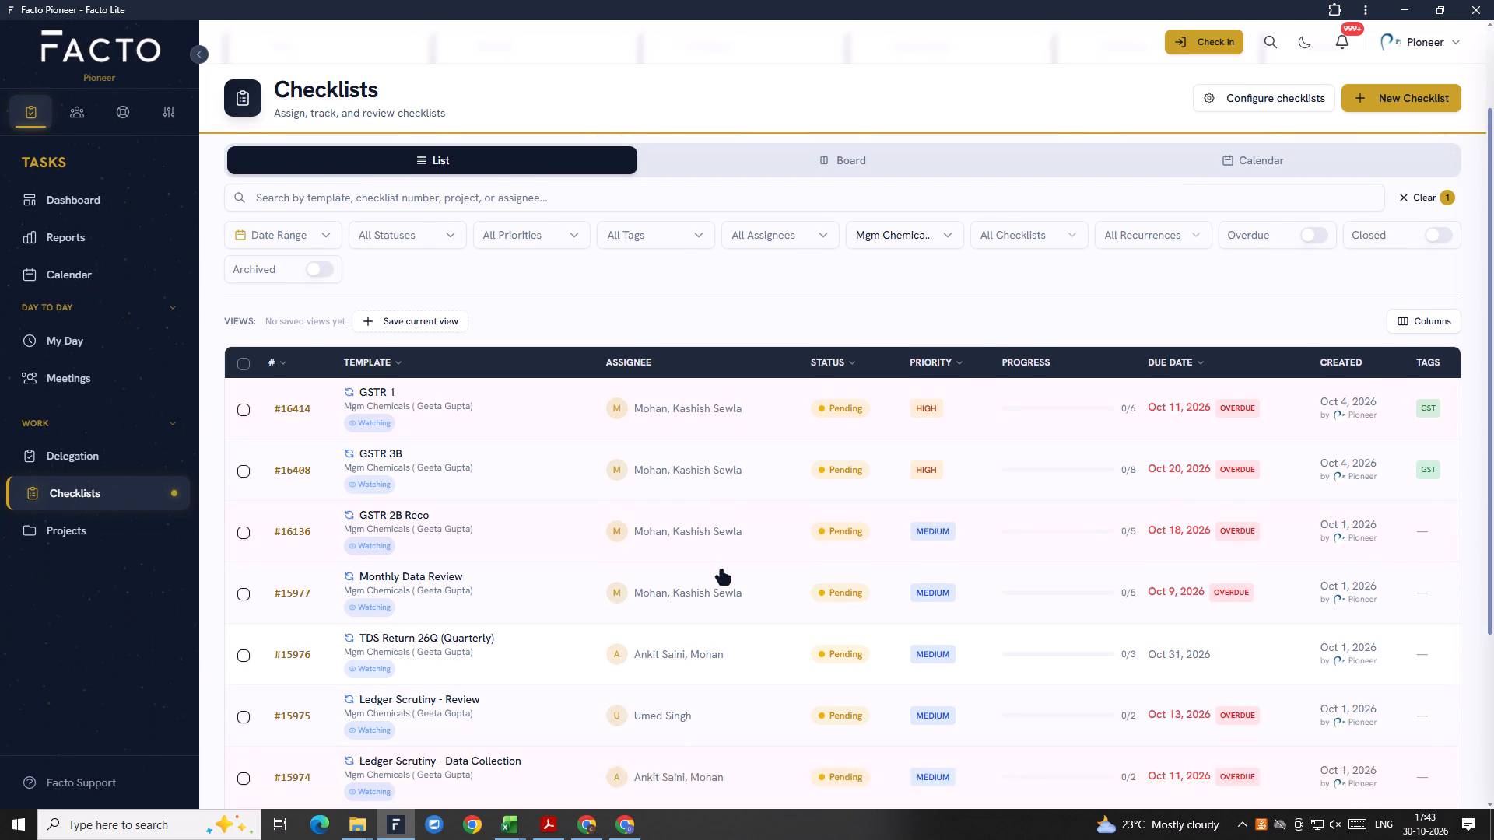
pyautogui.scroll(-1, 721, 571)
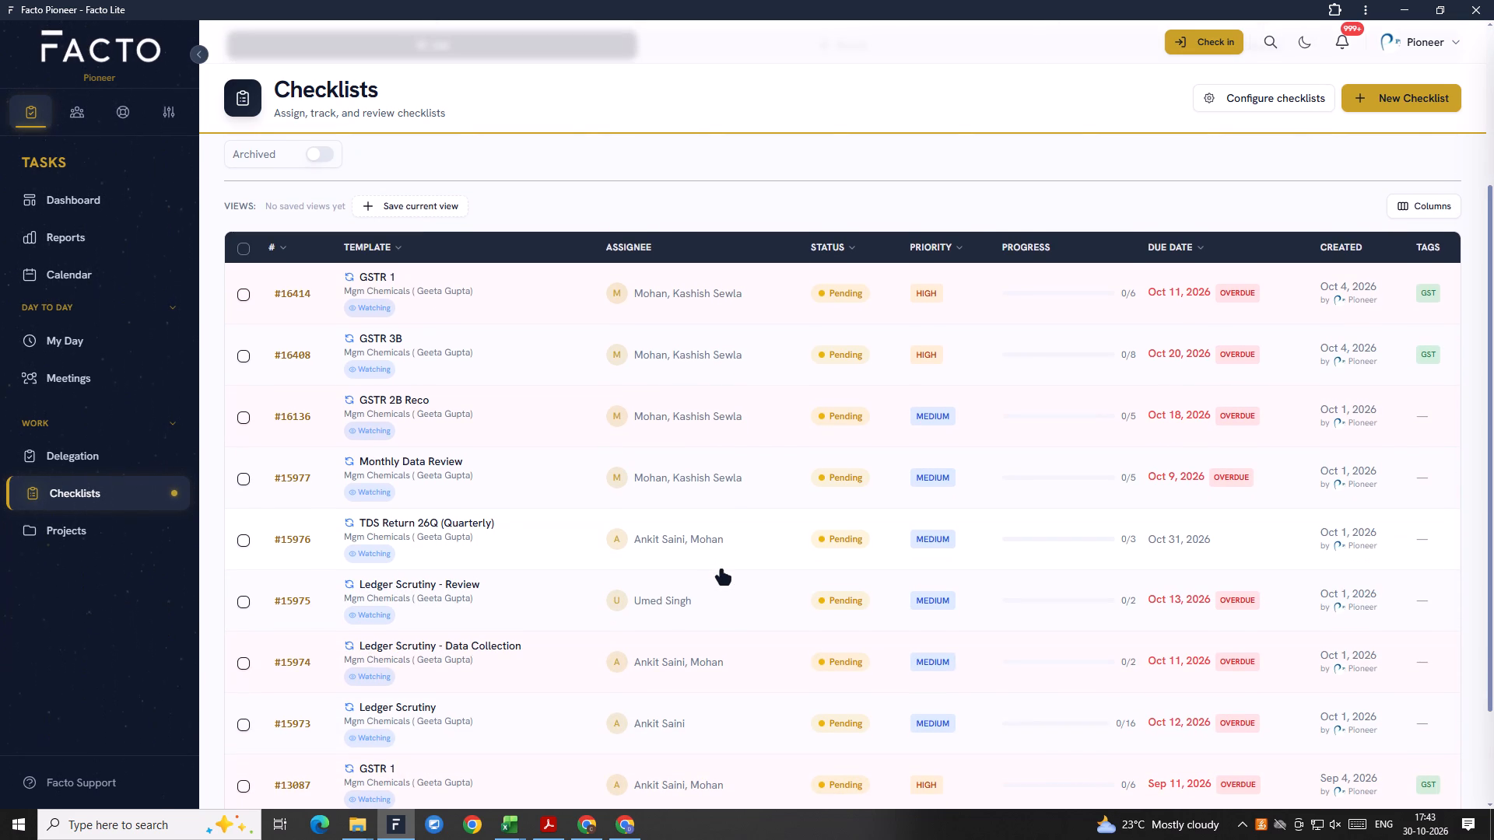
pyautogui.scroll(2, 721, 571)
pyautogui.scroll(2, 1270, 469)
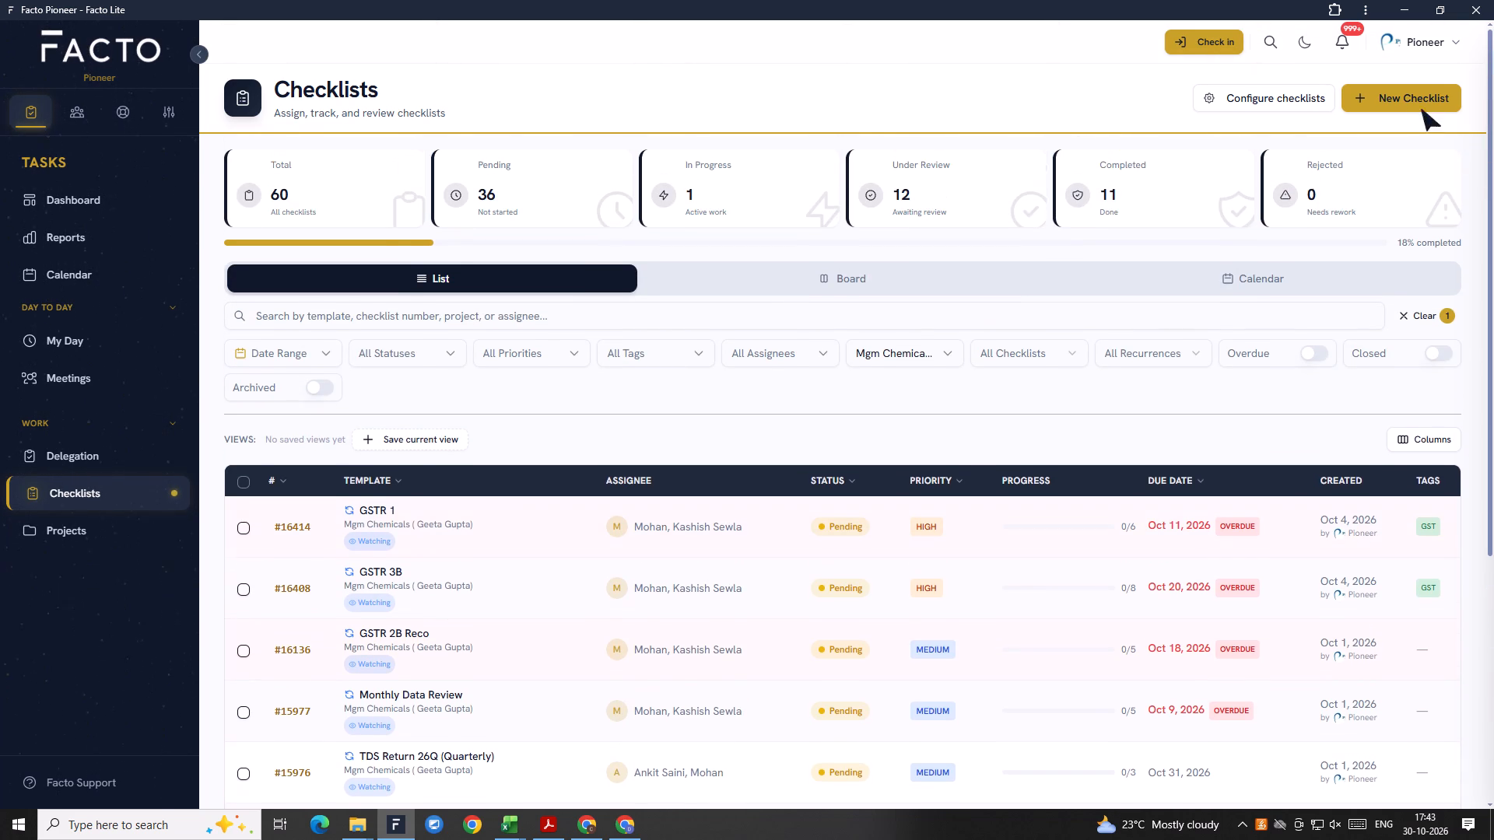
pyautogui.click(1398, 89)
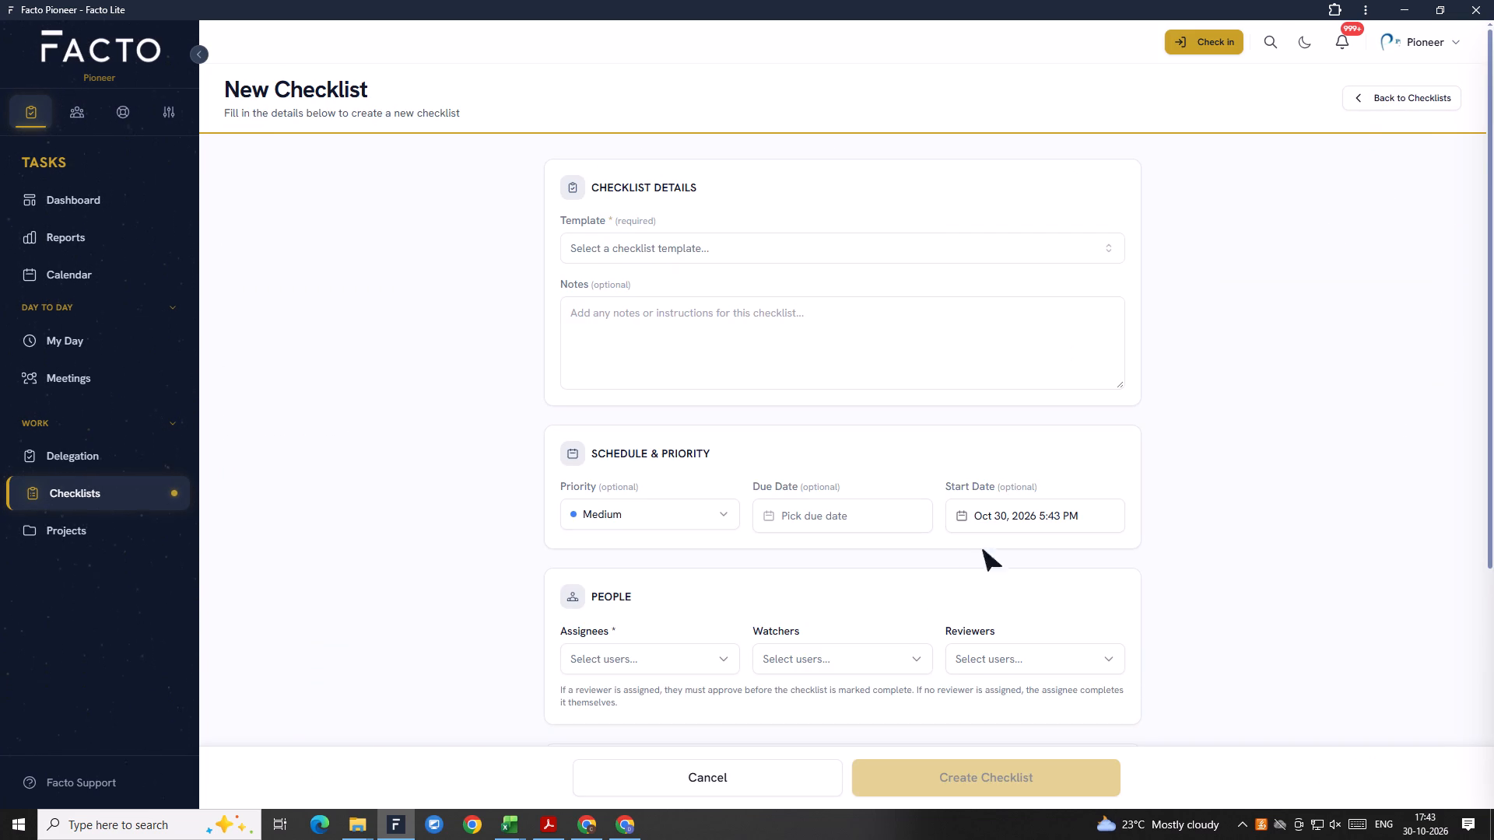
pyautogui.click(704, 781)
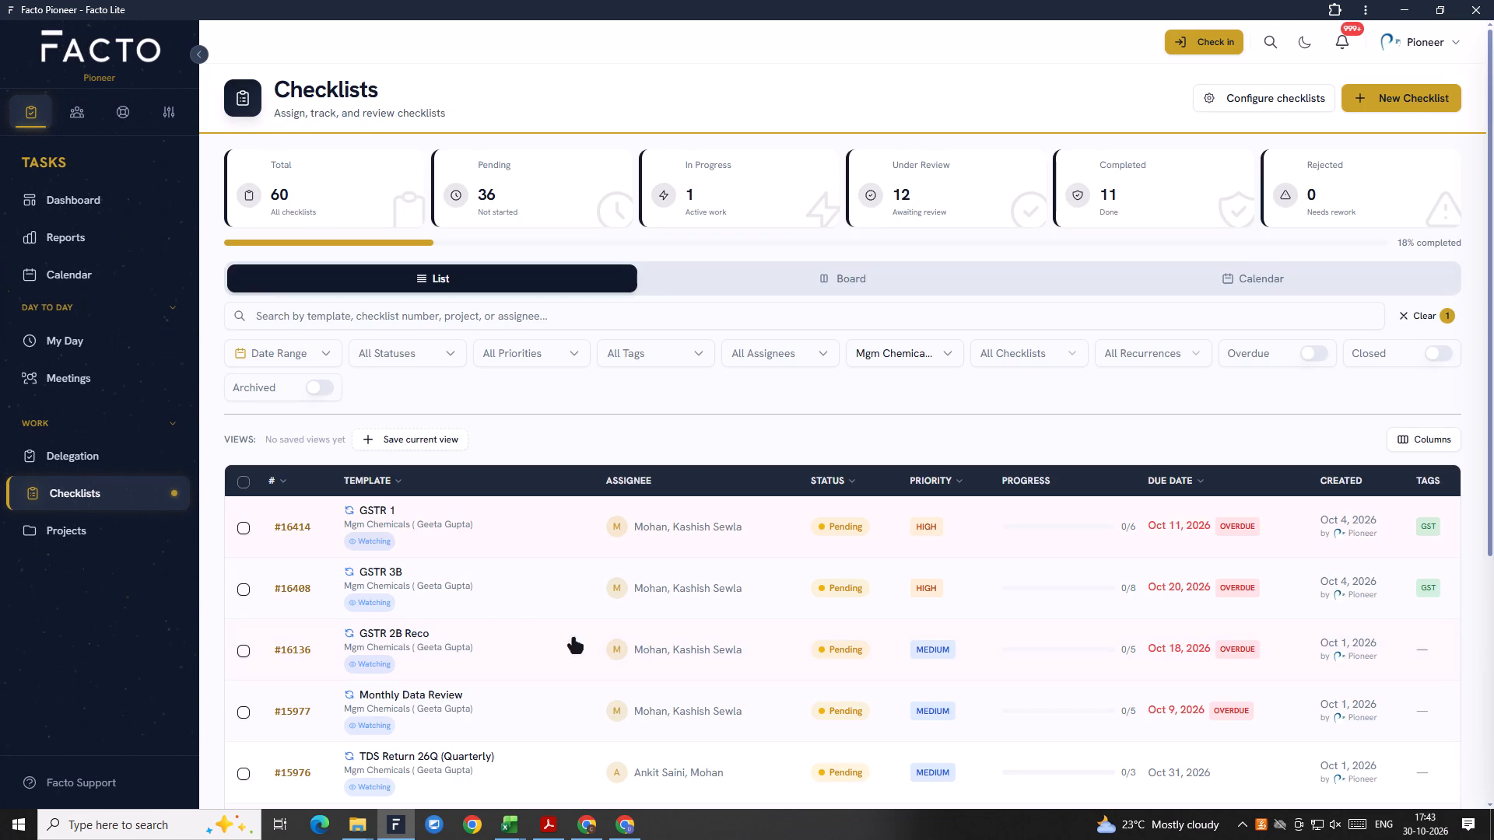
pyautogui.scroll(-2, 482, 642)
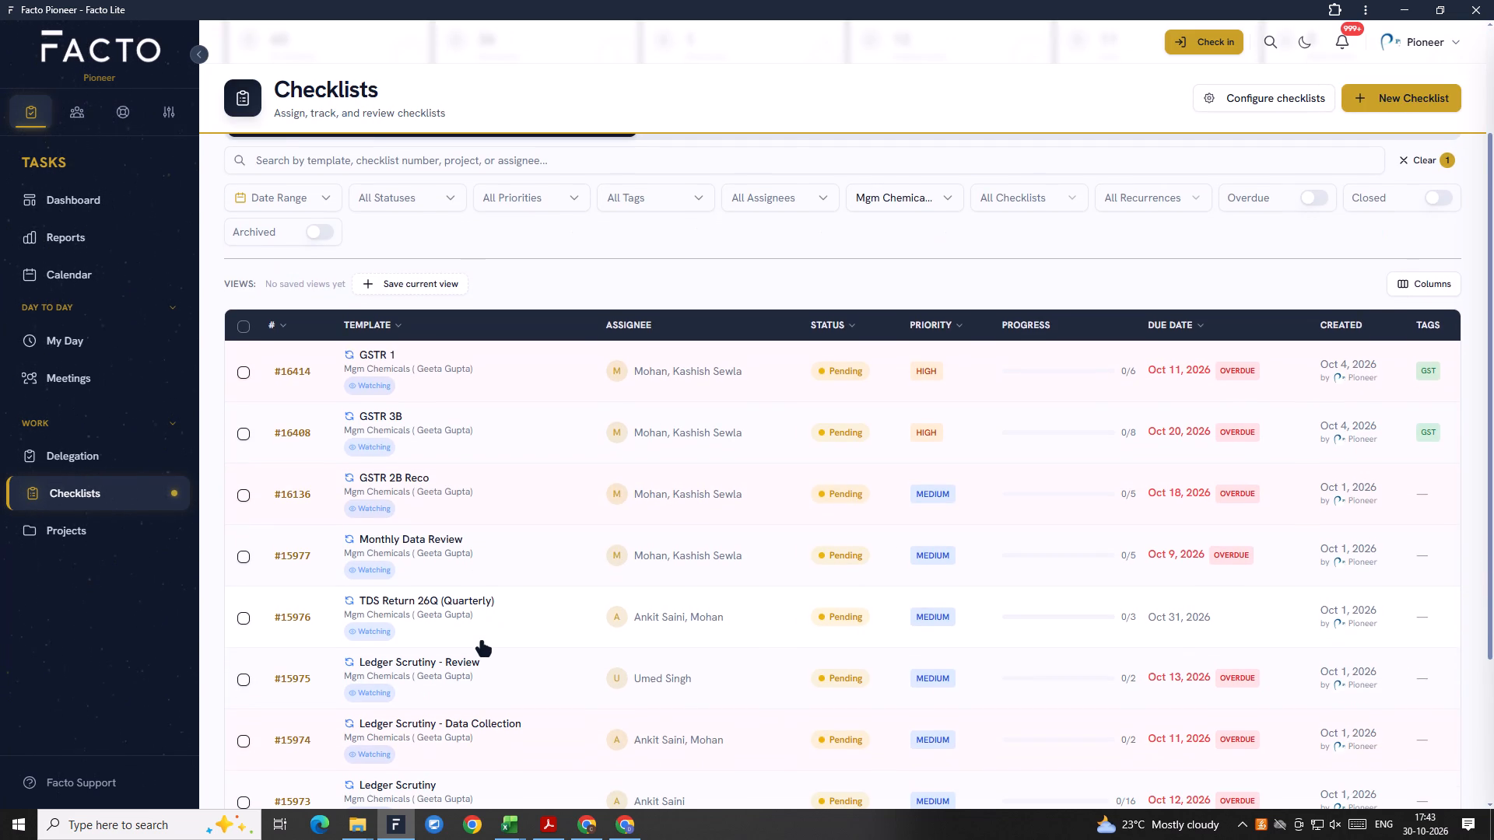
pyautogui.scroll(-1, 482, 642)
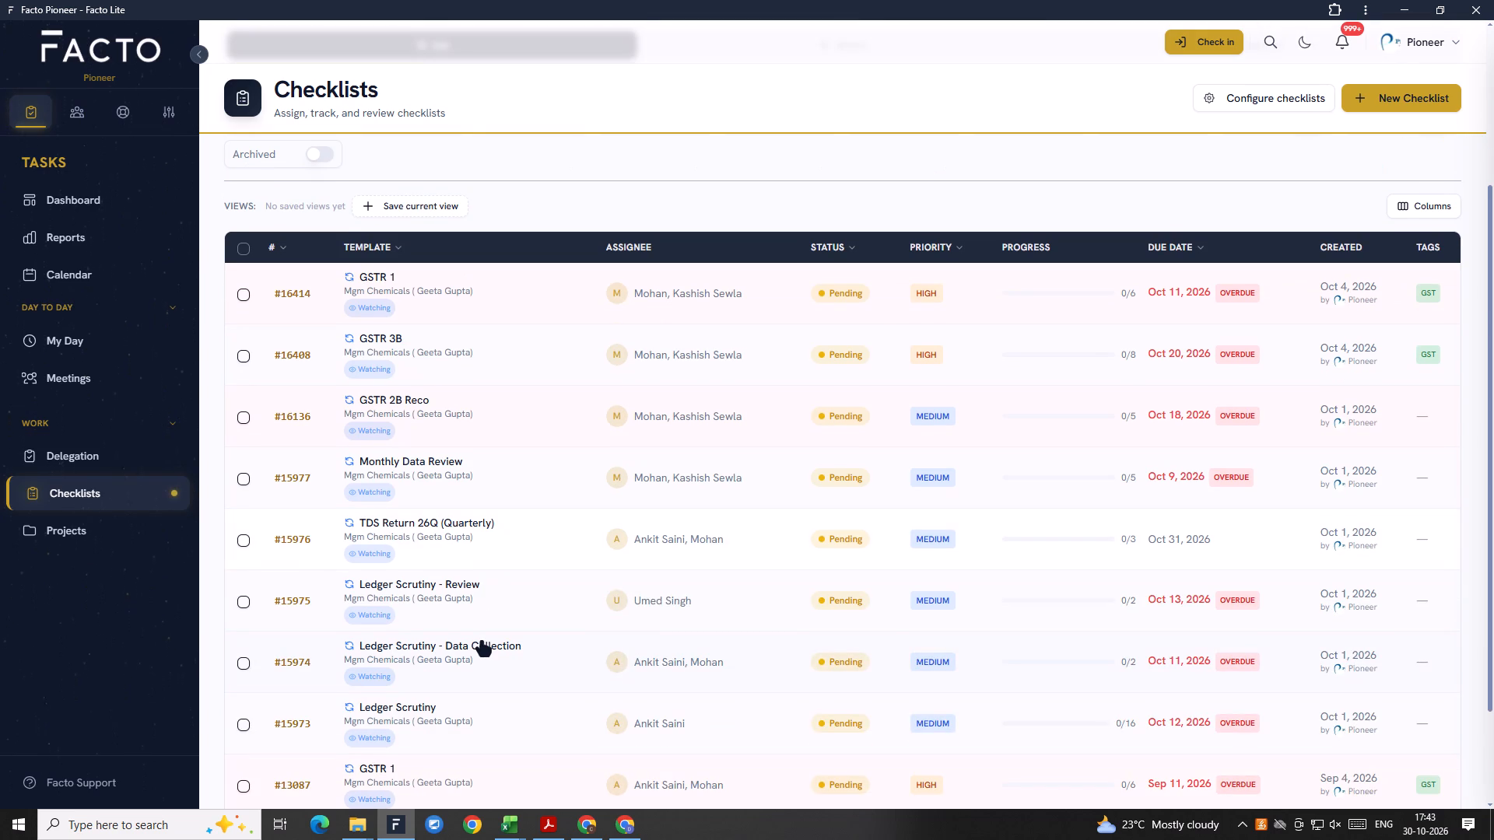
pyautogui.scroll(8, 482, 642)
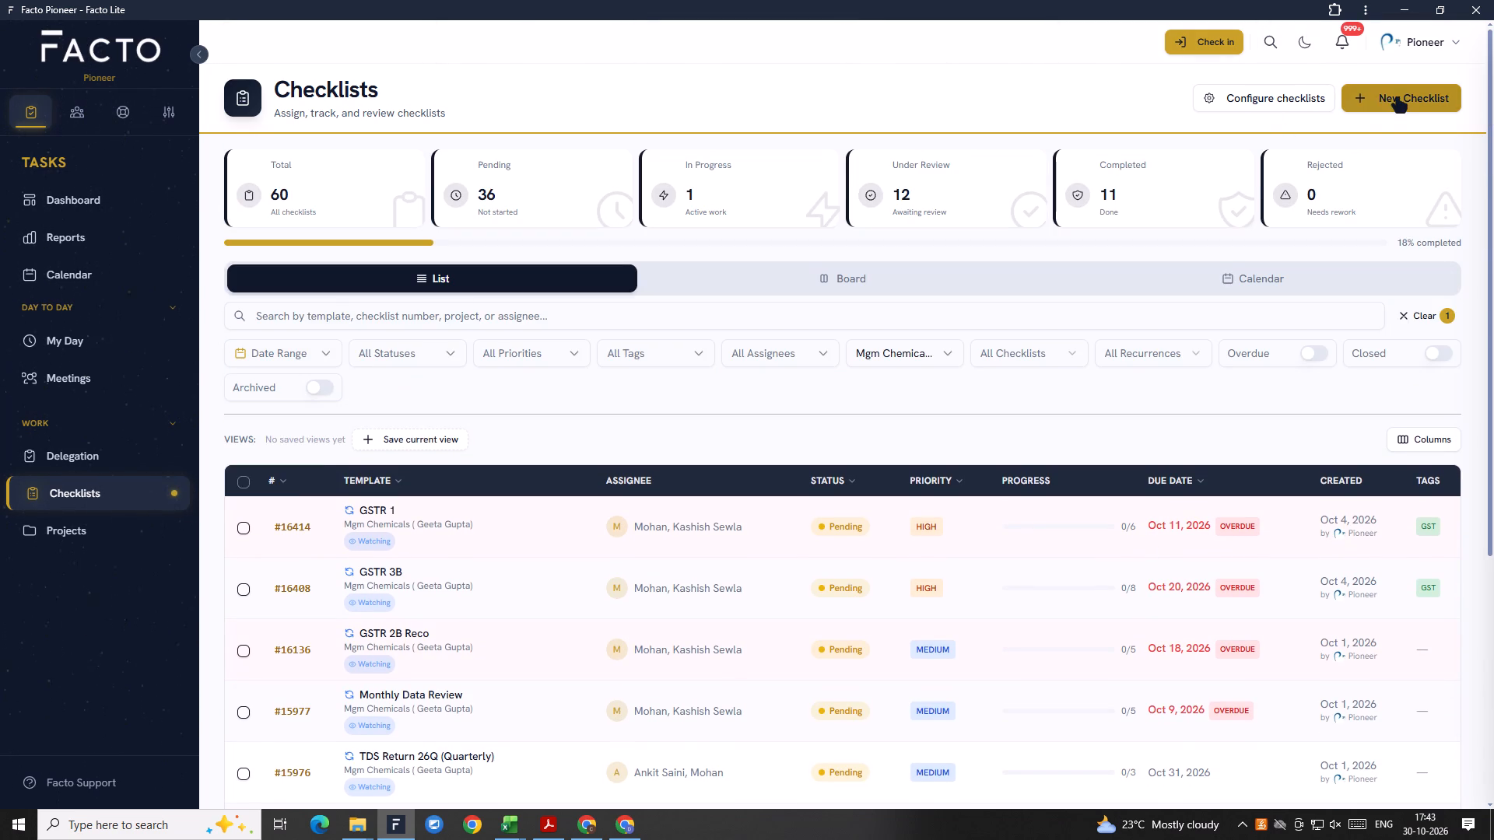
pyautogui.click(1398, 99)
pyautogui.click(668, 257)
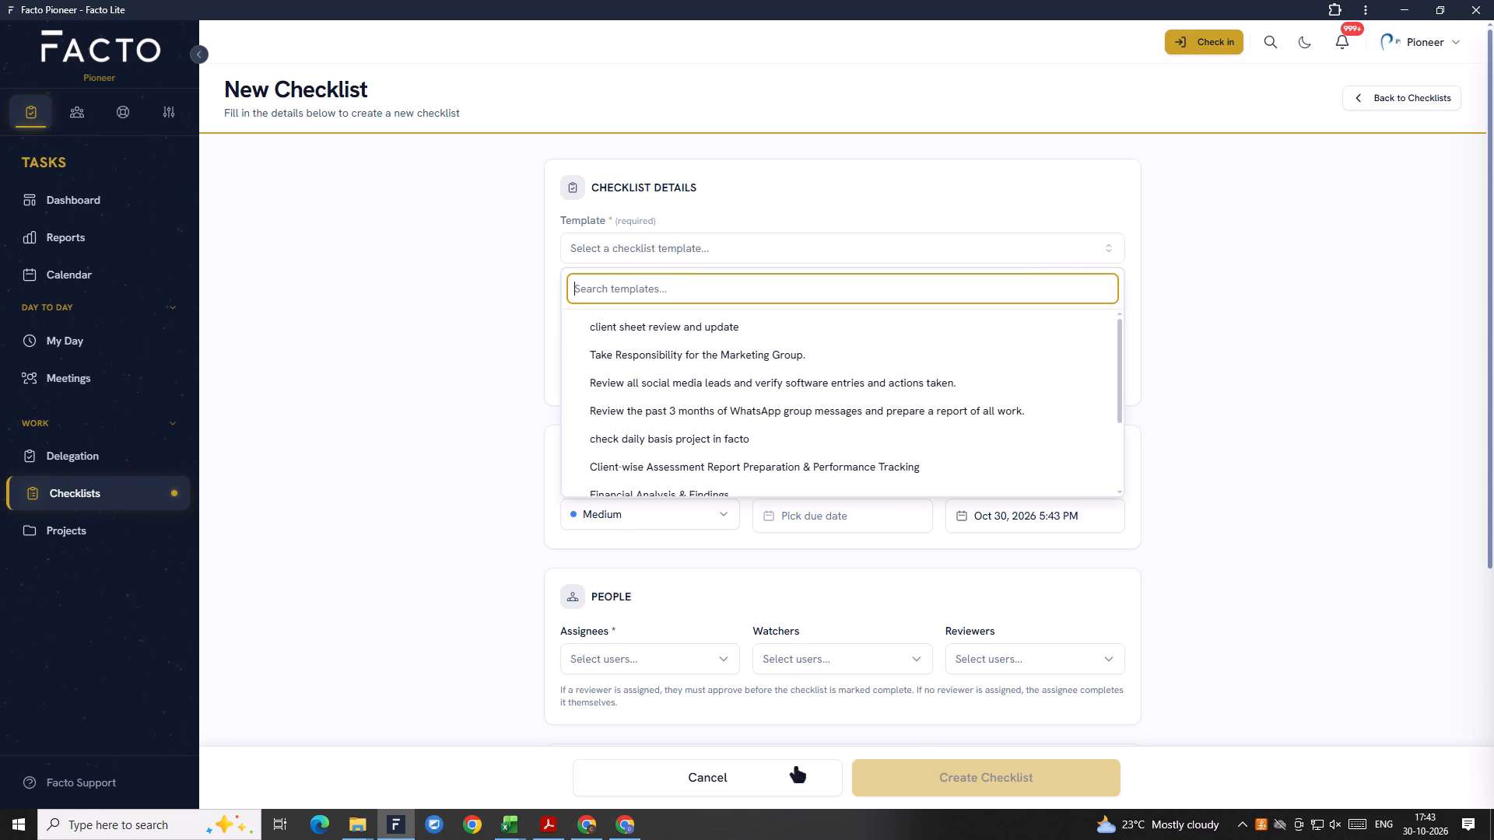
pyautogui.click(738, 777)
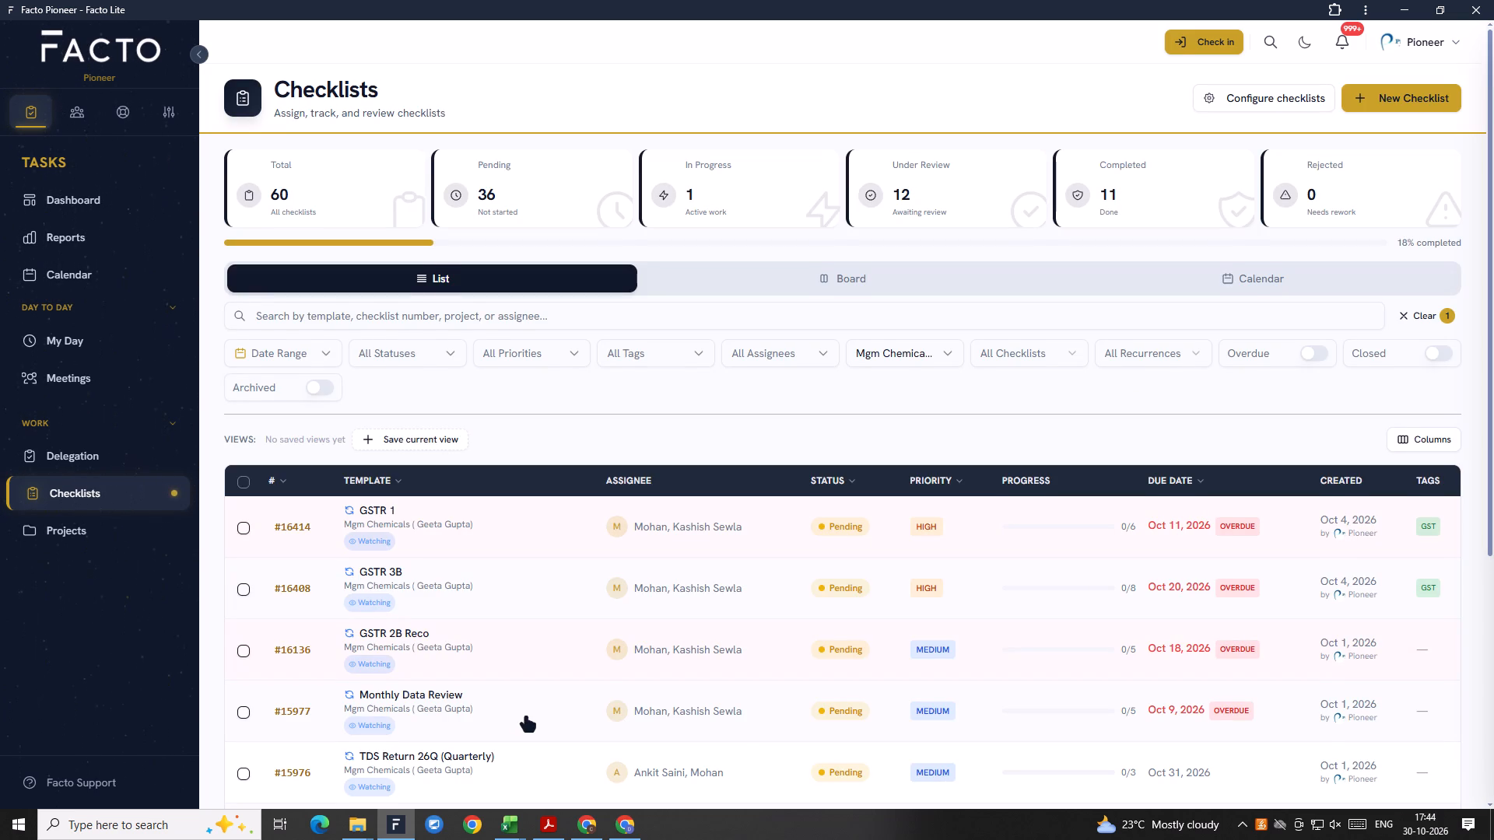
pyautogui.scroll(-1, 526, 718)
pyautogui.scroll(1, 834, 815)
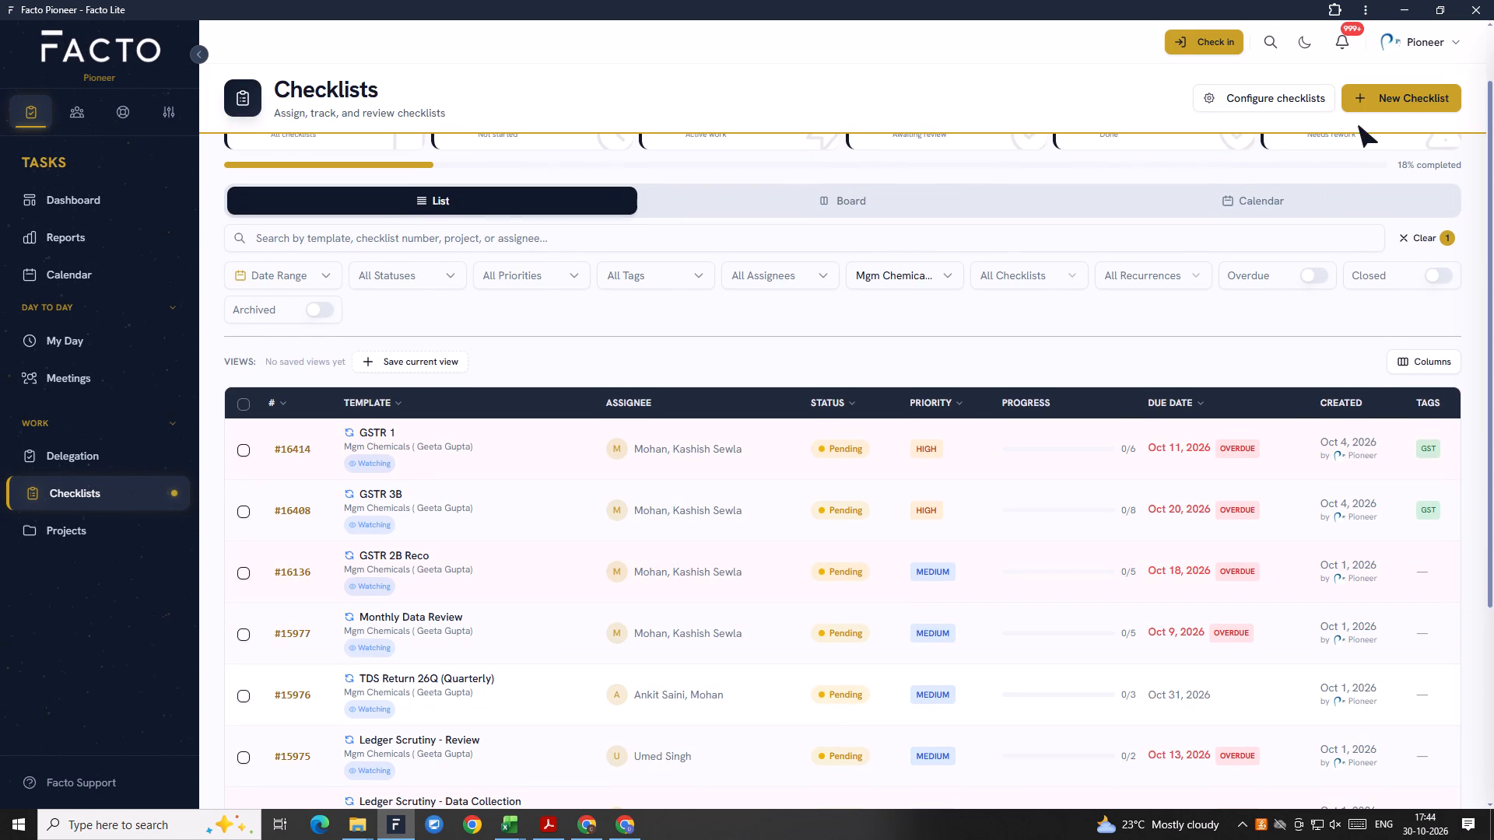
# Start a new checklist based on the TDS Return 24Q (Quarterly) template.
pyautogui.click(1363, 104)
pyautogui.scroll(2, 643, 362)
pyautogui.click(624, 257)
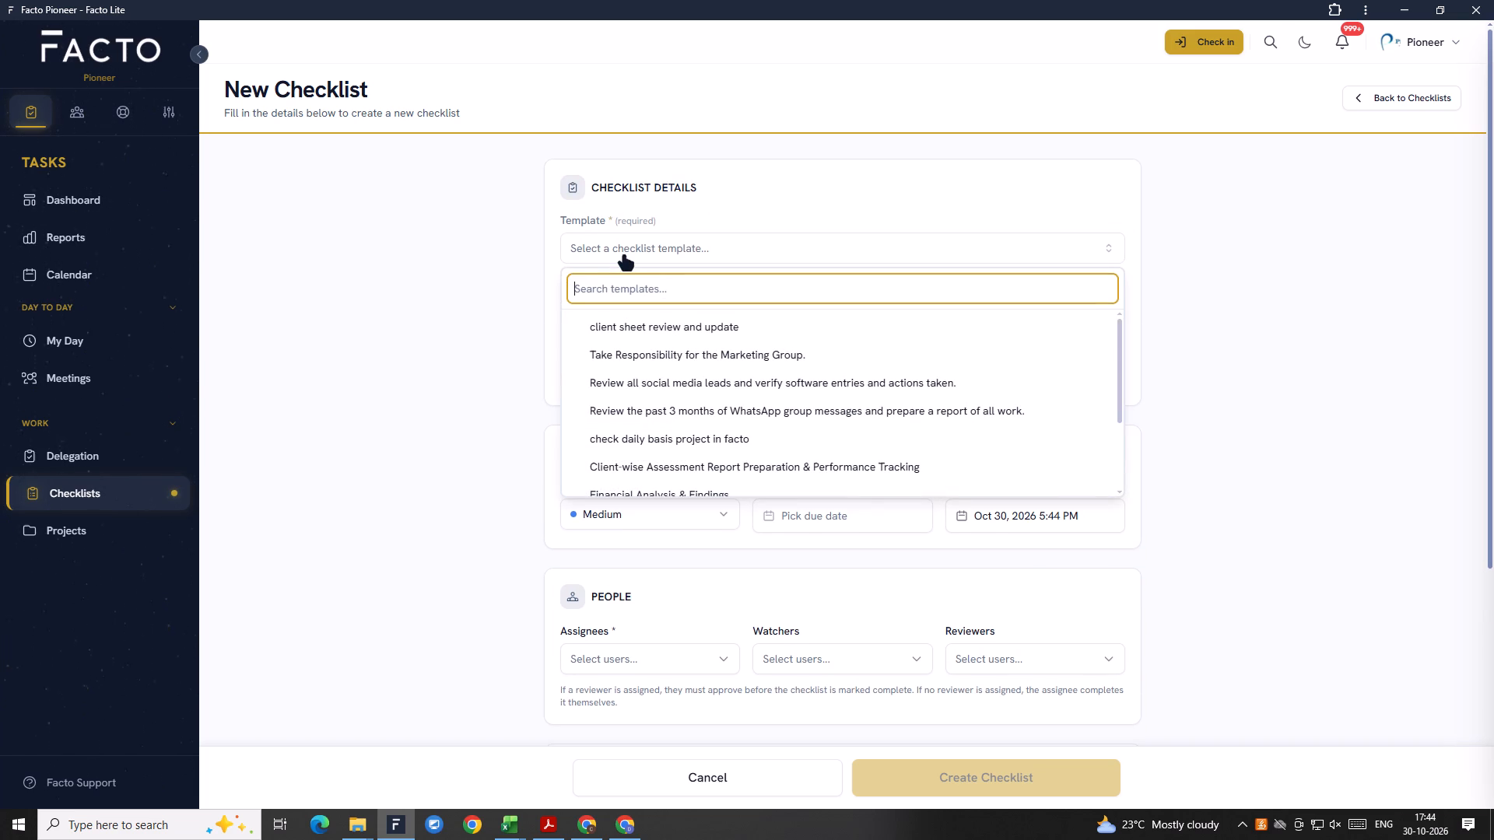
pyautogui.write('TDS')
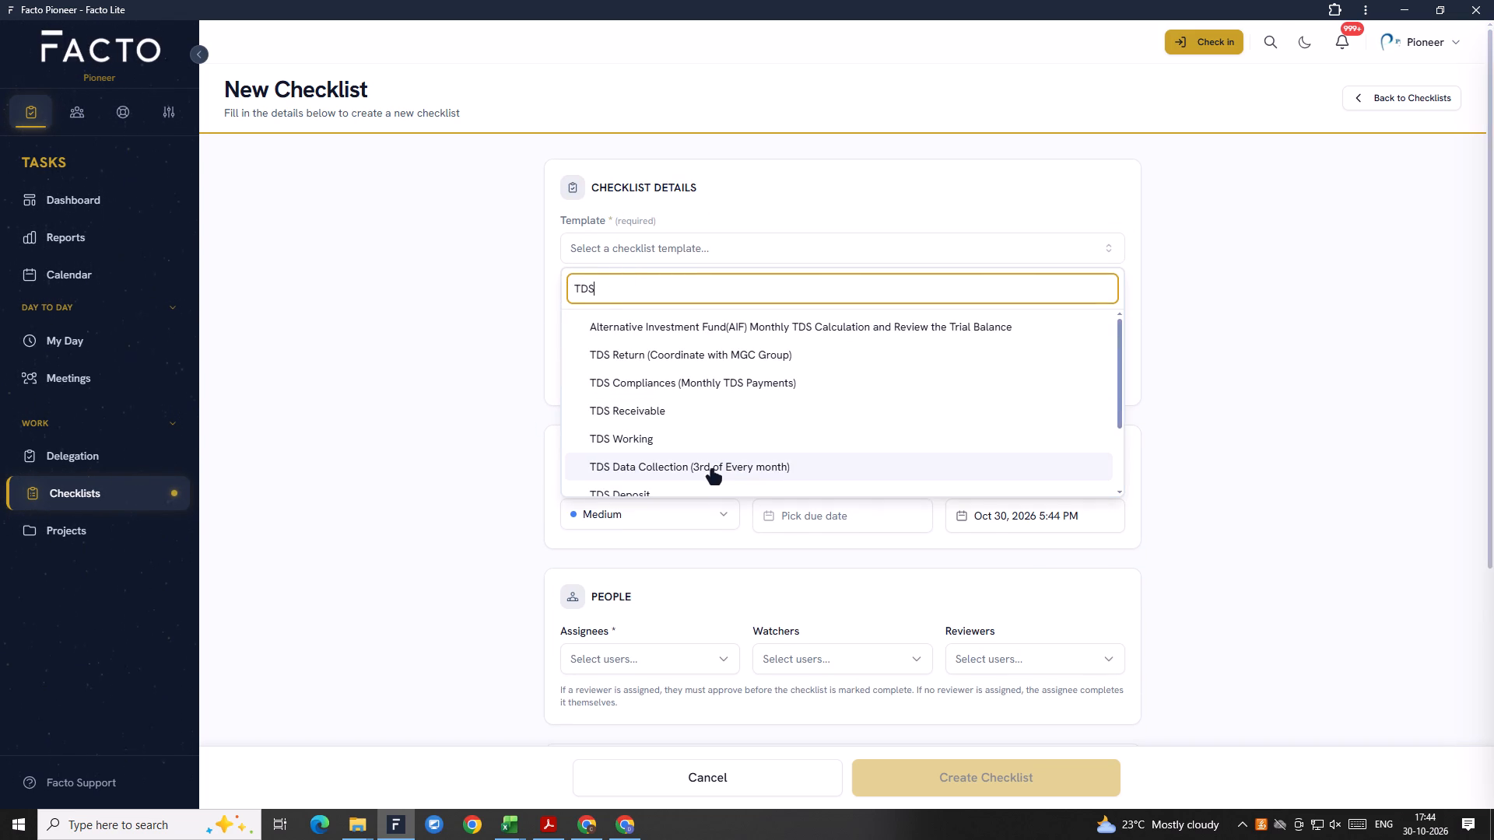
pyautogui.scroll(-4, 712, 471)
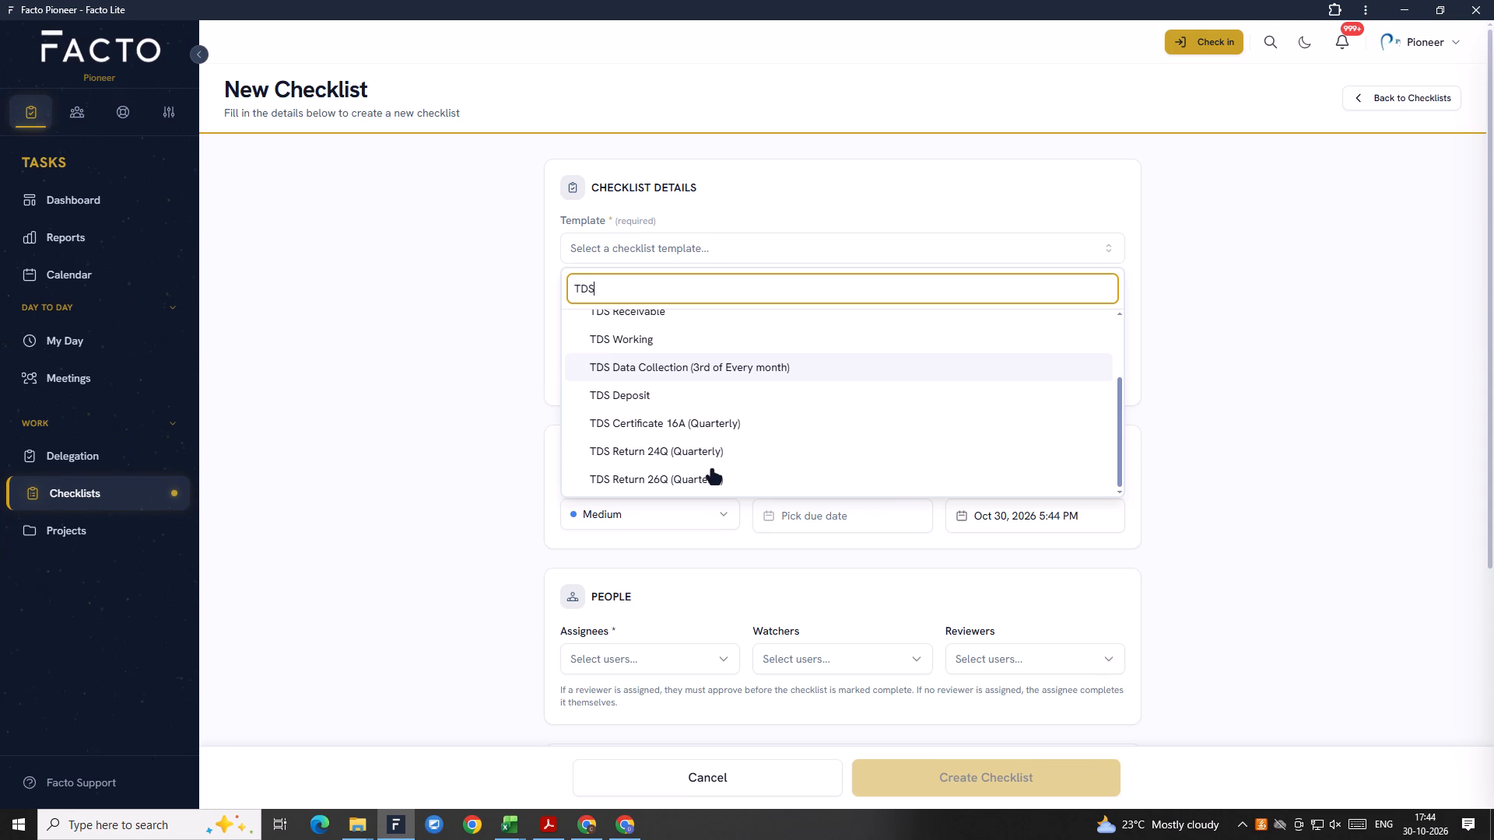
pyautogui.click(672, 455)
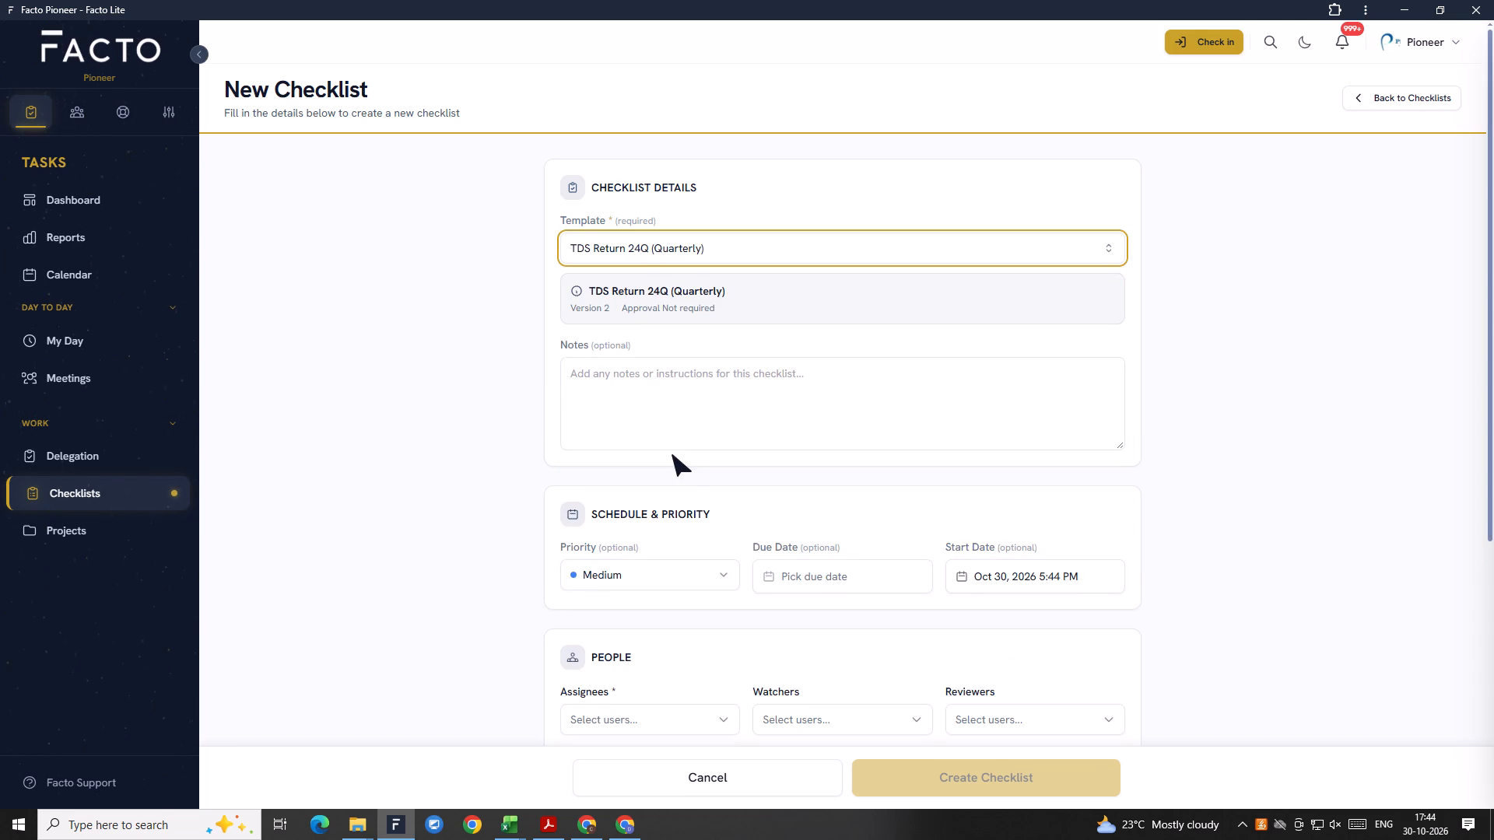
# Set the new checklist's due date to Oct 31, 2026 at 9:00 AM.
pyautogui.scroll(-2, 672, 469)
pyautogui.click(798, 417)
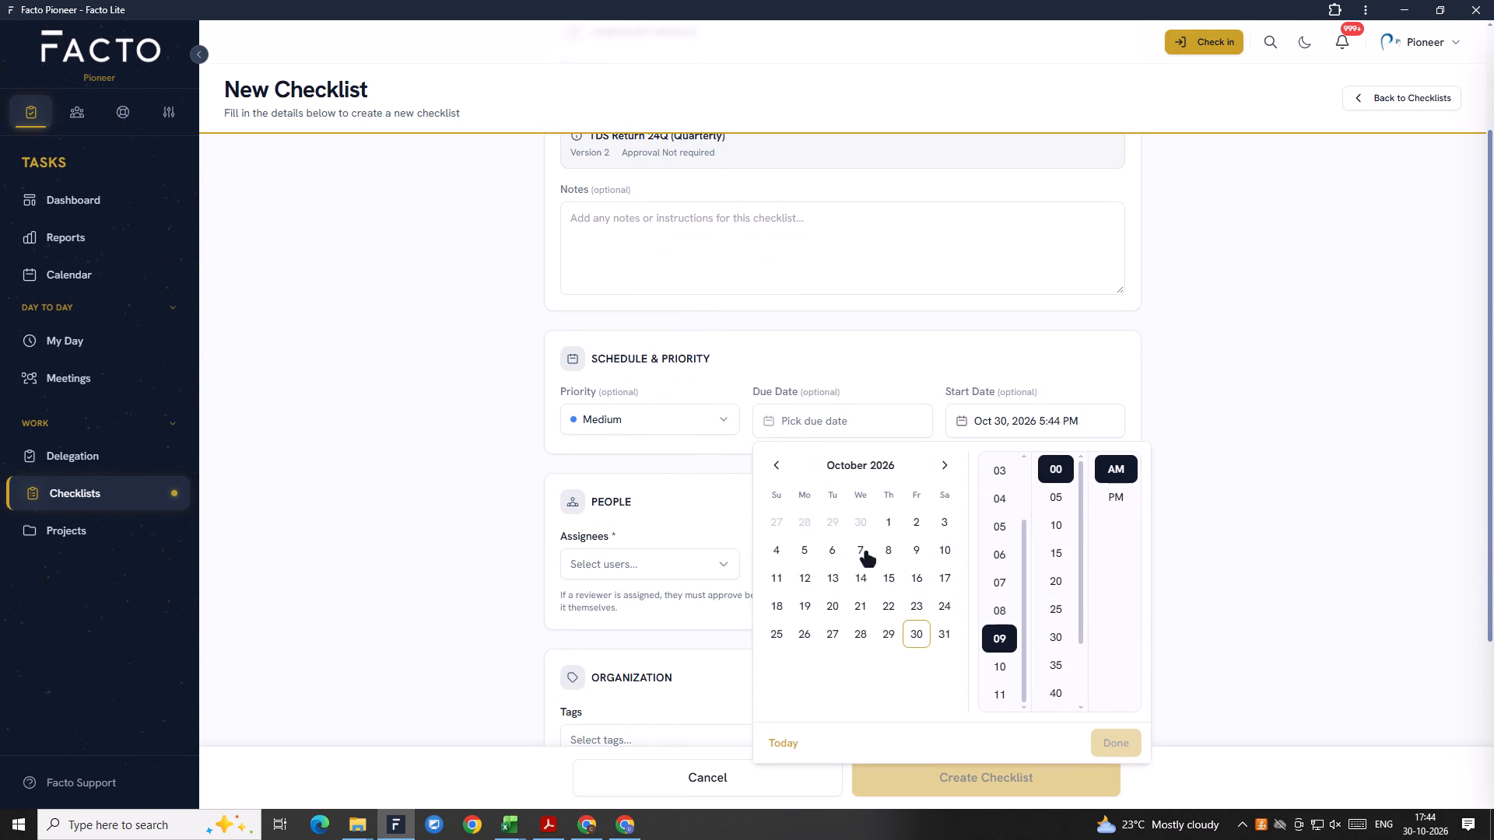
pyautogui.click(942, 634)
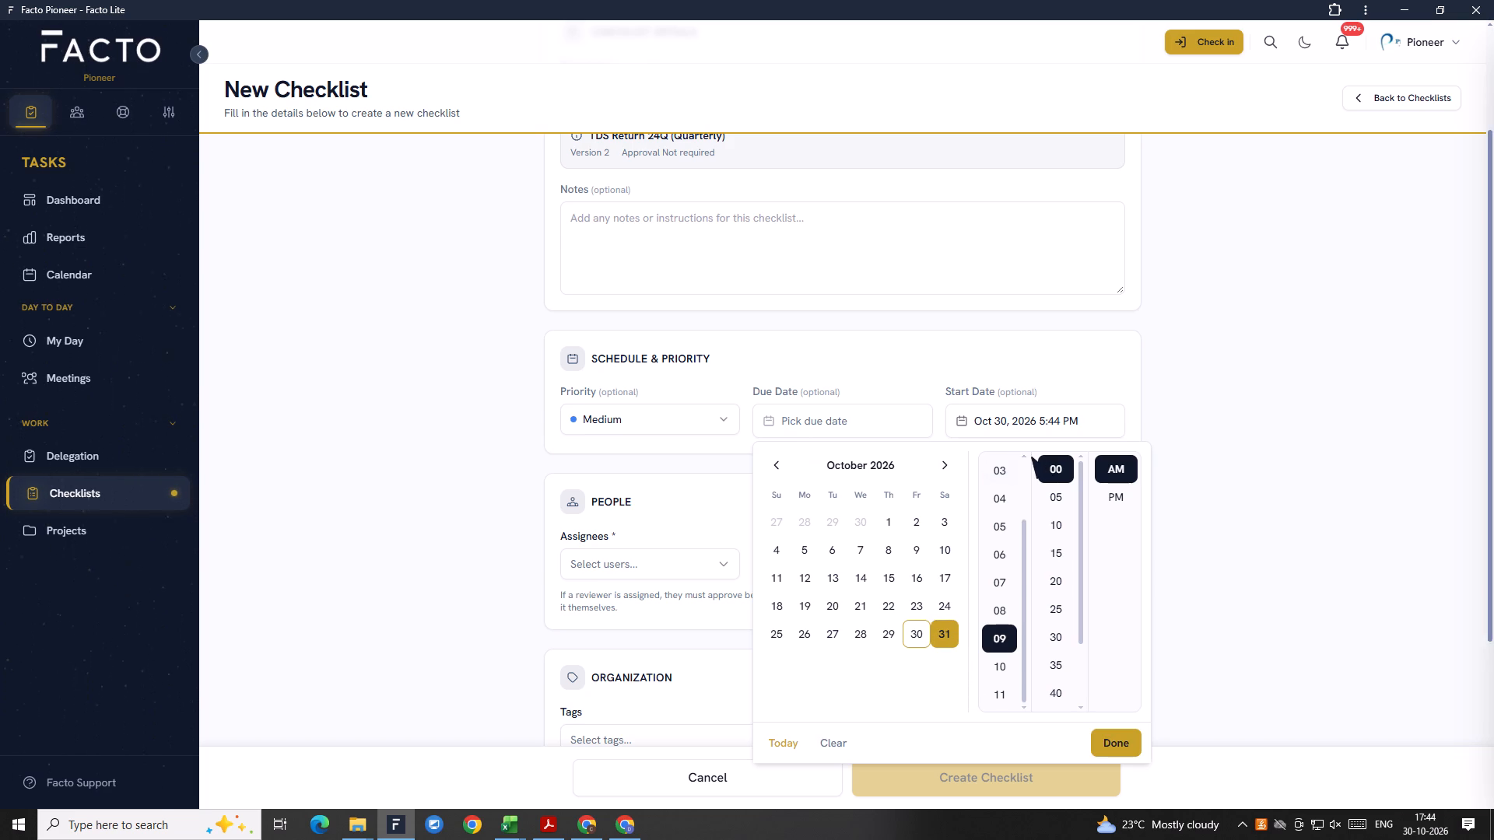
pyautogui.click(1103, 742)
pyautogui.scroll(-2, 799, 629)
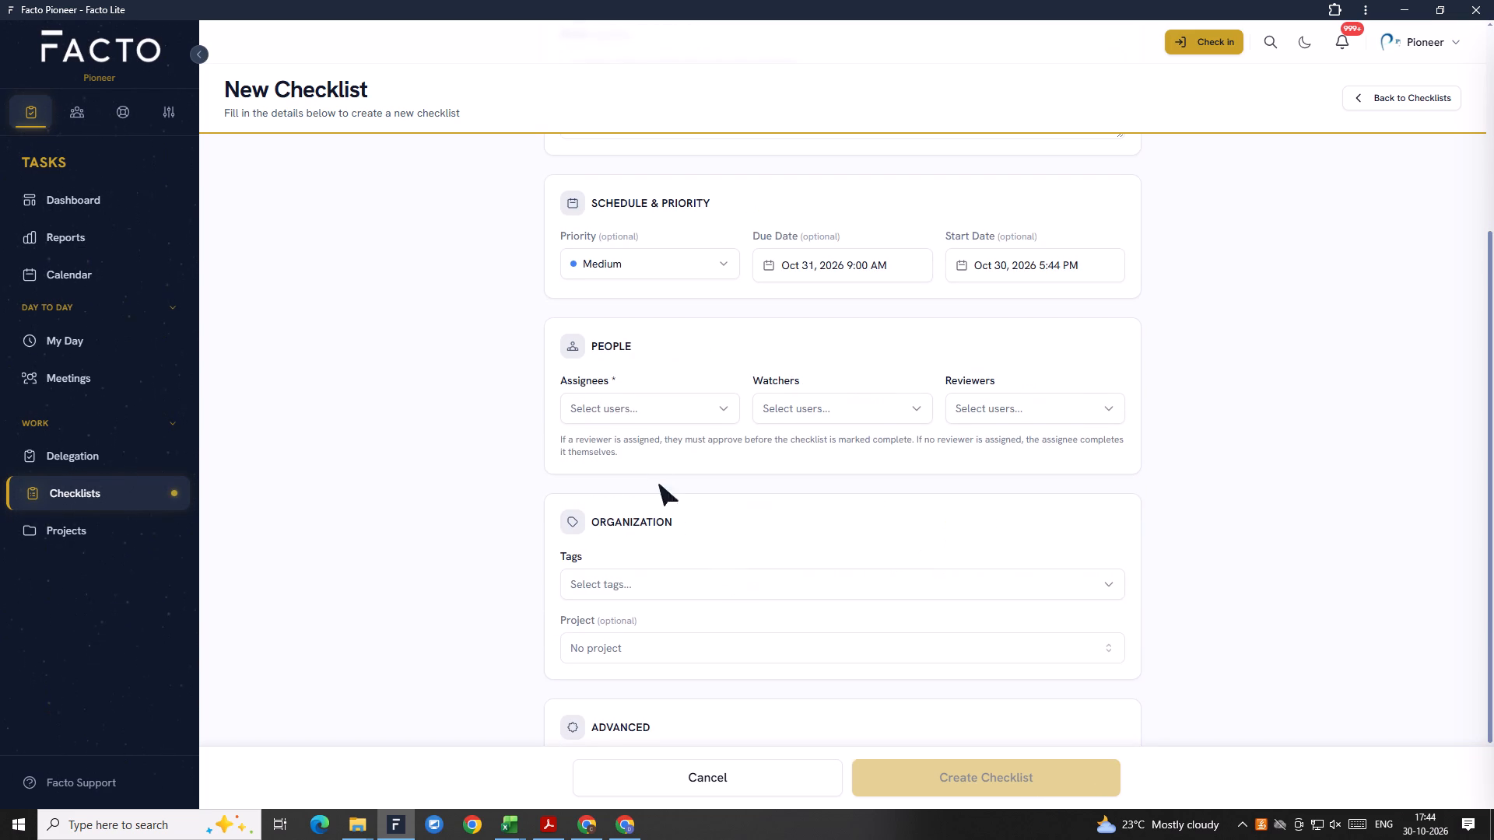
# Assign the new checklist to Mohan and Kashish.
pyautogui.click(620, 401)
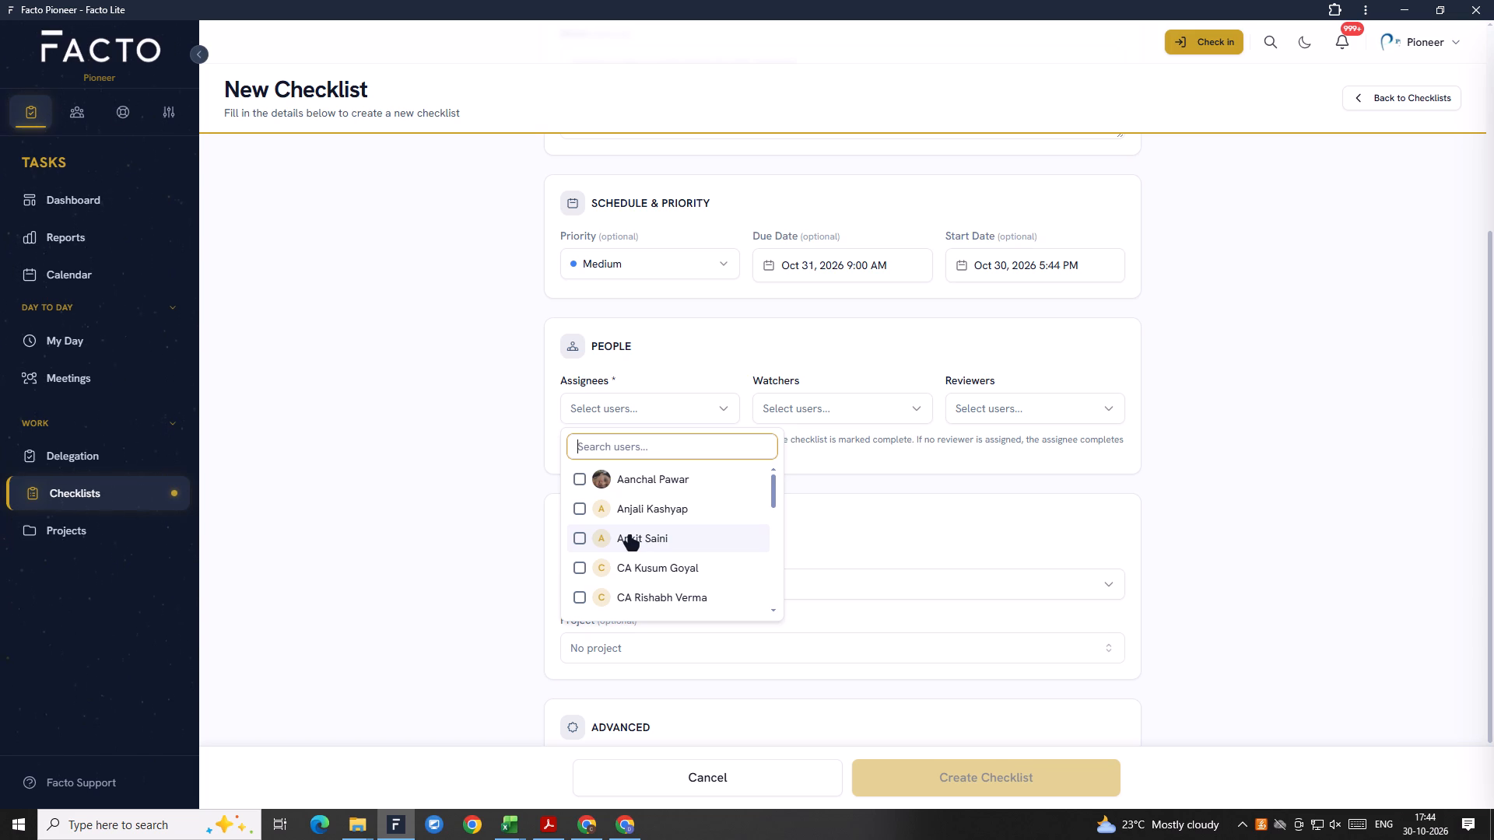
pyautogui.write('MO')
pyautogui.press('h')
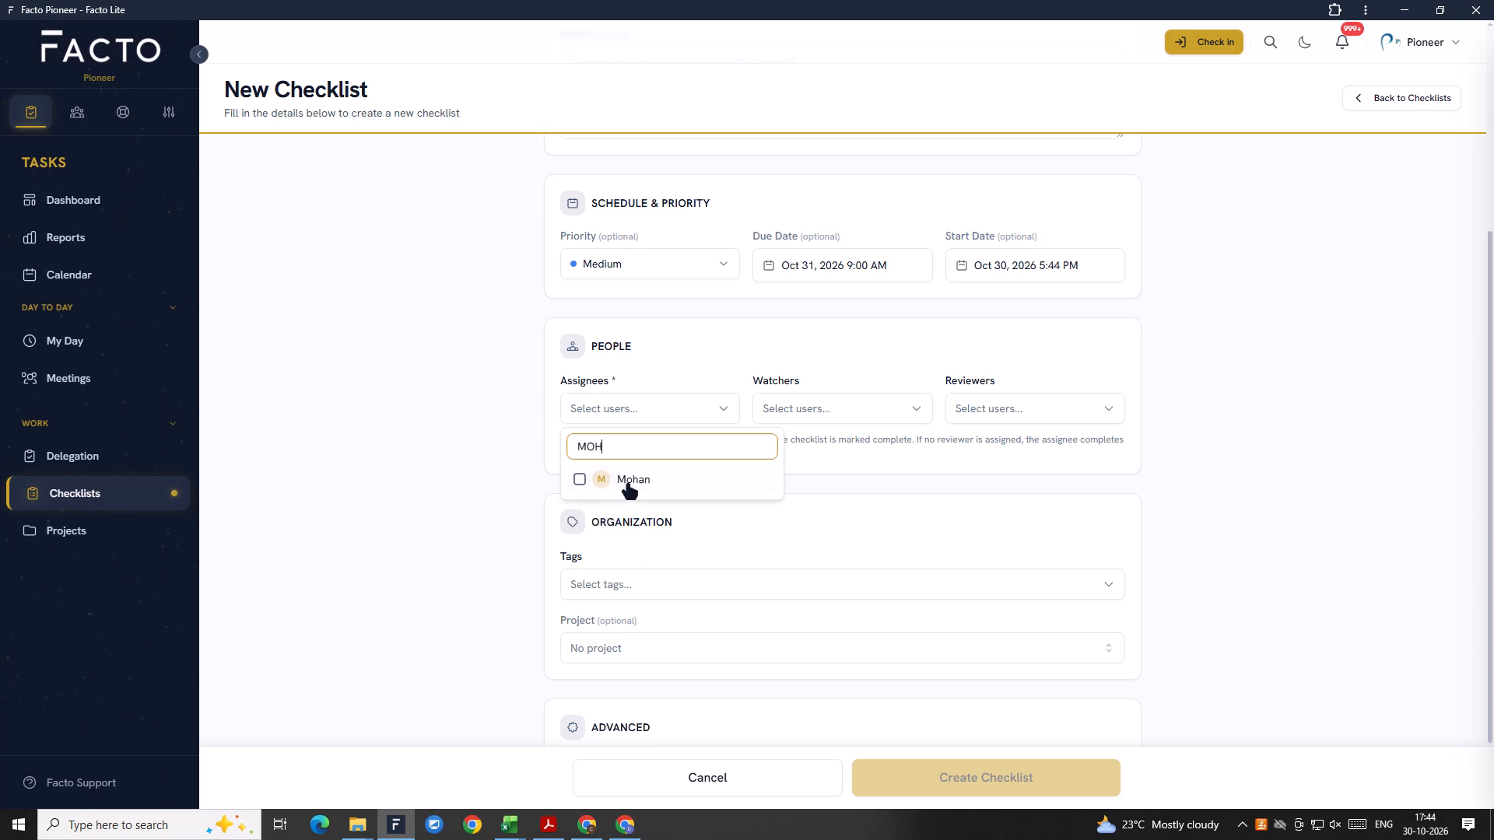
pyautogui.click(628, 485)
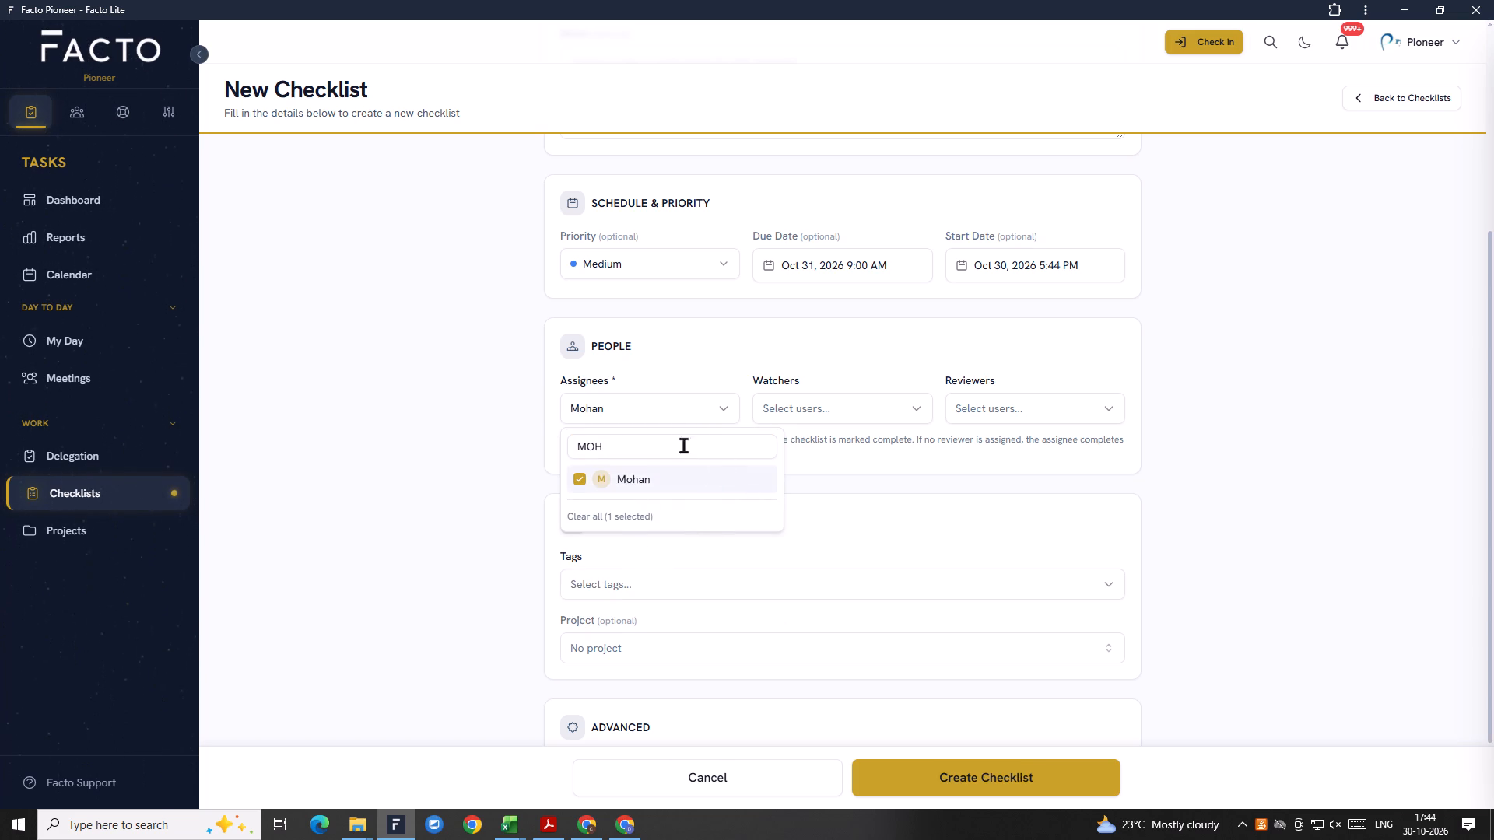
pyautogui.click(649, 436)
pyautogui.press('BackSpace')
pyautogui.press('BackSpace')
pyautogui.press('BackSpace')
pyautogui.press('BackSpace')
pyautogui.press('BackSpace')
pyautogui.press('BackSpace')
pyautogui.press('BackSpace')
pyautogui.press('BackSpace')
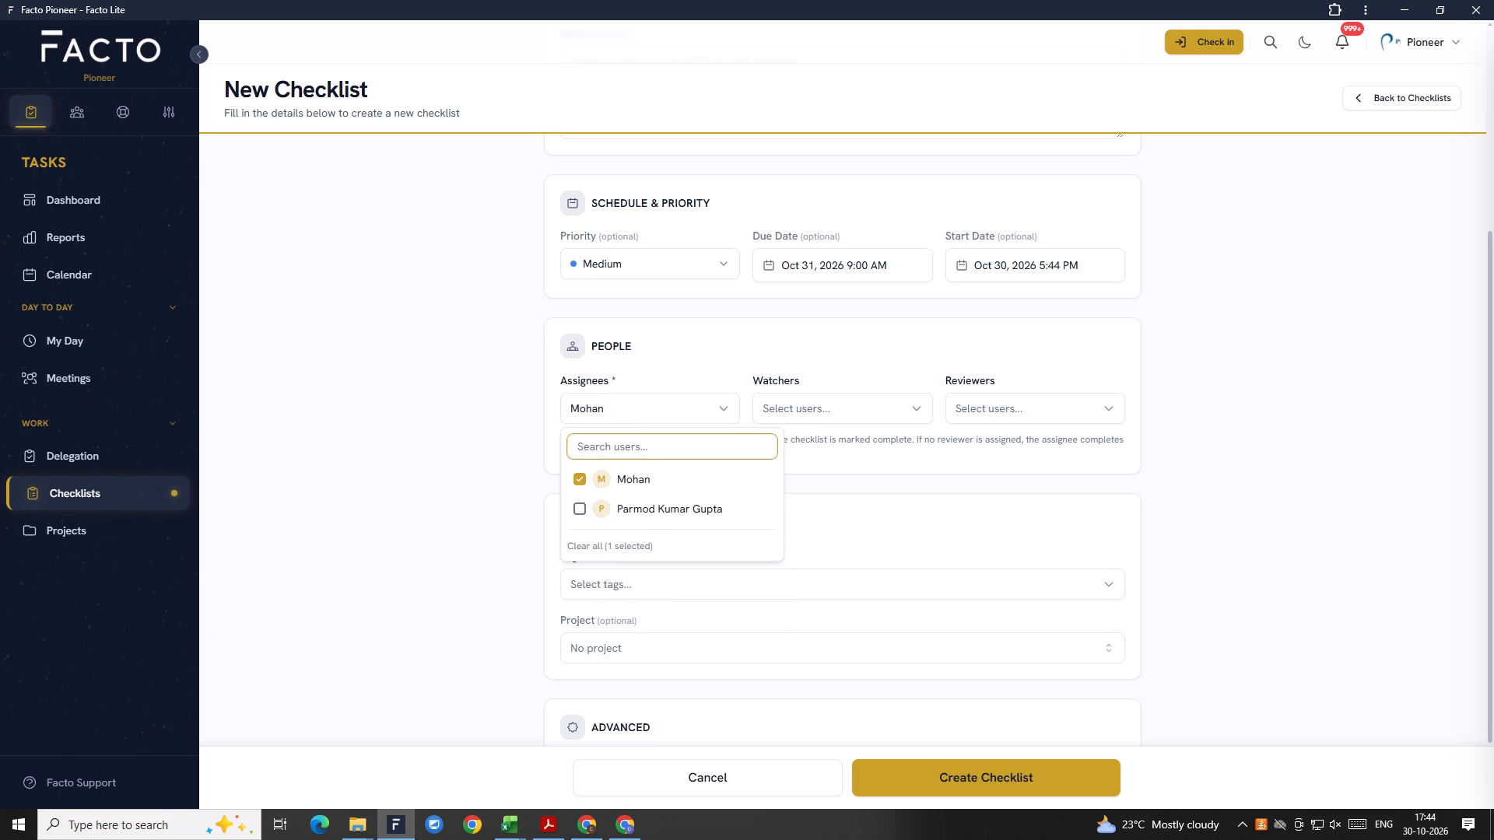
pyautogui.write('KAS')
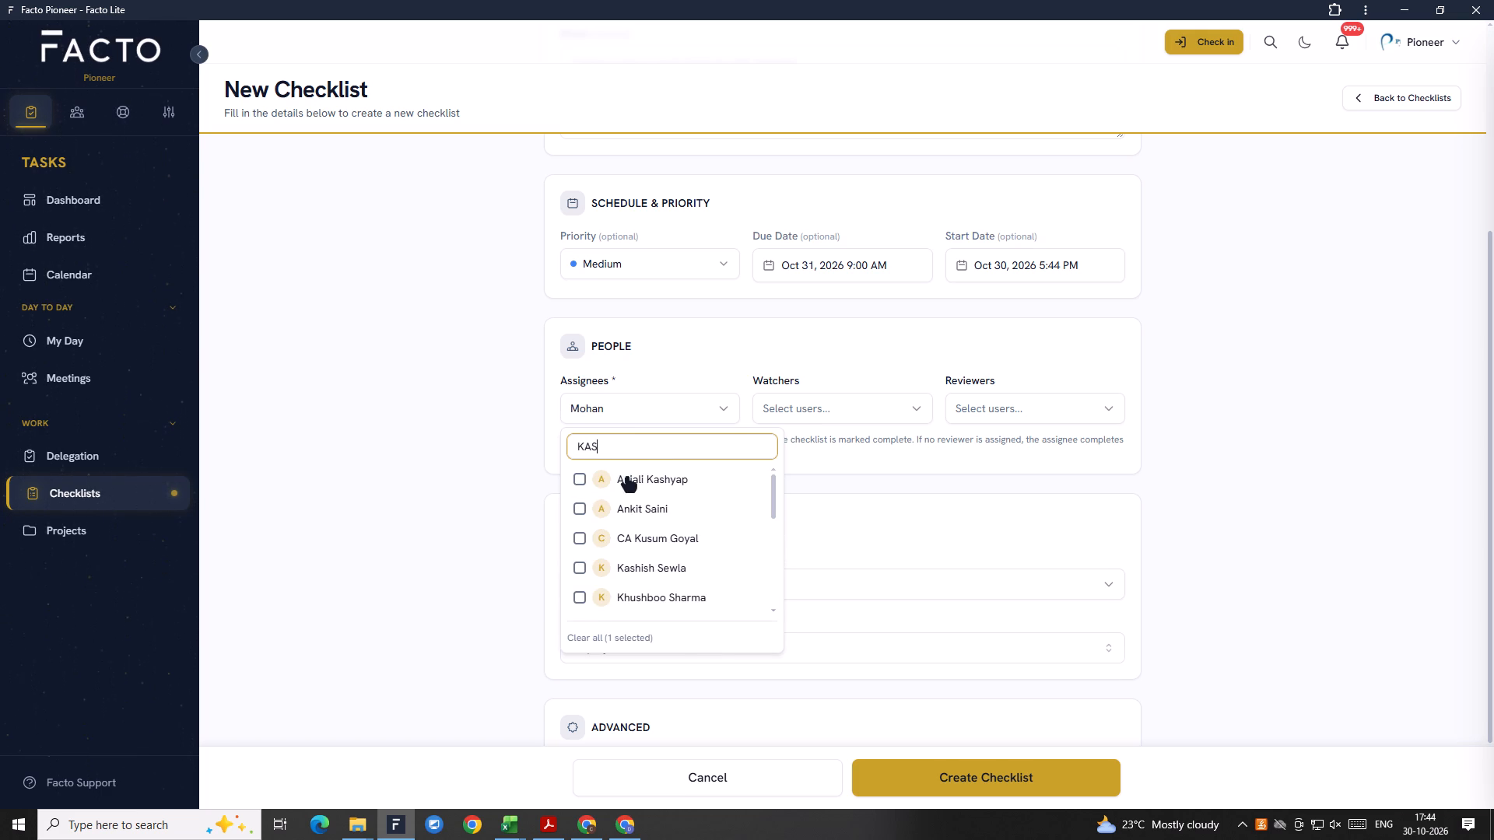
pyautogui.click(655, 510)
# Set CA Saurabh as the reviewer of the new checklist.
pyautogui.click(836, 411)
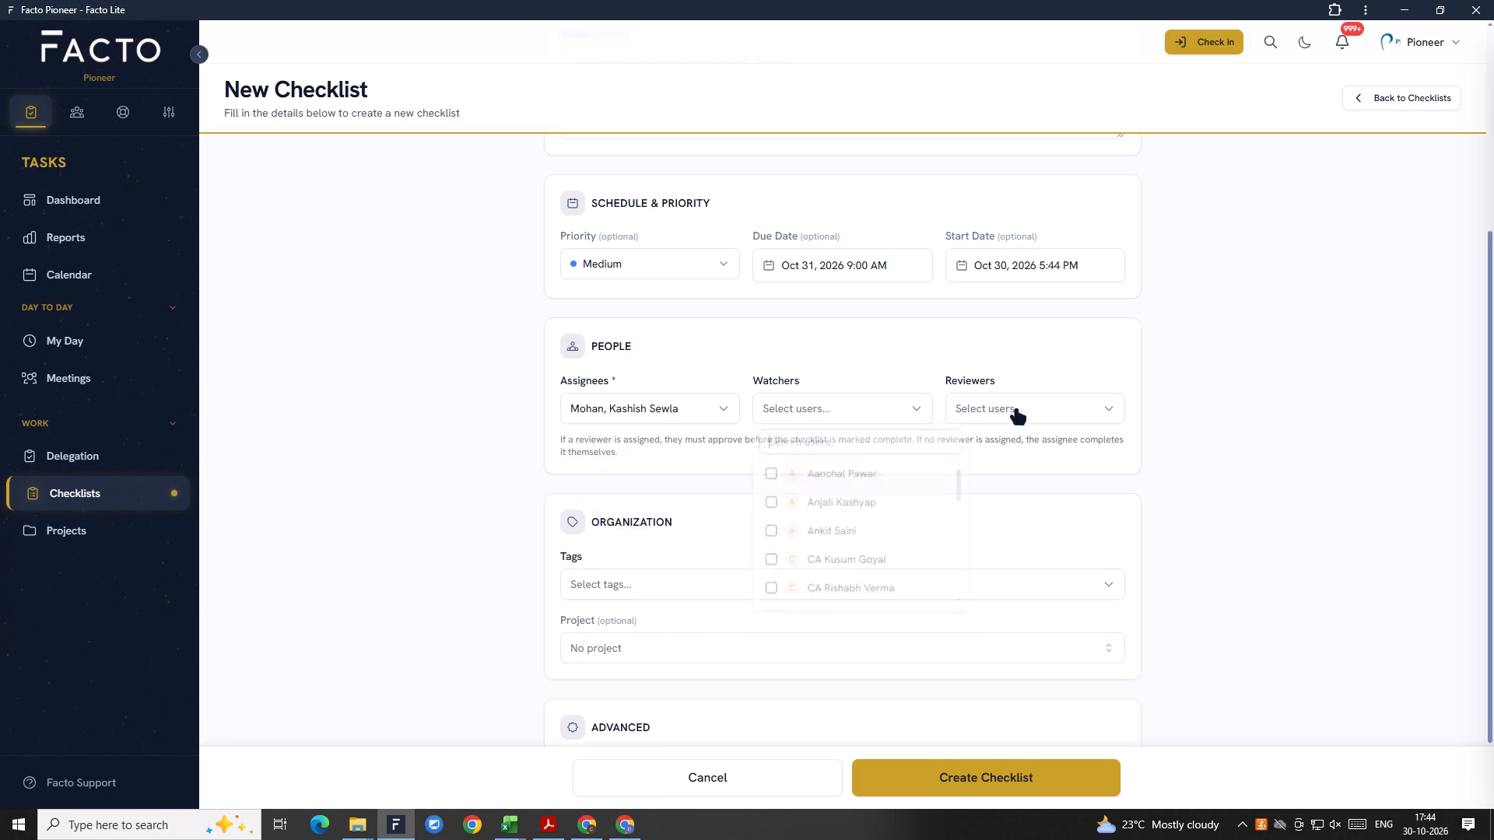
pyautogui.click(1034, 406)
pyautogui.scroll(-2, 1043, 595)
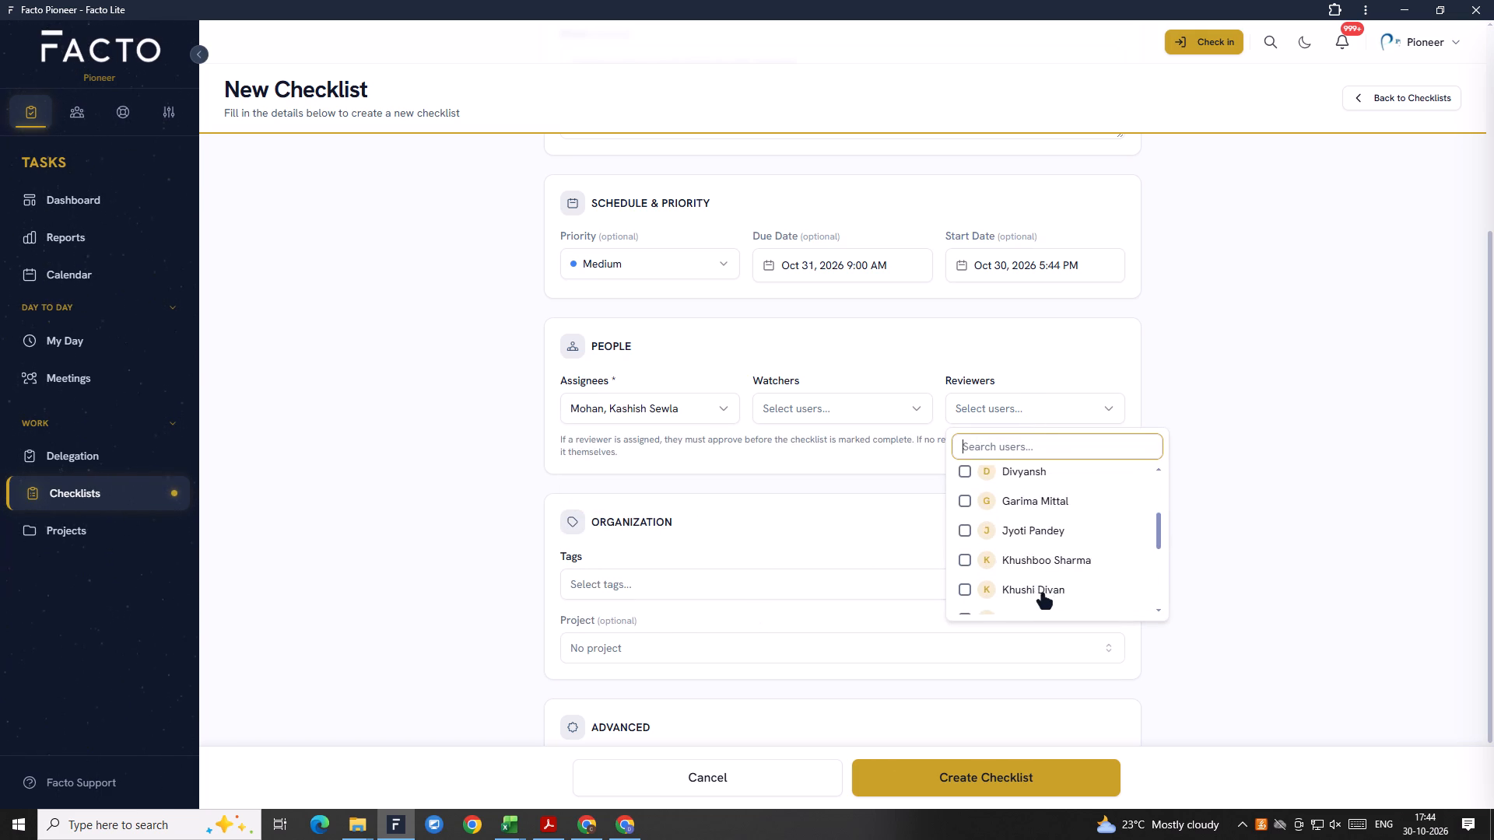
pyautogui.scroll(-9, 1043, 595)
pyautogui.scroll(5, 1043, 595)
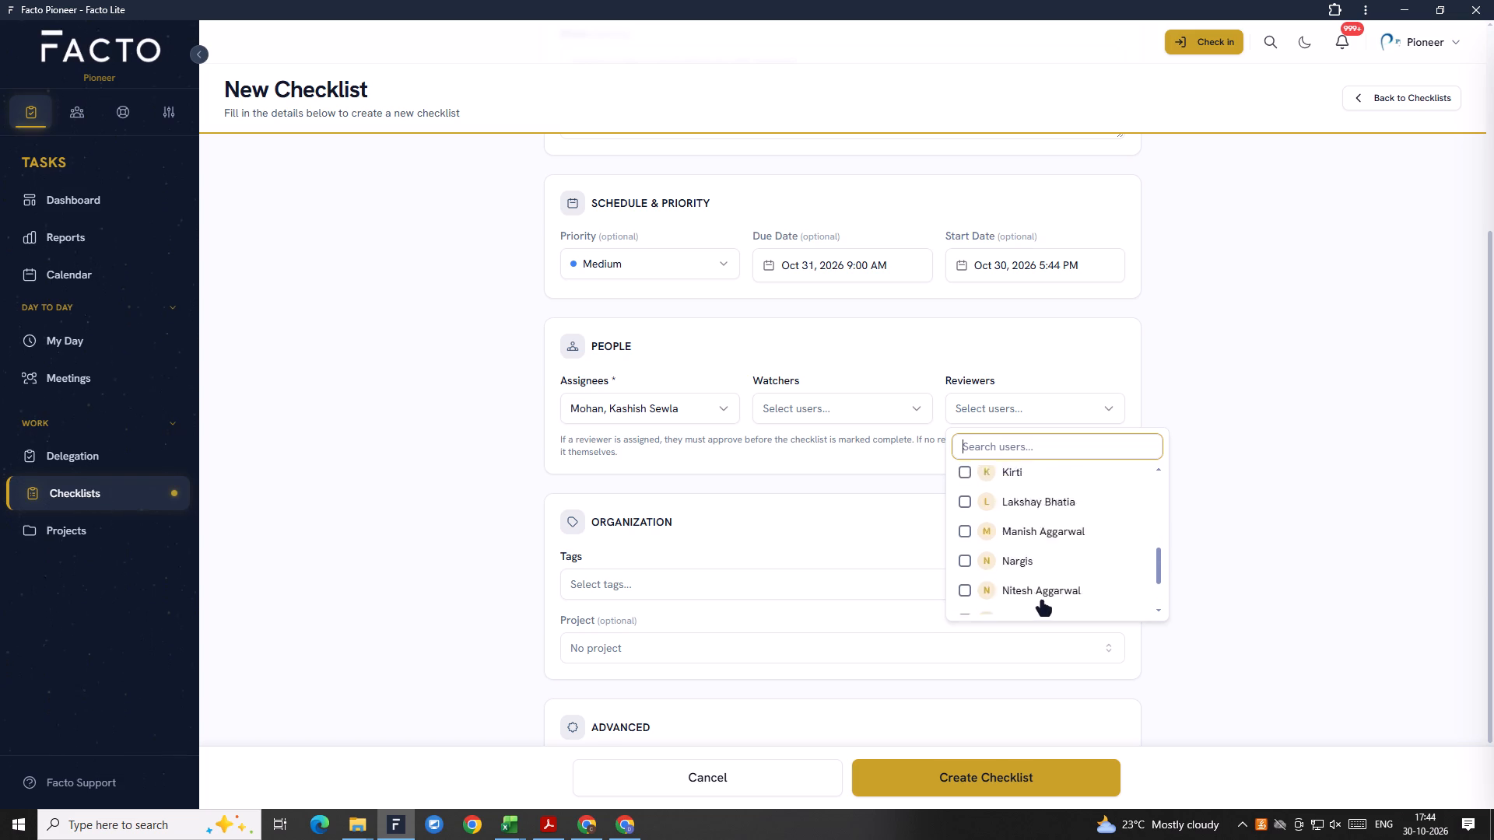
pyautogui.scroll(8, 1042, 602)
pyautogui.click(1050, 545)
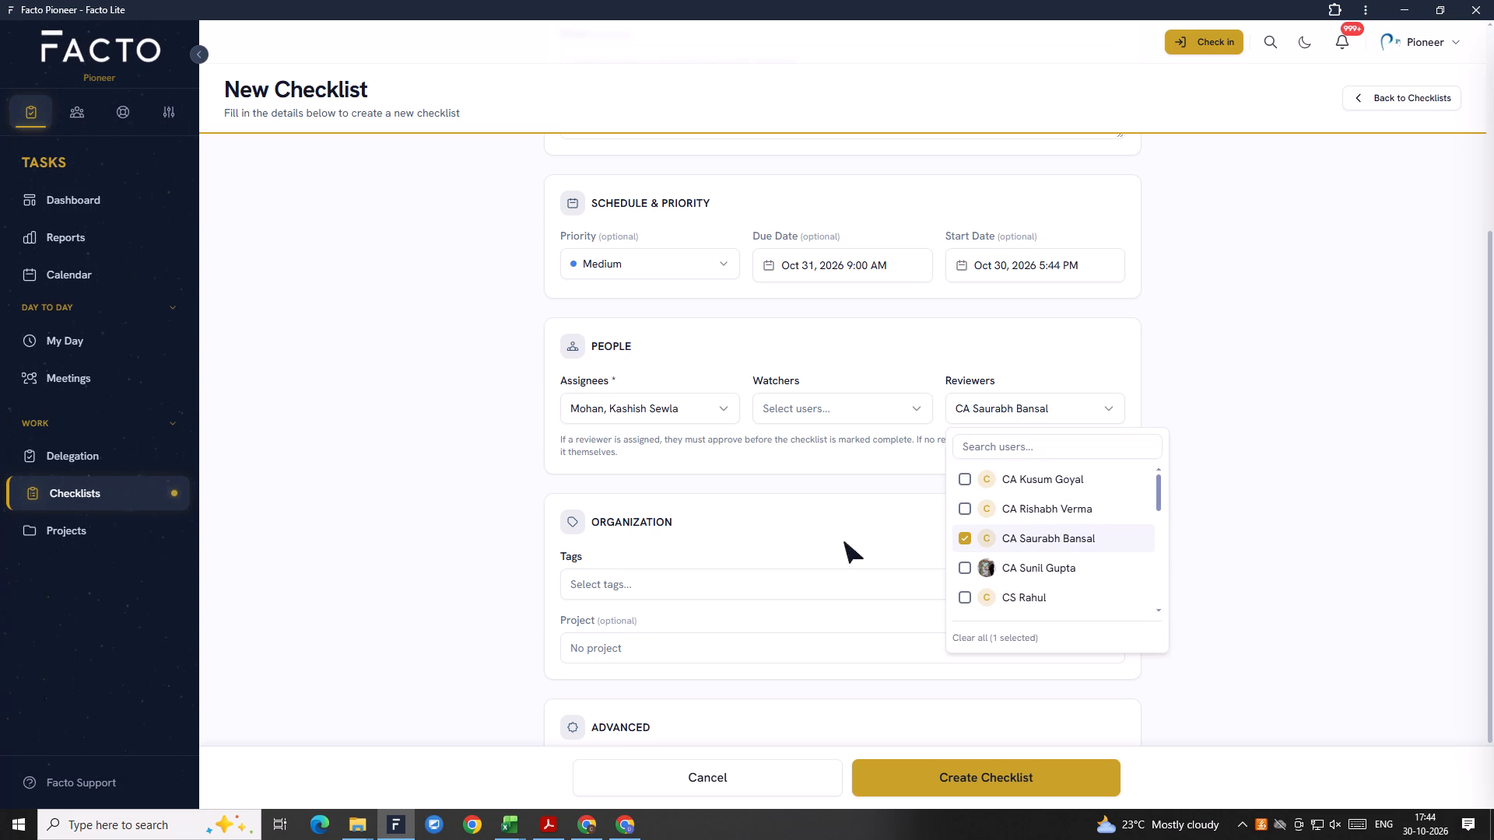
pyautogui.click(765, 527)
# Link the new checklist to the Mgm Chemicals project.
pyautogui.scroll(-2, 764, 565)
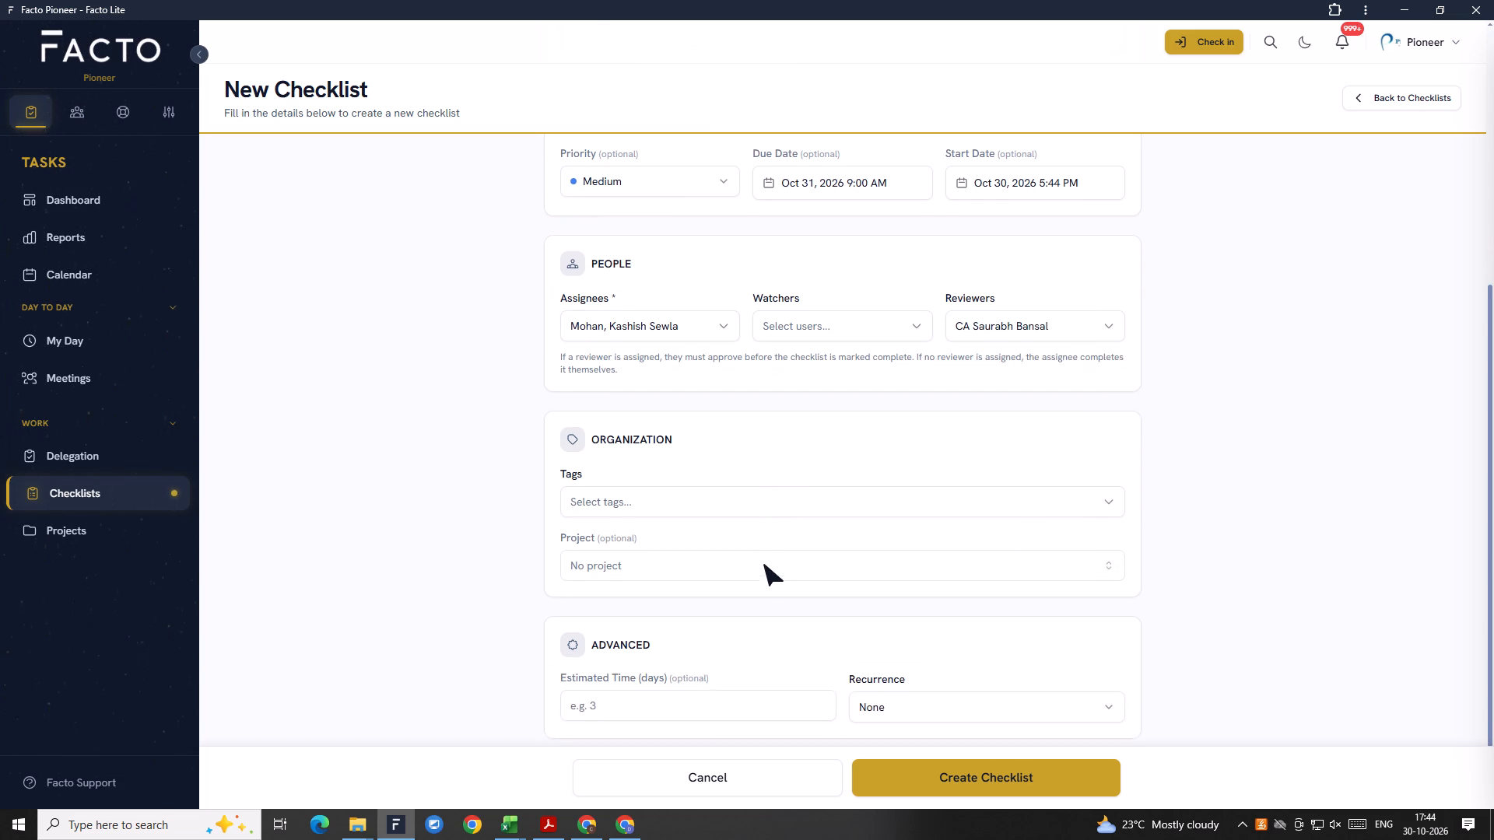
pyautogui.scroll(-3, 764, 565)
pyautogui.click(653, 572)
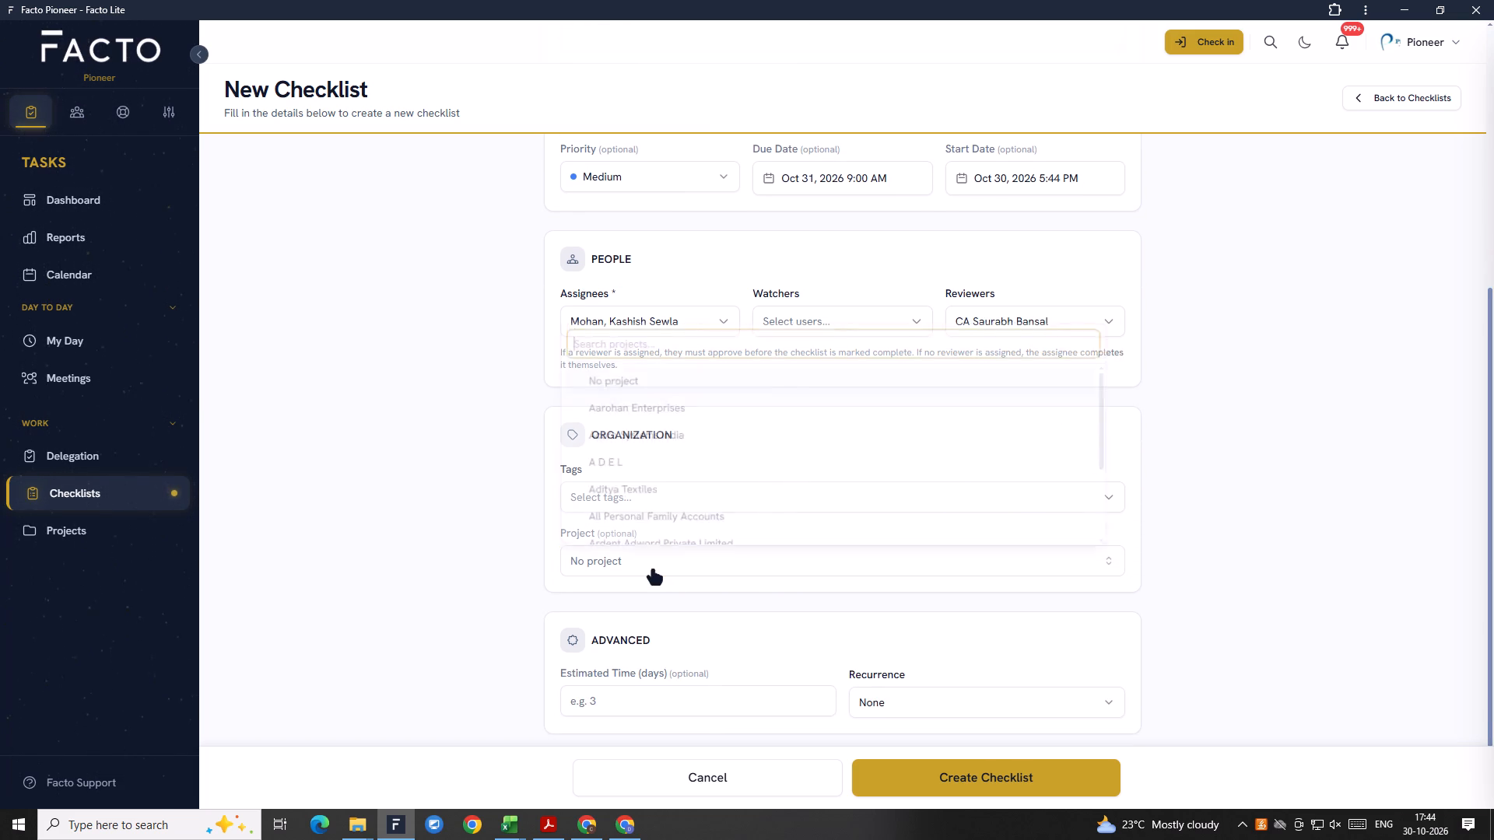
pyautogui.hotkey('ctrl', 'v')
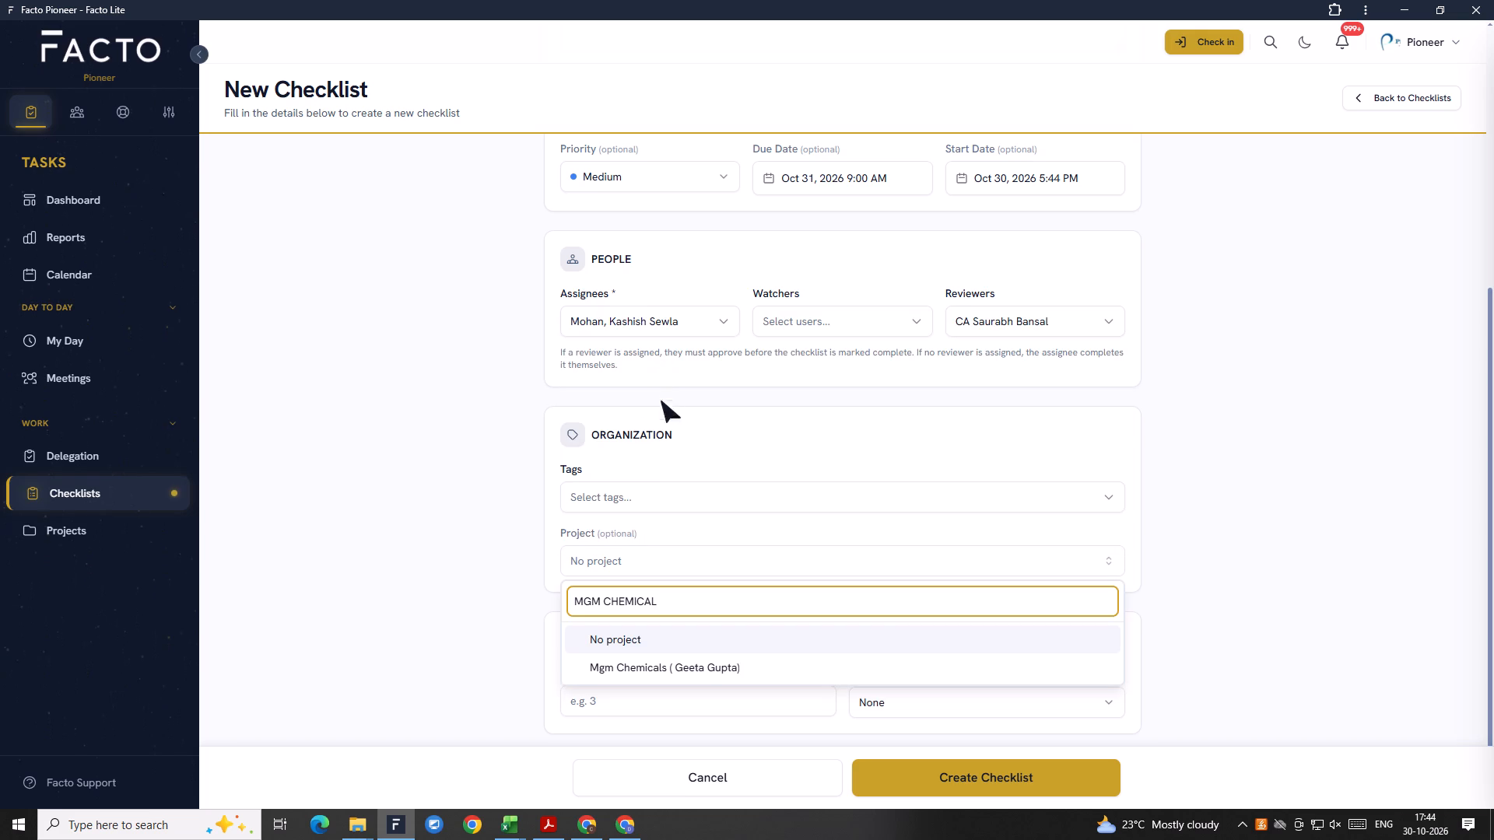
pyautogui.click(665, 667)
# Set the new checklist's recurrence to Monthly after checking its template and schedule details.
pyautogui.scroll(-2, 682, 625)
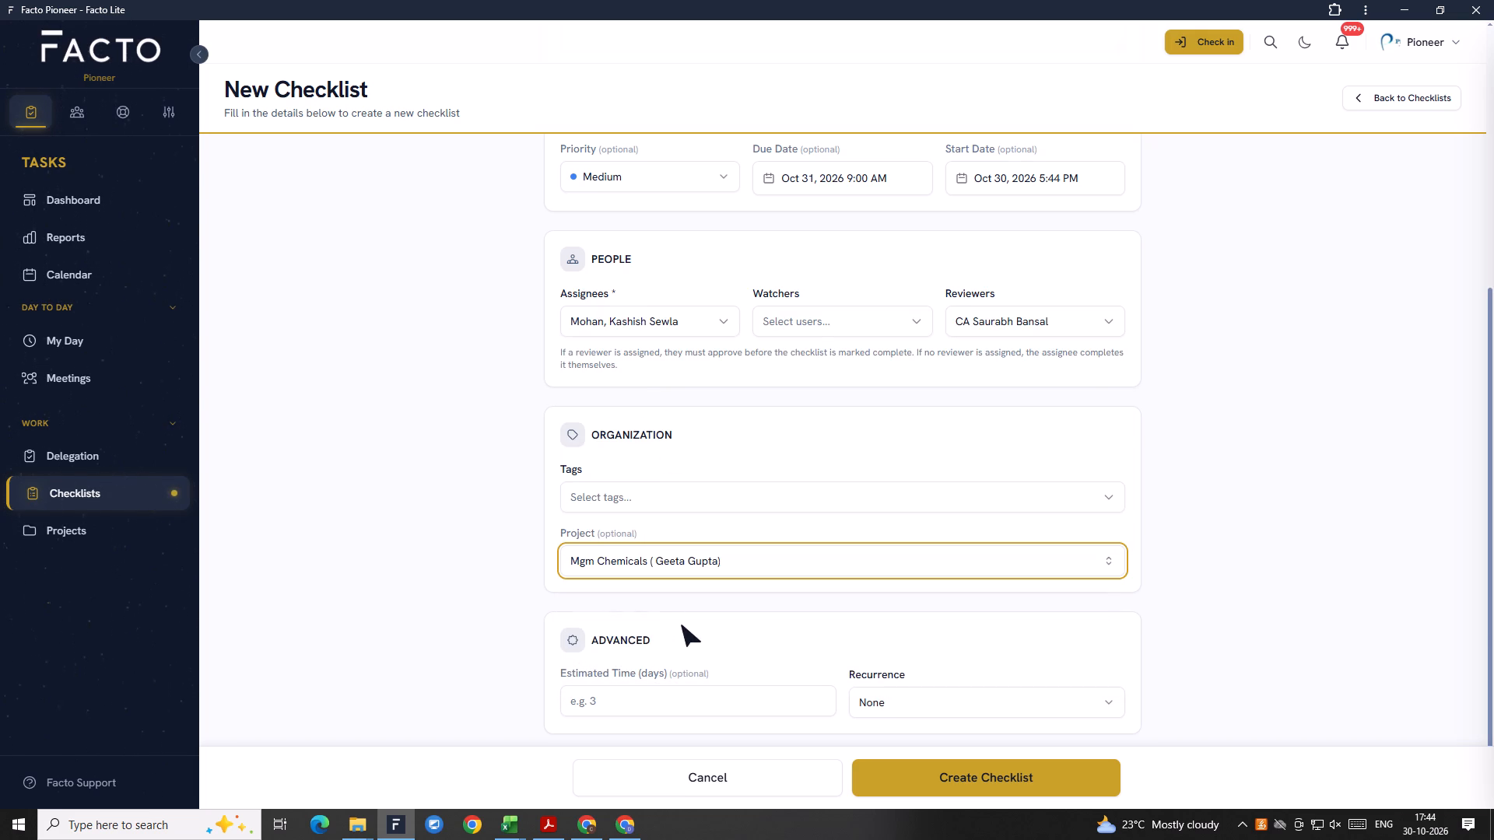
pyautogui.scroll(-2, 828, 675)
pyautogui.click(895, 694)
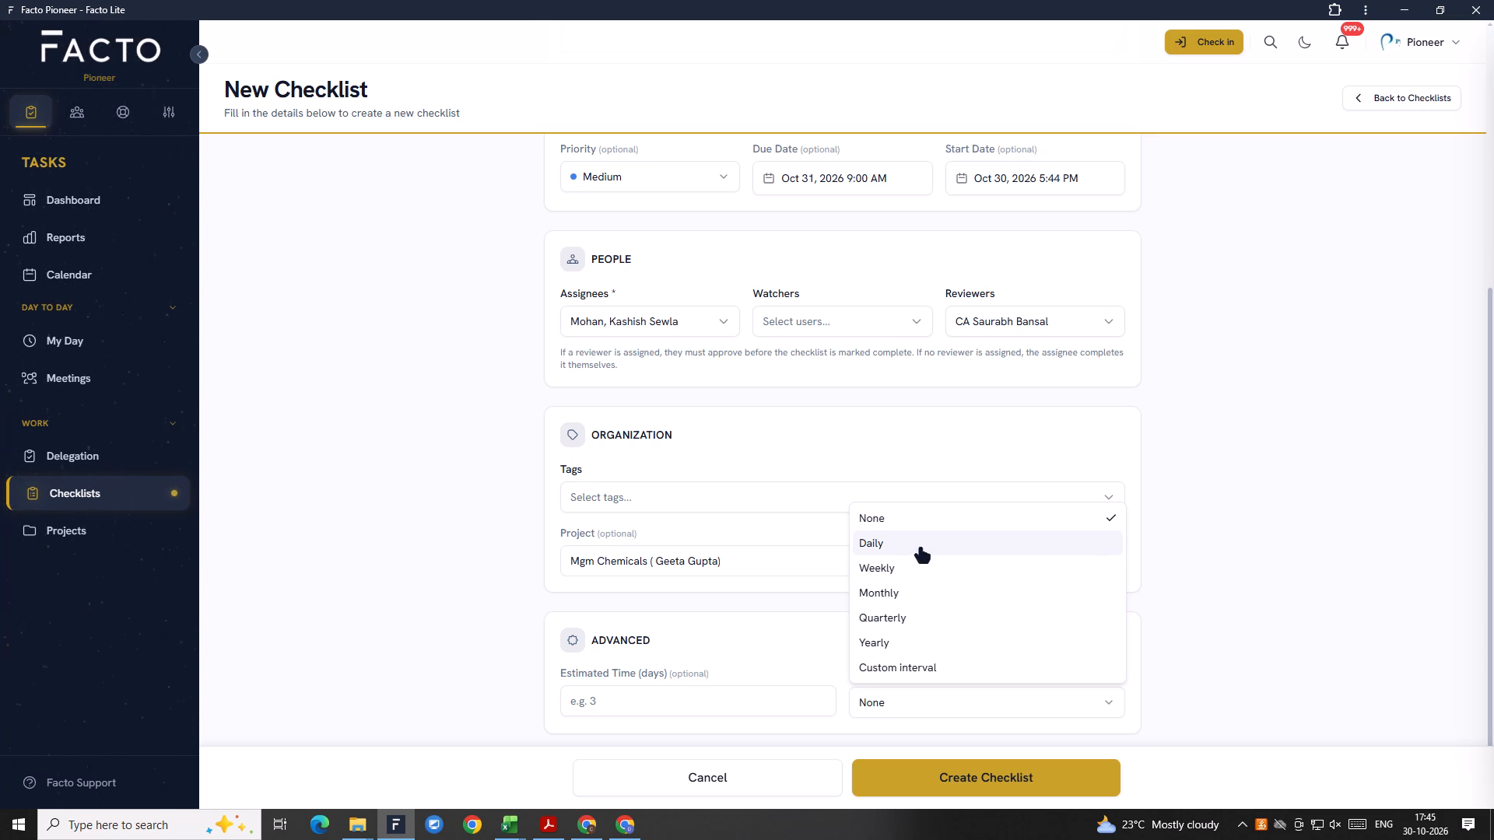
pyautogui.scroll(4, 928, 549)
pyautogui.scroll(1, 835, 581)
pyautogui.click(726, 422)
pyautogui.scroll(7, 740, 471)
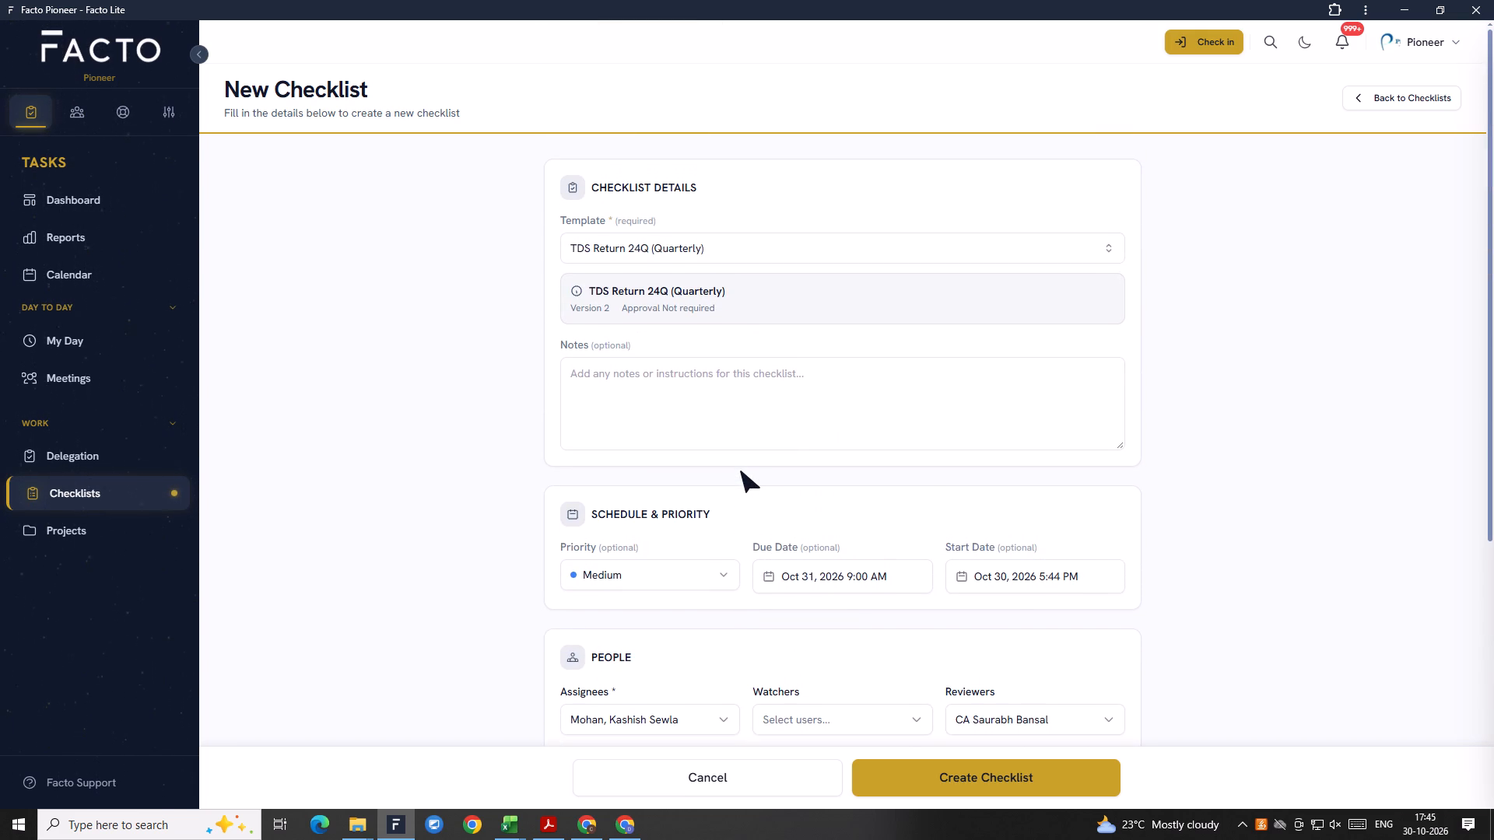
pyautogui.scroll(-7, 741, 471)
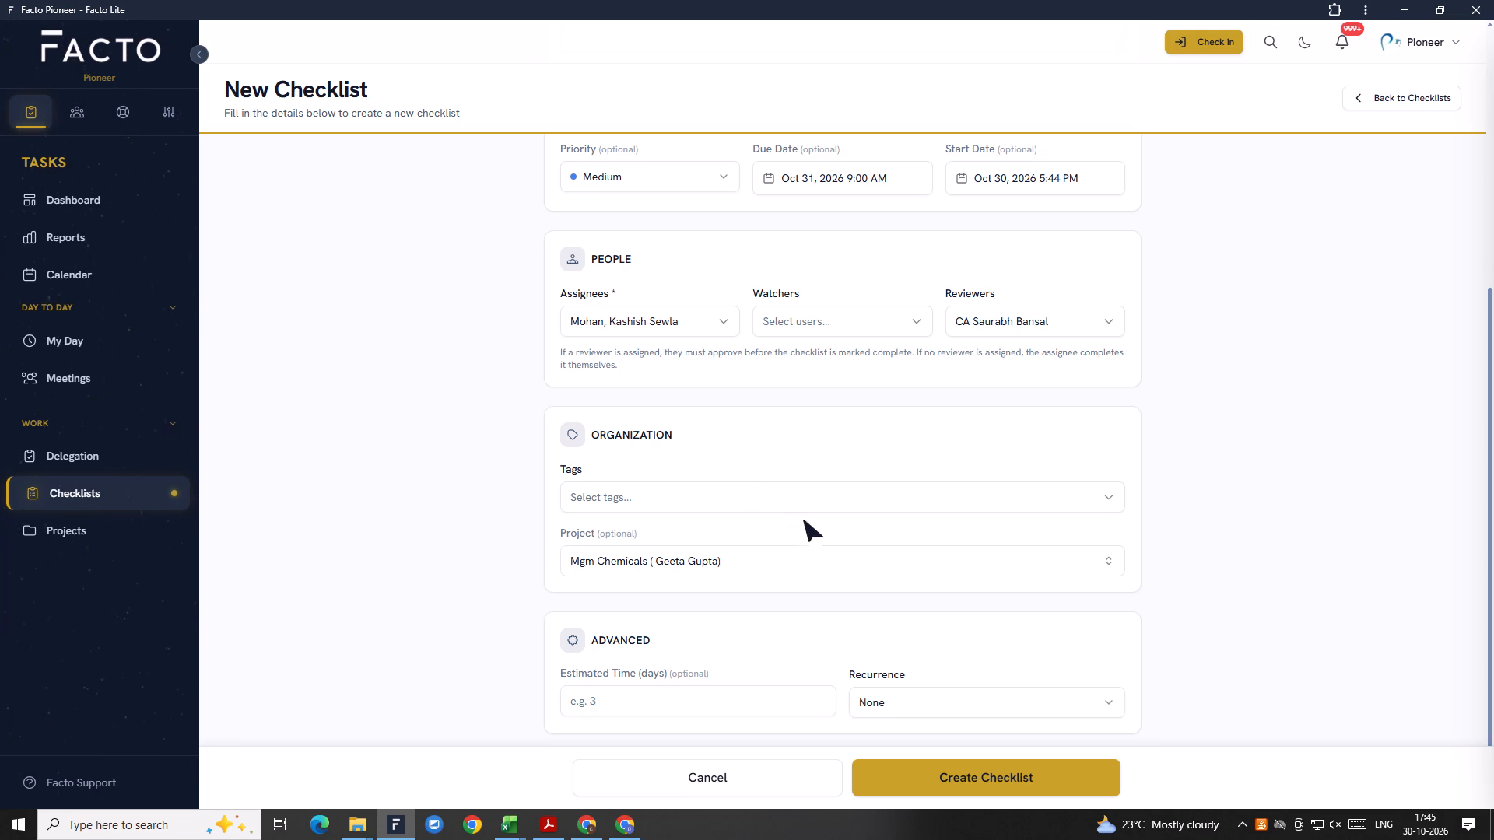
pyautogui.scroll(-2, 818, 529)
pyautogui.click(956, 695)
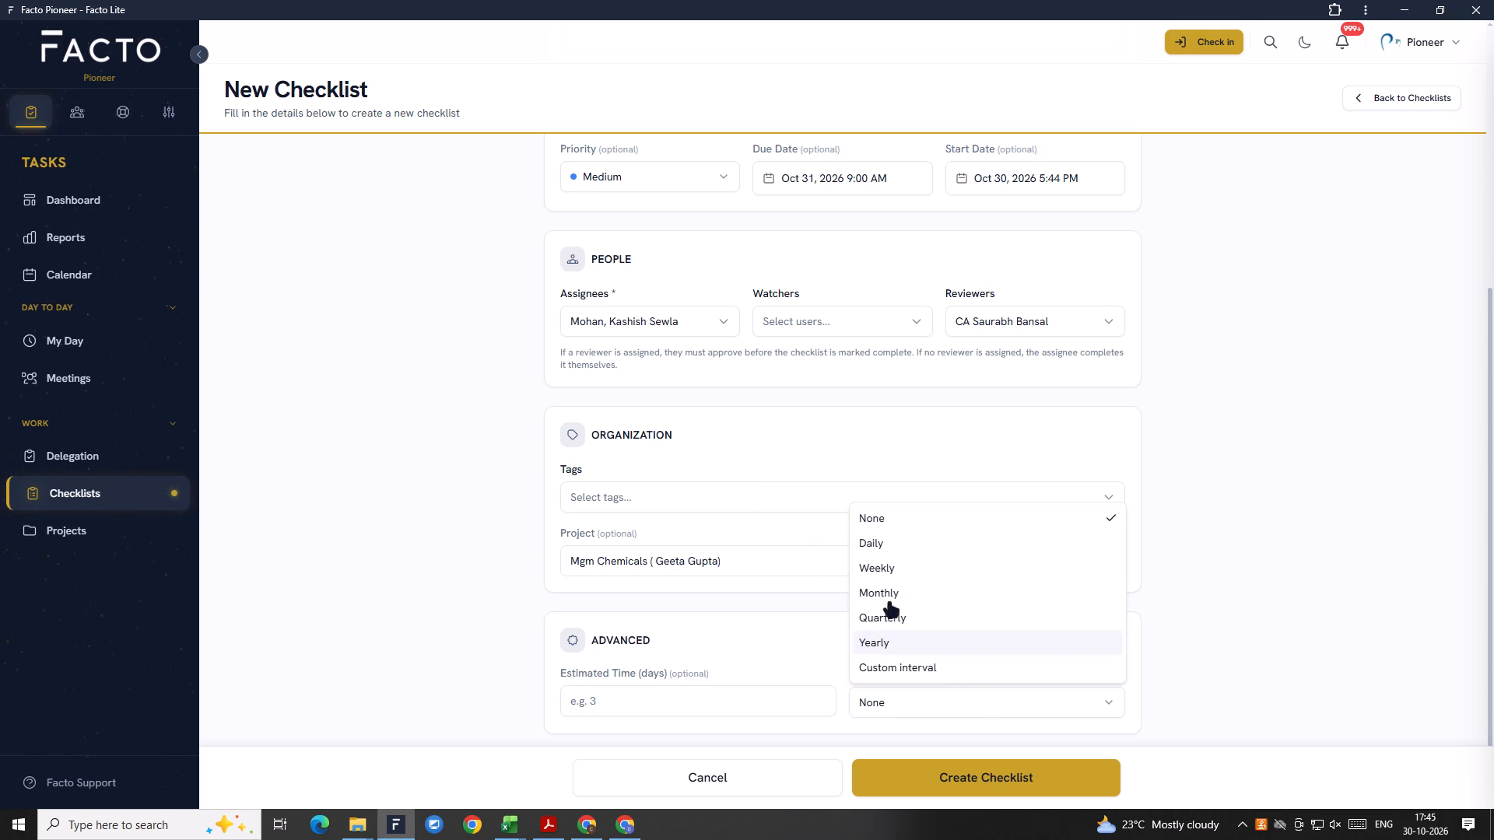
pyautogui.click(893, 591)
# Check the filled-in details once more and create the TDS Return 24Q (Quarterly) checklist.
pyautogui.scroll(4, 963, 658)
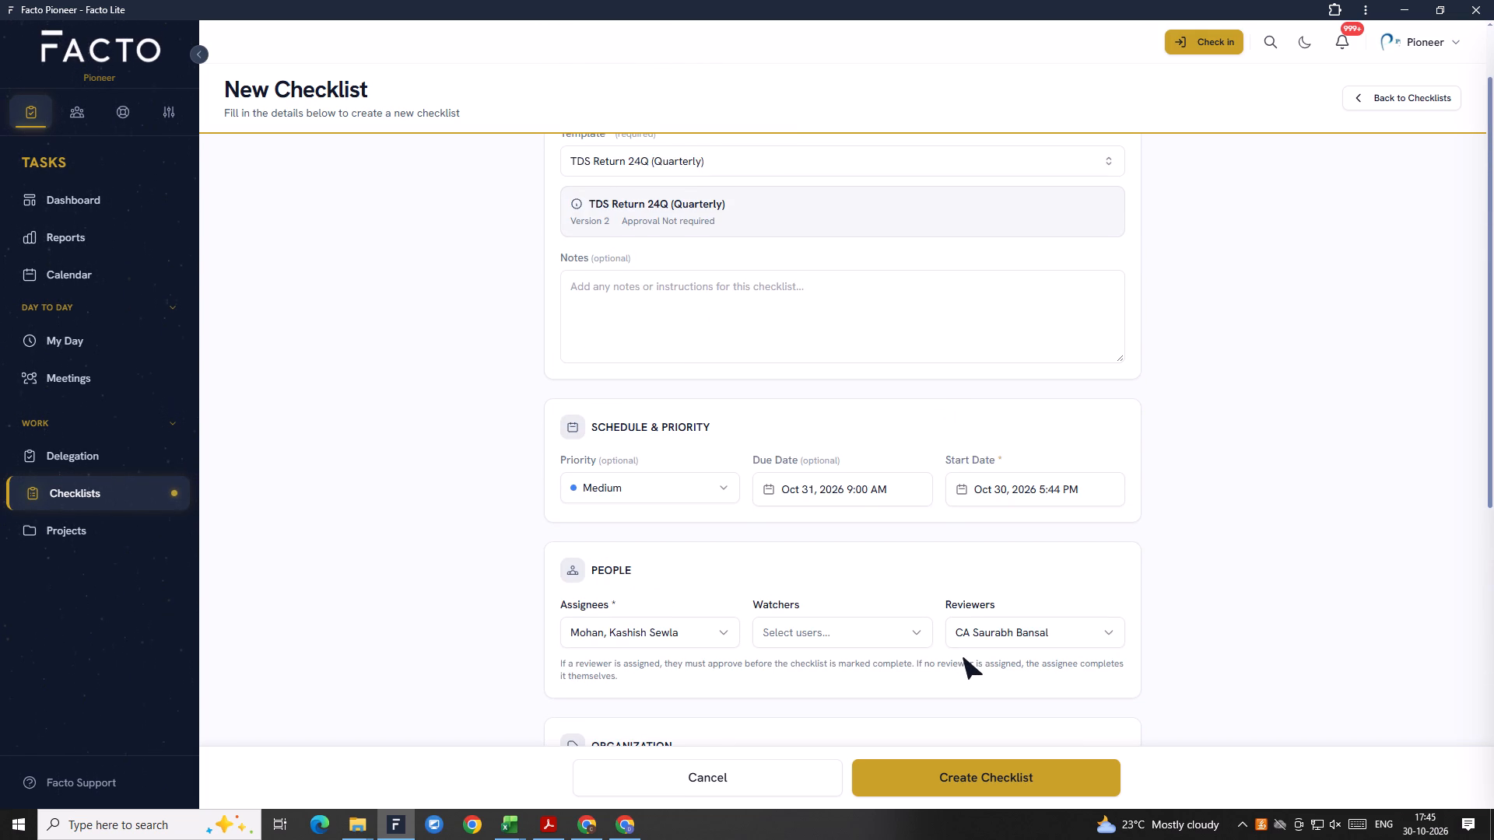
pyautogui.scroll(6, 963, 658)
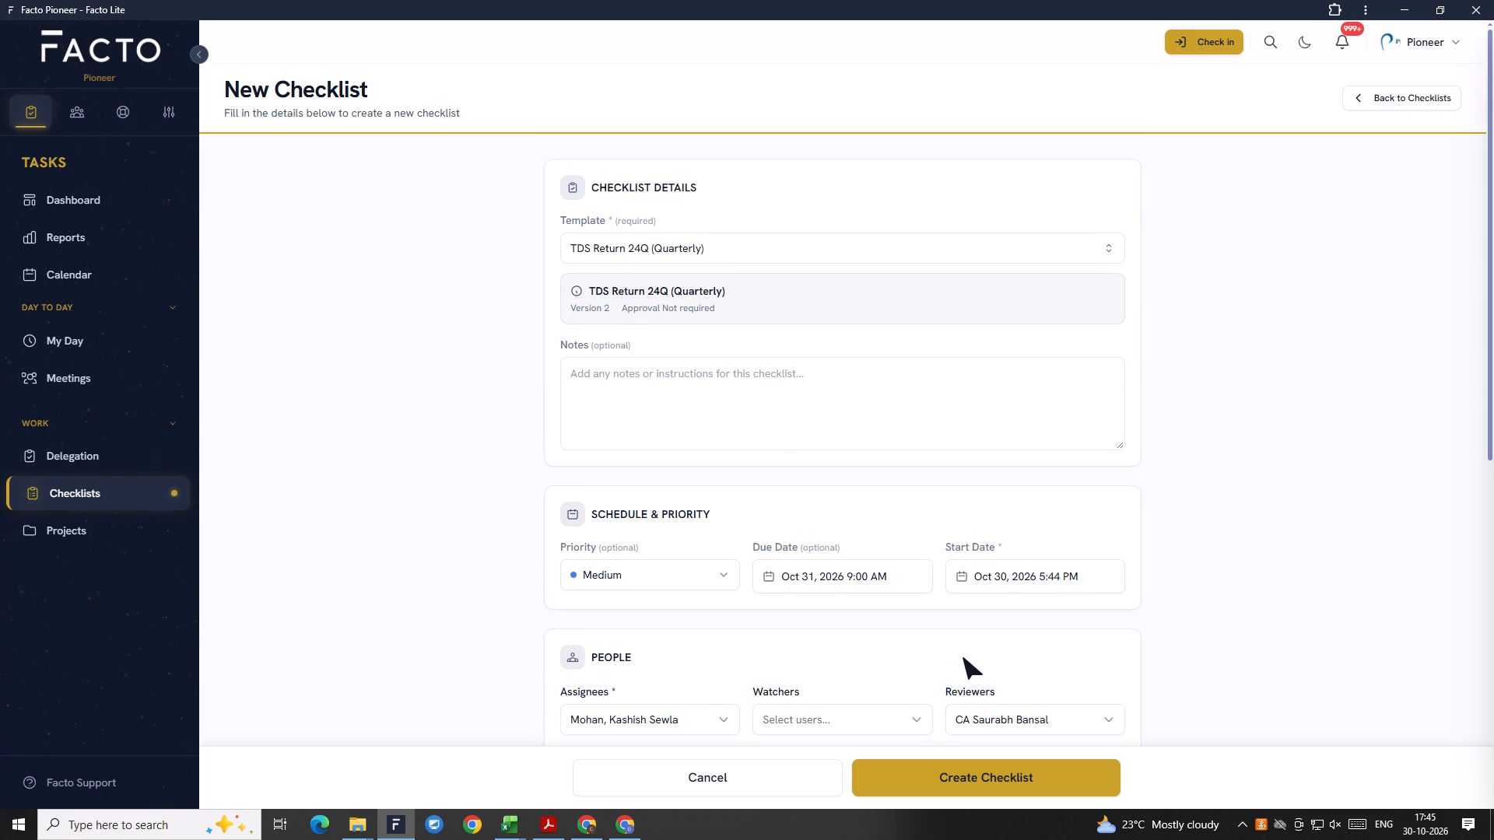
pyautogui.scroll(2, 963, 658)
pyautogui.scroll(-4, 972, 664)
pyautogui.click(1007, 782)
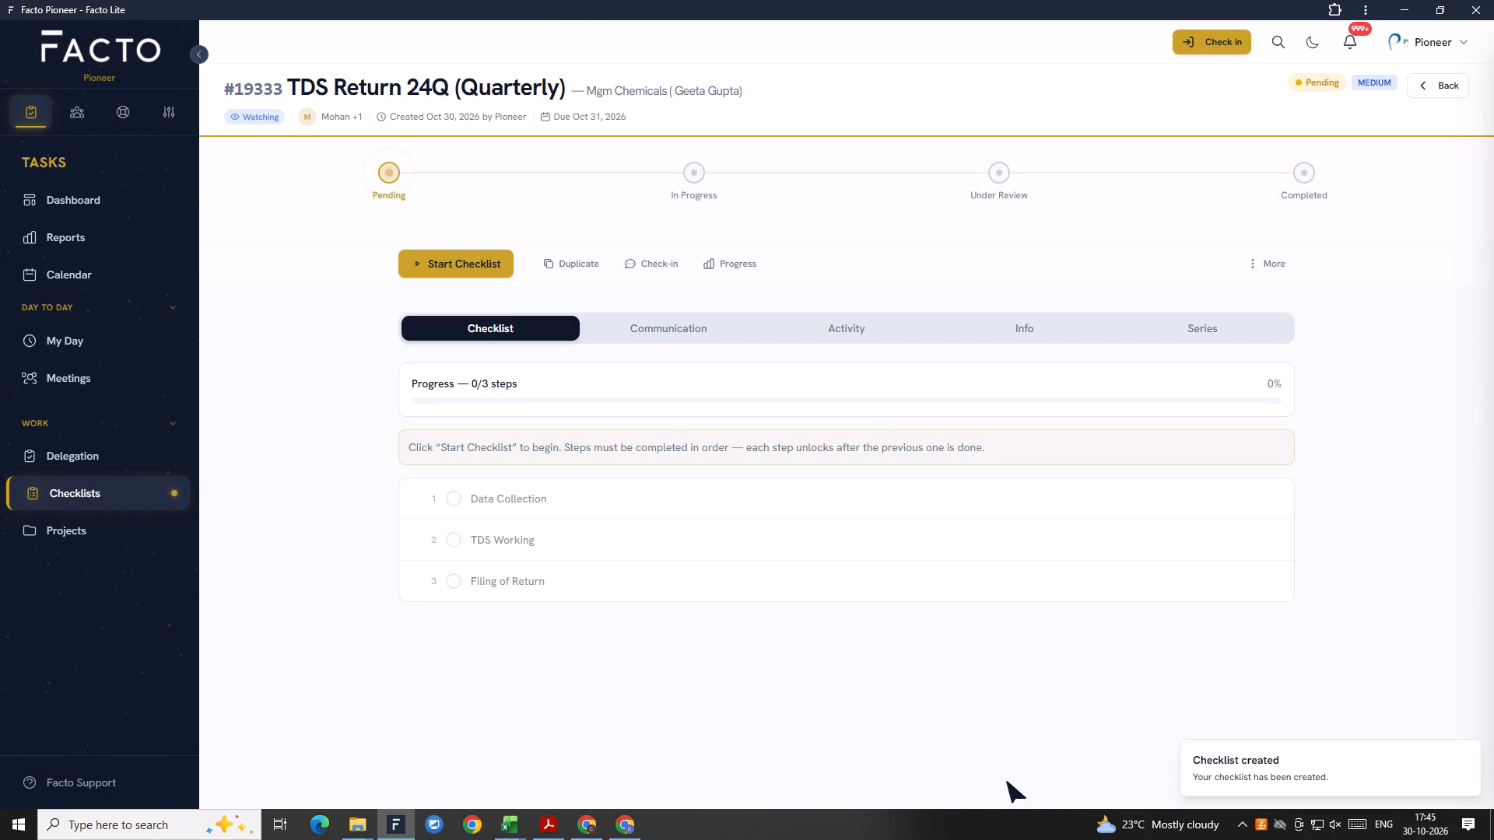
# Review the created checklist's info, including its assignees, dates, project and recurrence, and leave it.
pyautogui.click(1045, 335)
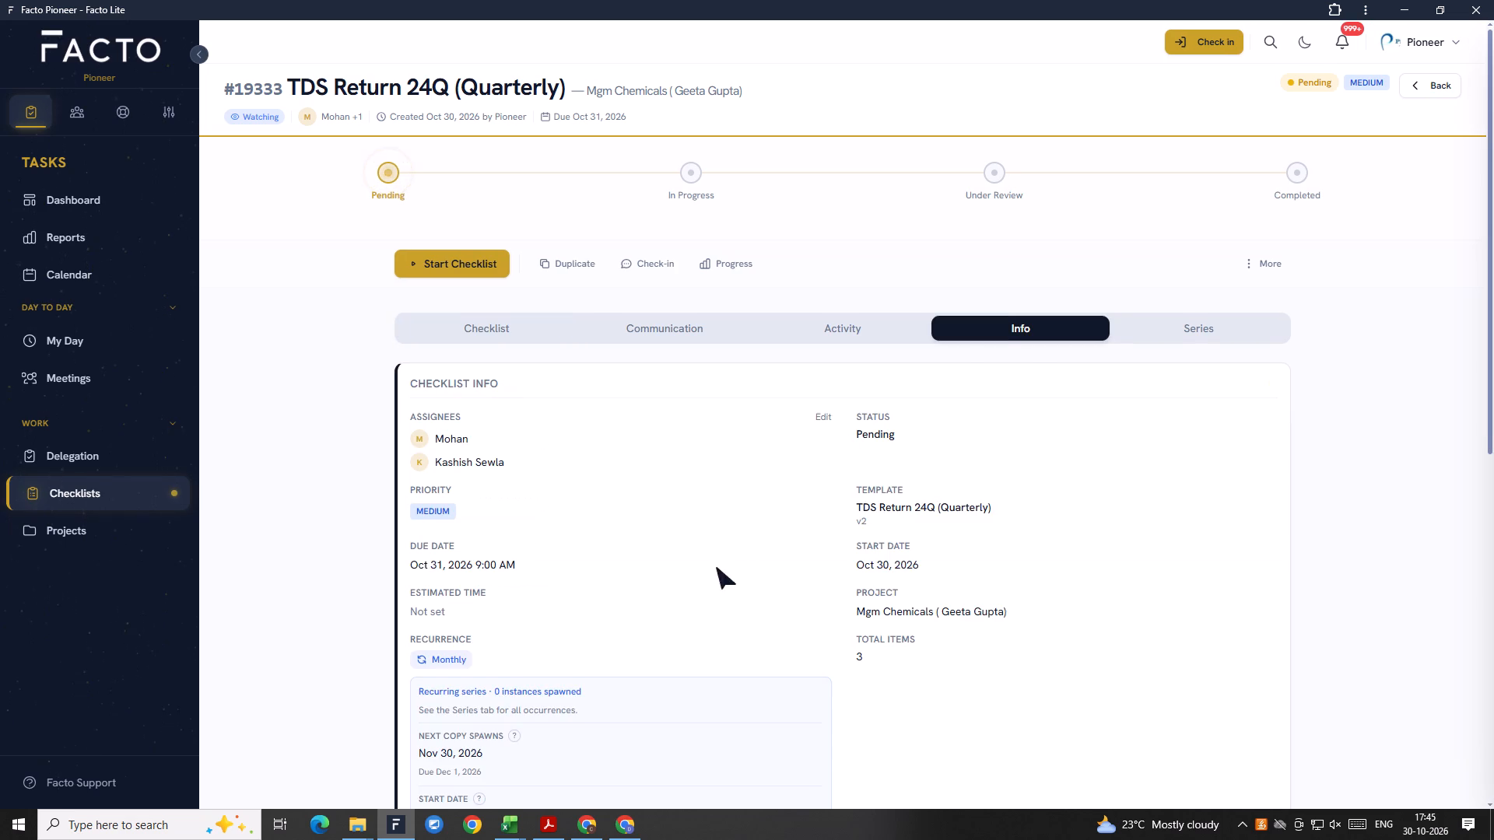
pyautogui.scroll(-4, 704, 636)
pyautogui.scroll(6, 704, 636)
pyautogui.click(1425, 75)
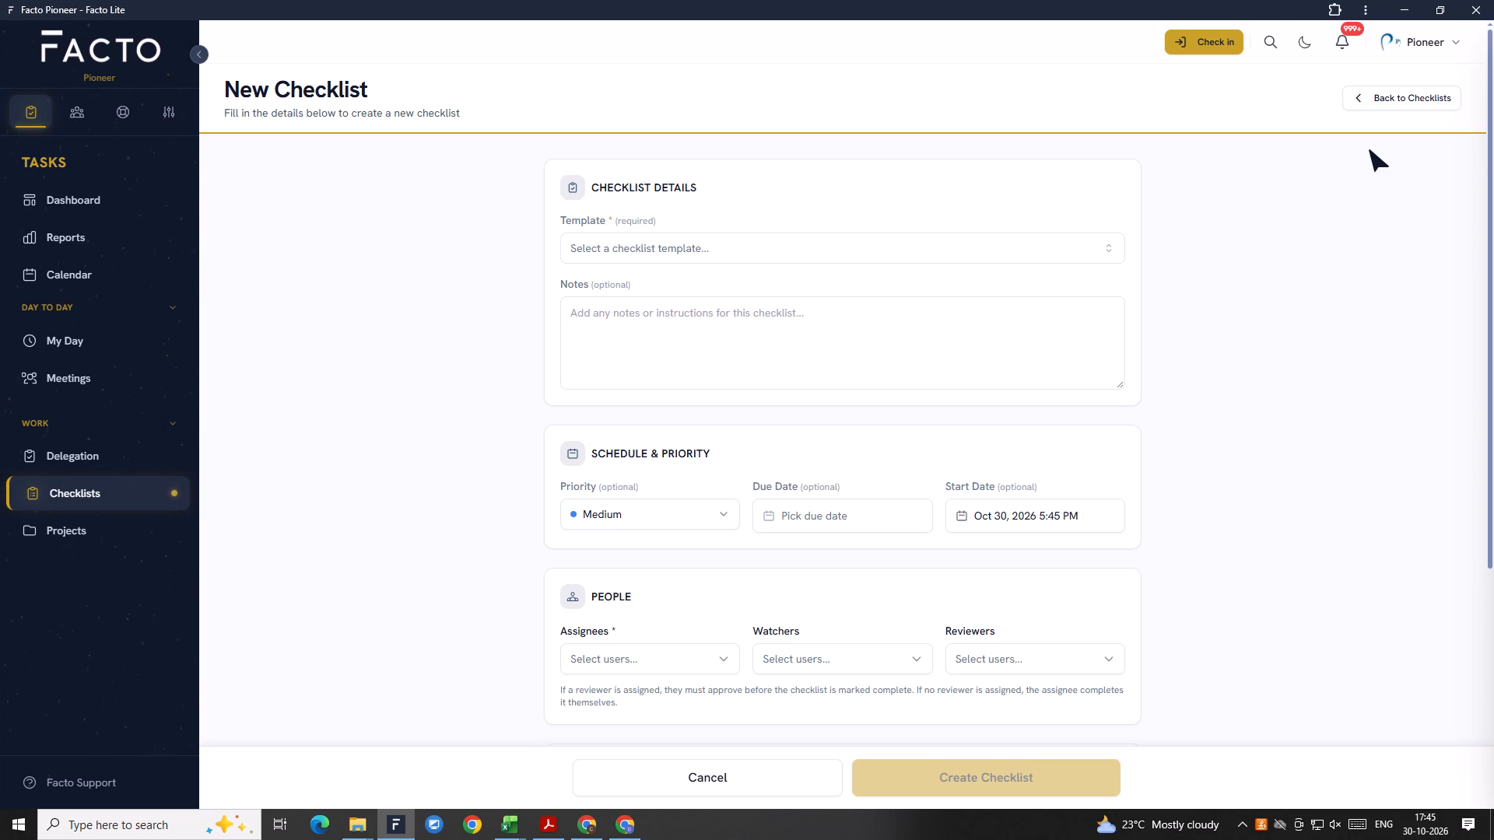
# Return to the checklist list and filter it by the Mgm Chemicals project.
pyautogui.click(75, 505)
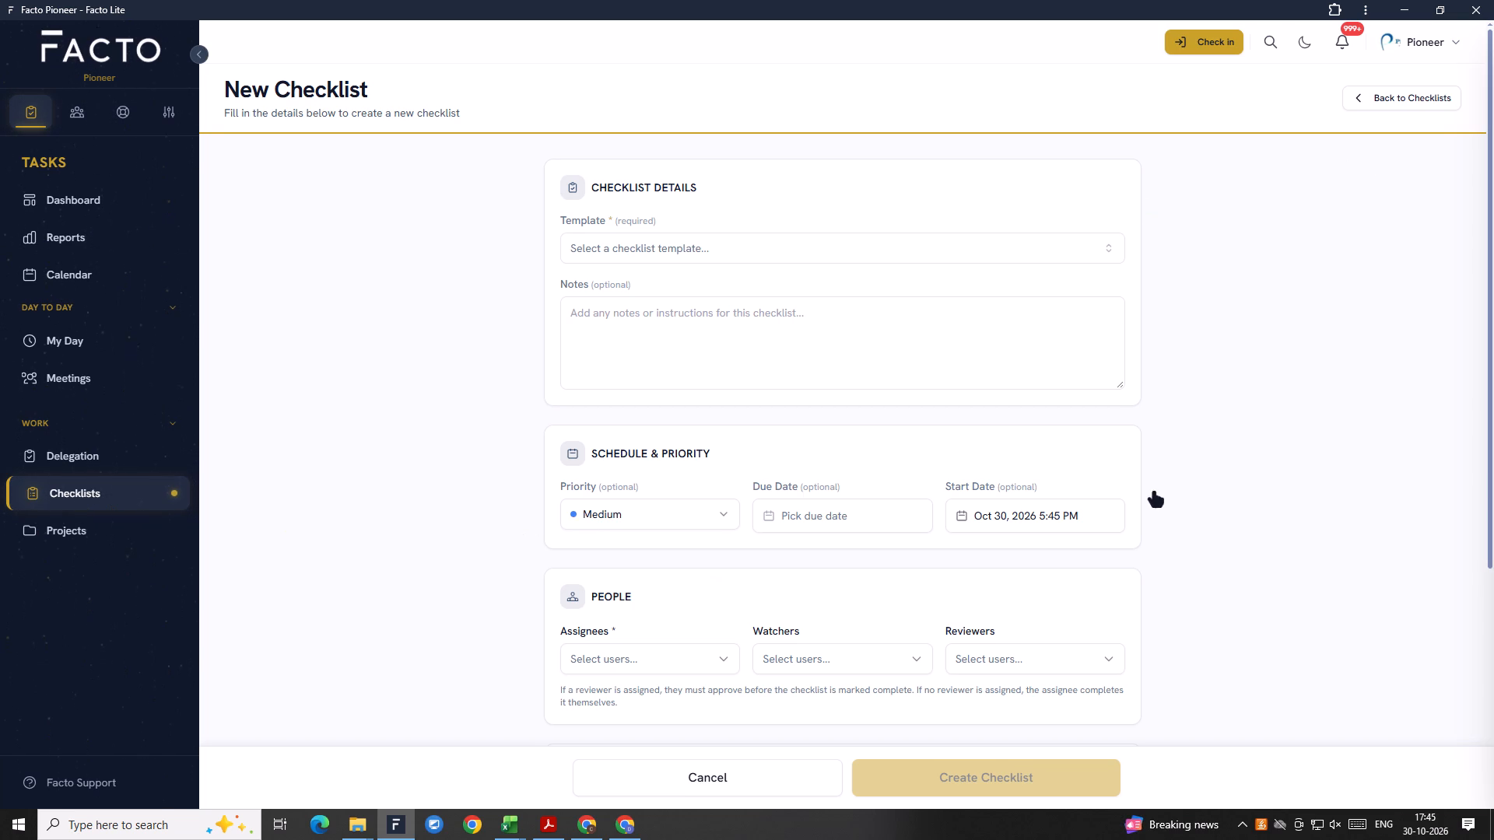
pyautogui.click(902, 362)
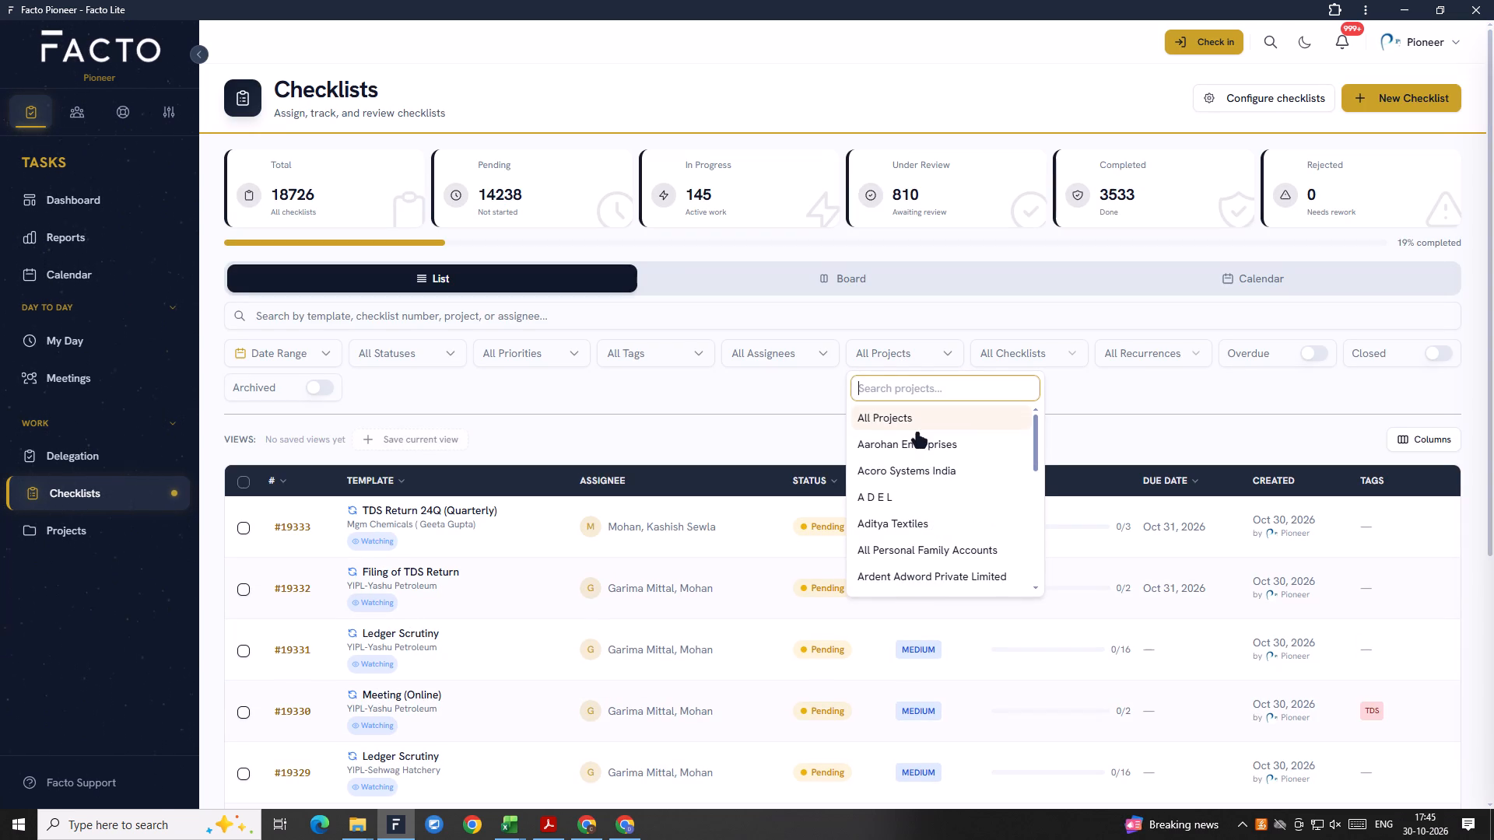
pyautogui.scroll(-10, 916, 537)
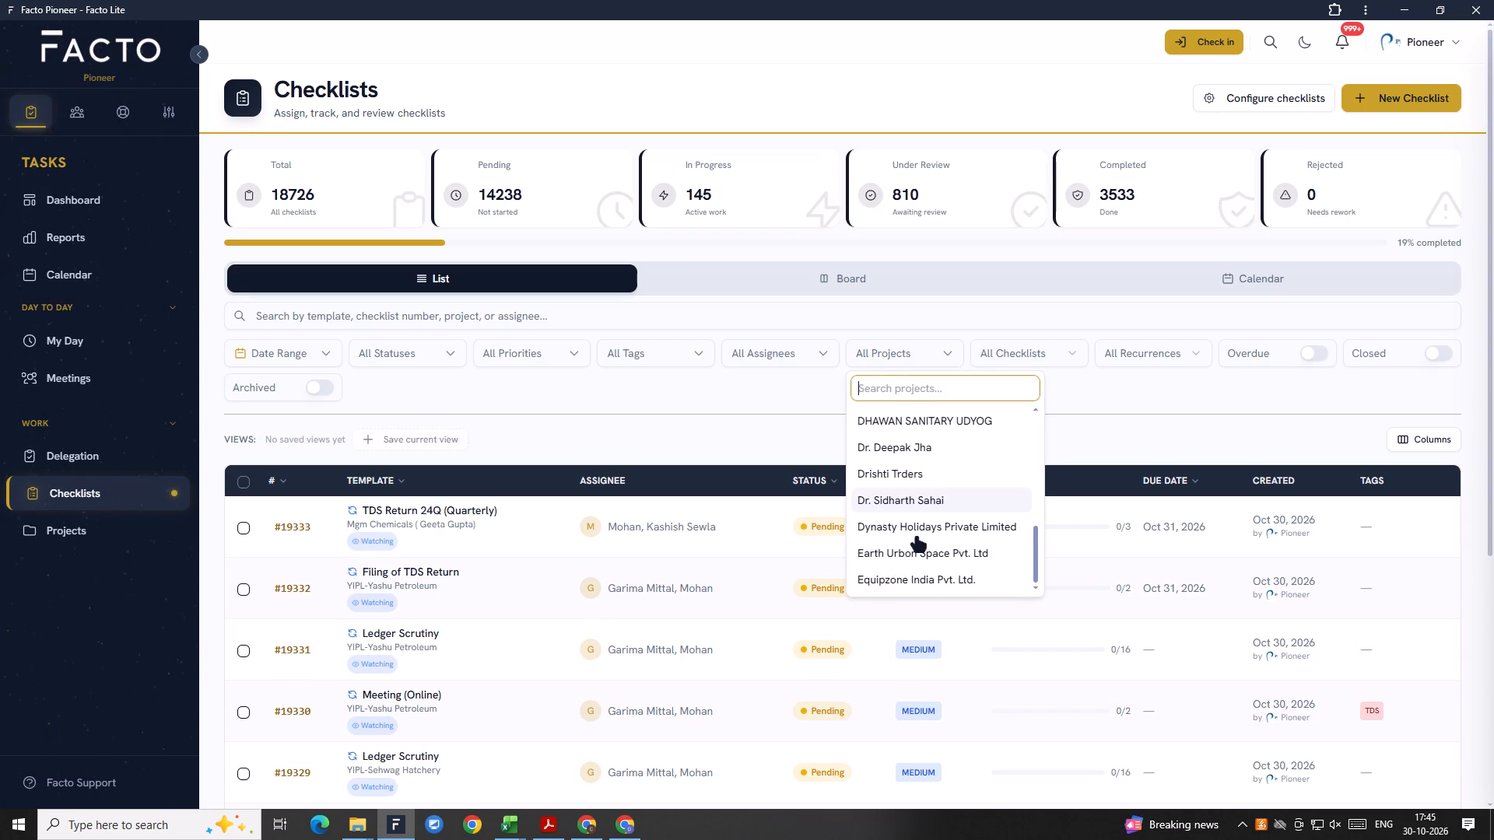
pyautogui.scroll(4, 917, 538)
pyautogui.scroll(-7, 917, 538)
pyautogui.scroll(3, 917, 538)
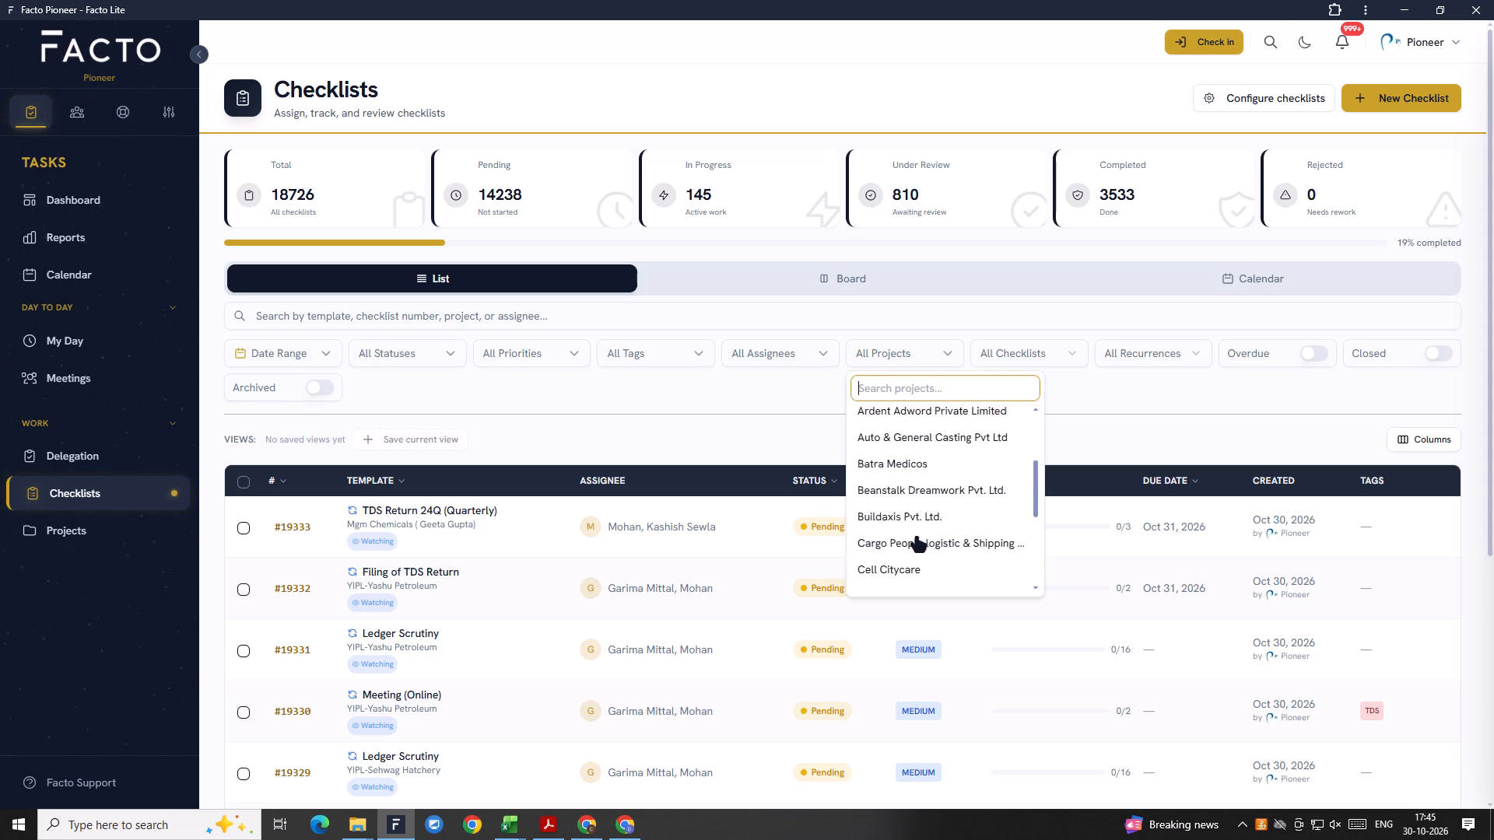
pyautogui.scroll(5, 917, 538)
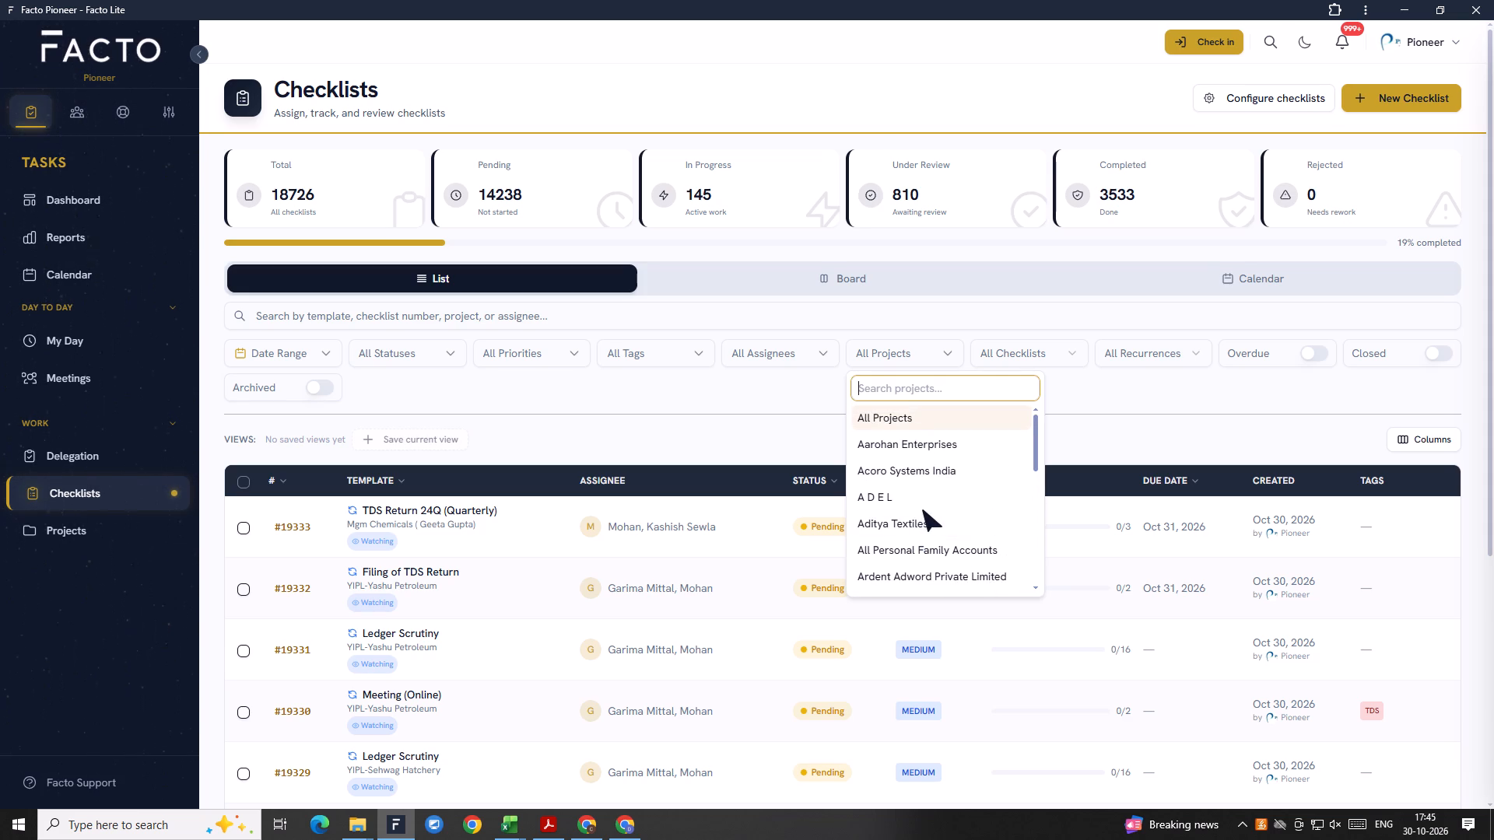
pyautogui.hotkey('ctrl', 'v')
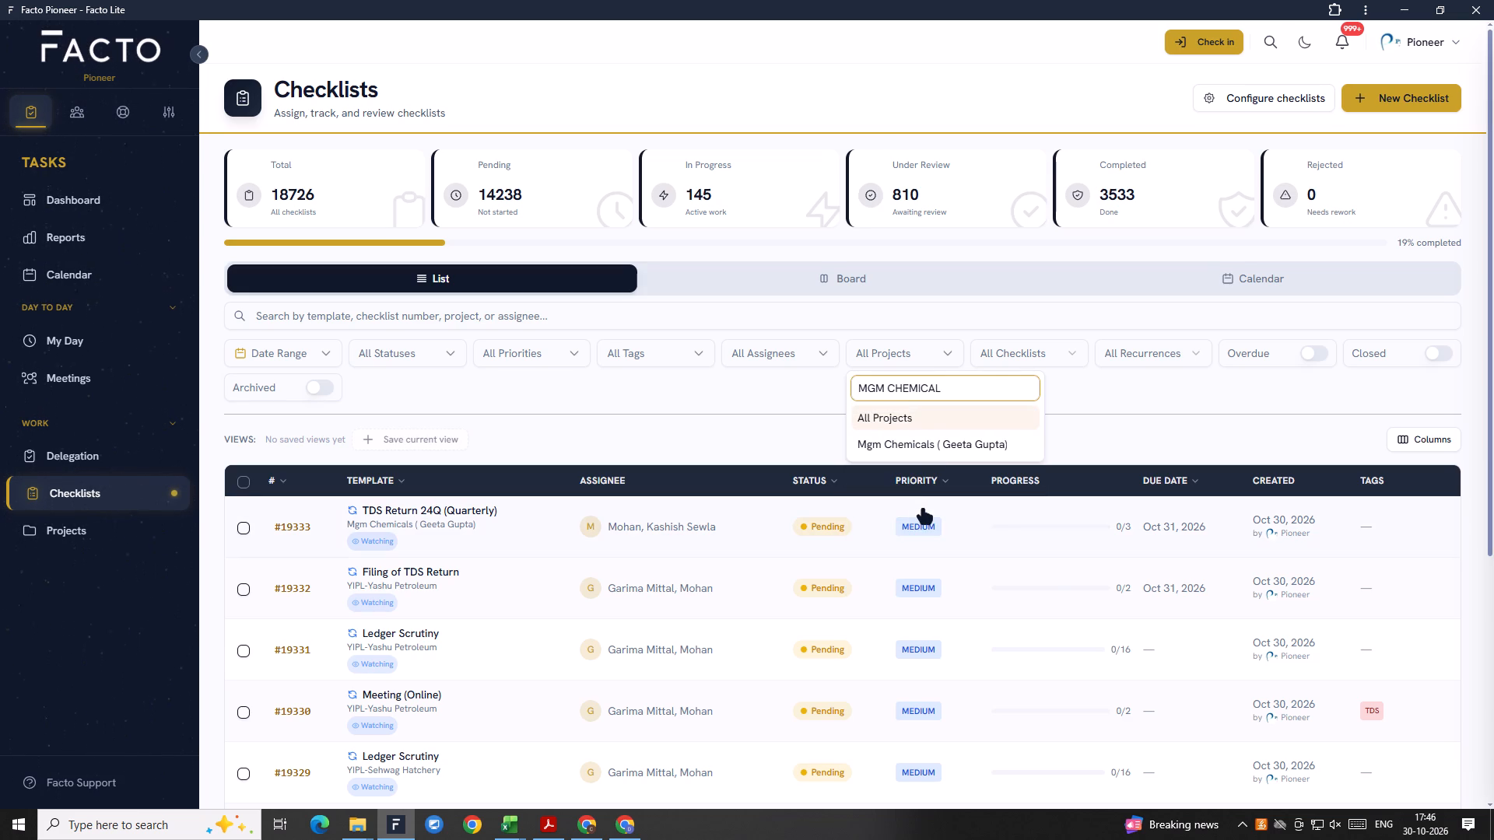
pyautogui.click(933, 443)
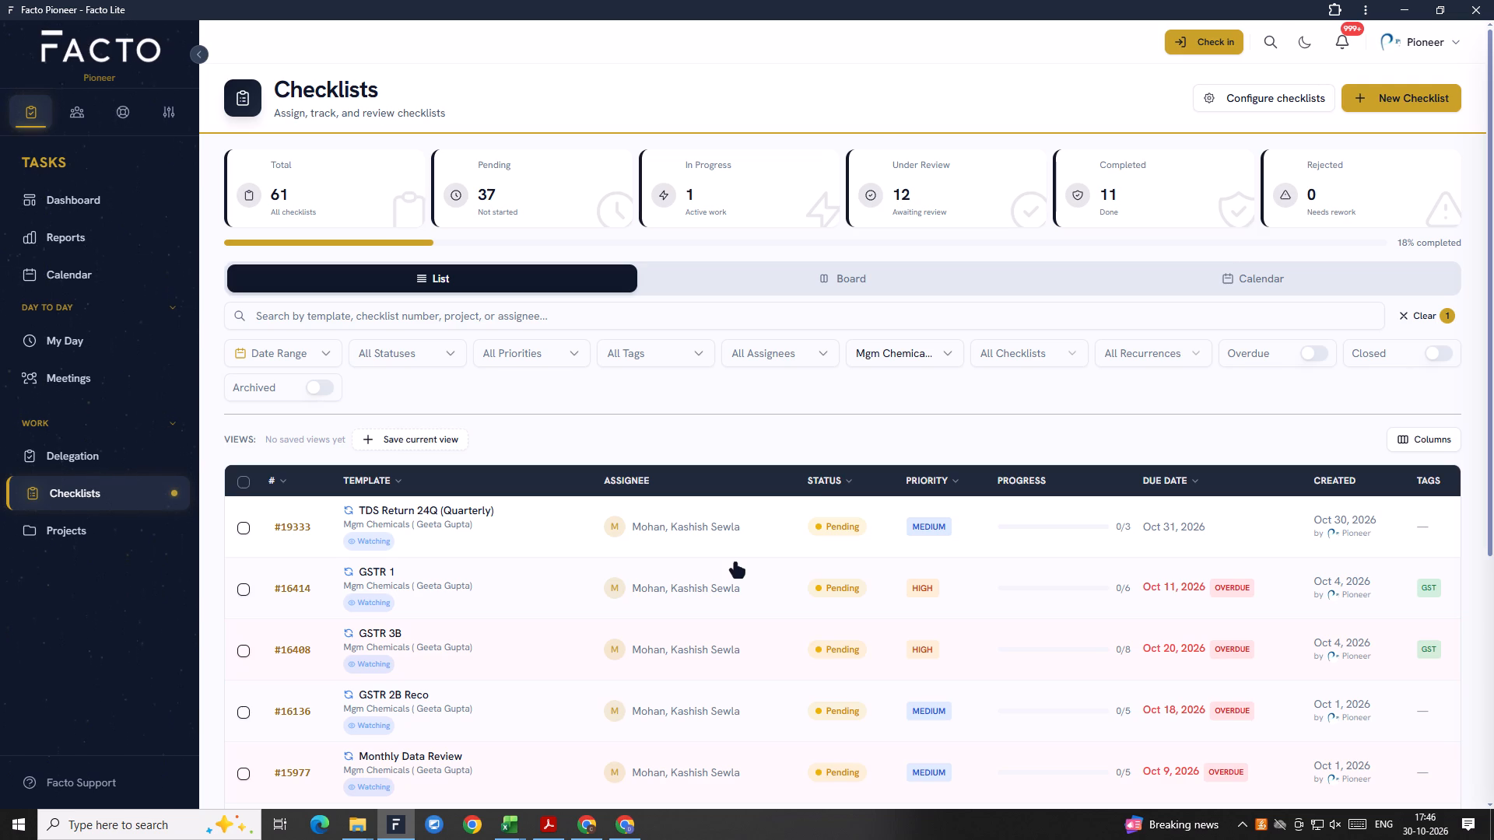
# Examine the Mgm Chemicals checklists, comparing the templates, assignees, priorities and due dates on the first page of the filtered list.
pyautogui.scroll(-1, 735, 564)
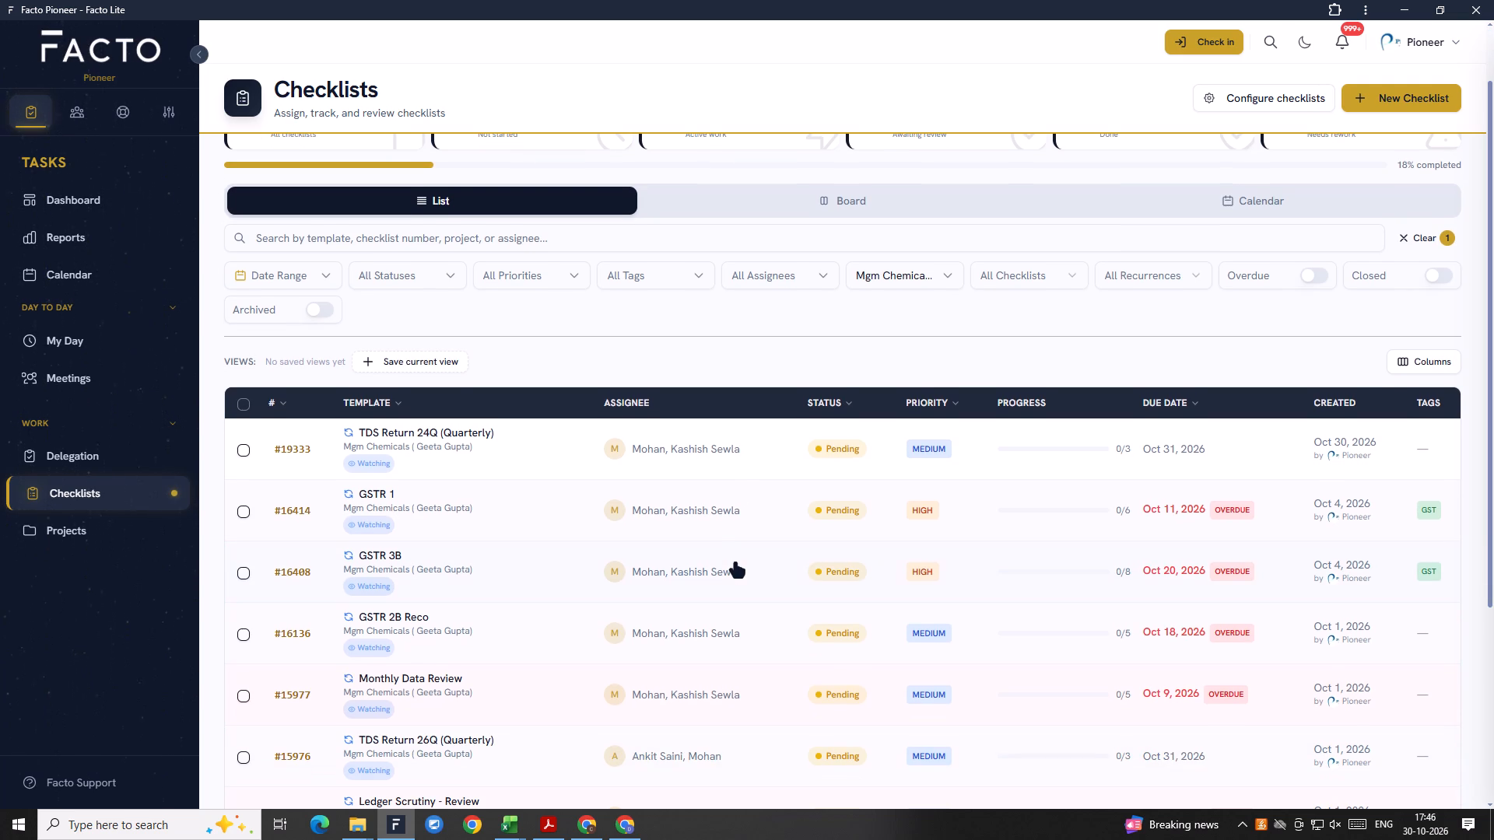
pyautogui.scroll(-1, 735, 564)
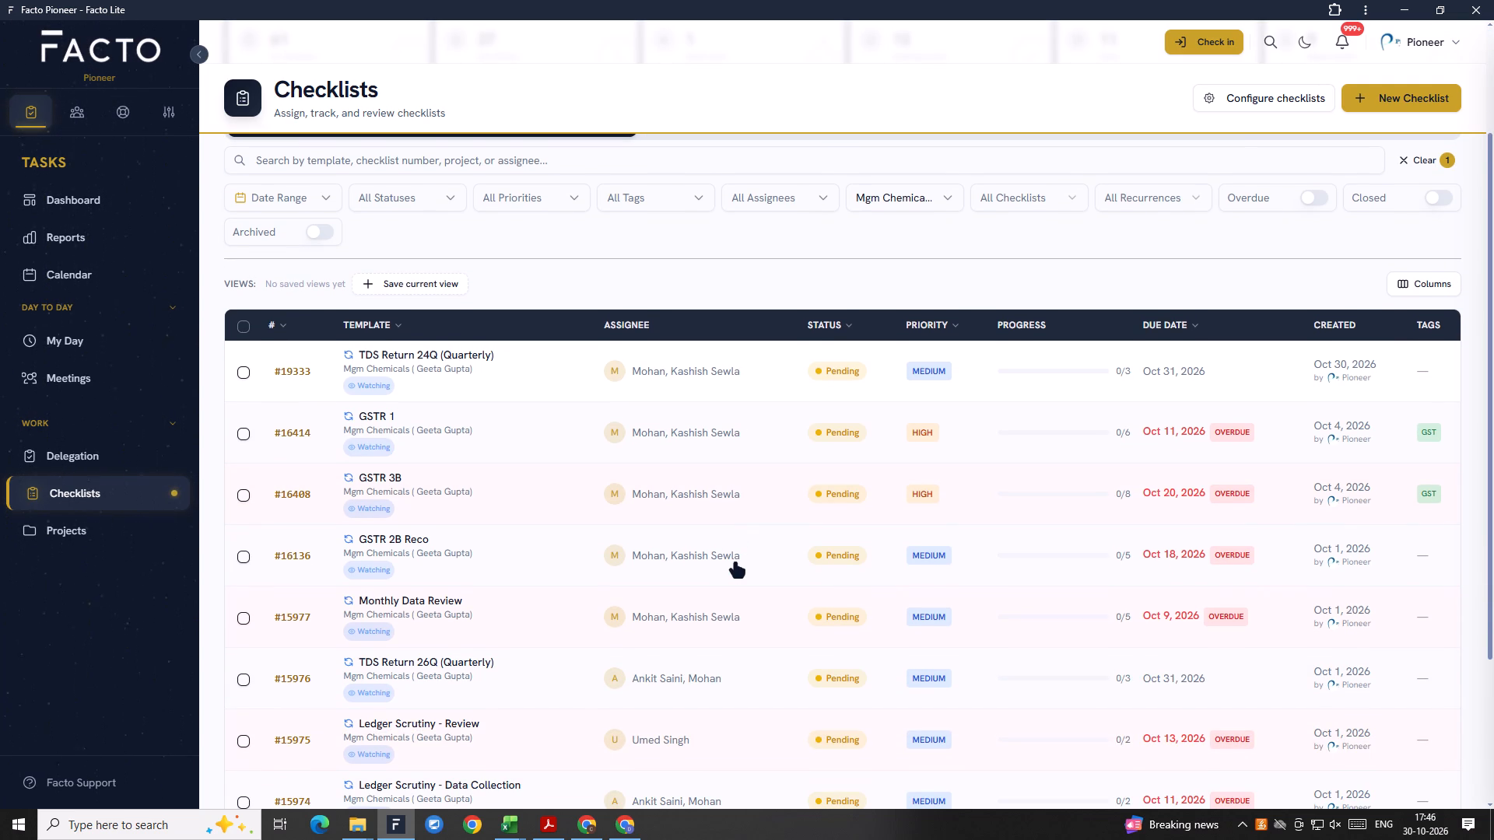
pyautogui.scroll(-1, 735, 564)
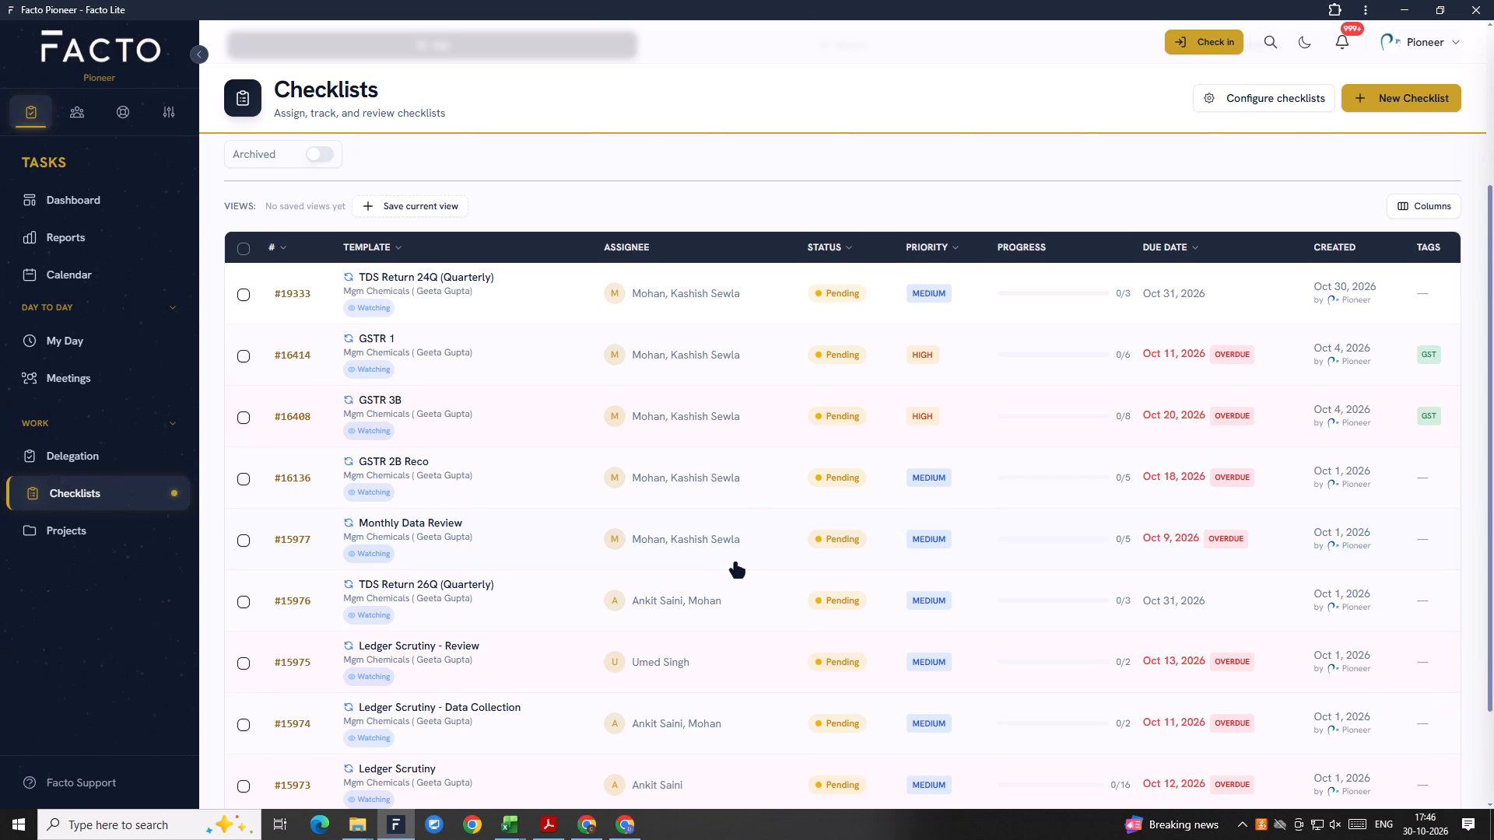
pyautogui.scroll(1, 735, 564)
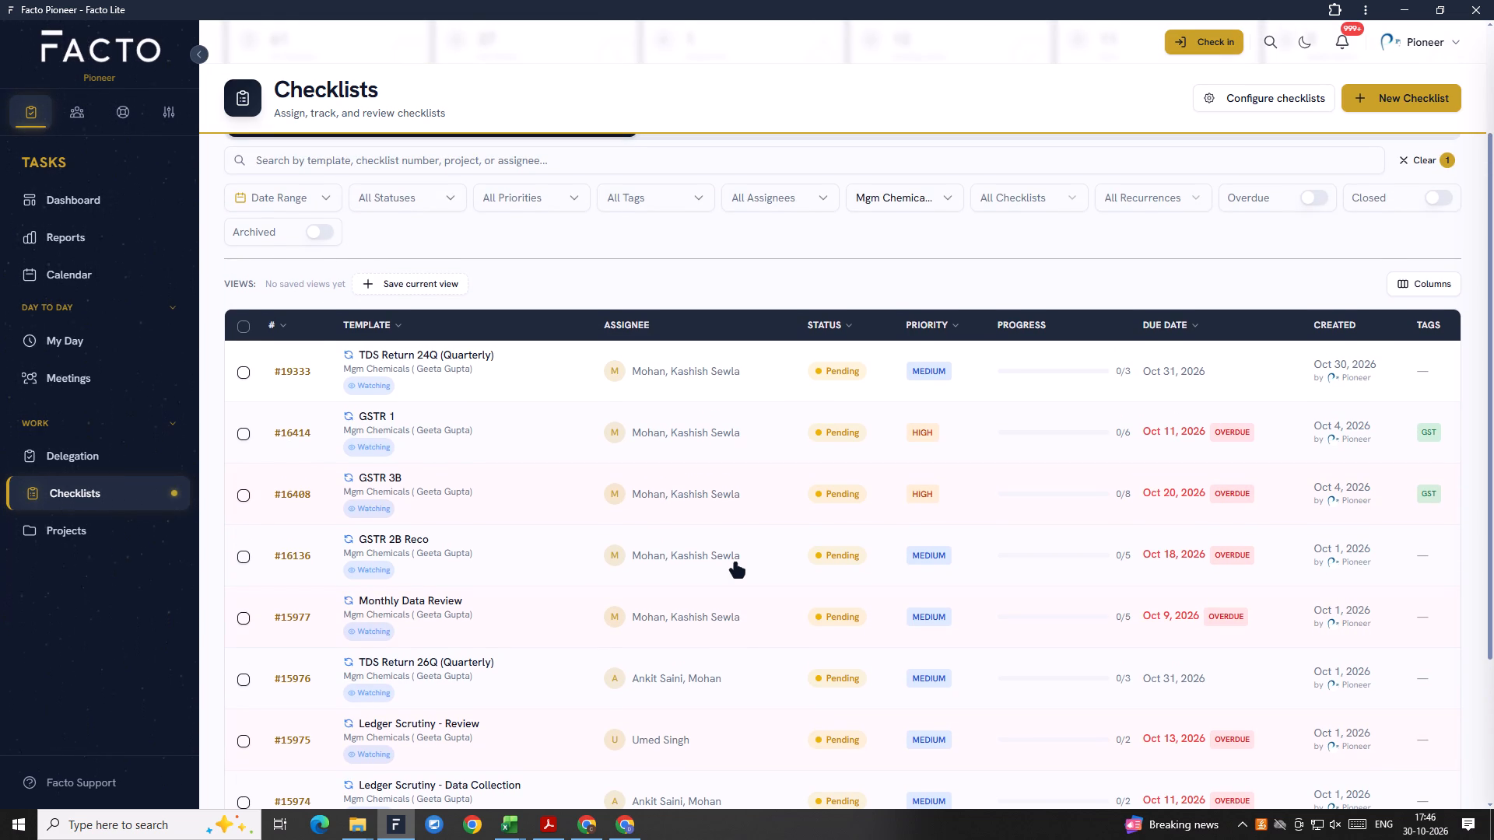
pyautogui.scroll(-2, 735, 564)
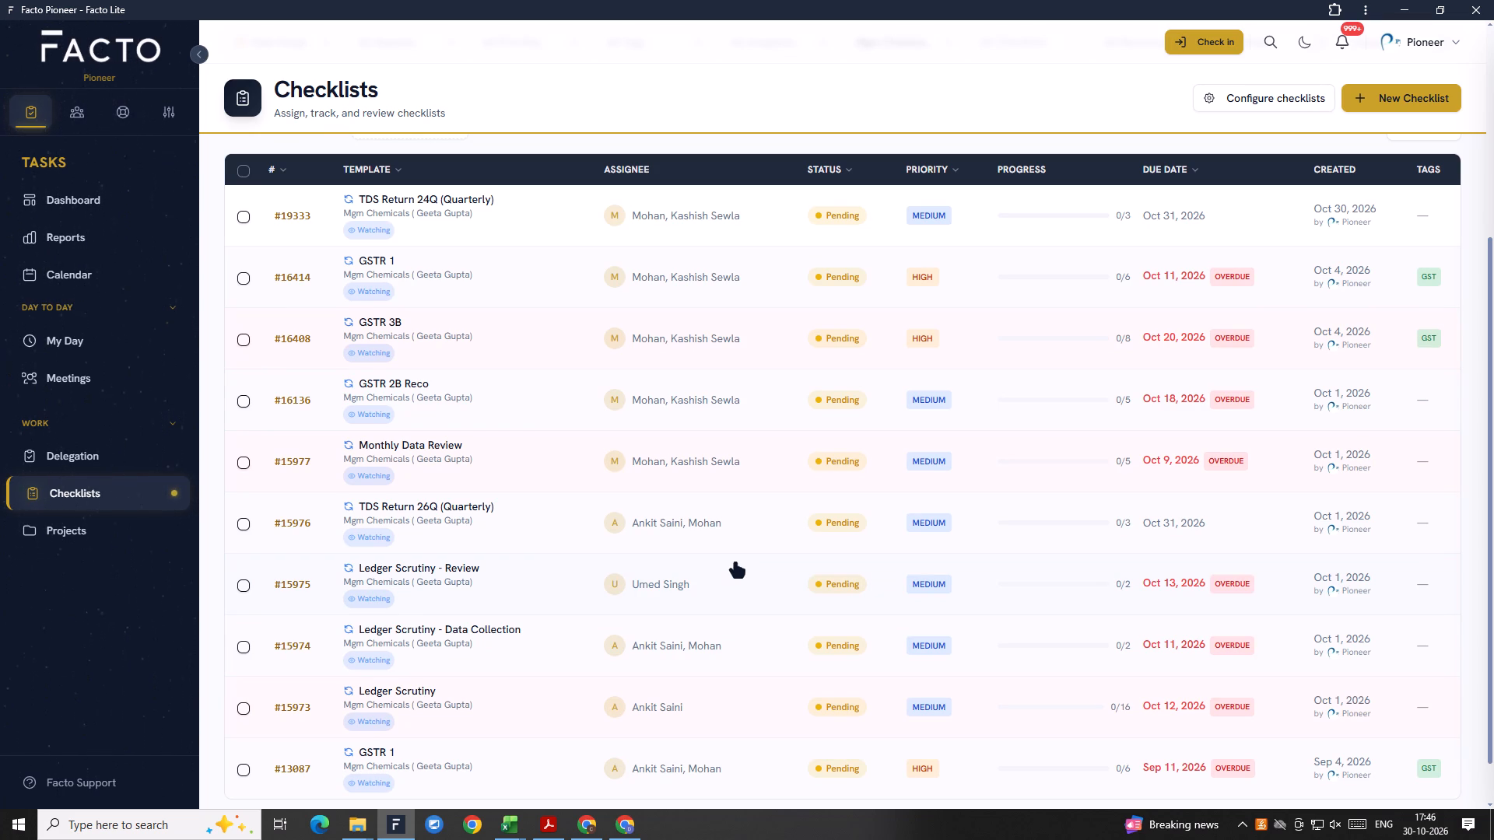
pyautogui.scroll(1, 735, 564)
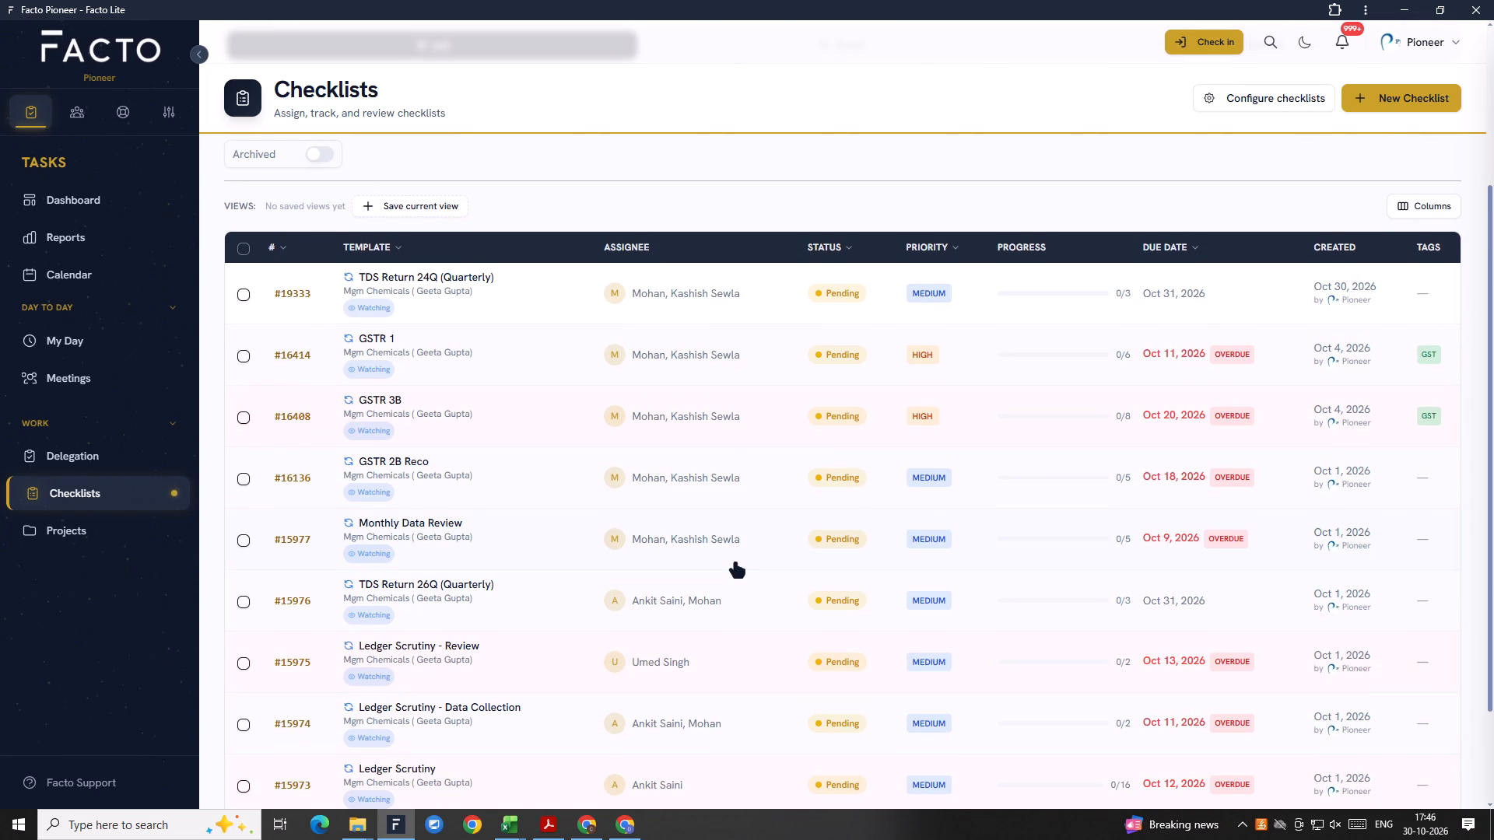
pyautogui.scroll(-1, 735, 564)
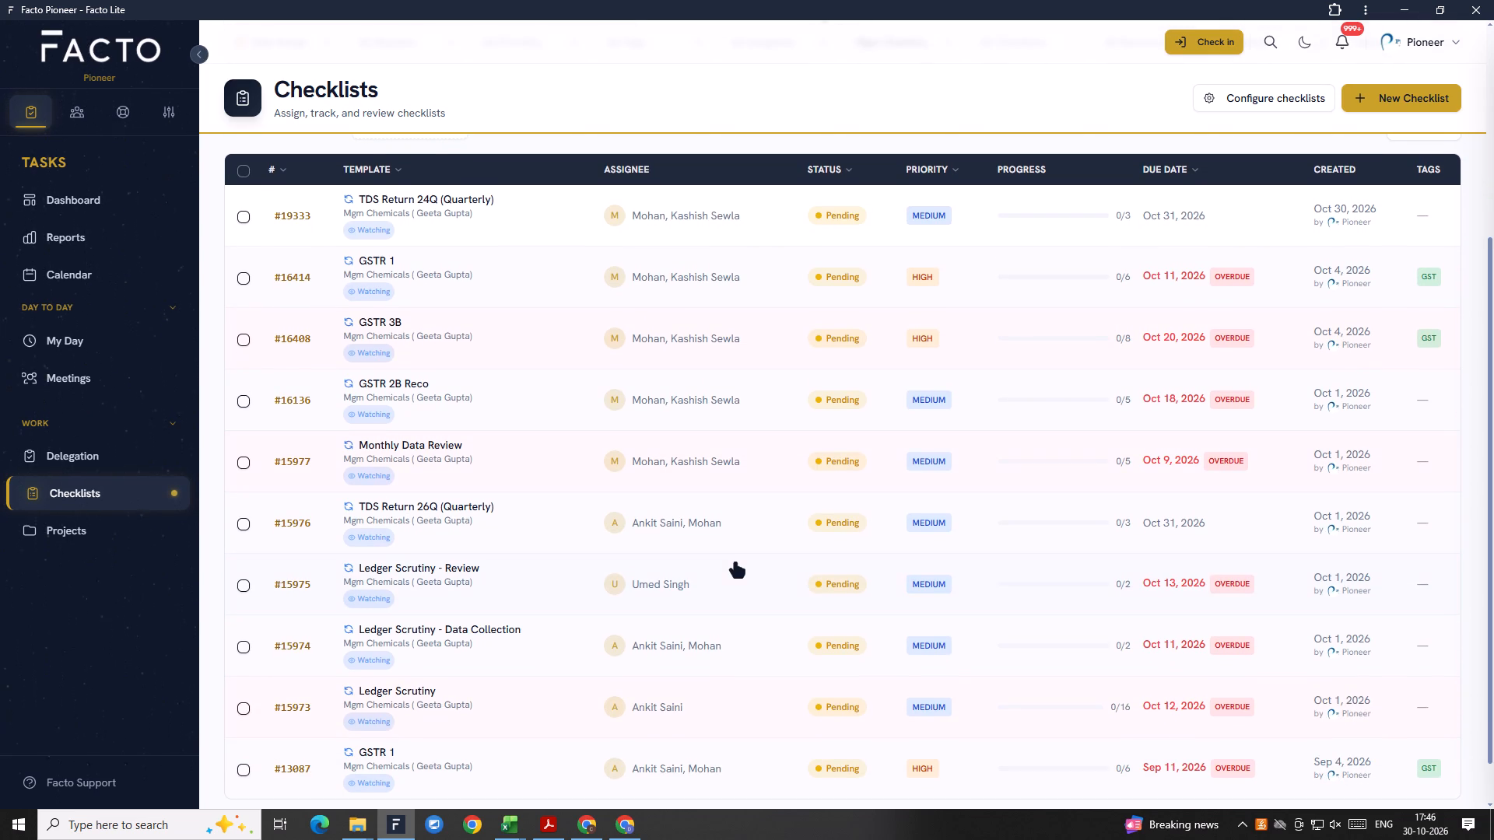
pyautogui.scroll(-1, 735, 564)
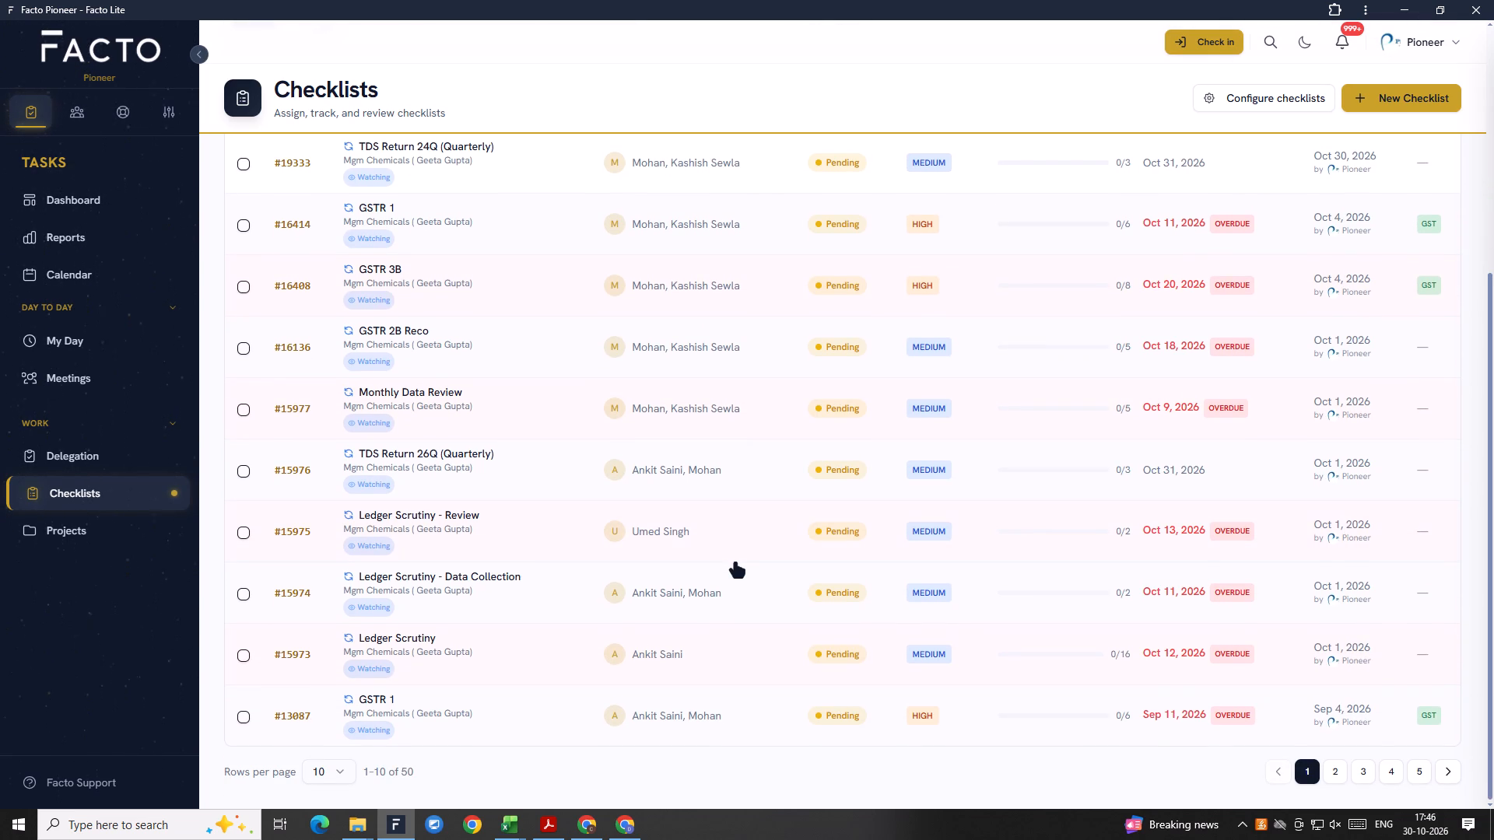
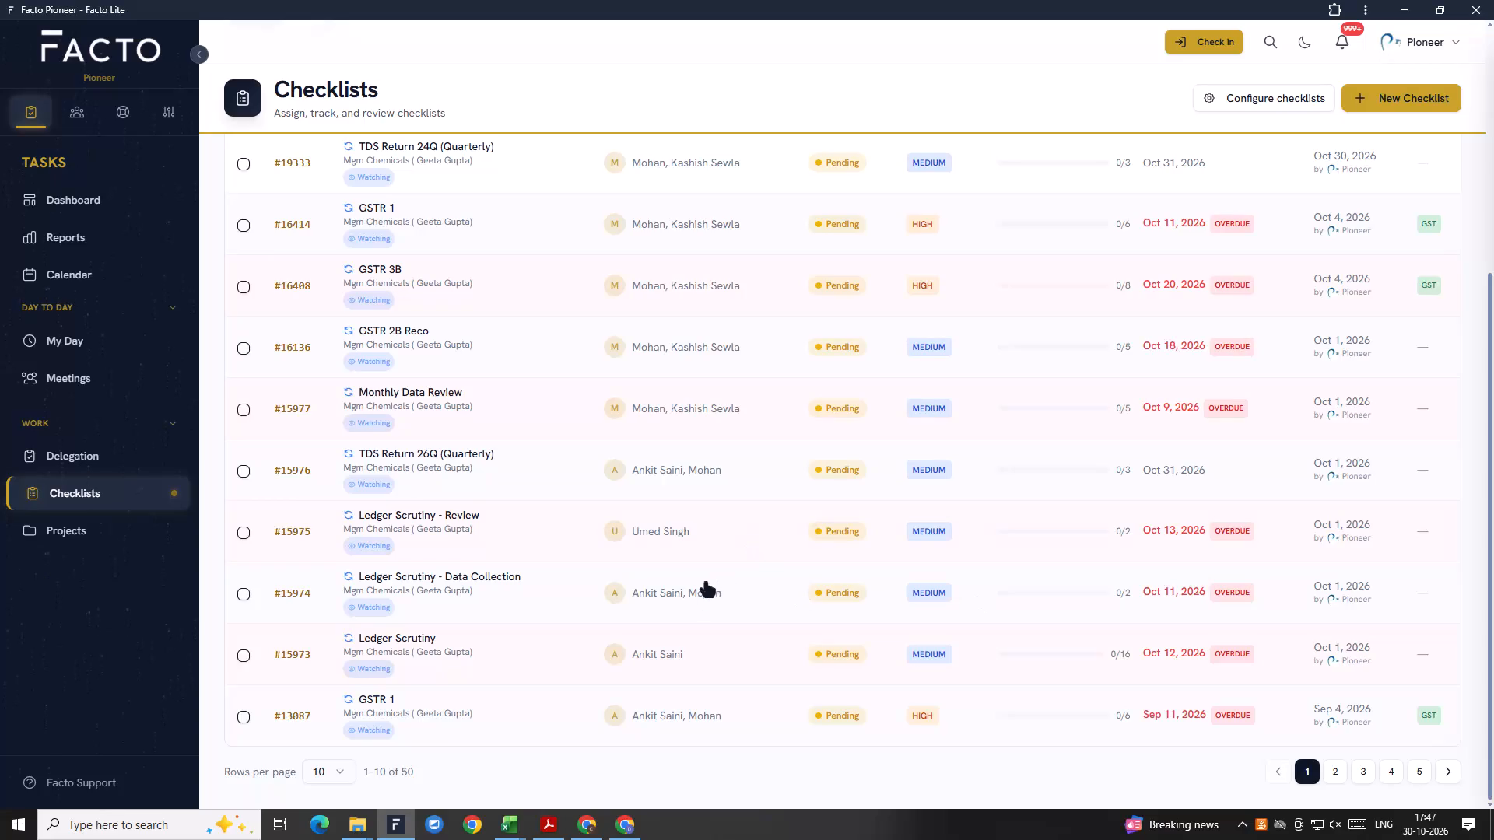
# Examine the Mgm Chemicals checklists again, checking which templates exist along with their assignees and due dates, to find any missing checklist.
pyautogui.scroll(-2, 503, 606)
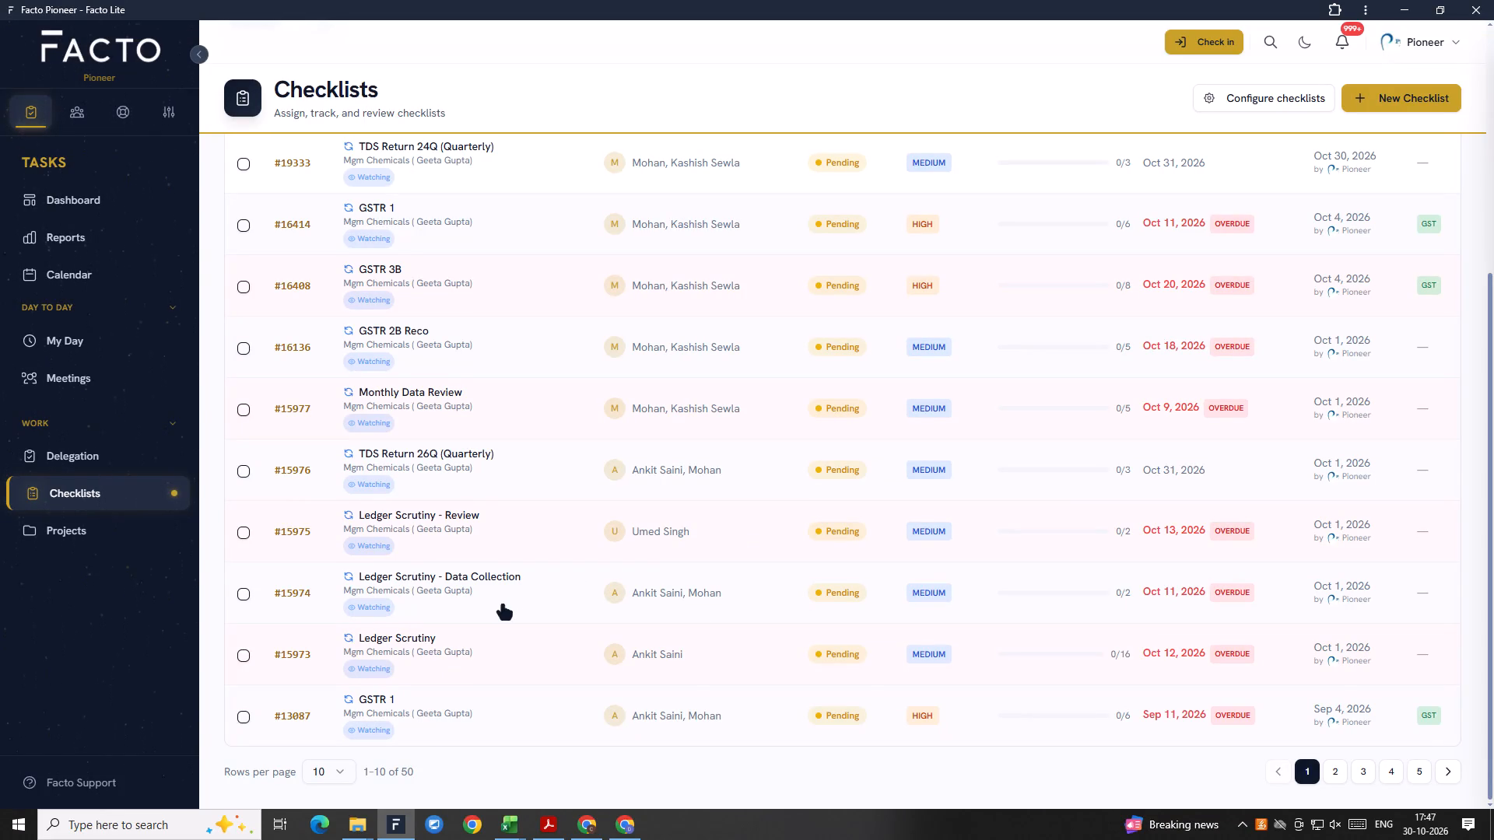
pyautogui.scroll(1, 503, 606)
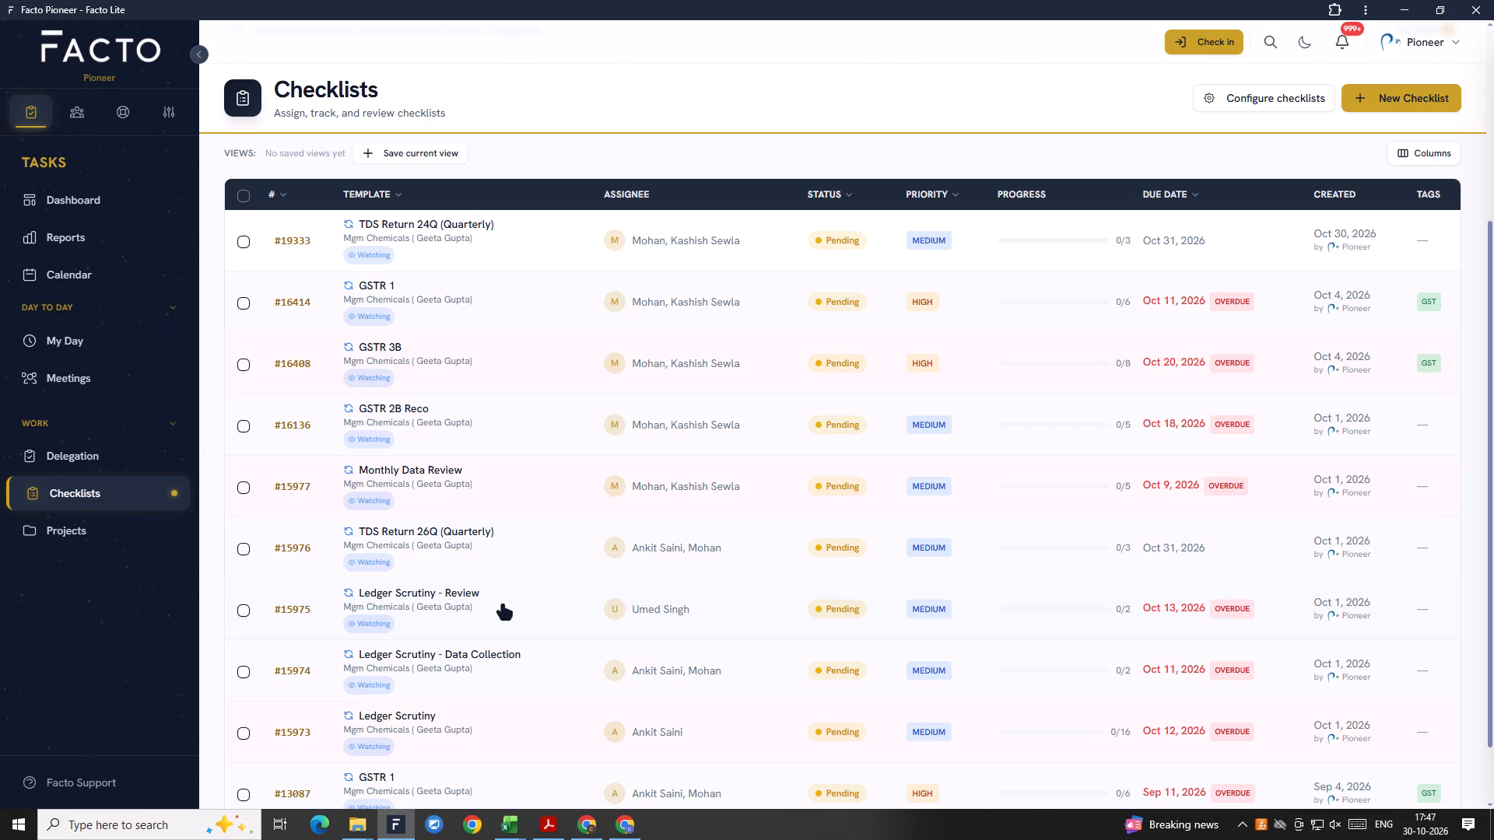
pyautogui.scroll(-1, 503, 606)
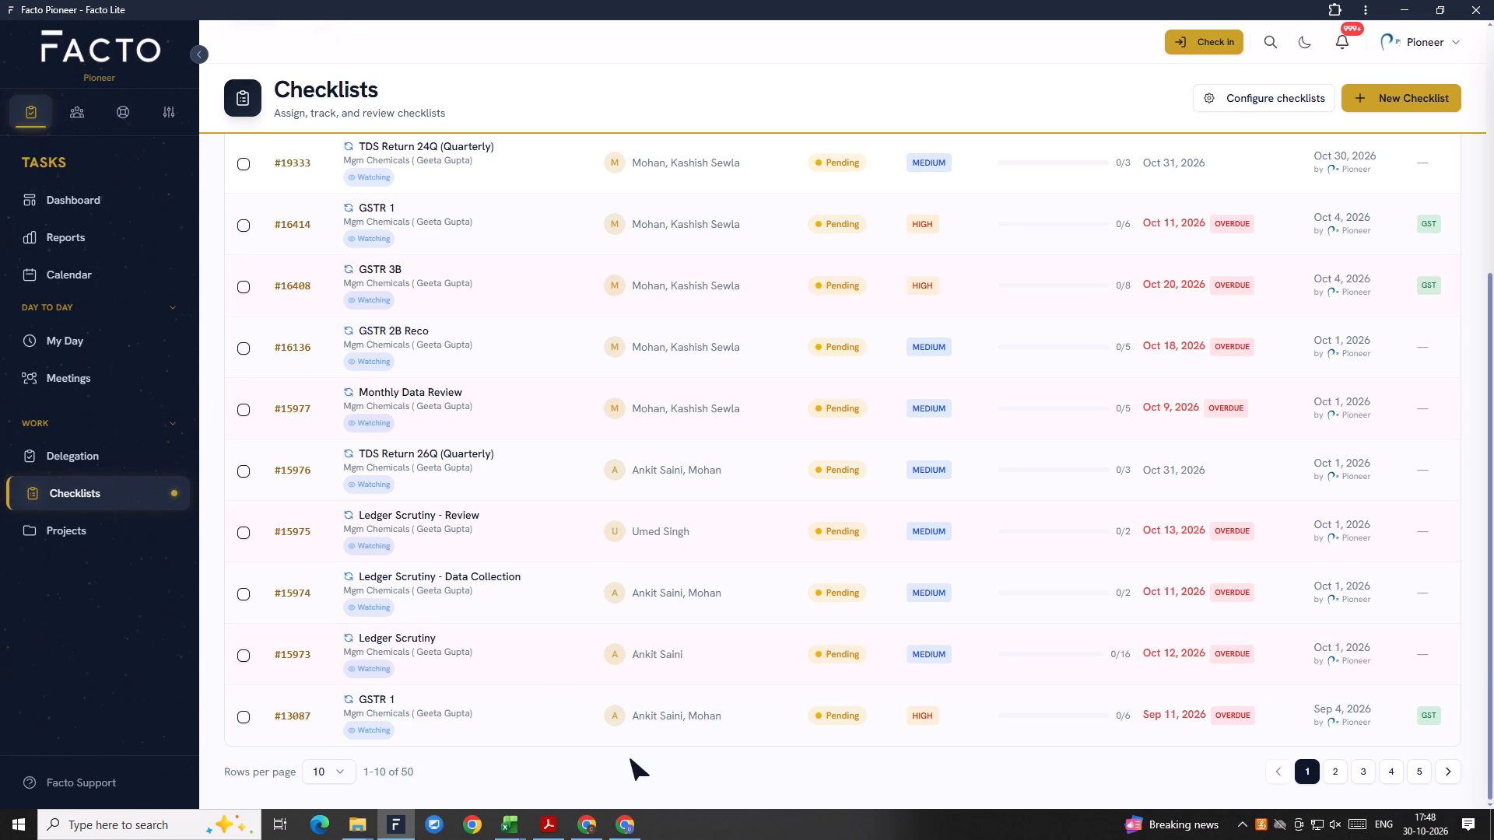
pyautogui.scroll(1, 629, 614)
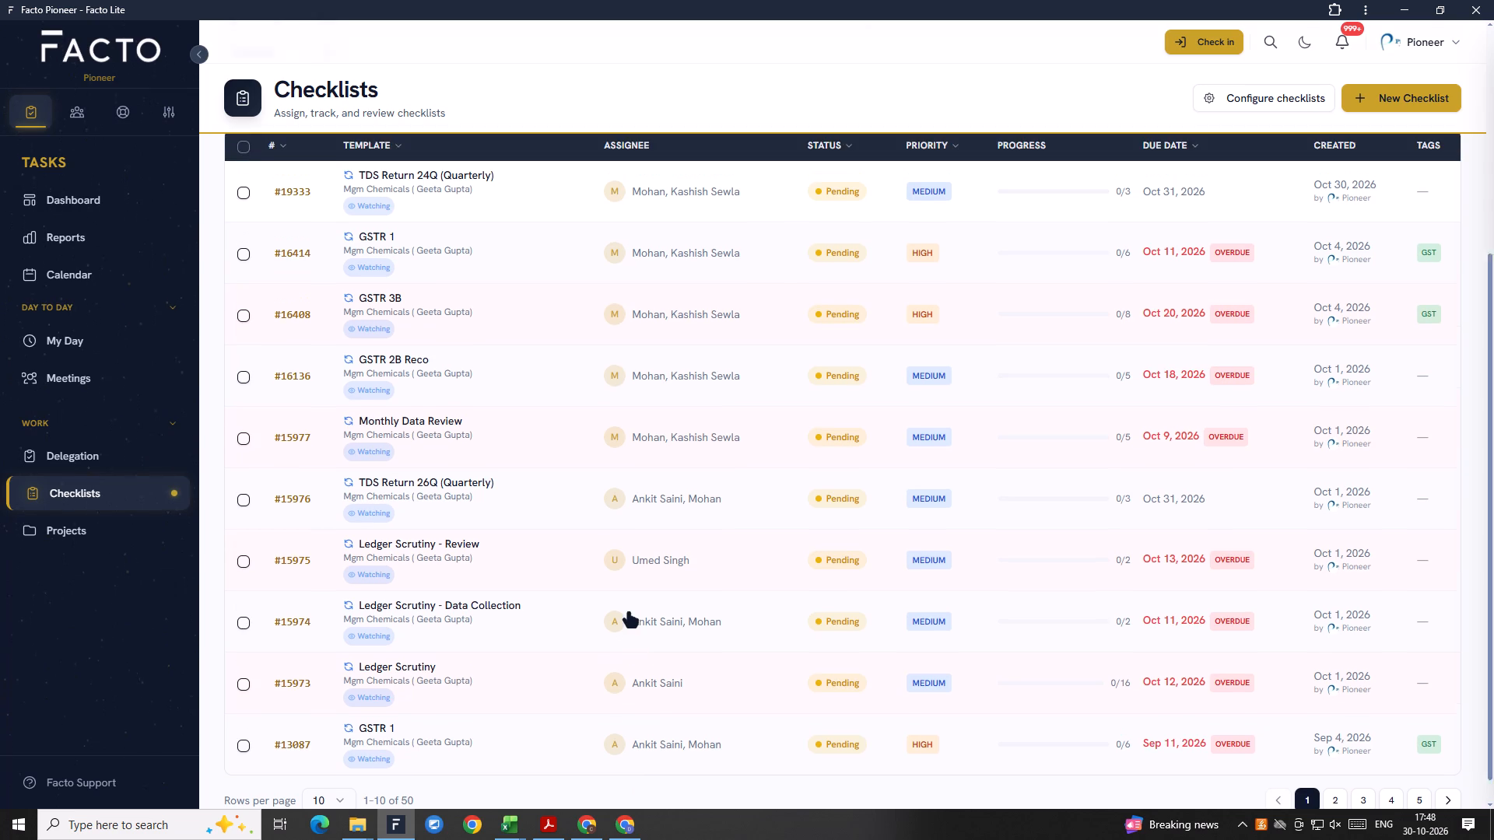
pyautogui.scroll(1, 629, 614)
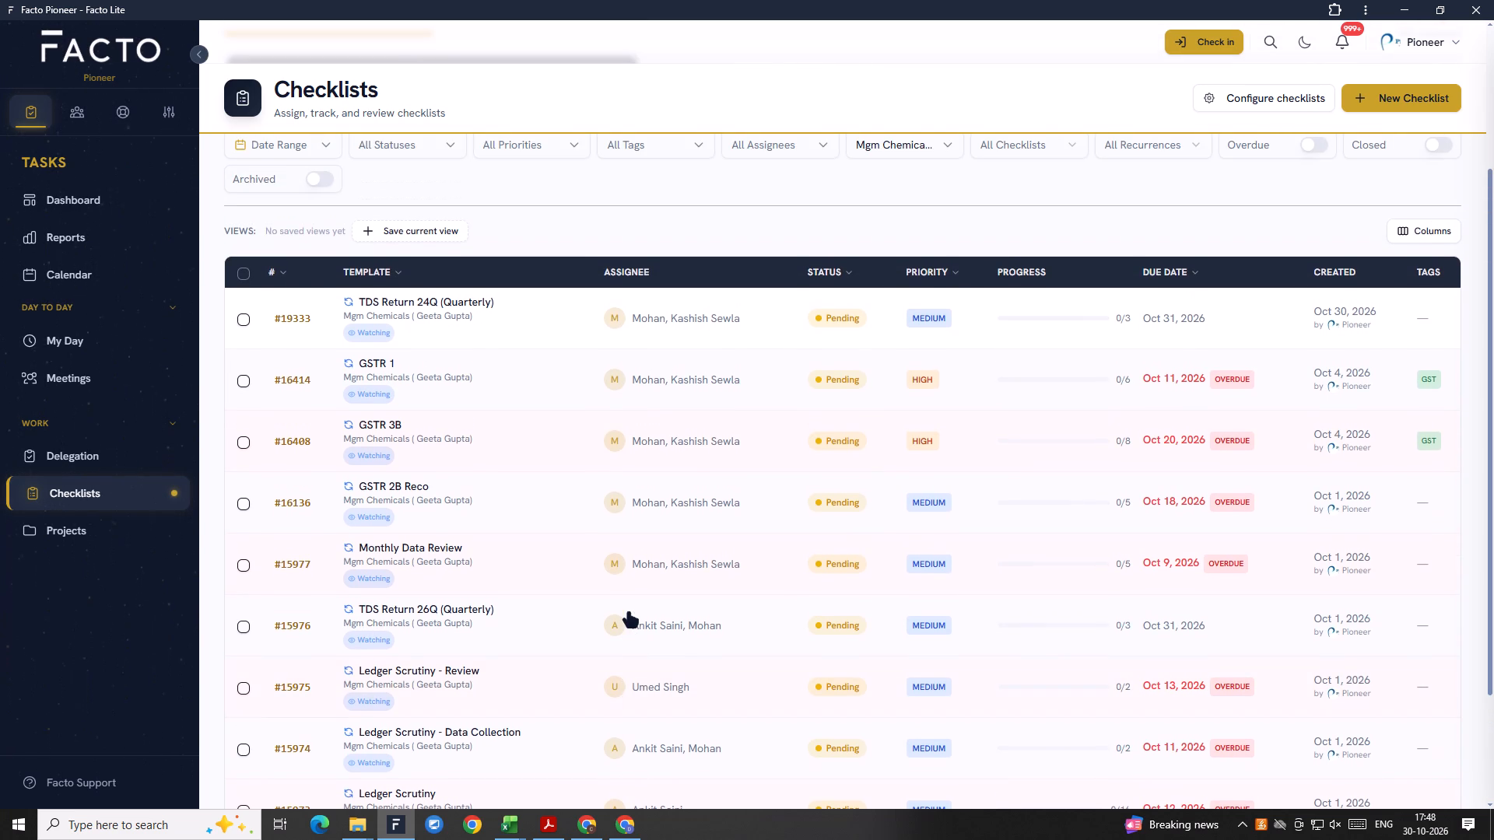
pyautogui.scroll(-1, 629, 614)
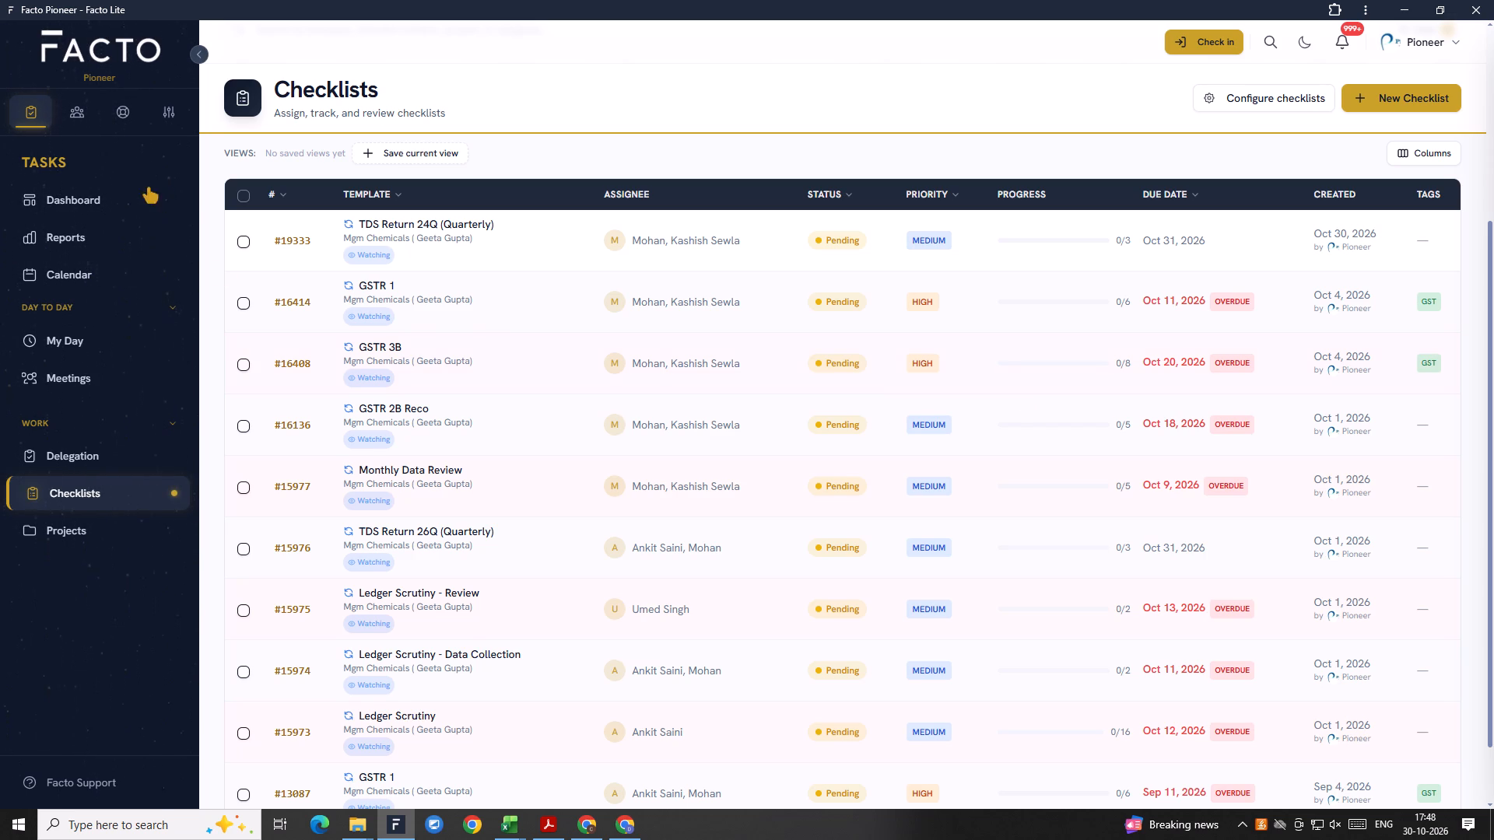
pyautogui.scroll(2, 307, 453)
pyautogui.scroll(-1, 461, 726)
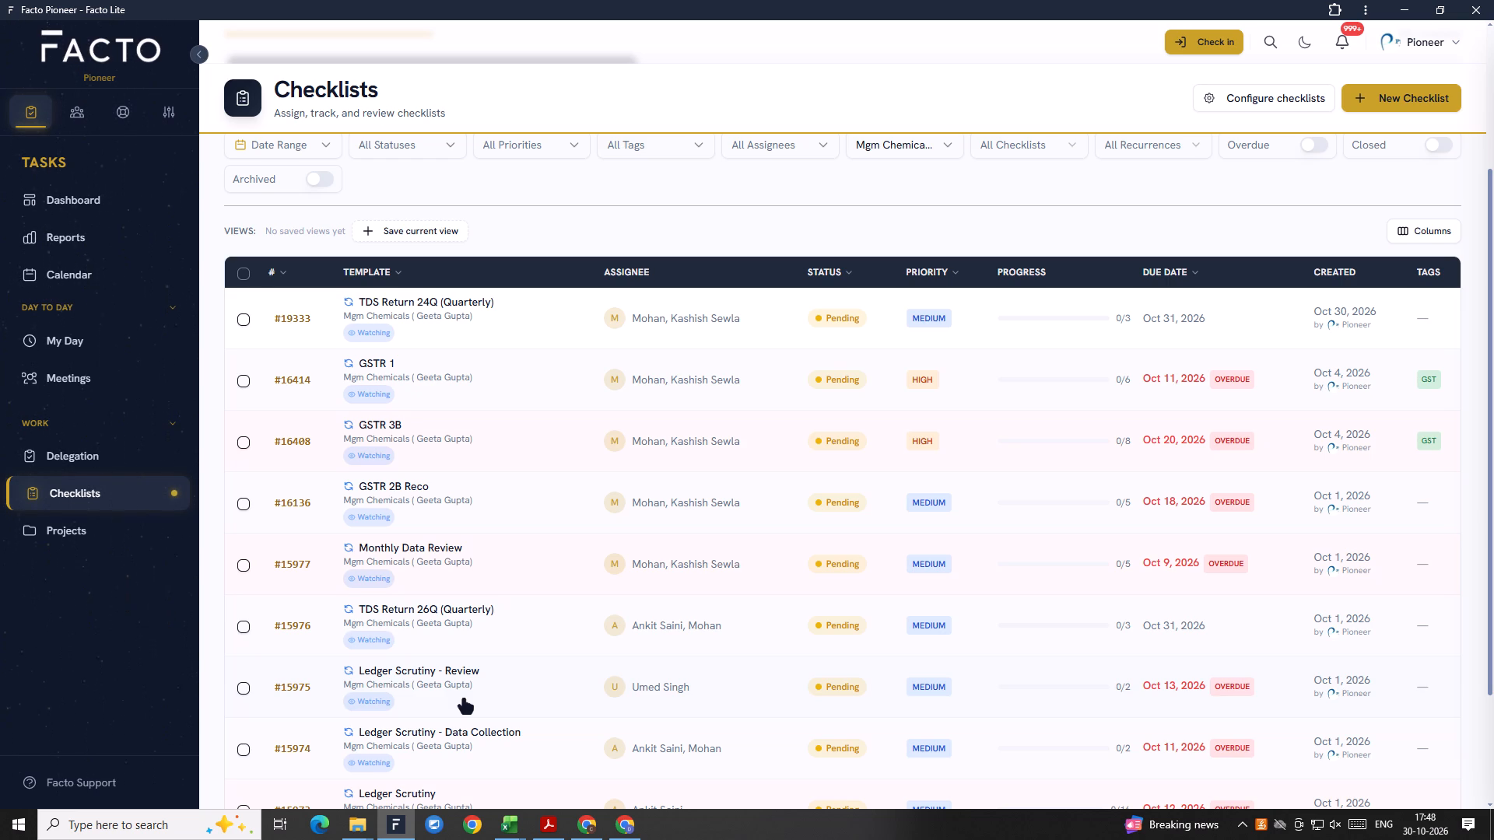
pyautogui.scroll(-3, 510, 639)
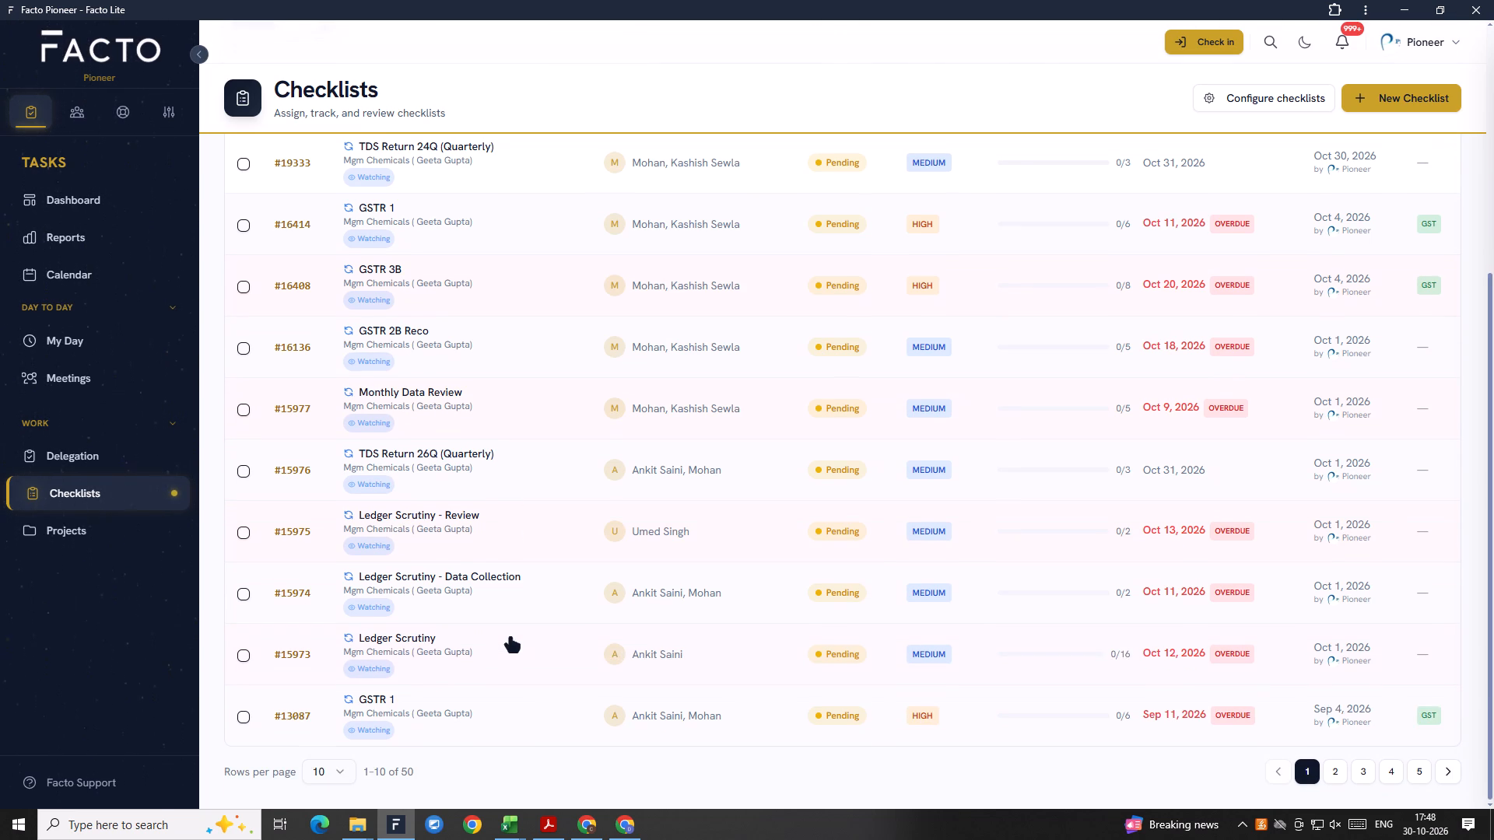
pyautogui.scroll(-1, 510, 639)
pyautogui.scroll(3, 510, 639)
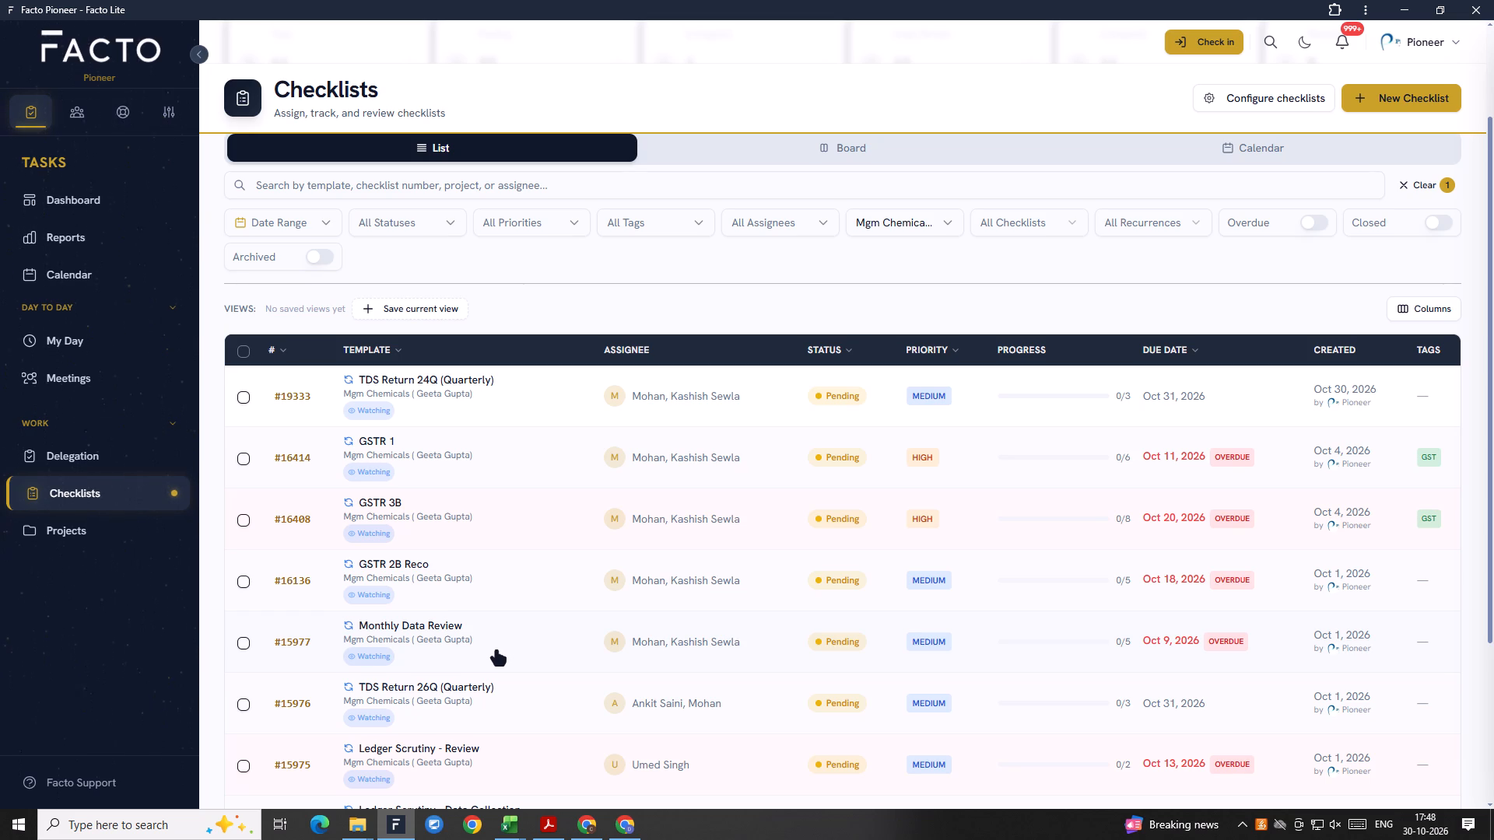
pyautogui.scroll(3, 963, 778)
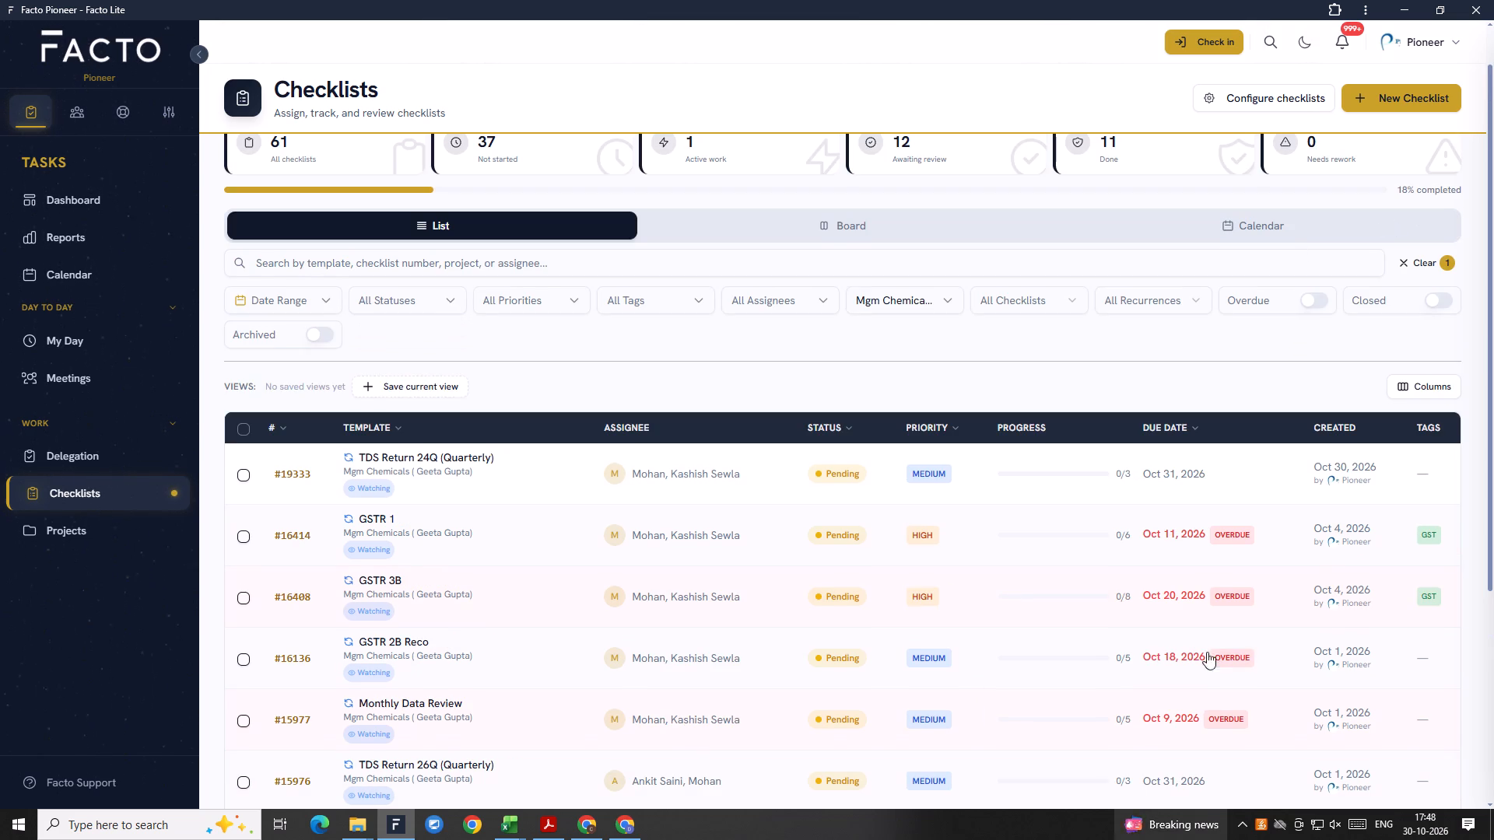
pyautogui.scroll(4, 1136, 615)
# Start a new checklist and choose the TDS Payment template by searching the templates for TDS P.
pyautogui.click(1391, 100)
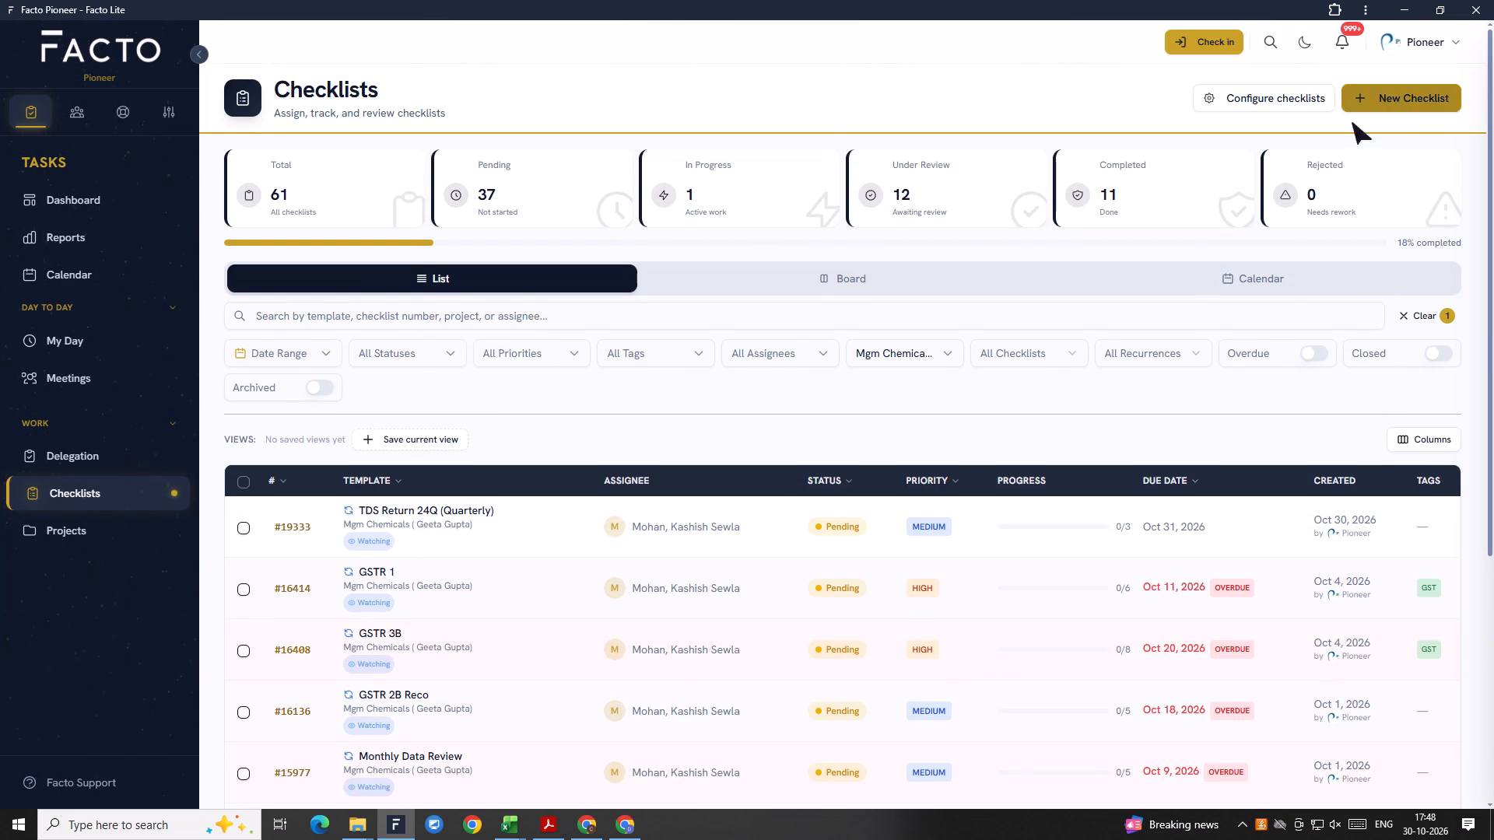
pyautogui.click(626, 247)
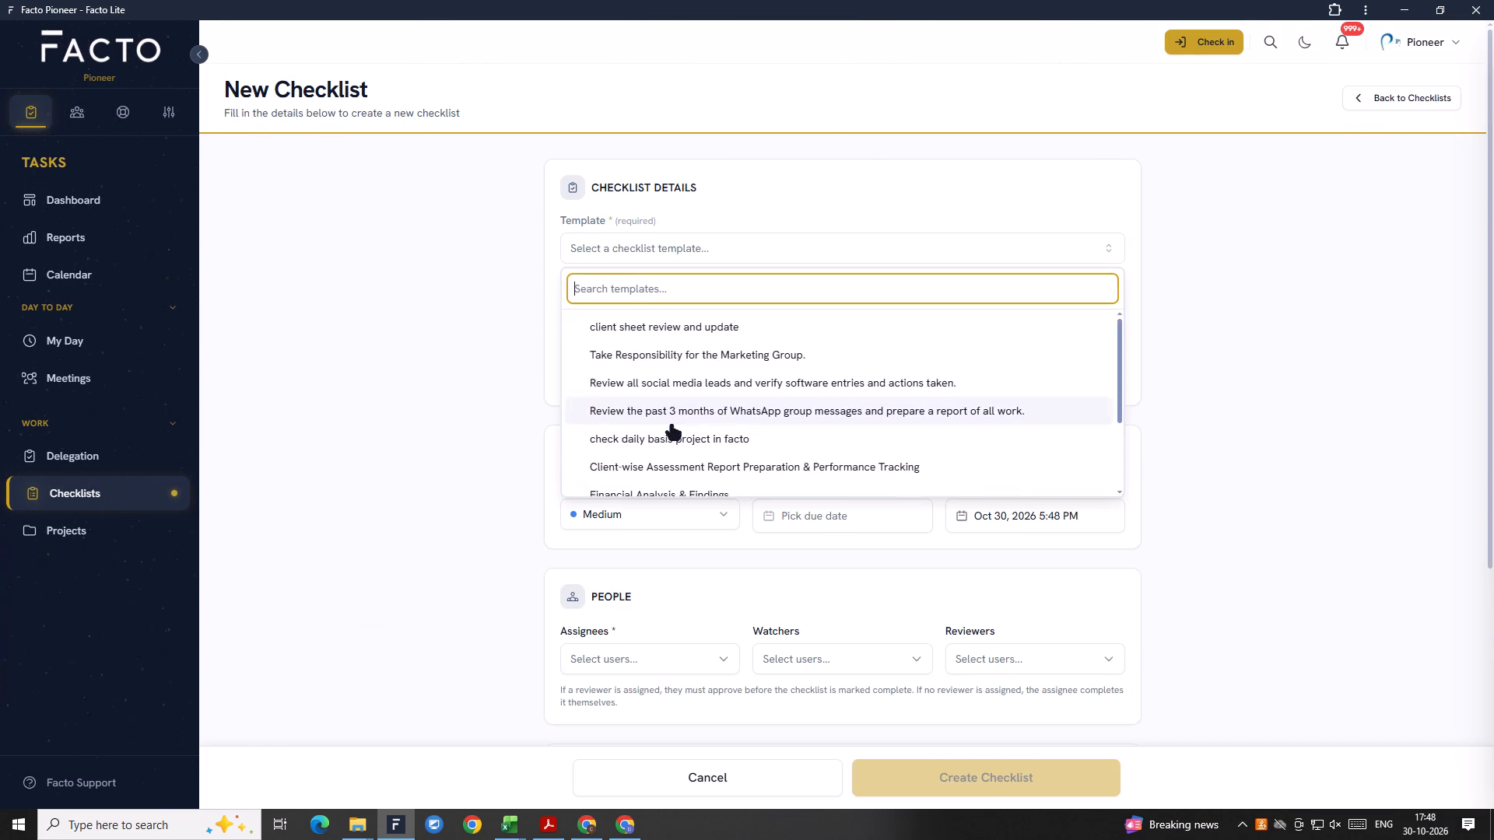
pyautogui.scroll(-15, 672, 426)
pyautogui.scroll(1, 672, 426)
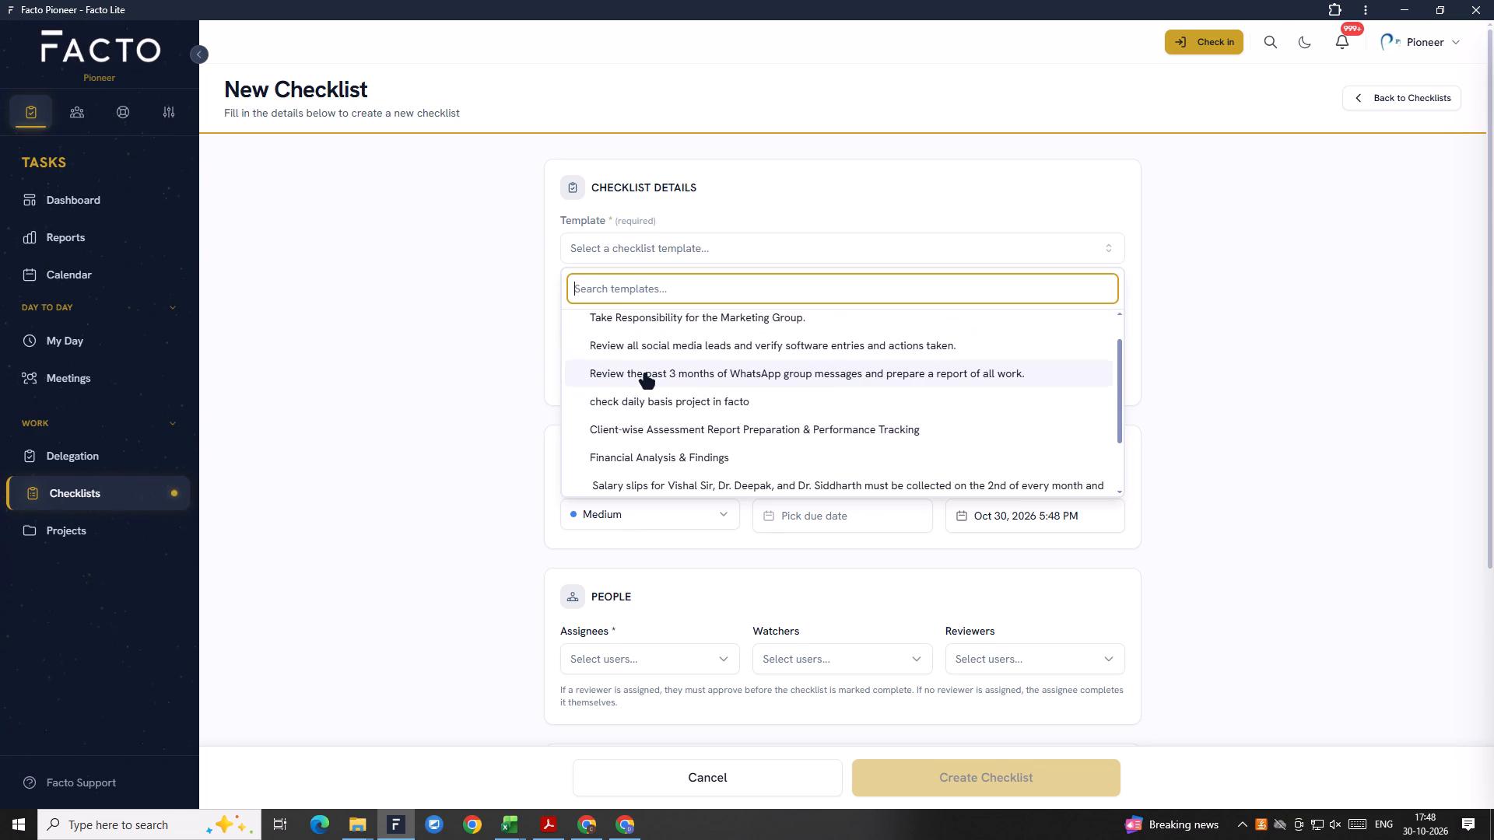
pyautogui.press('t')
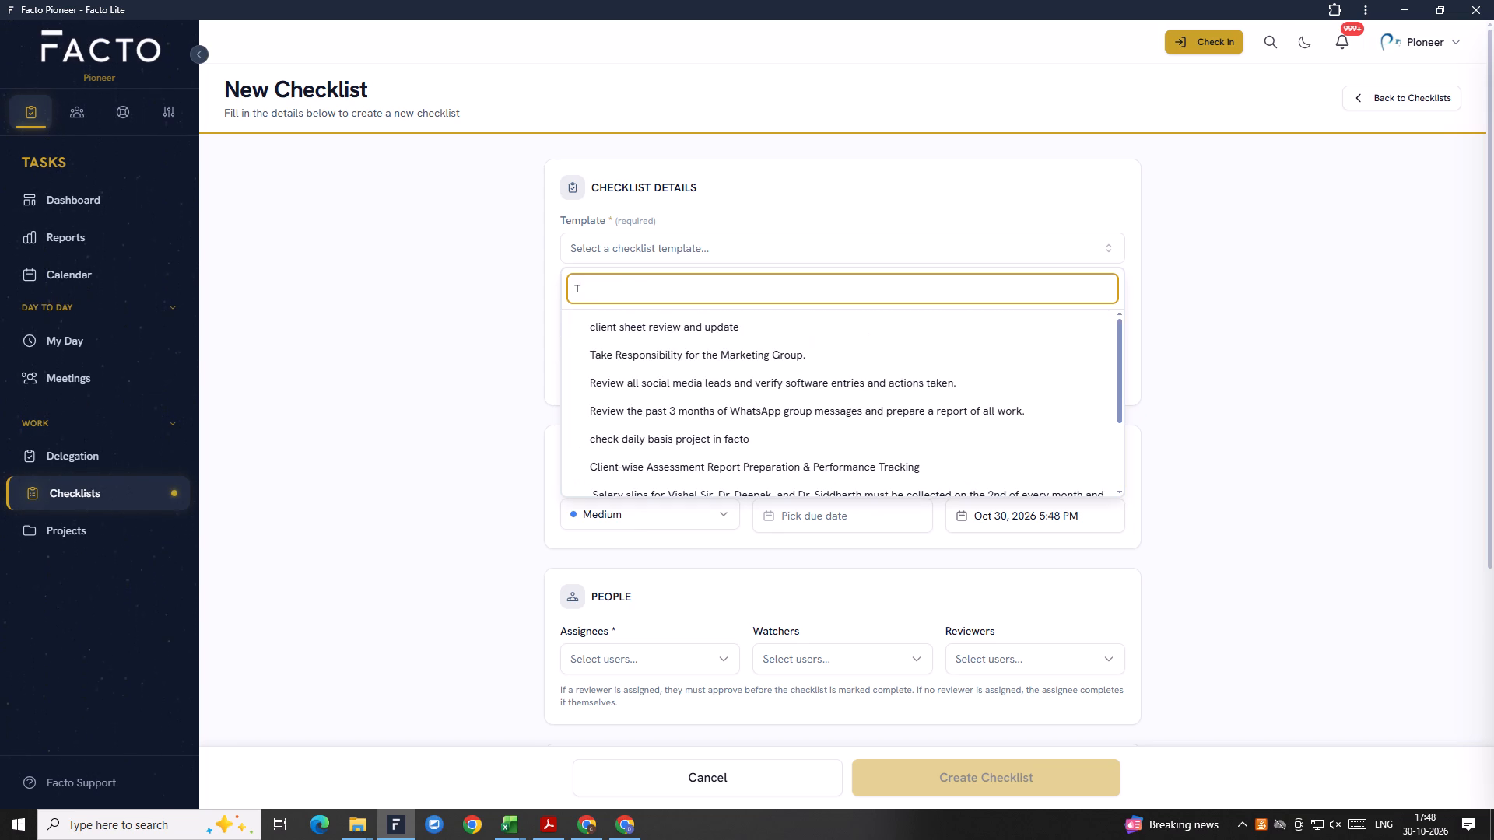
pyautogui.write('DS')
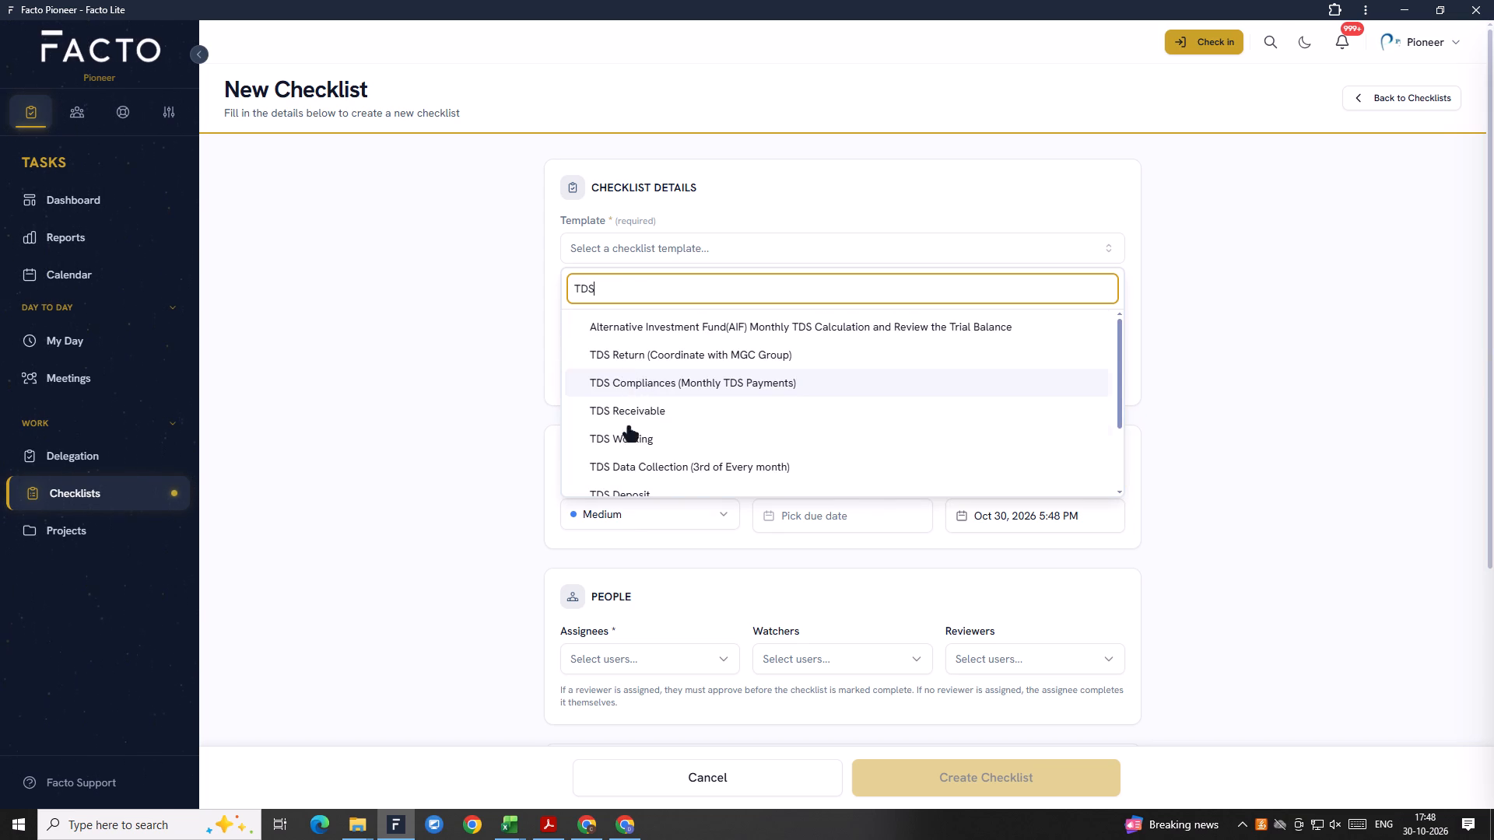
pyautogui.scroll(-8, 678, 450)
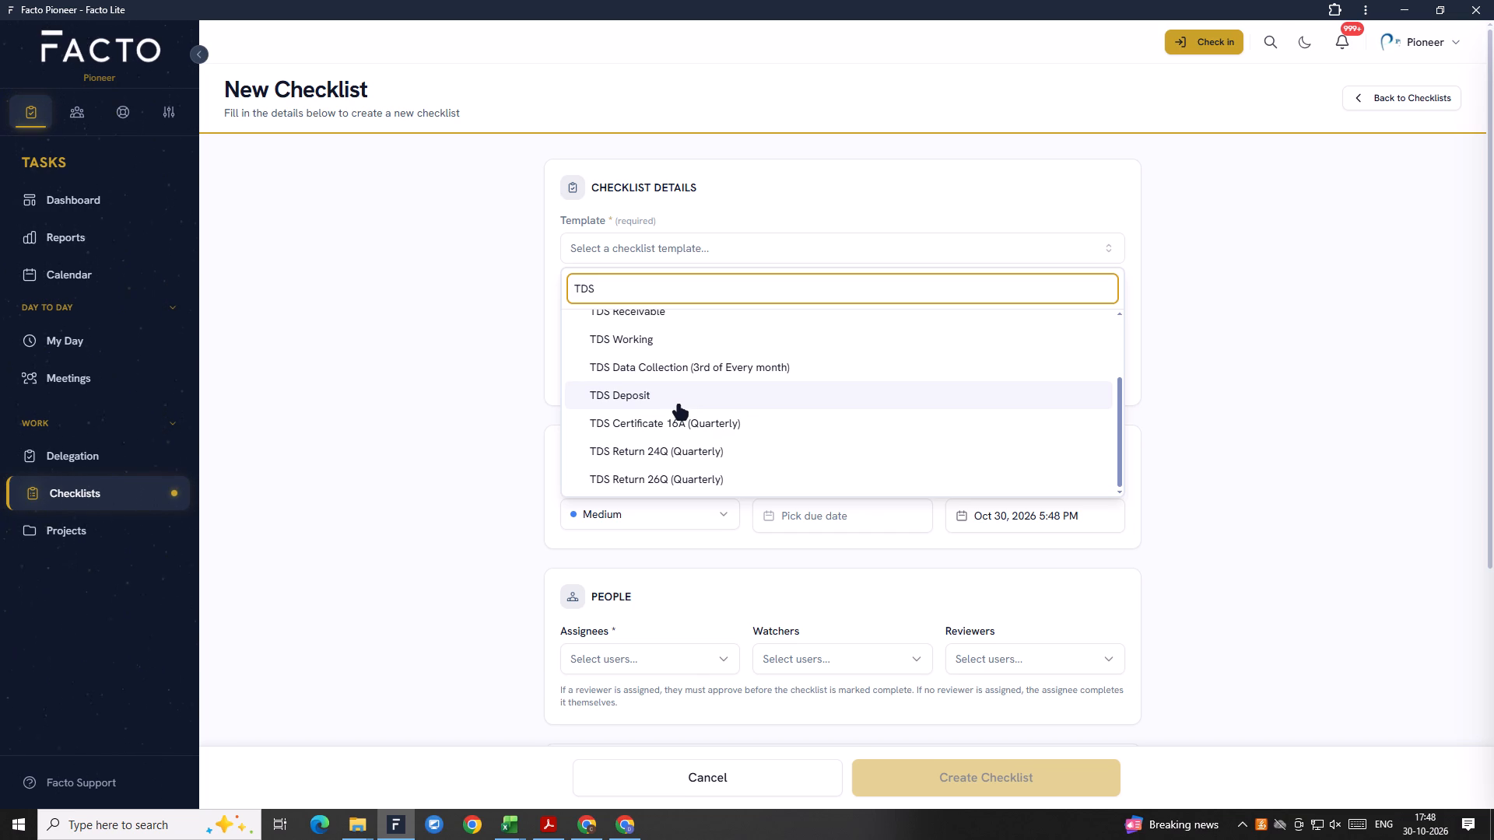
pyautogui.scroll(4, 679, 406)
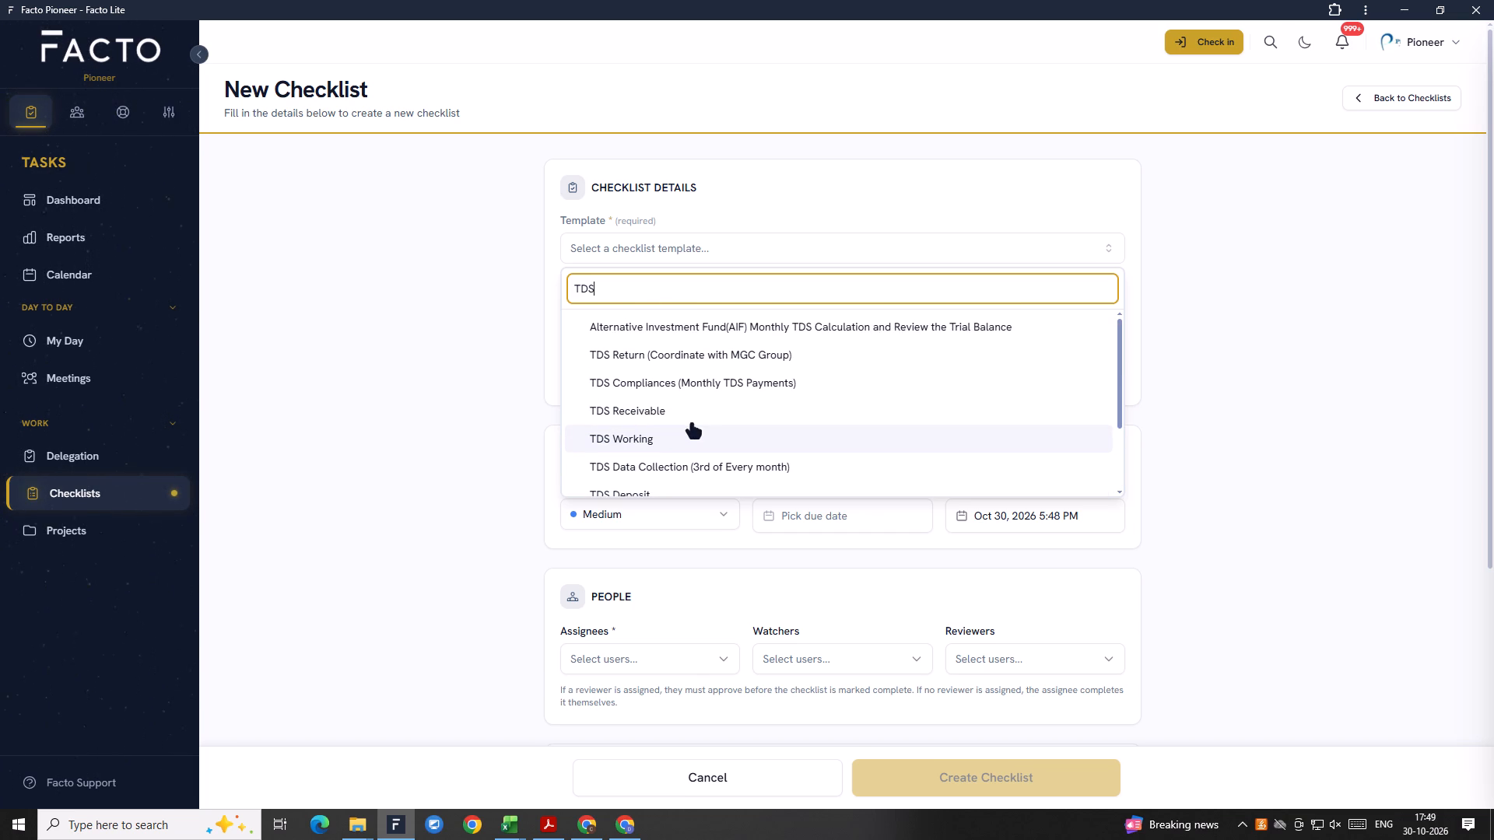
pyautogui.press('space')
pyautogui.write('P')
pyautogui.click(644, 353)
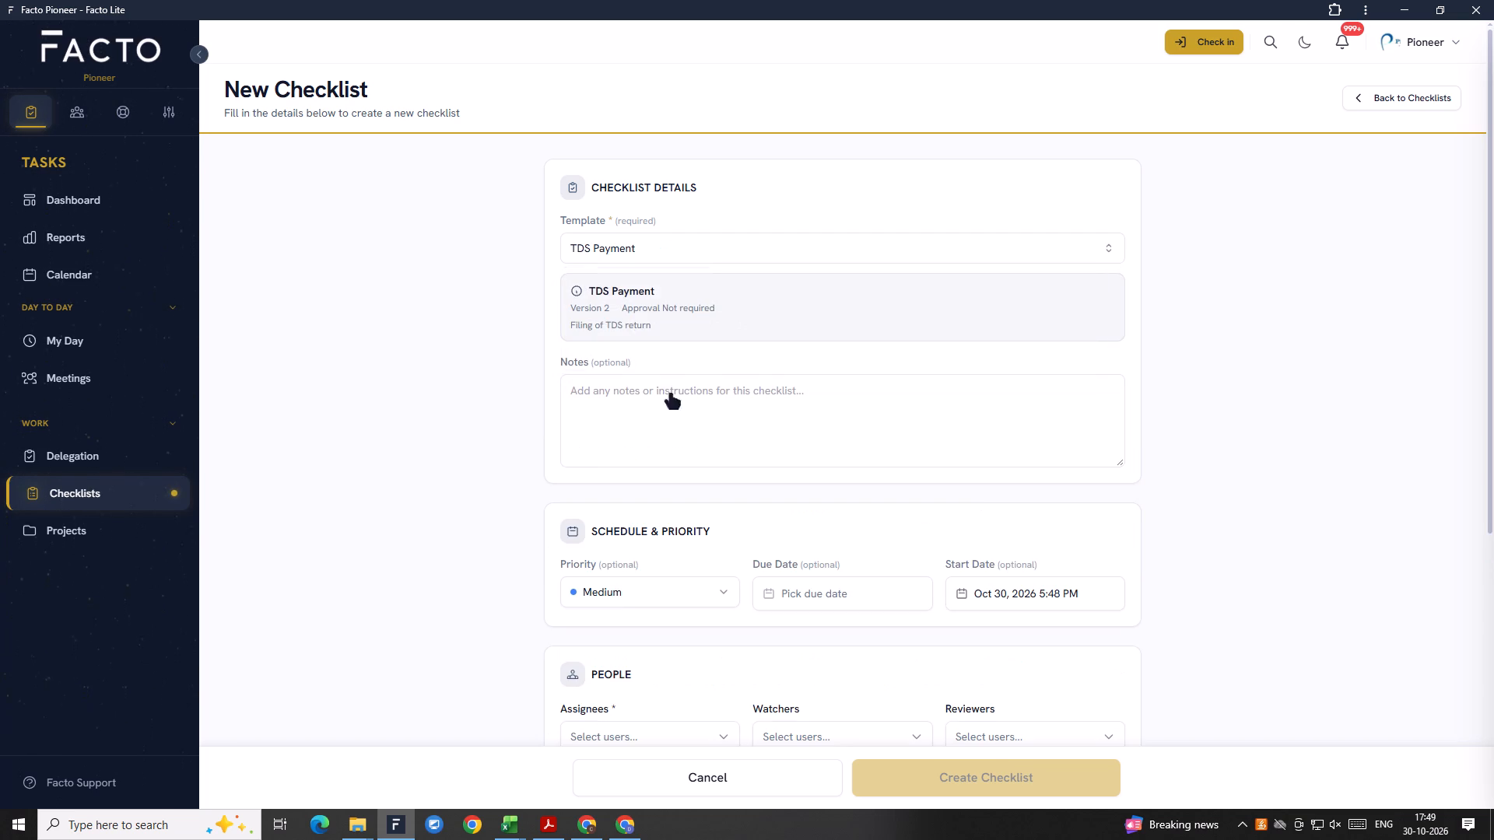
# Assign the TDS Payment checklist to Mohan and Kashish.
pyautogui.scroll(-3, 748, 473)
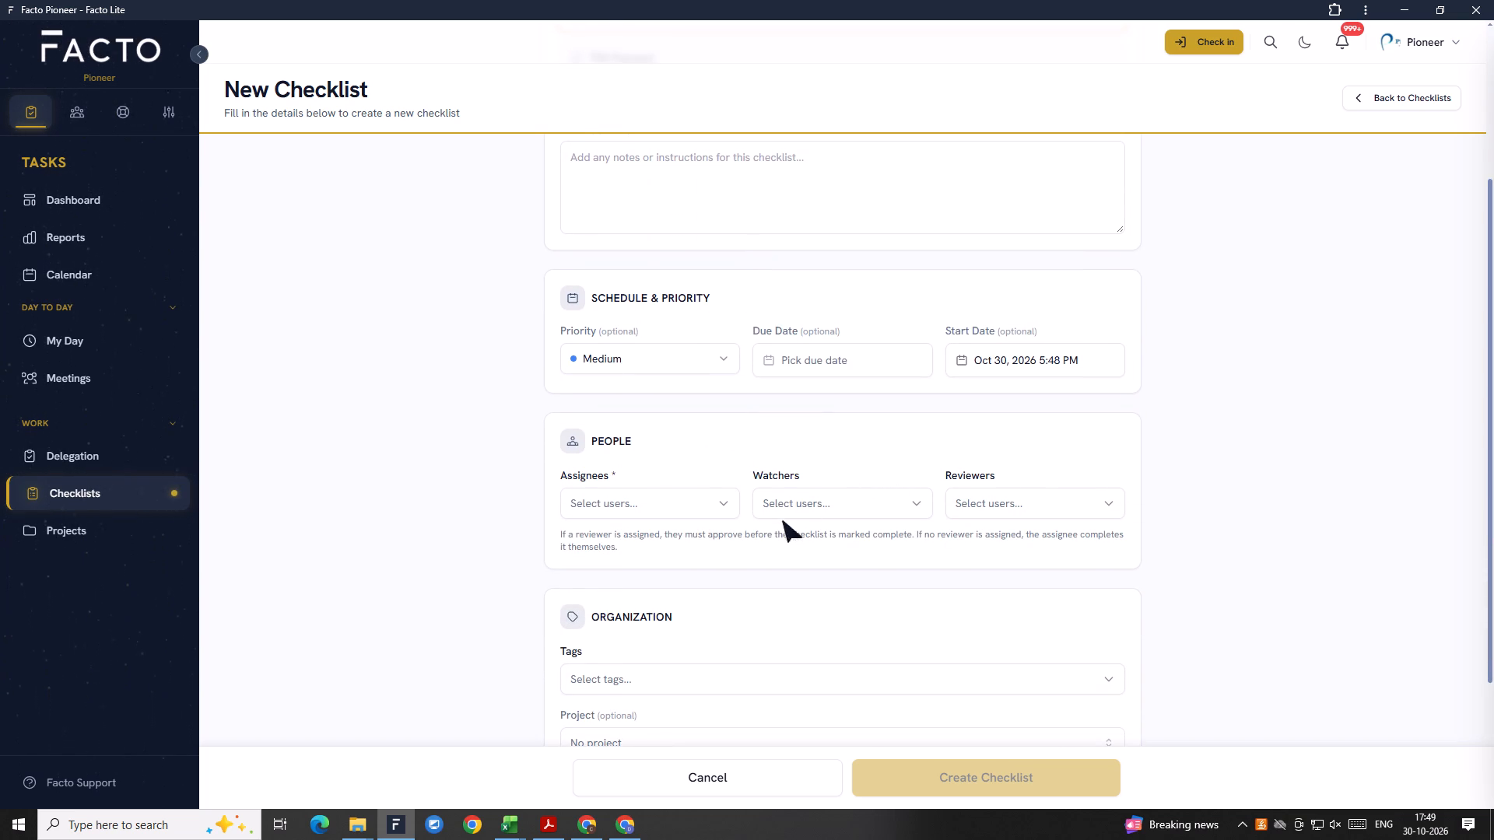
pyautogui.click(646, 505)
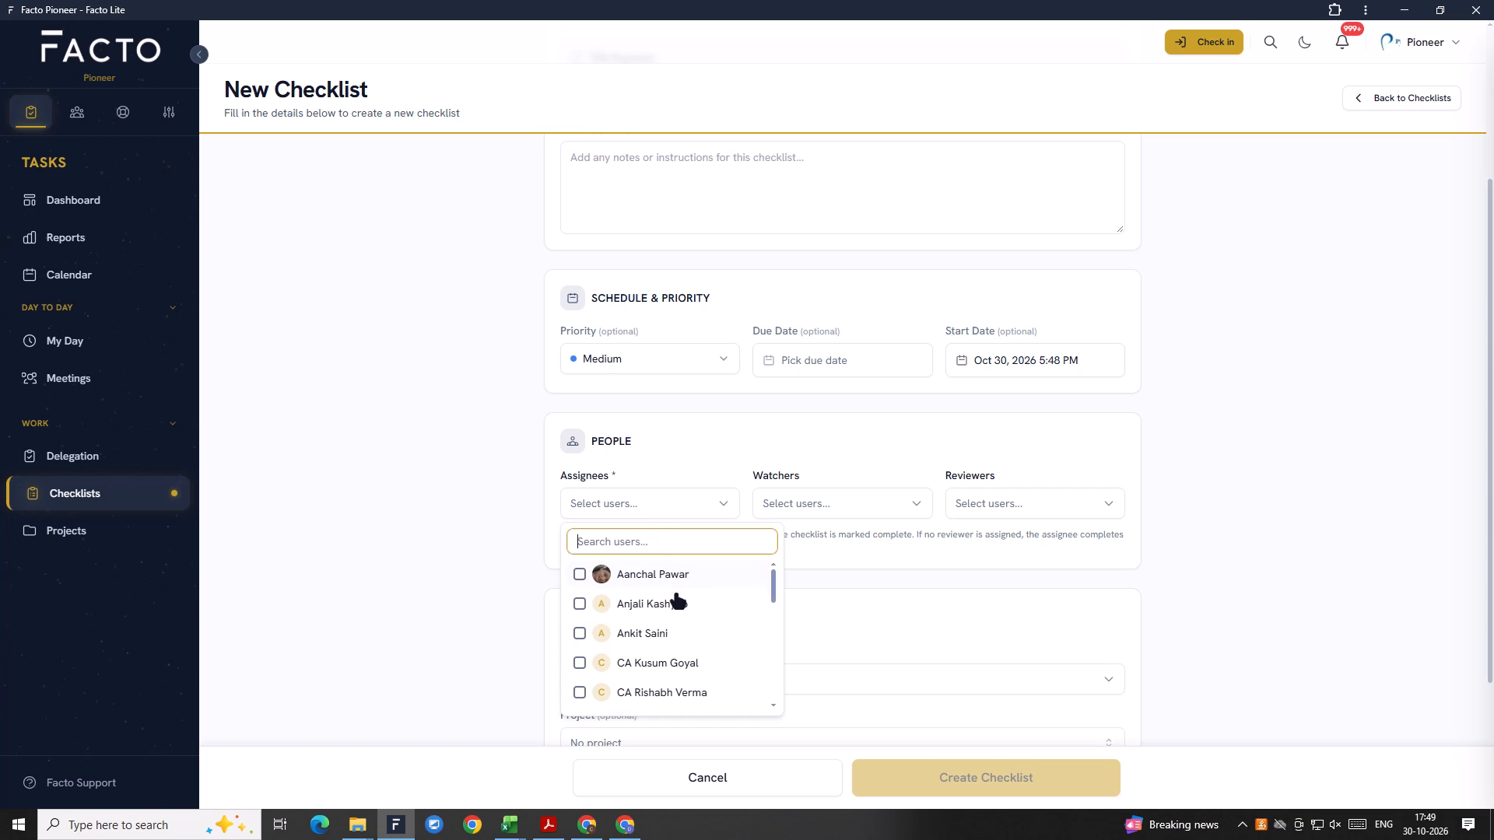
pyautogui.scroll(-3, 693, 608)
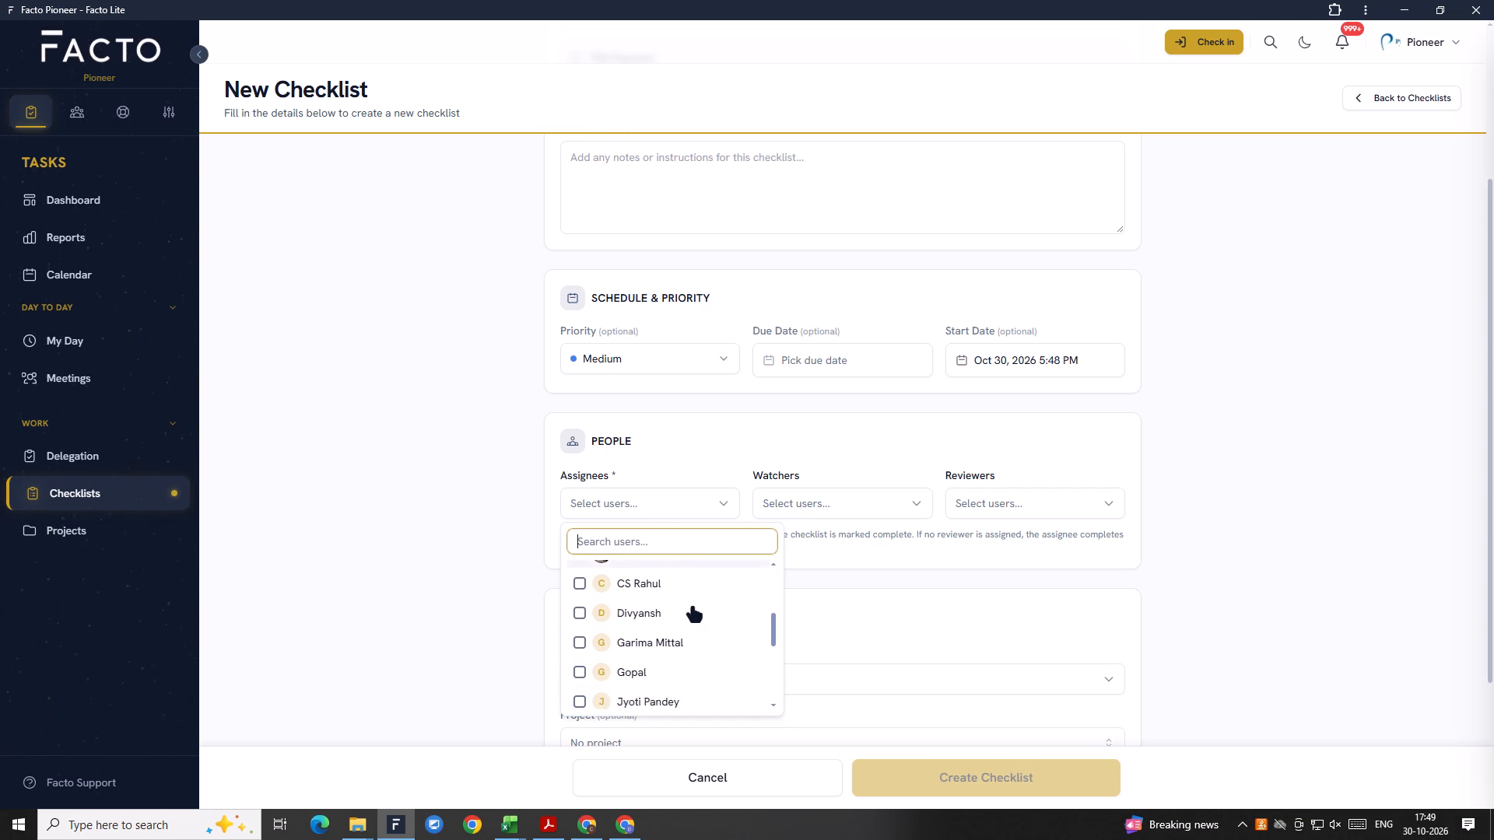
pyautogui.scroll(-1, 693, 608)
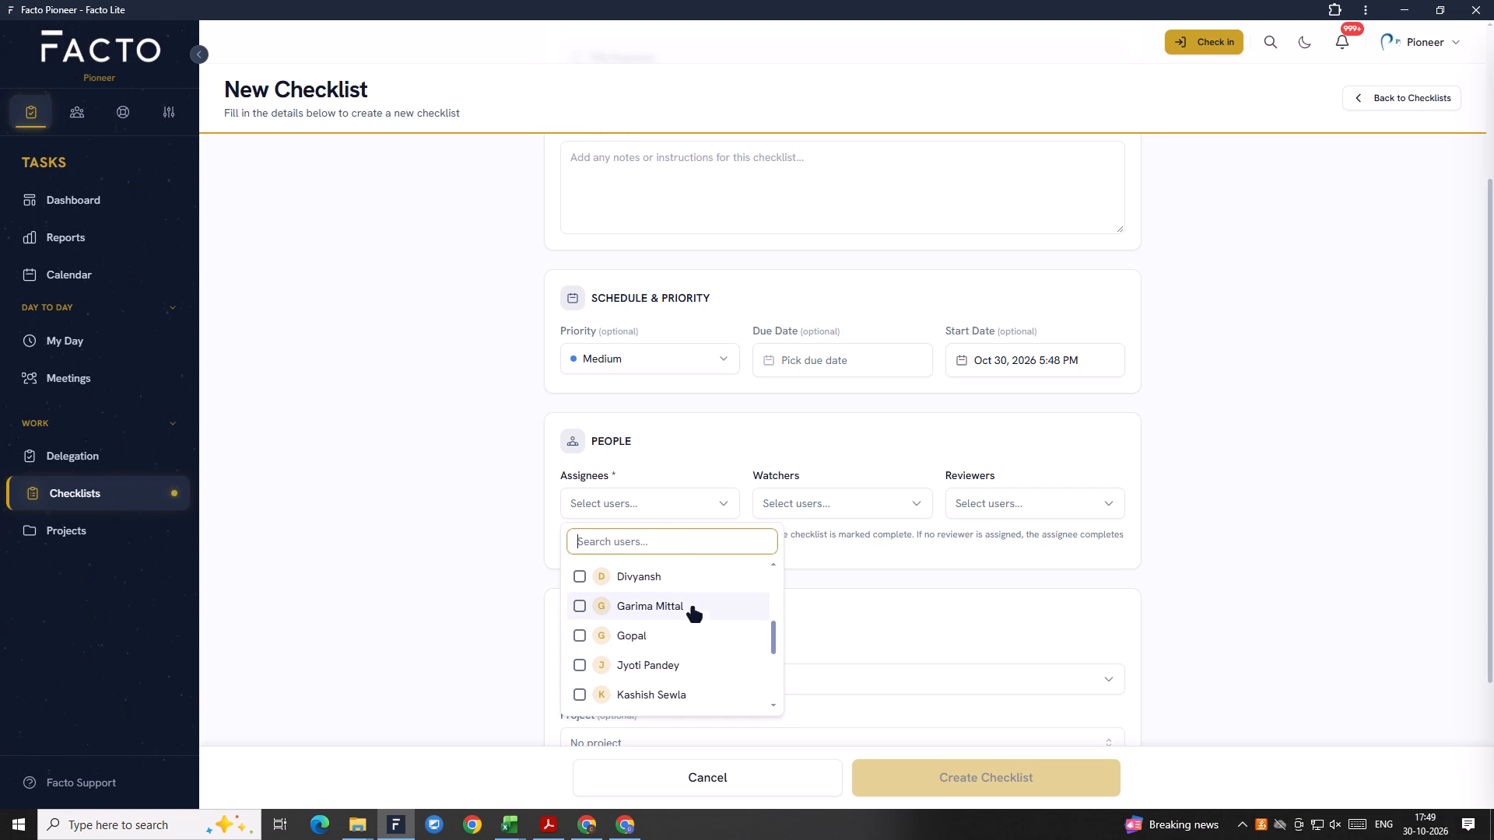
pyautogui.scroll(-1, 693, 608)
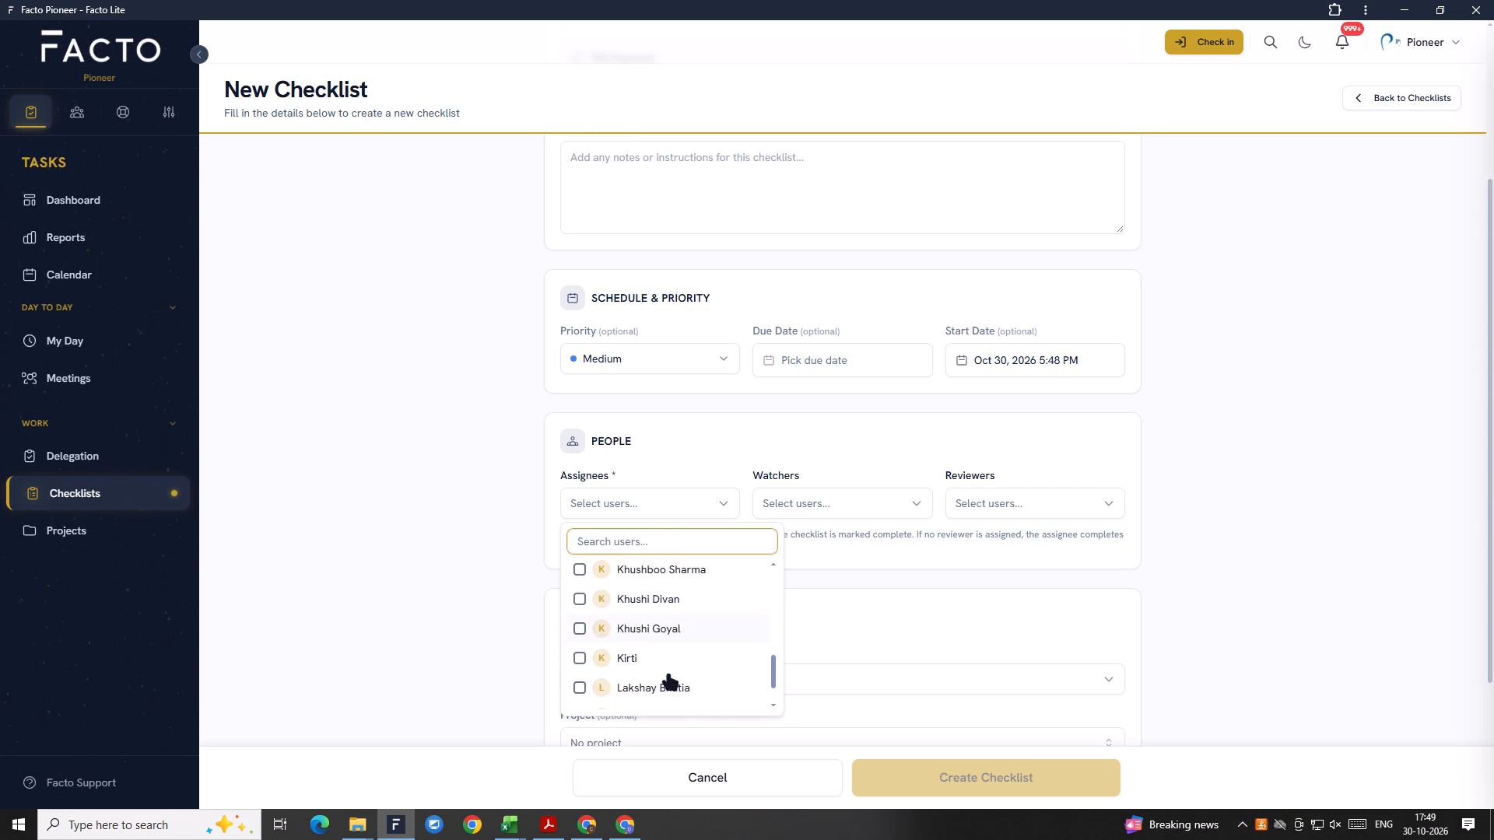
pyautogui.scroll(-3, 668, 677)
pyautogui.click(649, 696)
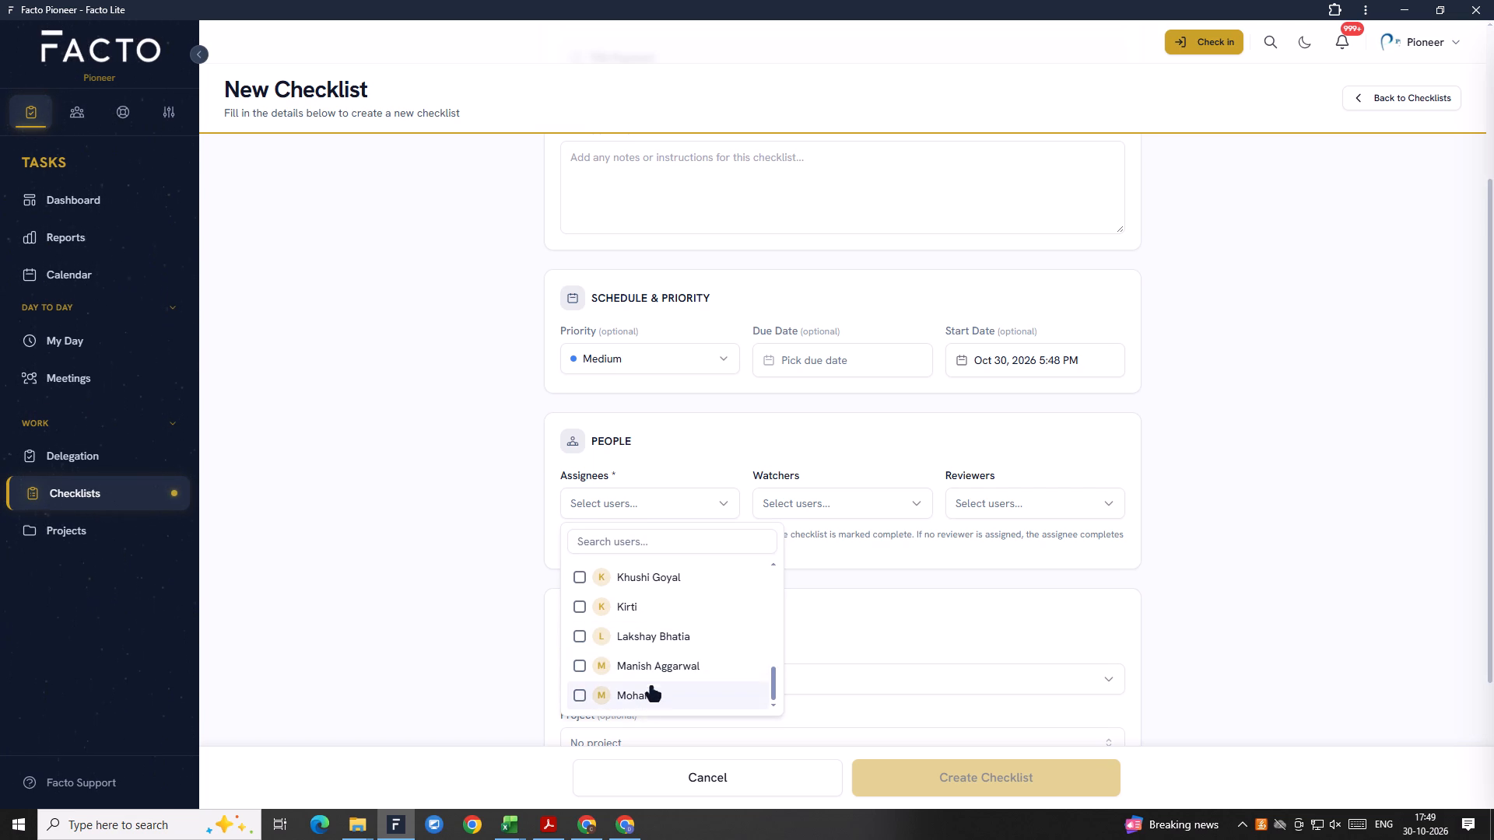
pyautogui.scroll(2, 653, 660)
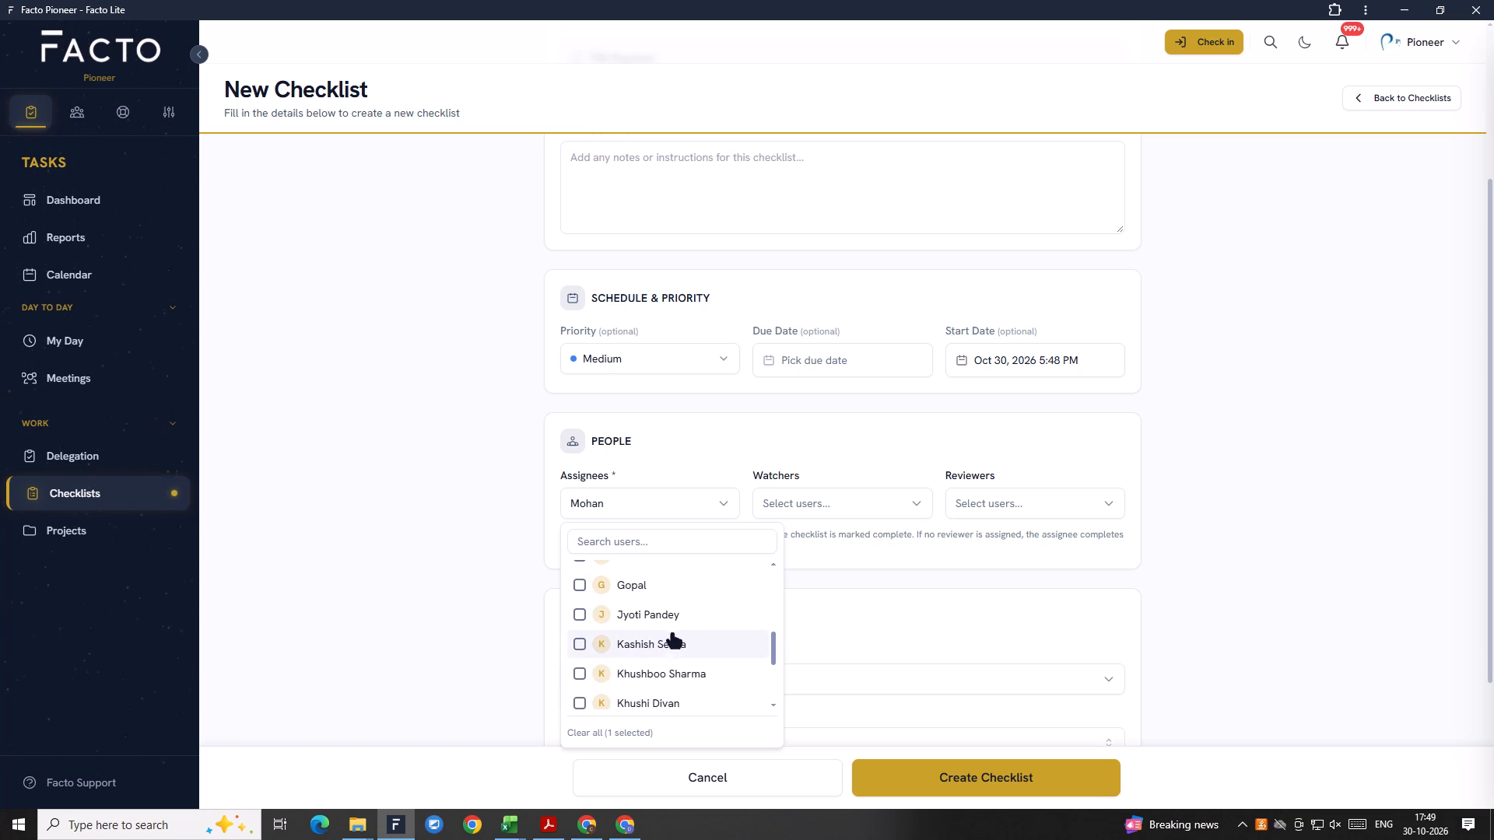
pyautogui.click(670, 643)
# Set CA Saurabh as the reviewer of the TDS Payment checklist.
pyautogui.click(980, 501)
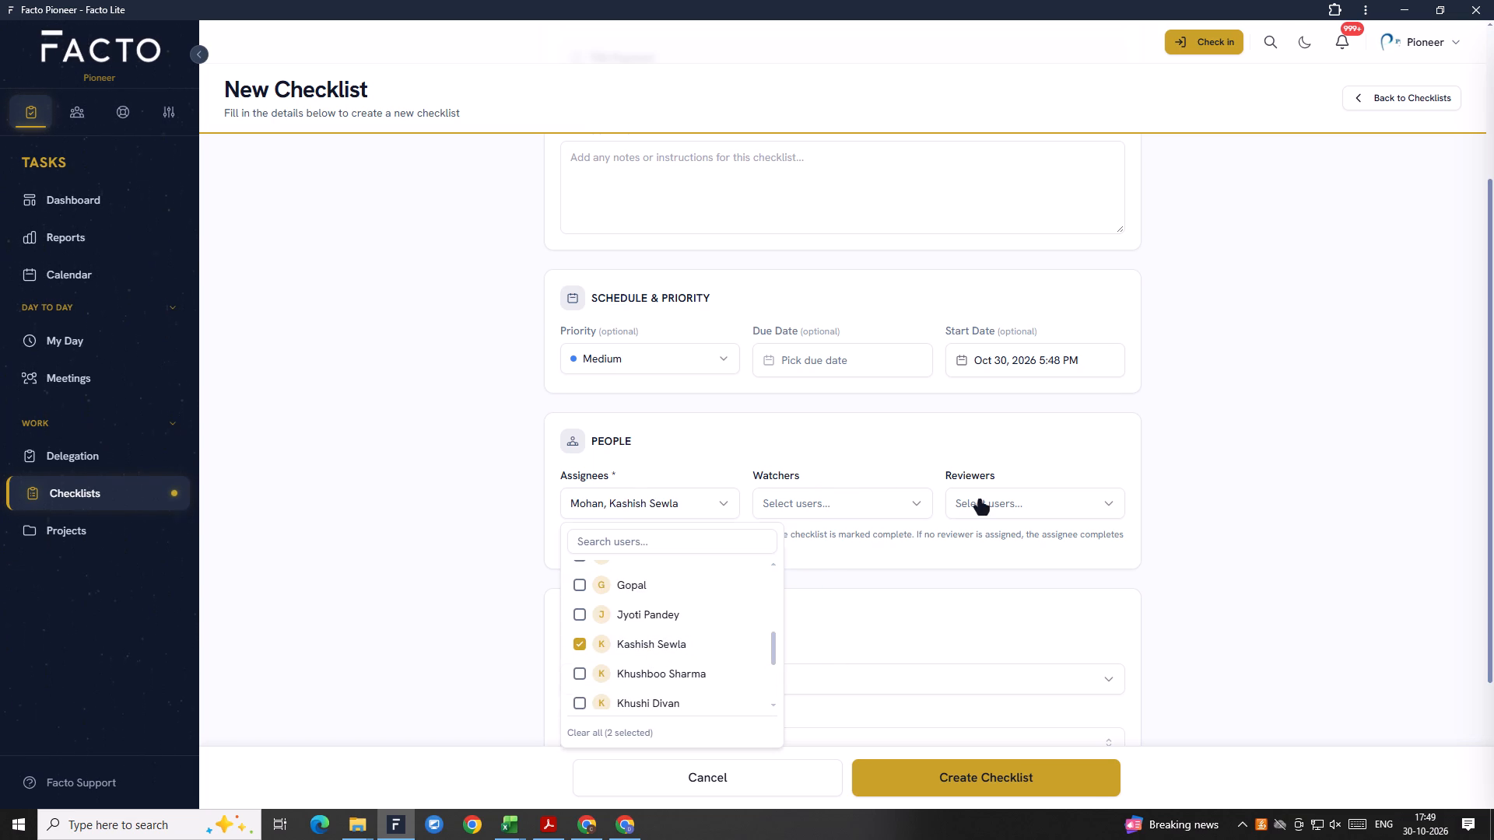
pyautogui.click(1018, 630)
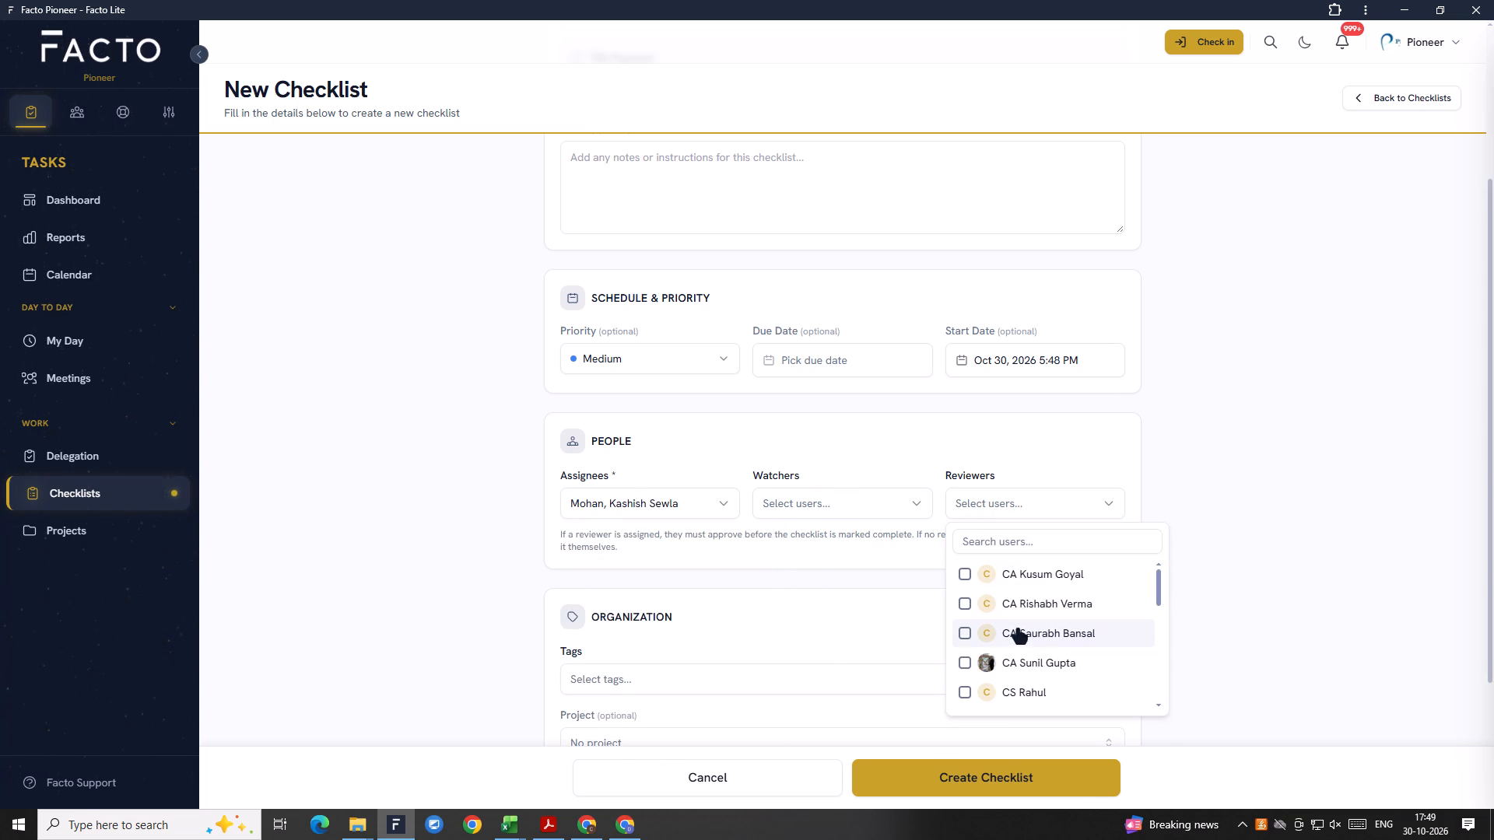
pyautogui.click(791, 597)
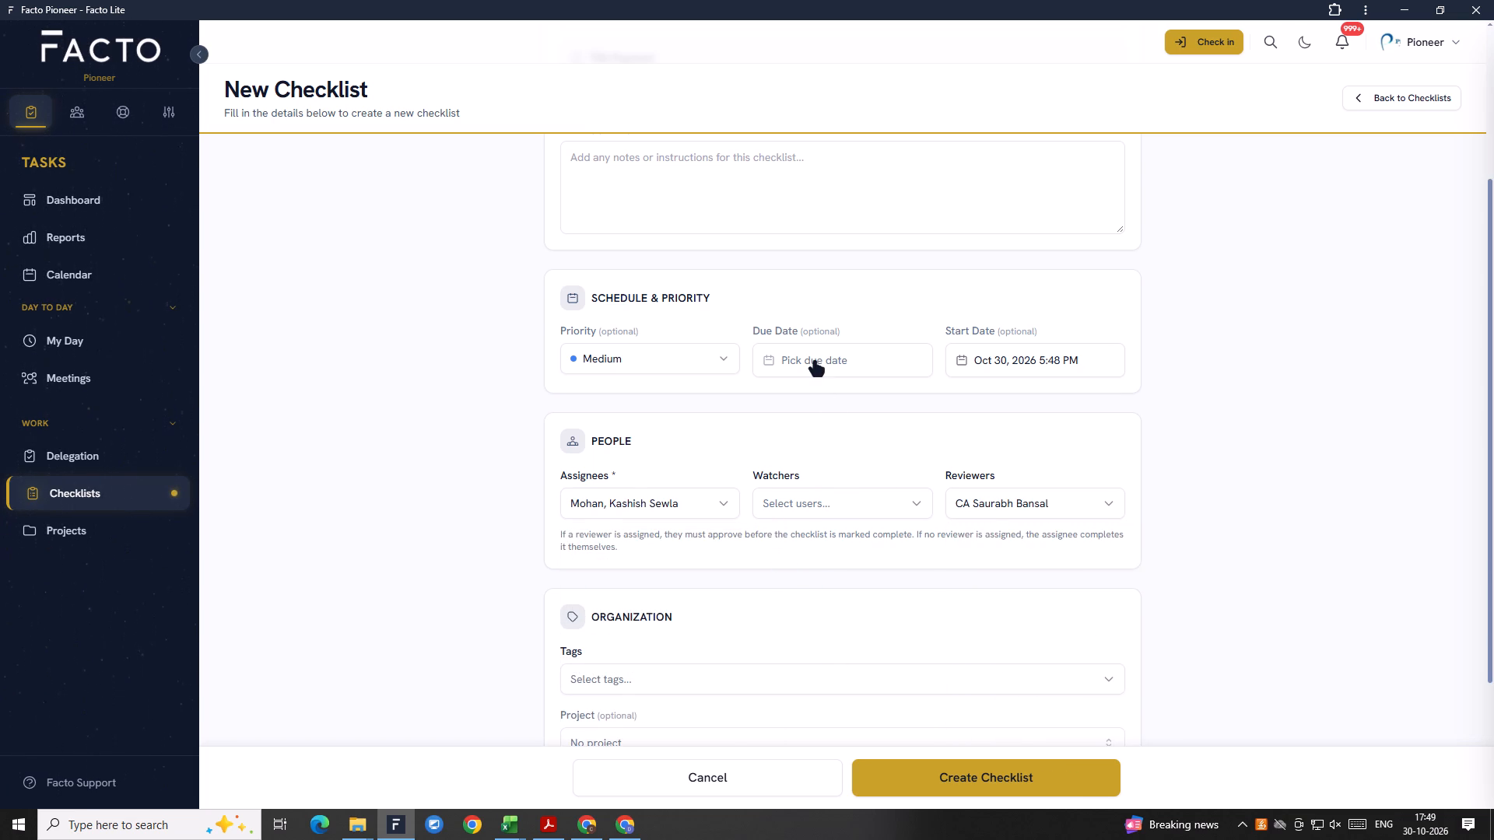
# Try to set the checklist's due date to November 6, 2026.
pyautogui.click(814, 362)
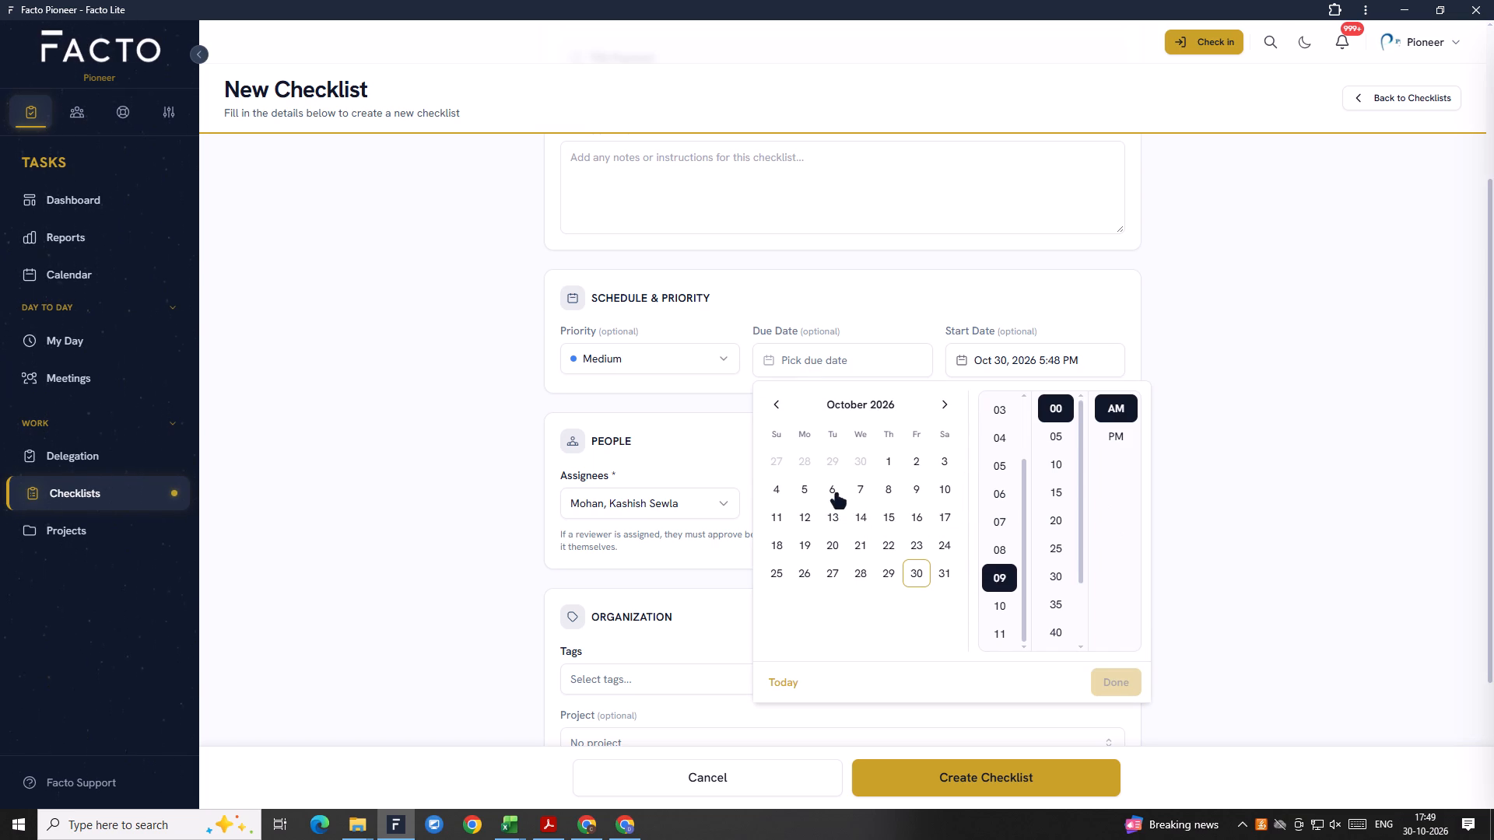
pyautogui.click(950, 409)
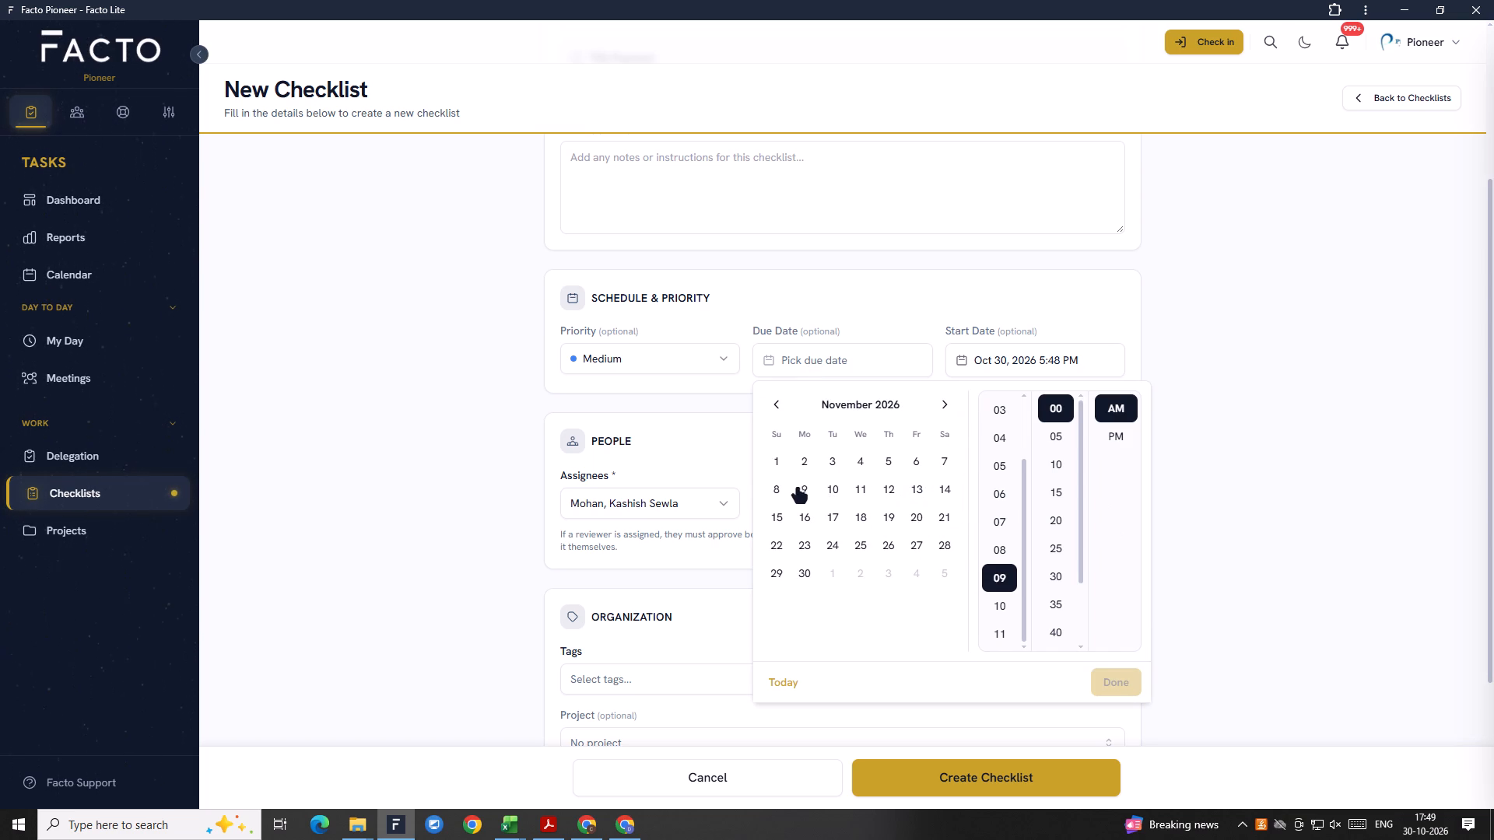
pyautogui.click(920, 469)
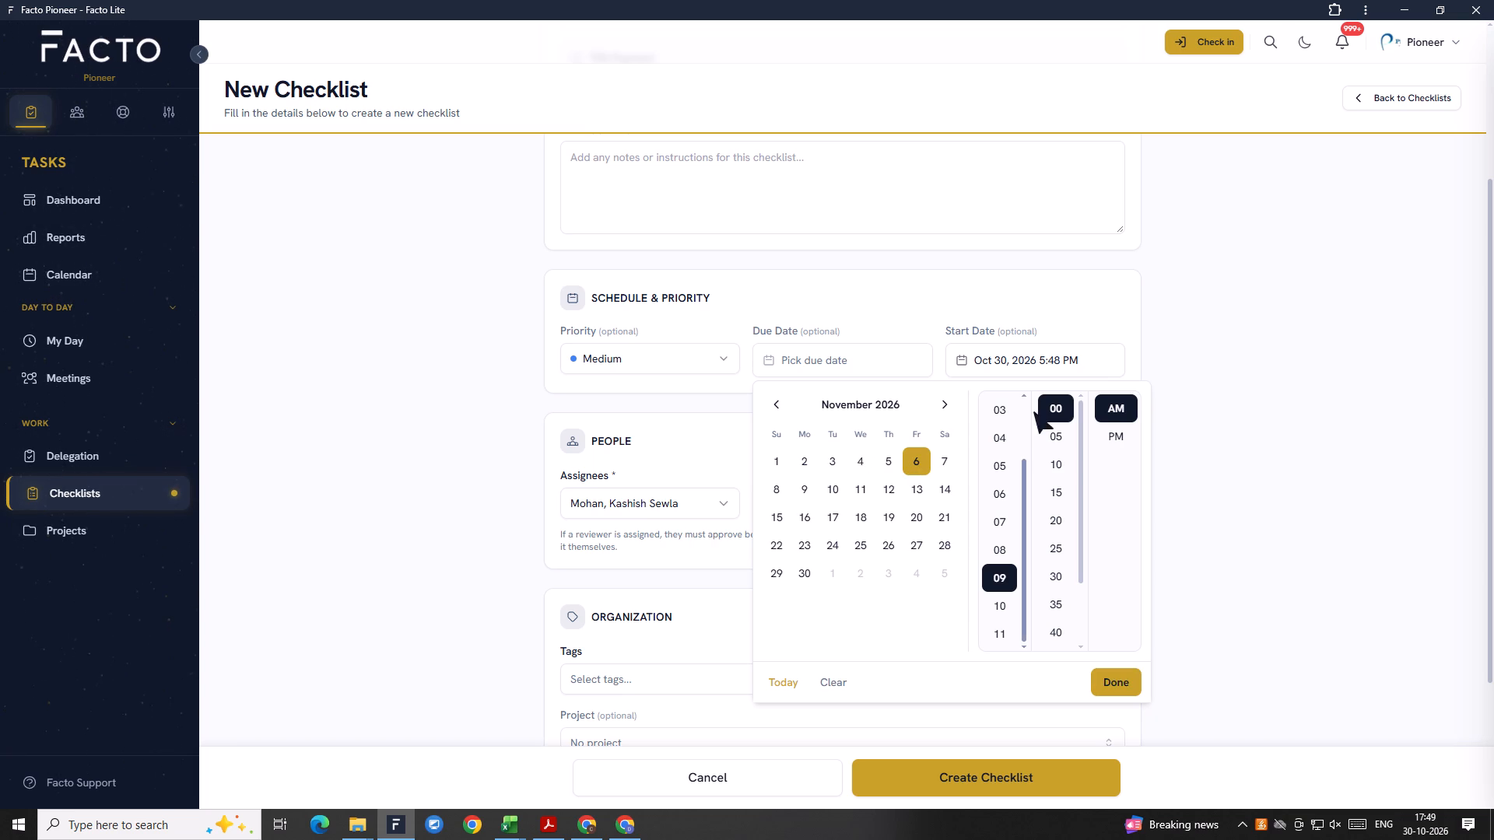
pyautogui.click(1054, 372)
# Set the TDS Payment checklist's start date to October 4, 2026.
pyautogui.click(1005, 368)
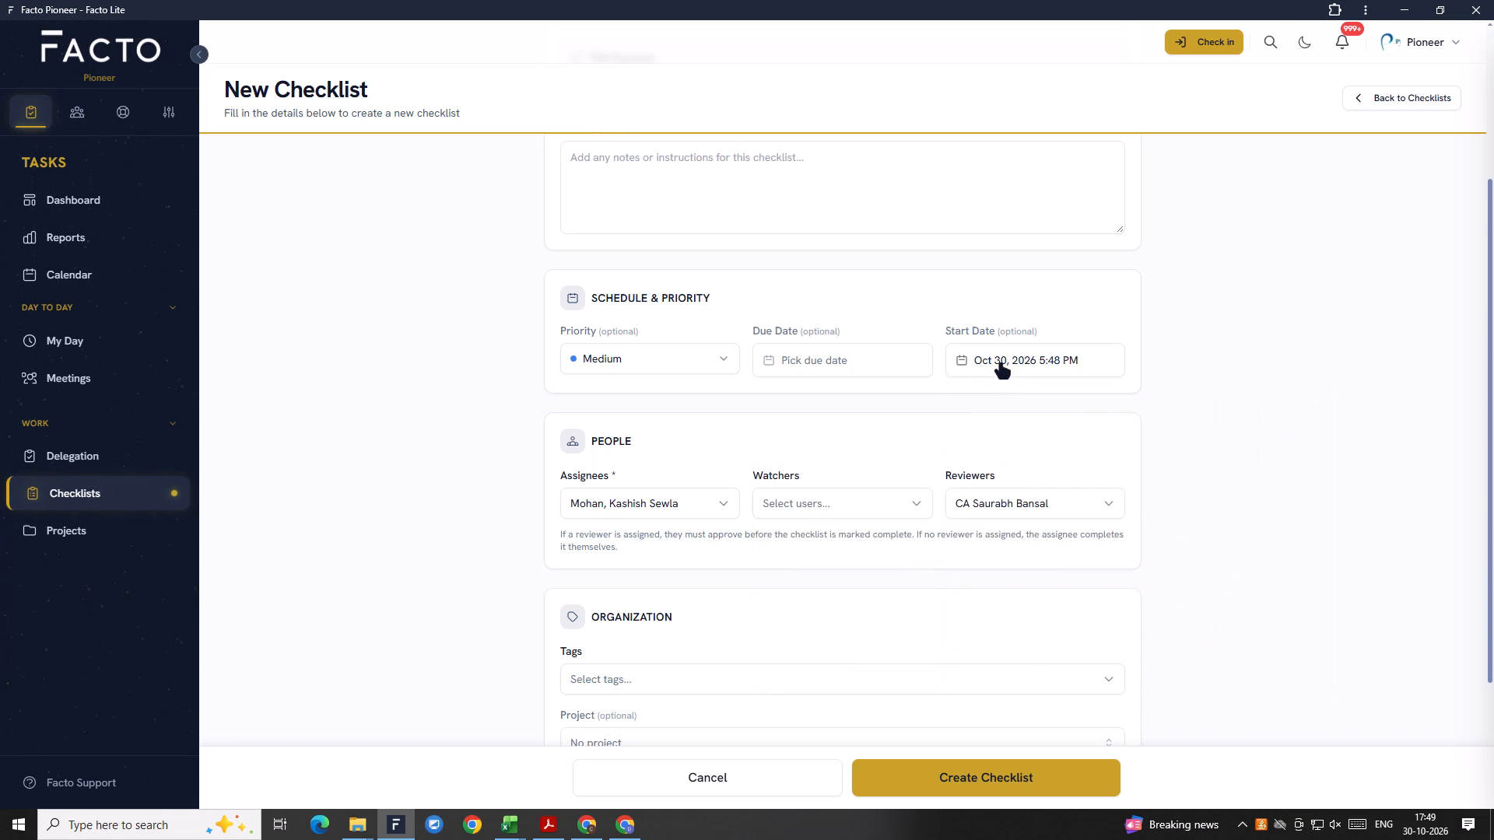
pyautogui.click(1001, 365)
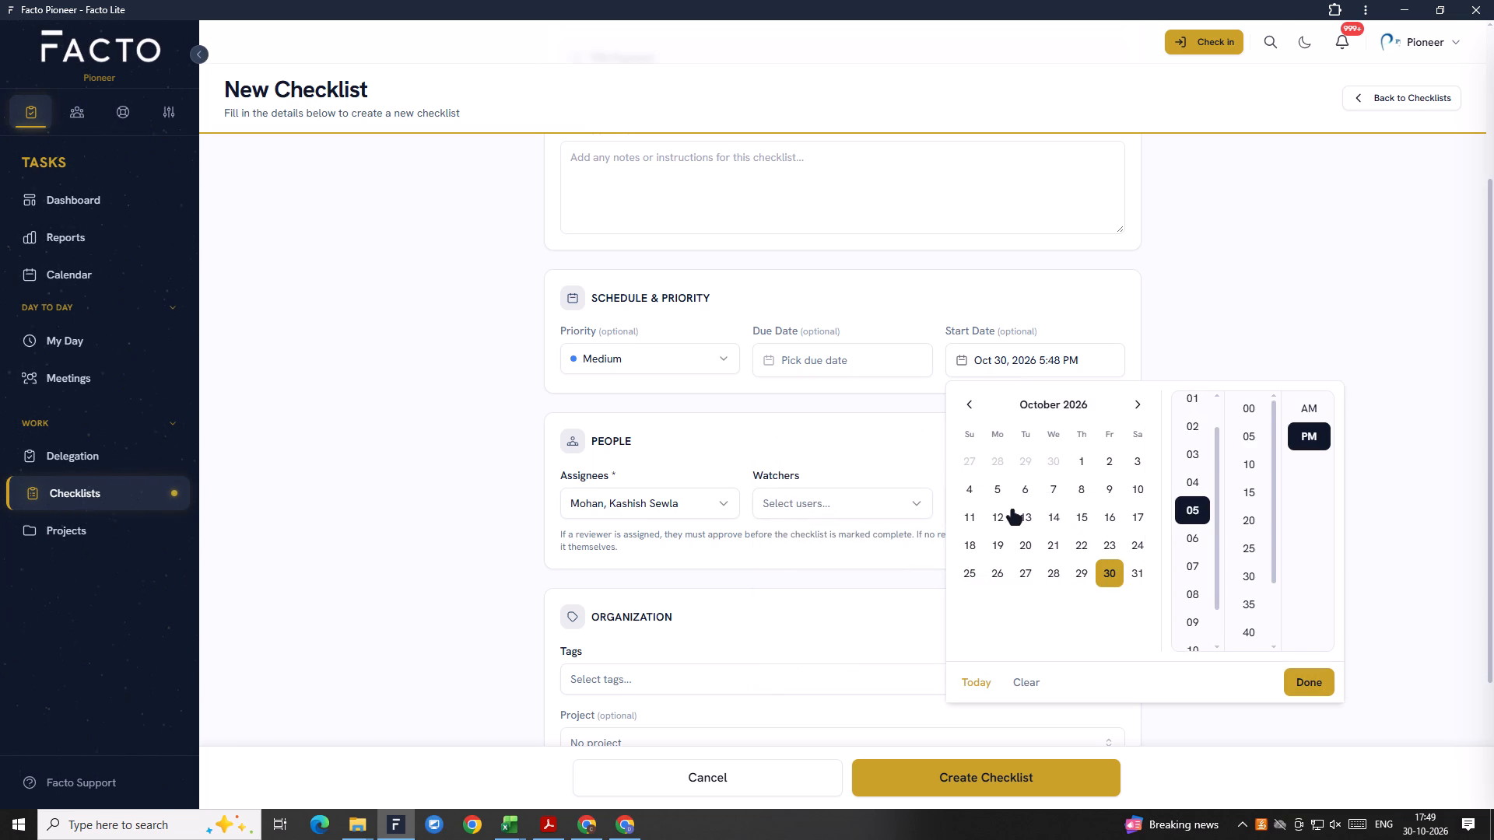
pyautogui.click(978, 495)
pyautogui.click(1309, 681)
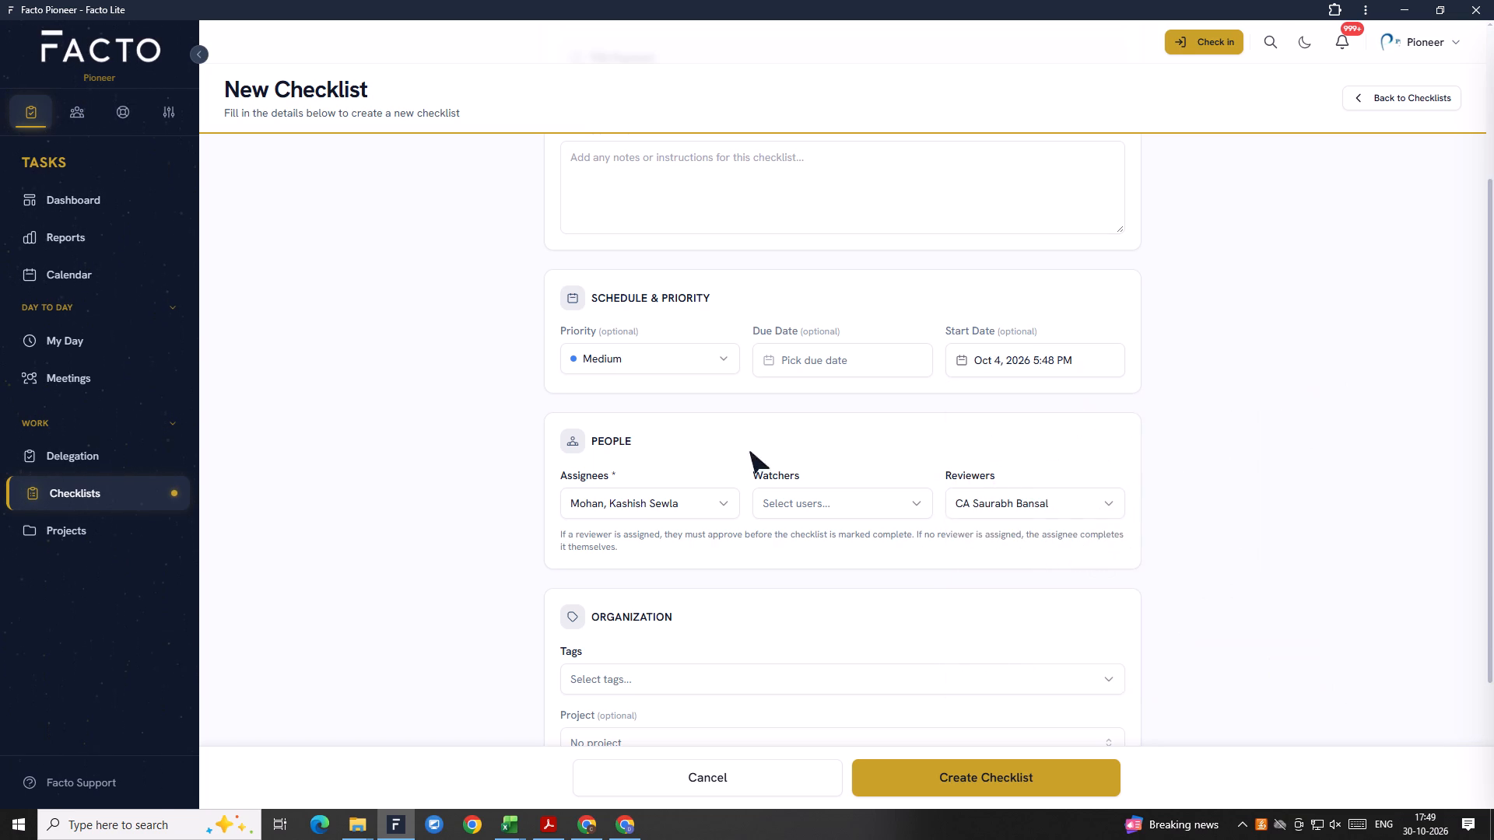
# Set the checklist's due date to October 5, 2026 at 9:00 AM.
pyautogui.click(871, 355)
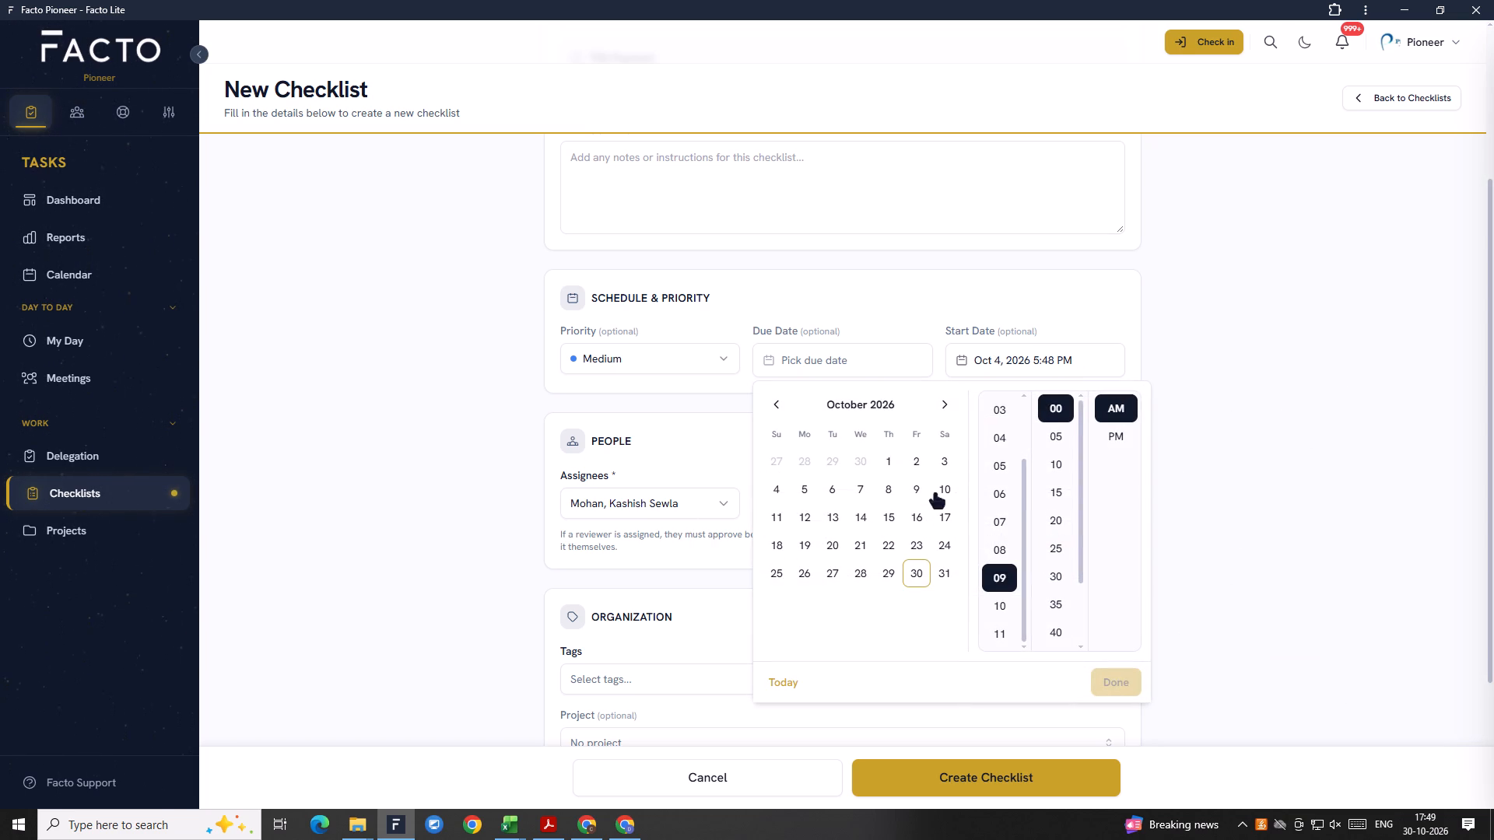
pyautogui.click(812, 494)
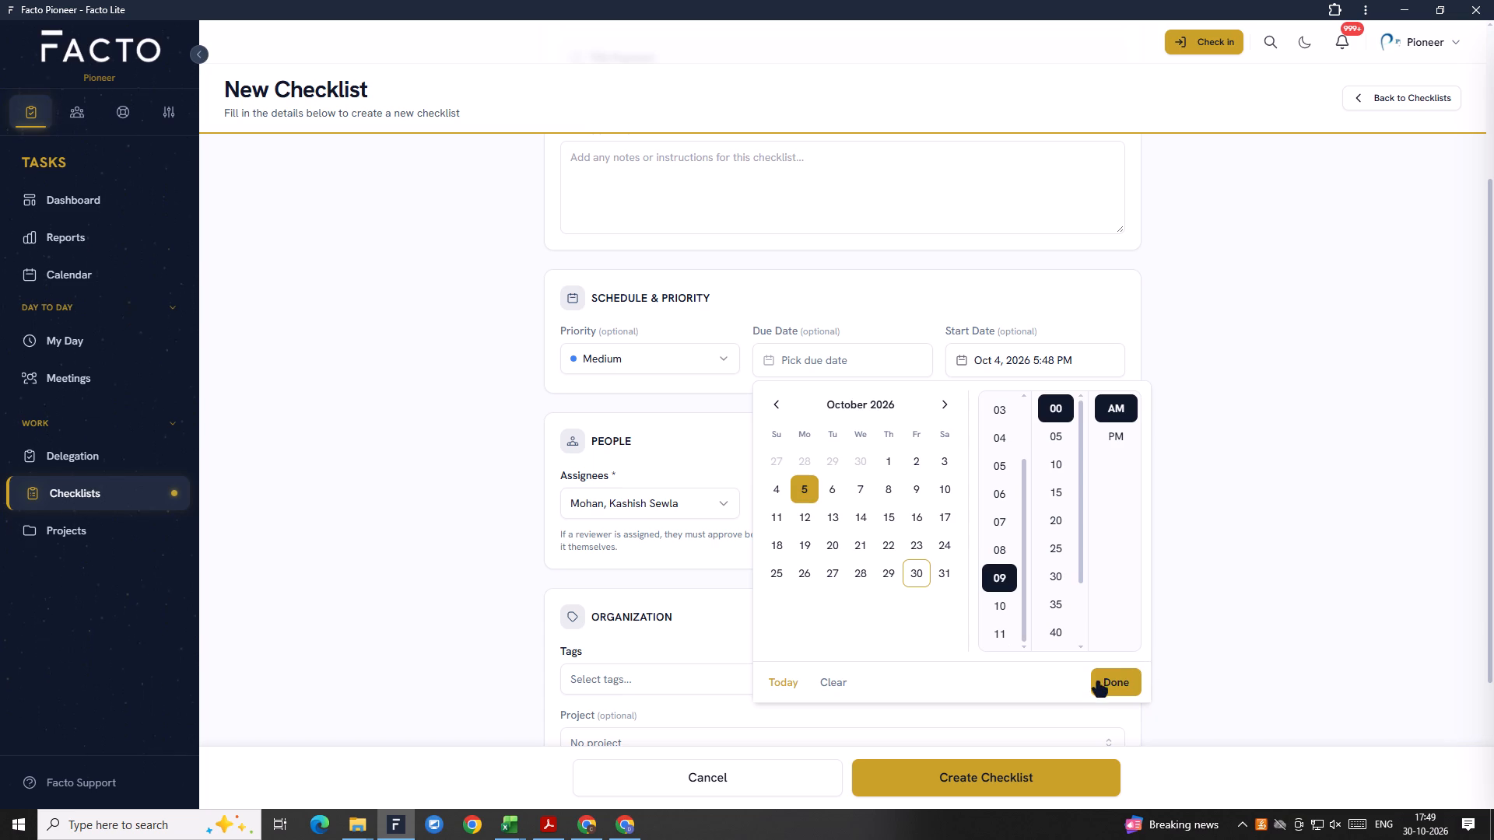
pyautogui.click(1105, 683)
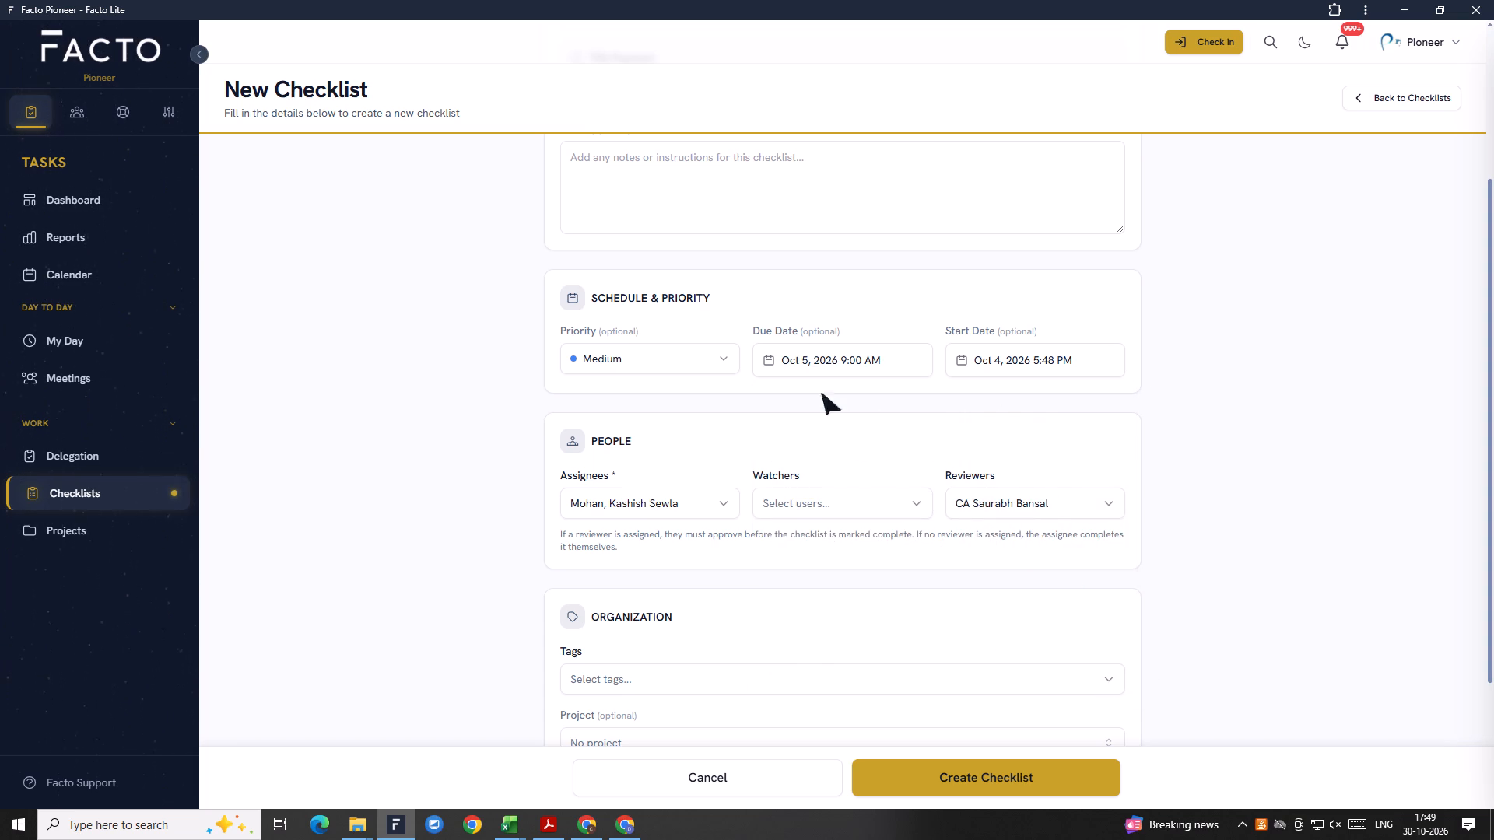
# Set the checklist's due date to November 5, 2026 at 9:00 AM.
pyautogui.click(816, 366)
pyautogui.click(959, 405)
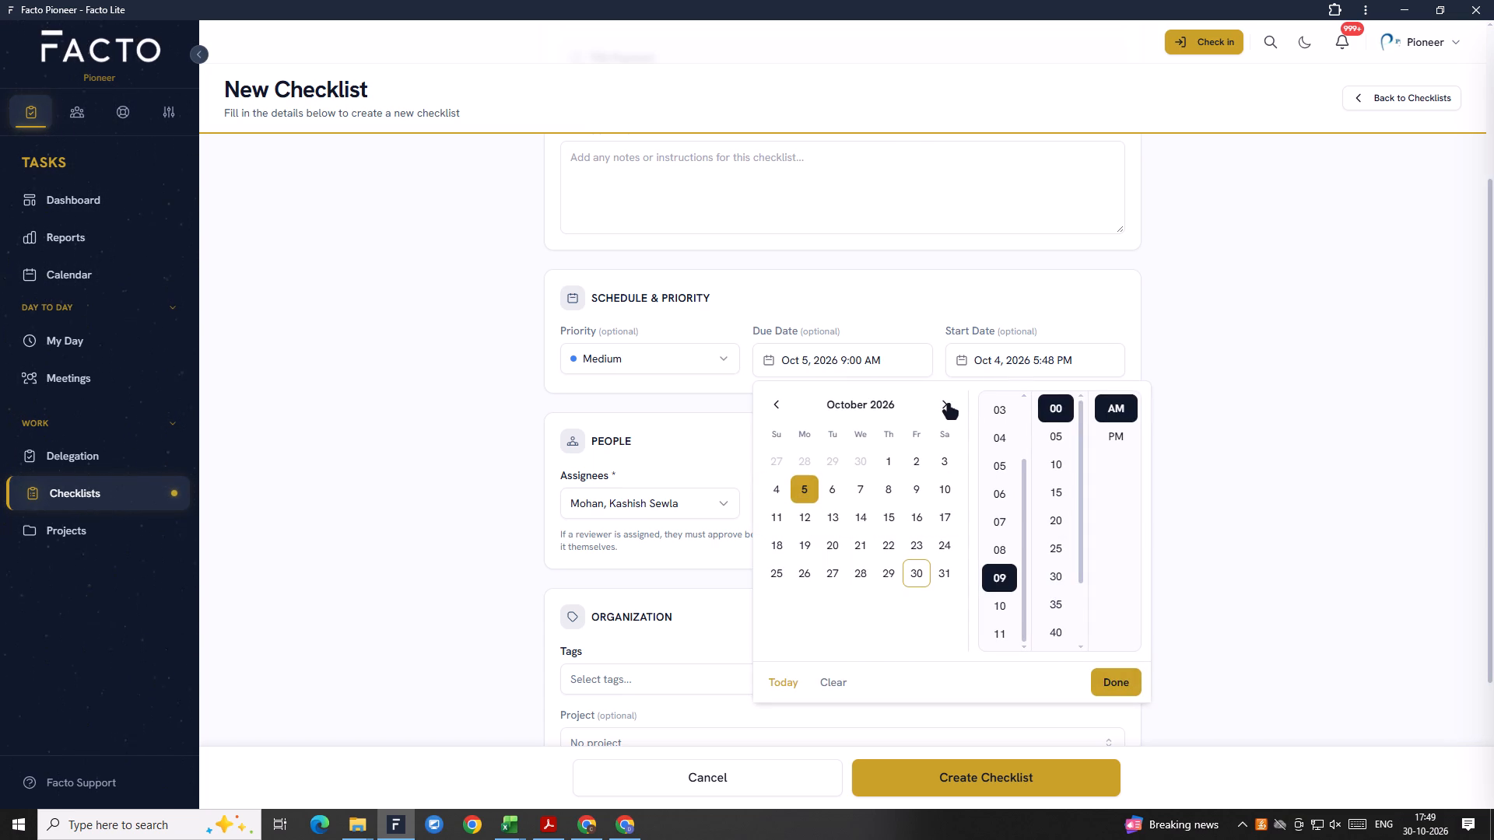
pyautogui.click(949, 405)
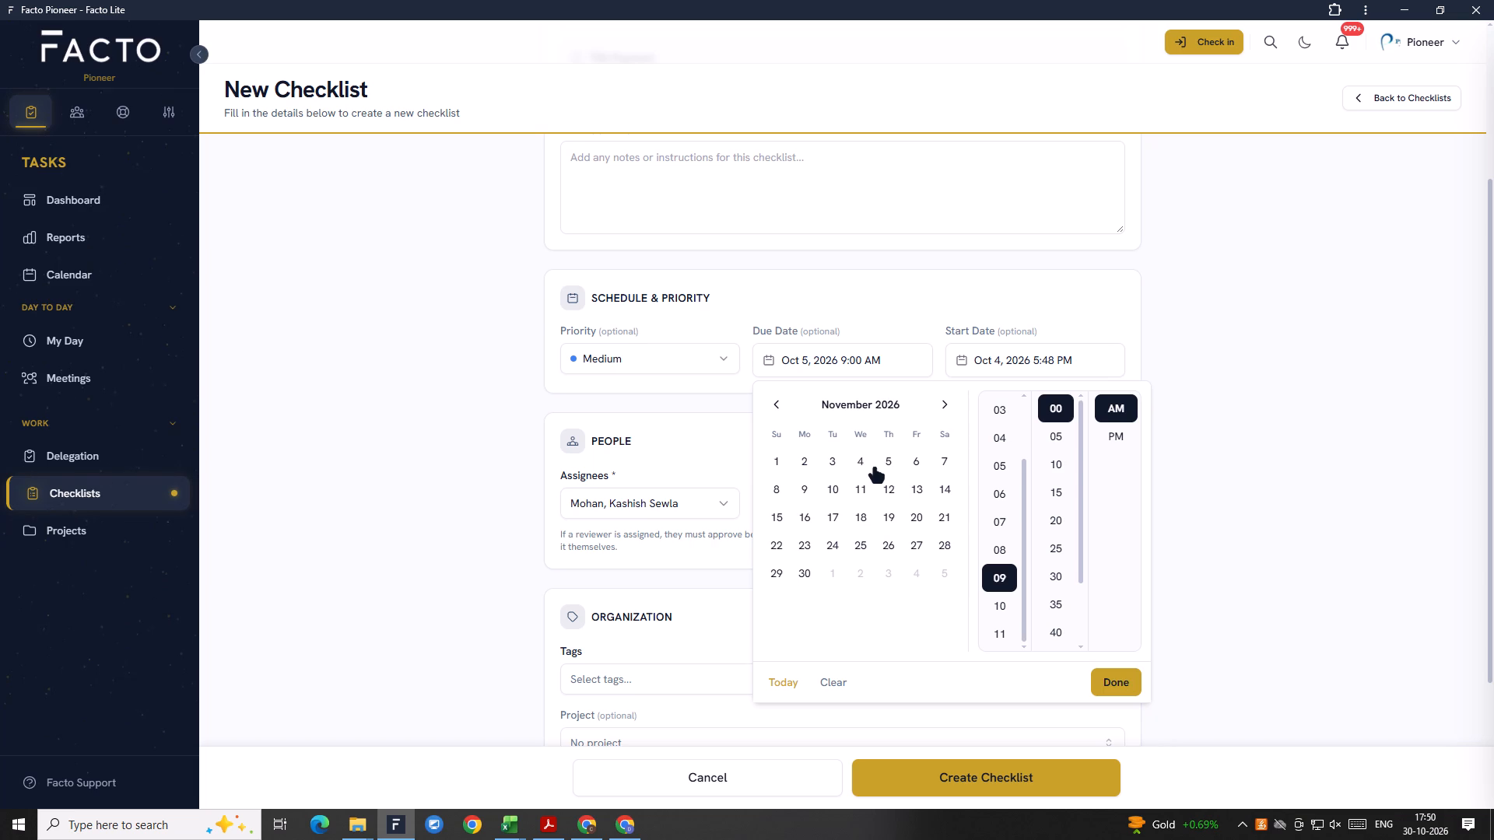
pyautogui.click(893, 464)
pyautogui.click(1131, 688)
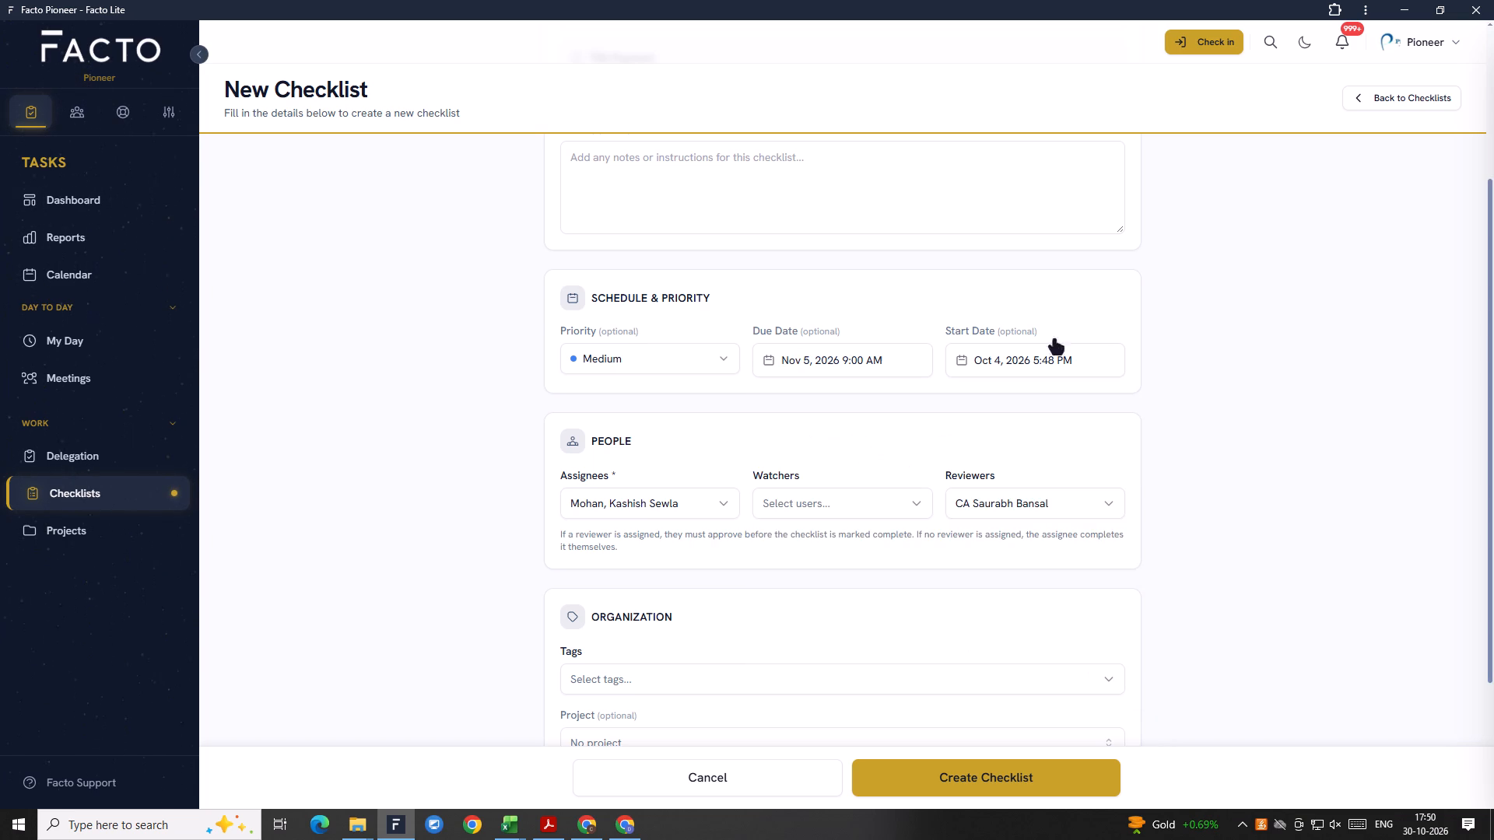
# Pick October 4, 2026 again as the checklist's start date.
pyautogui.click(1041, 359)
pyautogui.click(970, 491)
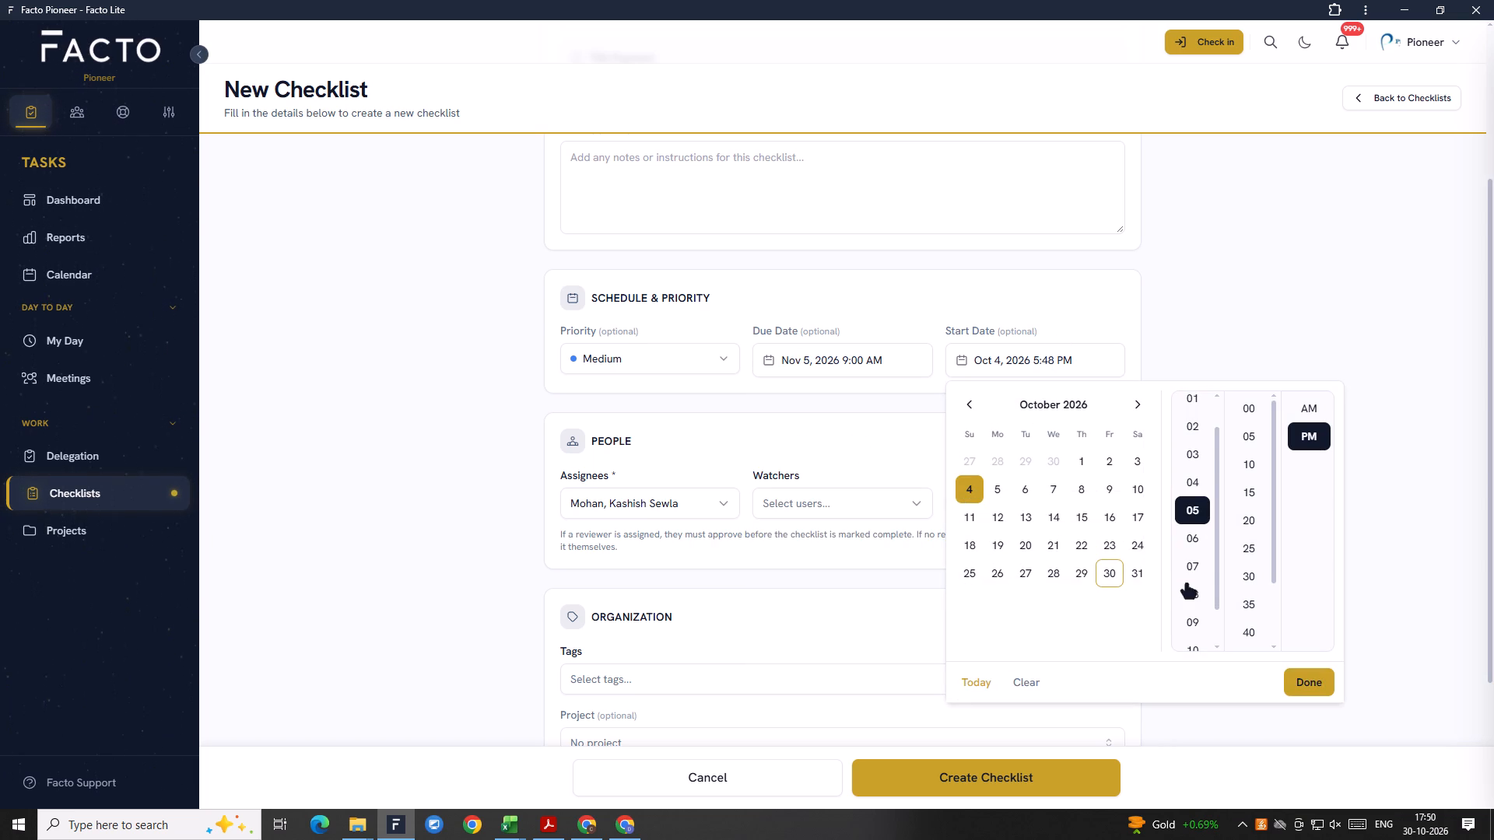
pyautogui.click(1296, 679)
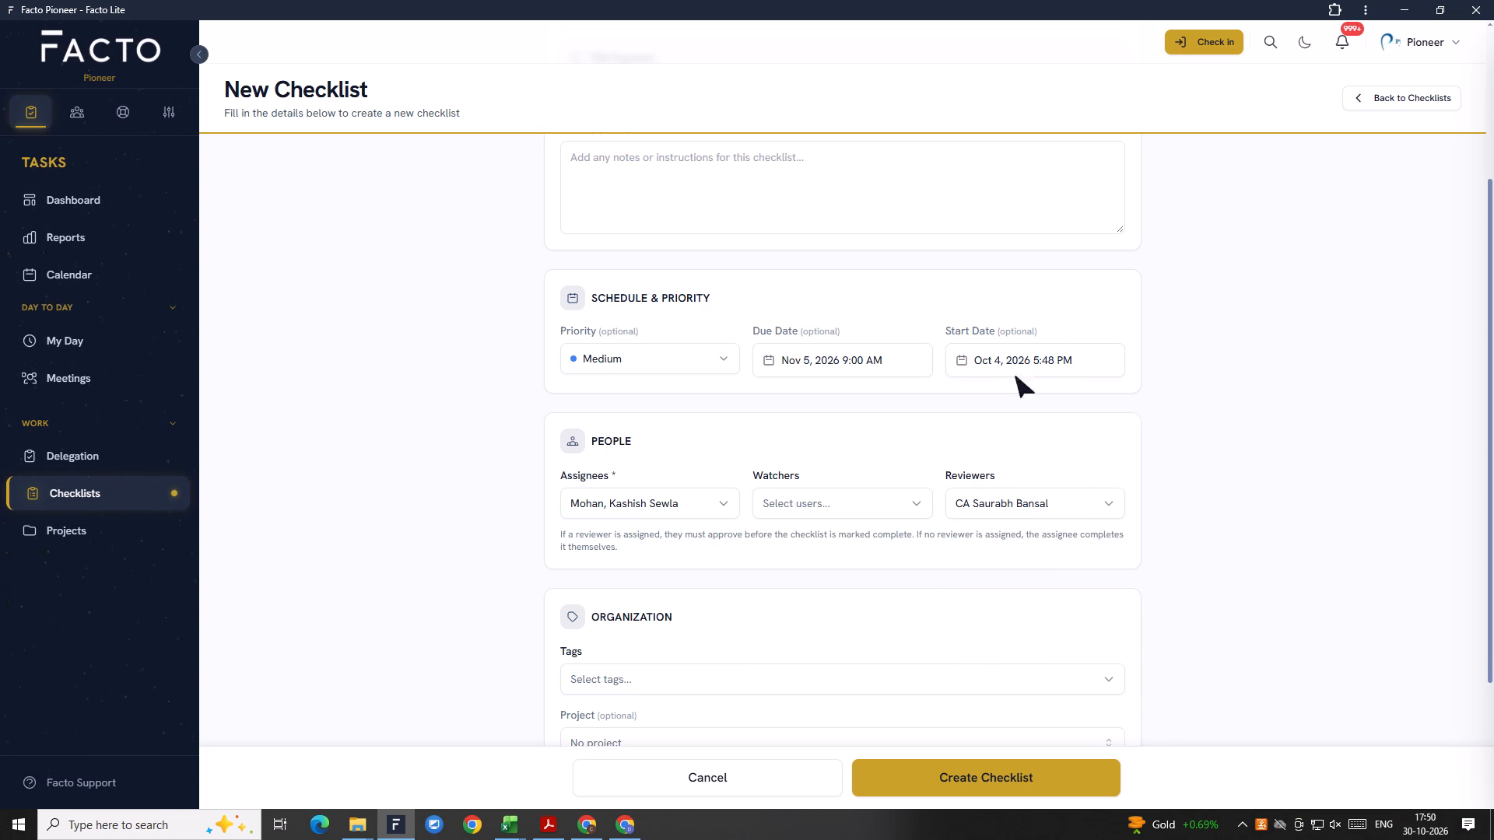
# Set the checklist's start date to November 3, 2026.
pyautogui.click(1015, 362)
pyautogui.click(1138, 409)
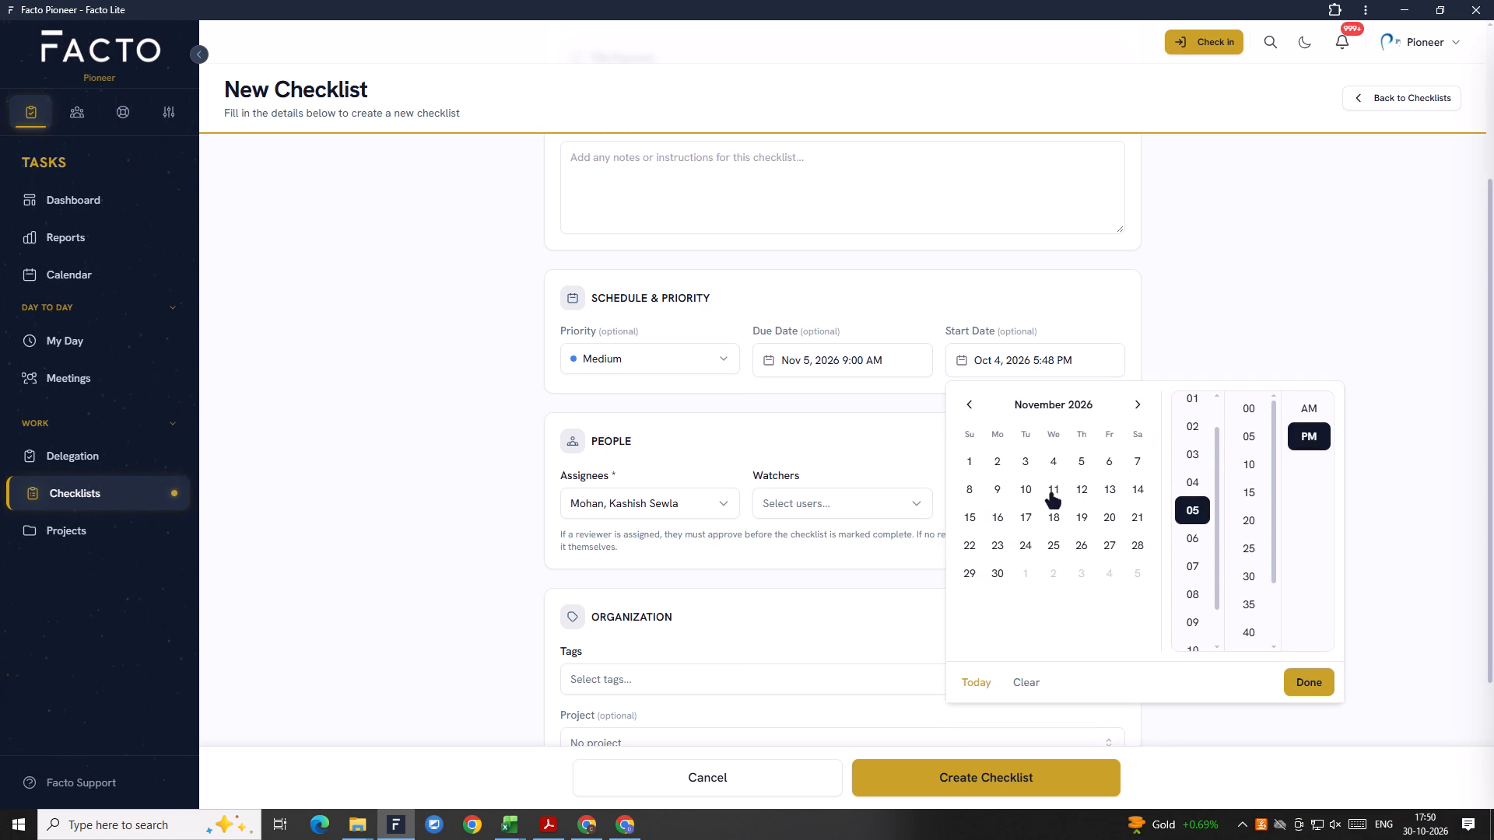
pyautogui.click(1030, 465)
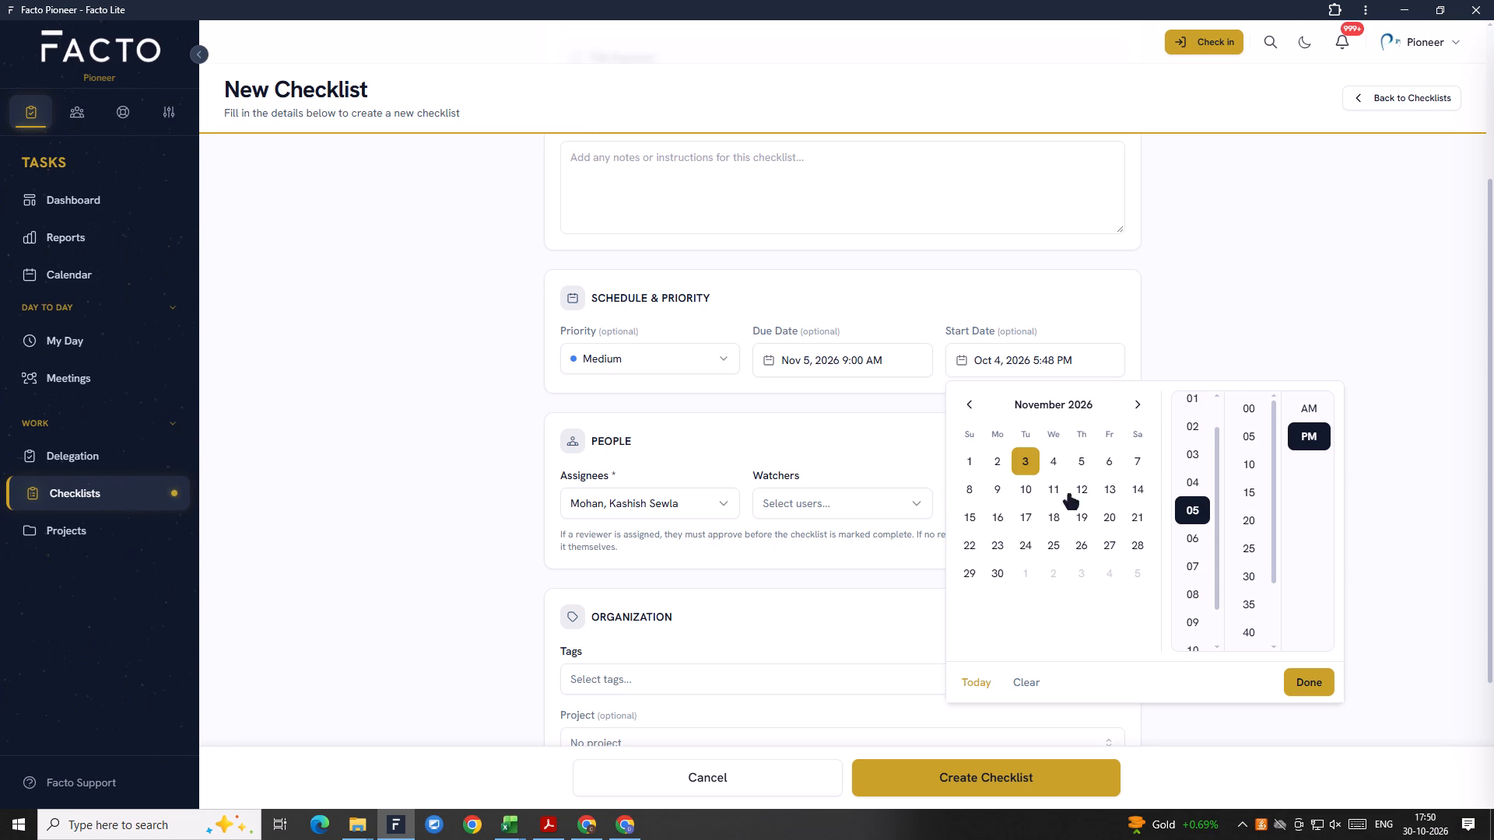
pyautogui.click(1324, 684)
# Tag the TDS Payment checklist with TDS.
pyautogui.scroll(-1, 885, 586)
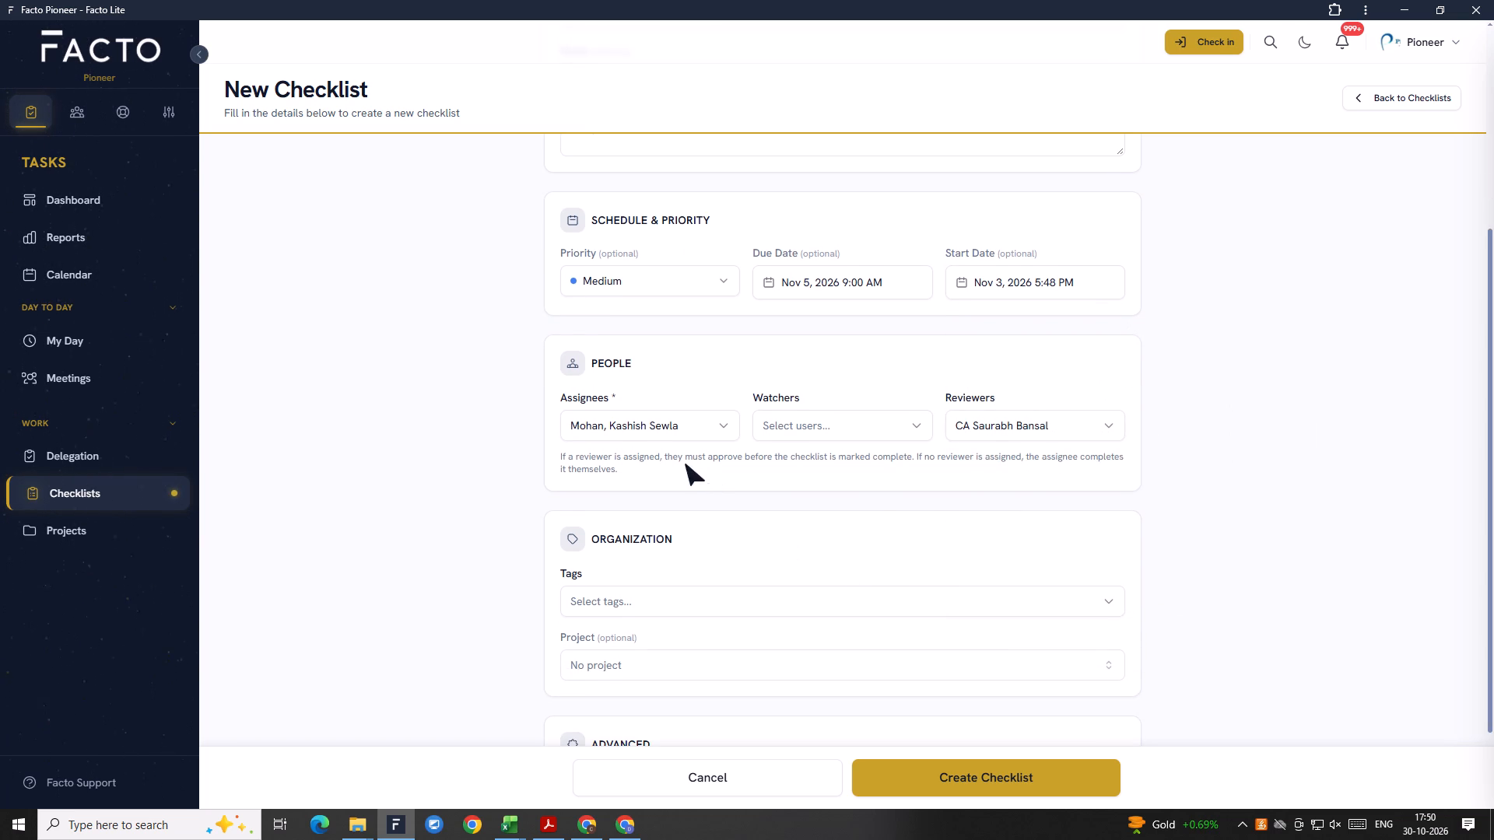
pyautogui.scroll(-2, 763, 467)
pyautogui.click(633, 512)
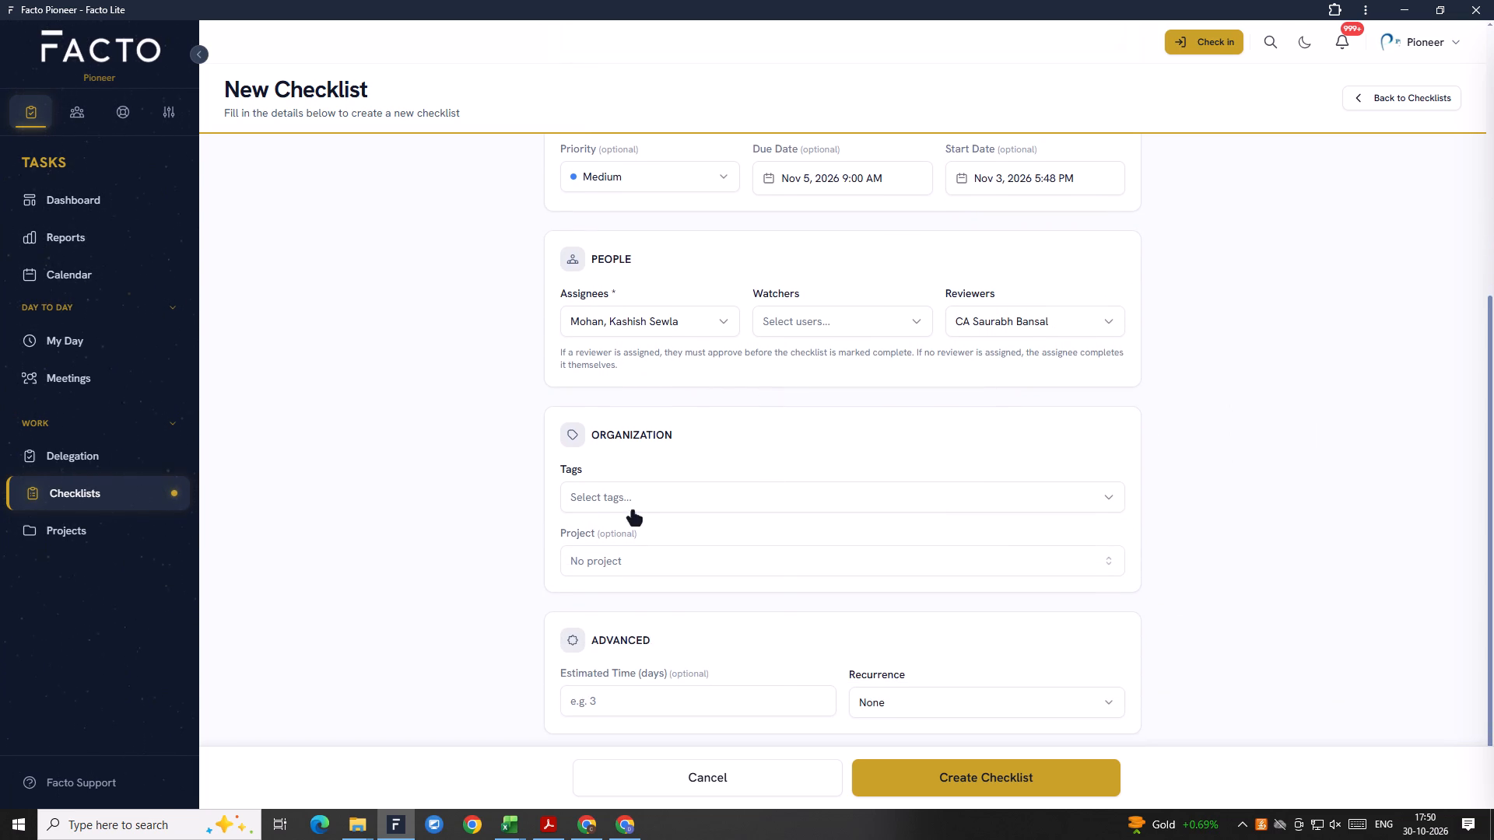
pyautogui.scroll(-5, 651, 591)
pyautogui.scroll(1, 658, 622)
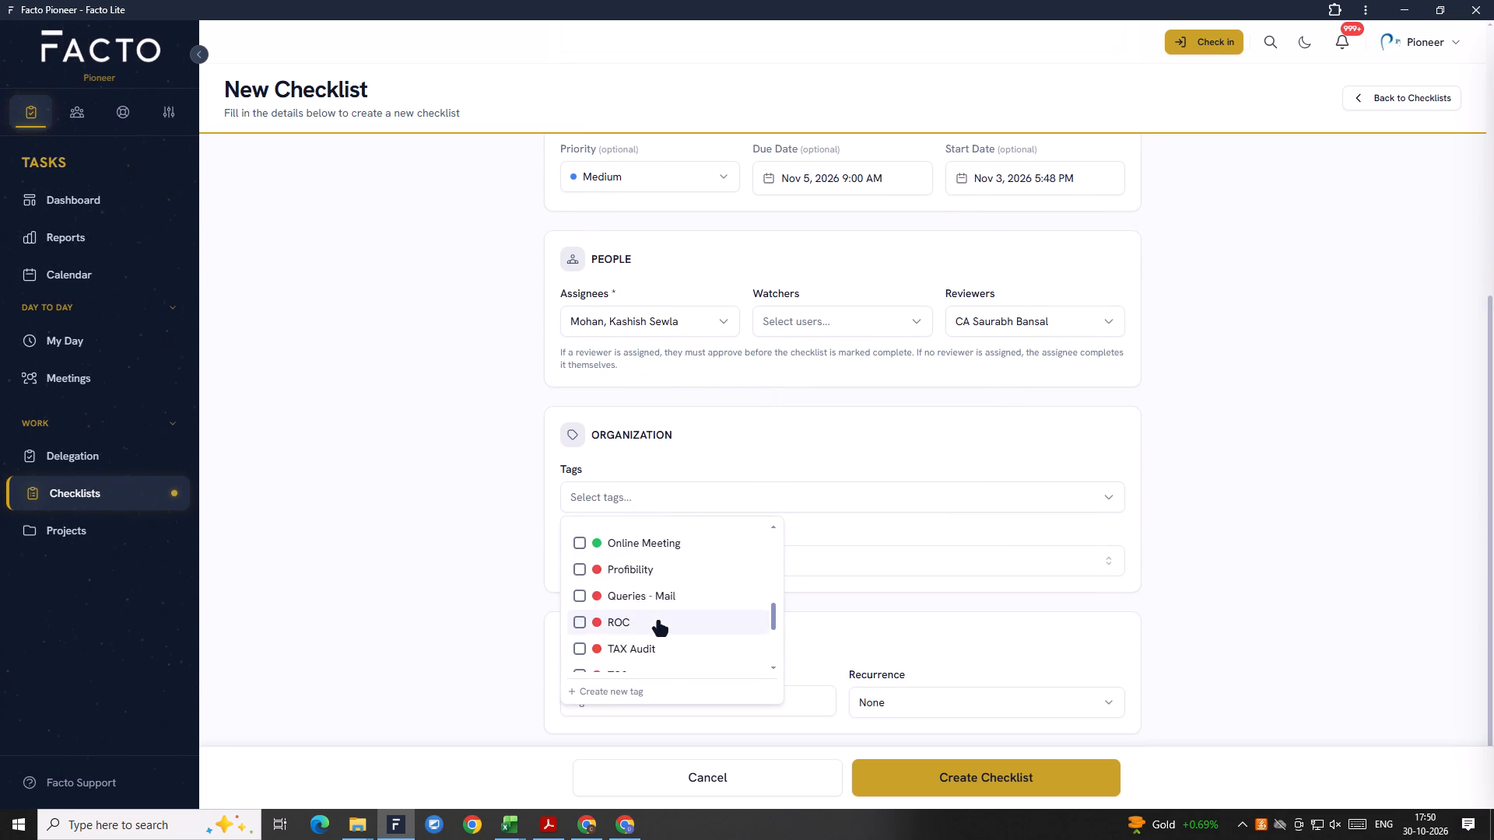
pyautogui.scroll(1, 658, 622)
pyautogui.scroll(-3, 658, 622)
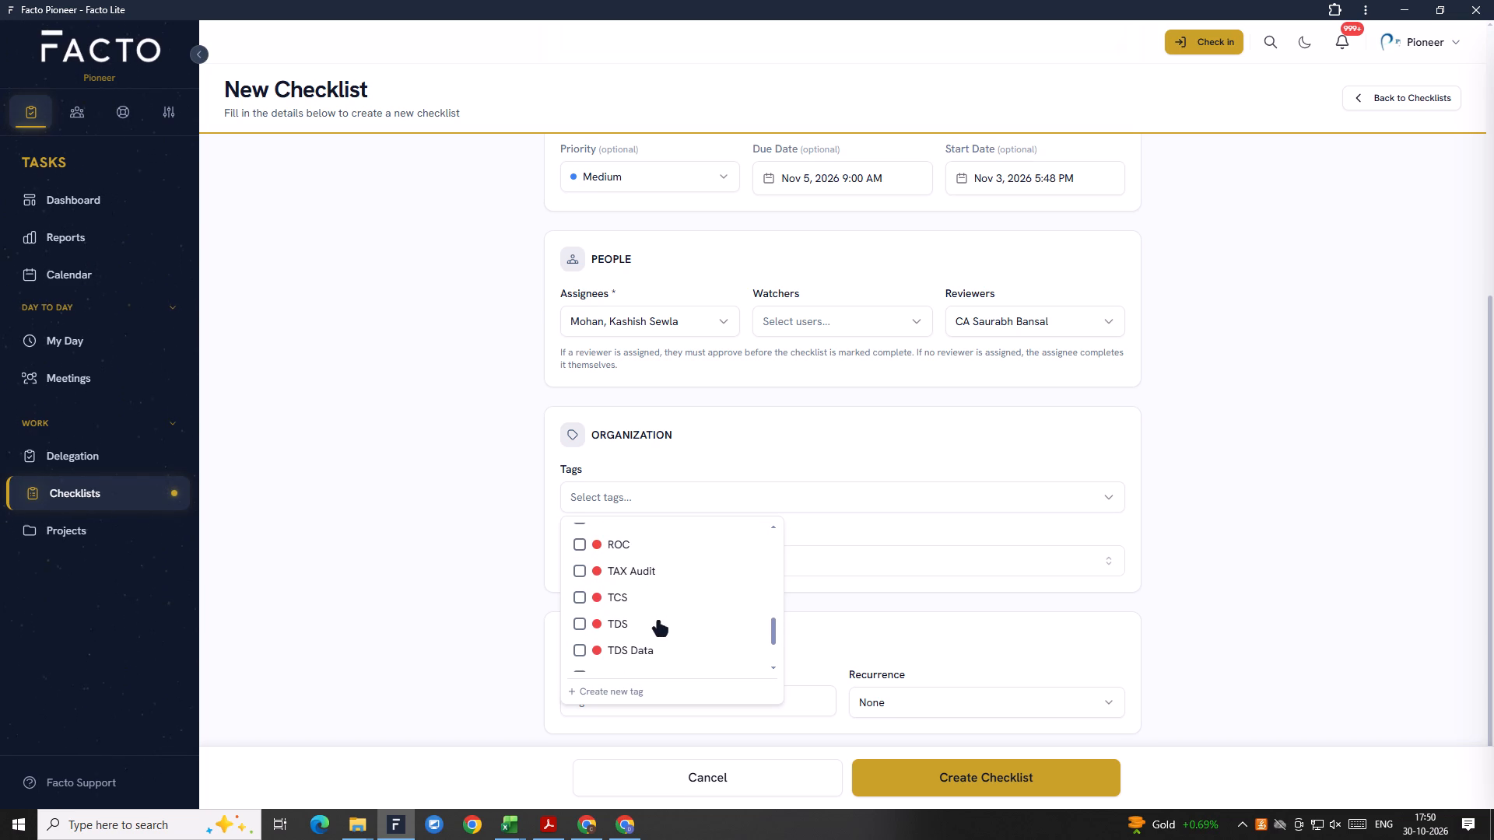
pyautogui.click(658, 622)
pyautogui.click(987, 540)
# Link the checklist to the Mgm Chemicals project by searching the projects for MGM CHEMICAL.
pyautogui.scroll(-3, 748, 514)
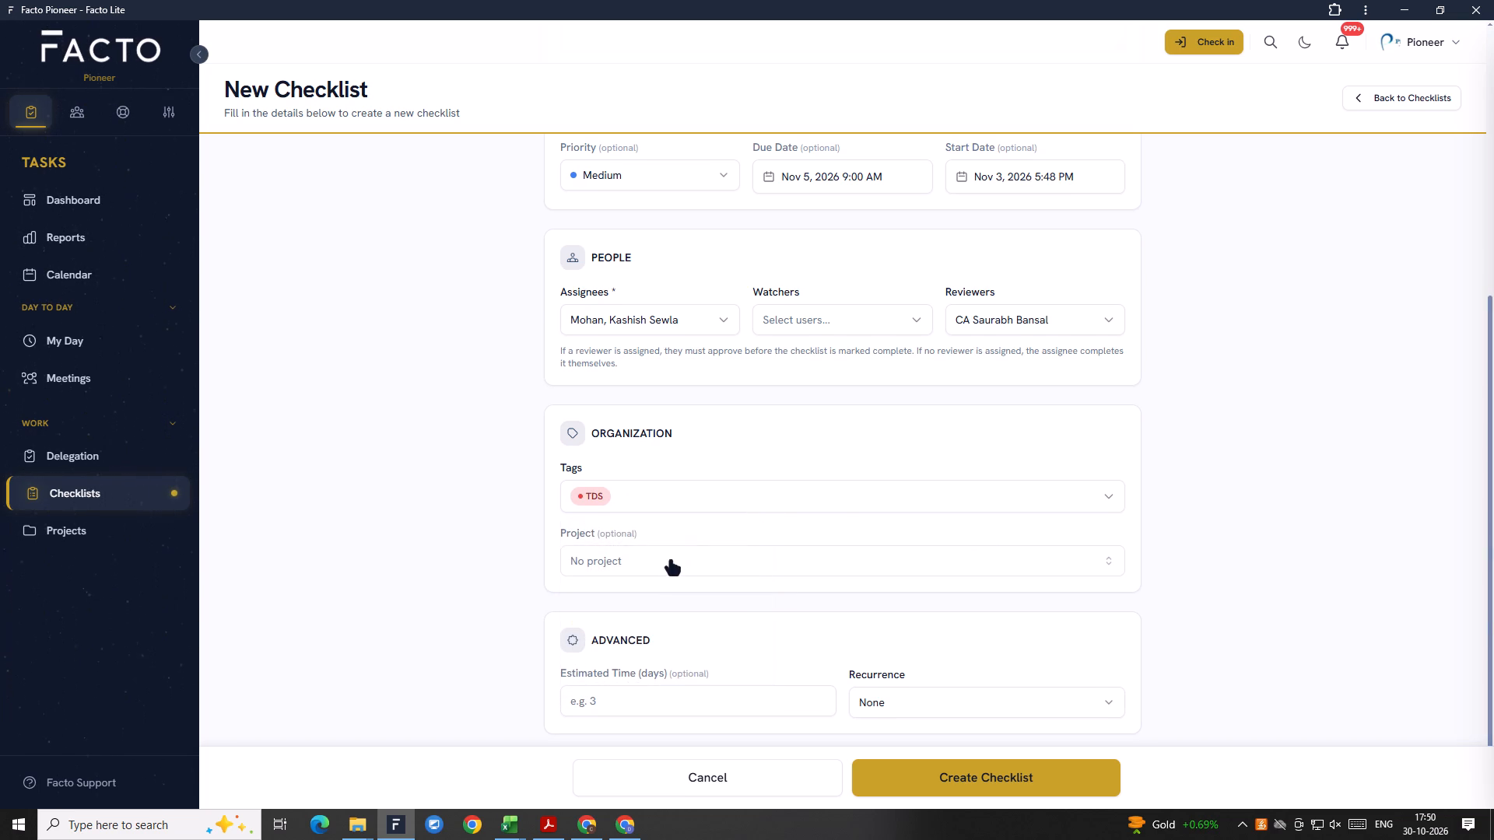
pyautogui.click(663, 562)
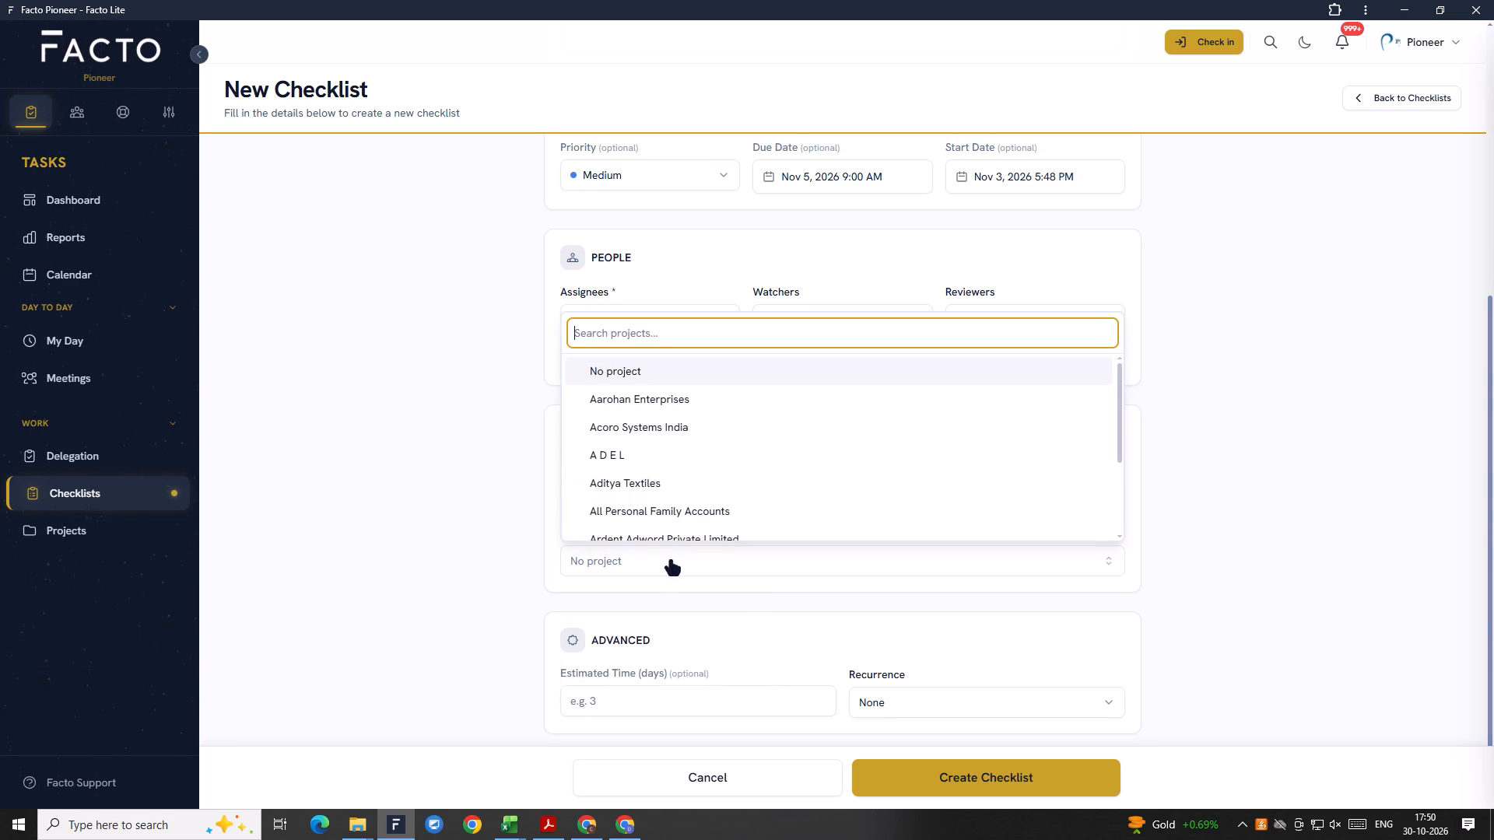
pyautogui.hotkey('ctrl', 'v')
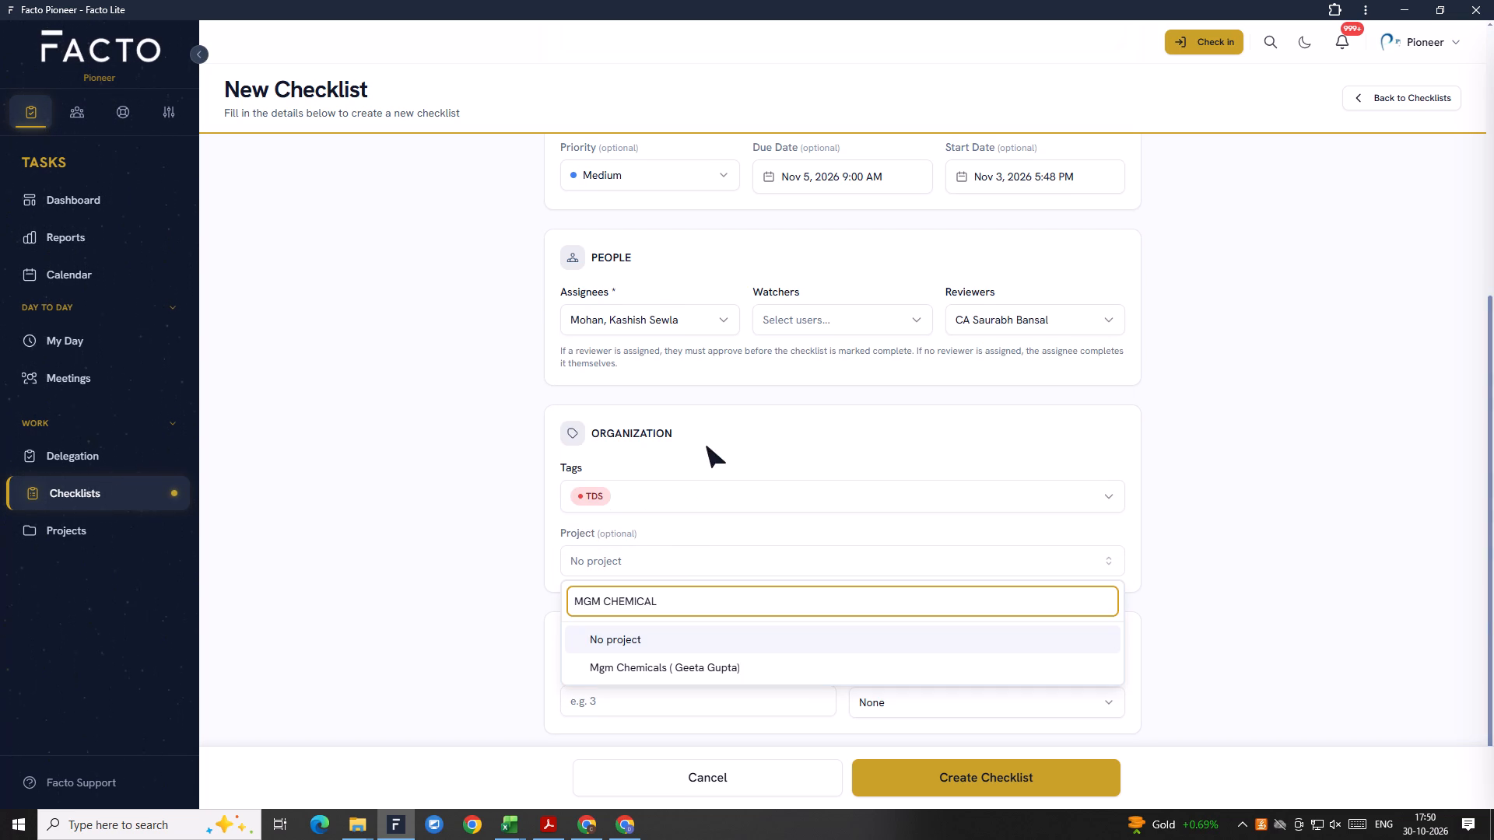
pyautogui.click(657, 668)
# Make the checklist recur monthly, with occurrences on holidays and weekends set to move to next working day.
pyautogui.scroll(-1, 717, 608)
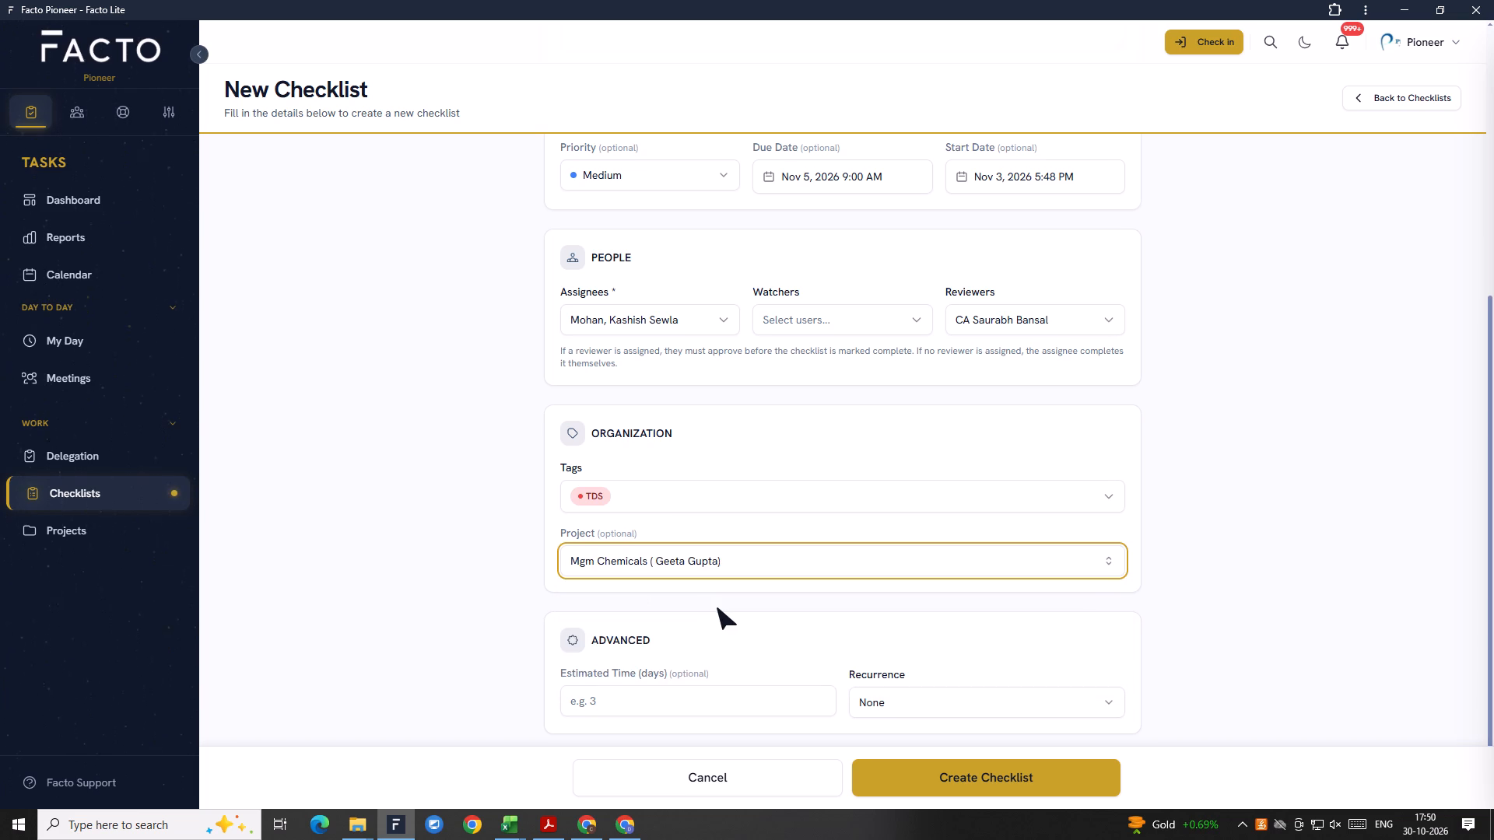
pyautogui.scroll(-4, 717, 608)
pyautogui.click(942, 702)
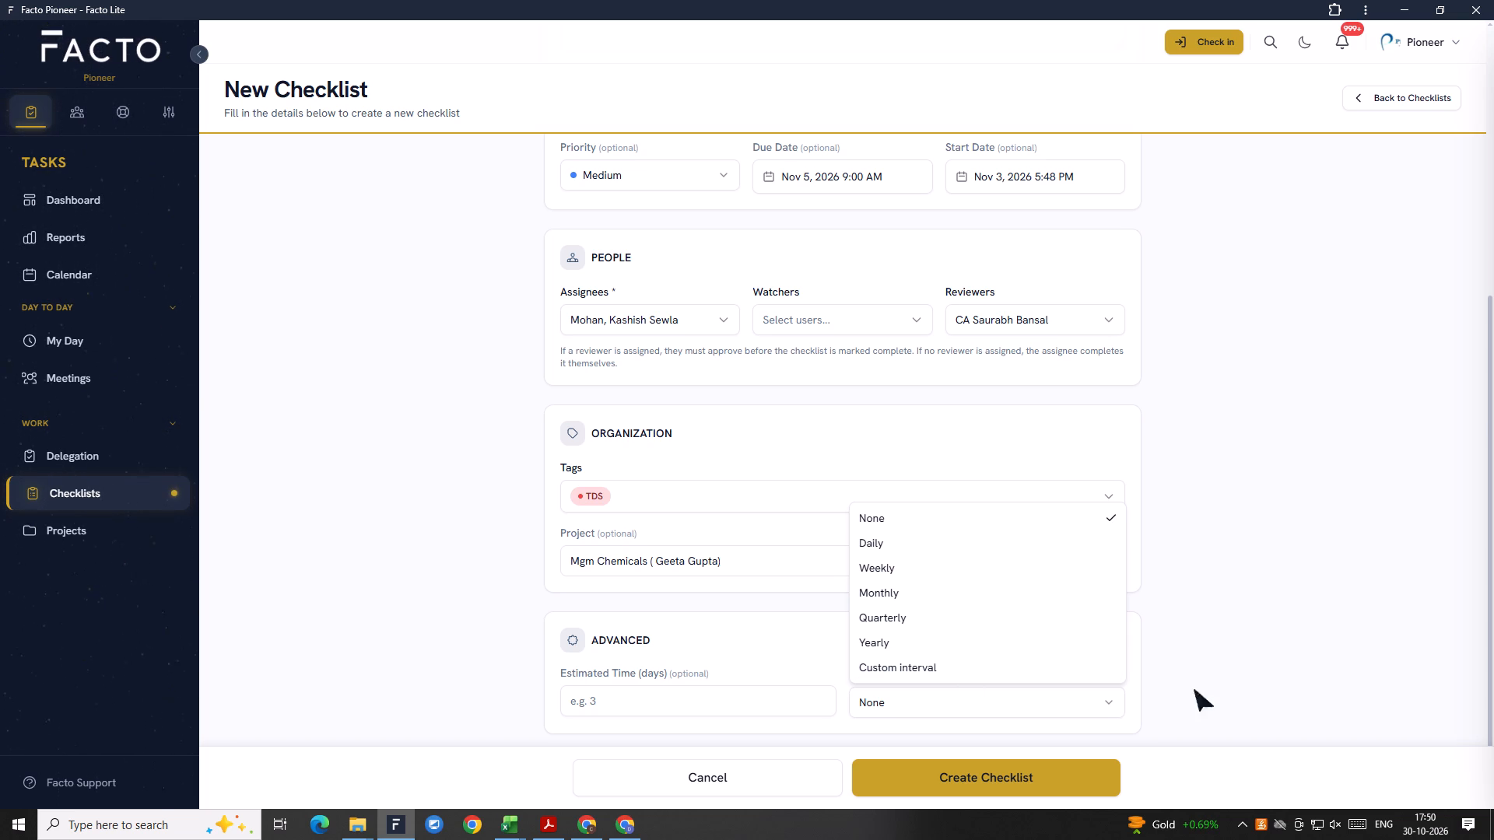
pyautogui.click(924, 588)
pyautogui.scroll(-3, 975, 636)
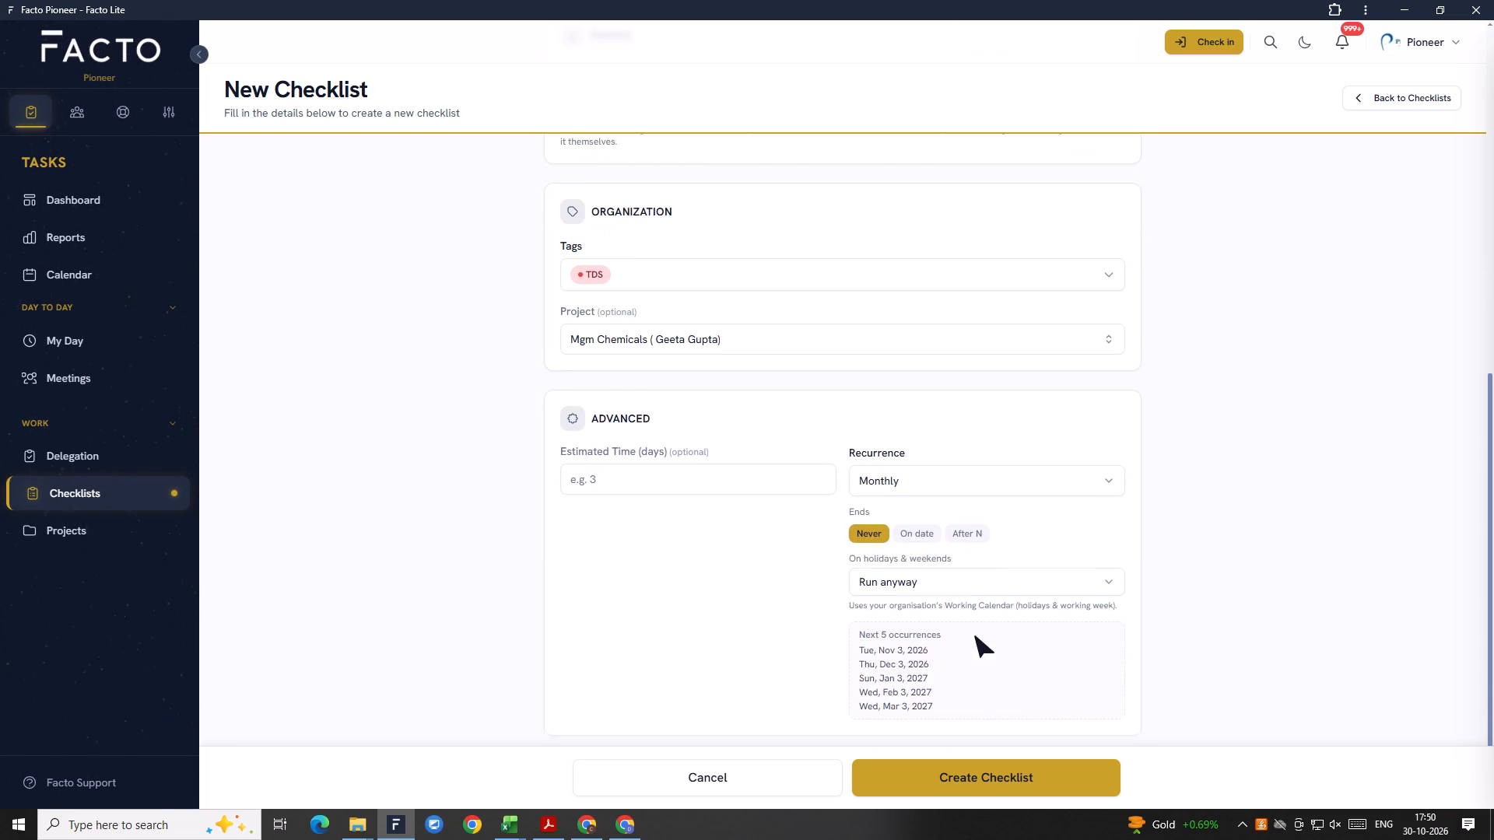
pyautogui.scroll(-3, 975, 636)
pyautogui.click(915, 583)
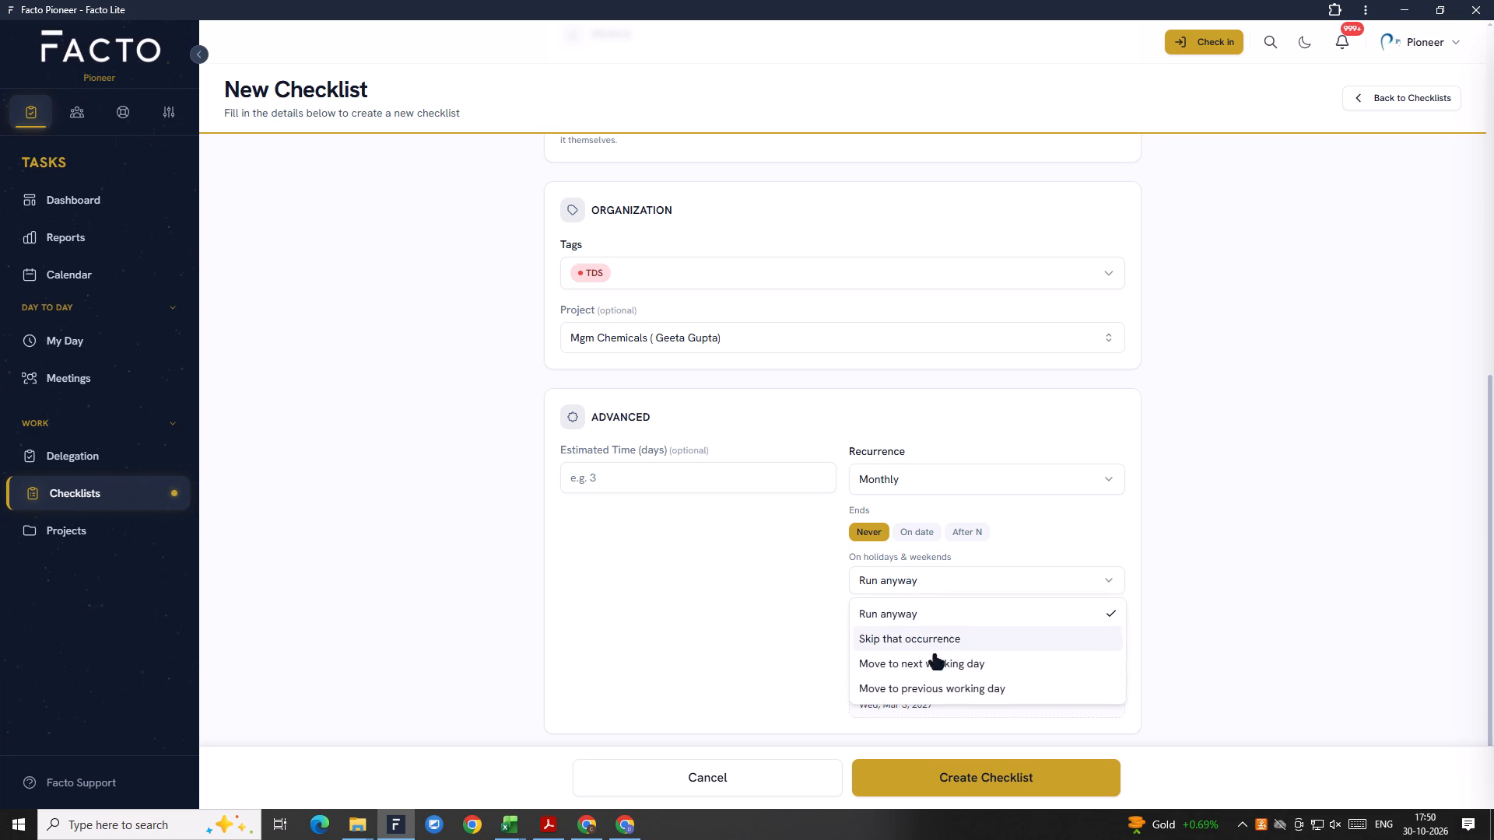
pyautogui.click(942, 664)
# Check the filled-in details and create the TDS Payment checklist for Mgm Chemicals.
pyautogui.scroll(-1, 935, 649)
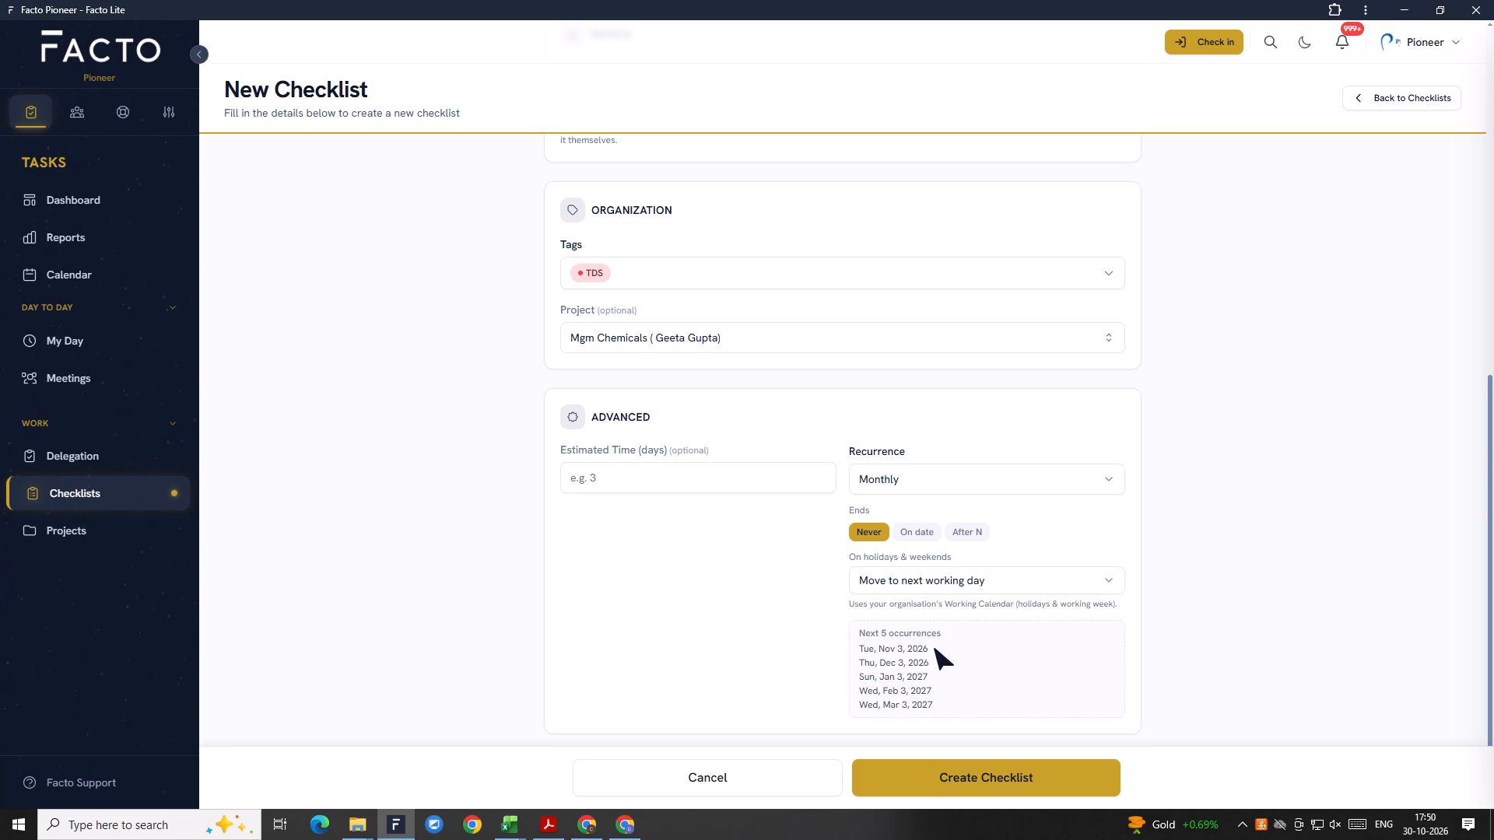
pyautogui.scroll(-3, 944, 603)
pyautogui.scroll(9, 714, 642)
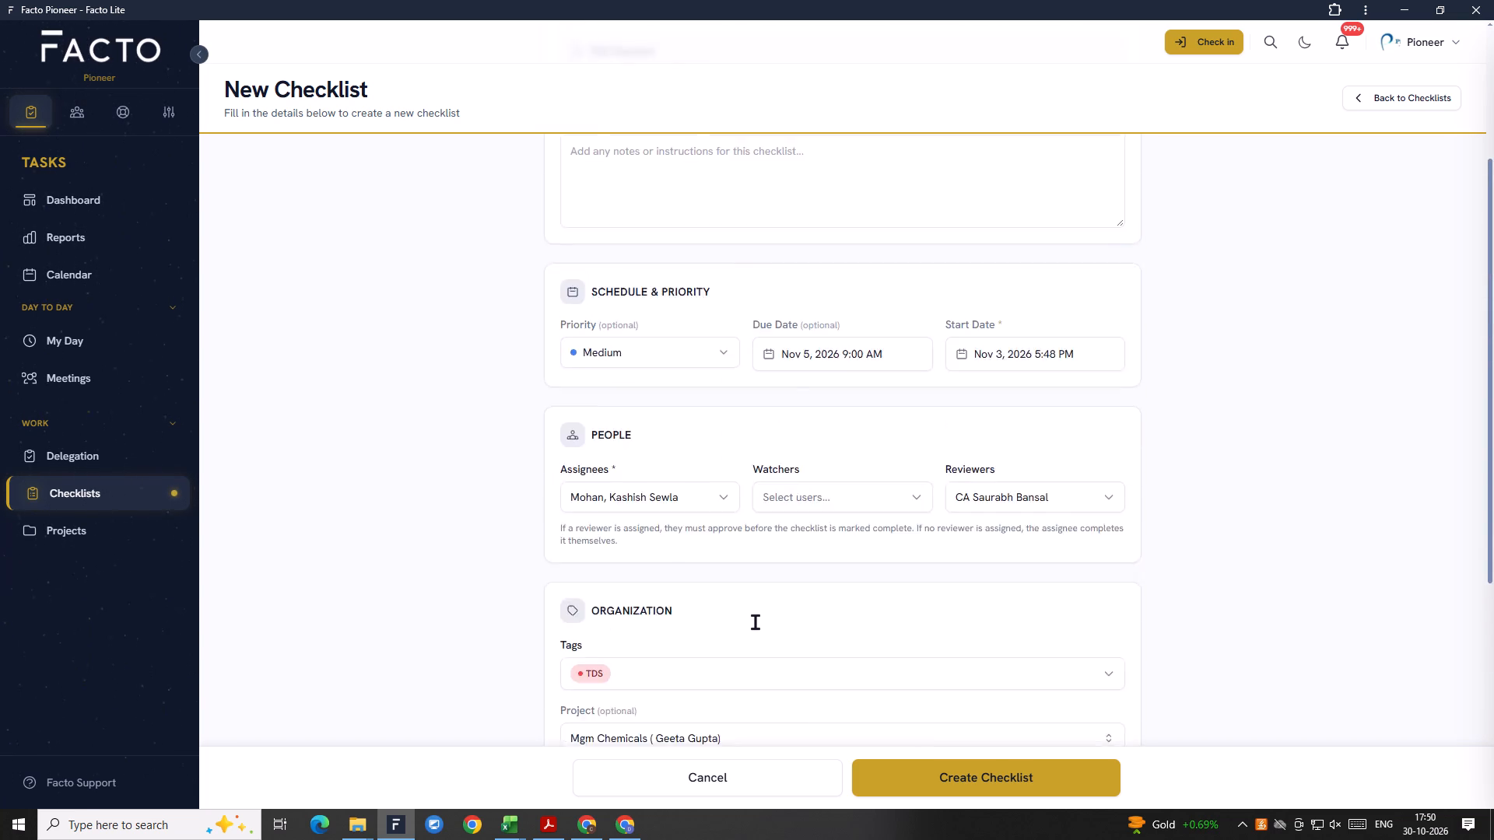
pyautogui.scroll(6, 756, 622)
pyautogui.scroll(-13, 756, 622)
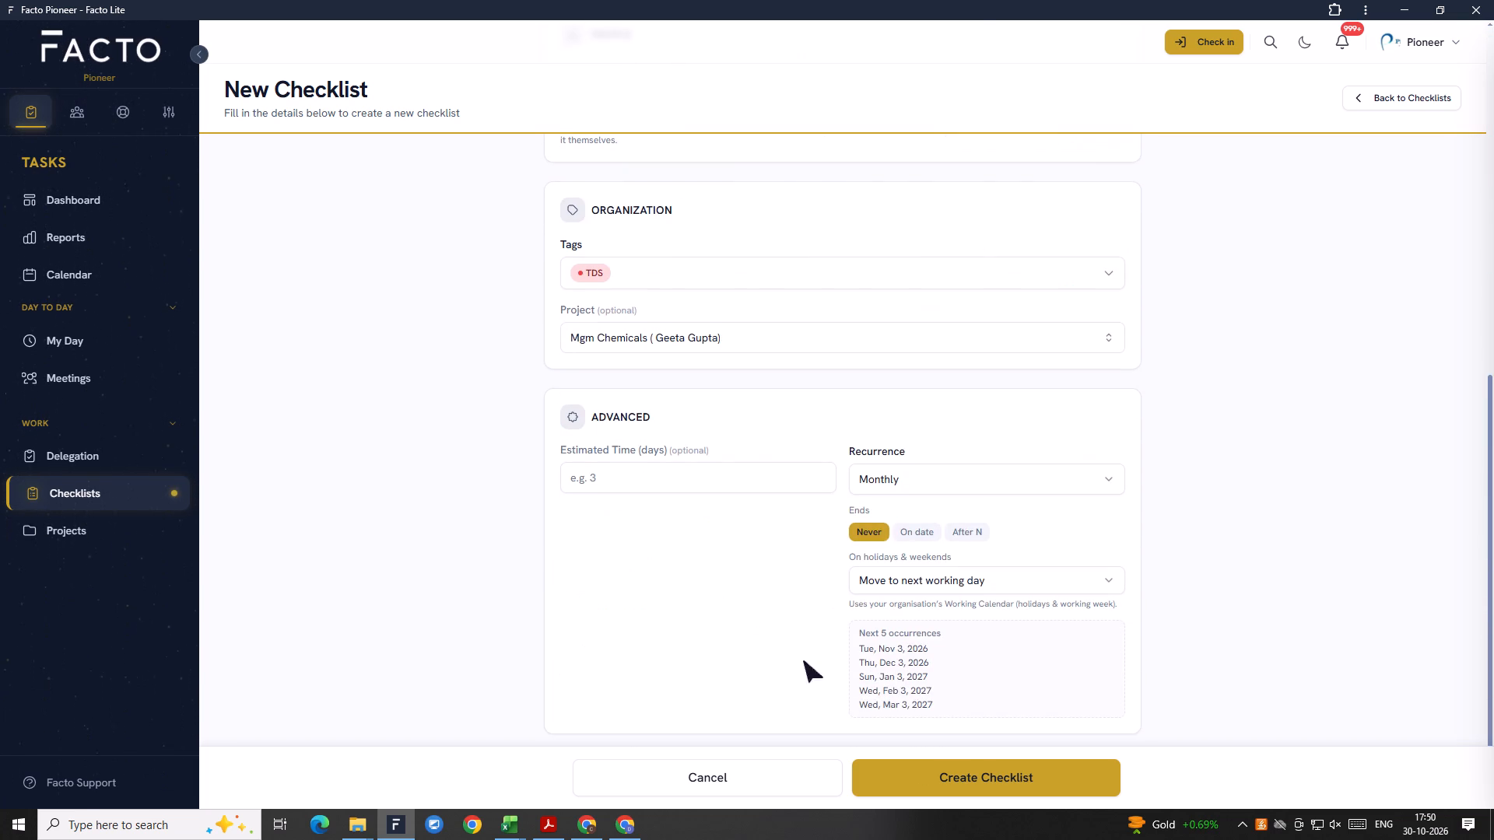
pyautogui.click(900, 774)
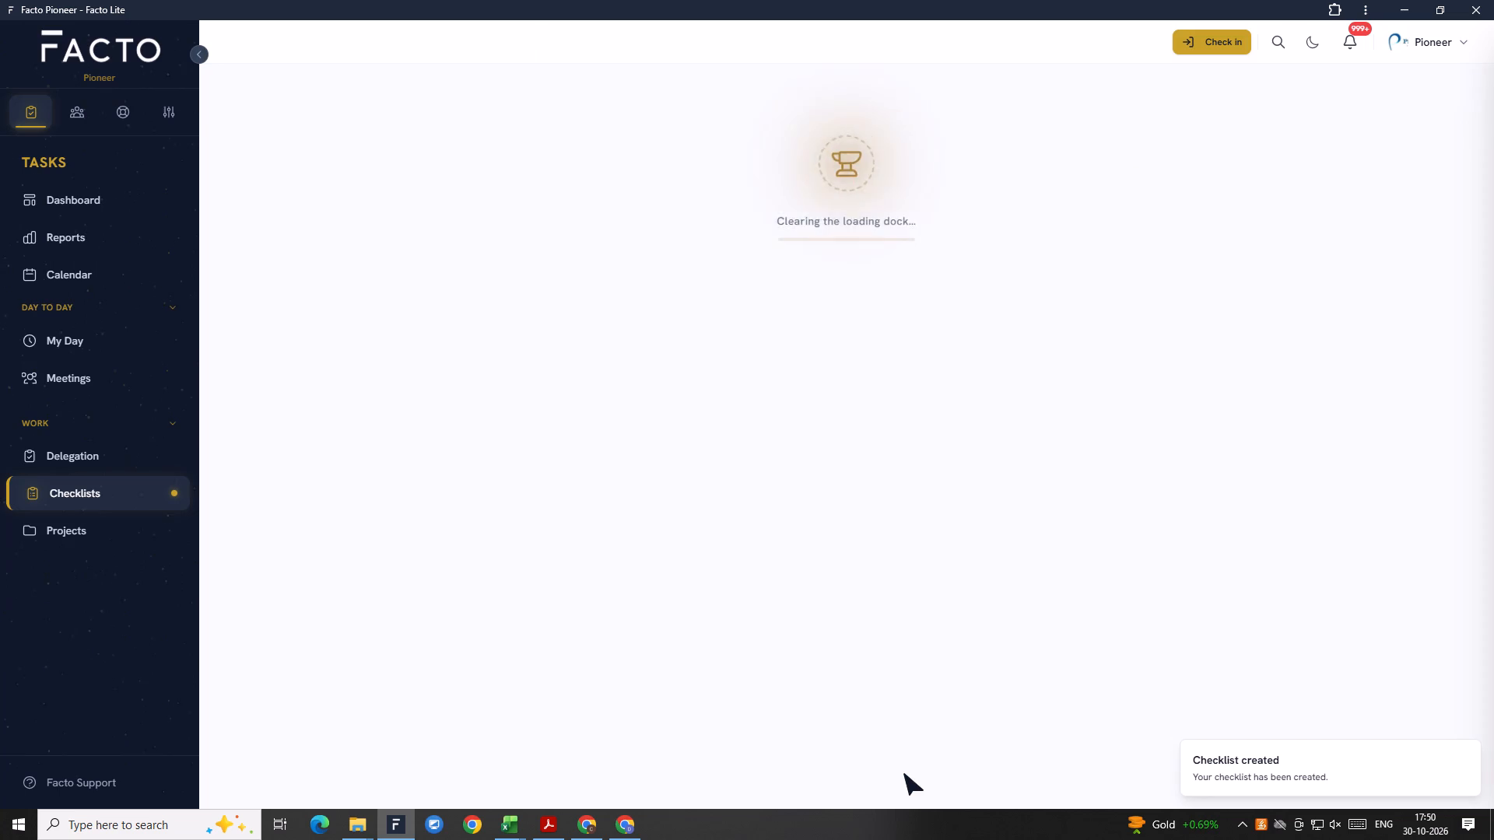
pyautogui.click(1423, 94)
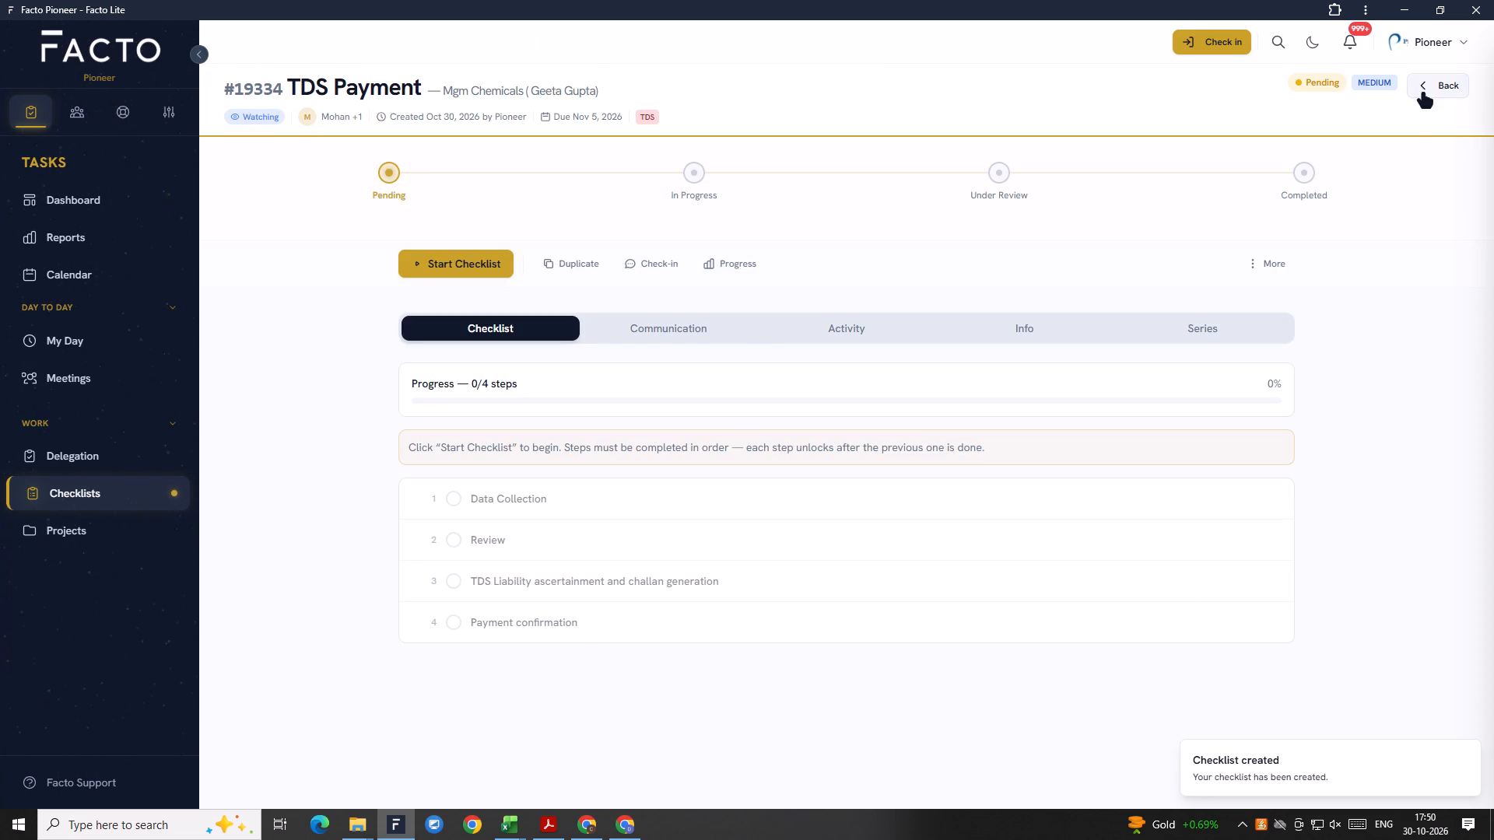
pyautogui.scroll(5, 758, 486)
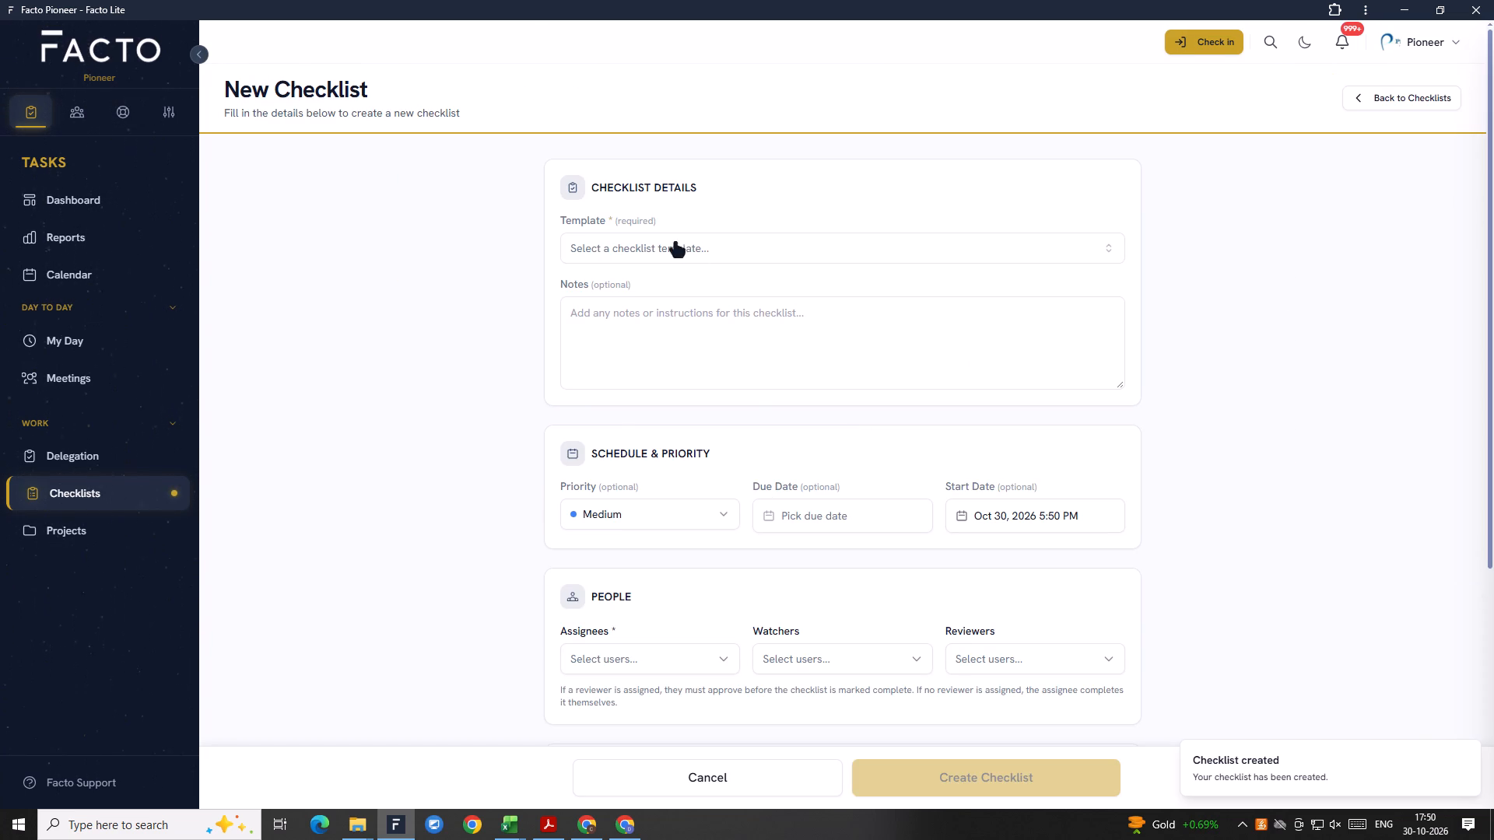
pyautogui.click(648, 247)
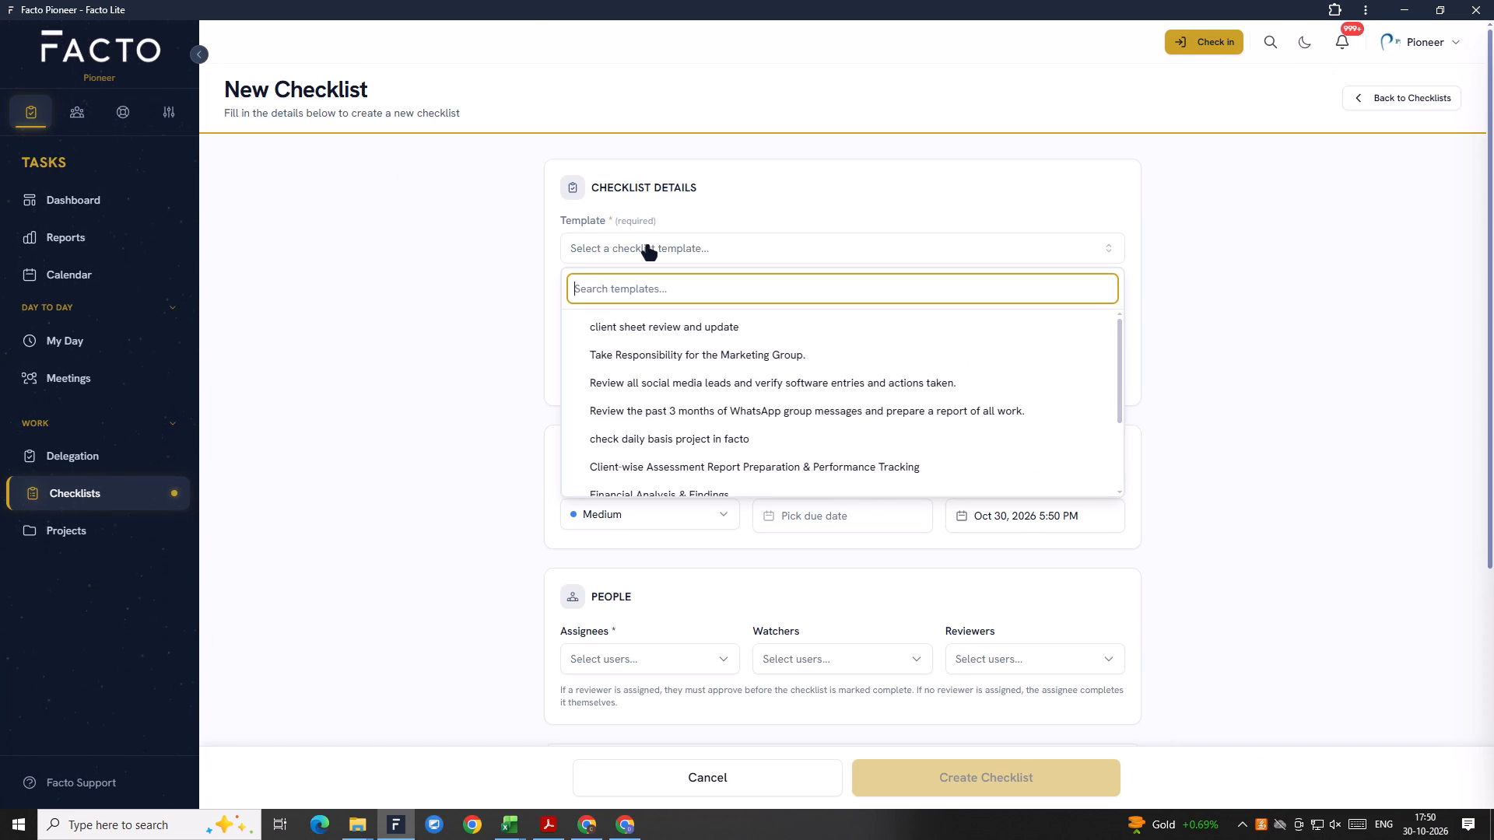
# Return to the checklists list and filter it by the Mgm Chemicals project.
pyautogui.click(75, 495)
pyautogui.click(77, 495)
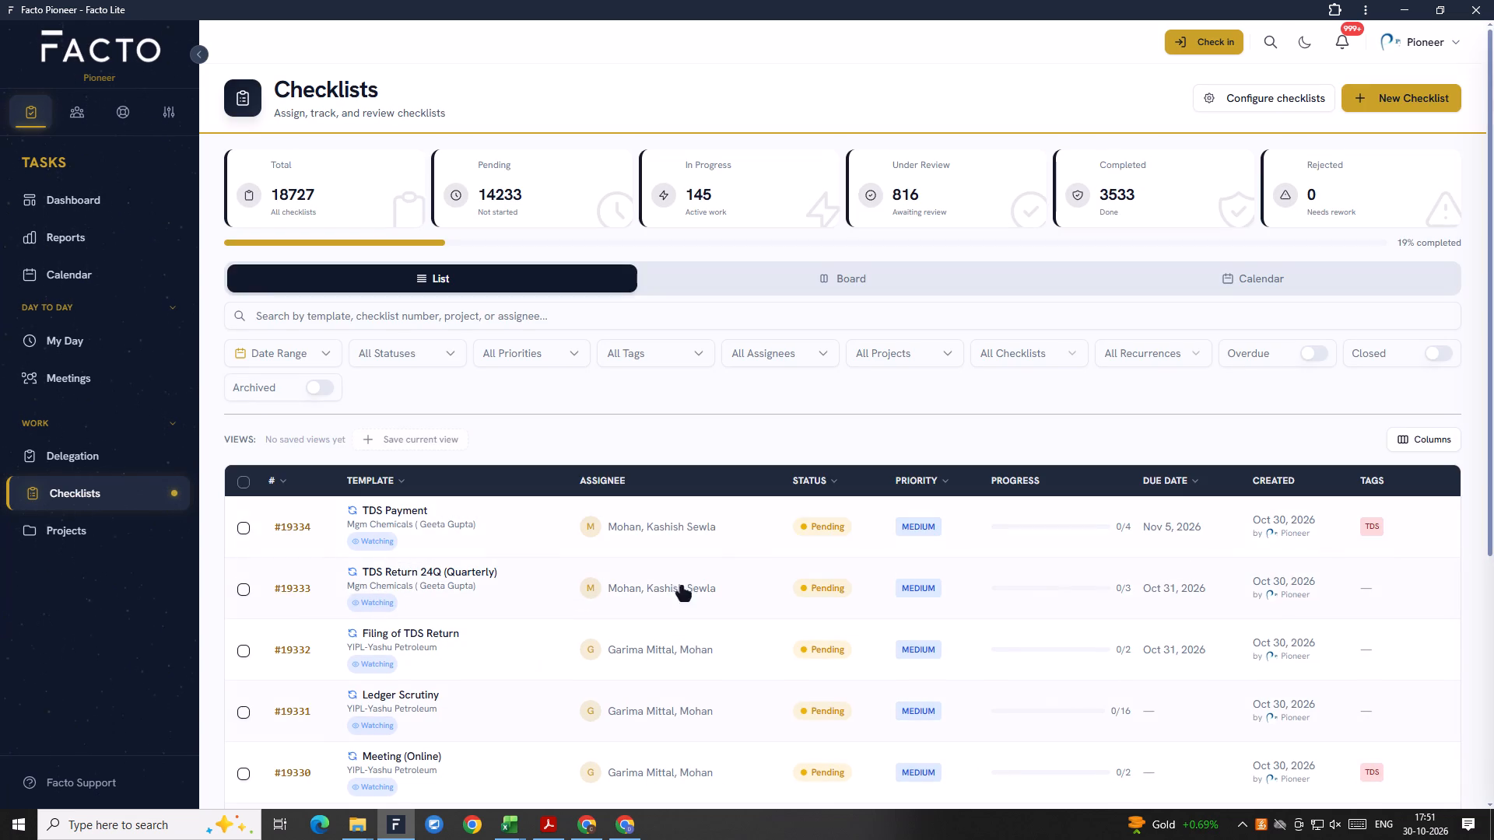
pyautogui.click(903, 359)
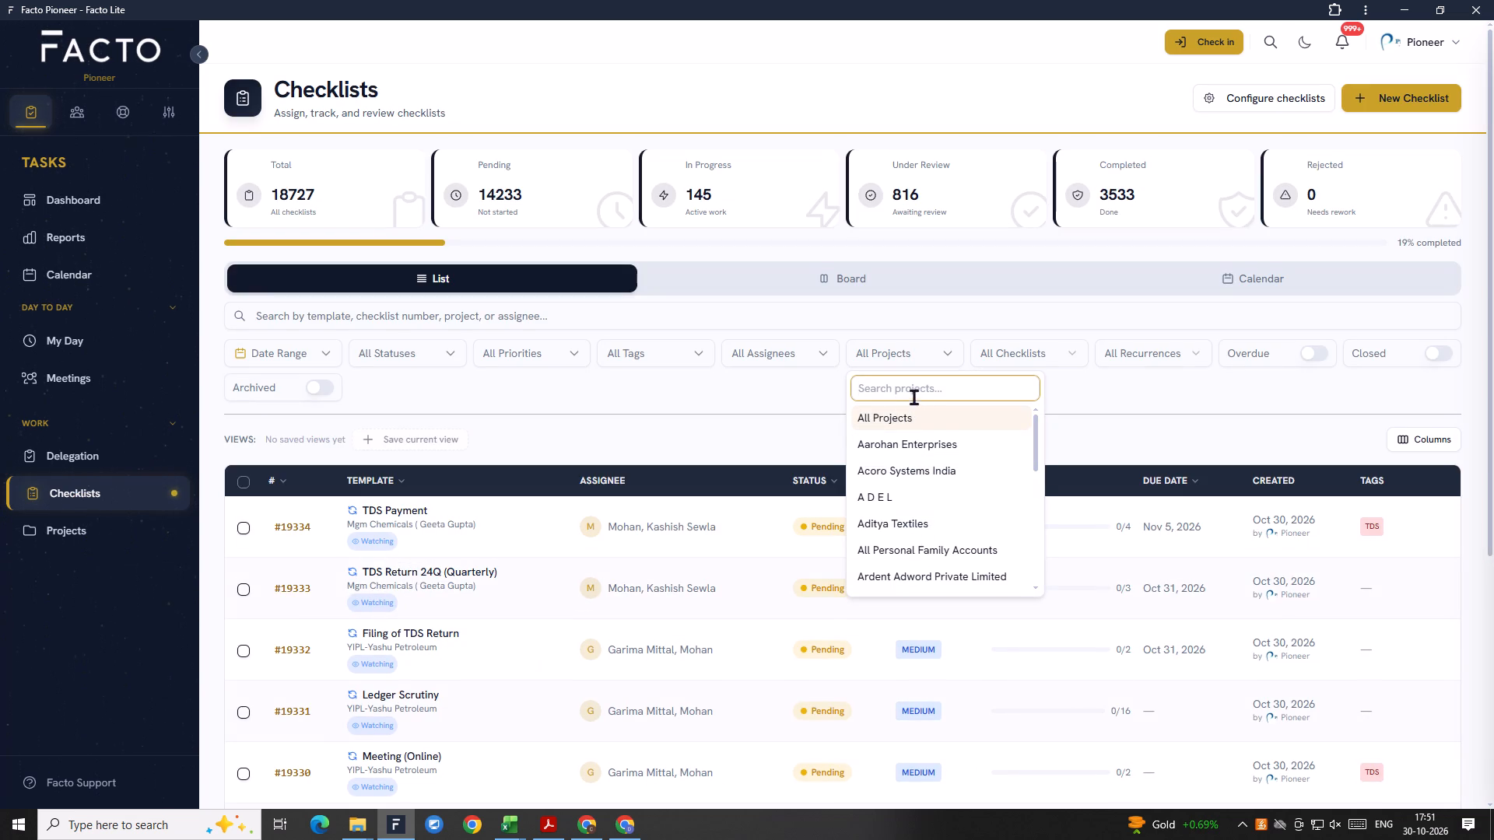
pyautogui.scroll(-5, 897, 546)
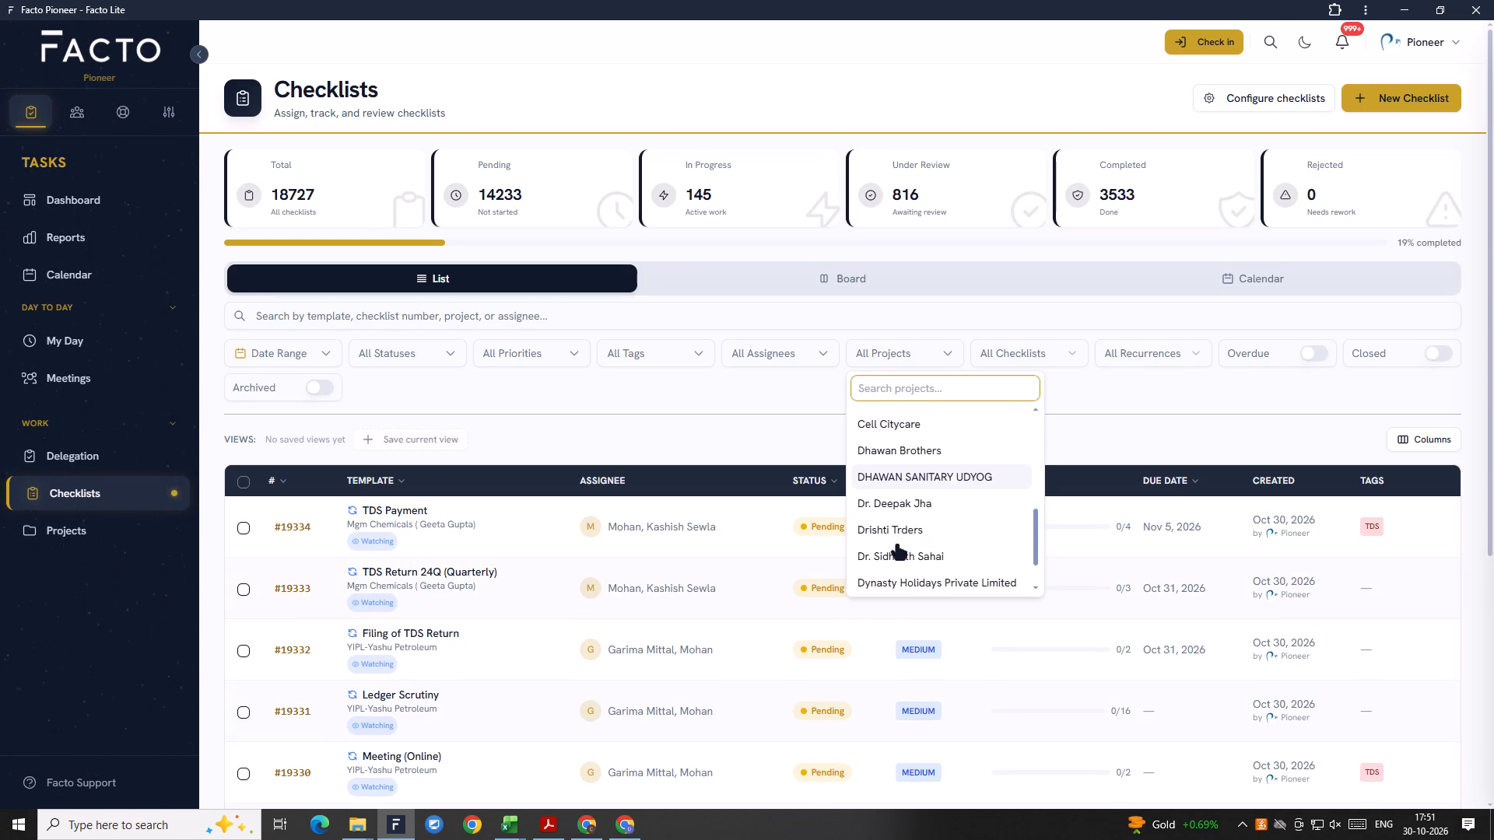
pyautogui.scroll(-5, 897, 546)
pyautogui.scroll(1, 897, 546)
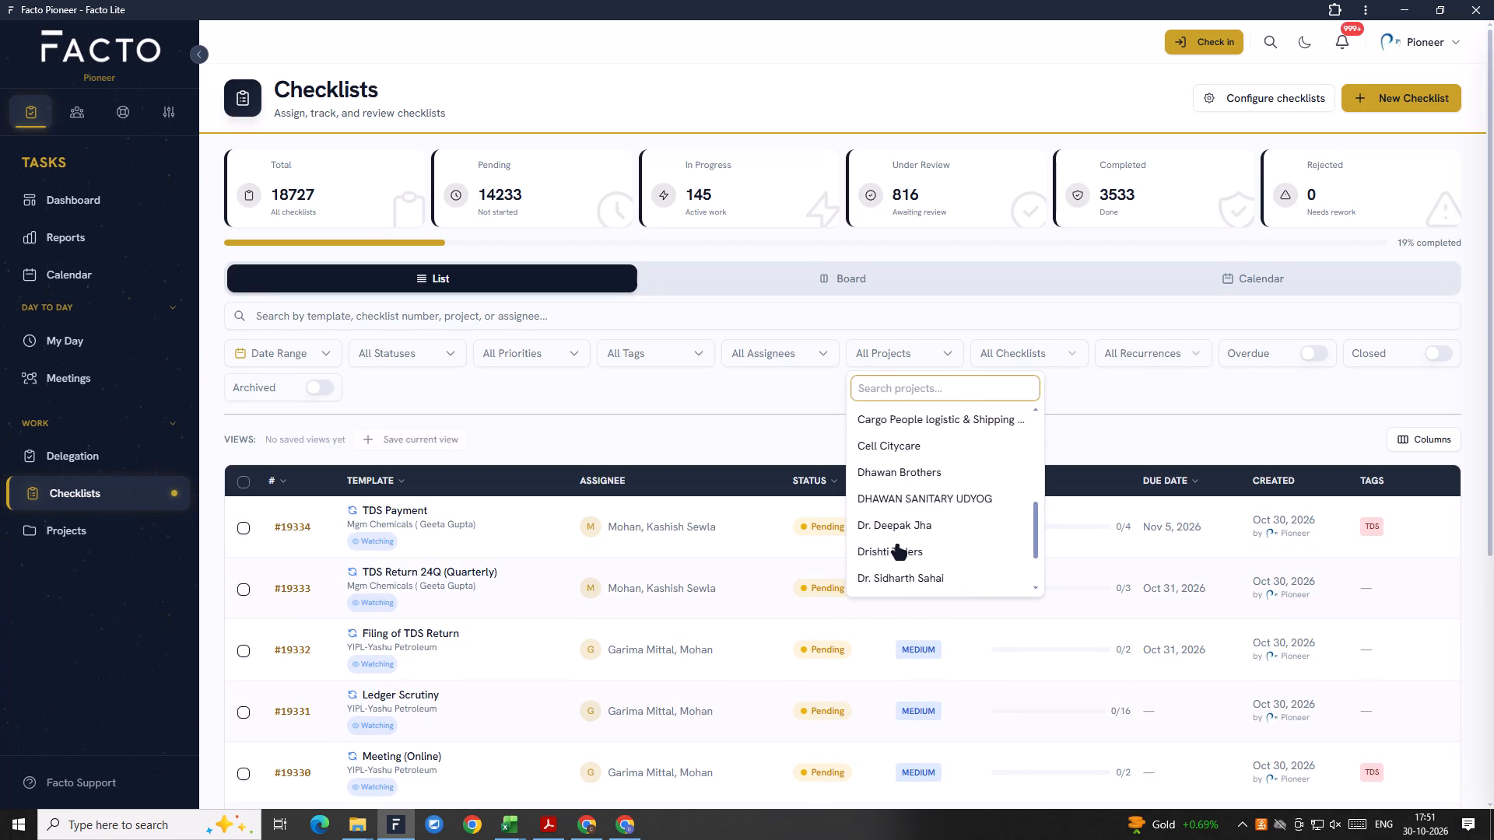
pyautogui.scroll(2, 897, 546)
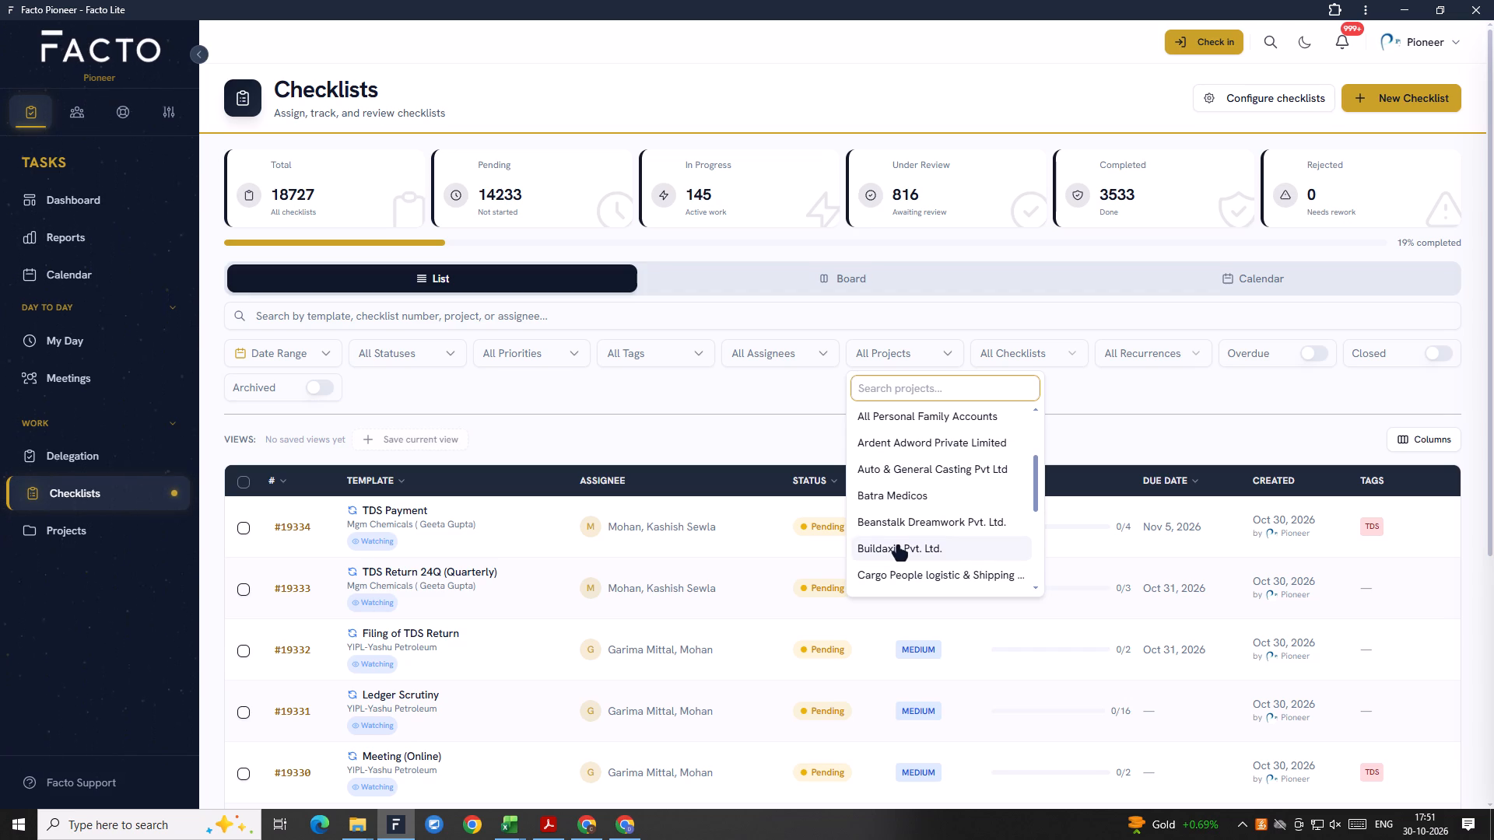
pyautogui.hotkey('ctrl', 'v')
pyautogui.click(910, 439)
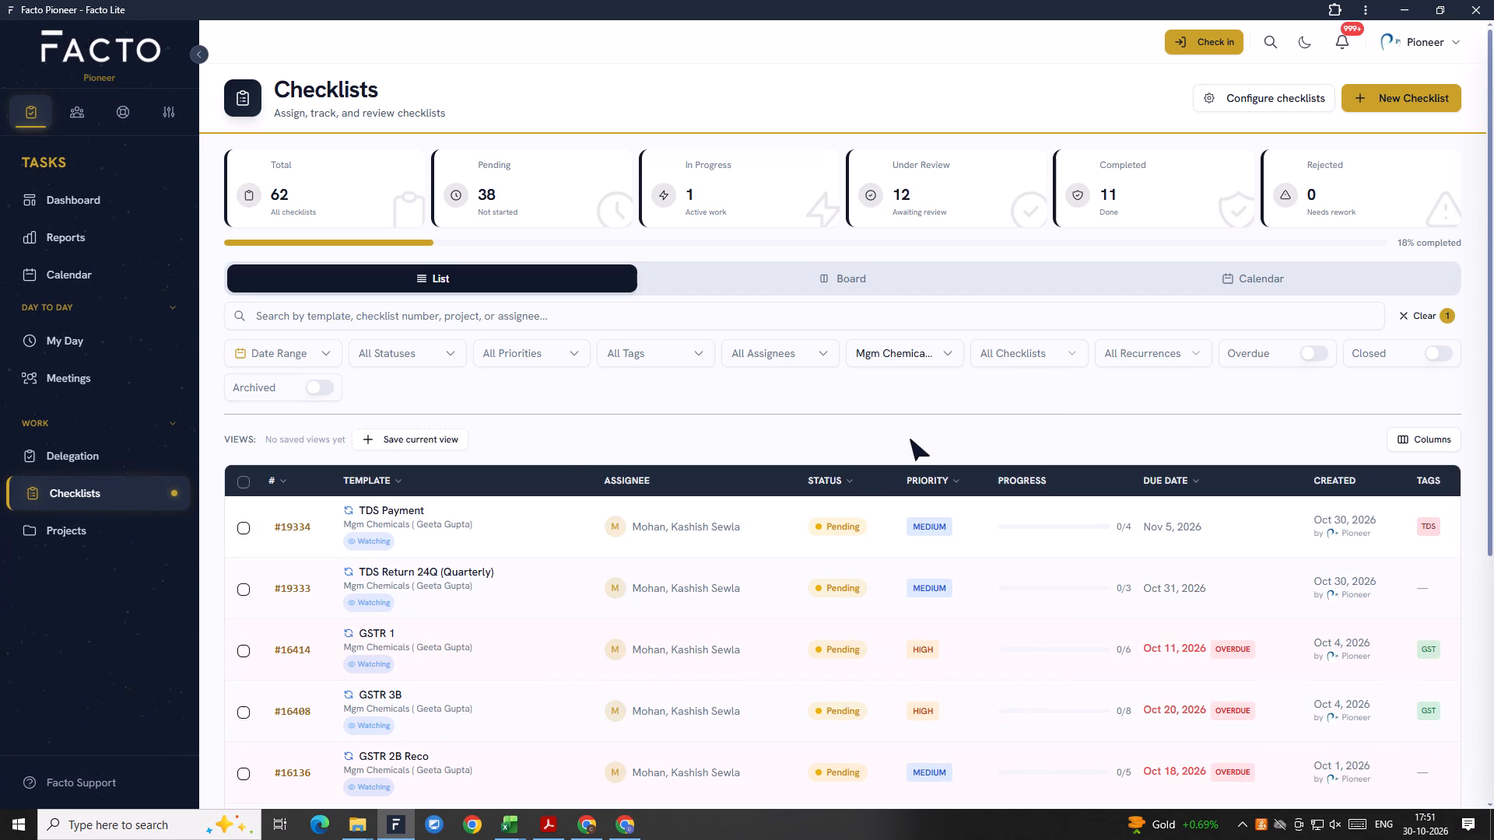
# Examine the templates, assignees and due dates of the Mgm Chemicals checklists.
pyautogui.scroll(-3, 664, 611)
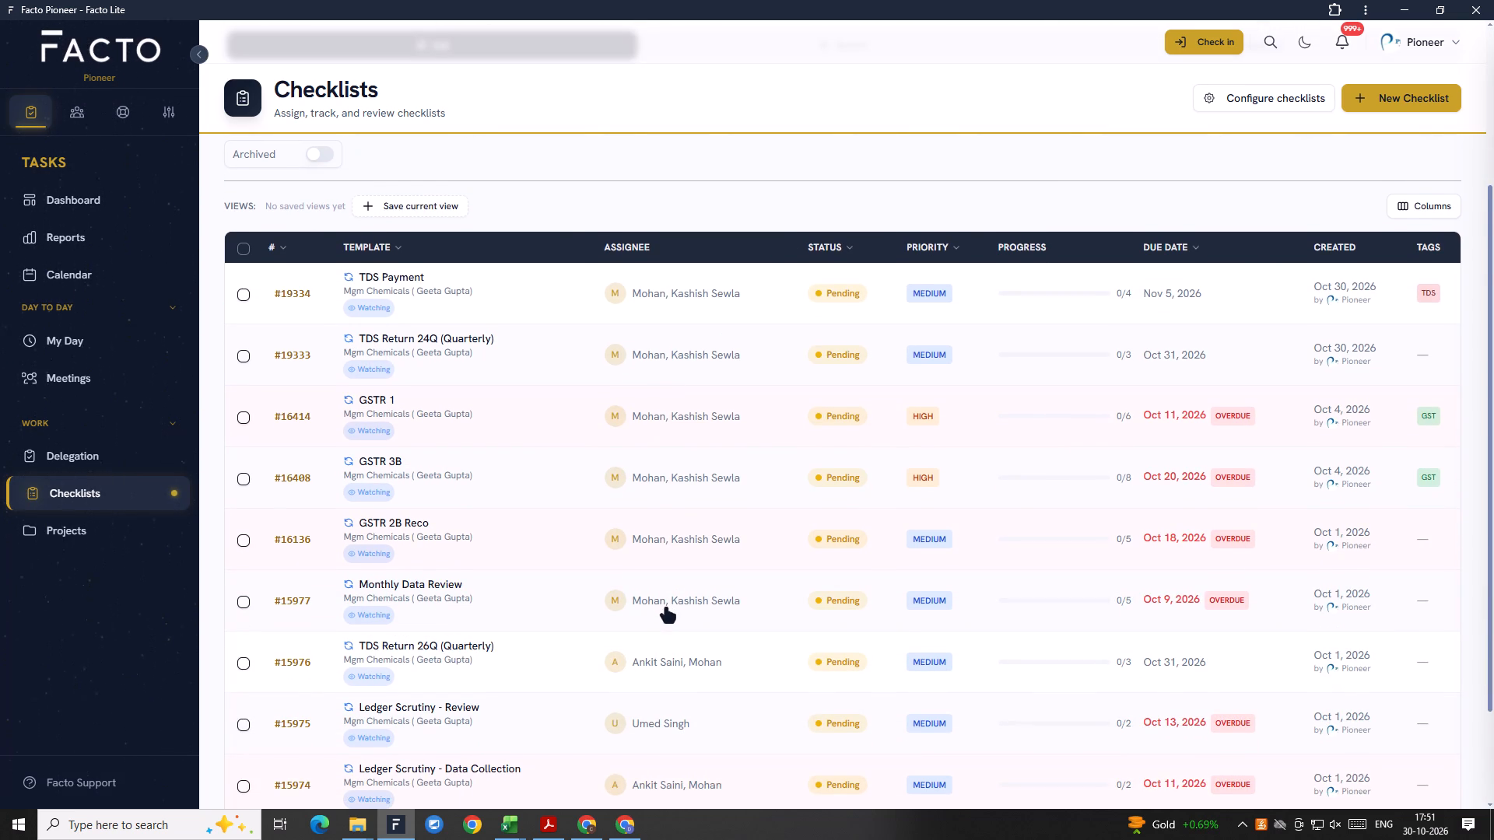
pyautogui.scroll(-3, 666, 609)
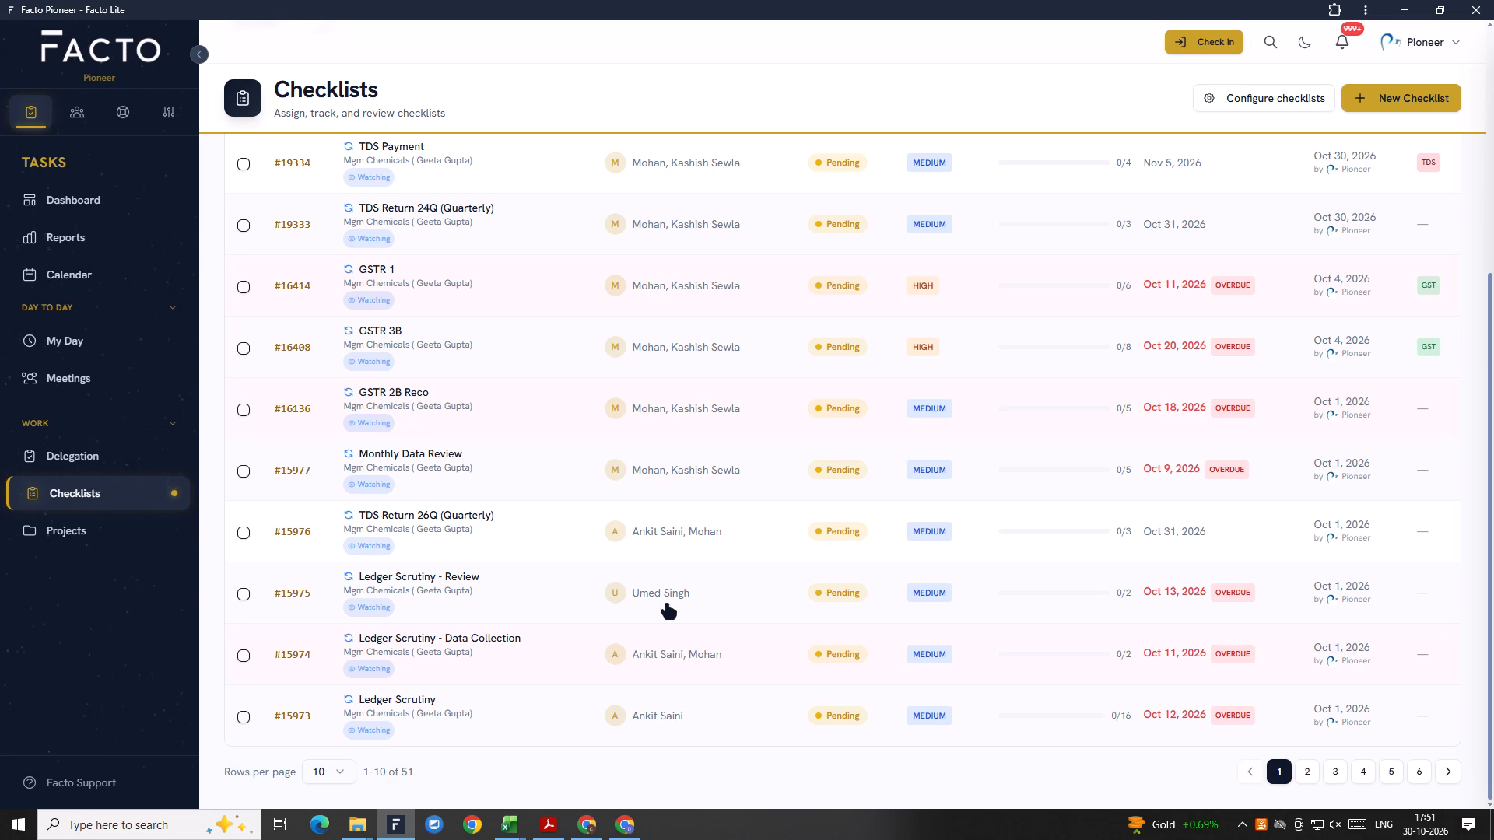
pyautogui.scroll(2, 667, 604)
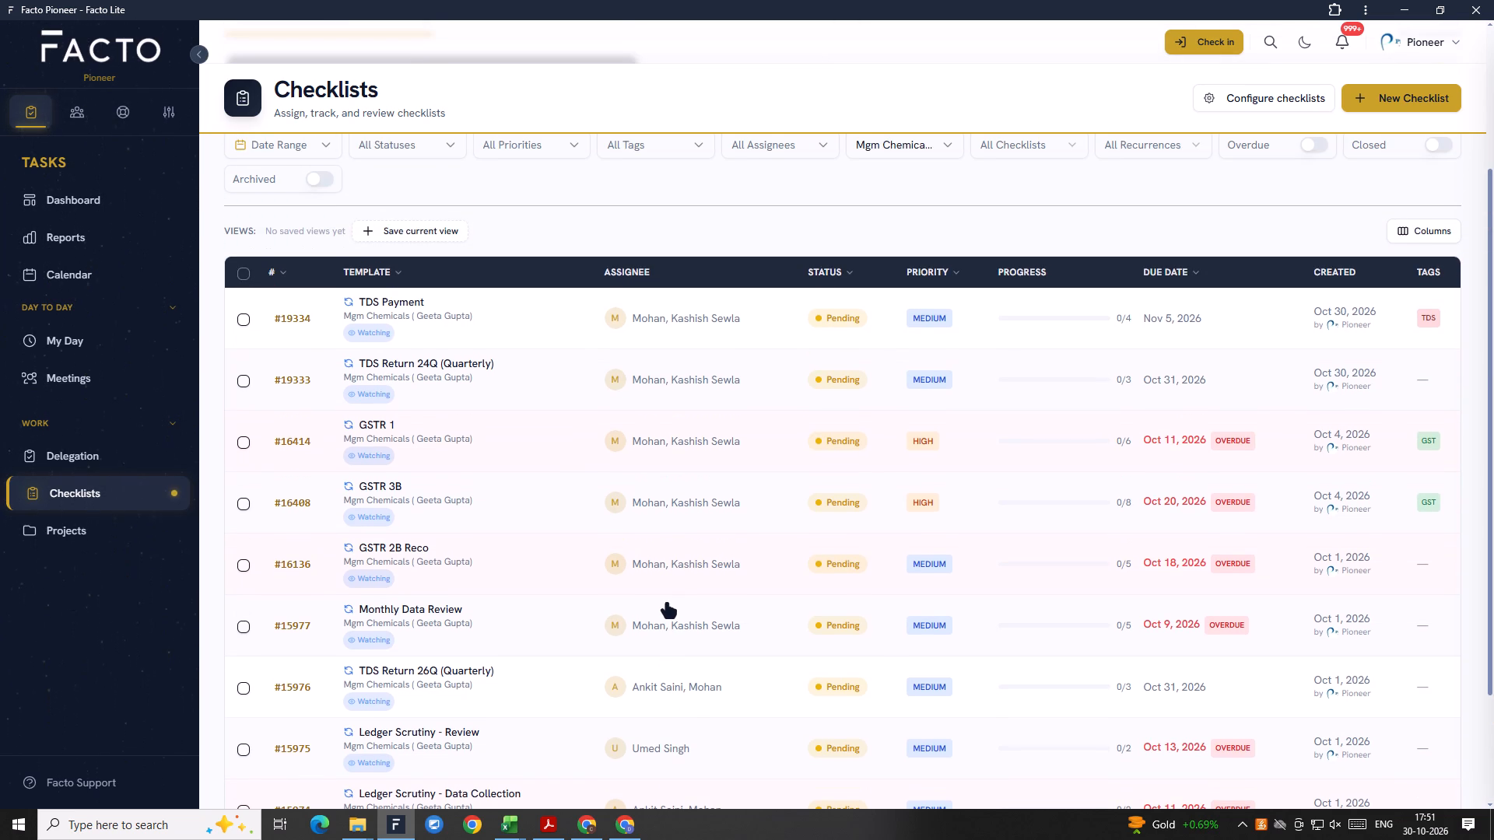
pyautogui.scroll(-2, 667, 604)
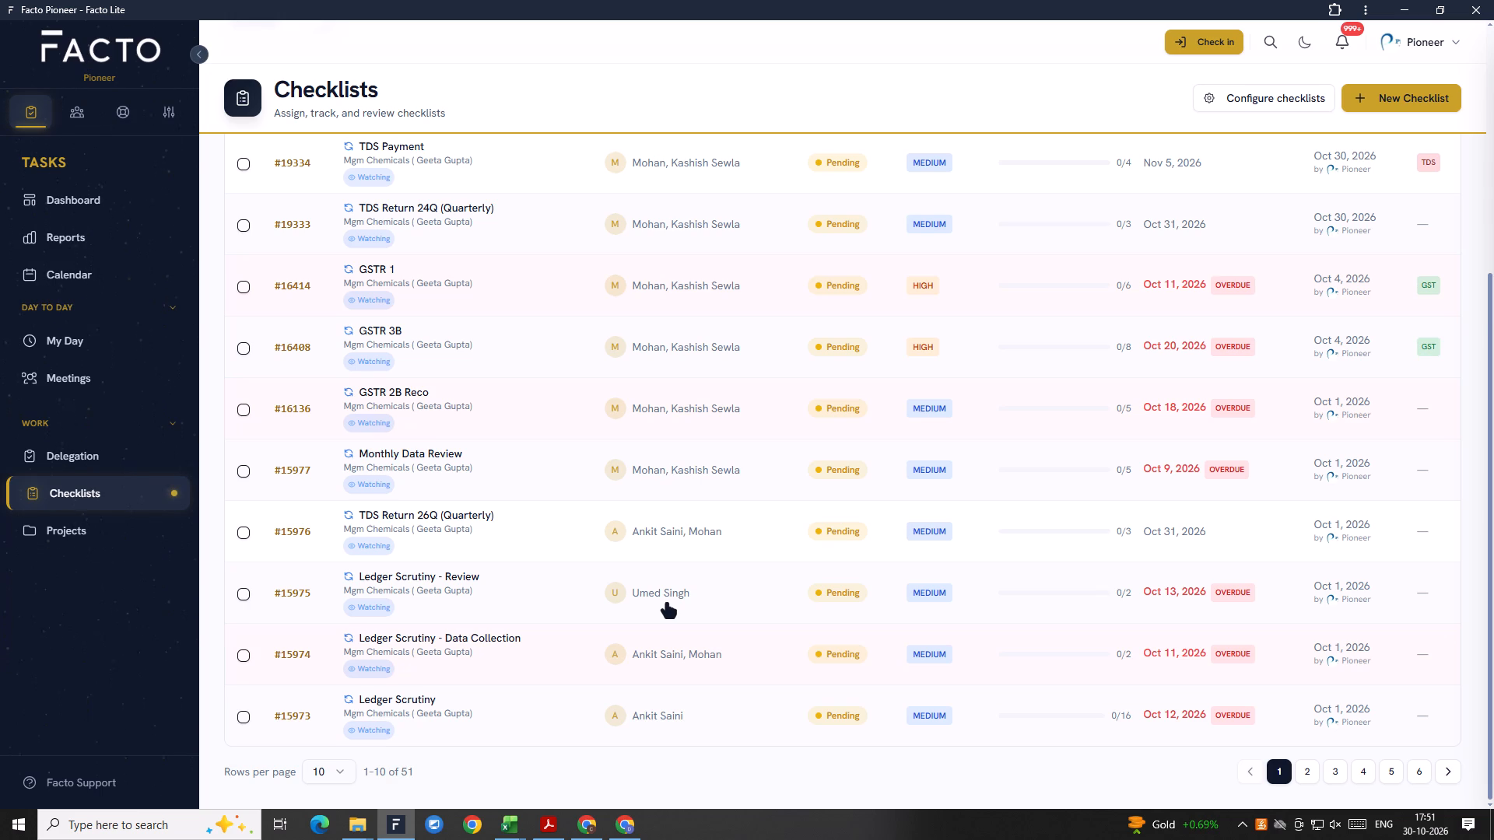
pyautogui.scroll(3, 667, 604)
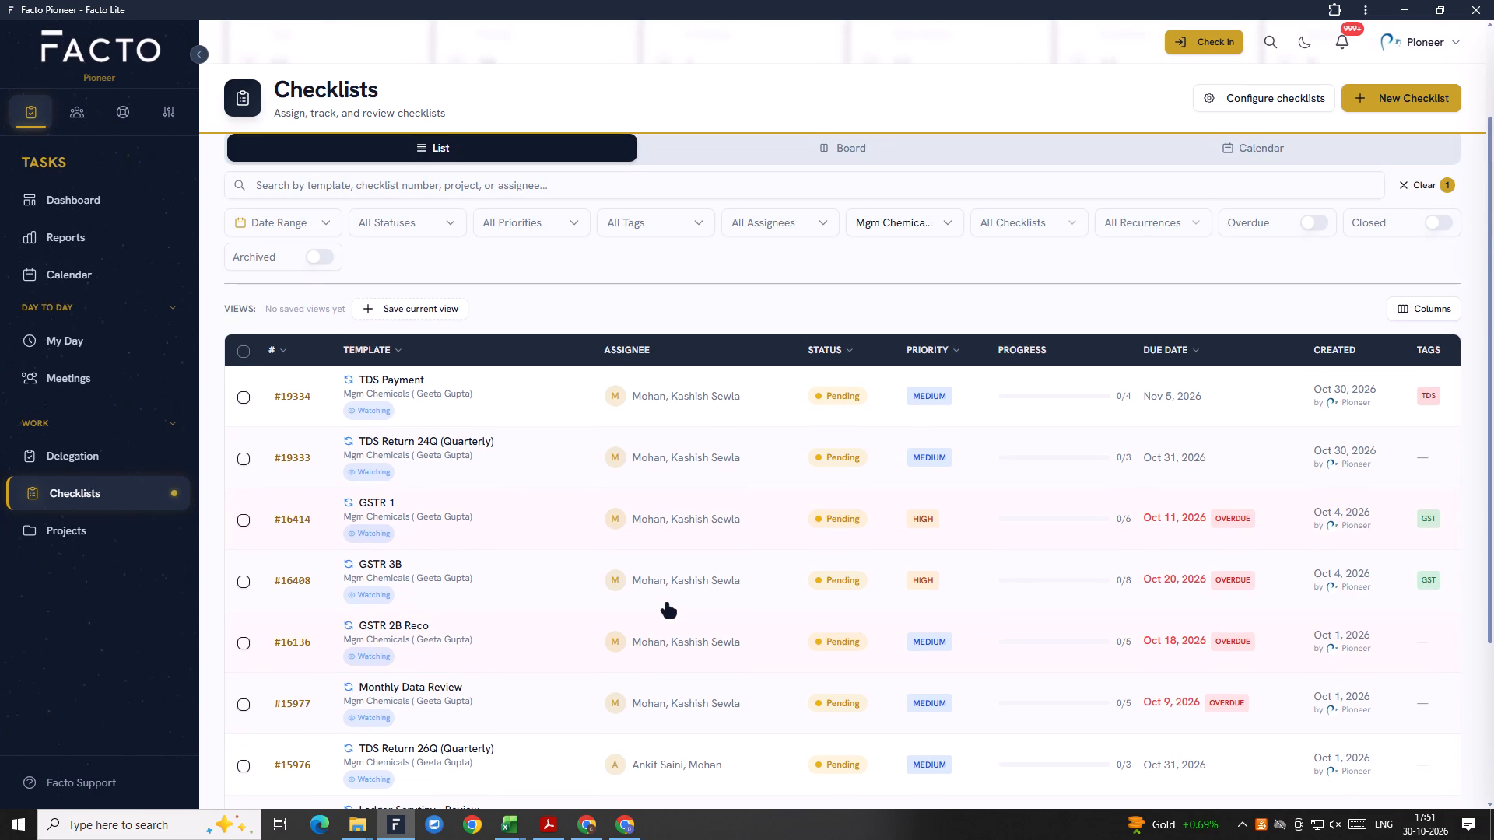
pyautogui.scroll(-1, 667, 604)
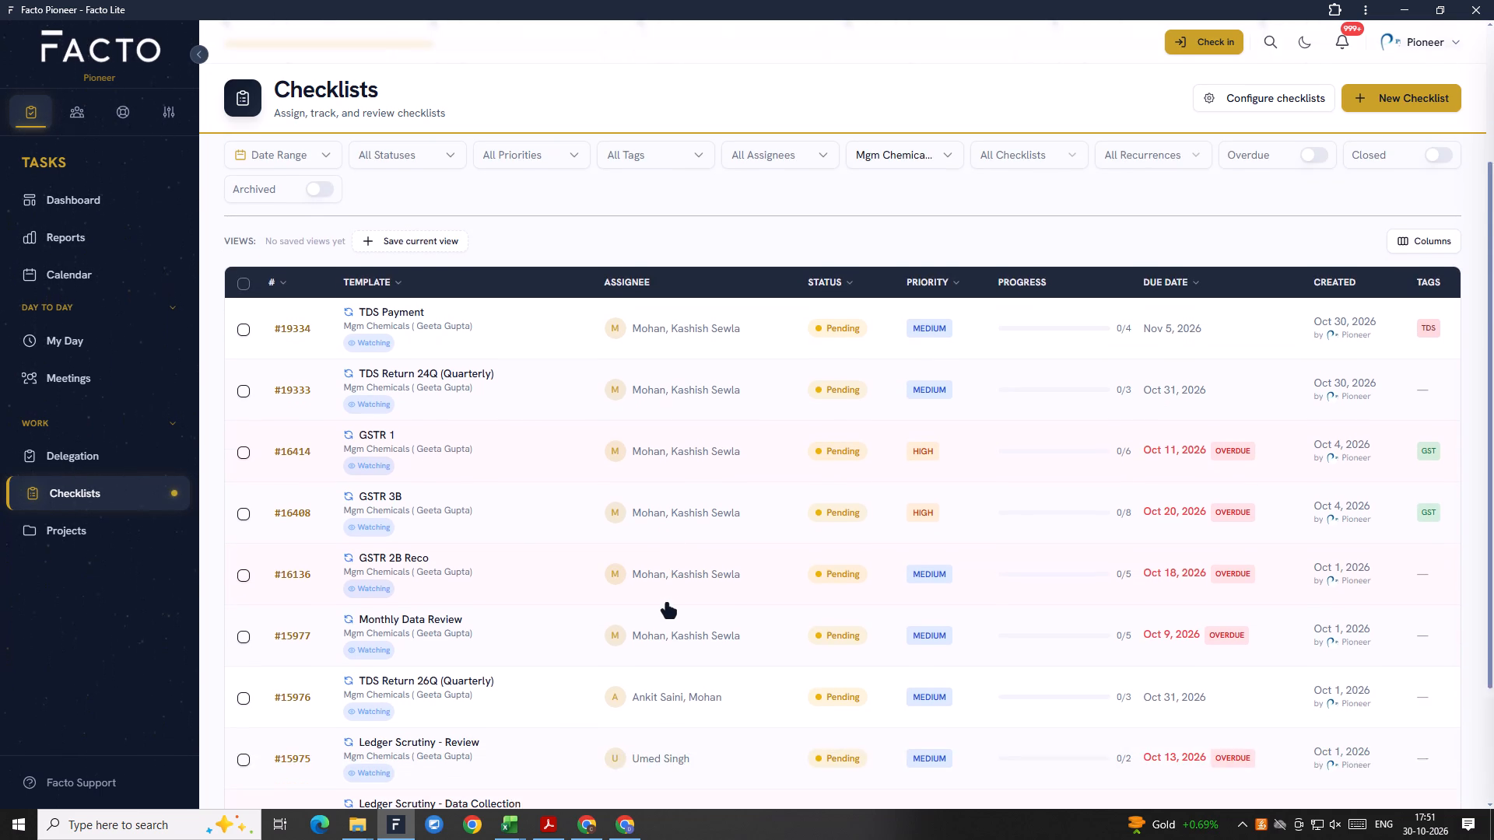
pyautogui.scroll(-1, 667, 604)
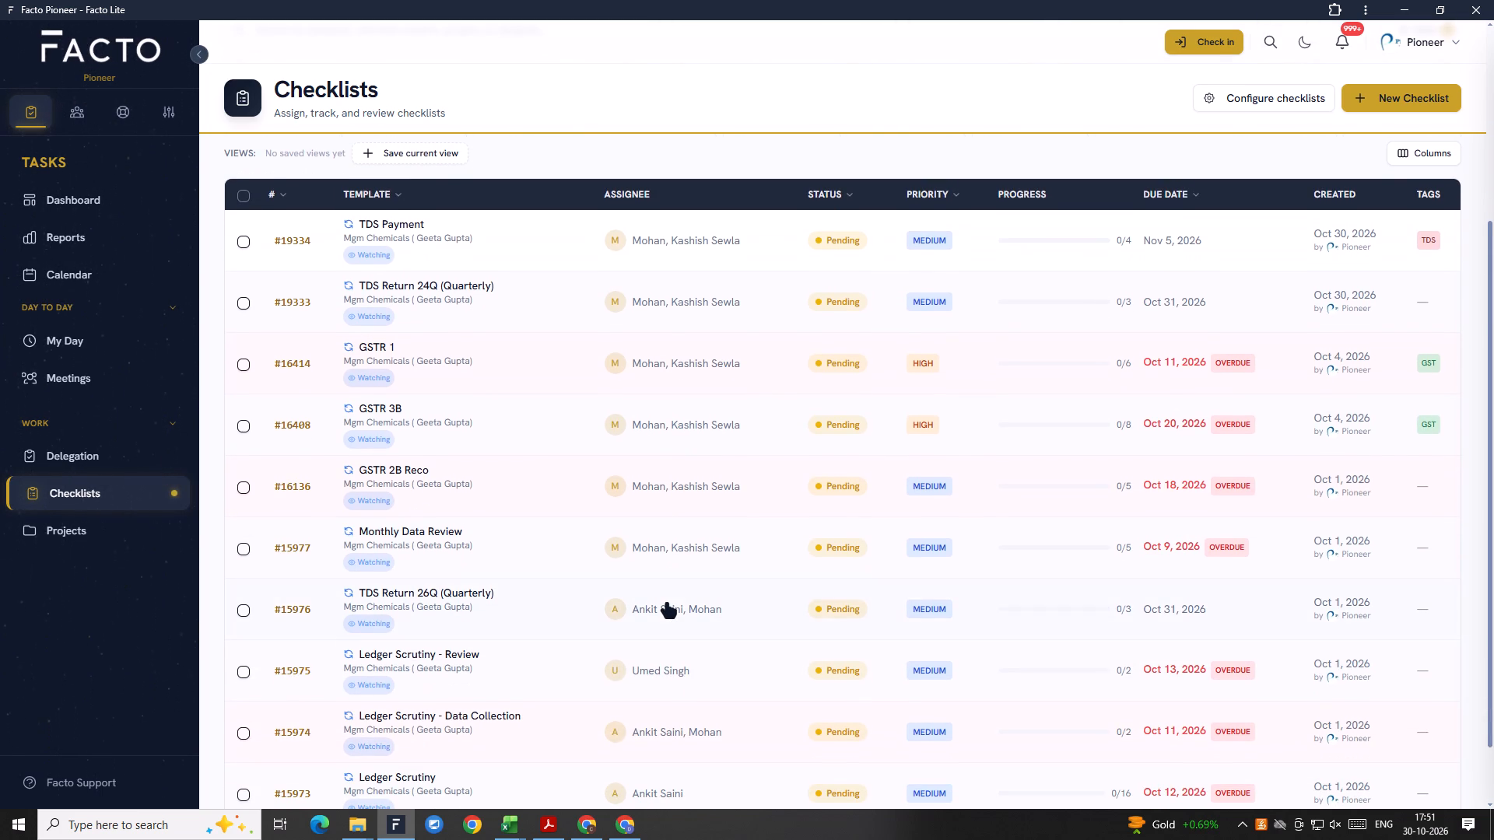
pyautogui.scroll(-1, 667, 604)
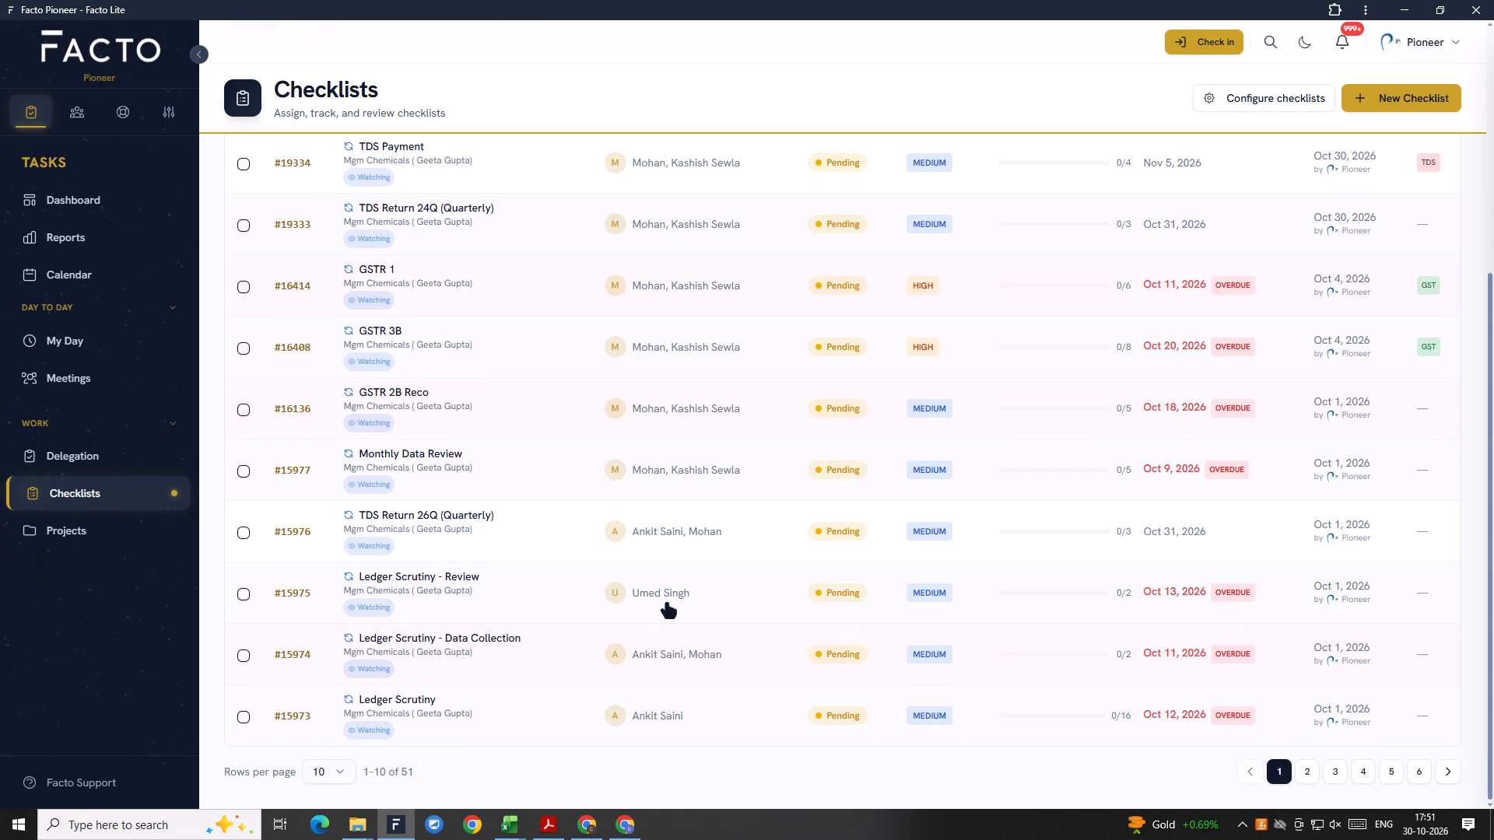
pyautogui.scroll(3, 667, 604)
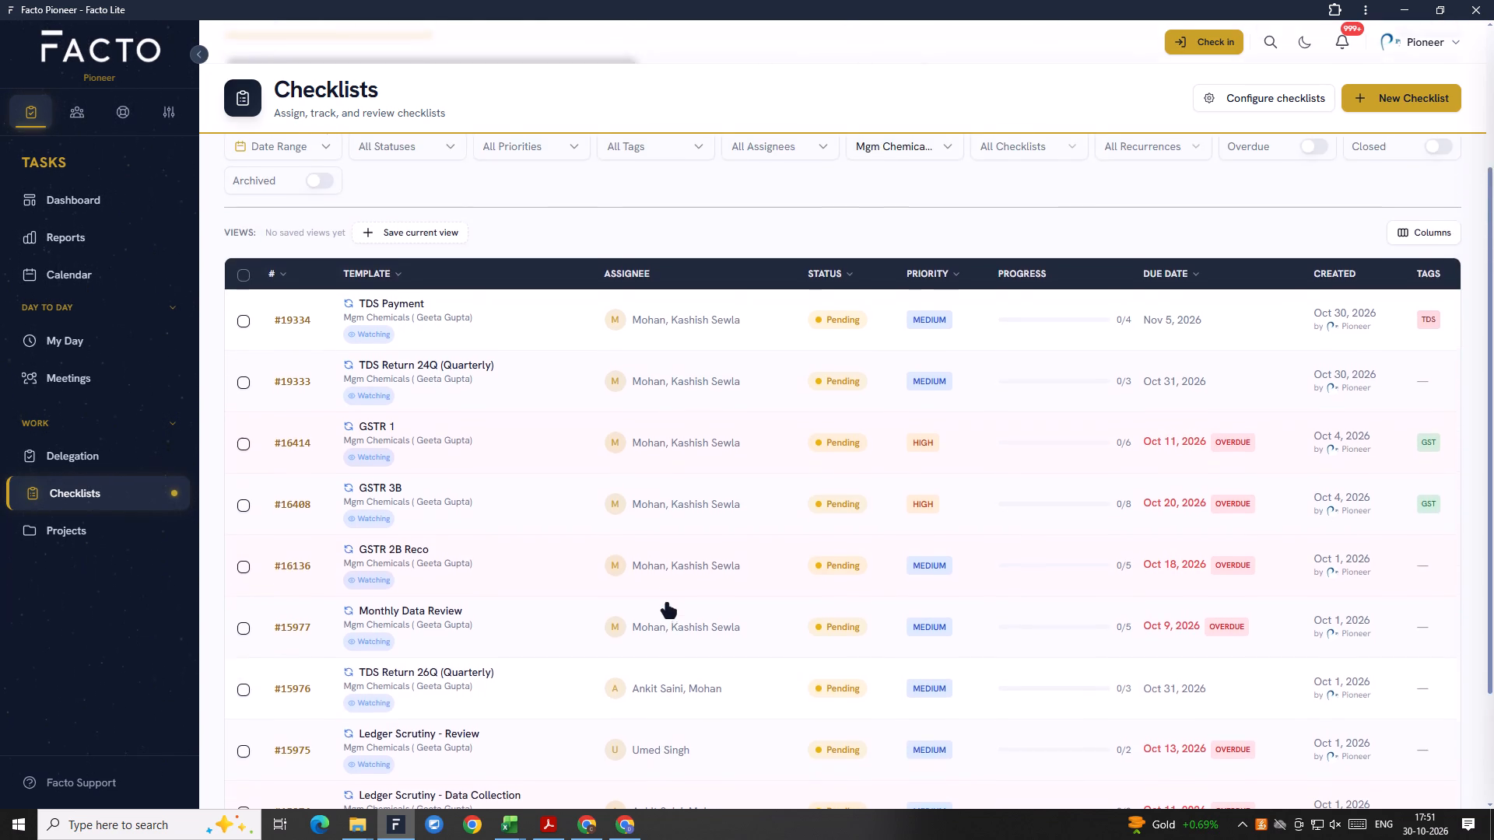
pyautogui.scroll(2, 667, 604)
pyautogui.scroll(-5, 667, 604)
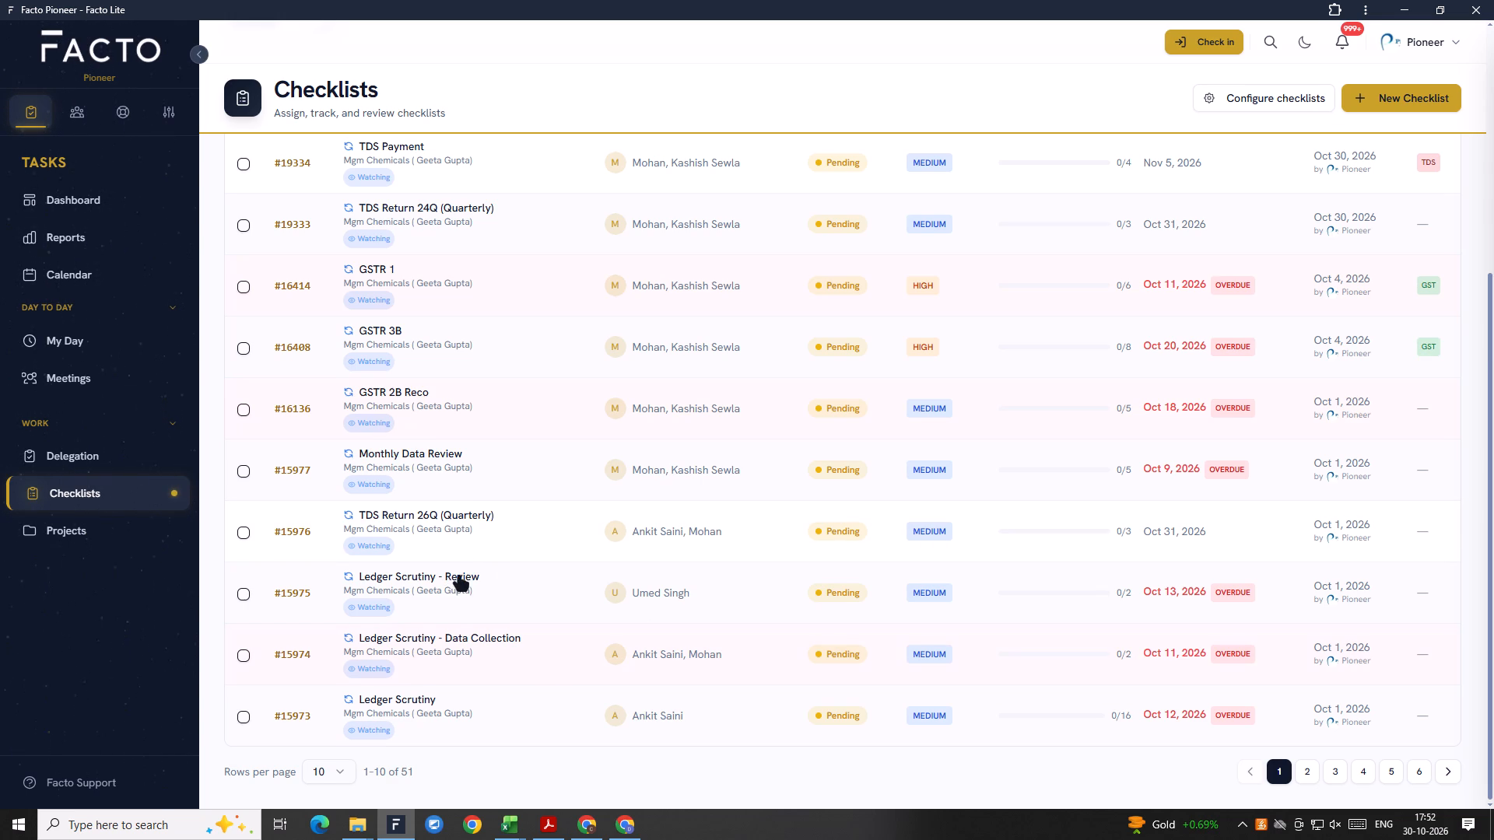
# Open the information details of Mgm Chemicals' Ledger Scrutiny - Review checklist.
pyautogui.click(459, 578)
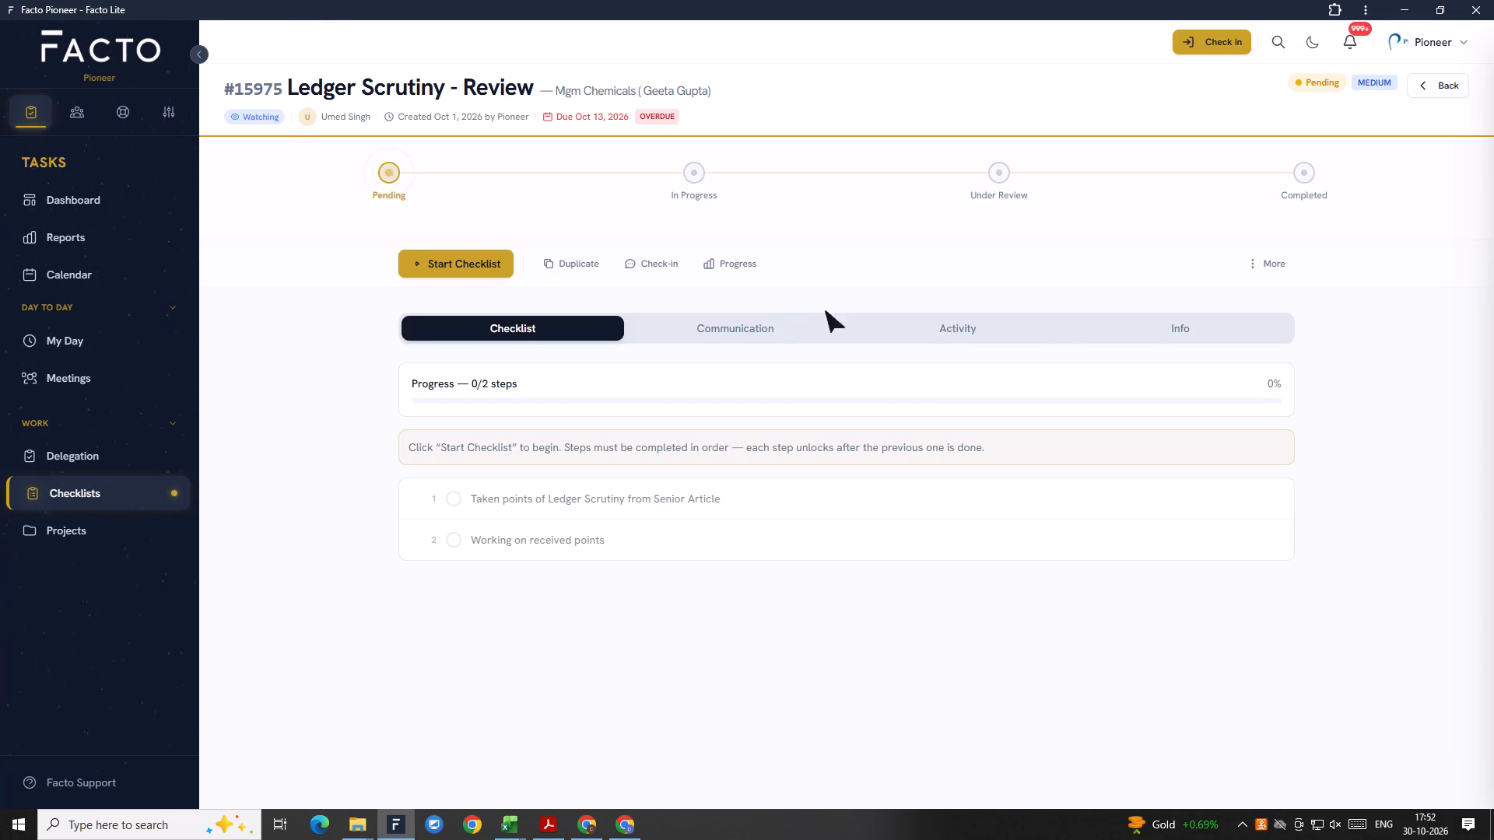
pyautogui.click(1149, 334)
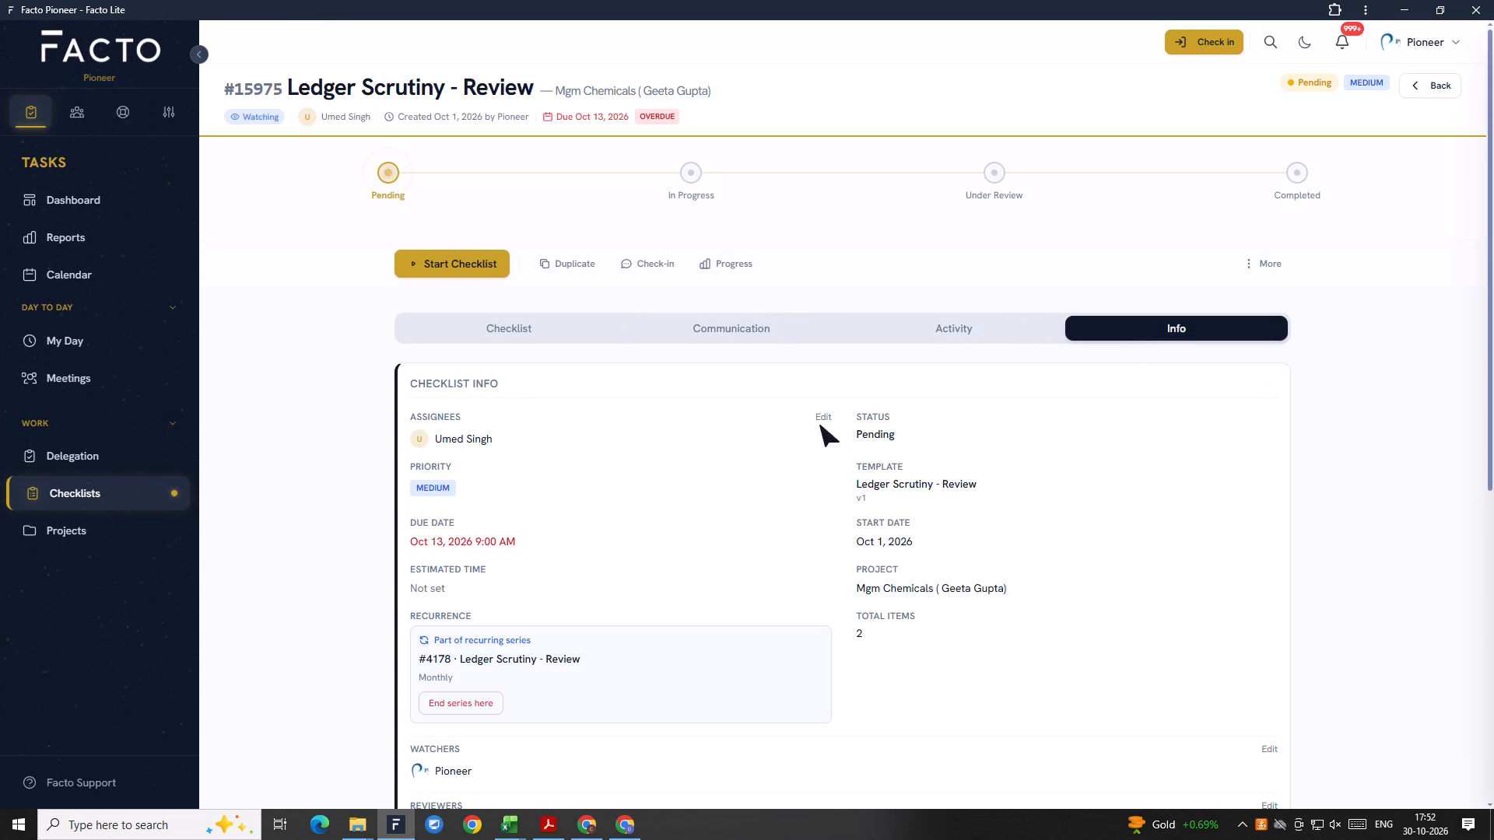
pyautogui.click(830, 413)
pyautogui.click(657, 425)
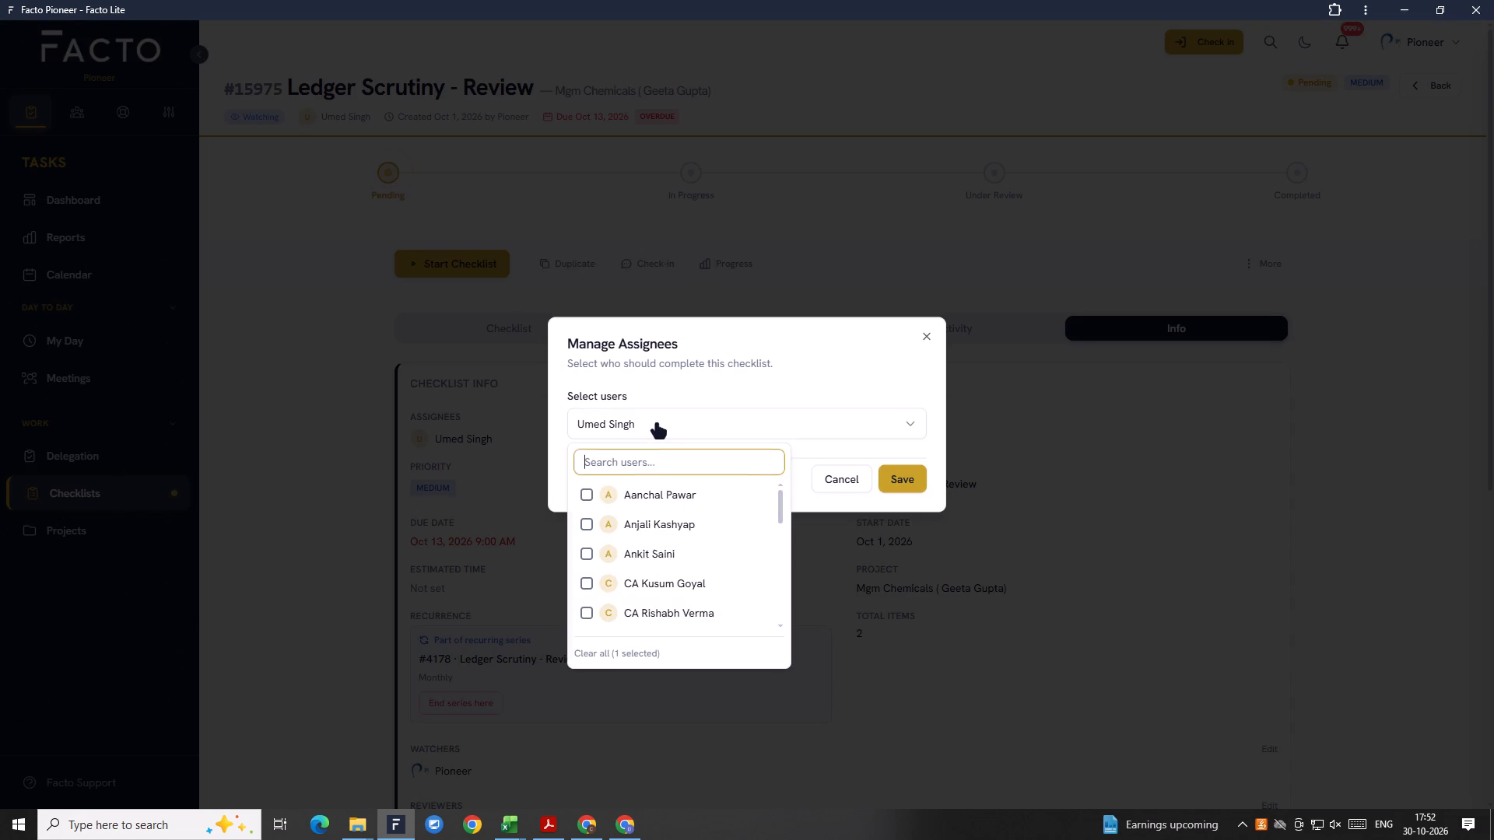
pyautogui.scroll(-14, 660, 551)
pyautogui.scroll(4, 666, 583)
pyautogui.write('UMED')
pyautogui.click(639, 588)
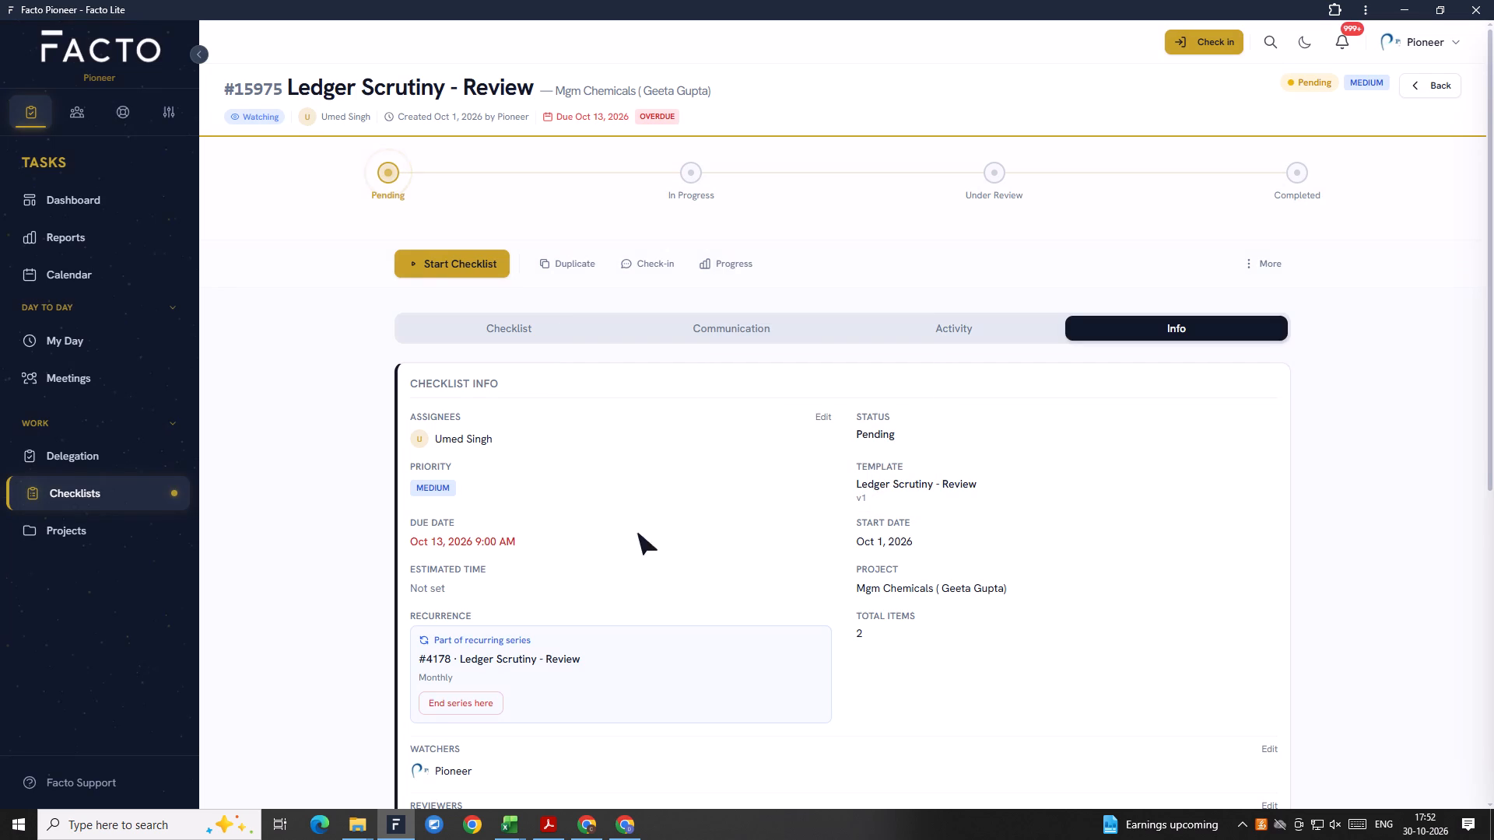
# Edit the assignees of the Ledger Scrutiny - Review checklist and deselect Umed, found by searching the users for UMED.
pyautogui.click(815, 413)
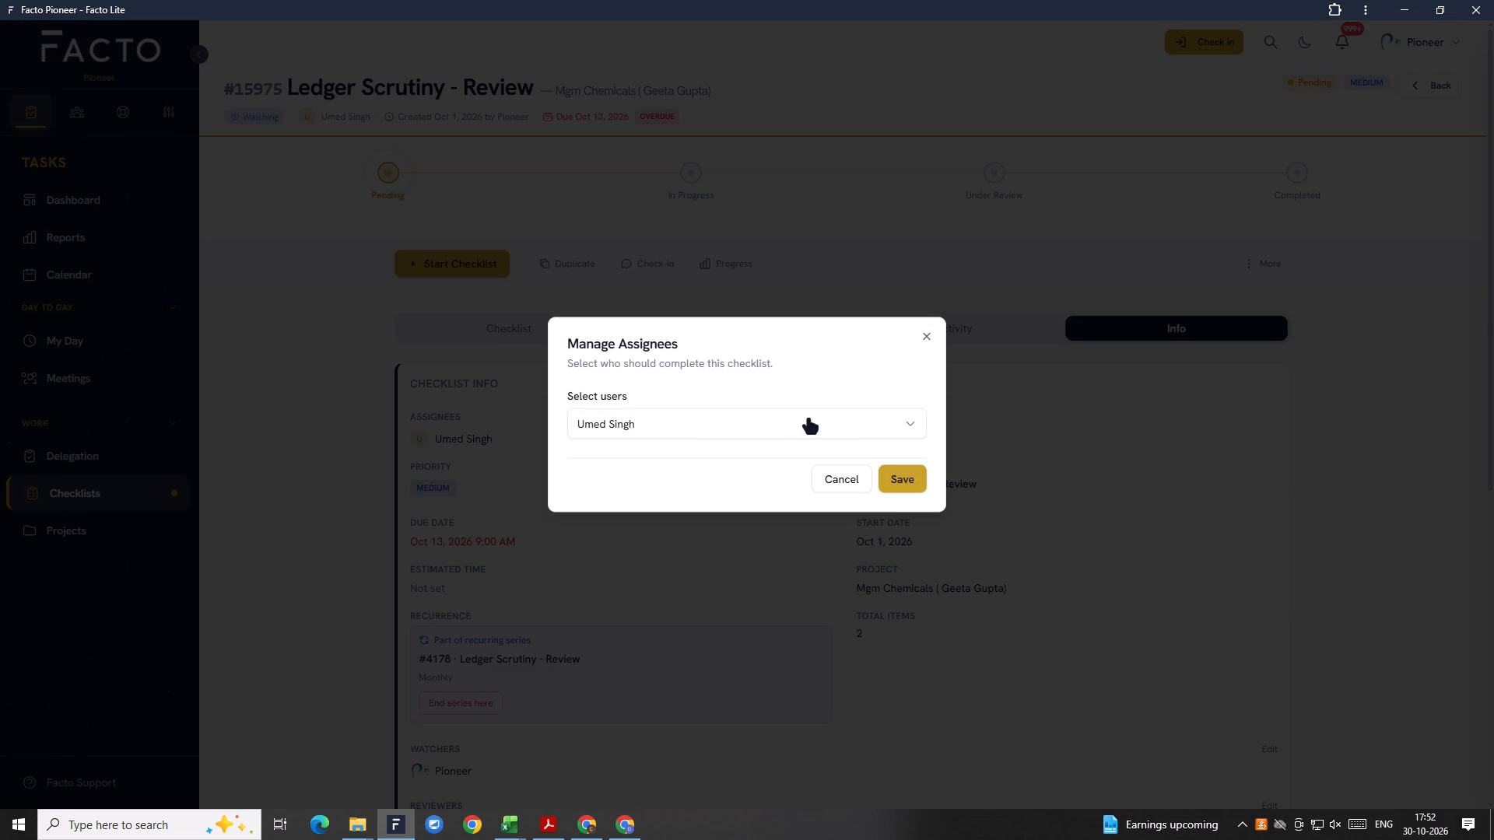
pyautogui.click(672, 422)
pyautogui.scroll(3, 619, 544)
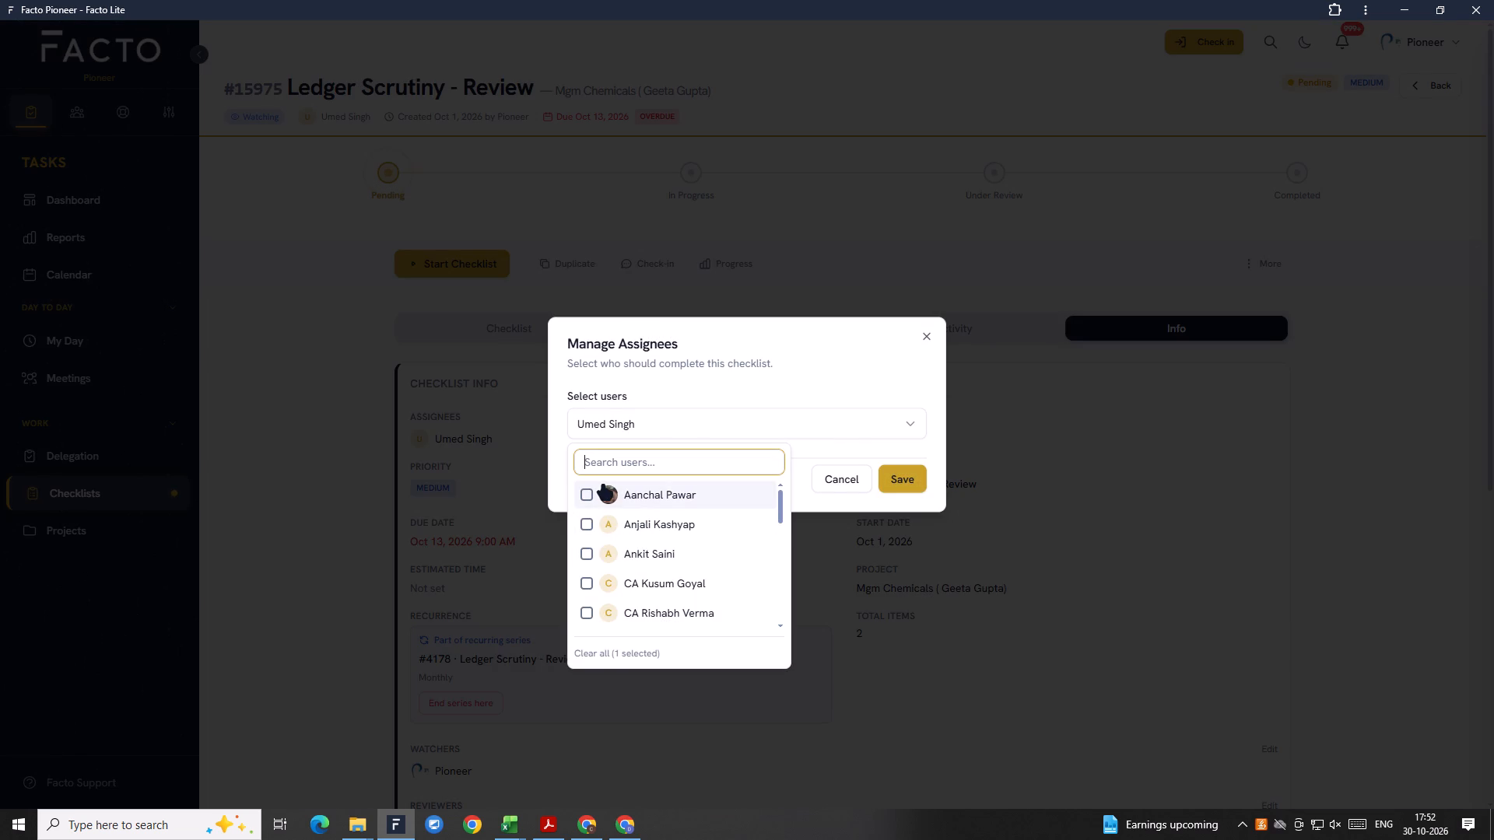
pyautogui.write('UM')
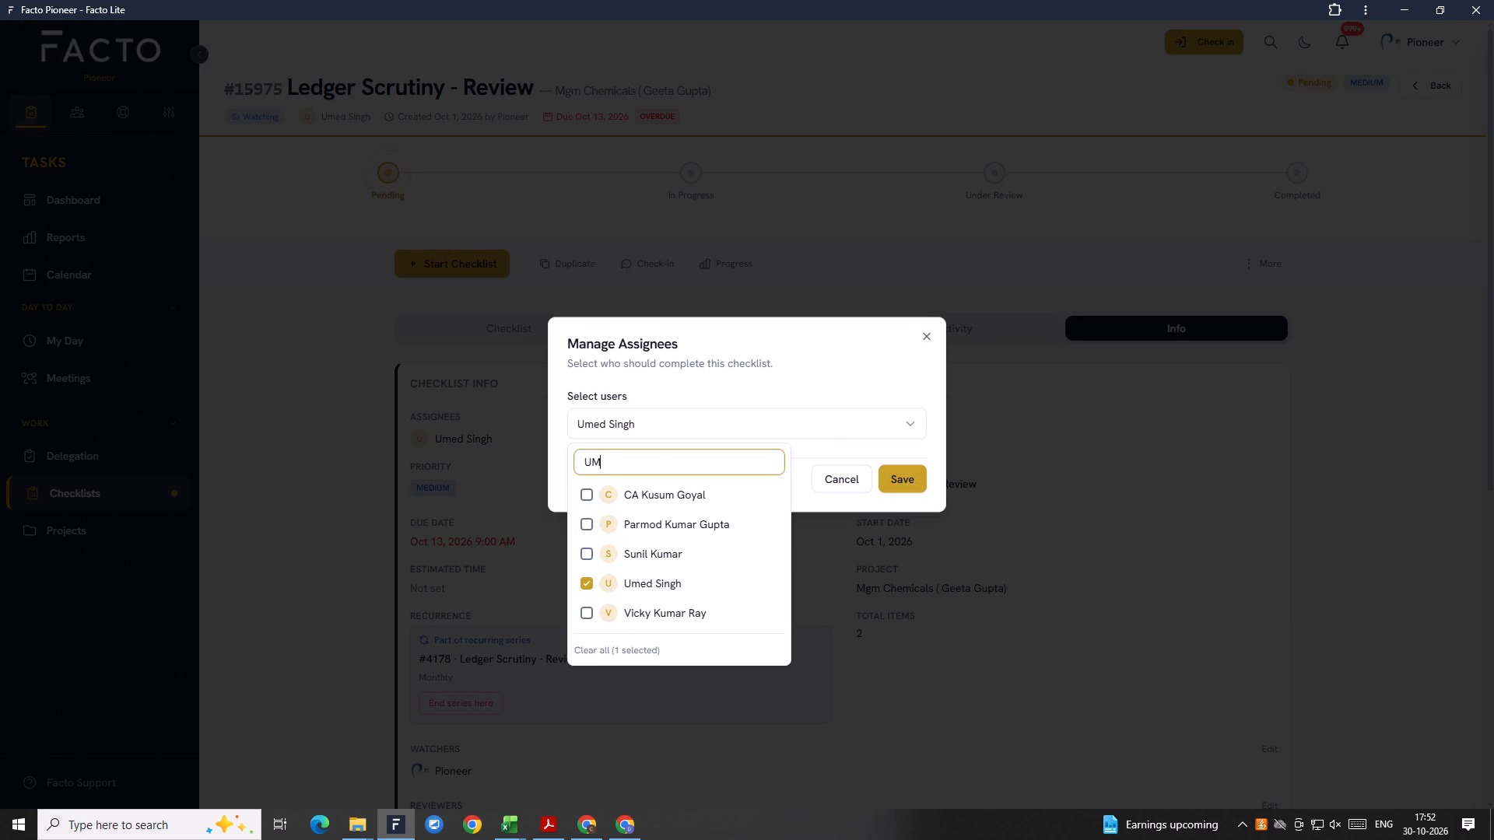
pyautogui.write('ED')
pyautogui.click(654, 507)
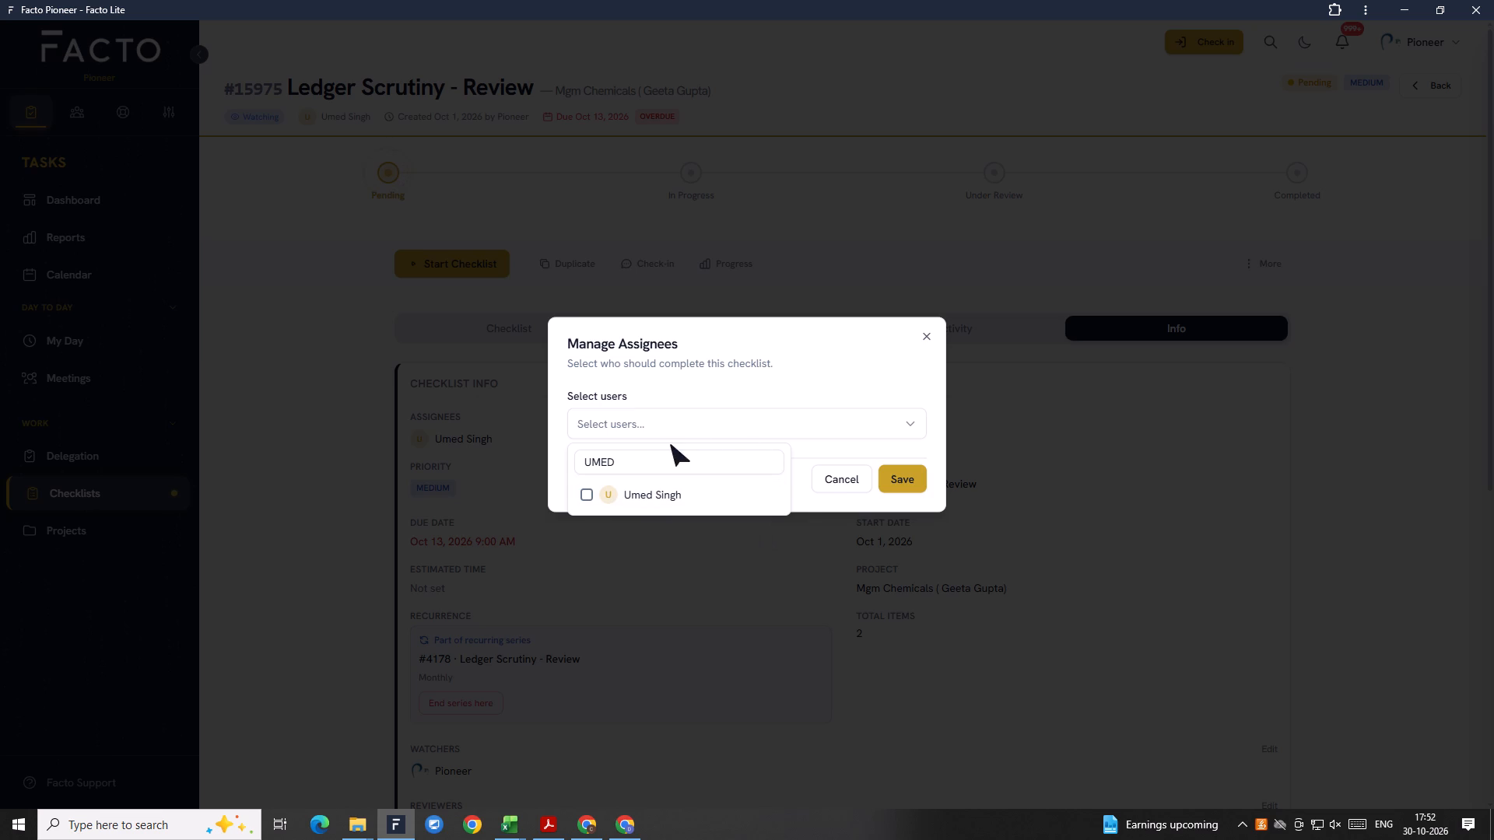
# Select Mohan as an assignee by searching the users for MOH.
pyautogui.click(582, 411)
pyautogui.click(608, 421)
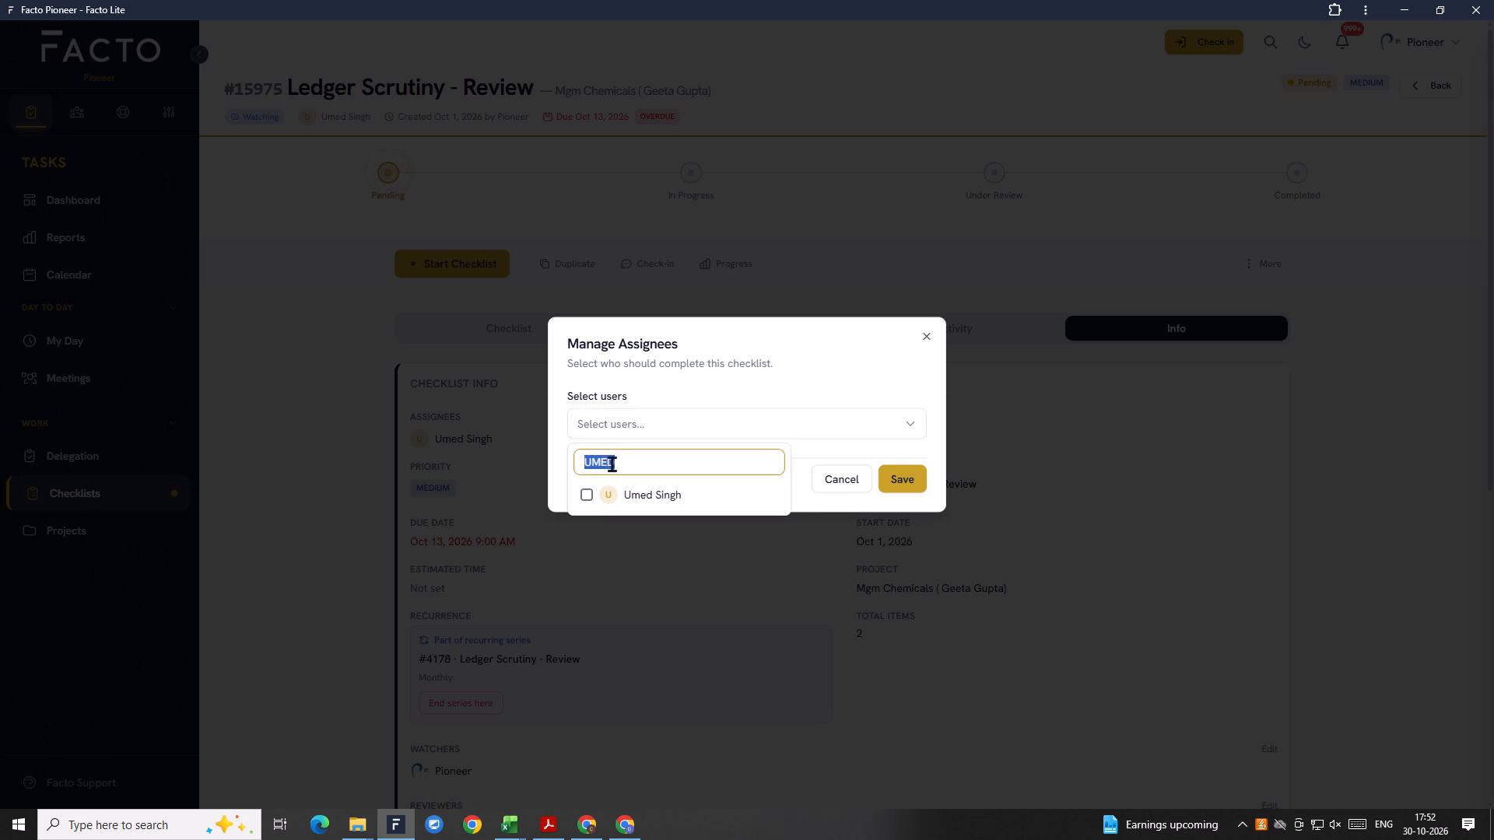
pyautogui.press('BackSpace')
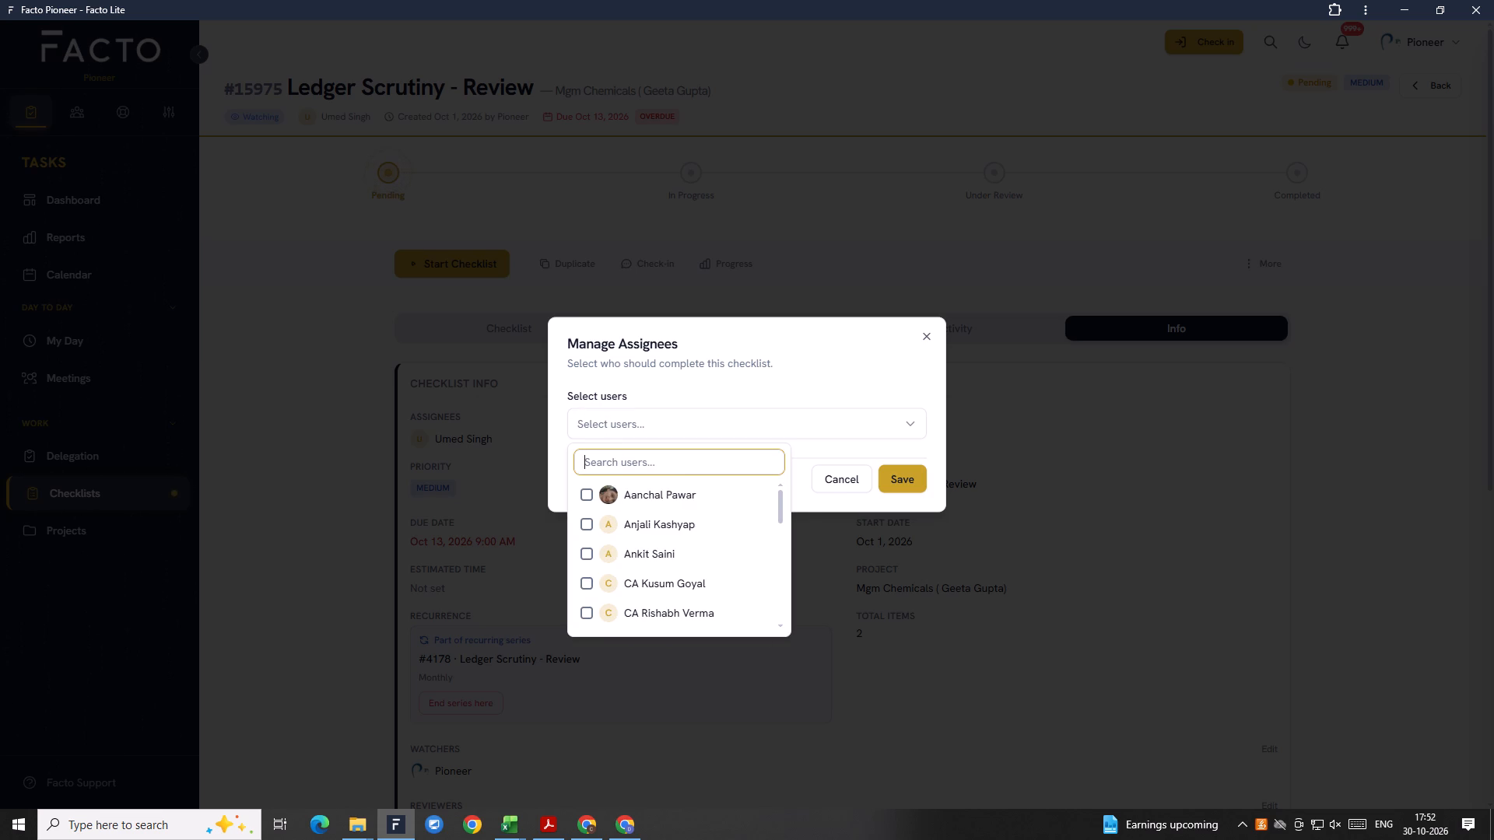
pyautogui.write('MOH')
pyautogui.click(651, 484)
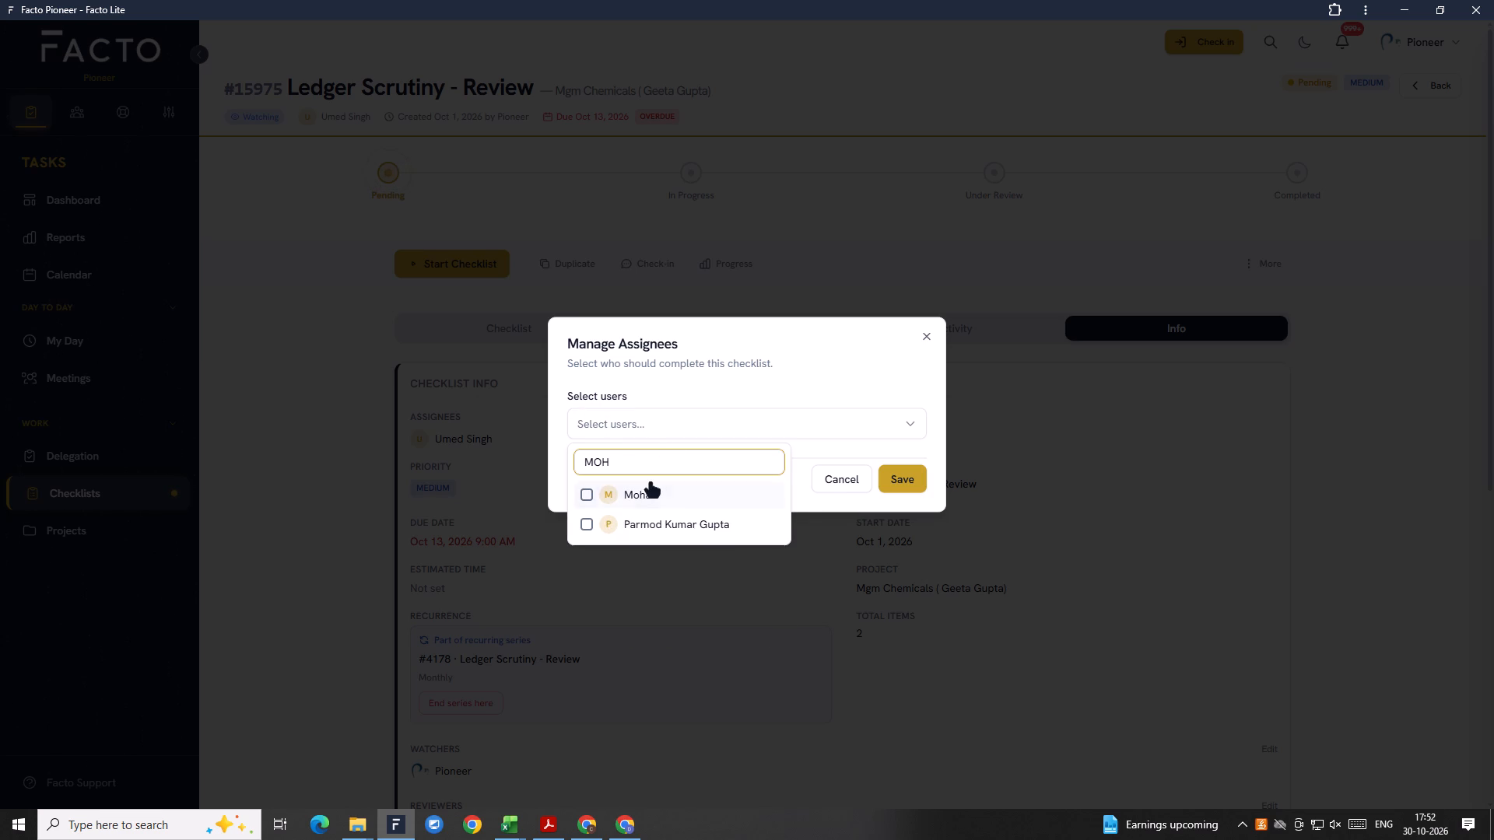
# Add Kashish as a second assignee by searching the users for KASH, and save the assignees.
pyautogui.click(666, 461)
pyautogui.press('BackSpace')
pyautogui.press('BackSpace')
pyautogui.press('BackSpace')
pyautogui.press('BackSpace')
pyautogui.press('BackSpace')
pyautogui.press('BackSpace')
pyautogui.press('BackSpace')
pyautogui.press('BackSpace')
pyautogui.press('BackSpace')
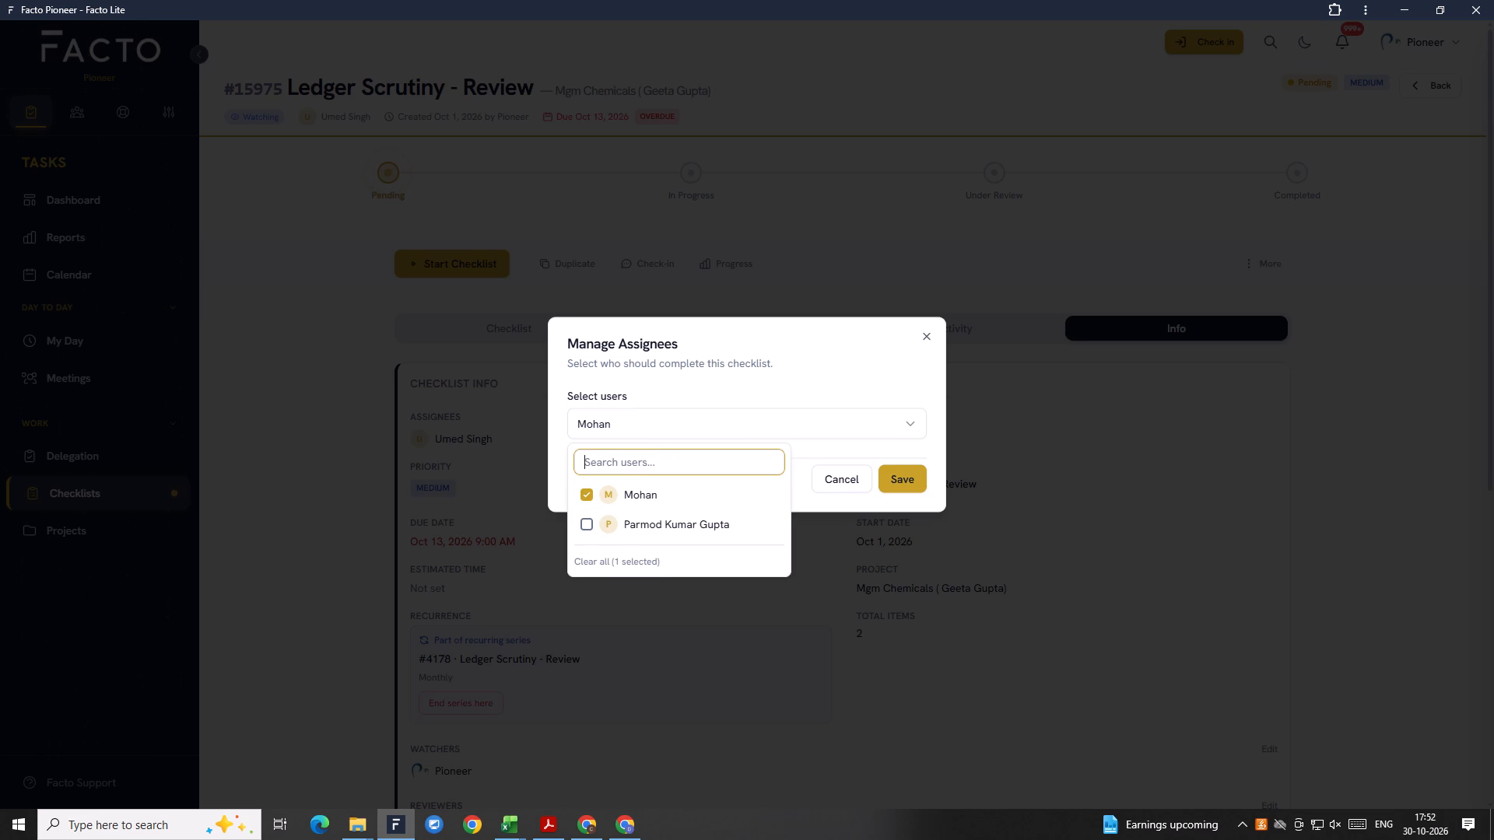
pyautogui.press('l')
pyautogui.press('BackSpace')
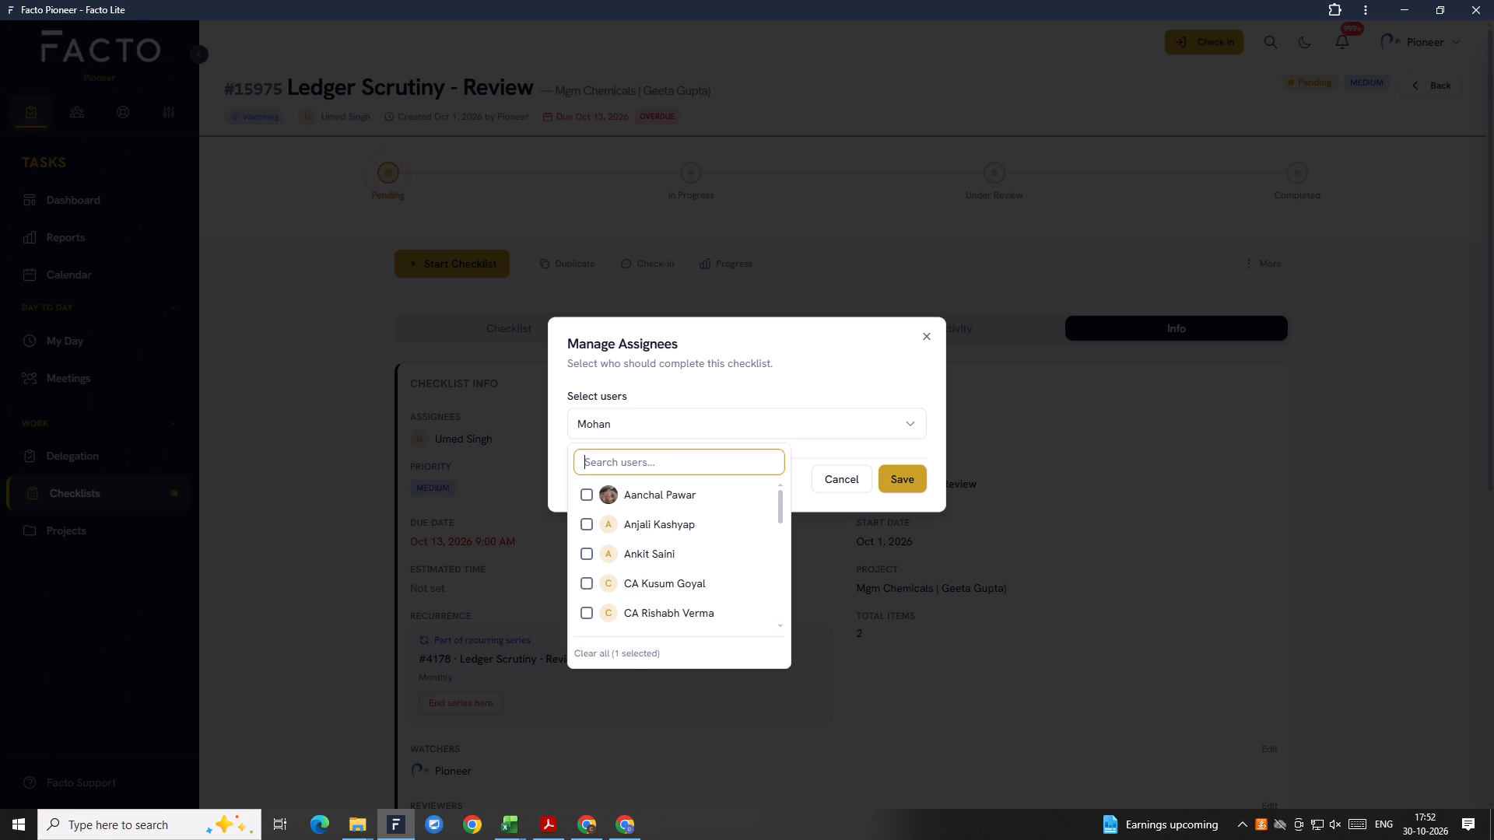
pyautogui.press('j')
pyautogui.press('BackSpace')
pyautogui.write('KASH')
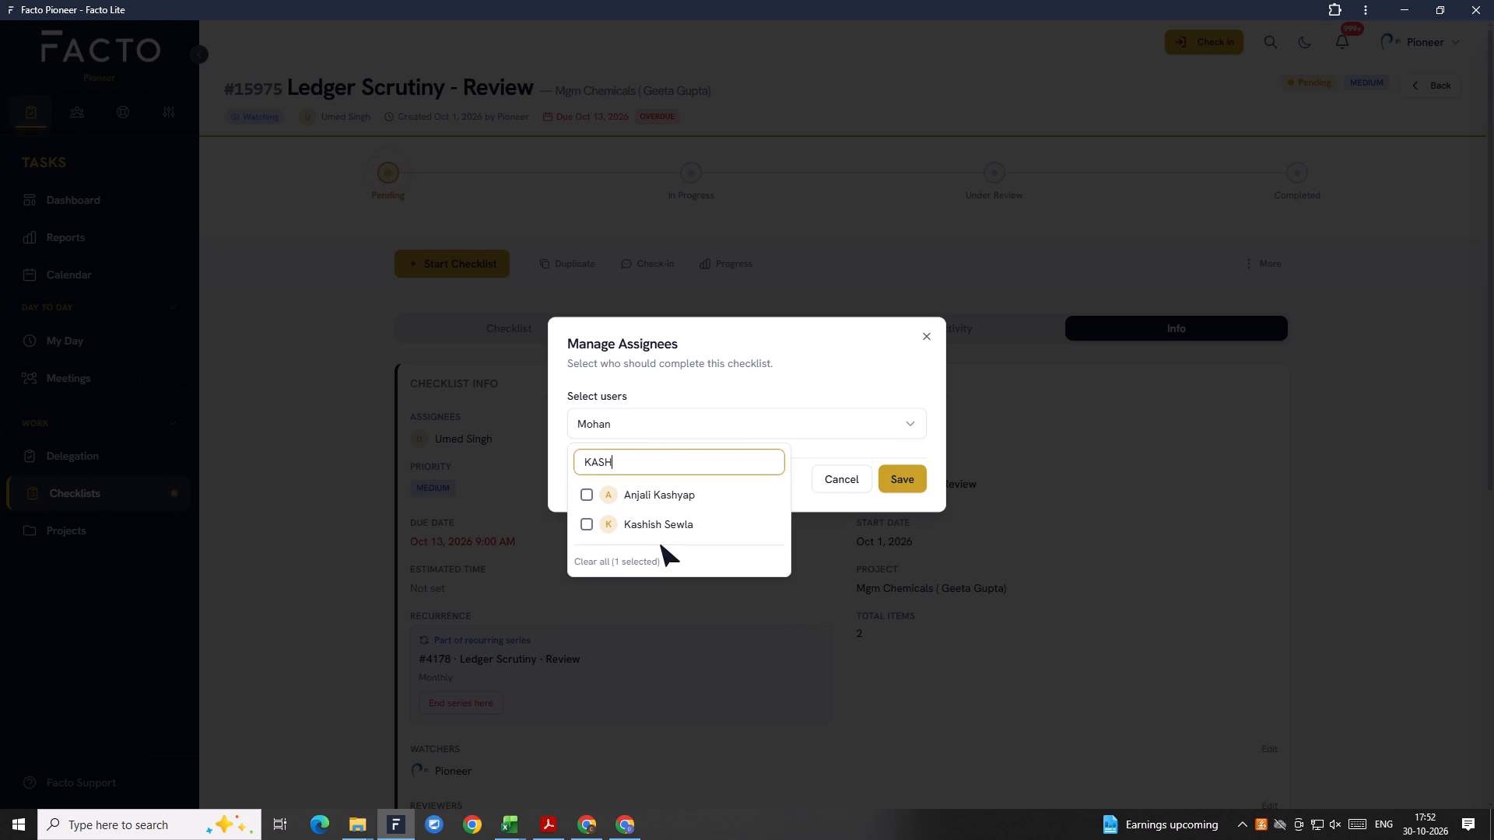
pyautogui.click(658, 531)
pyautogui.click(896, 485)
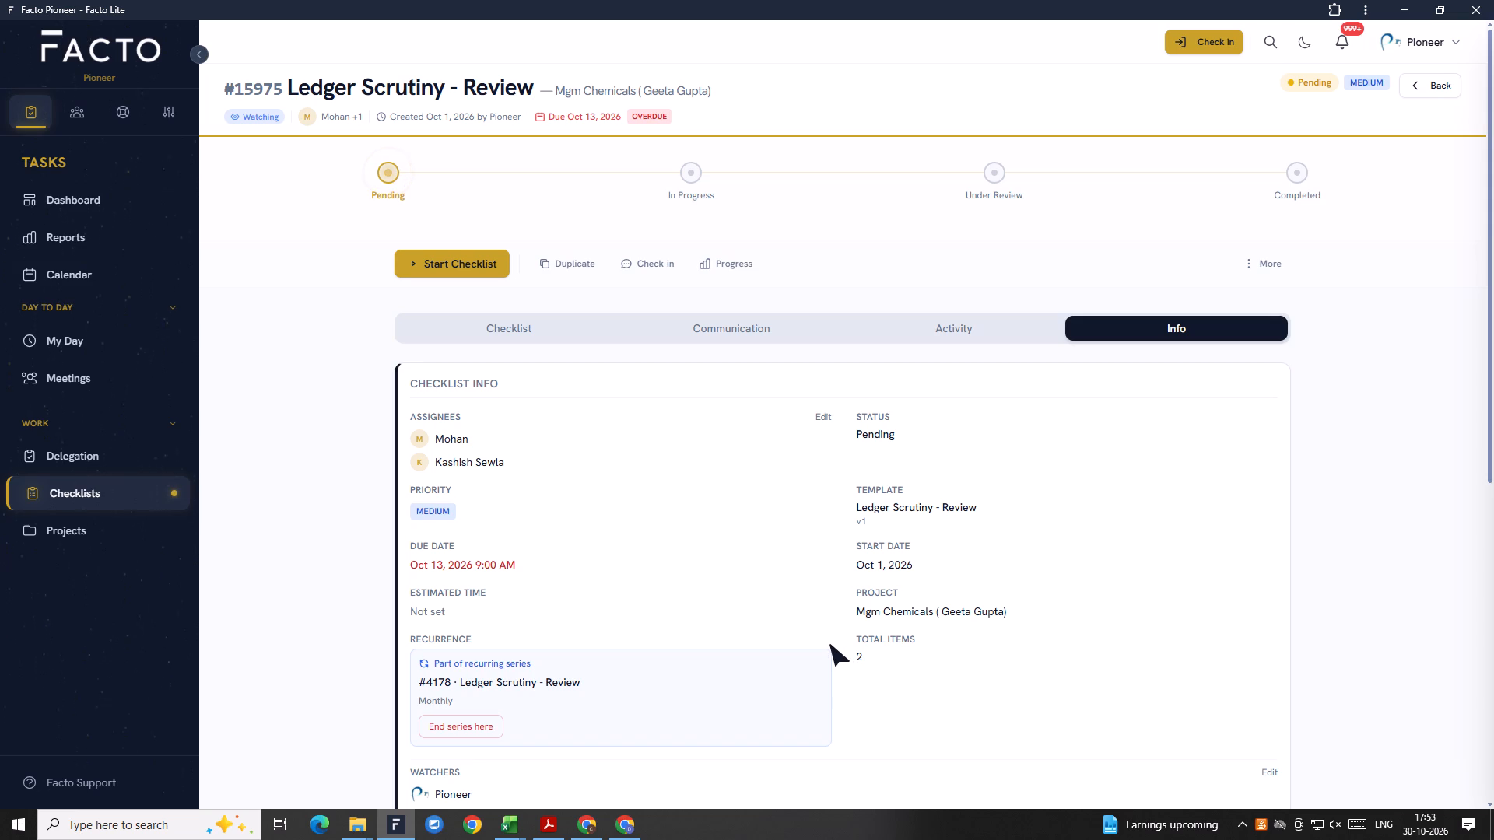
# Set CA Saurabh as the reviewer of the Ledger Scrutiny - Review checklist and save.
pyautogui.scroll(-5, 830, 645)
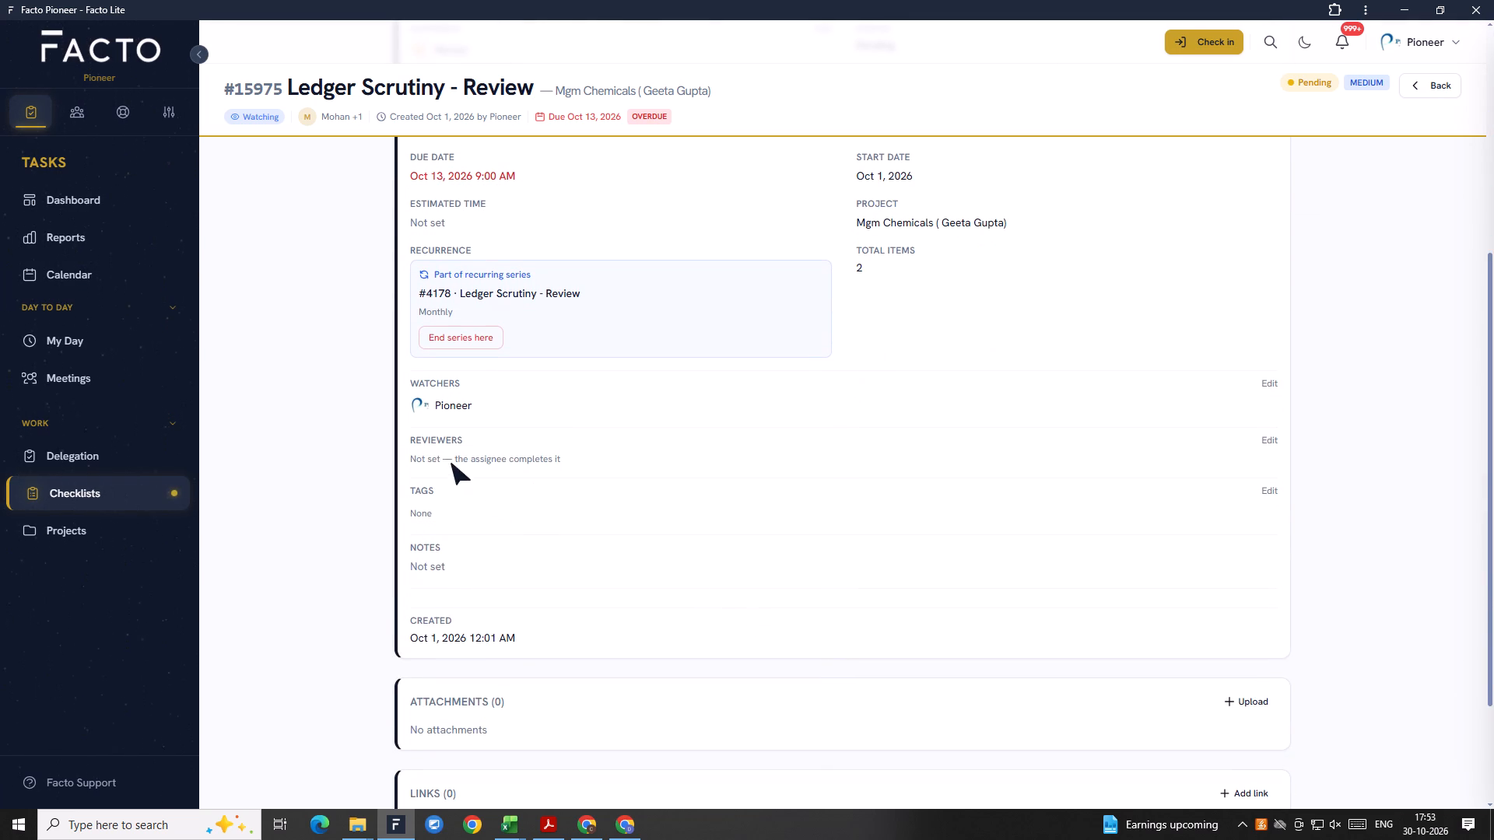
pyautogui.click(1277, 435)
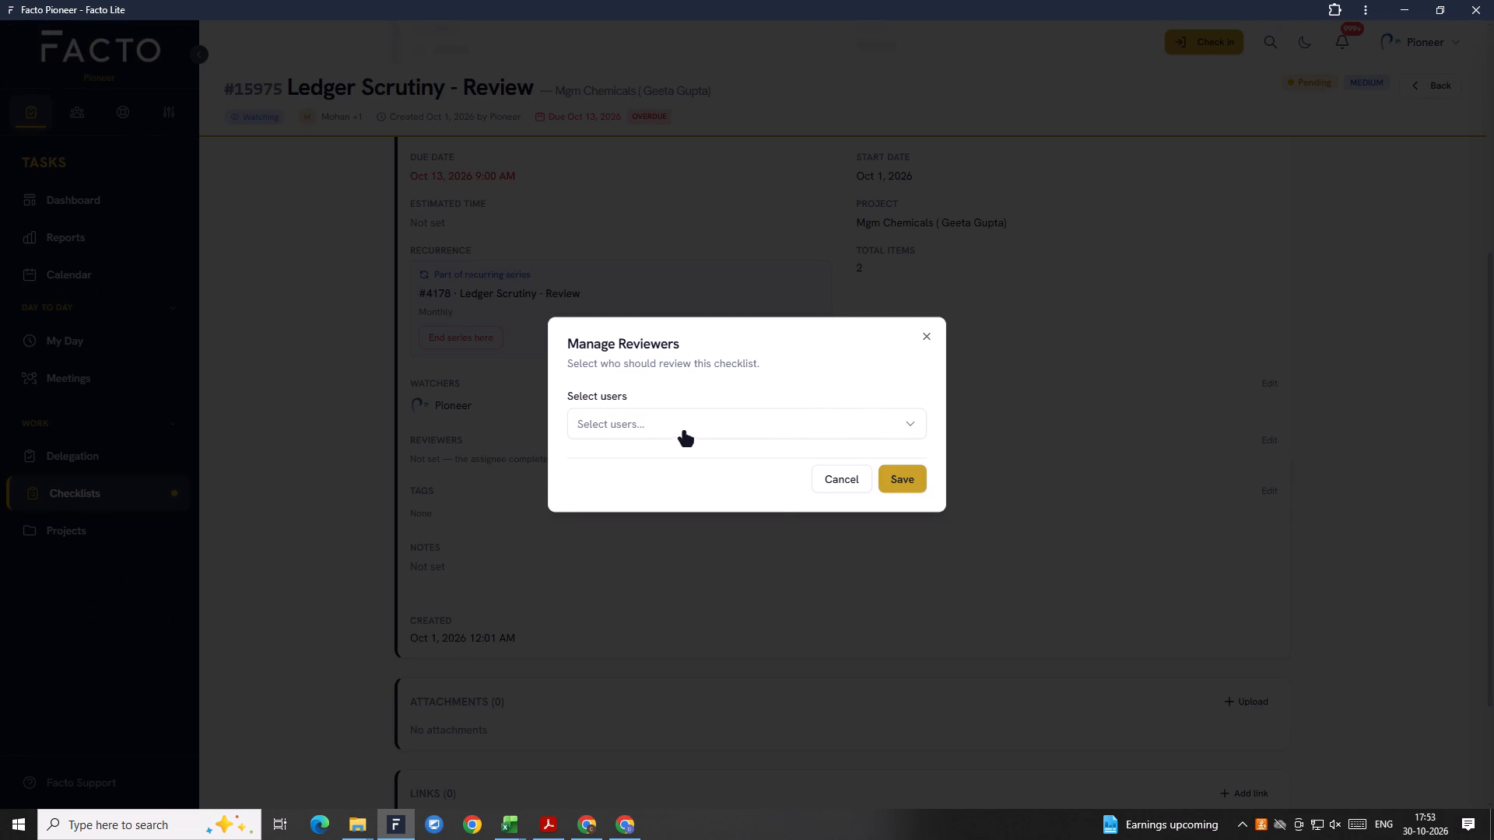
pyautogui.click(681, 434)
pyautogui.click(658, 552)
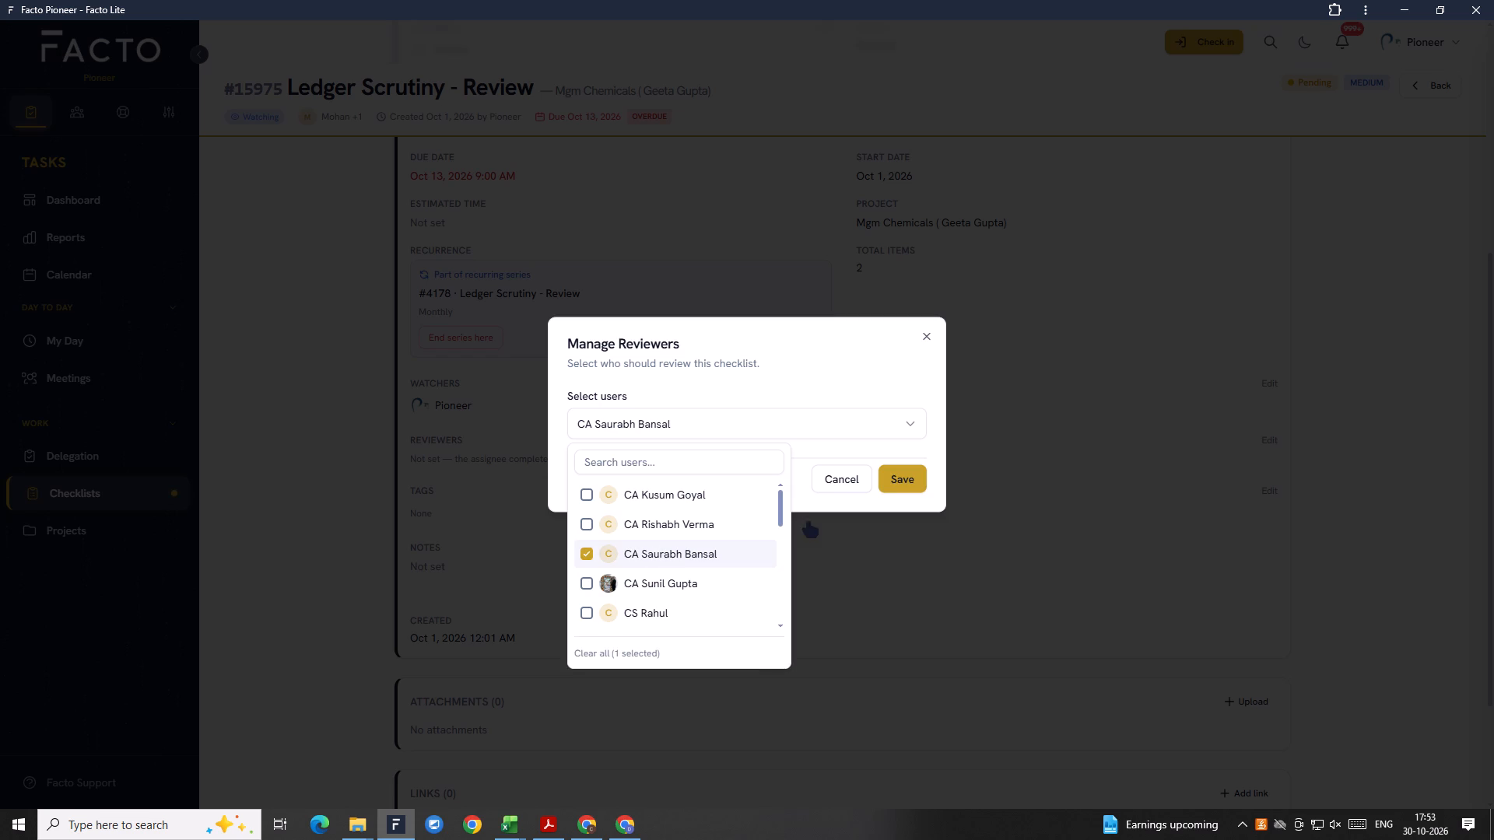
pyautogui.click(896, 480)
pyautogui.scroll(-3, 696, 554)
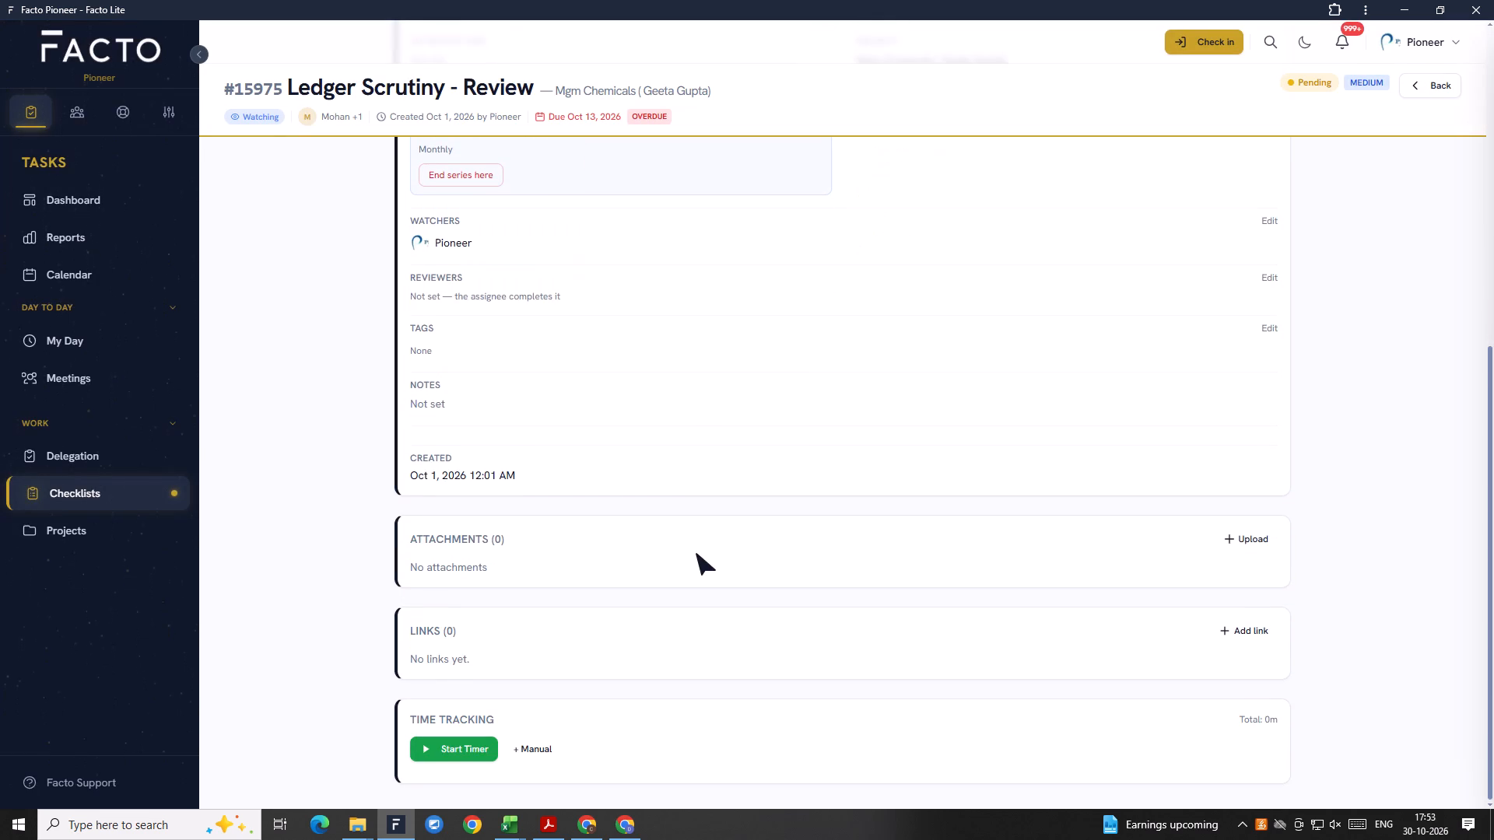
# Check the assignees and reviewer saved on the Ledger Scrutiny - Review checklist.
pyautogui.scroll(-3, 696, 554)
pyautogui.scroll(6, 696, 554)
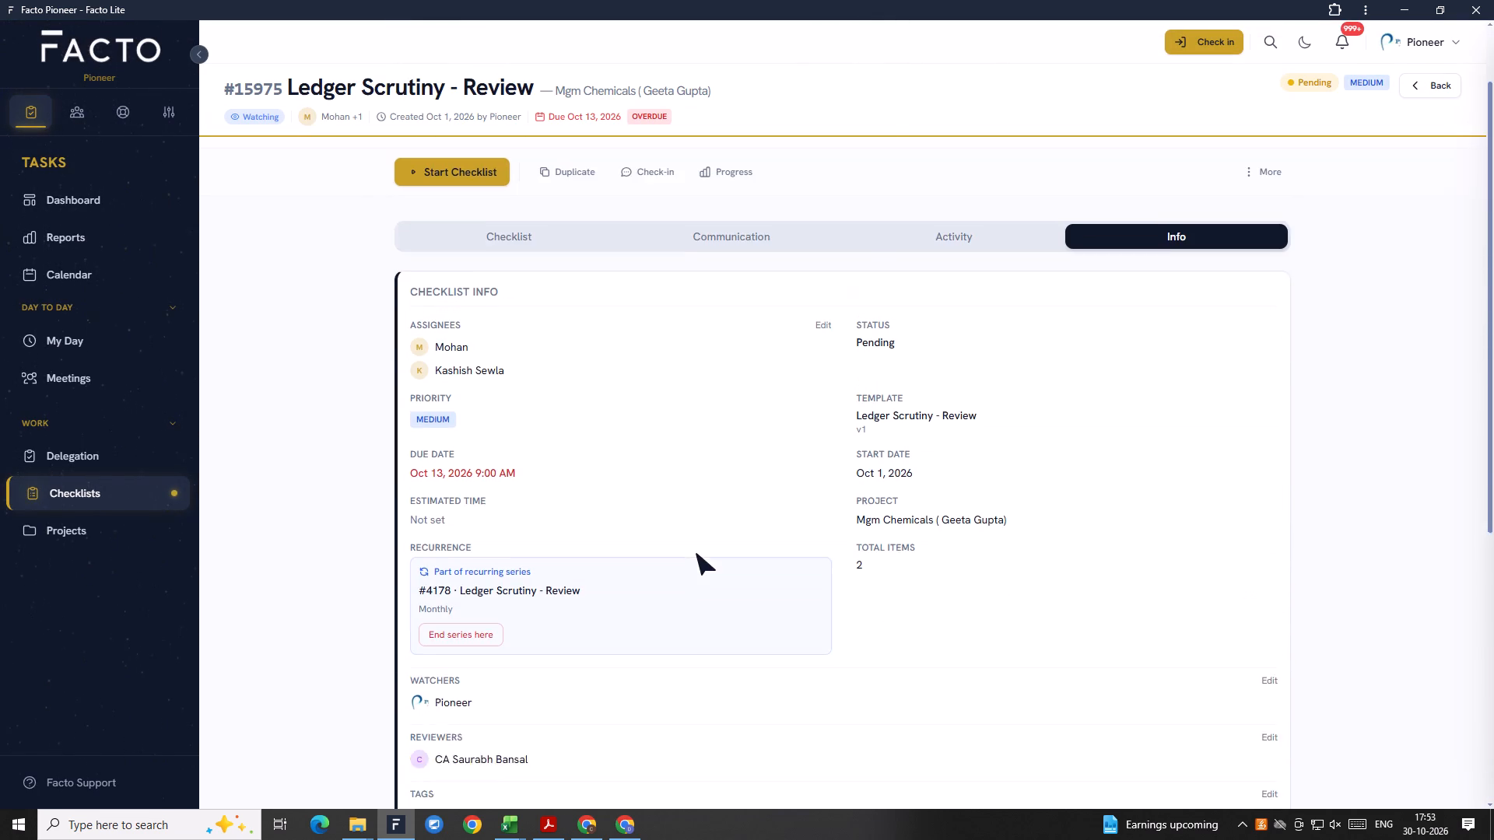
pyautogui.scroll(7, 696, 554)
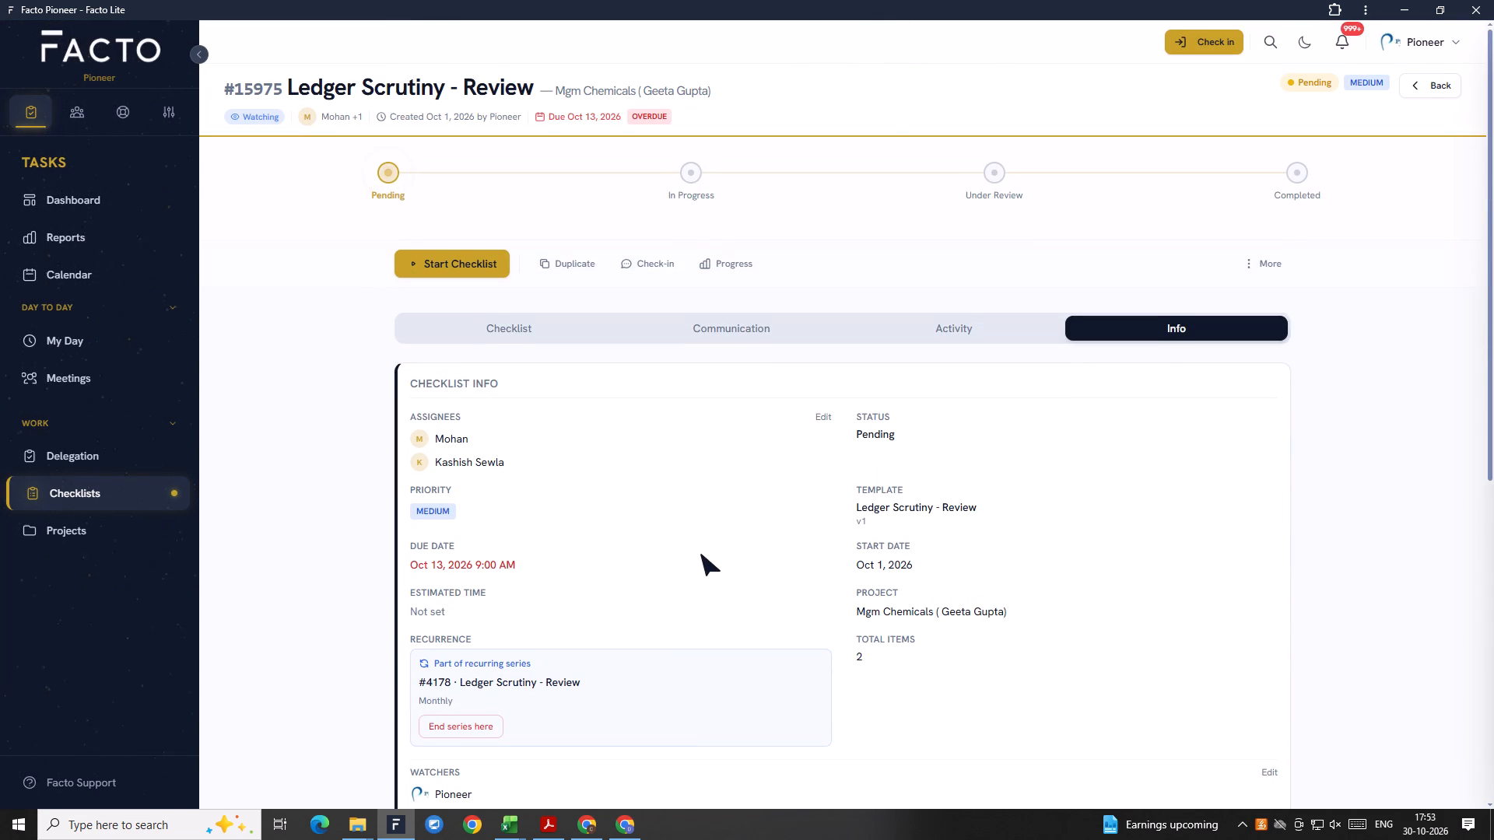
pyautogui.scroll(-4, 701, 555)
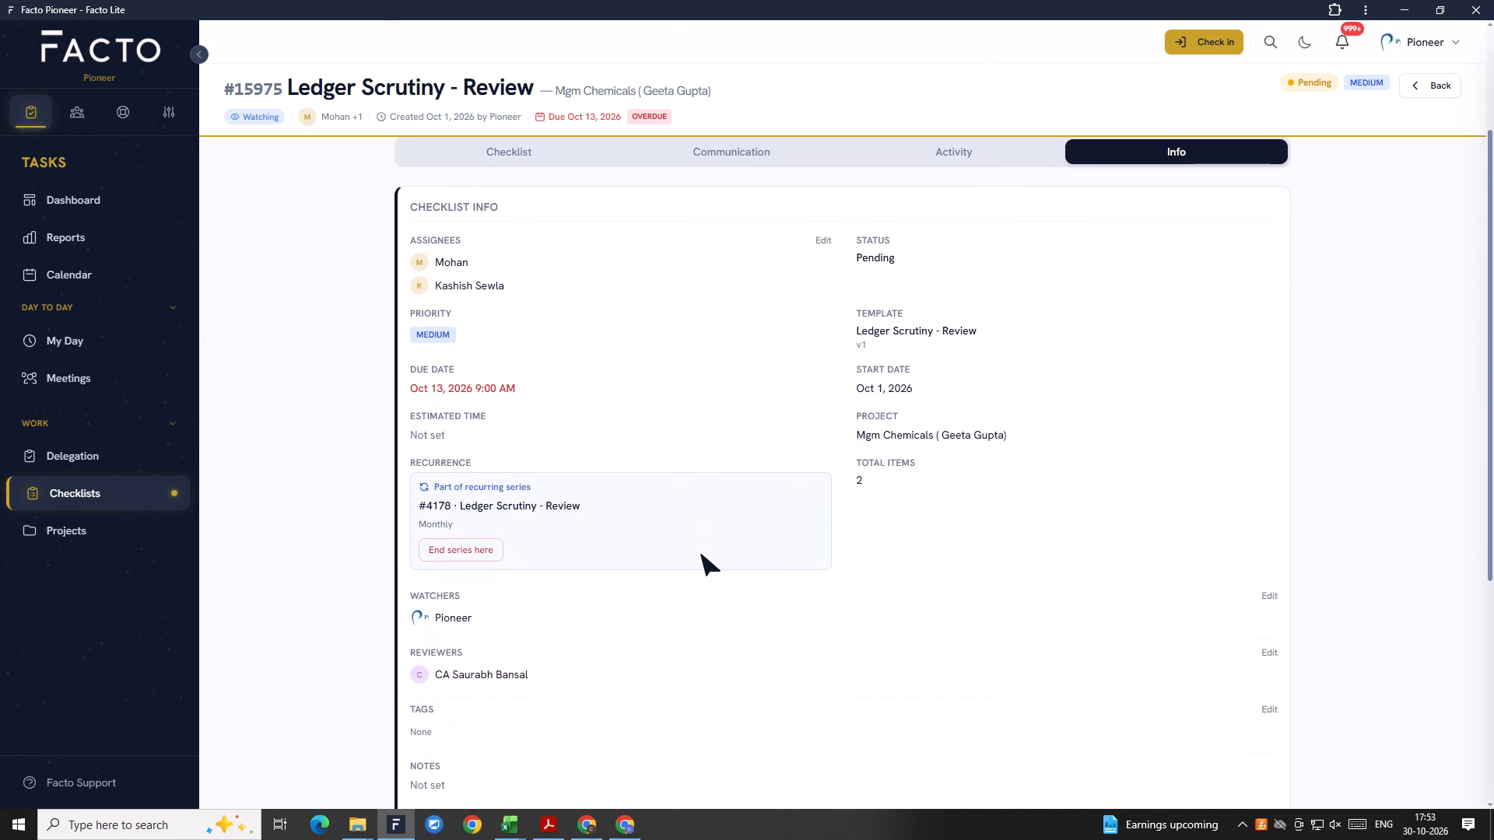
pyautogui.scroll(2, 701, 555)
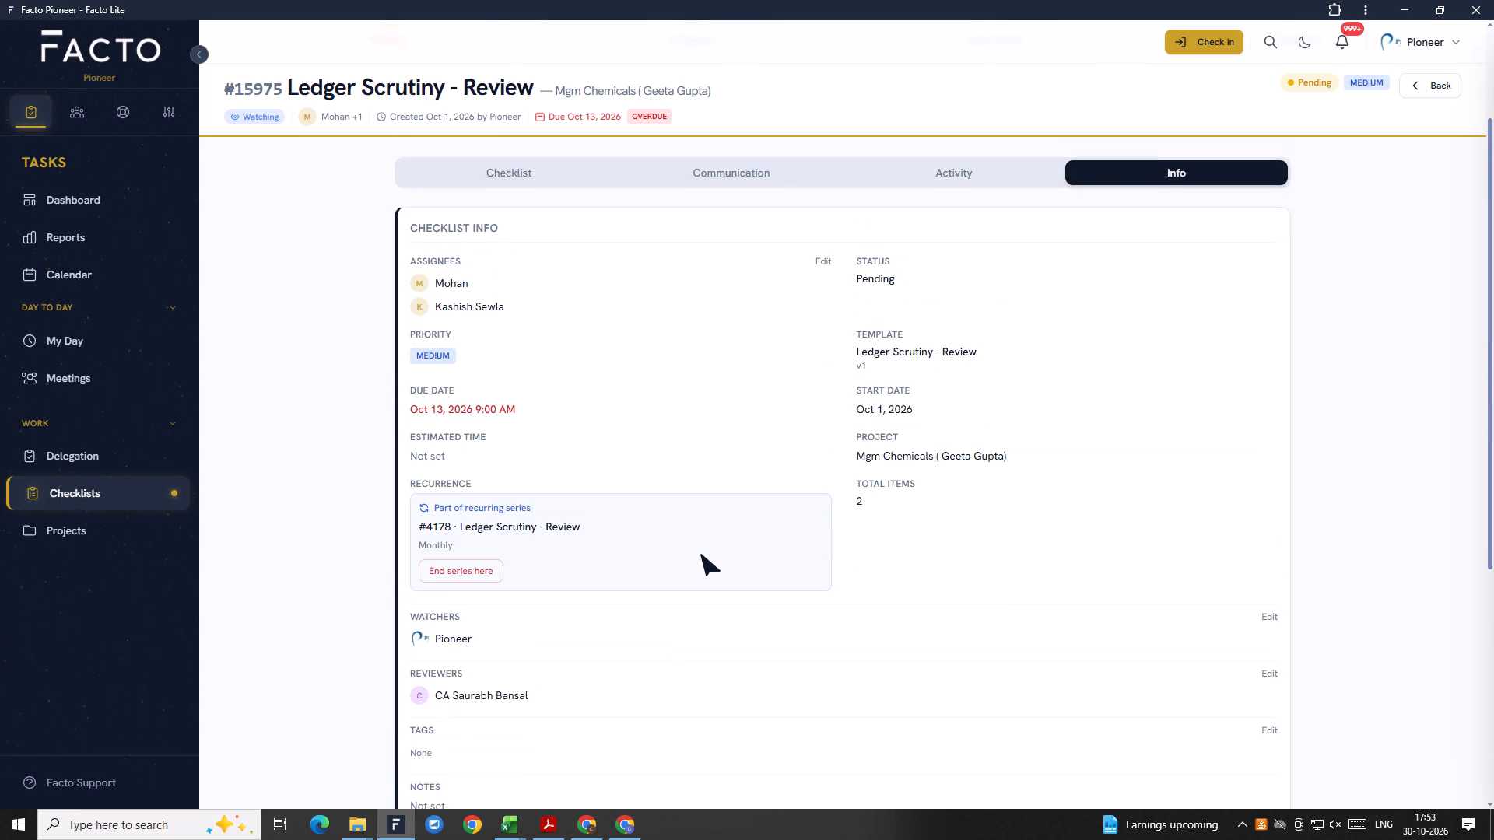
pyautogui.scroll(4, 701, 555)
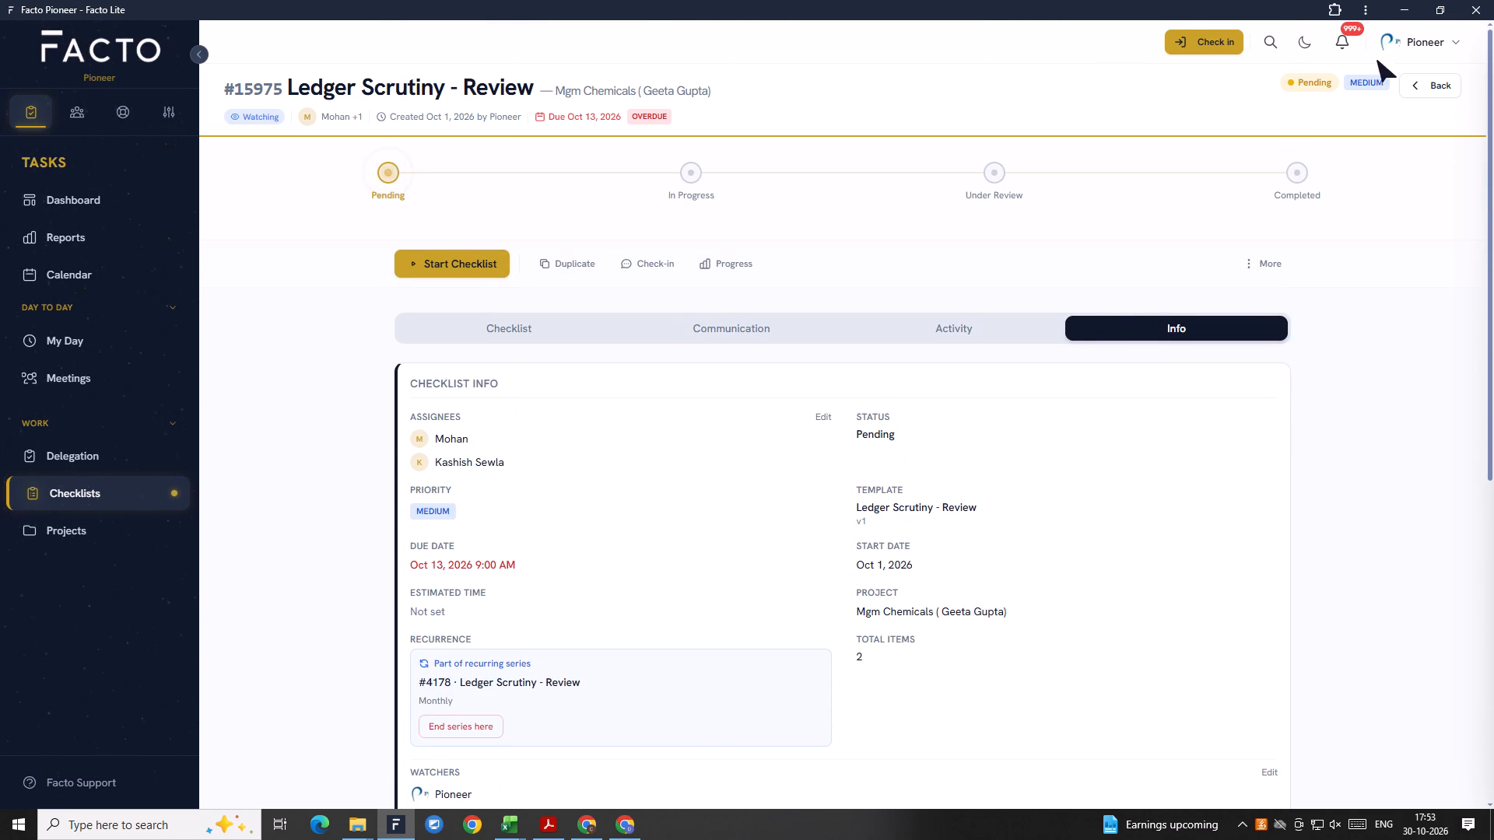
# Return to the checklist list and look through the assignees of Mgm Chemicals' checklists for ones still needing correction.
pyautogui.click(1445, 86)
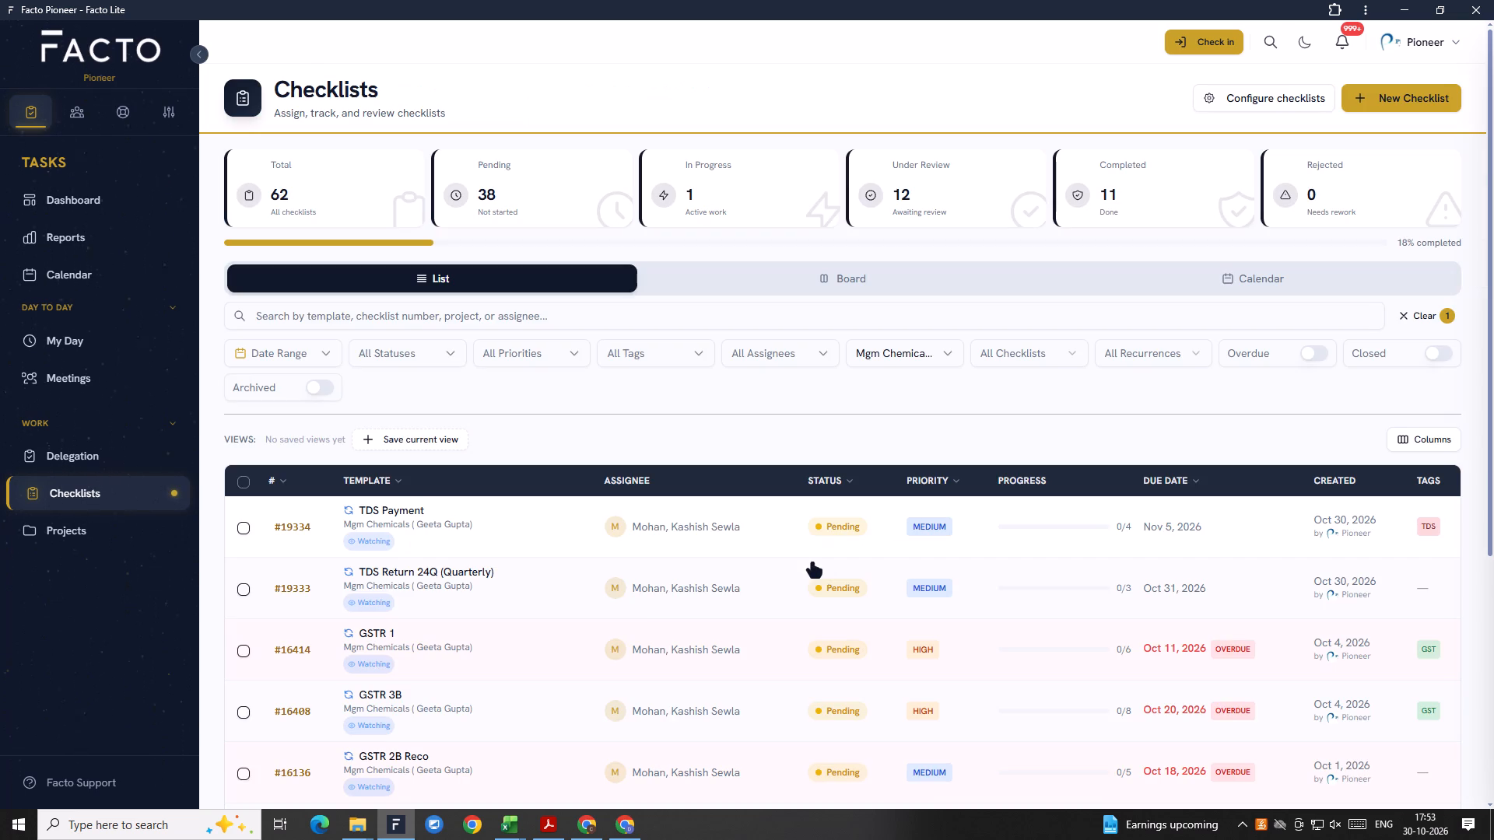
pyautogui.scroll(-6, 639, 628)
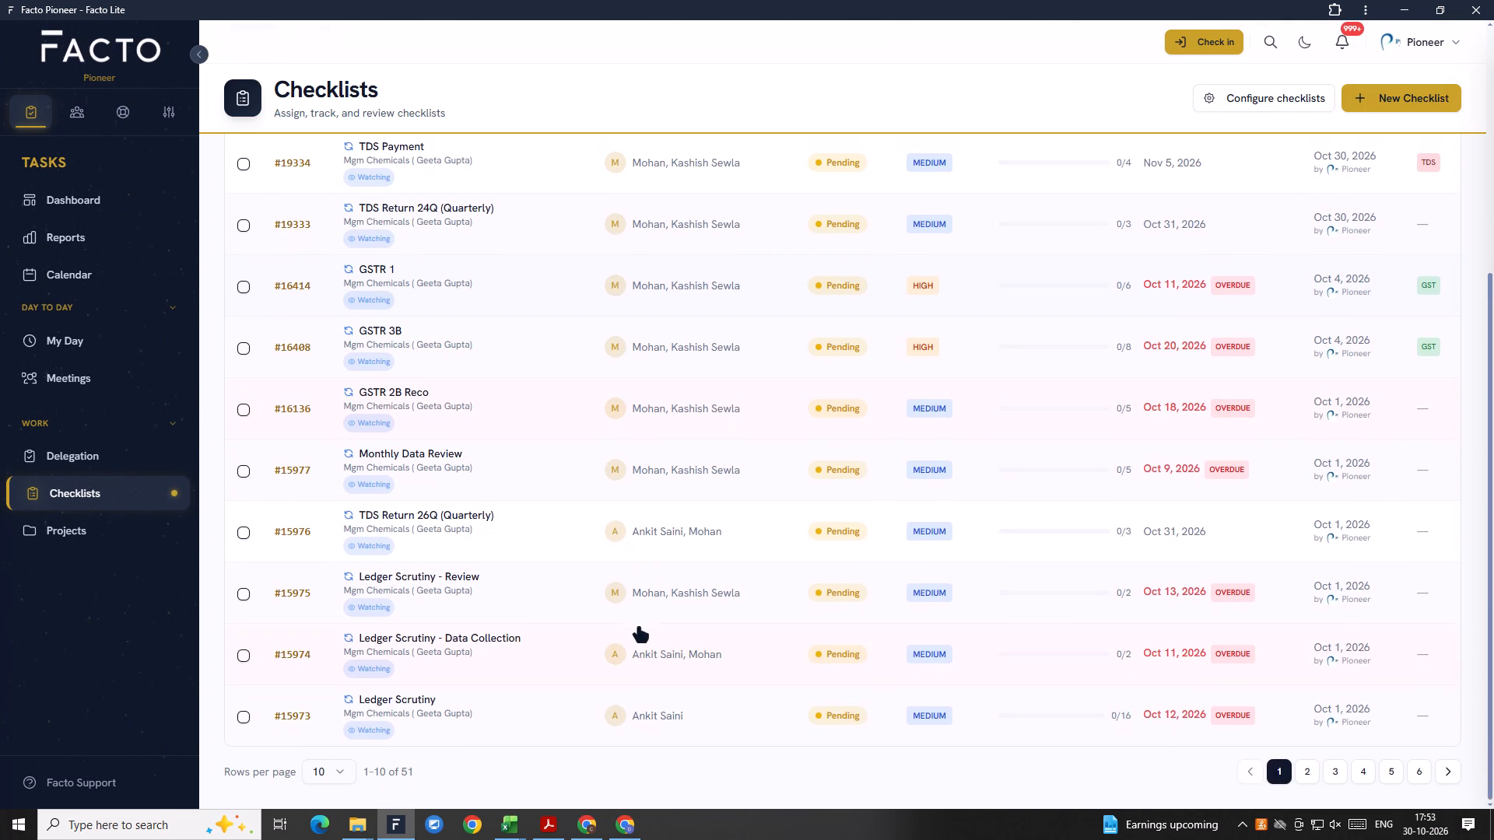
pyautogui.scroll(2, 639, 627)
pyautogui.scroll(3, 904, 537)
pyautogui.scroll(-3, 596, 629)
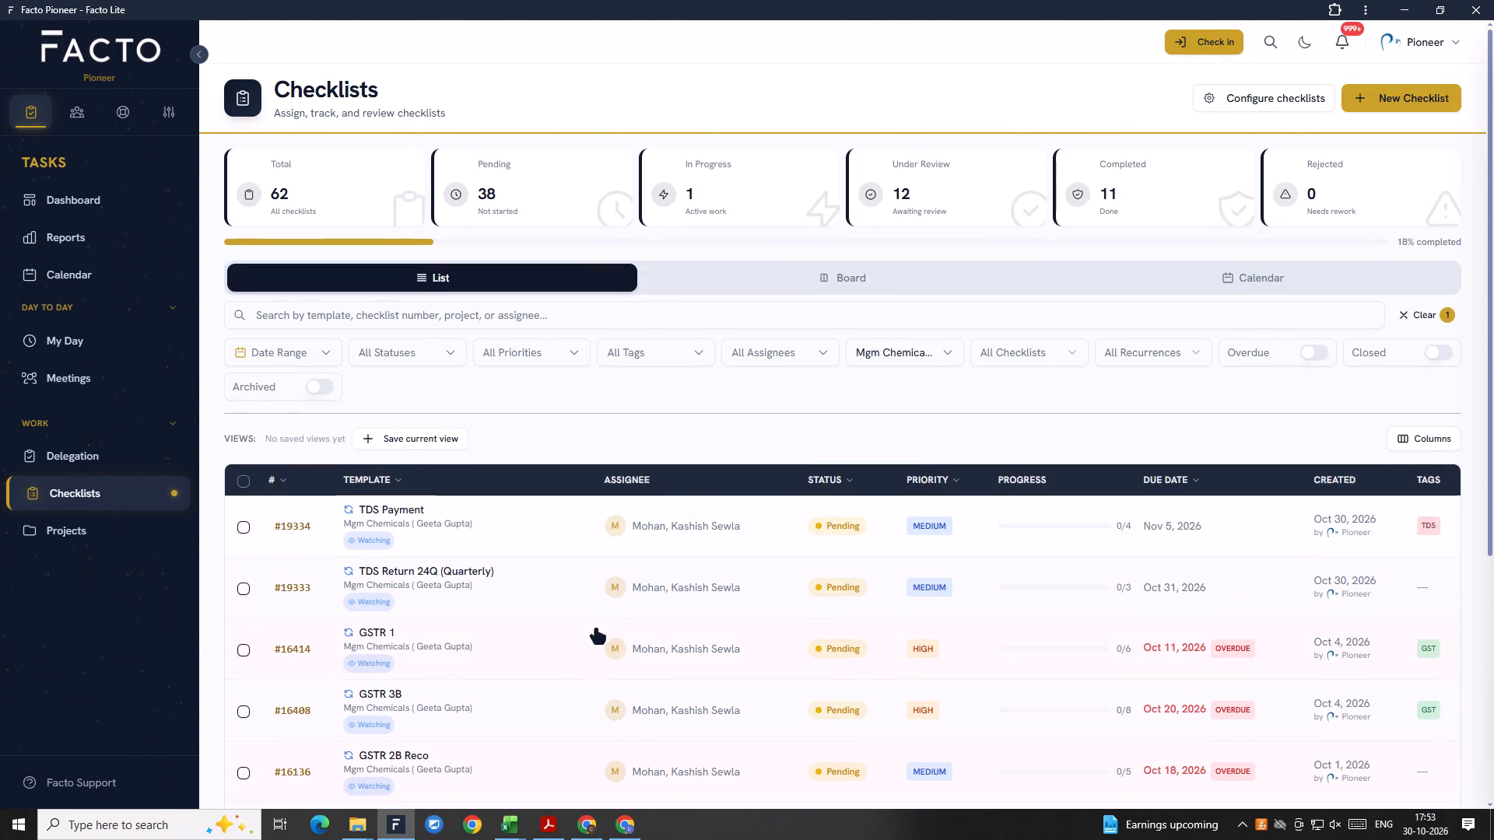
pyautogui.scroll(-3, 596, 630)
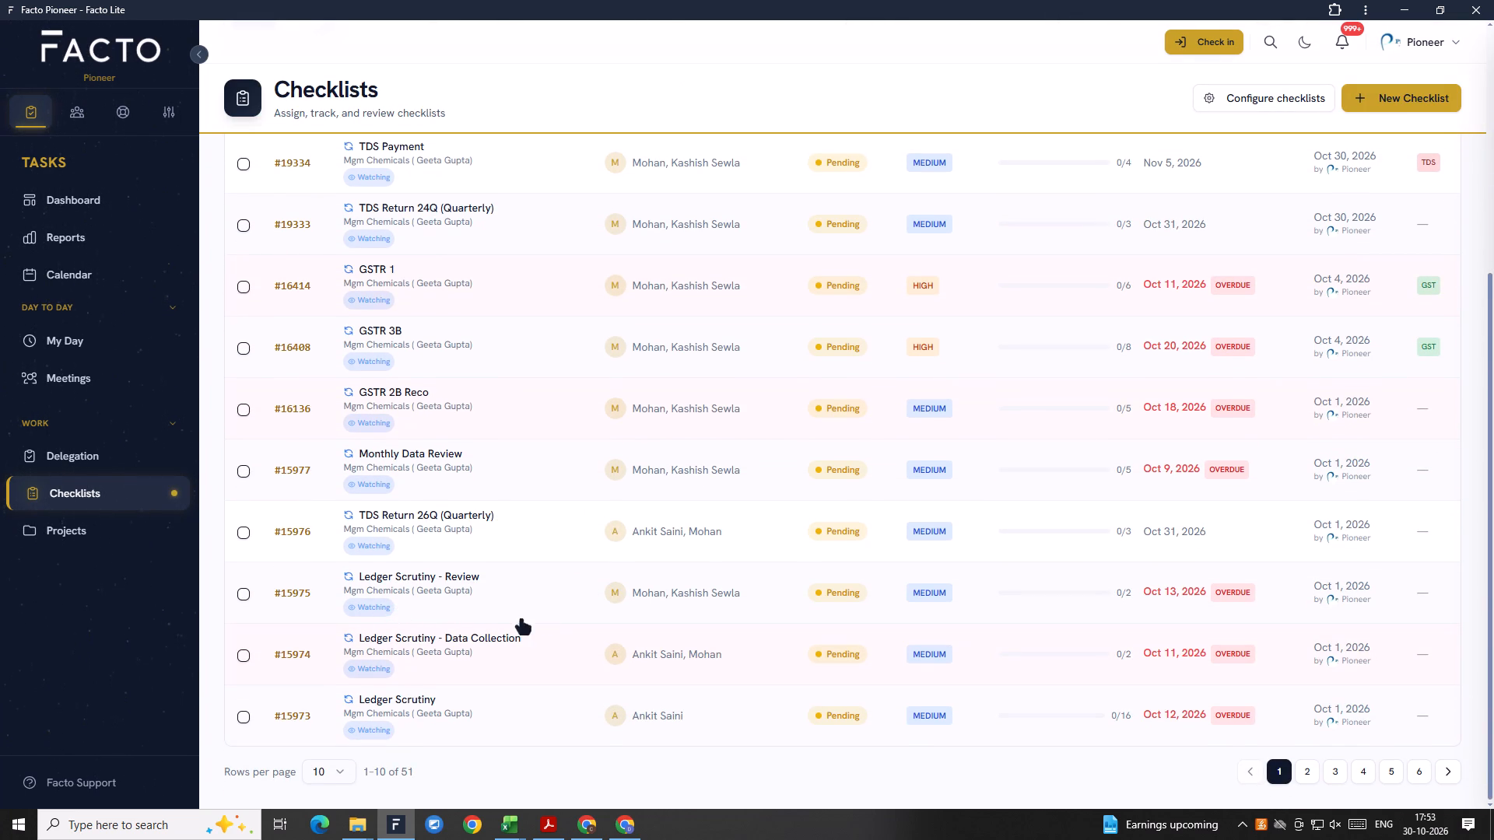
pyautogui.scroll(-2, 447, 660)
# In the Ledger Scrutiny - Data Collection checklist's info, replace assignee Ankit with Kashish, keeping Mohan, and save.
pyautogui.click(486, 660)
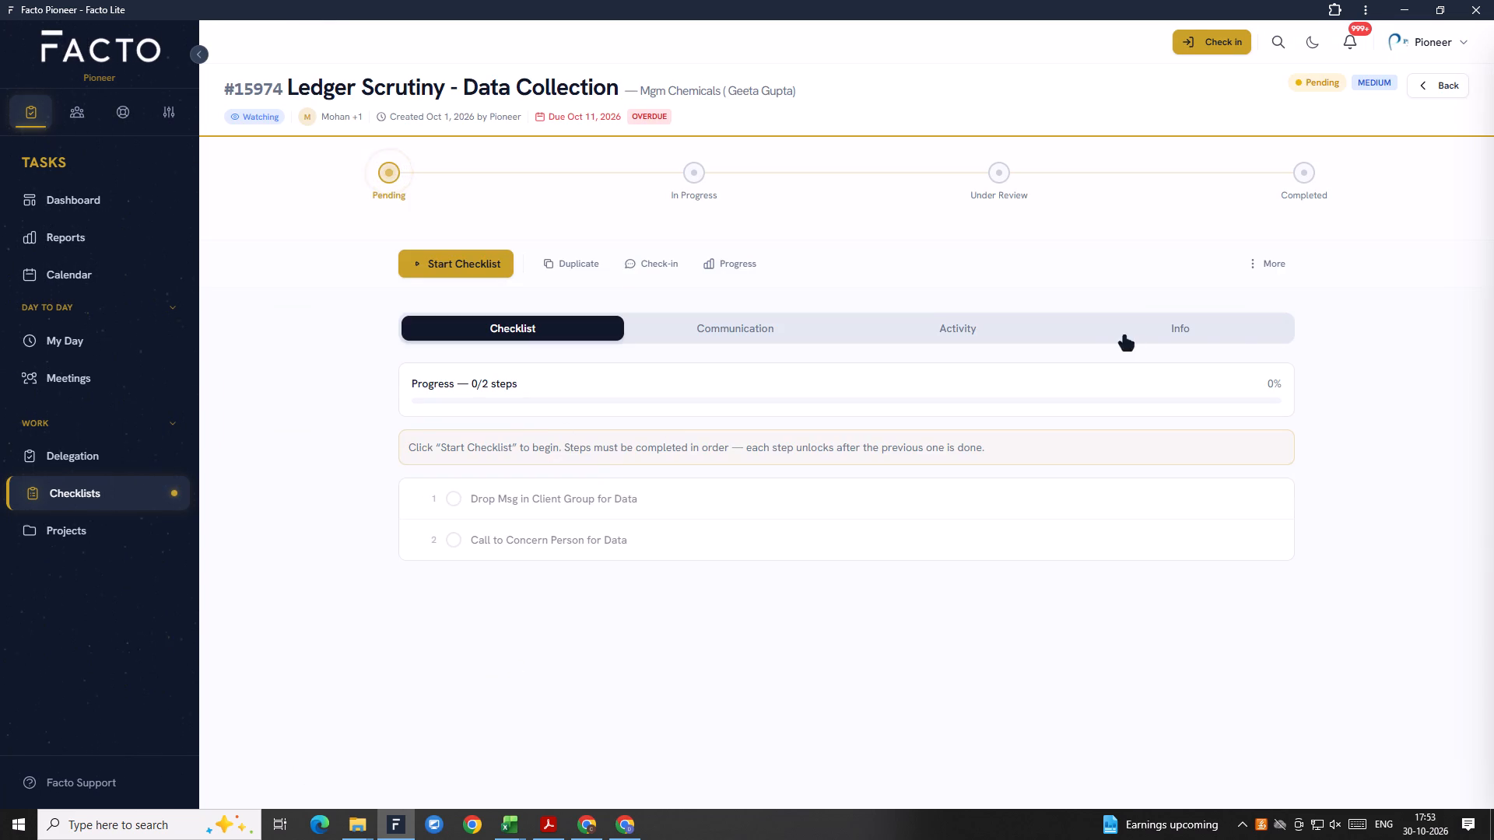
pyautogui.click(1229, 336)
pyautogui.click(836, 422)
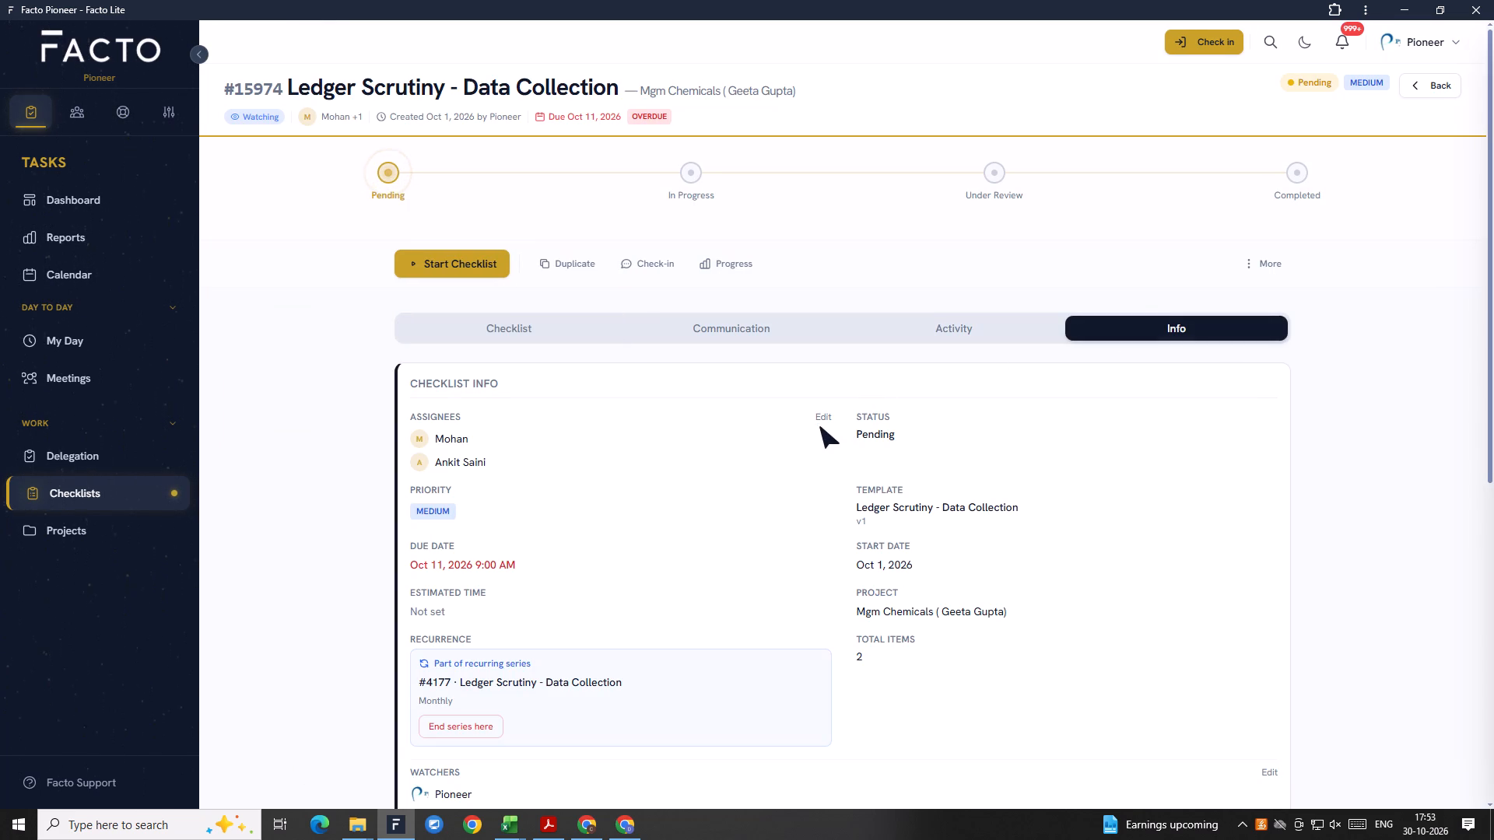
pyautogui.click(819, 422)
pyautogui.click(695, 443)
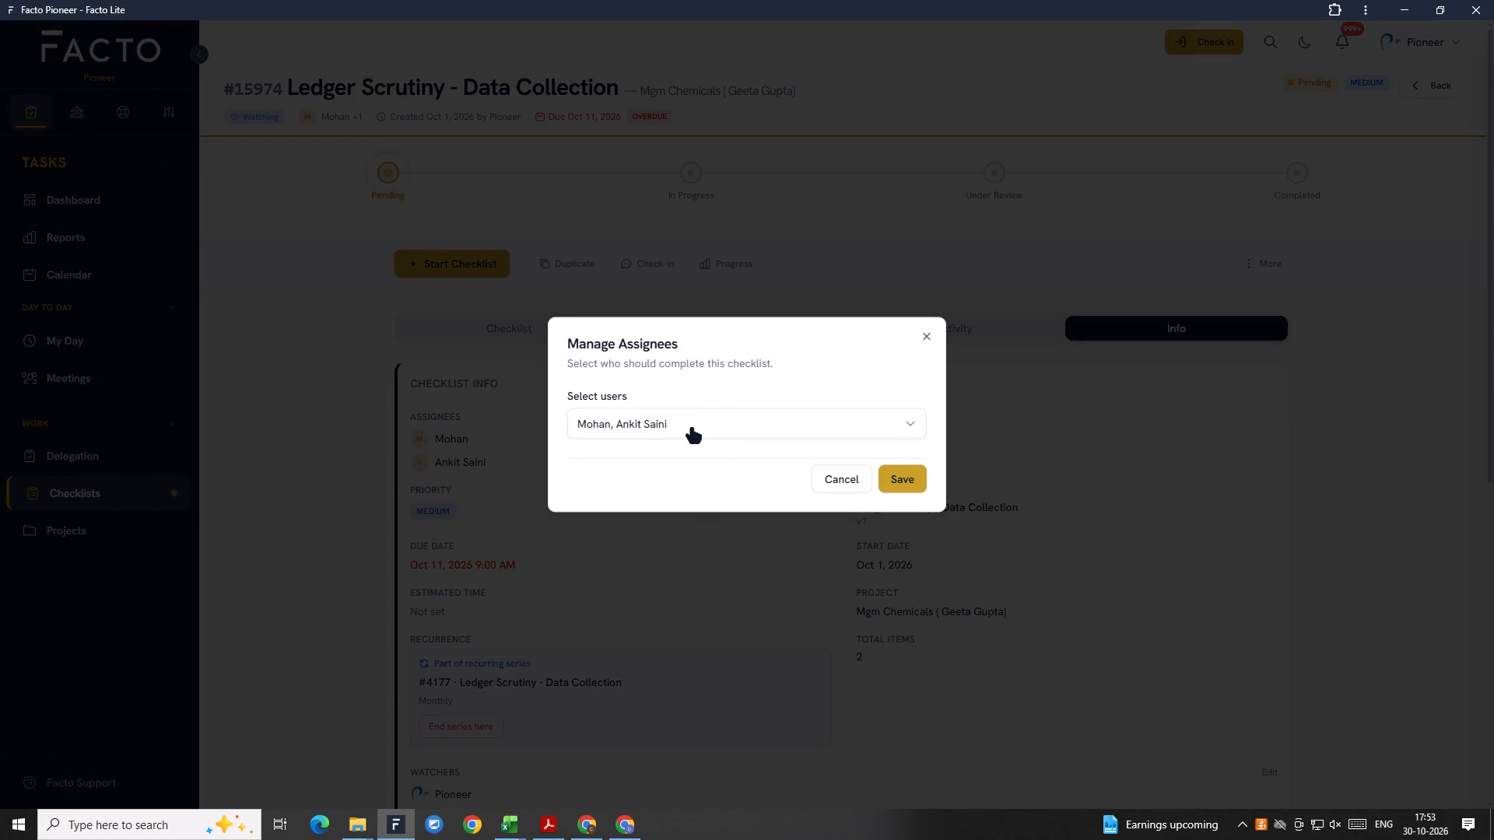
pyautogui.click(692, 429)
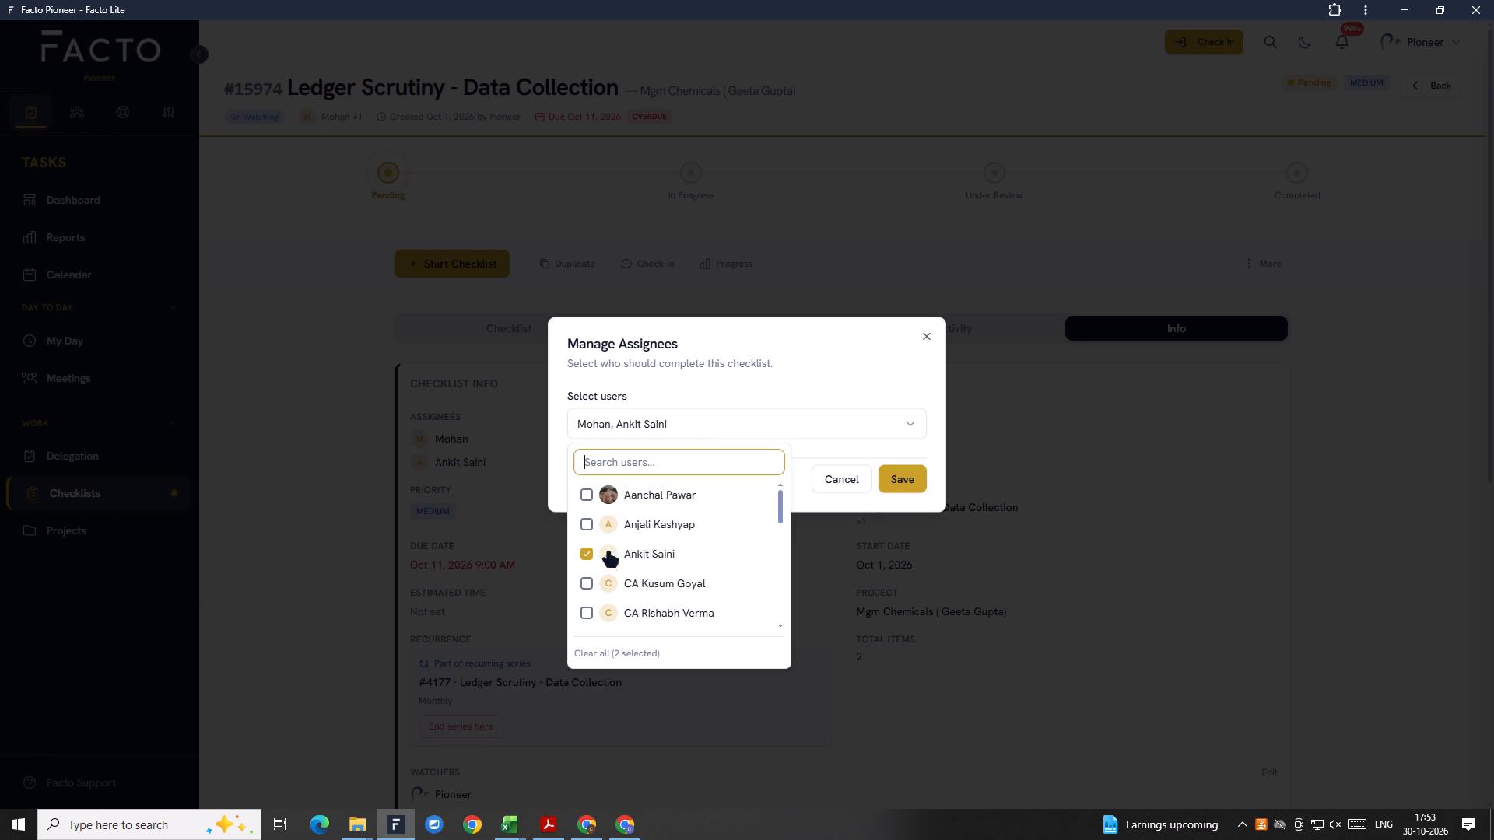
pyautogui.click(610, 559)
pyautogui.scroll(-3, 645, 578)
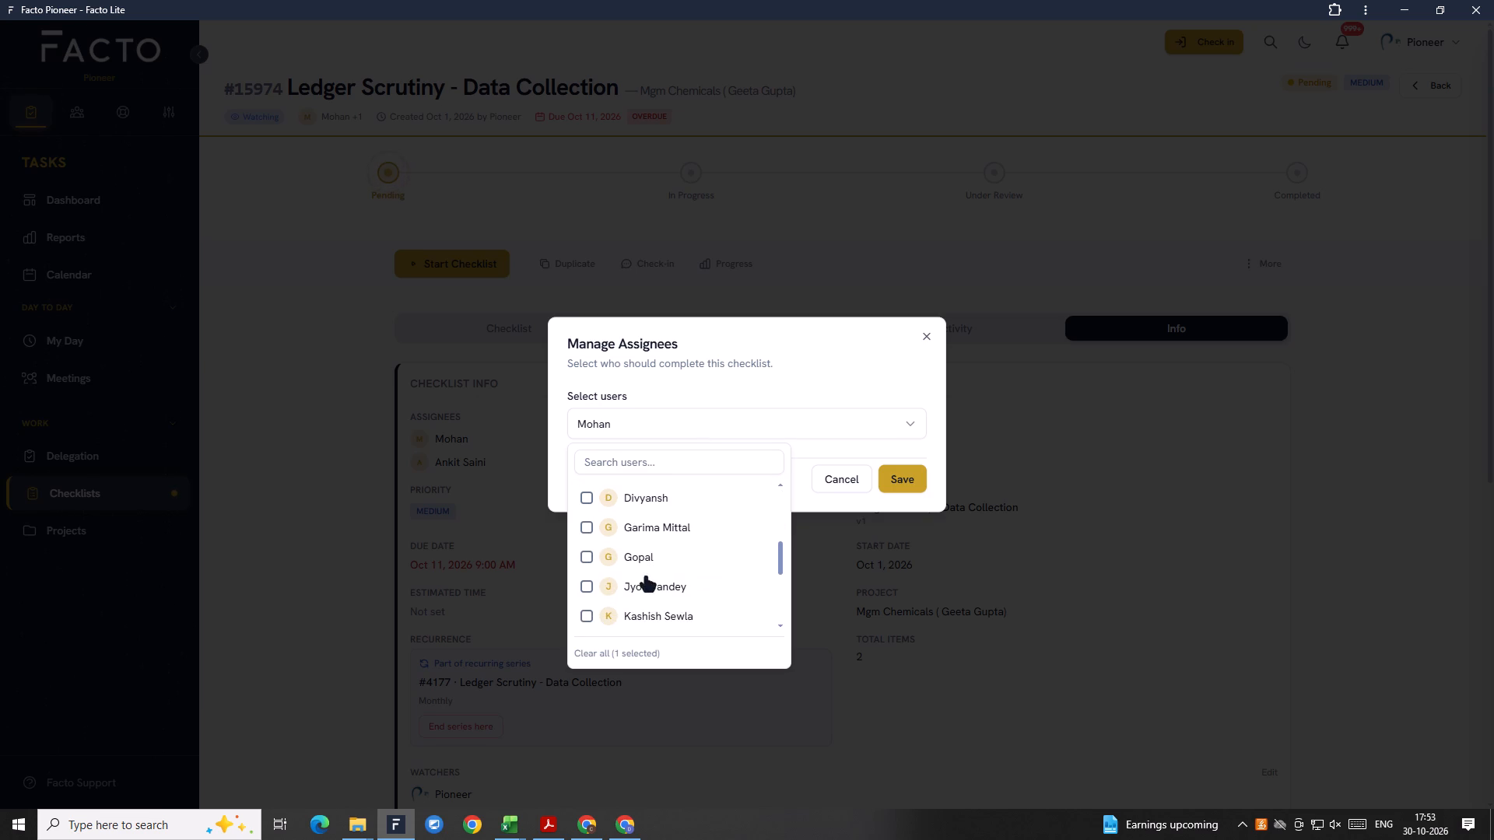
pyautogui.scroll(-2, 669, 585)
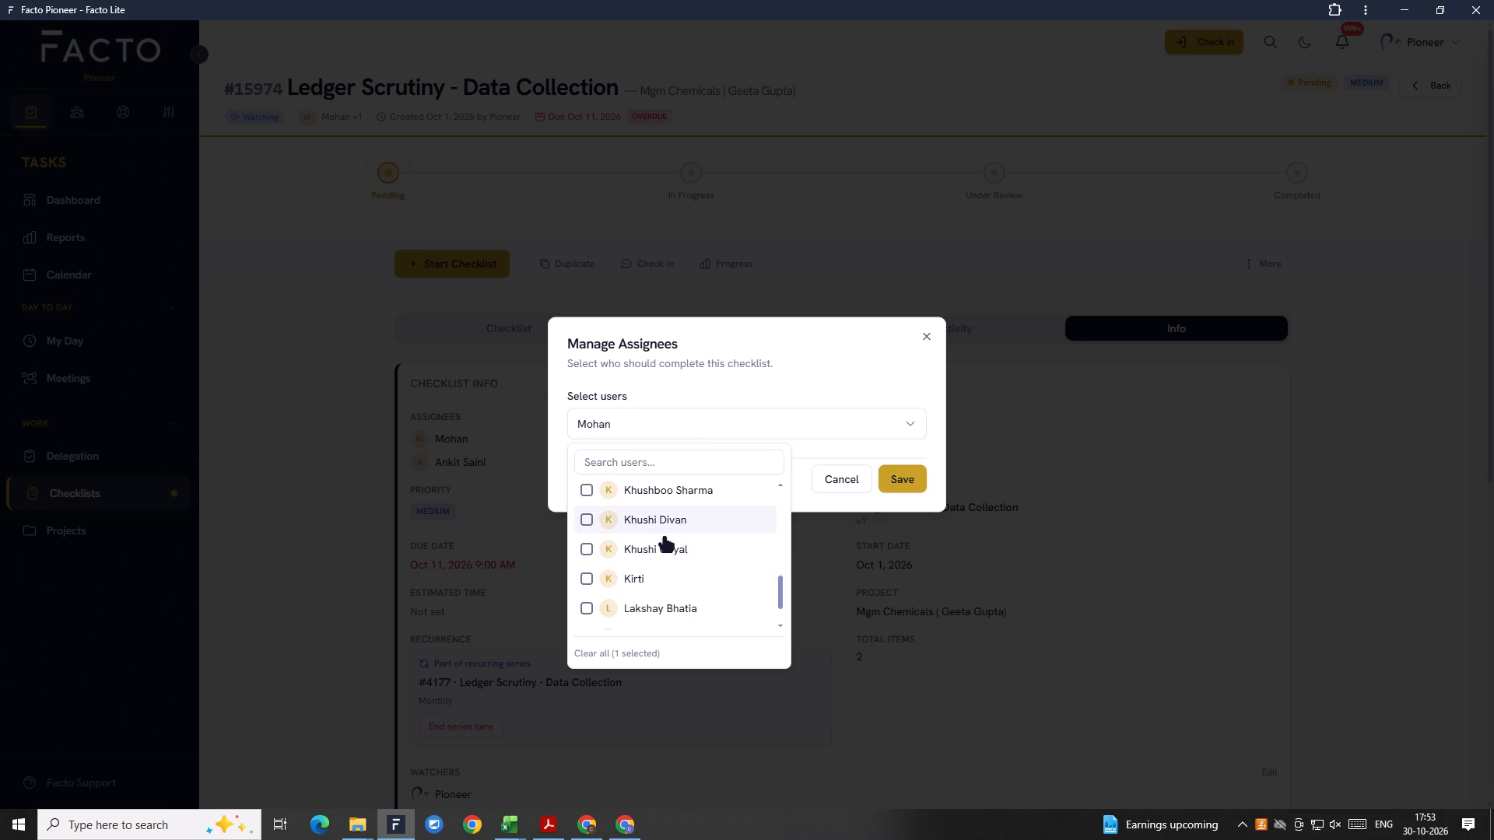
pyautogui.scroll(1, 671, 527)
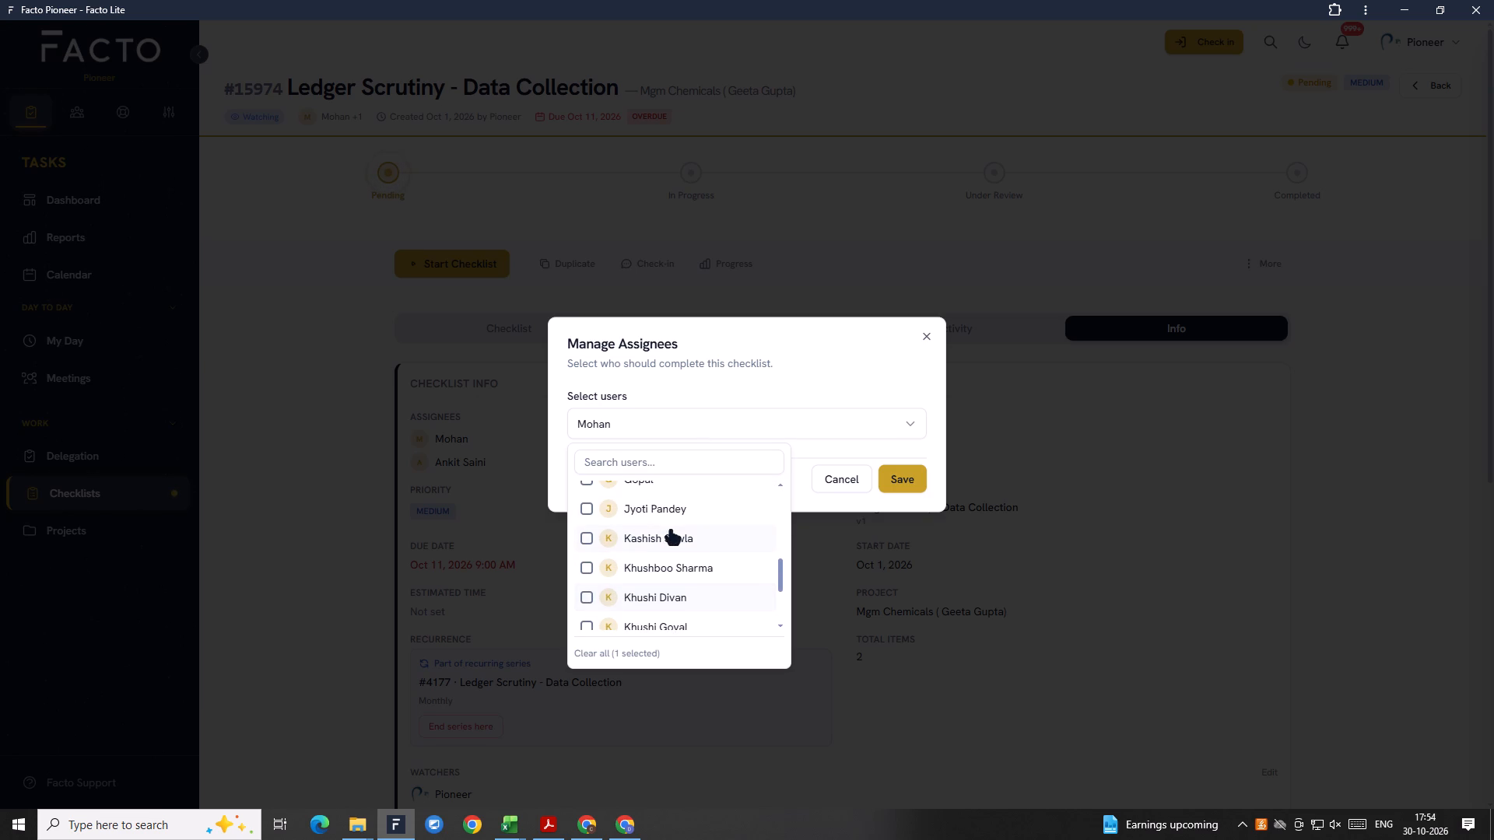
pyautogui.click(672, 543)
pyautogui.click(910, 472)
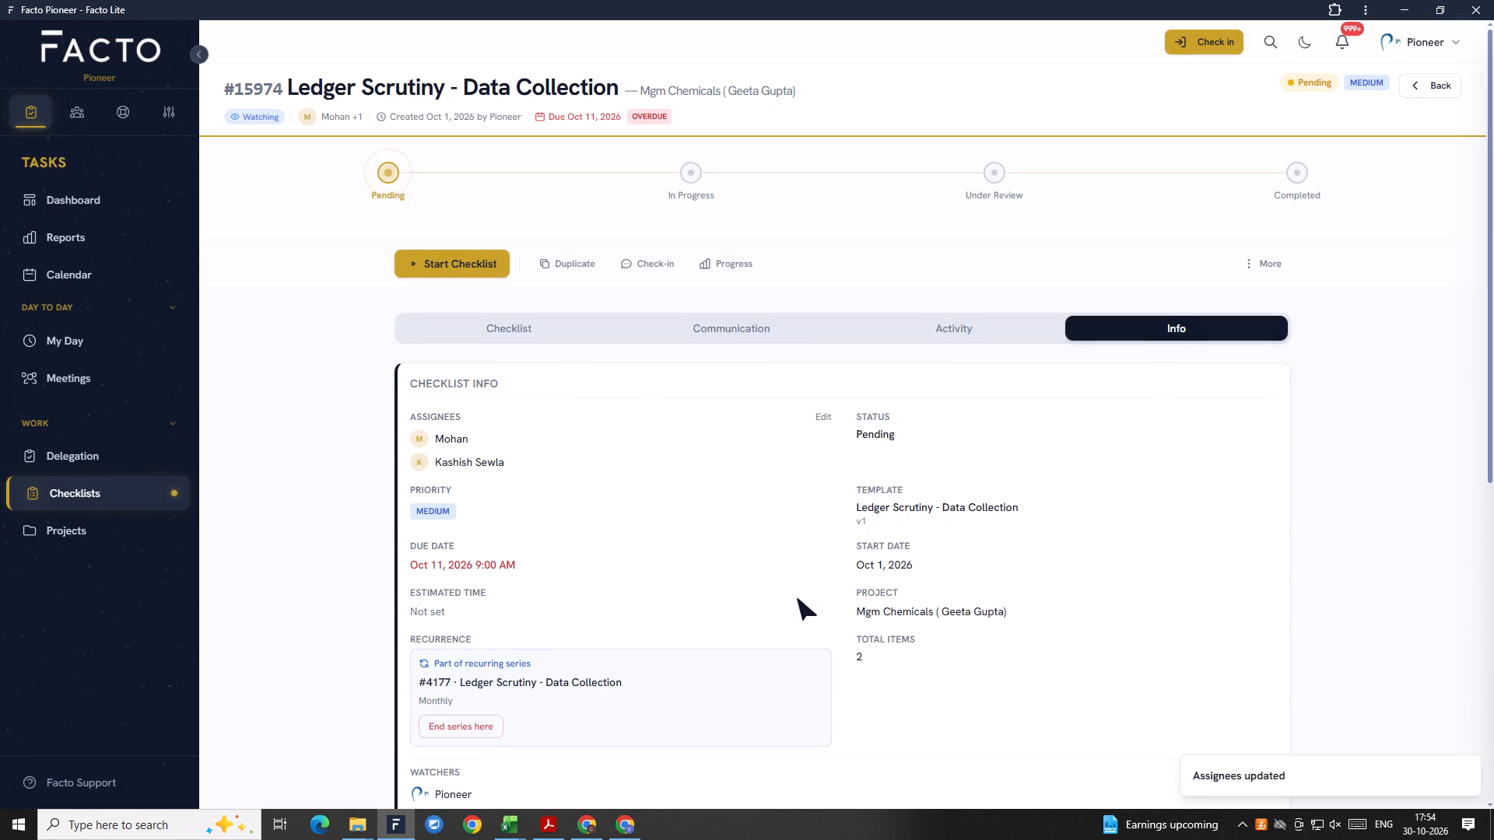
# Set CA Saurabh as the reviewer of the Ledger Scrutiny - Data Collection checklist and save.
pyautogui.scroll(-7, 798, 599)
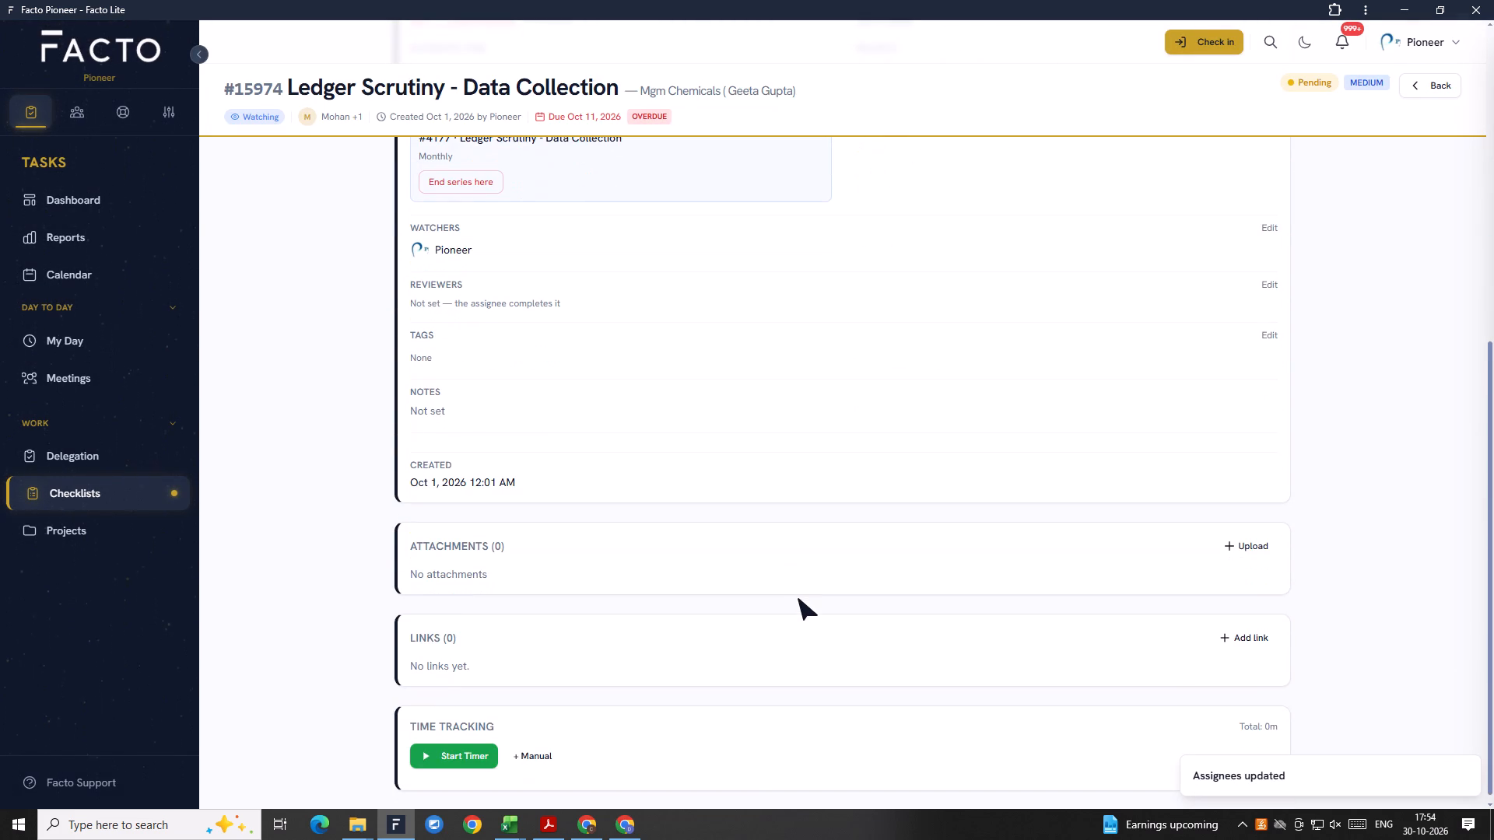
pyautogui.click(1271, 286)
pyautogui.click(752, 436)
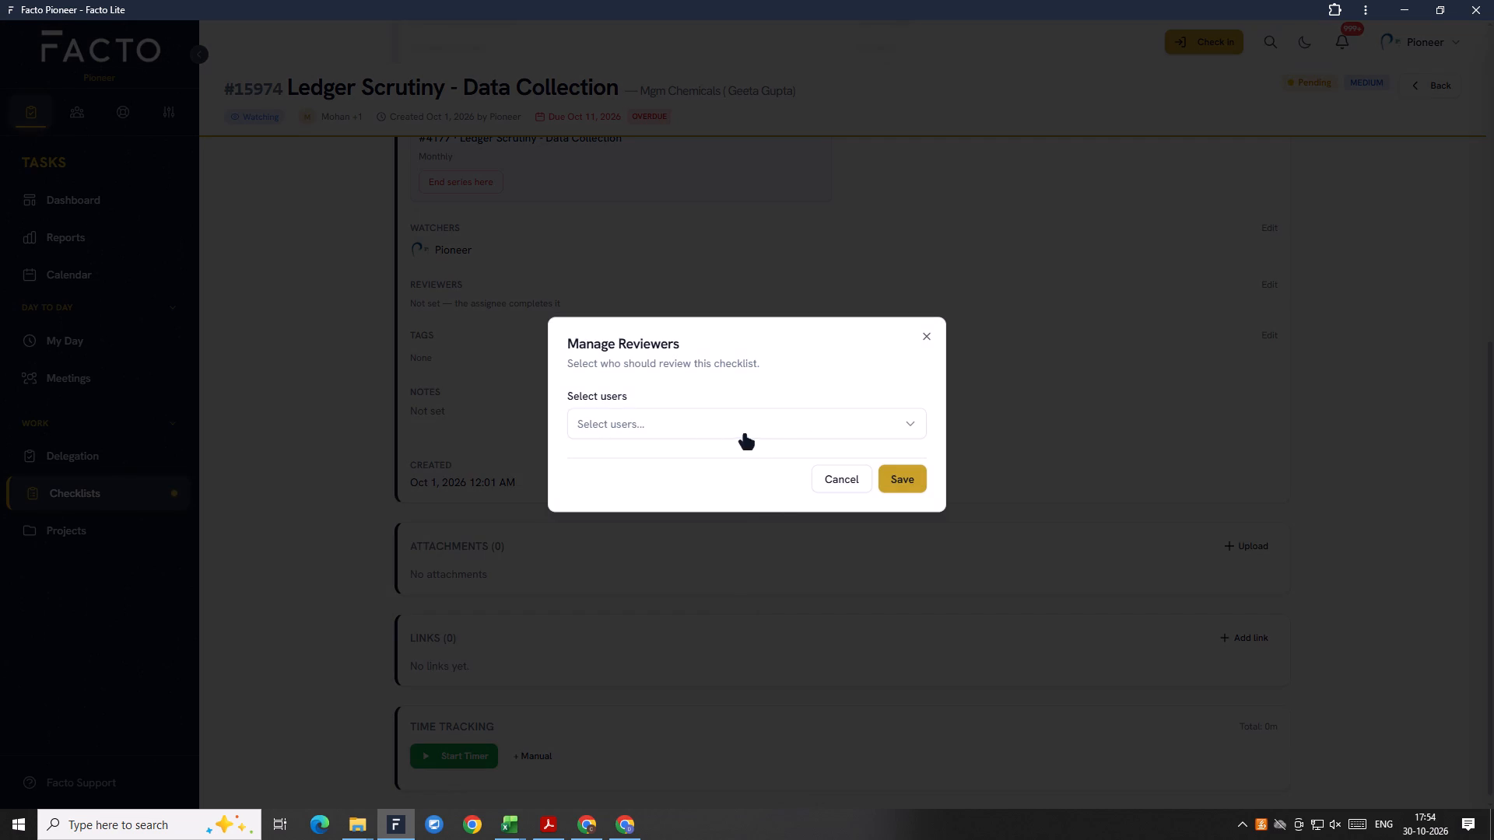
pyautogui.click(667, 558)
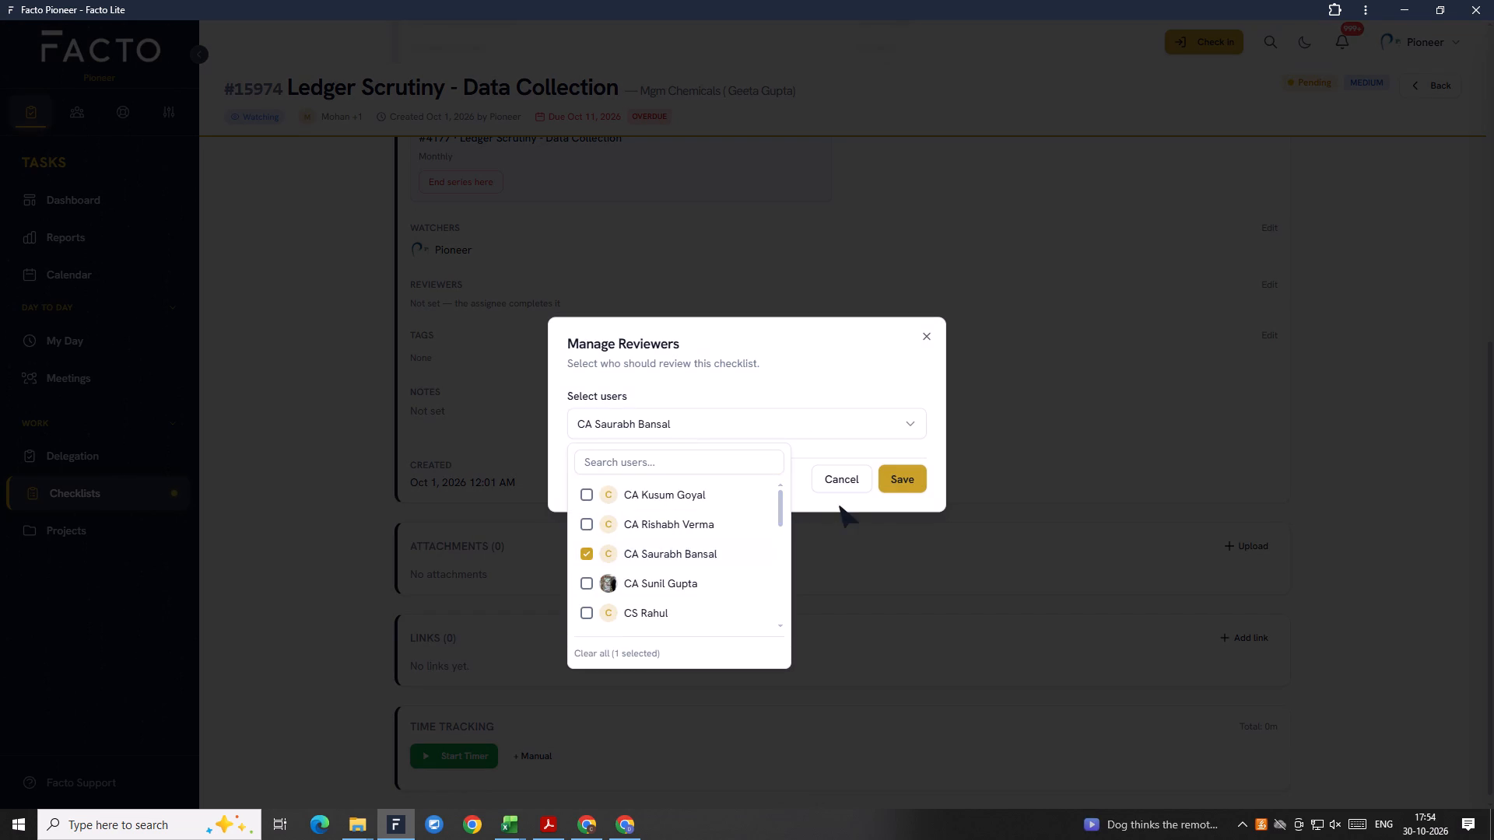
pyautogui.click(907, 486)
pyautogui.scroll(-3, 884, 550)
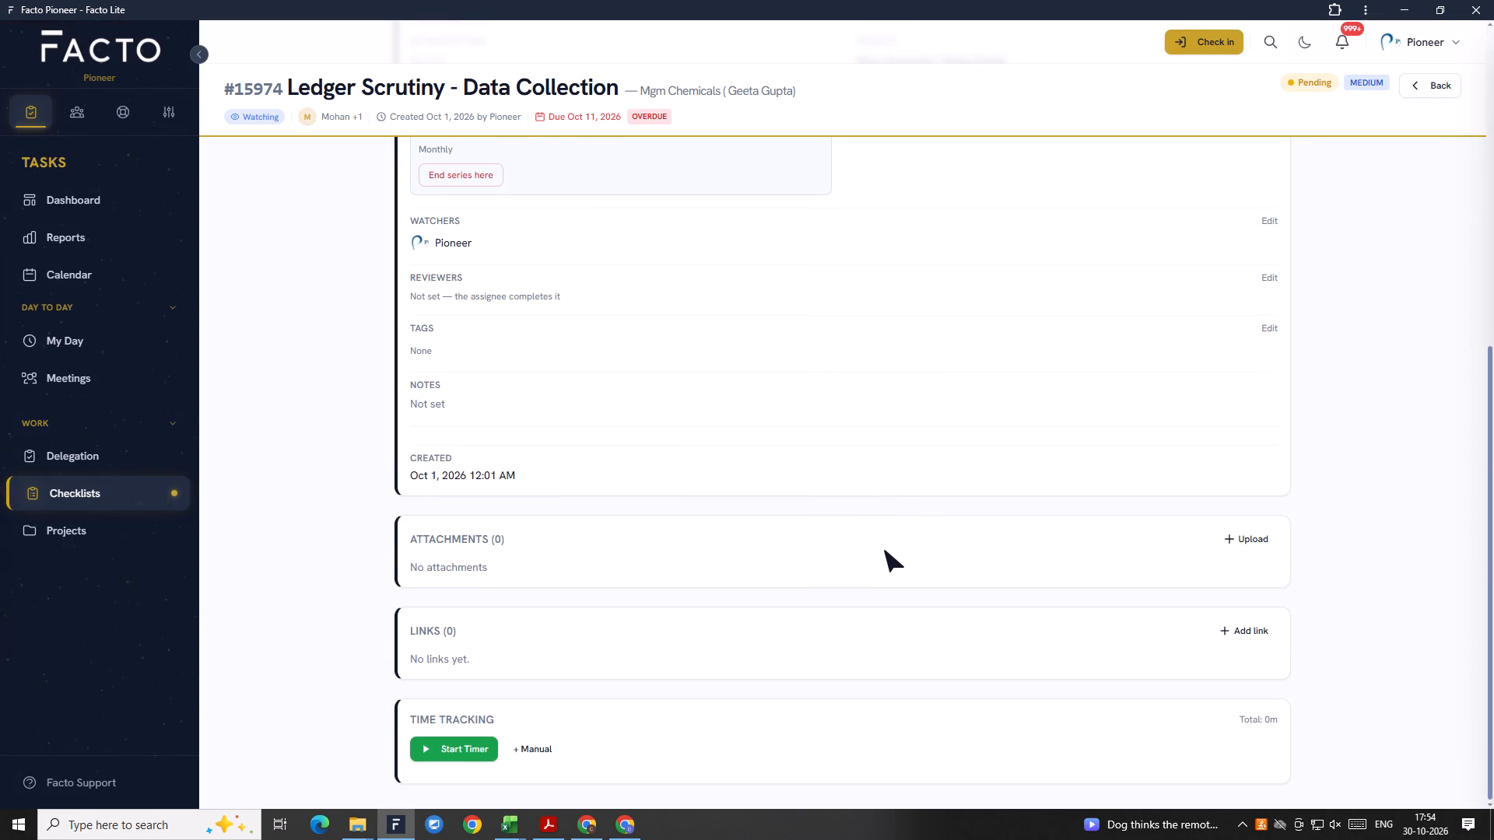
pyautogui.scroll(-2, 885, 551)
pyautogui.scroll(13, 907, 568)
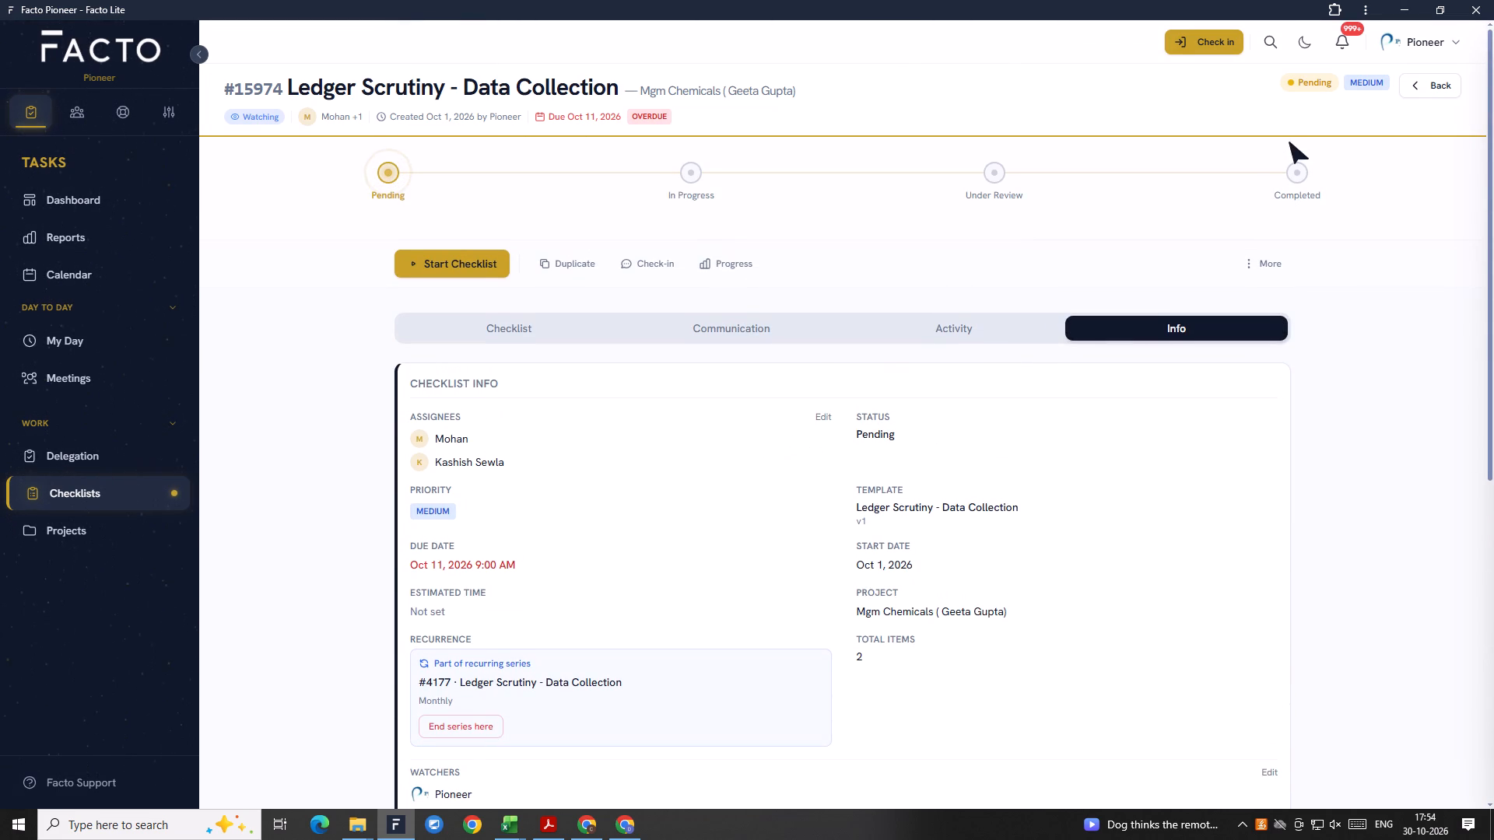
# Return to the checklist list and look for the next Mgm Chemicals checklist whose assignees need correcting.
pyautogui.click(1415, 89)
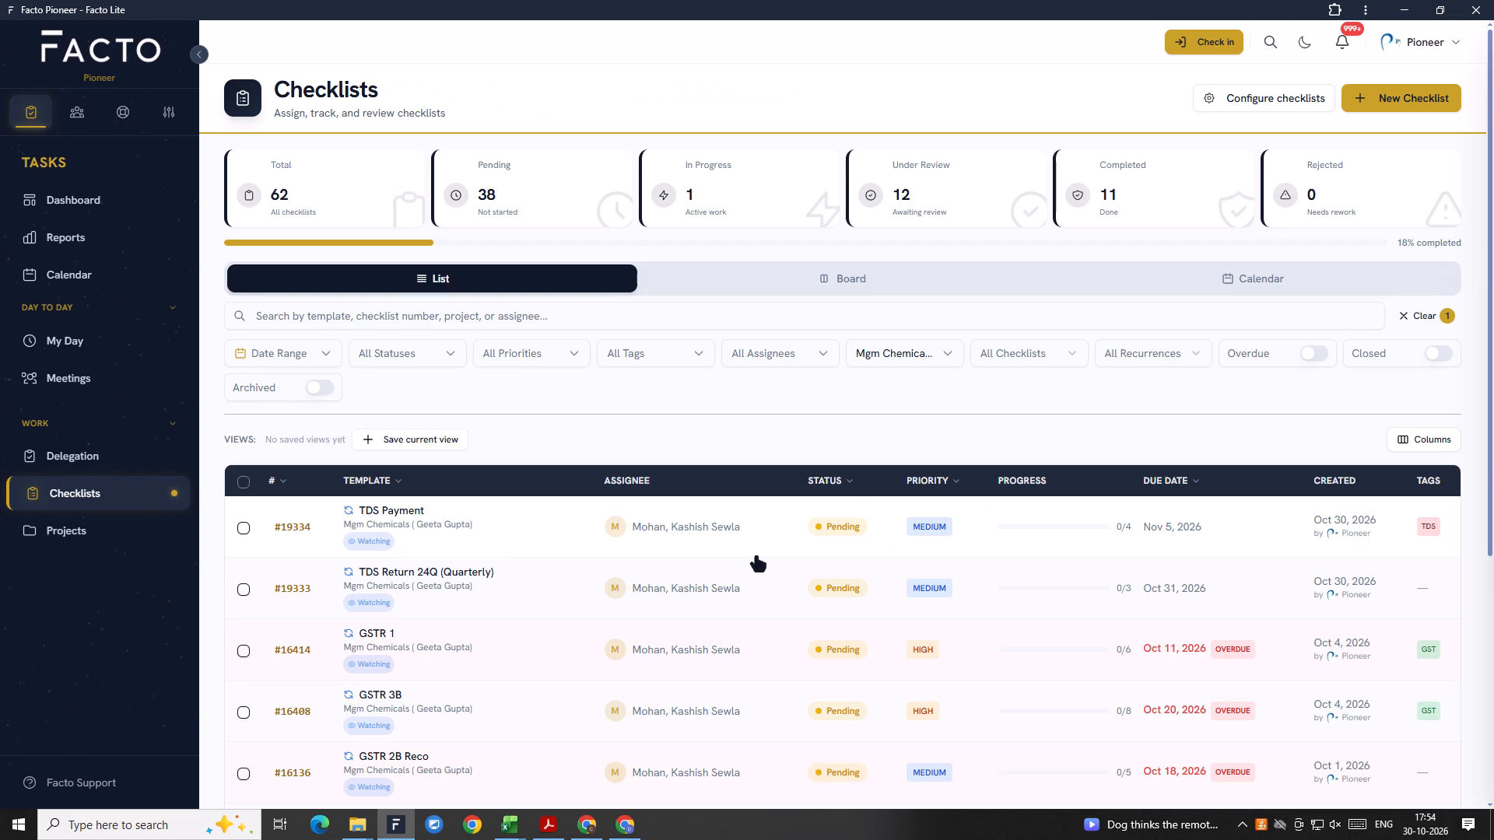
pyautogui.scroll(-5, 701, 579)
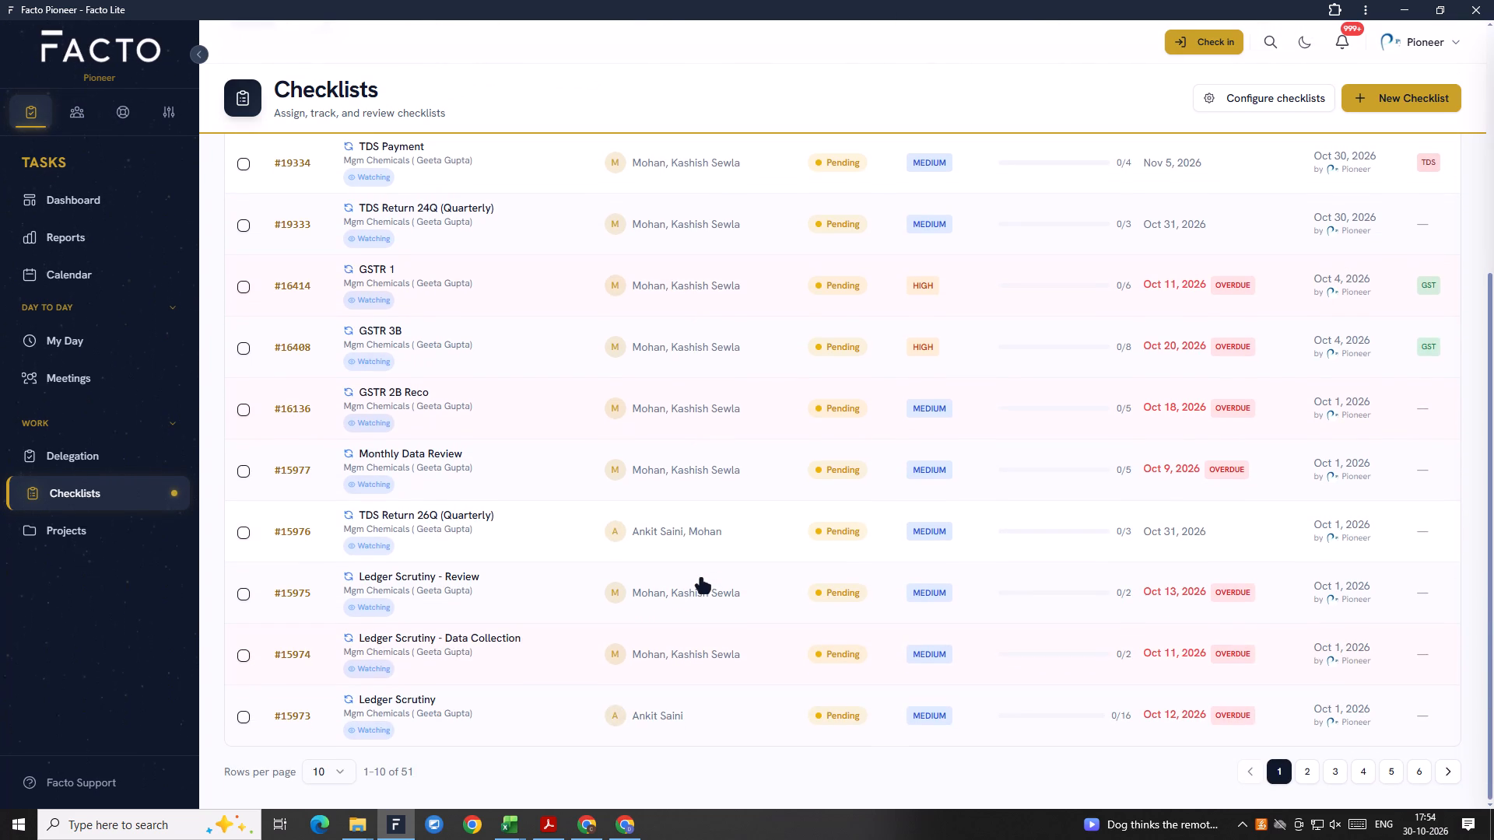
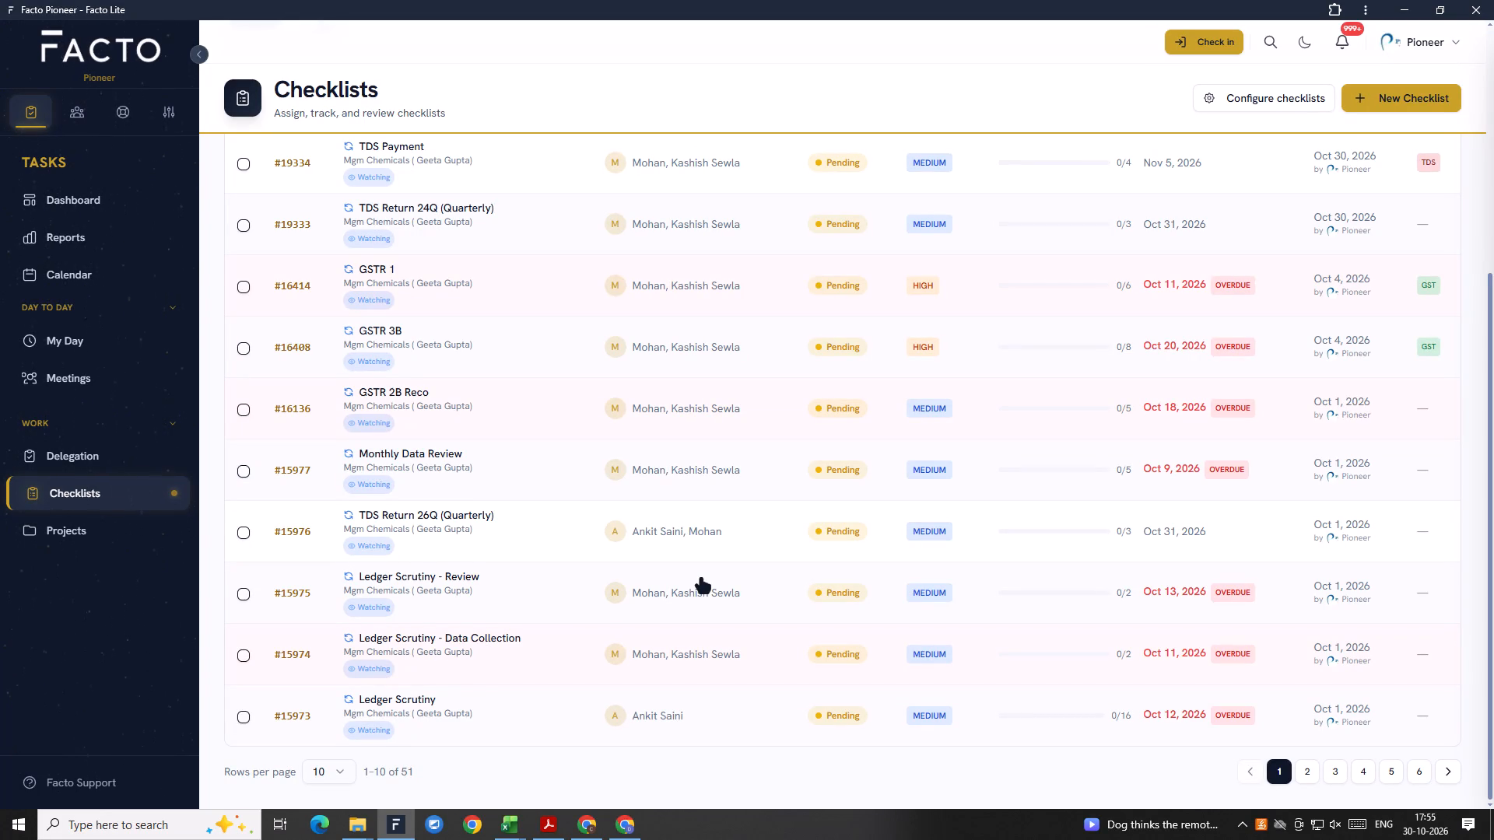
# List 50 checklists per page and look through Mgm Chemicals' templates and assignees for remaining corrections or a missing checklist.
pyautogui.scroll(7, 701, 579)
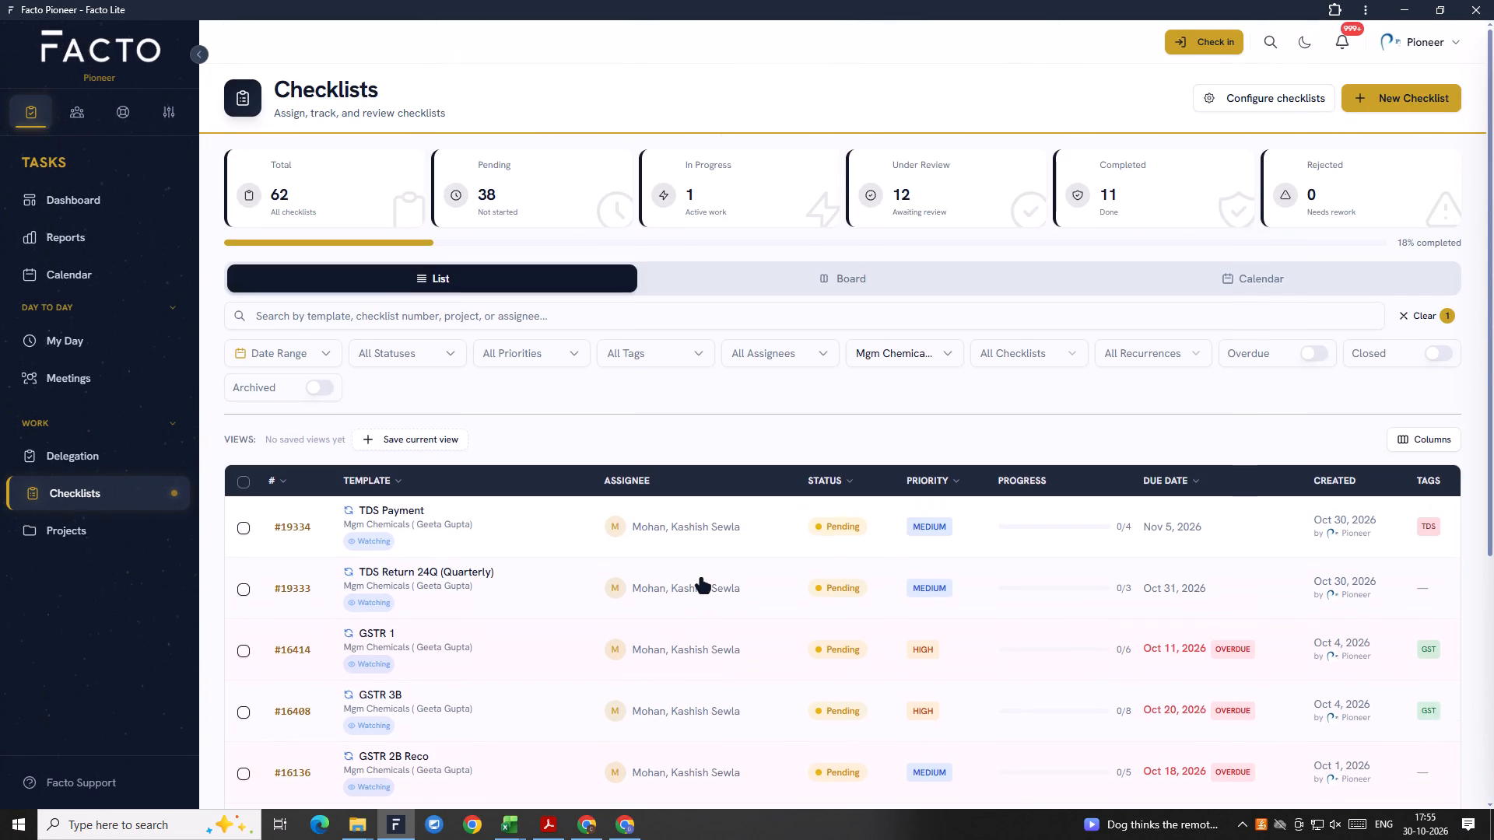
pyautogui.scroll(-7, 701, 579)
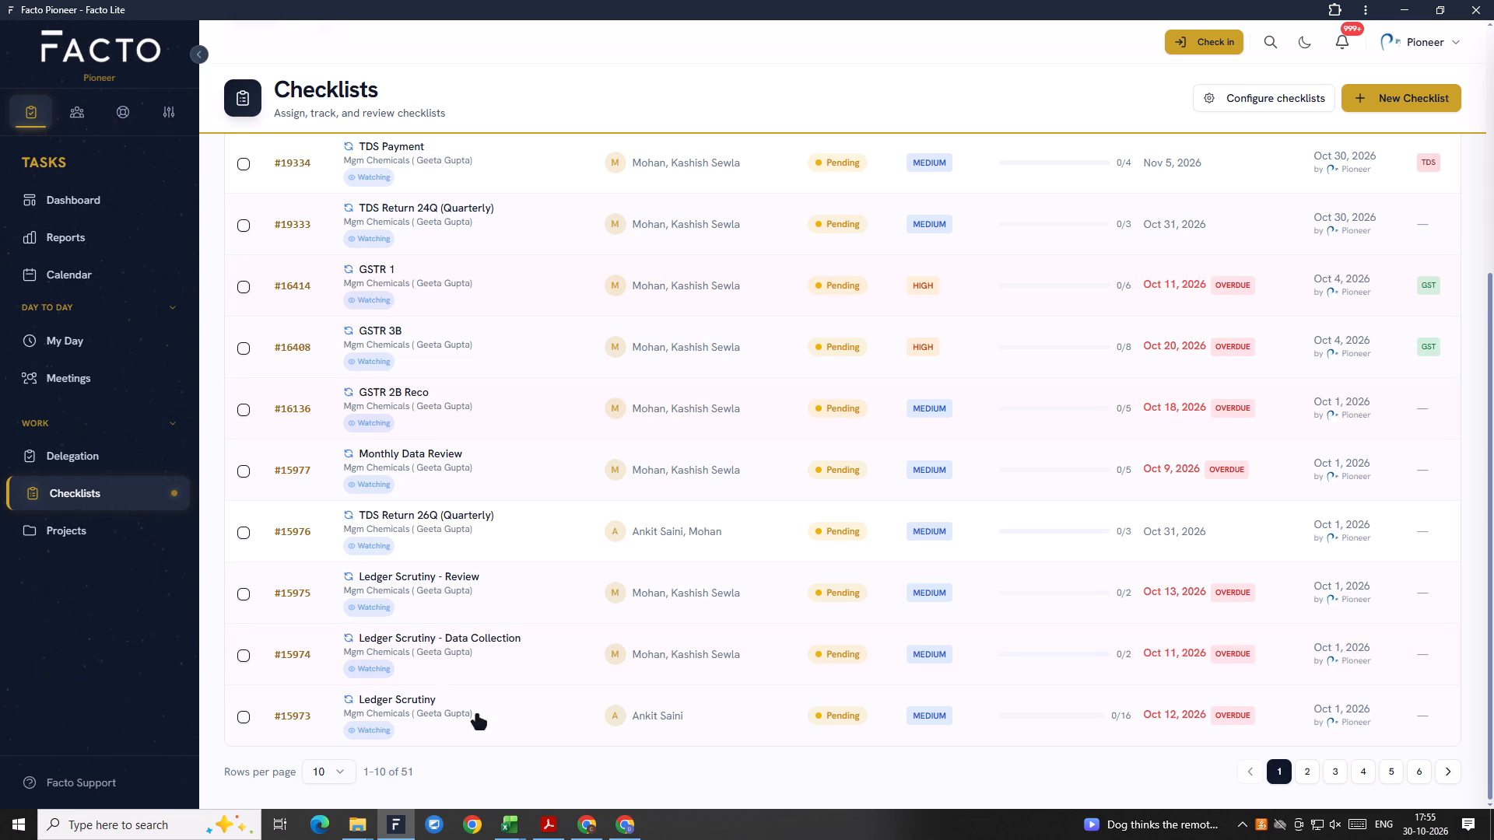
pyautogui.click(349, 763)
pyautogui.click(371, 739)
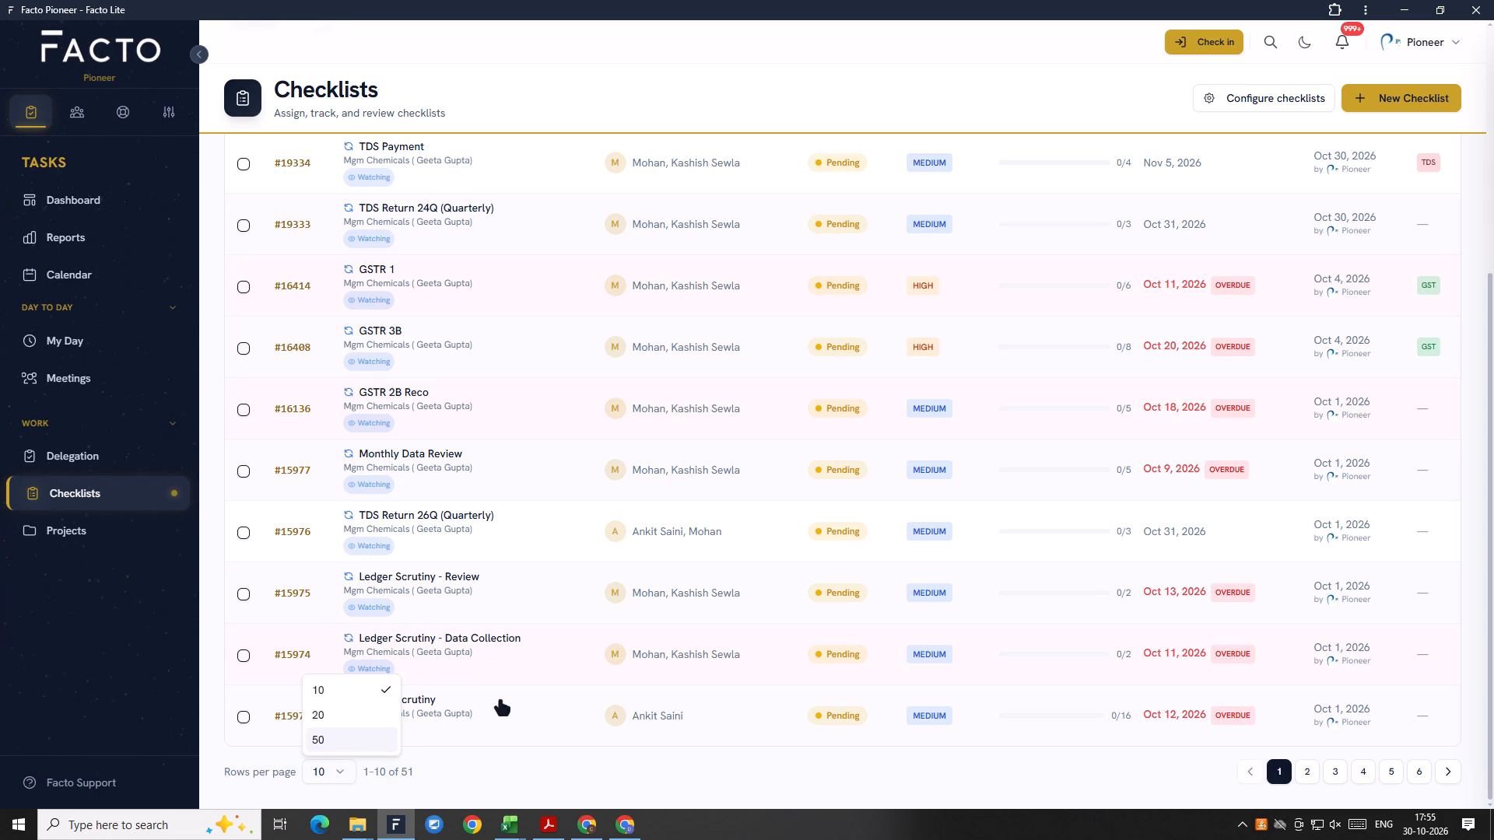
pyautogui.scroll(-6, 421, 584)
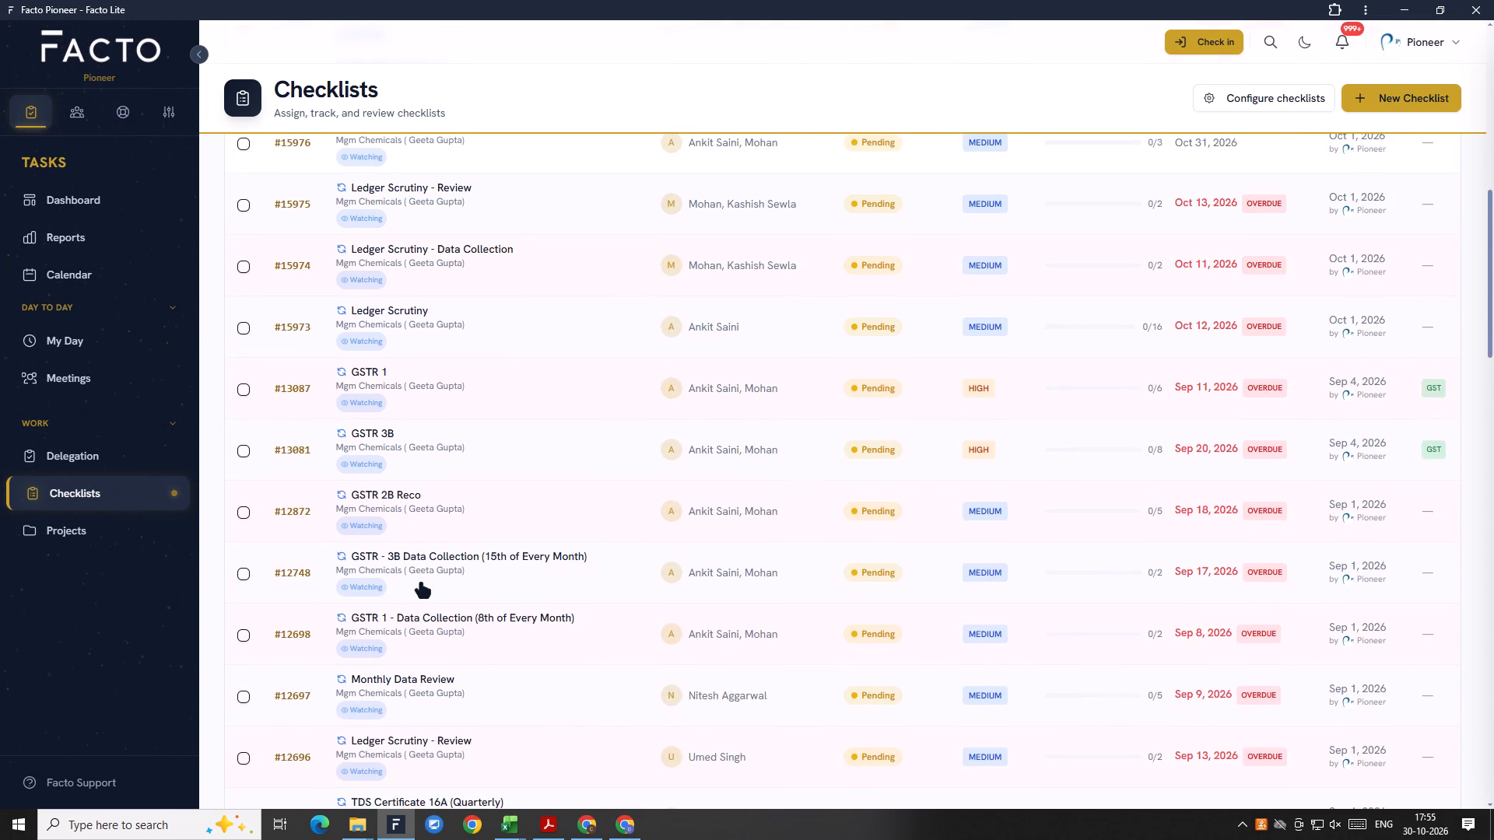
pyautogui.scroll(-5, 421, 584)
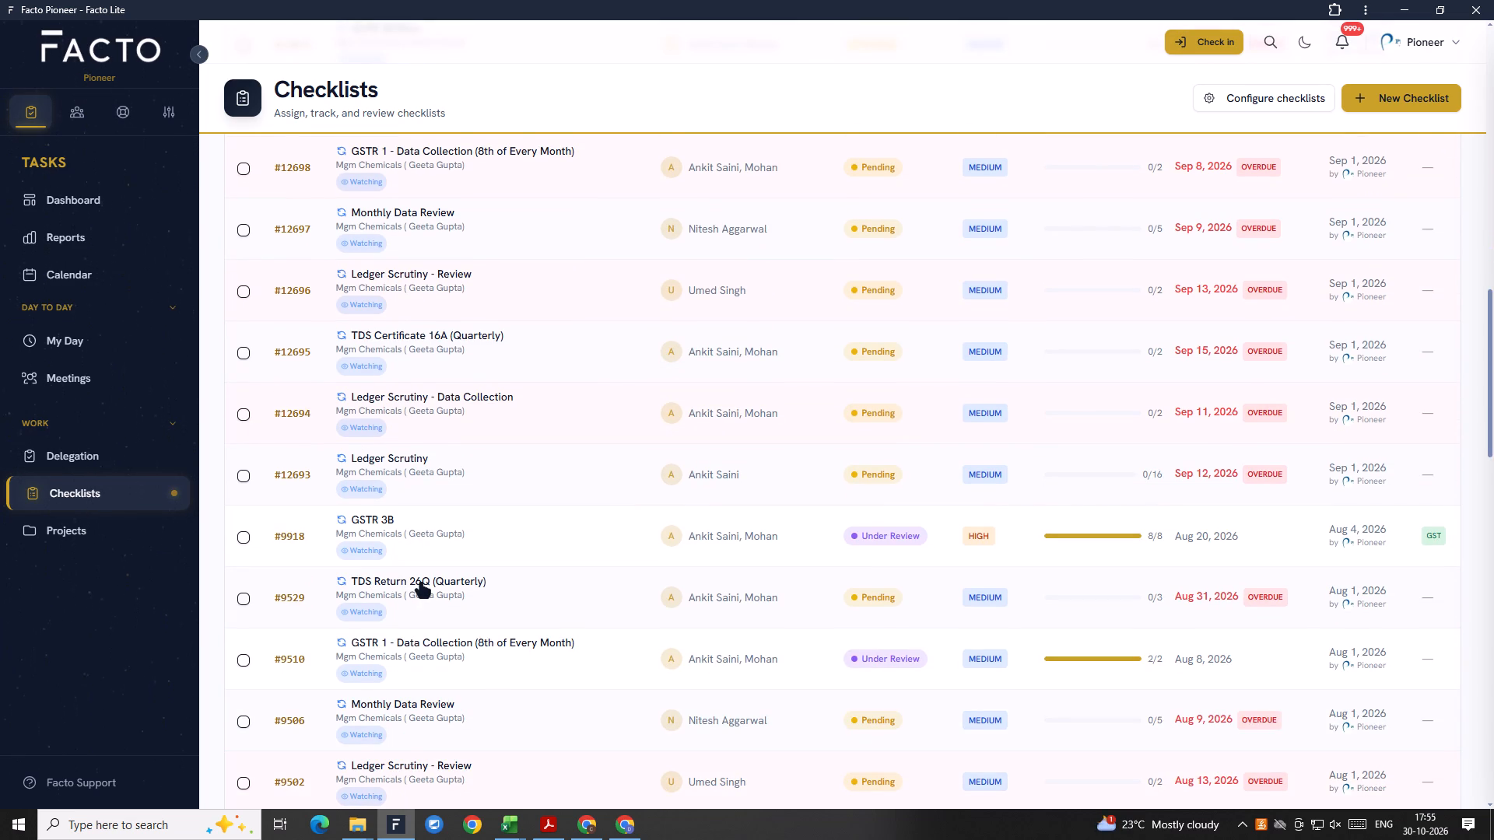
pyautogui.scroll(7, 421, 584)
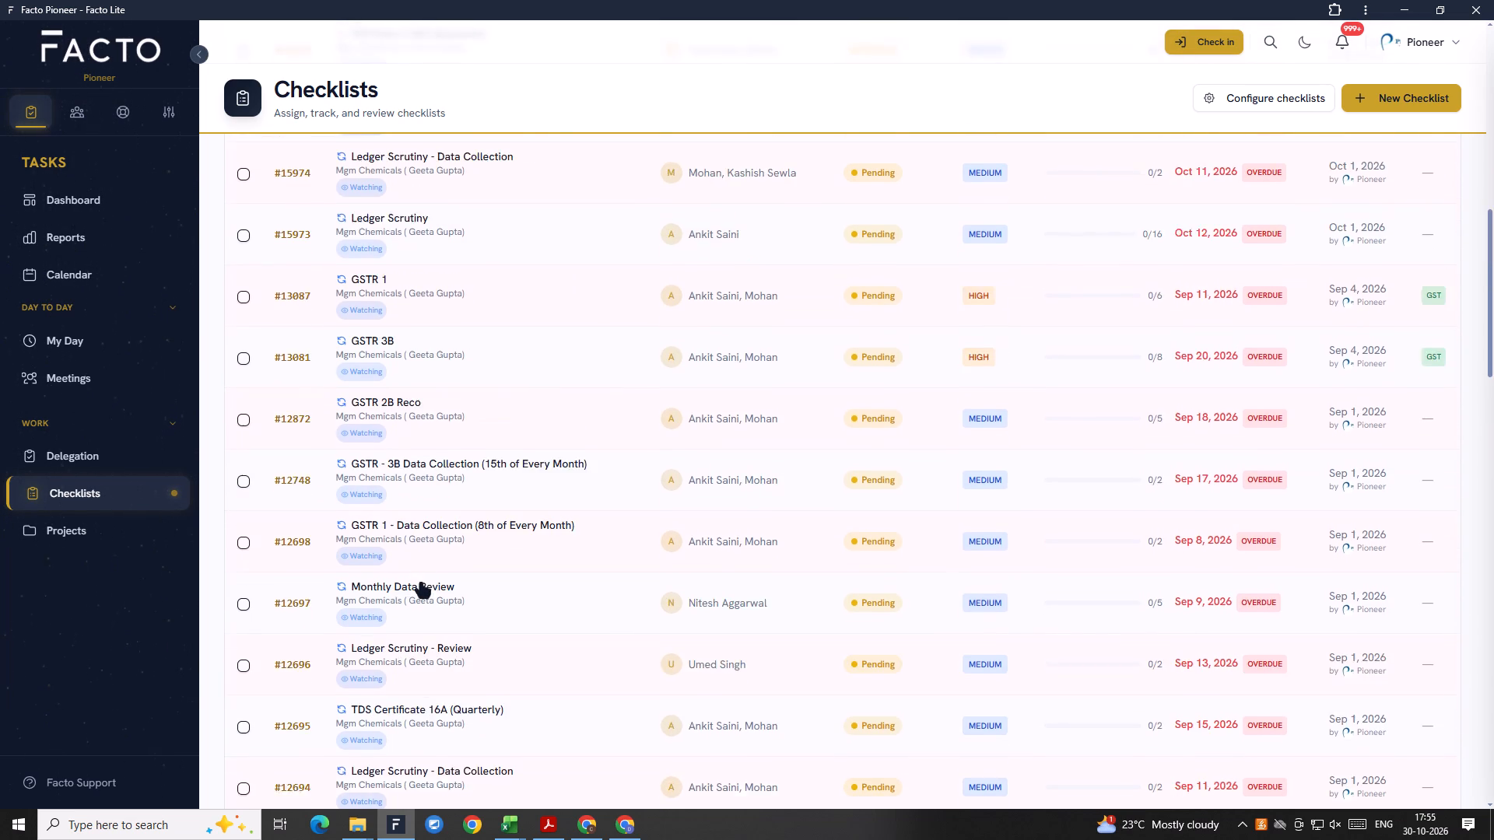
pyautogui.scroll(13, 421, 584)
pyautogui.scroll(-4, 421, 584)
pyautogui.scroll(3, 421, 584)
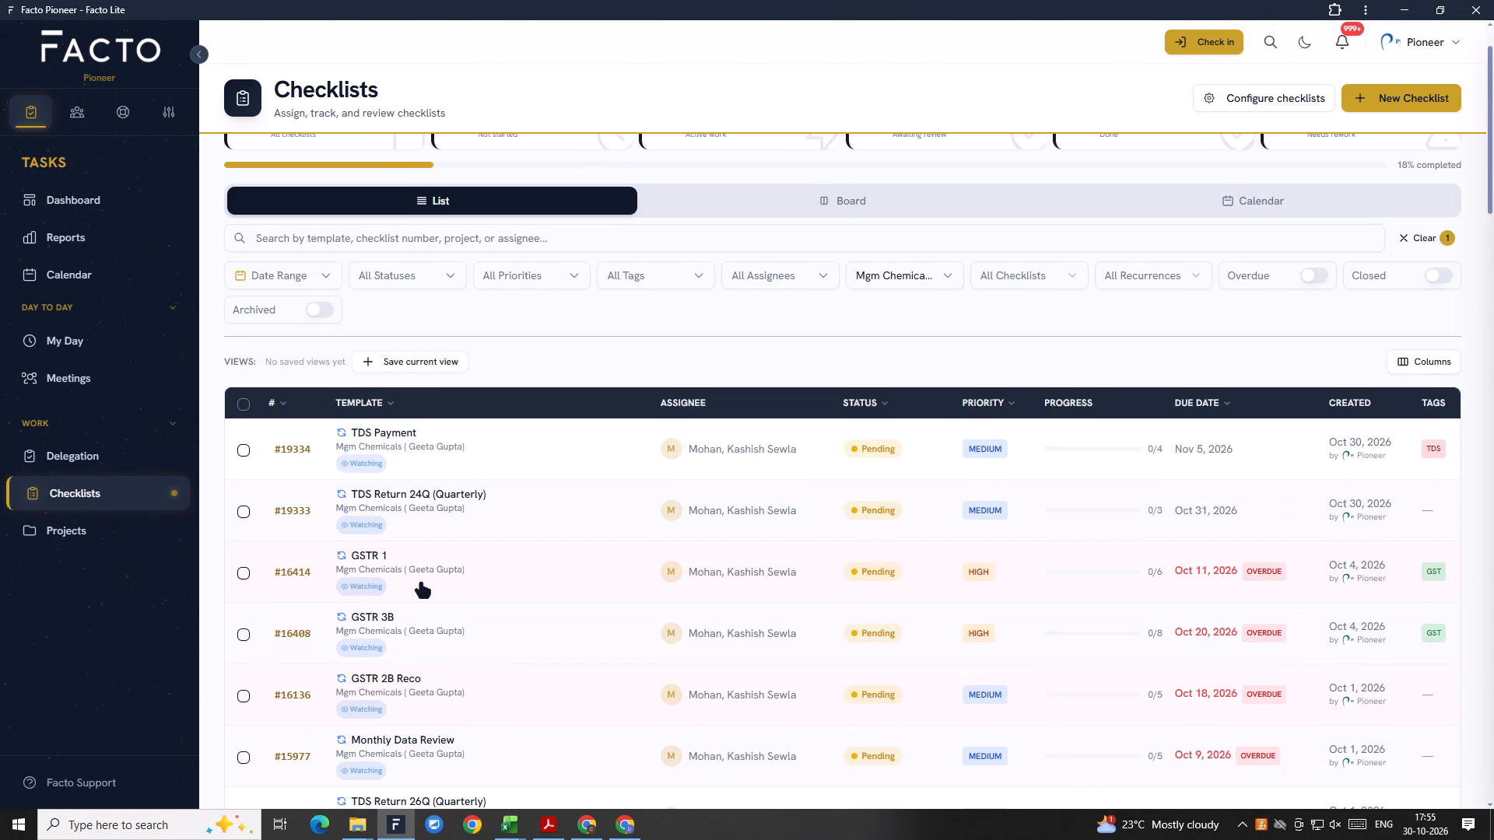
pyautogui.scroll(-3, 421, 584)
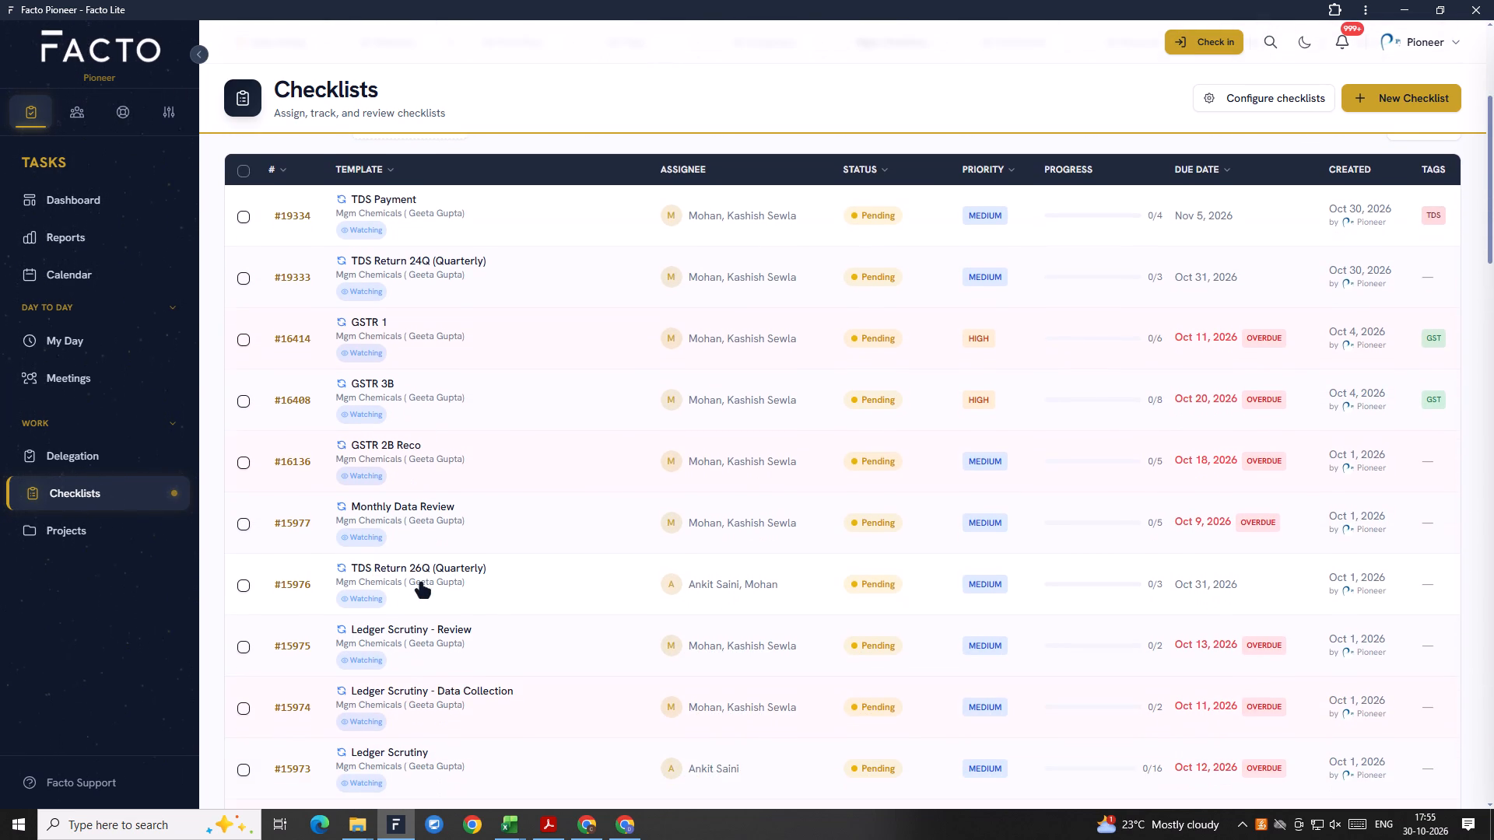
pyautogui.scroll(-1, 421, 584)
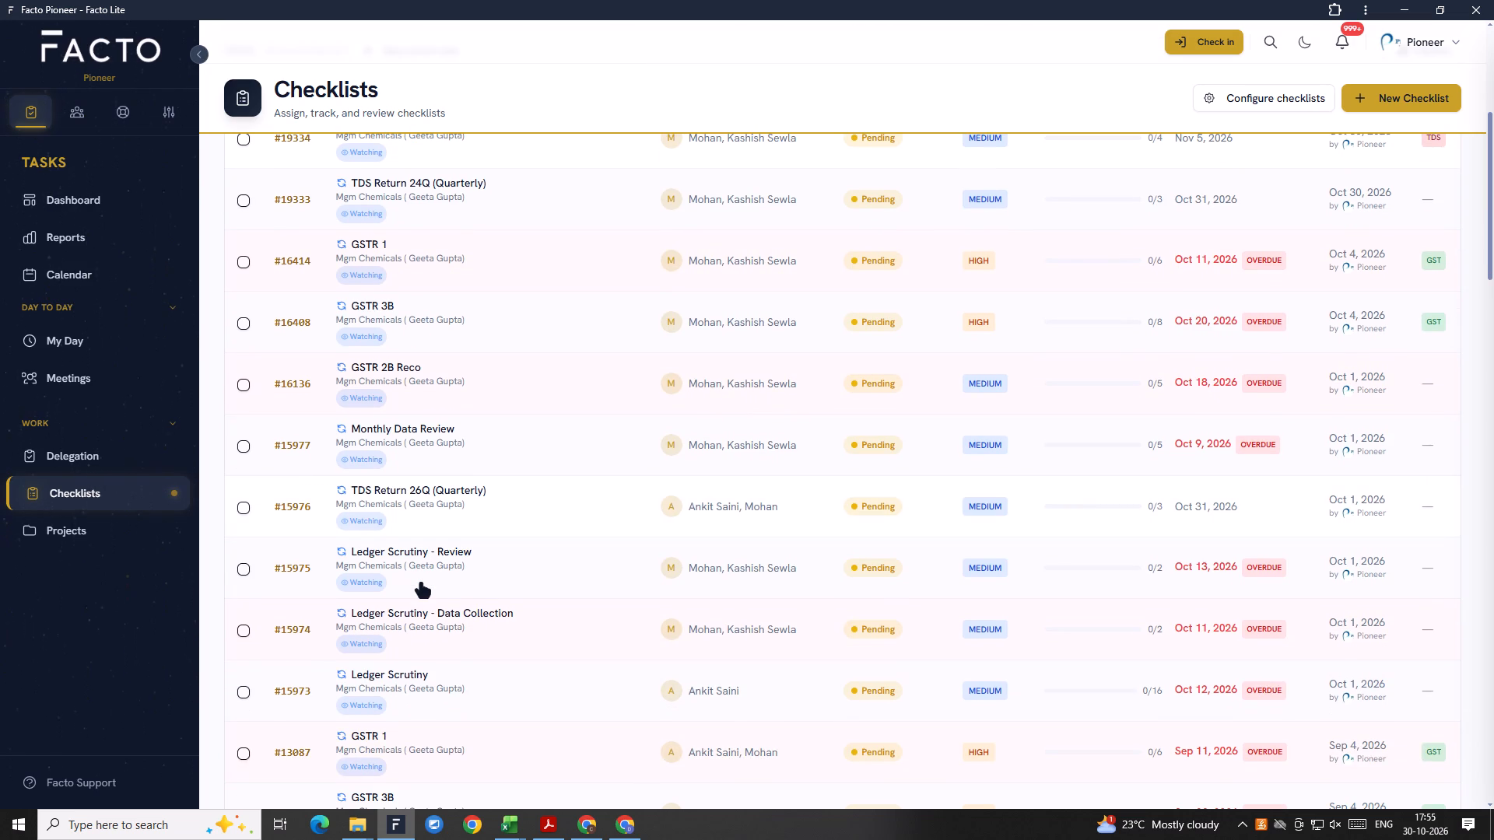
pyautogui.scroll(-2, 421, 584)
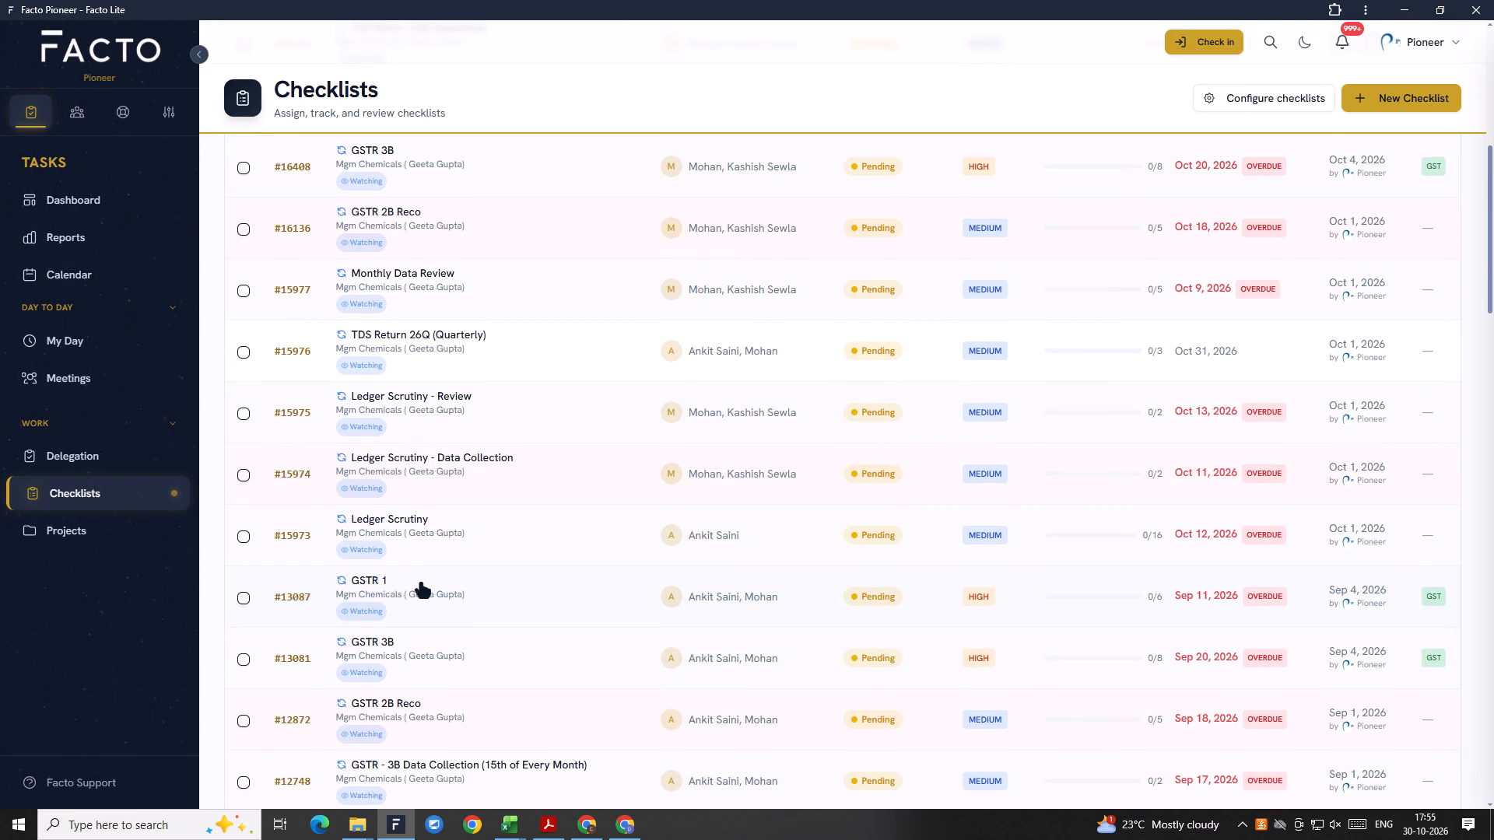
pyautogui.scroll(10, 421, 584)
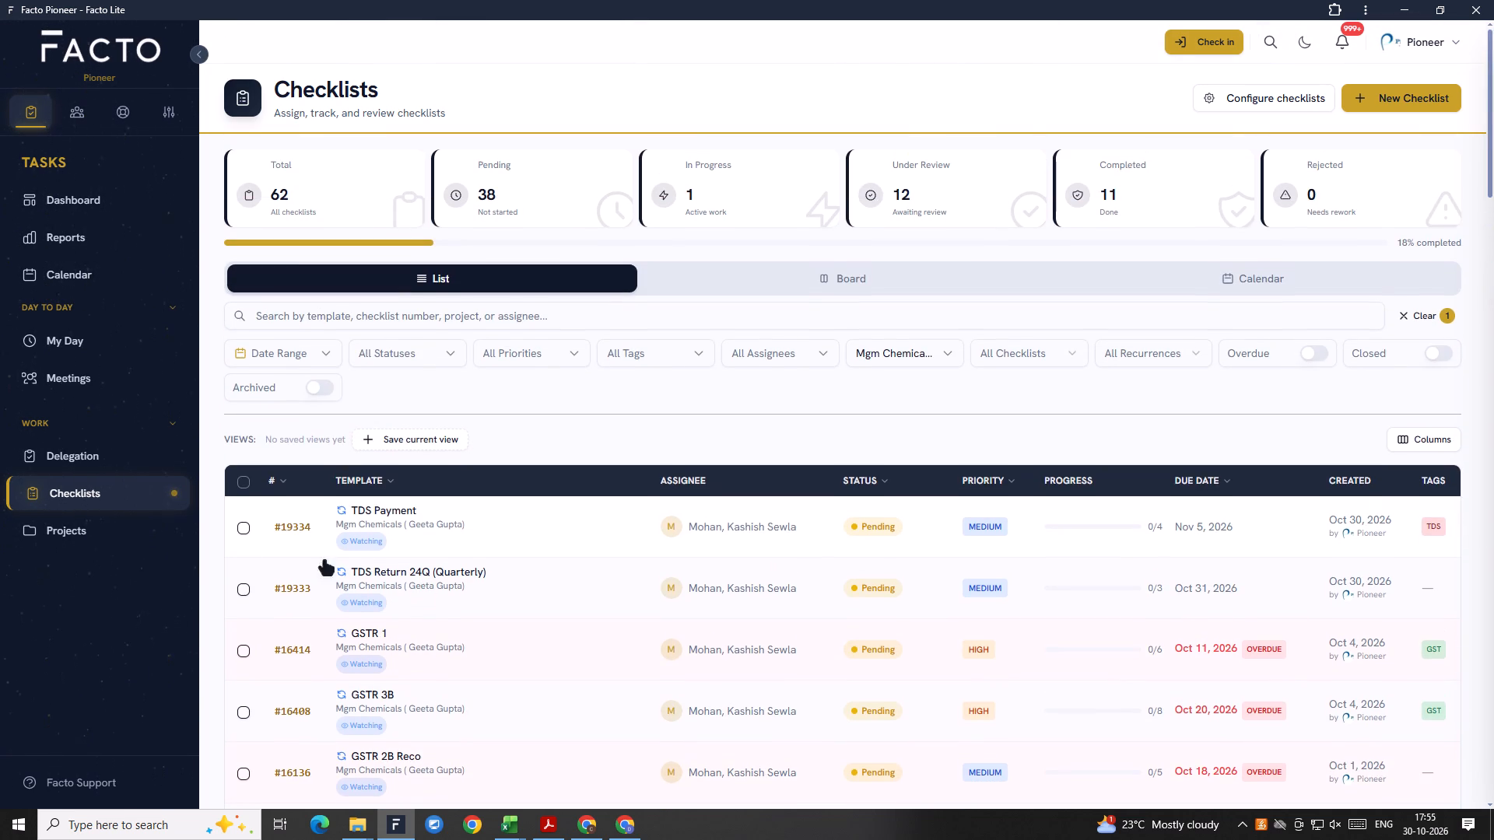
# Start a new checklist using the Advance Tax template.
pyautogui.click(99, 495)
pyautogui.click(1384, 102)
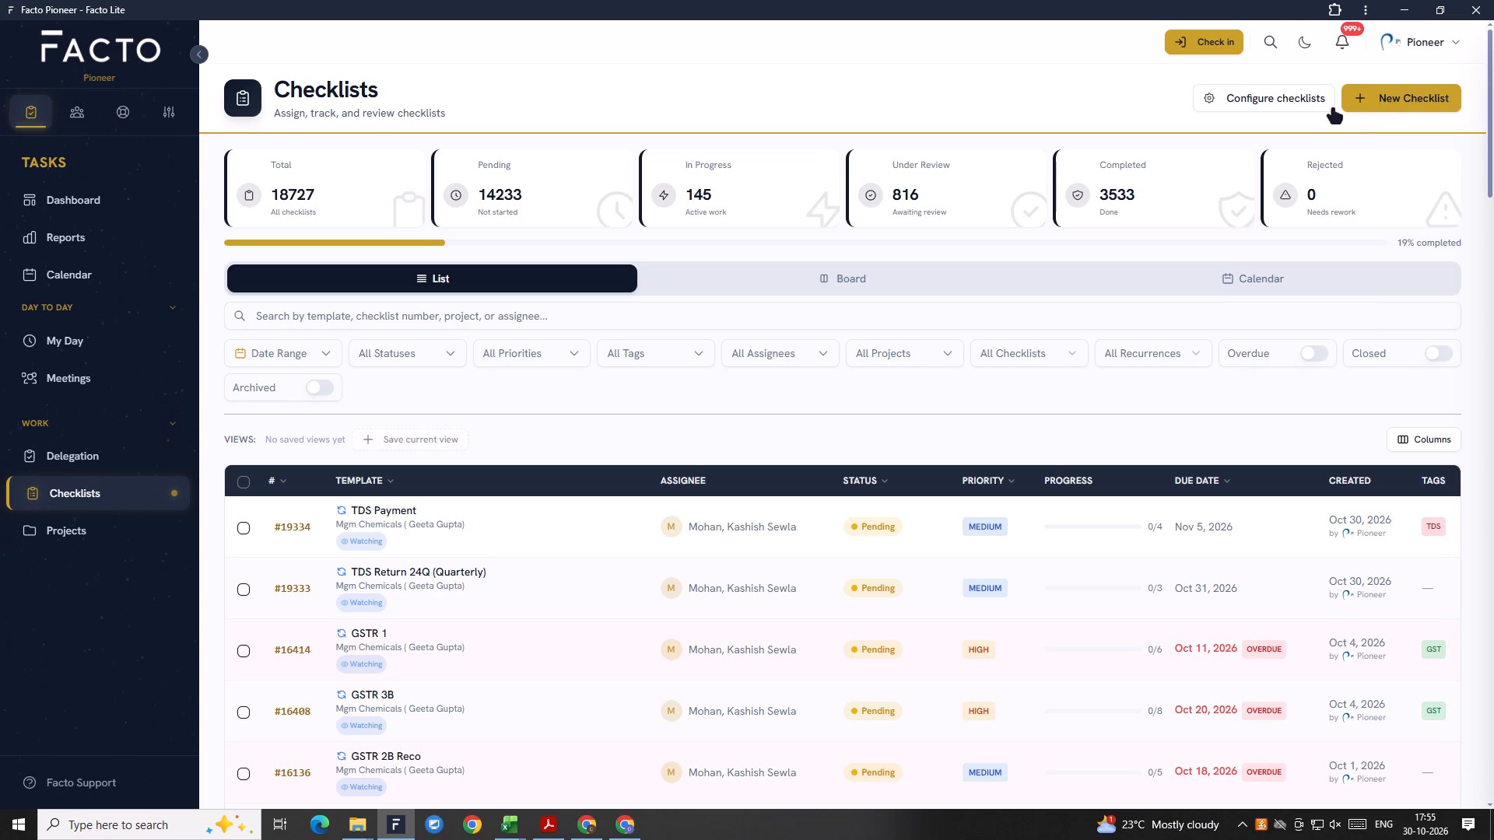
pyautogui.click(1374, 107)
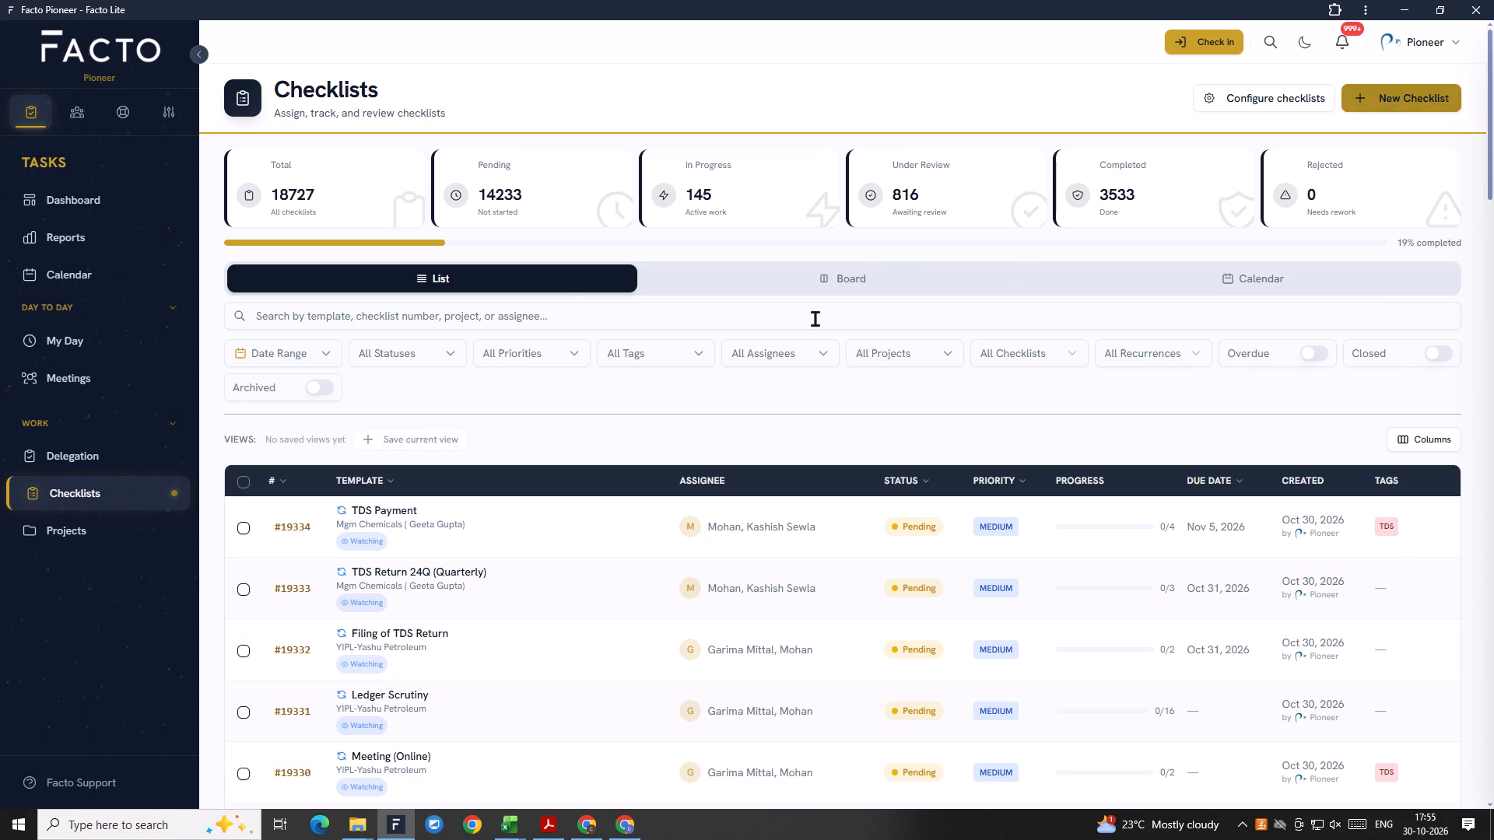
pyautogui.click(622, 259)
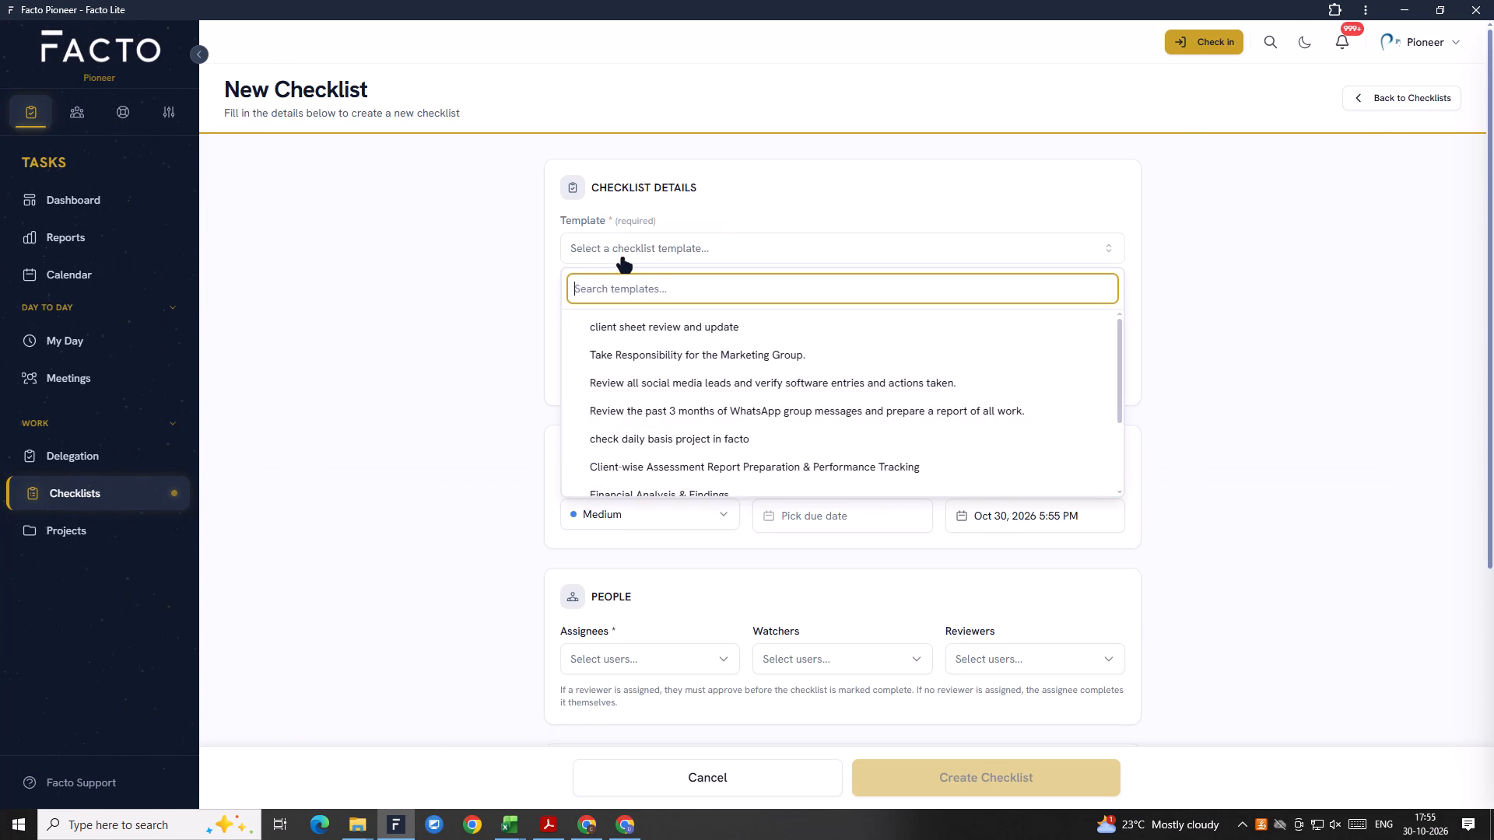
pyautogui.press('a')
pyautogui.write('DB')
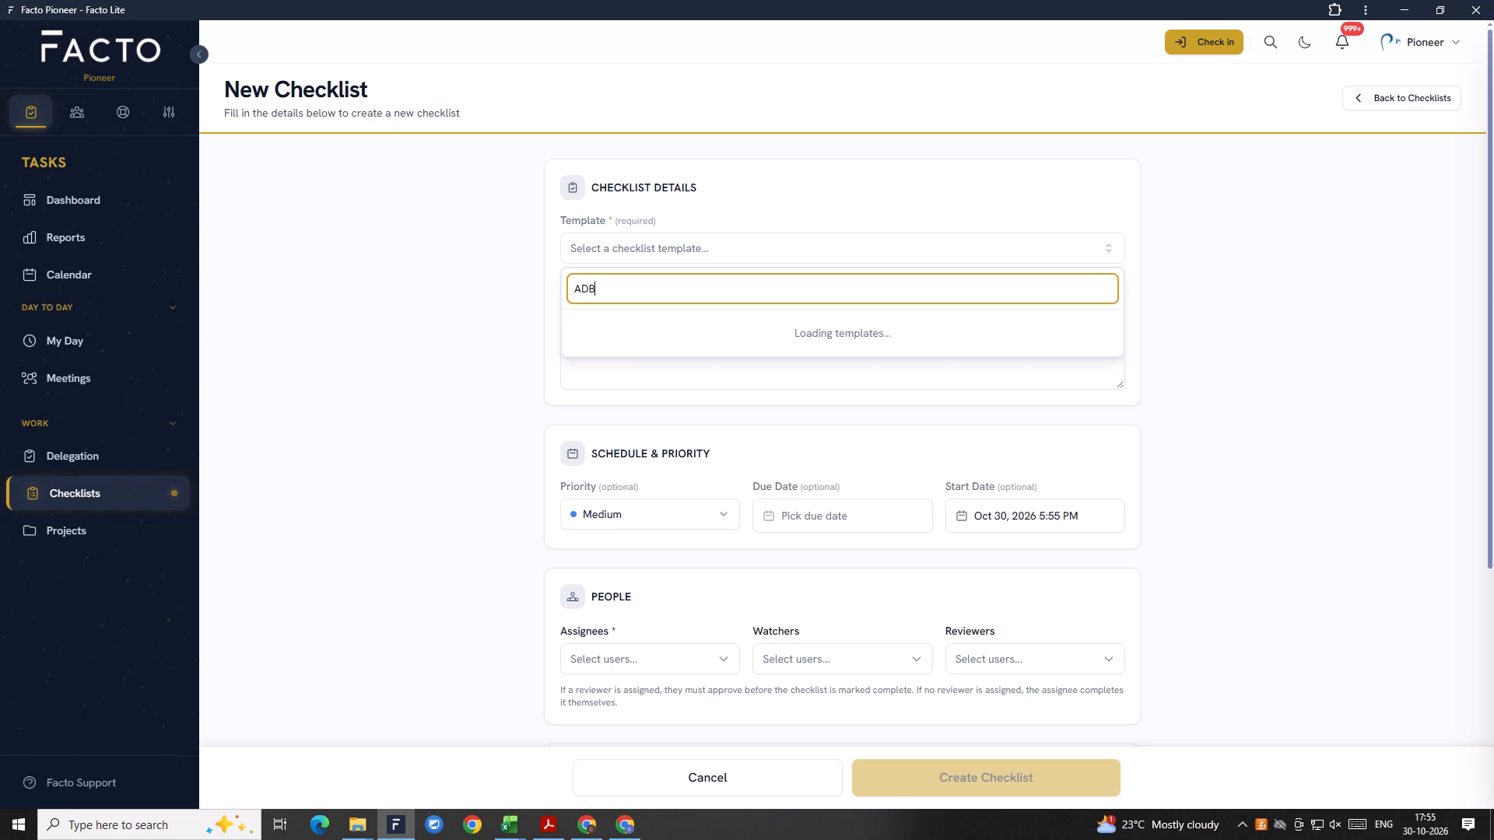
pyautogui.press('BackSpace')
pyautogui.write('VAN')
pyautogui.click(614, 339)
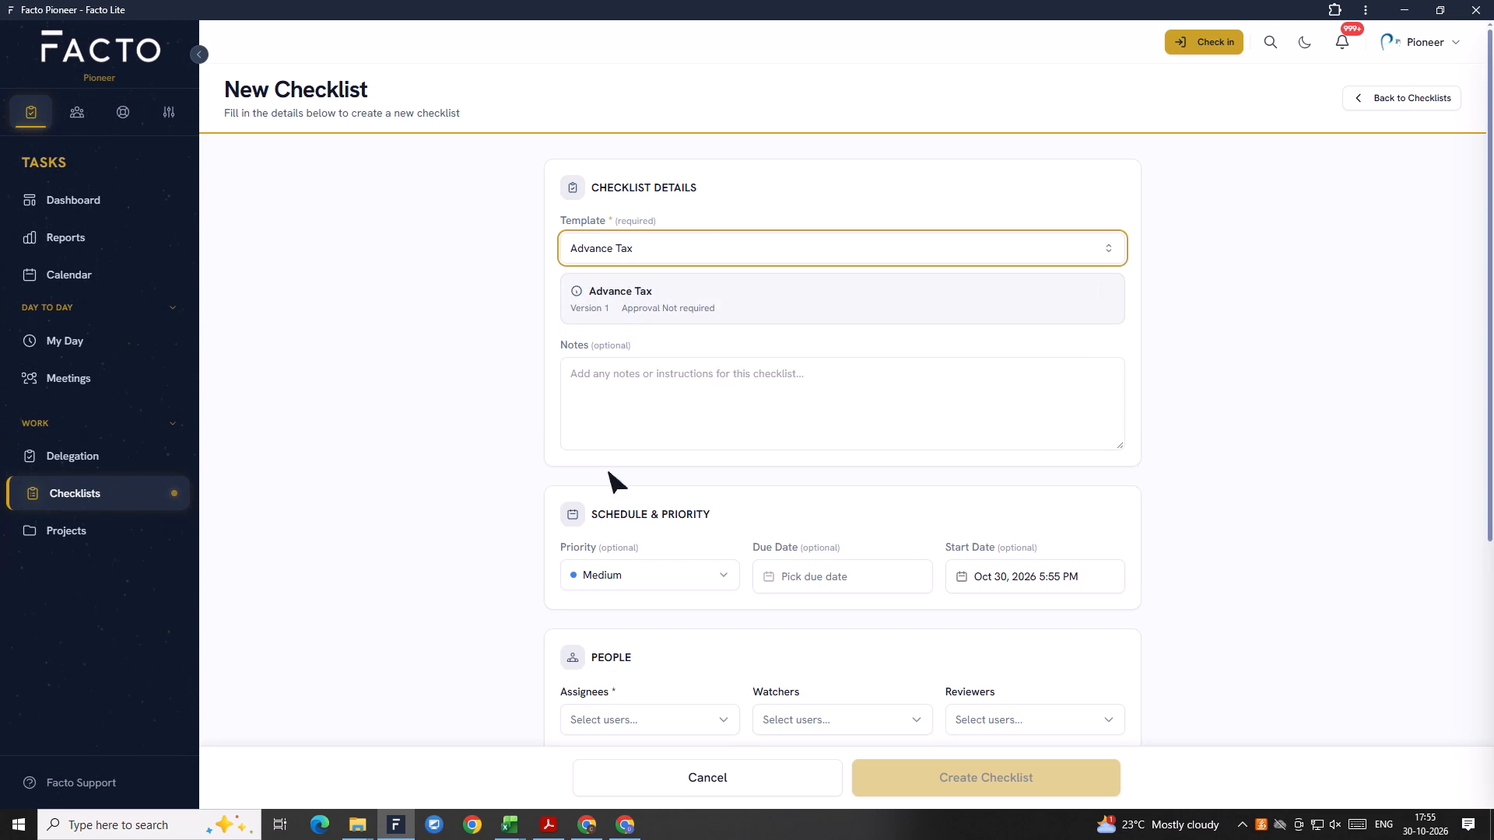
# Set the Advance Tax checklist's due date to Nov 15, 2026 9:00 AM and its start date to Nov 12, 2026.
pyautogui.scroll(-2, 697, 579)
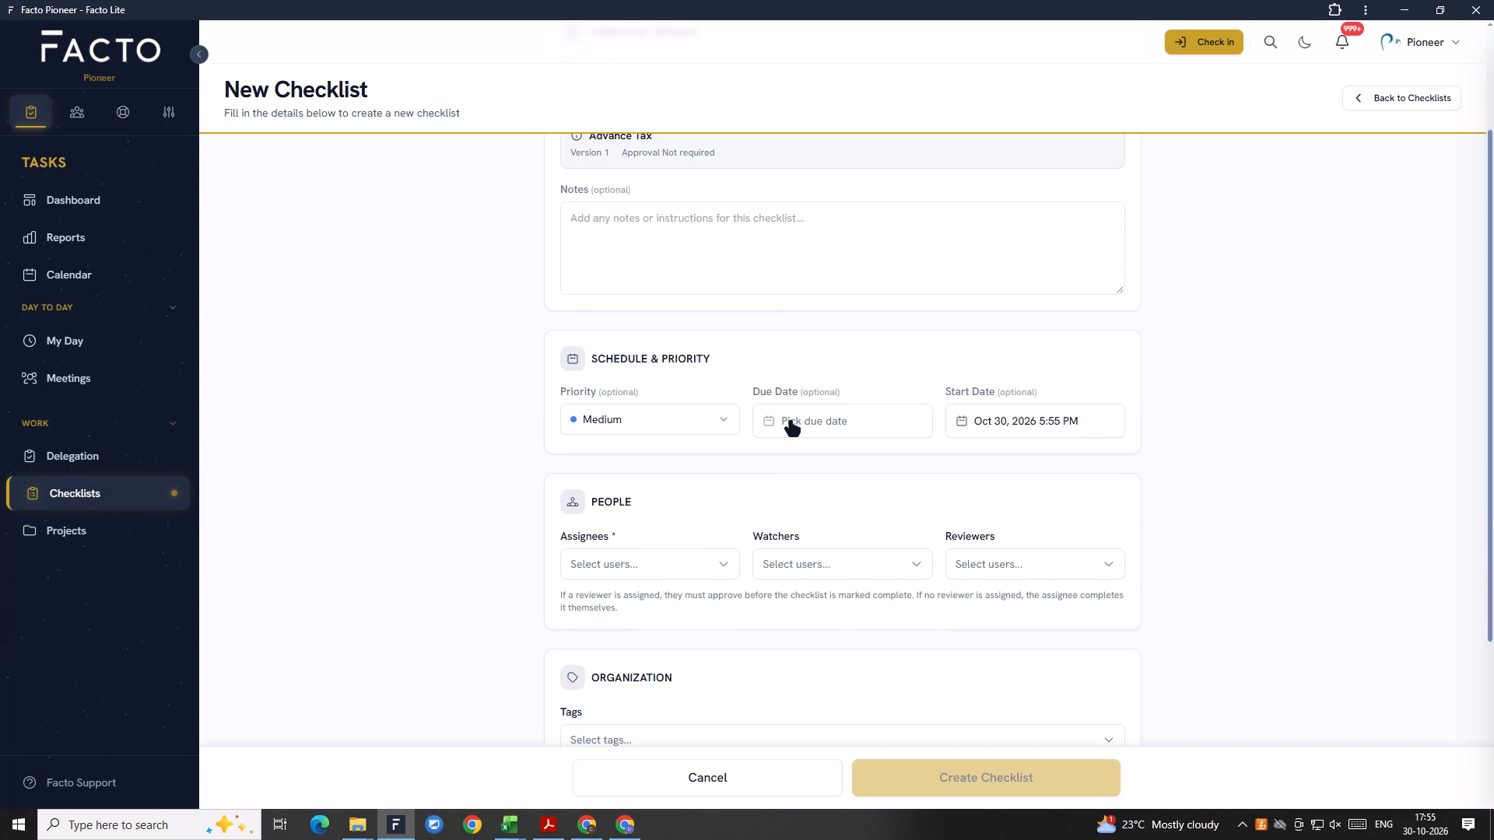
pyautogui.click(791, 422)
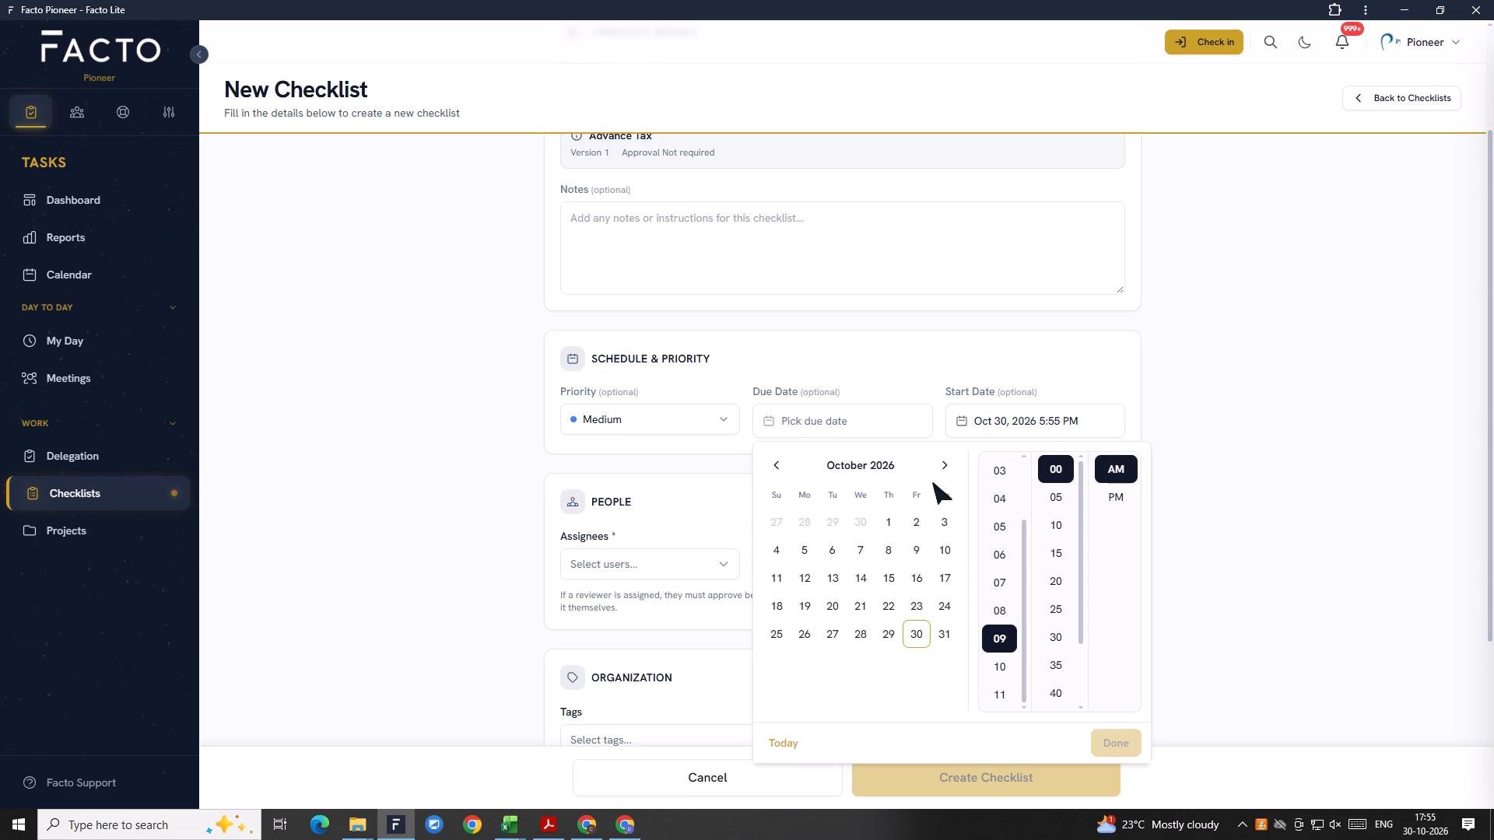
pyautogui.click(944, 459)
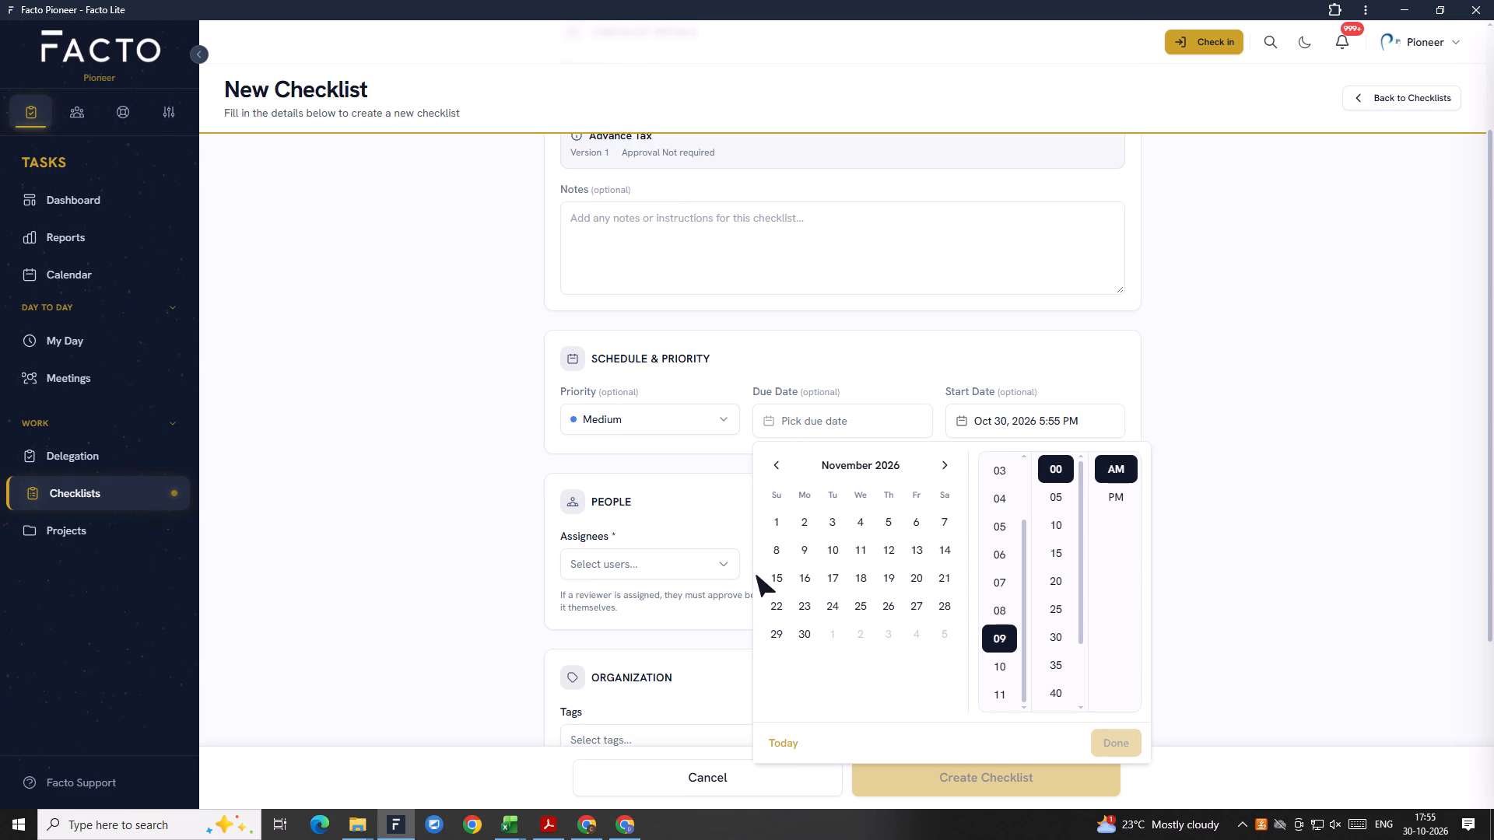
pyautogui.click(777, 577)
pyautogui.click(1135, 742)
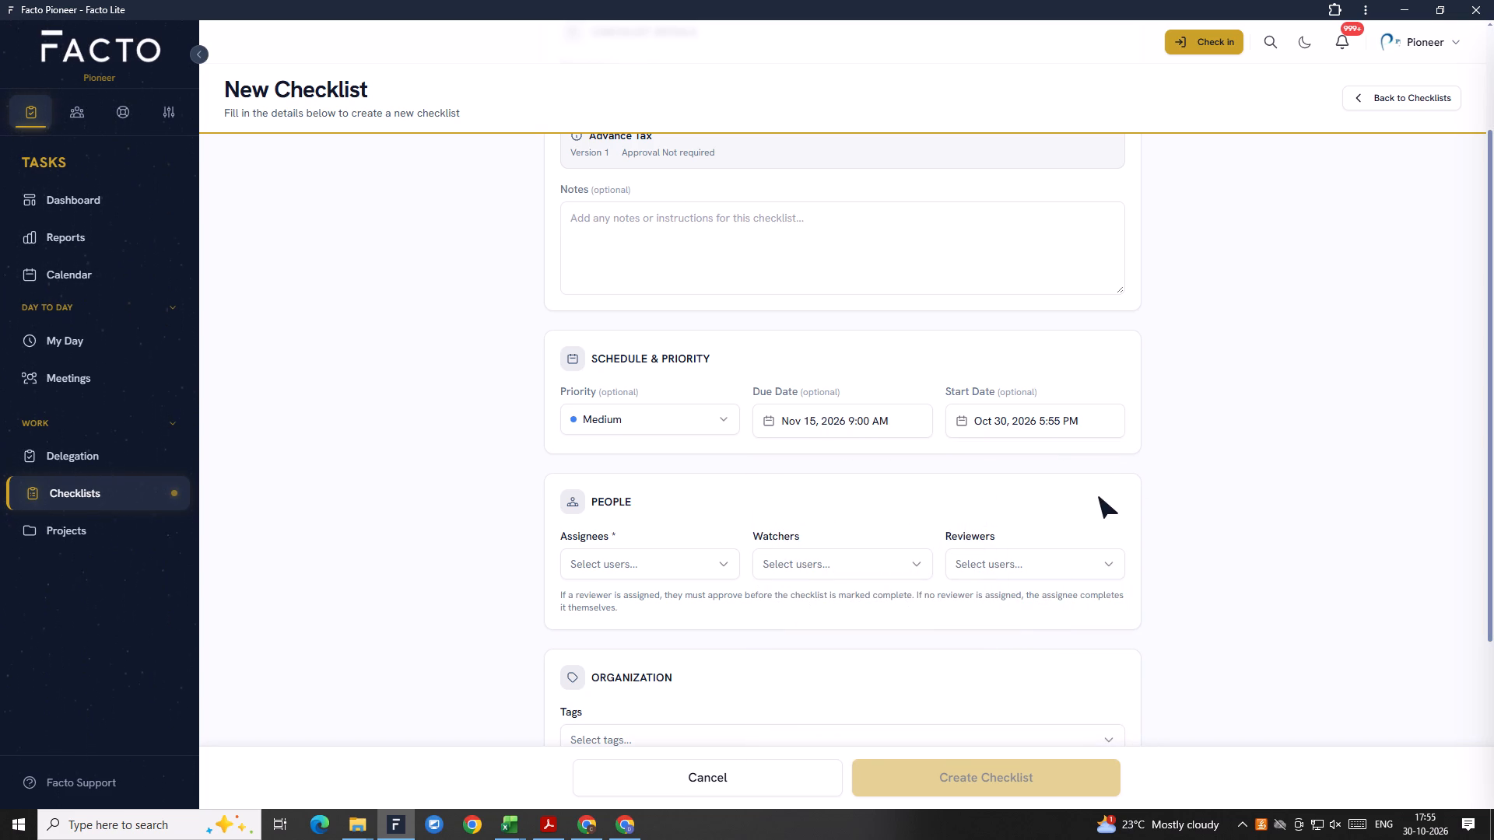
pyautogui.click(997, 411)
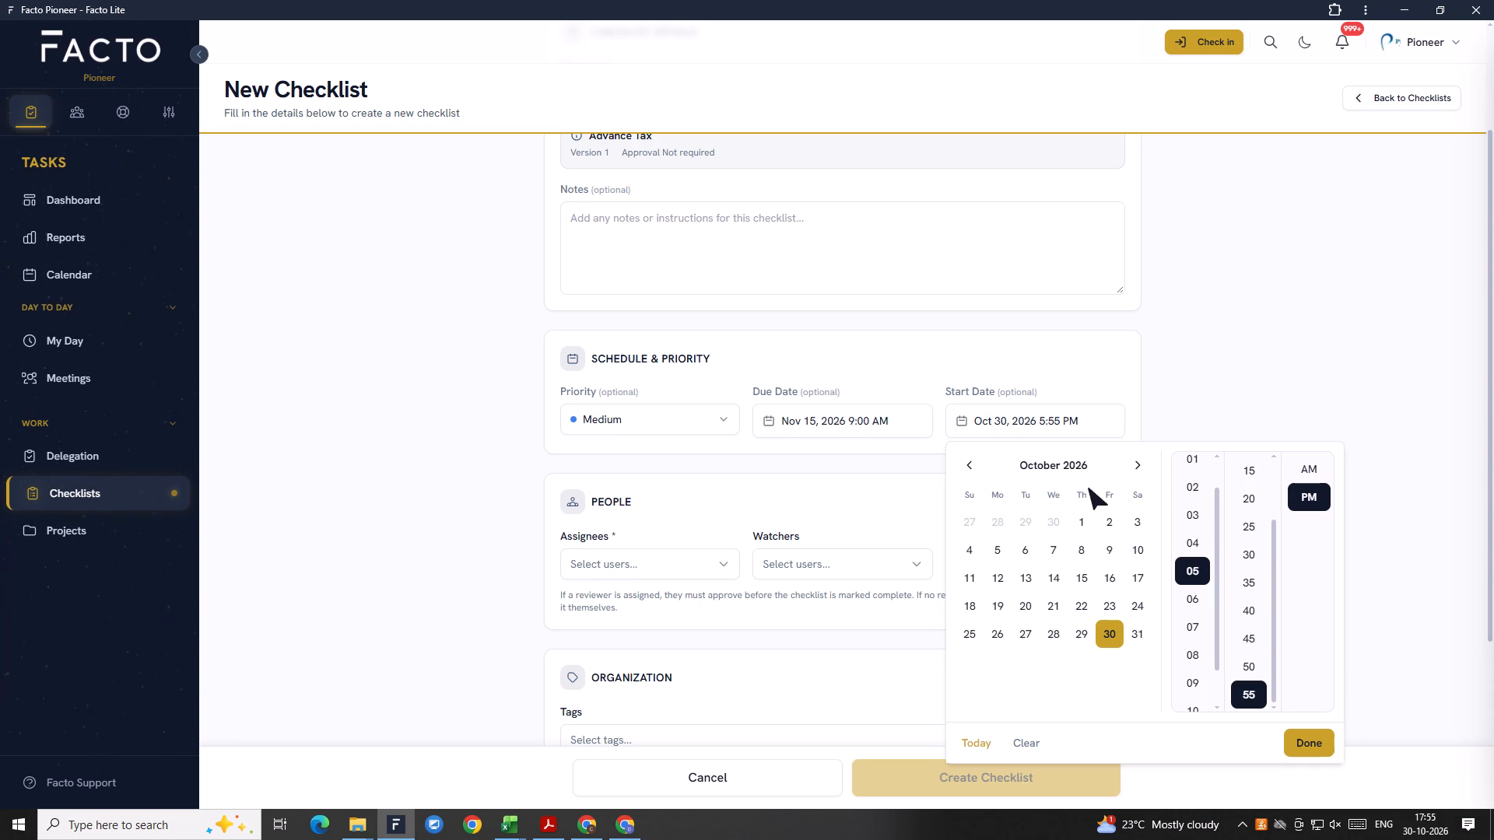
pyautogui.click(1134, 471)
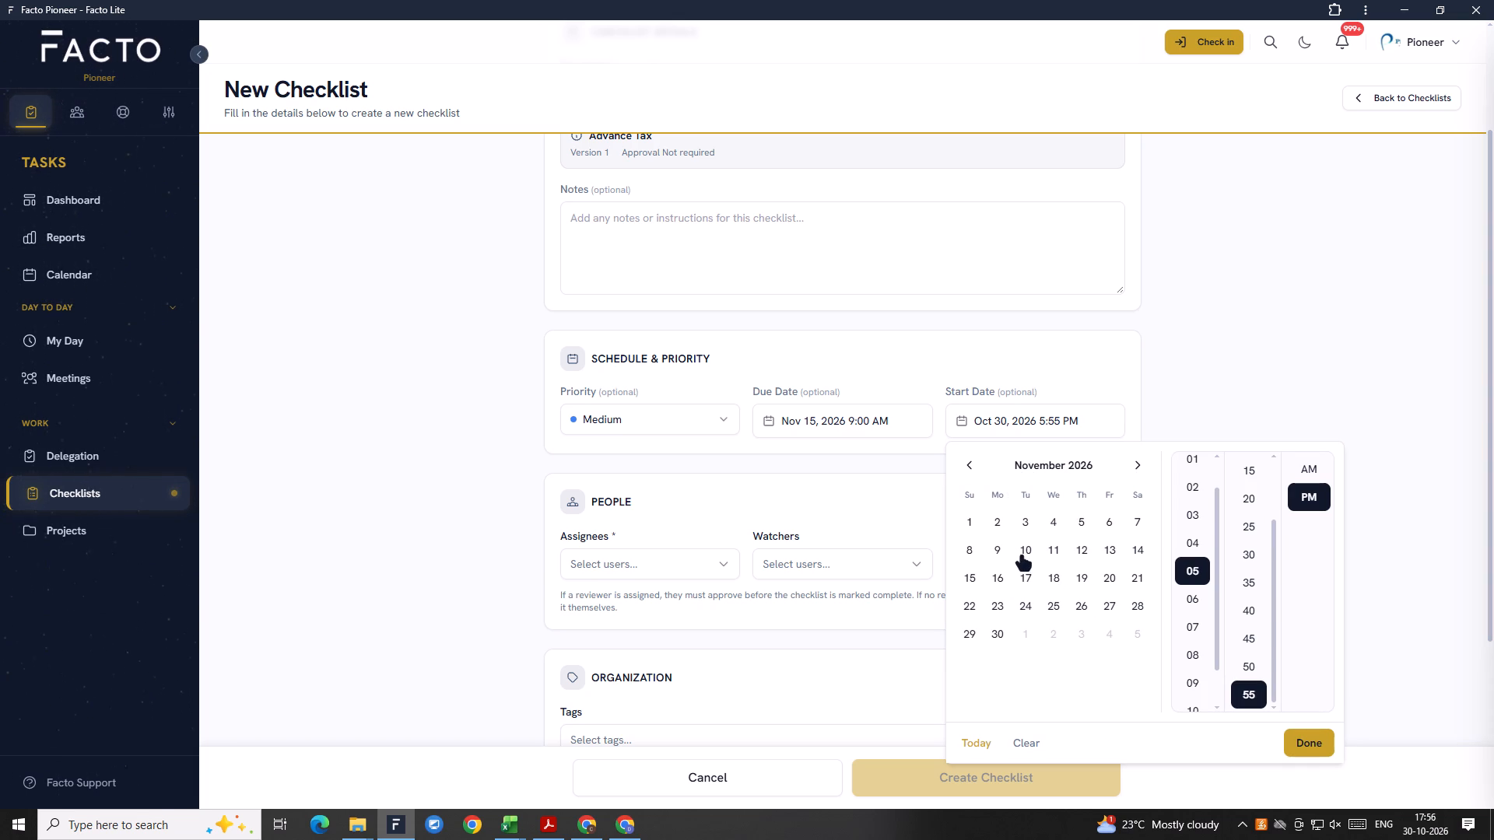
pyautogui.click(1022, 556)
pyautogui.click(1080, 555)
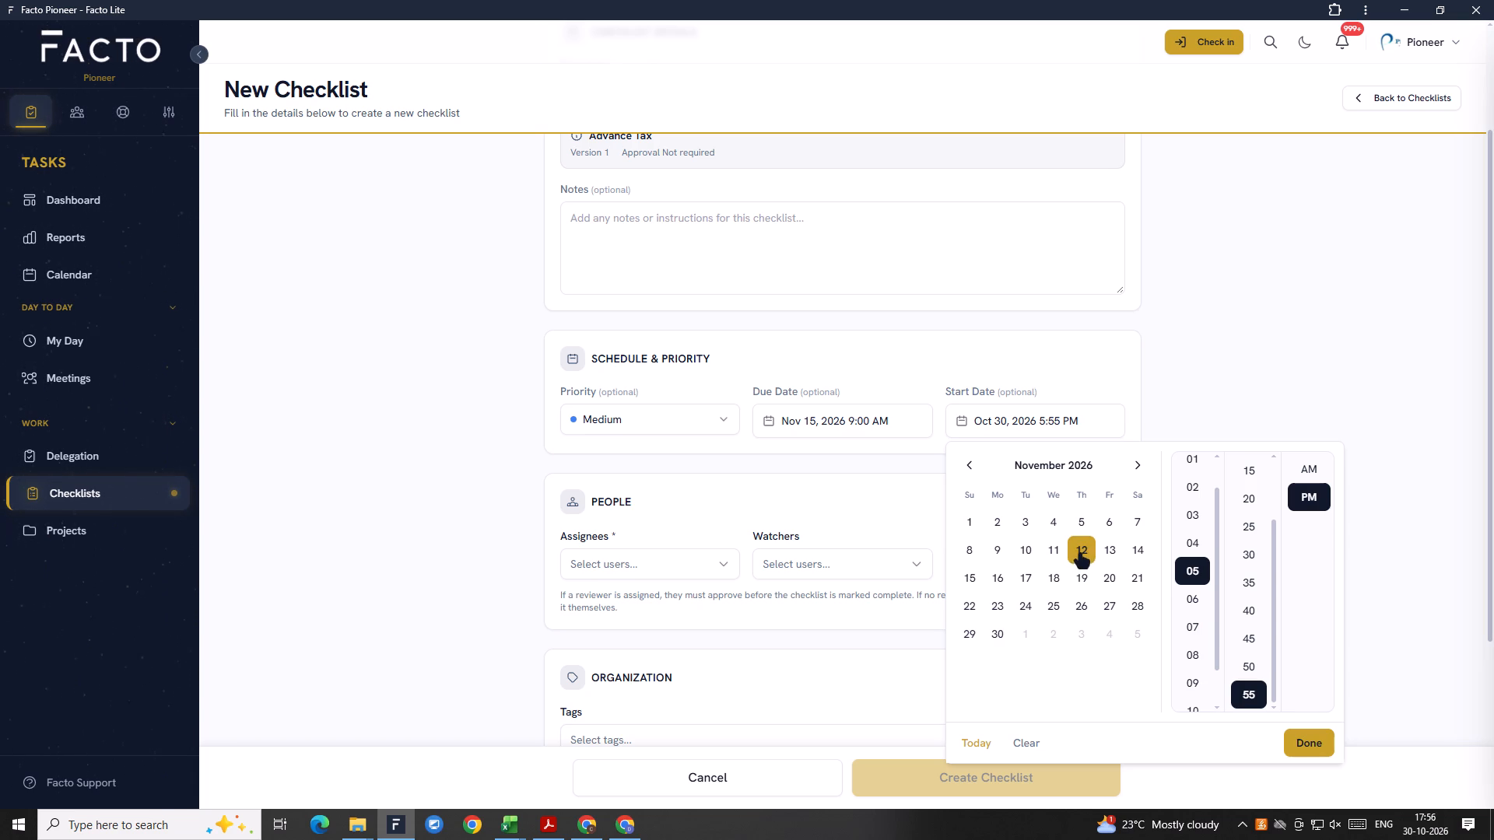
pyautogui.click(1305, 743)
# Select Mohan and Khushboo as assignees of the new Advance Tax checklist.
pyautogui.scroll(-1, 901, 569)
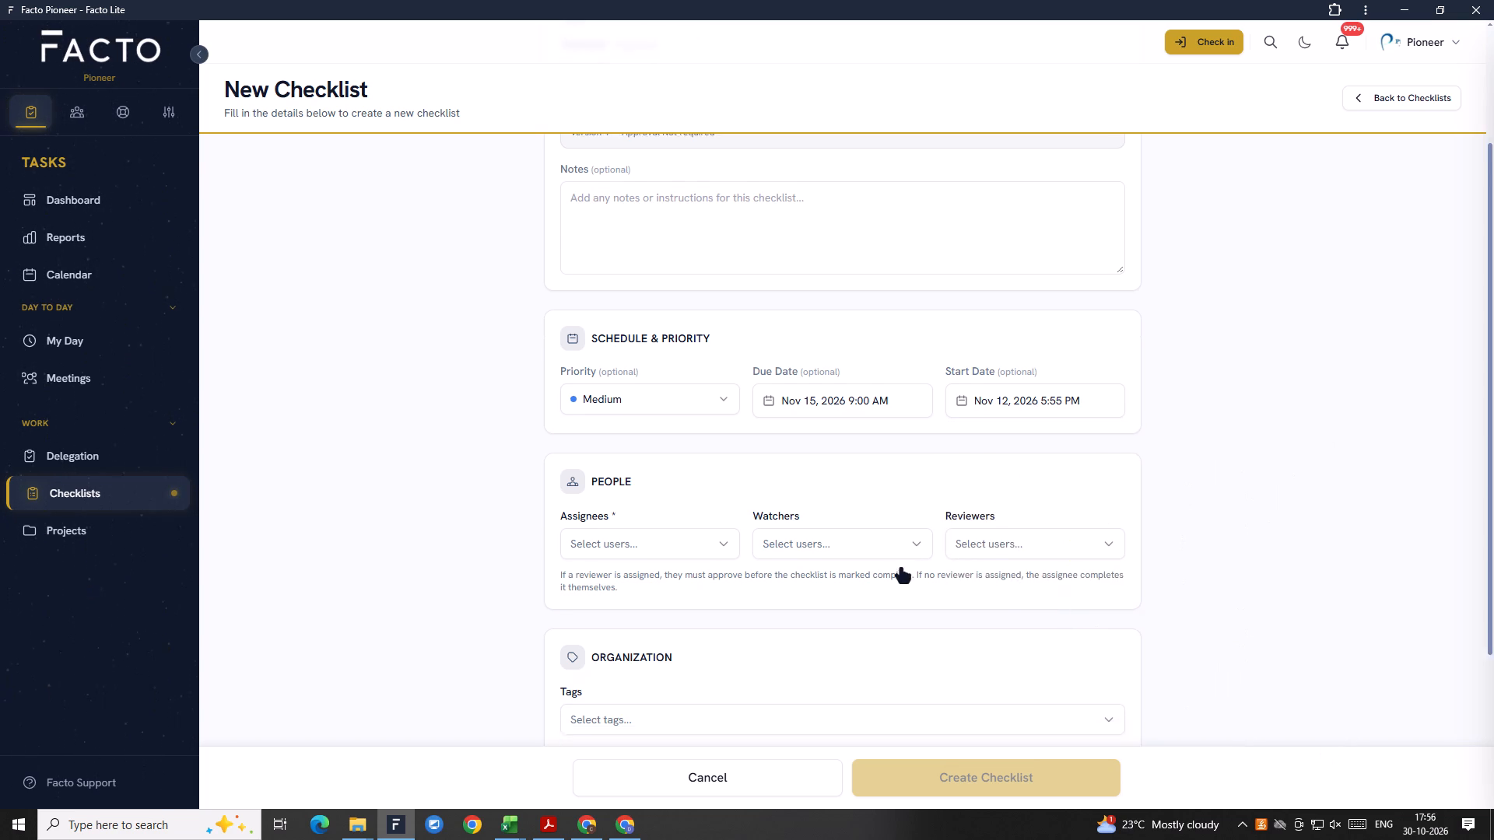
pyautogui.scroll(-1, 871, 564)
pyautogui.click(633, 411)
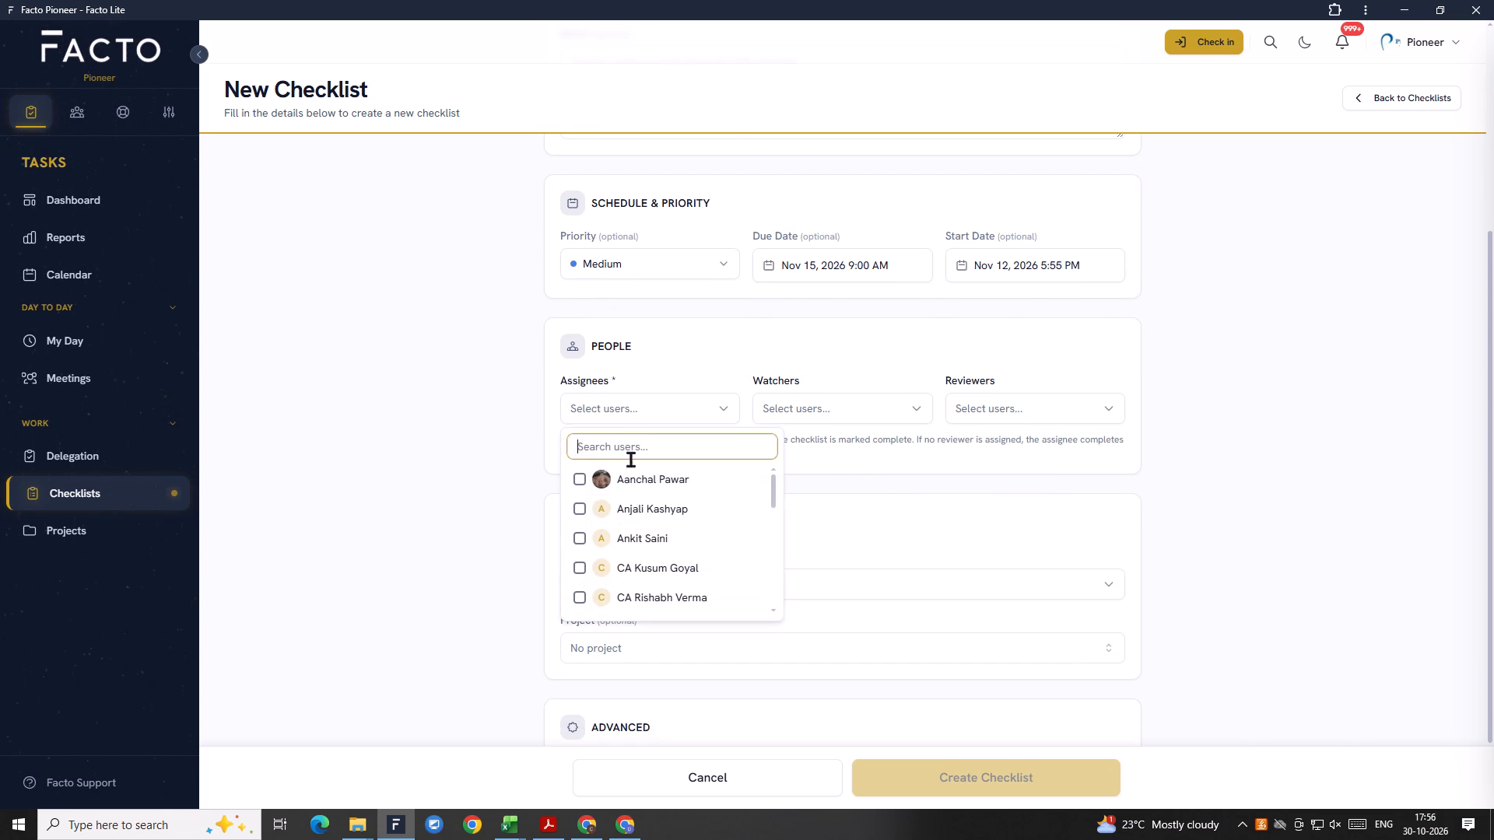
pyautogui.scroll(-2, 636, 492)
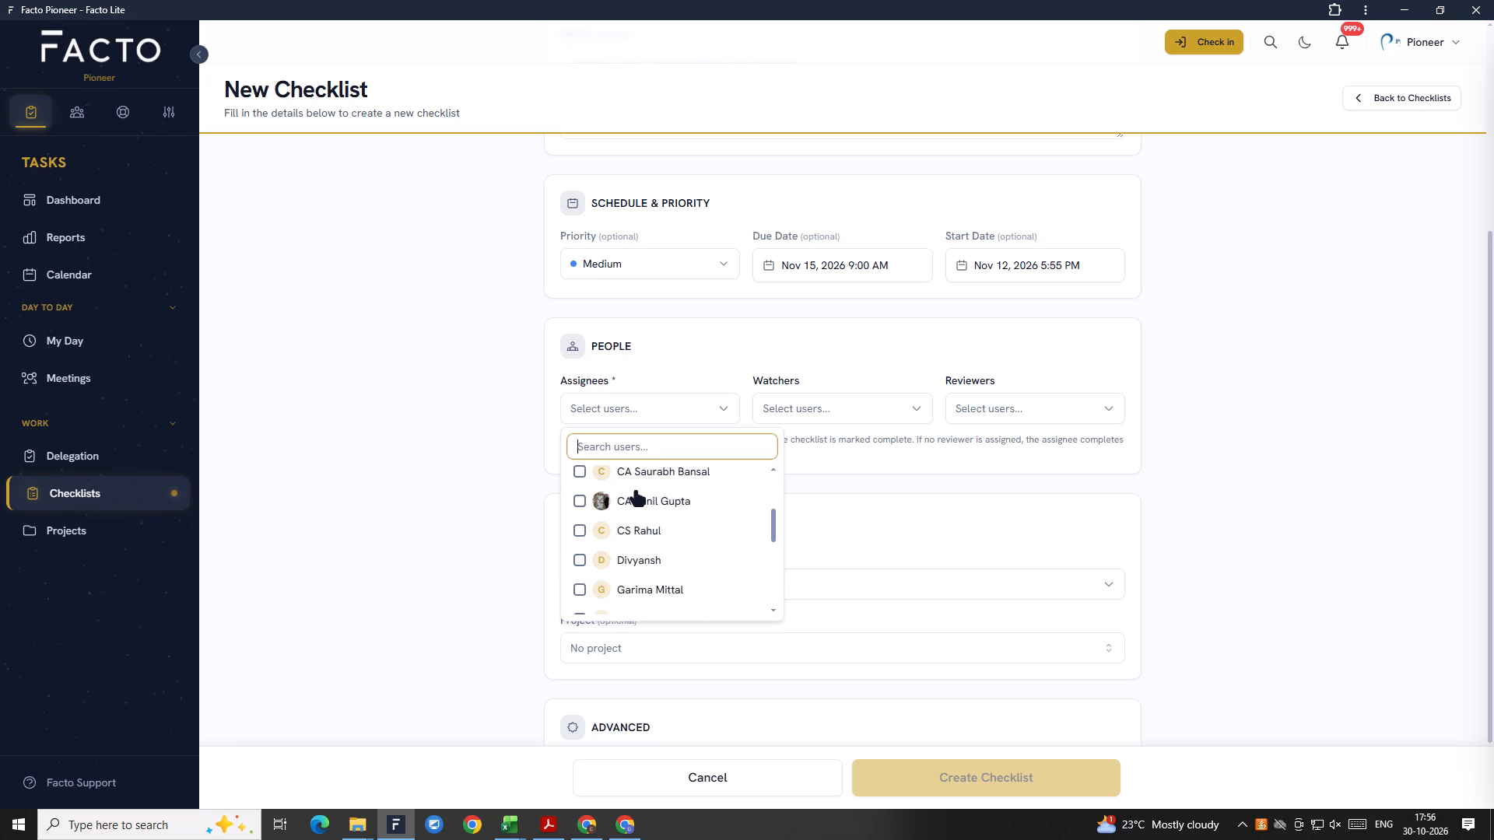
pyautogui.scroll(-2, 636, 492)
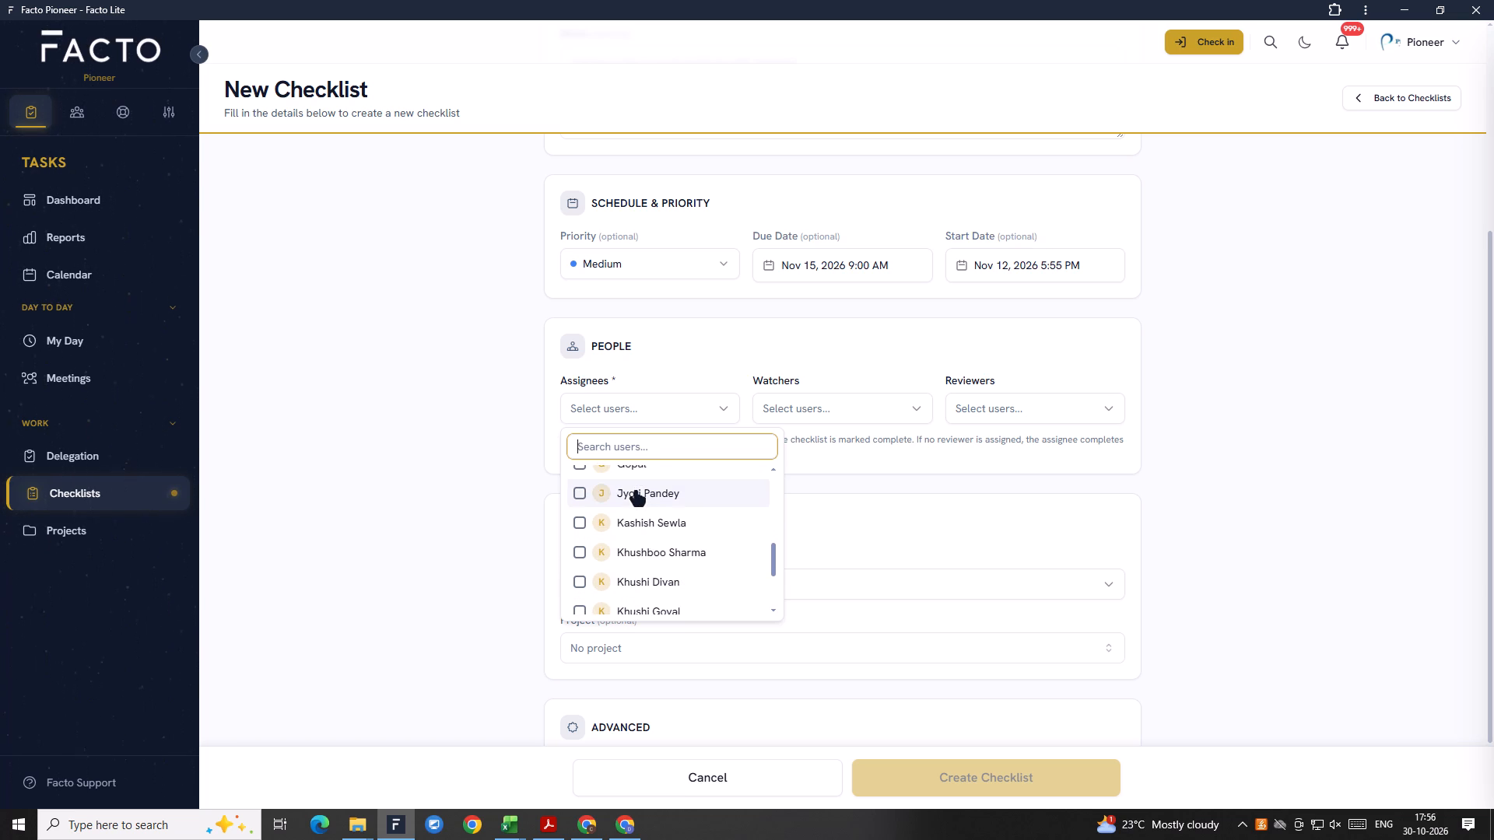
pyautogui.scroll(-3, 636, 492)
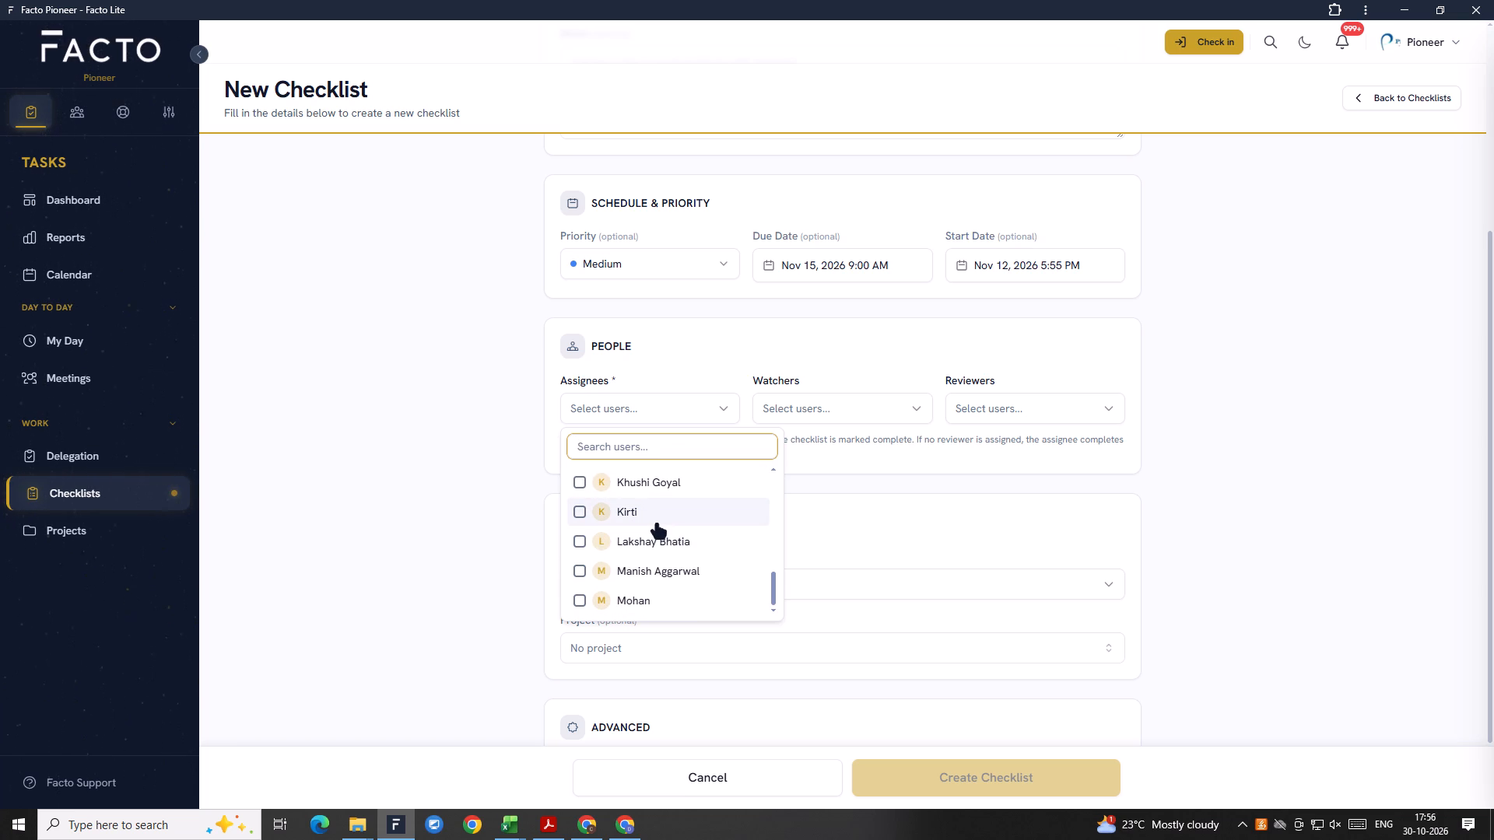
pyautogui.scroll(-2, 657, 525)
pyautogui.click(661, 597)
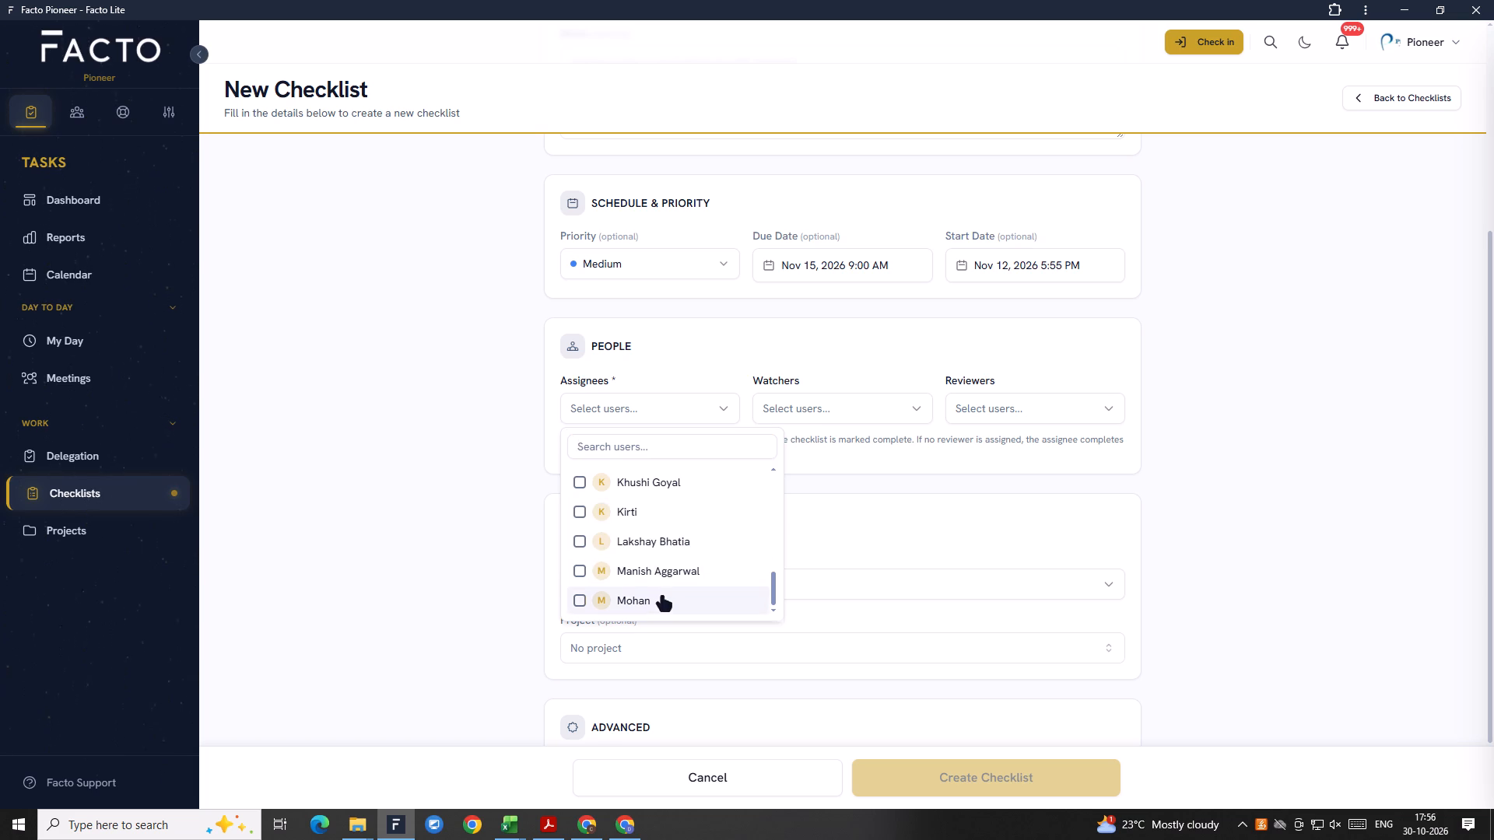
pyautogui.scroll(3, 669, 582)
pyautogui.scroll(-1, 669, 582)
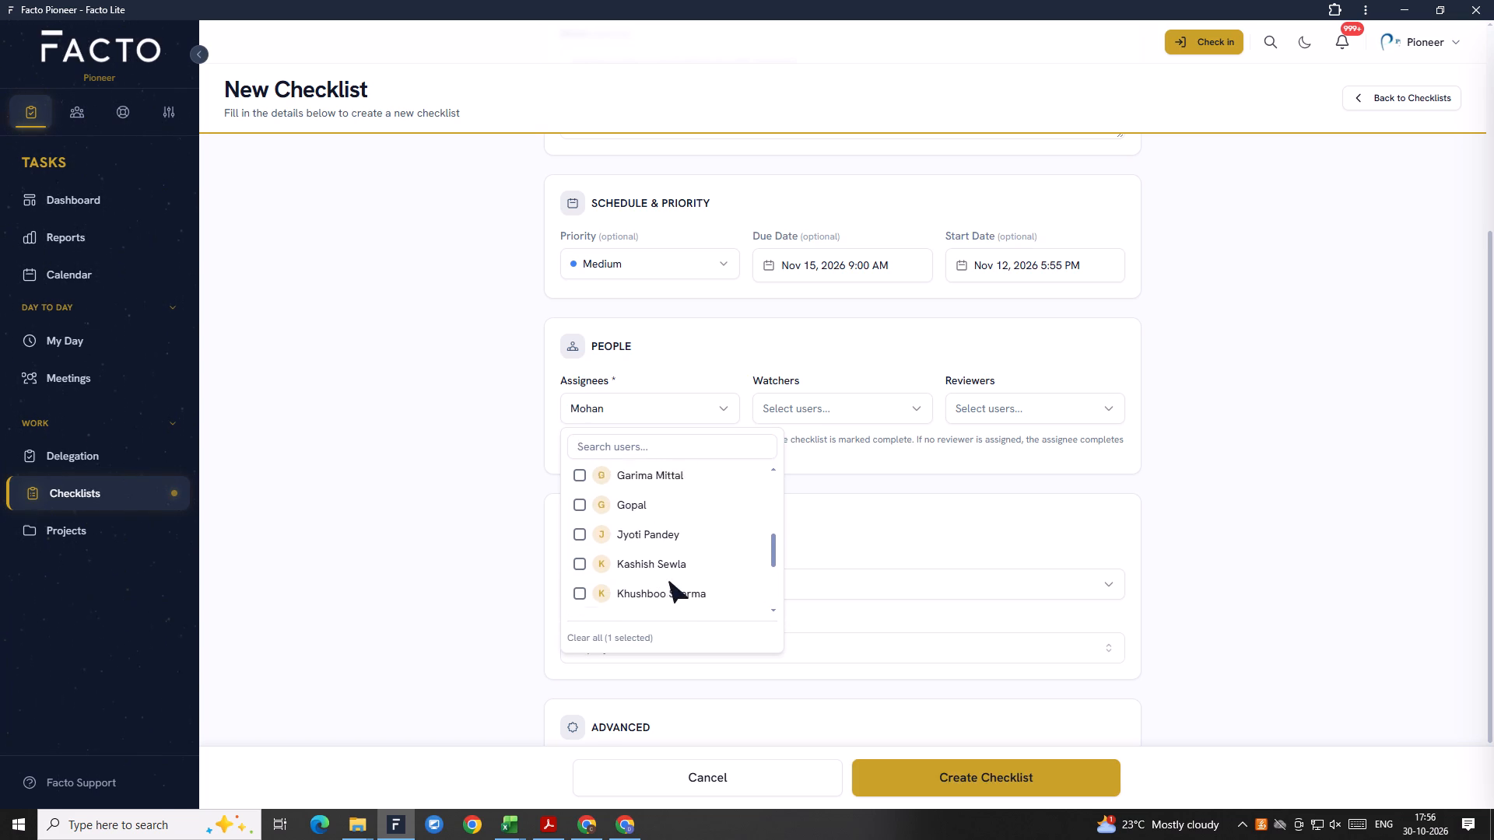
pyautogui.click(669, 581)
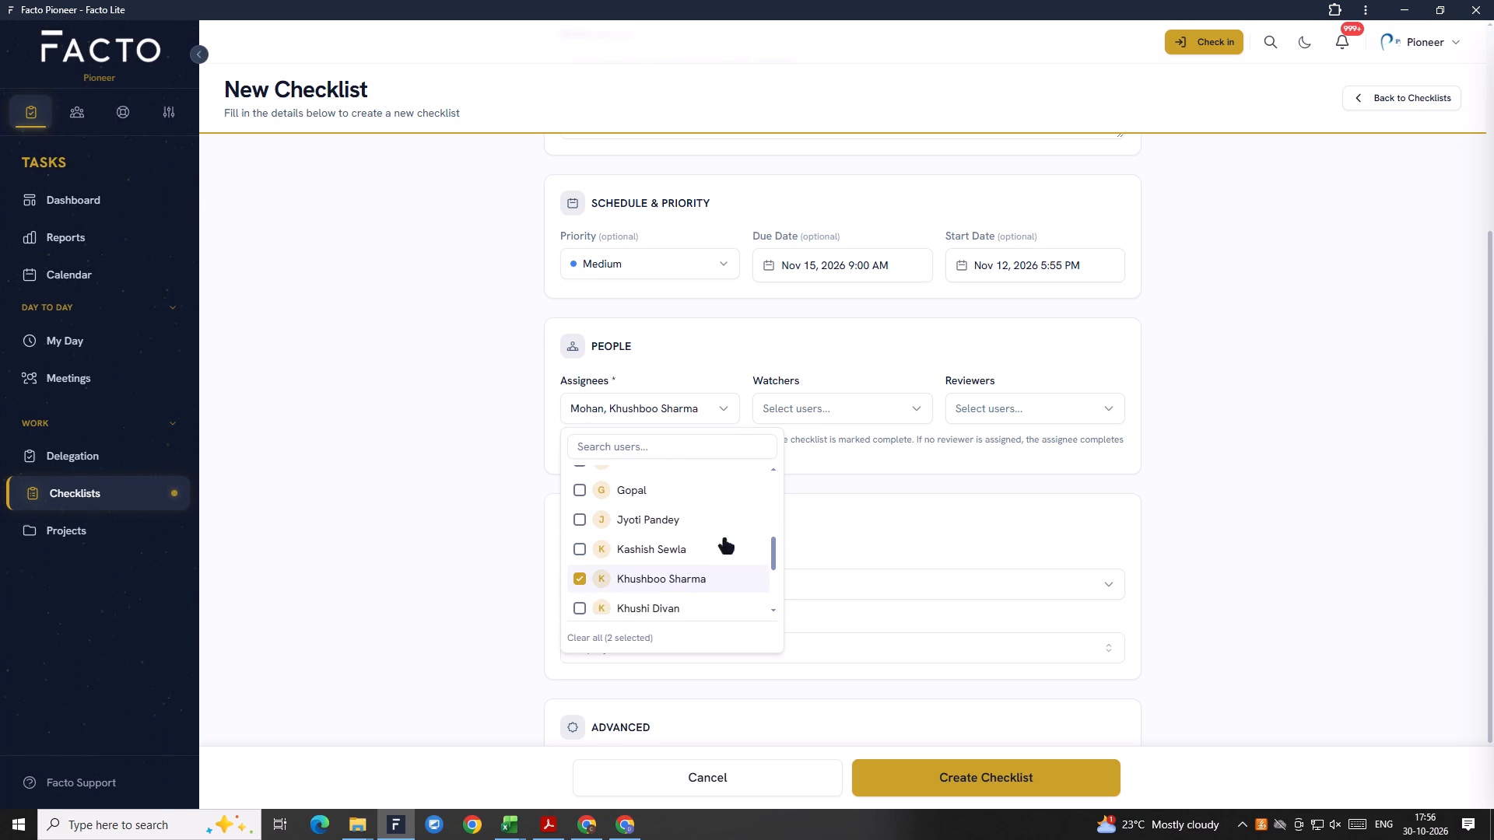
# Select Kashish and CA Saurabh as reviewers of the new Advance Tax checklist.
pyautogui.click(972, 407)
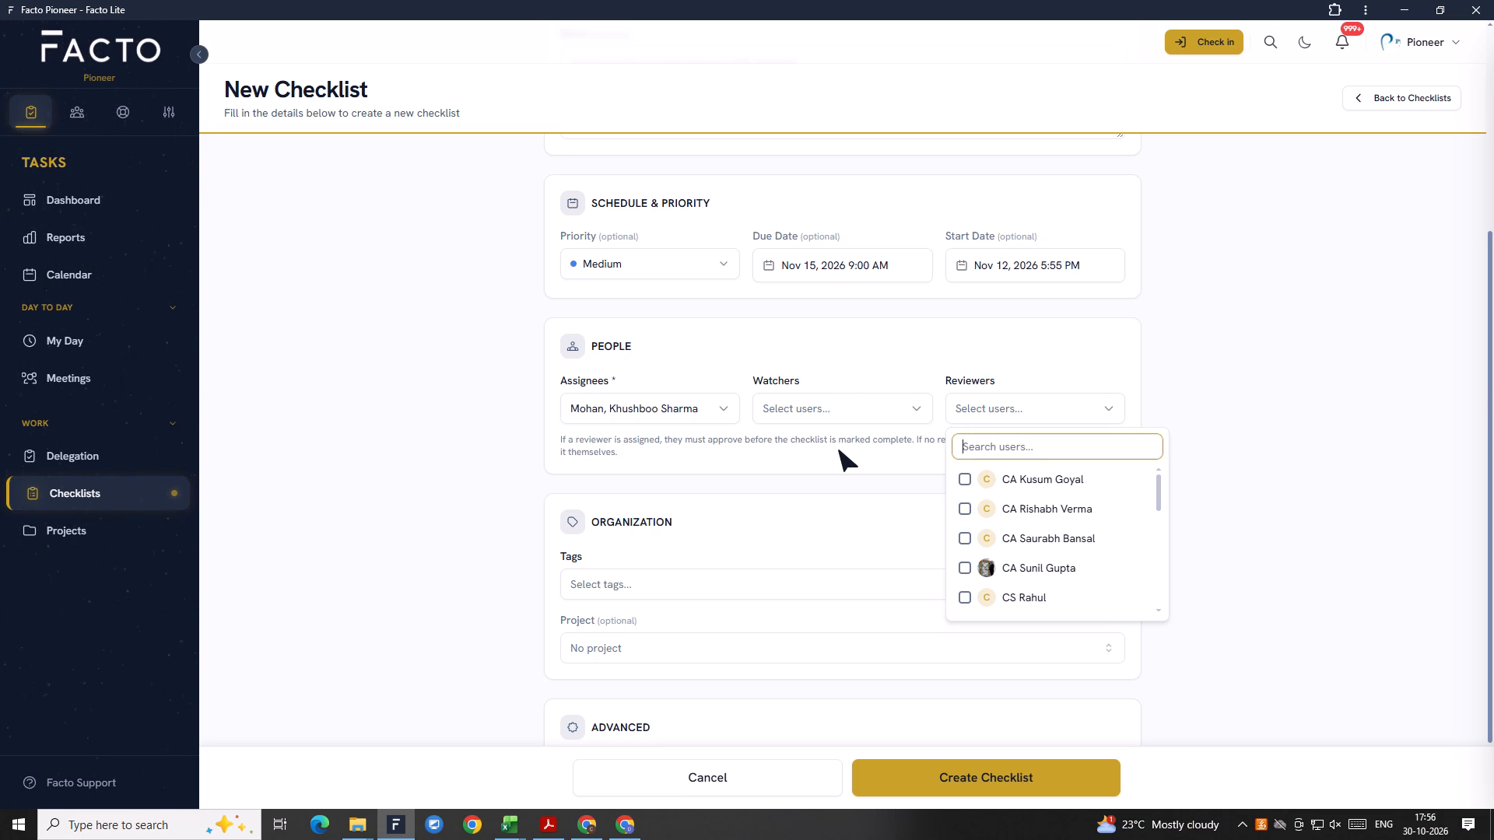
pyautogui.scroll(-1, 839, 450)
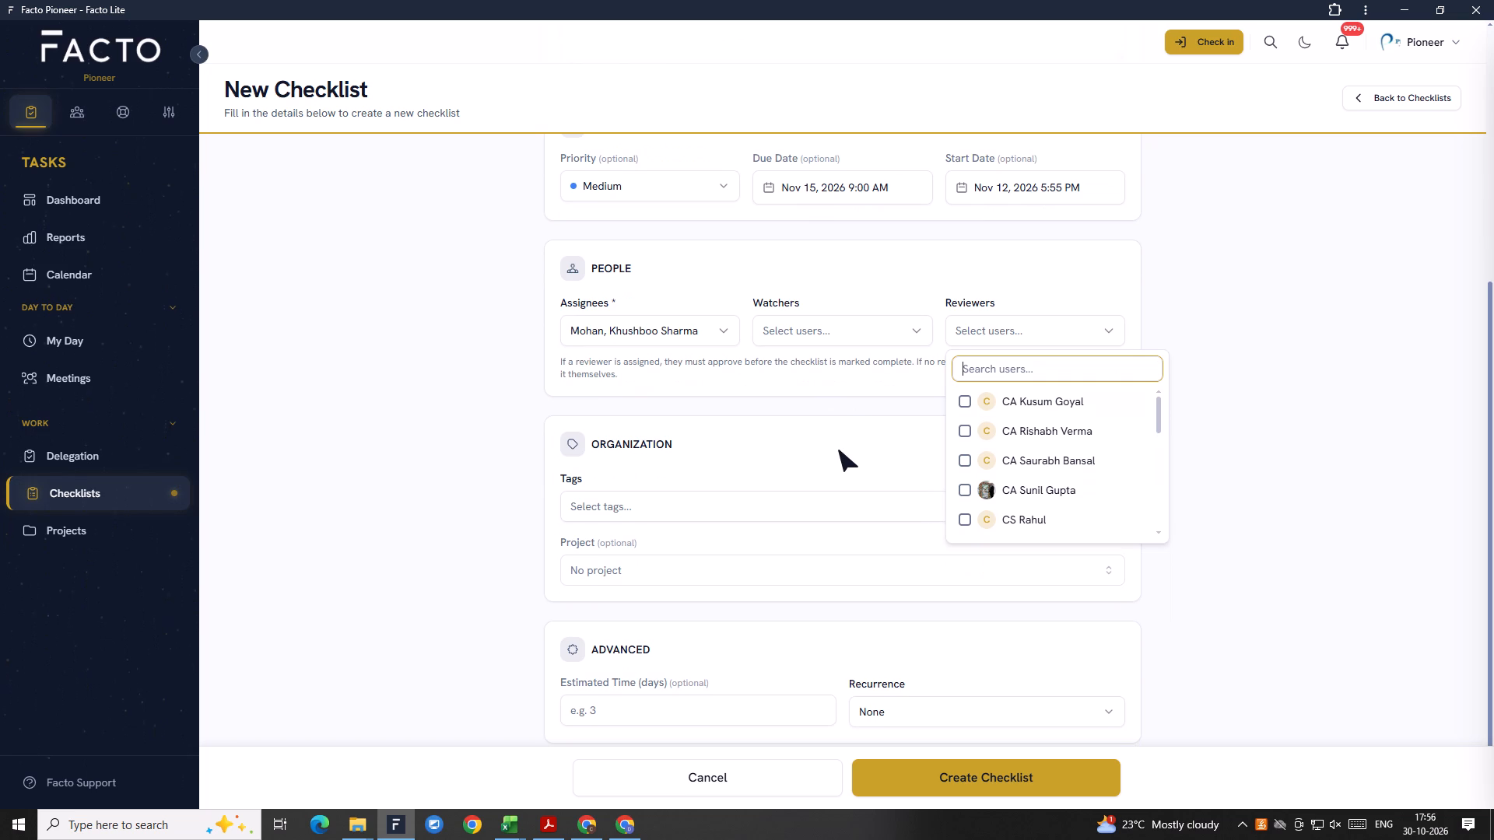
pyautogui.scroll(-4, 1019, 483)
pyautogui.scroll(2, 1015, 480)
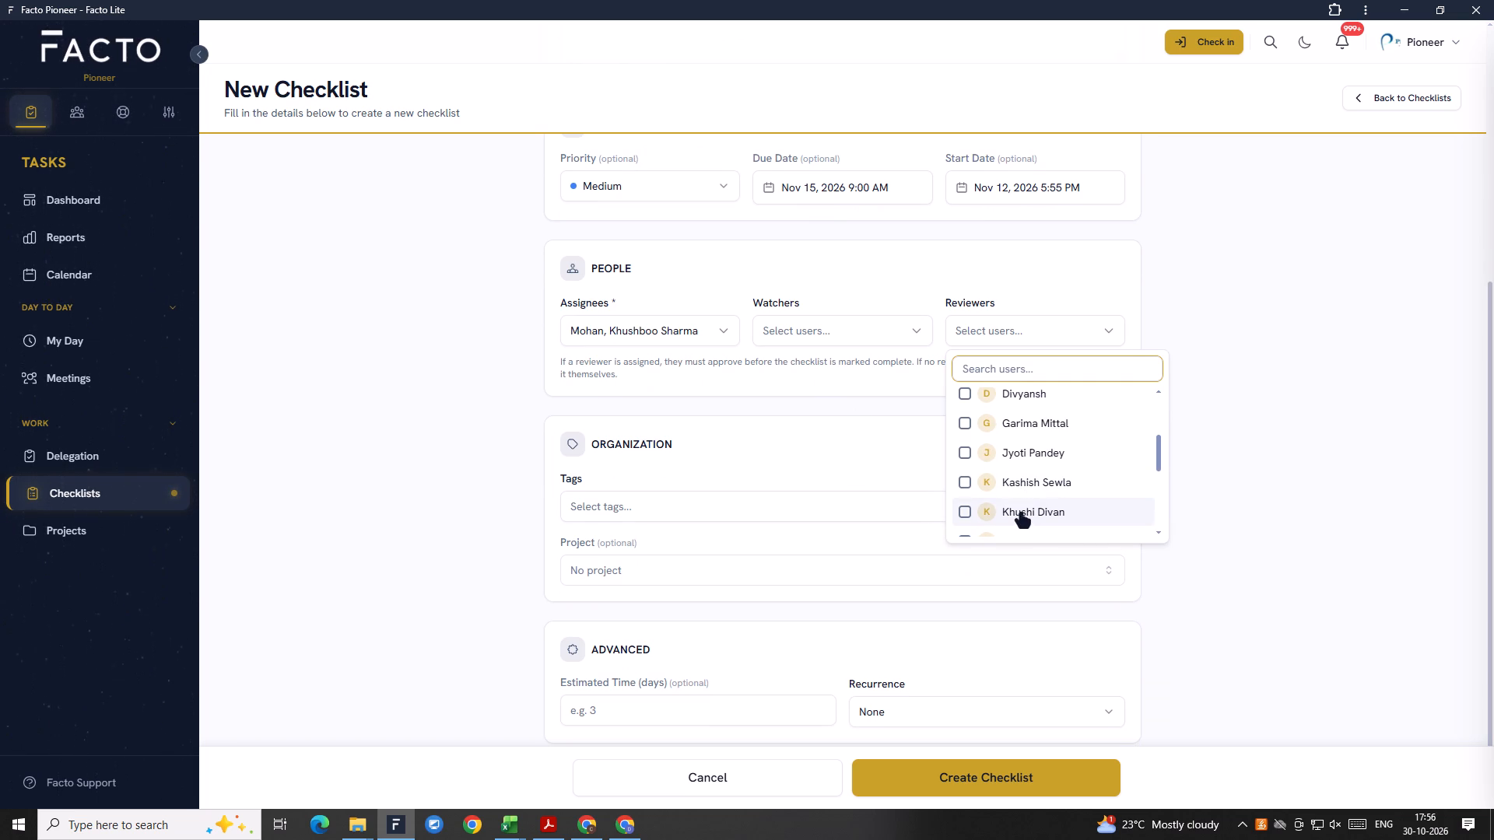
pyautogui.click(1021, 490)
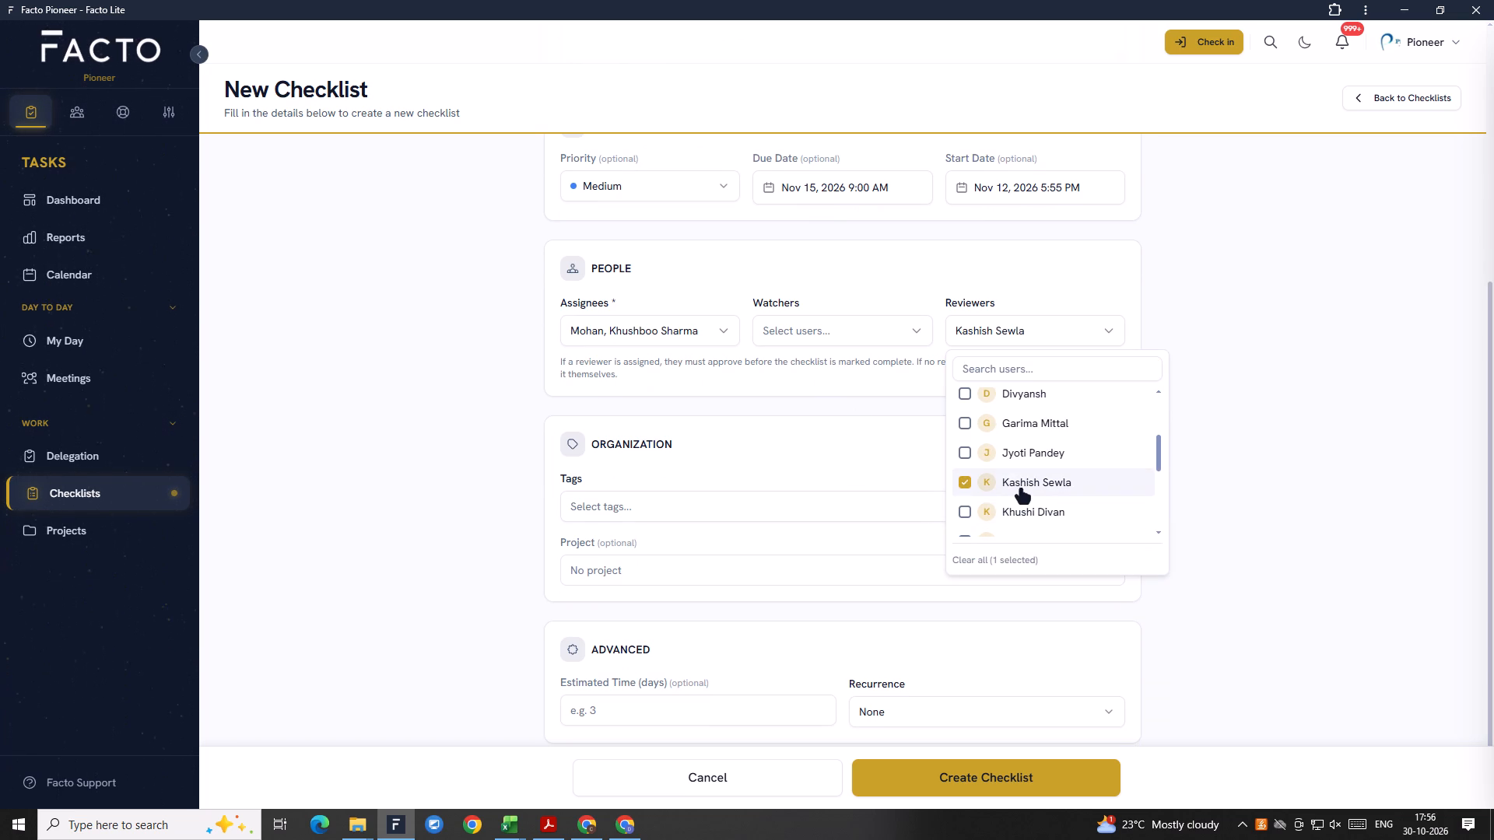
pyautogui.scroll(-7, 1021, 490)
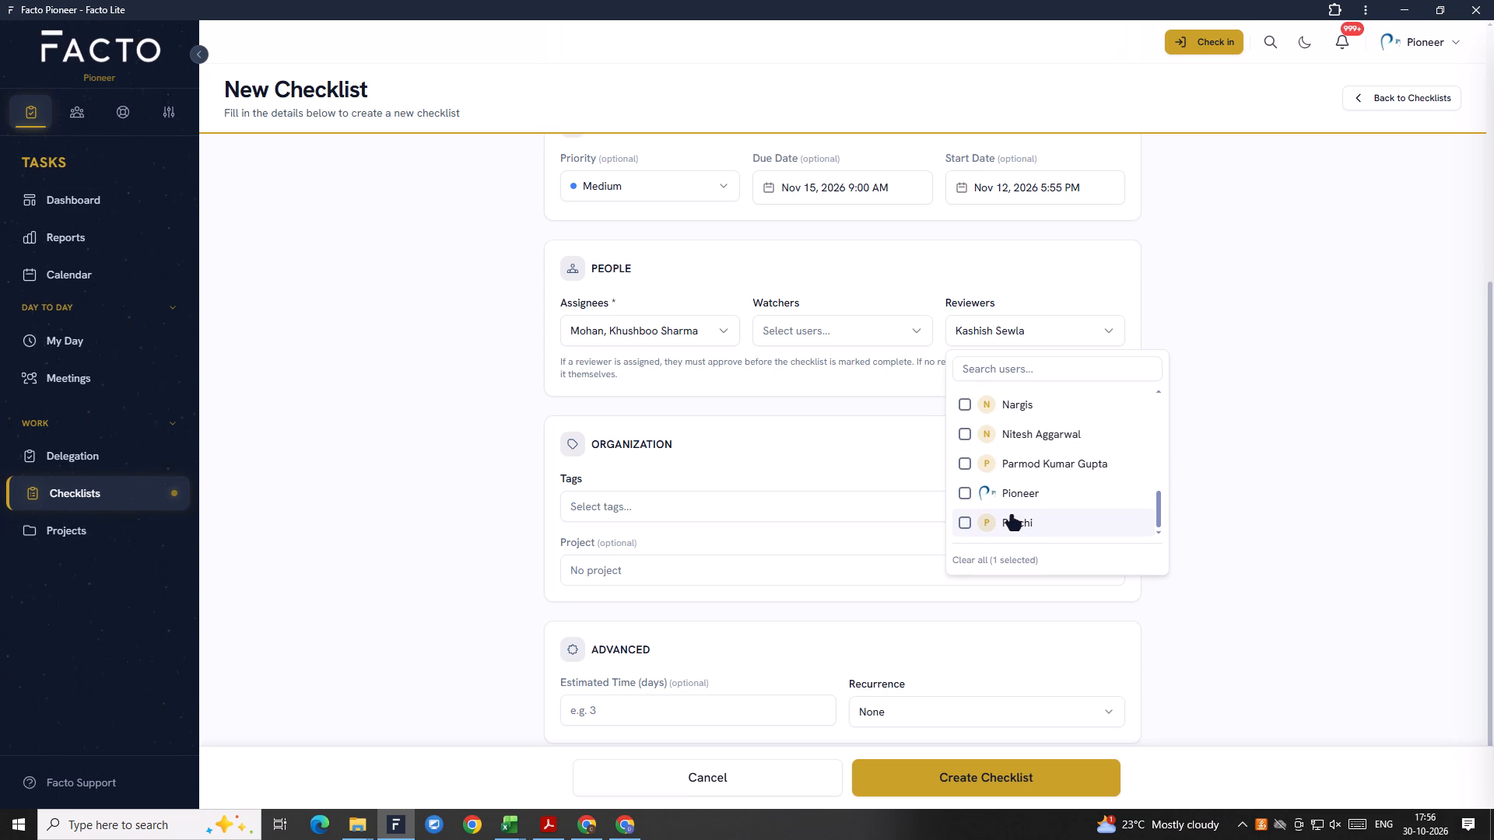
pyautogui.scroll(1, 1012, 516)
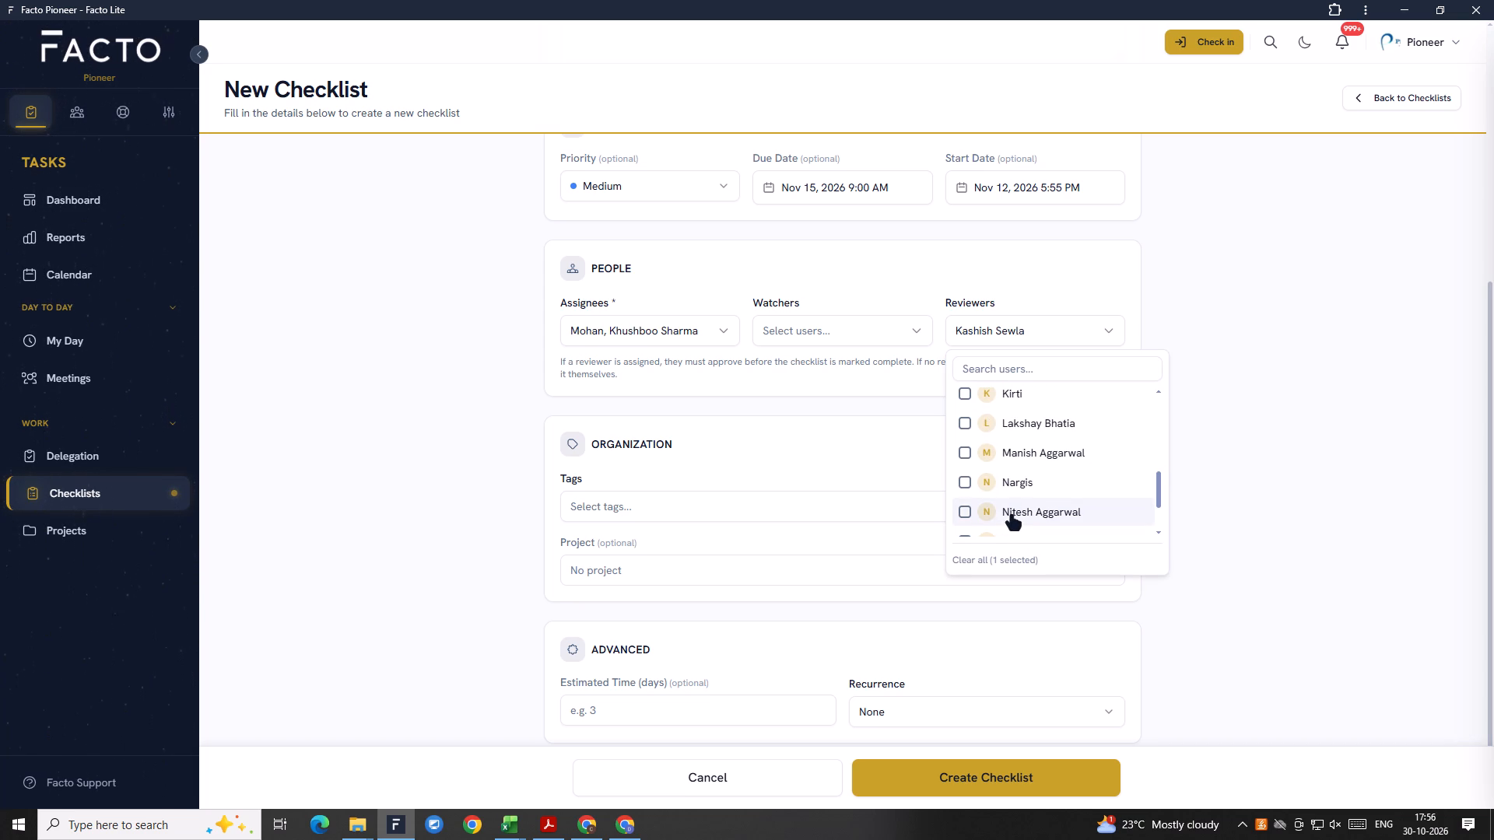
pyautogui.scroll(3, 997, 506)
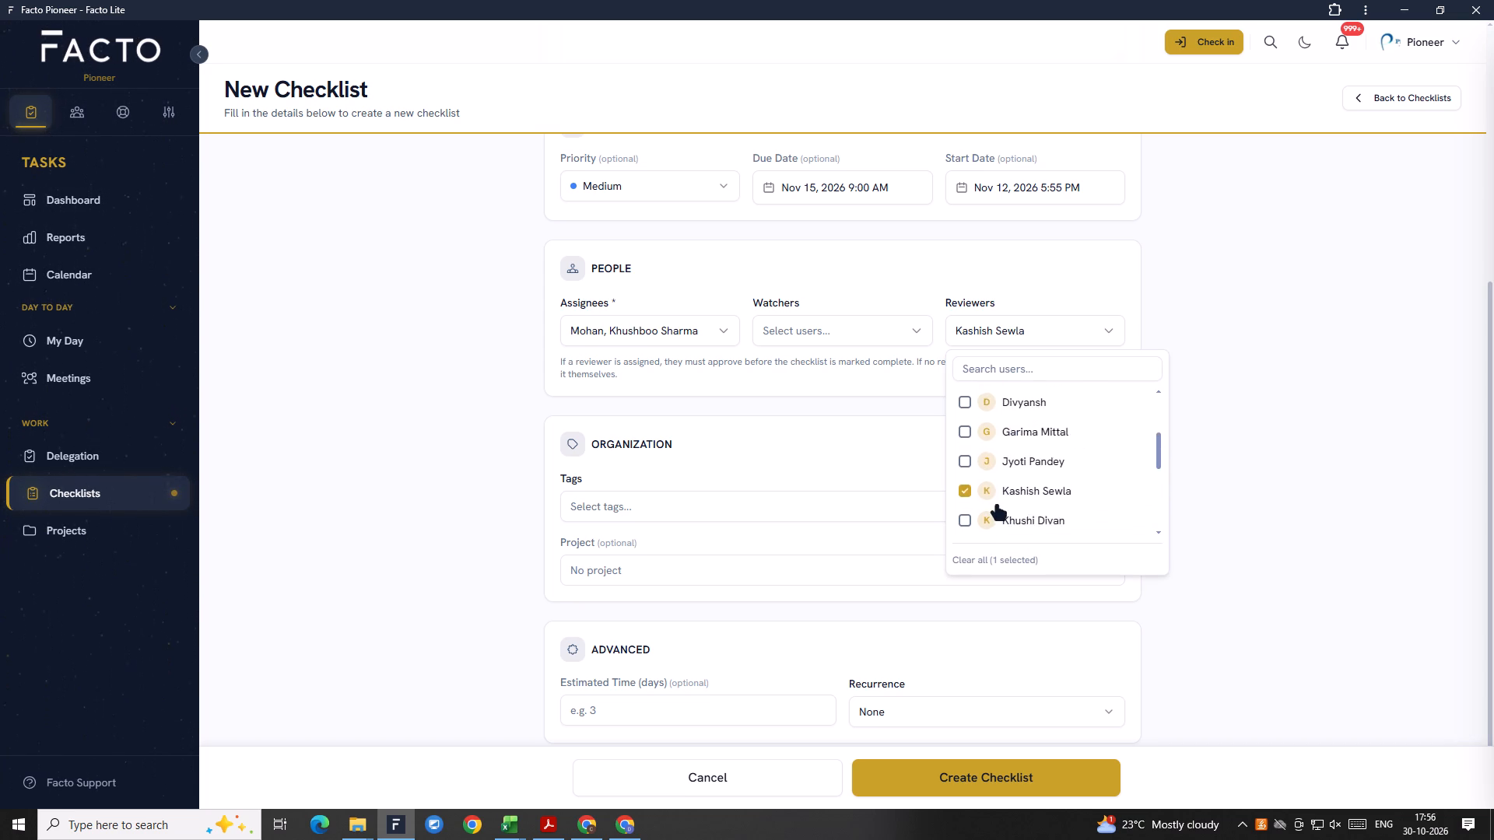
pyautogui.scroll(5, 997, 506)
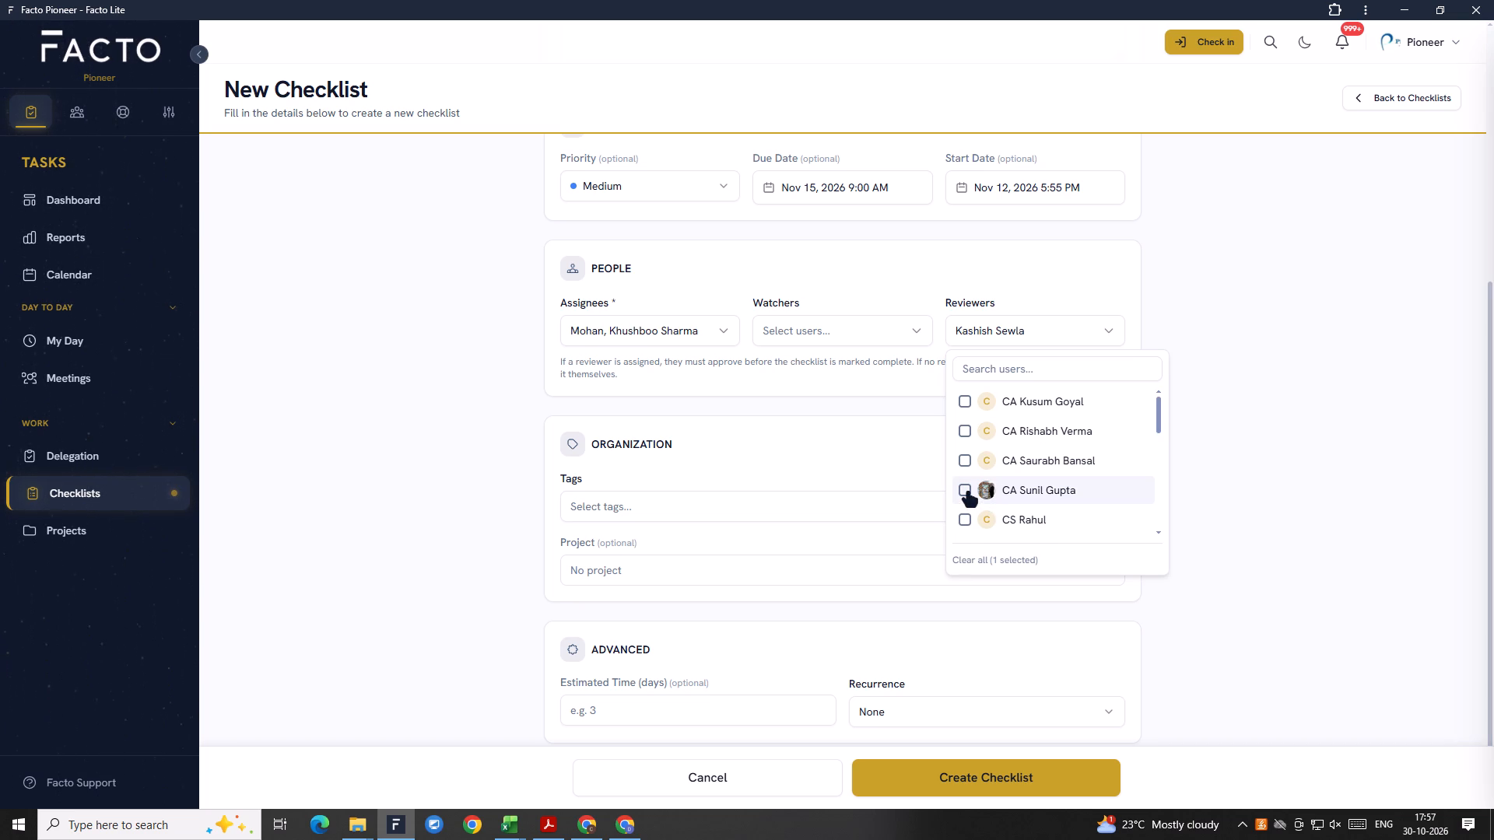
pyautogui.click(994, 460)
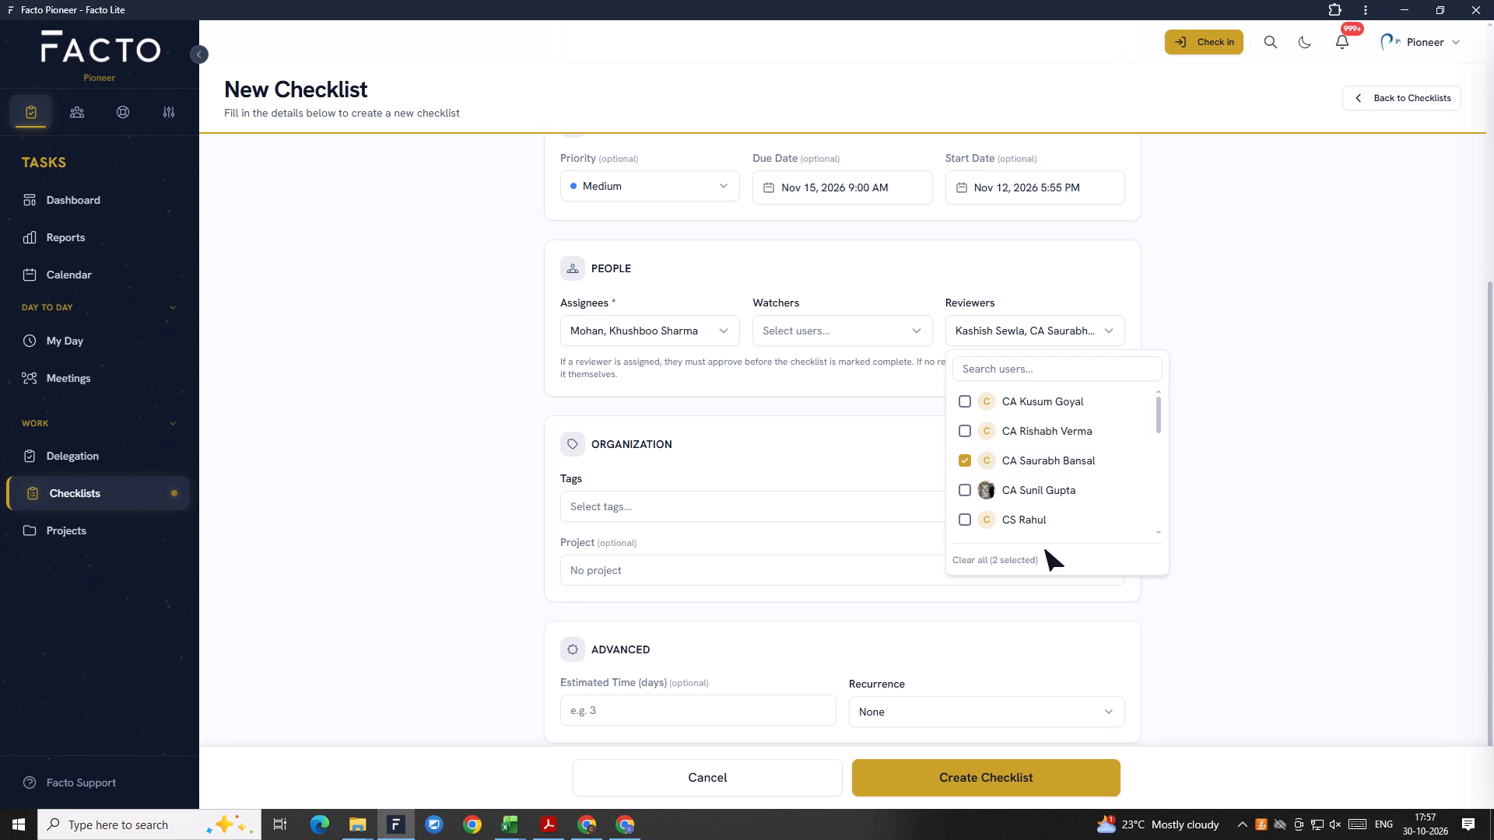
# Create the Advance Tax checklist with the entered dates, assignees and reviewers.
pyautogui.scroll(-1, 1045, 551)
pyautogui.click(991, 782)
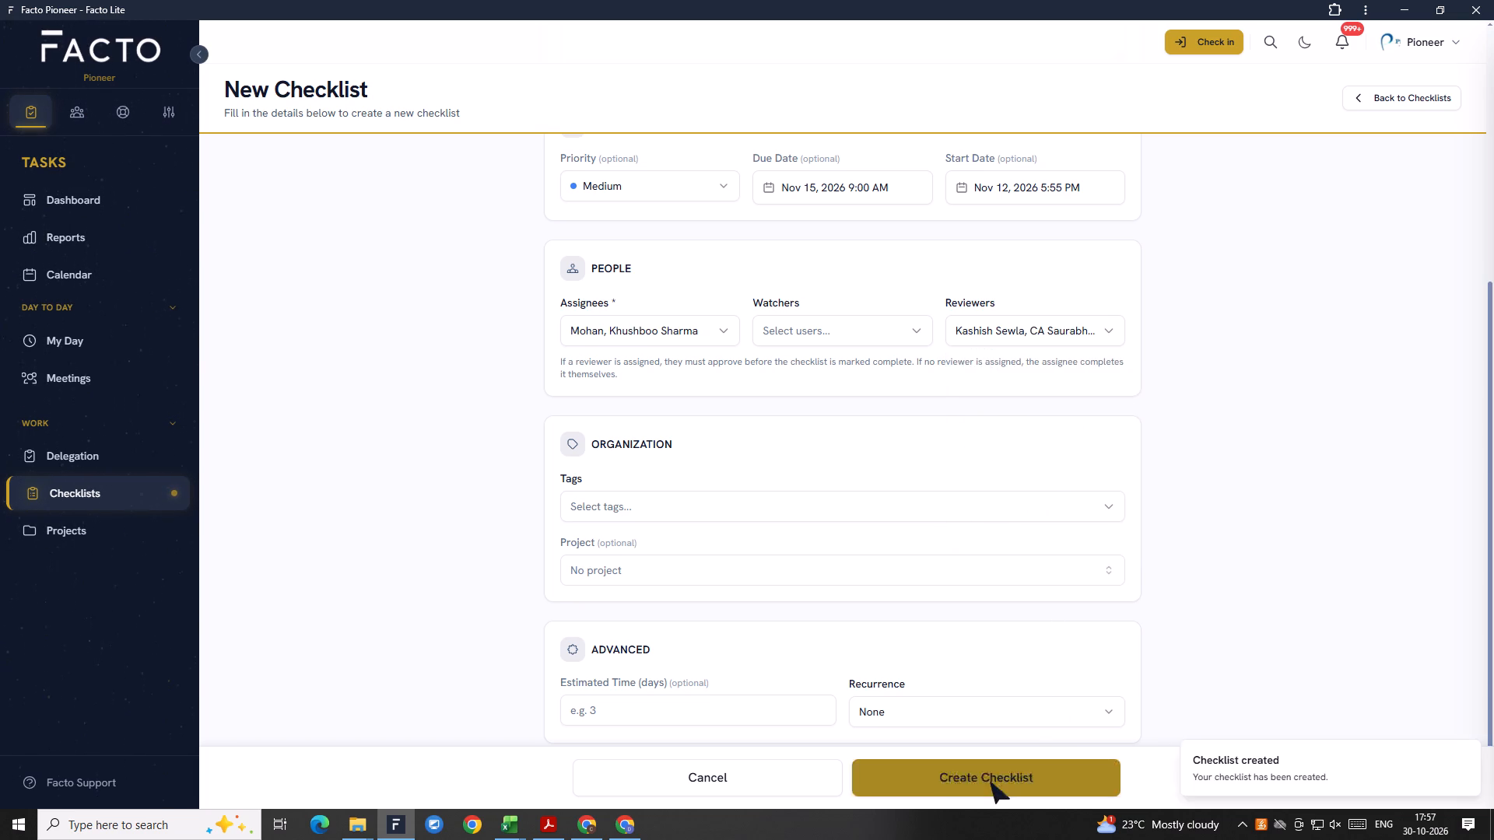
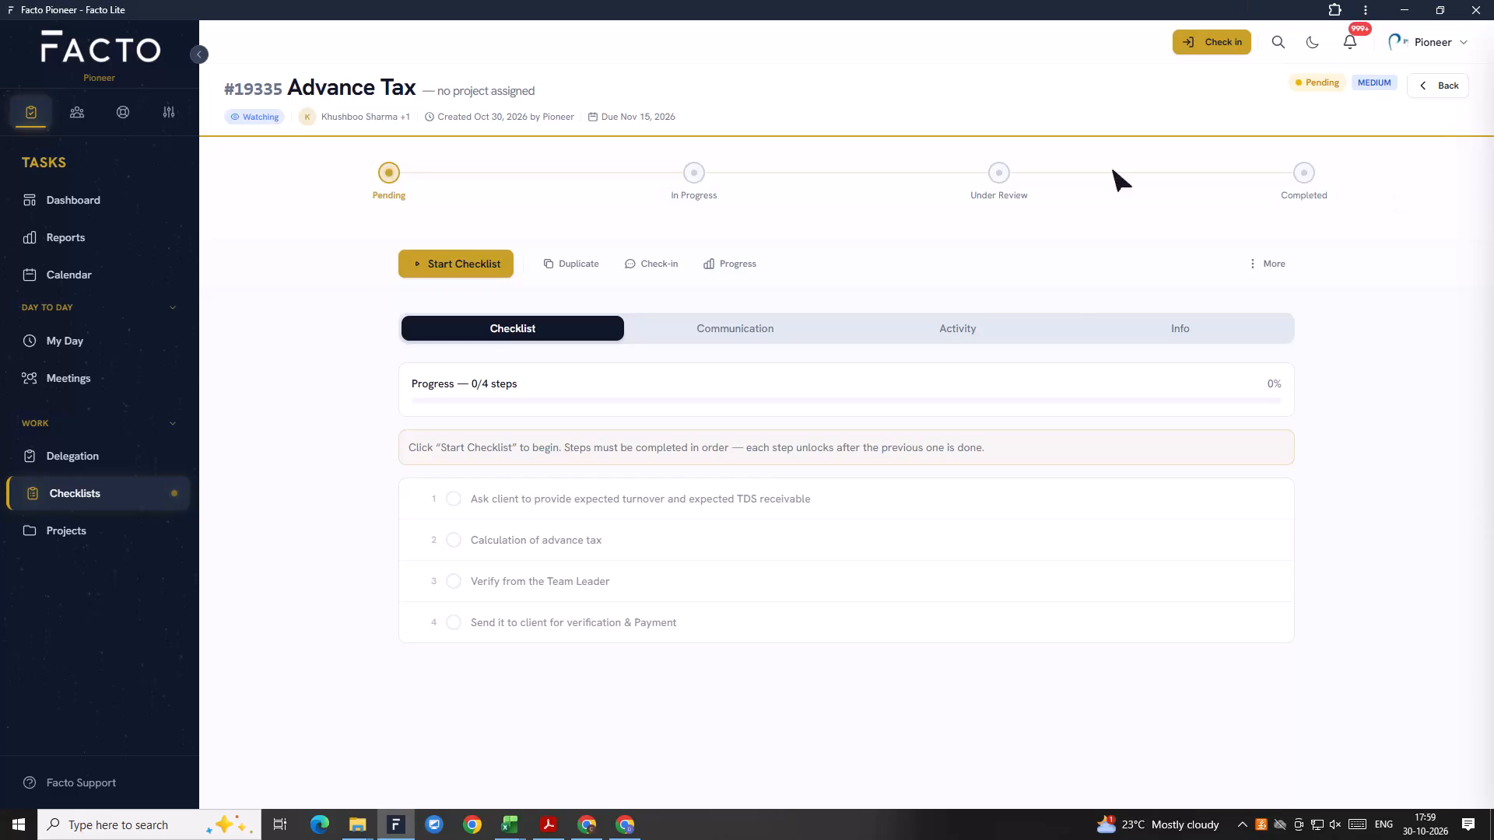
# Open the new Advance Tax checklist from the checklist list and show its info details.
pyautogui.scroll(3, 1065, 302)
pyautogui.click(118, 497)
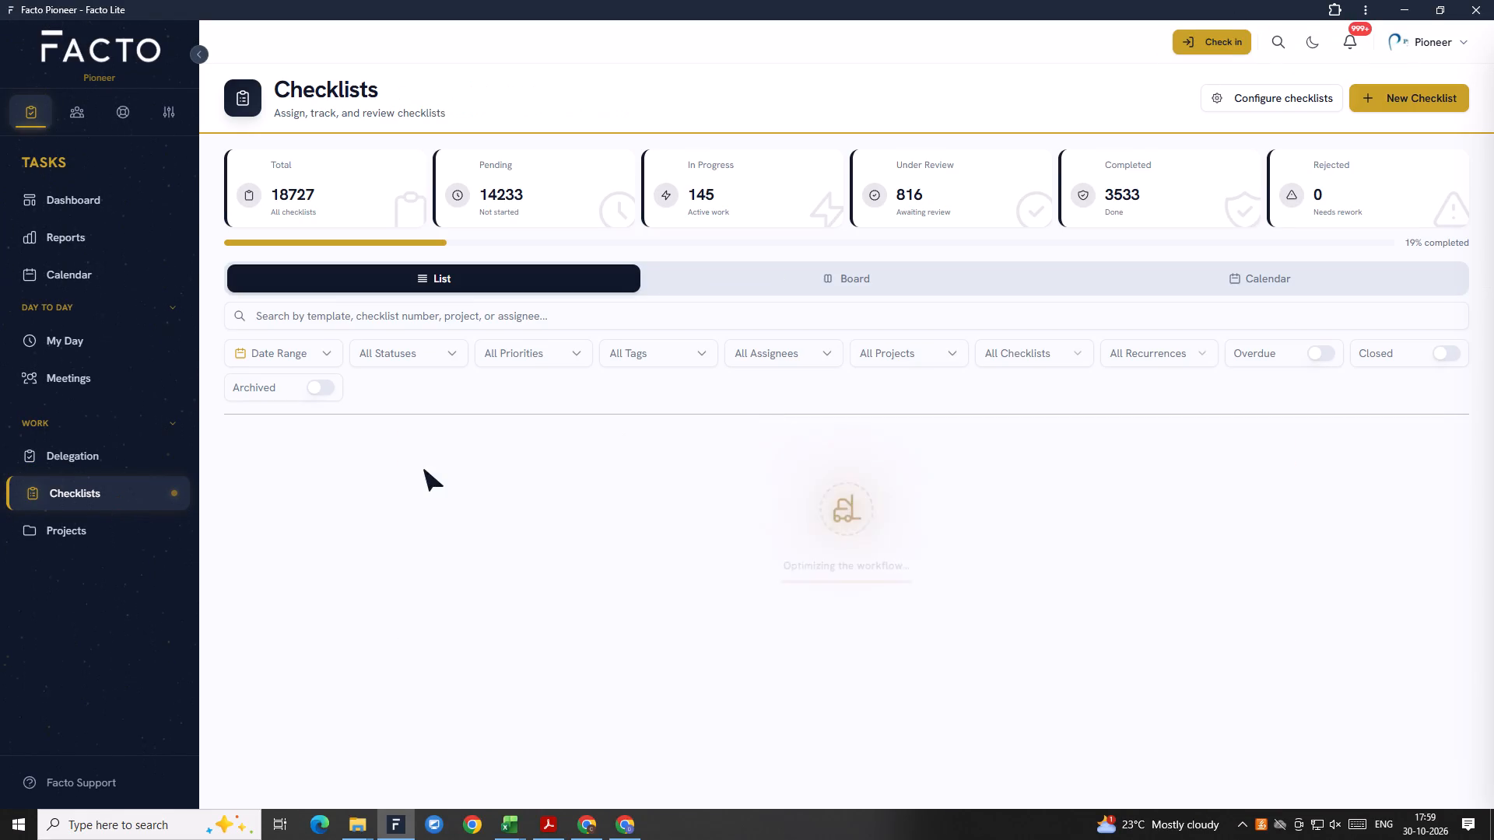
pyautogui.click(132, 493)
pyautogui.click(798, 352)
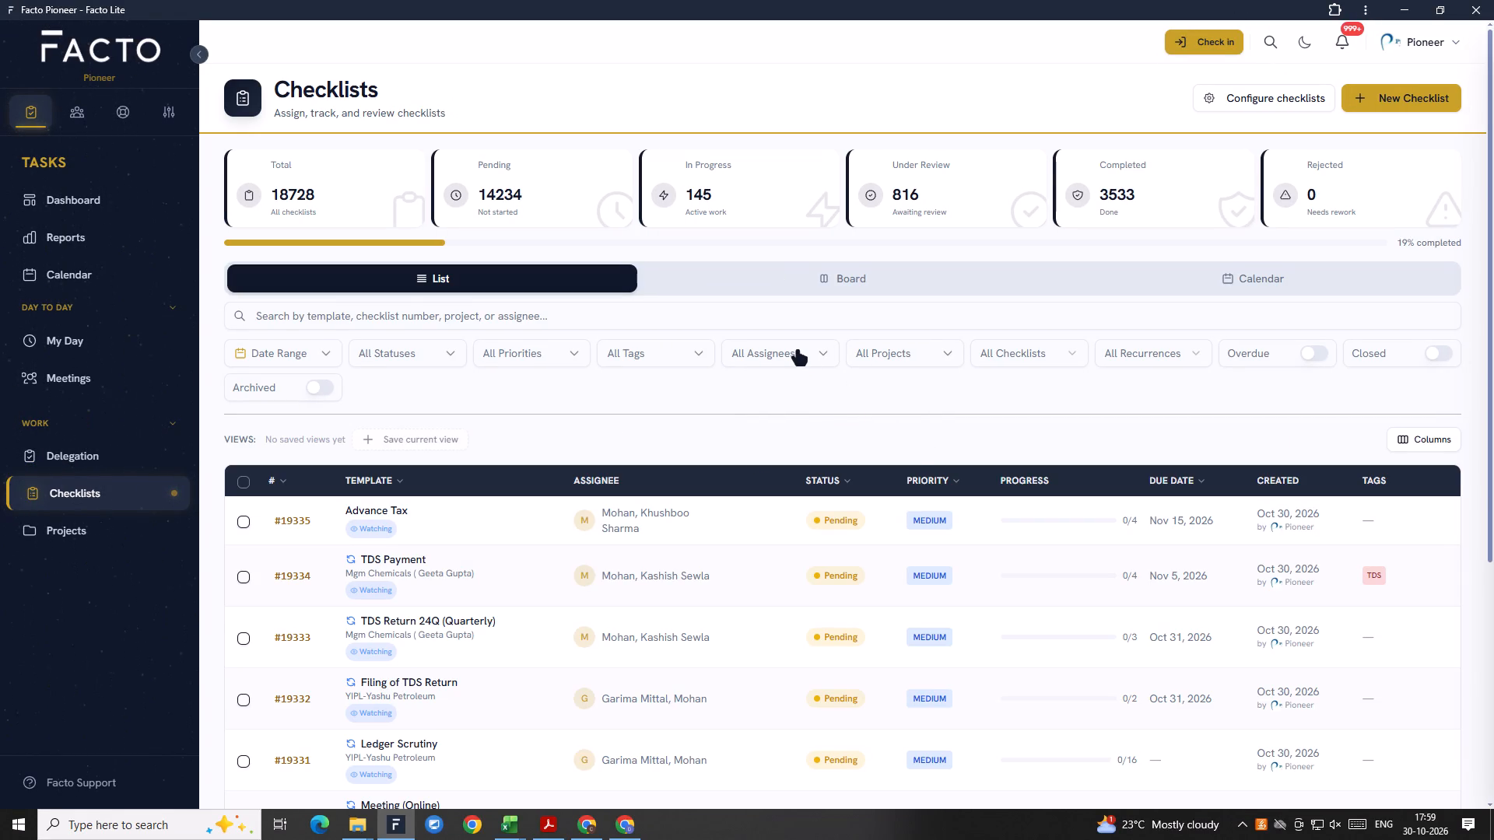
pyautogui.click(633, 523)
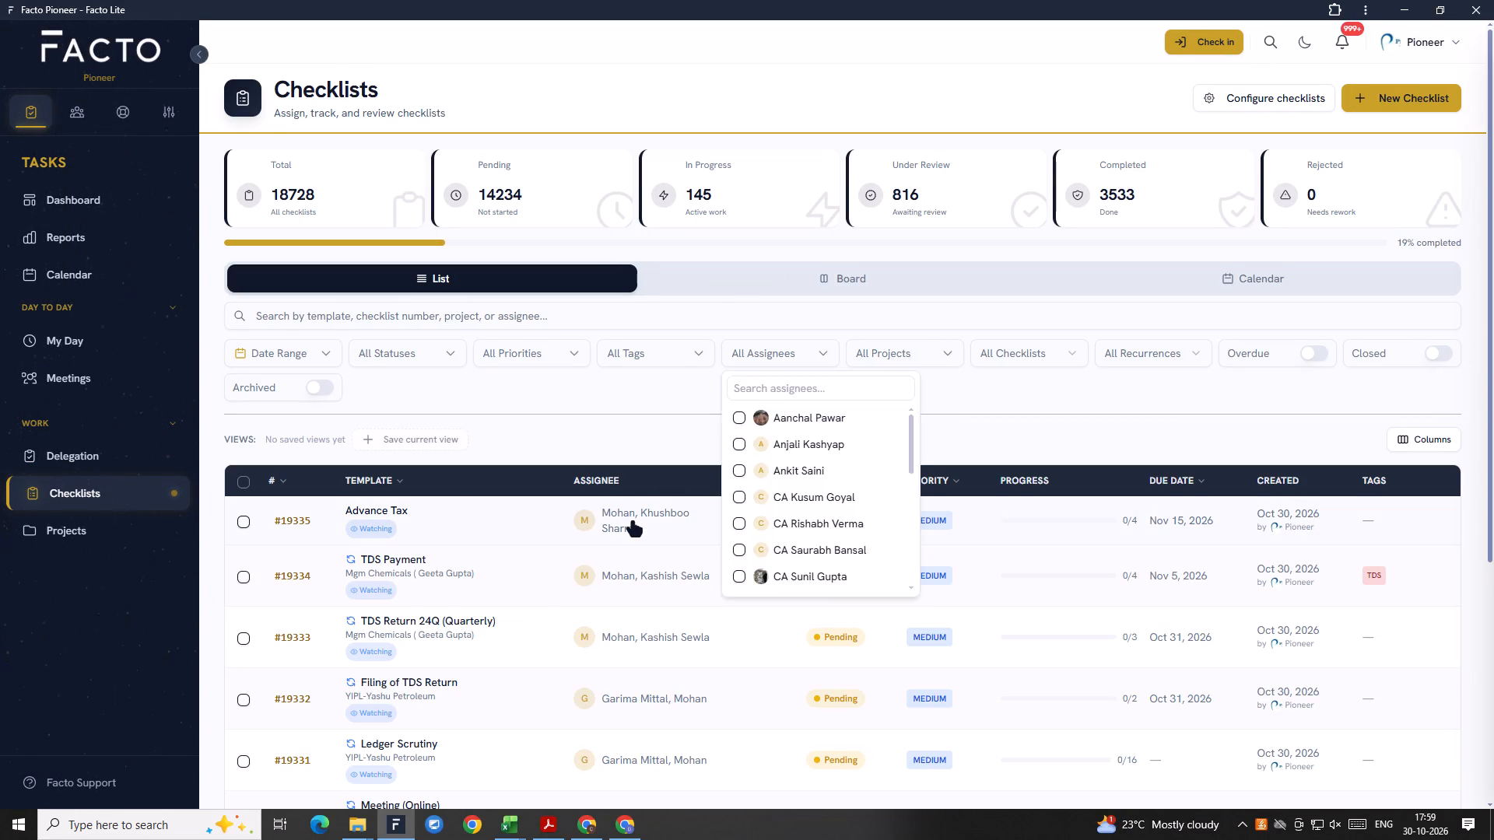
pyautogui.click(1166, 325)
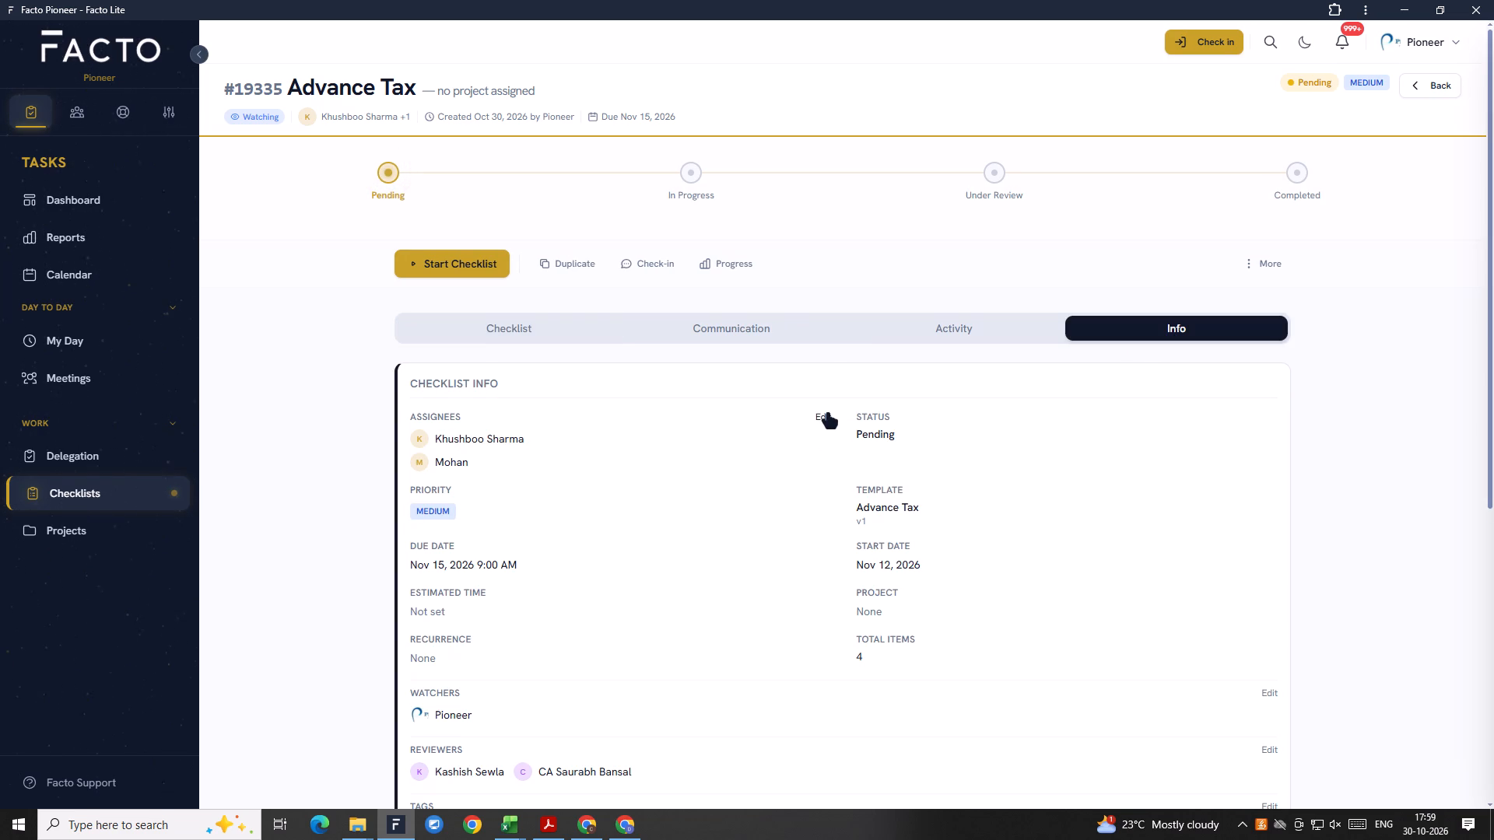
# Add Kashish to the assignees of the Advance Tax checklist and save the change.
pyautogui.click(828, 415)
pyautogui.click(651, 435)
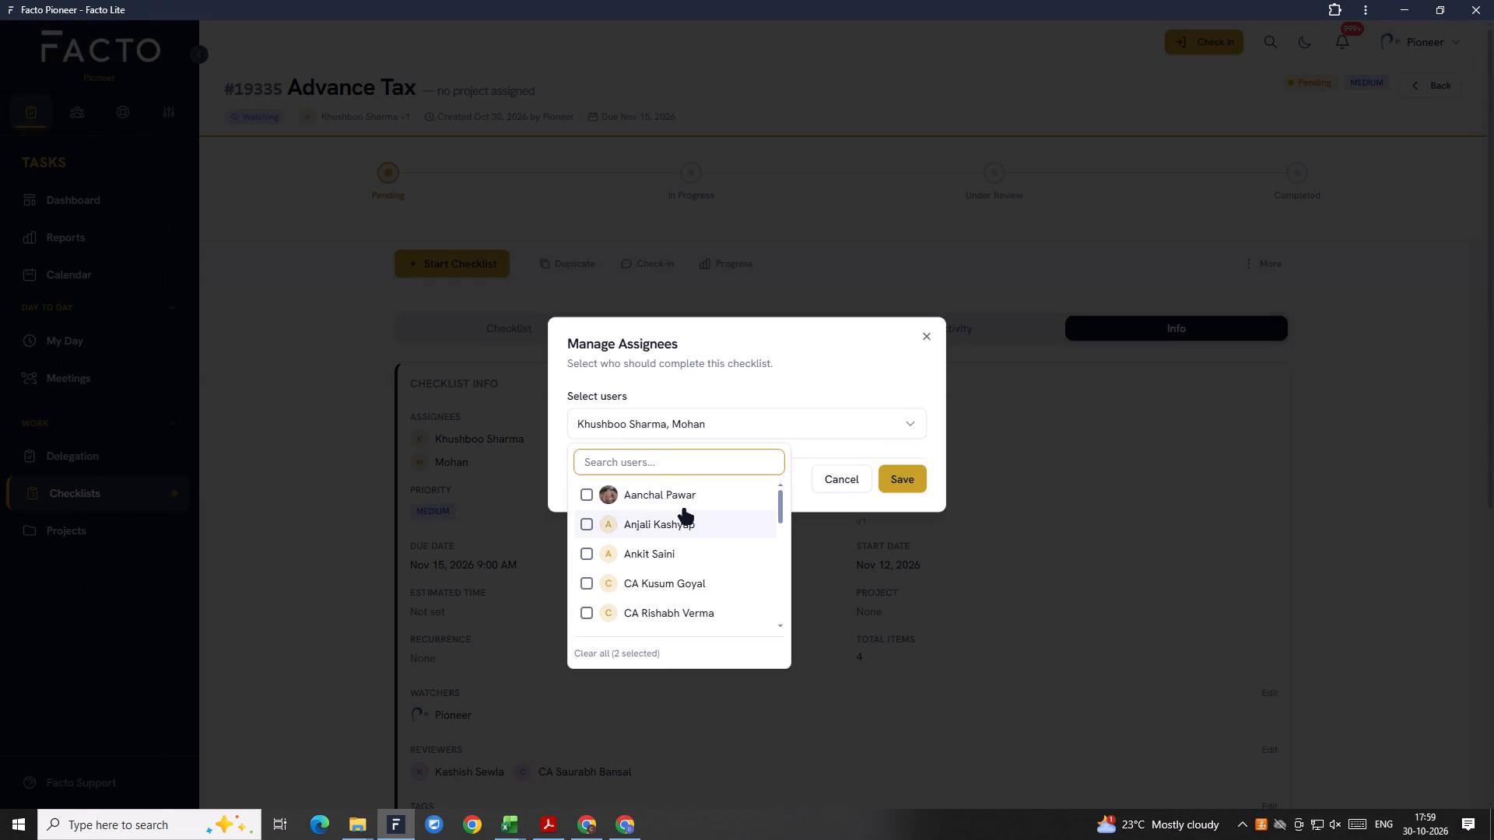
pyautogui.scroll(-3, 693, 566)
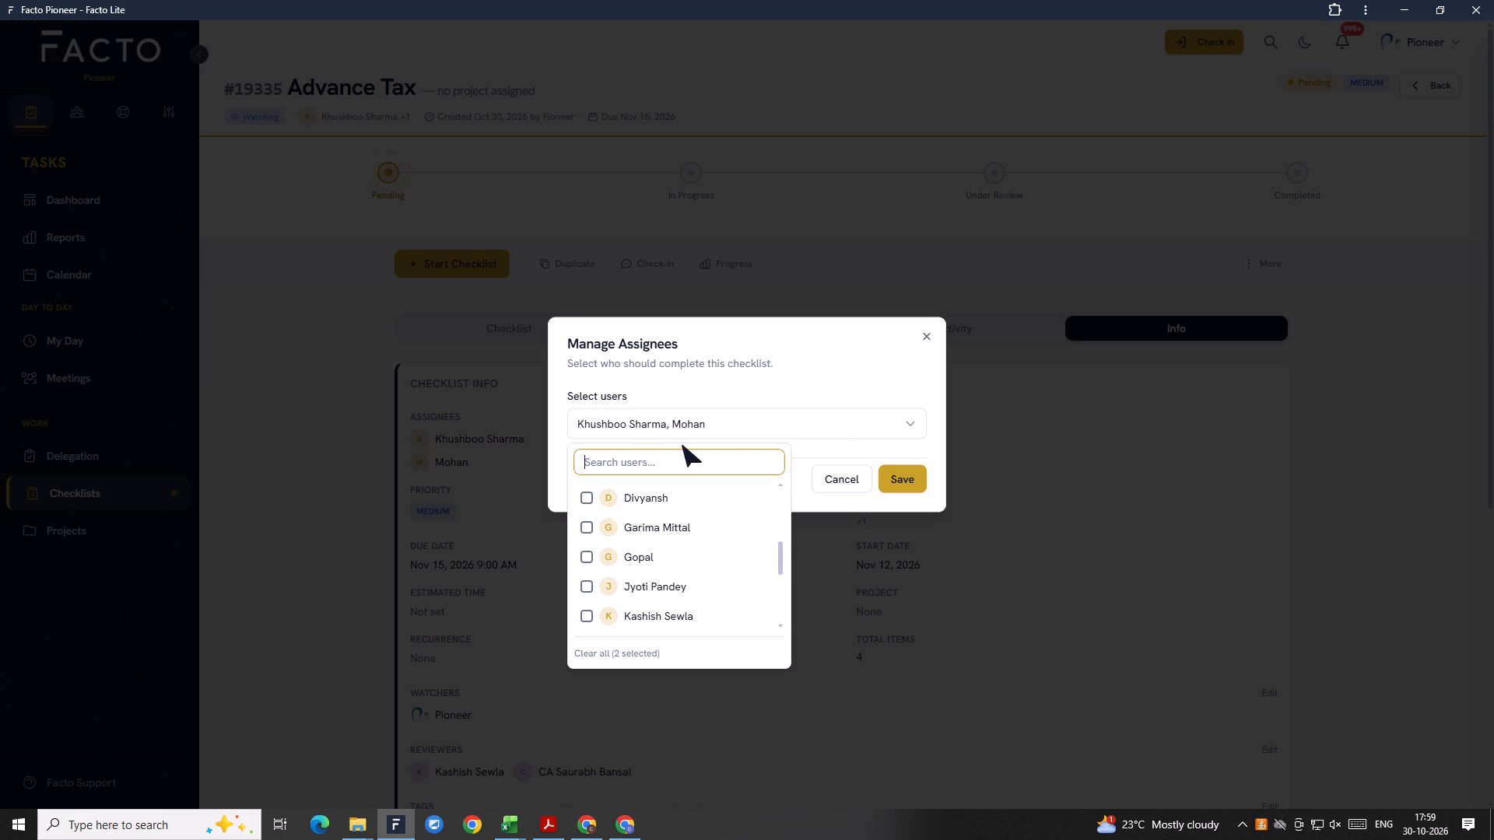
pyautogui.write('KAS')
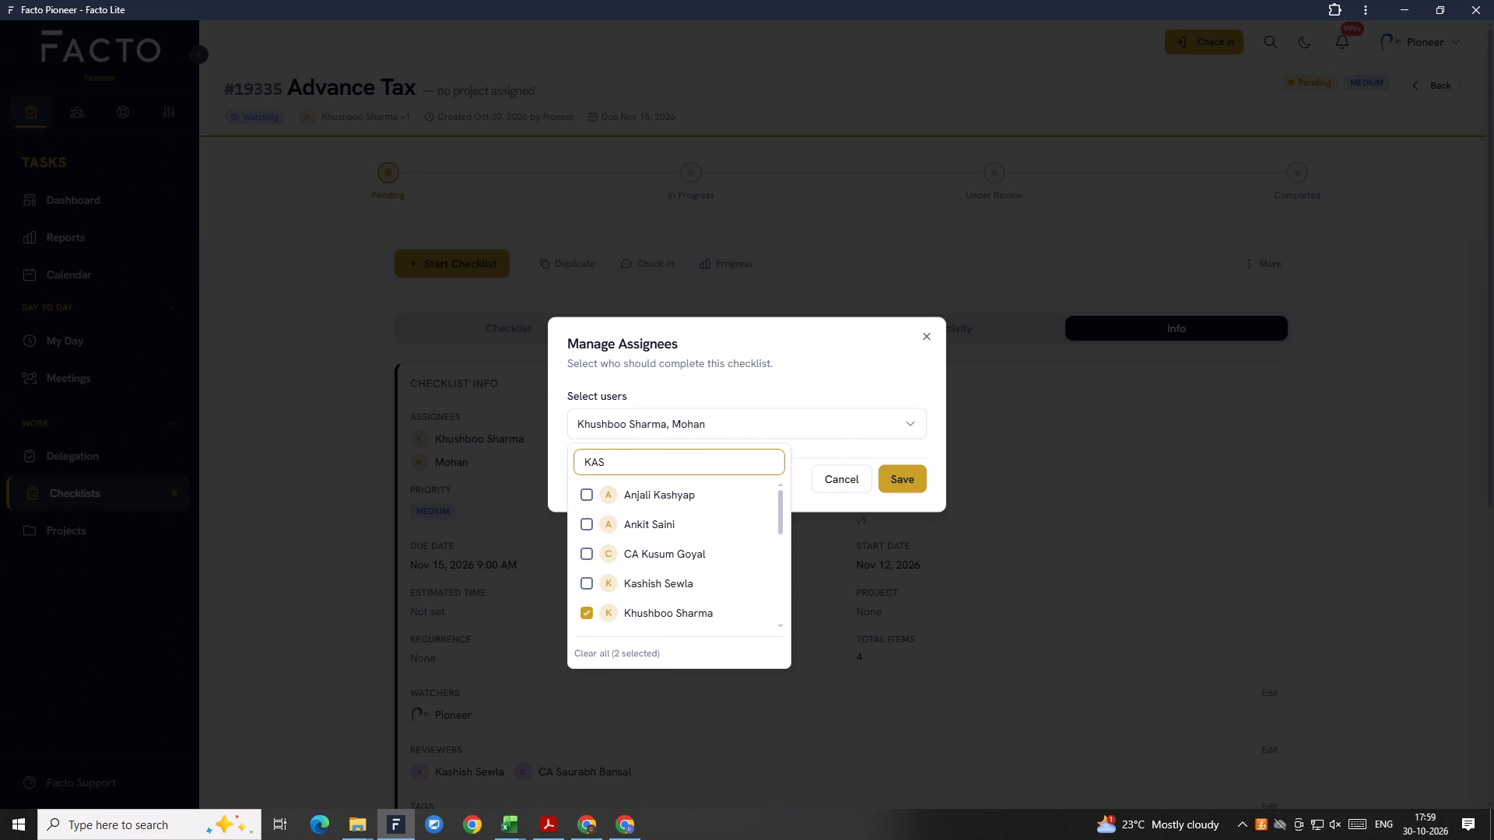
pyautogui.click(661, 523)
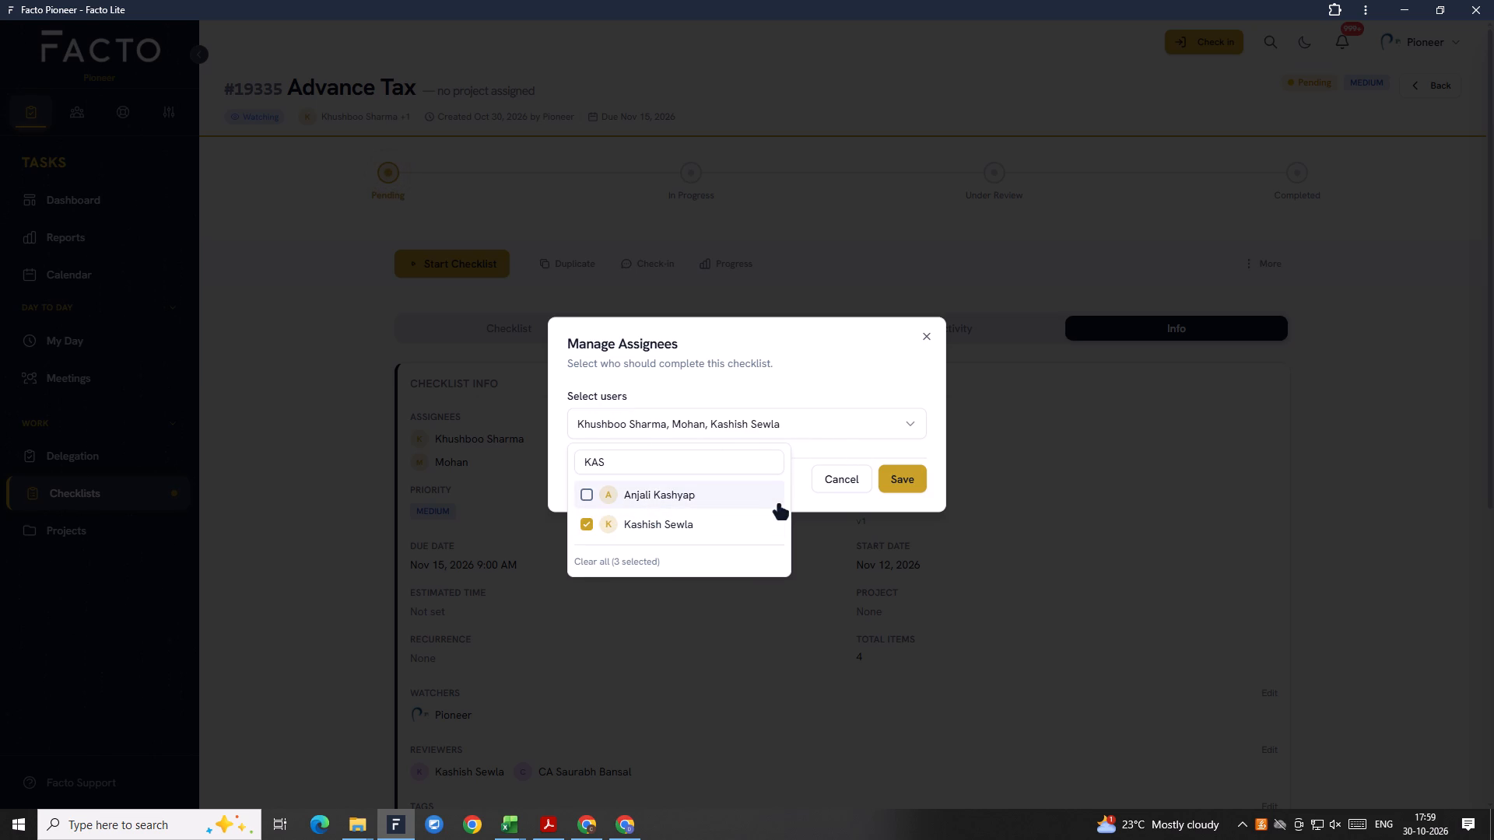
pyautogui.click(899, 483)
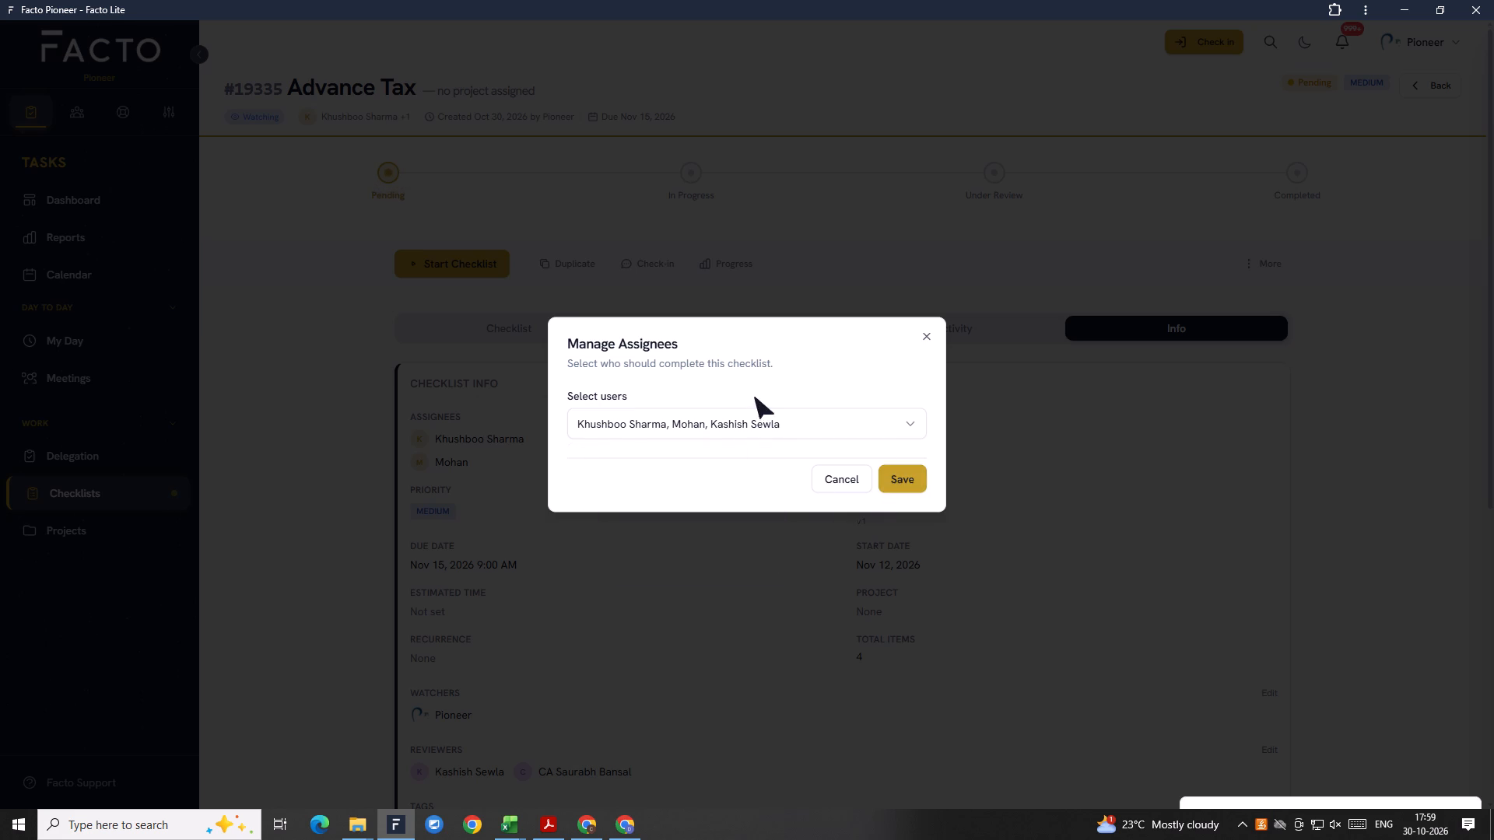
# Remove Khushboo from the assignees of the Advance Tax checklist and save the change.
pyautogui.click(819, 418)
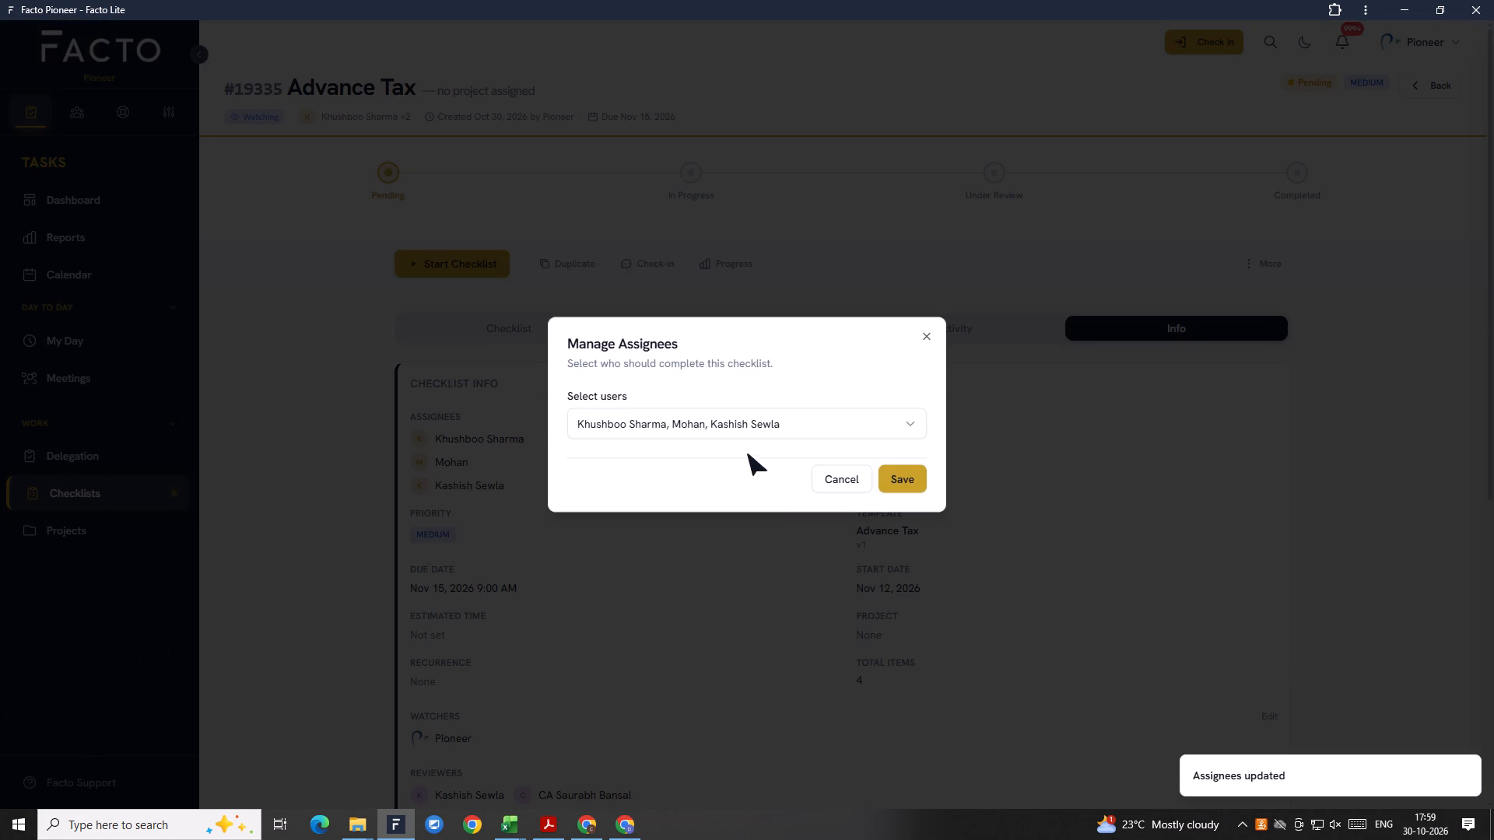
pyautogui.click(740, 434)
pyautogui.scroll(-2, 682, 558)
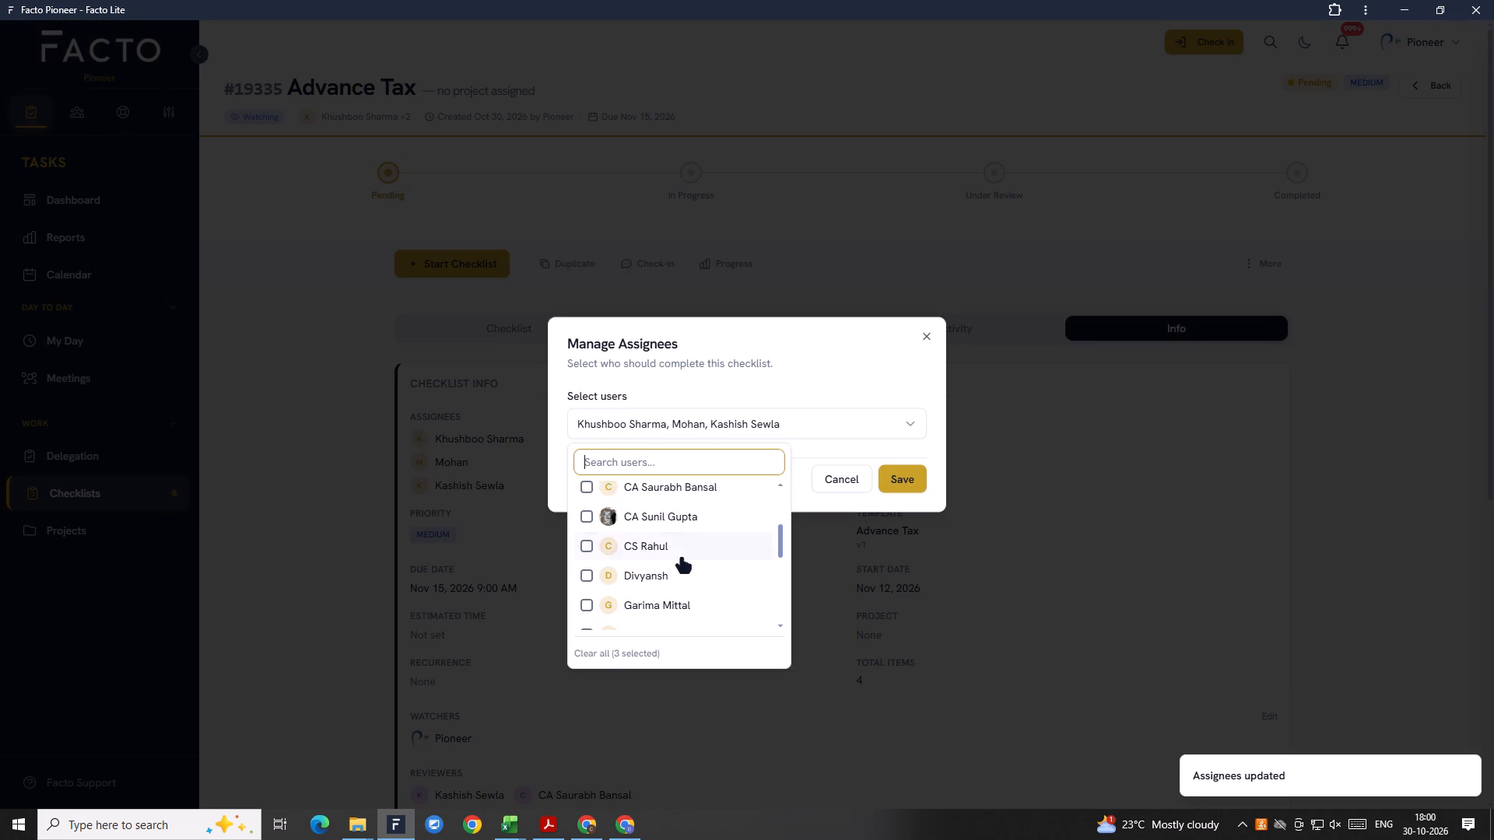
pyautogui.scroll(-3, 682, 559)
pyautogui.click(661, 493)
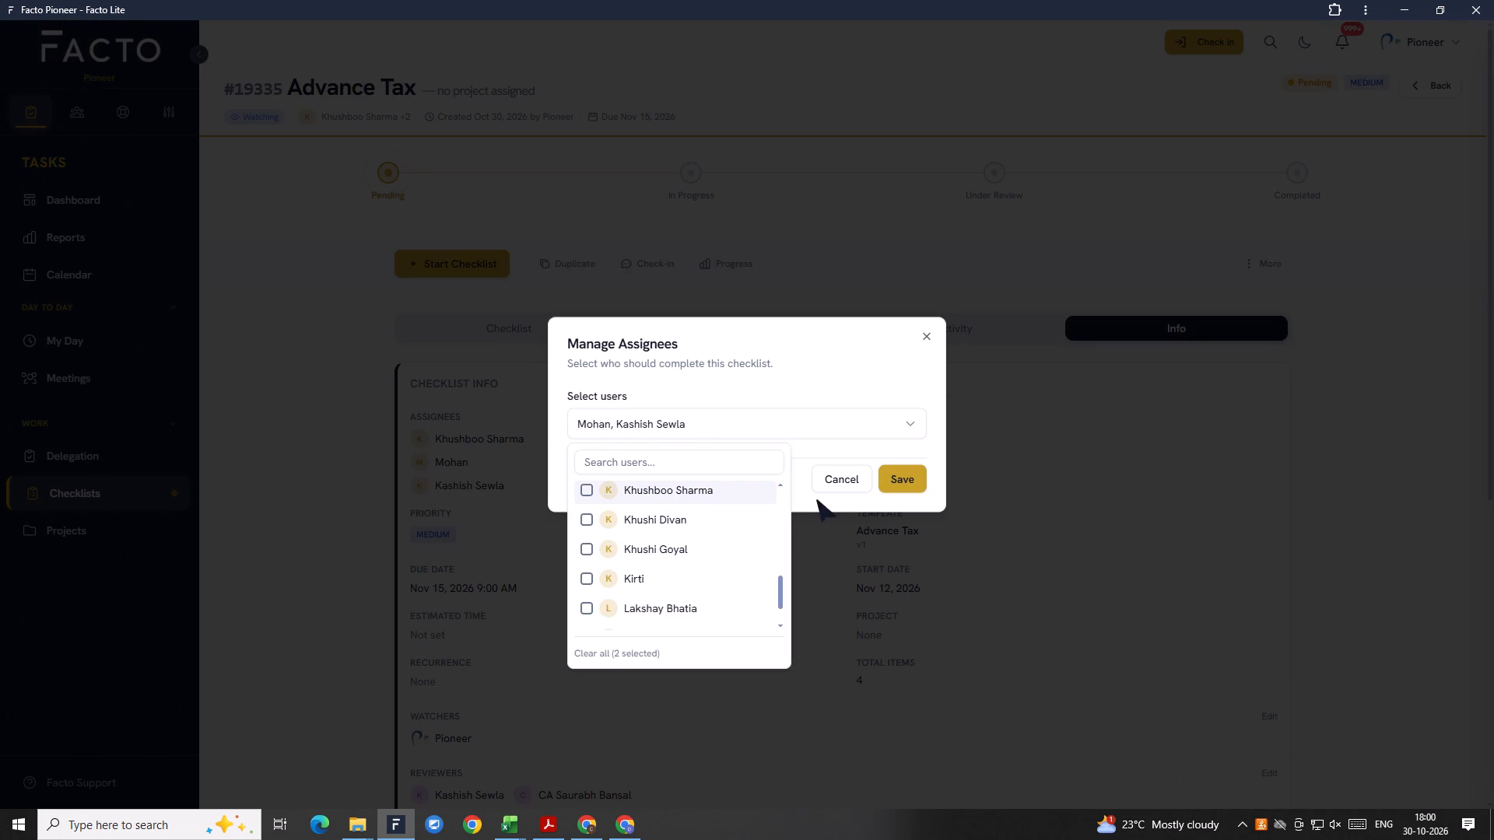
pyautogui.click(910, 488)
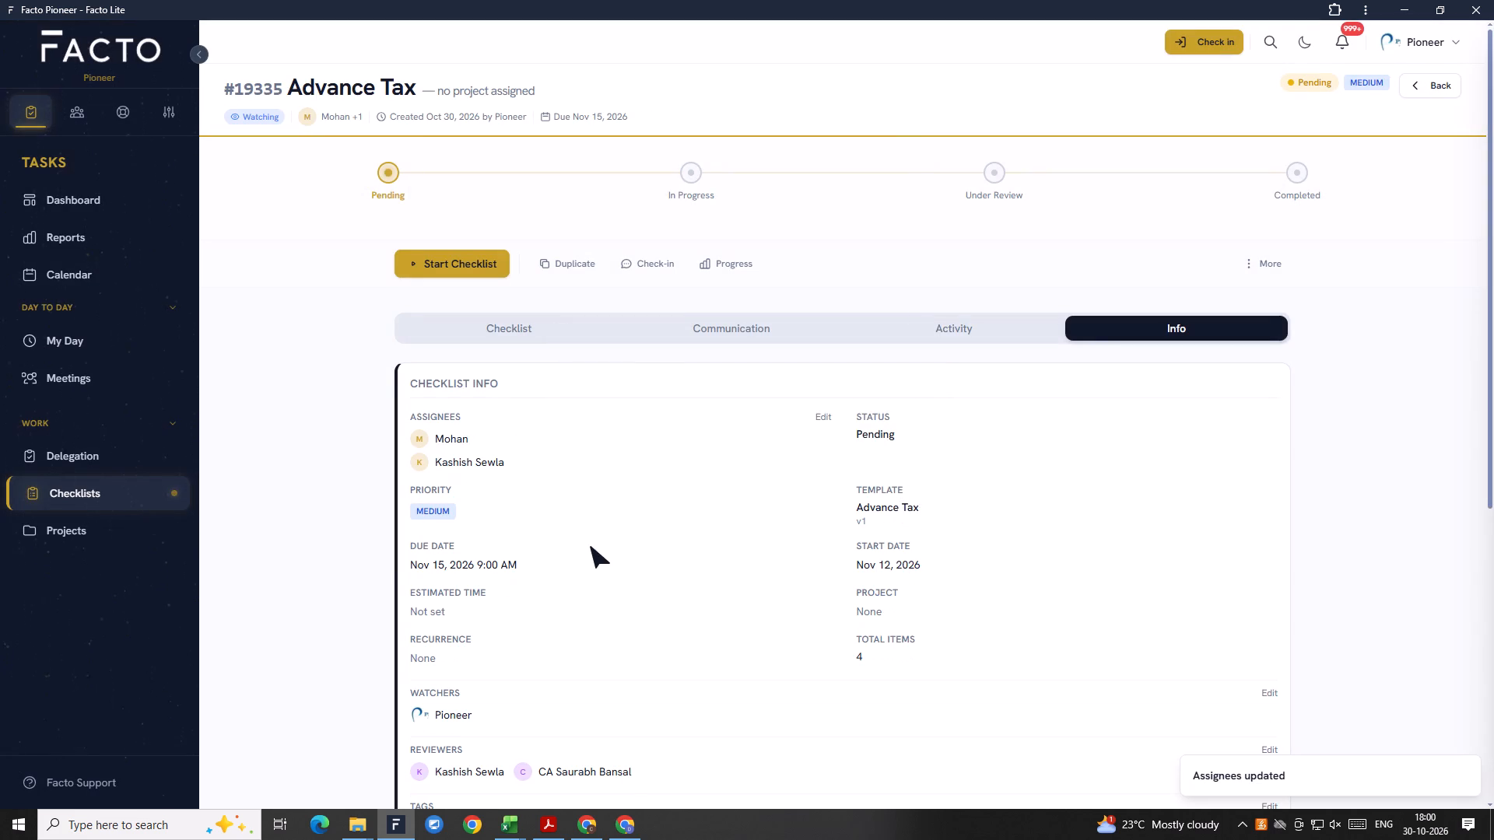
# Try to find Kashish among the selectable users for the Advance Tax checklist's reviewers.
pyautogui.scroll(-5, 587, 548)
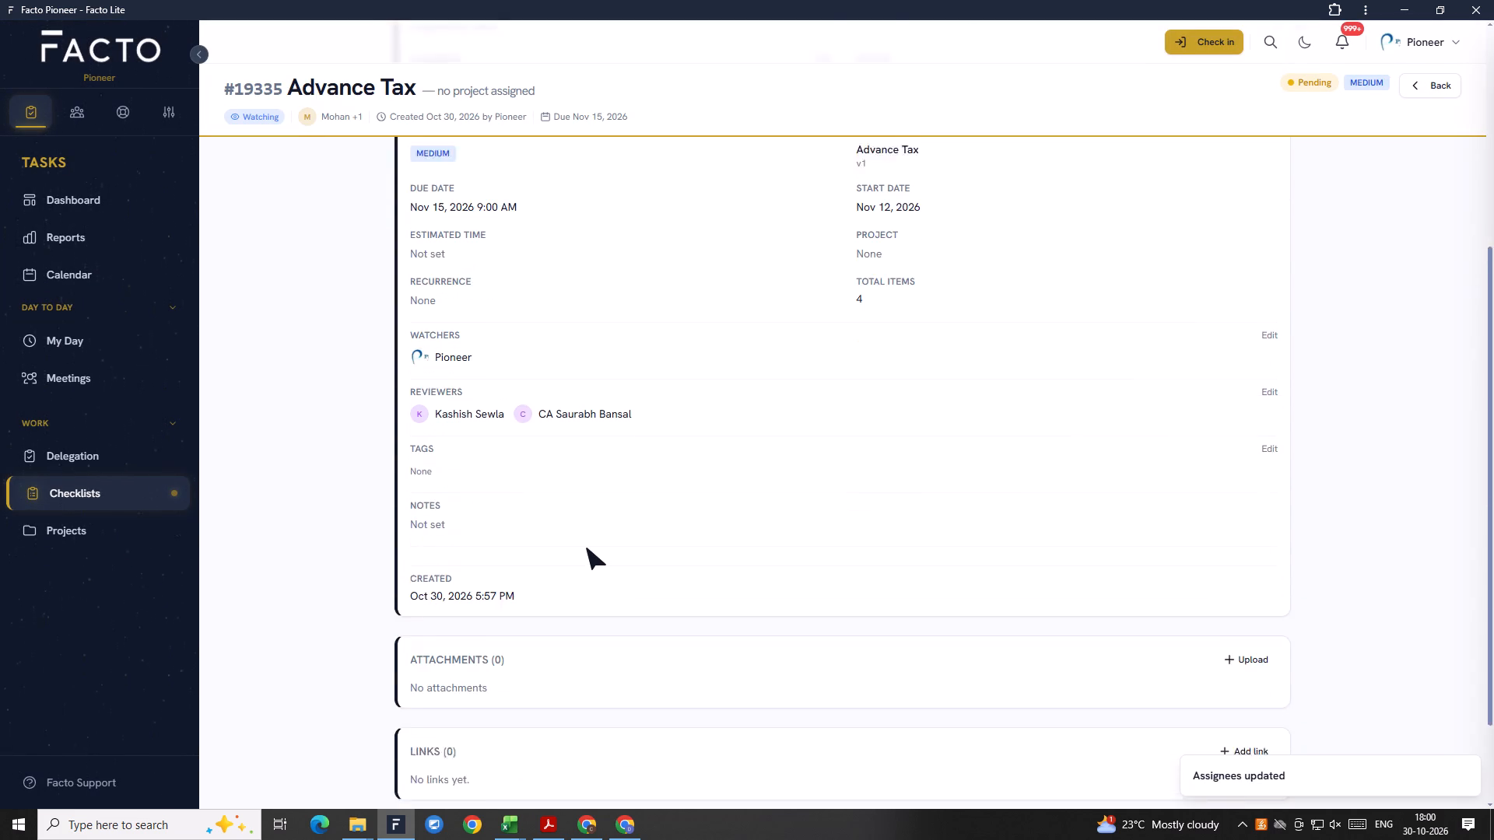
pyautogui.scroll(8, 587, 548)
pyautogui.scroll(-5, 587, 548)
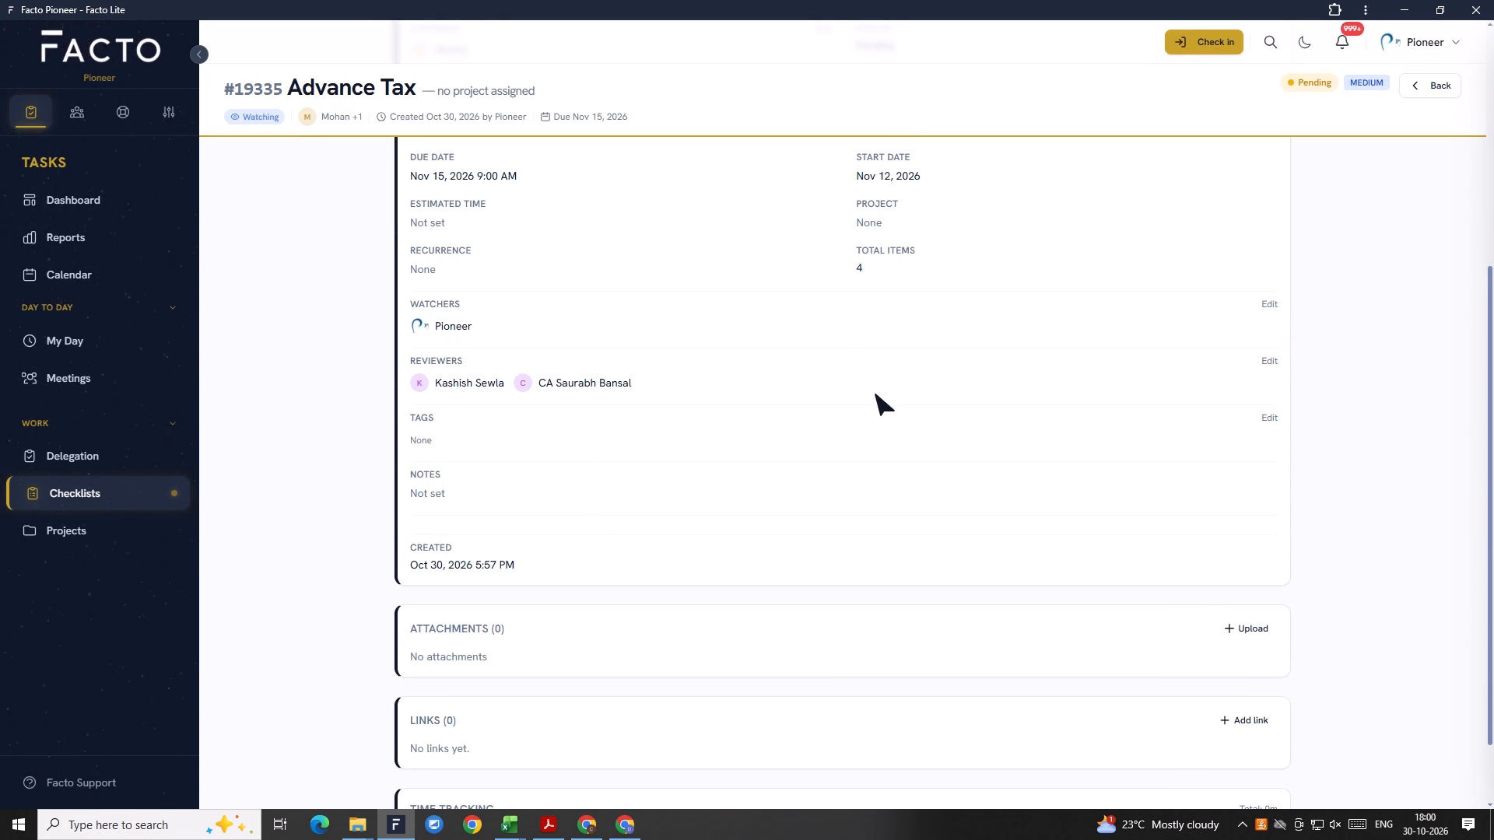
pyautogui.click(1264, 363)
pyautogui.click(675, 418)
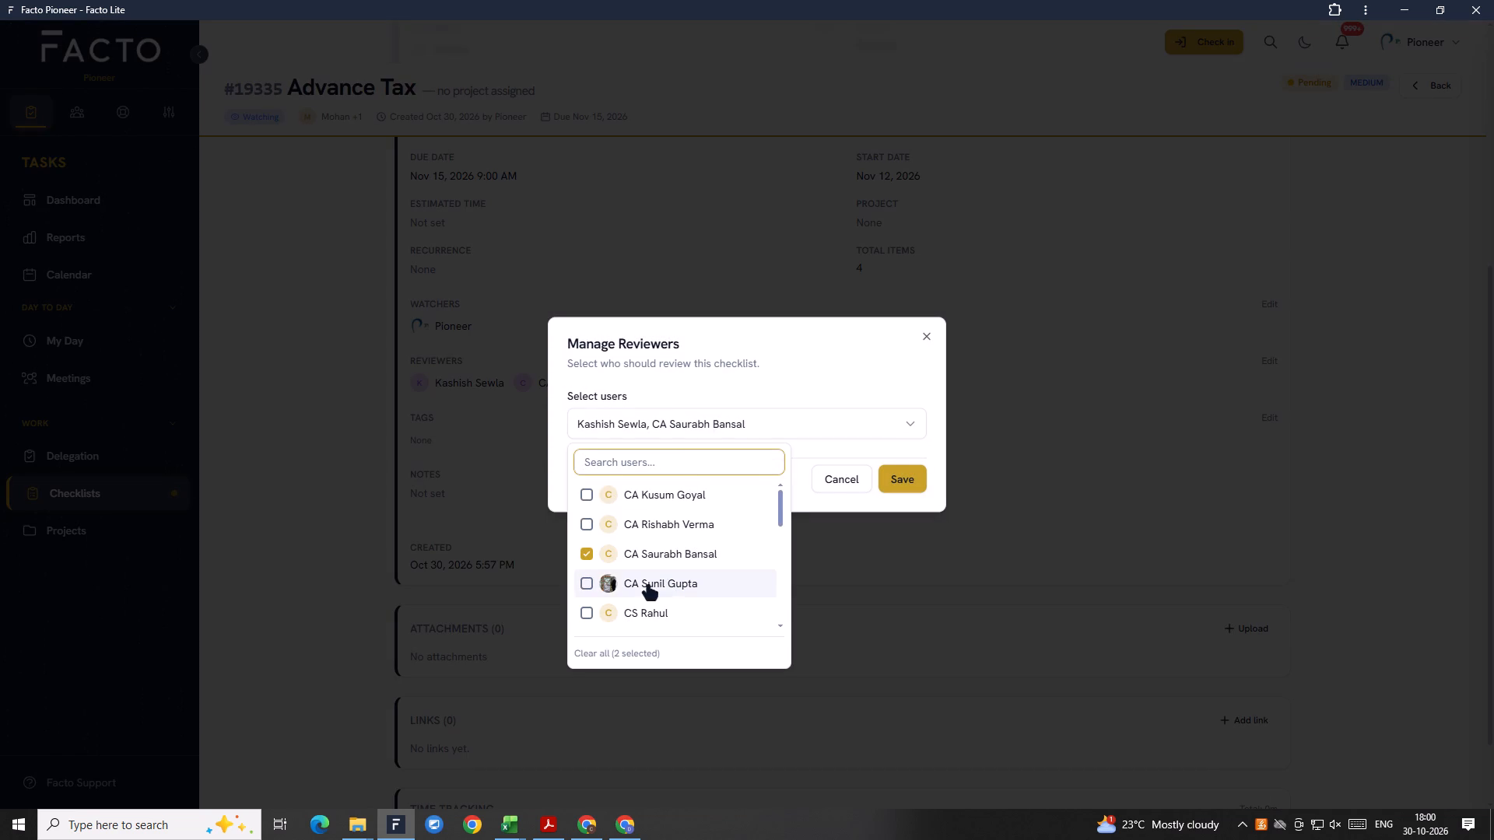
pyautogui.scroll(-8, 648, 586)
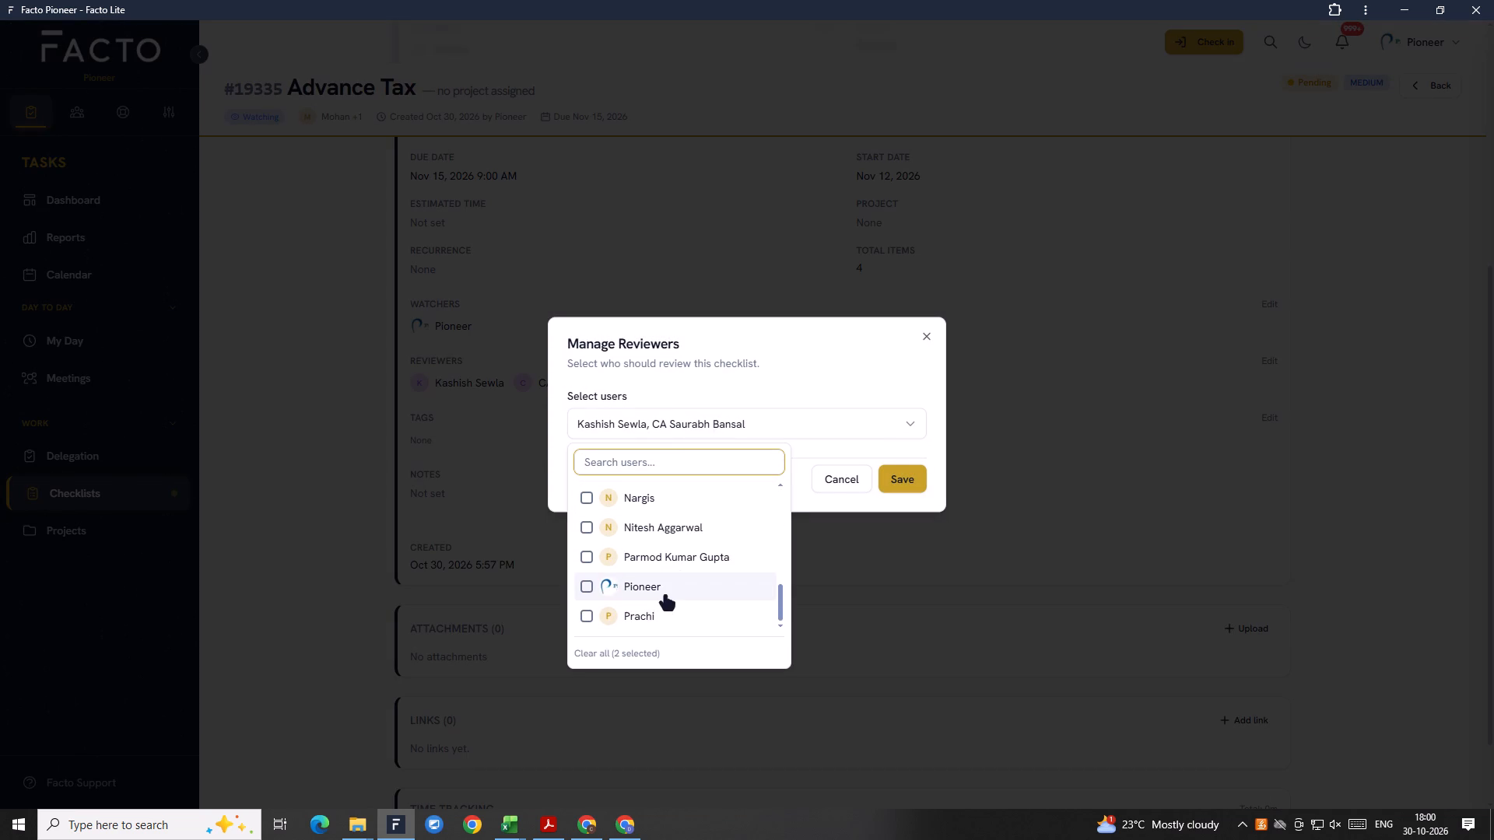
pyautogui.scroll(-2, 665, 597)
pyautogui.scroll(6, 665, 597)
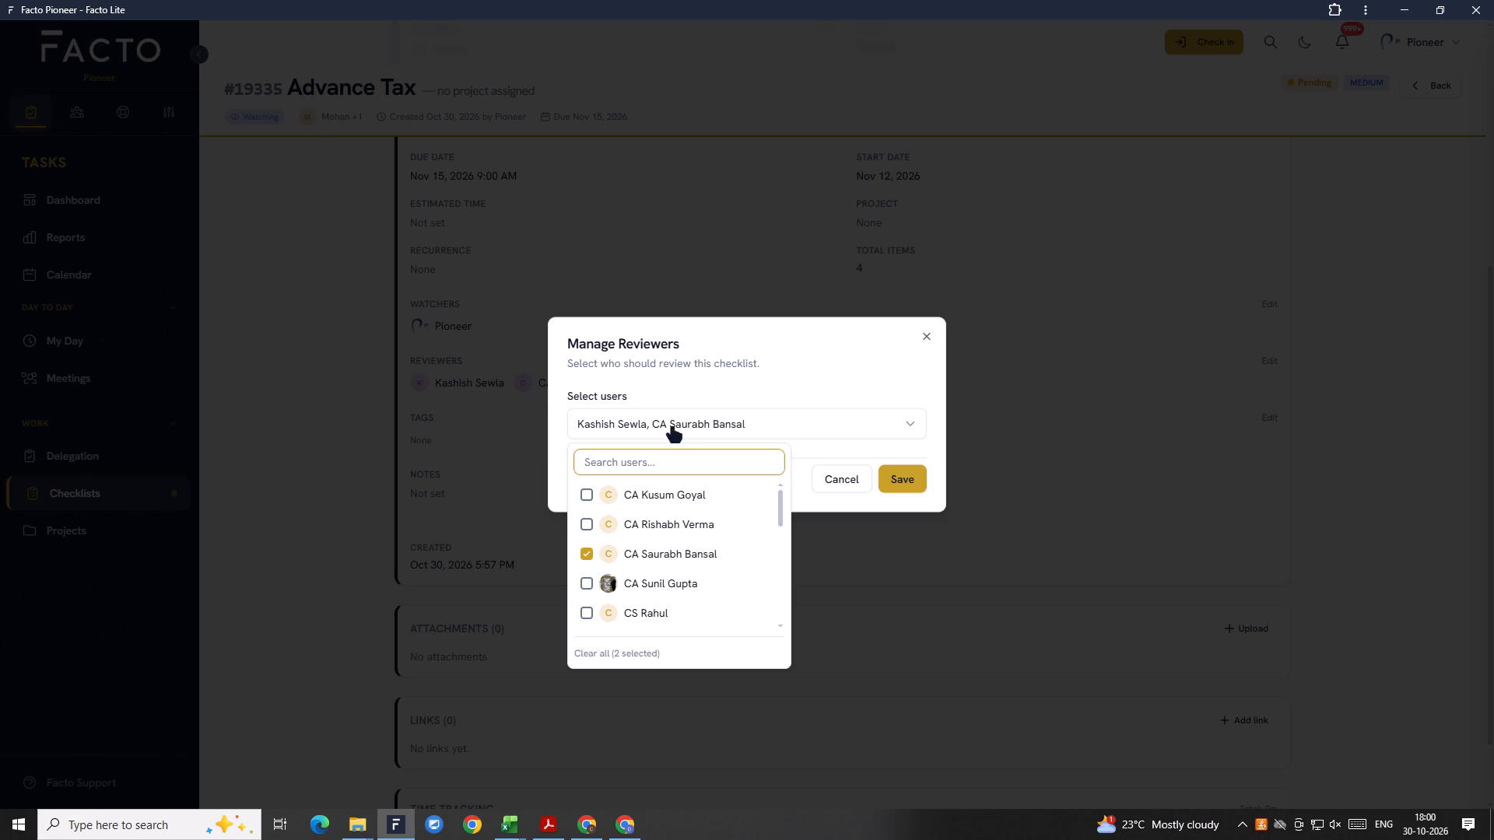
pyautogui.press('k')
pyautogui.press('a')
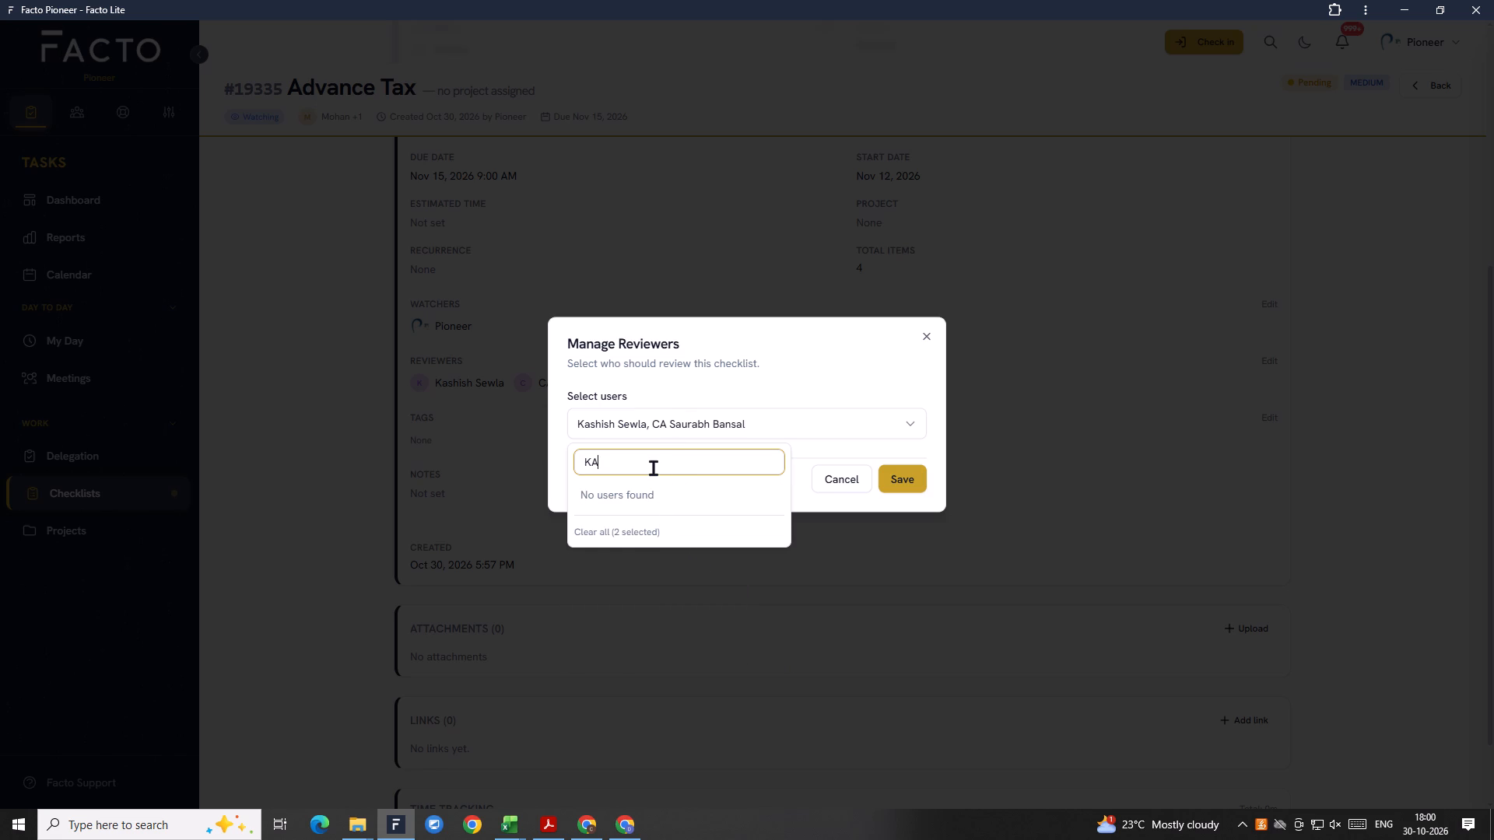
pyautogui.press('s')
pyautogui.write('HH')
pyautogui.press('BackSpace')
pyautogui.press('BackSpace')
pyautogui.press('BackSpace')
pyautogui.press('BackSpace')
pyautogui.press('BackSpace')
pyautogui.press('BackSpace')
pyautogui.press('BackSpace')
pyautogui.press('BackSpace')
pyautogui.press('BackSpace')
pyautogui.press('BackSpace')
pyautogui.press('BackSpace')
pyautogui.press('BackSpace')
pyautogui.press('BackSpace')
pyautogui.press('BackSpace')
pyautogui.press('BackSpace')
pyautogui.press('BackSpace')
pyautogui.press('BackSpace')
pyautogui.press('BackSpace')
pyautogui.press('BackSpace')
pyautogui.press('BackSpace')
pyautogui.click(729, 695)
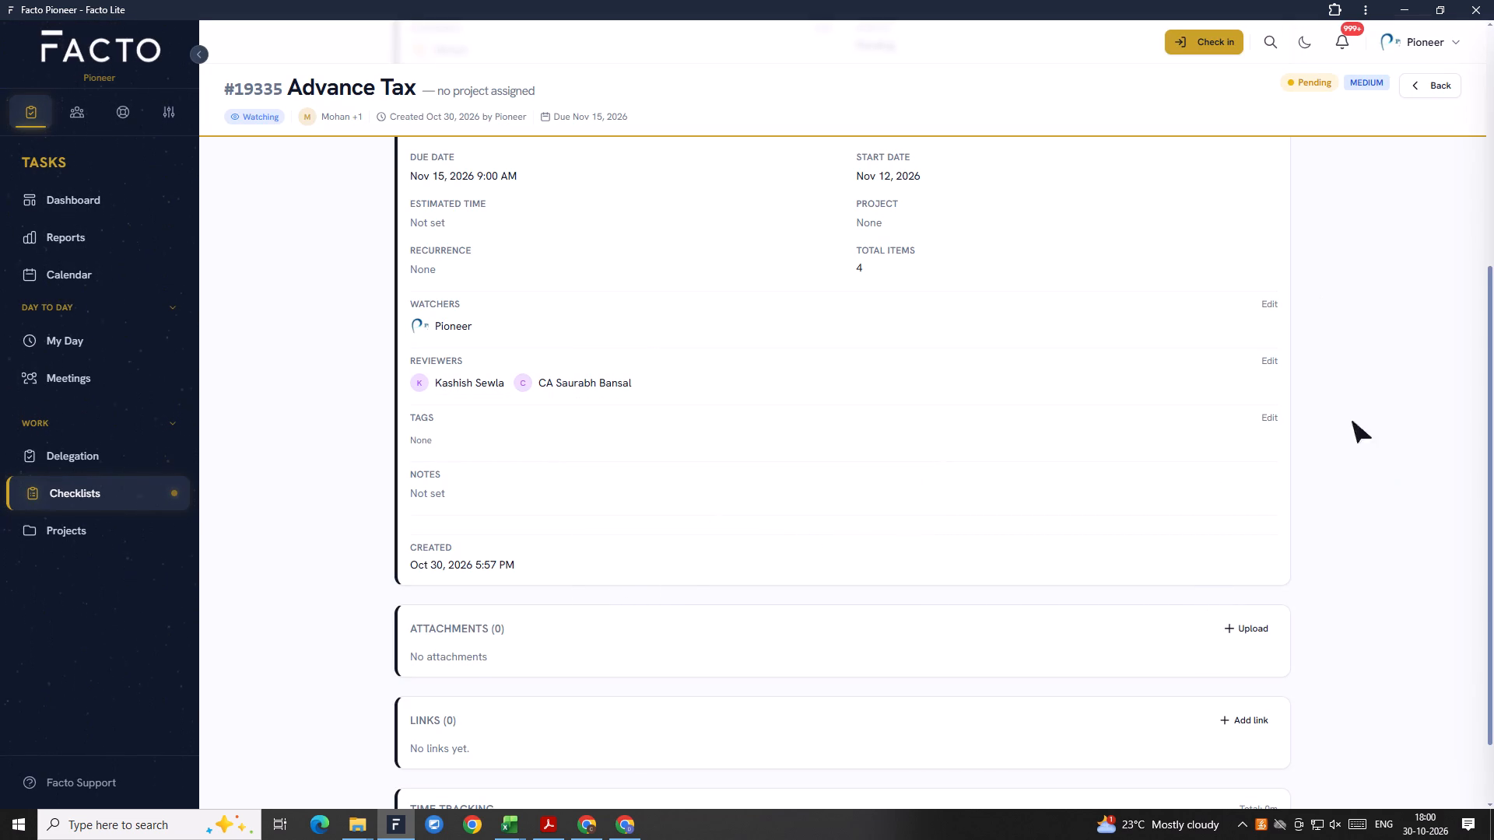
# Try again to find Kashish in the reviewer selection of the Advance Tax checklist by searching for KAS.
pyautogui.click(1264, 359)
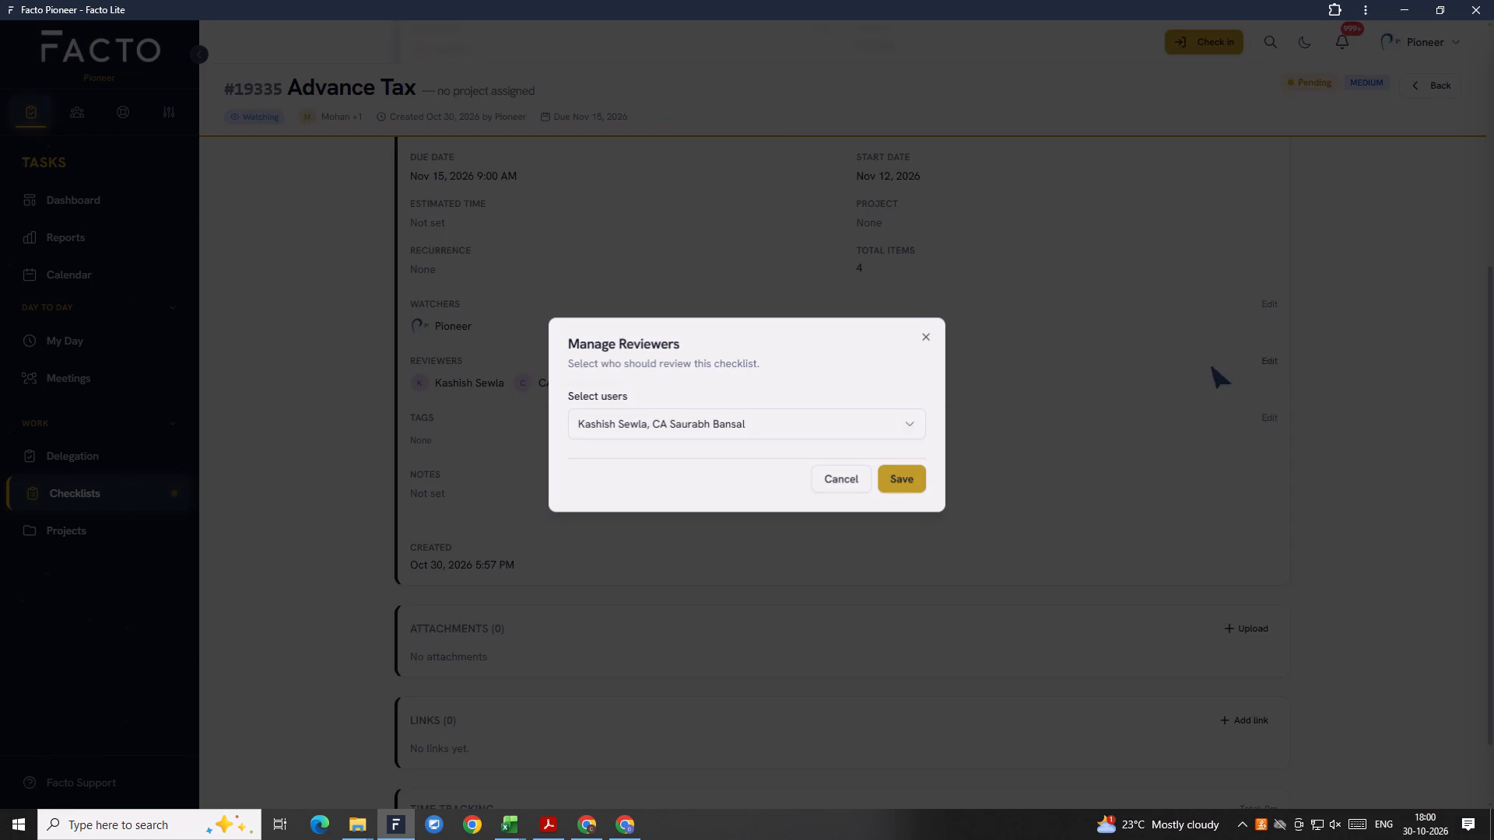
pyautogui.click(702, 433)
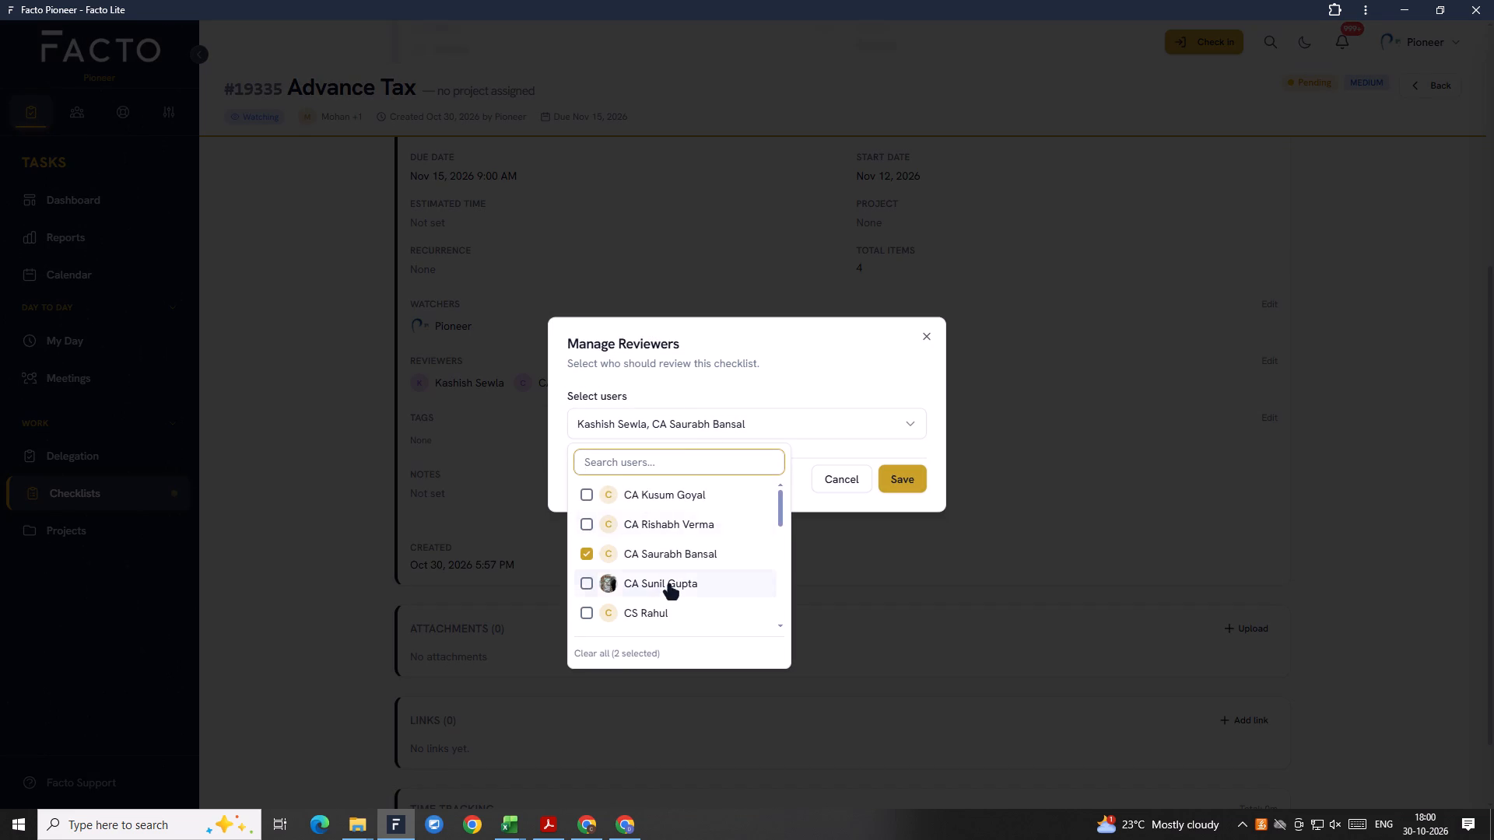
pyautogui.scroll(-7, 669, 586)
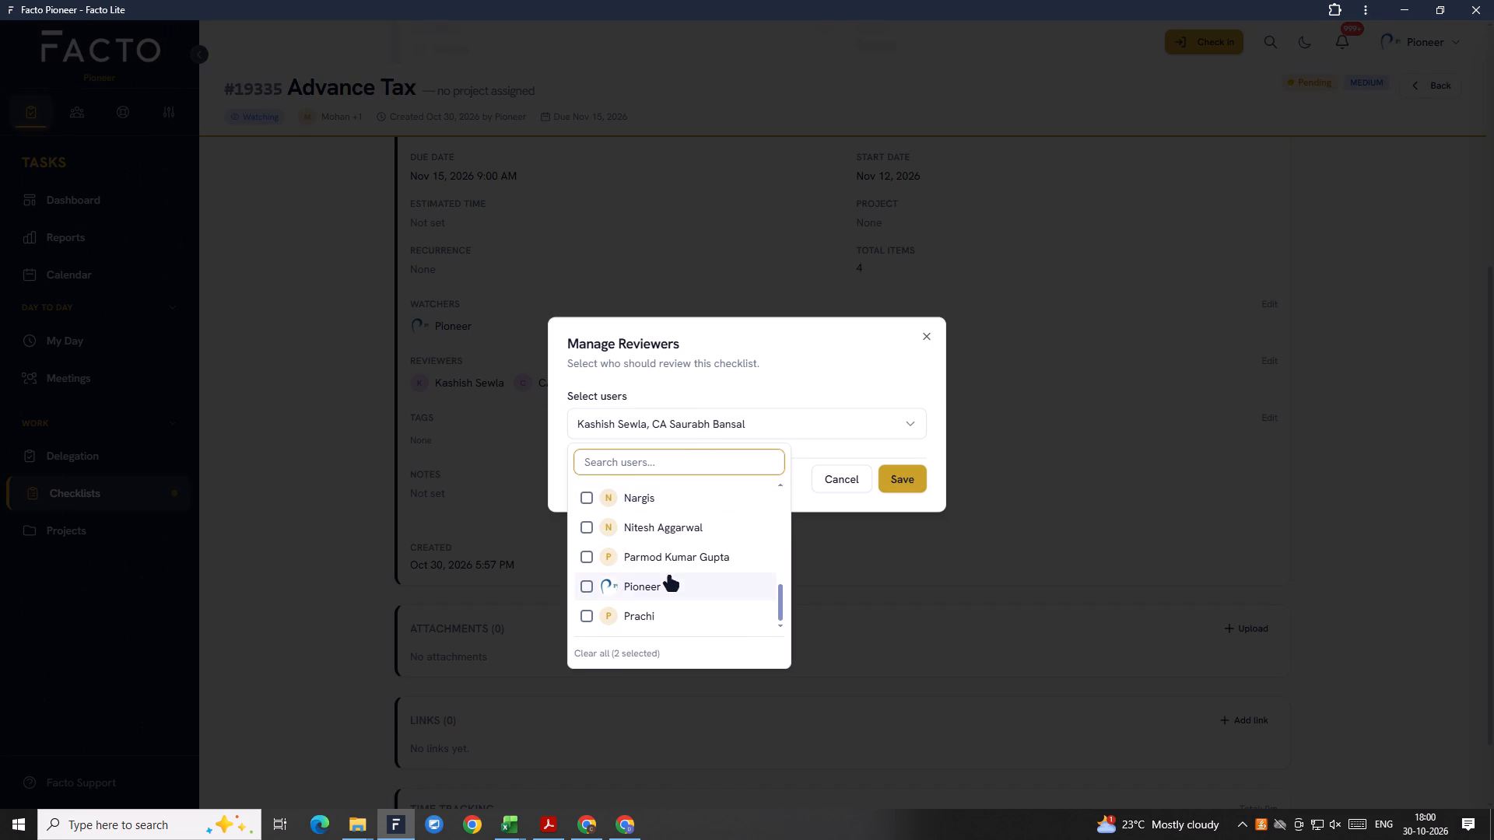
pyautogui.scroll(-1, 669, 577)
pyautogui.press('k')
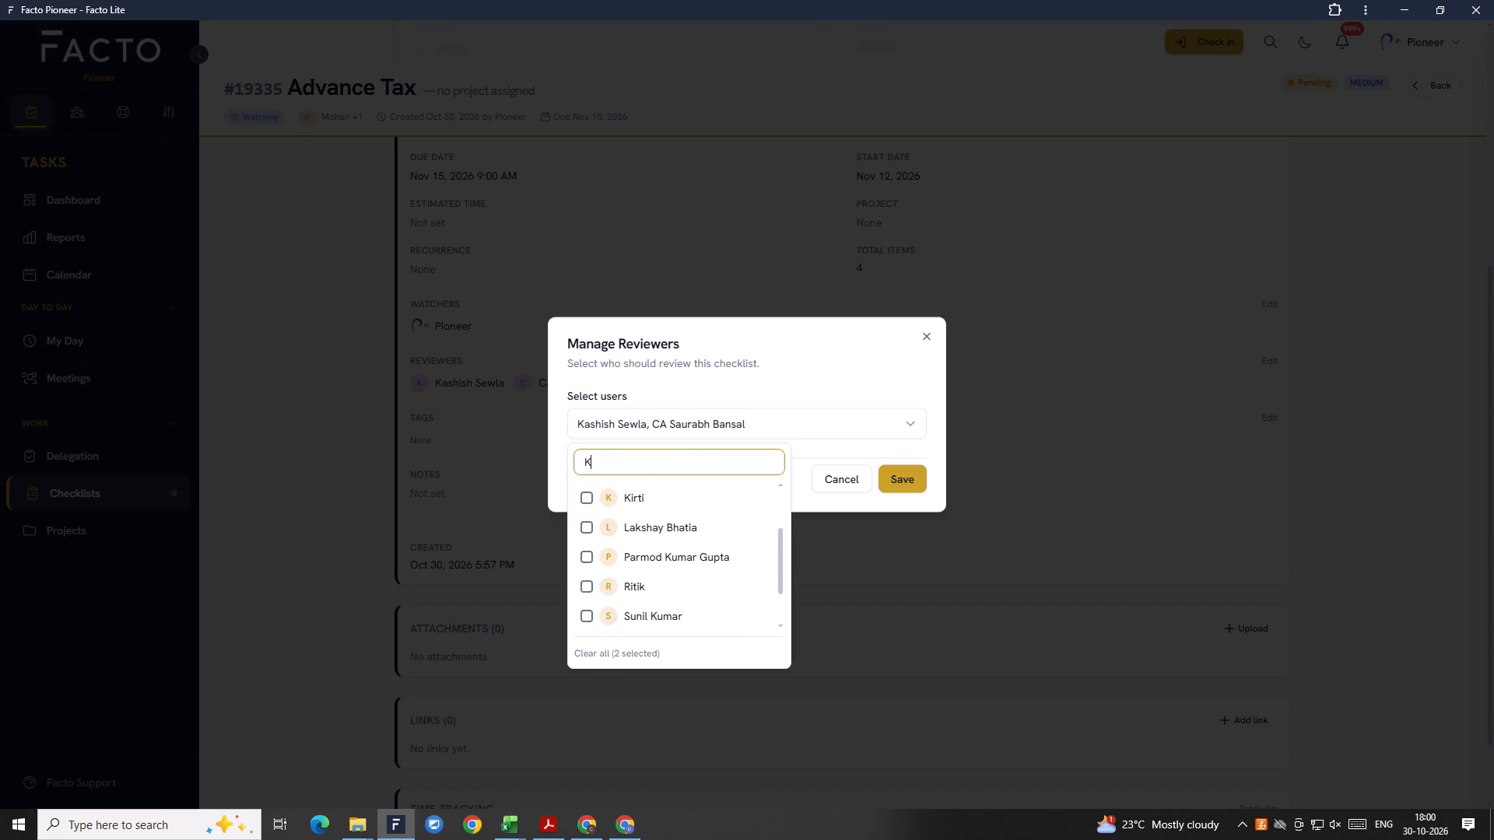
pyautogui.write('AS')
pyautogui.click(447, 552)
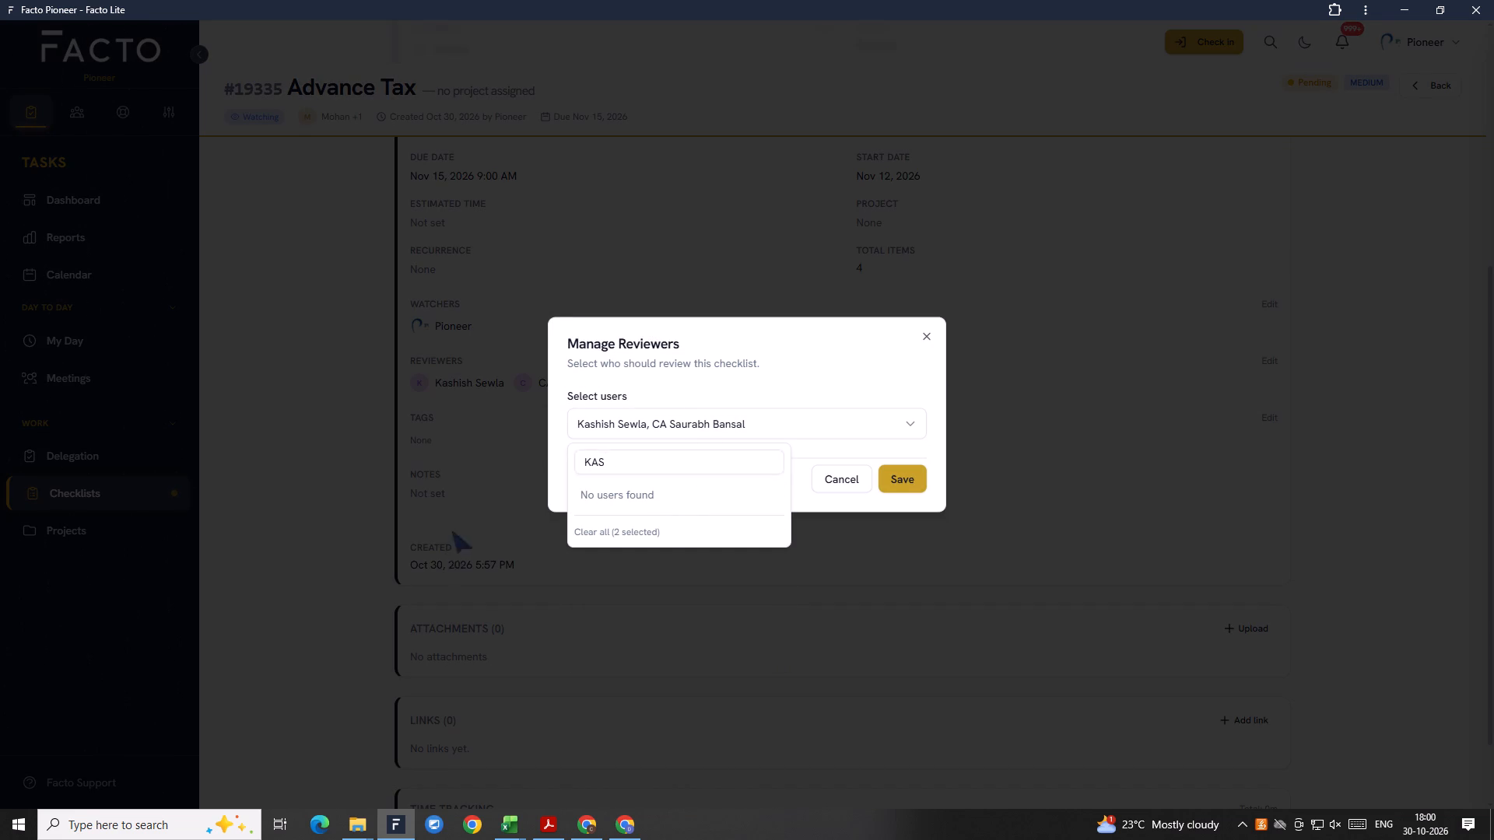
# Check the Advance Tax checklist's info, including its assignees and reviewers, and go back to the checklist list.
pyautogui.scroll(2, 494, 499)
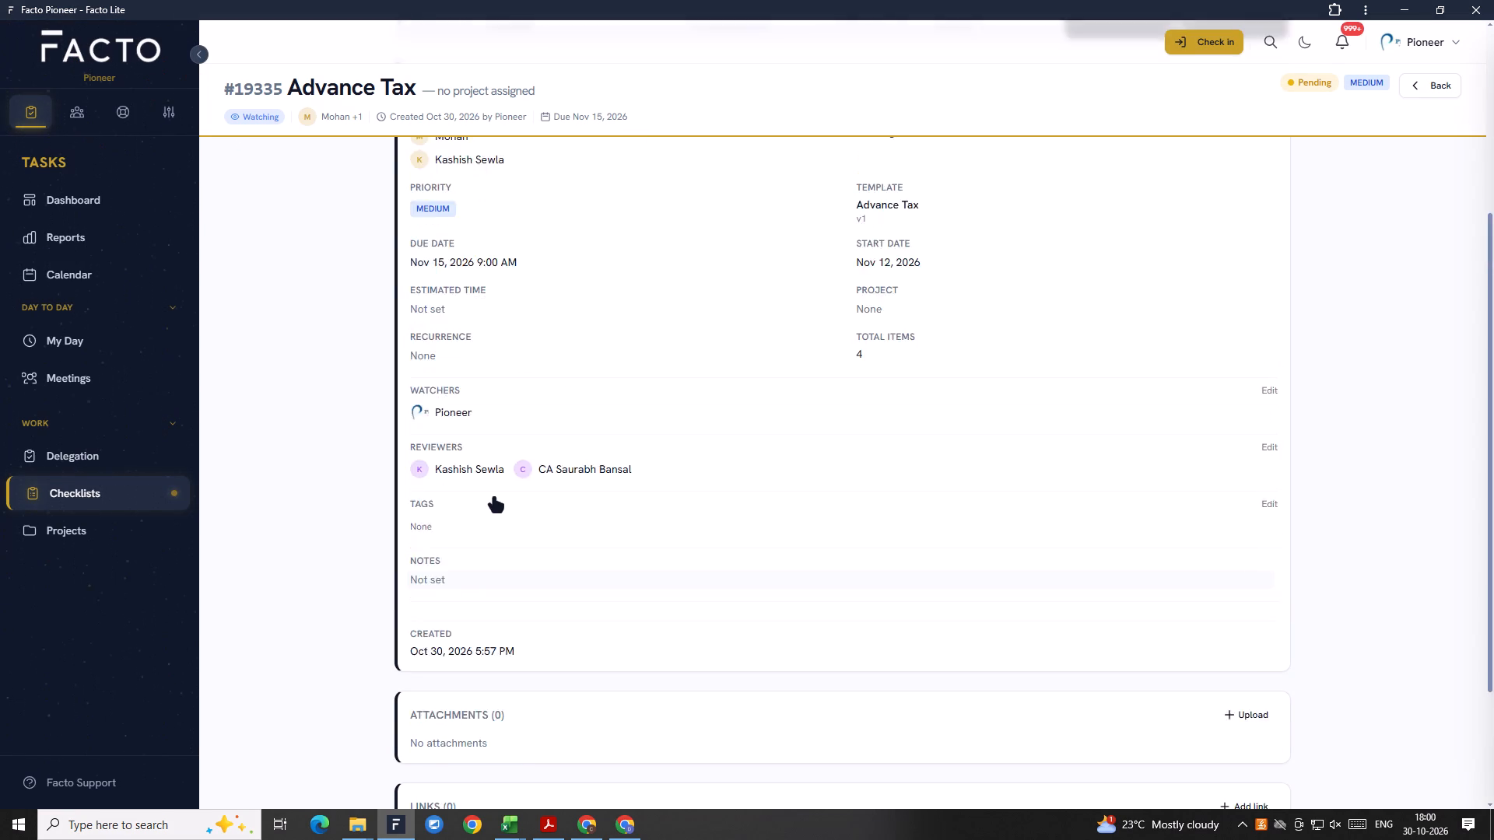
pyautogui.scroll(5, 494, 499)
pyautogui.scroll(3, 586, 521)
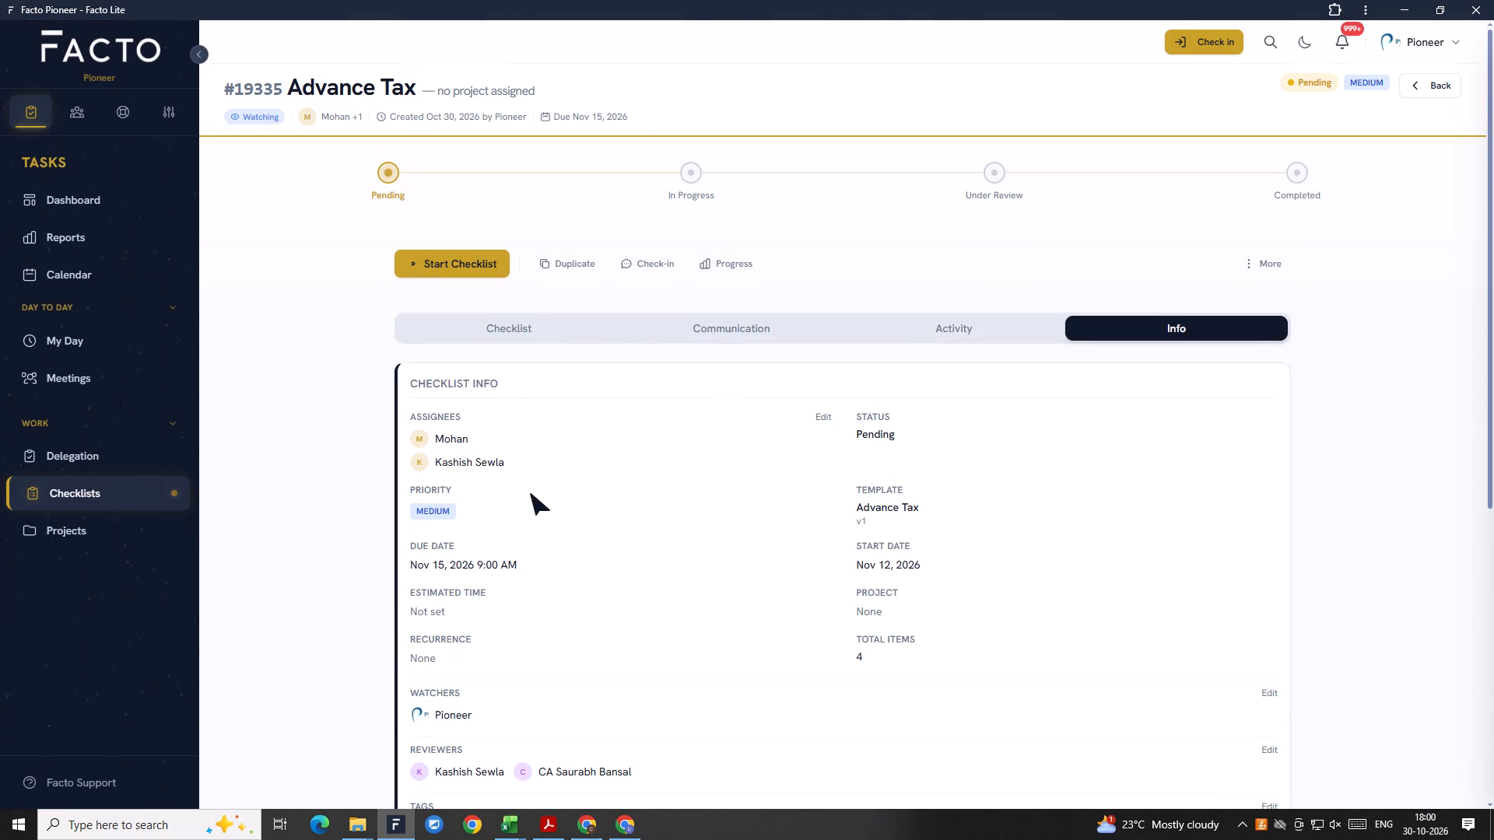
pyautogui.scroll(-3, 463, 494)
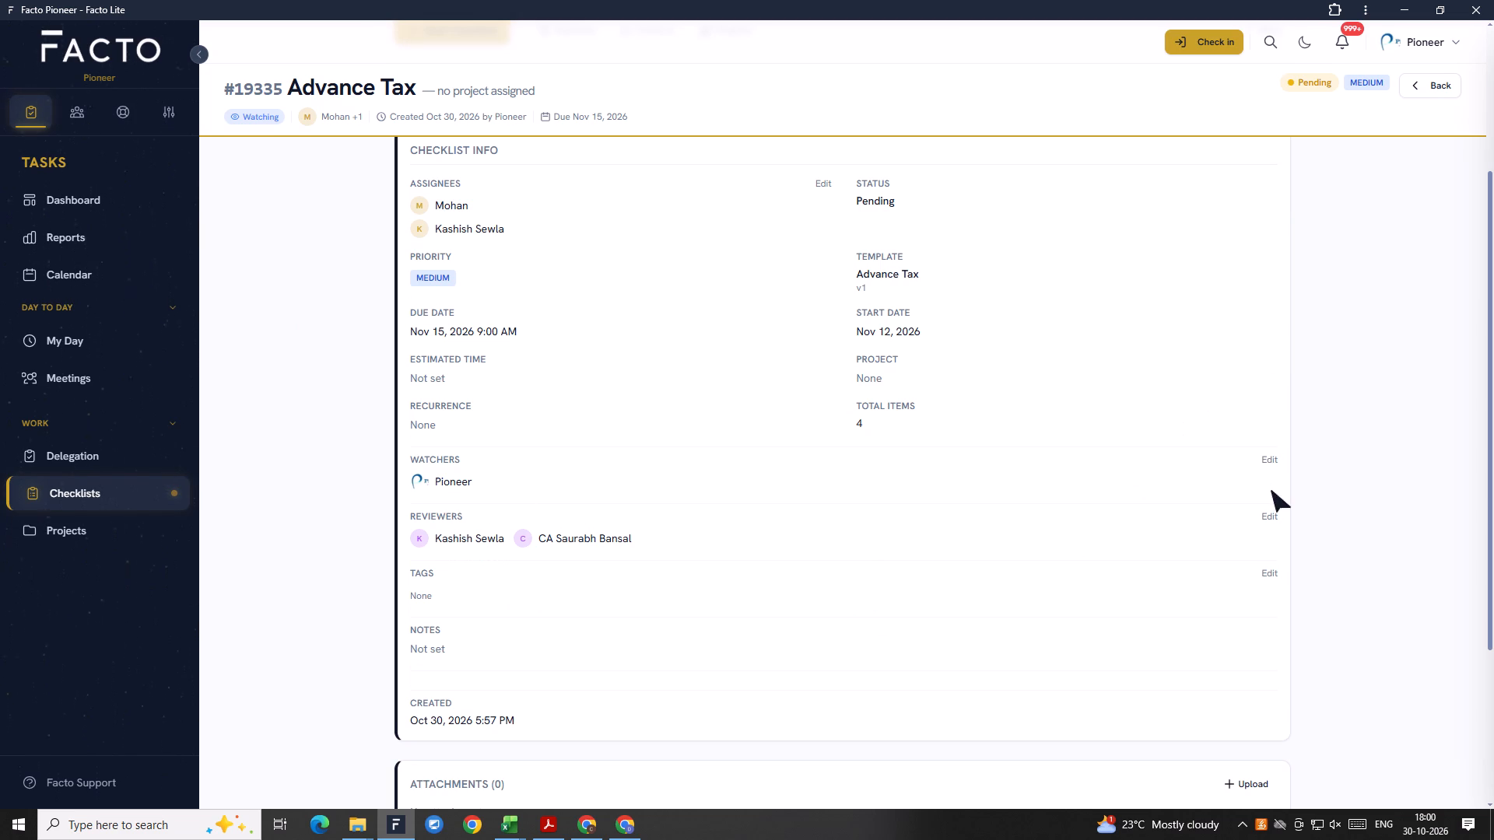
pyautogui.click(1417, 89)
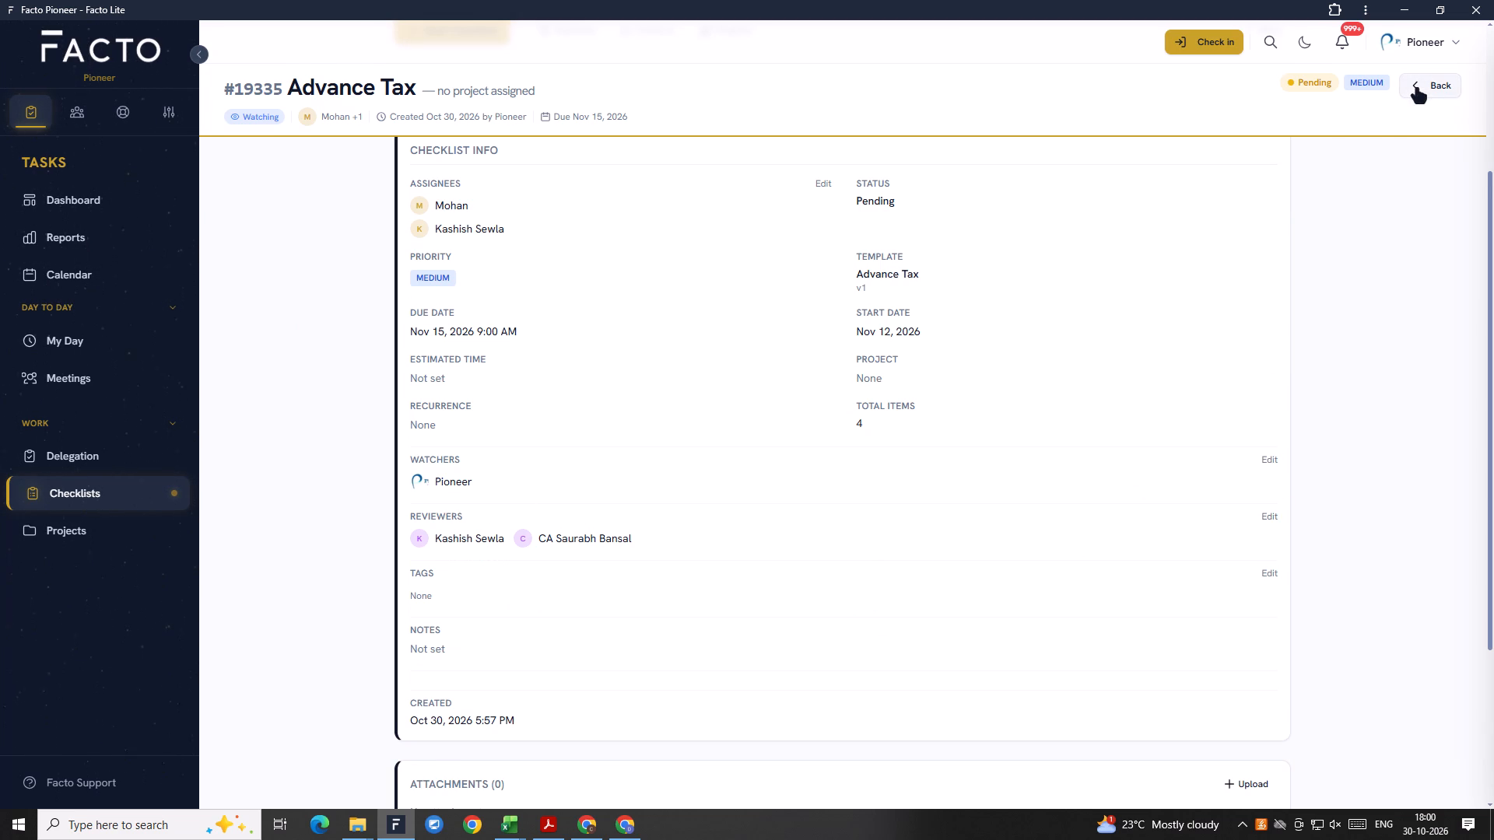